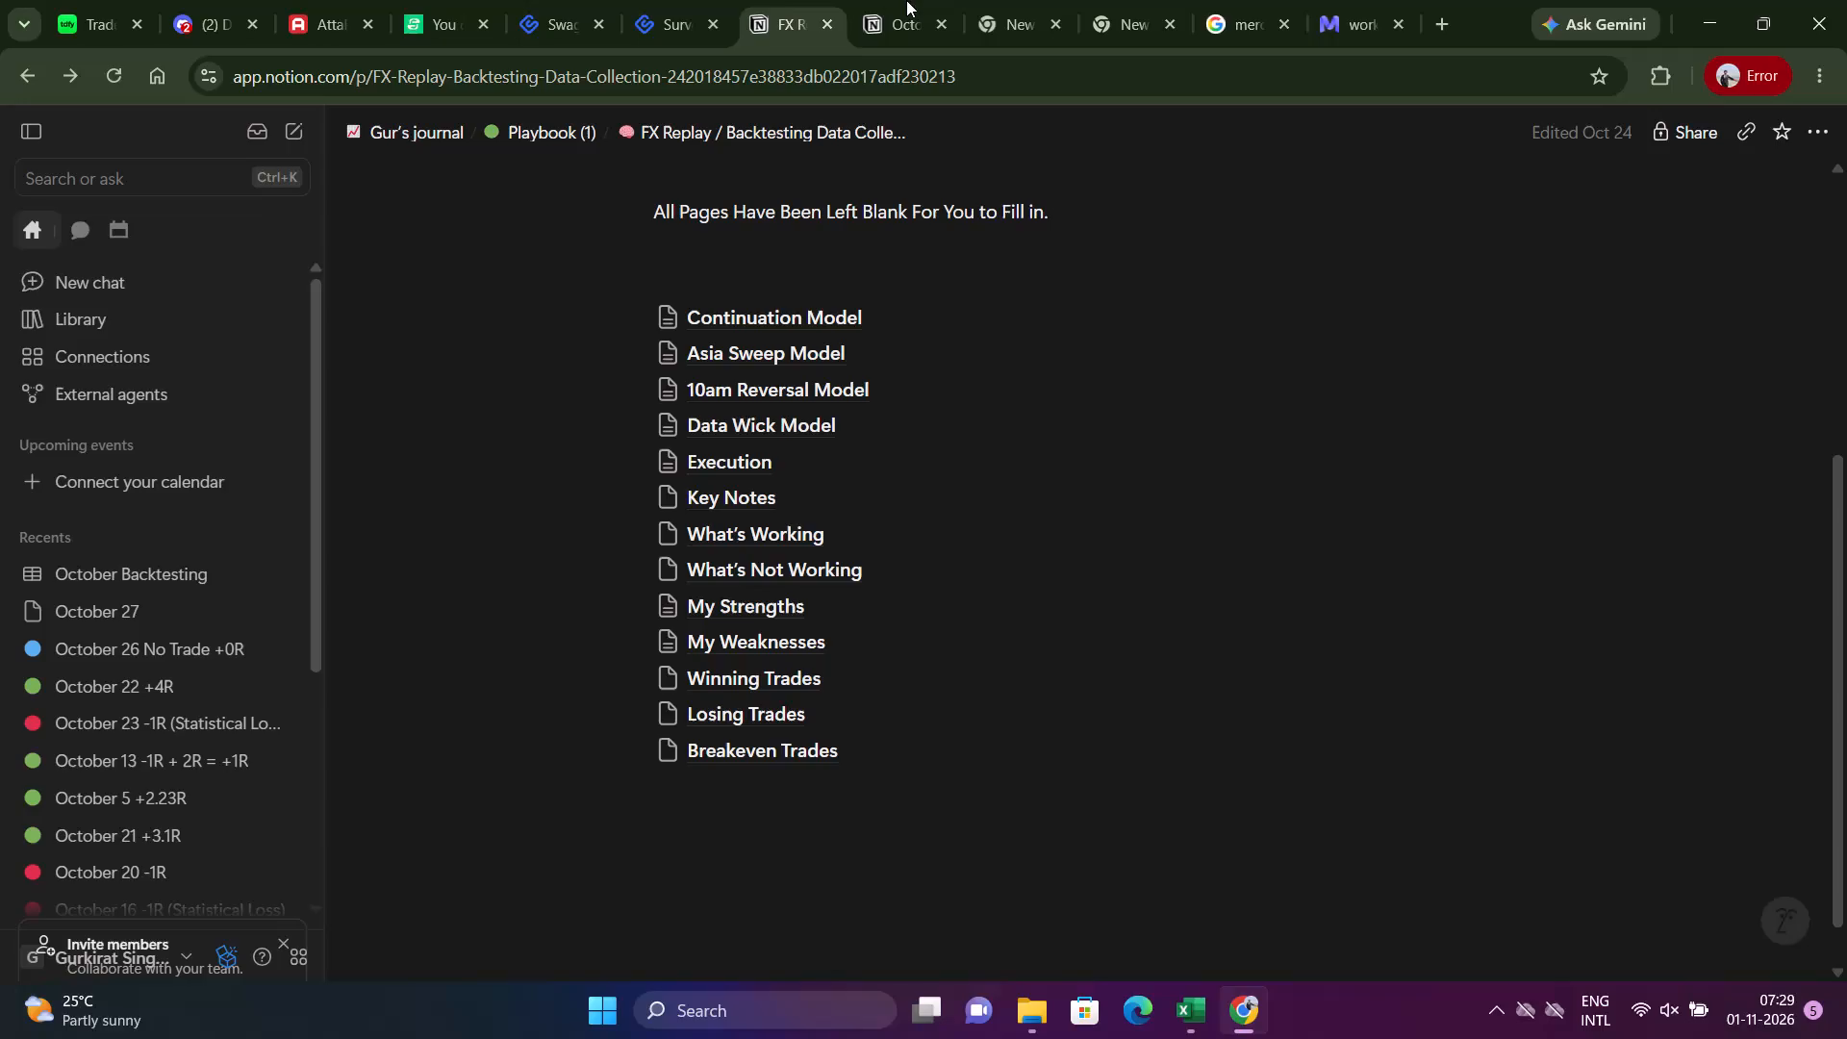
Look through the daily trade entries in the October Backtesting gallery, from October 1 to October 27.
left_click(889, 16)
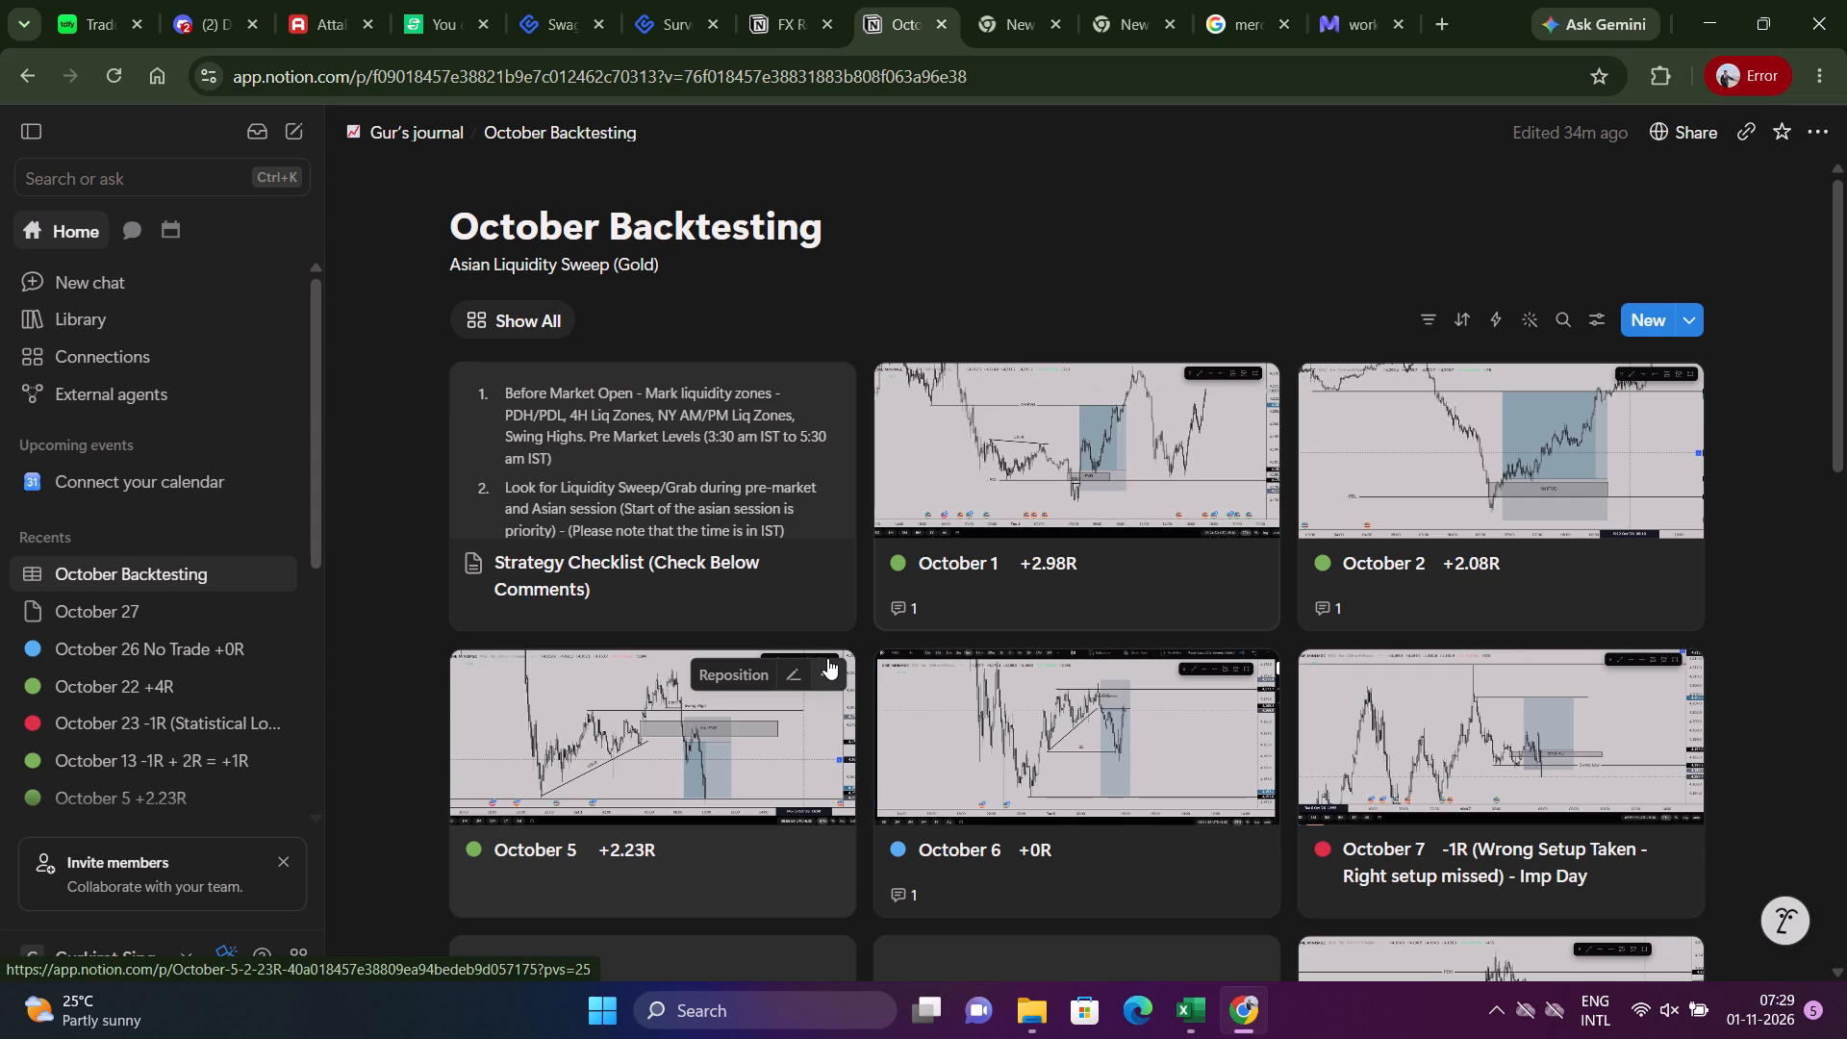
scroll(823, 609, "down", 1)
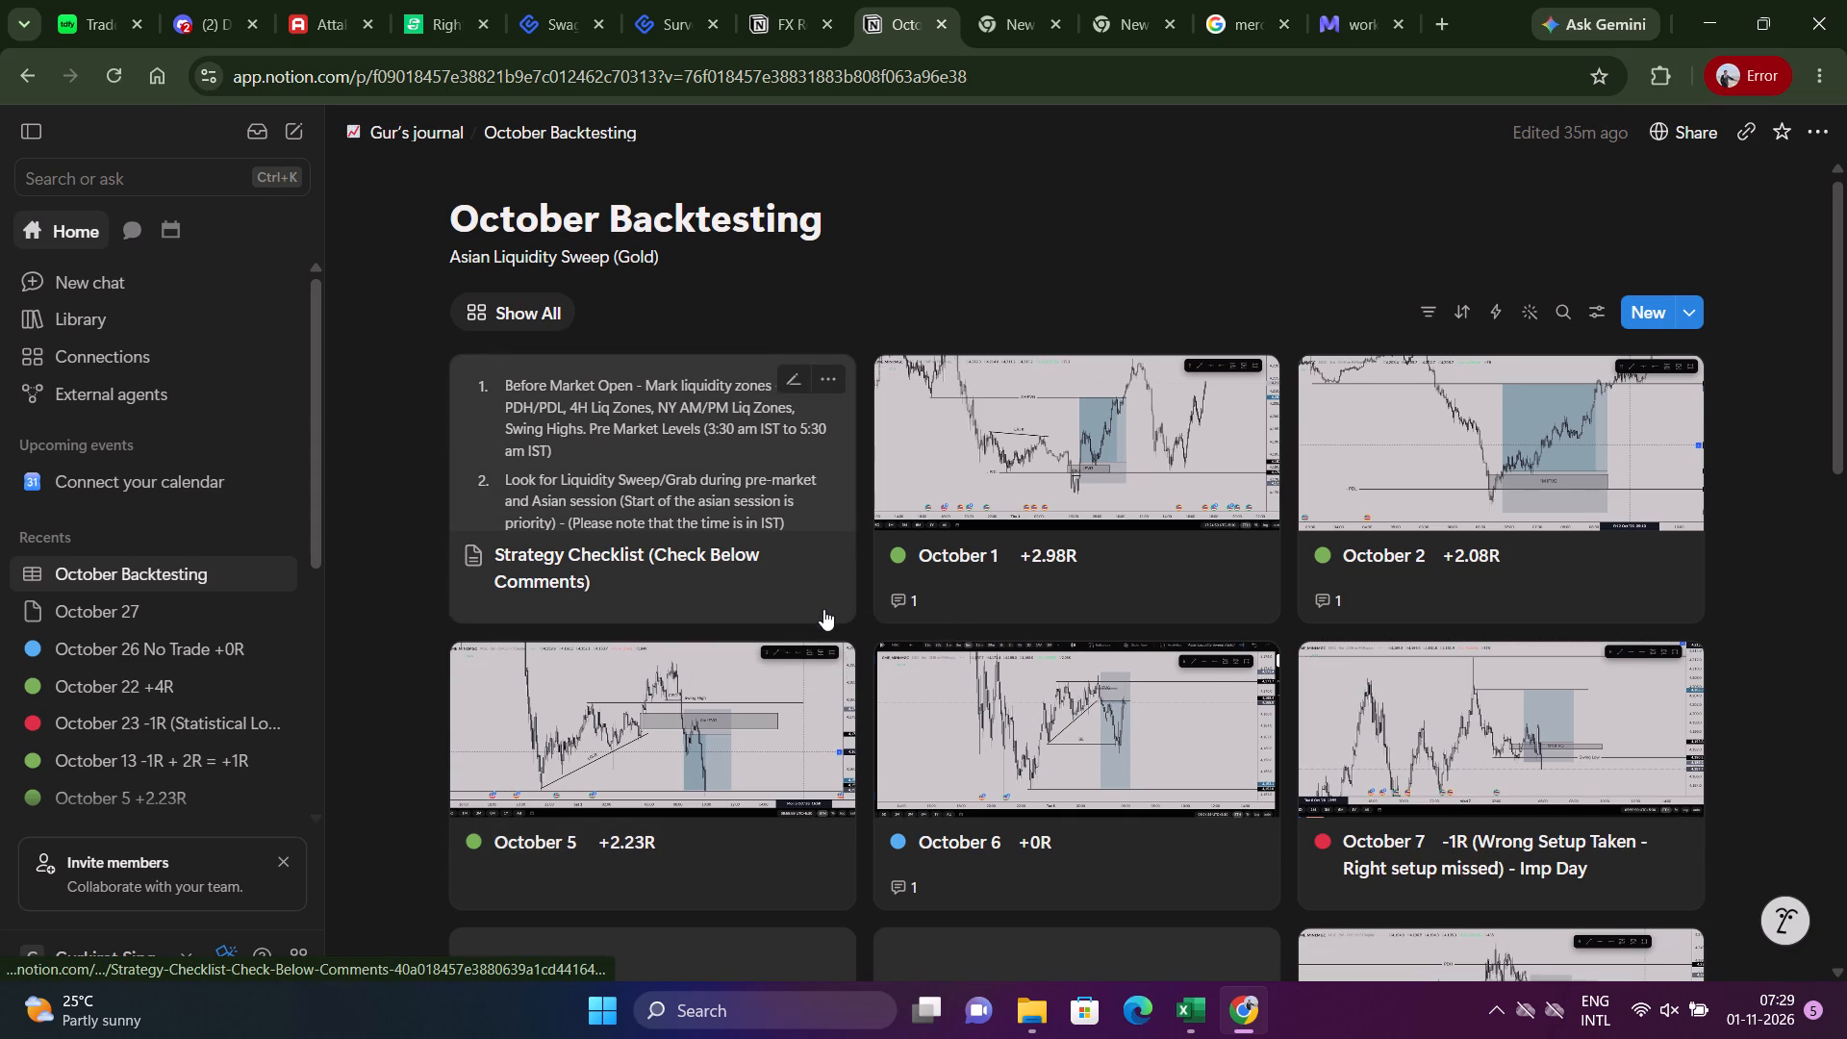
scroll(825, 615, "down", 6)
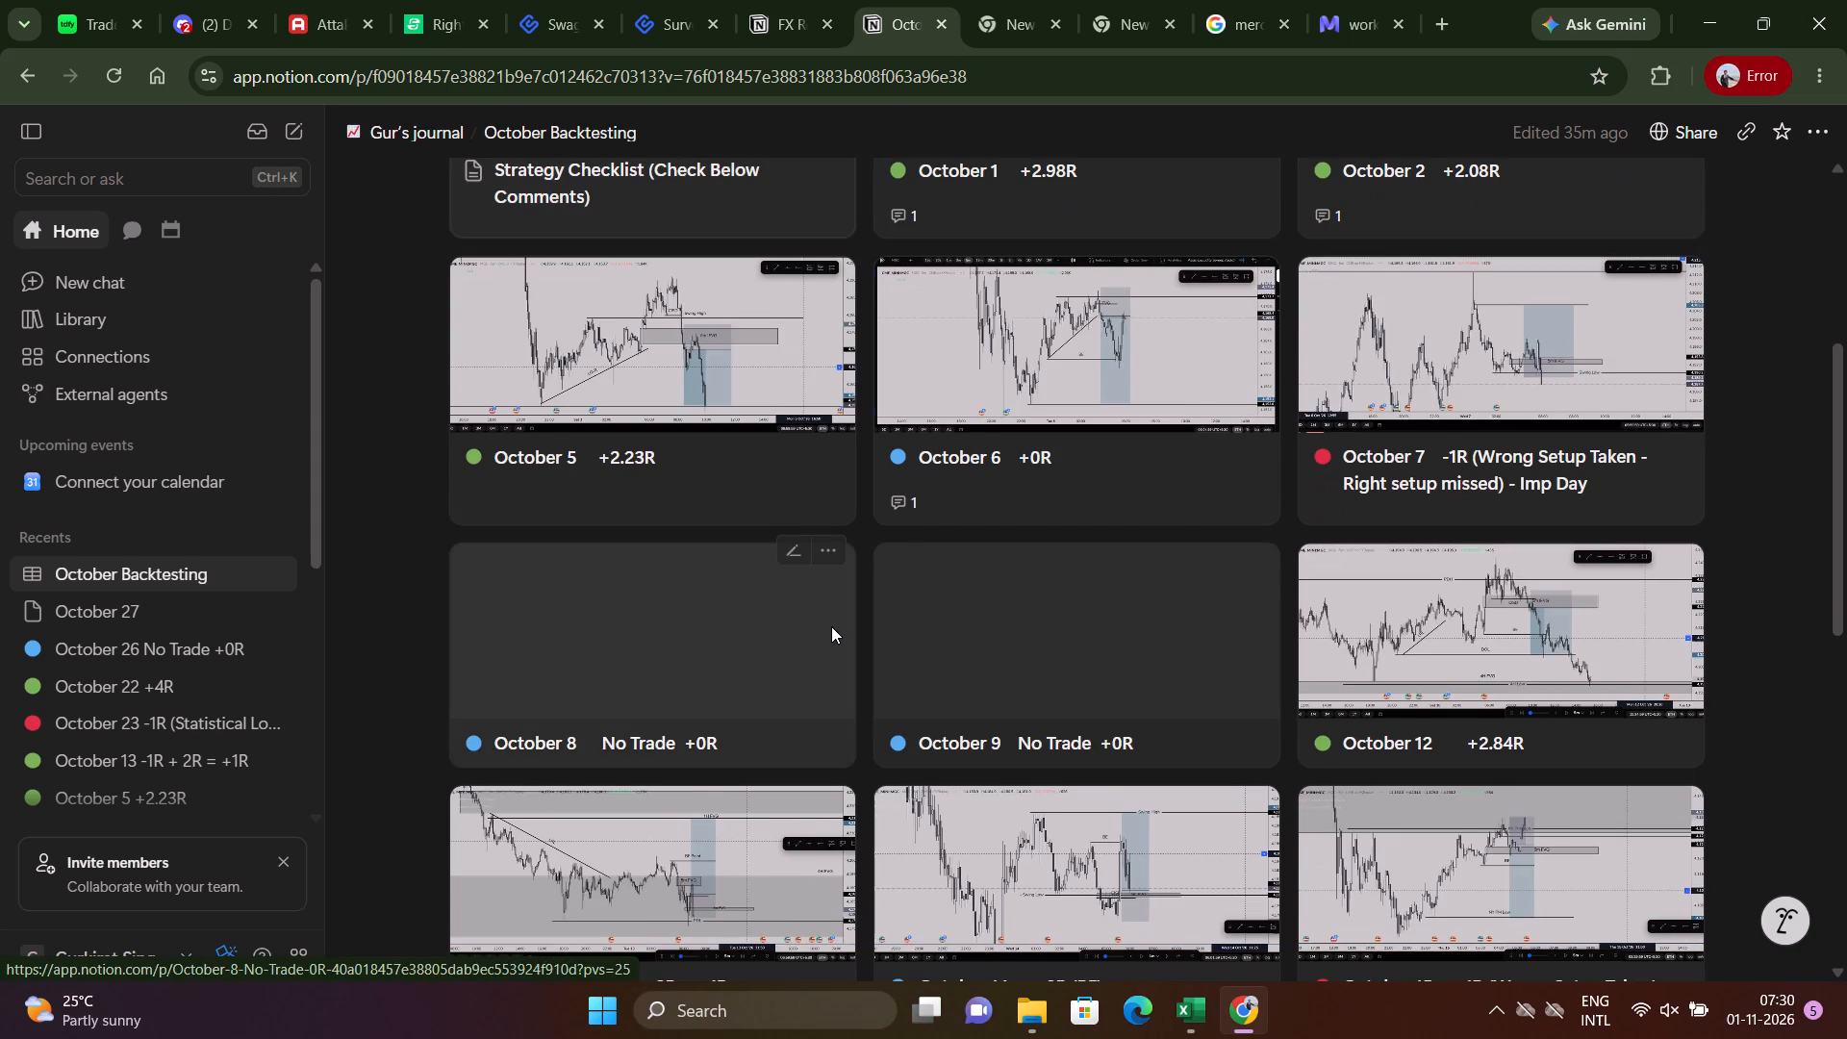
scroll(831, 626, "down", 11)
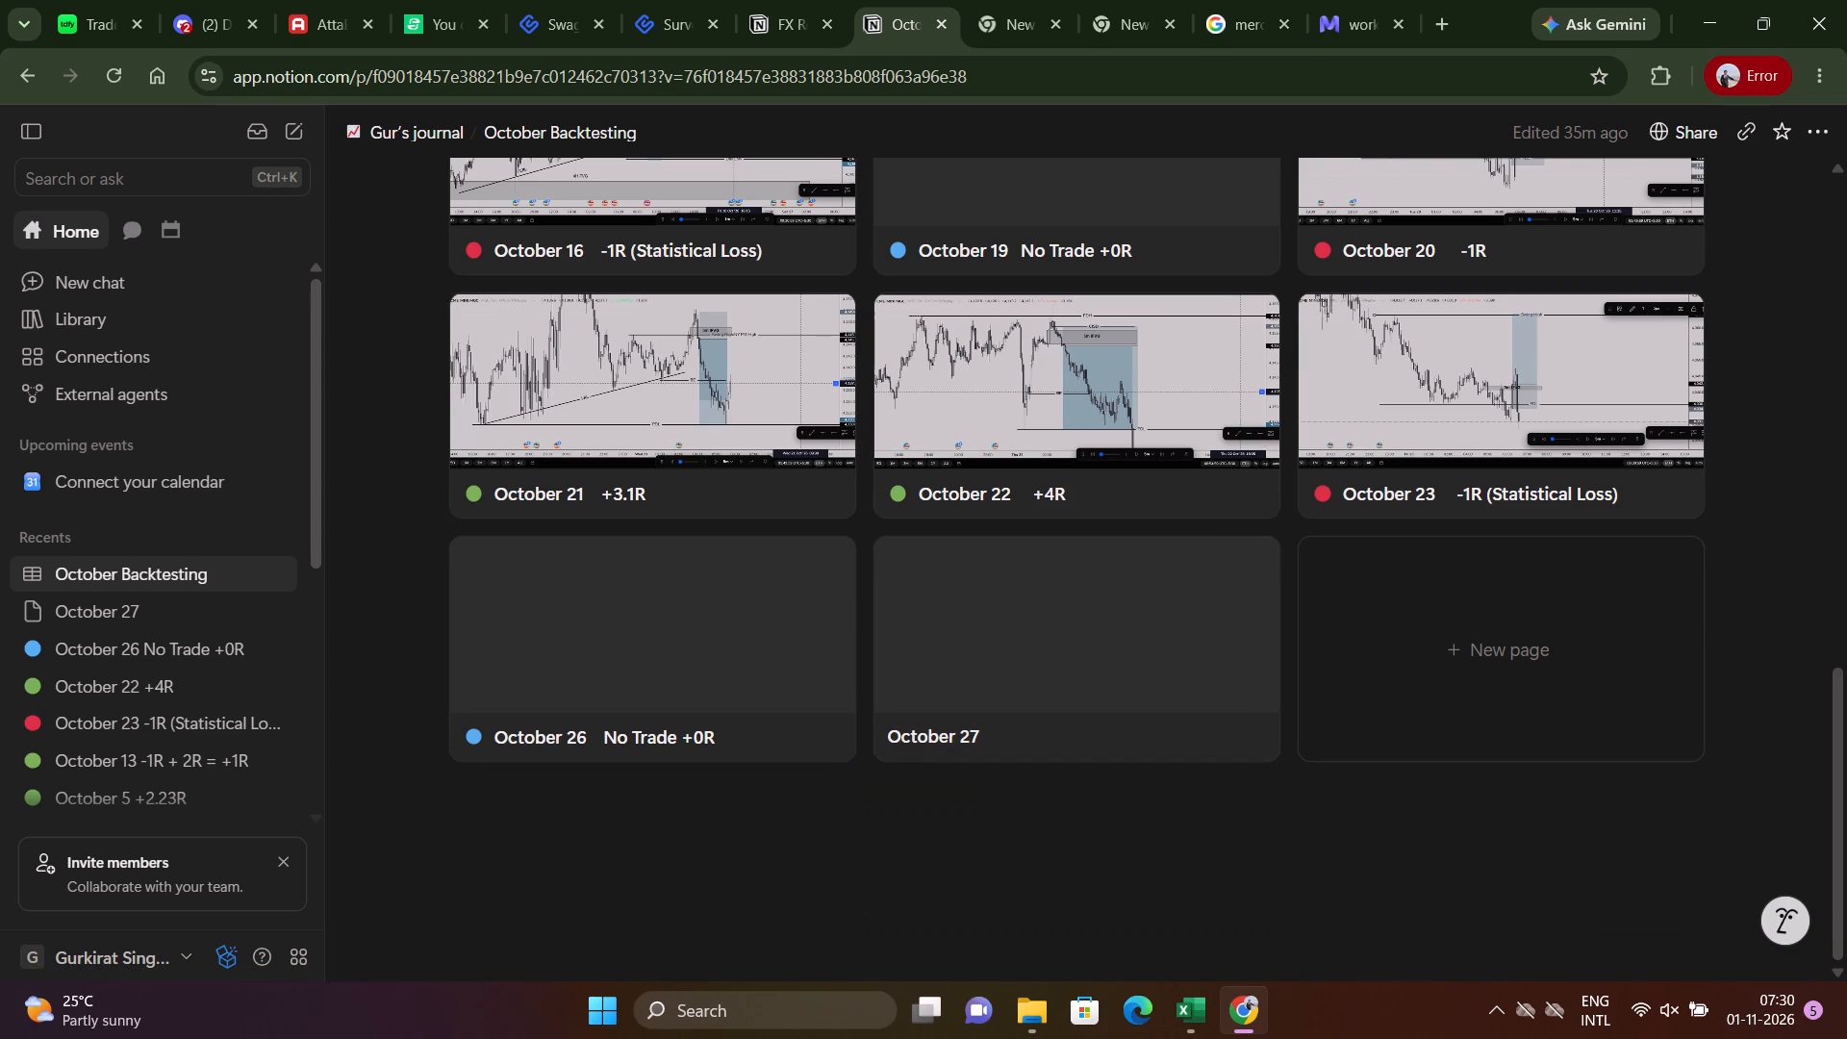
scroll(1186, 895, "up", 7)
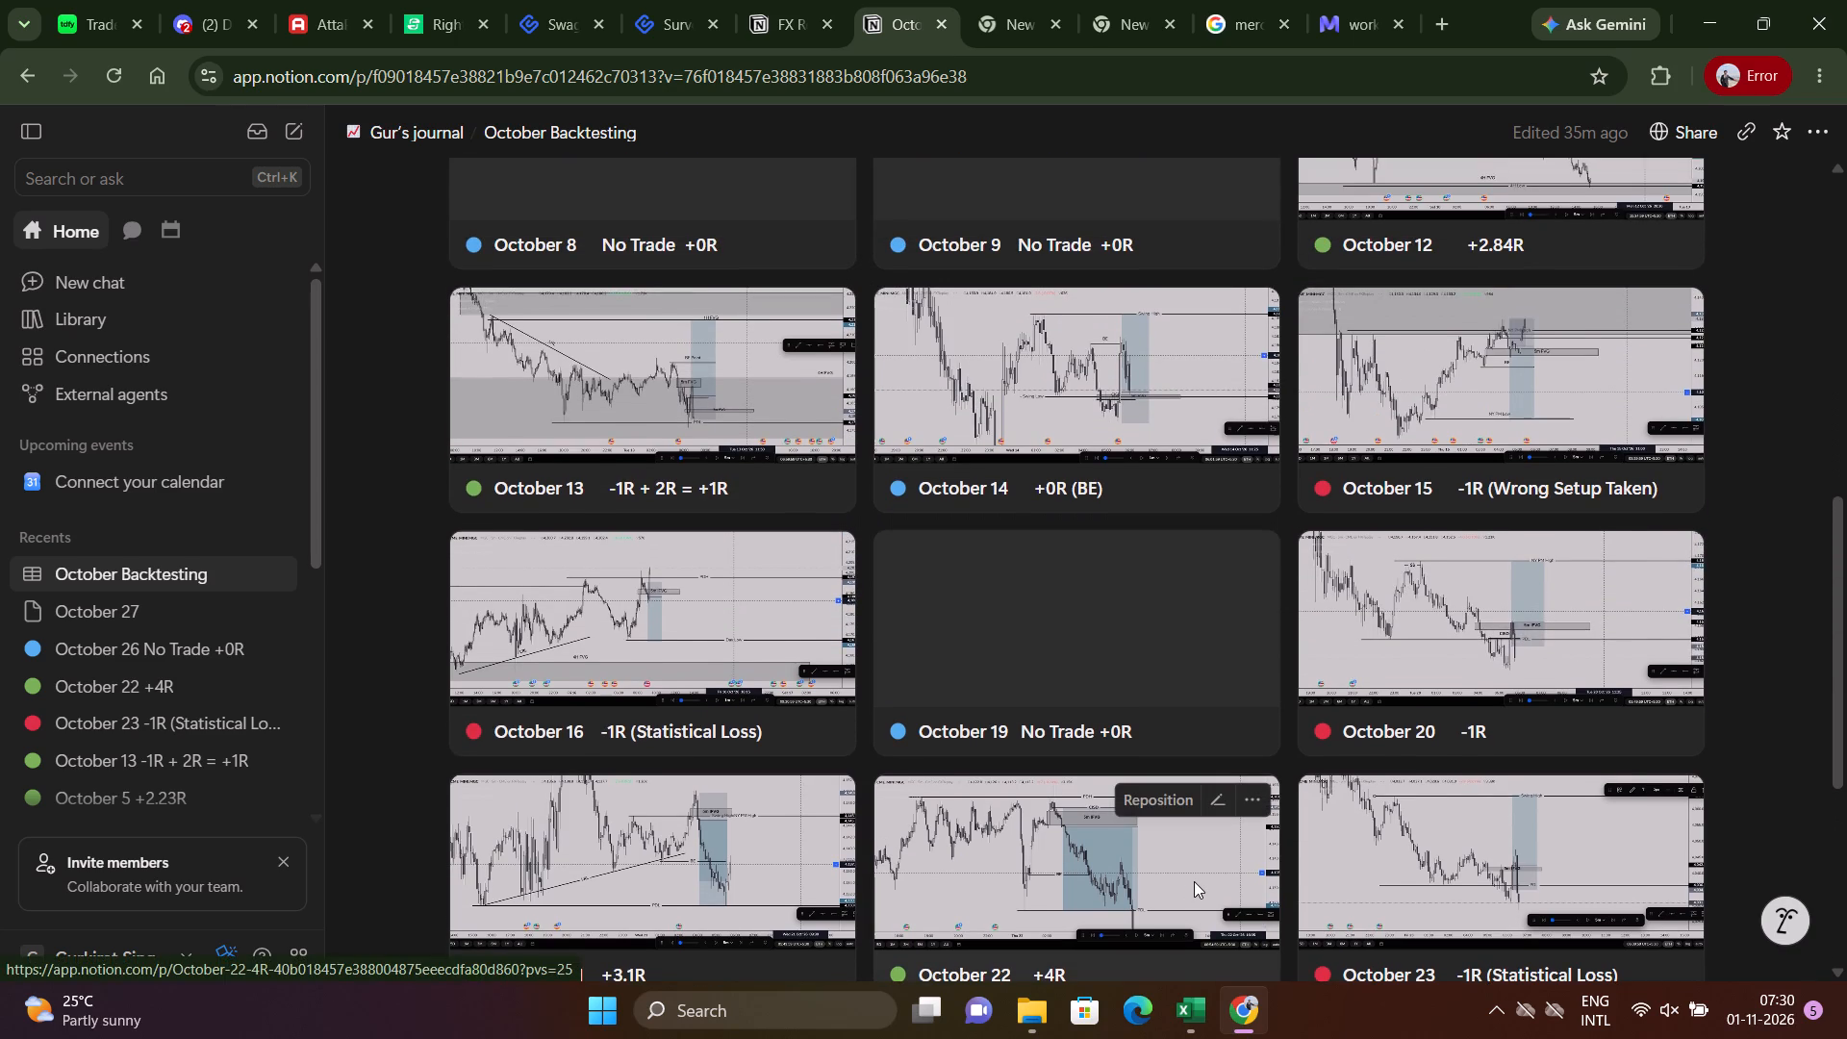
scroll(1194, 881, "up", 2)
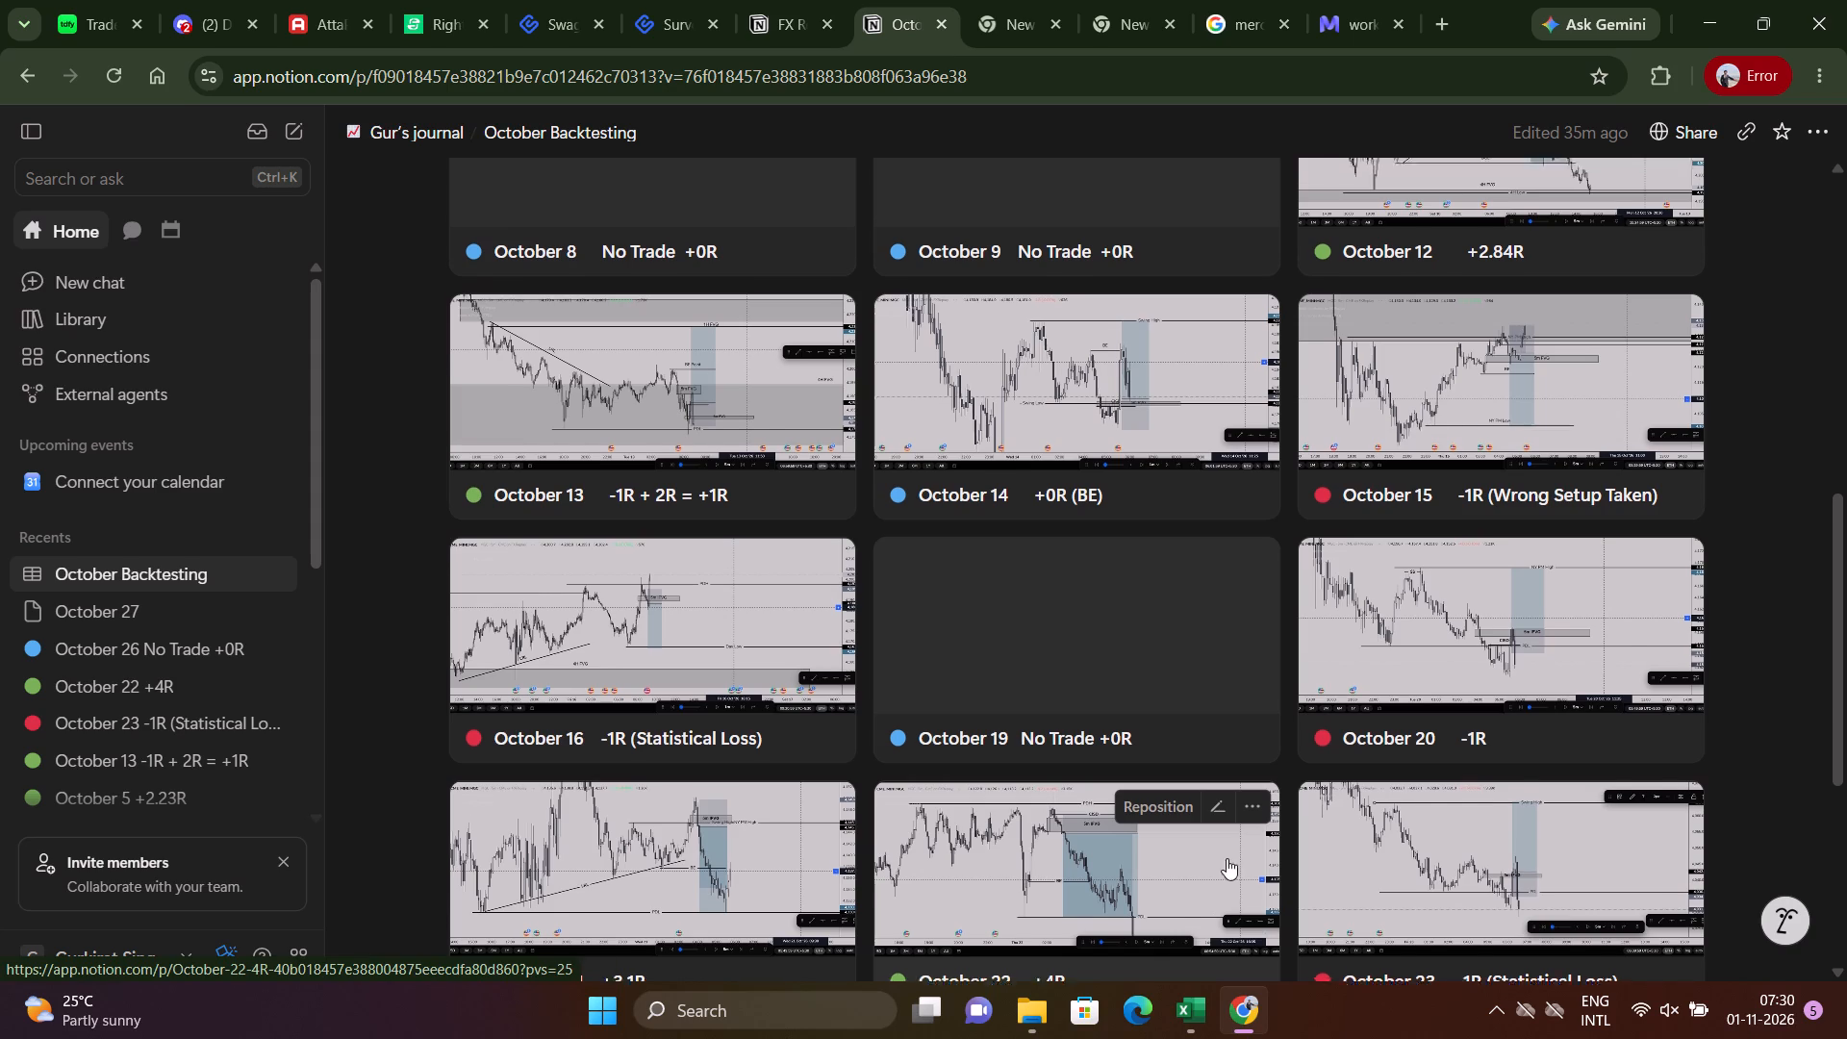
scroll(1227, 858, "up", 3)
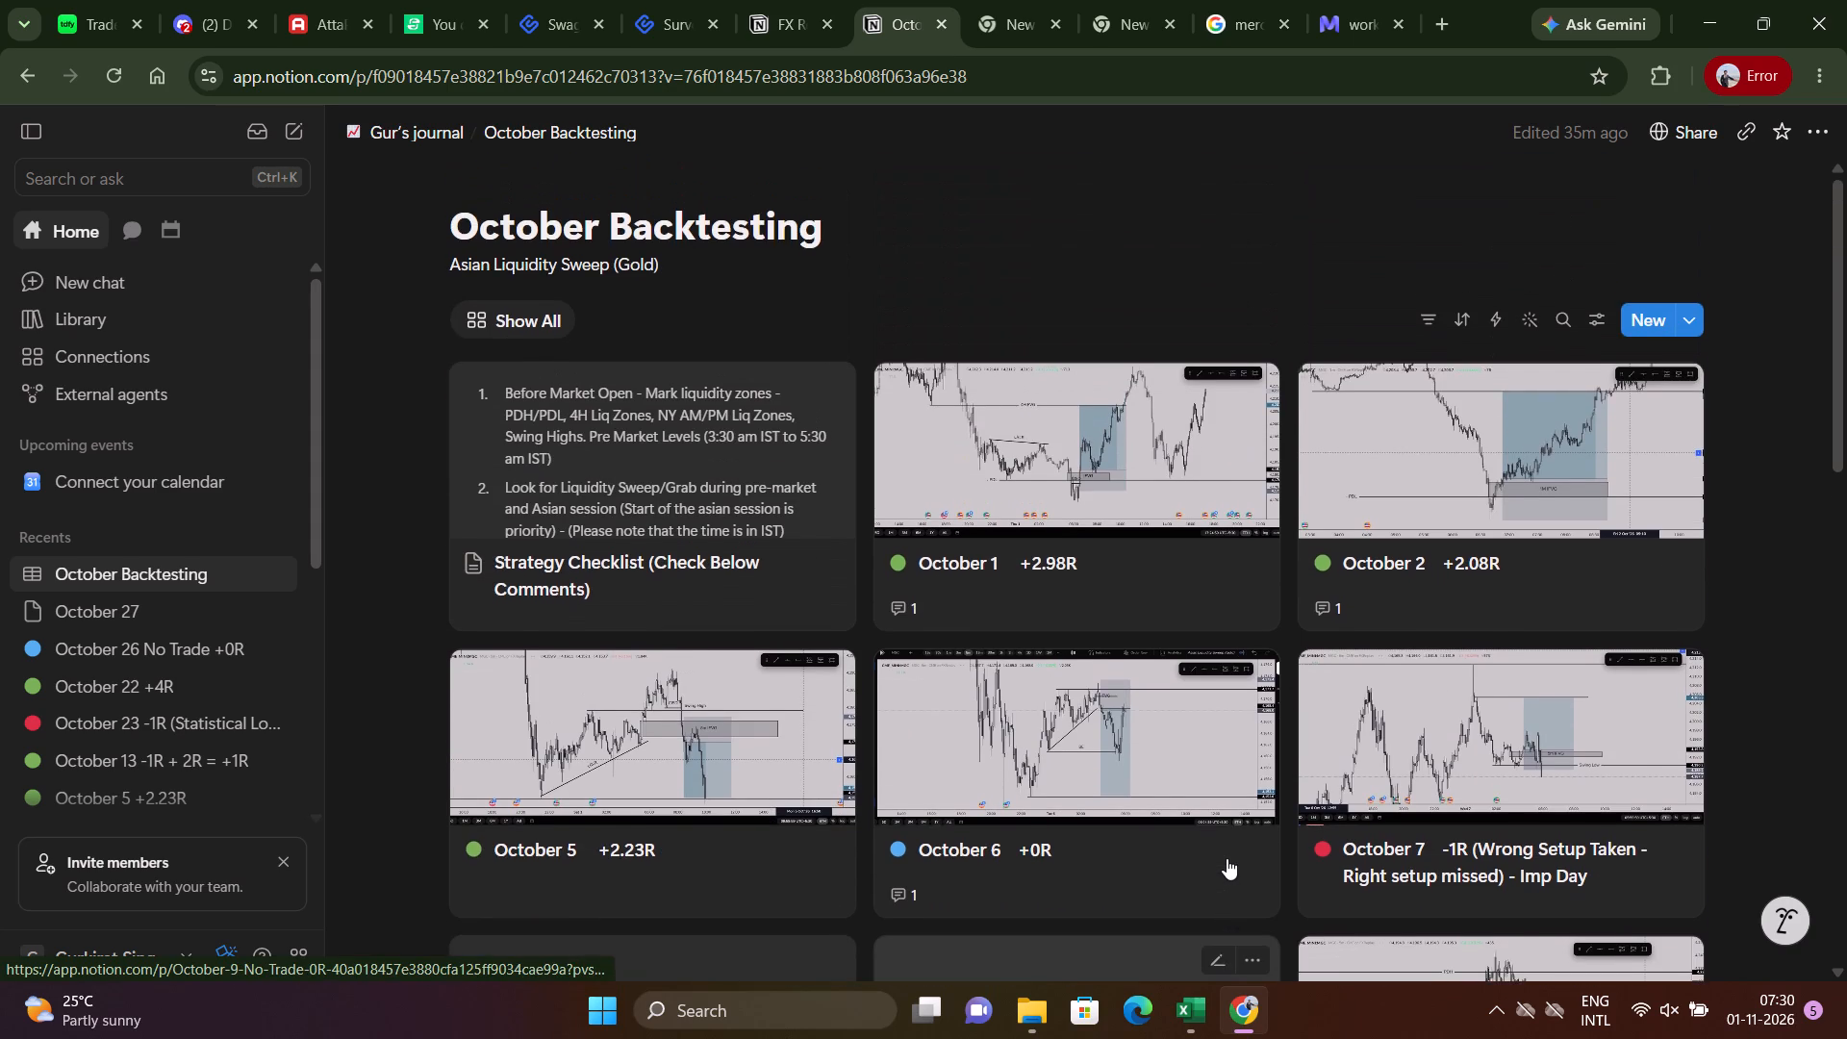
scroll(1227, 858, "down", 7)
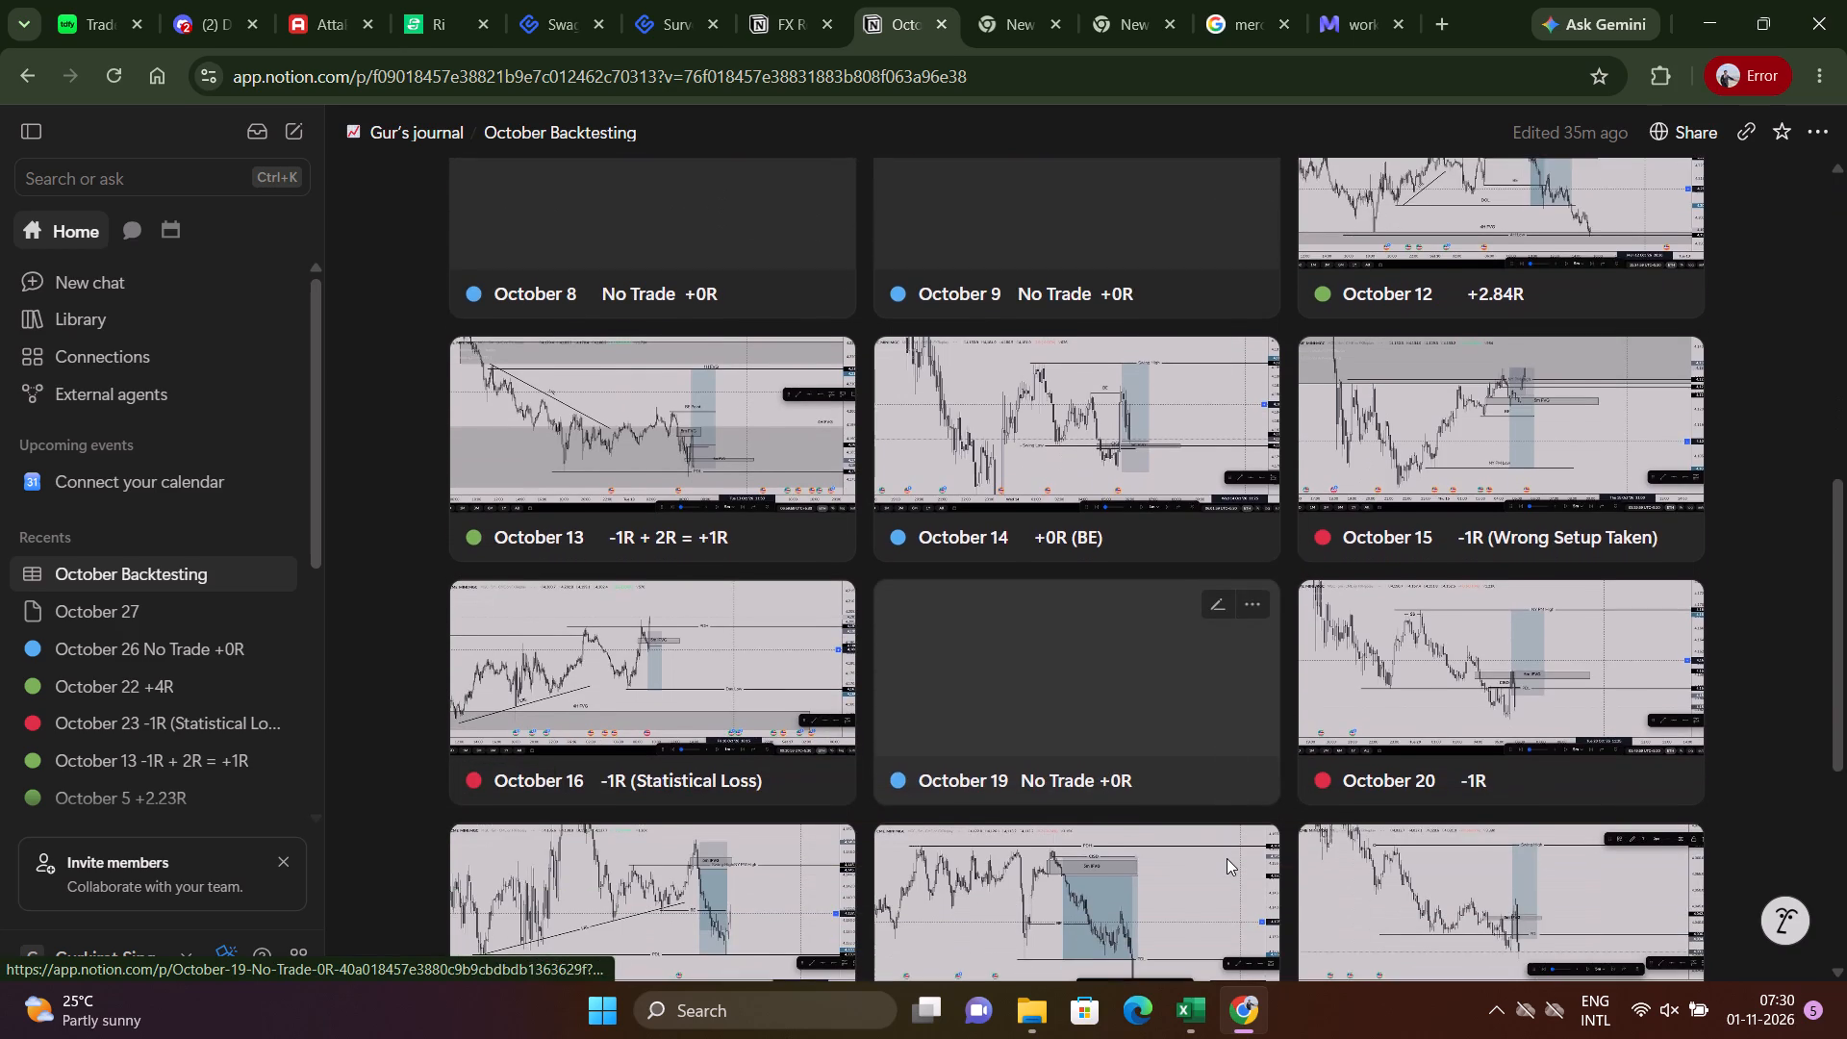
scroll(1227, 858, "down", 4)
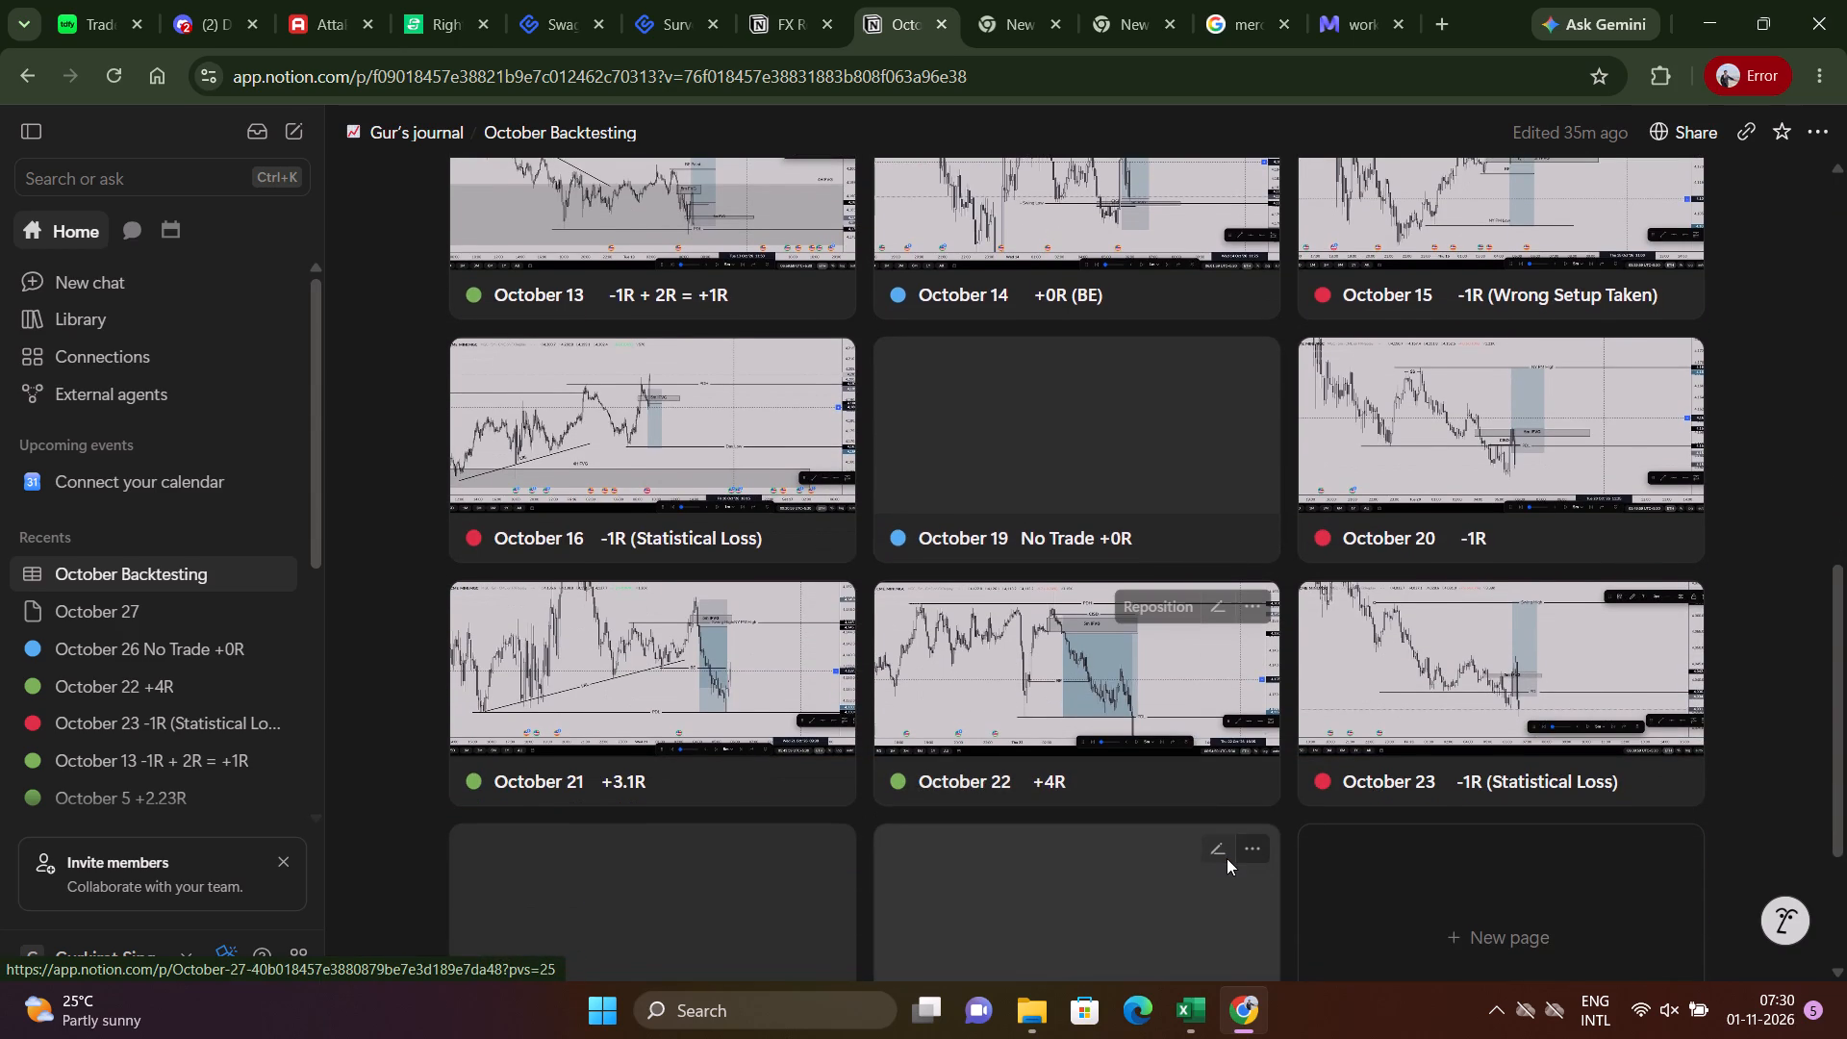
scroll(1384, 765, "up", 3)
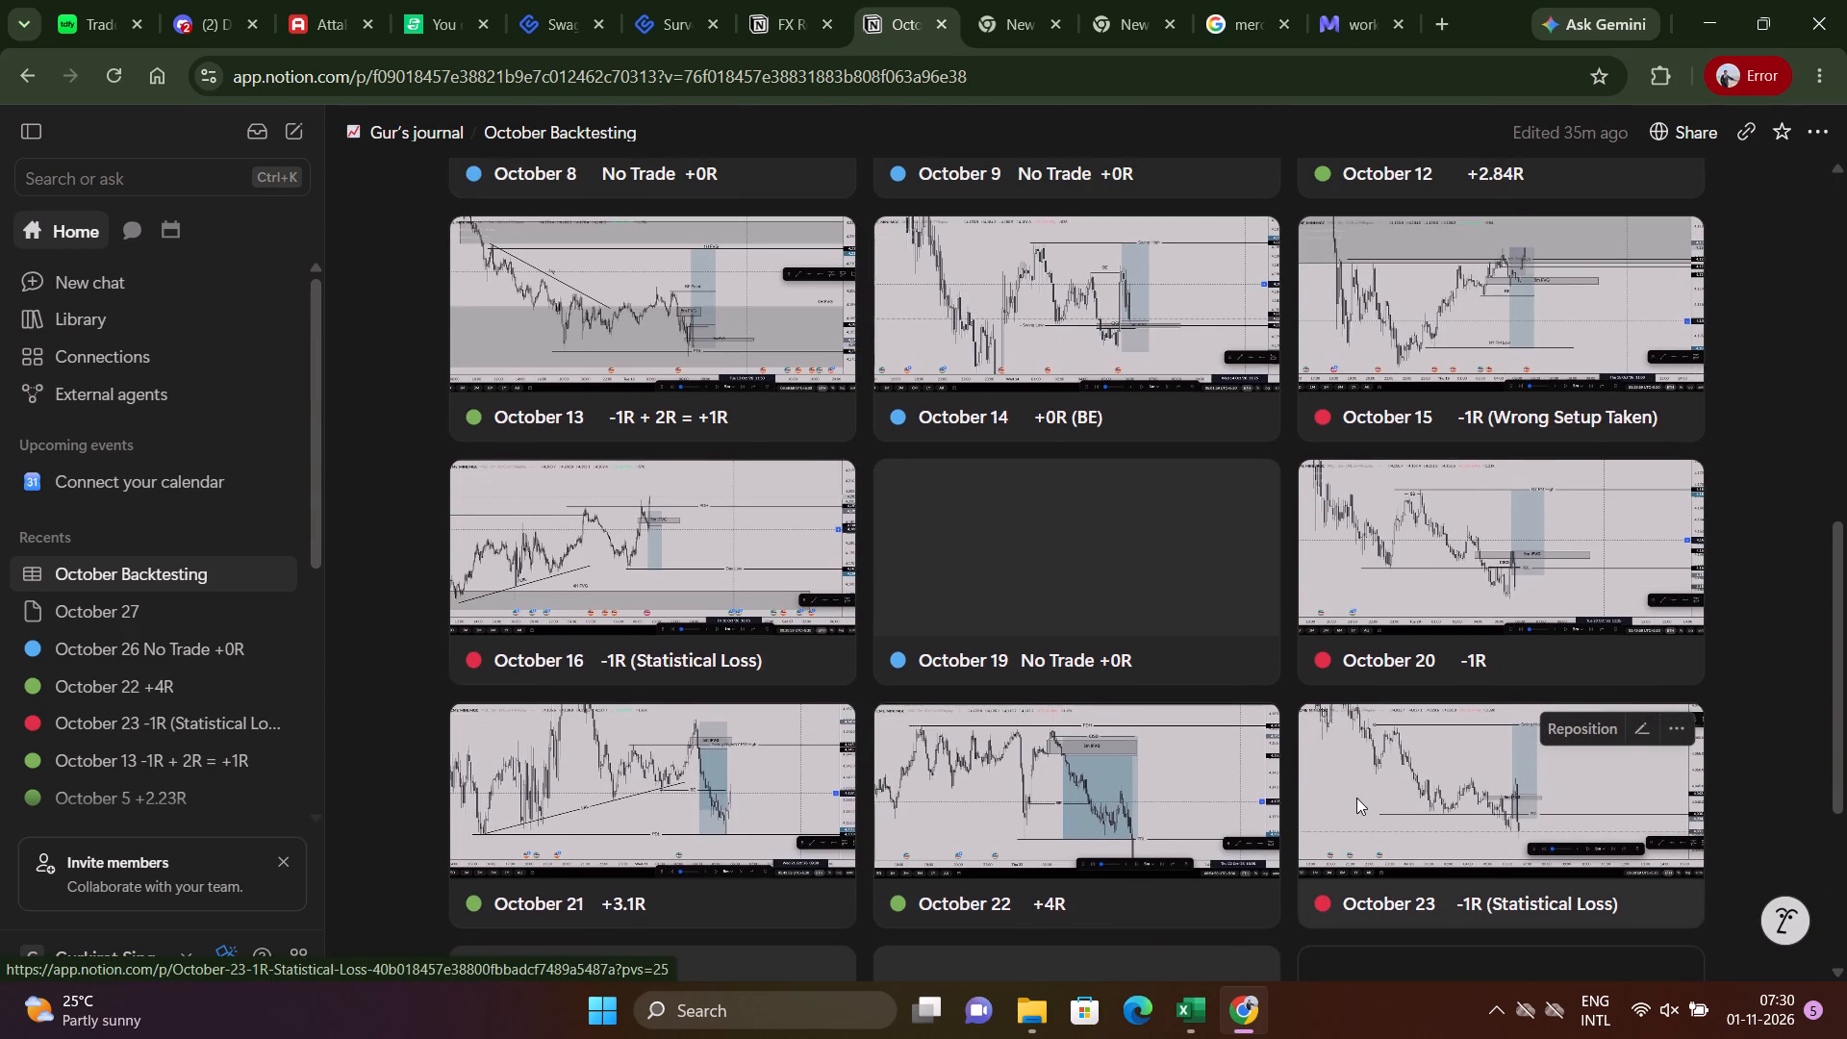
scroll(1356, 798, "down", 2)
scroll(1356, 798, "up", 1)
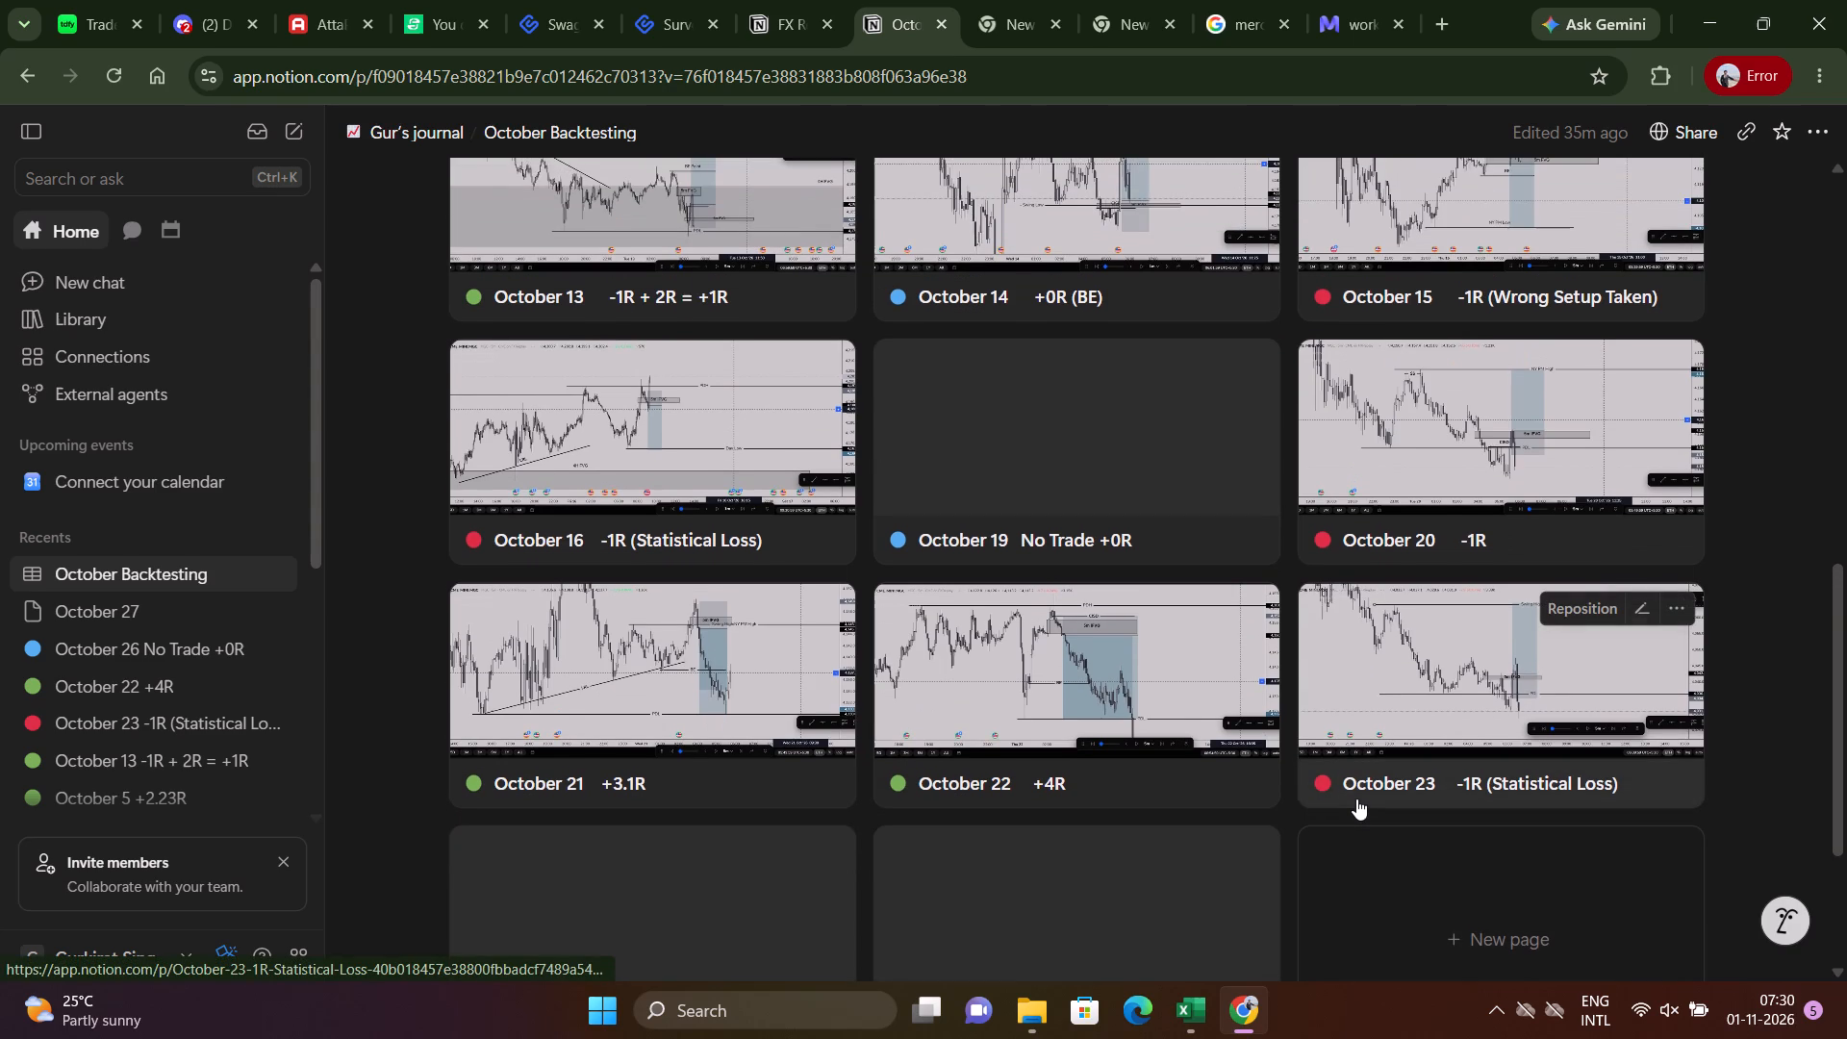
Open the October 20 entry, examine its properties, comments and chart screenshot, and return to the gallery.
left_click(1523, 529)
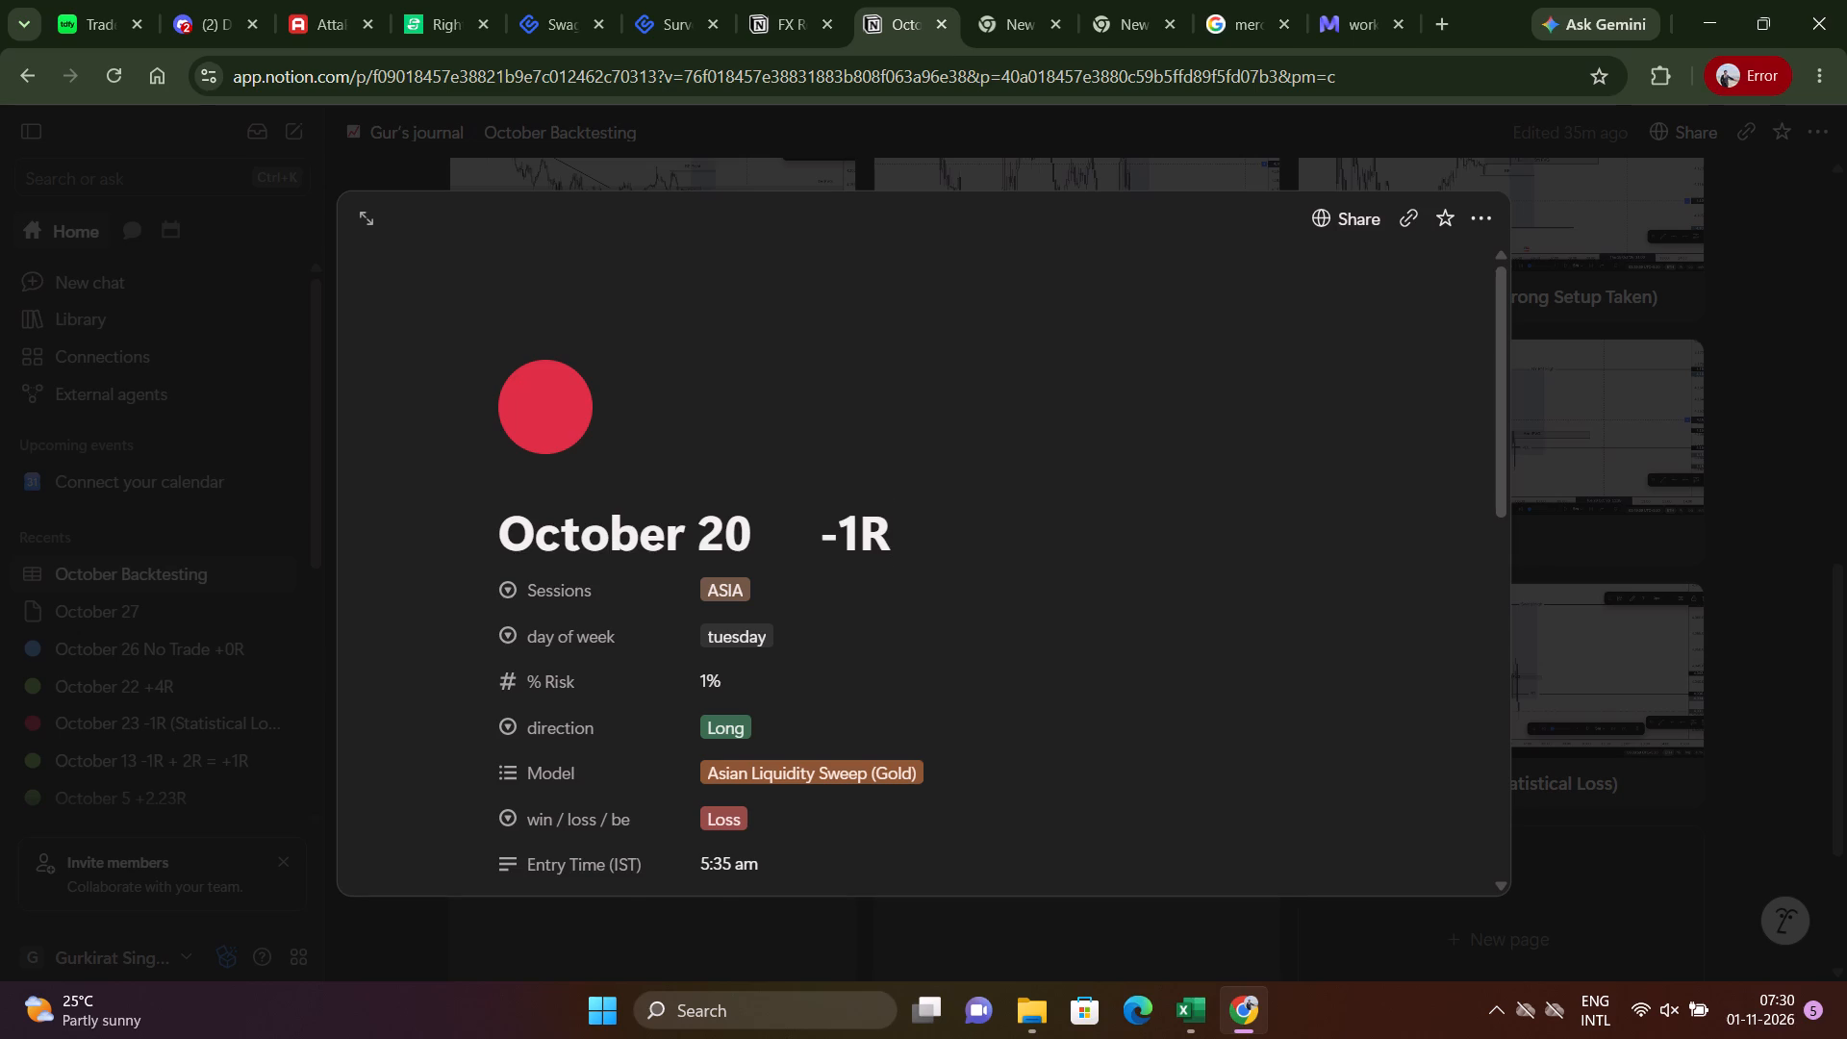
scroll(1298, 795, "down", 3)
scroll(1086, 737, "down", 3)
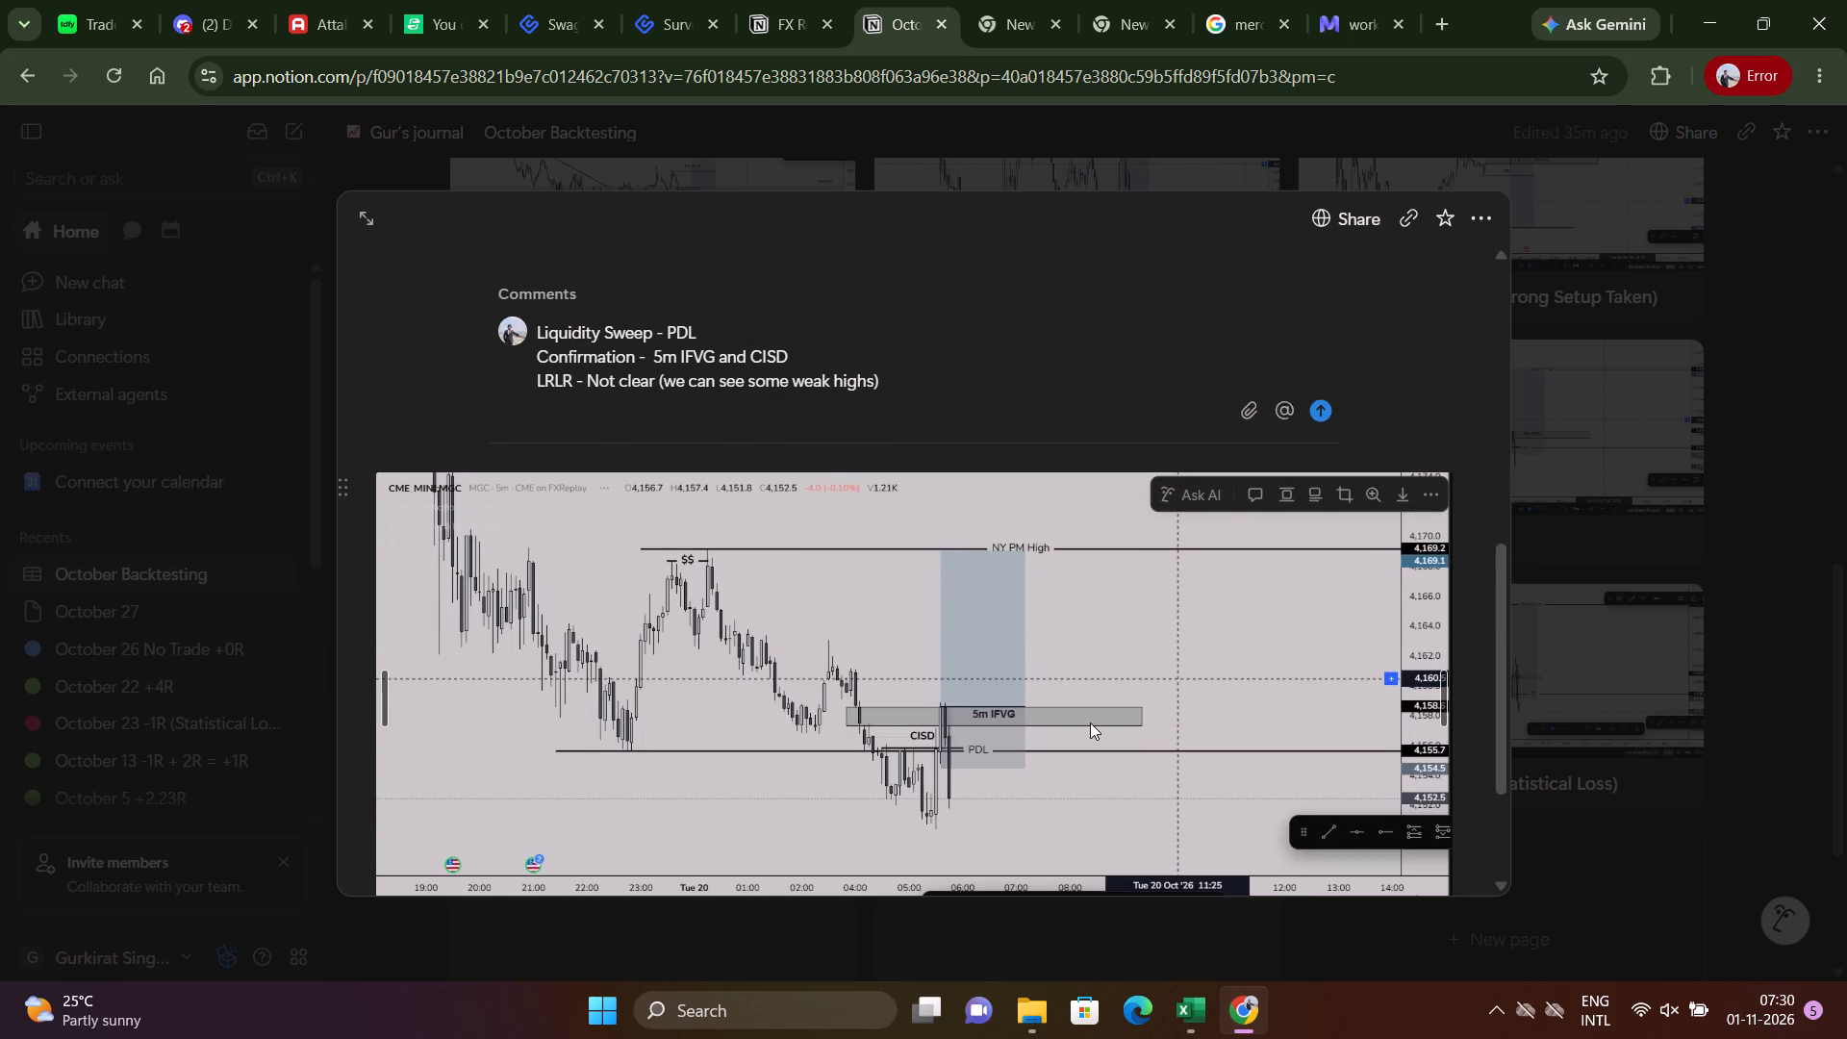
left_click(1621, 844)
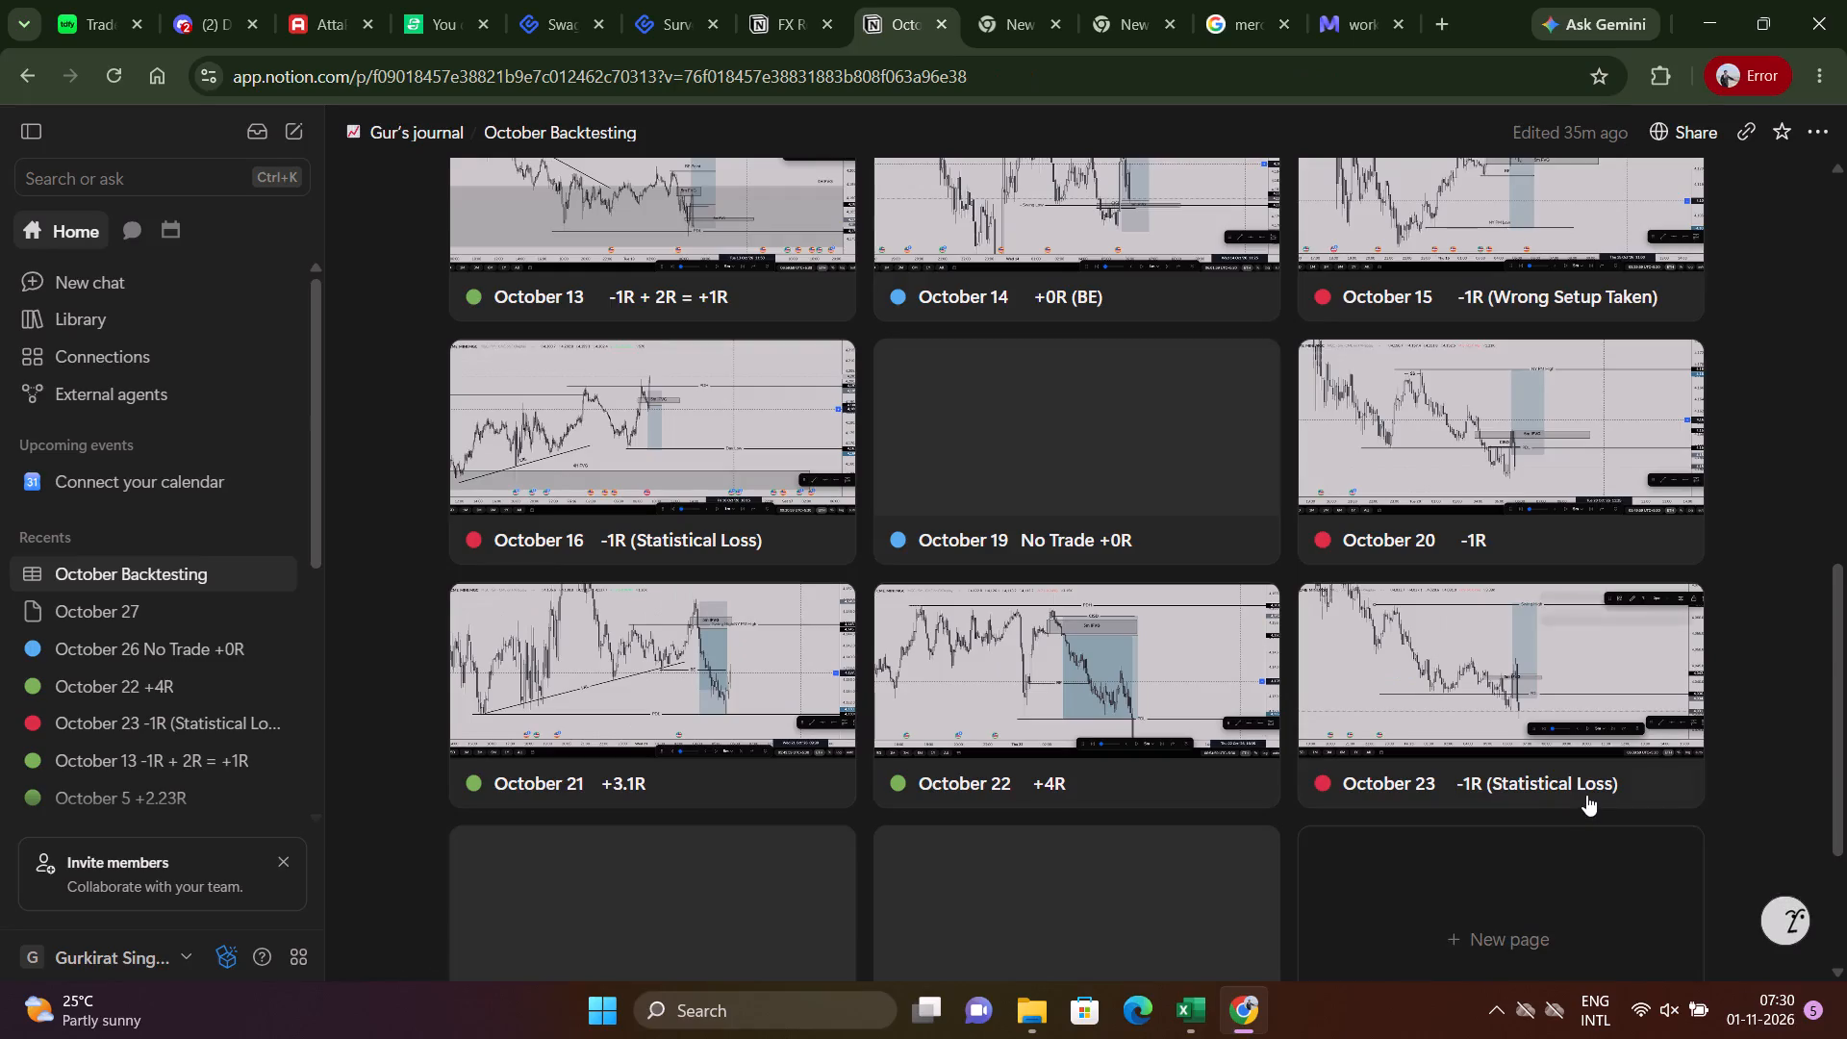
Open the October 27 entry and review its properties, comments area and page body.
scroll(1586, 795, "down", 4)
left_click(991, 672)
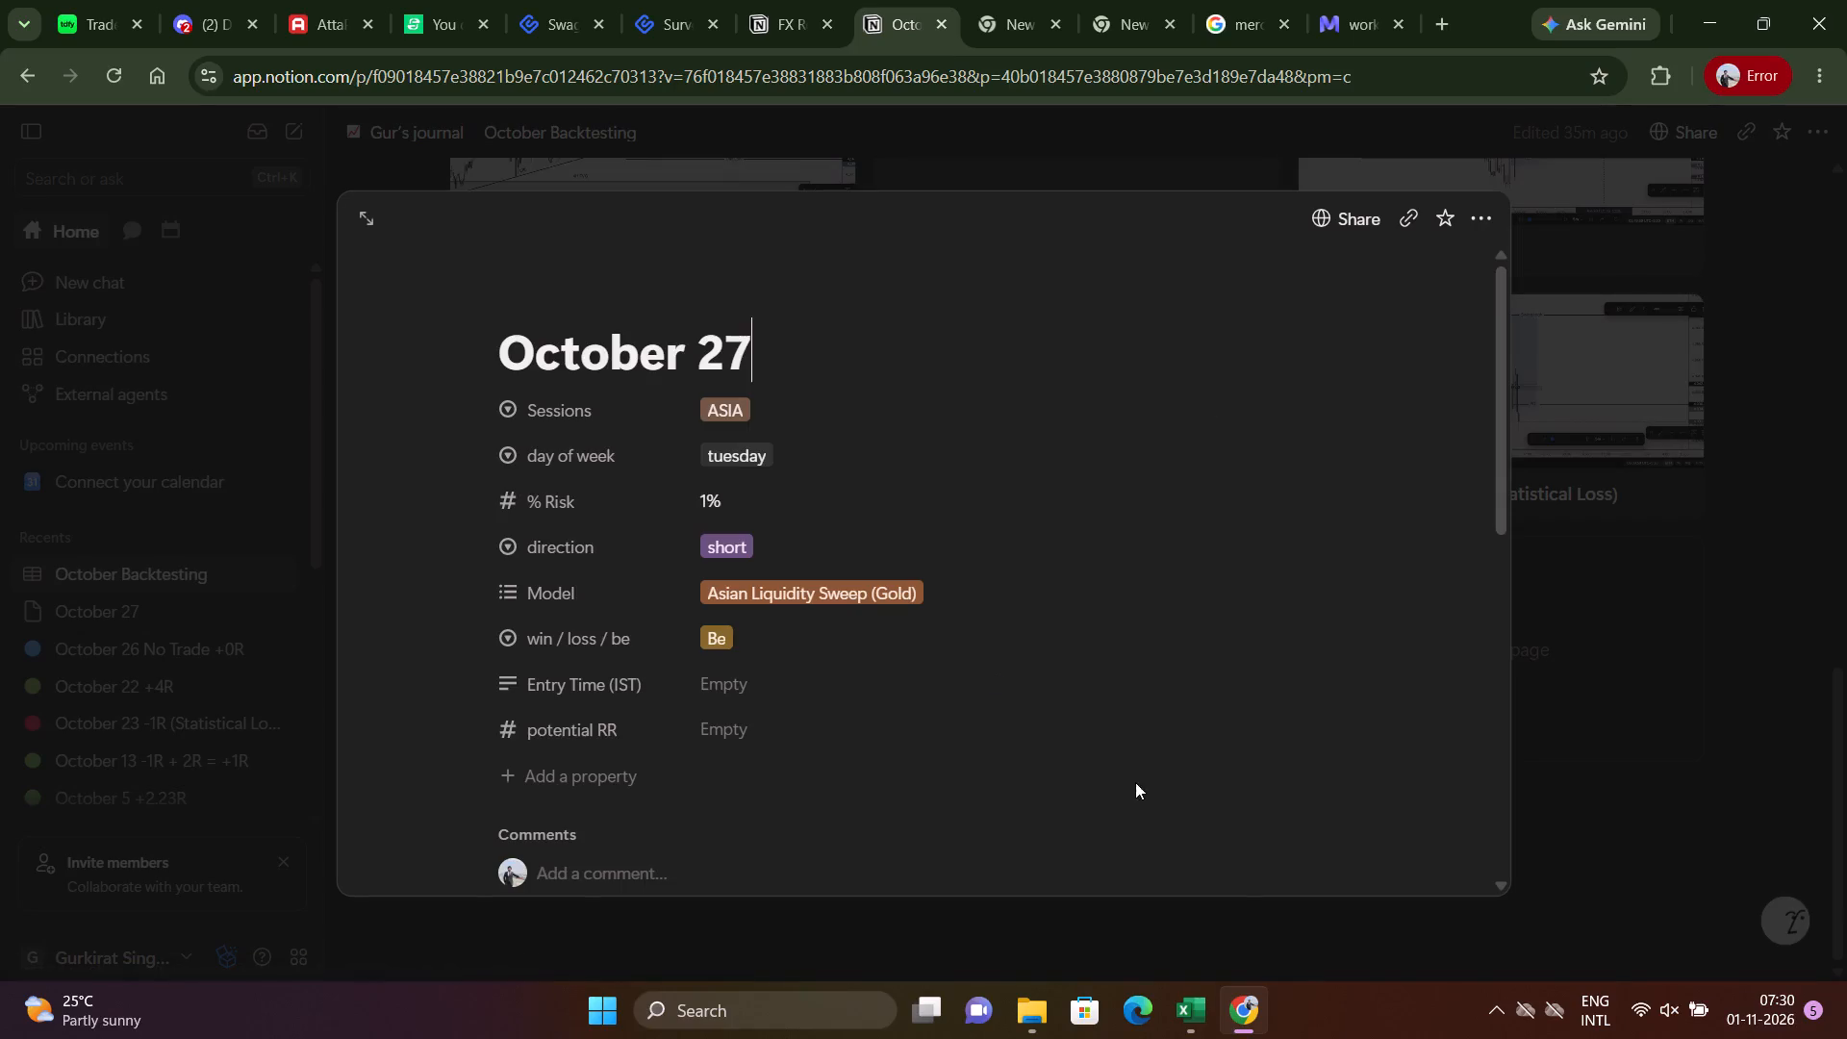
scroll(1018, 717, "down", 2)
Open a browser window under another Chrome profile and restore its previous pages.
left_click(1762, 68)
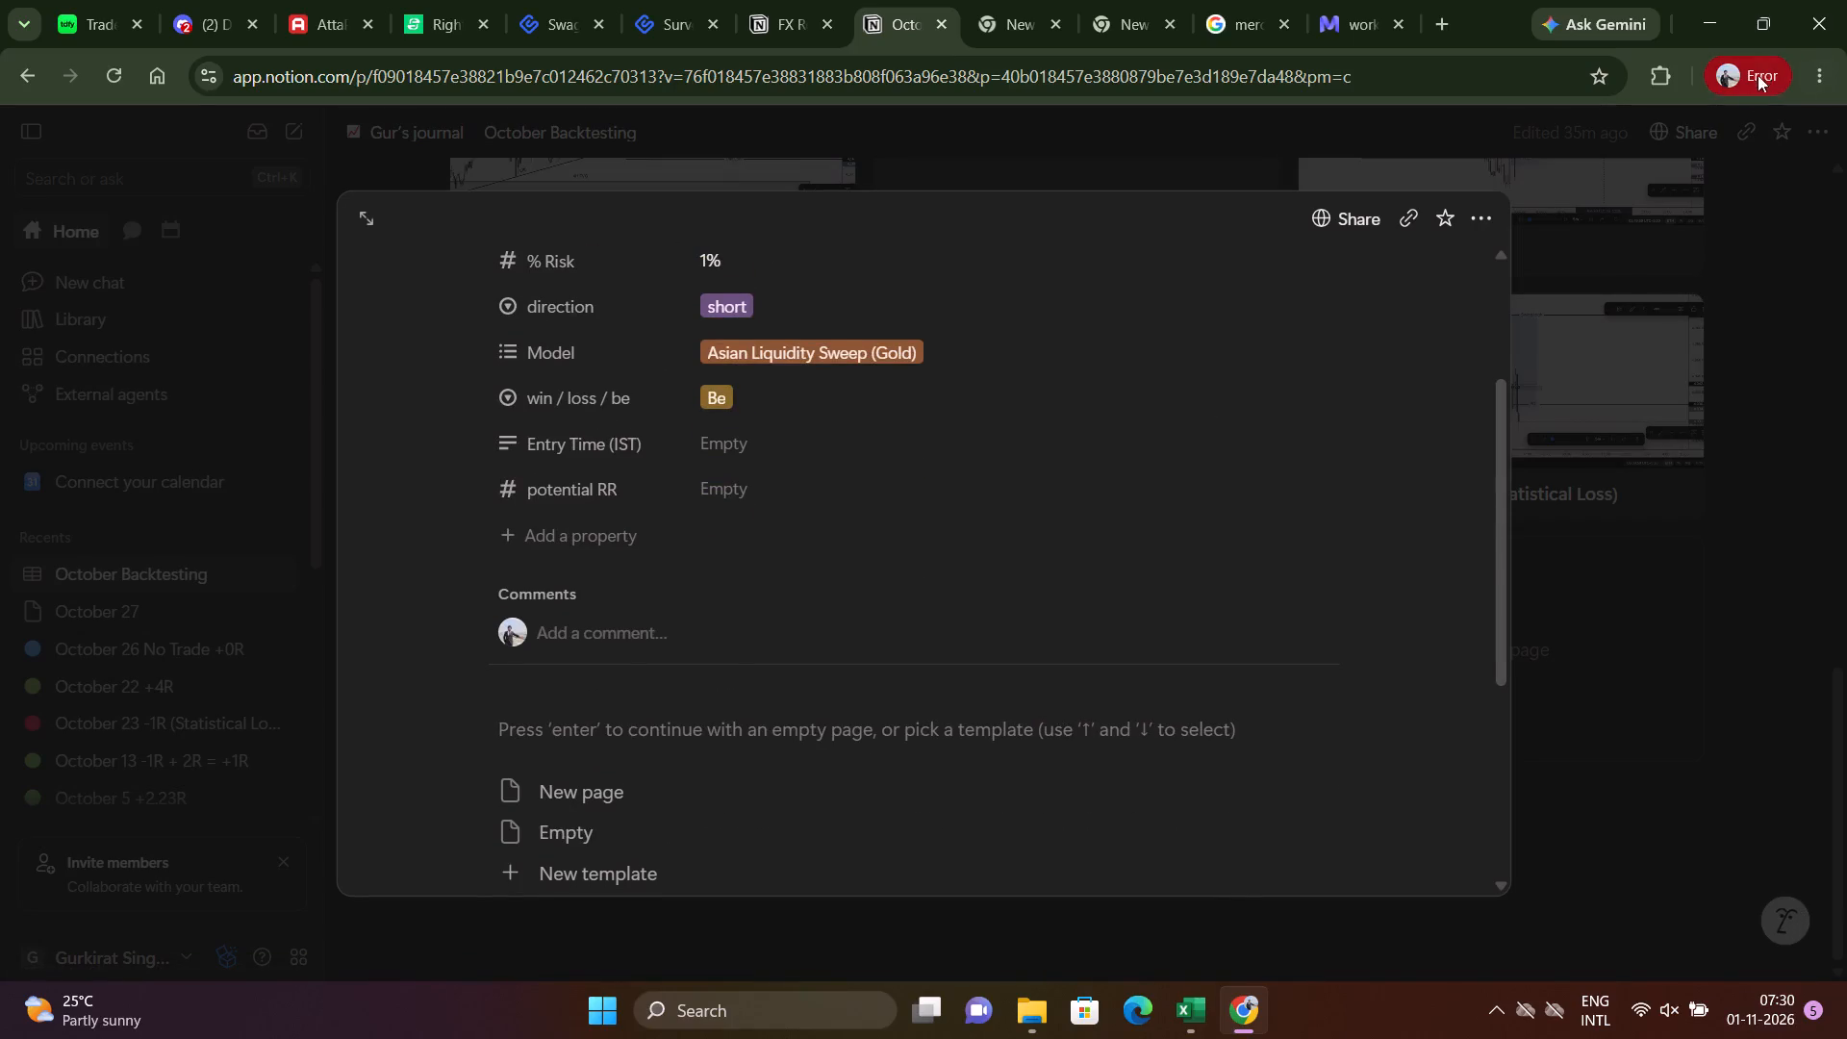
left_click(1526, 649)
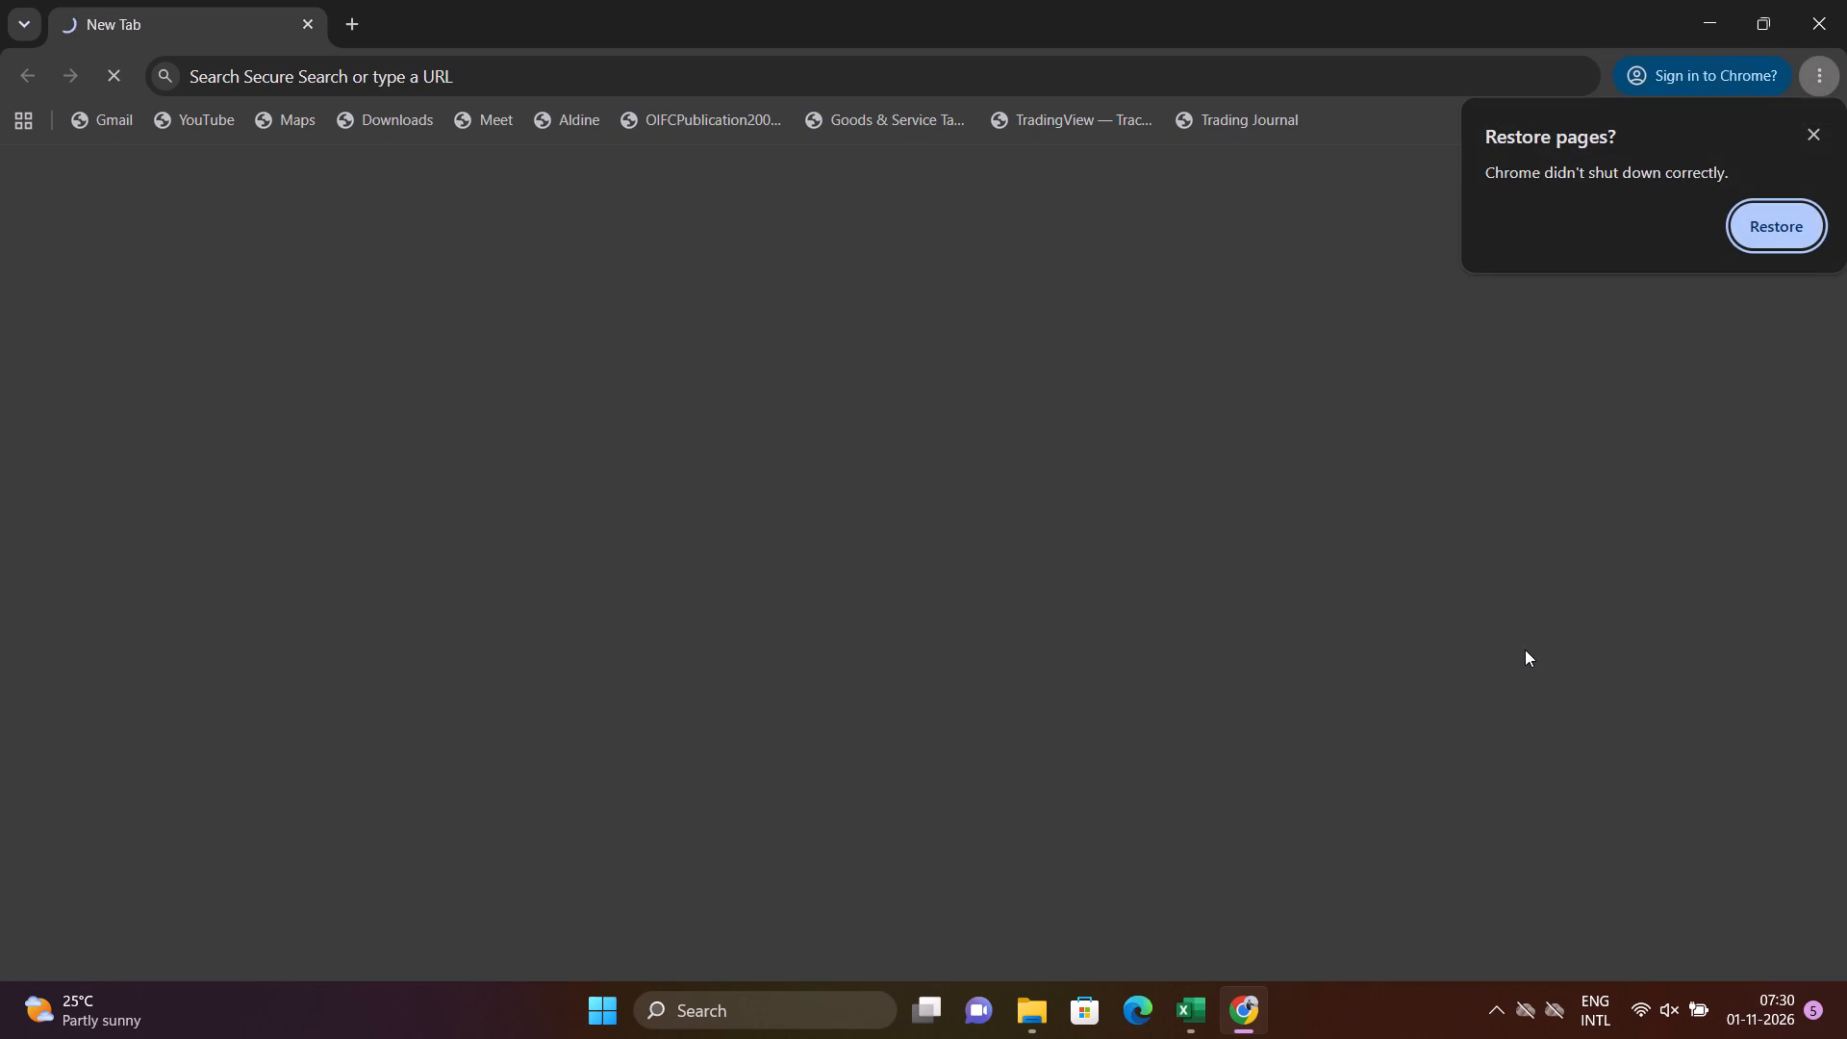
left_click(1758, 229)
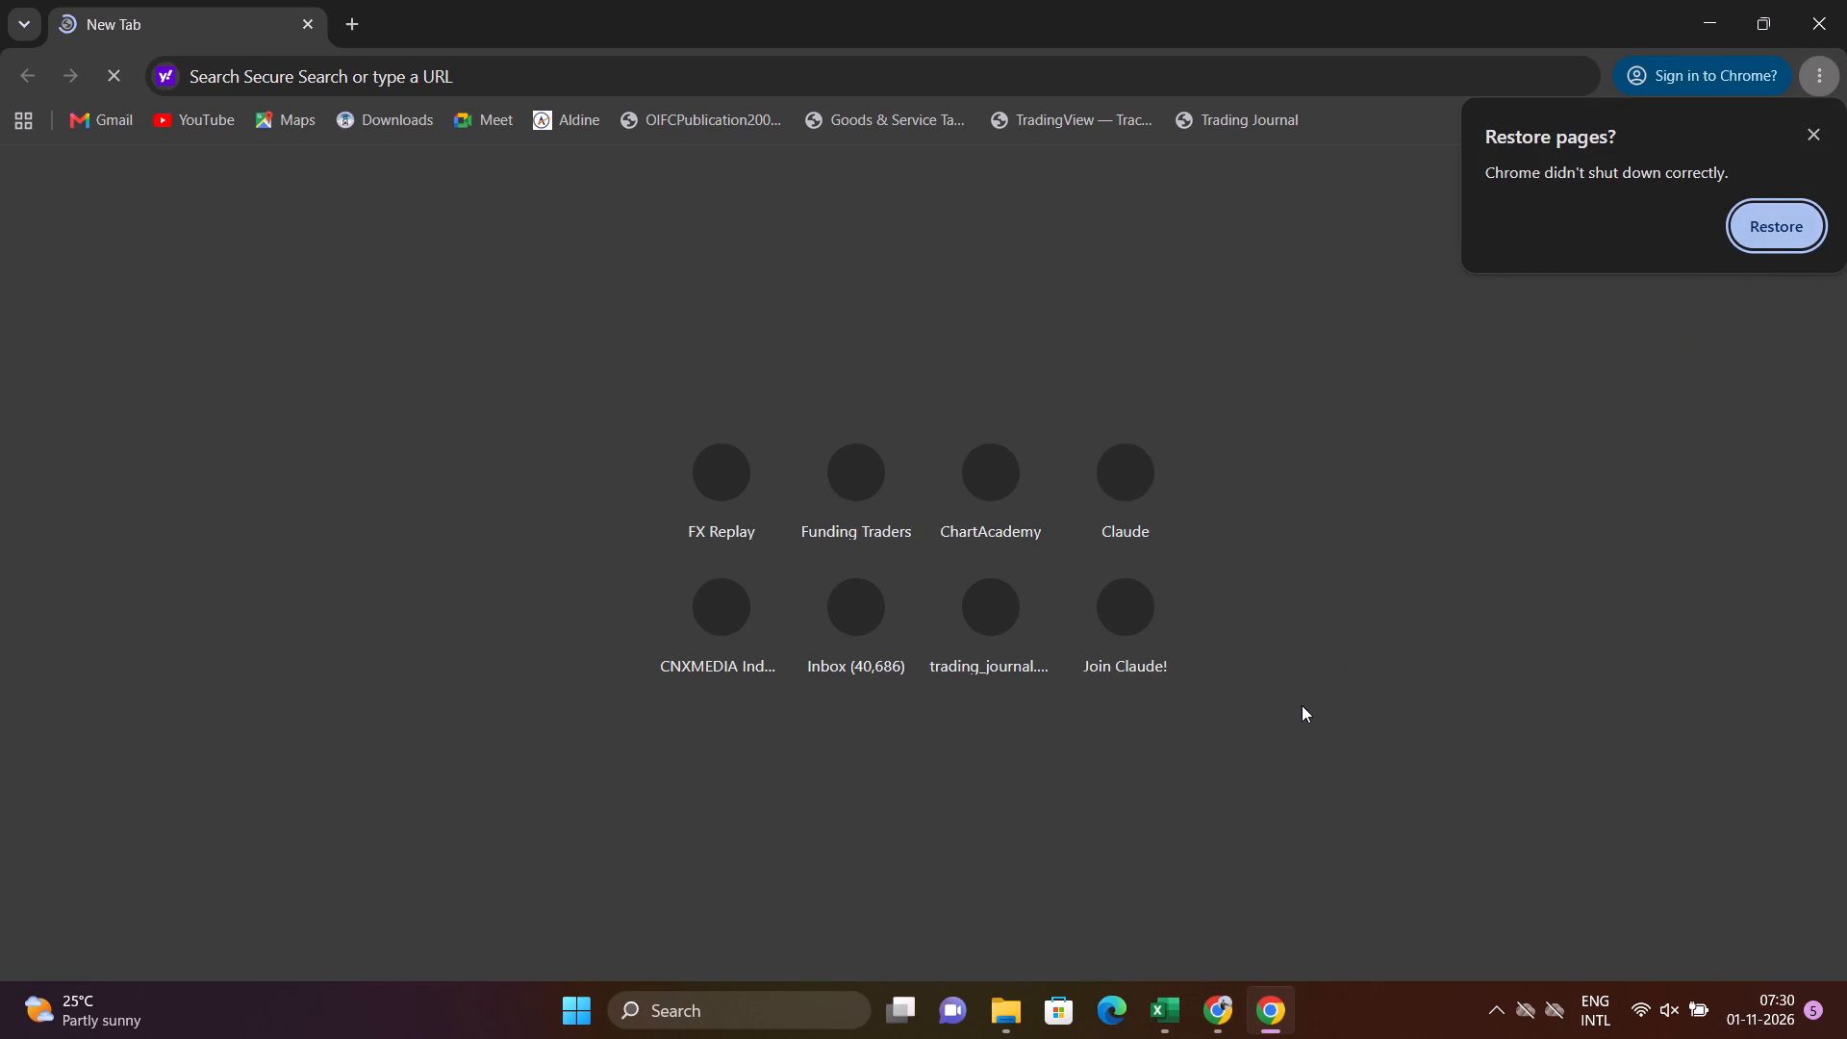
Show the desktop and launch Atlas Funded.
key("super+d")
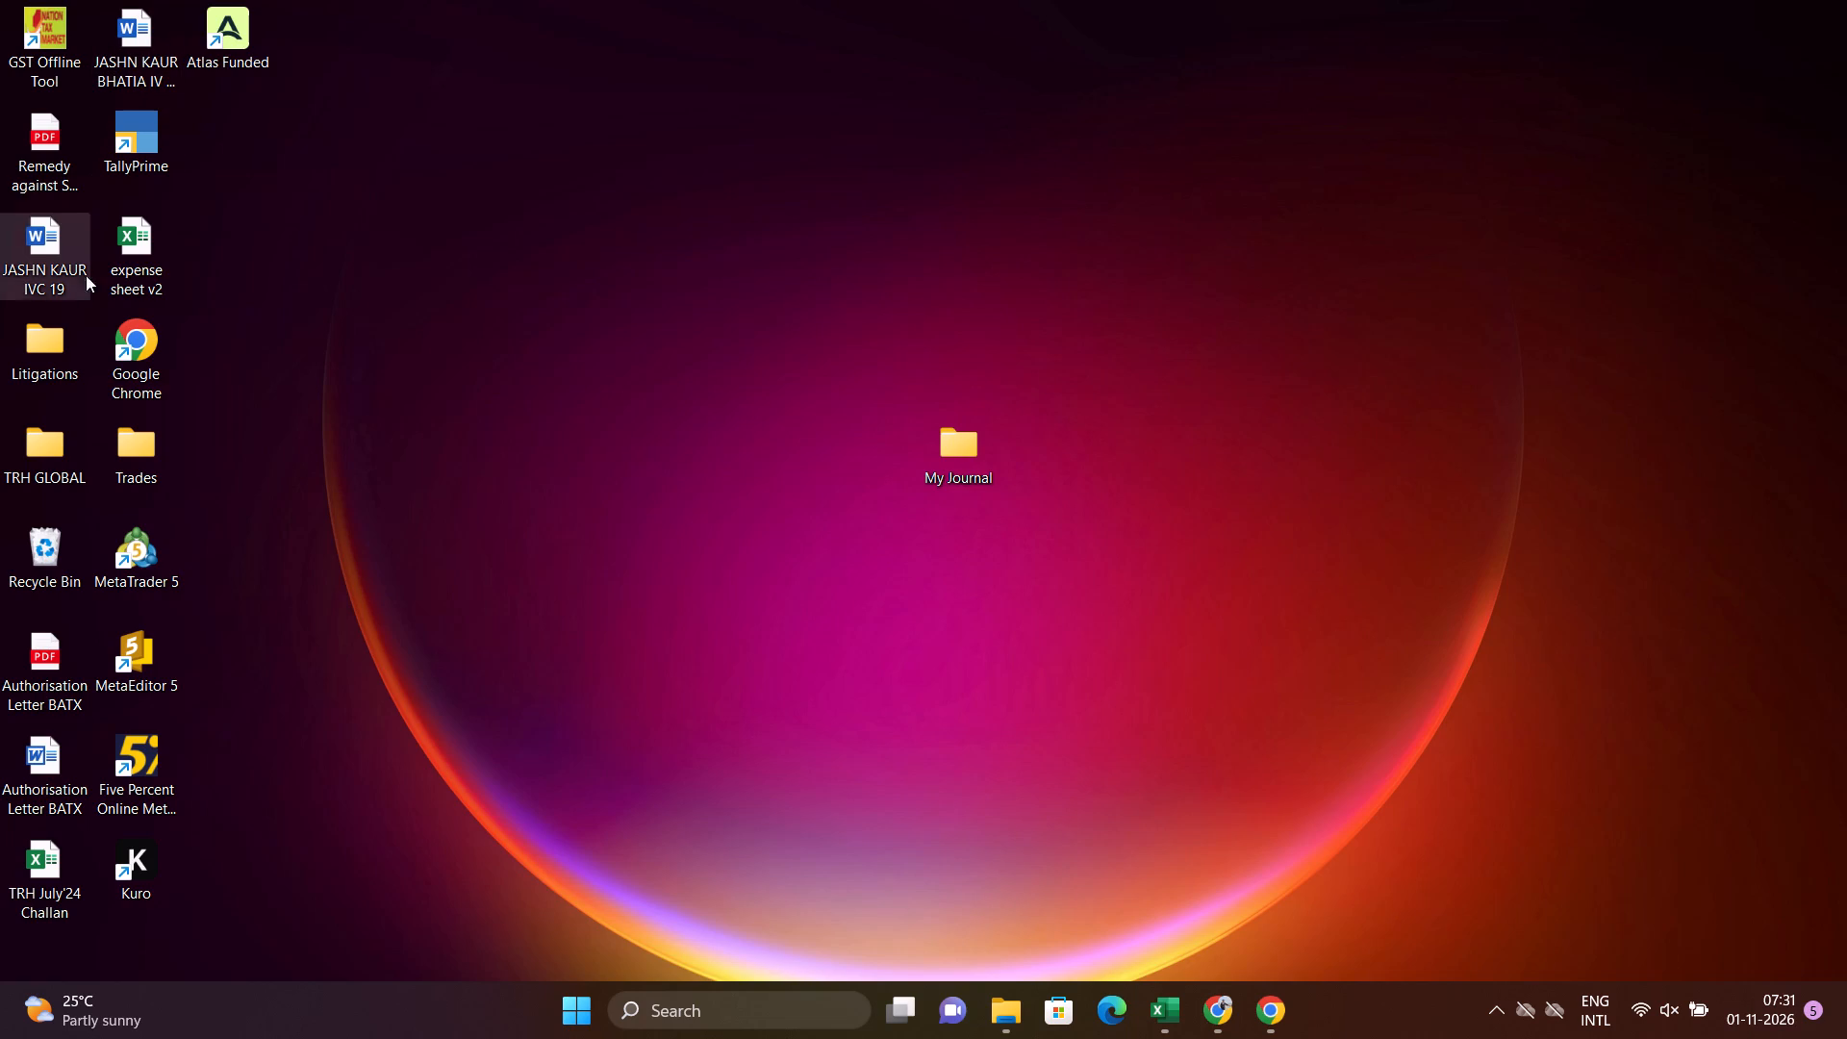
double_click(224, 45)
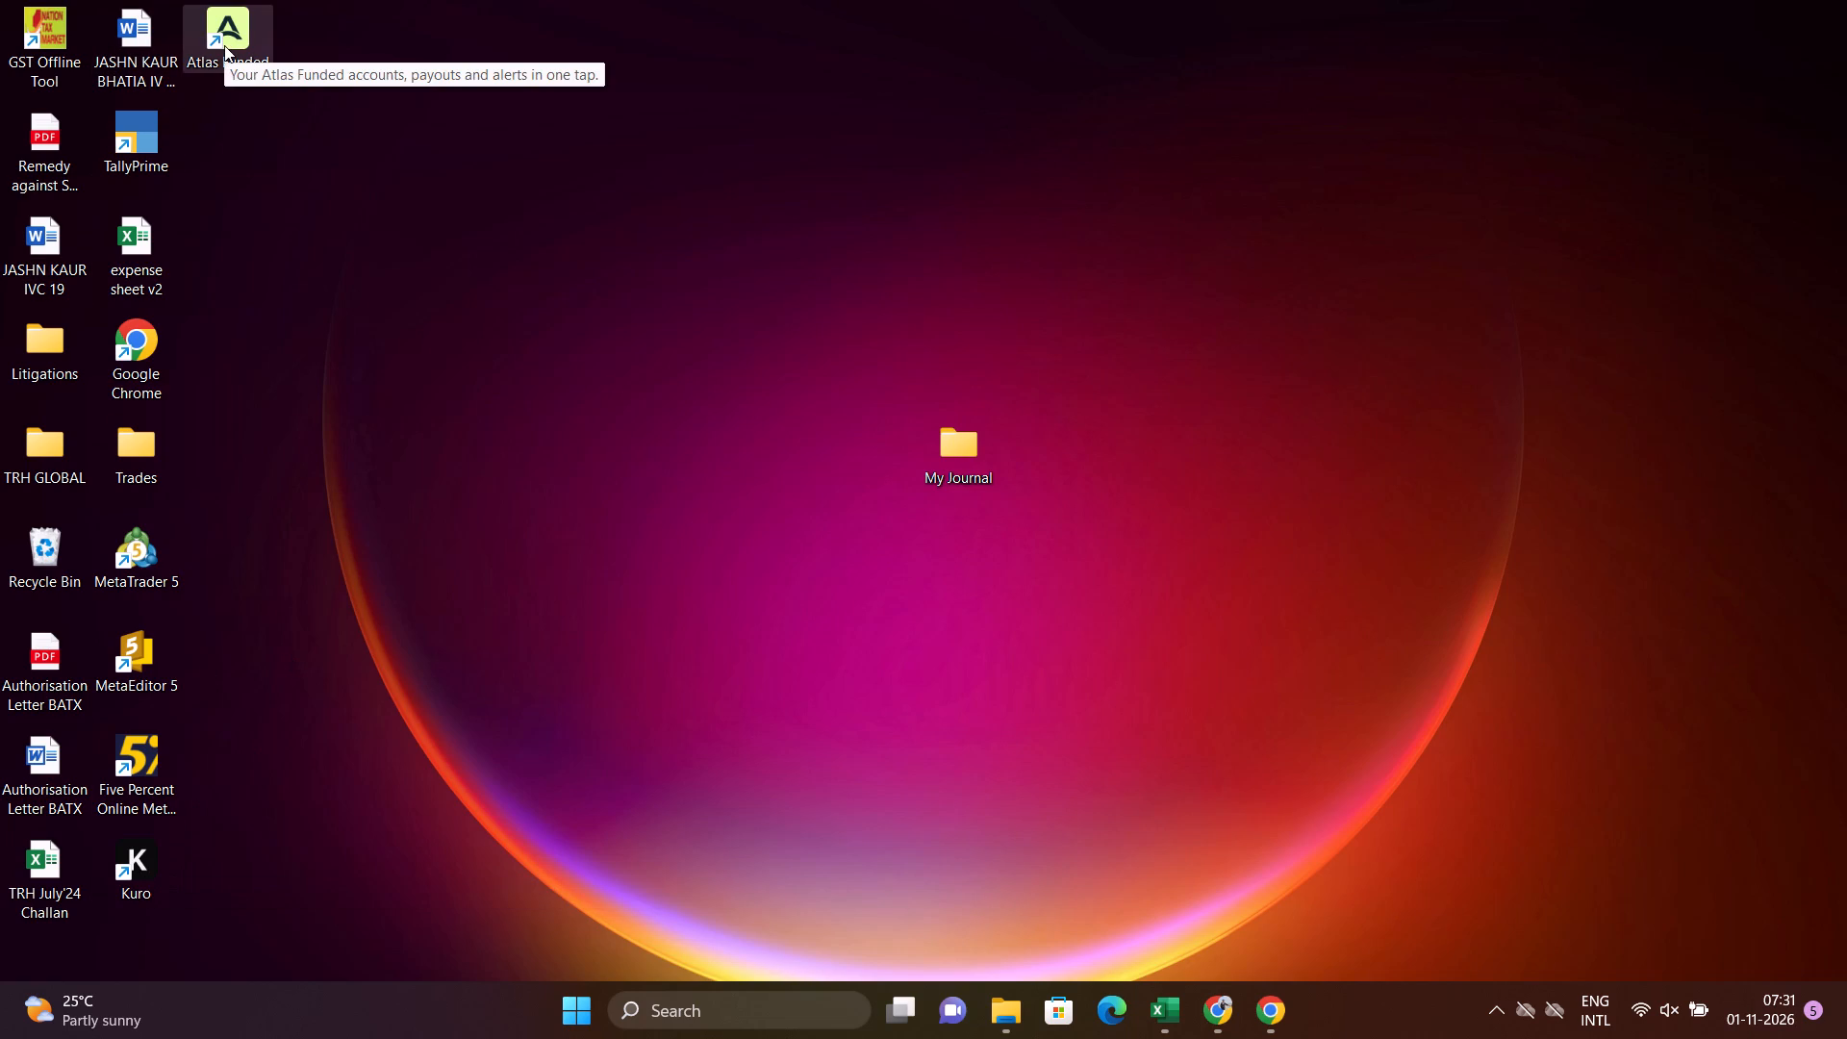
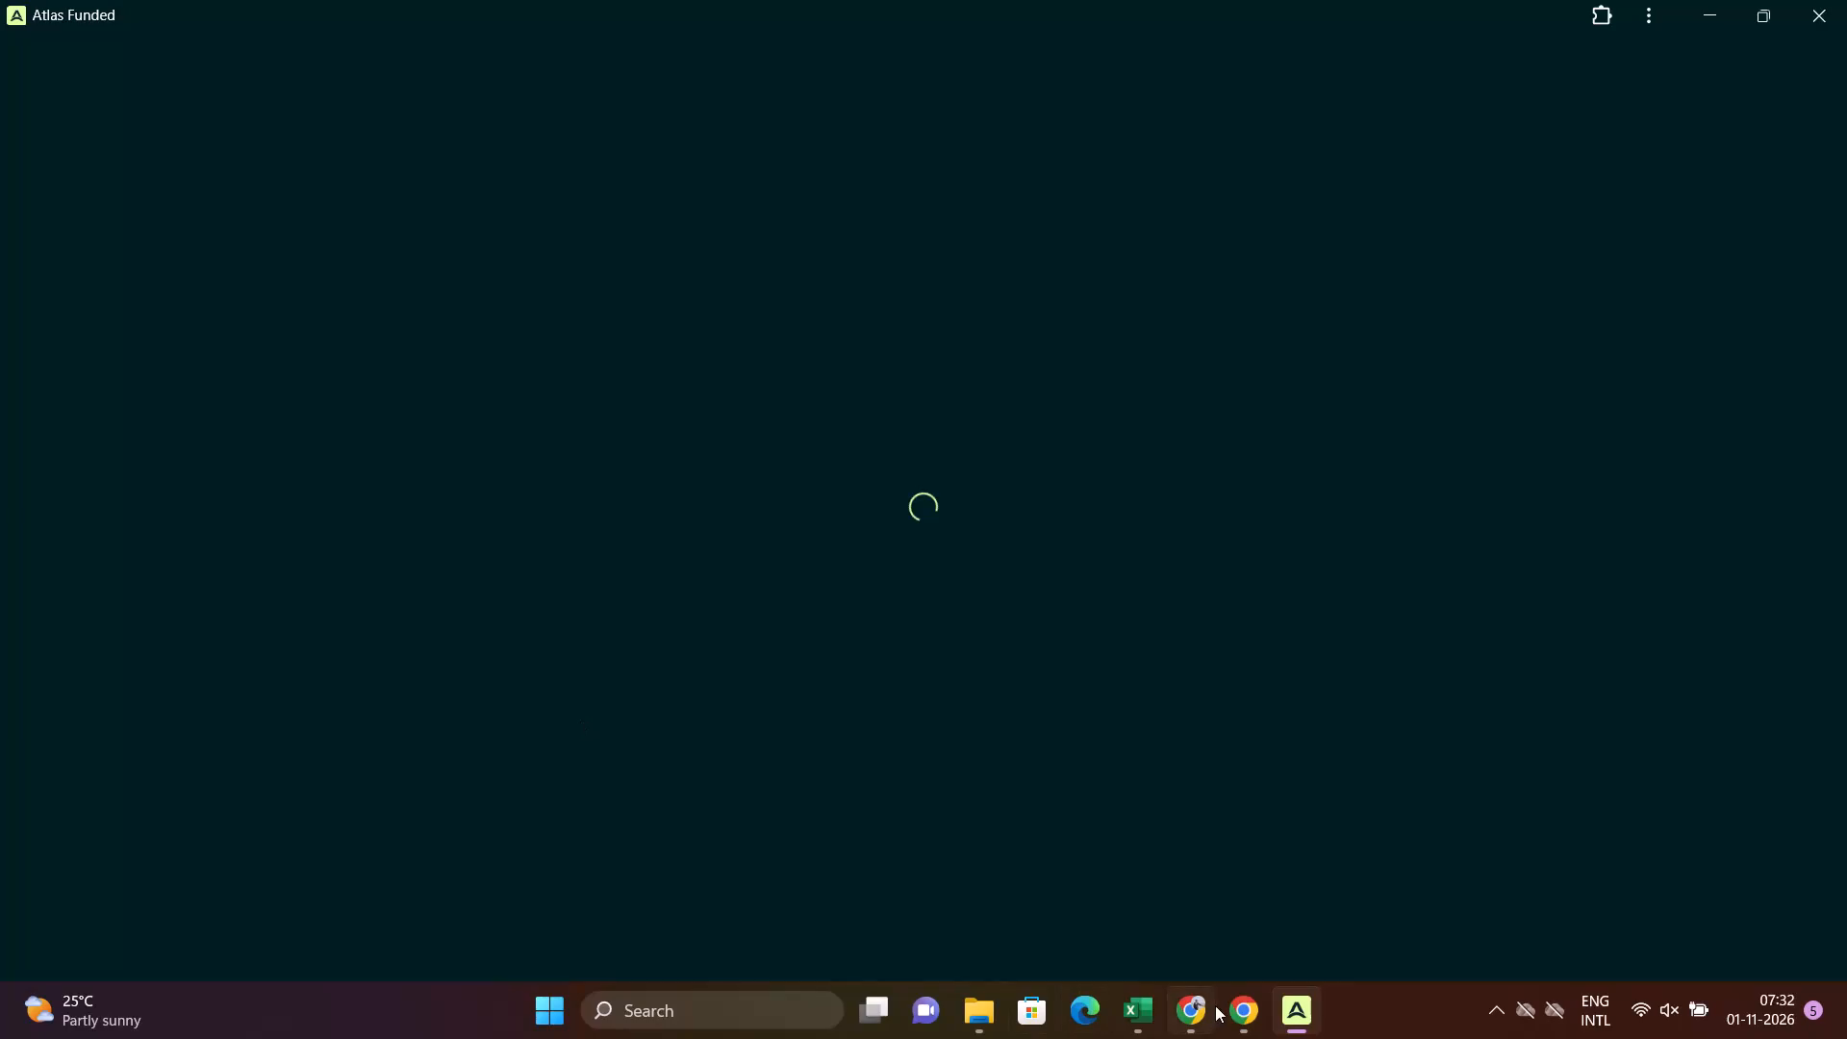
Switch from Atlas Funded back to the Chrome browser window.
left_click(1237, 1013)
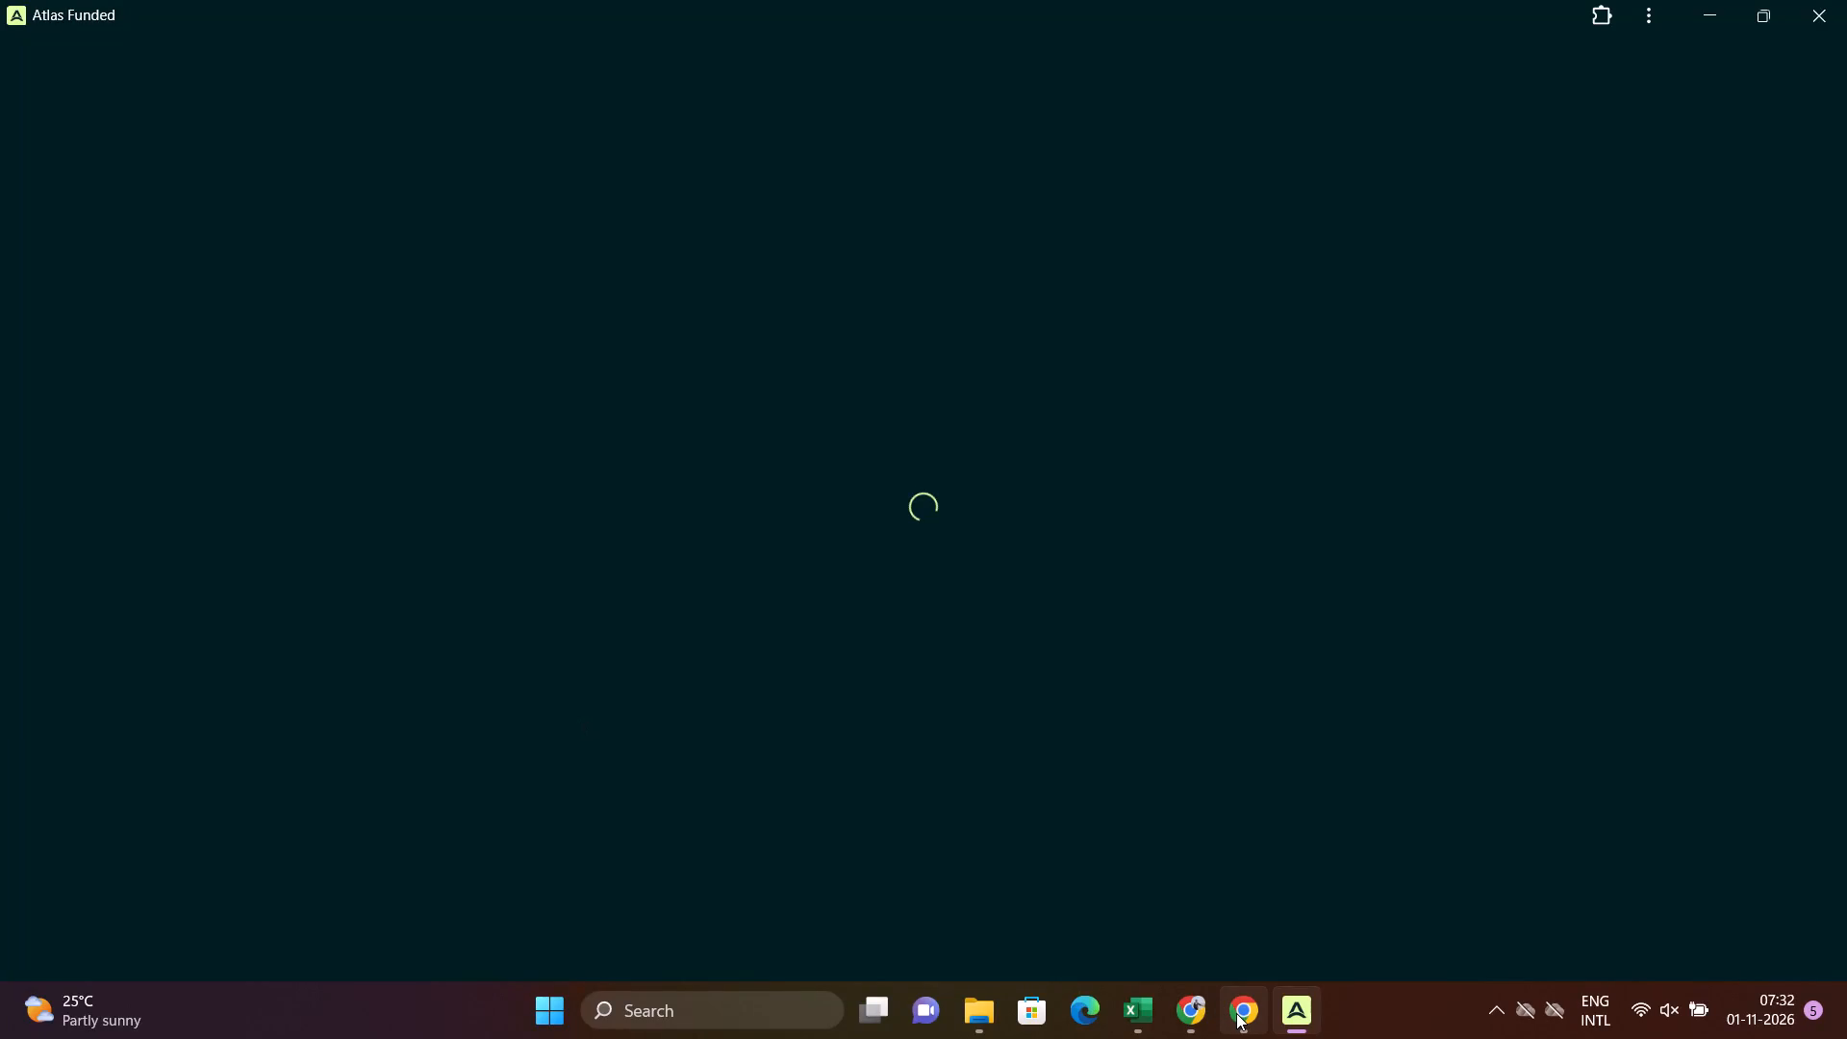
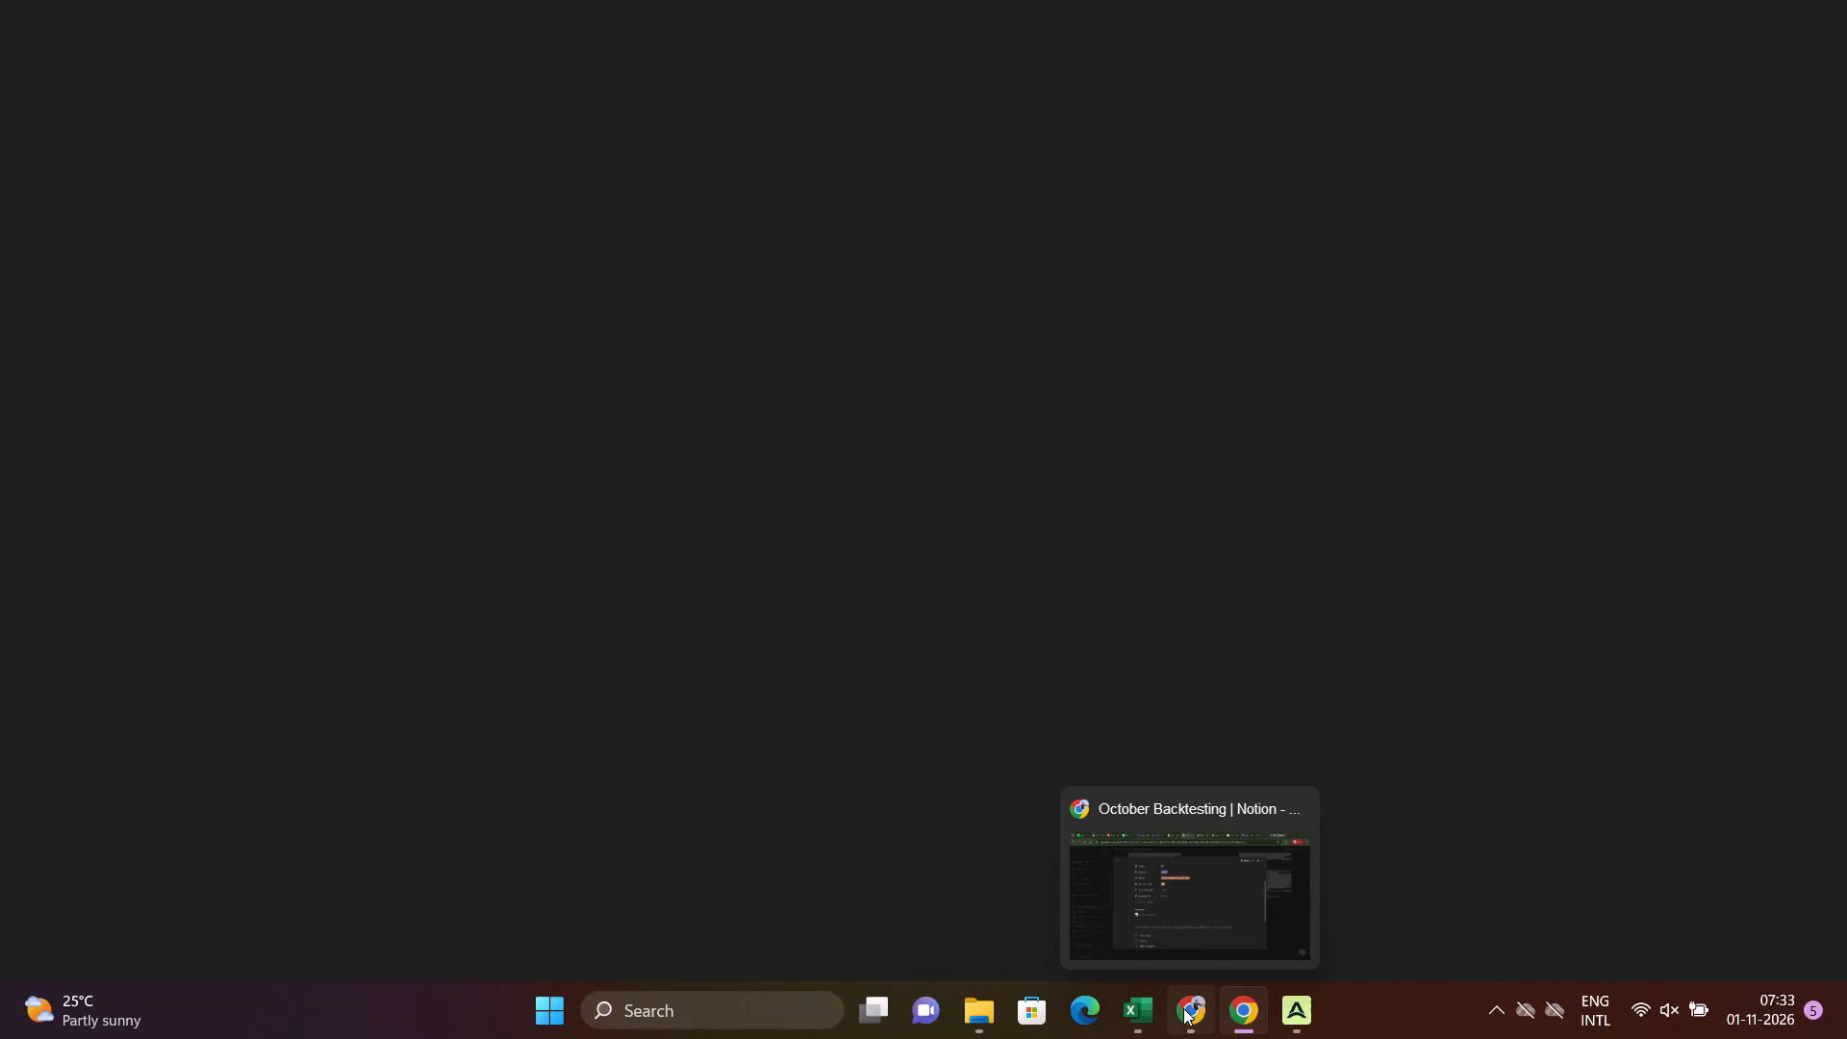
Switch to the Backtest_Tracker_XAU USD_FX Replay_Oct v2 workbook in Excel.
left_click(1130, 1000)
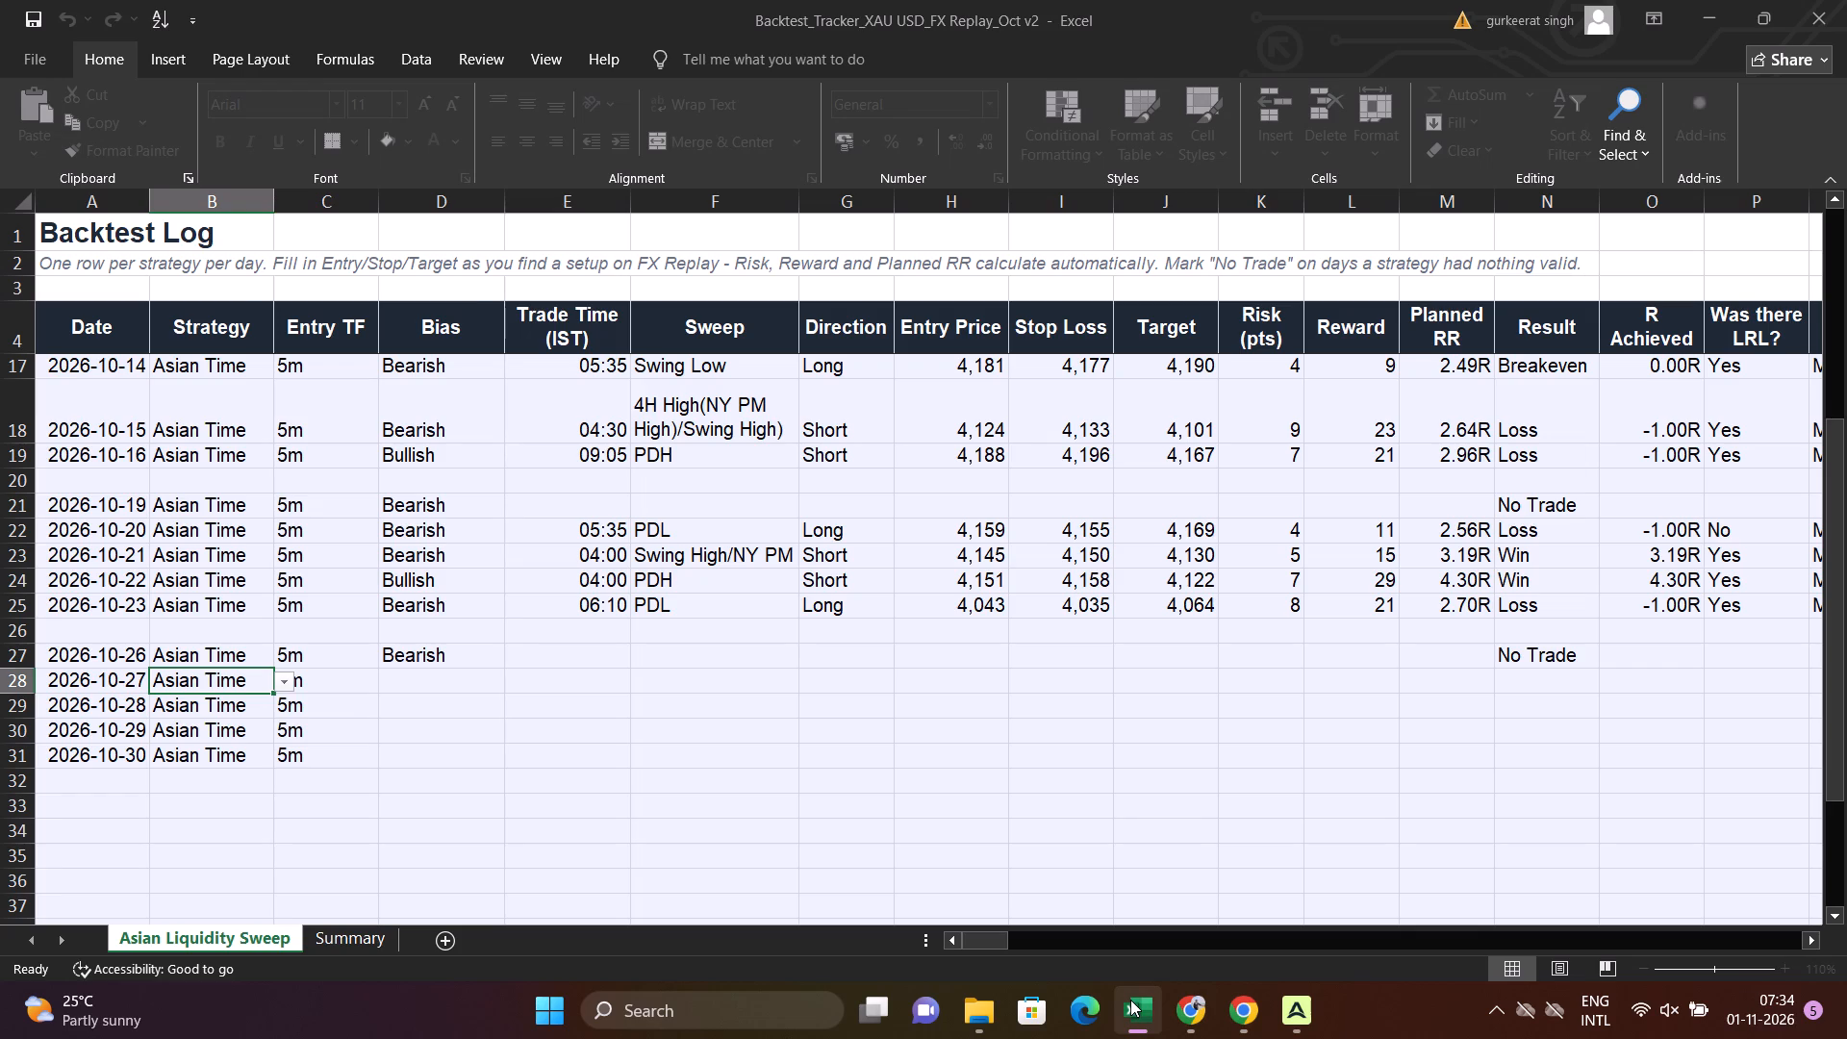
Examine the 2026-10-27 row of the Asian Liquidity Sweep sheet across its columns, from Date through Notes.
key("Right")
key("Right")
key("Right")
key("Right")
key("Right")
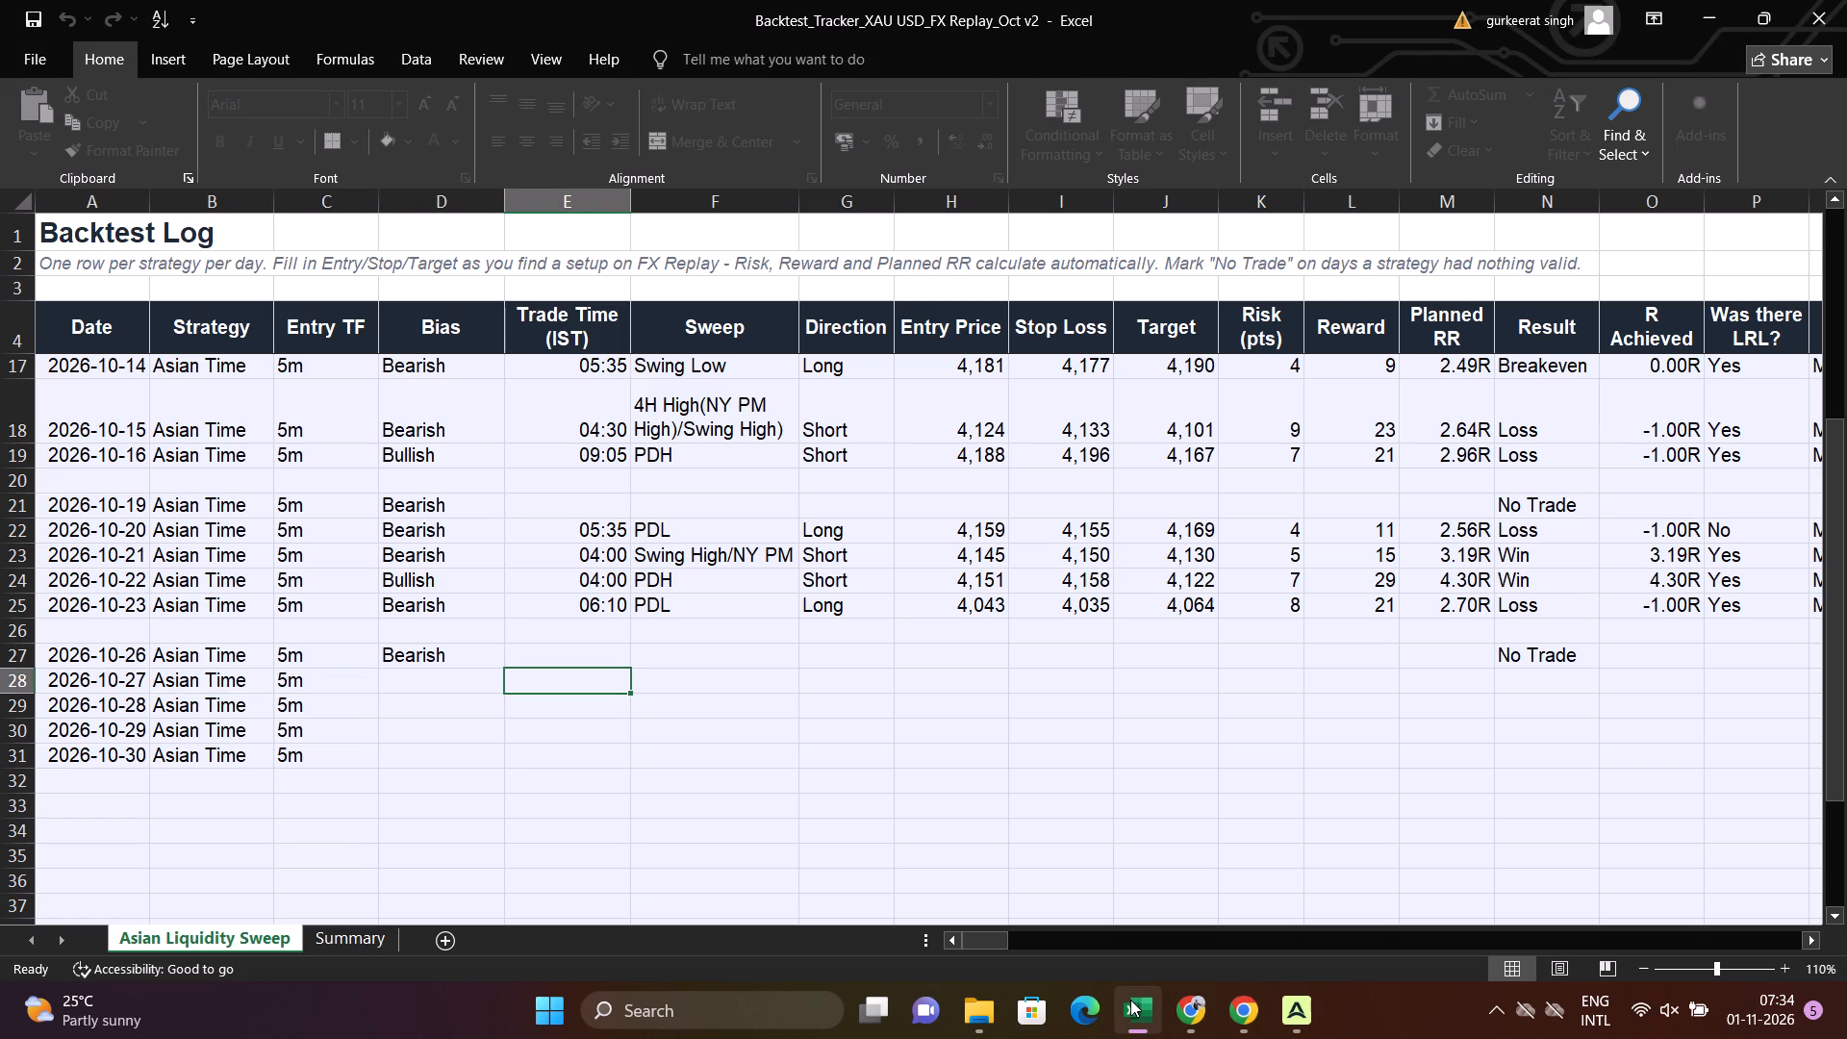
key("Right")
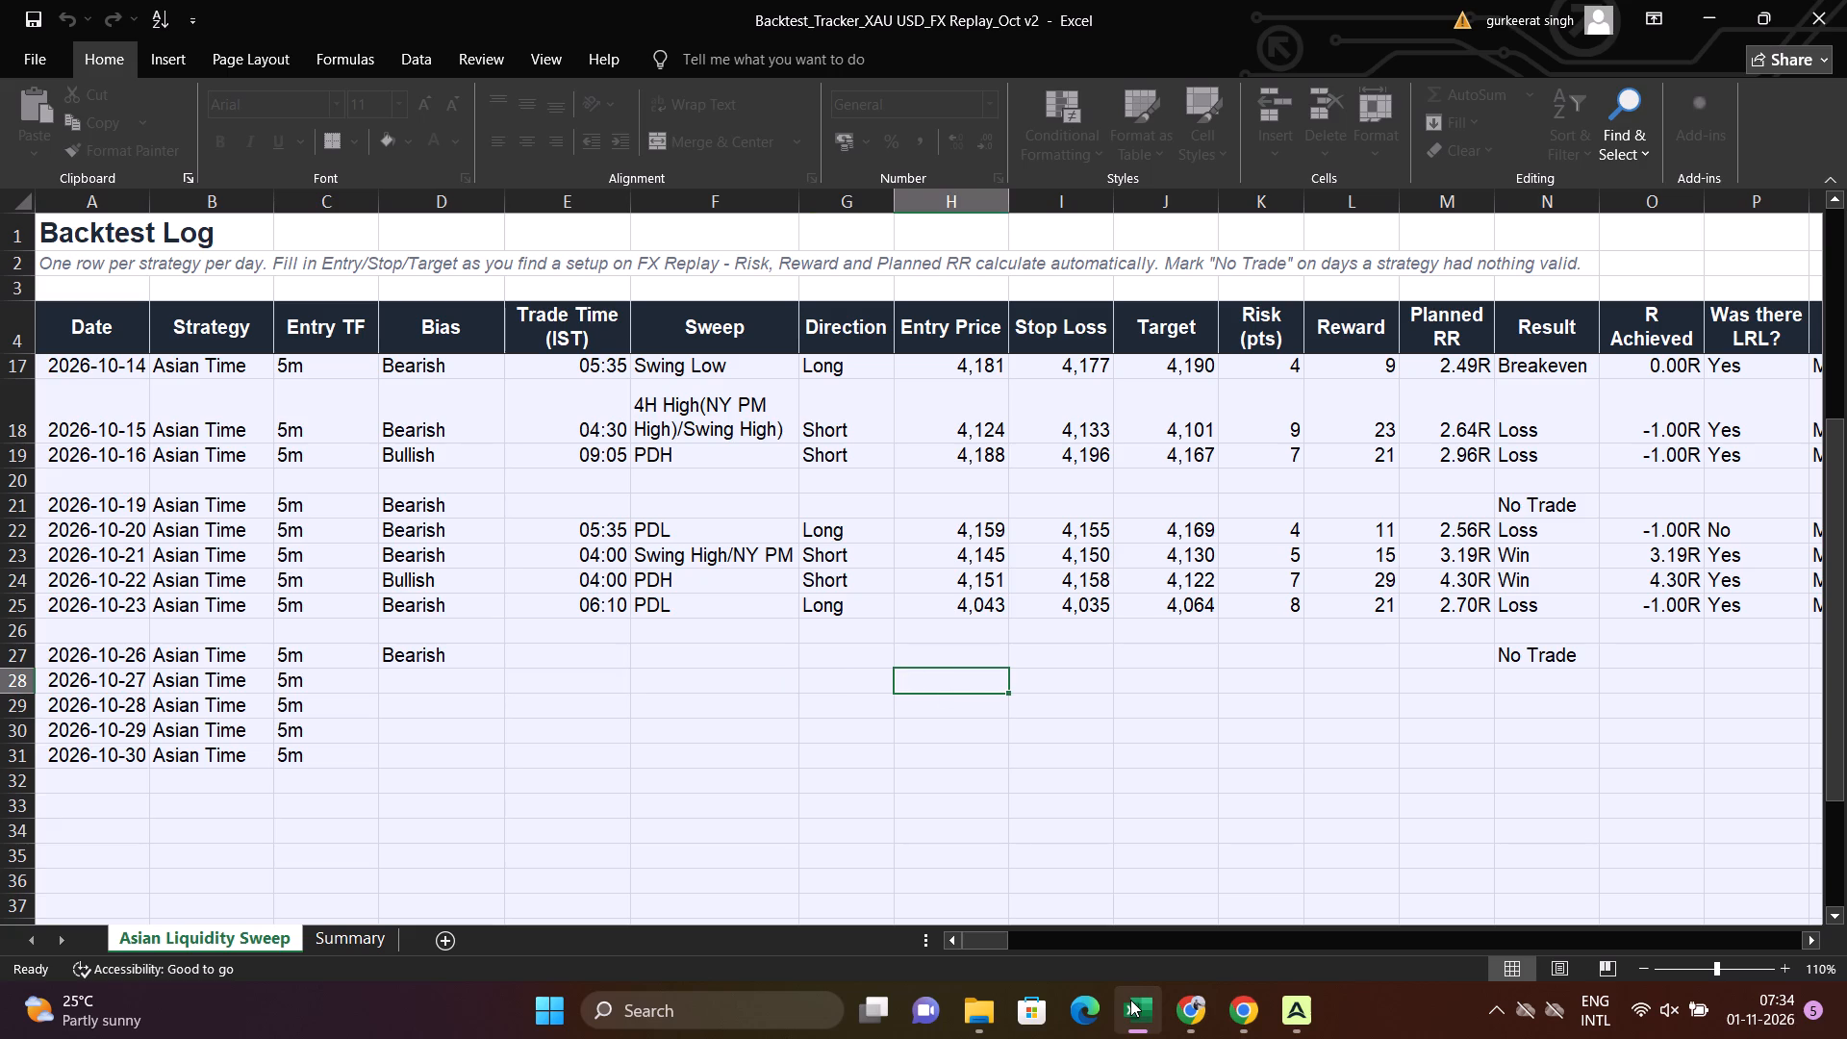
key("Left")
key("Left")
key("Left")
key("Left")
key("Left")
key("Left")
key("Left")
key("Left")
key("Left")
key("Left")
key("Left")
key("Left")
key("Left")
key("Left")
key("Left")
key("Left")
key("Left")
key("Left")
key("Left")
key("Left")
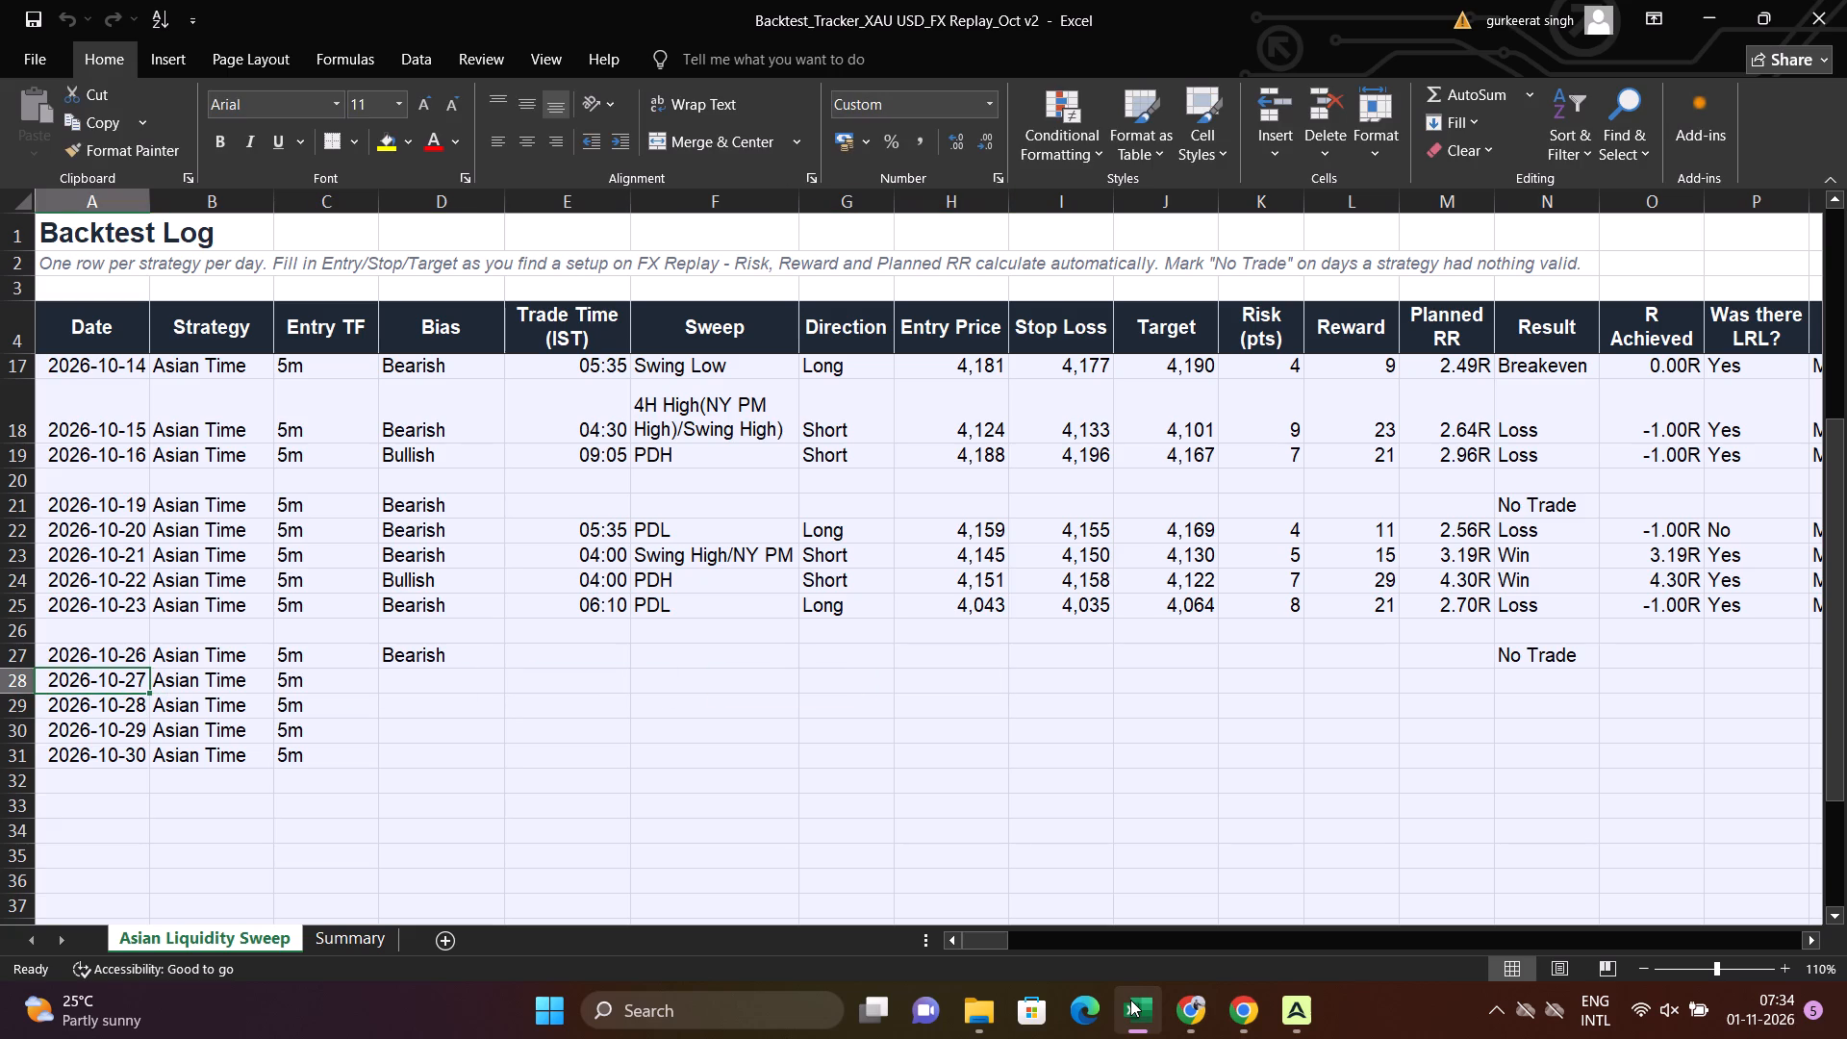
key("Right")
key("Right")
key("Right")
key("Right")
key("Right")
key("Right")
key("Right")
key("Right")
key("Right")
key("Right")
key("Right")
key("Right")
key("Right")
key("Right")
key("Right")
key("Right")
key("Right")
key("Right")
key("Right")
key("Right")
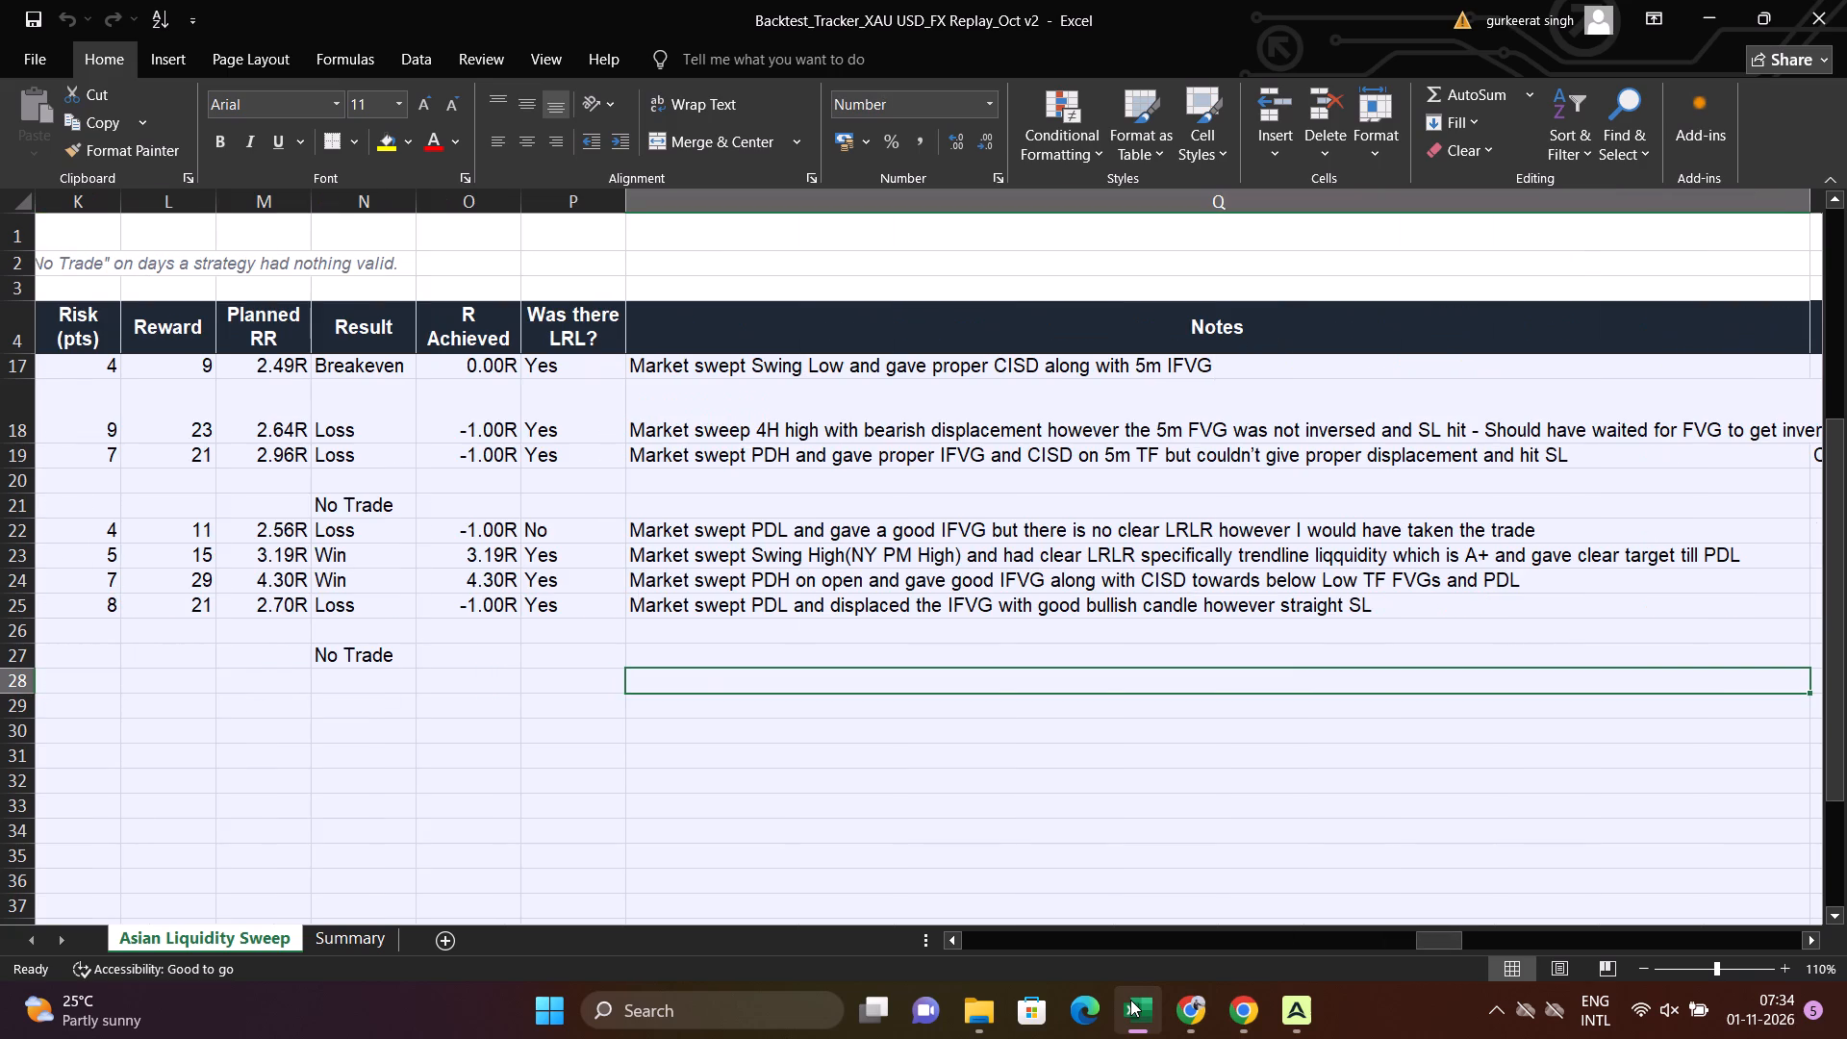
key("Left")
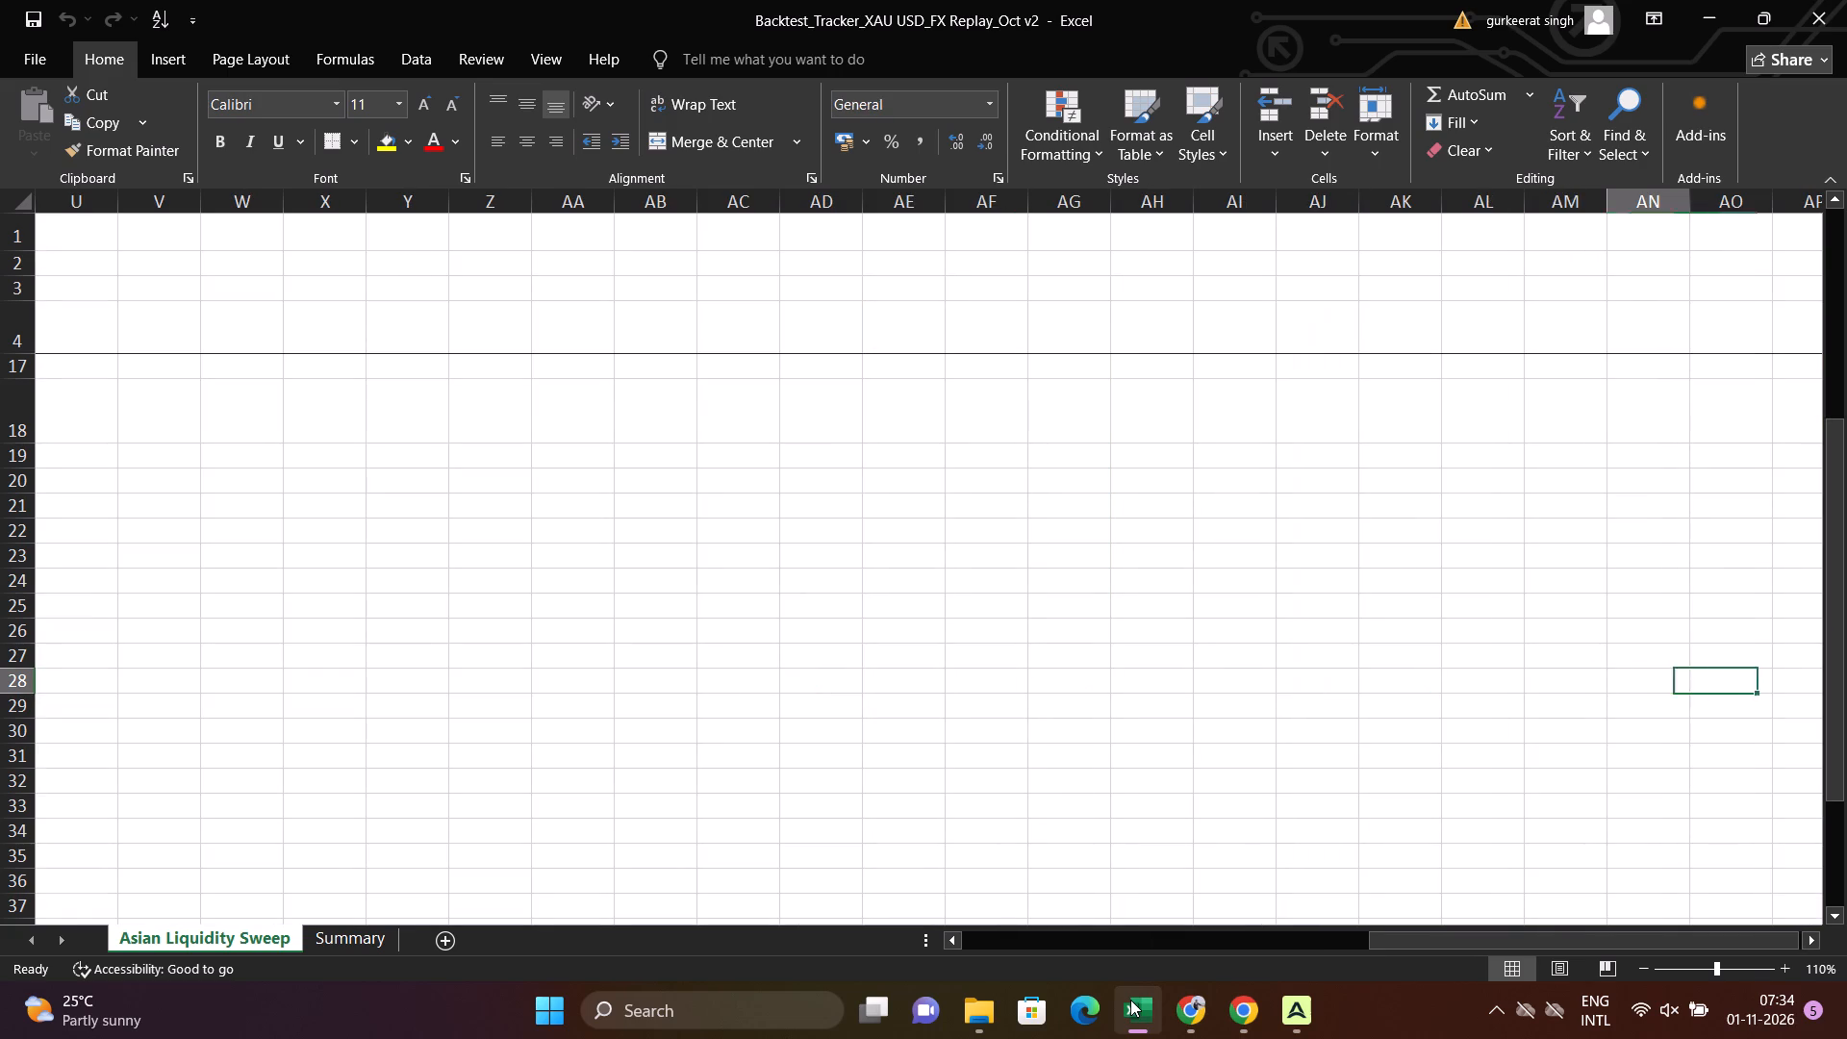
key("Left")
key("Left")
key("Left")
key("Left")
key("Left")
key("Left")
key("Left")
key("Left")
key("Left")
key("Left")
key("Left")
key("Left")
key("Left")
key("Left")
key("Left")
key("Left")
key("Left")
key("Left")
key("Left")
key("Left")
key("Left")
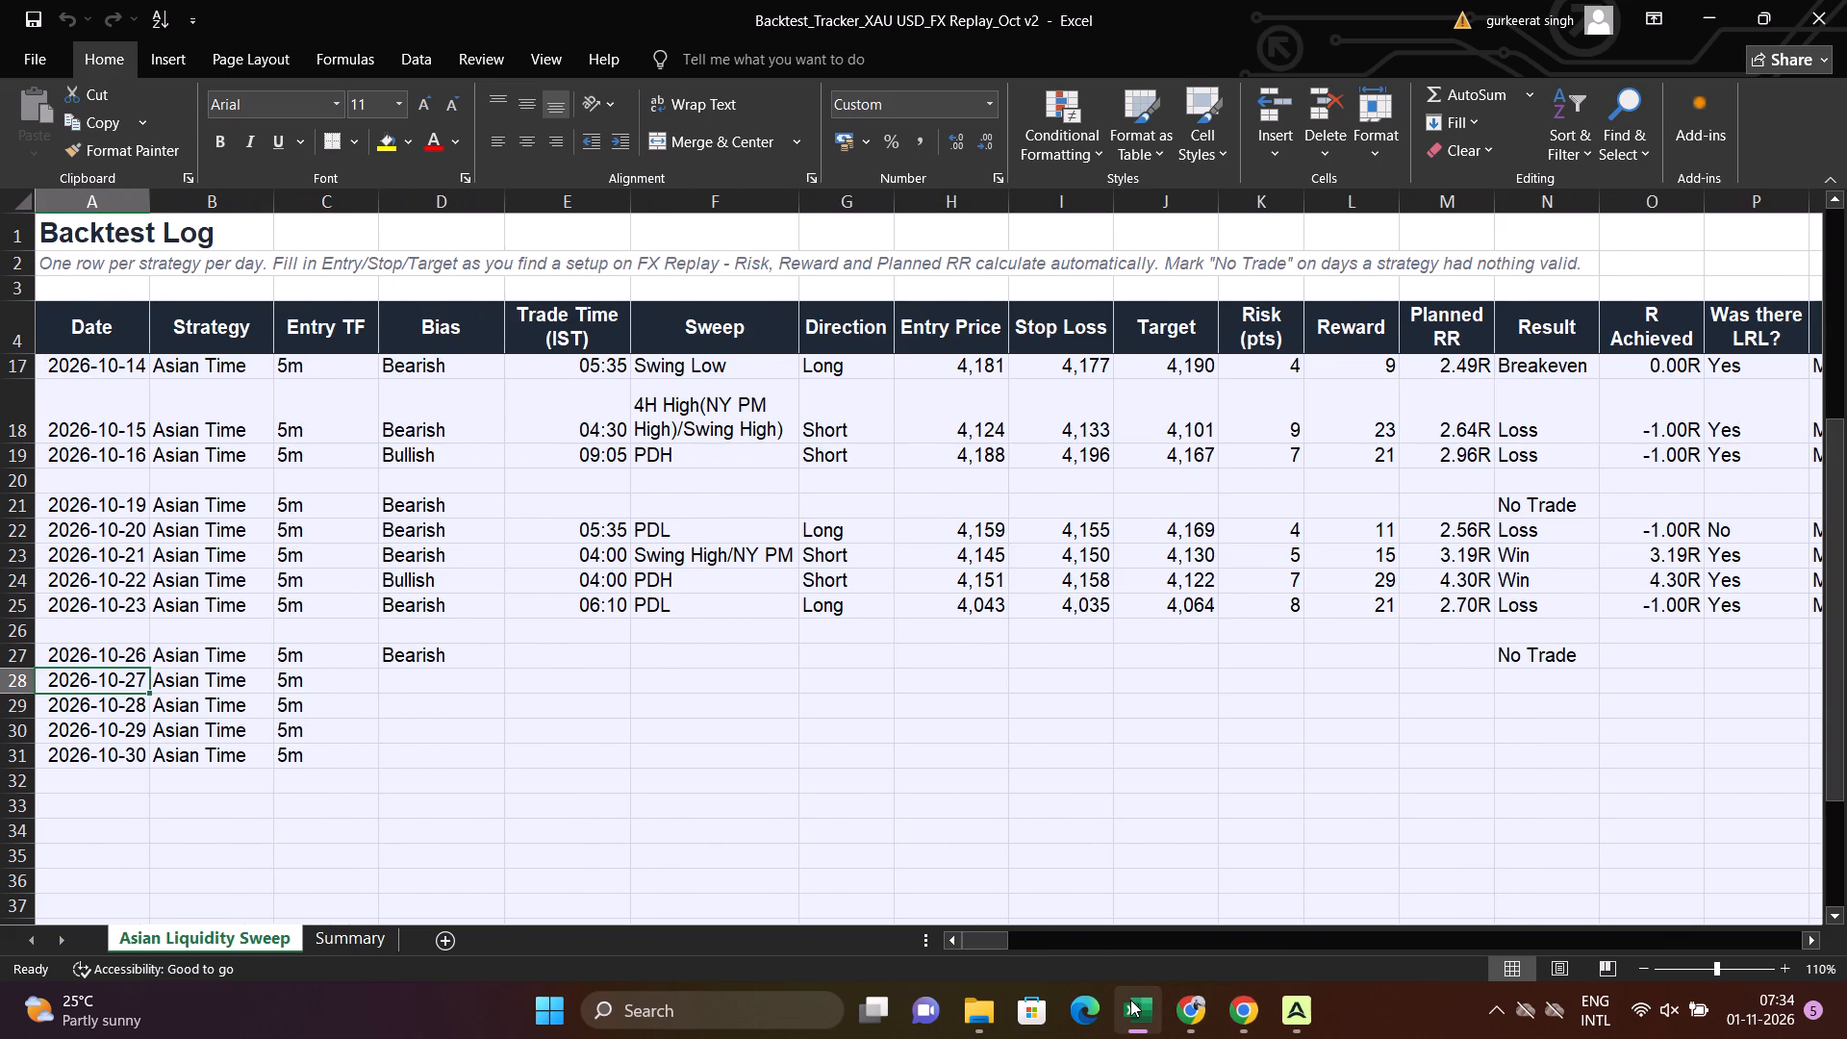
Look through the dated October entries in the Backtest Log, from the earliest rows down to 2026-10-30.
key("Down")
key("Down")
key("Down")
key("Down")
key("Down")
key("Down")
key("Down")
key("Down")
key("Down")
key("Down")
key("Down")
key("Down")
key("Down")
key("Down")
key("Down")
key("Down")
key("Down")
key("Down")
key("Down")
key("Down")
key("Up")
key("Up")
key("Up")
key("Up")
key("Up")
key("Up")
key("Up")
key("Up")
key("Up")
key("Up")
key("Up")
key("Up")
key("Up")
key("Up")
key("Up")
key("Up")
key("Up")
key("Up")
key("Up")
key("Up")
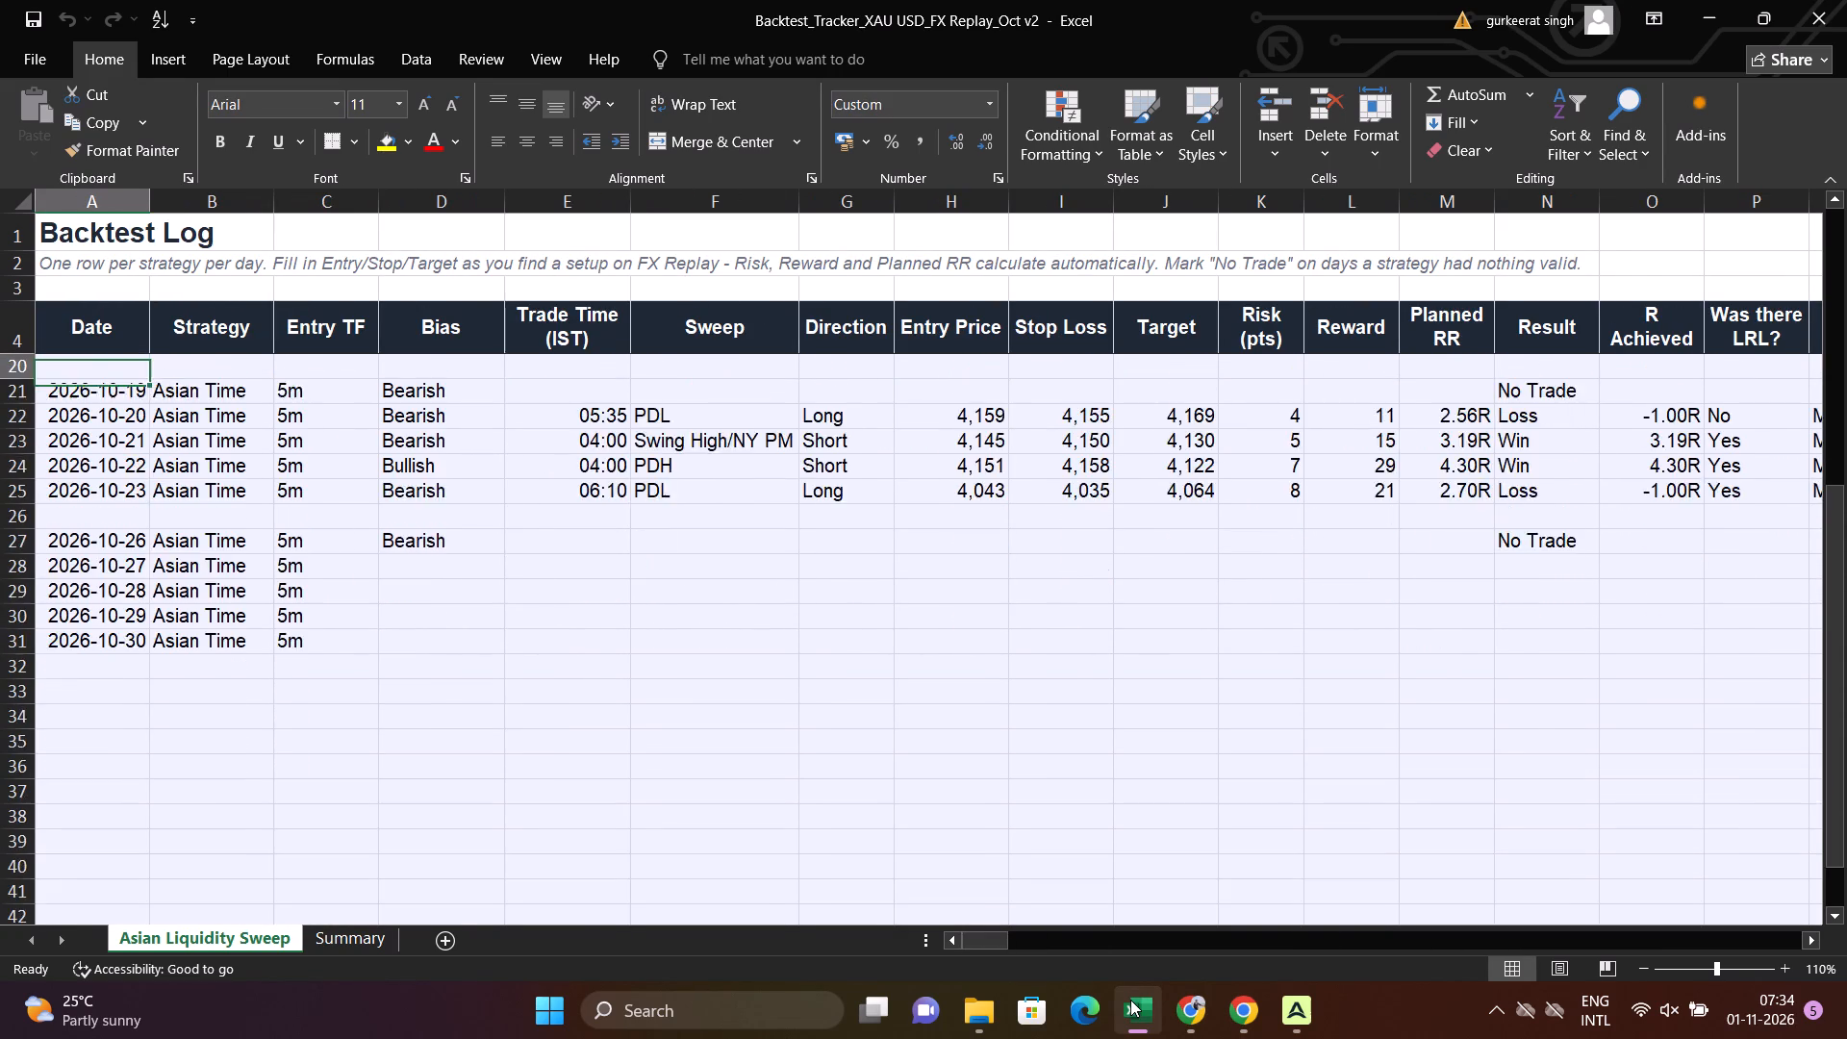
key("Up")
key("Down")
key("Down")
key("Down")
key("Down")
key("Down")
key("Down")
key("Down")
key("Down")
key("Down")
key("Down")
key("Down")
key("Down")
key("Down")
key("Down")
key("Down")
key("Down")
key("Down")
key("Down")
key("Down")
key("Down")
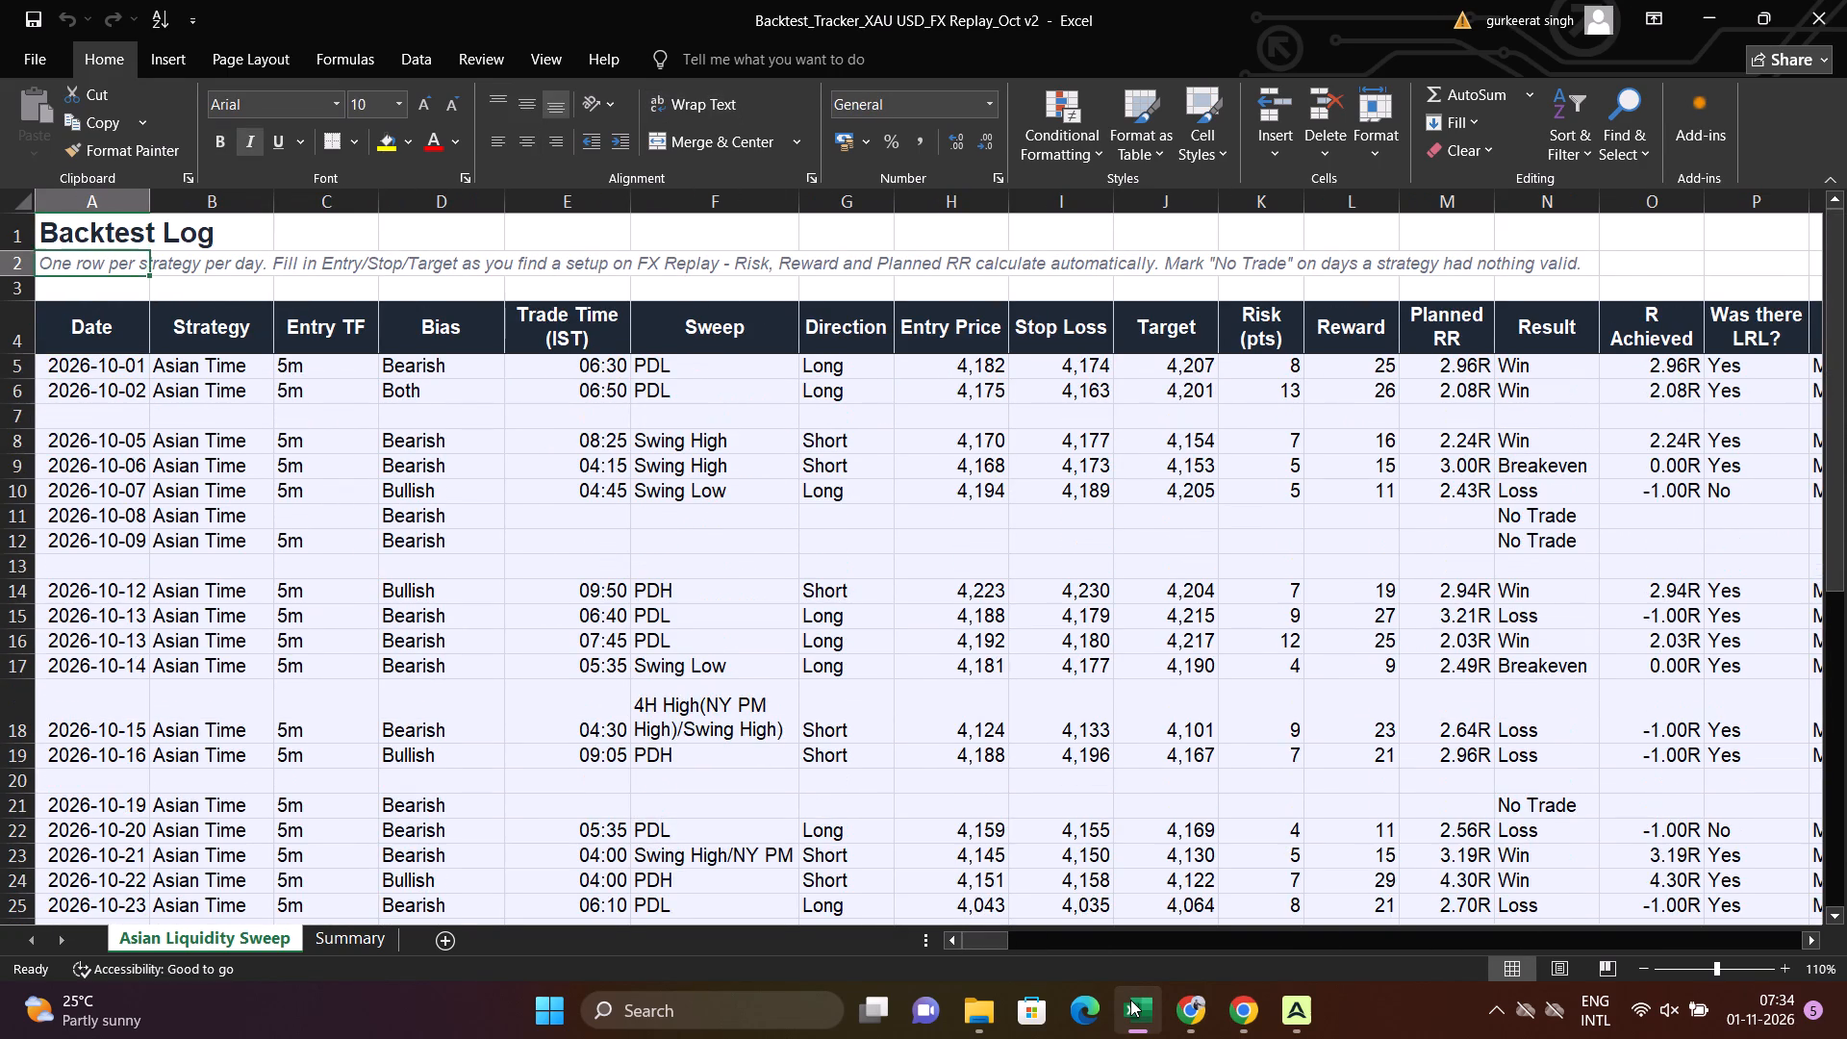
key("Up")
key("Up")
key("Up")
key("Up")
key("Up")
key("Up")
key("Up")
key("Up")
key("Up")
key("Up")
key("Up")
key("Up")
key("Up")
key("Up")
key("Up")
key("Up")
key("Up")
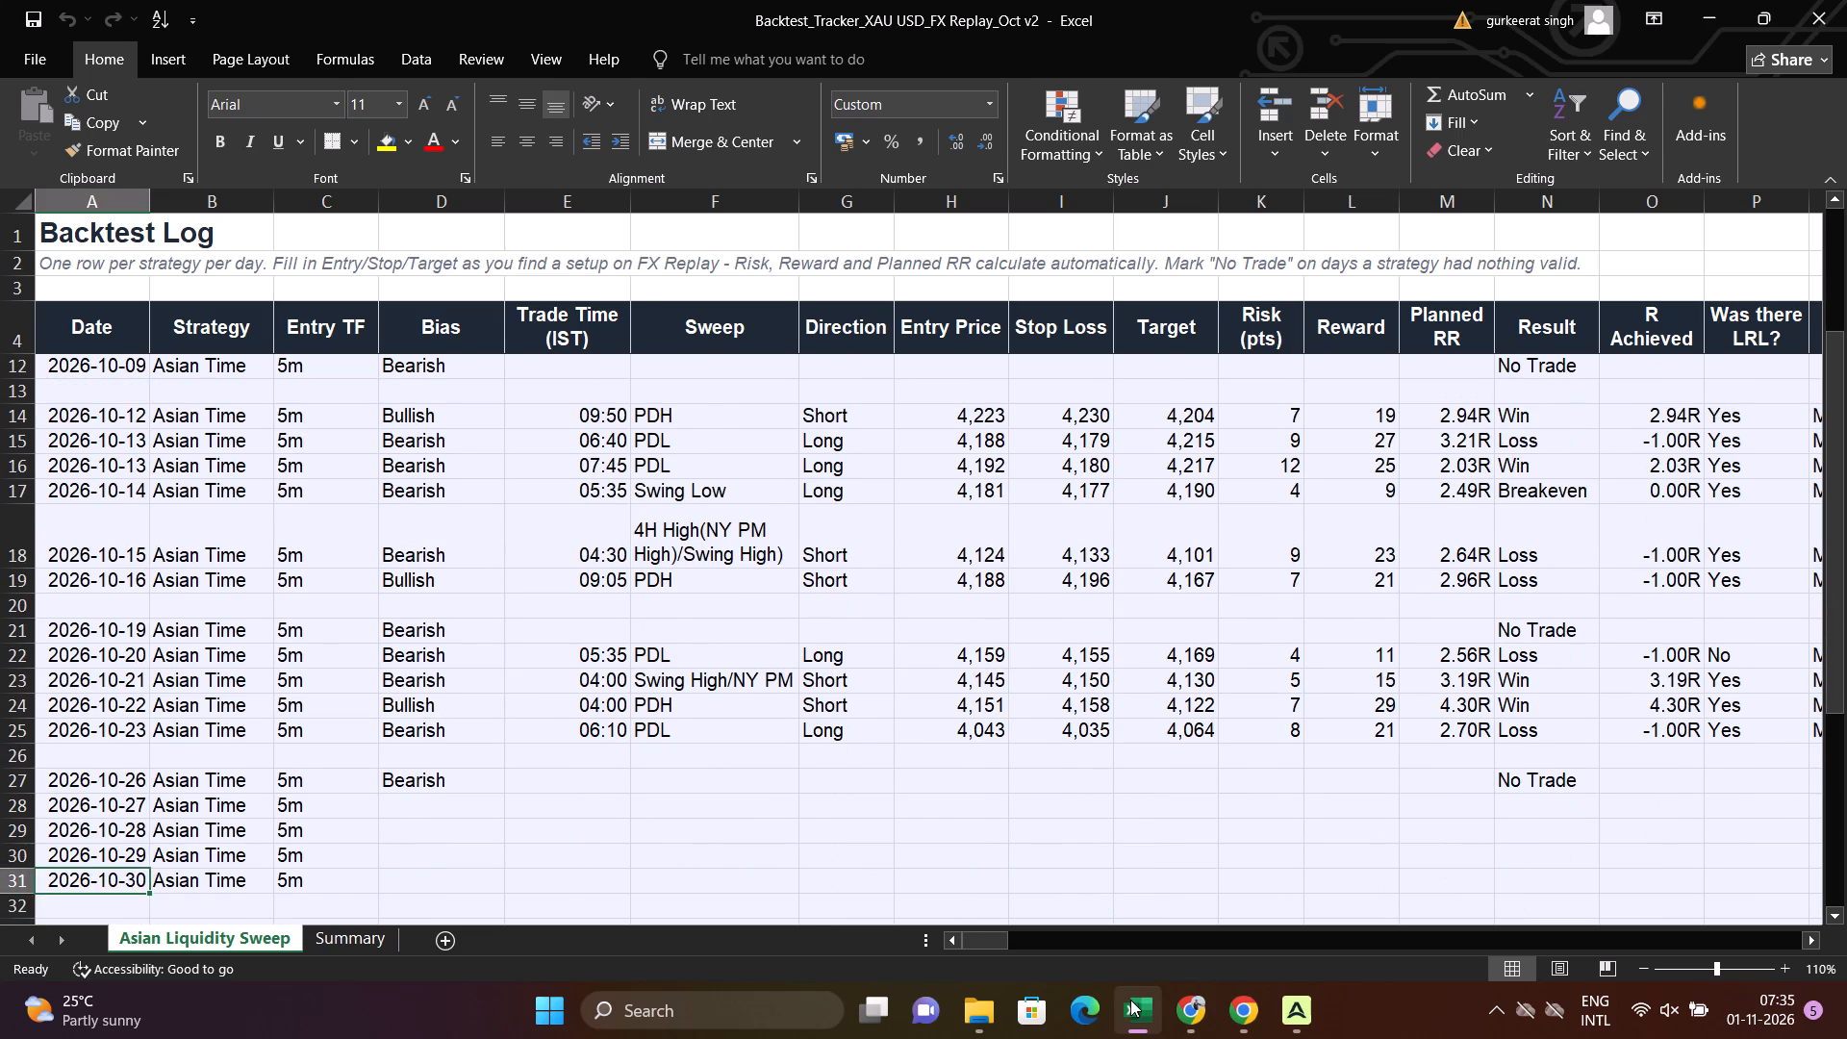
key("Up")
key("Up")
key("Up")
key("Up")
key("Up")
key("Up")
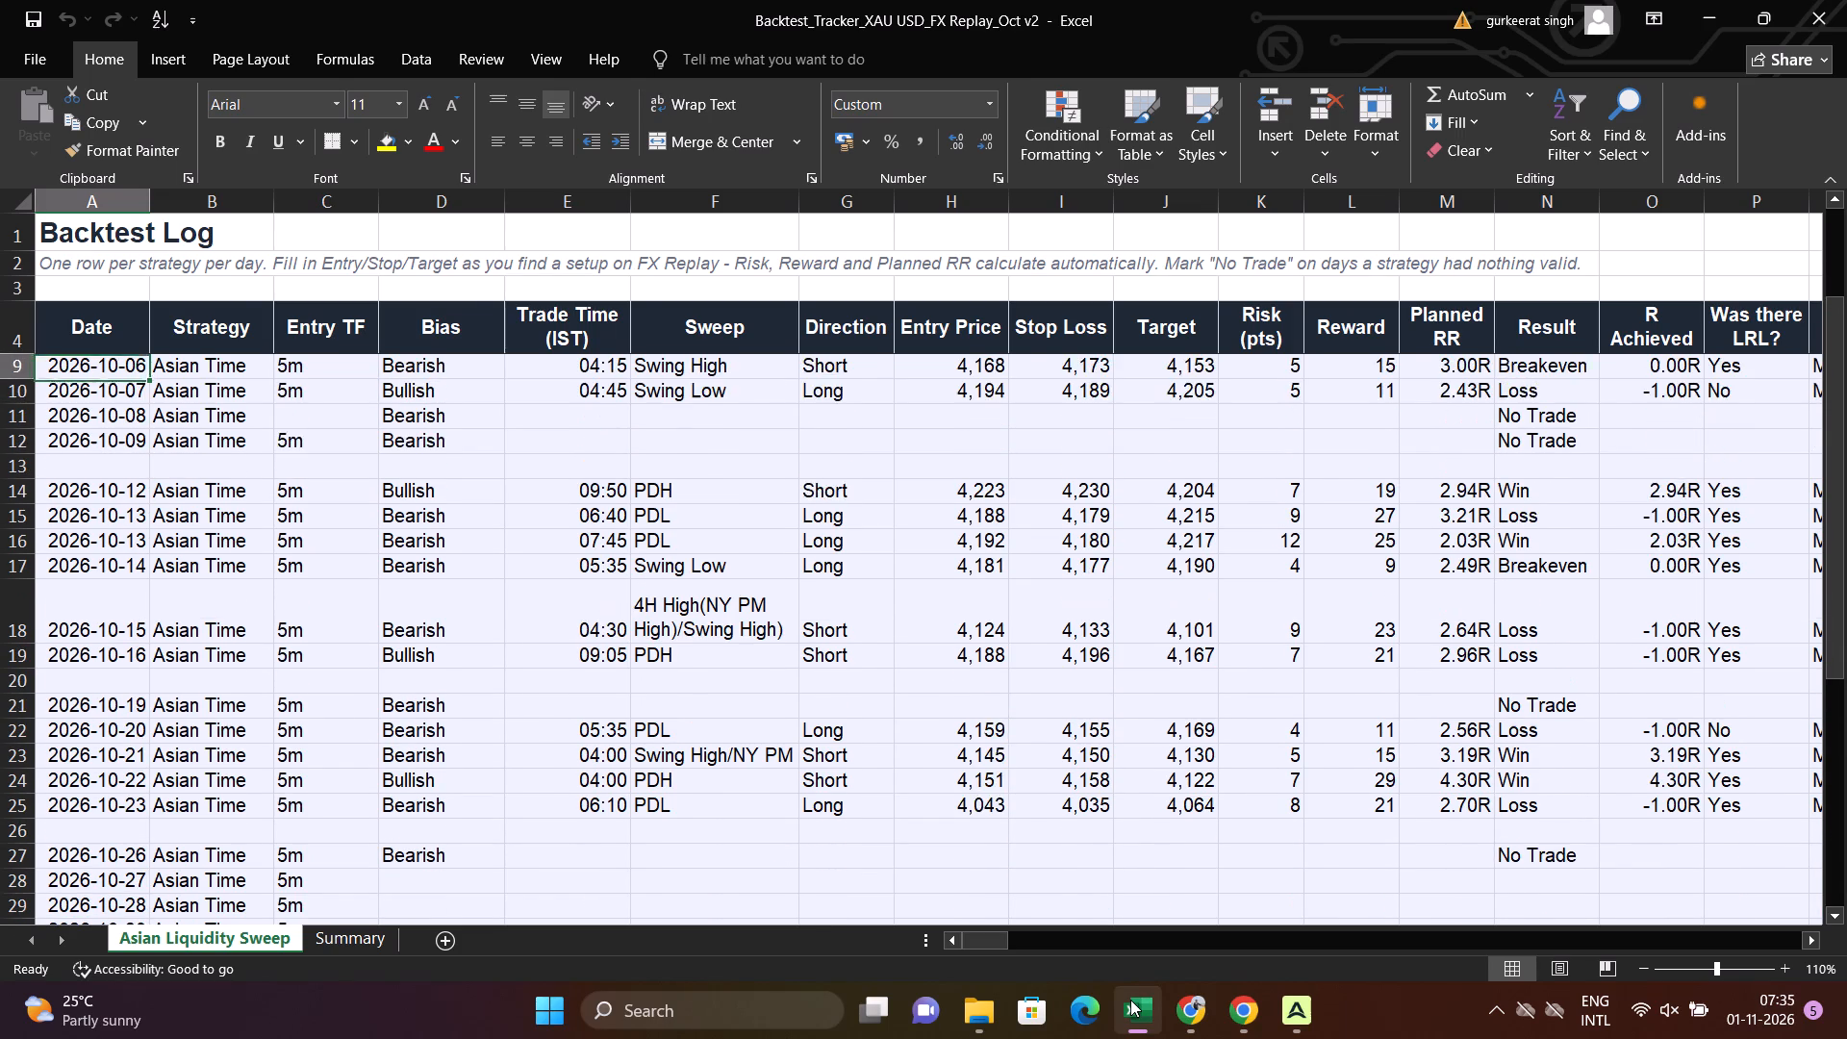
Examine the Backtest Log entries on the Asian Liquidity Sweep sheet from 2026-10-06 down past the 2026-10-30 row.
key("Up")
key("Up")
key("Down")
key("Down")
key("Down")
key("Down")
key("Down")
key("Down")
key("Down")
key("Down")
key("Down")
key("Down")
key("Down")
key("Down")
key("Down")
key("Down")
key("Down")
key("Down")
key("Down")
key("Down")
key("Down")
key("Down")
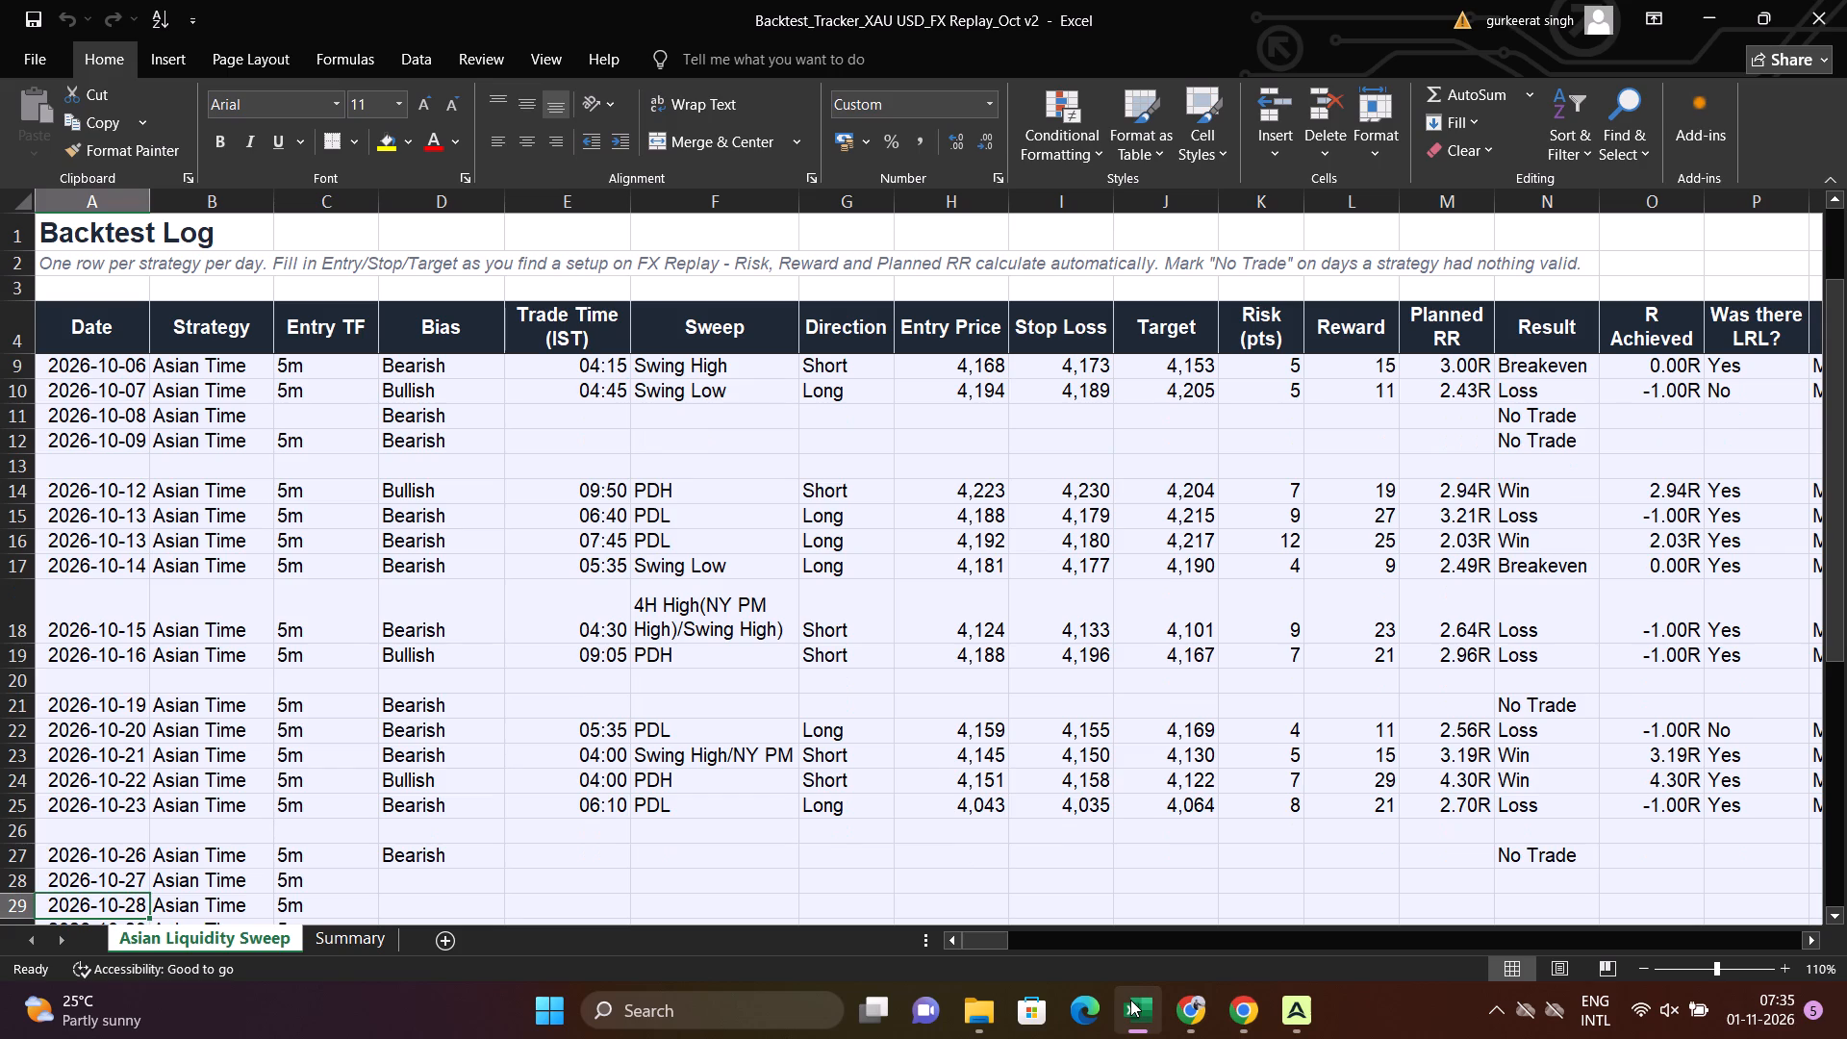
key("Down")
key("Down")
key("Down")
key("Down")
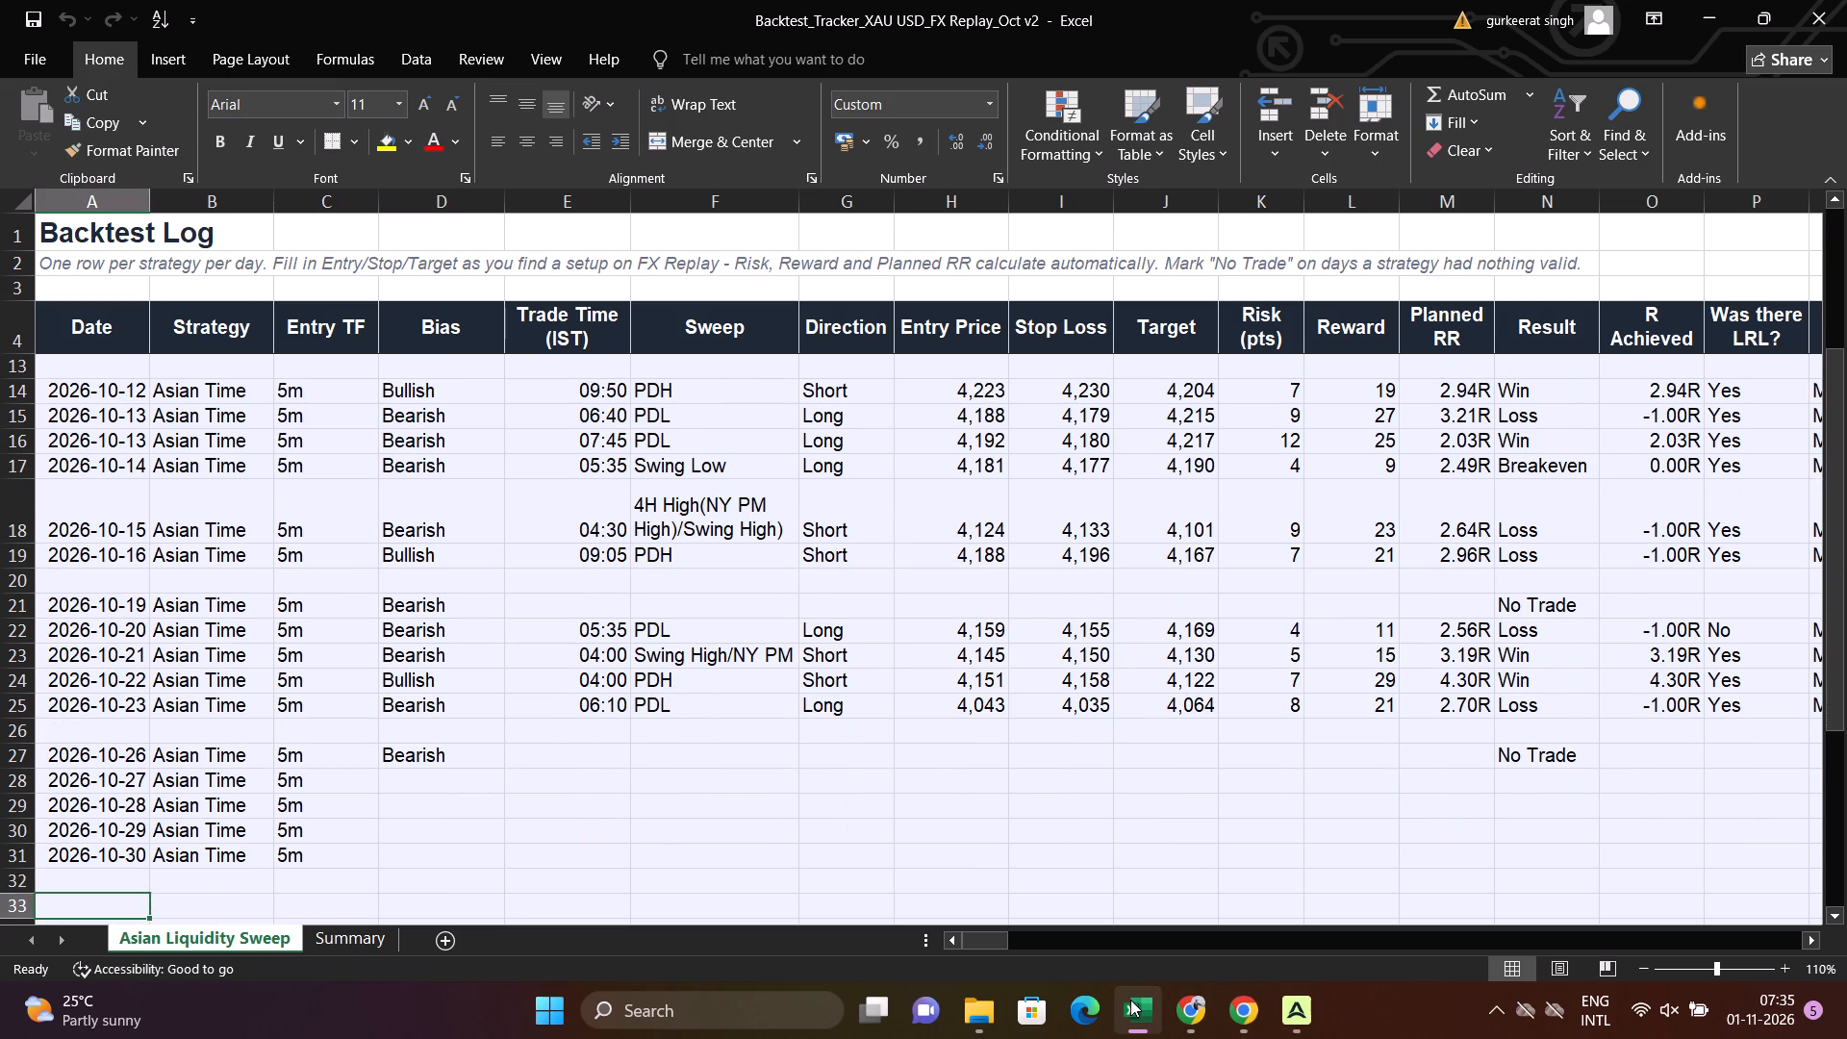
Review the Backtest Log again from its title through the October rows, finishing on the Strategy cell of the 2026-10-27 row.
key("Up")
key("Up")
key("Up")
key("Up")
key("Up")
key("Up")
key("Up")
key("Up")
key("Up")
key("Up")
key("Up")
key("Up")
key("Up")
key("Up")
key("Up")
key("Up")
key("Up")
key("Up")
key("Up")
key("Up")
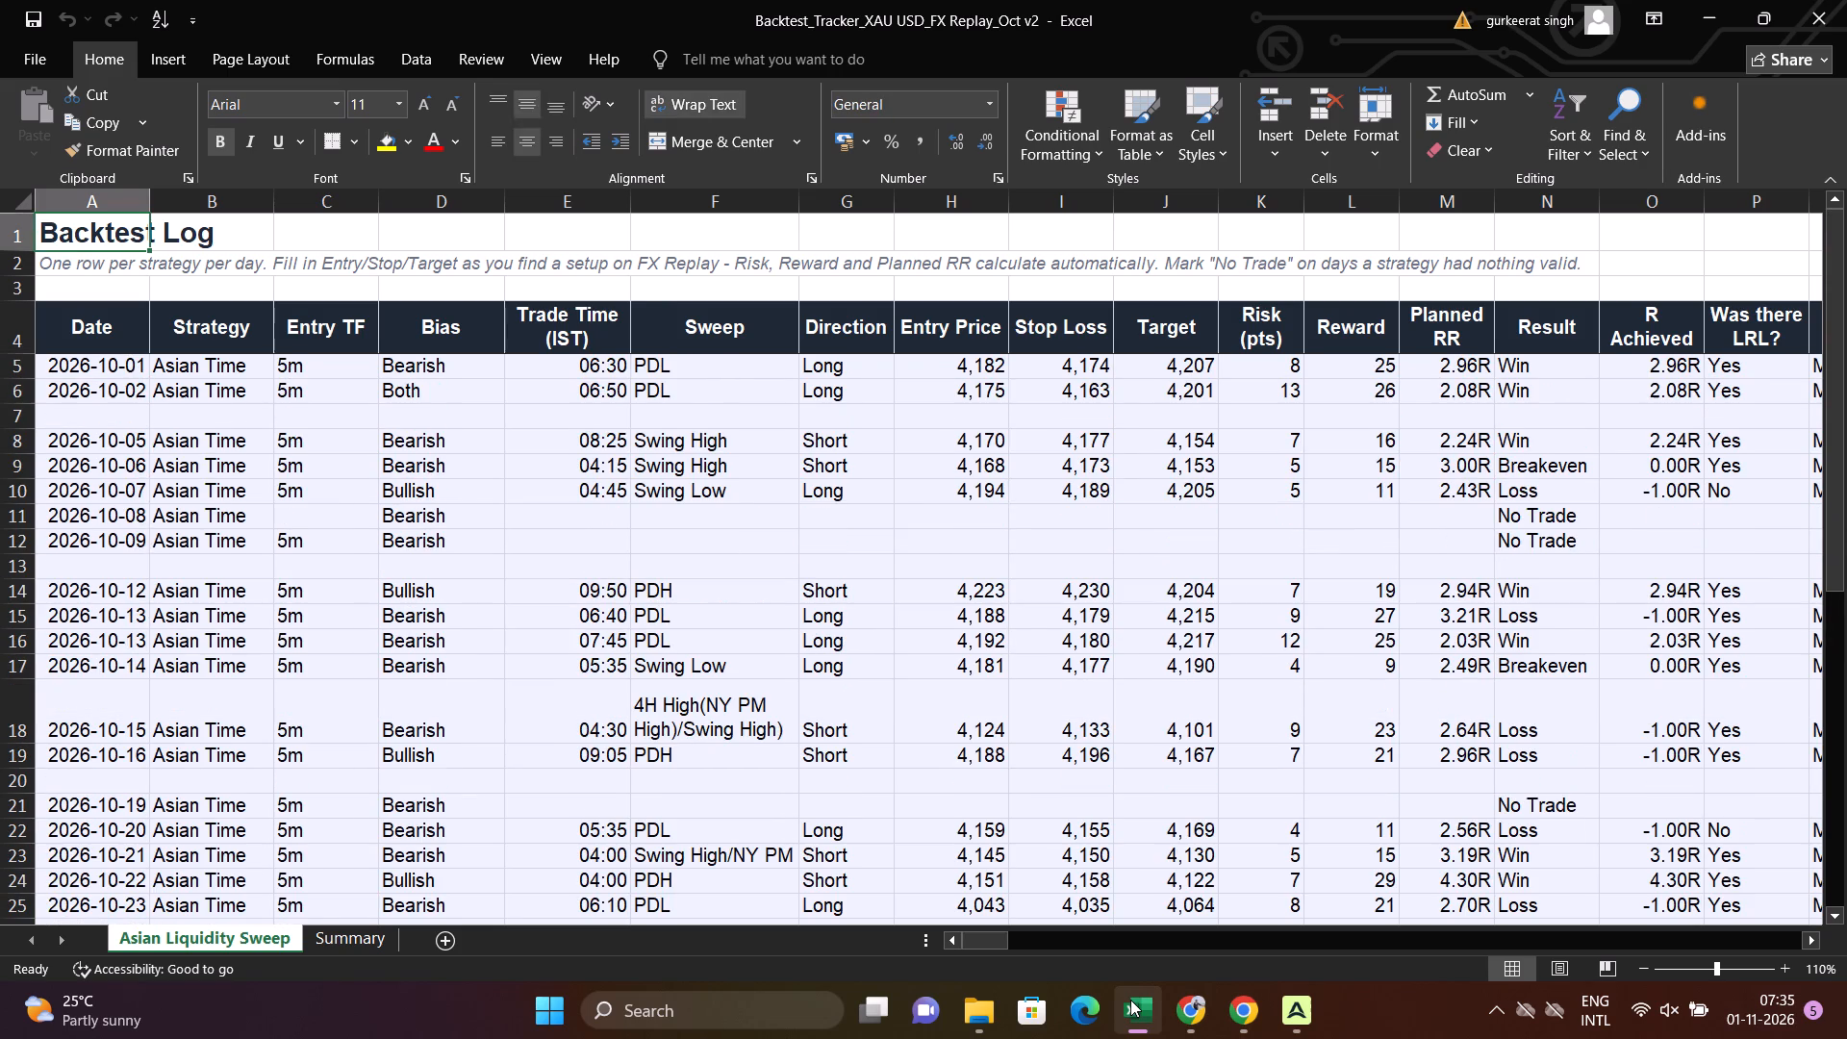
key("Up")
key("Down")
key("Down")
key("Down")
key("Down")
key("Down")
key("Down")
key("Down")
key("Down")
key("Down")
key("Down")
key("Down")
key("Down")
key("Down")
key("Down")
key("Down")
key("Down")
key("Down")
key("Down")
key("Down")
key("Down")
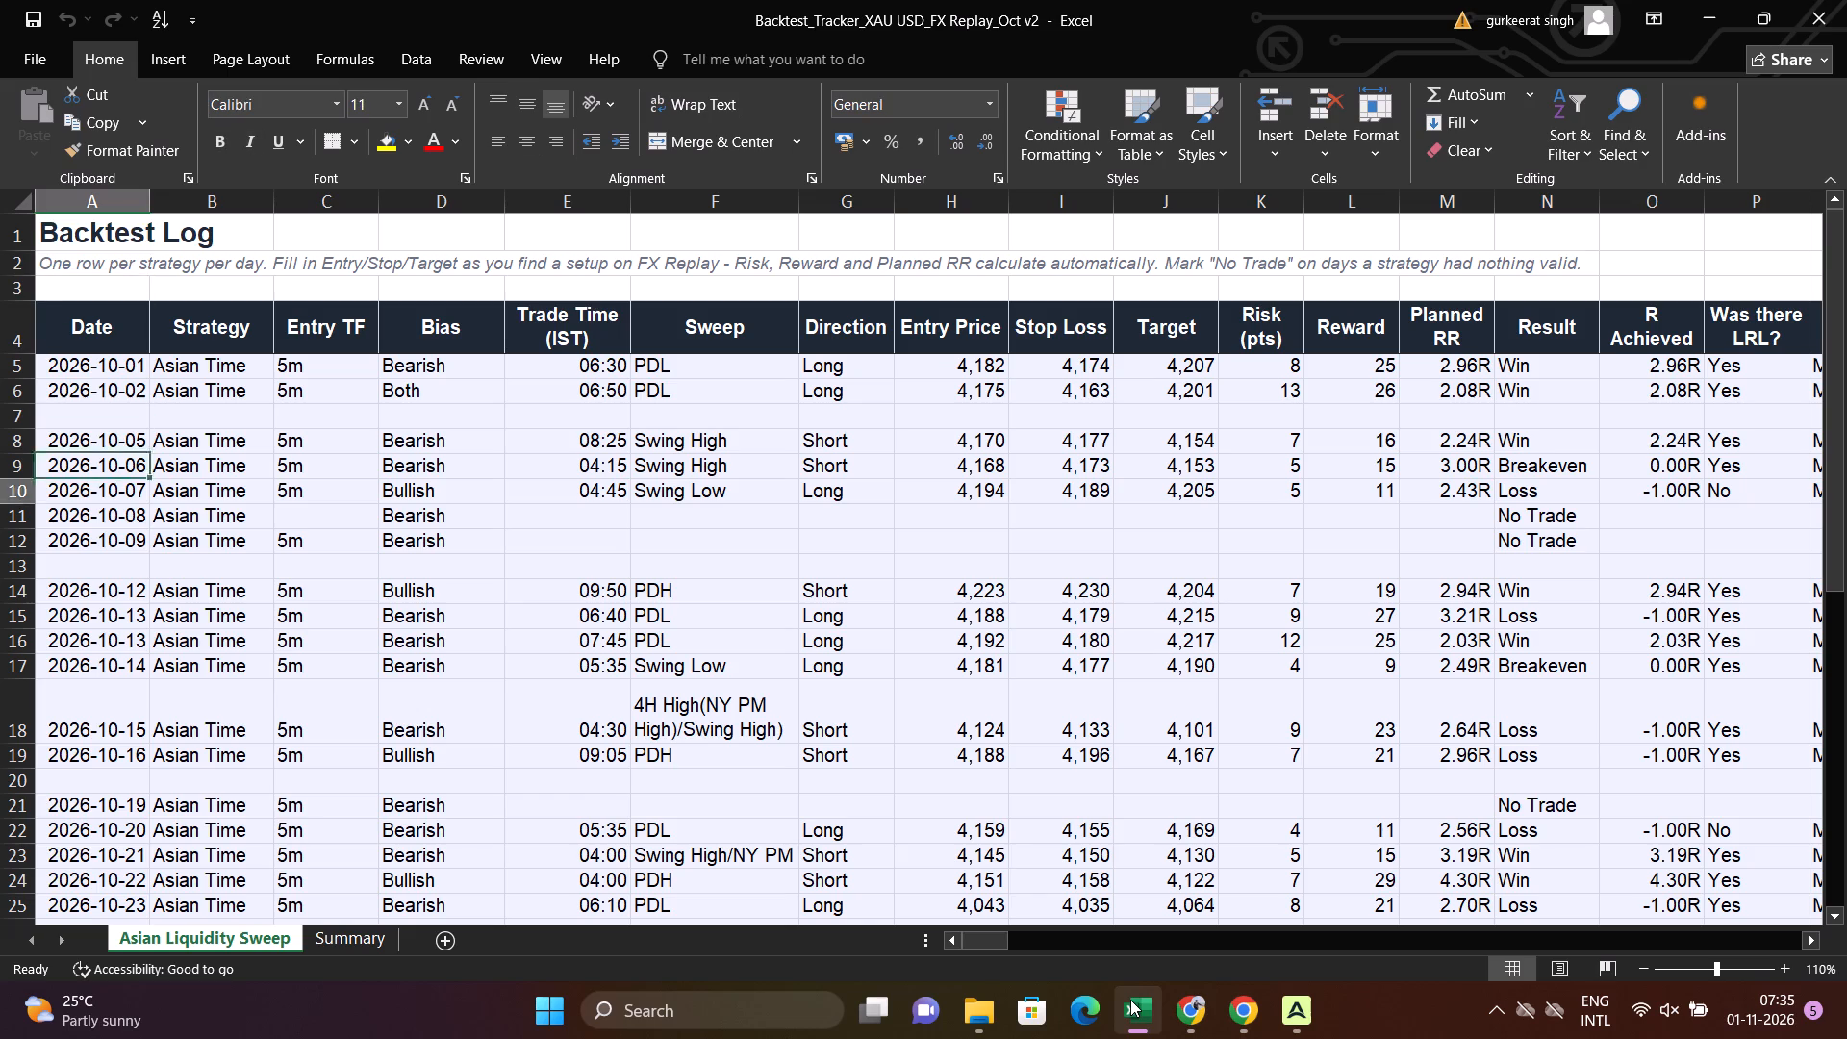
key("Down")
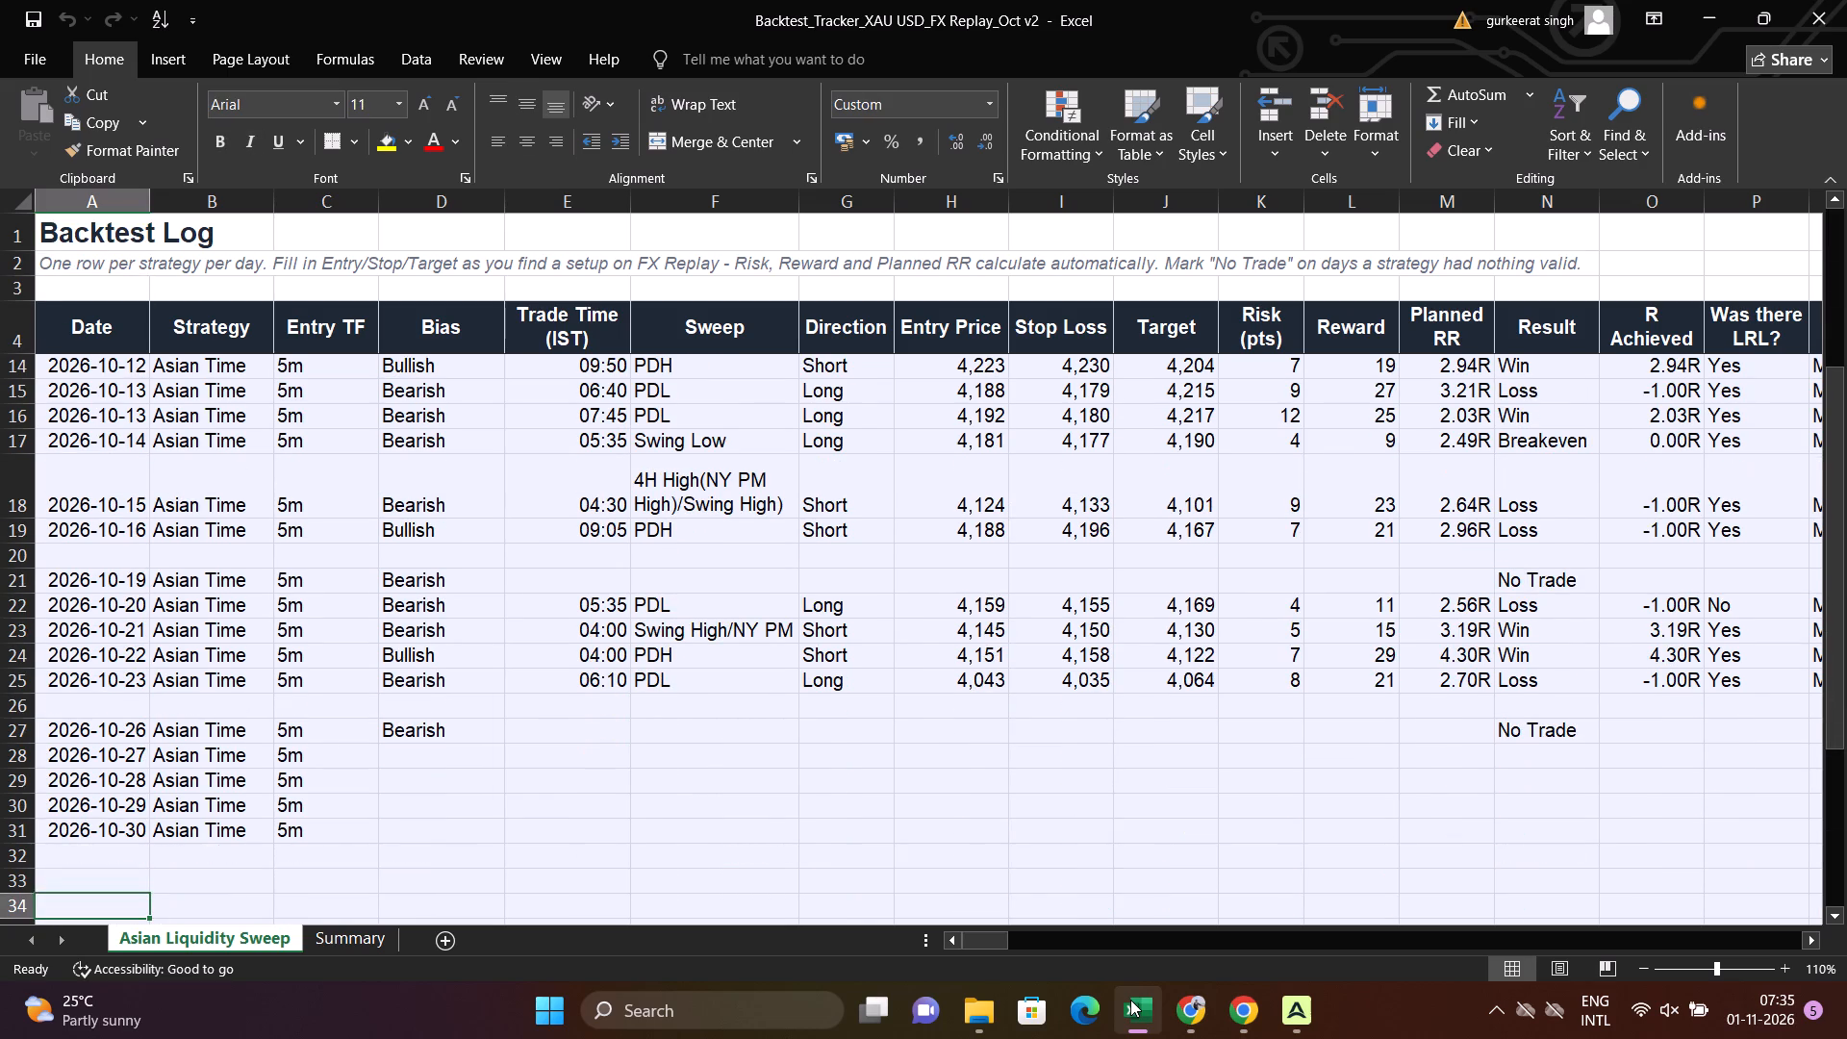
key("Up")
key("Up")
key("Right")
key("Up")
key("Up")
key("Up")
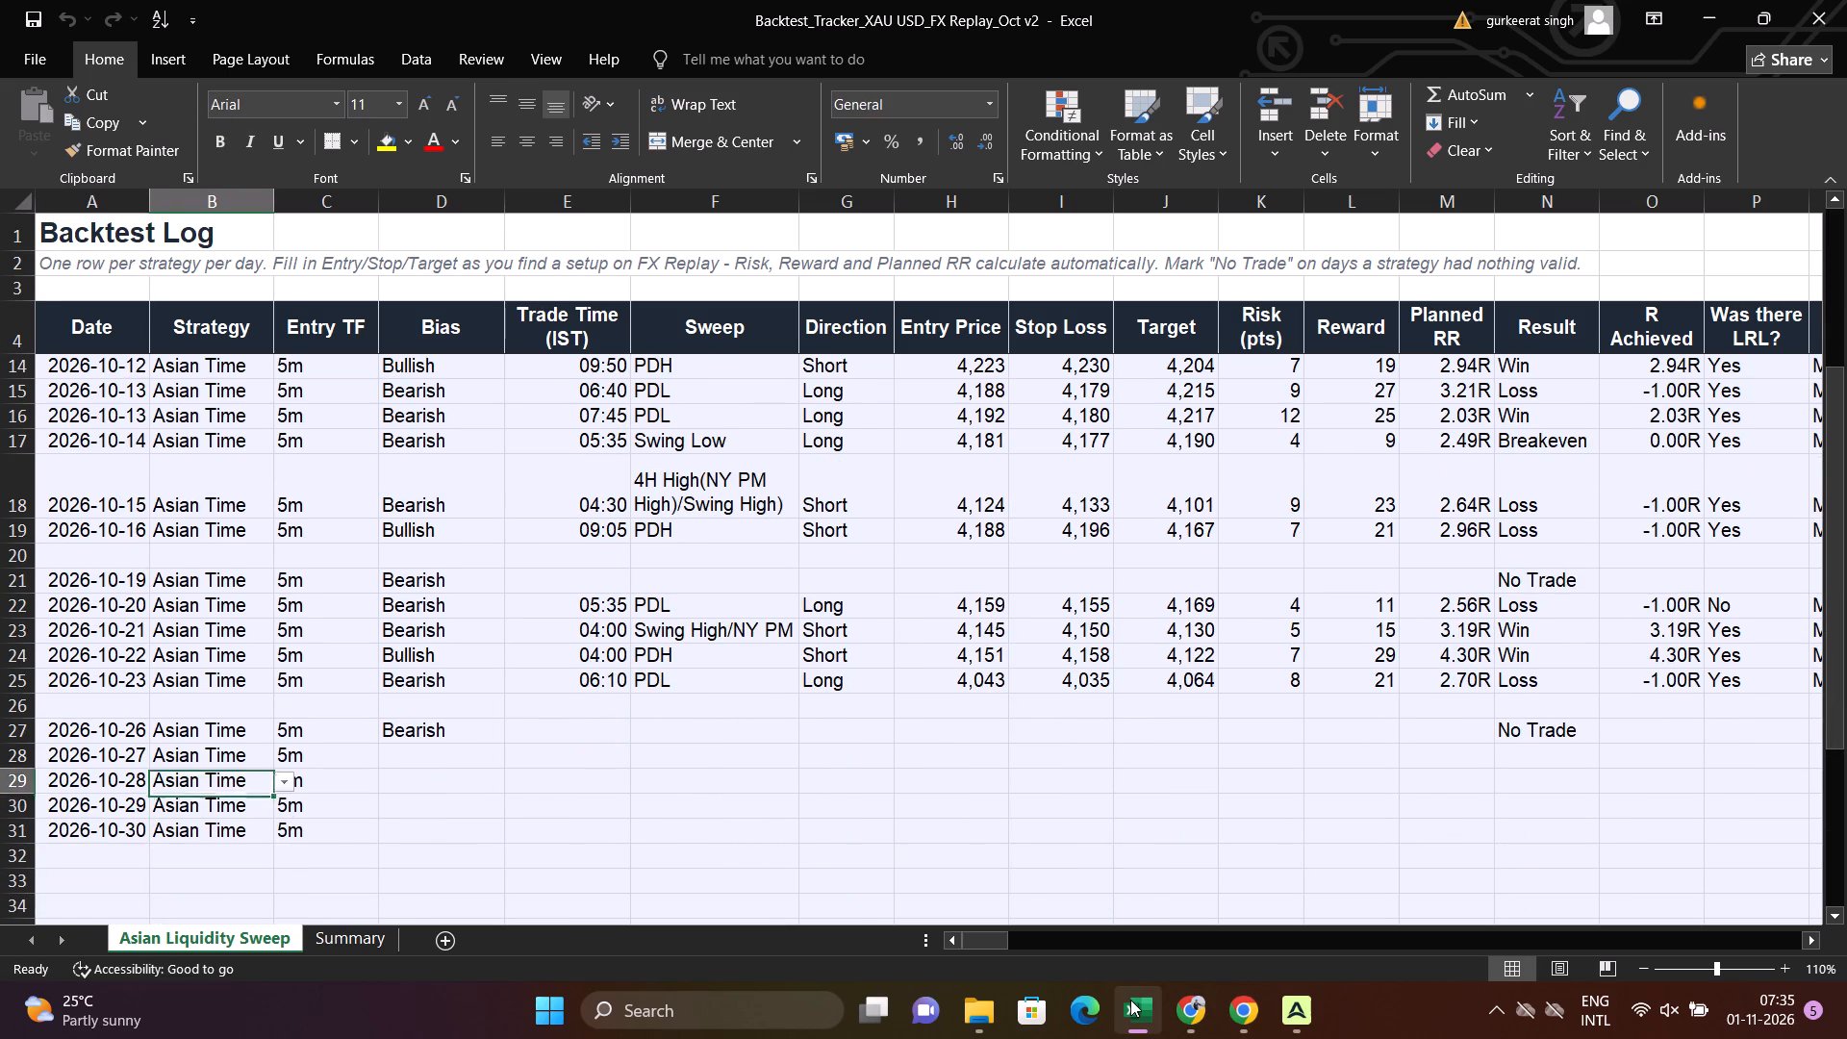
key("Up")
Switch from the Excel workbook to the FX Replay window in Chrome.
key("alt+Tab")
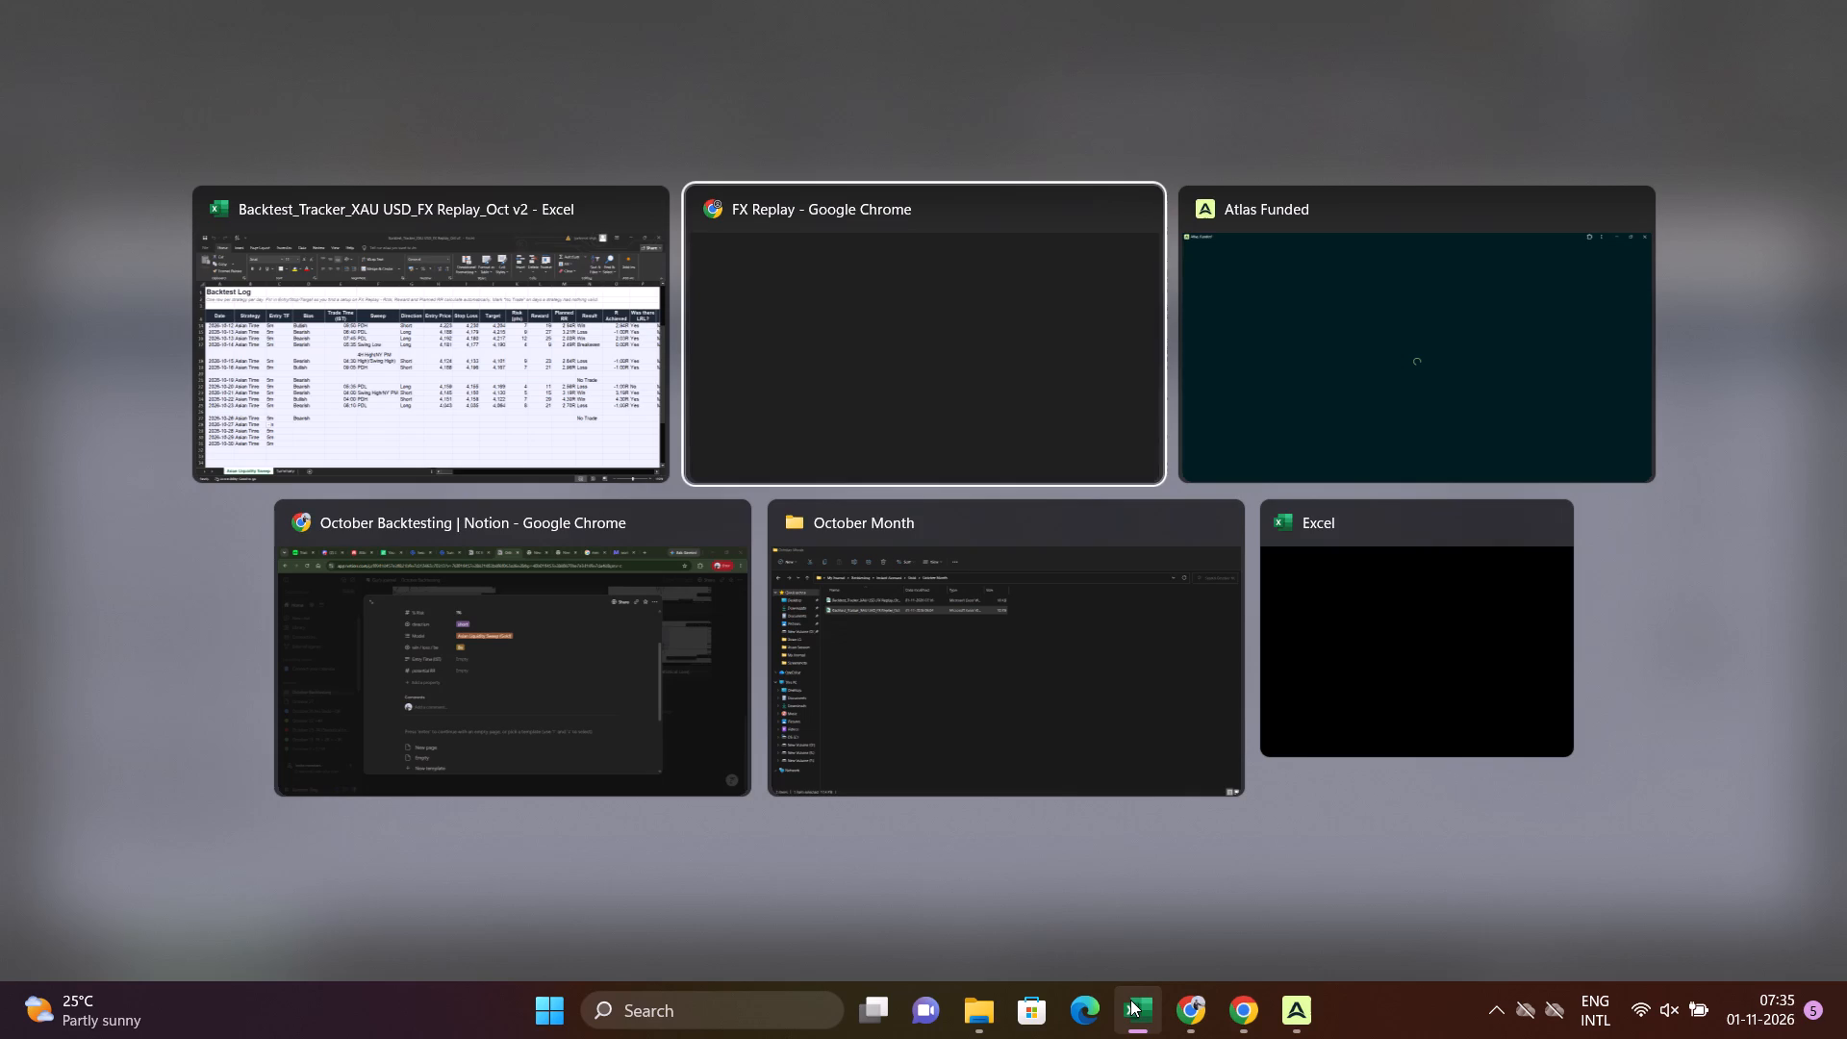
key("alt+Right")
key("alt+Left")
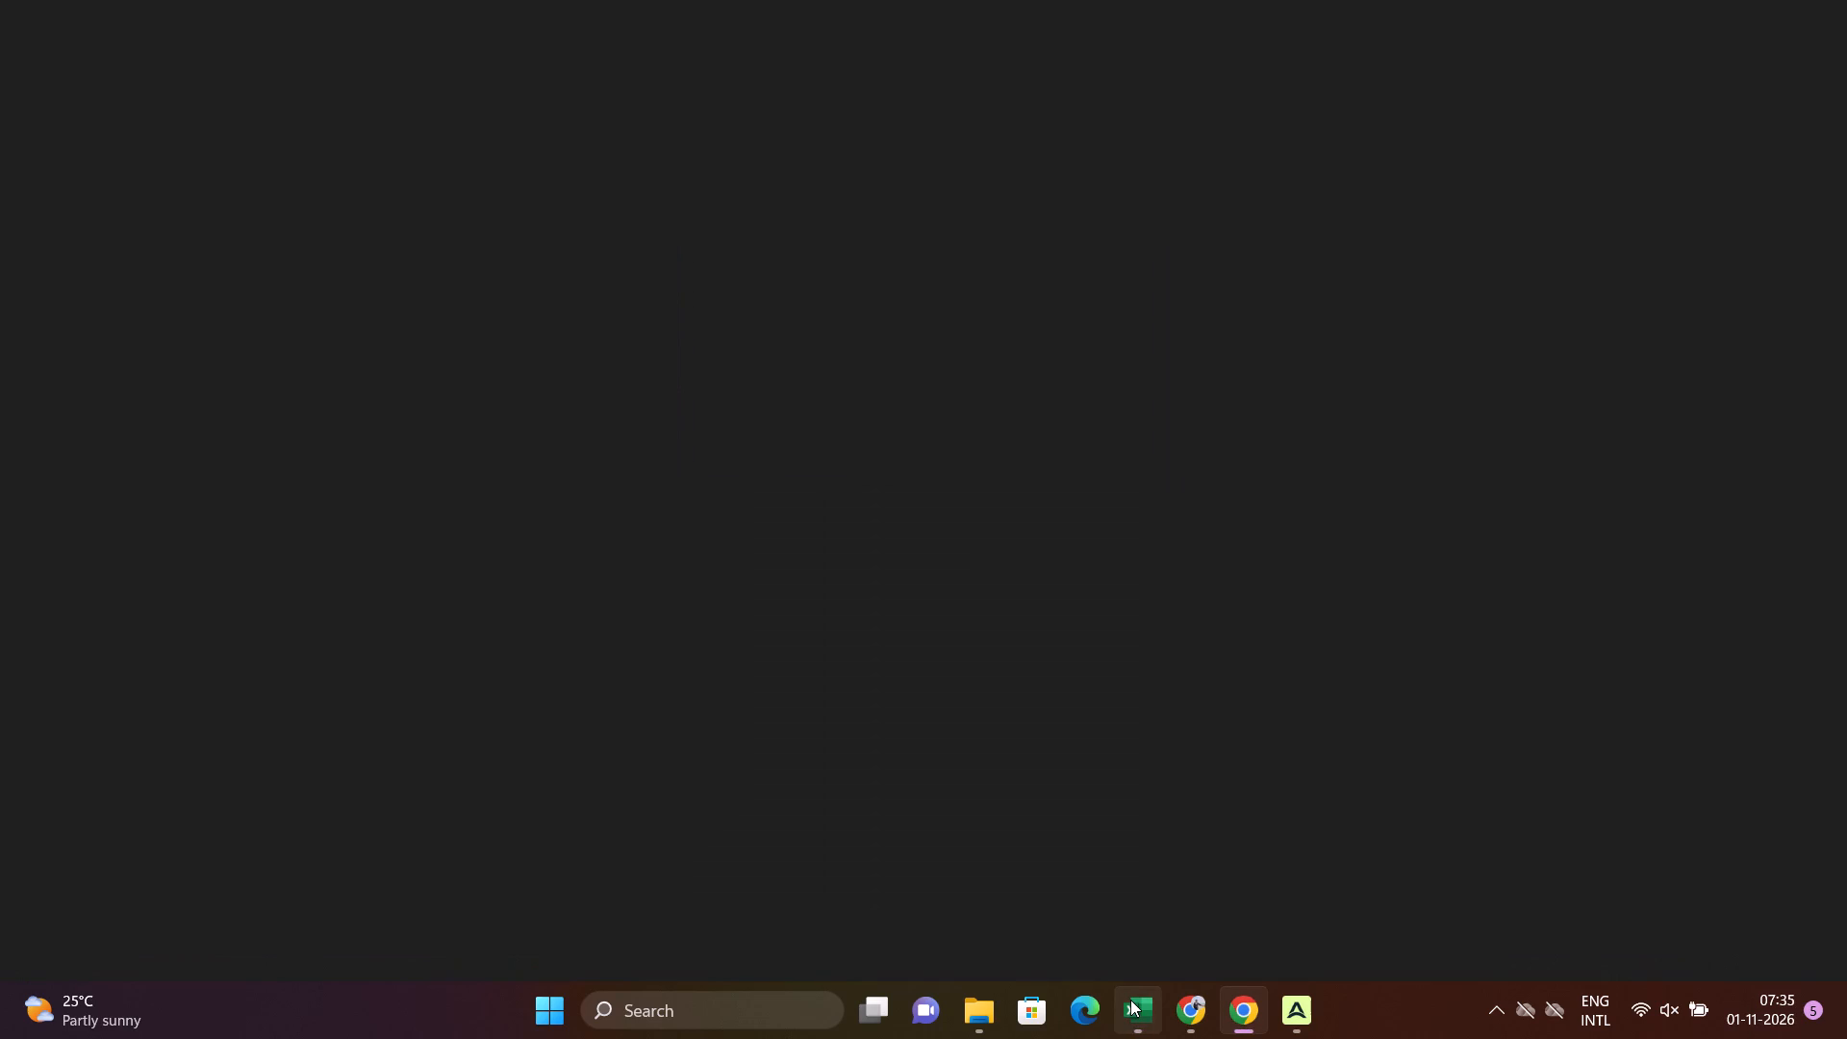
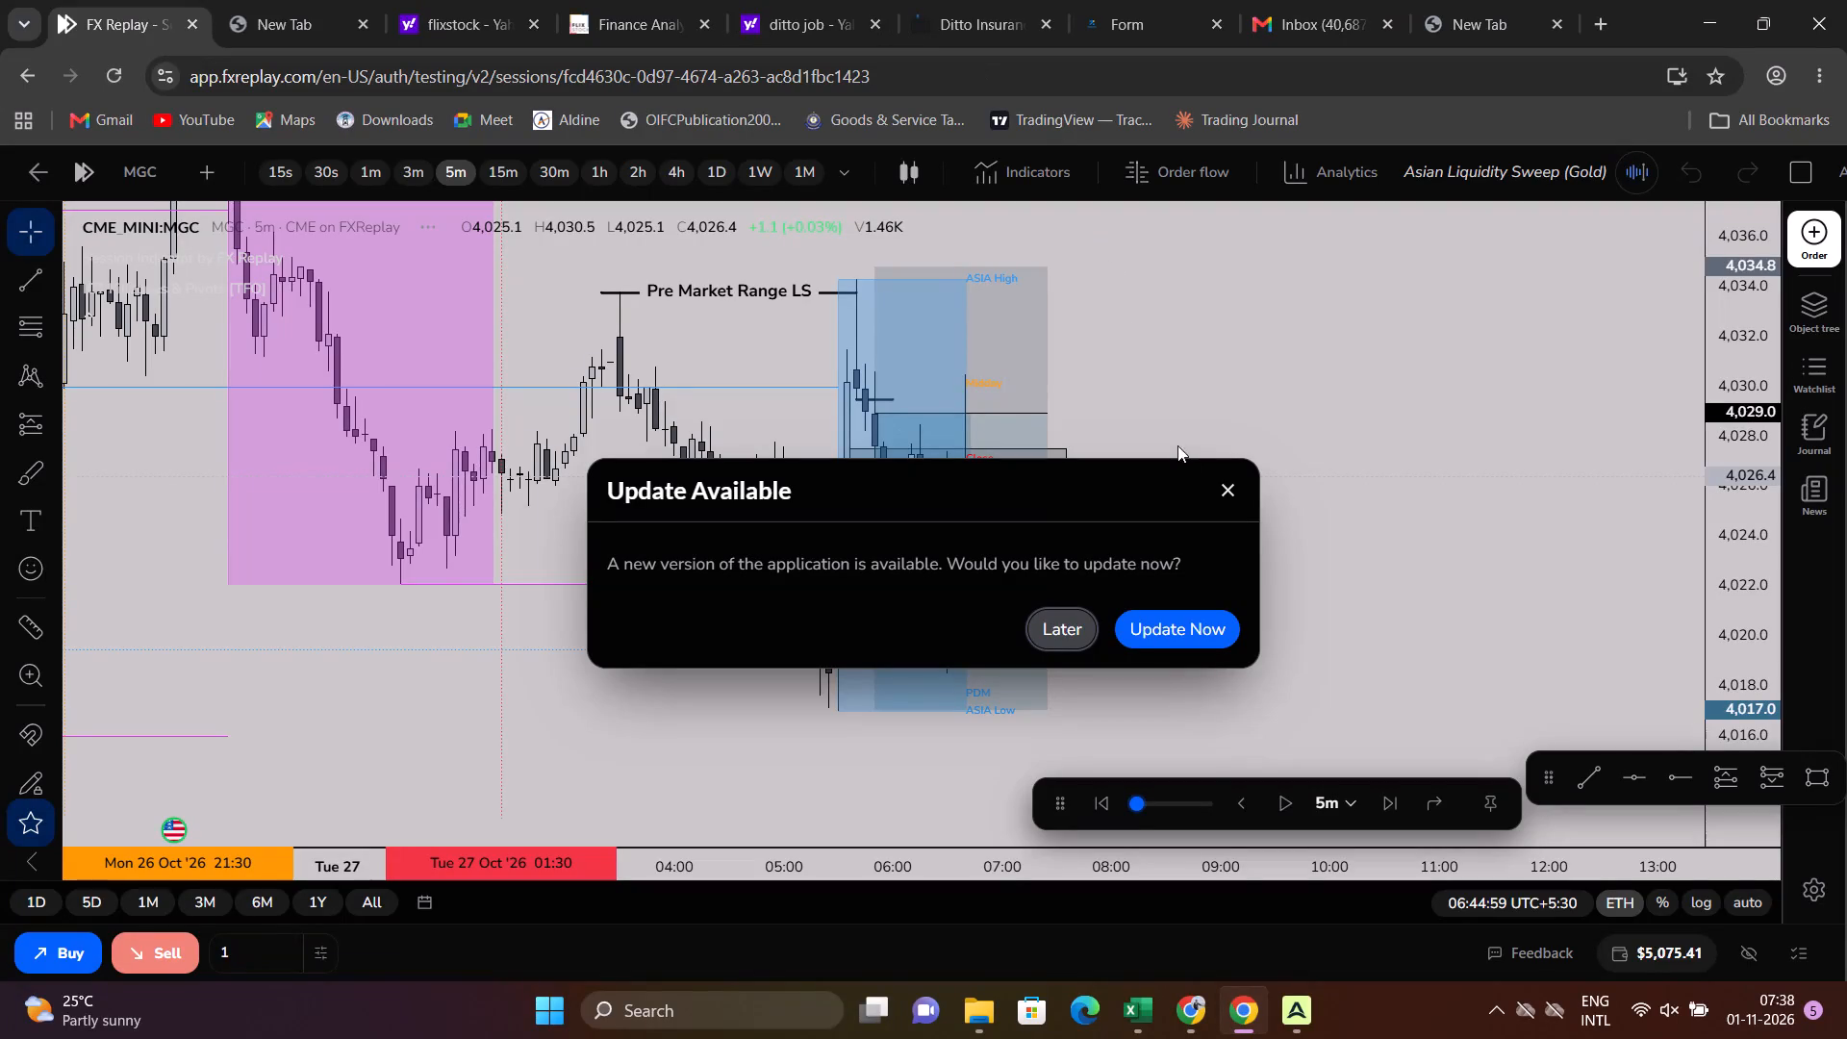
Dismiss the application update offer without updating.
left_click(1227, 491)
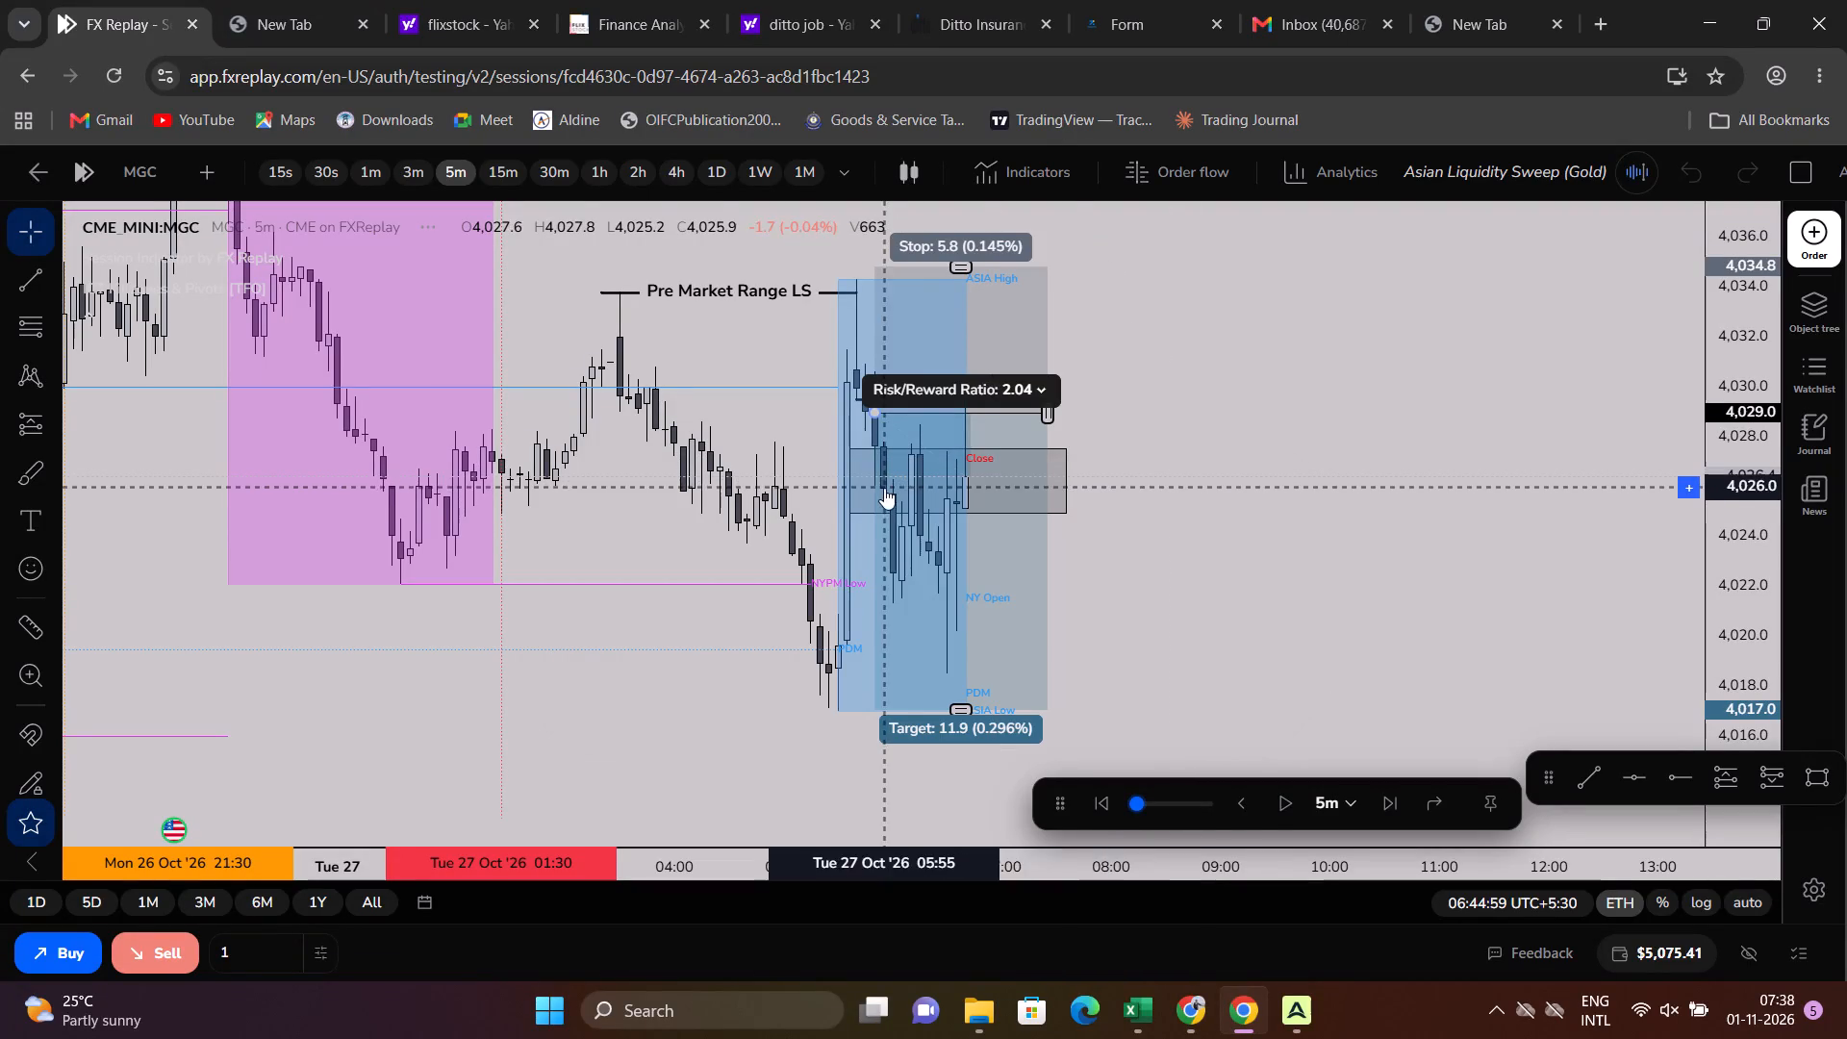
Hide the ICT Killzones & Pivots [TFO] indicator on the 5-minute MGC chart.
left_click(1172, 543)
scroll(1172, 543, "up", 5)
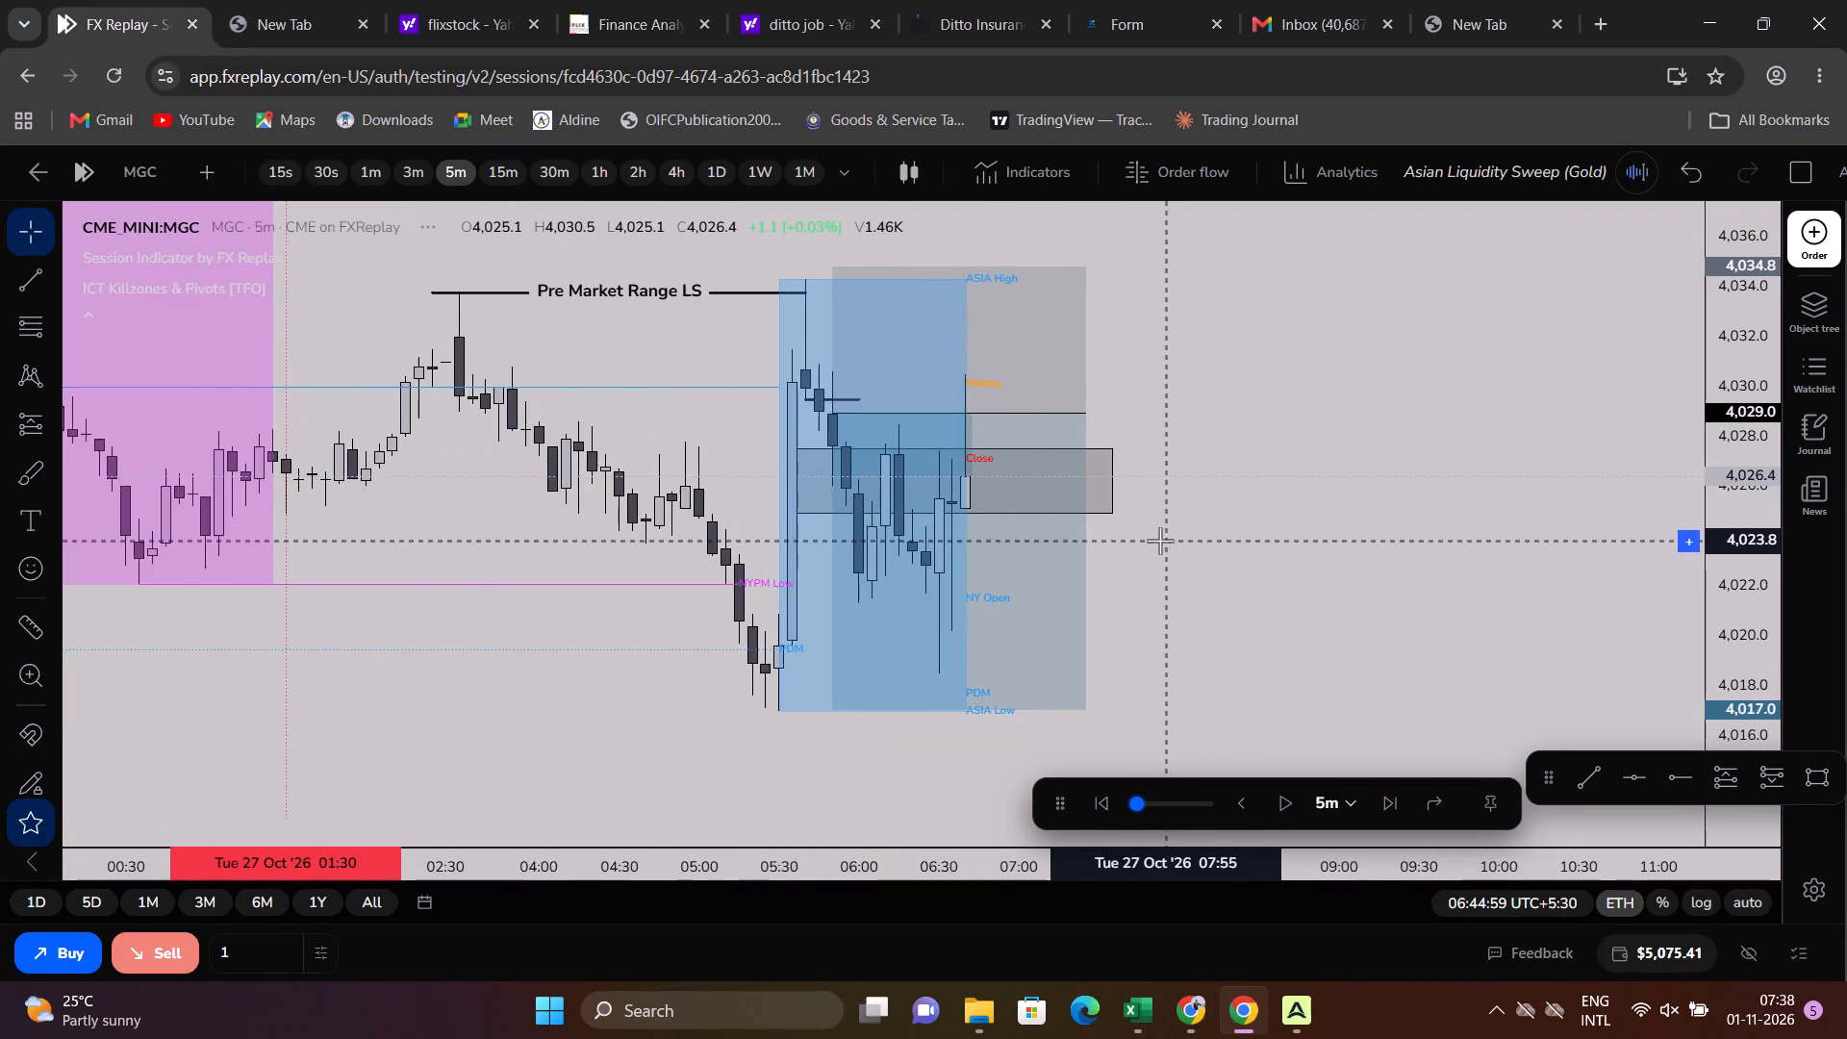
scroll(1160, 541, "up", 3)
scroll(994, 527, "down", 6)
scroll(770, 481, "down", 4)
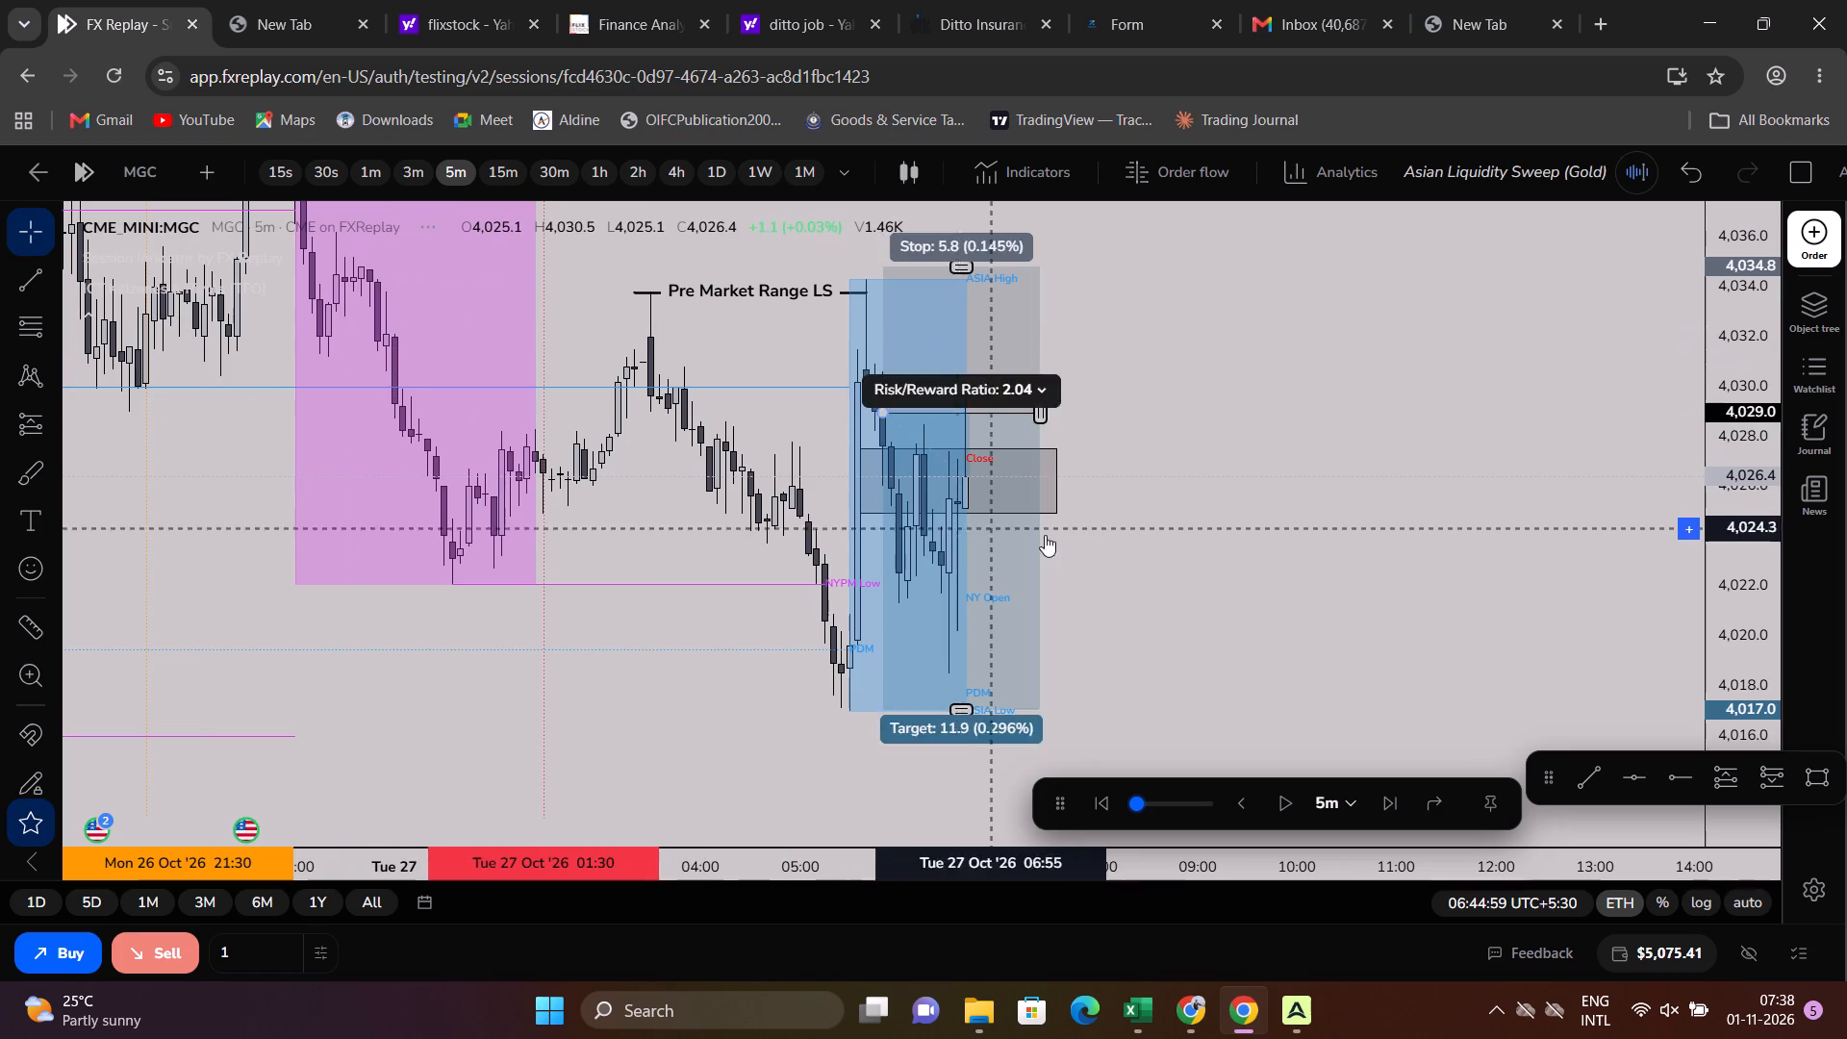
scroll(1073, 538, "down", 2)
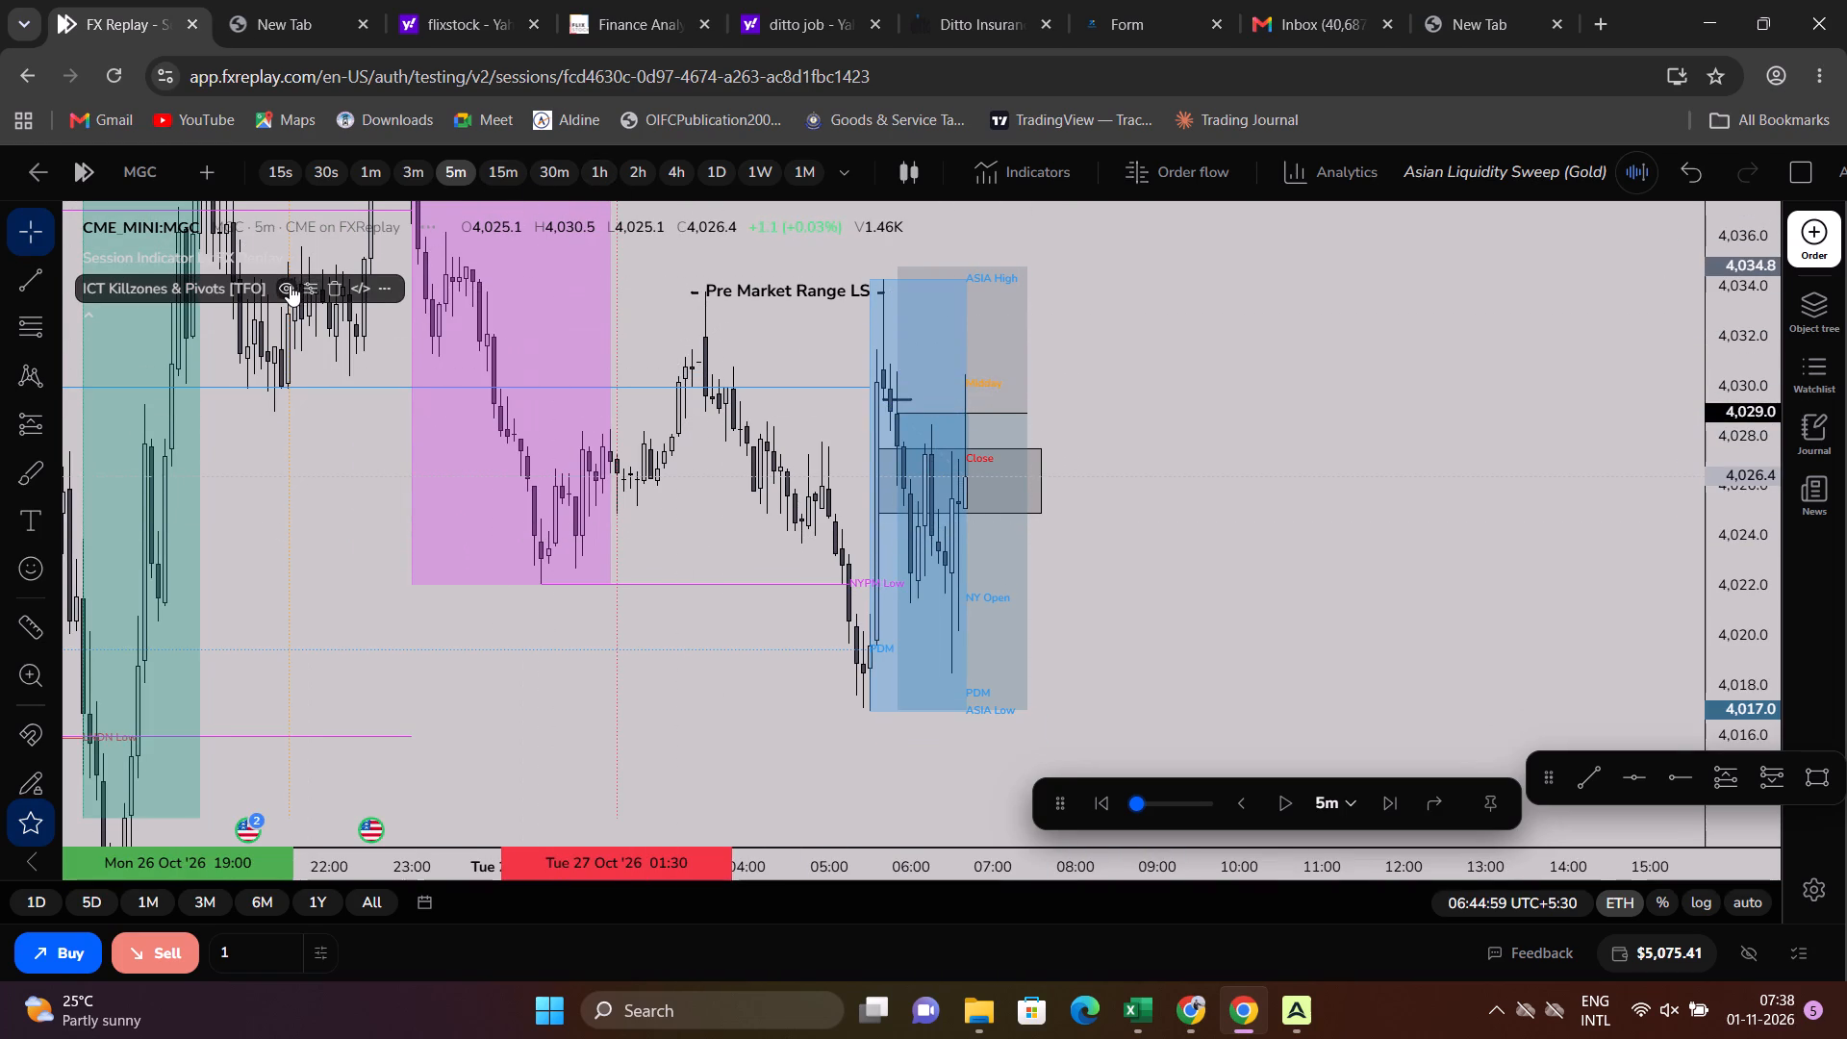
left_click(288, 285)
Delete the short position drawing with the 2.04 risk/reward ratio from the October 27 candles.
scroll(1075, 528, "up", 3)
scroll(1076, 530, "down", 1)
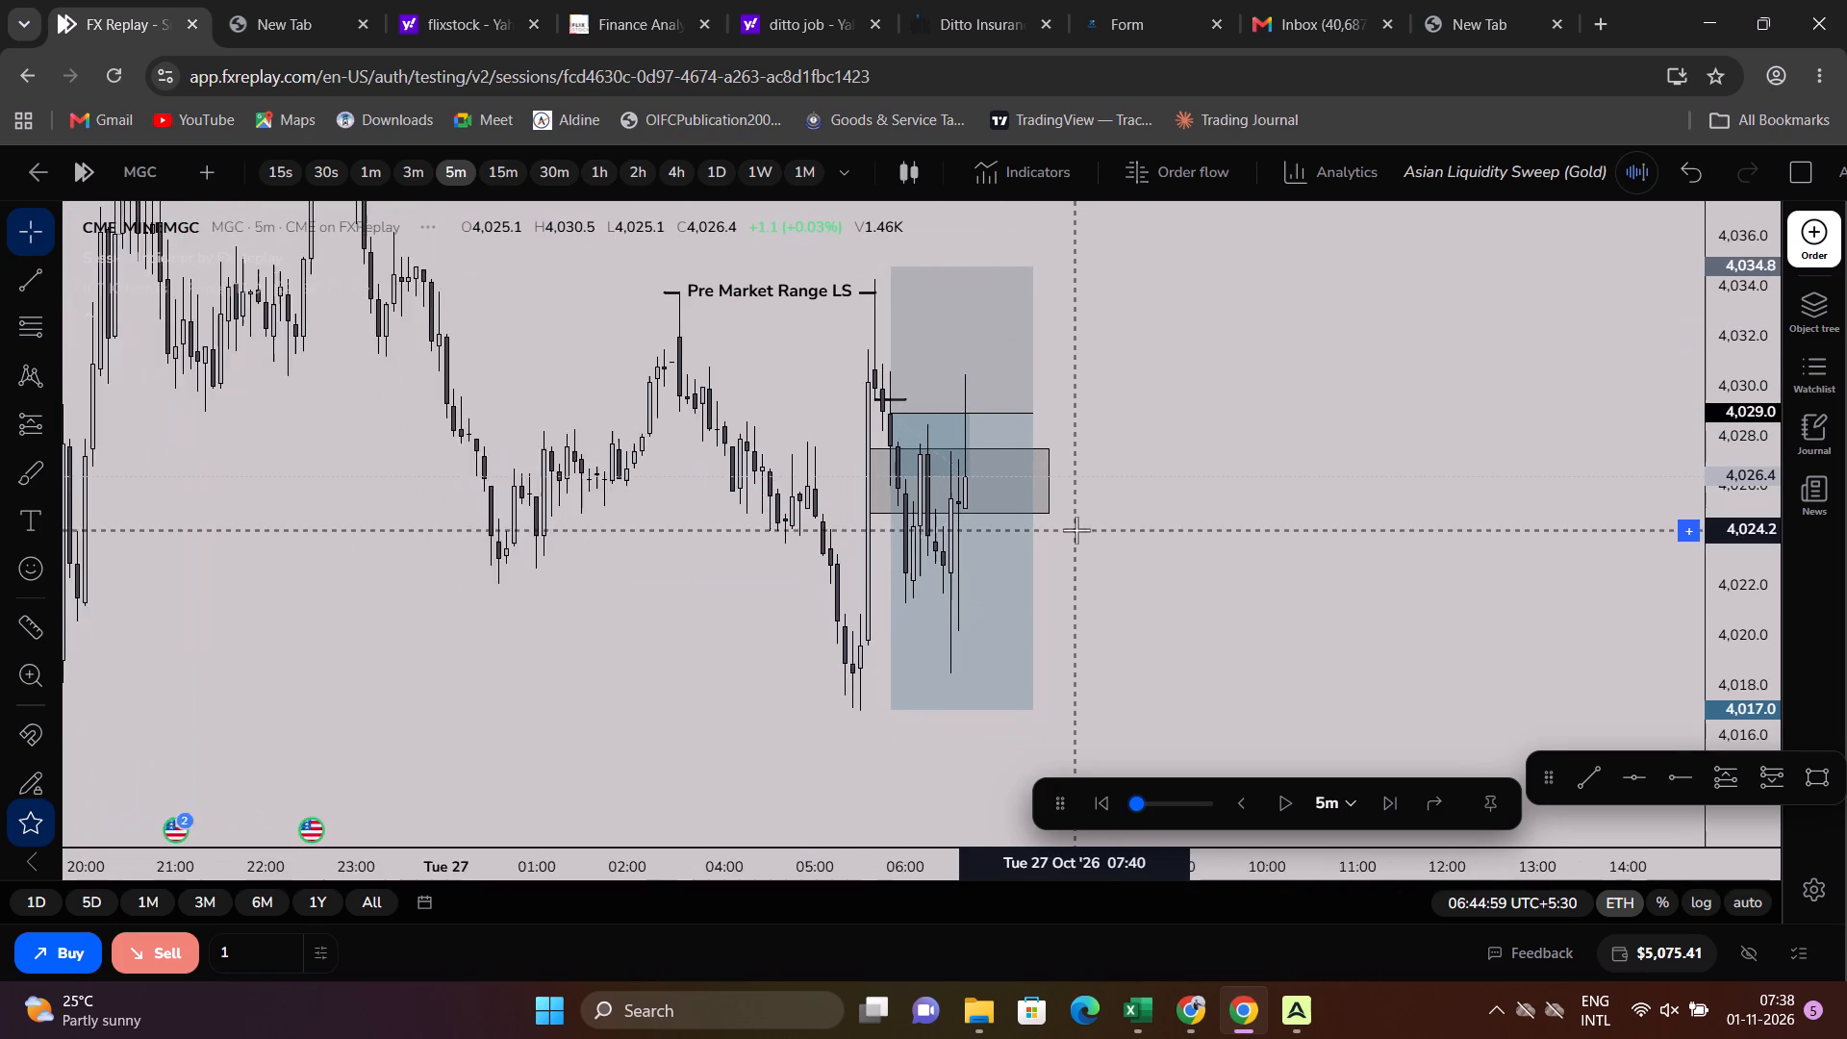
scroll(1076, 530, "down", 2)
scroll(1076, 530, "up", 3)
left_click(959, 504)
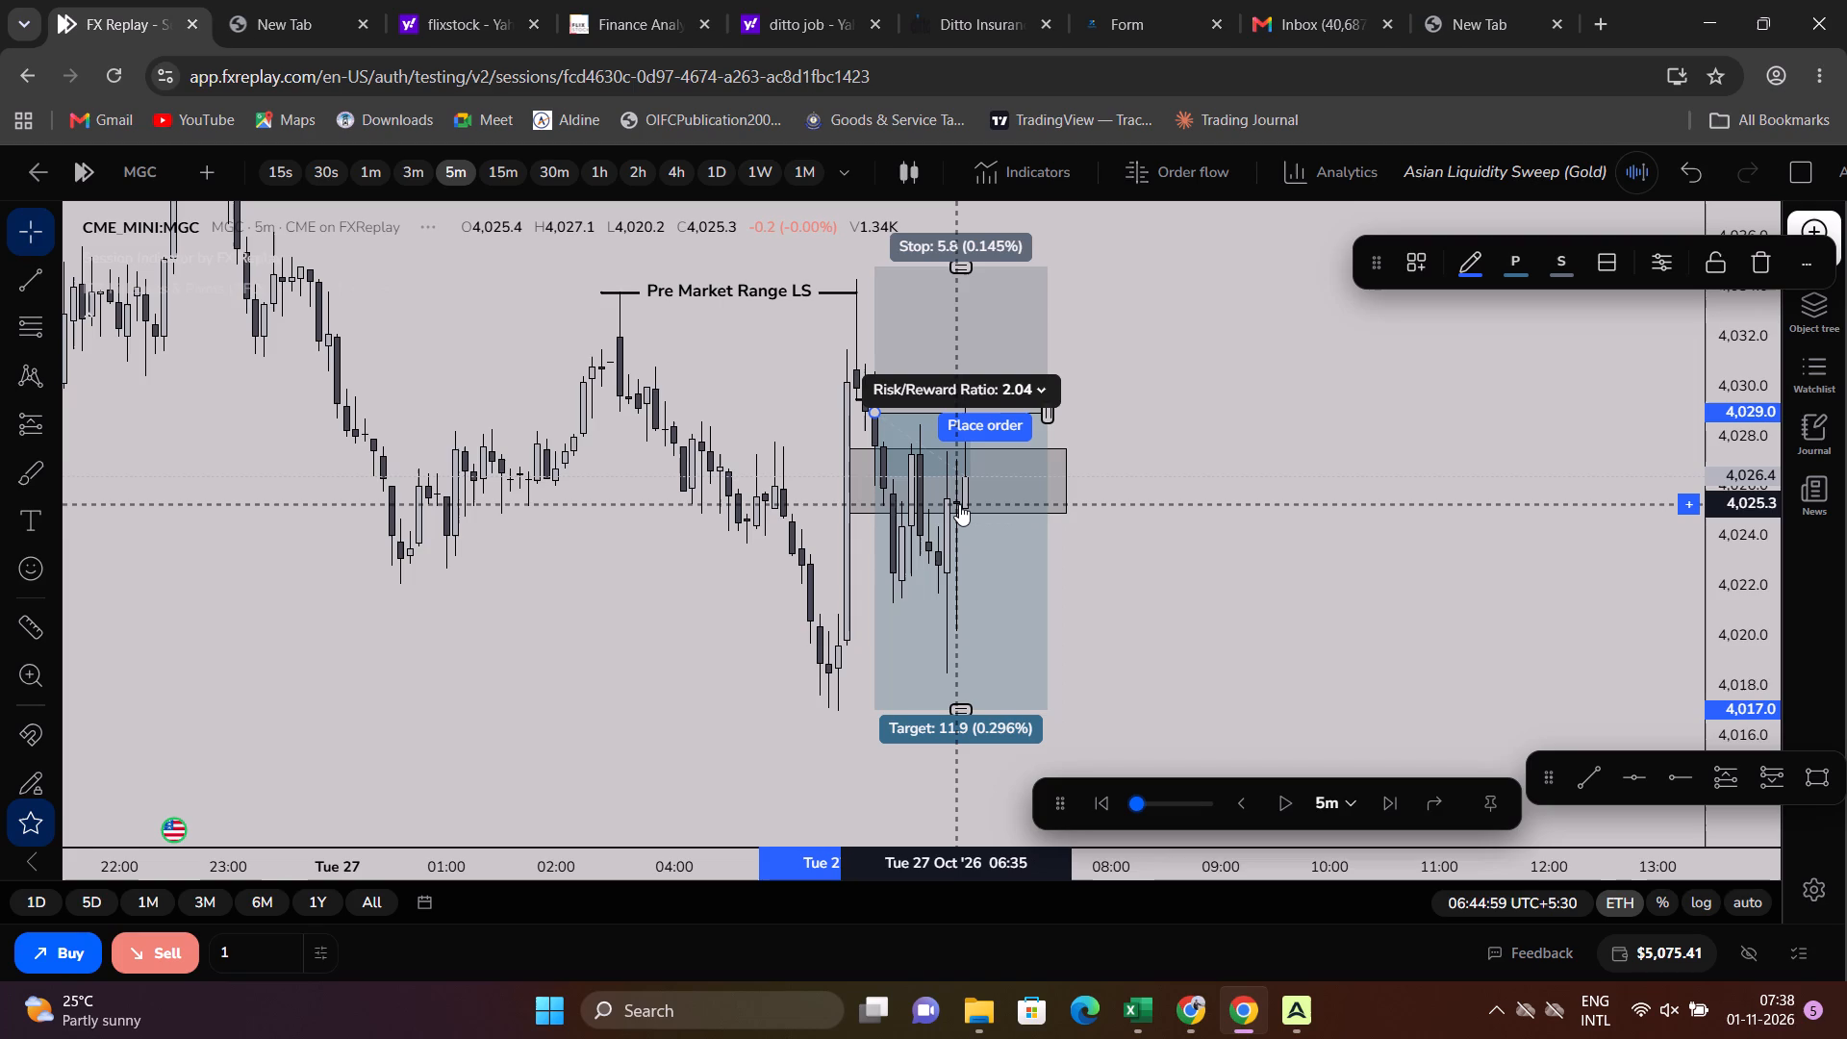
key("Delete")
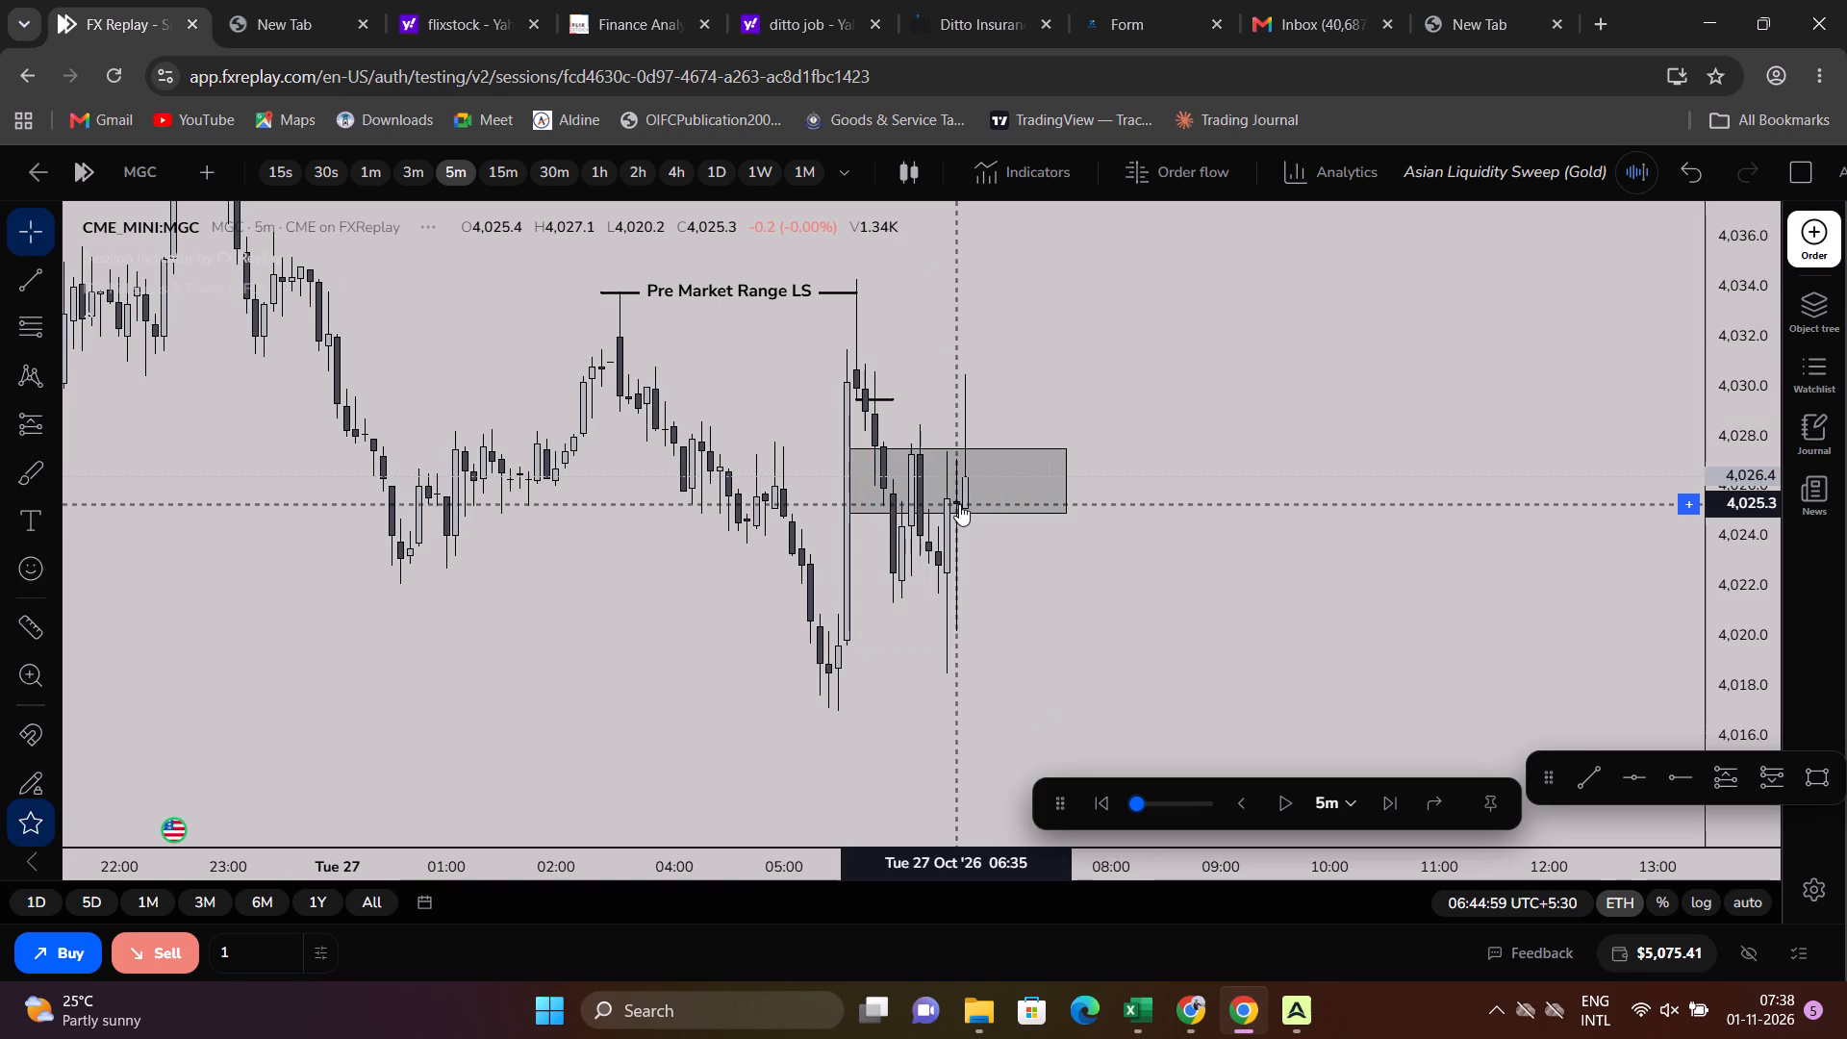
Remove all remaining drawings from the MGC chart at once.
scroll(821, 401, "up", 1)
scroll(925, 410, "down", 3)
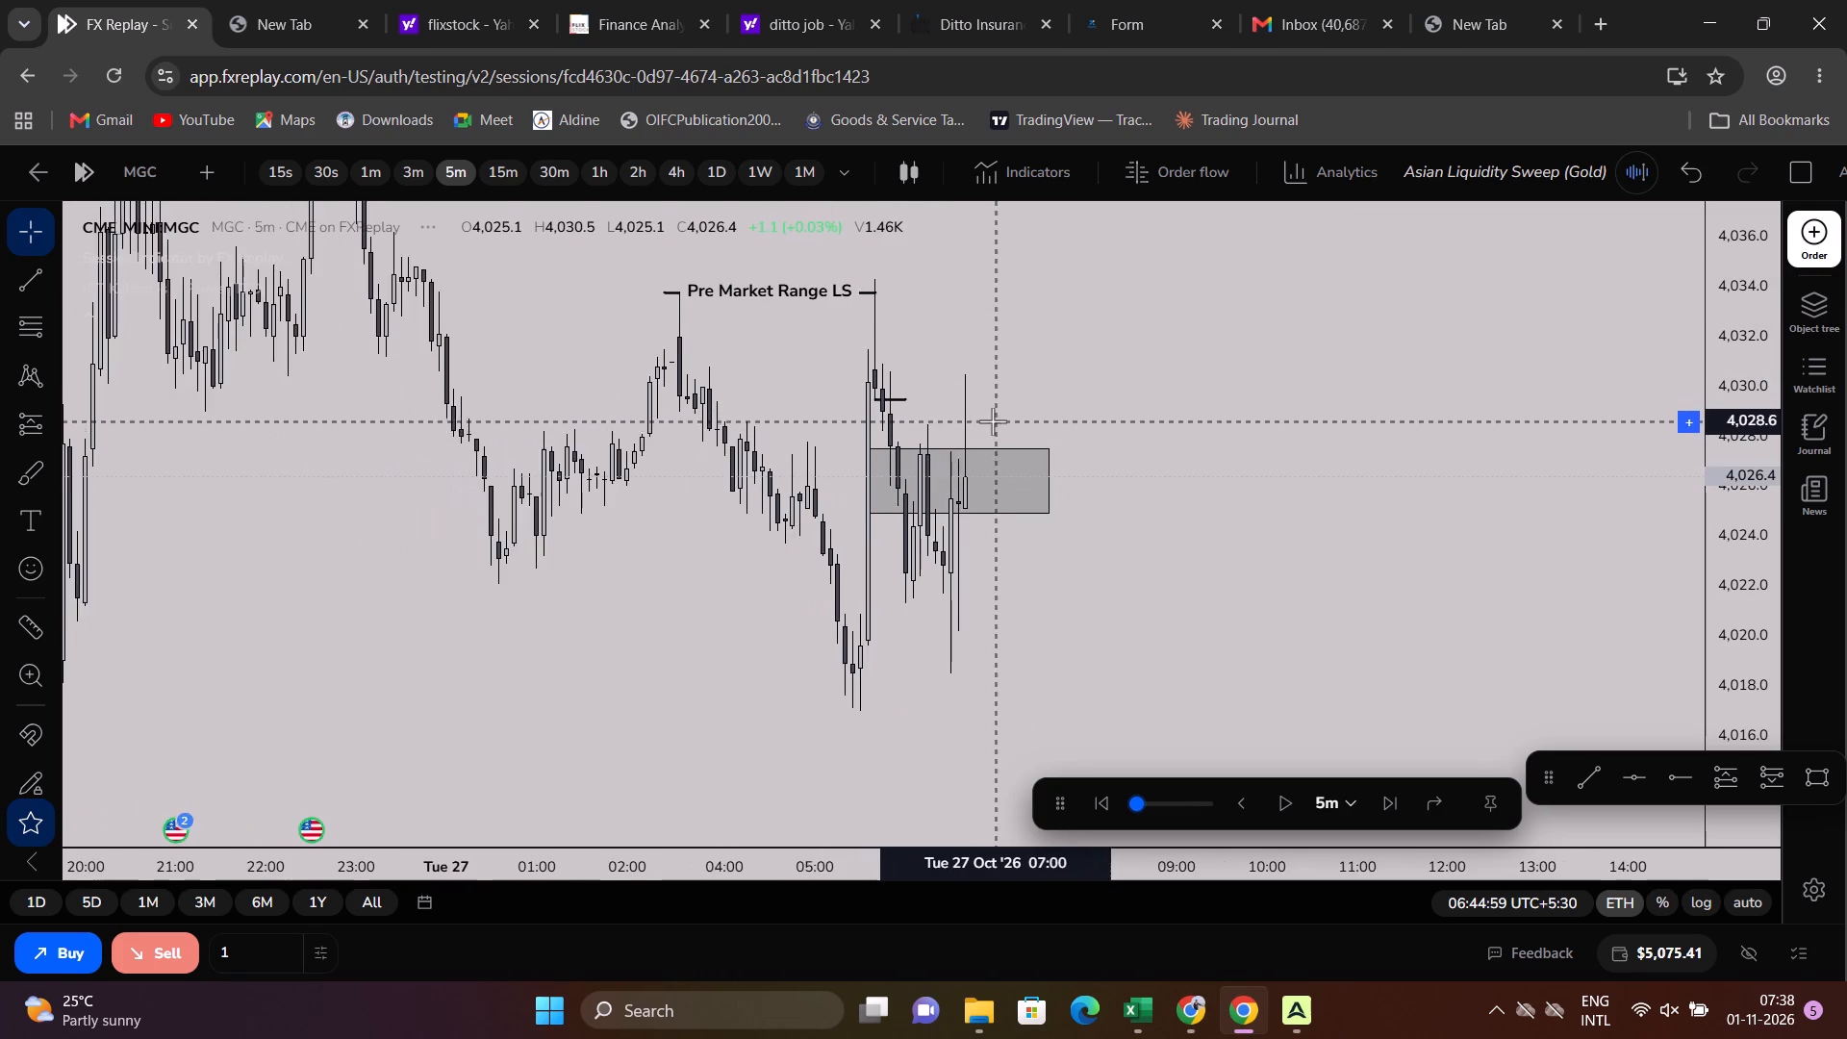
scroll(993, 421, "down", 3)
scroll(1061, 460, "up", 3)
right_click(1147, 463)
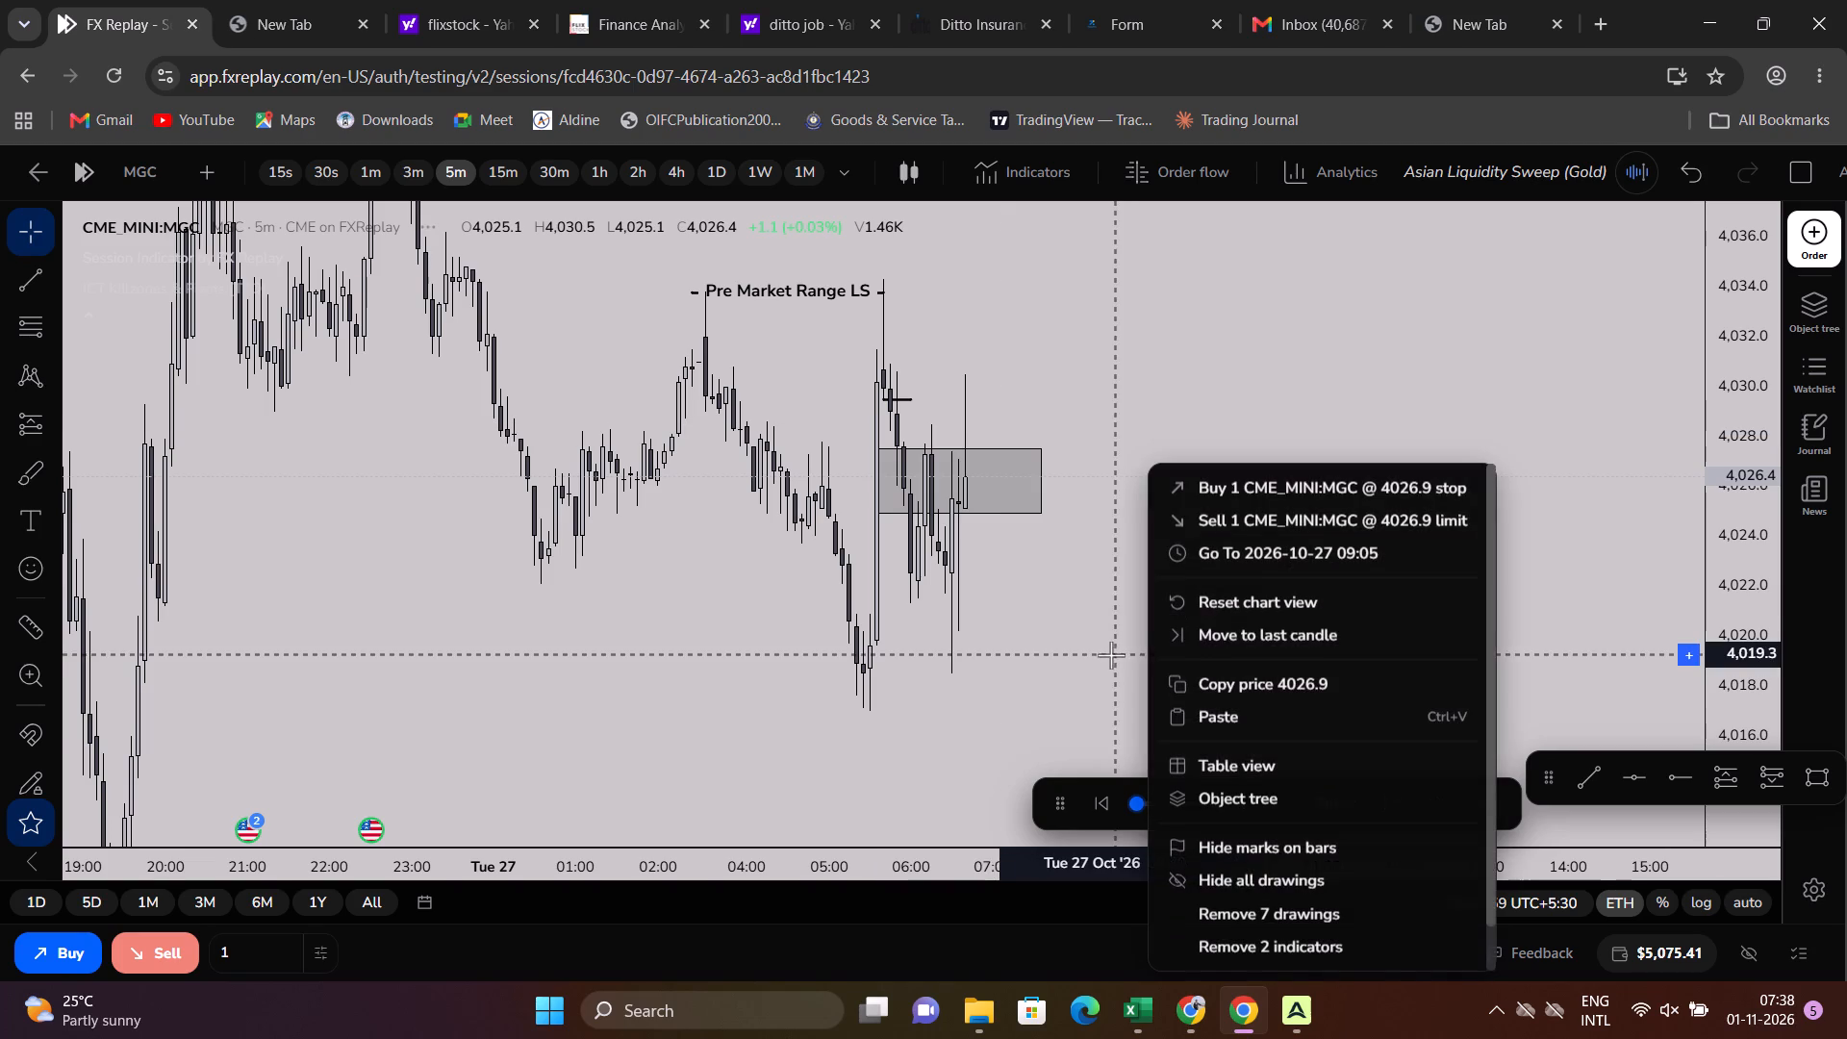
left_click(1288, 911)
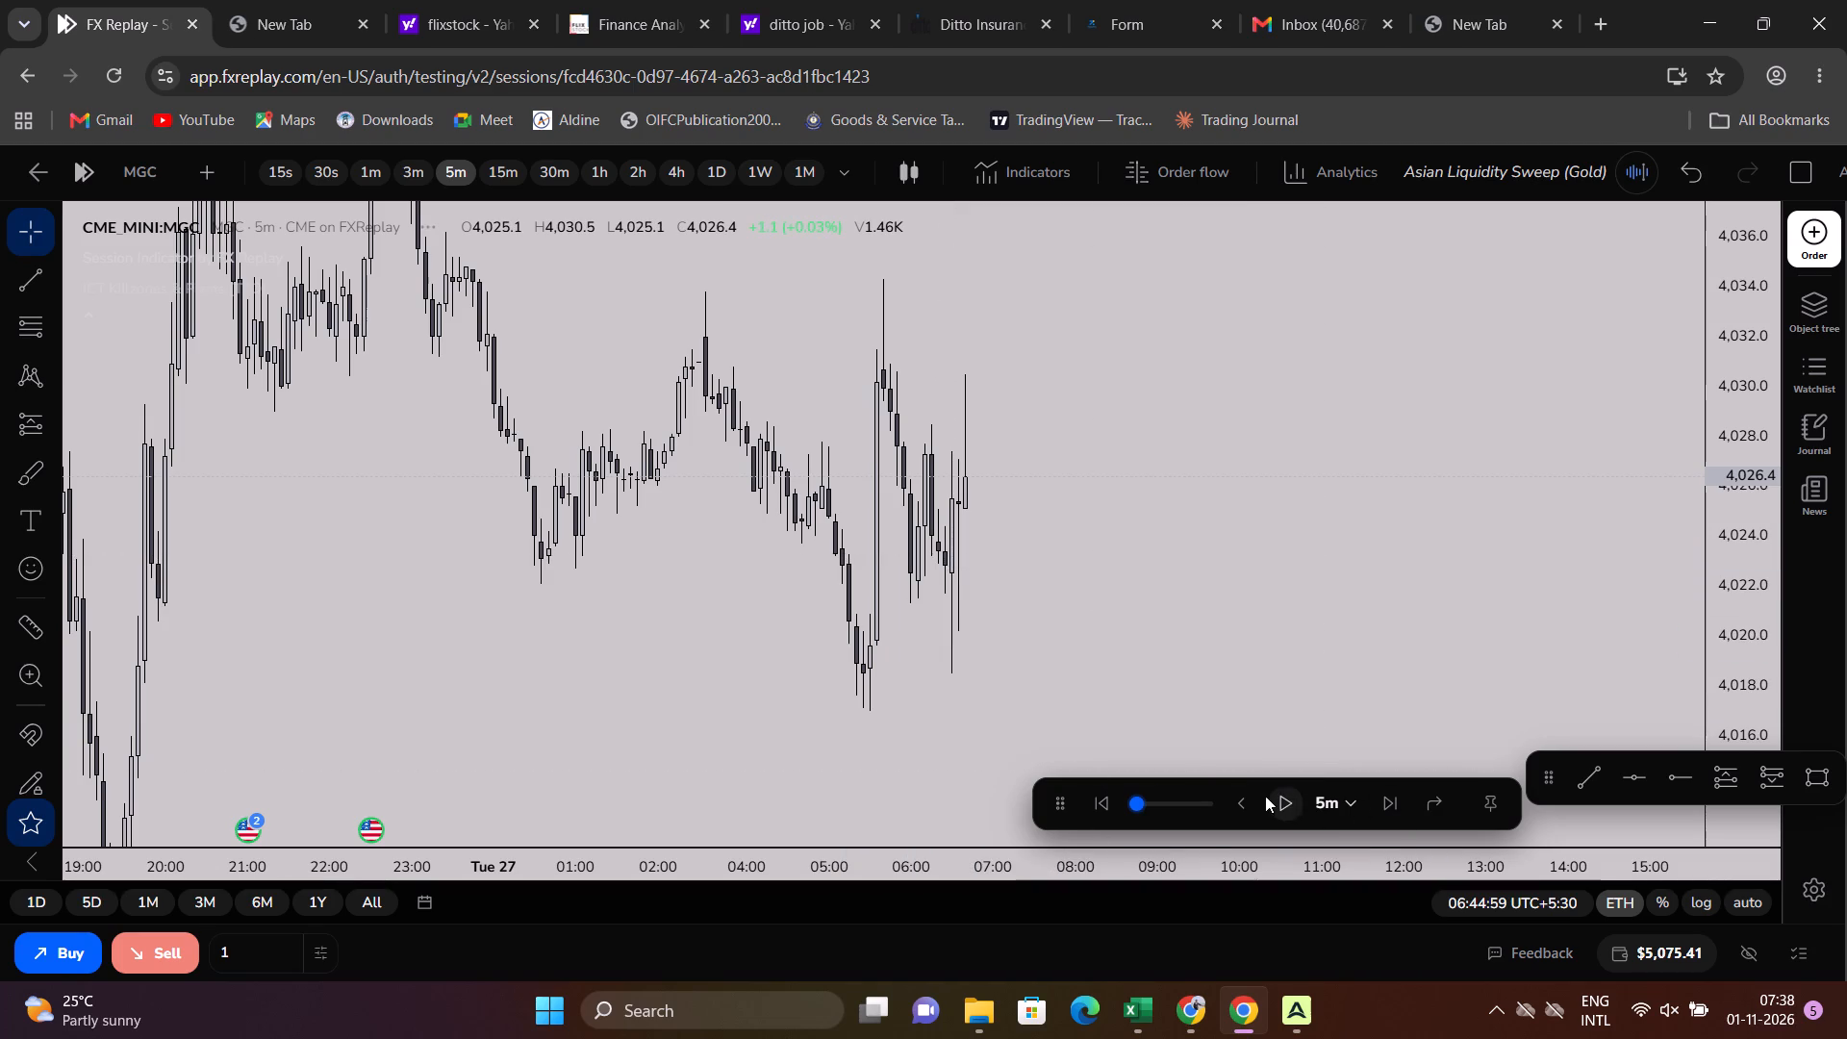
Rewind the replay bar by bar in 5-minute steps to 05:14:59 on October 27, accepting the loss of later trades.
left_click(1237, 800)
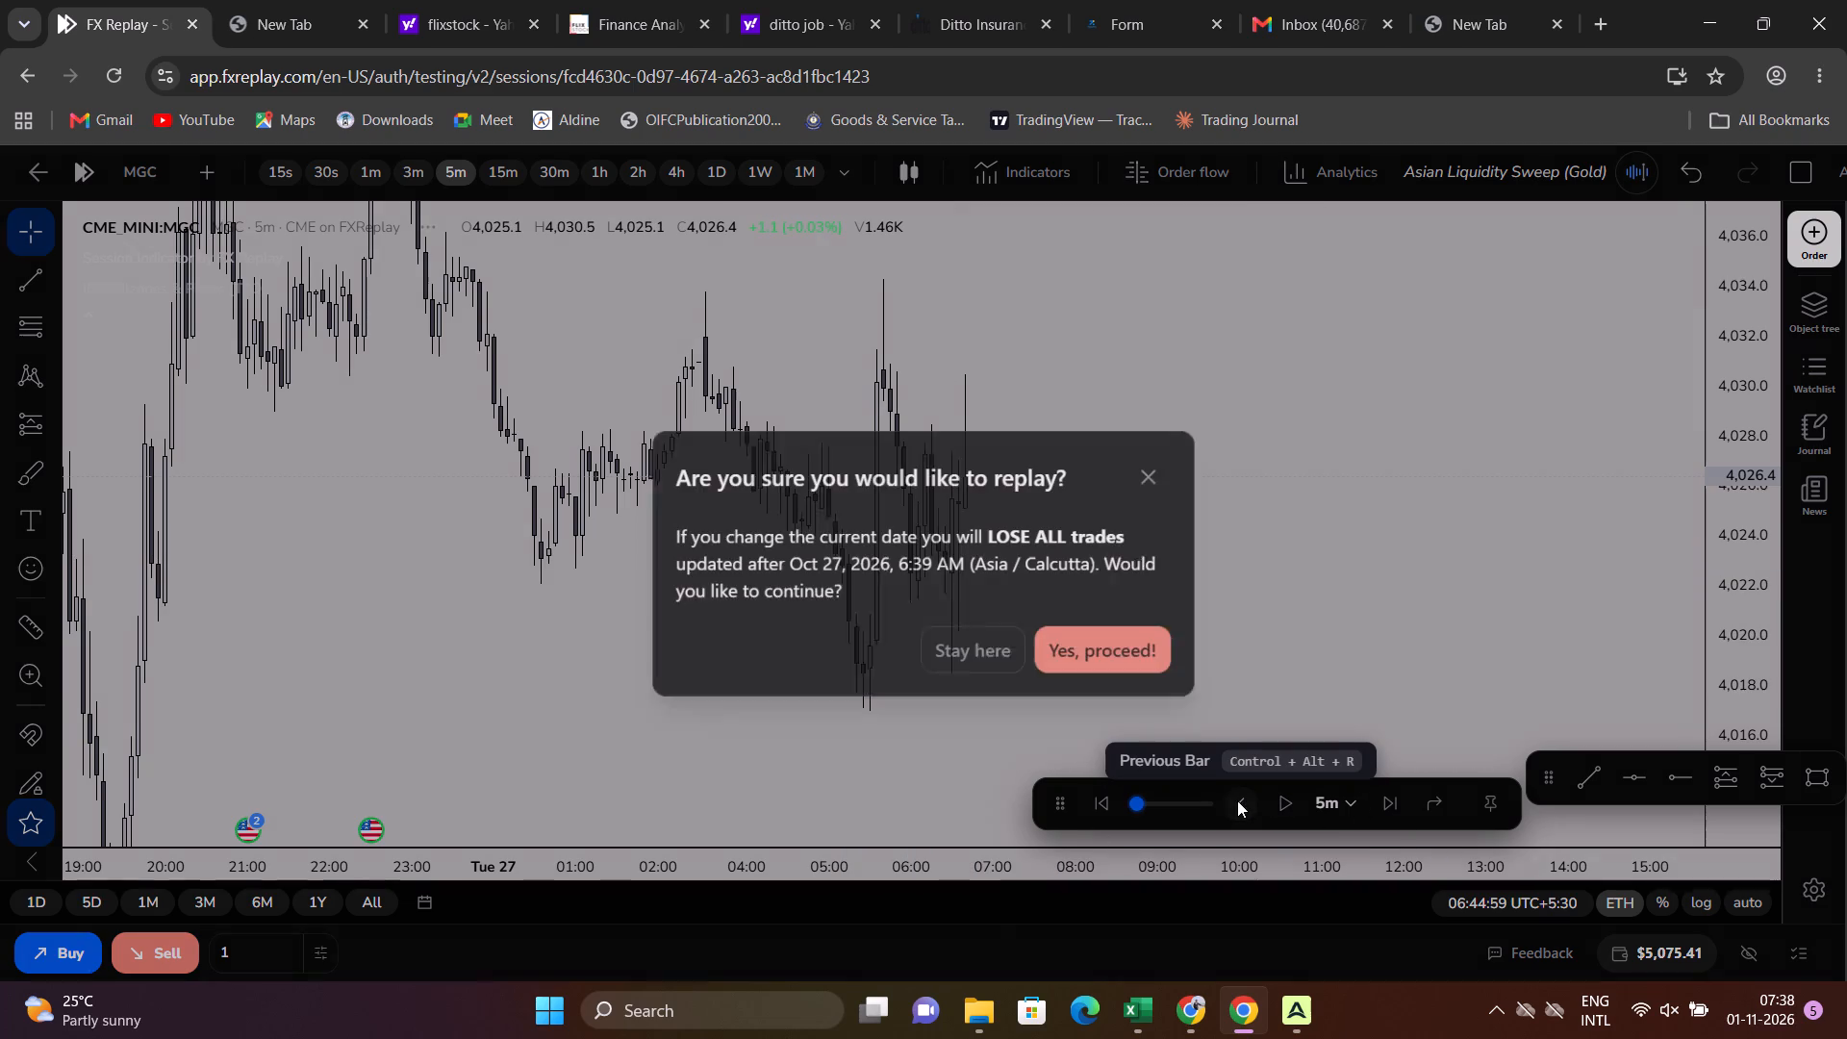
left_click(1135, 651)
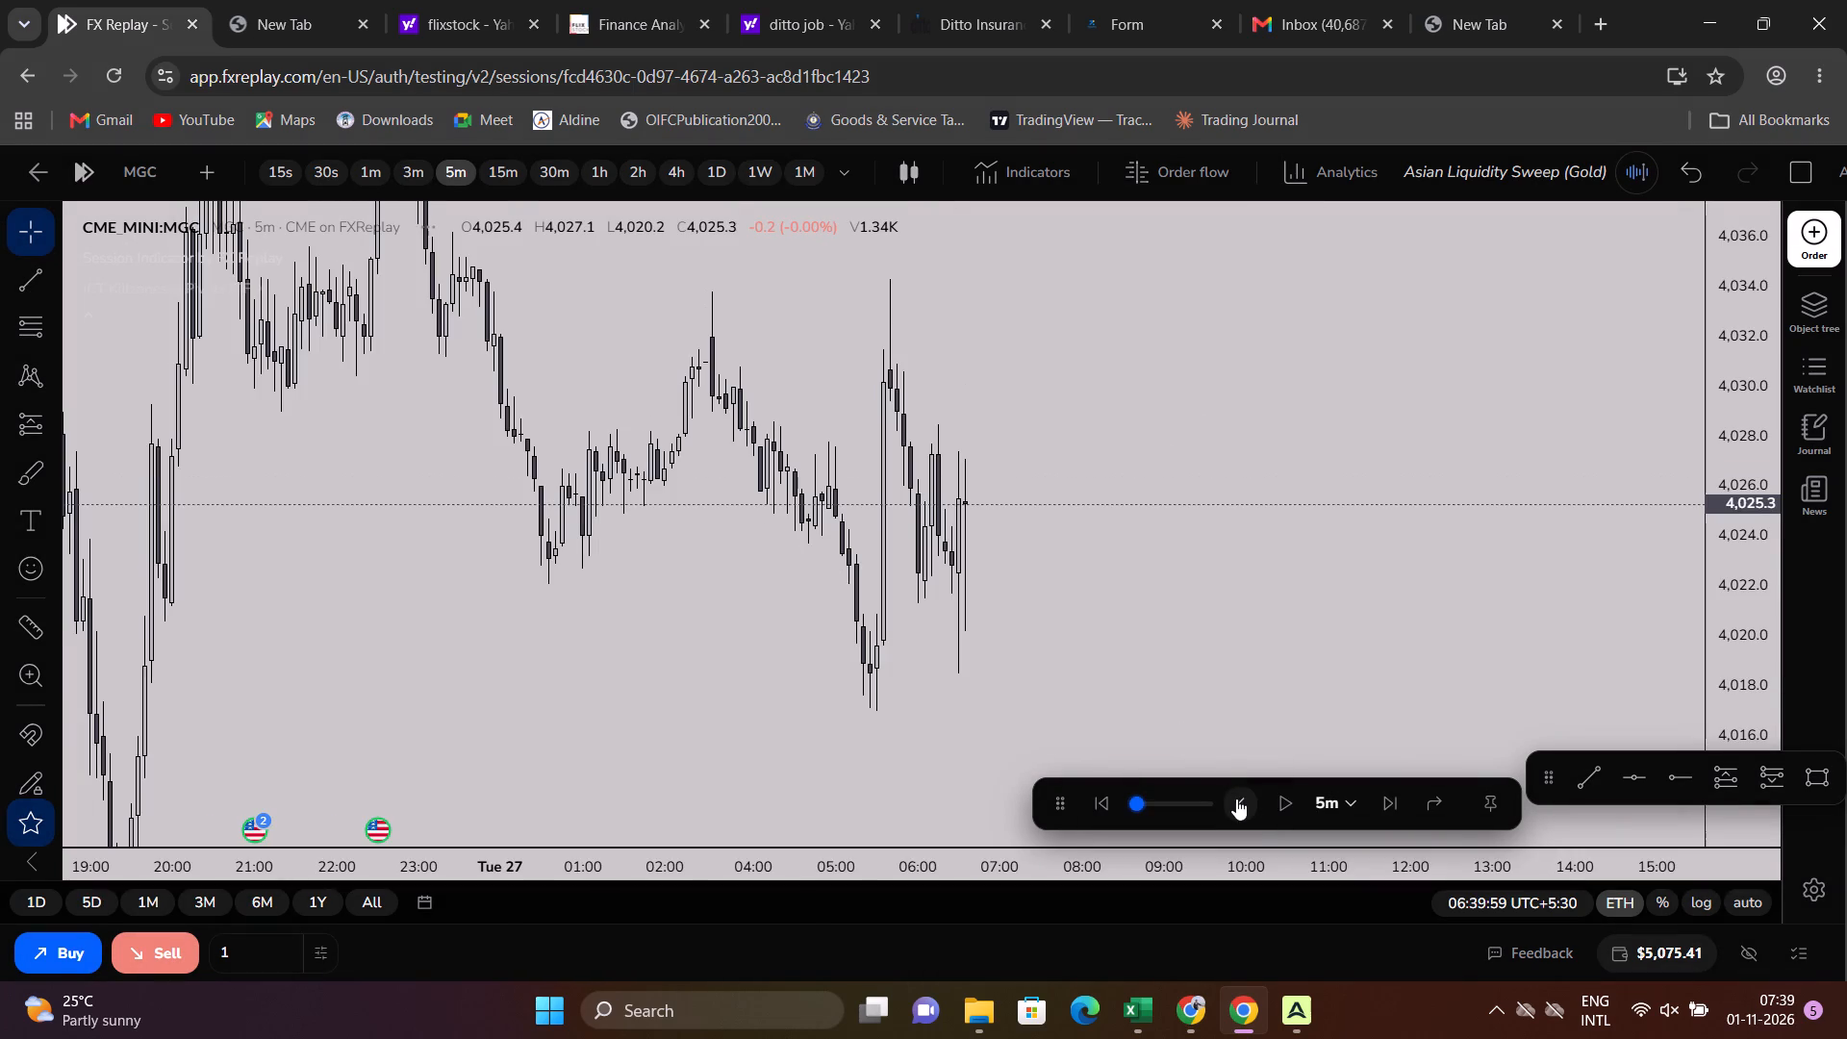
left_click(1236, 798)
left_click(1236, 798)
triple_click(1236, 798)
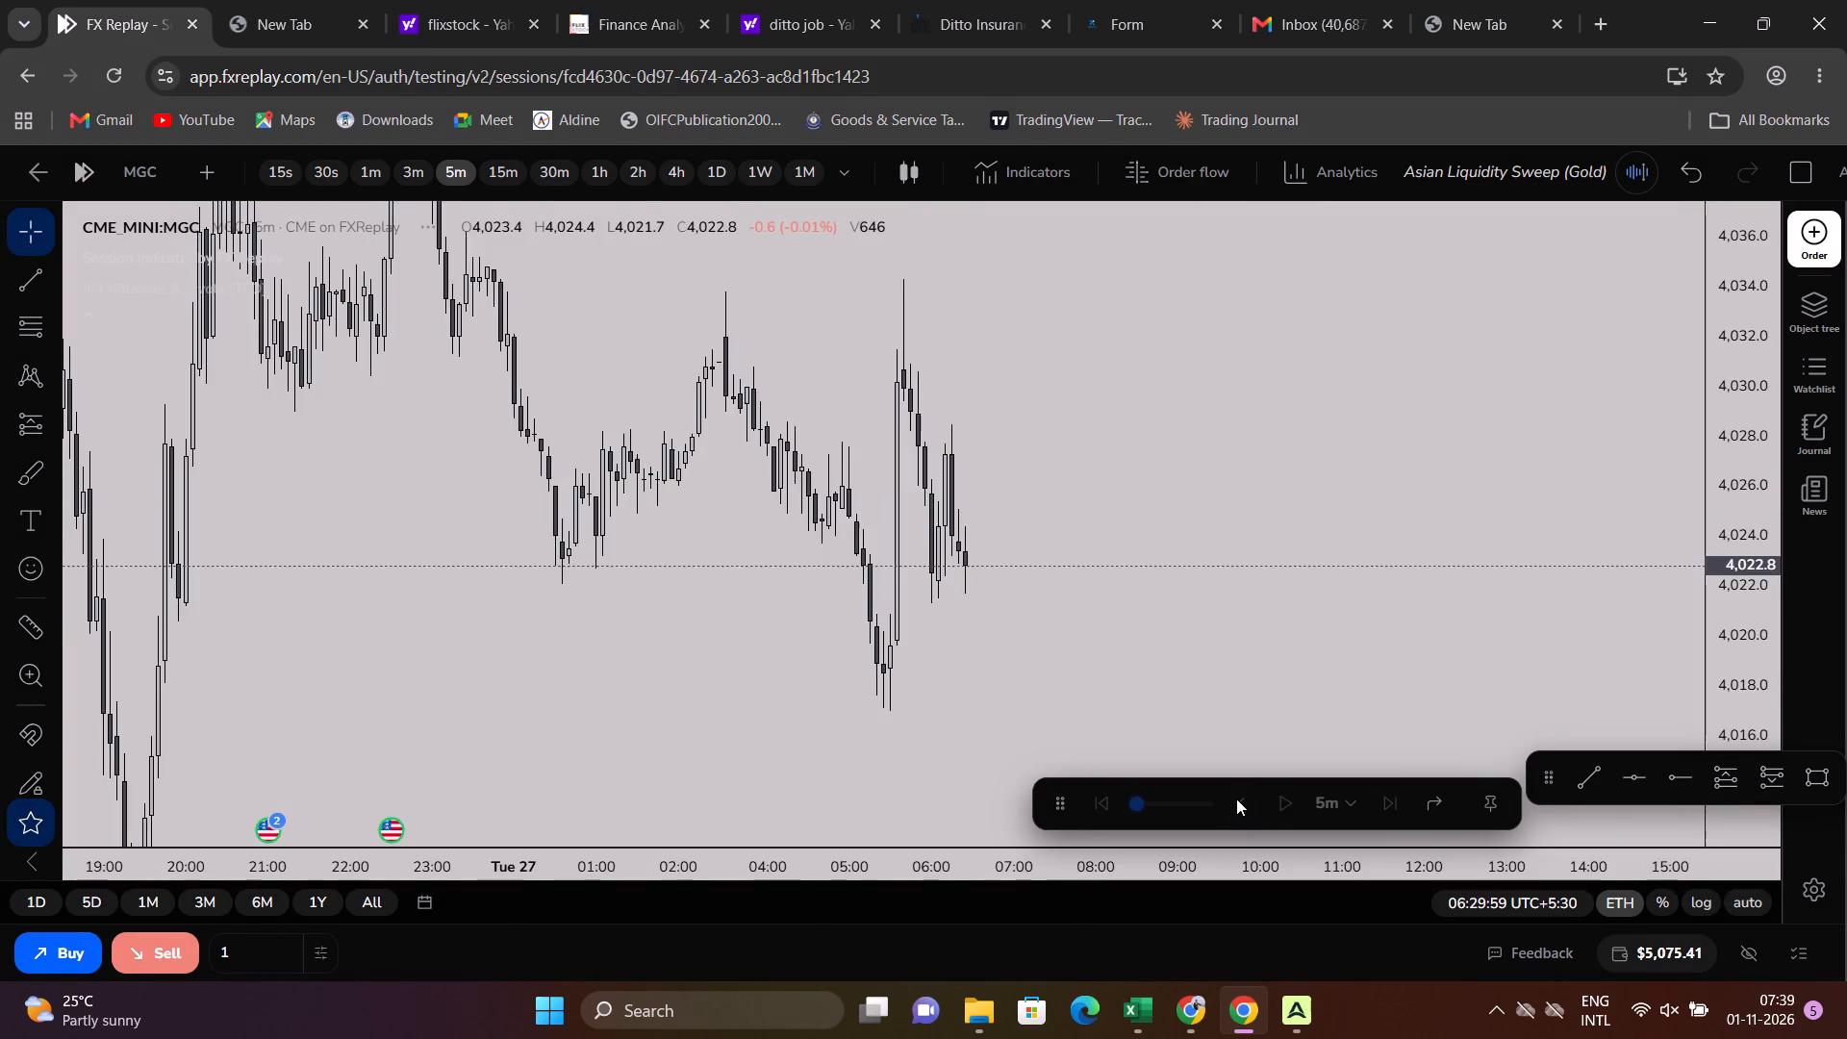
triple_click(1236, 798)
triple_click(1236, 798)
triple_click(1236, 798)
triple_click(1236, 798)
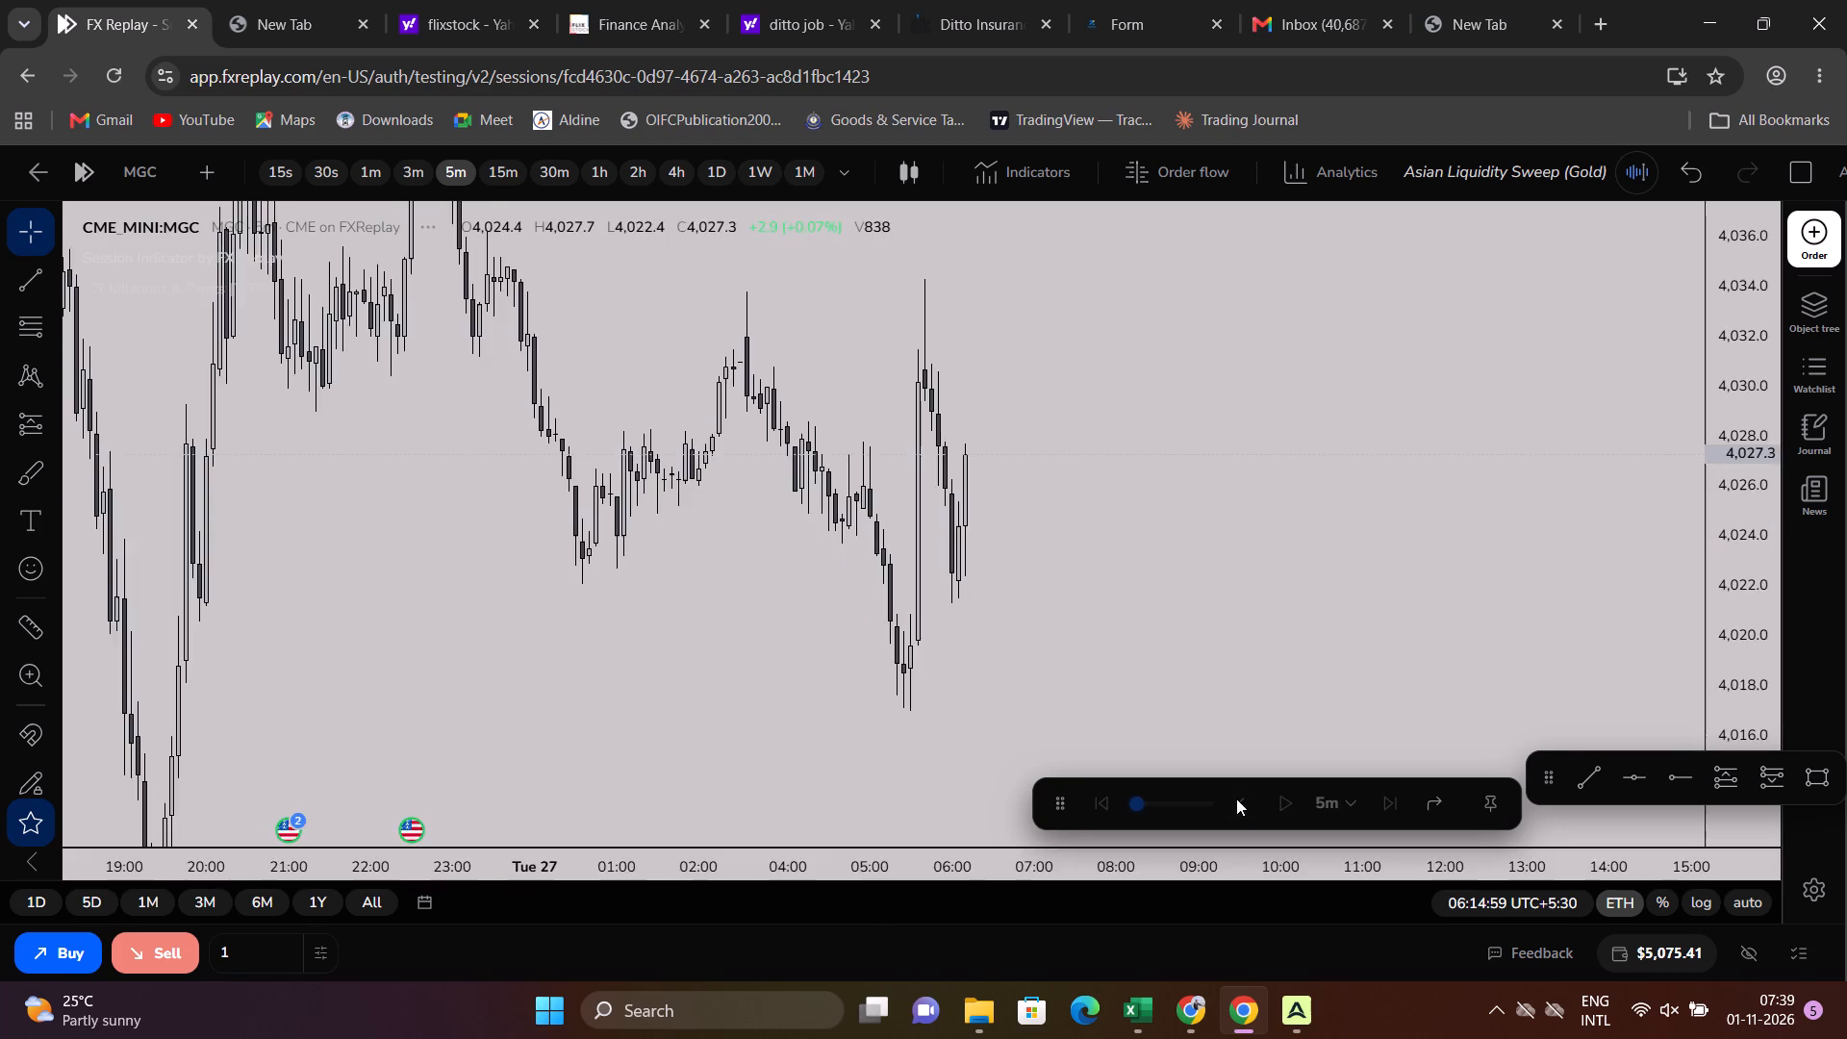
triple_click(1236, 798)
triple_click(1236, 798)
triple_click(1236, 798)
triple_click(1236, 798)
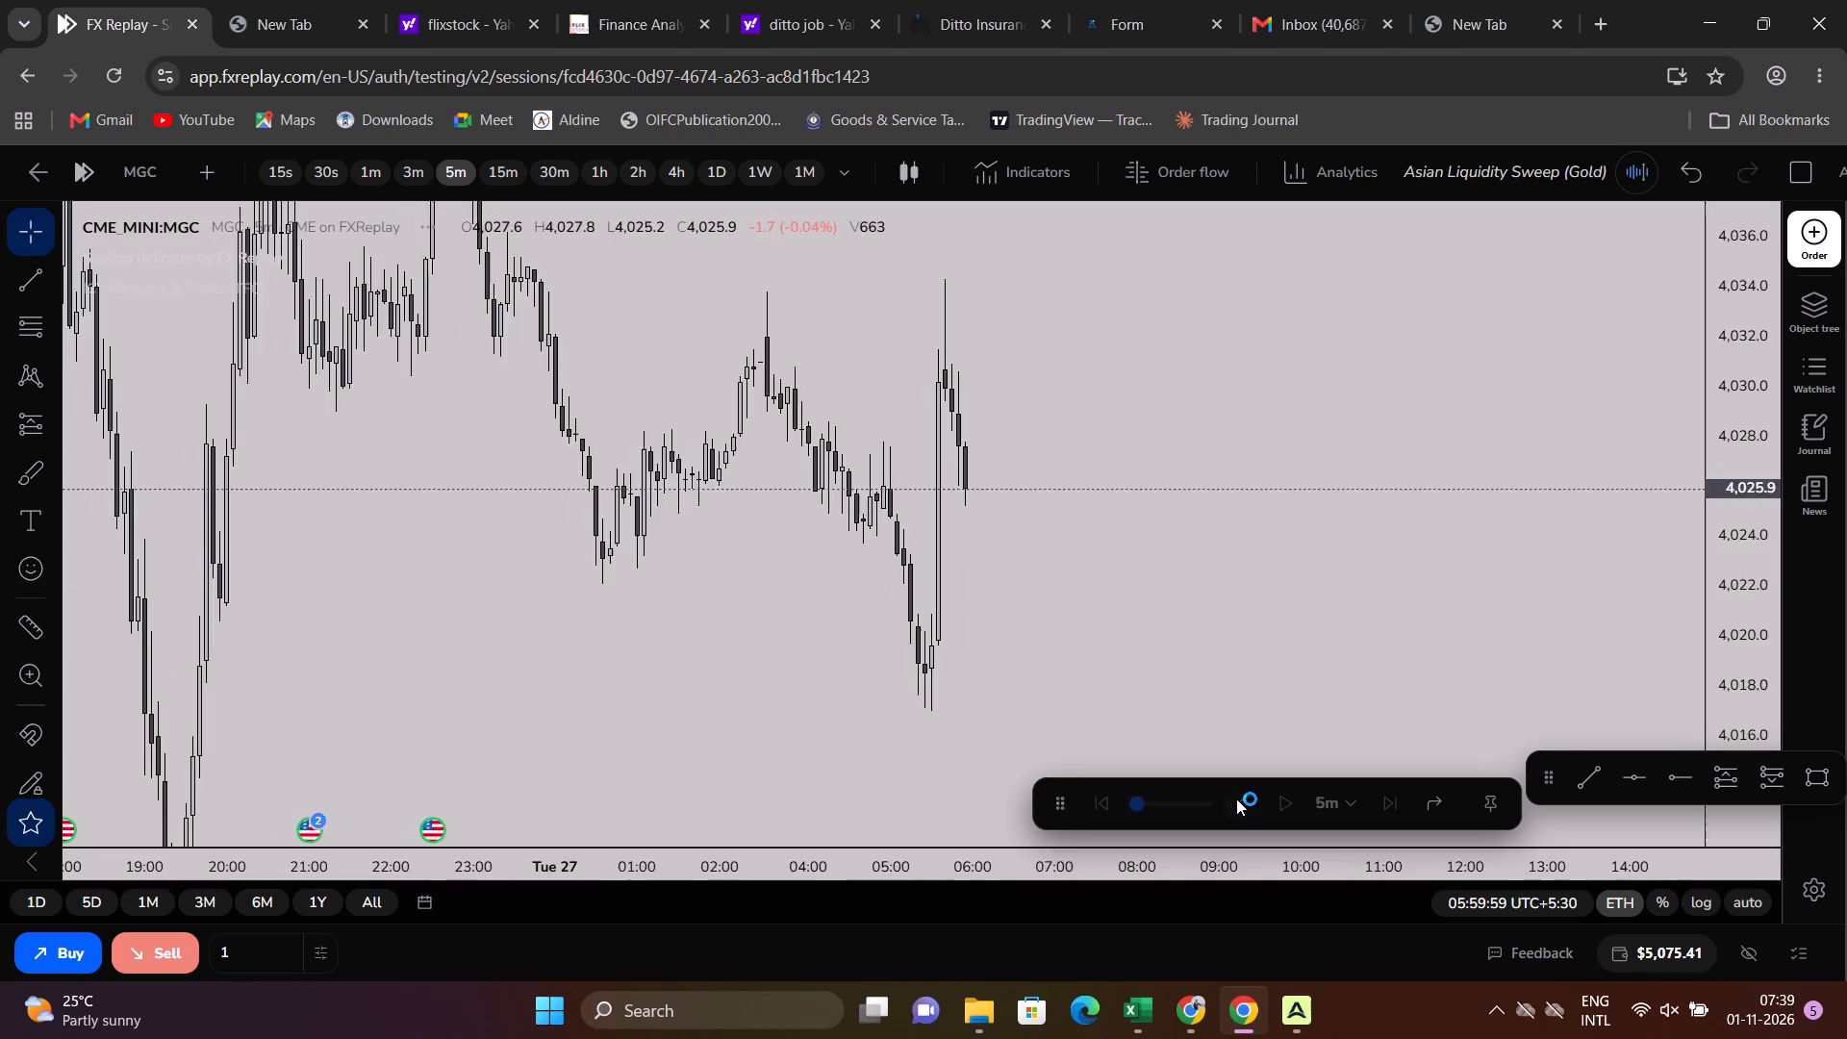
triple_click(1236, 798)
triple_click(1236, 798)
triple_click(1236, 798)
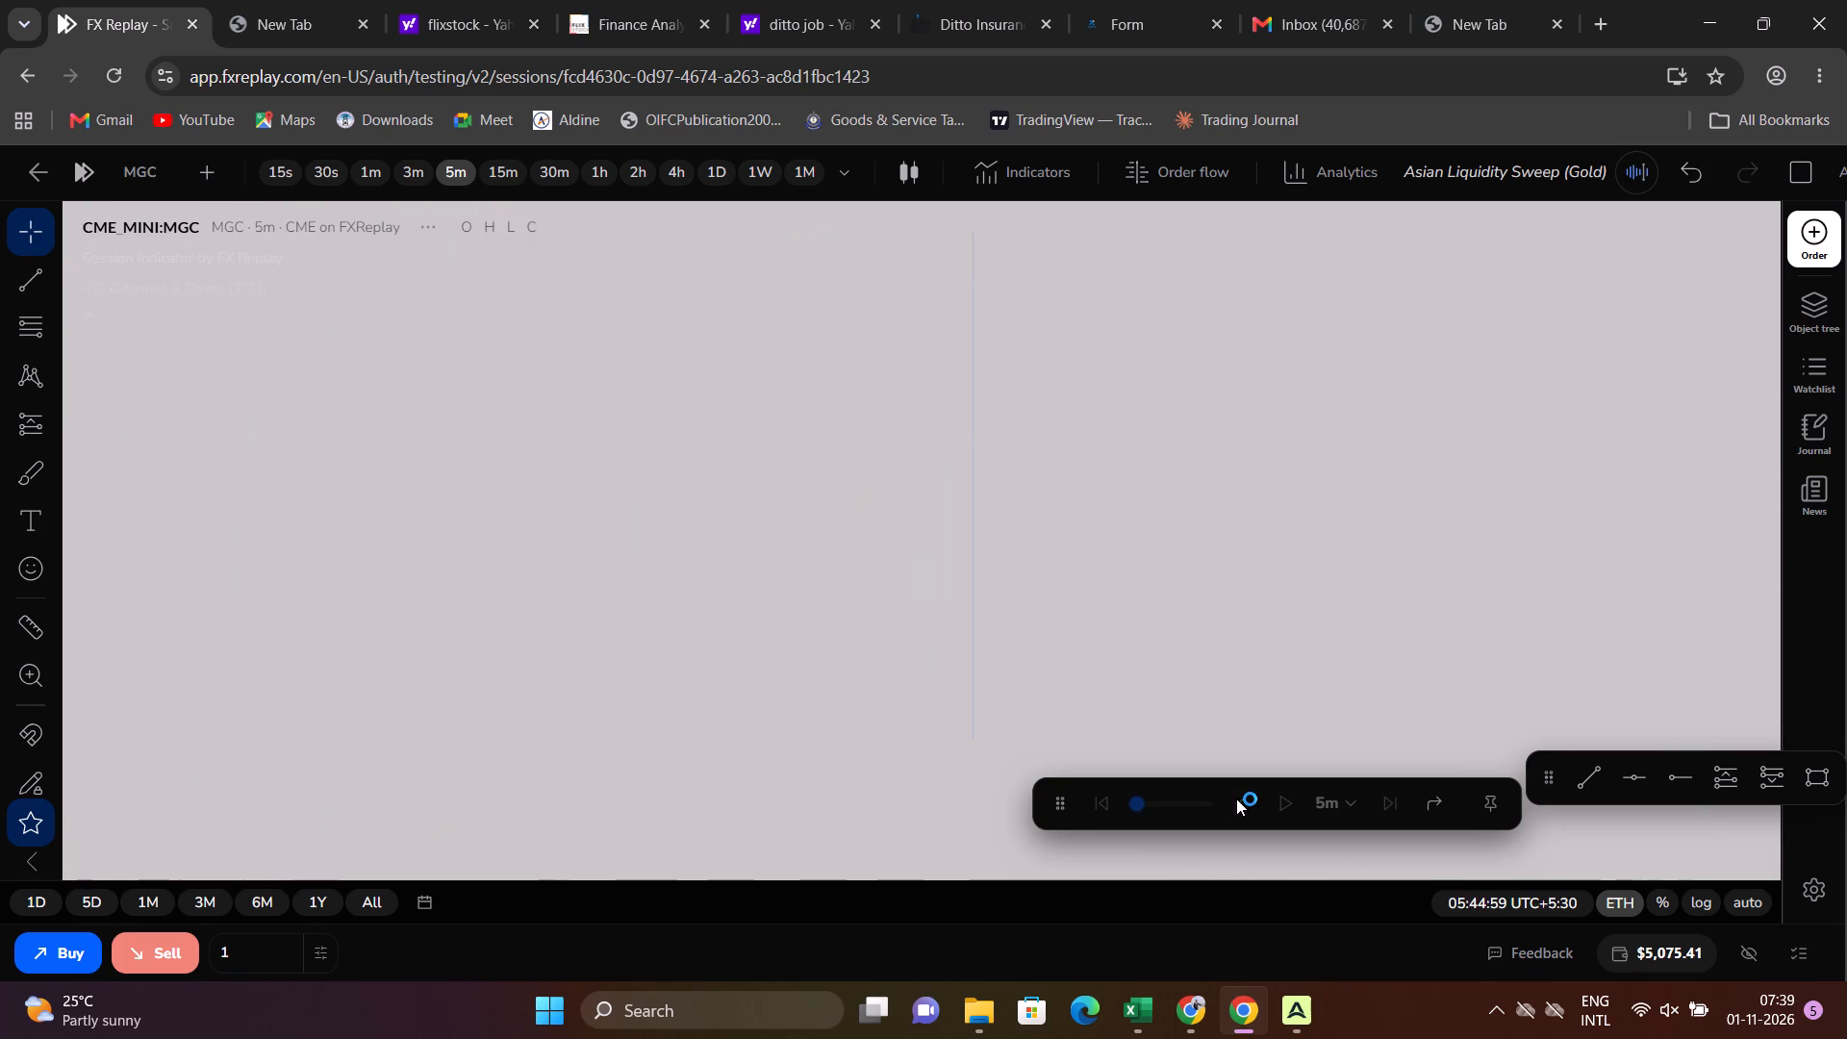
triple_click(1236, 798)
triple_click(1236, 798)
triple_click(1236, 798)
triple_click(1236, 798)
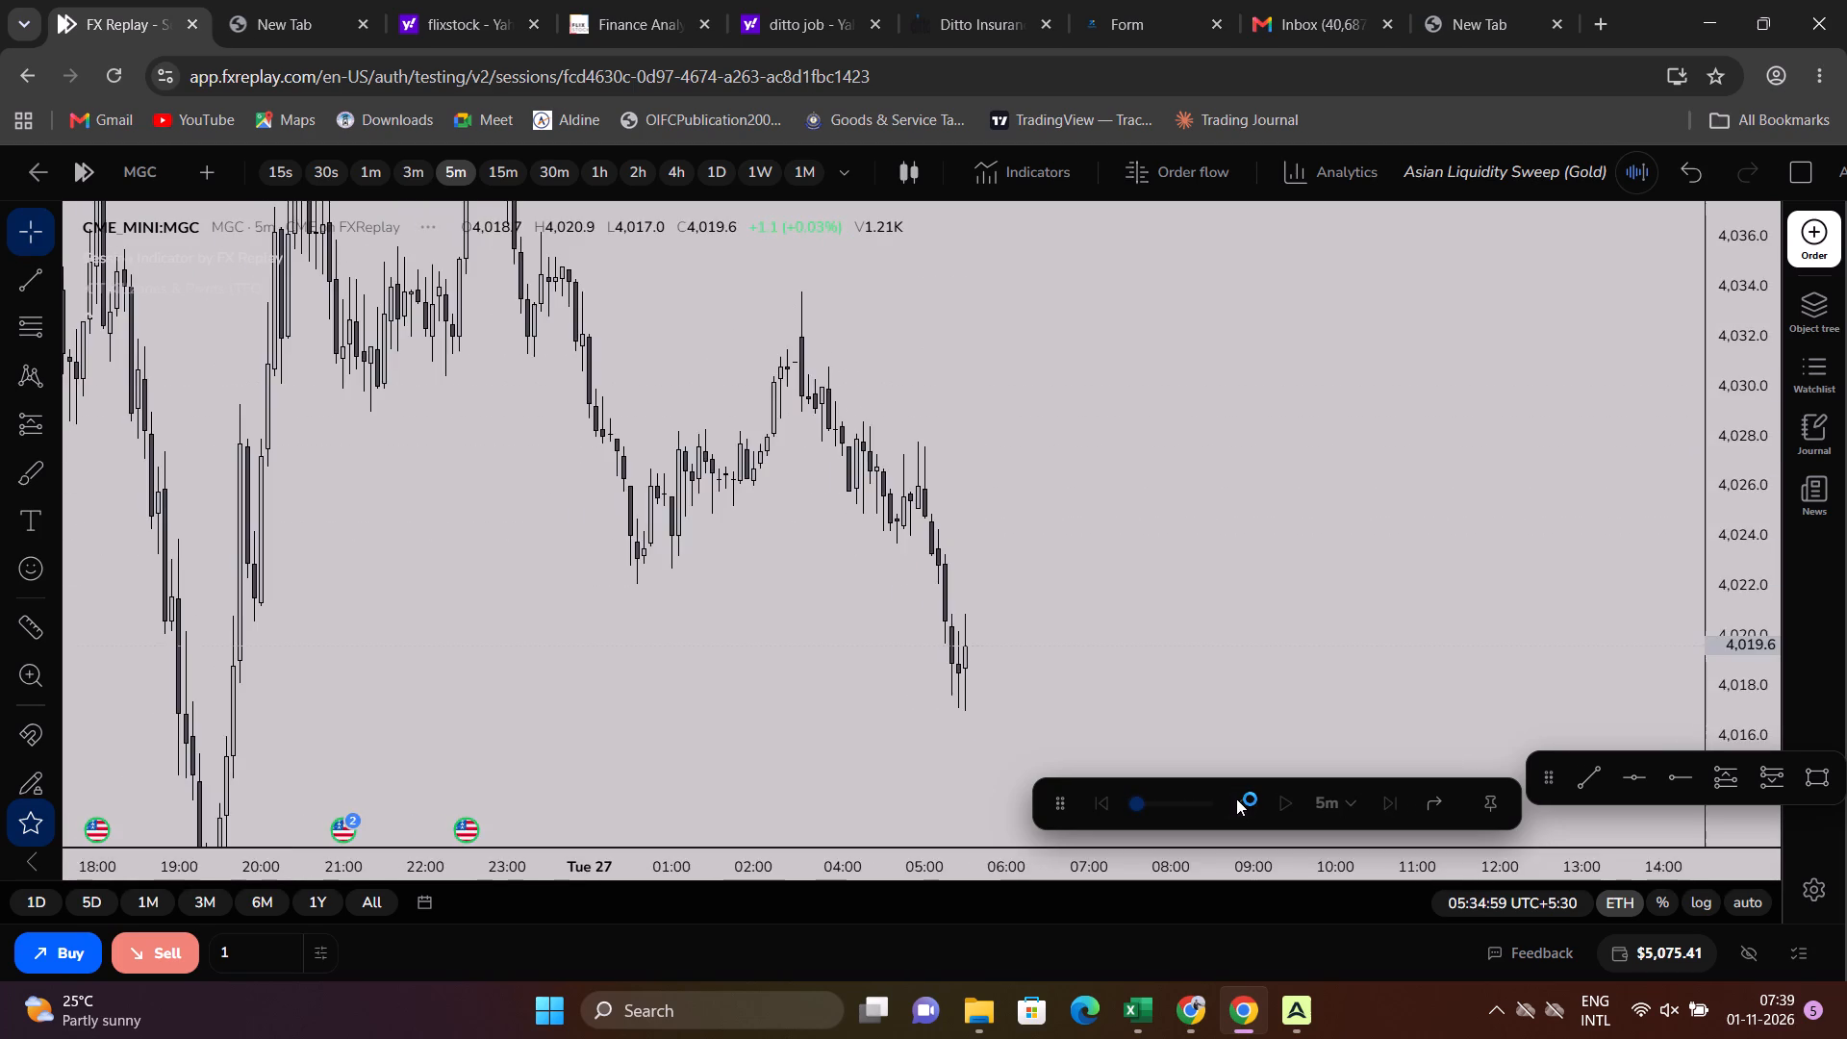
triple_click(1236, 798)
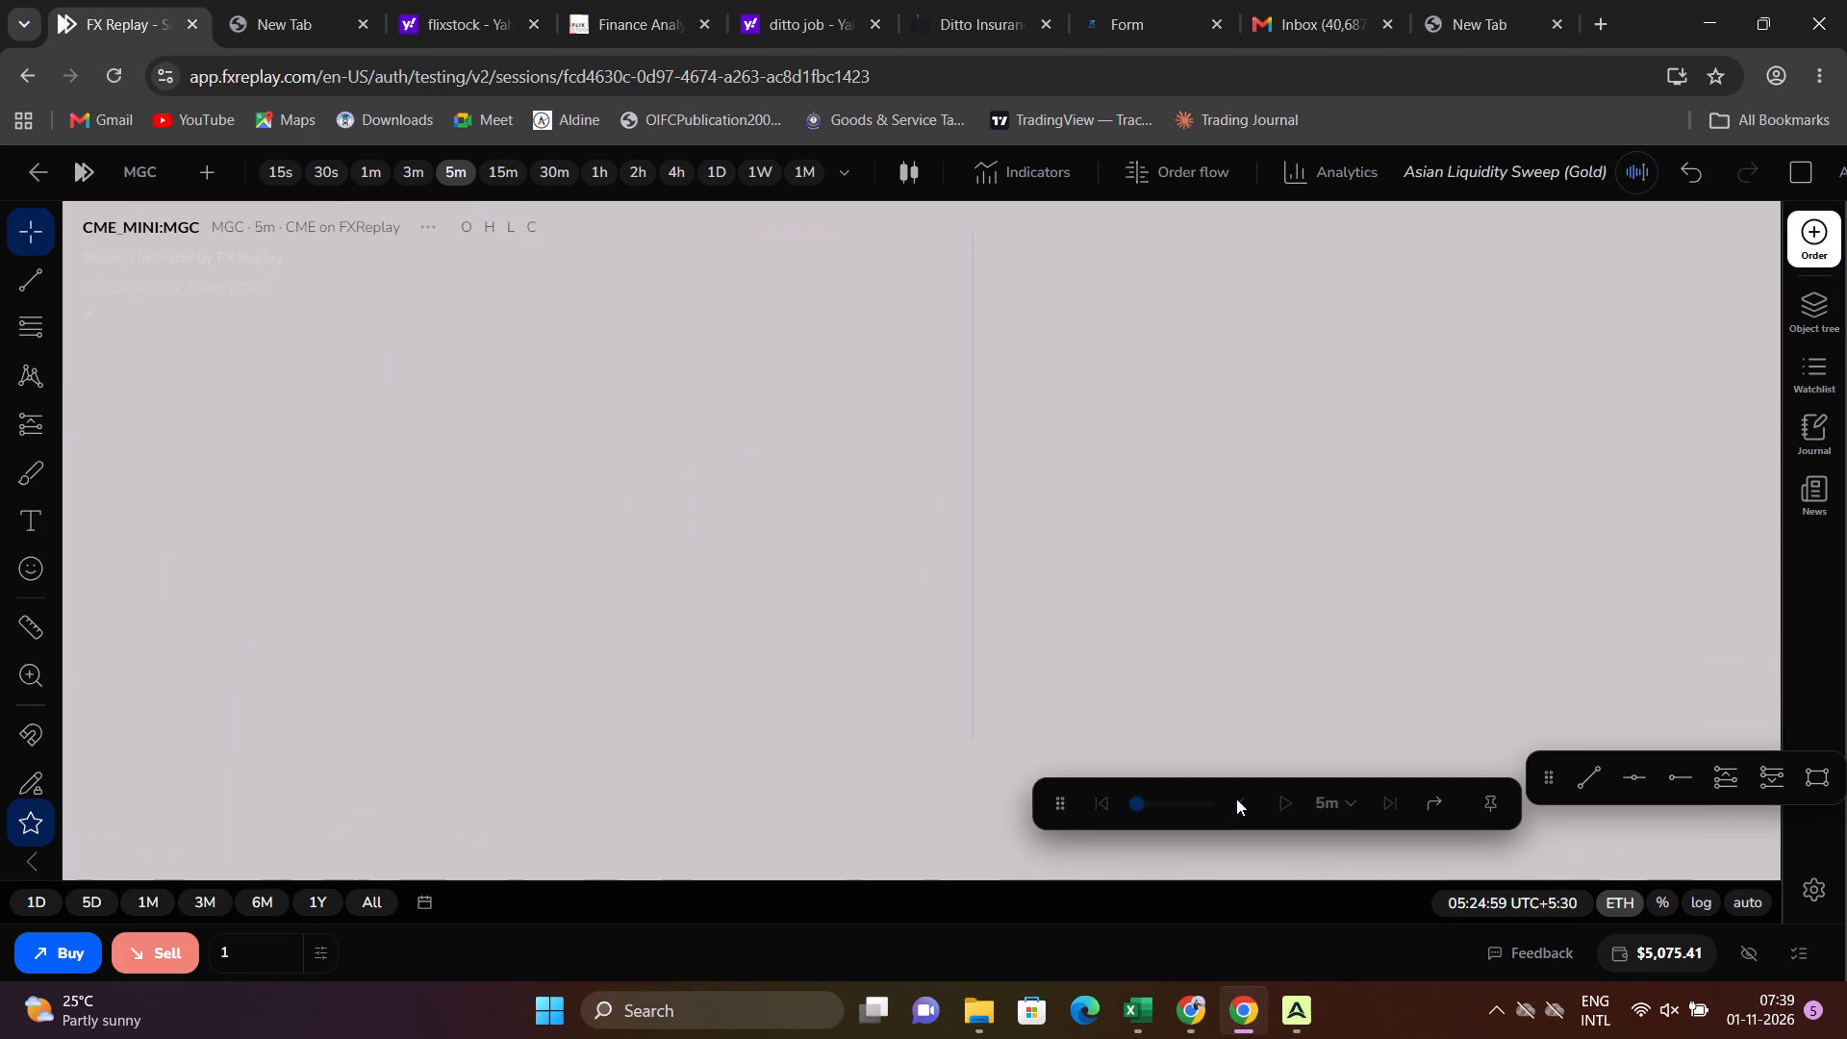
double_click(1236, 798)
left_click(1236, 799)
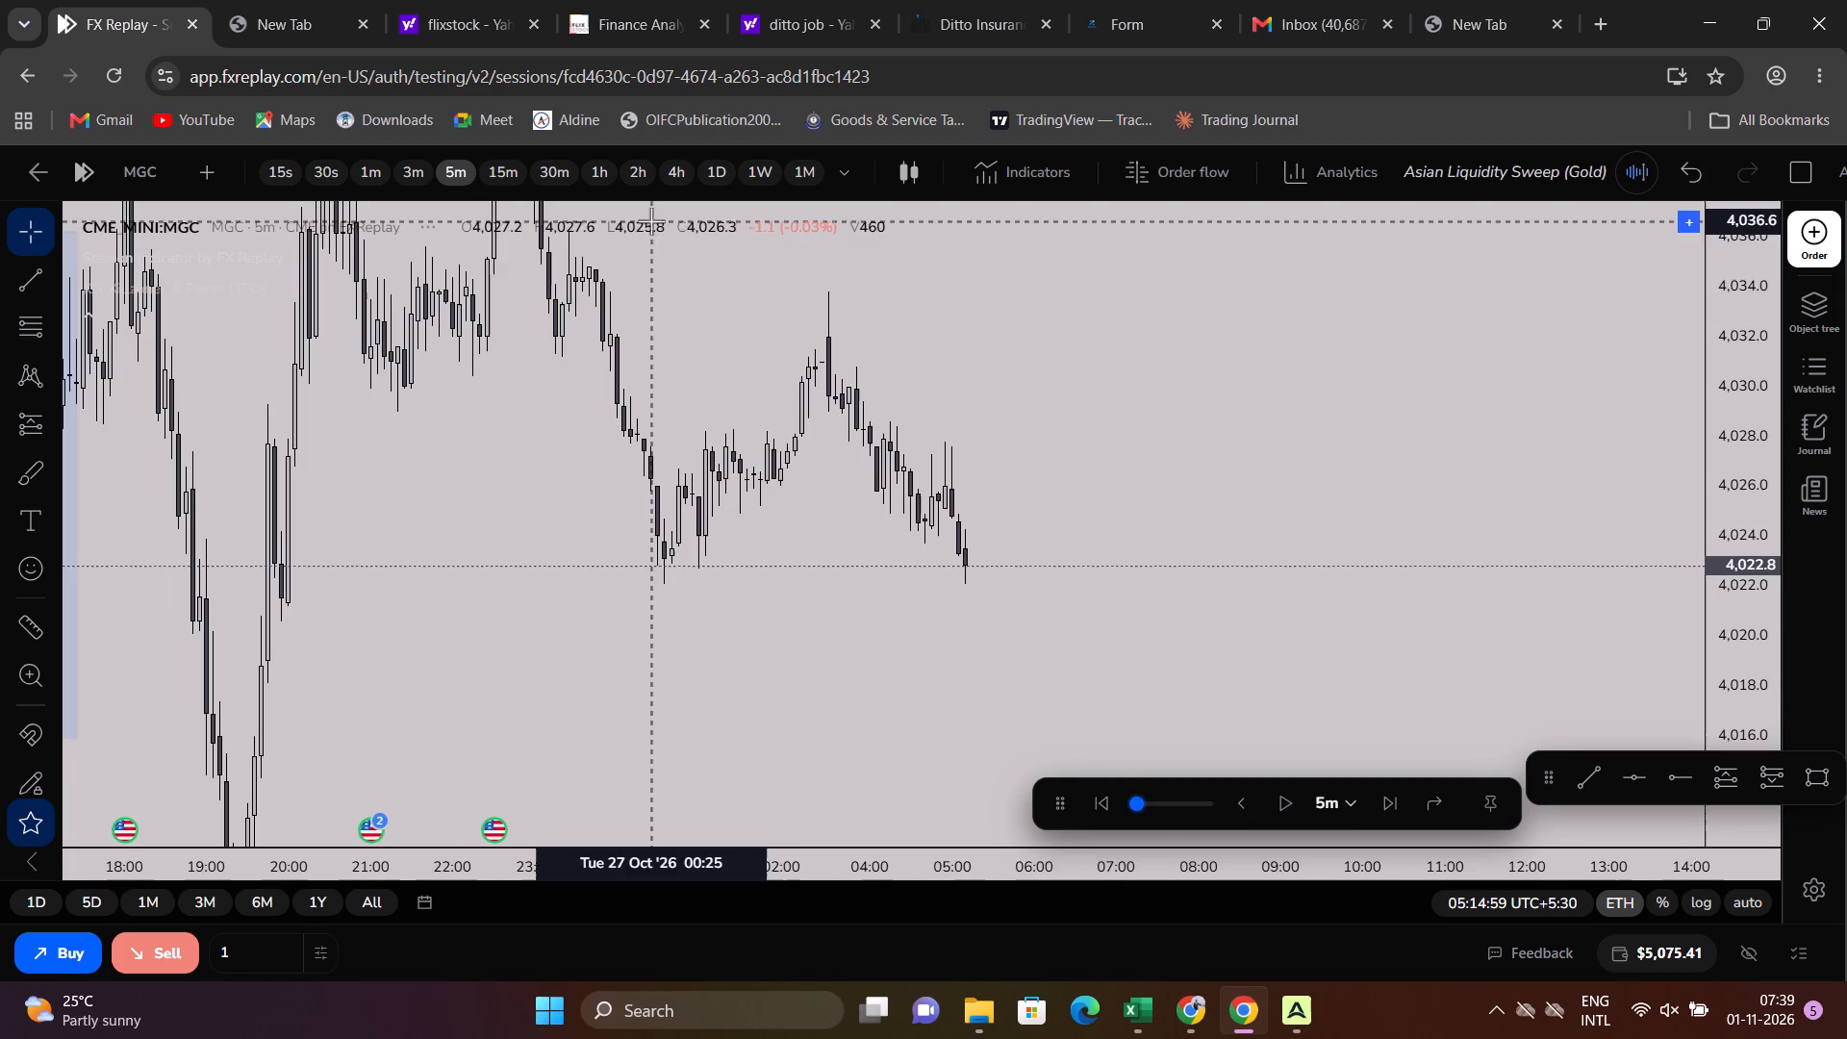
Examine the price action leading into October 27 on the daily, 5-minute and 4-hour charts.
left_click(708, 182)
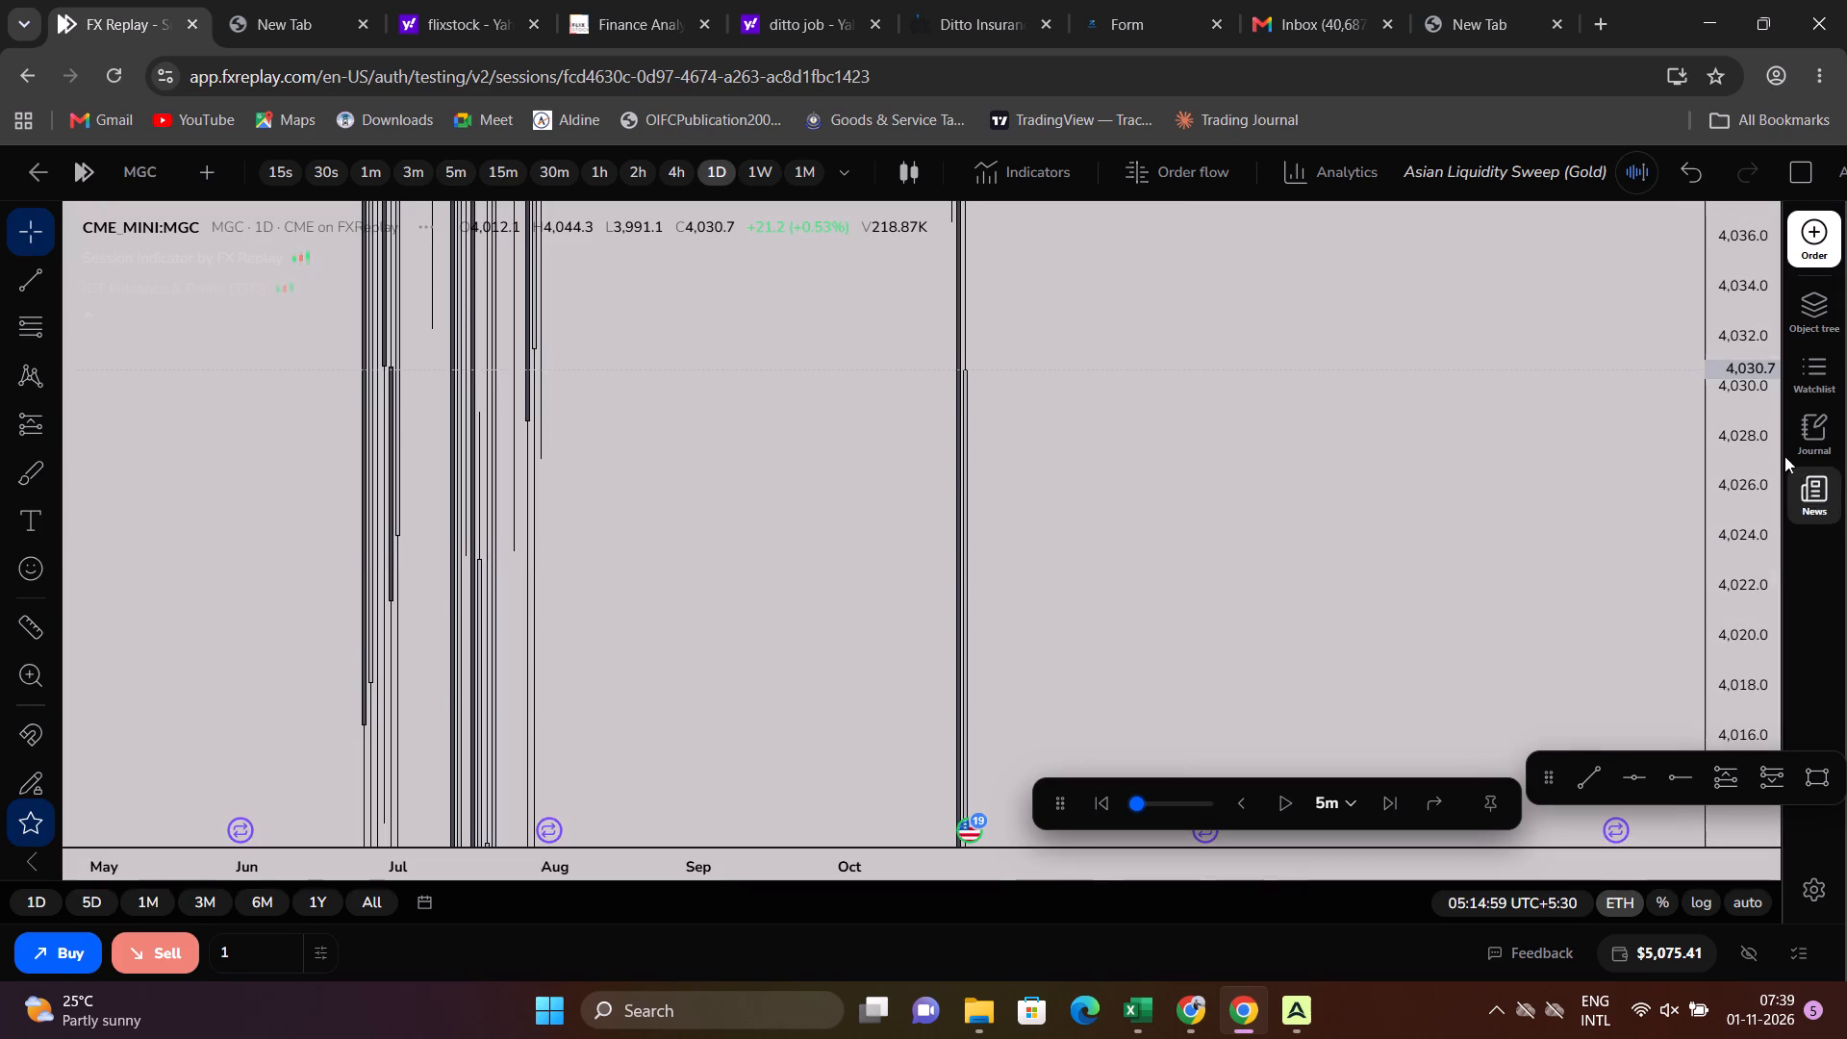
left_click_drag(1761, 477, 1657, 1037)
left_click_drag(1733, 634, 1703, 926)
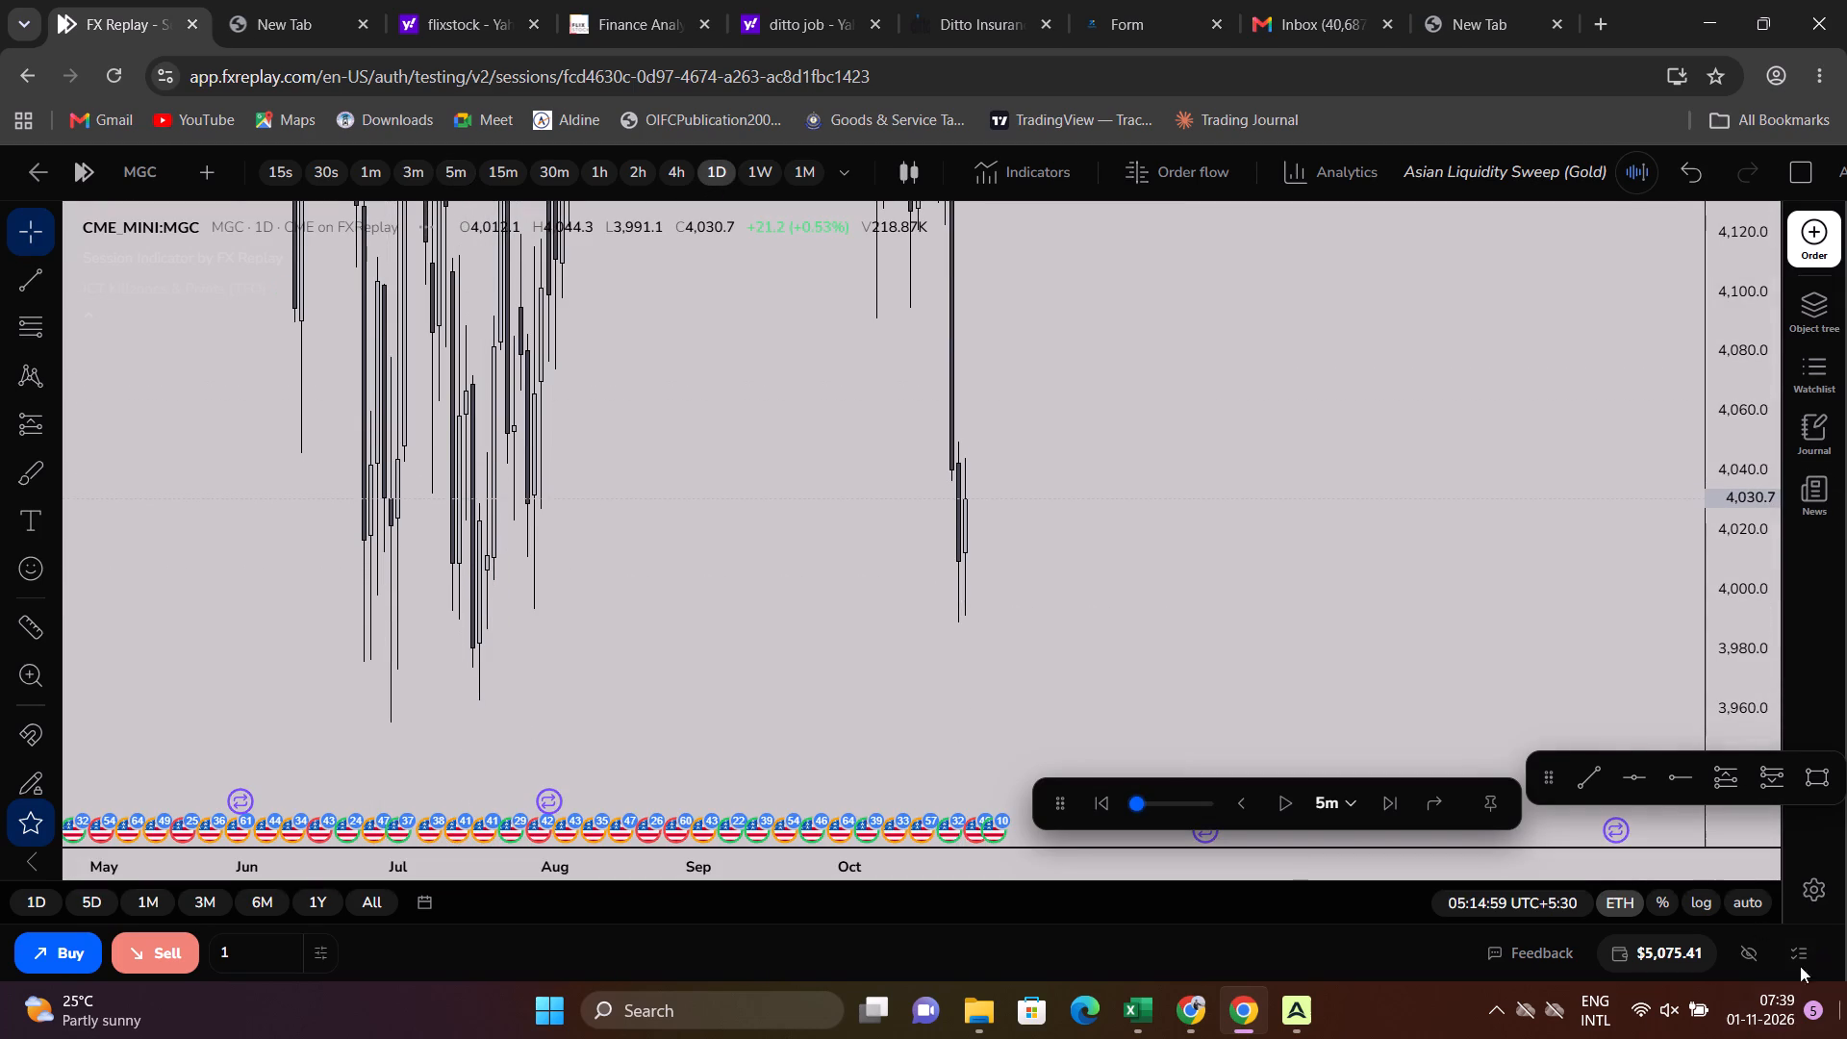
scroll(1470, 783, "up", 7)
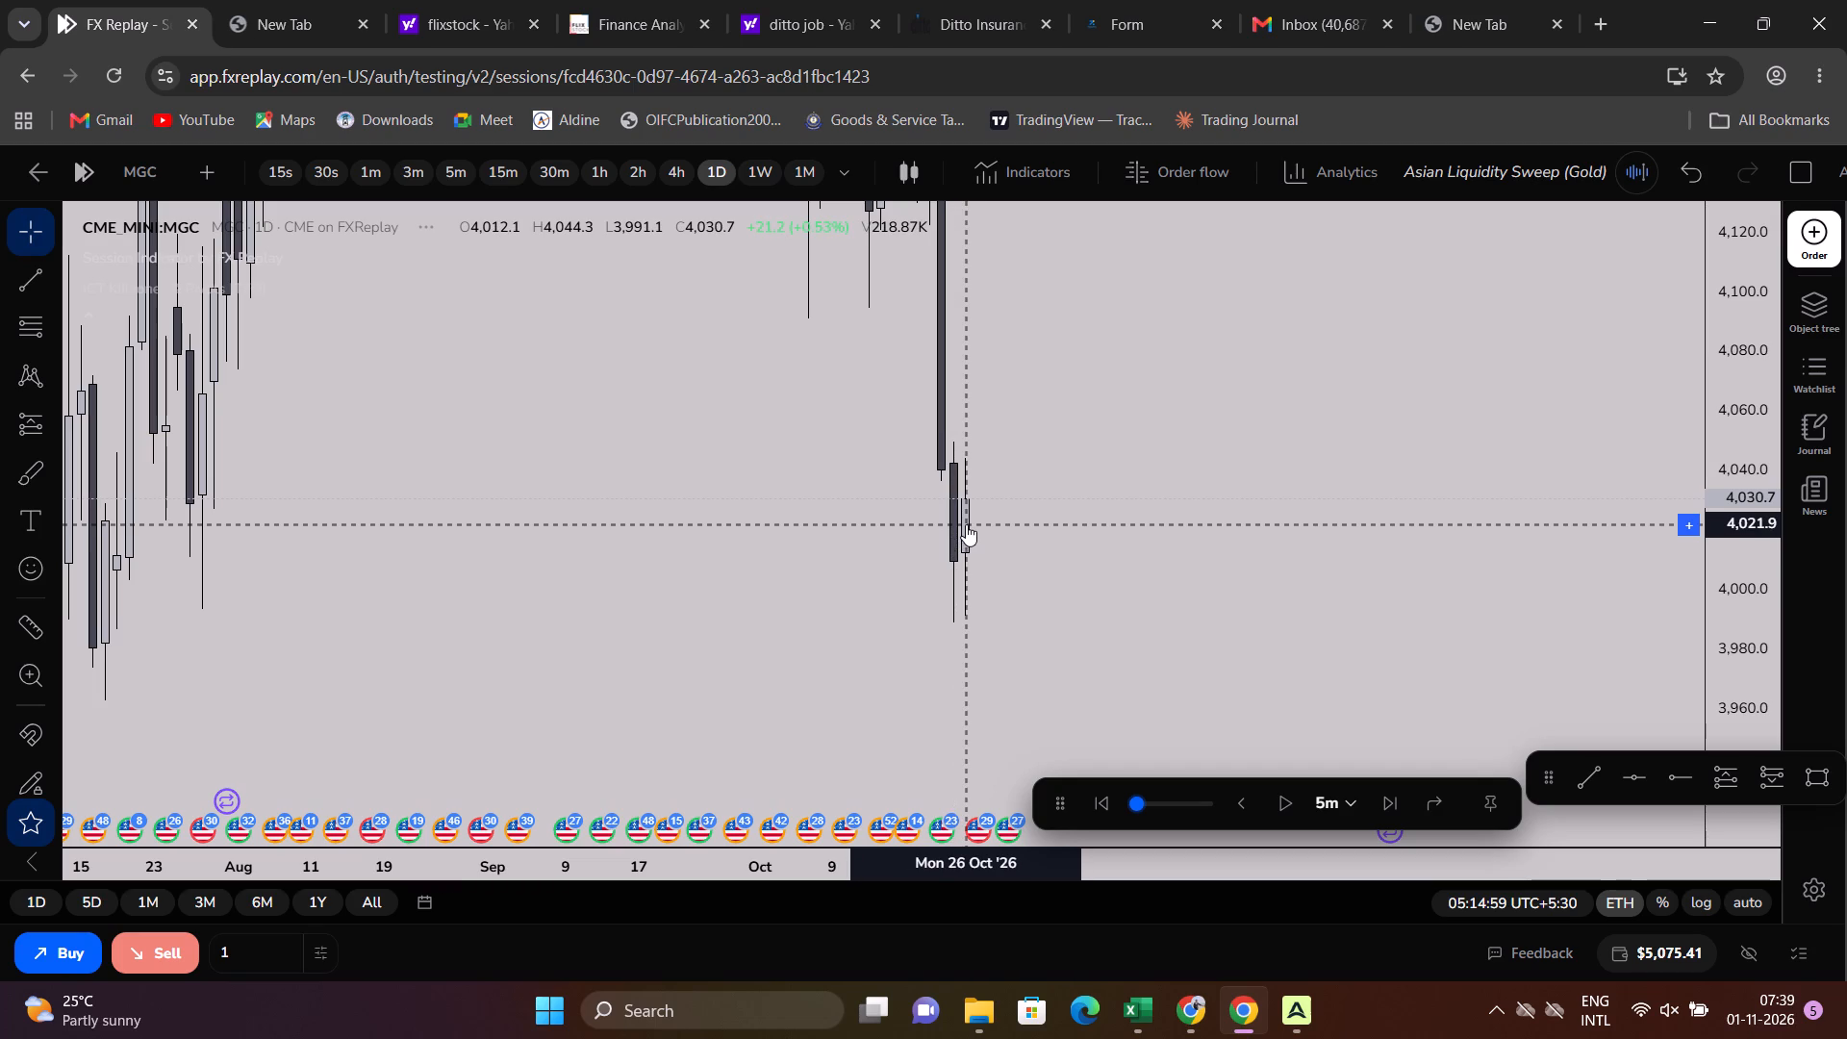
left_click(455, 175)
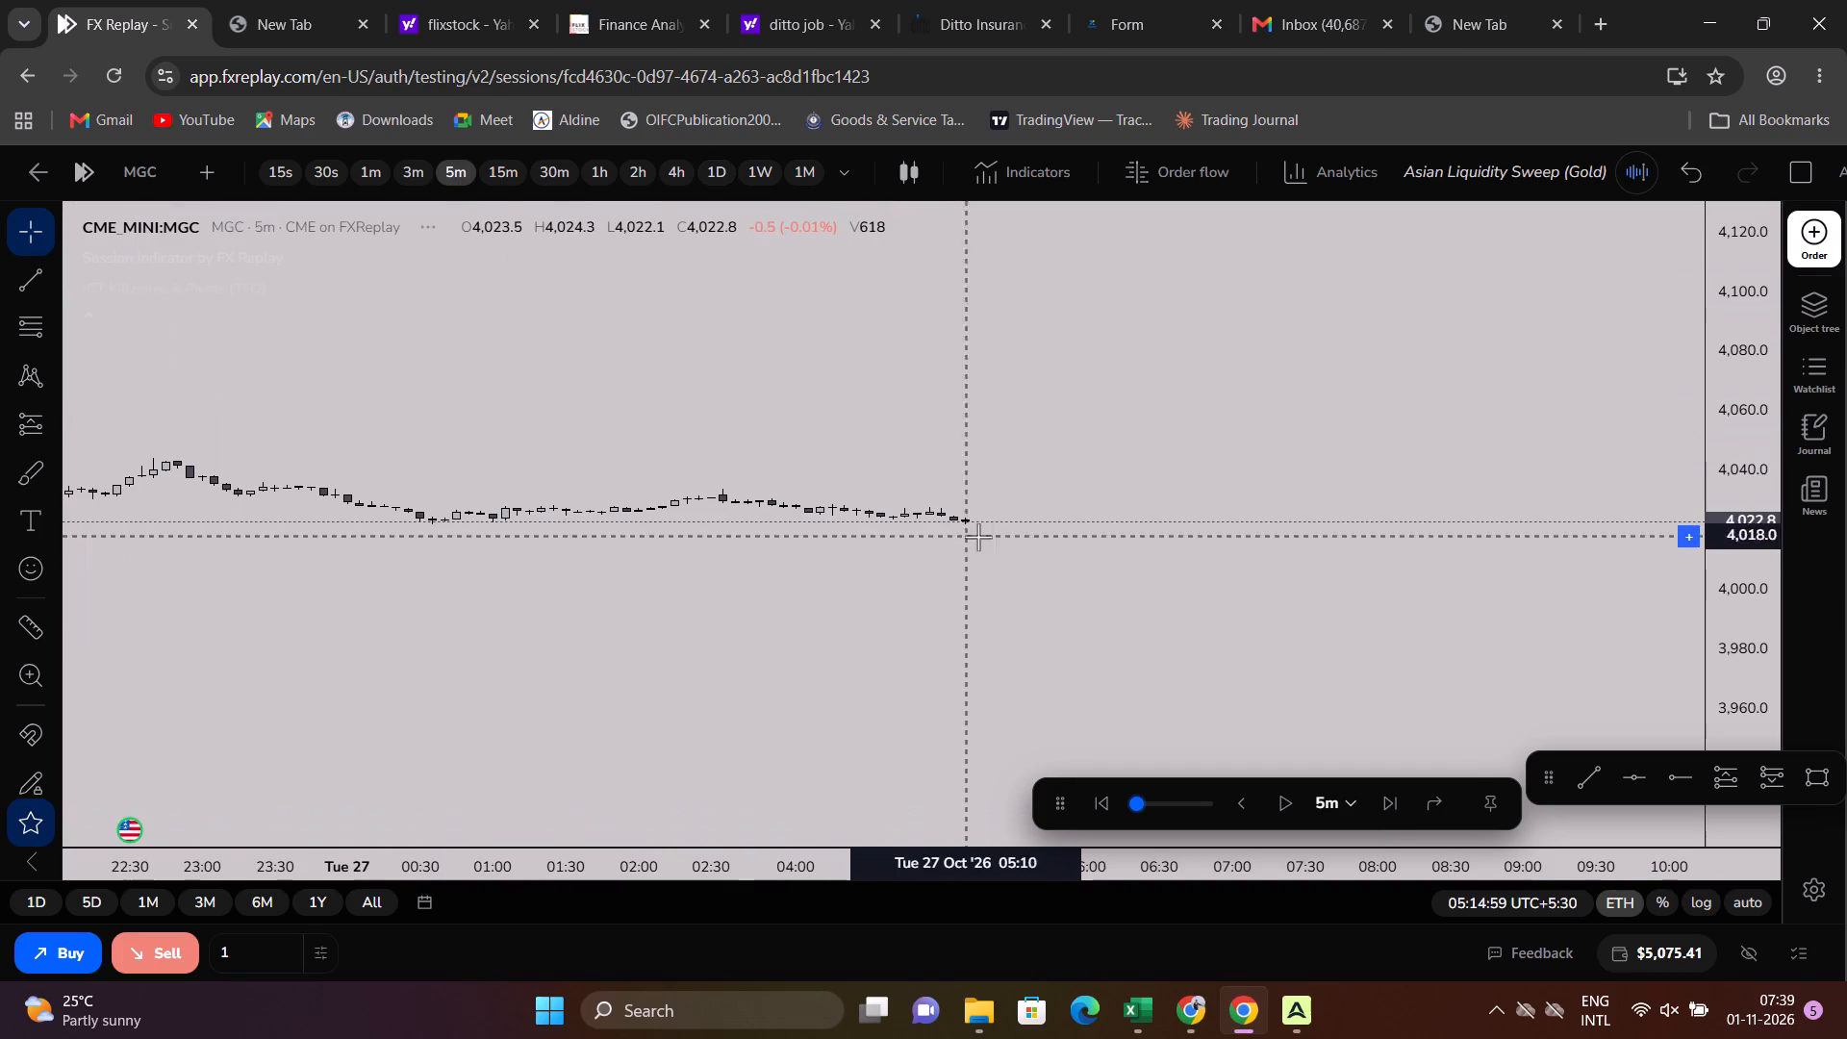
scroll(874, 455, "down", 5)
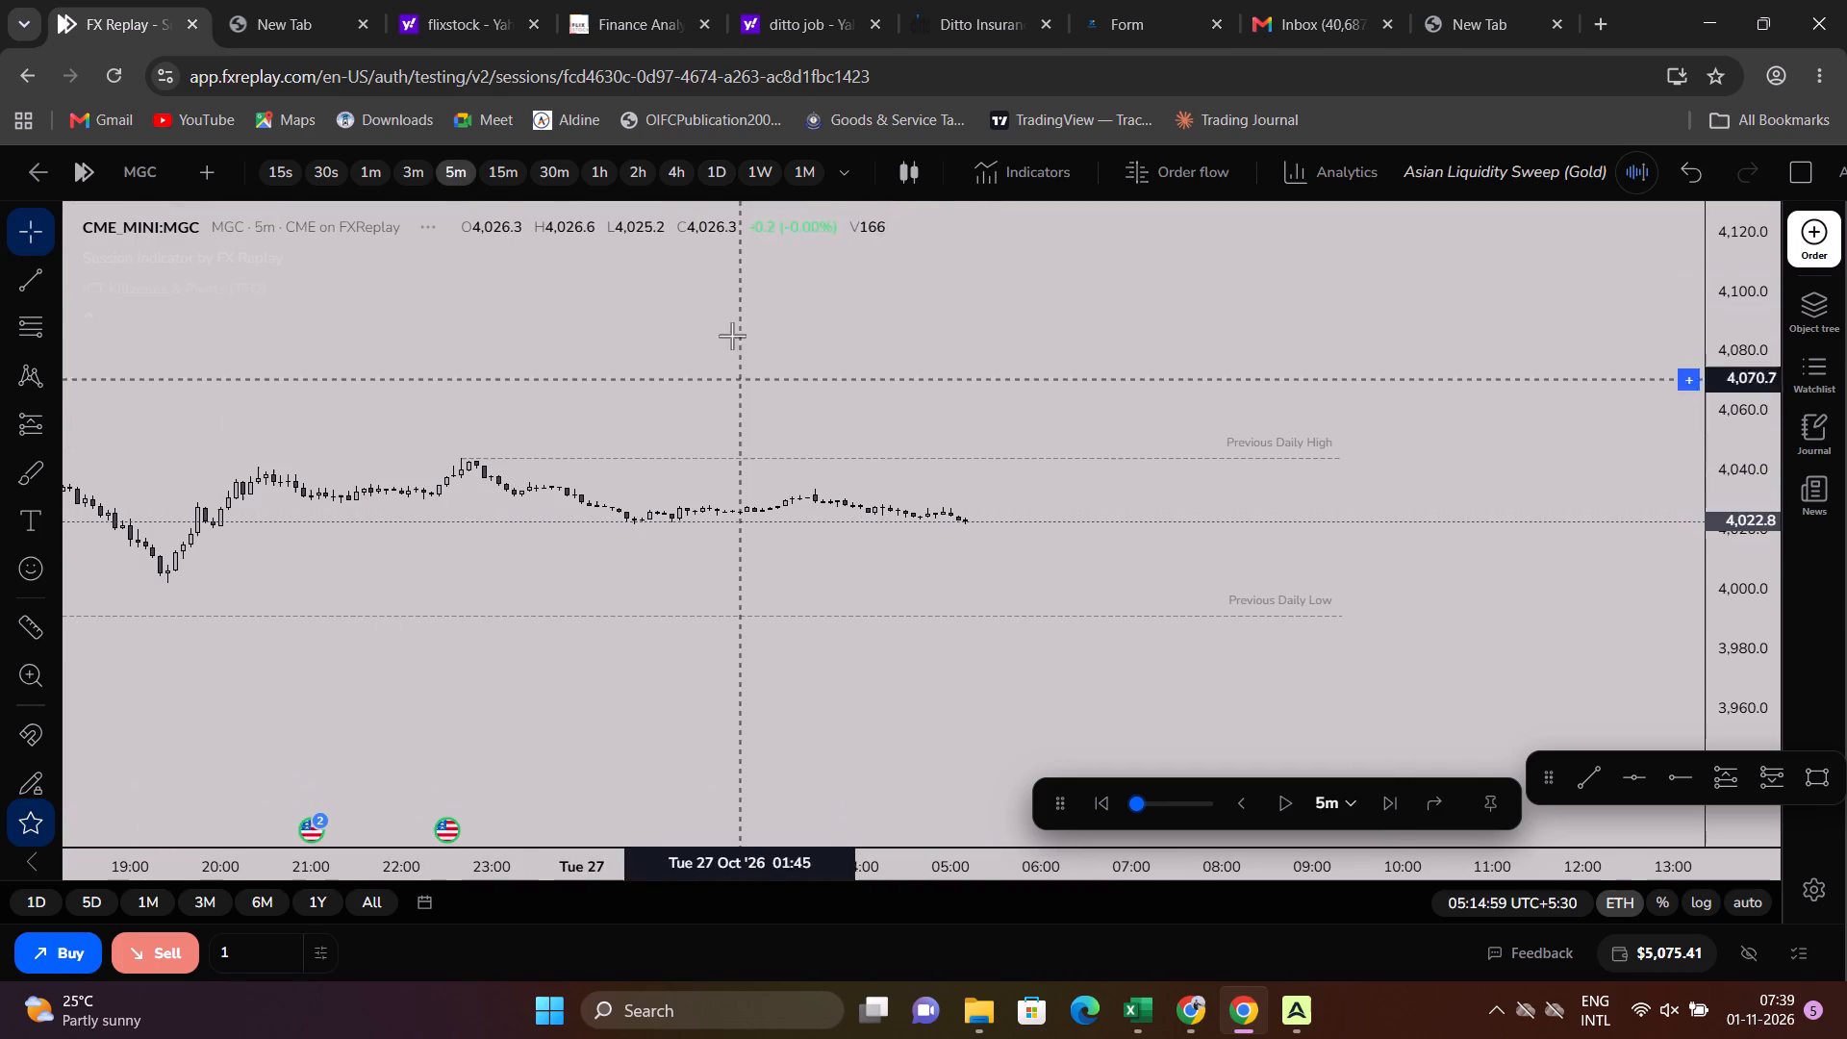
left_click(667, 177)
scroll(1049, 553, "up", 4)
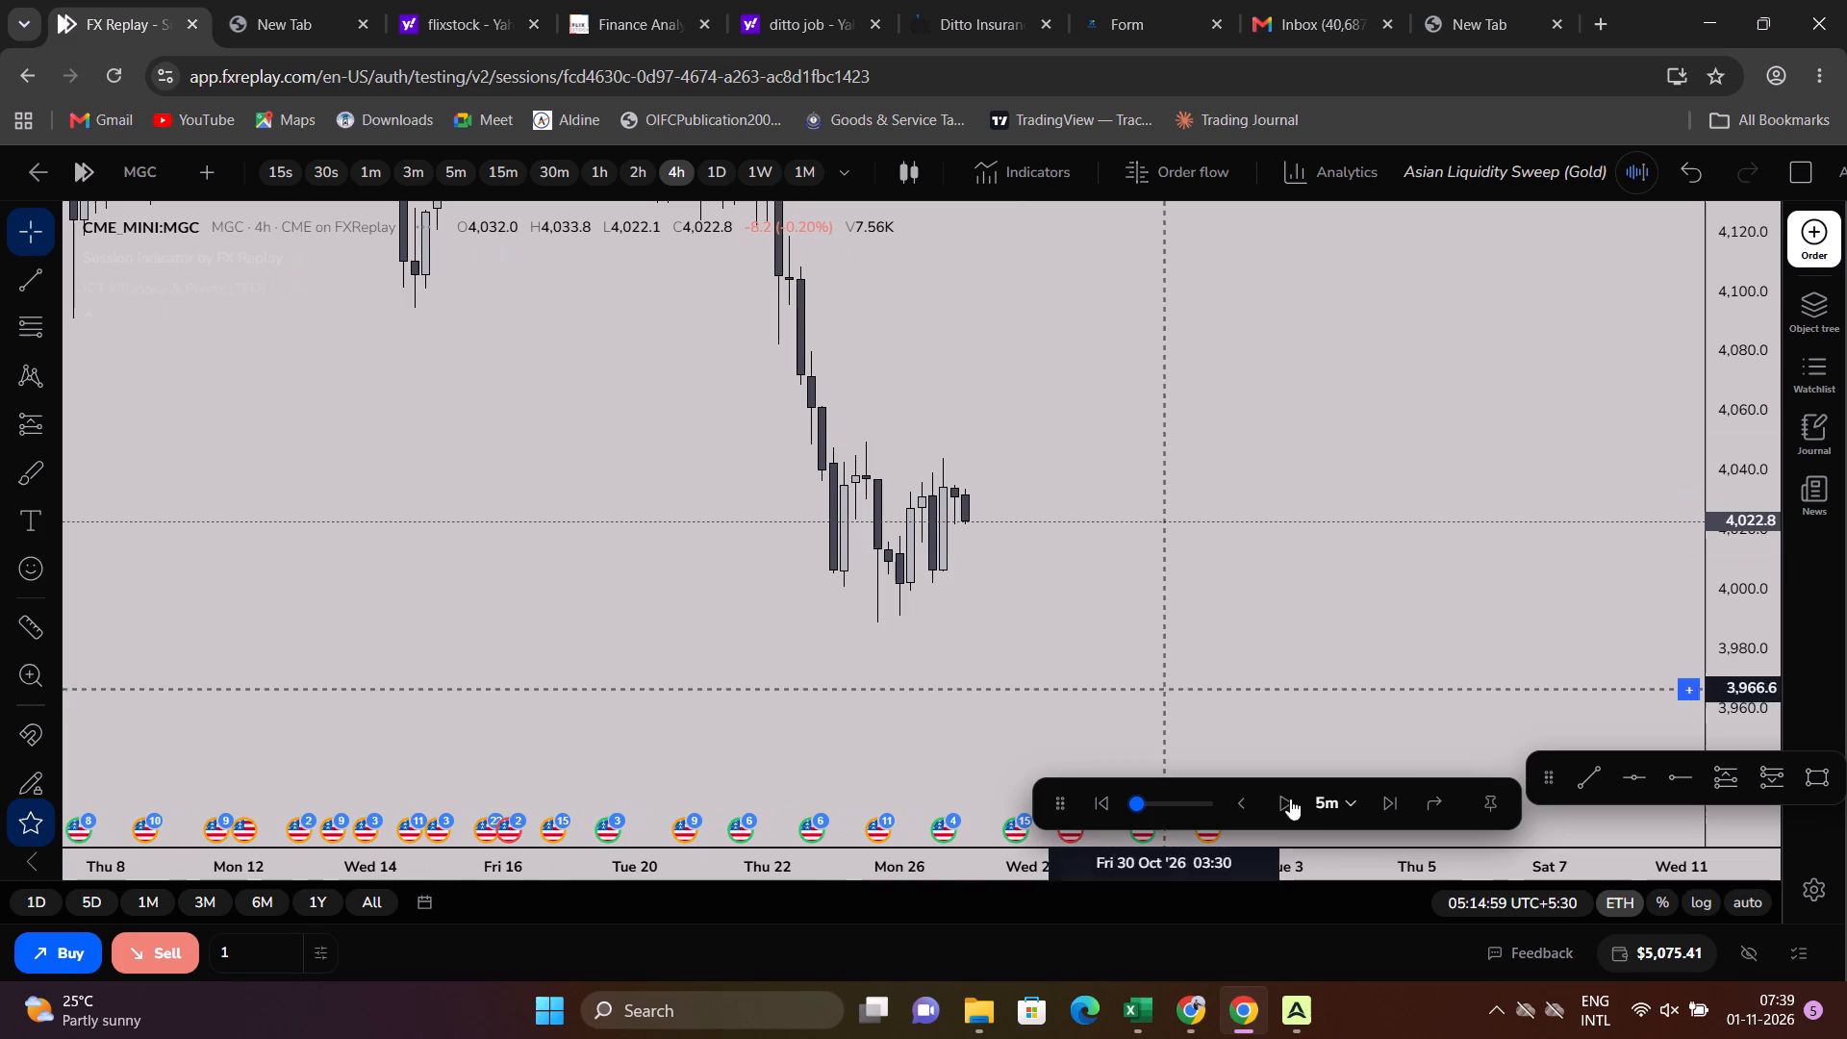
Set the replay step to 1h and rewind to 03:14:59 on October 27, checking the 1-hour and 5-minute charts.
left_click(1318, 800)
scroll(1244, 682, "down", 6)
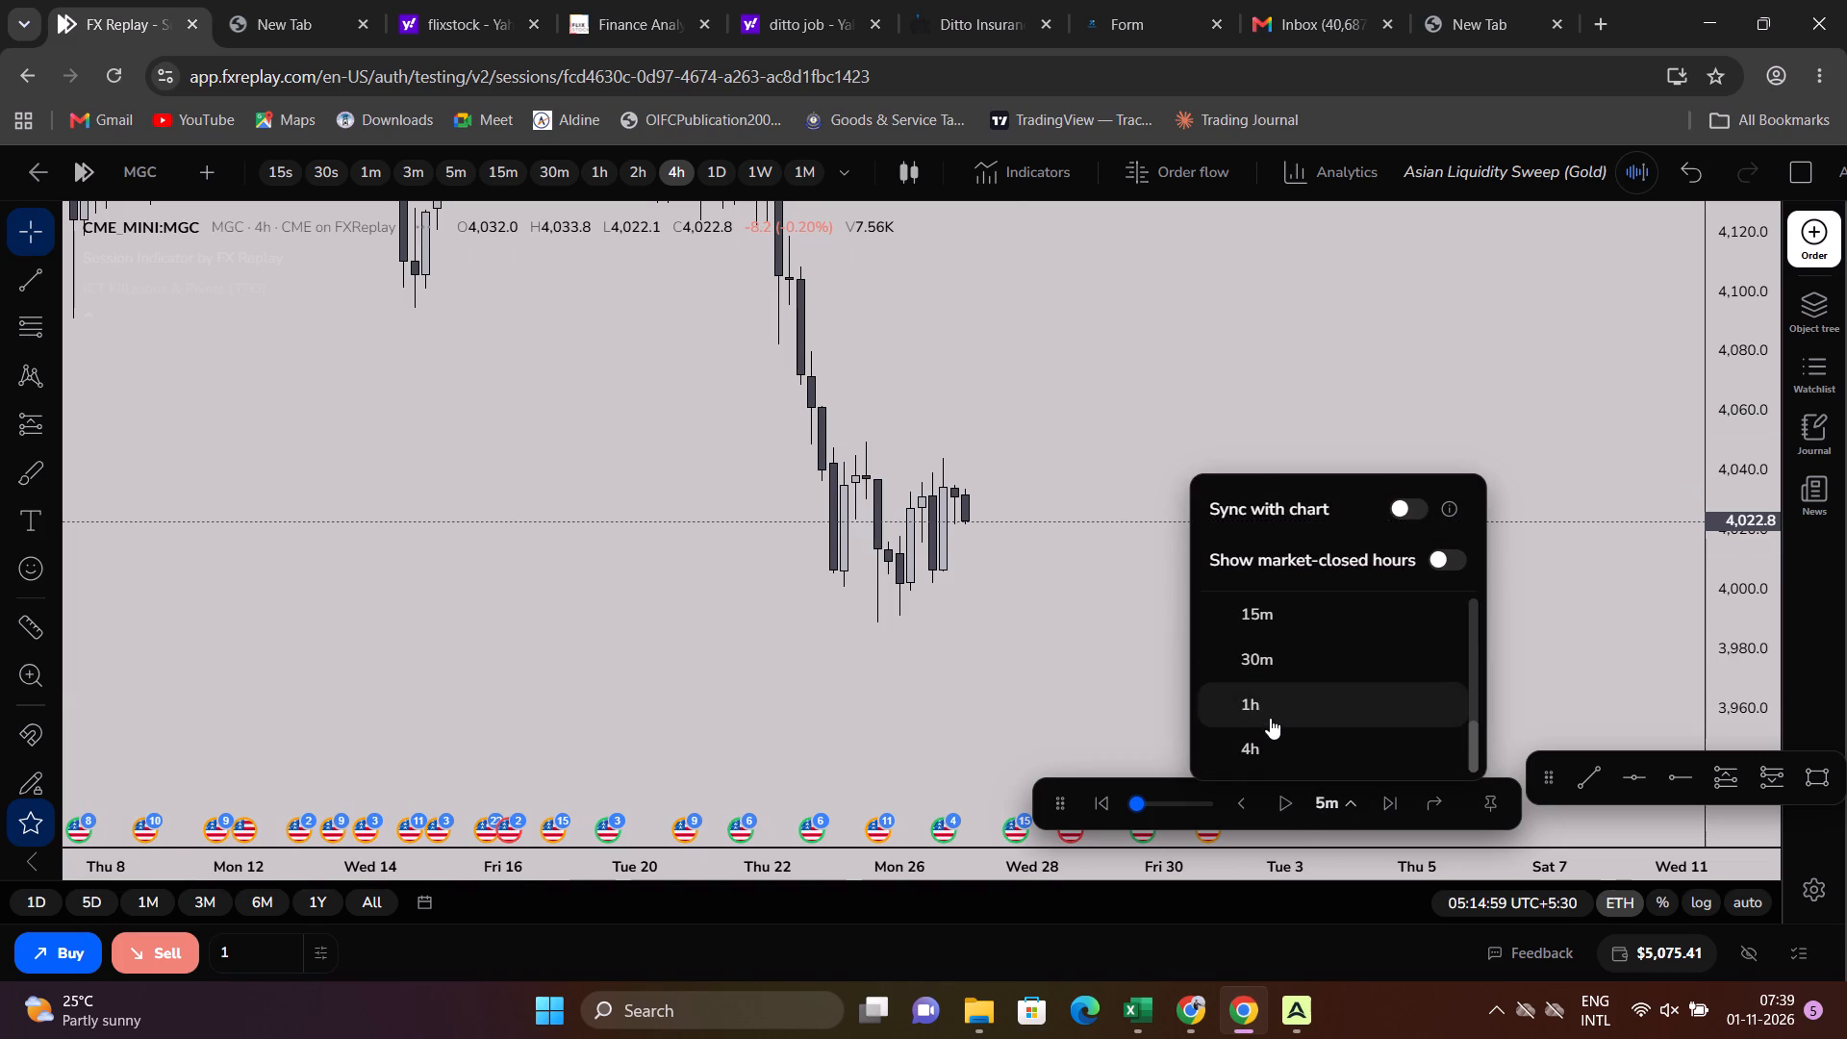
left_click(1270, 718)
left_click(1243, 803)
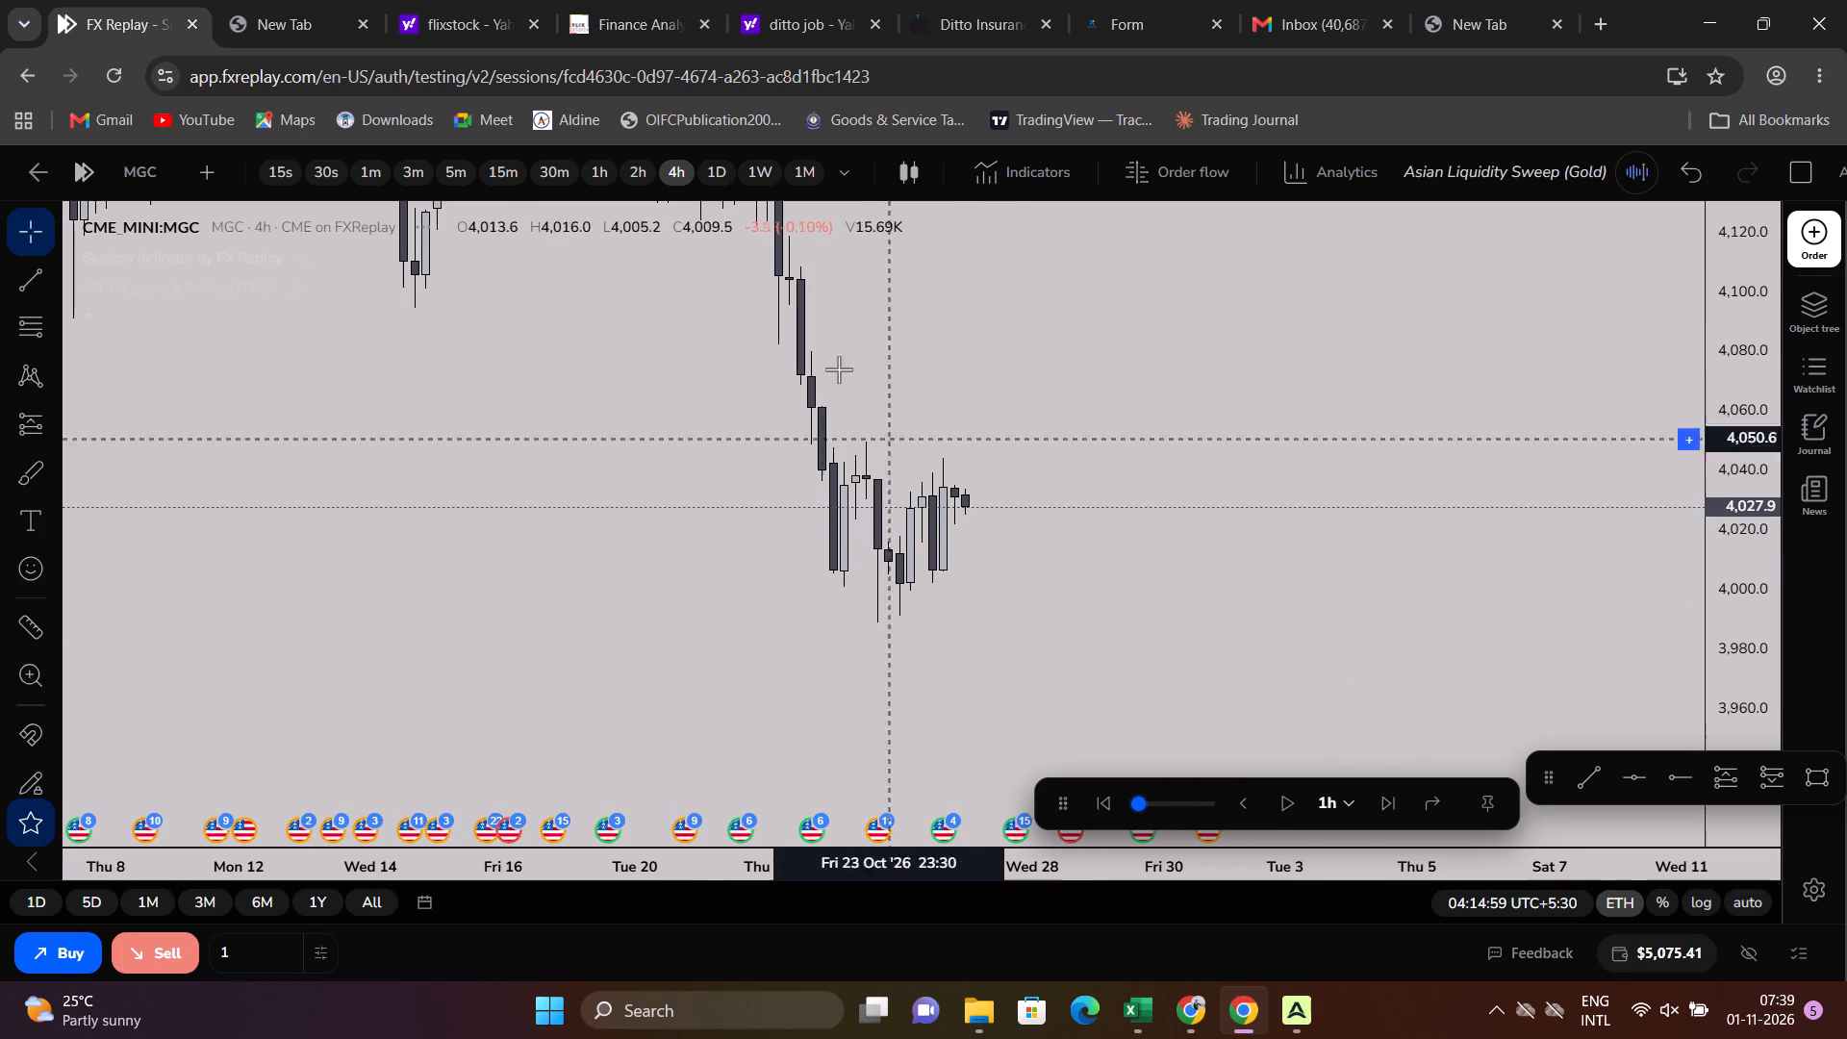
left_click(593, 167)
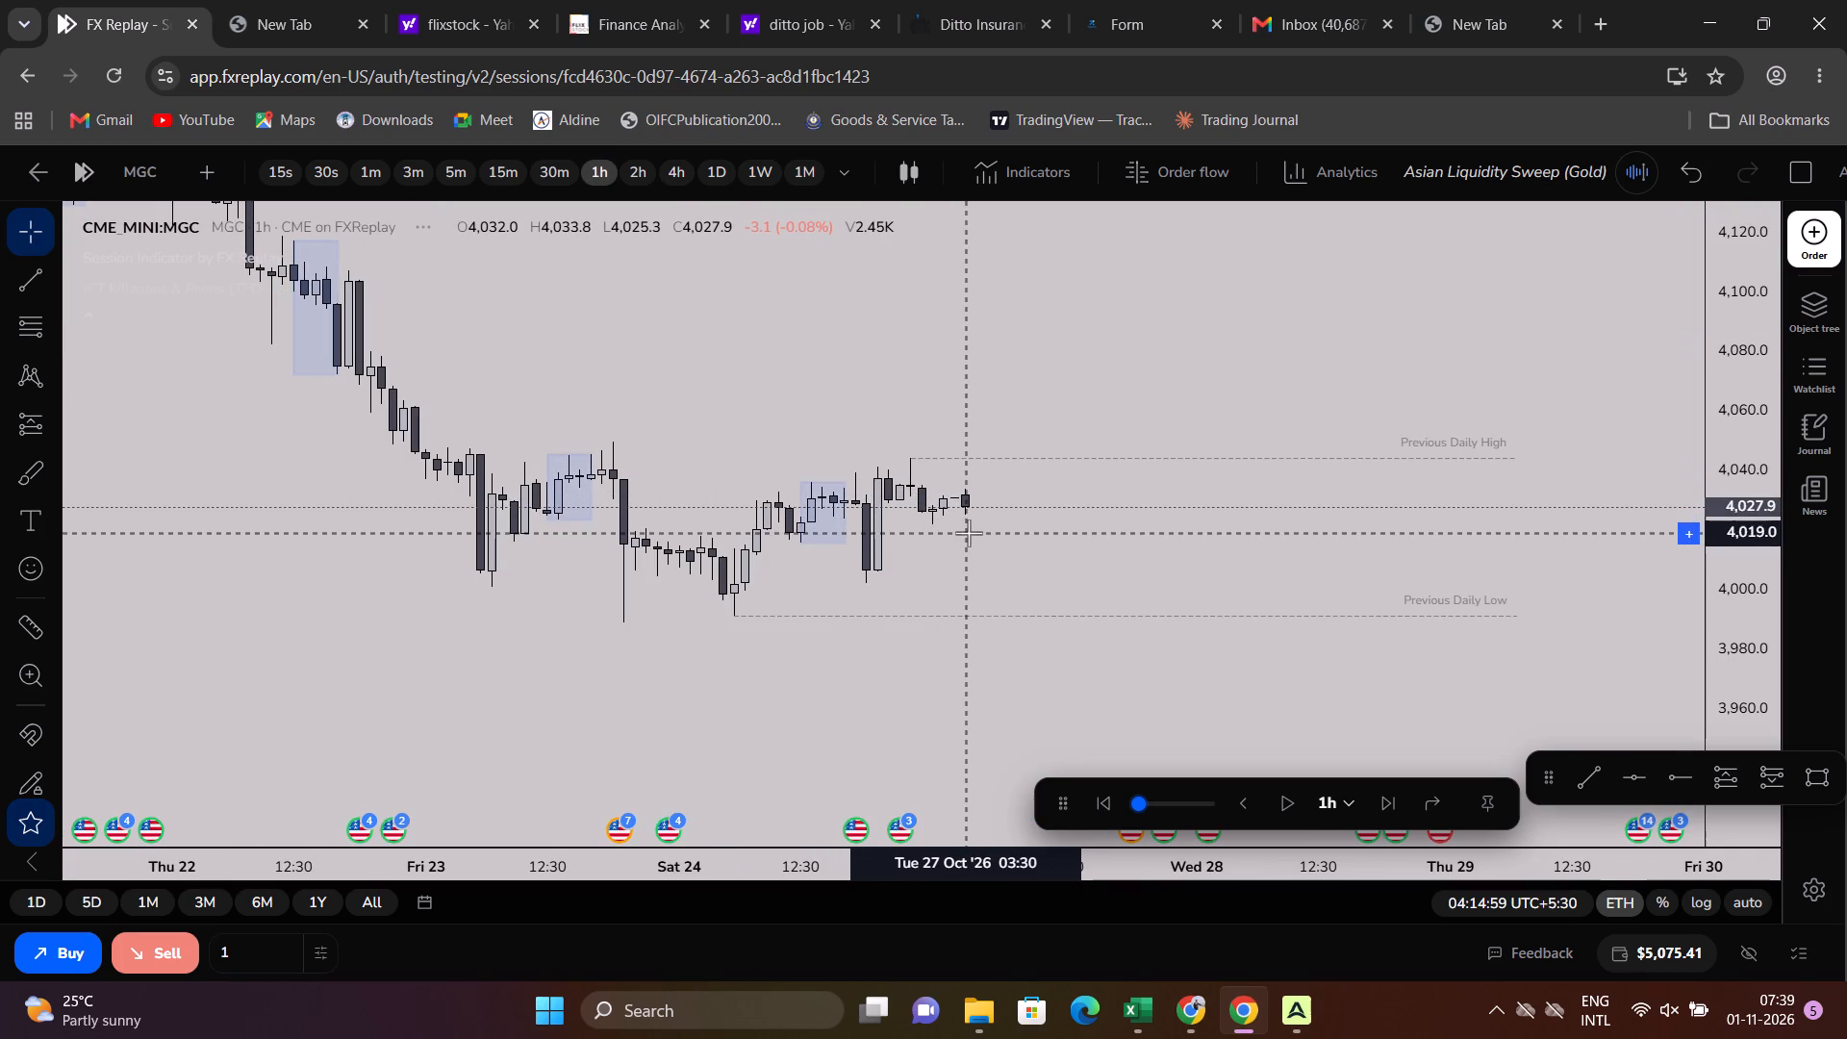
left_click(1246, 806)
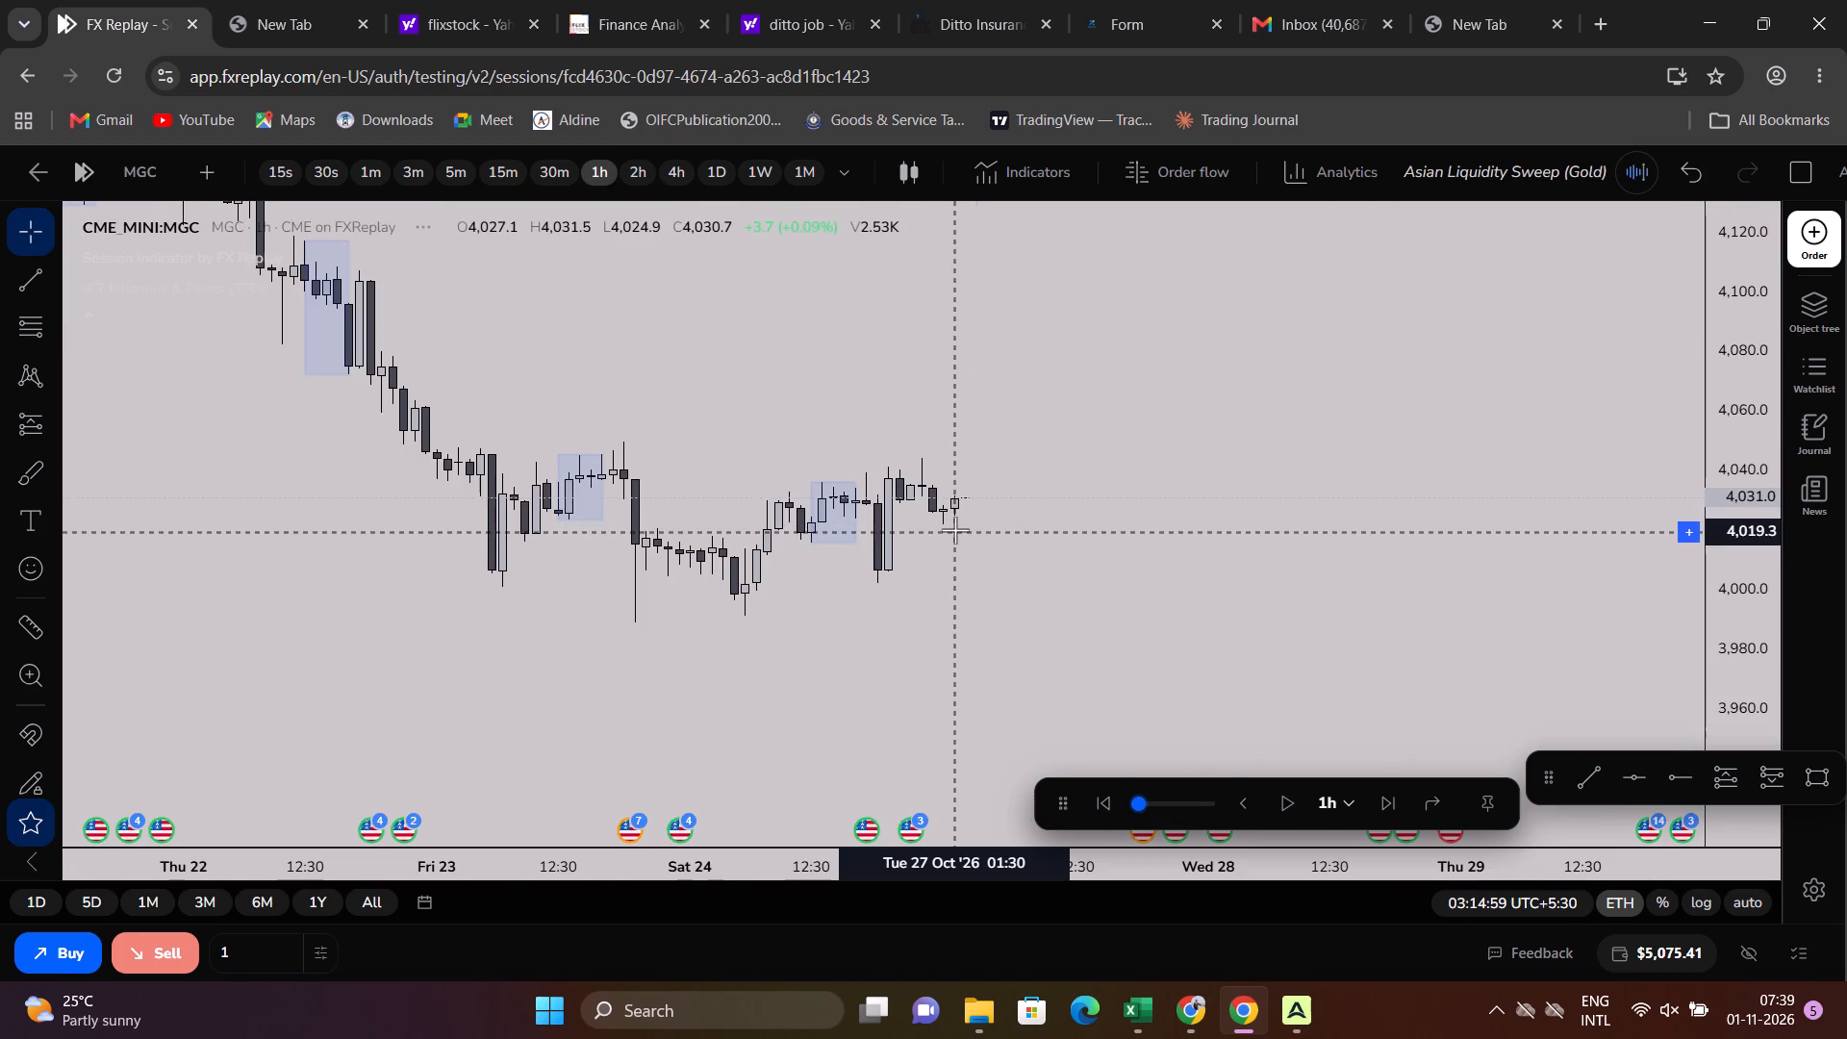
left_click(456, 160)
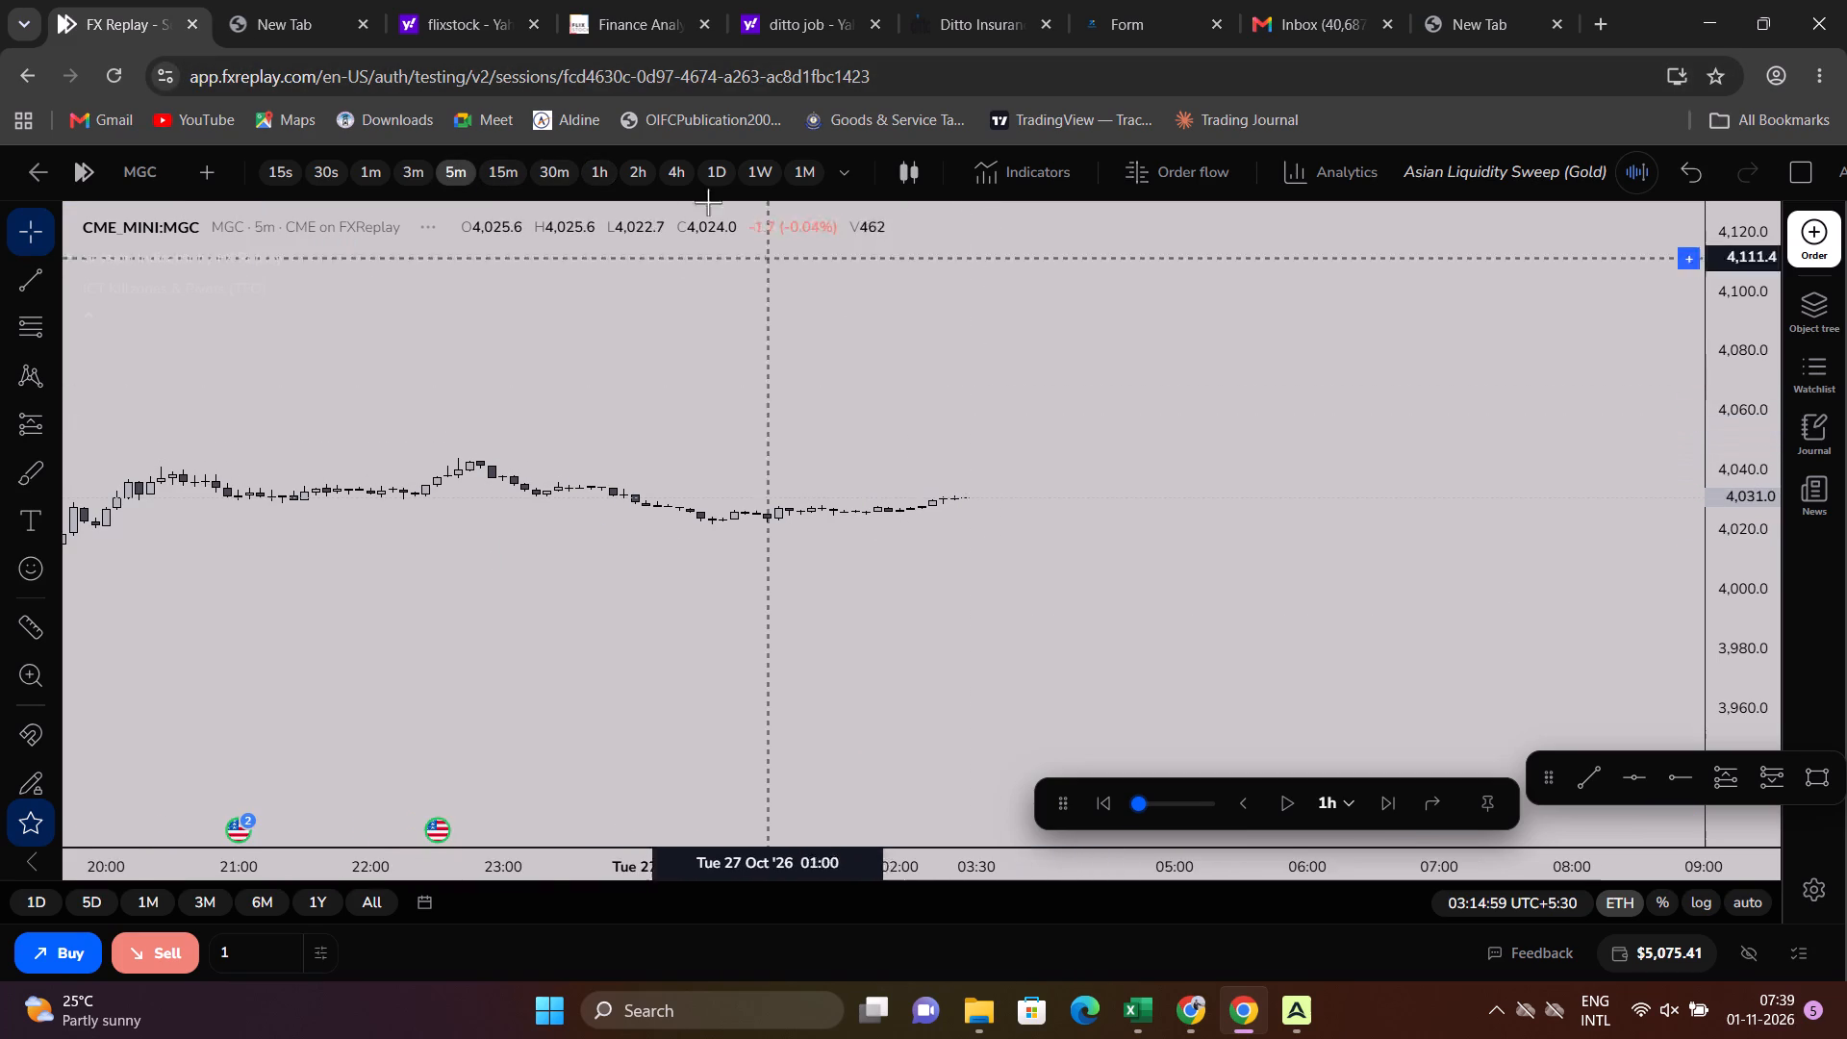
On the daily chart, draw a horizontal ray from the October 26 candle's low at about 3,991.8.
left_click(707, 174)
scroll(1107, 425, "up", 4)
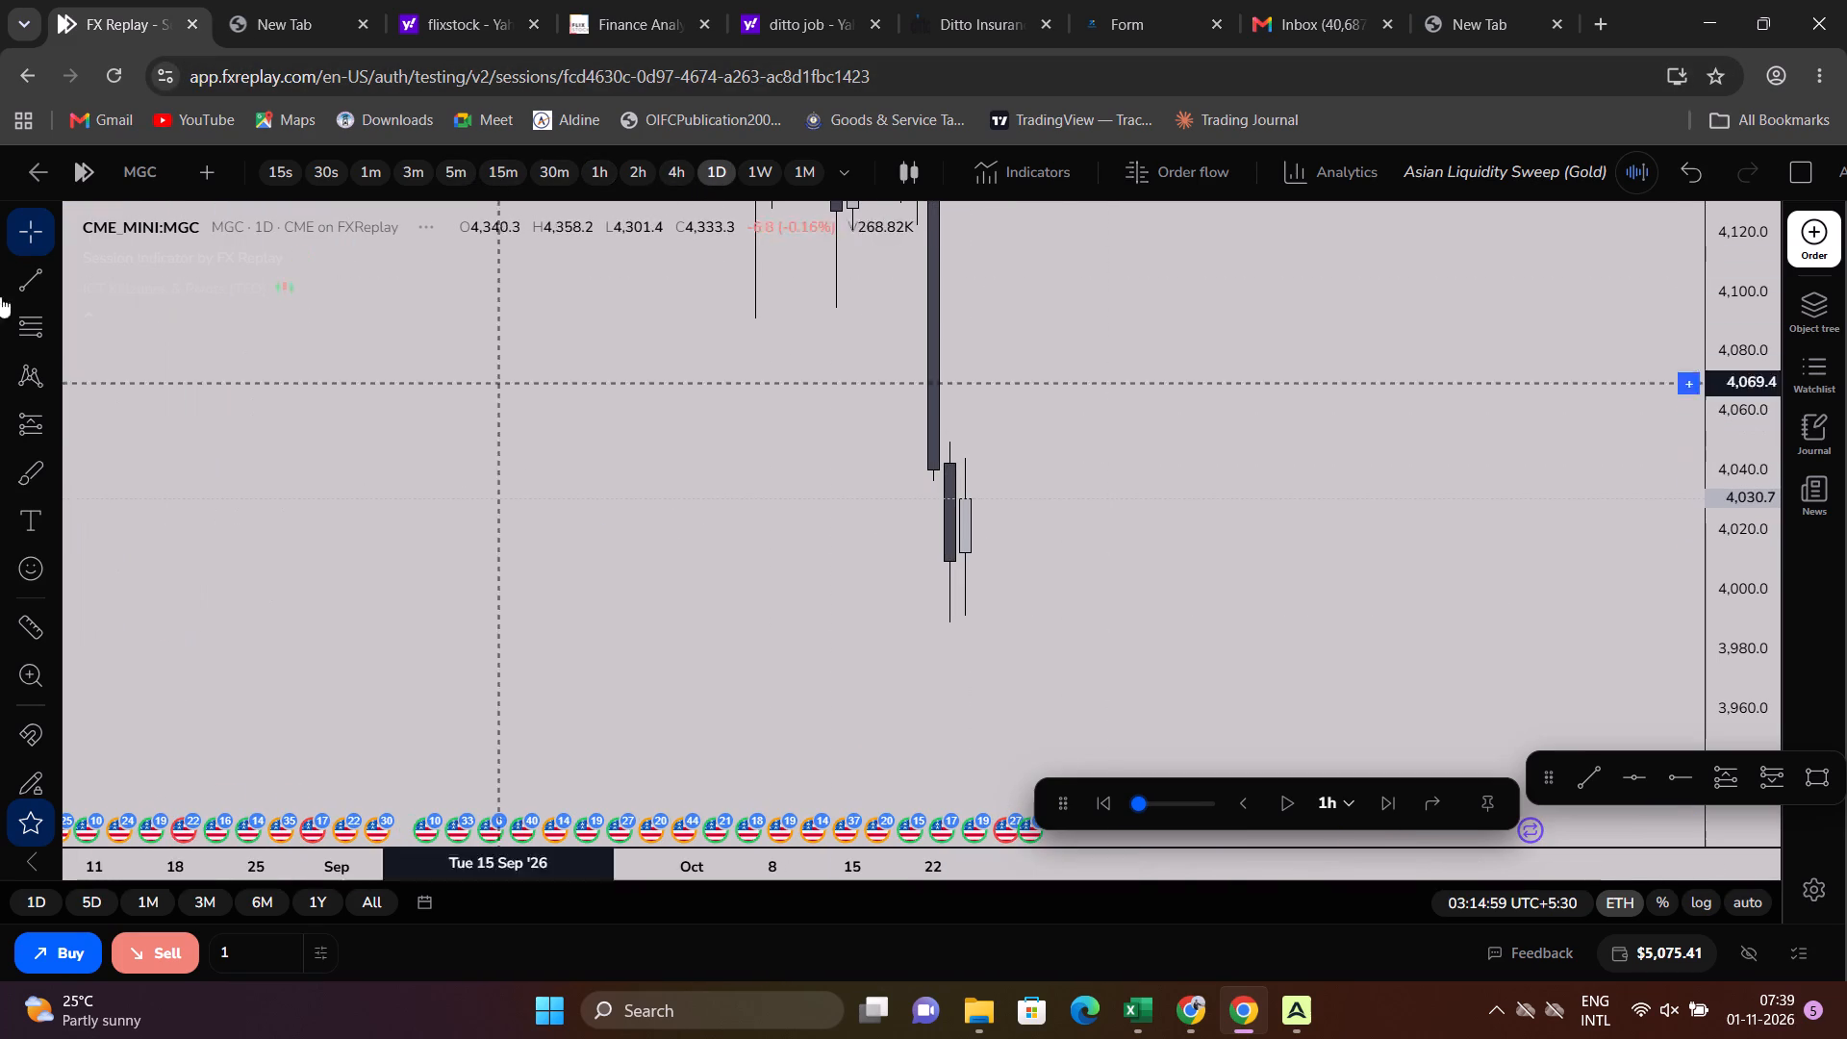
left_click(54, 286)
left_click(196, 596)
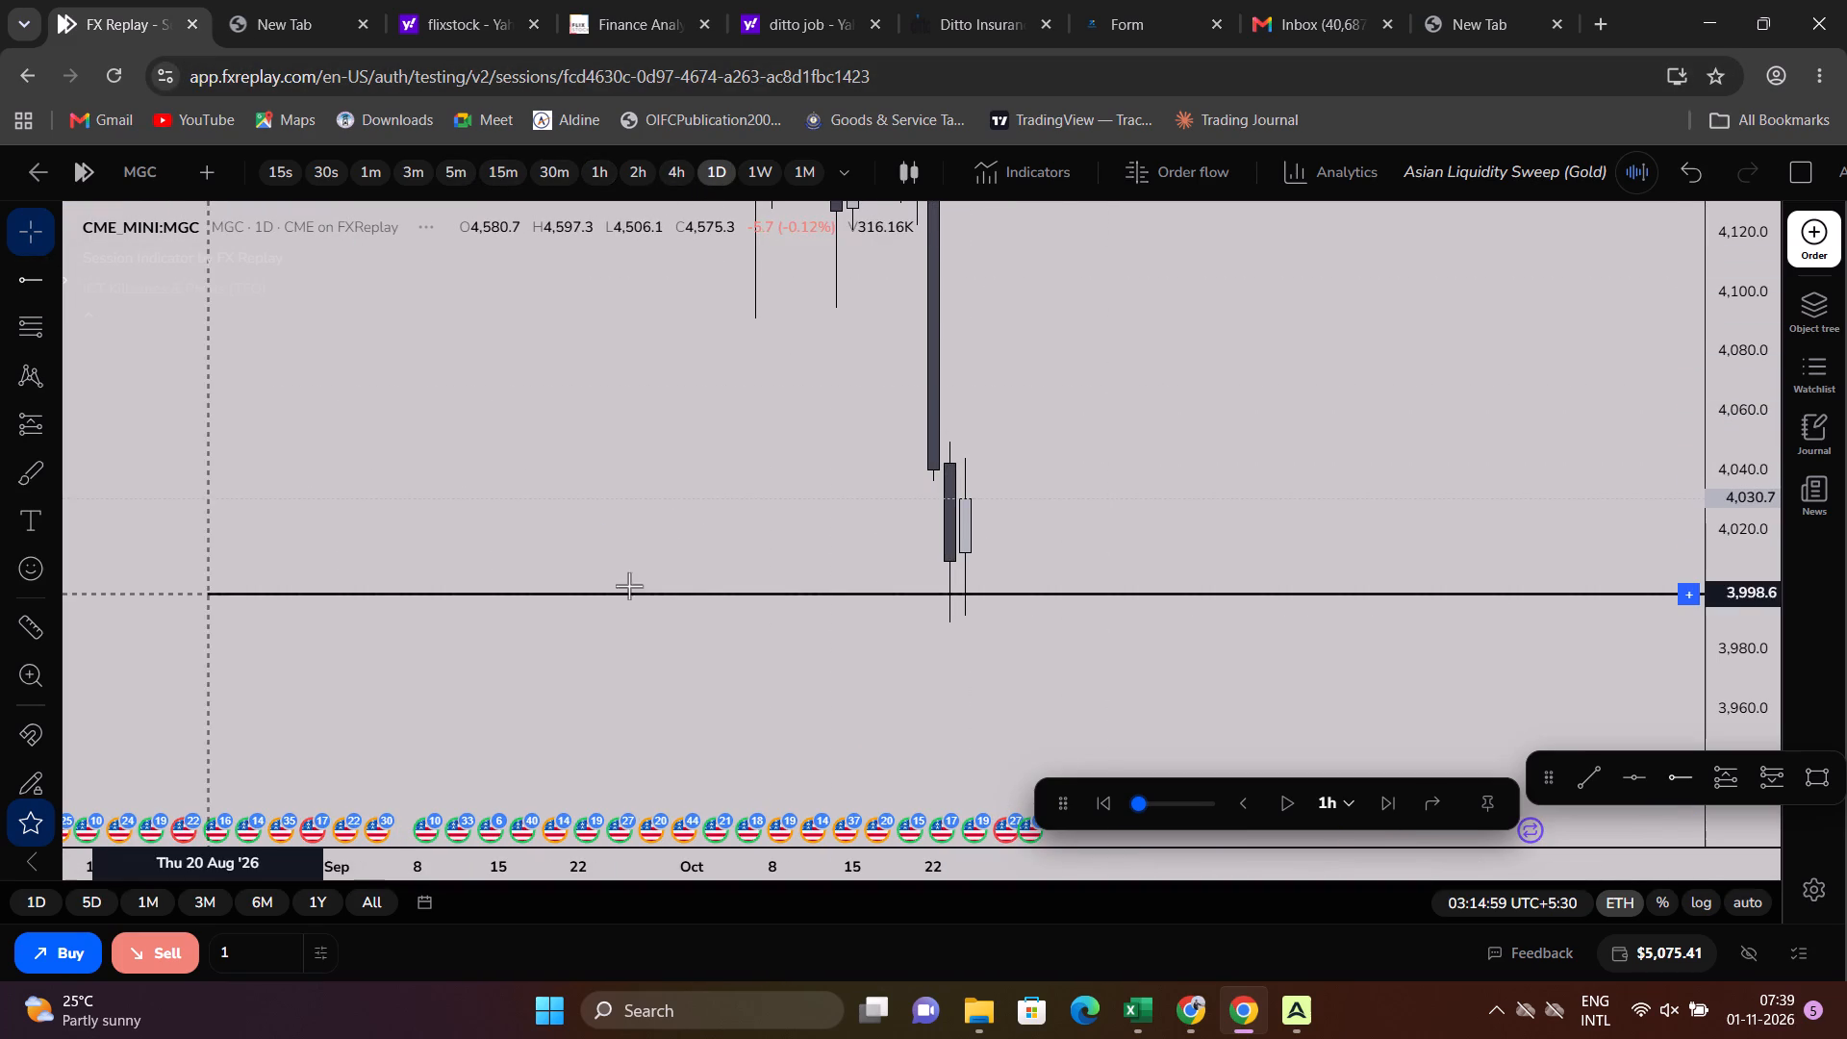
scroll(939, 596, "up", 3)
left_click(959, 614)
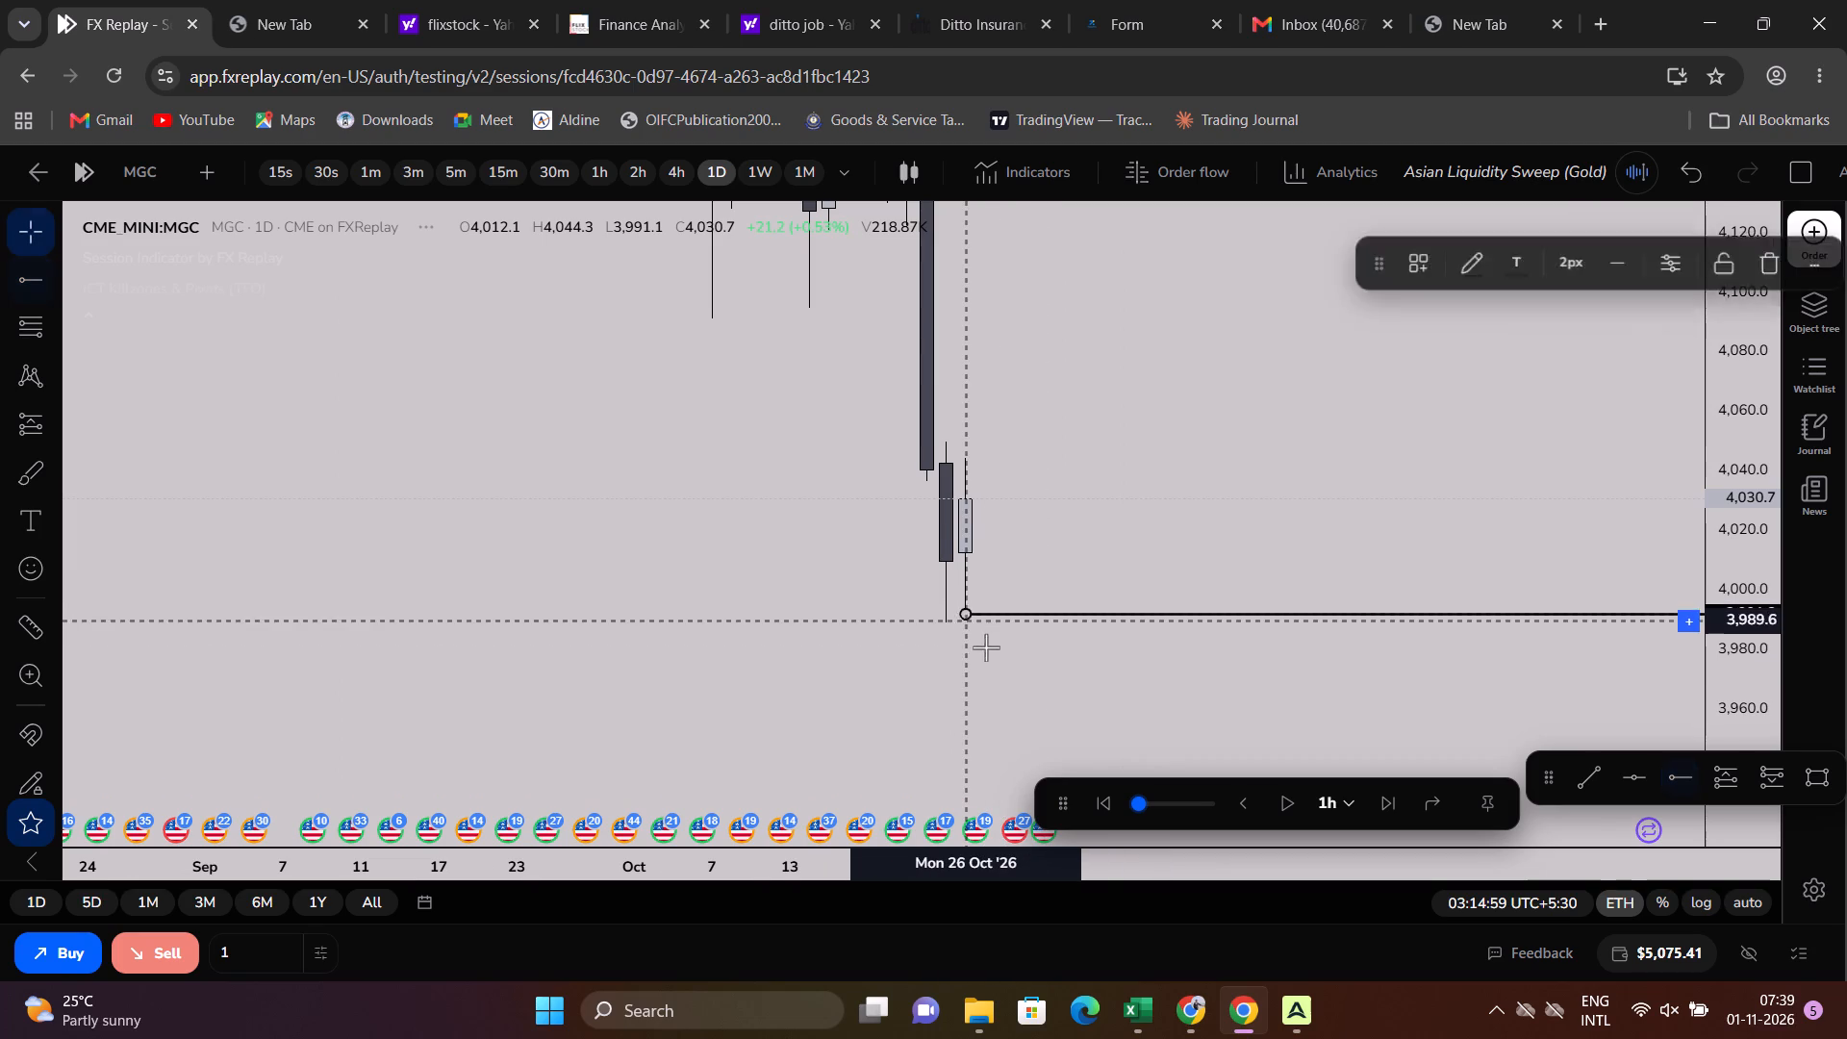
left_click(986, 647)
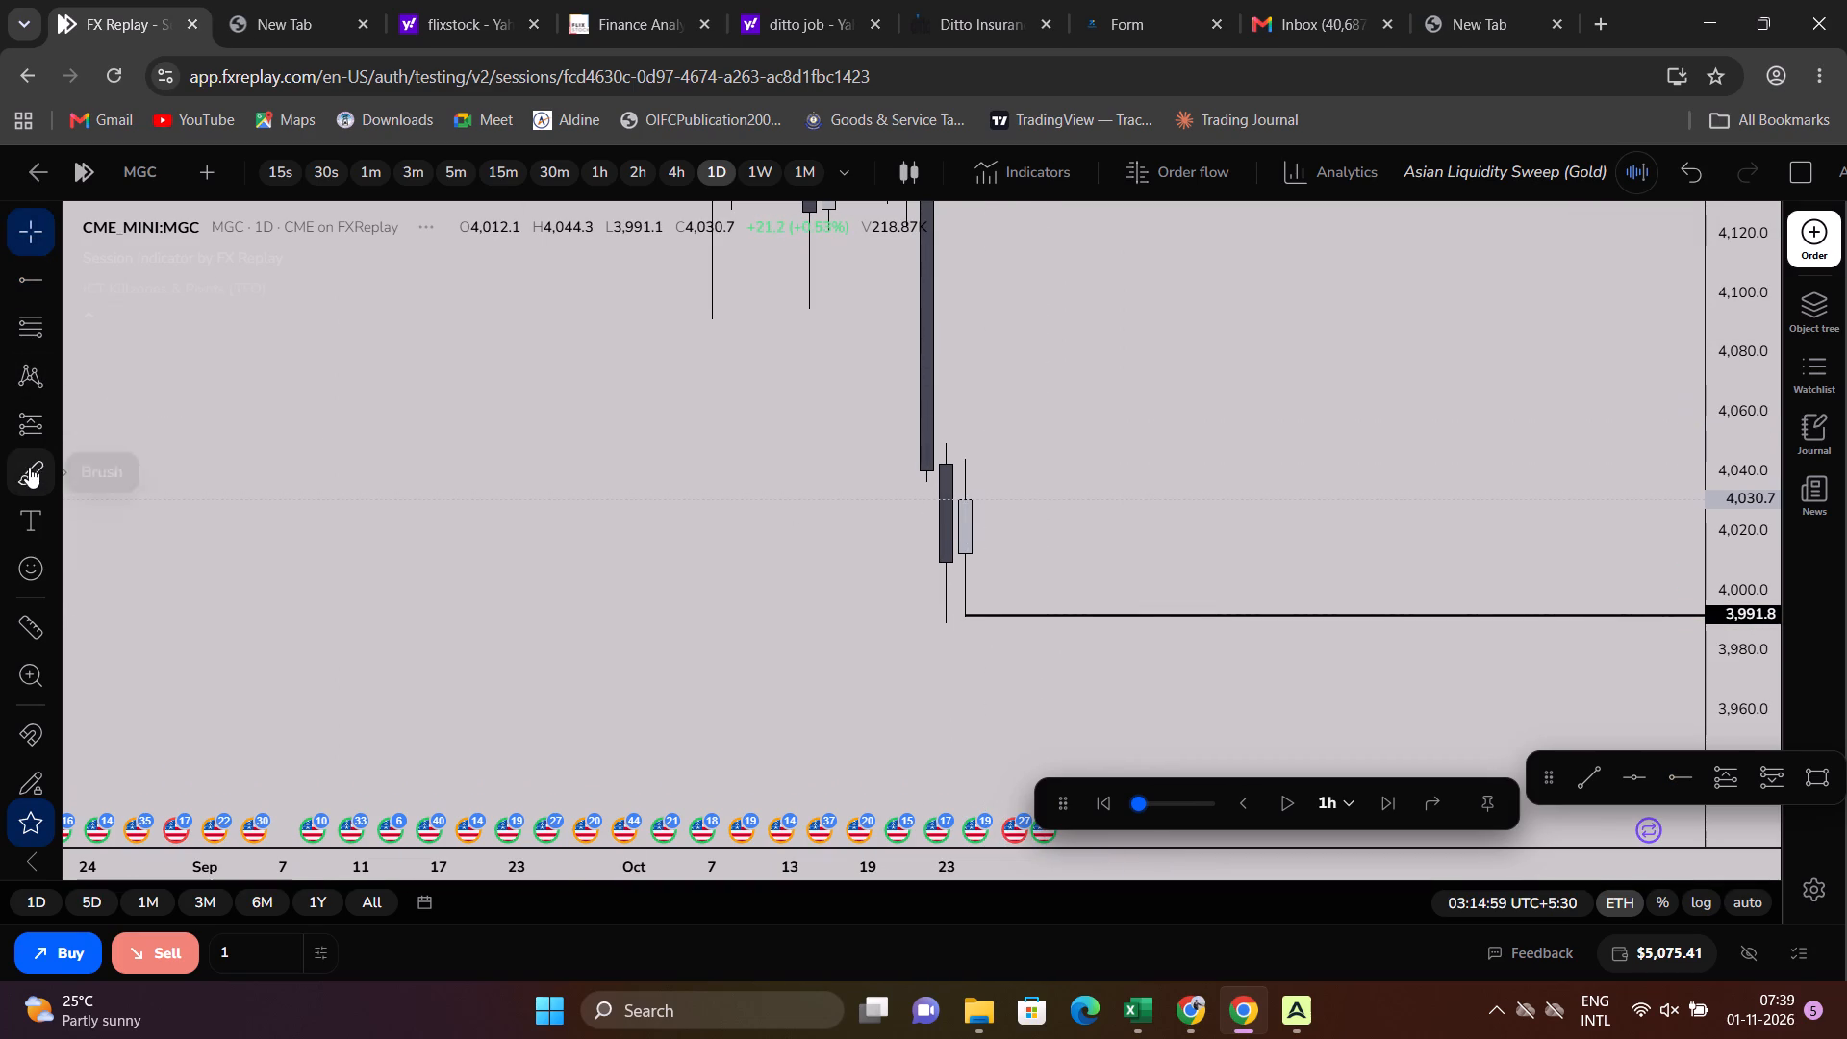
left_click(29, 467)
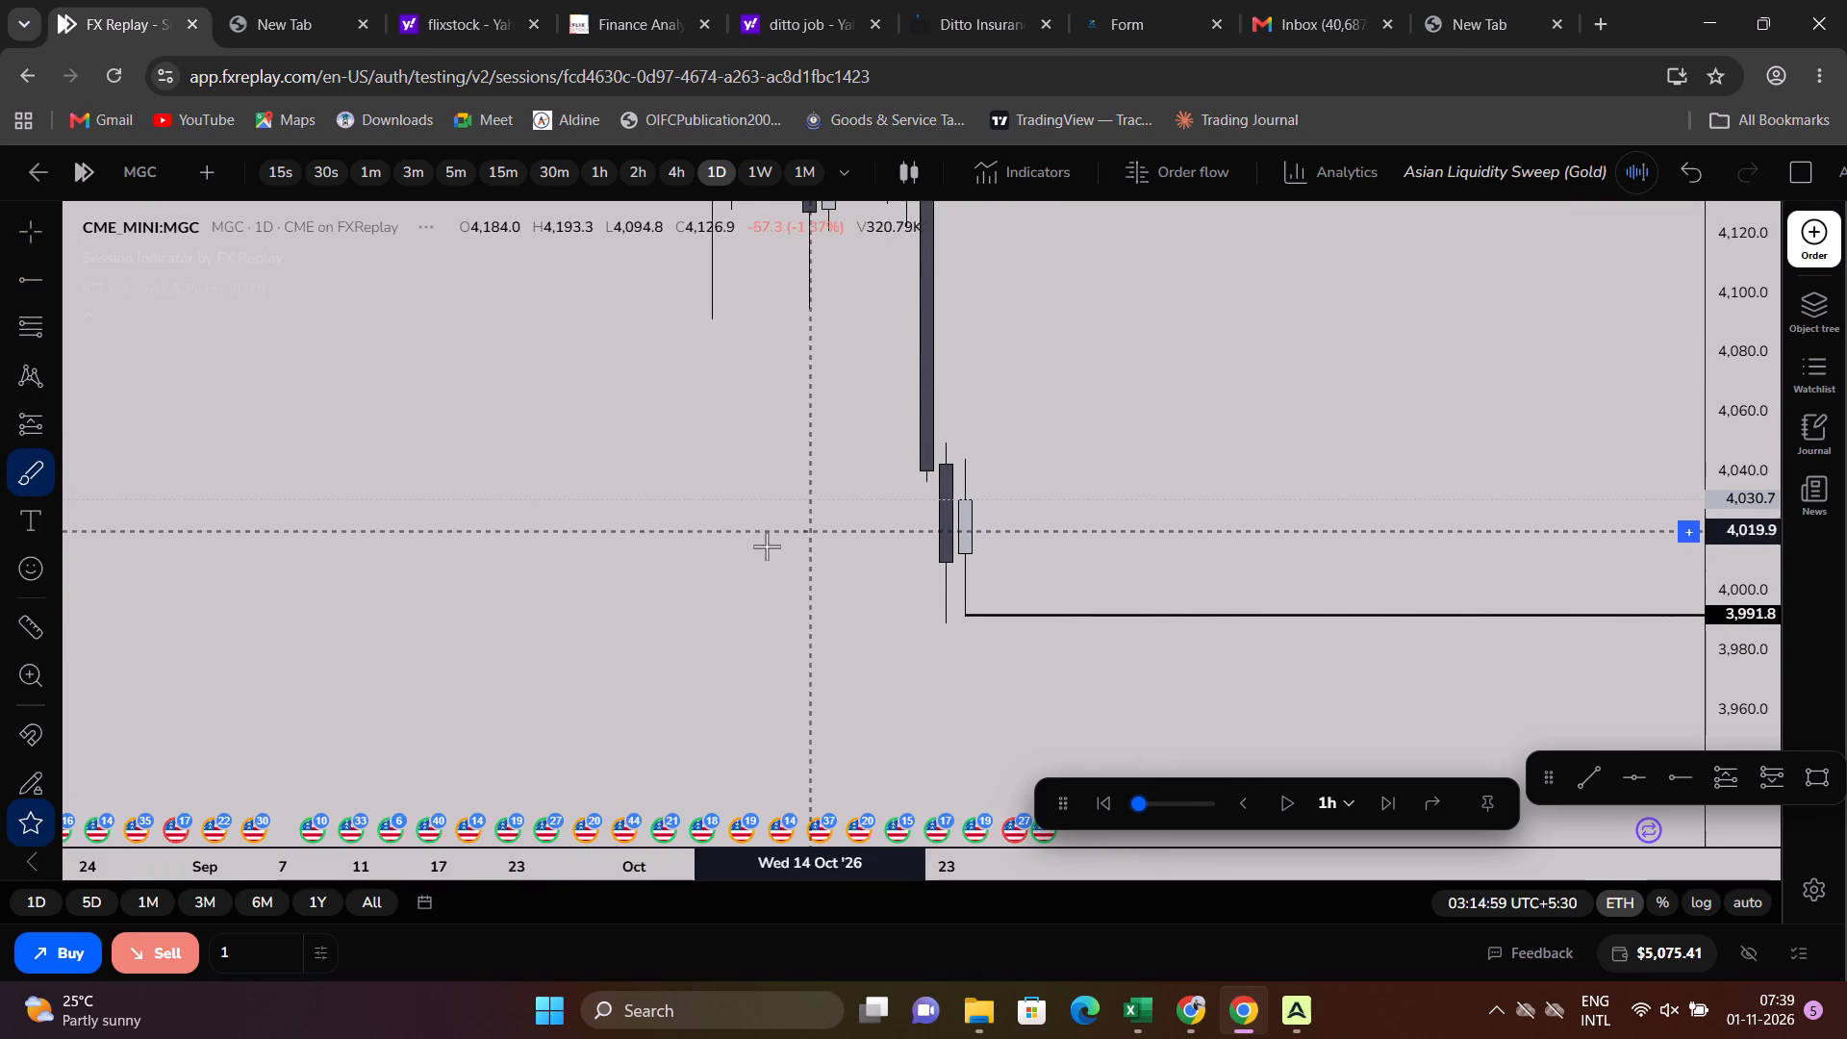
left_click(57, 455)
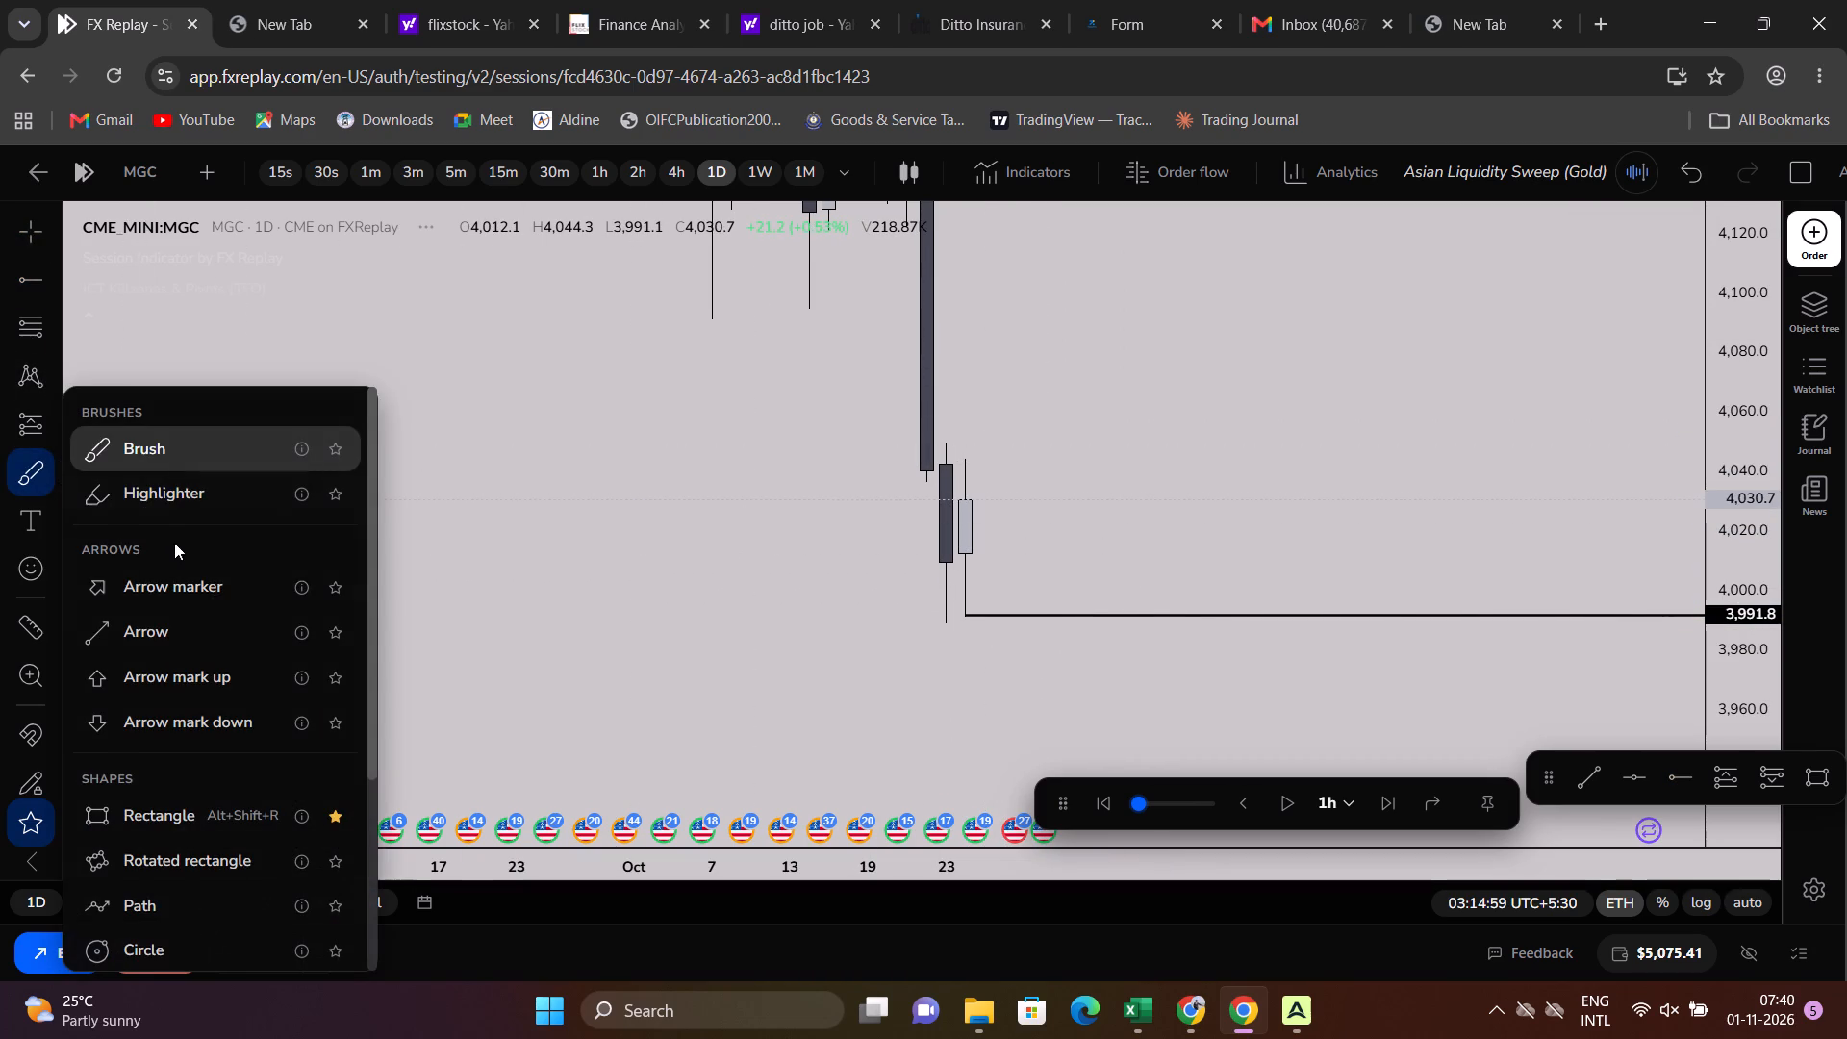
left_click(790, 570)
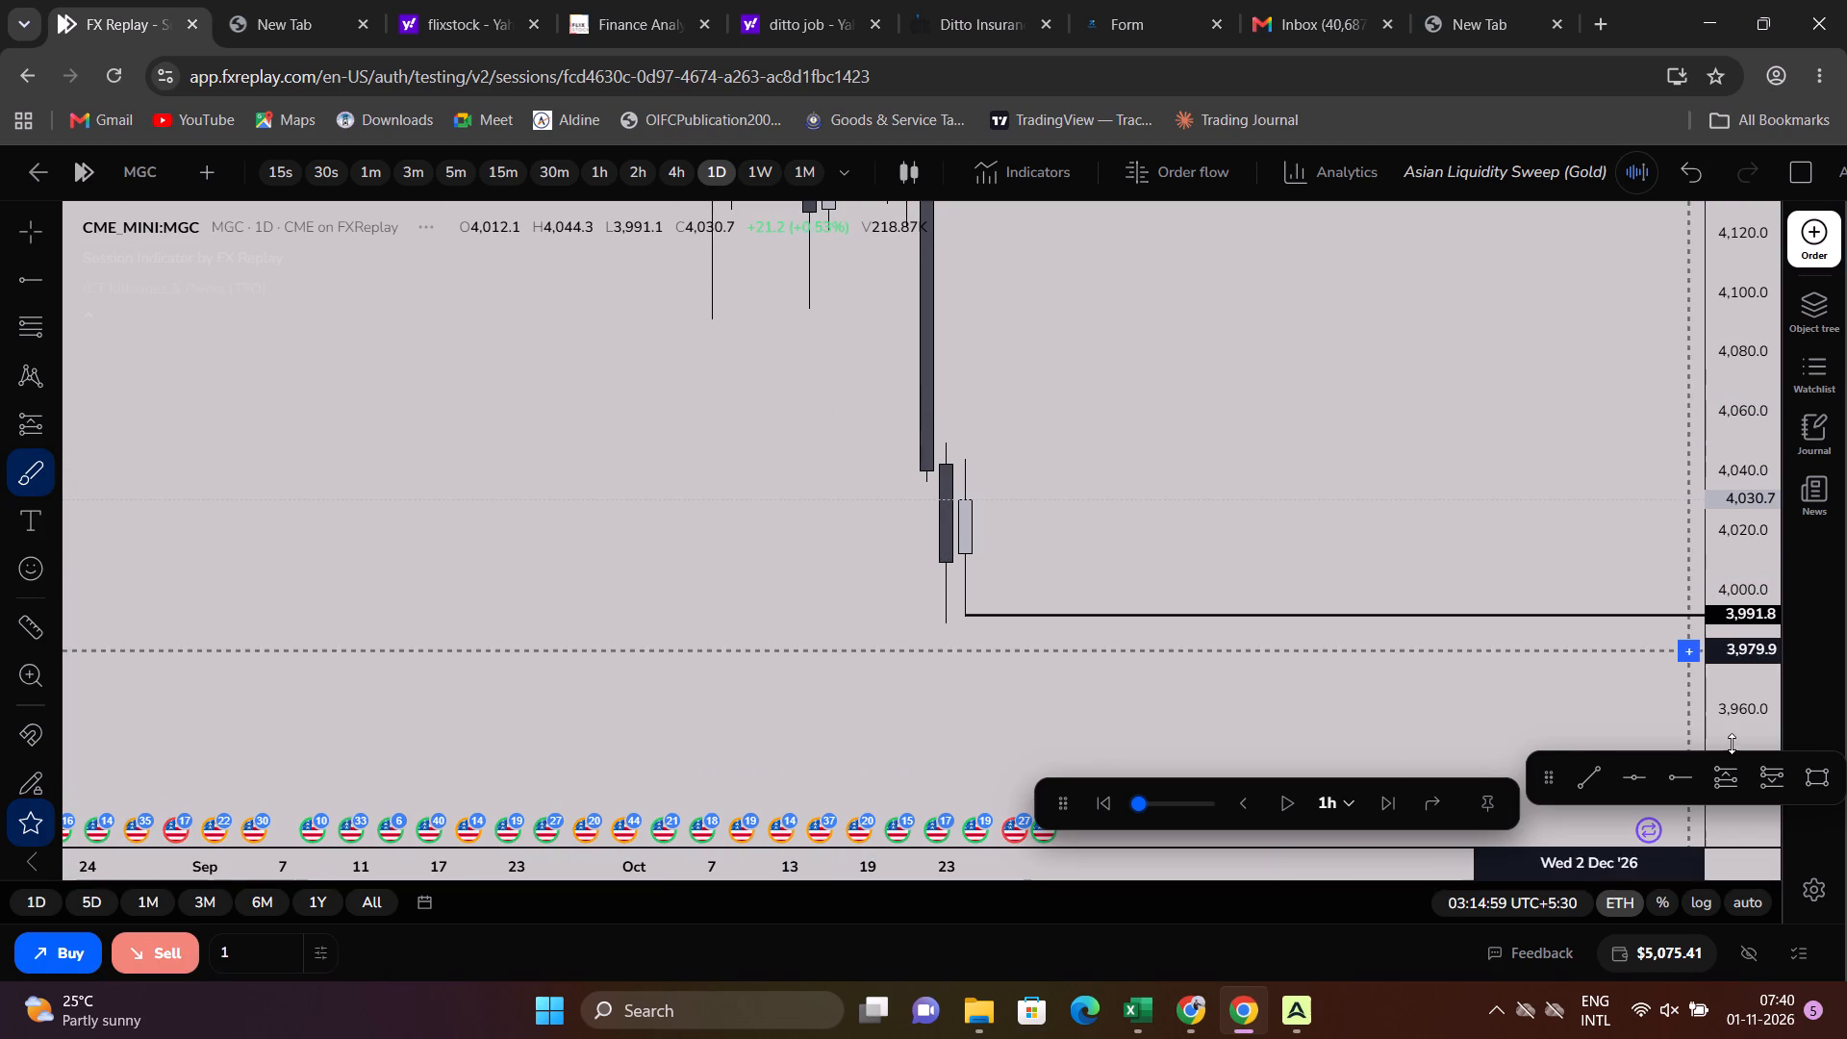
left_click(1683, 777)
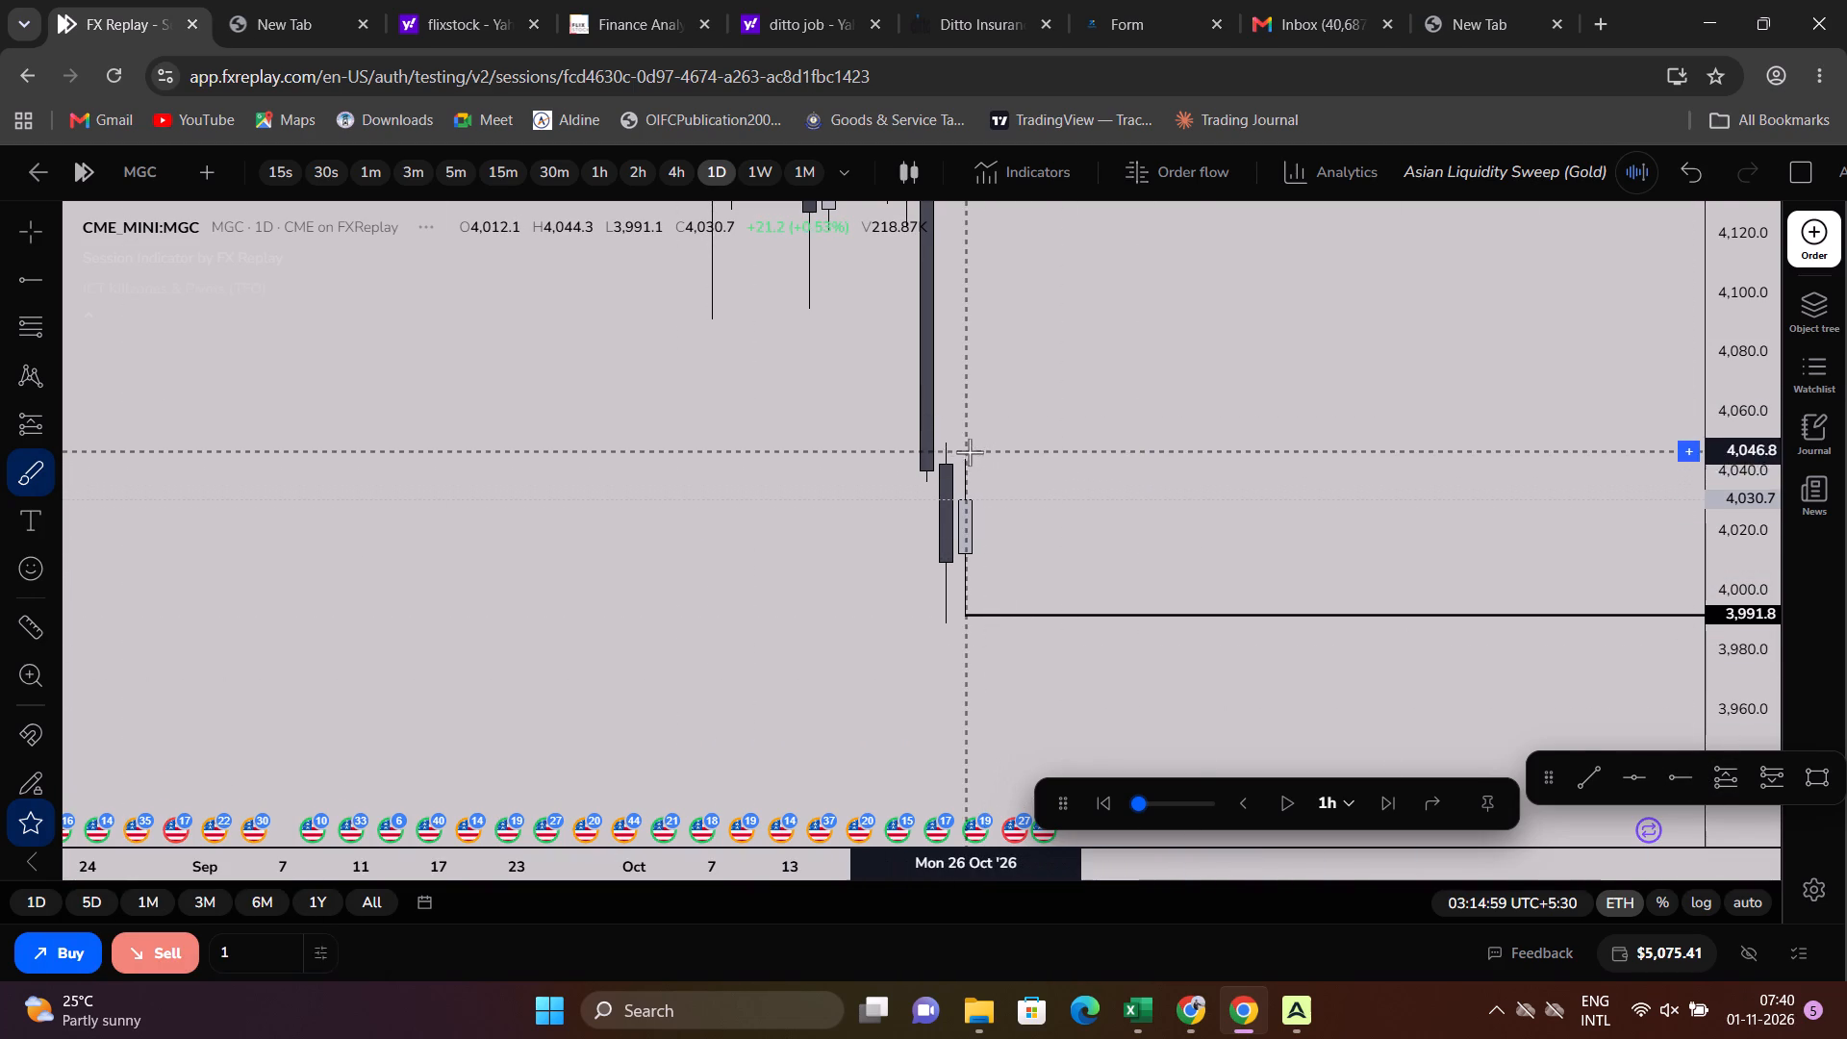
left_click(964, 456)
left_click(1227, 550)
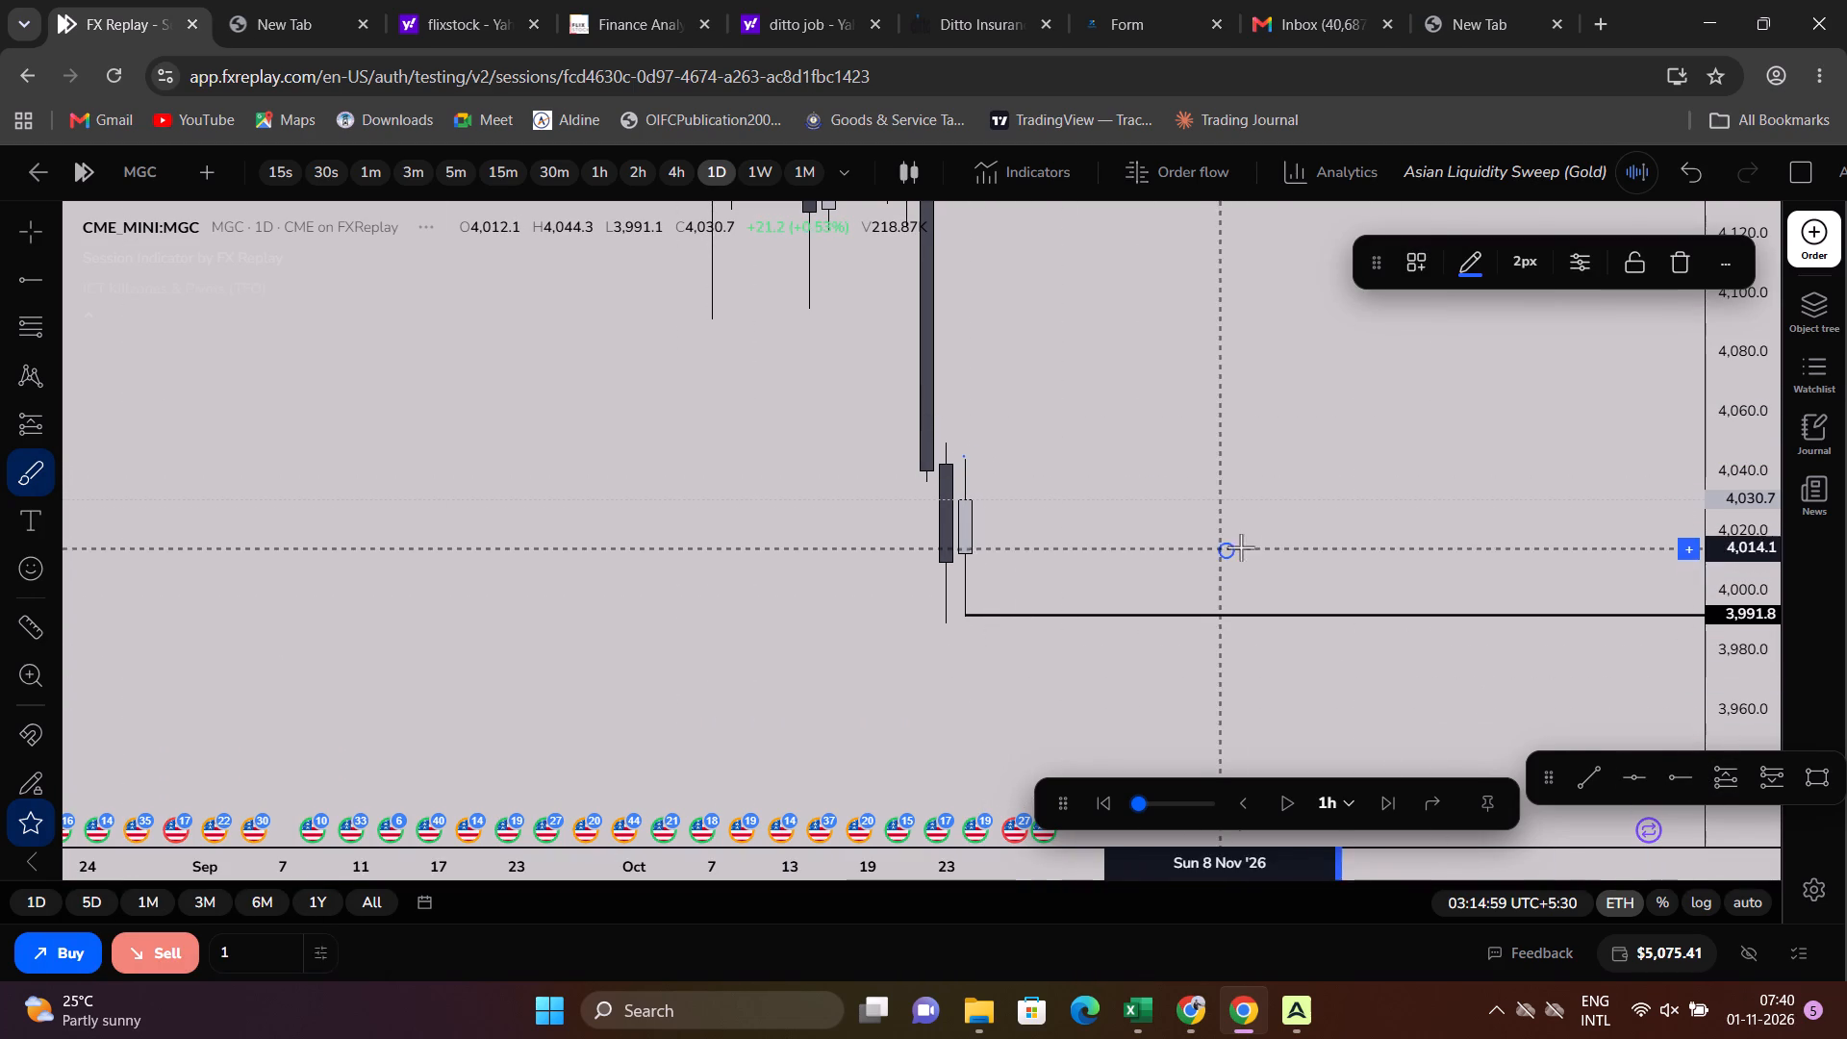
On the daily chart, draw a horizontal ray from the October 26 candle's high and adjust it to about 4,044.1.
left_click(1672, 771)
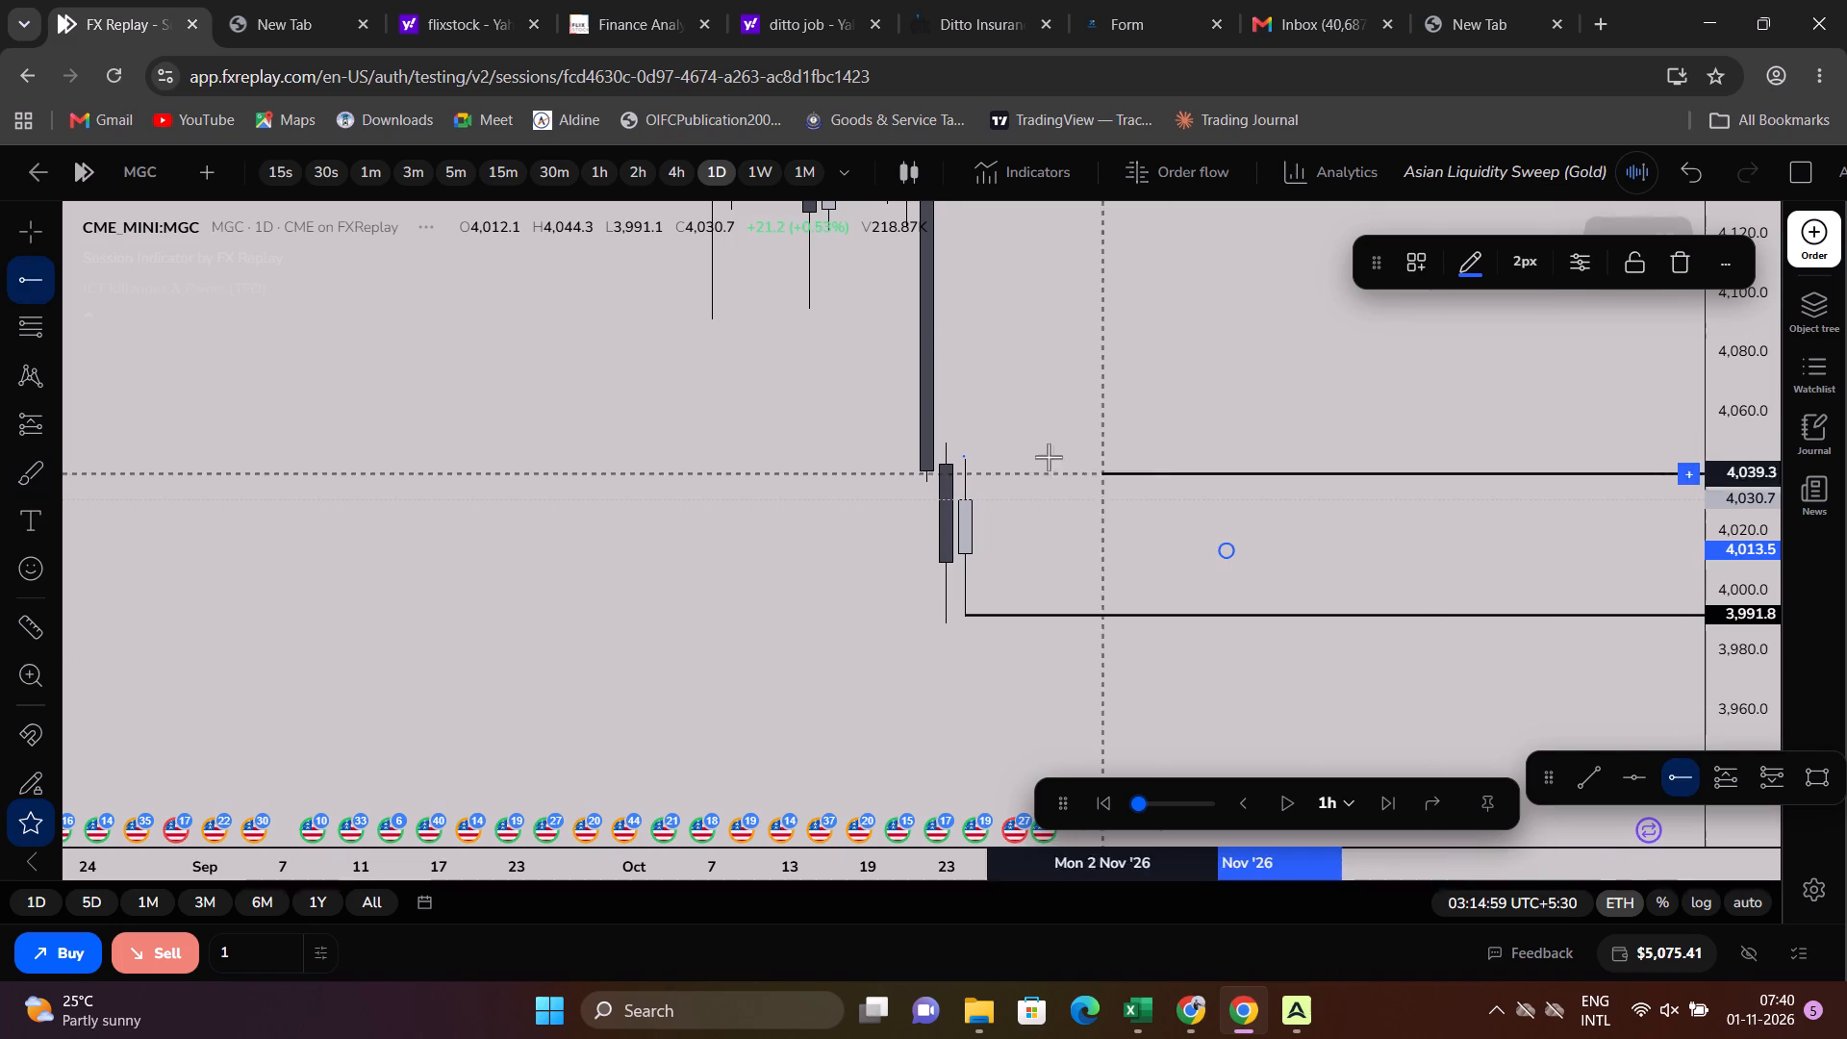
left_click(957, 456)
left_click(982, 479)
left_click(967, 466)
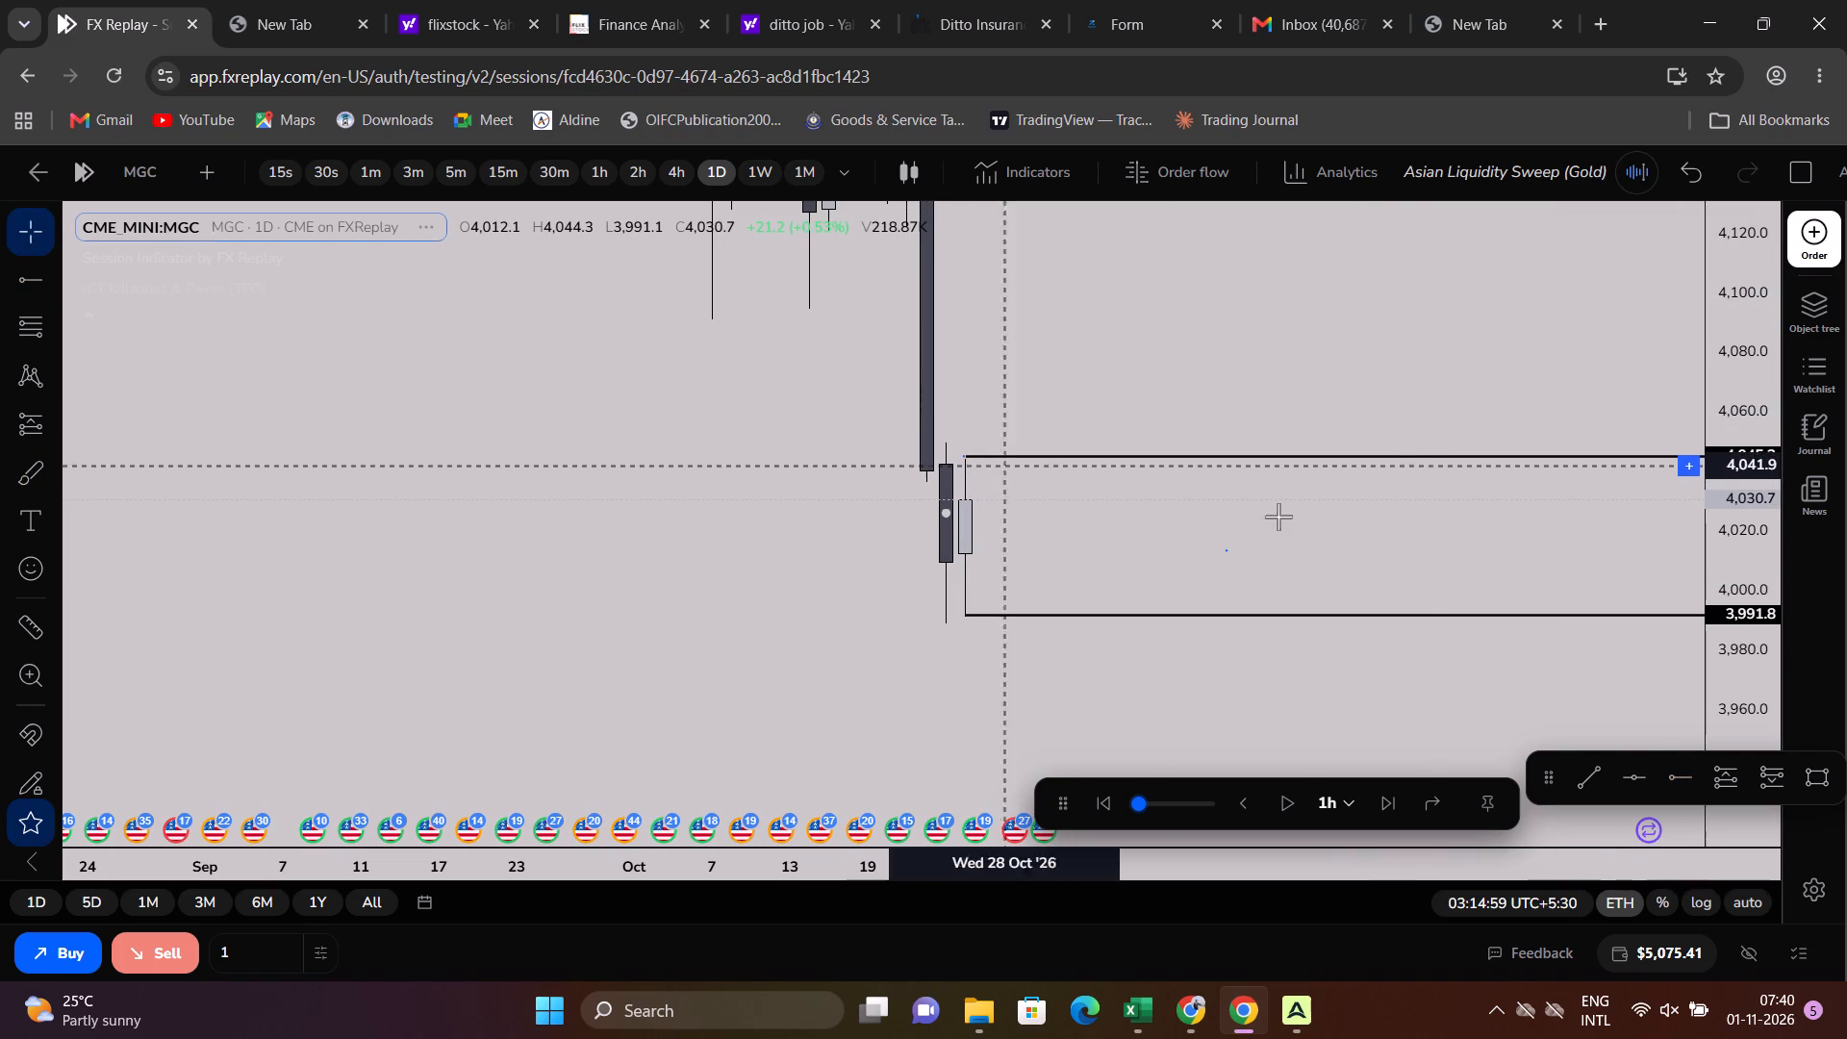
left_click_drag(1746, 676, 1760, 203)
scroll(1418, 353, "up", 4)
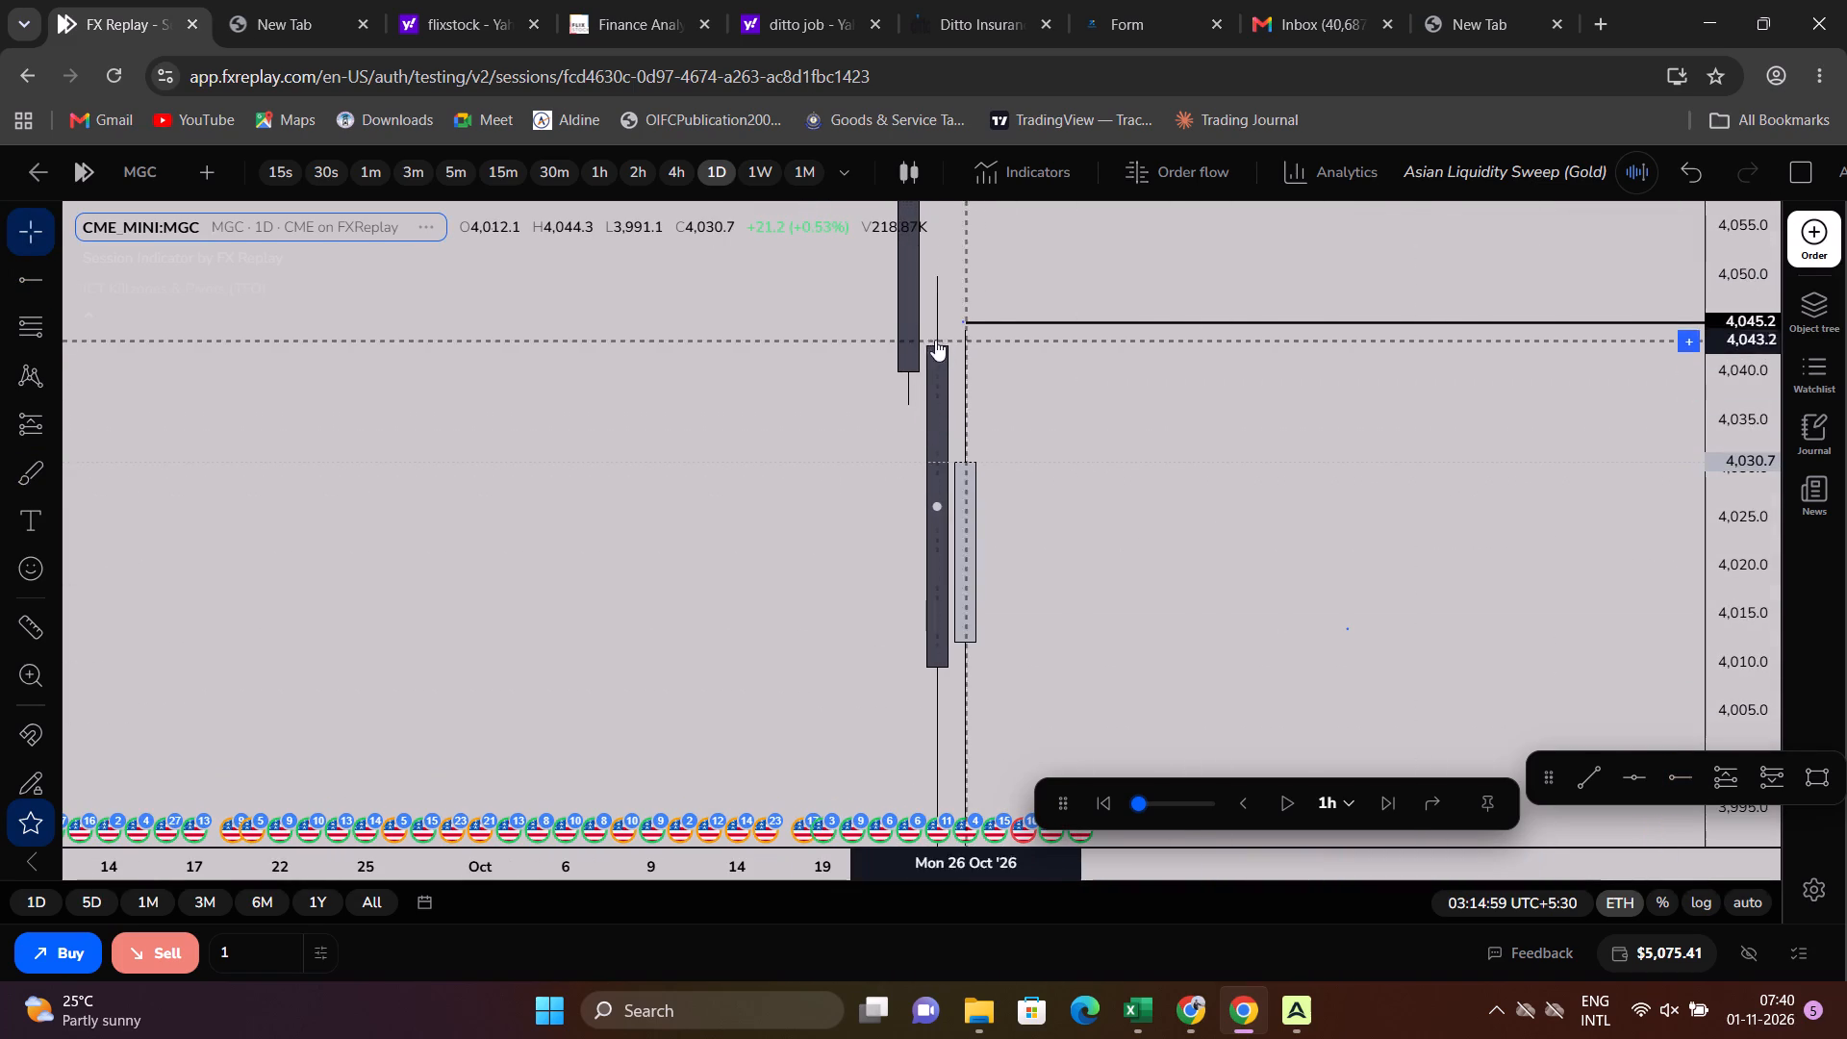
left_click_drag(963, 319, 962, 330)
Label the horizontal ray at the October 26 high as PDH.
double_click(962, 330)
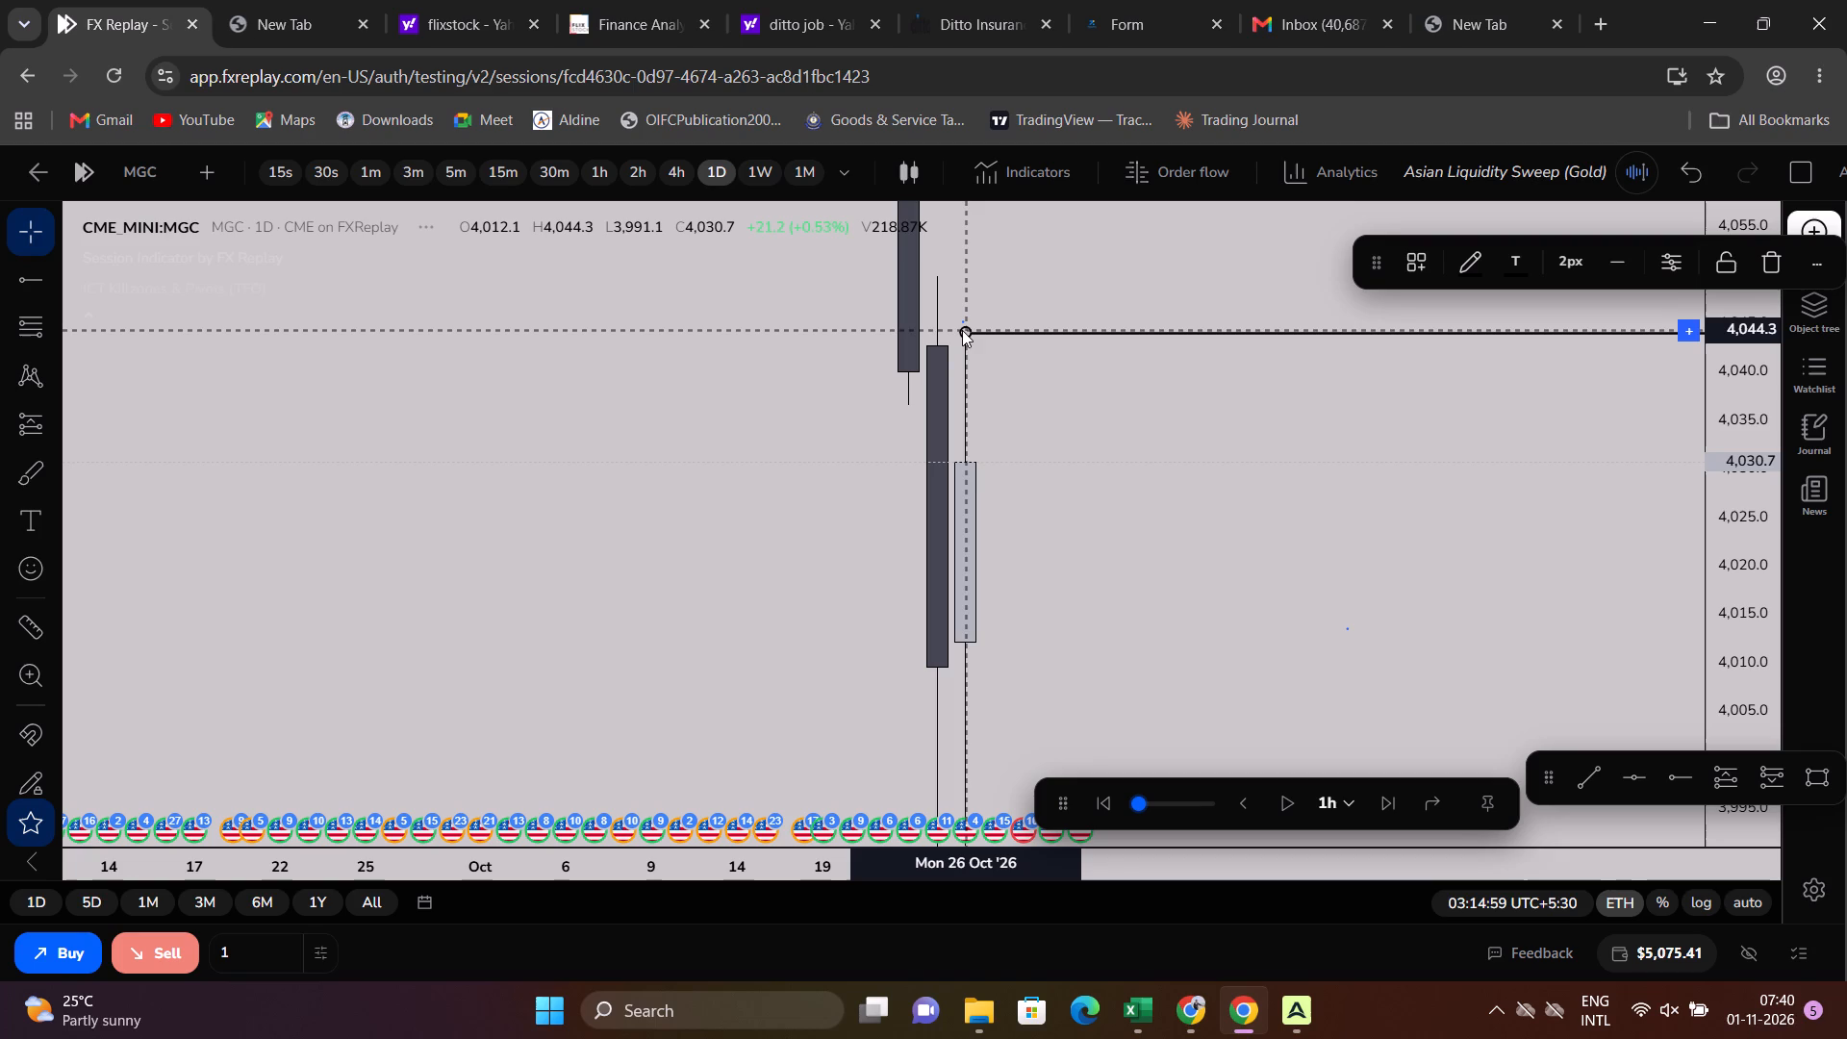
left_click(917, 409)
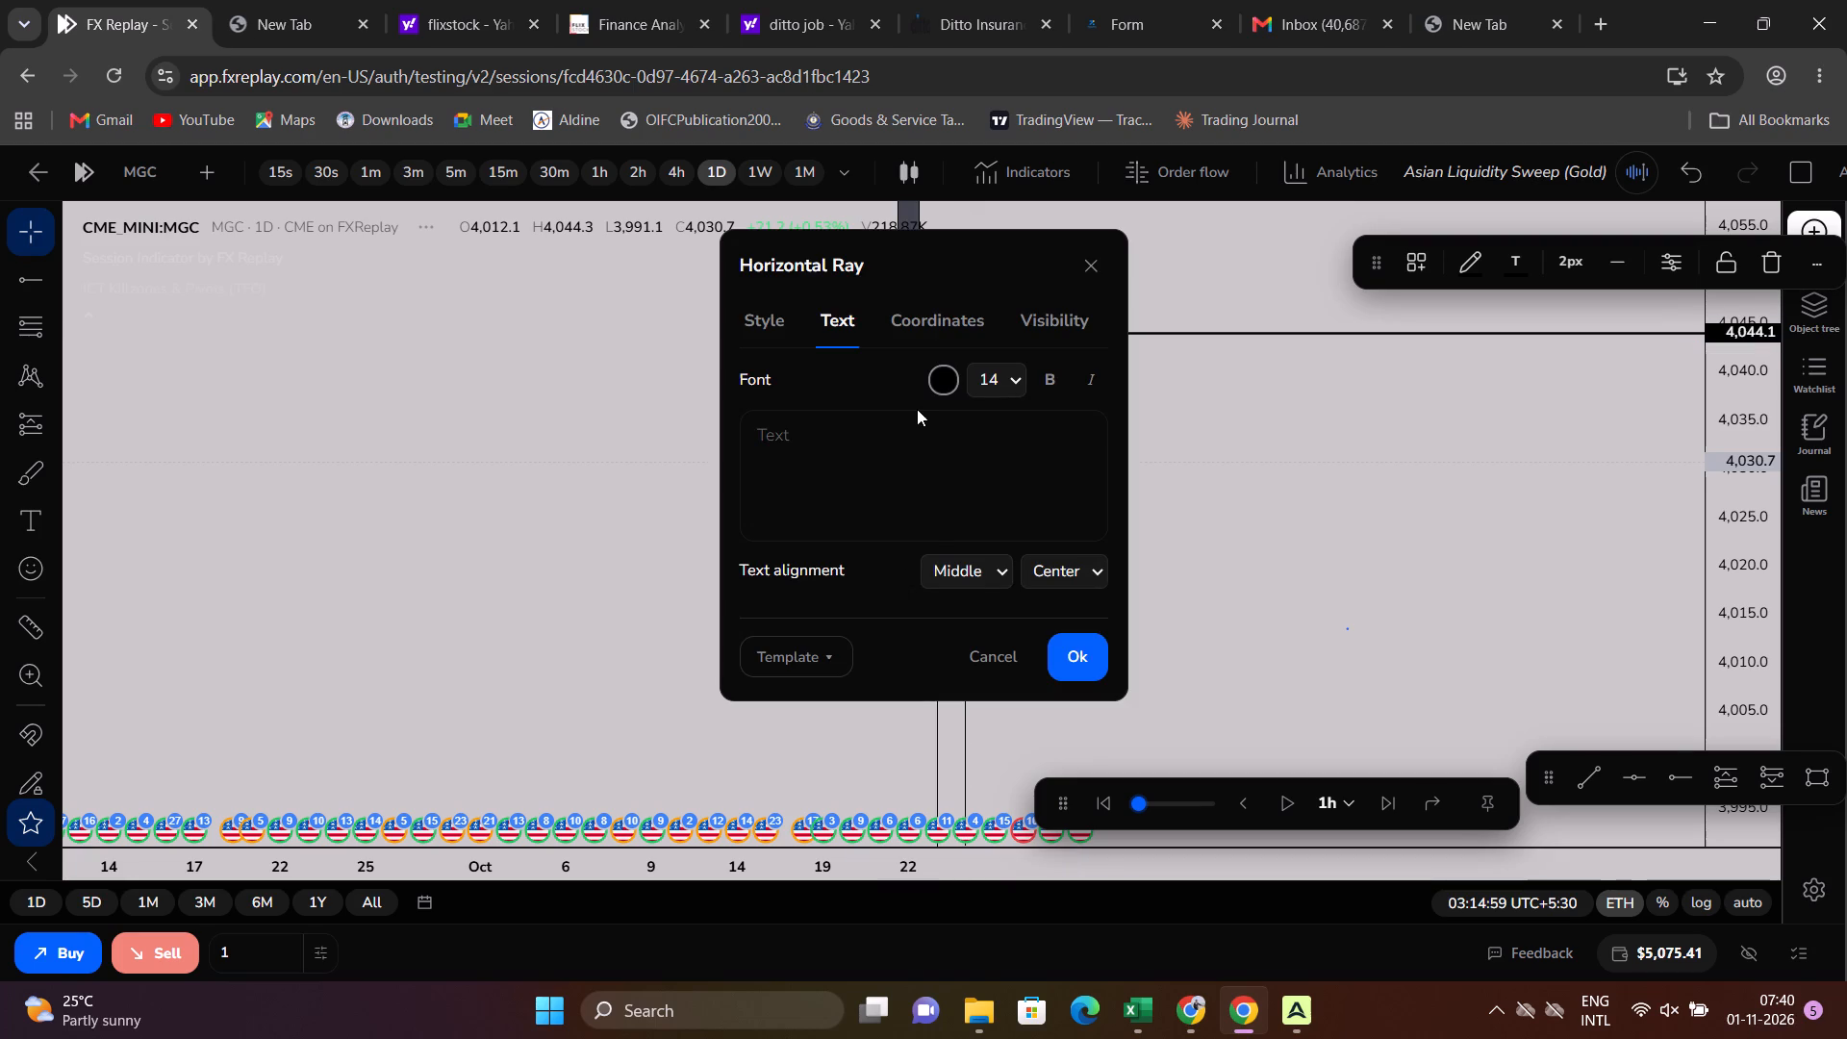
left_click(922, 435)
type("PDH")
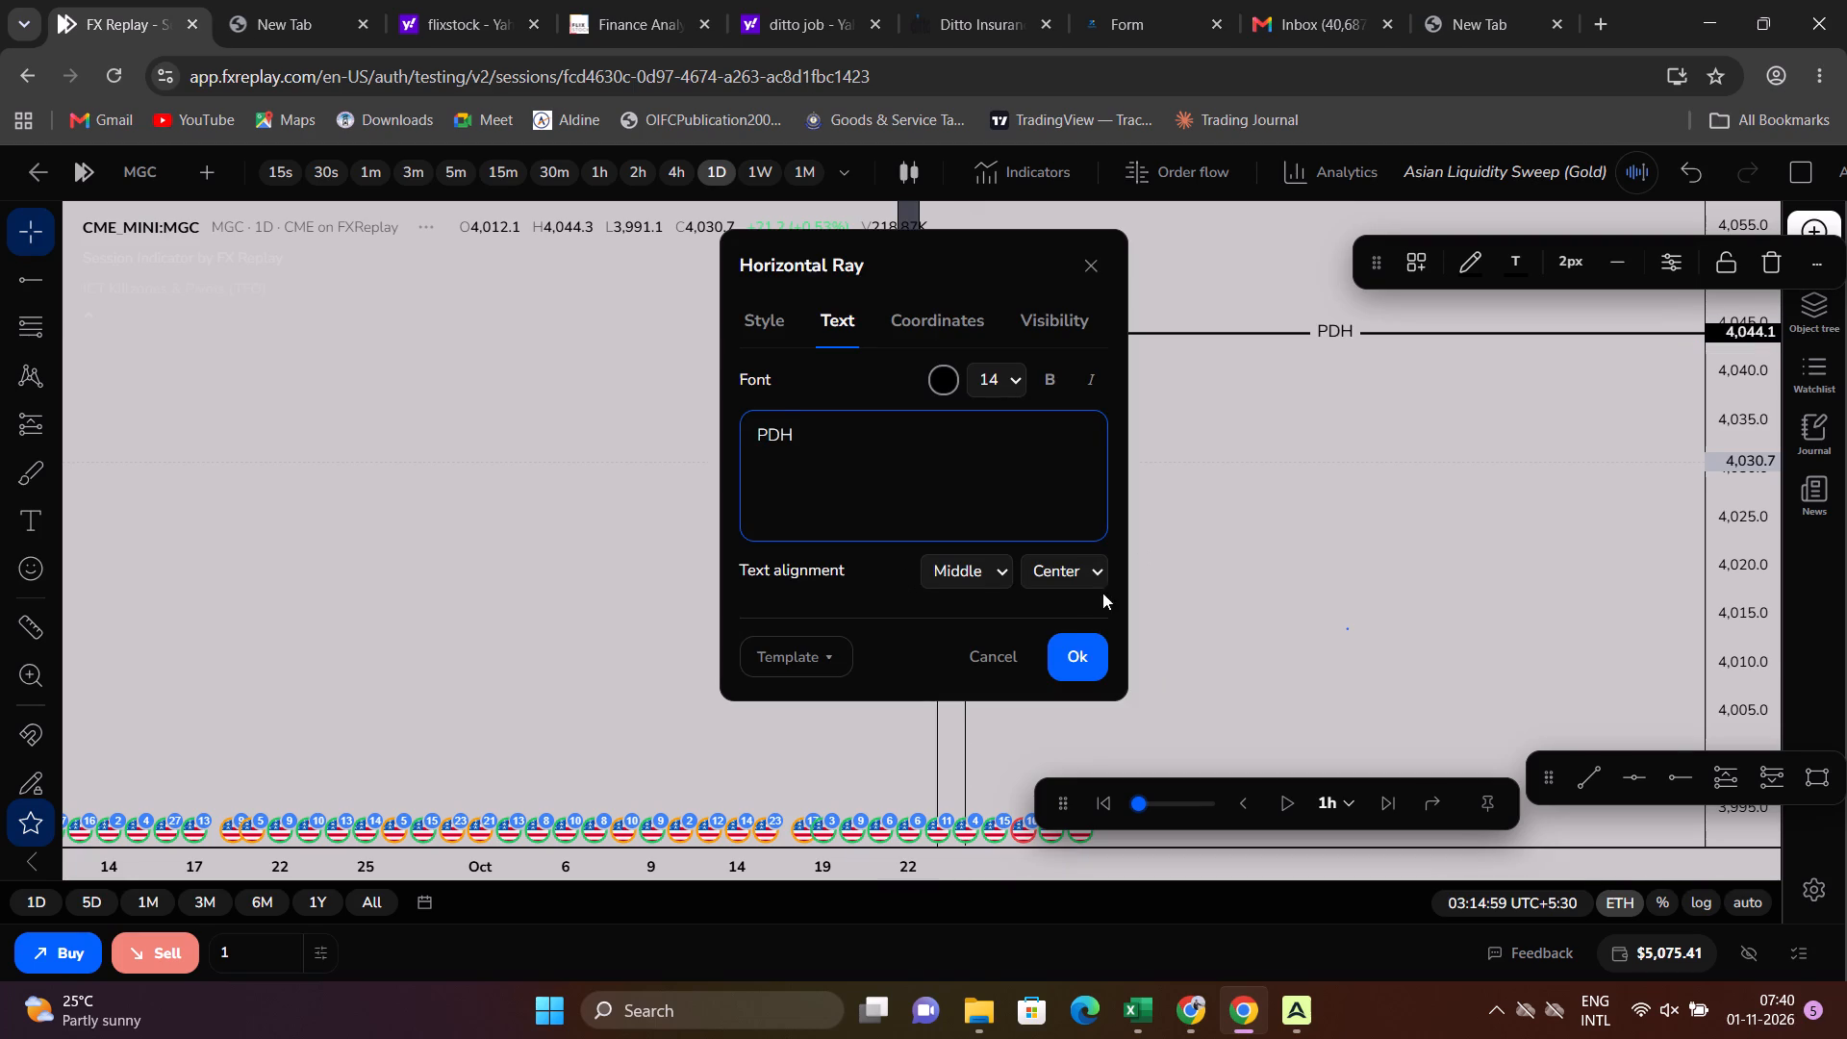
left_click(1079, 648)
Align the lower horizontal ray with the October 26 low at about 3,991.2 and label it PDL.
left_click_drag(1091, 630, 1029, 316)
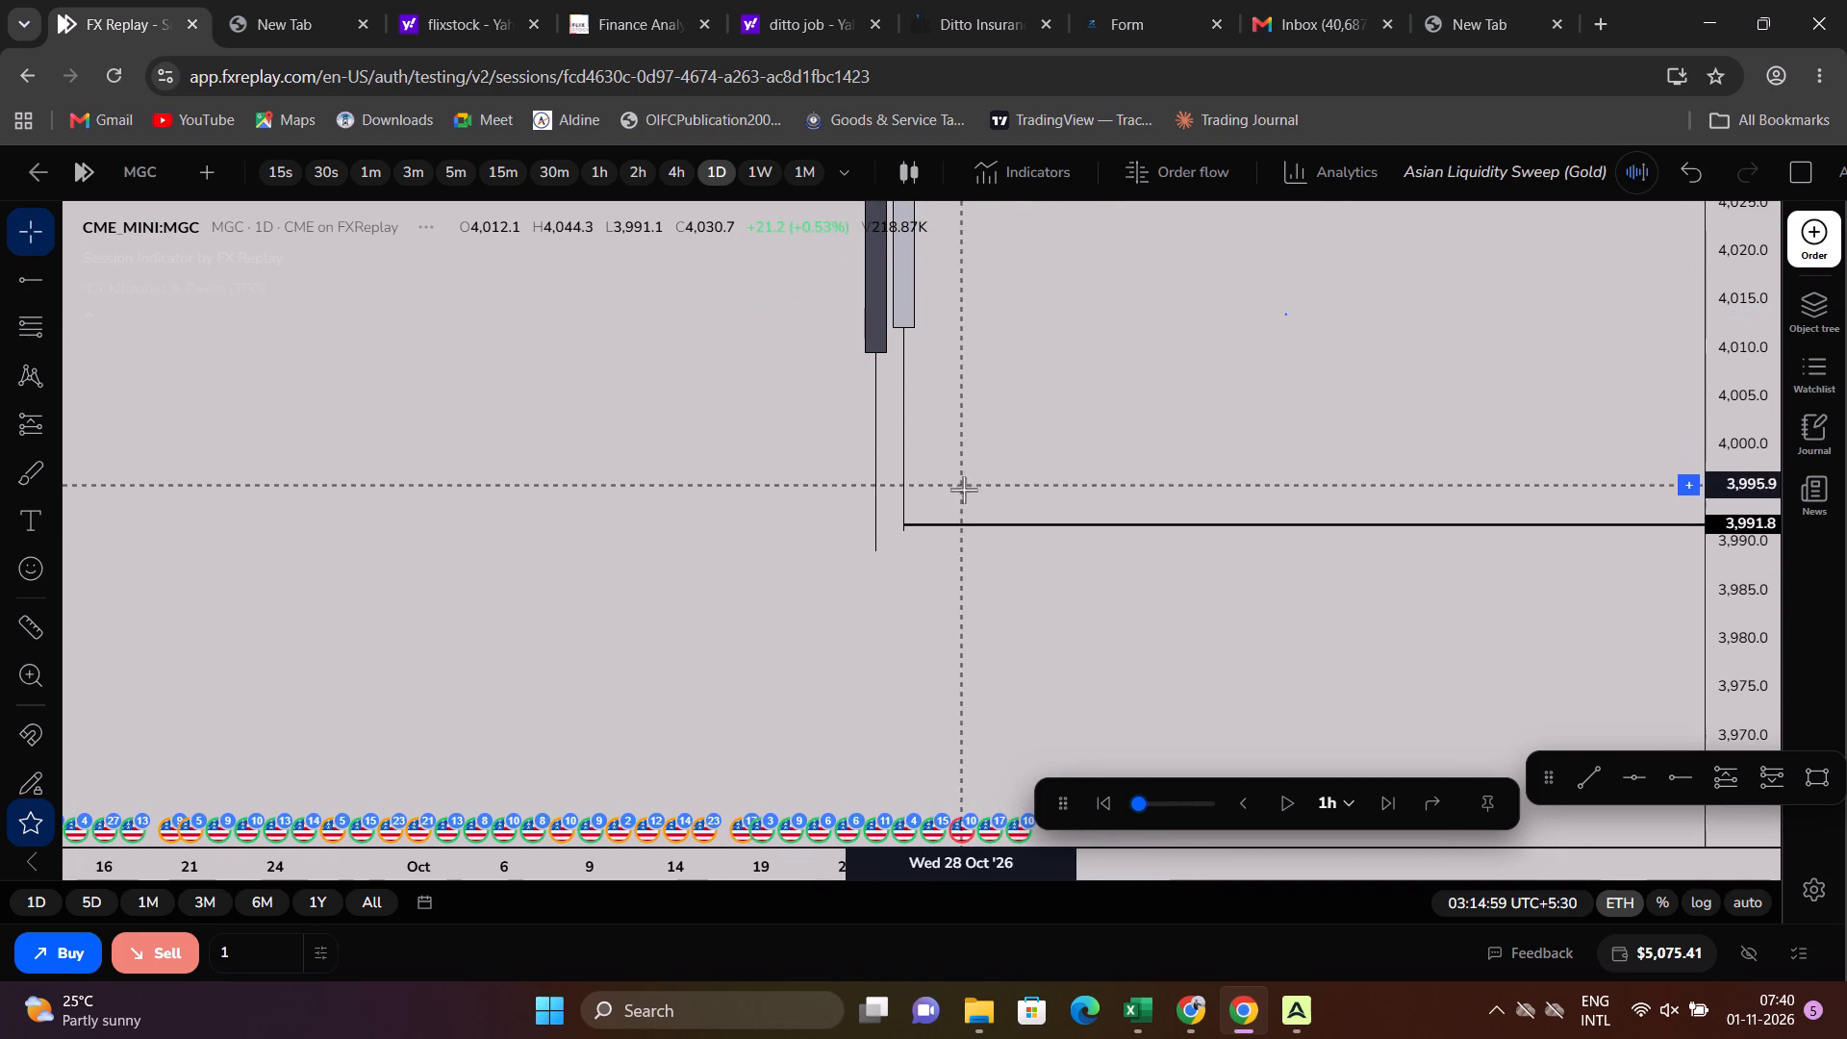
left_click(923, 521)
left_click(919, 518)
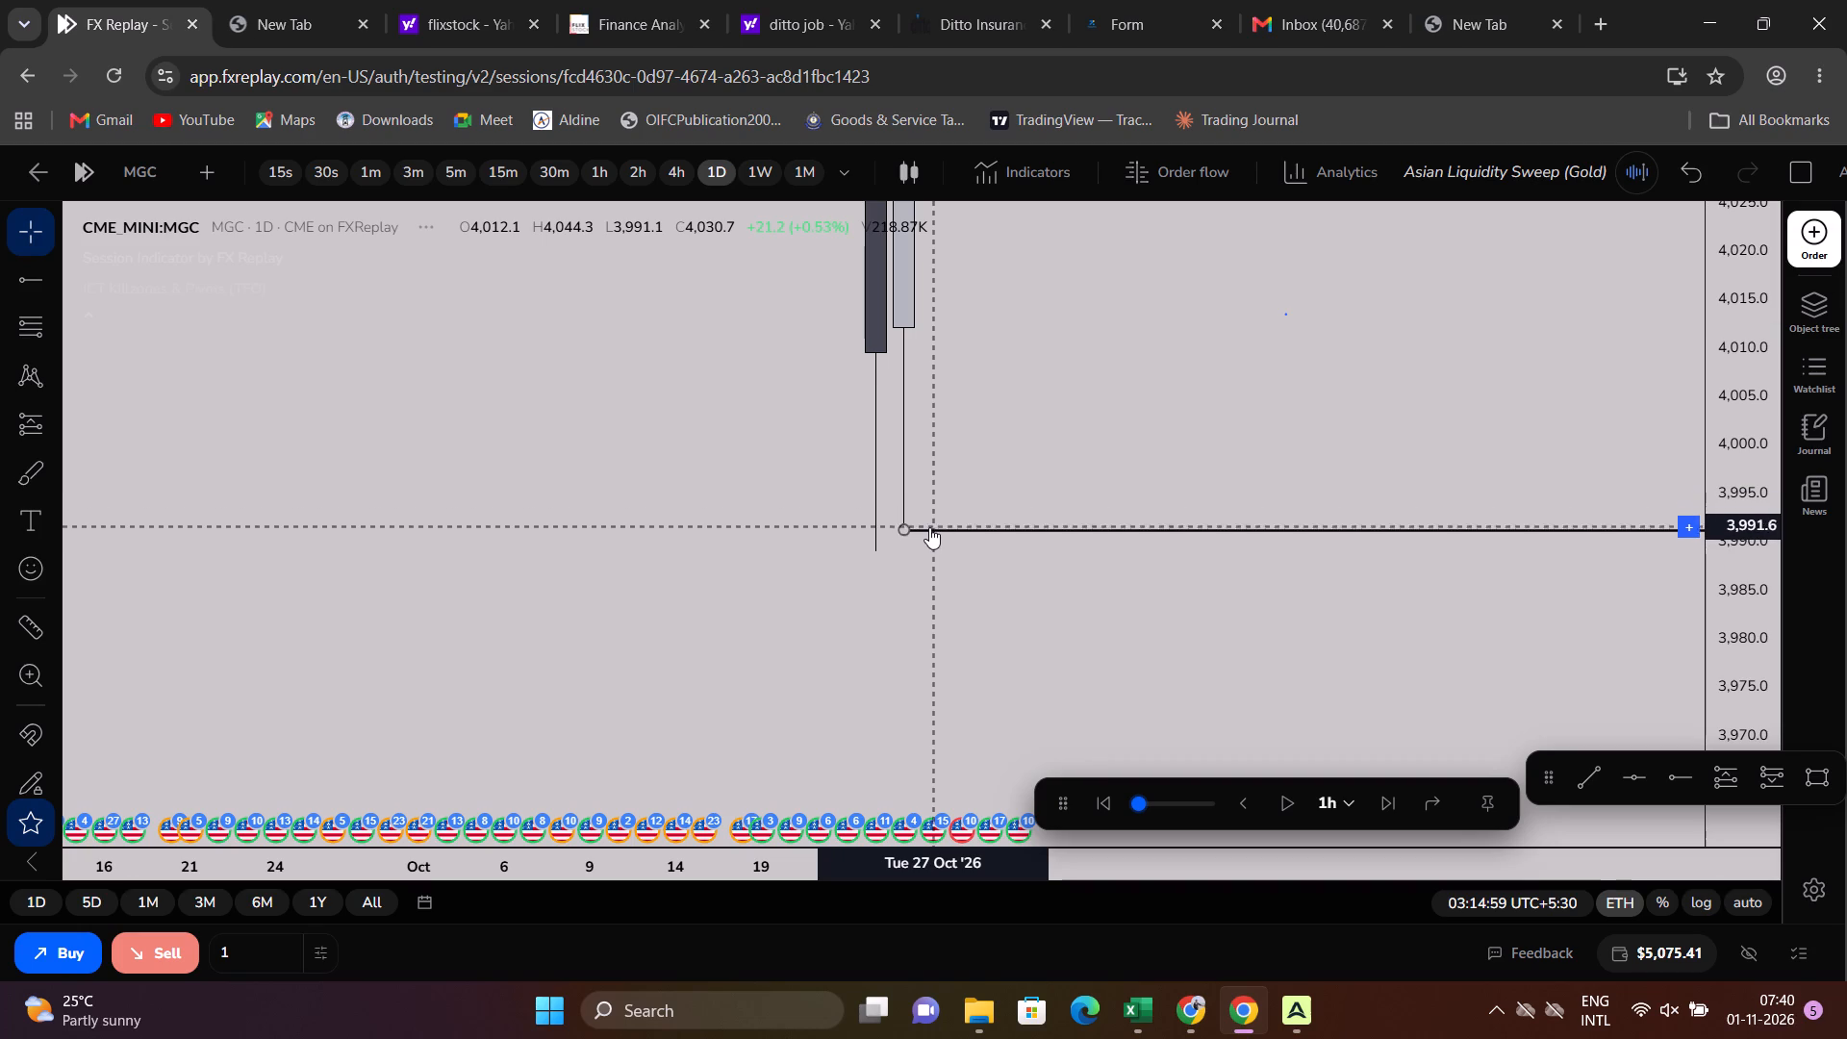
double_click(927, 529)
left_click(903, 477)
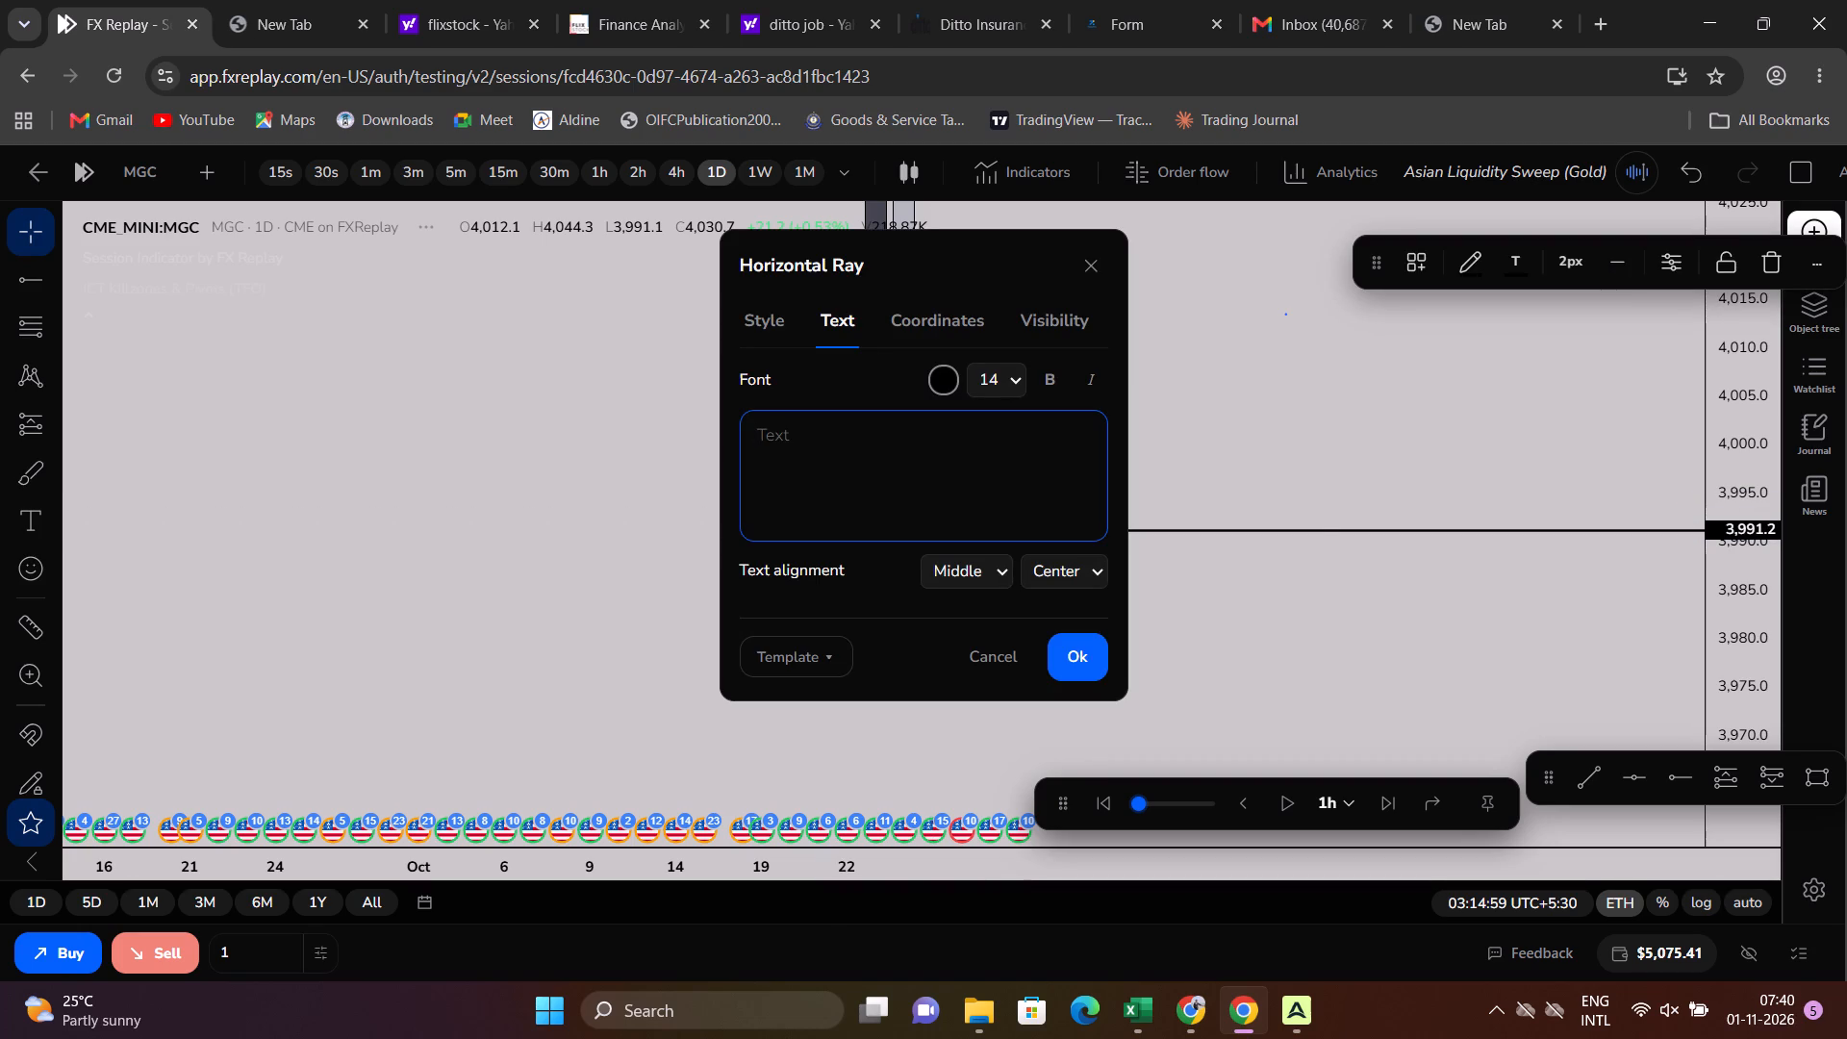
type("PDL")
left_click(1060, 646)
Draw a trend line from the June 30 low at about 3,956.3 to the mid-July low at about 3,963.3, labelled LRL.
left_click_drag(1740, 489, 1687, 847)
scroll(1120, 528, "down", 6)
scroll(1036, 557, "down", 8)
left_click_drag(1019, 613, 1245, 609)
scroll(980, 583, "up", 2)
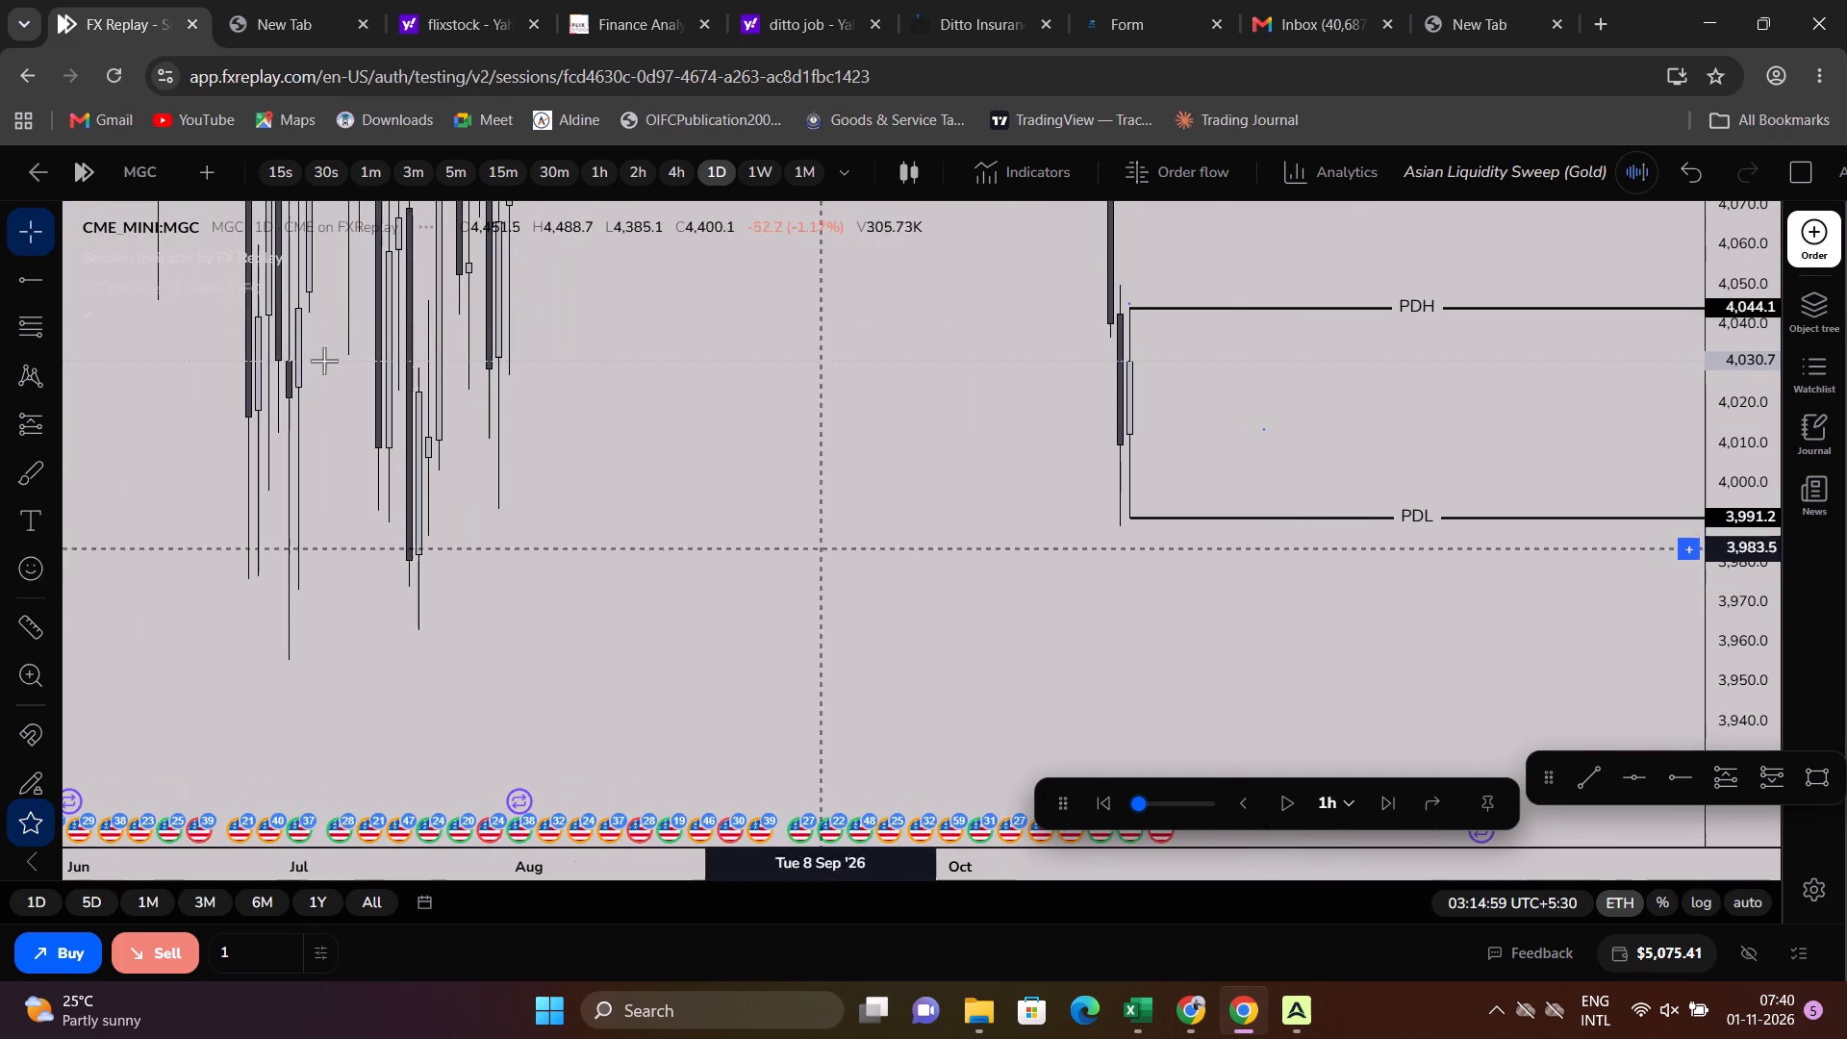
left_click(53, 272)
left_click(93, 308)
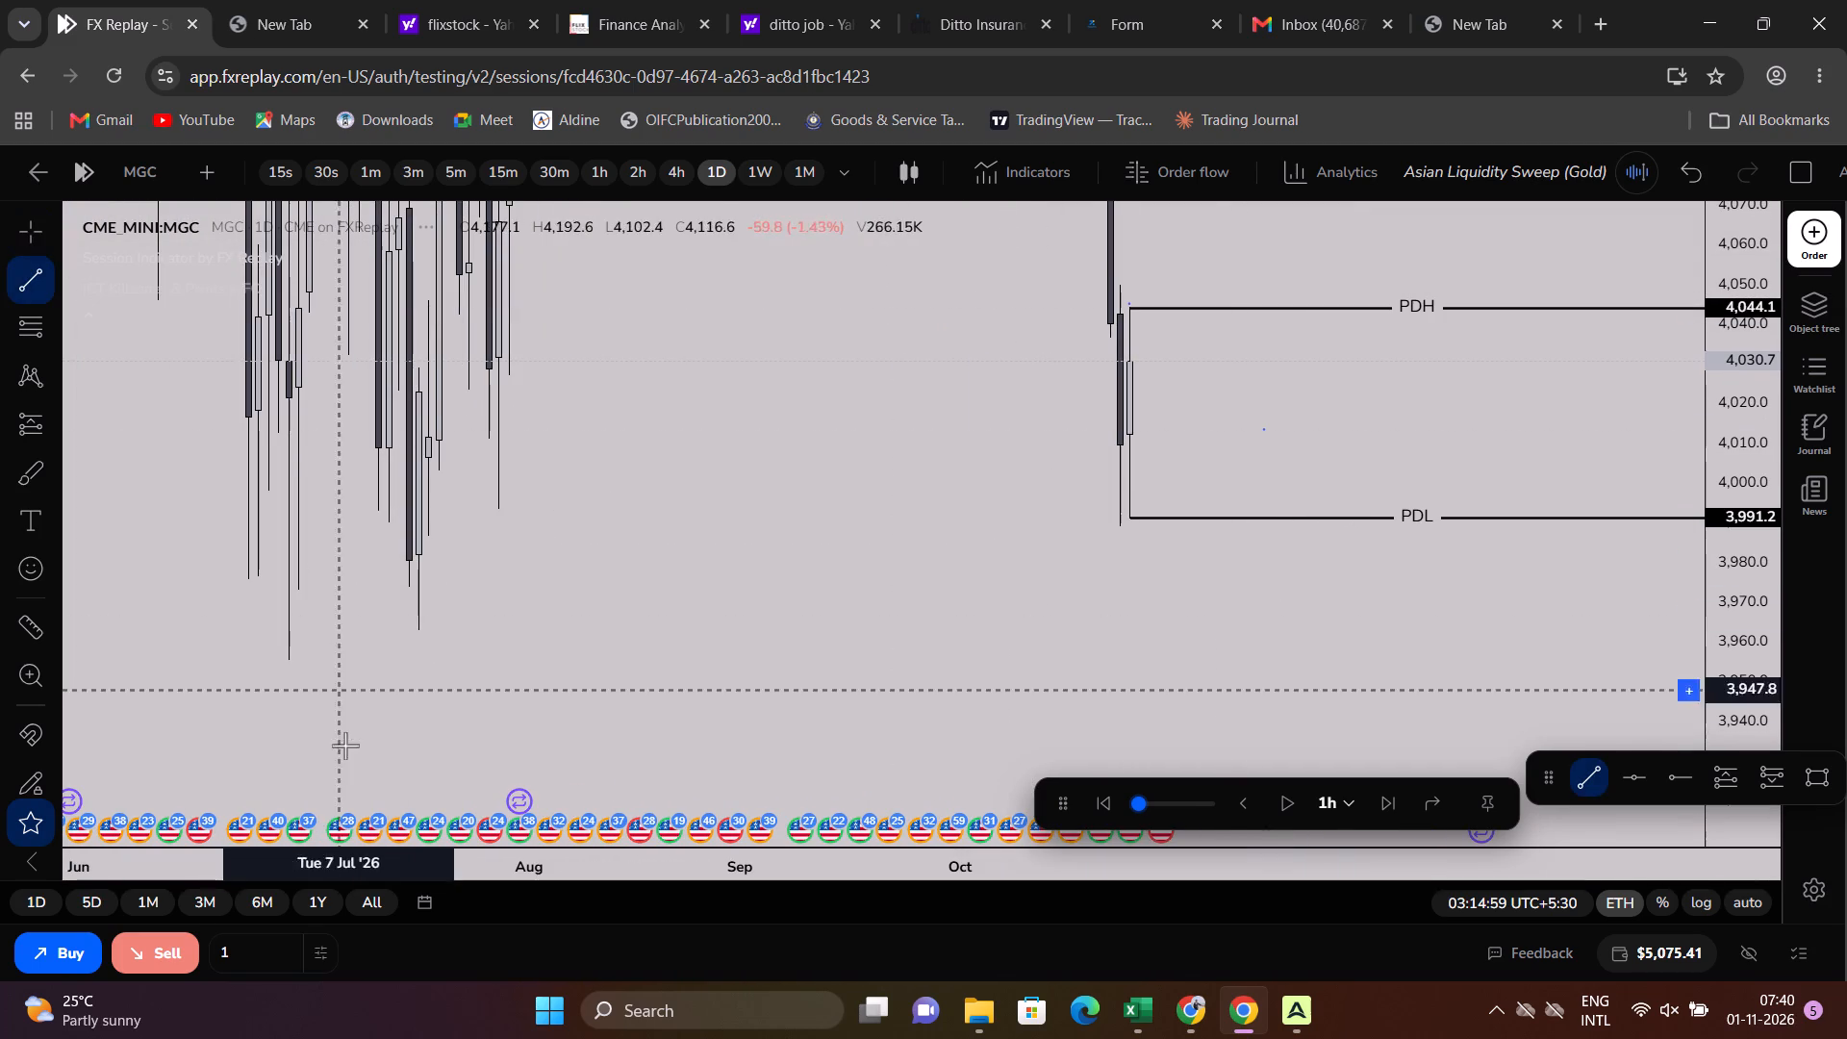
left_click(287, 656)
left_click(424, 628)
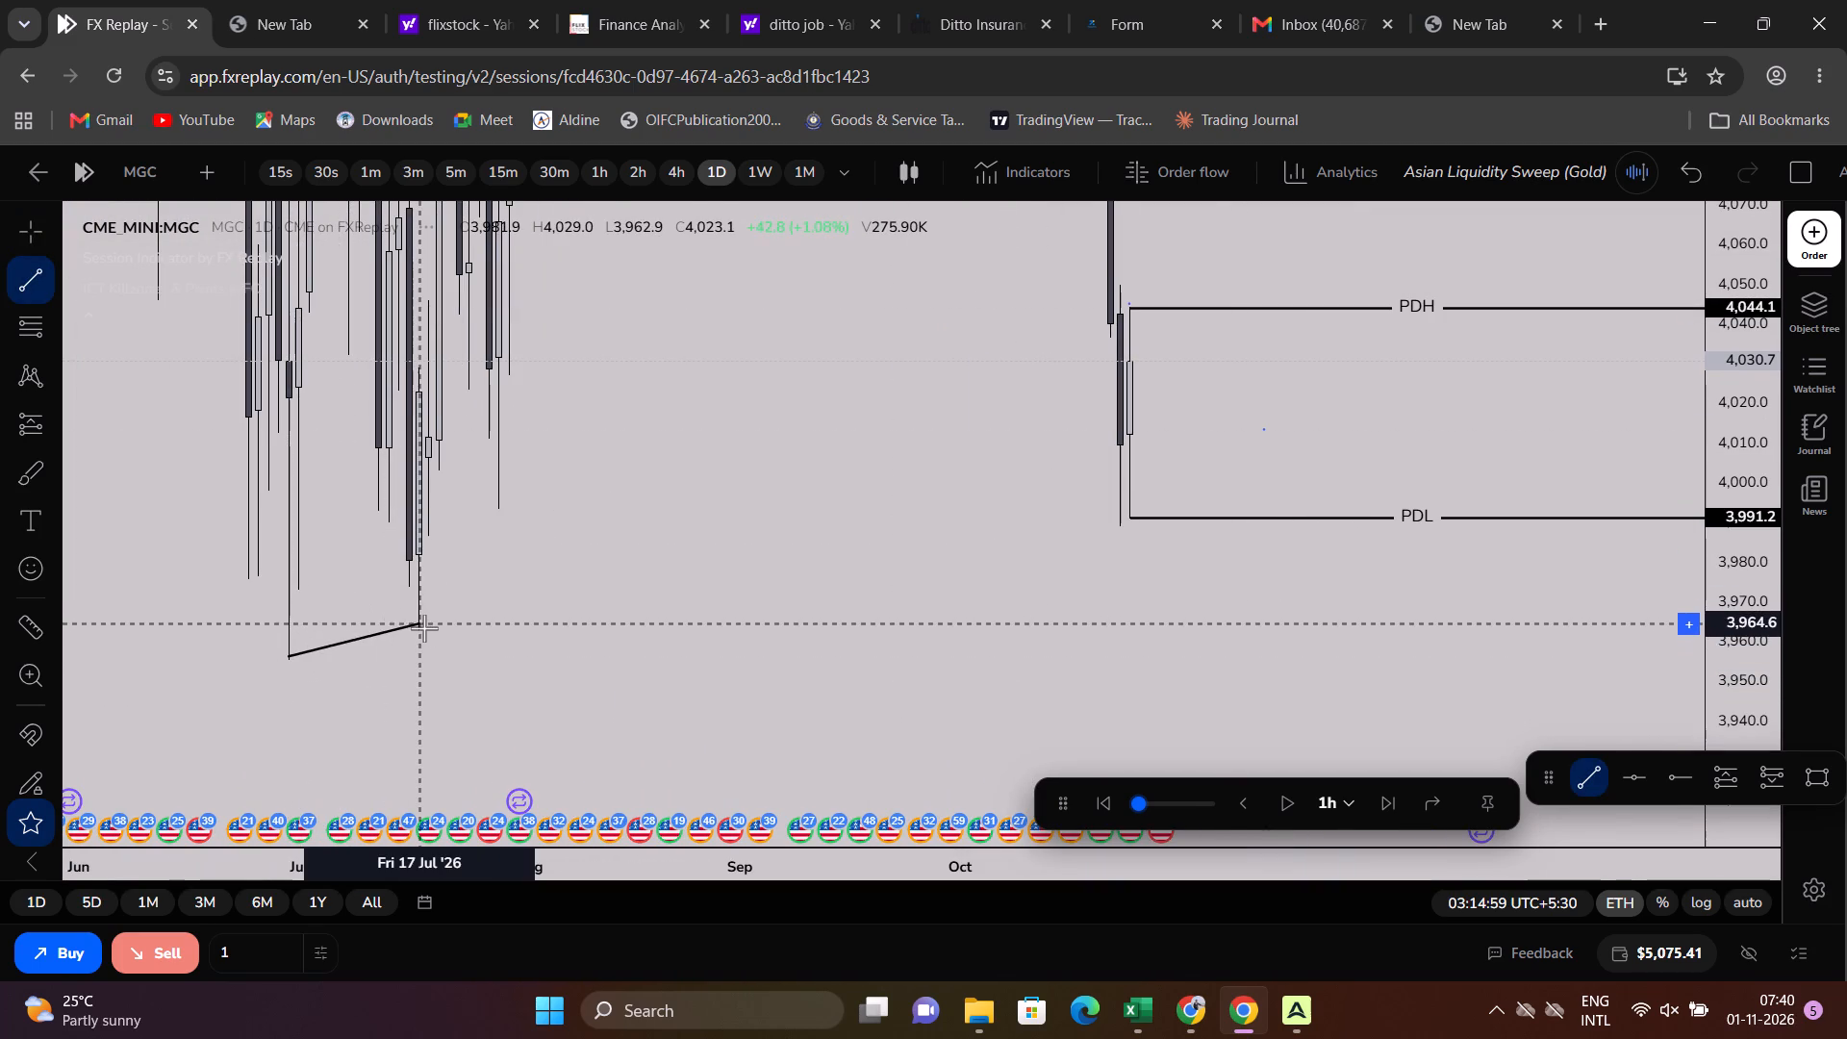
left_click(361, 638)
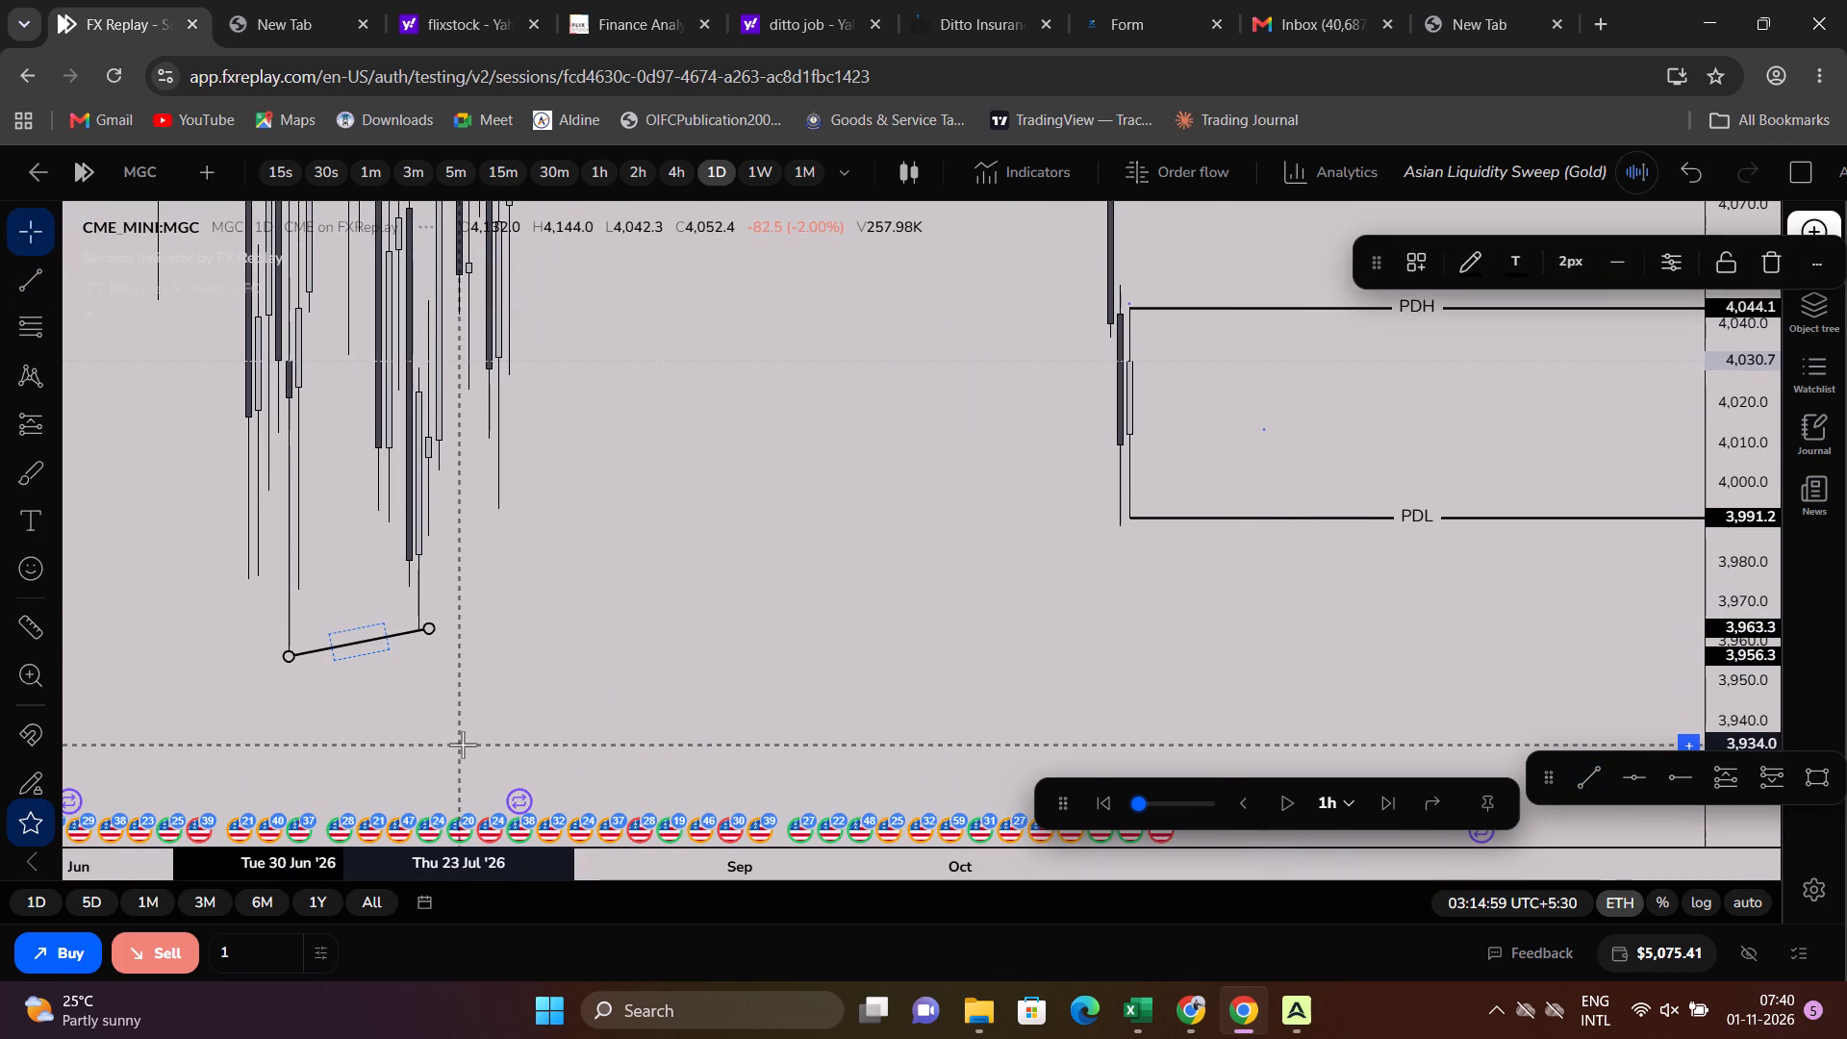
type("LRL")
left_click(616, 596)
Examine recent price action against the PDH and PDL levels on the daily, 15-minute and 5-minute charts.
scroll(1348, 599, "up", 3)
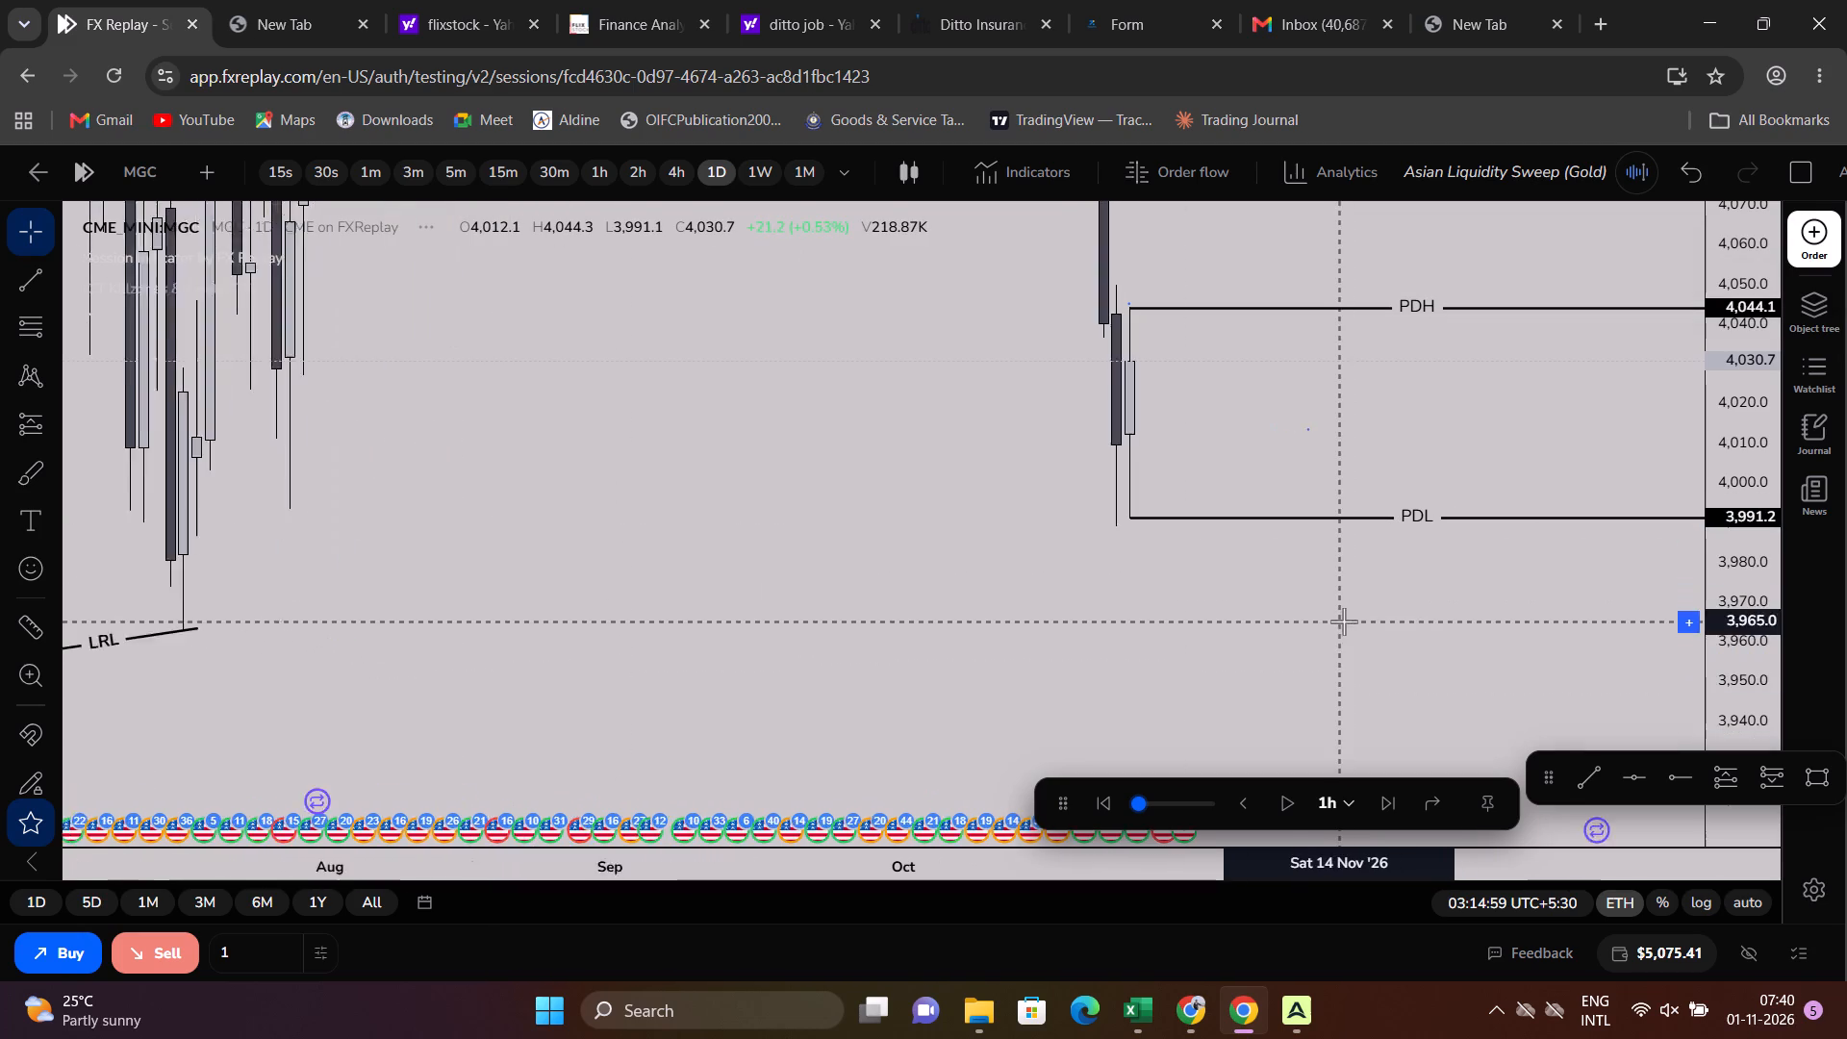
scroll(1344, 621, "up", 4)
left_click_drag(1333, 645, 1257, 775)
scroll(1314, 553, "down", 4)
left_click(1404, 334)
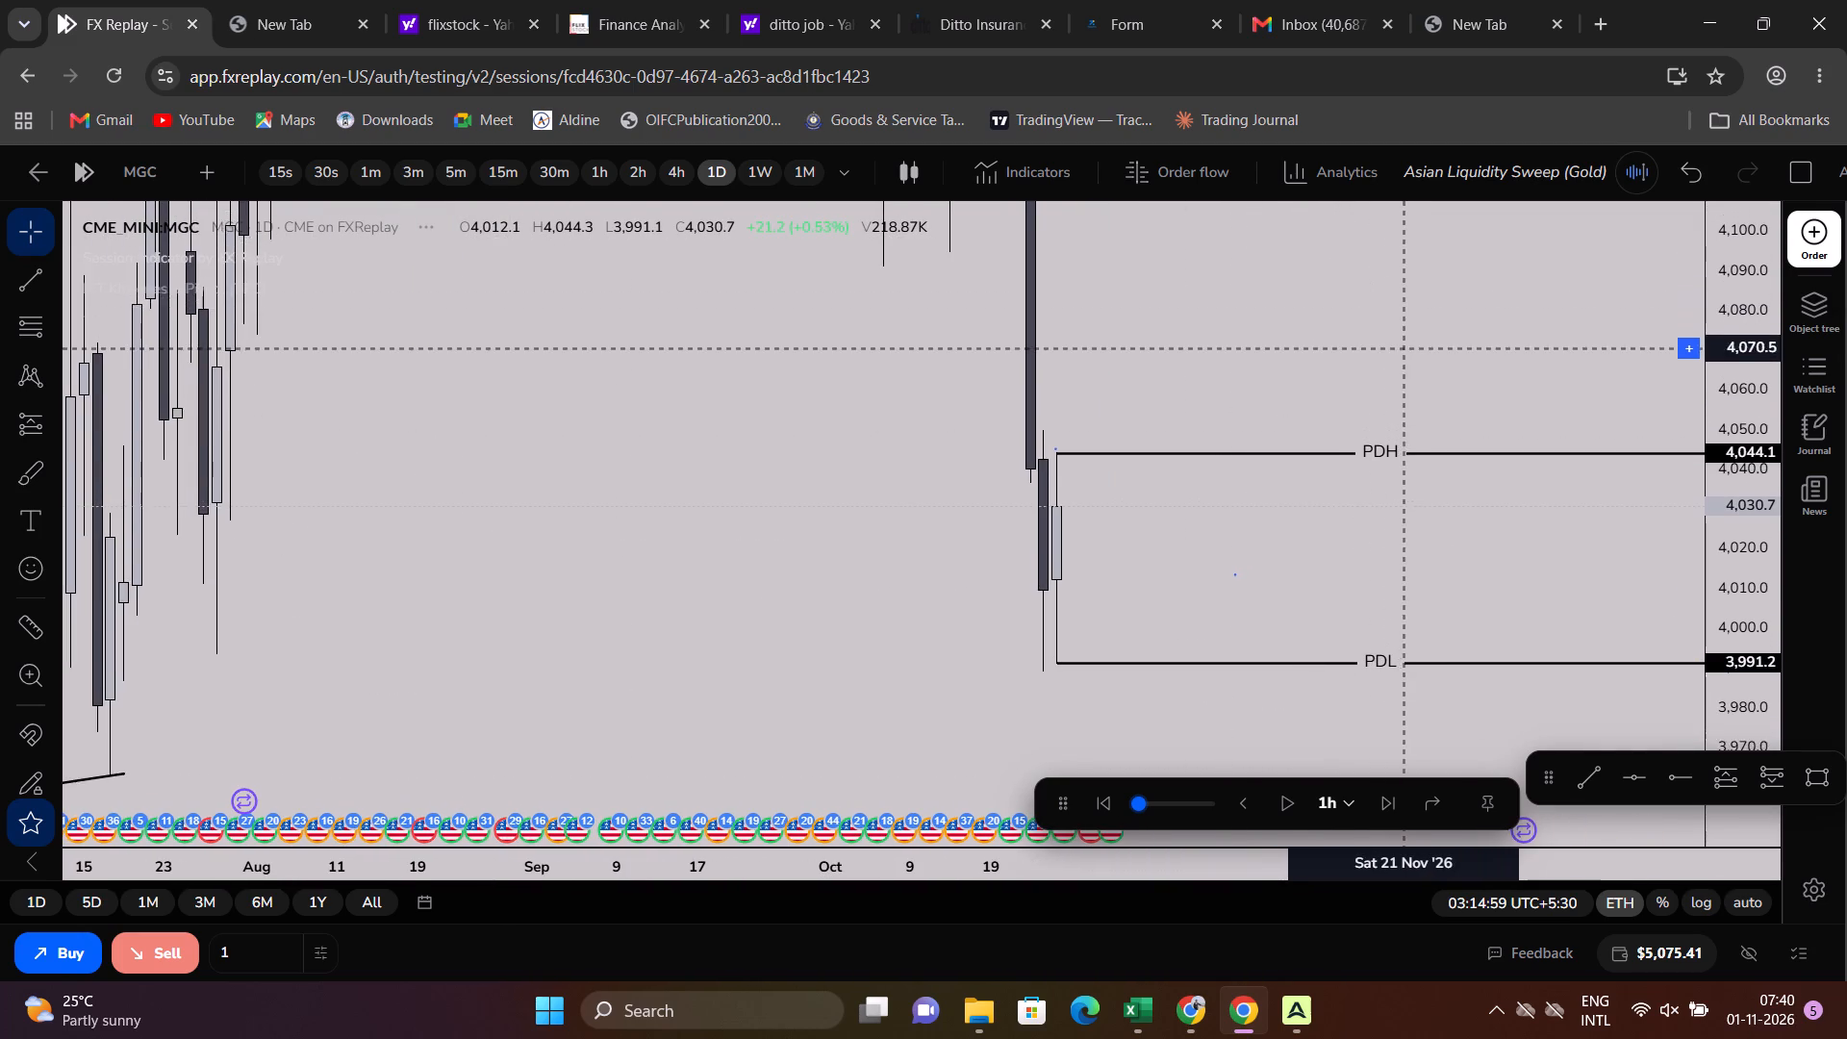
left_click(509, 171)
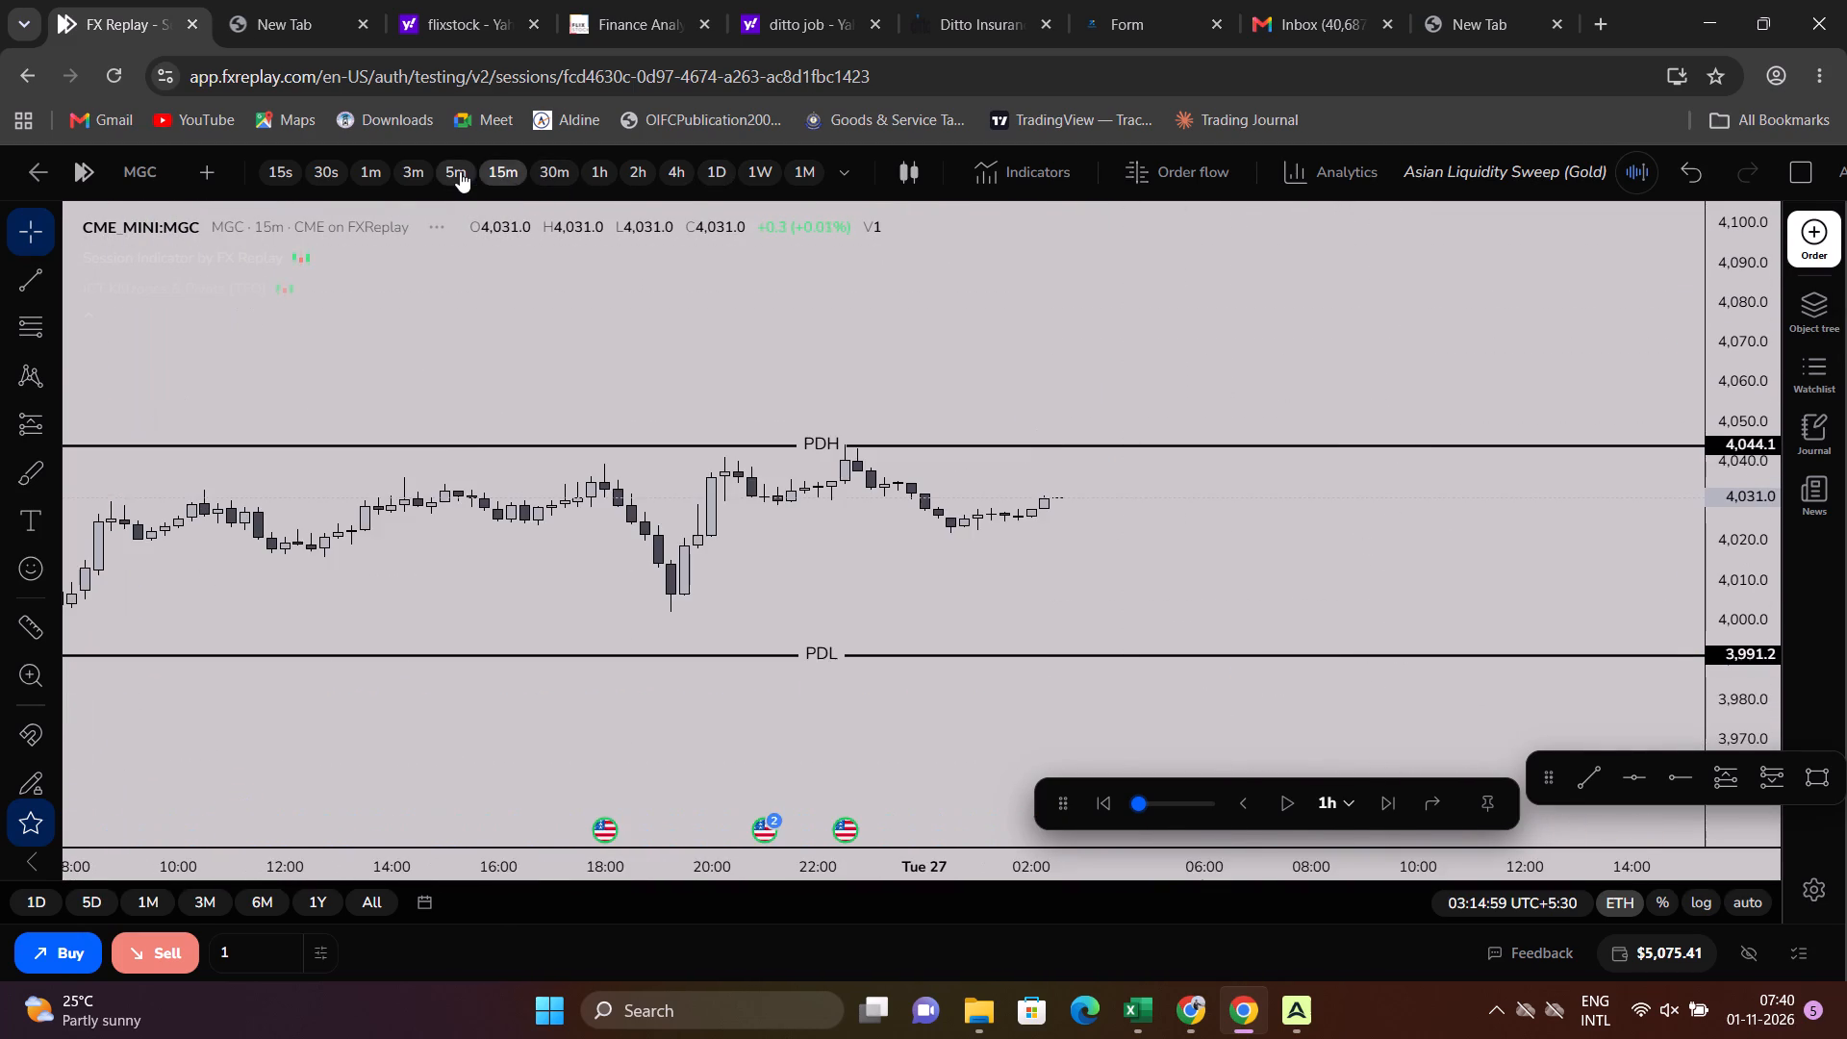
left_click(458, 172)
scroll(1161, 583, "down", 4)
scroll(1306, 613, "down", 15)
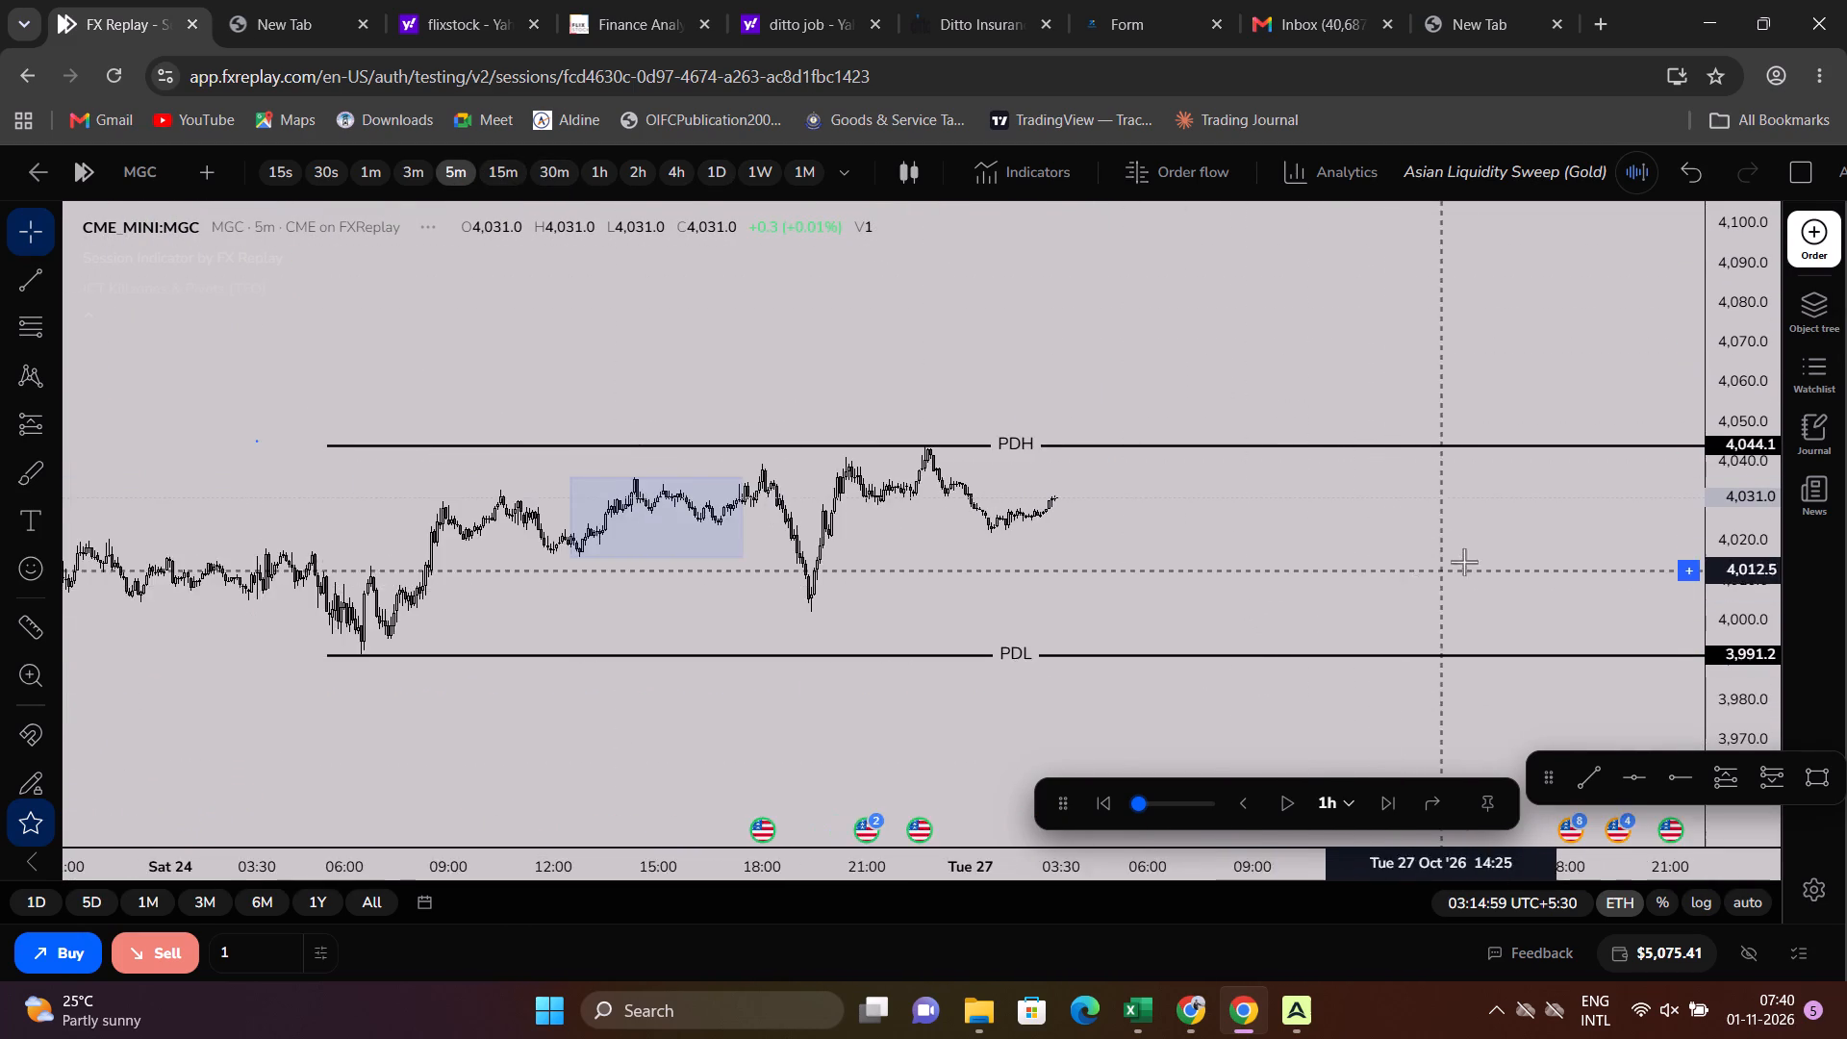
scroll(1473, 562, "down", 5)
left_click_drag(1764, 735, 1677, 277)
scroll(1467, 370, "up", 4)
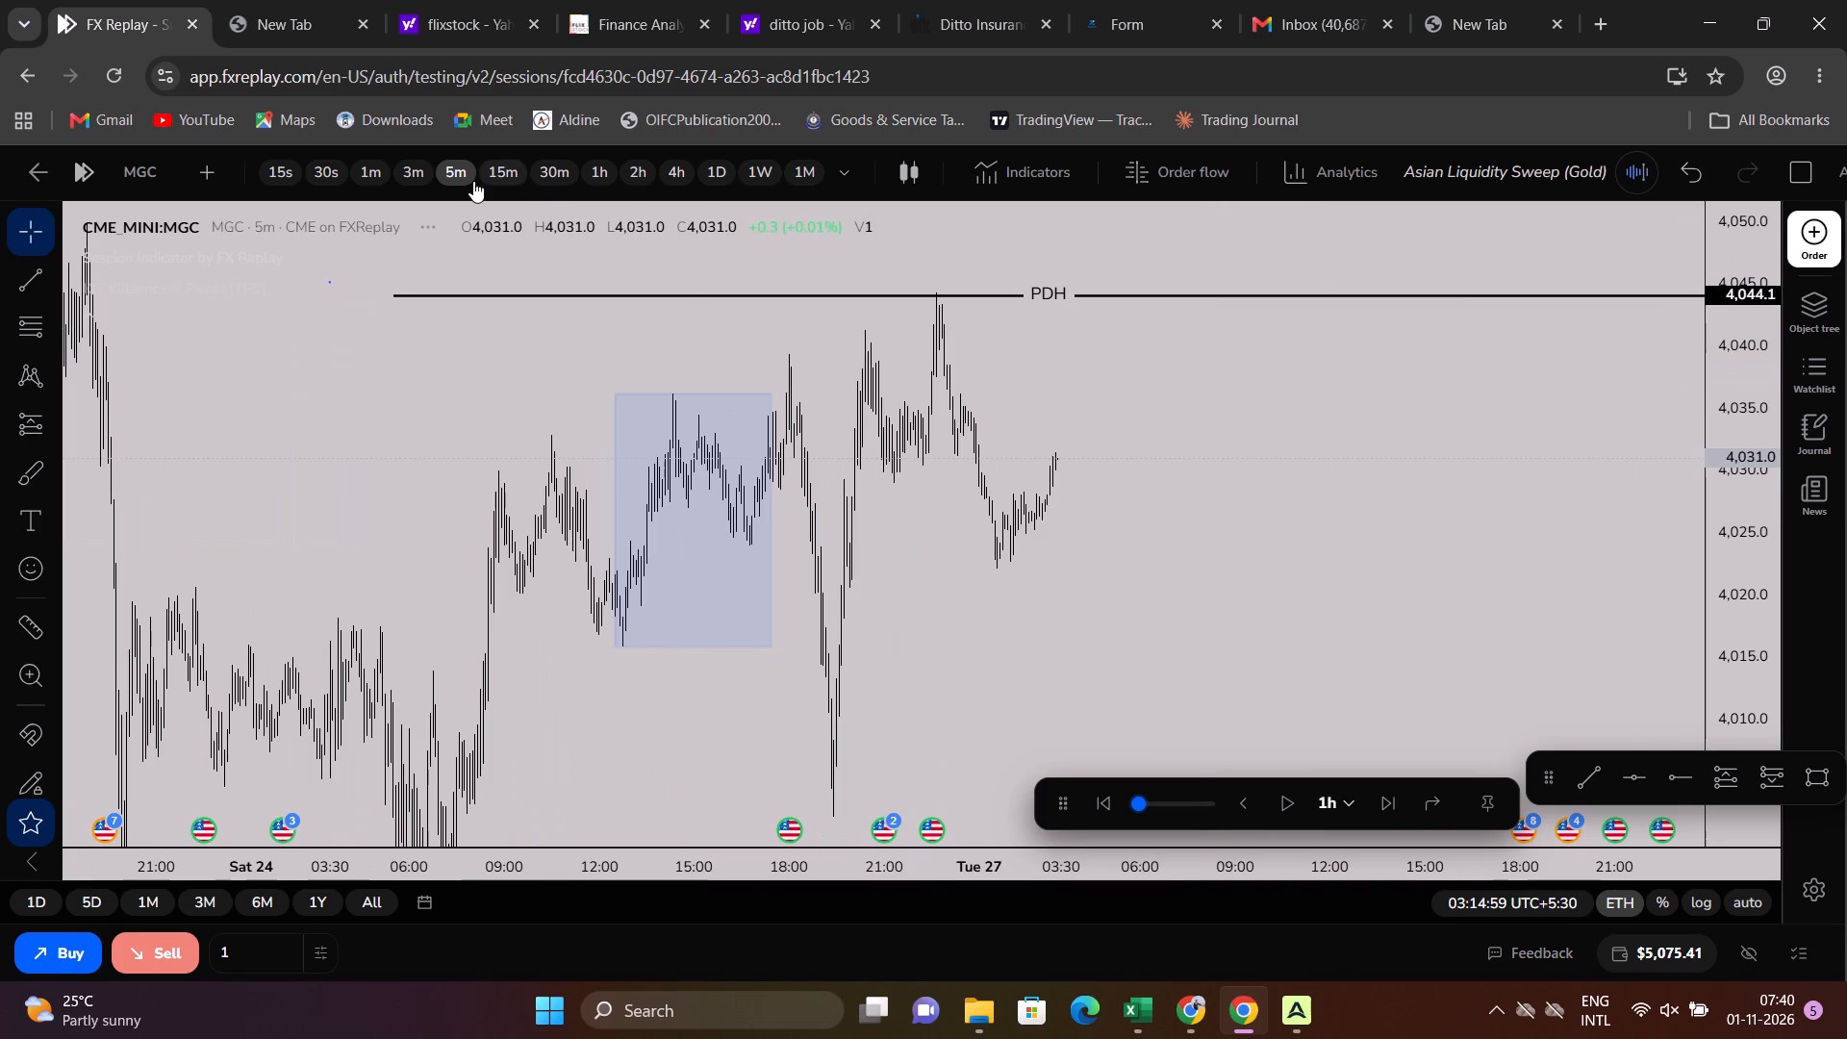
On the 15-minute chart, hide the Session Indicator and show the ICT Killzones indicator.
left_click(499, 177)
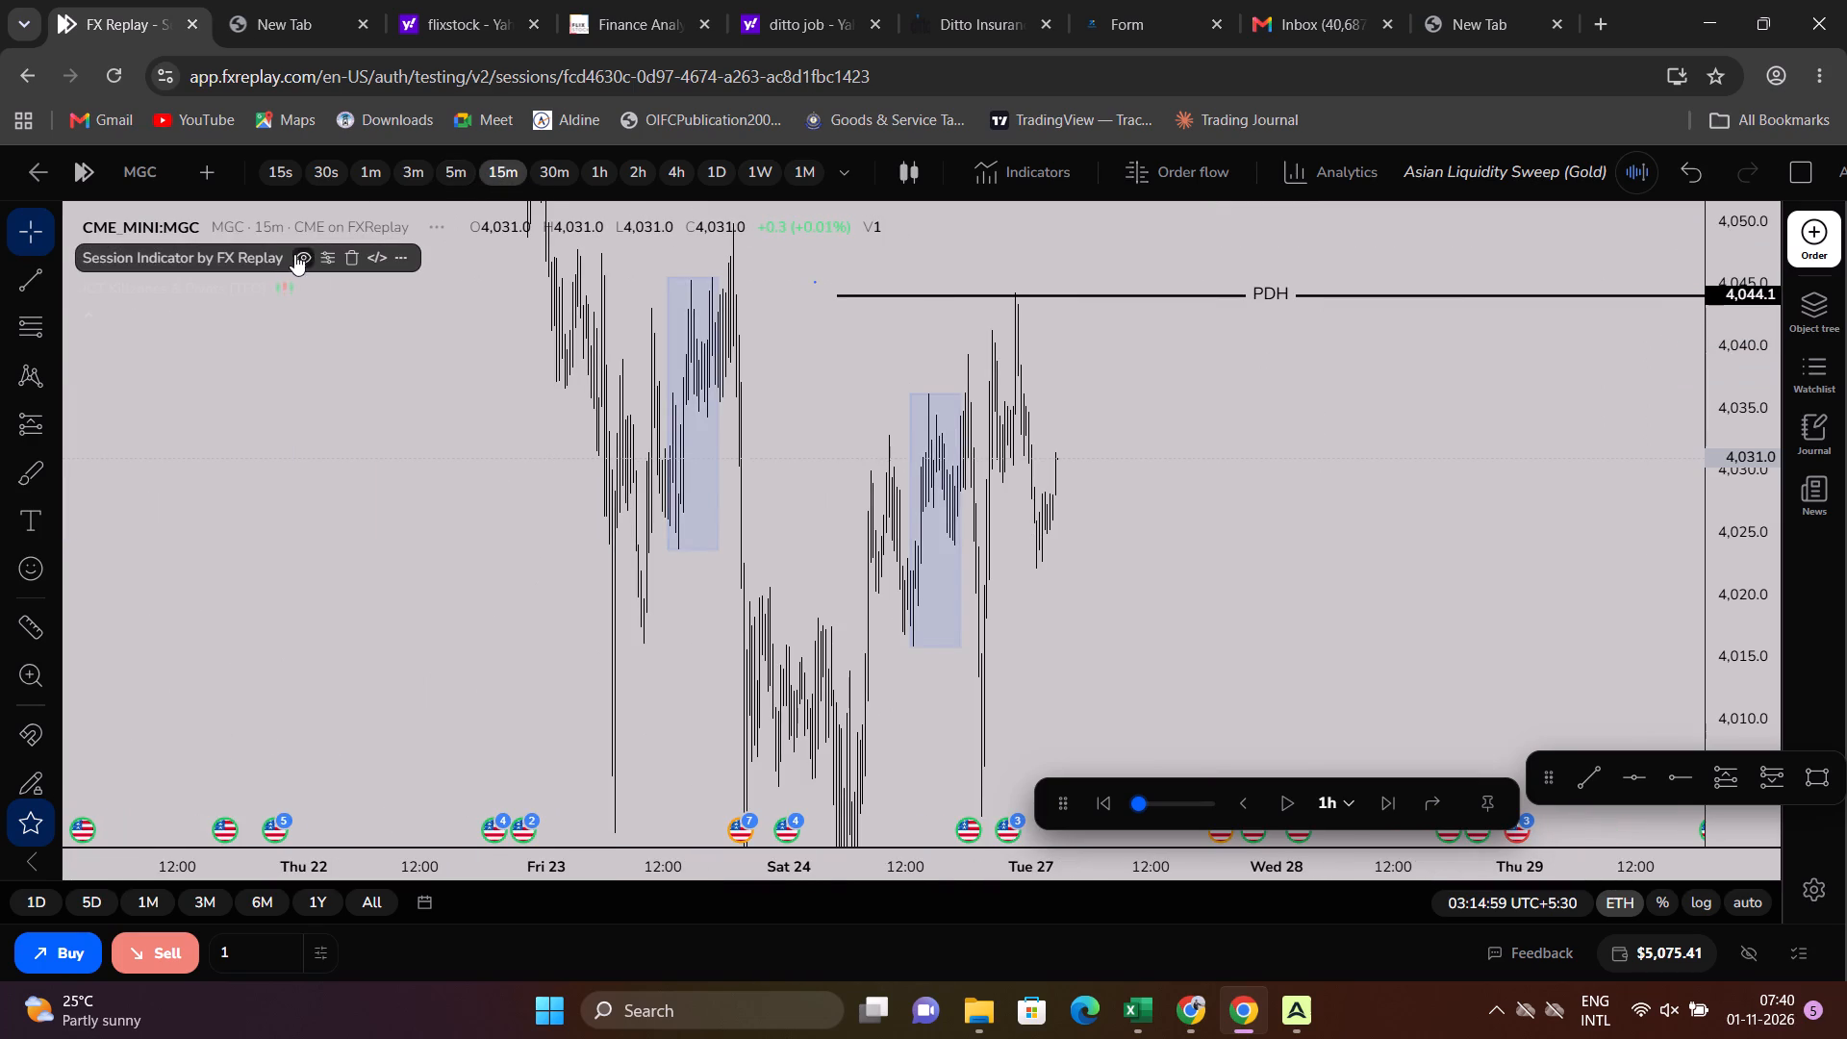
left_click(294, 254)
left_click(282, 285)
Draw a trend line along the October 26 Asia and New York lows from about 3,996.1 to 4,007.3, labelled LRL.
scroll(1025, 582, "up", 9)
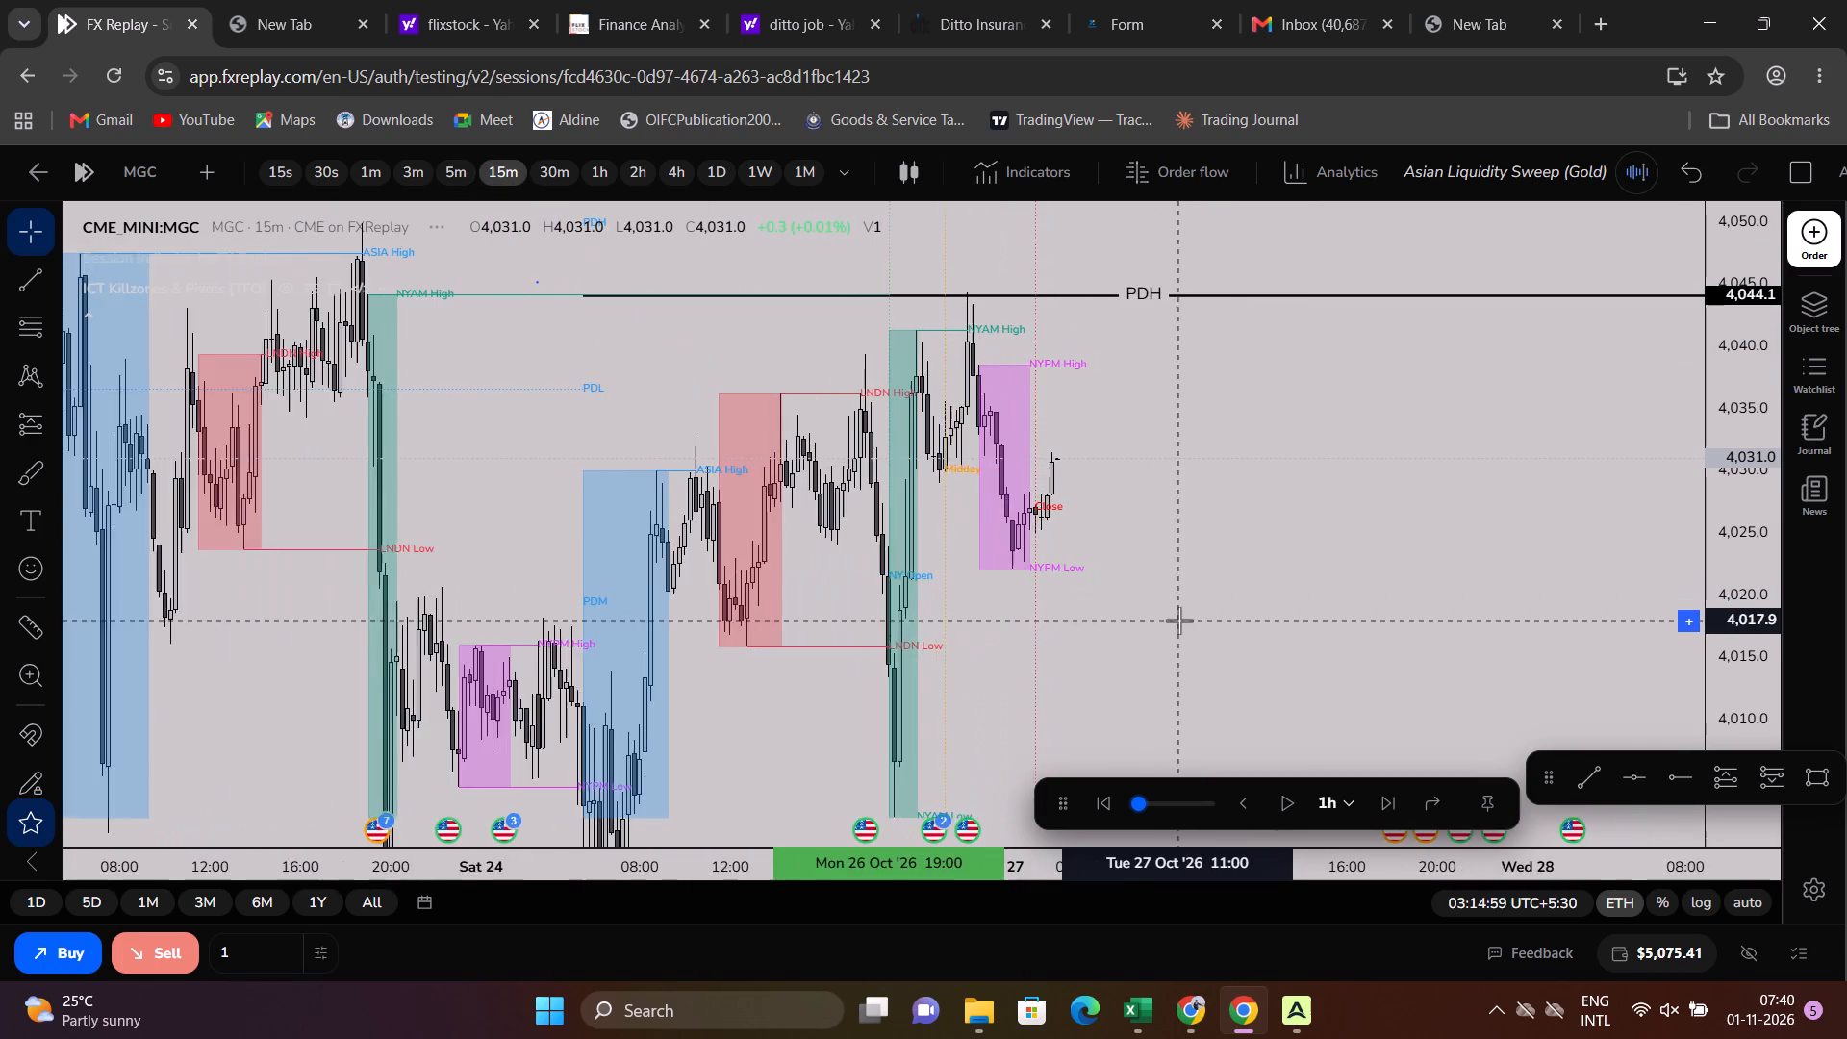
scroll(1179, 621, "up", 3)
left_click_drag(1178, 616, 1212, 297)
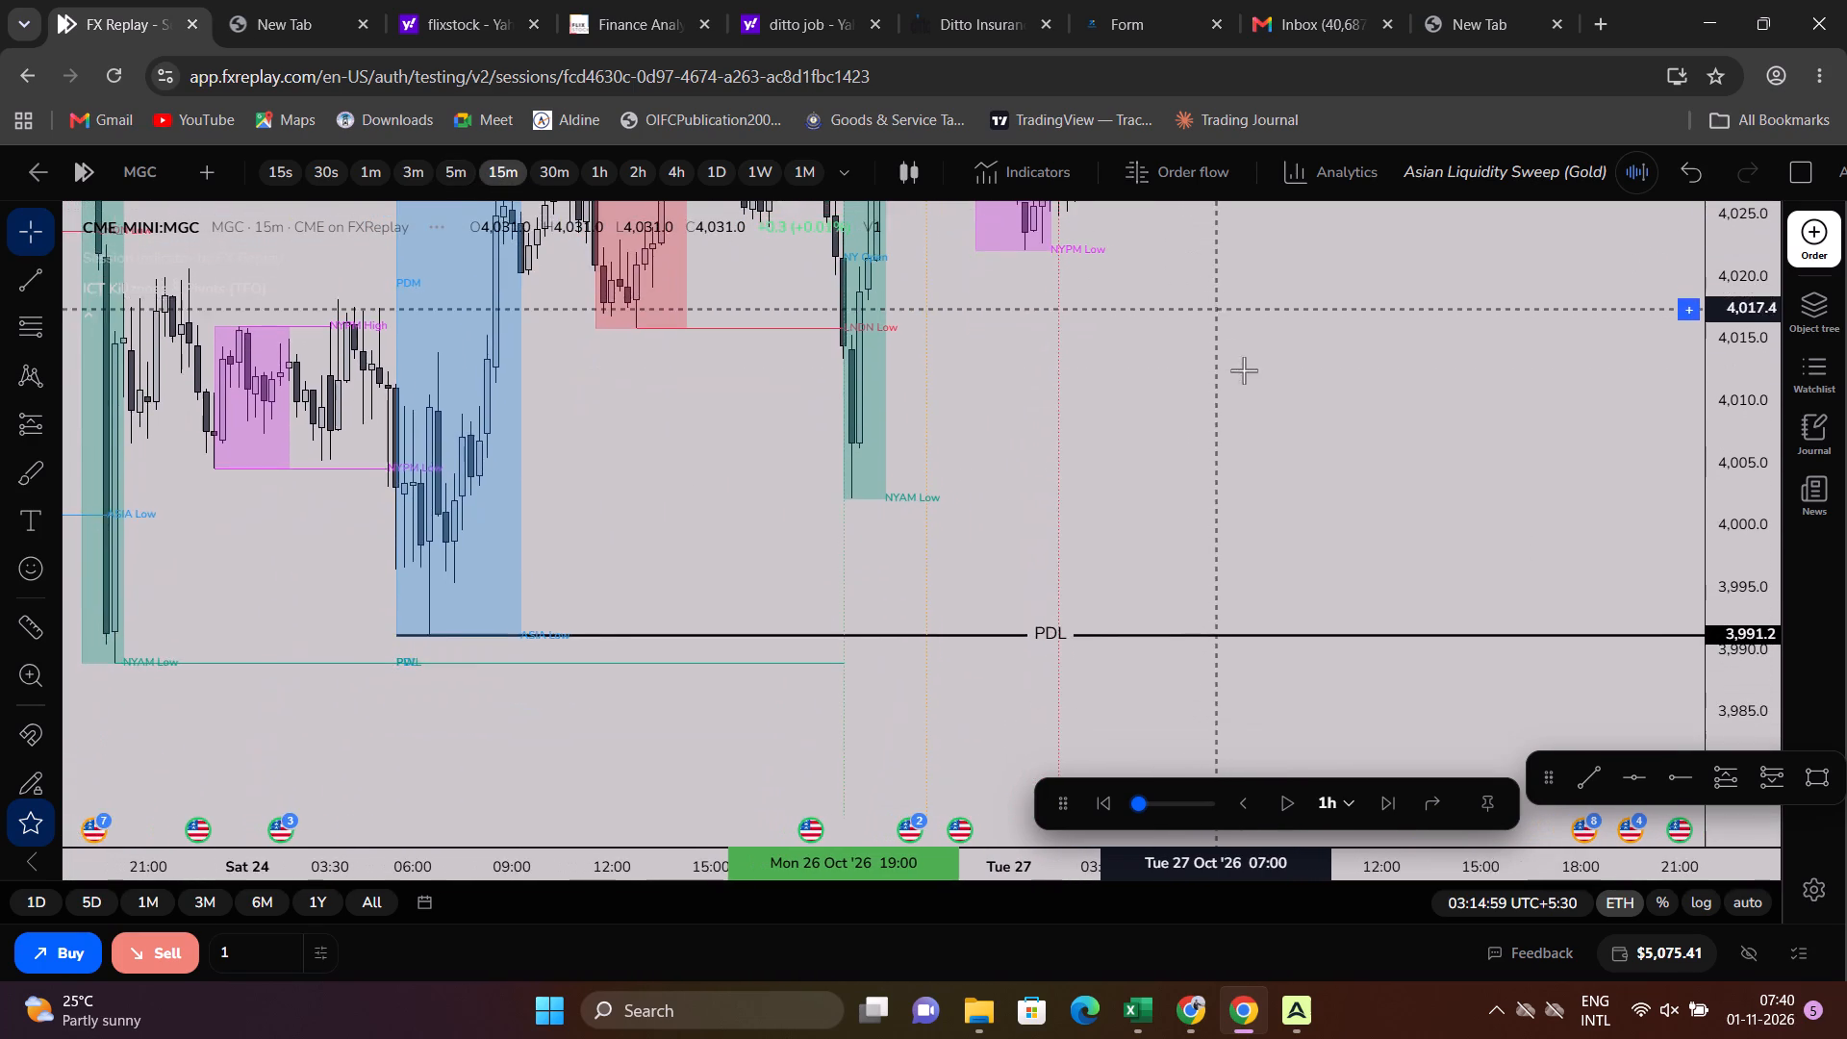
scroll(1244, 370, "down", 2)
scroll(1265, 413, "up", 2)
left_click_drag(1269, 418, 1275, 440)
left_click(26, 285)
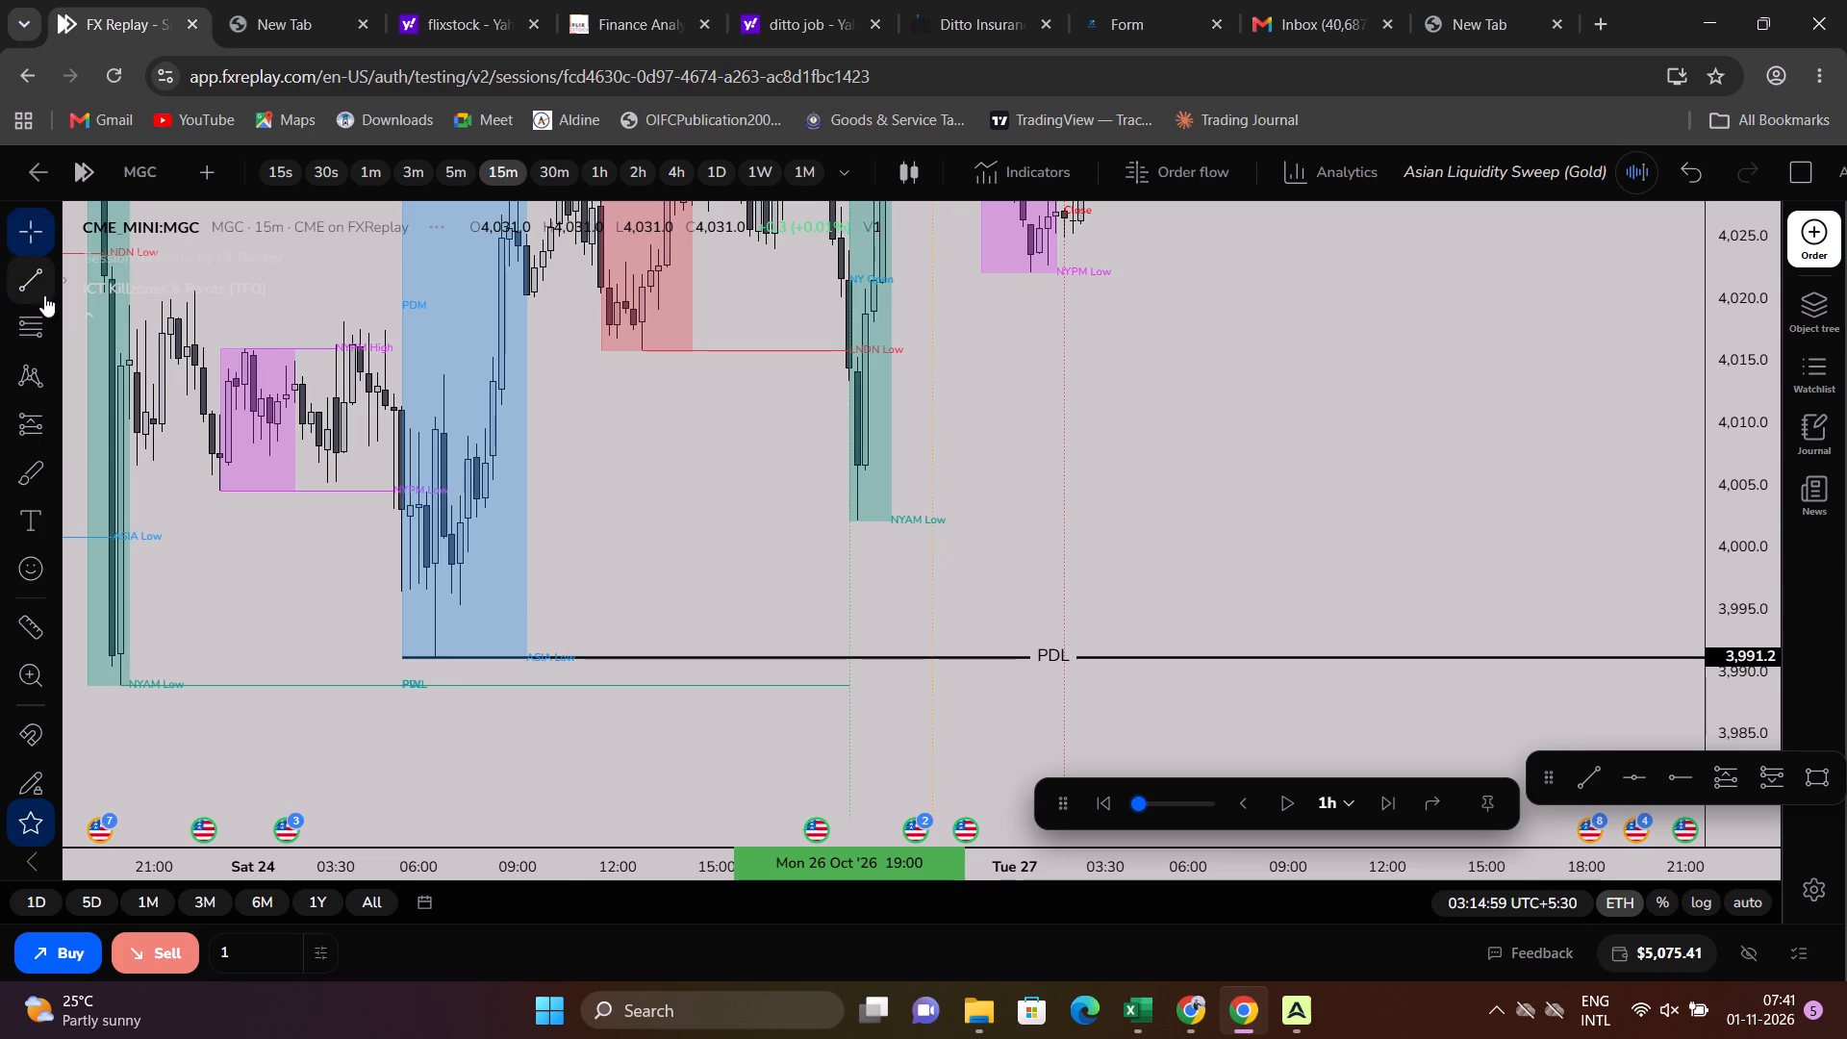
left_click_drag(417, 596, 452, 583)
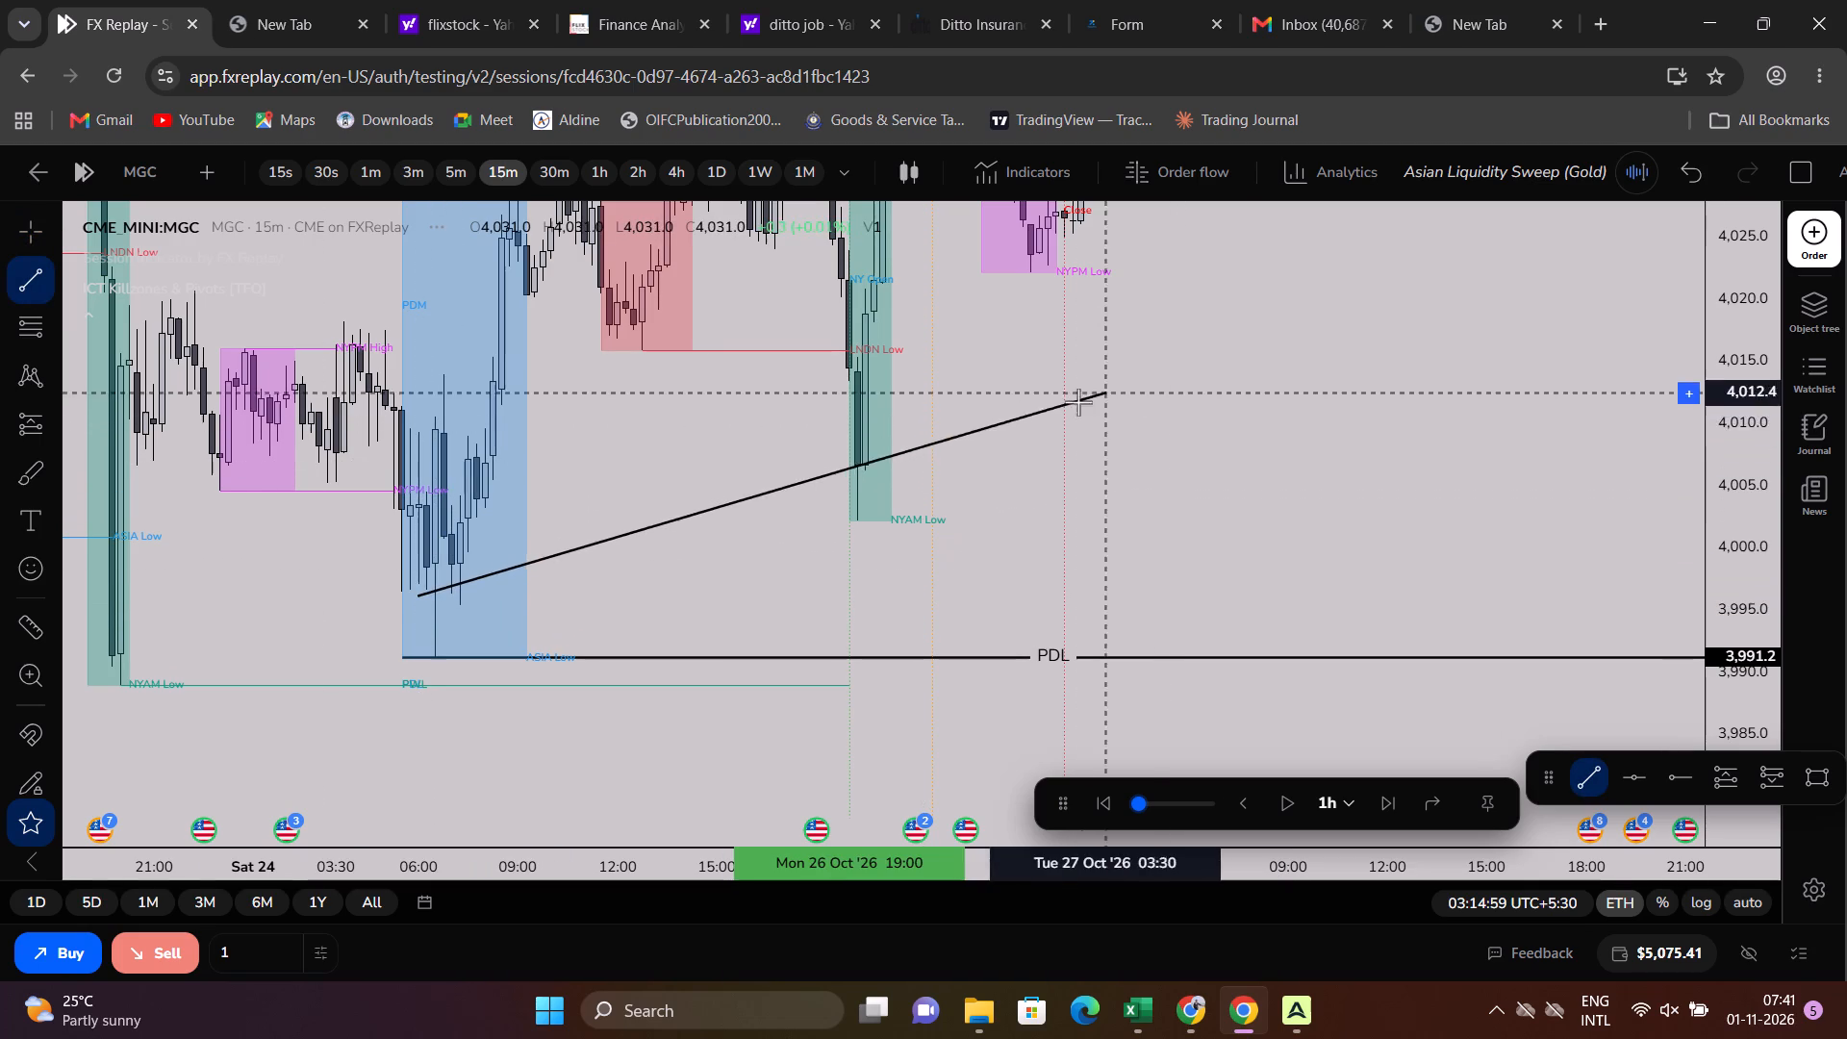
left_click(915, 456)
left_click_drag(1070, 496, 1063, 601)
left_click(678, 622)
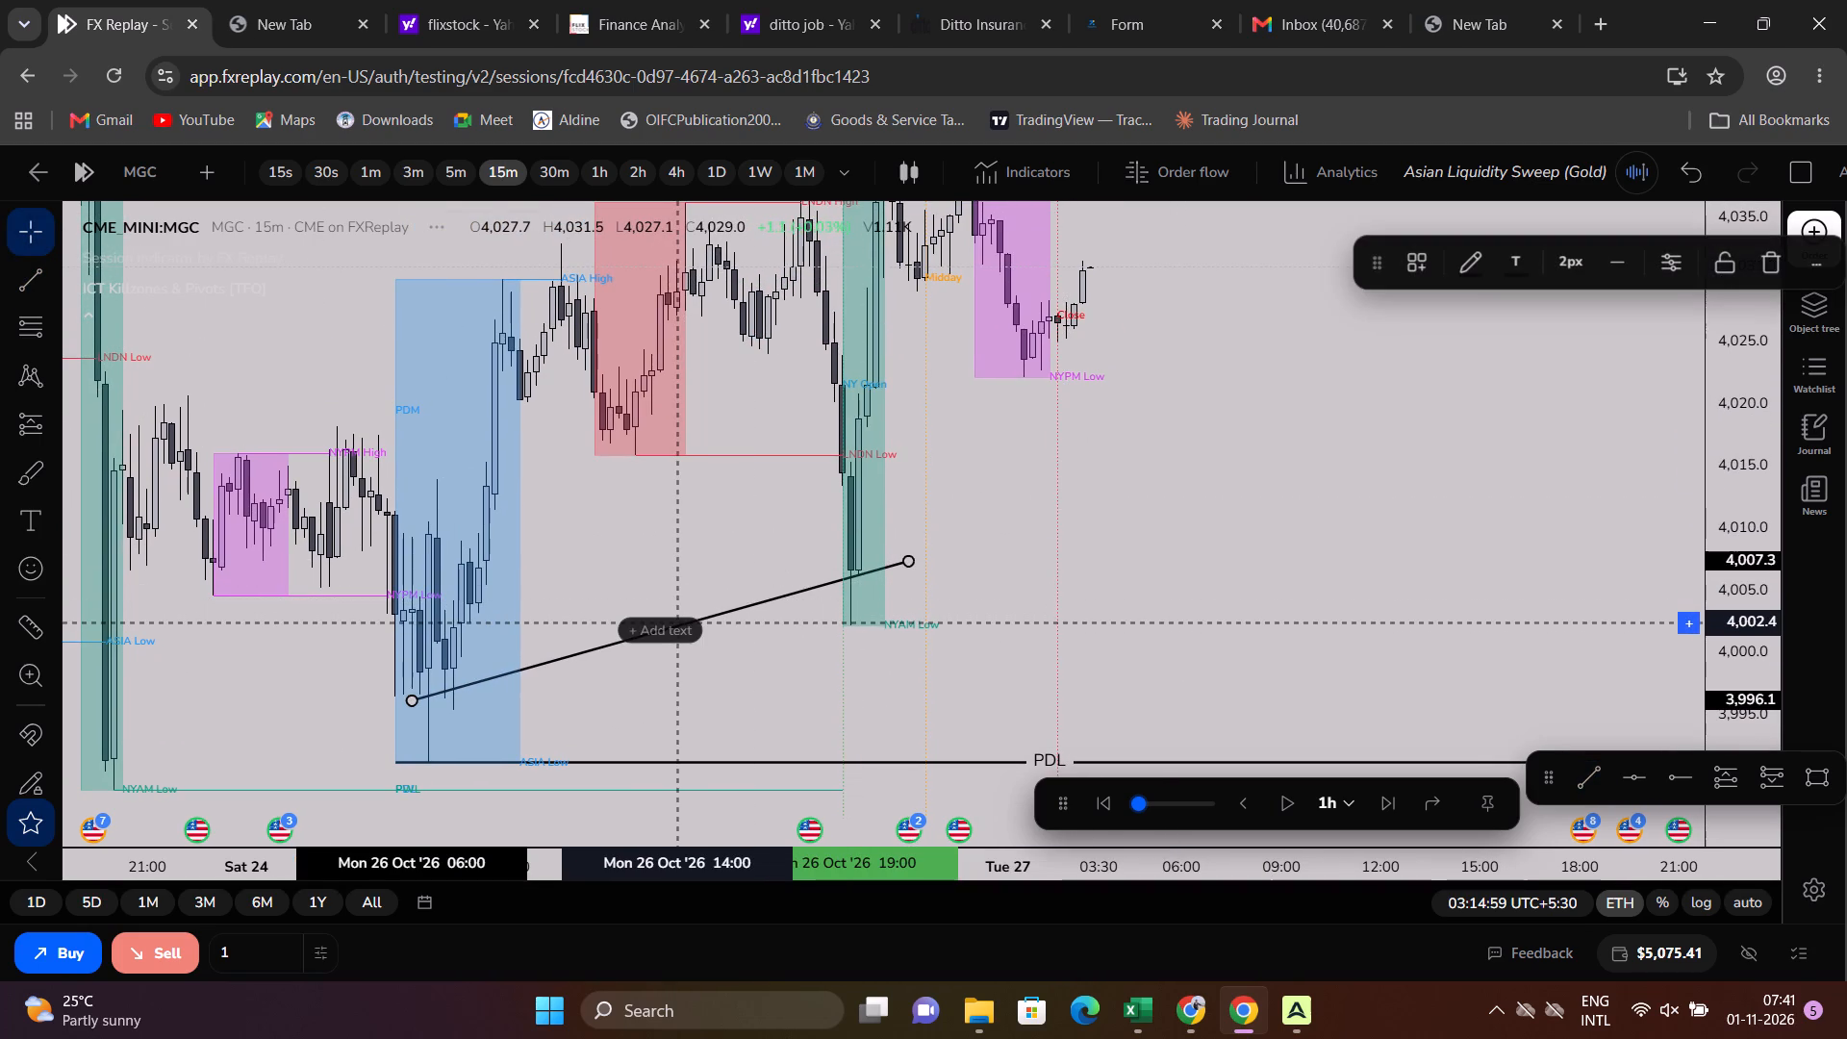
left_click(678, 625)
type("LRL")
left_click(1155, 621)
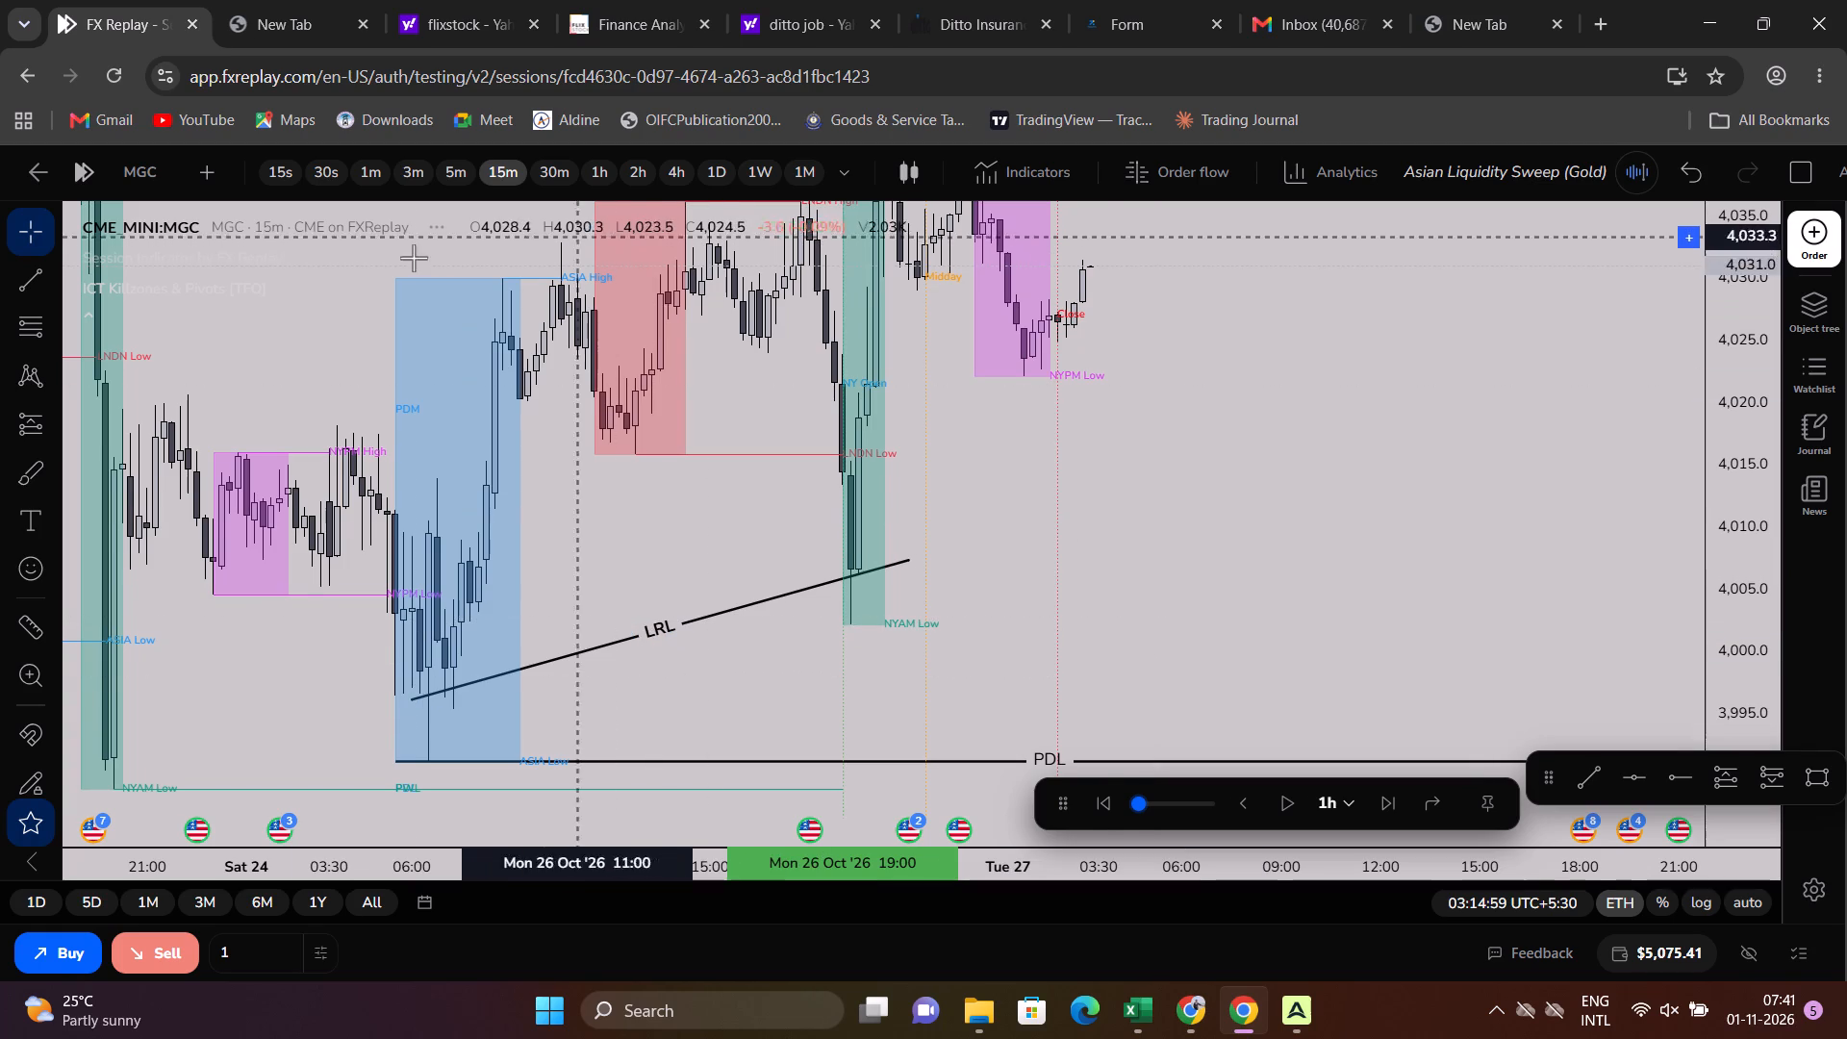
Hide the ICT Killzones indicator.
left_click(281, 288)
Shift the PDH ray along its level so that it starts at about 18:30 on October 26.
left_click_drag(1302, 519, 1312, 558)
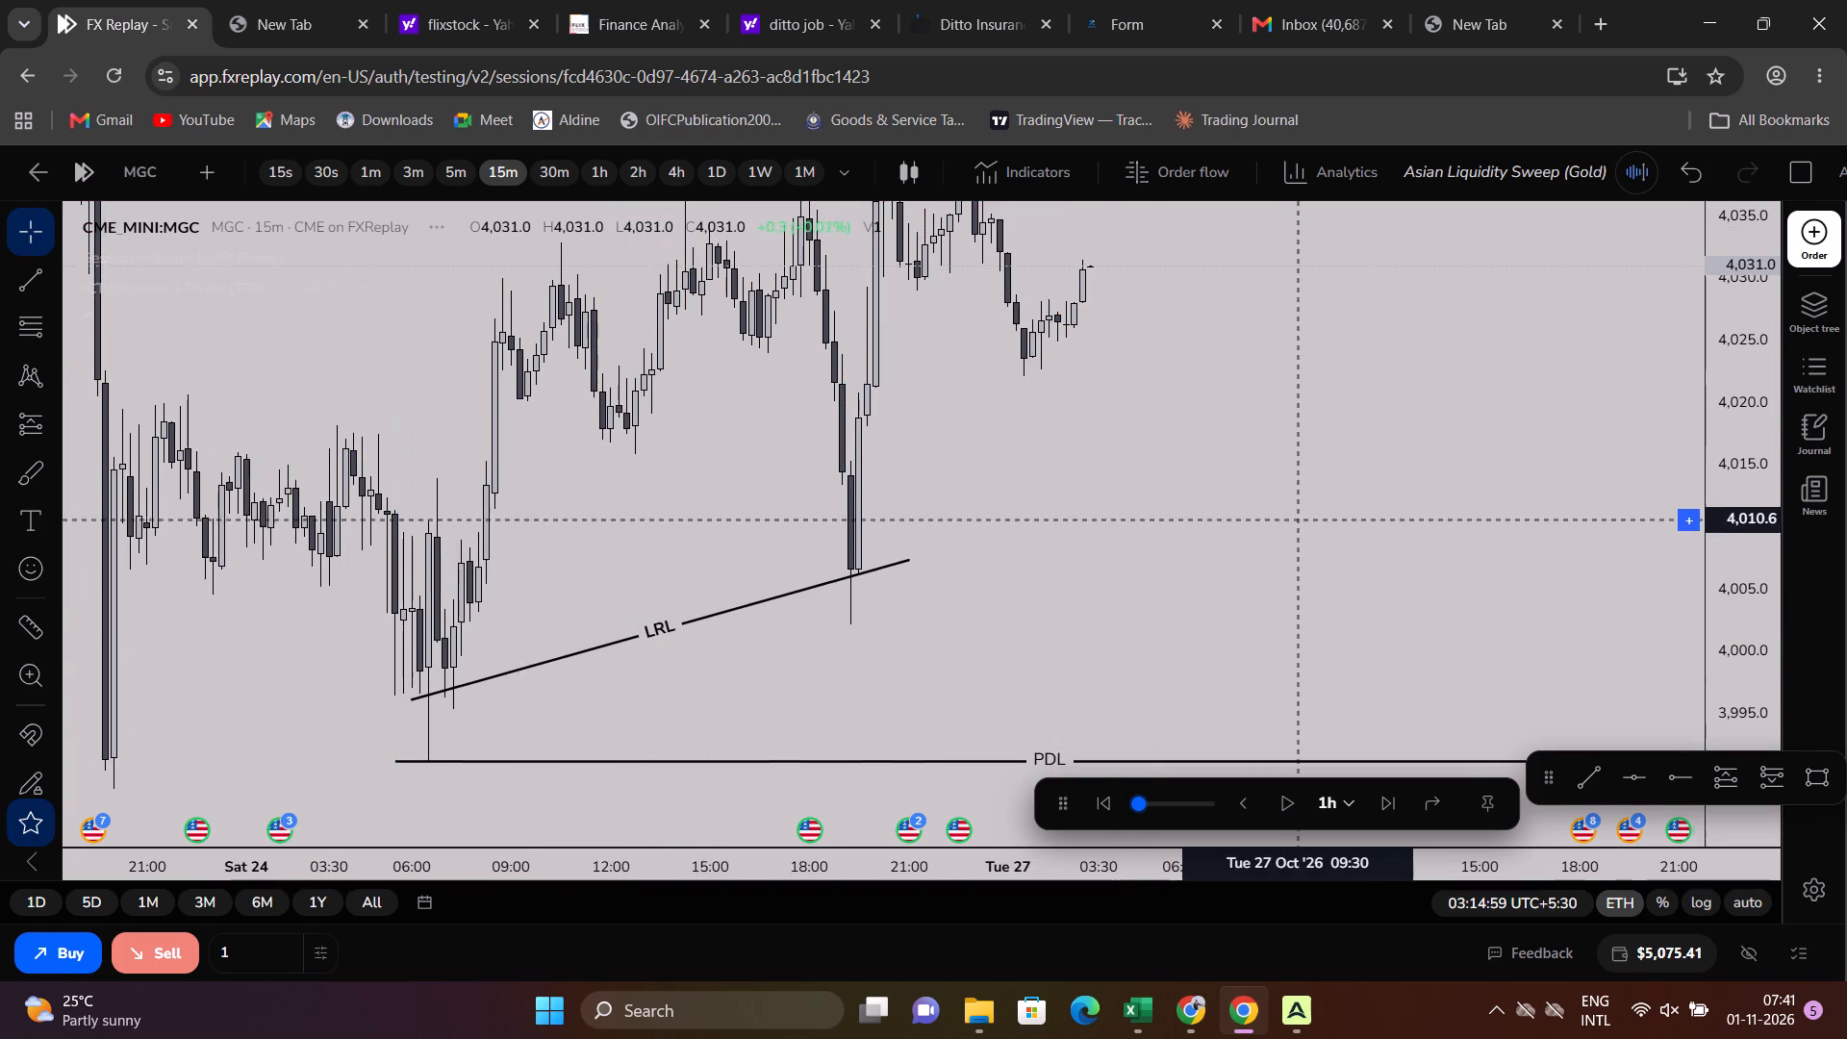
left_click_drag(1312, 558, 1284, 703)
scroll(1302, 619, "up", 3)
scroll(1303, 559, "down", 4)
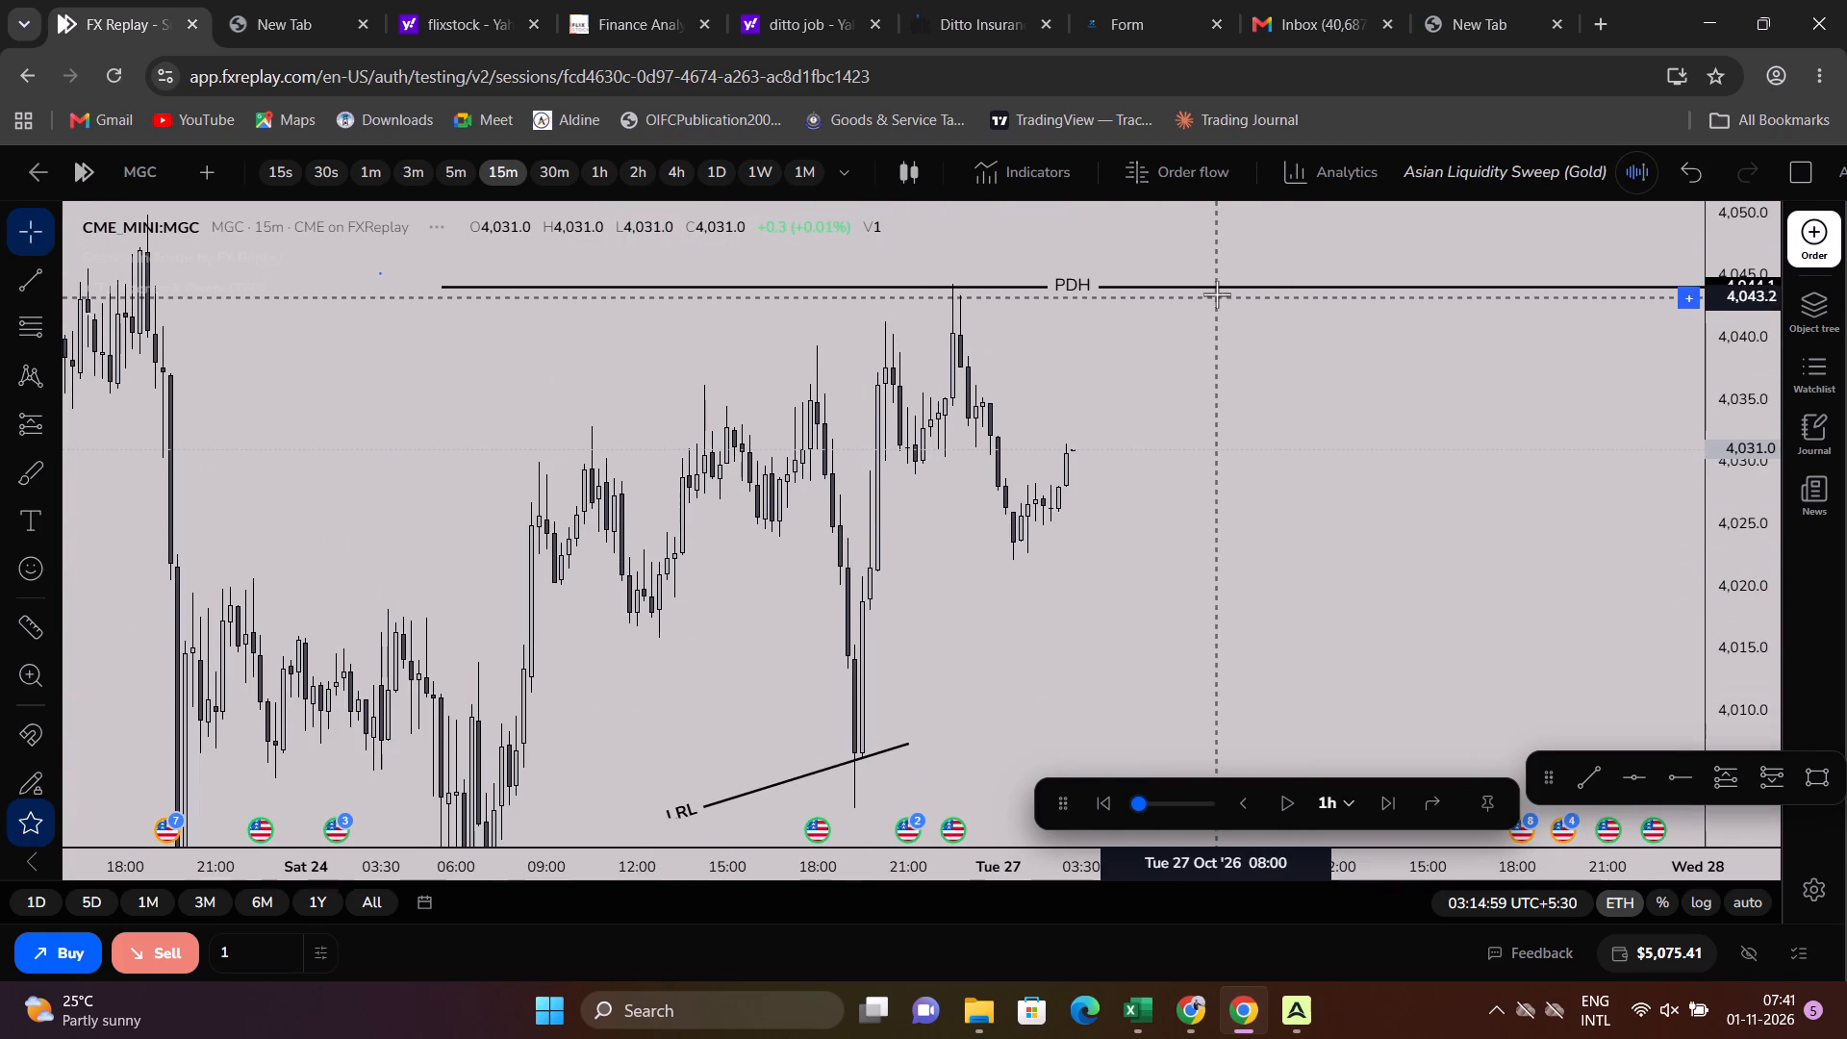
left_click_drag(1223, 289, 1615, 286)
scroll(1559, 418, "down", 3)
scroll(1545, 469, "up", 3)
scroll(1321, 434, "up", 1)
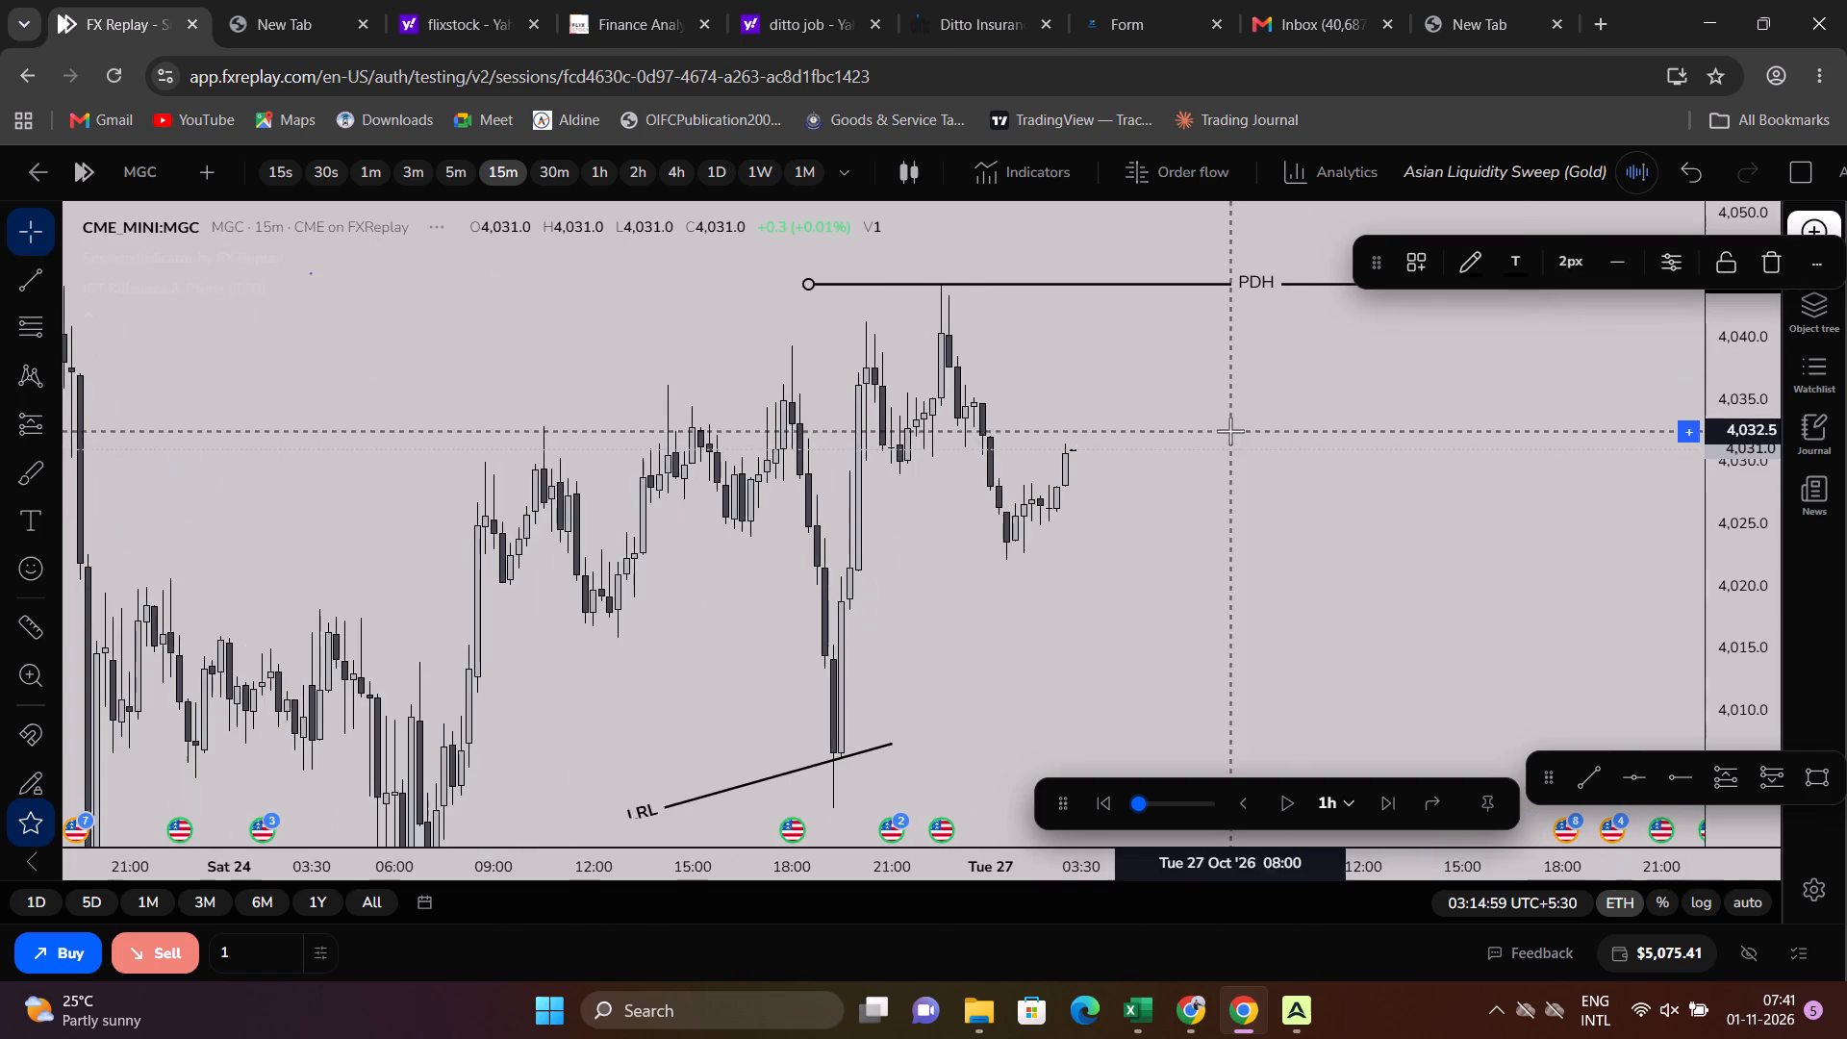
scroll(1209, 452, "up", 2)
scroll(942, 363, "down", 4)
scroll(778, 504, "down", 4)
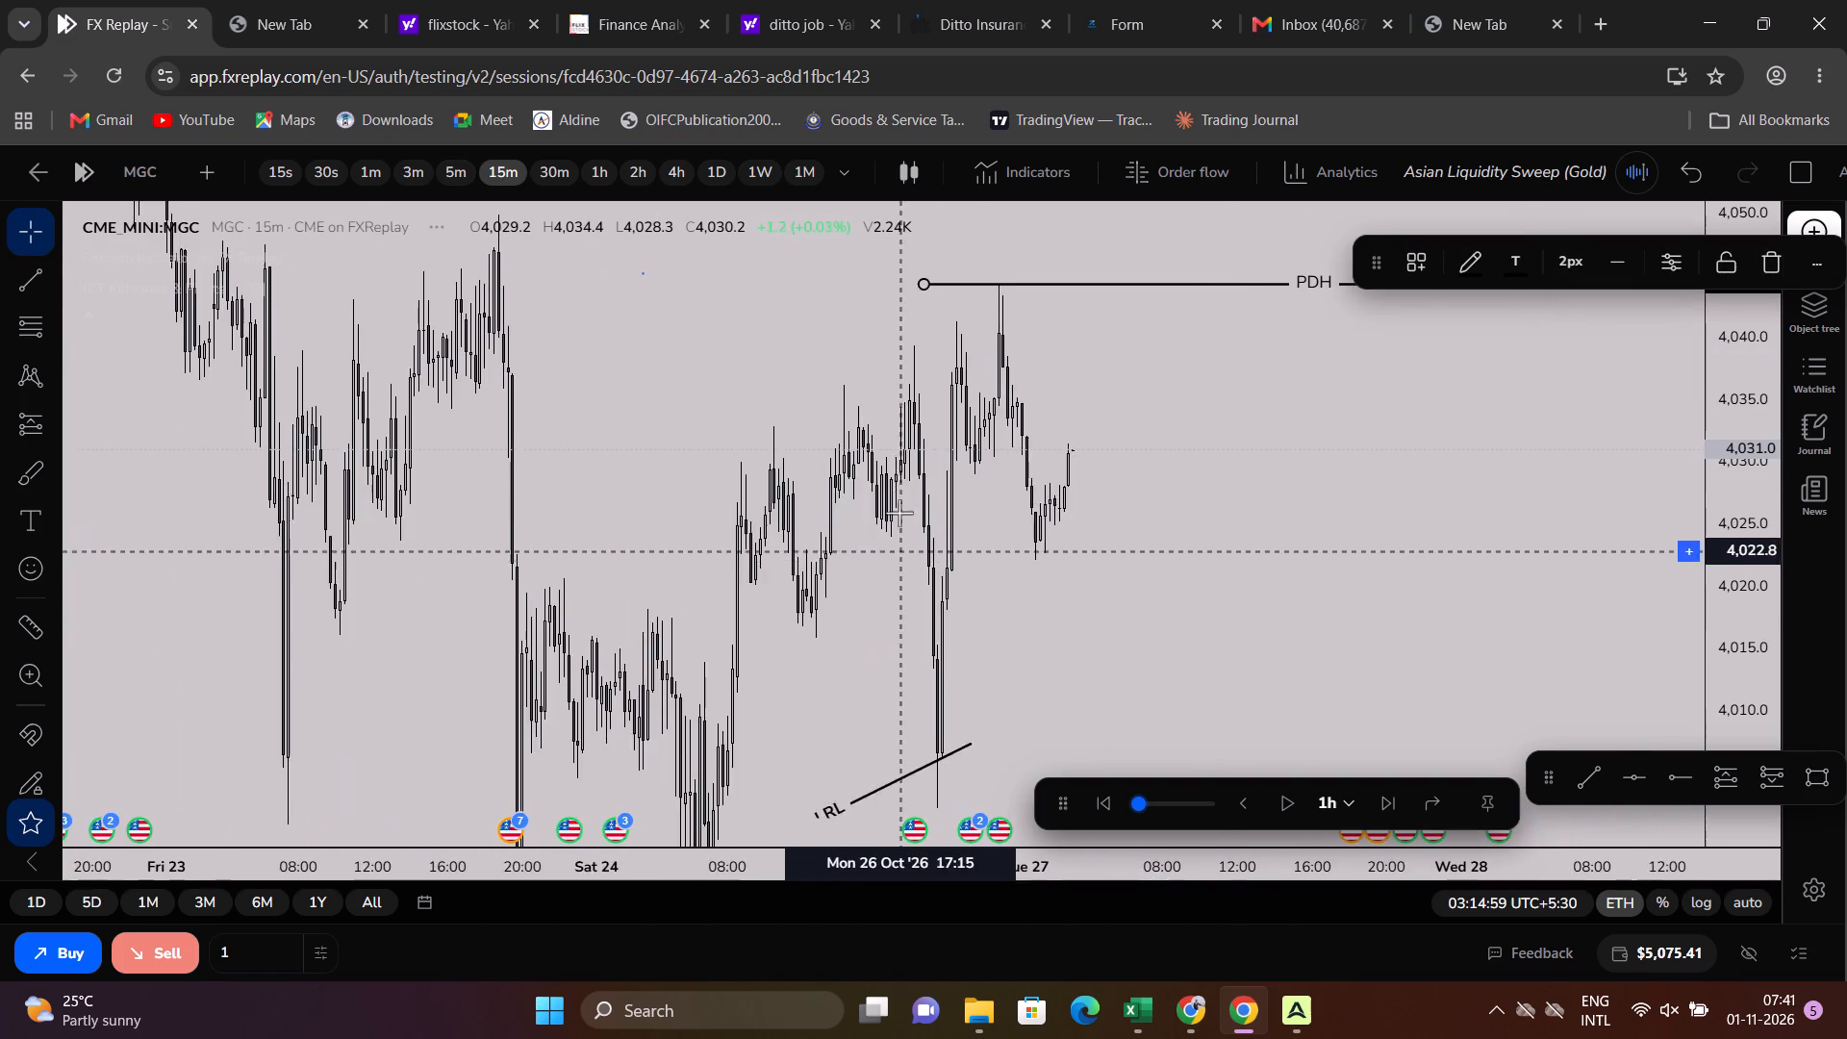
Draw a horizontal trend line along the October 23 swing high at 4,050.0, from October 23 17:00 to October 28 01:00.
left_click_drag(899, 516, 954, 809)
left_click_drag(897, 461, 871, 419)
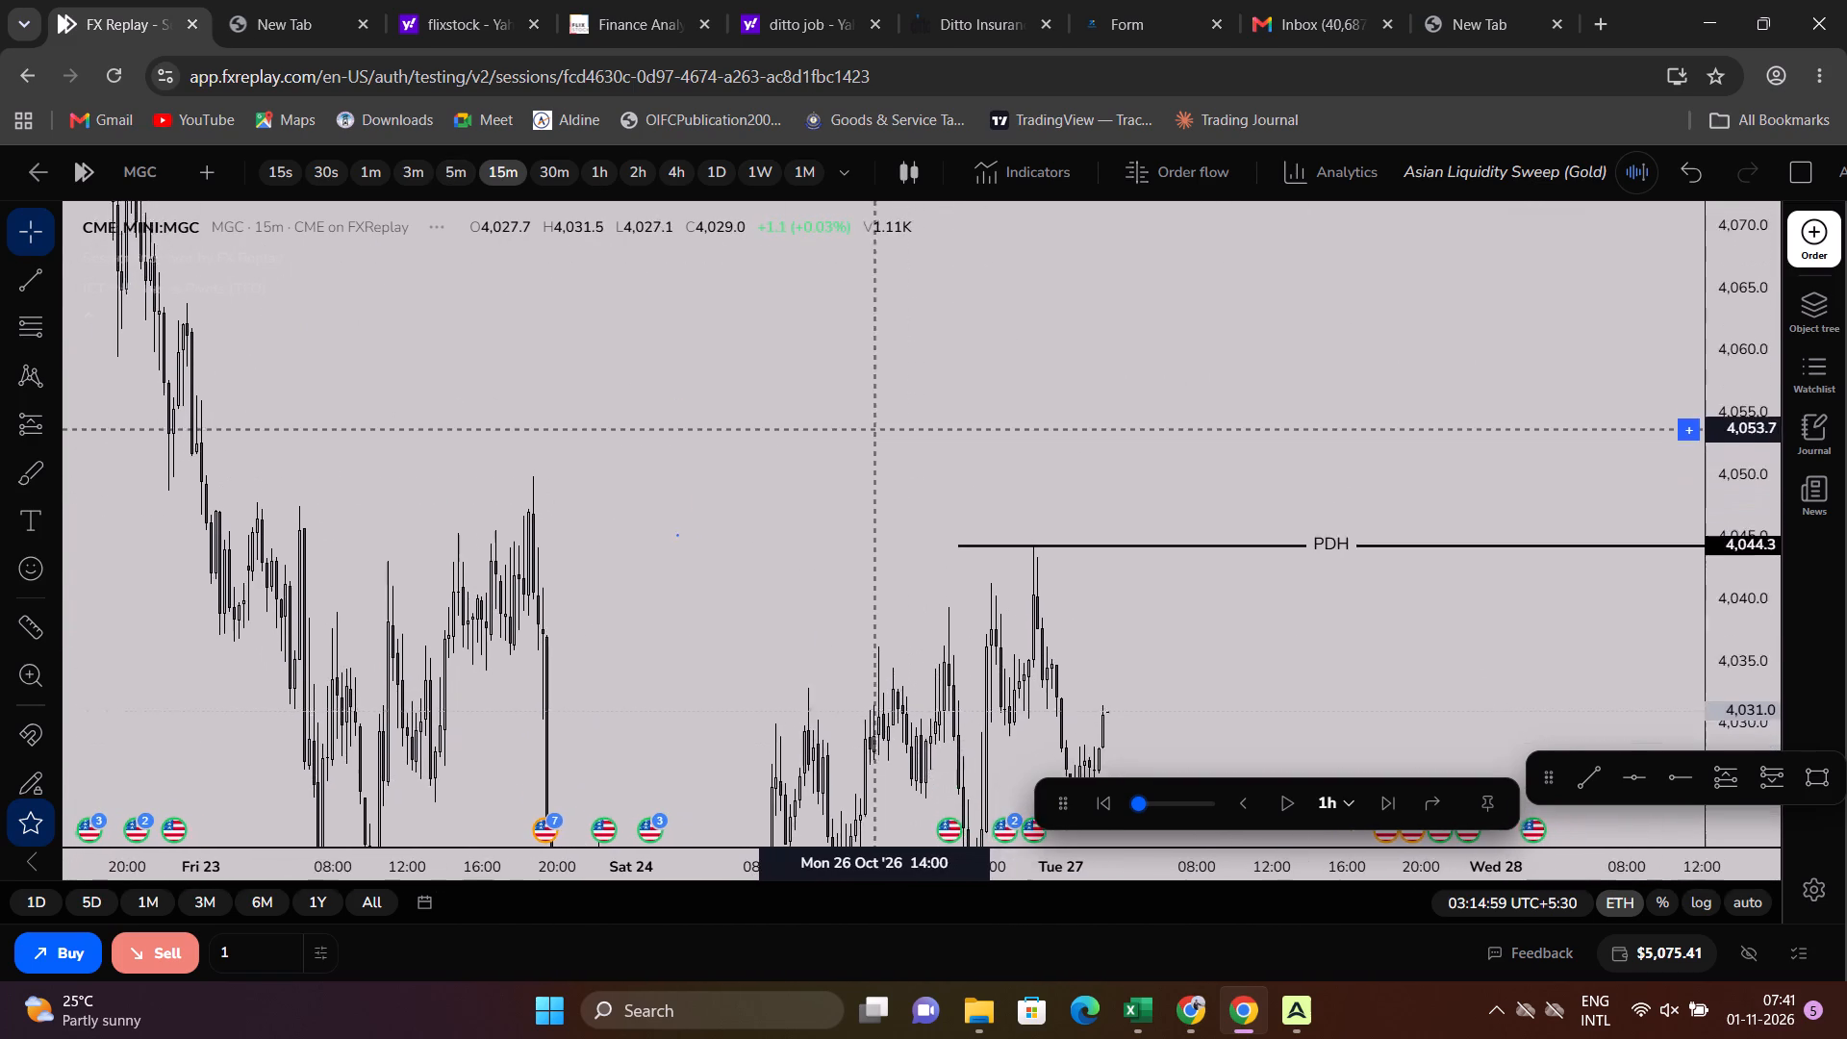
left_click_drag(871, 419, 850, 319)
left_click(13, 273)
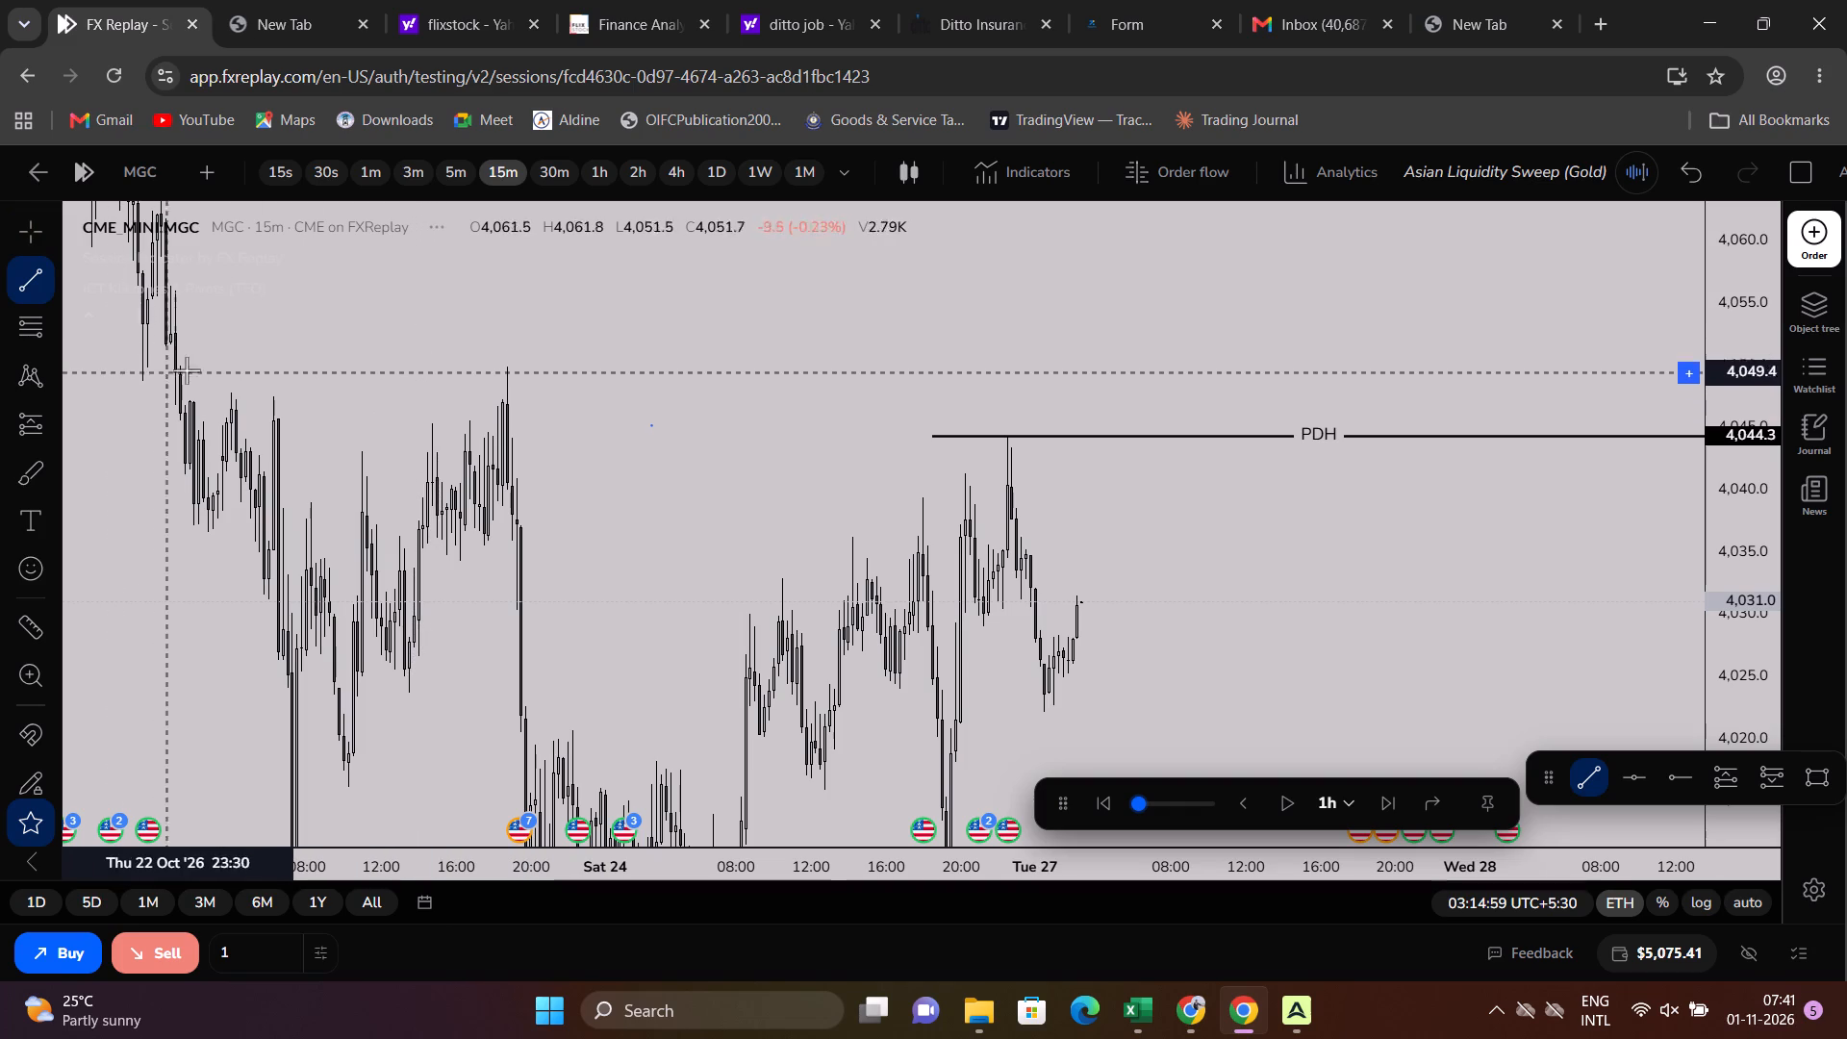
left_click(472, 366, "shift")
left_click(1488, 345, "shift")
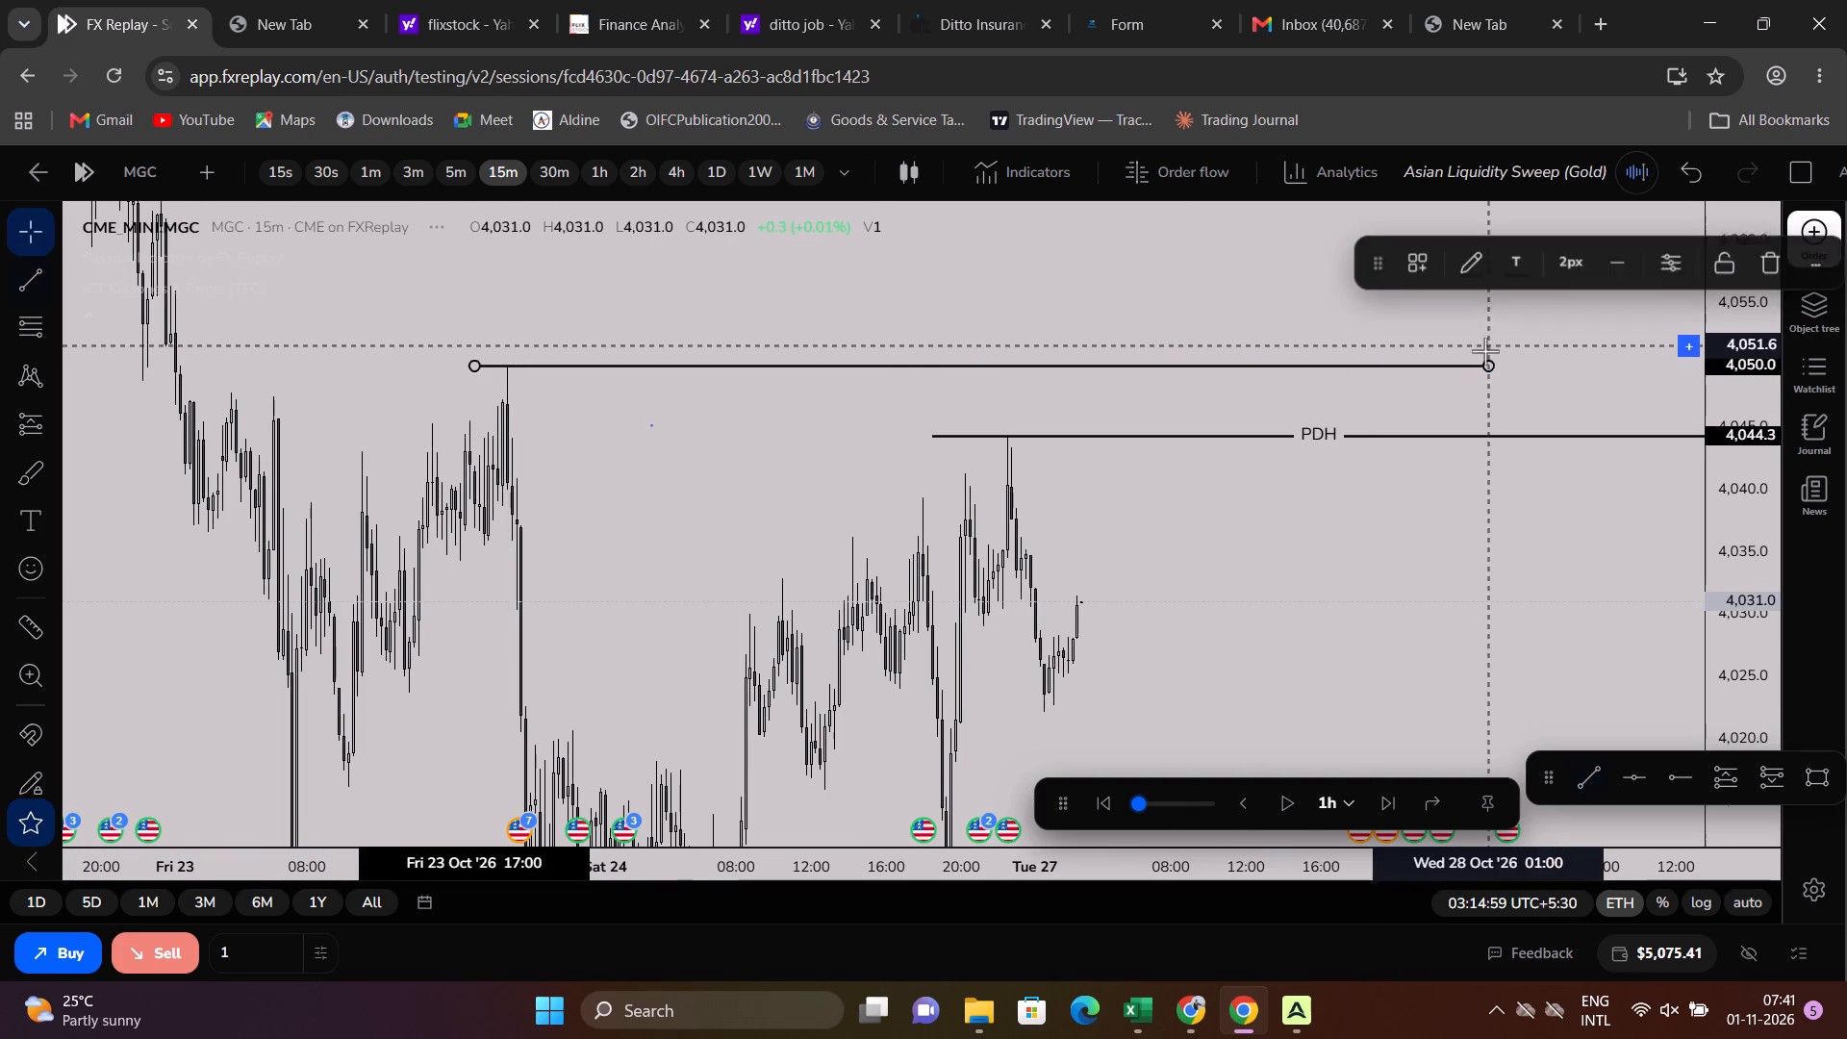
Check the daily chart, switch to the 5-minute timeframe, and label the 4,050.0 trend line Swing High.
left_click_drag(1283, 668, 1295, 619)
scroll(1065, 551, "up", 3)
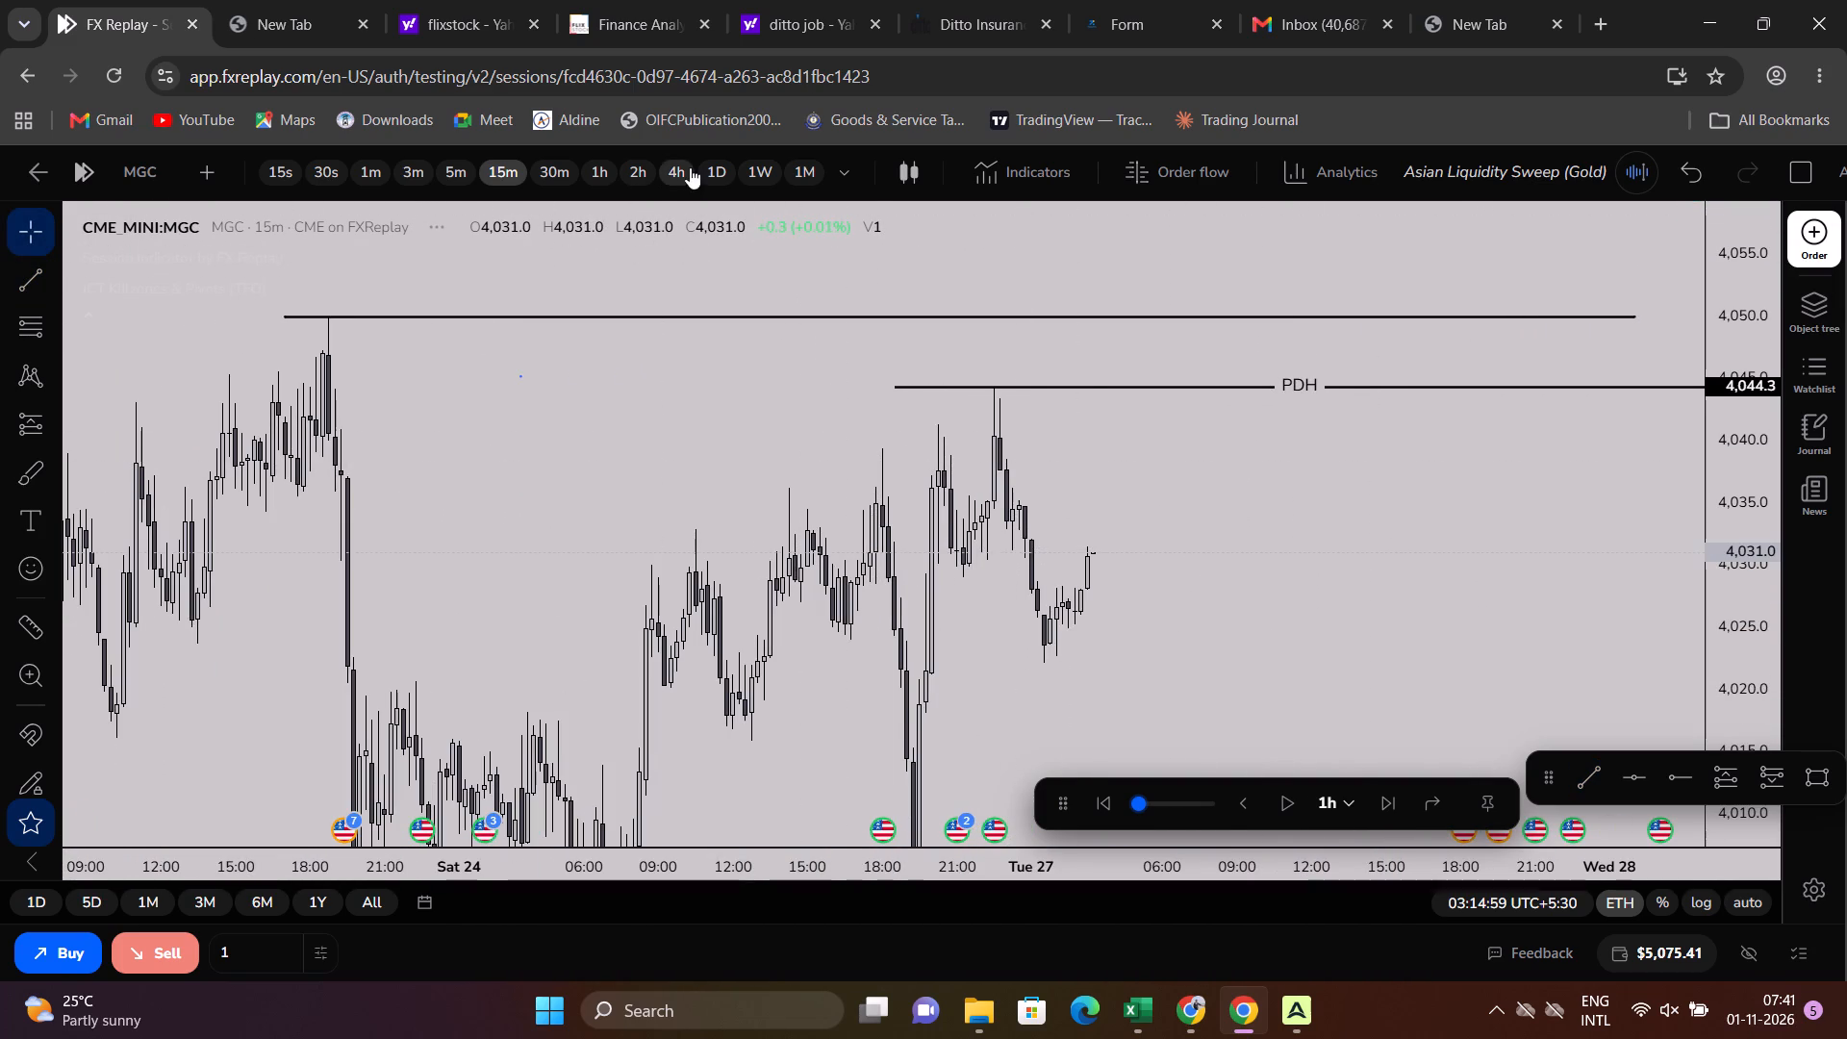
left_click(714, 172)
scroll(1158, 458, "up", 10)
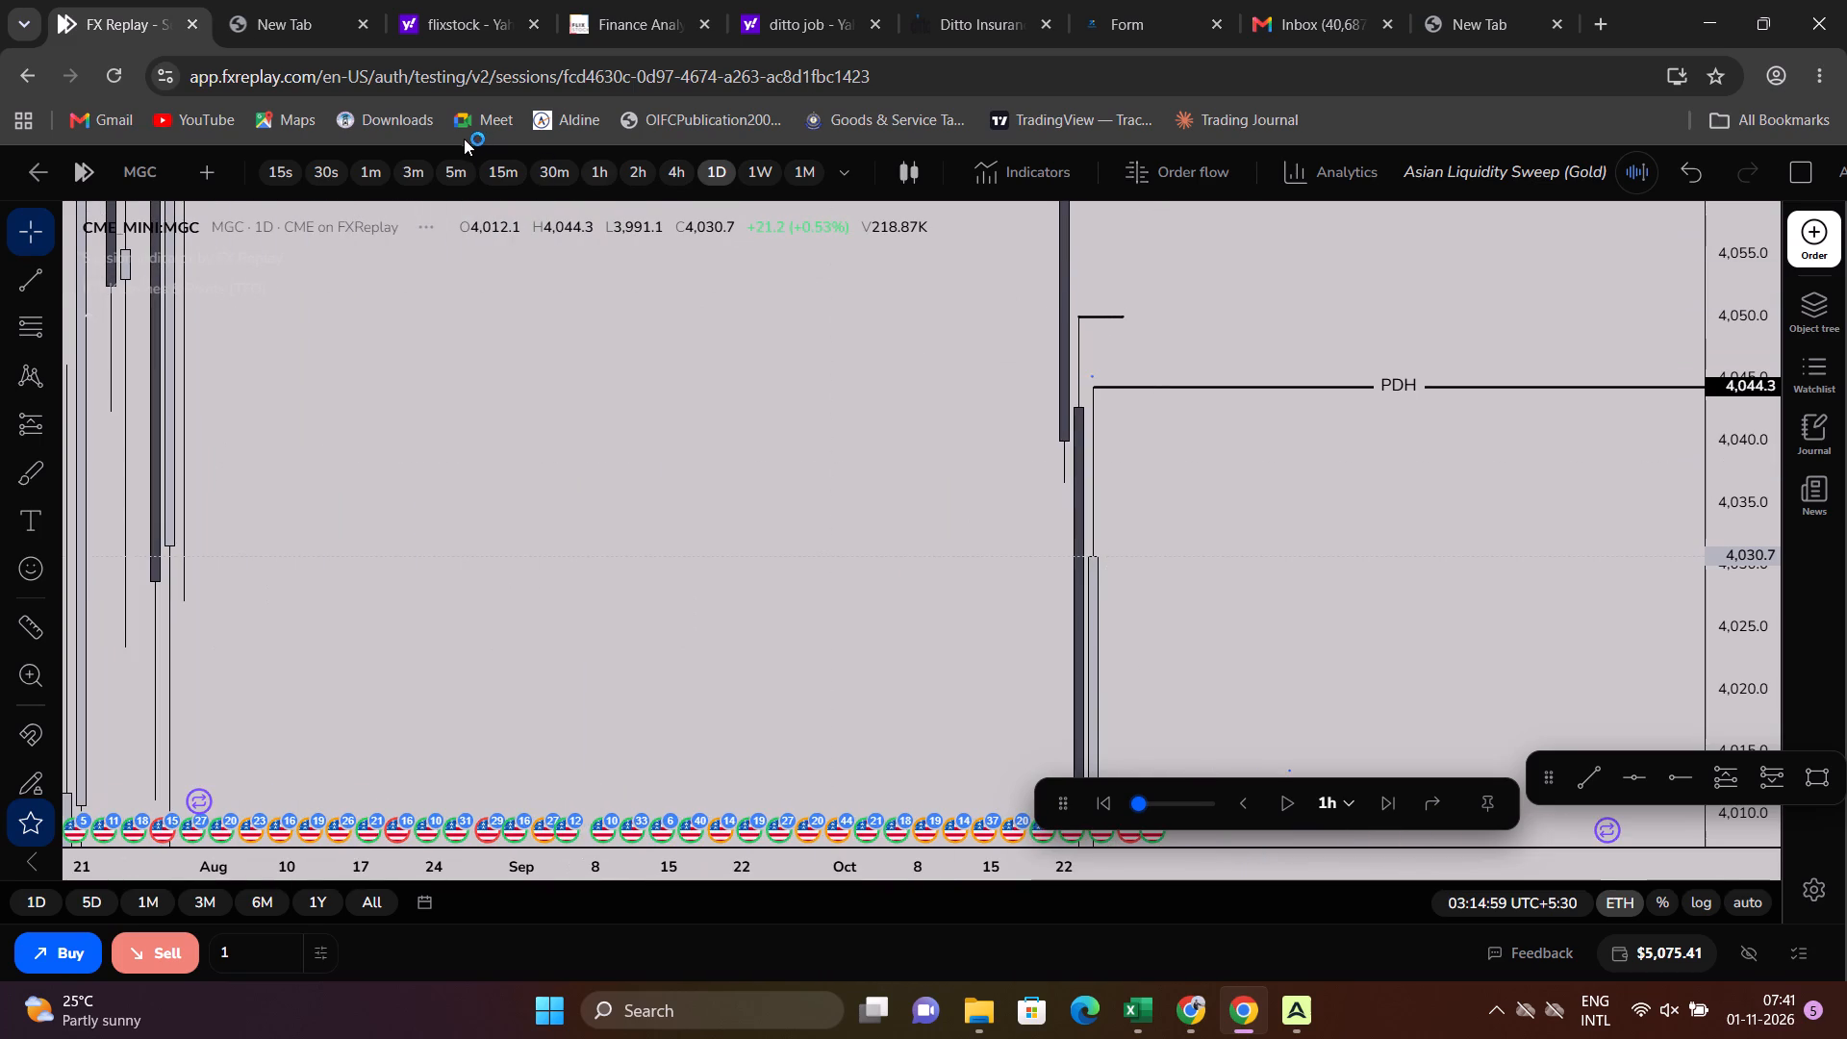
left_click(447, 172)
scroll(1268, 292, "down", 9)
double_click(1269, 317)
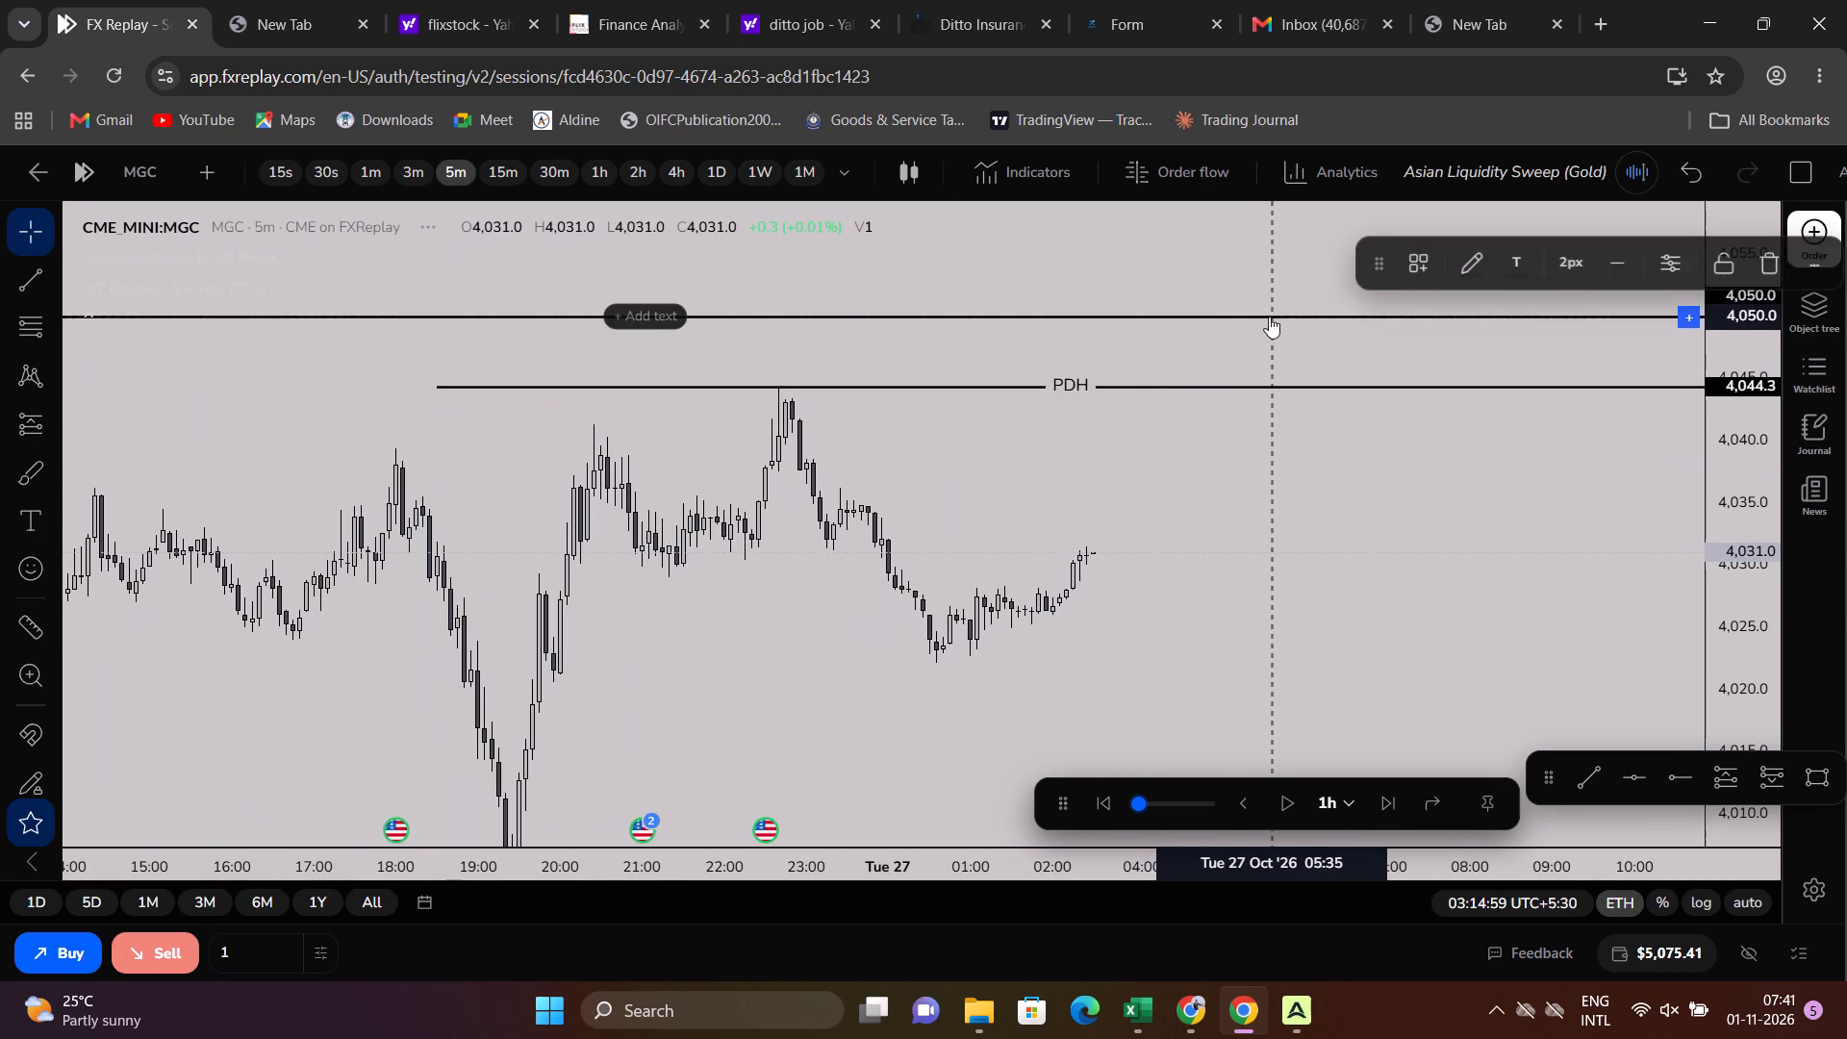
left_click(909, 451)
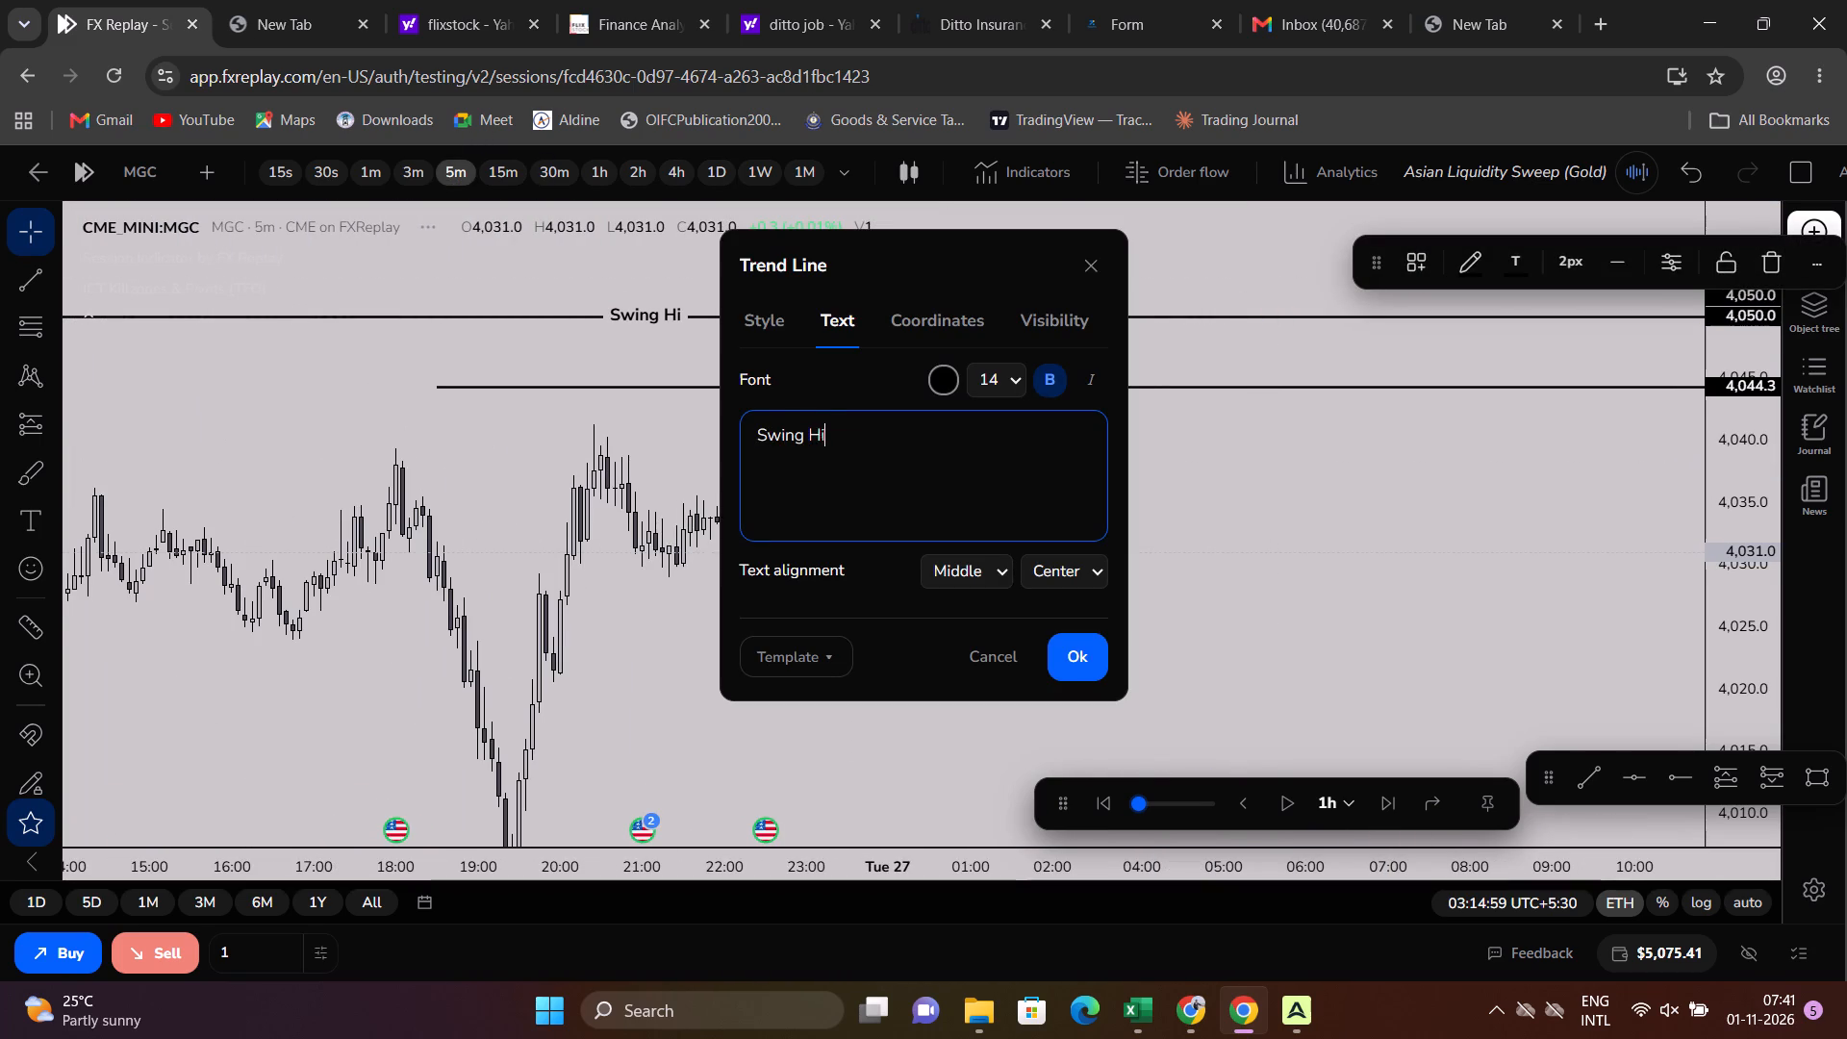
left_click(1082, 670)
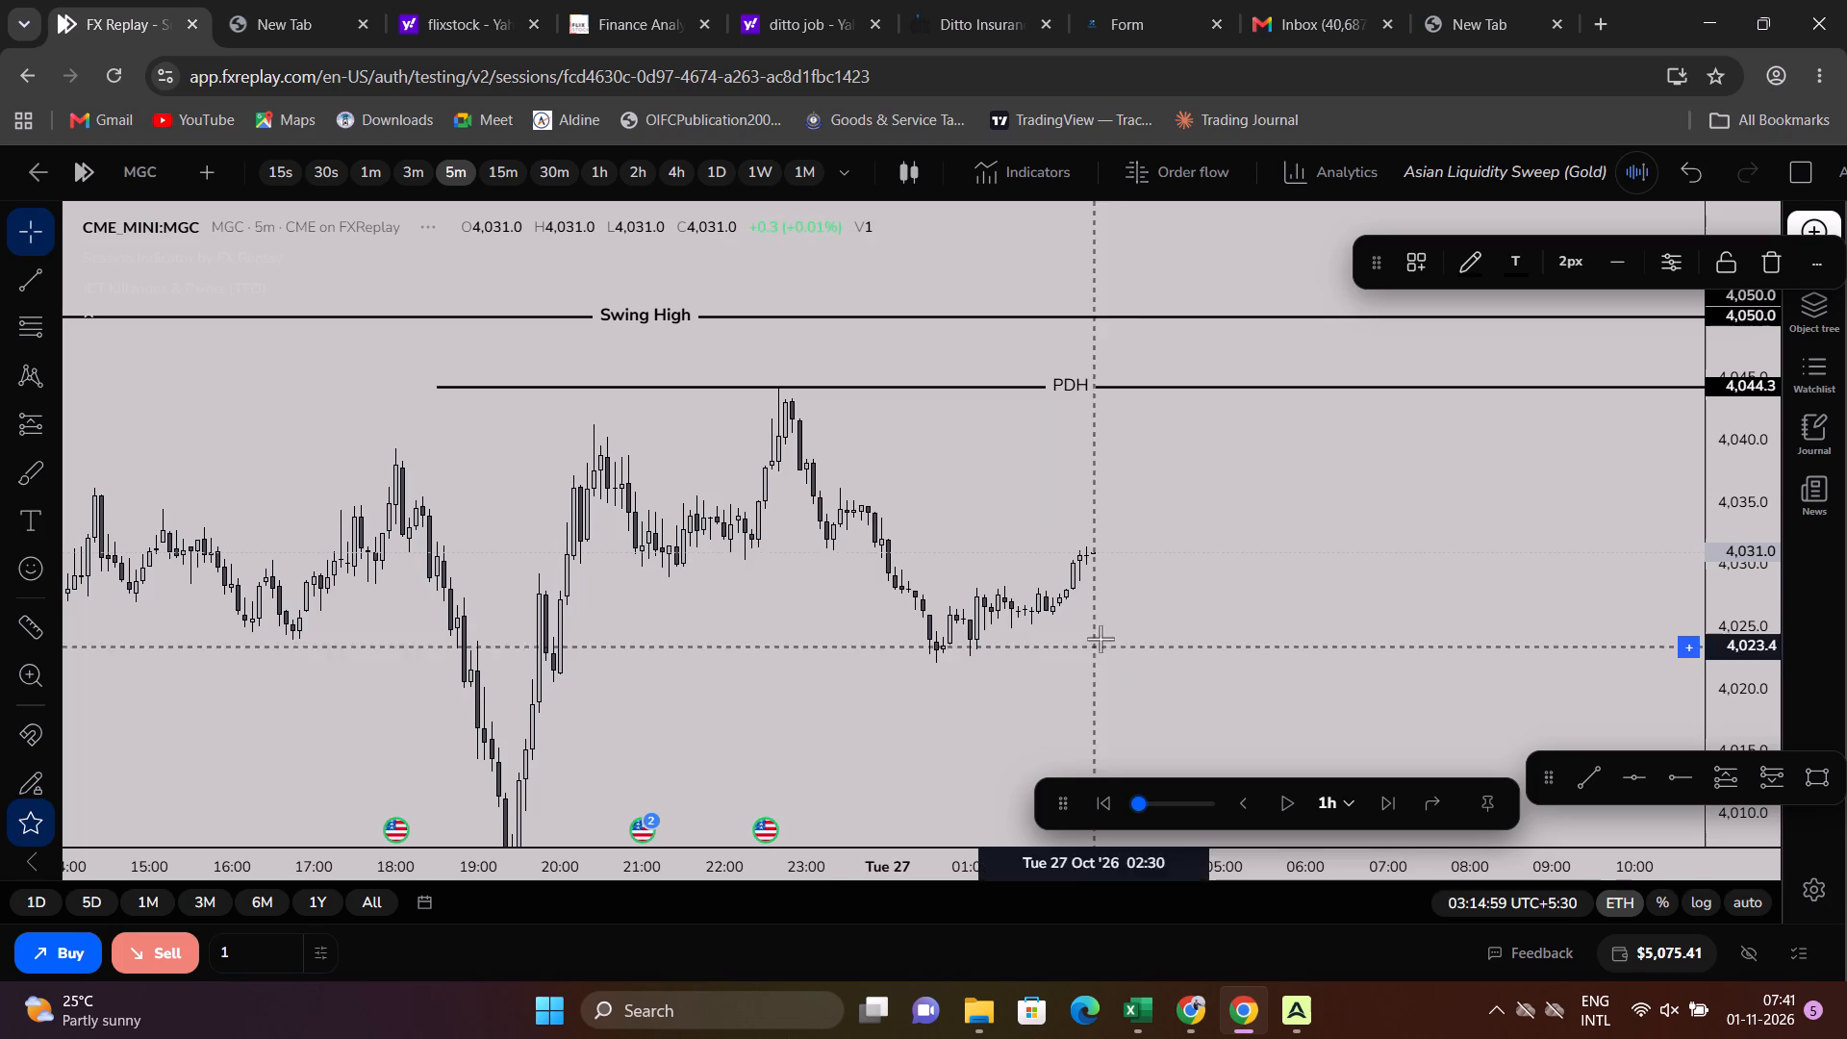
Set the replay increment to 5m and advance the replay candle by candle to about 05:20 on October 27.
left_click(1341, 810)
scroll(1349, 682, "down", 7)
scroll(1270, 638, "up", 1)
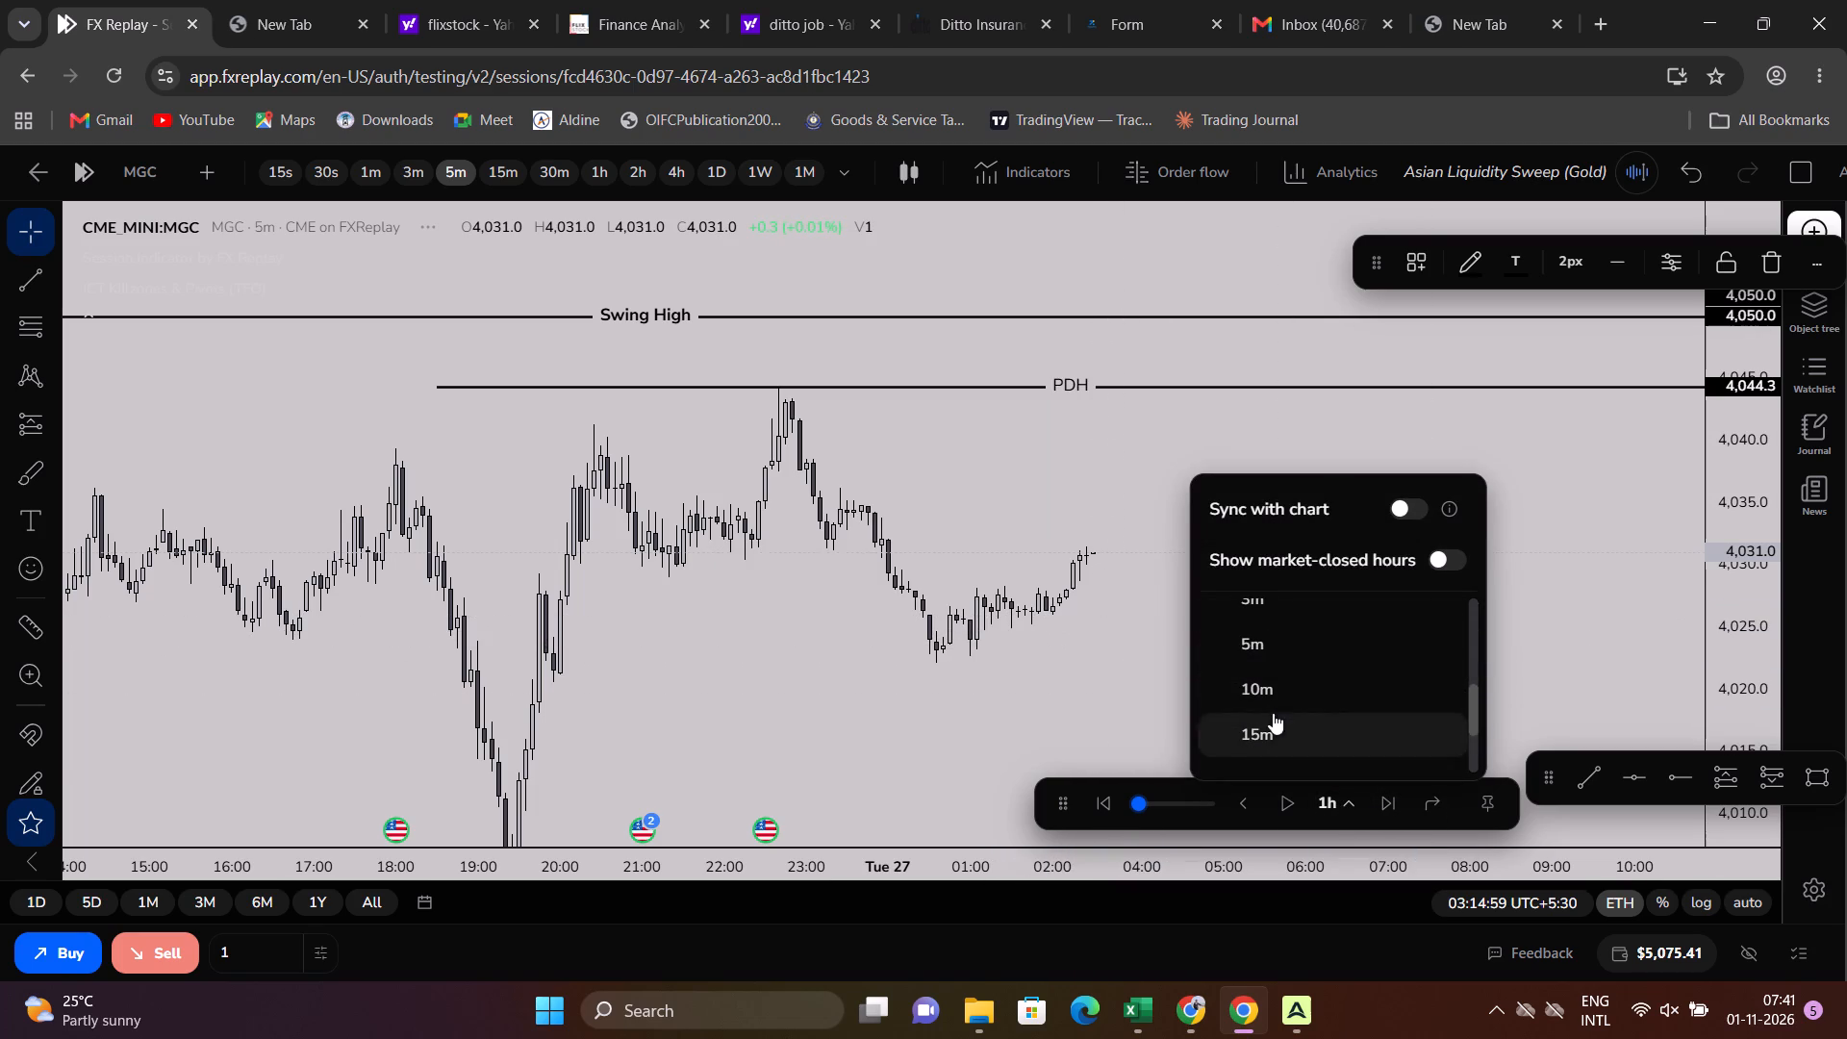
left_click(1262, 635)
triple_click(1385, 811)
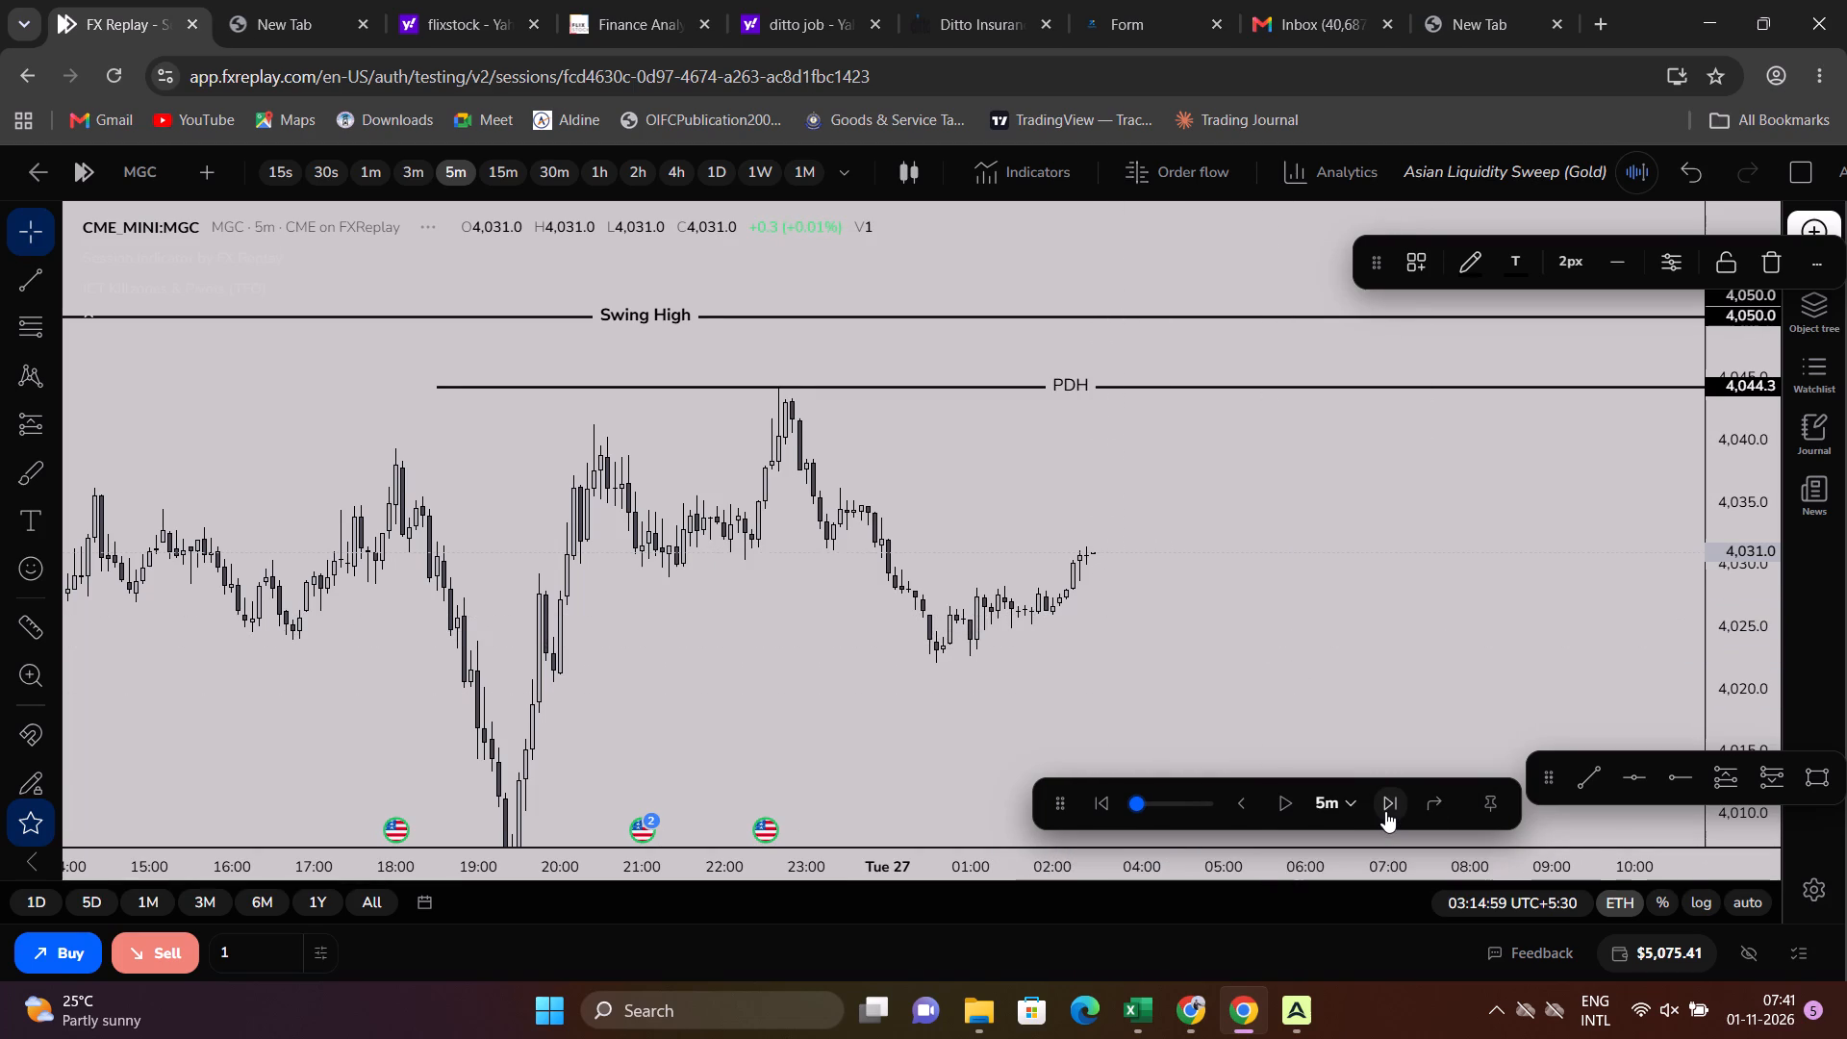
triple_click(1385, 809)
triple_click(1385, 809)
triple_click(1385, 809)
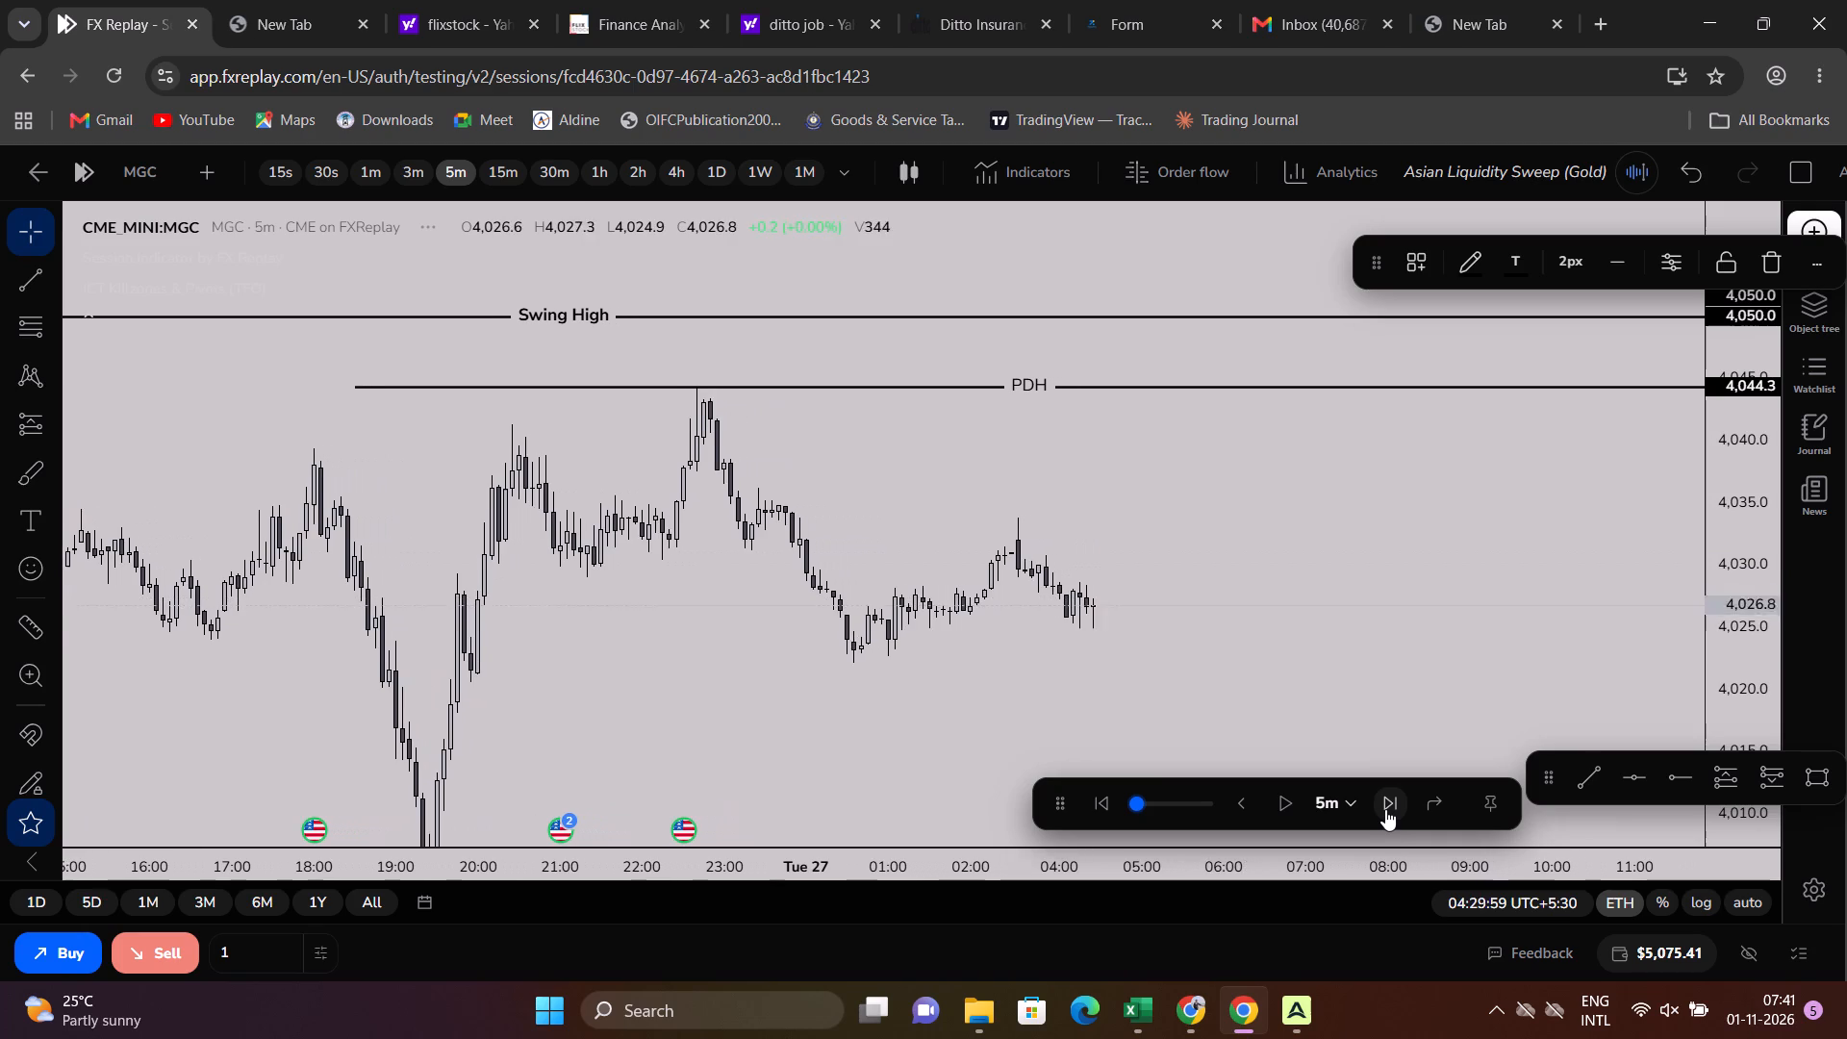
triple_click(1385, 809)
triple_click(1385, 809)
triple_click(1385, 809)
left_click(1385, 809)
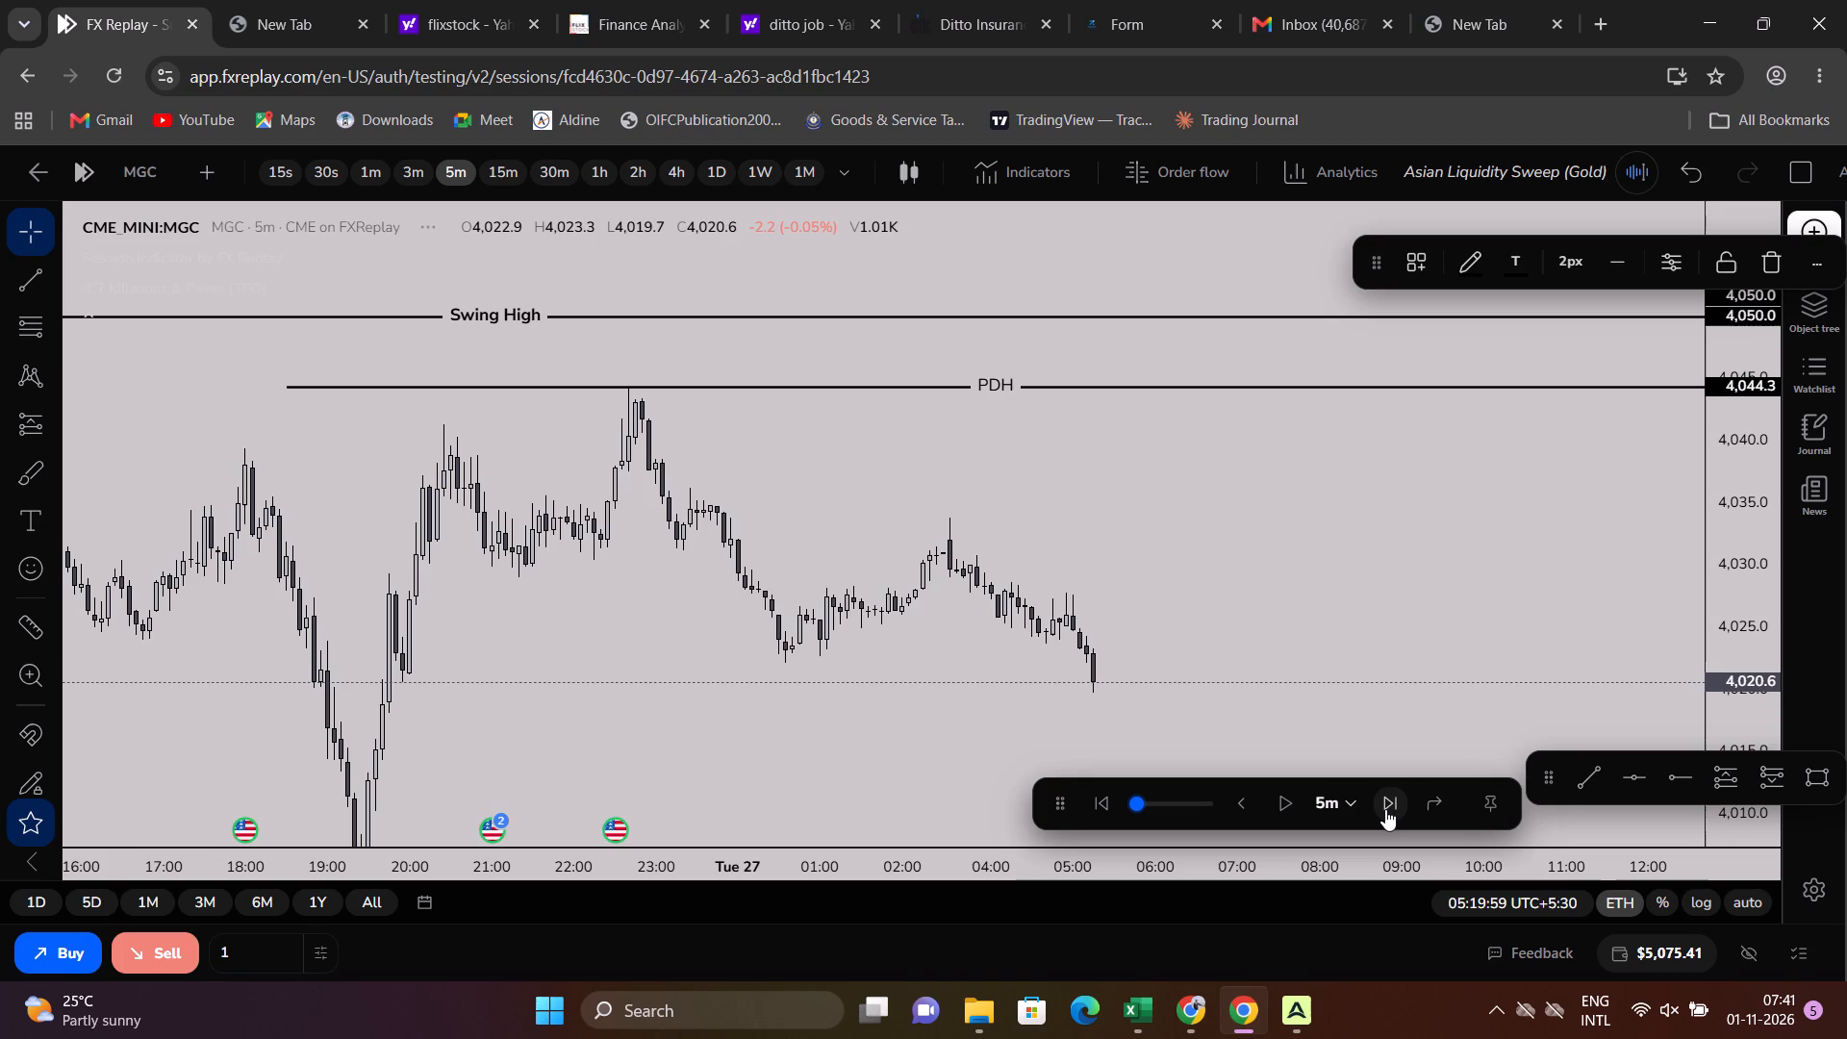
Place a horizontal ray at 4,022.1 starting from the early October 27 low, shortly after midnight.
scroll(1385, 809, "up", 2)
scroll(1100, 855, "down", 3)
scroll(931, 551, "down", 4)
left_click_drag(1141, 600, 1200, 493)
left_click_drag(1811, 849, 1826, 591)
scroll(1678, 671, "up", 4)
left_click(1664, 781)
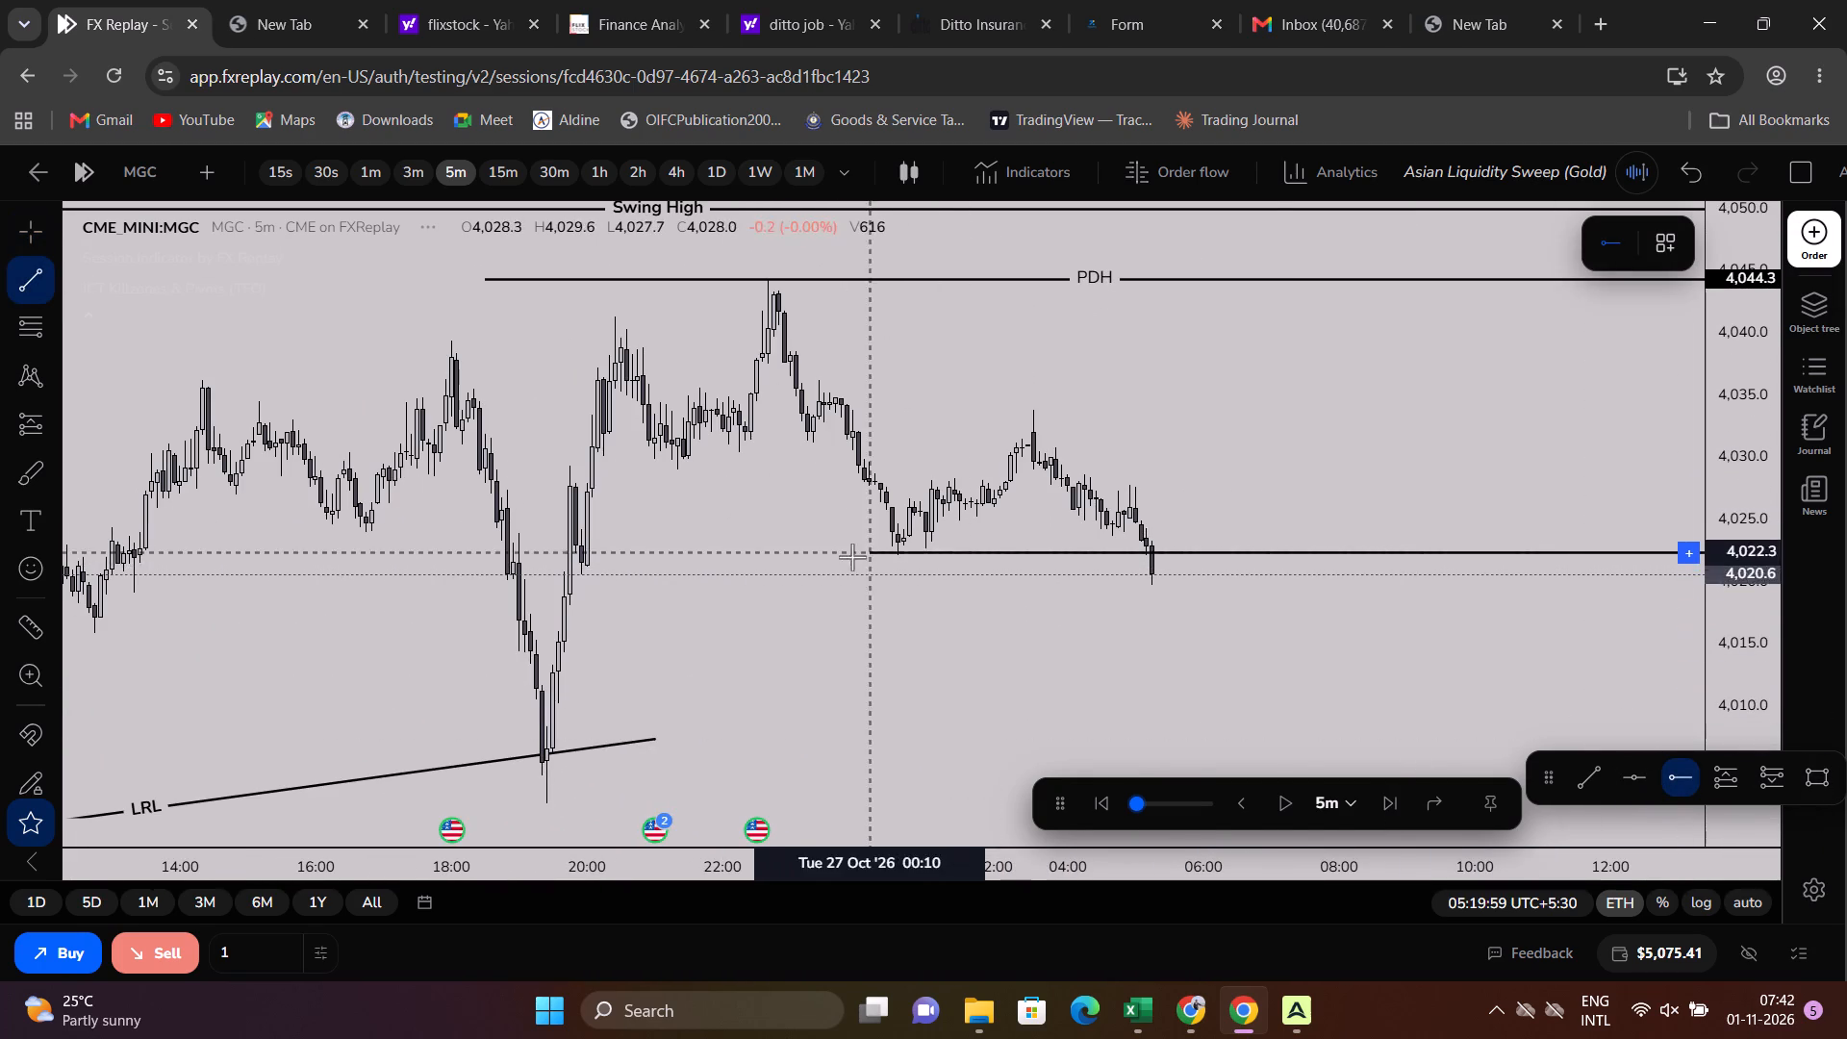
left_click(887, 555)
left_click(978, 611)
Review price against the LRL line and the 4,022.1 ray, and advance the replay to about 05:45 on October 27.
scroll(1160, 656, "down", 4)
left_click_drag(1166, 680, 1226, 507)
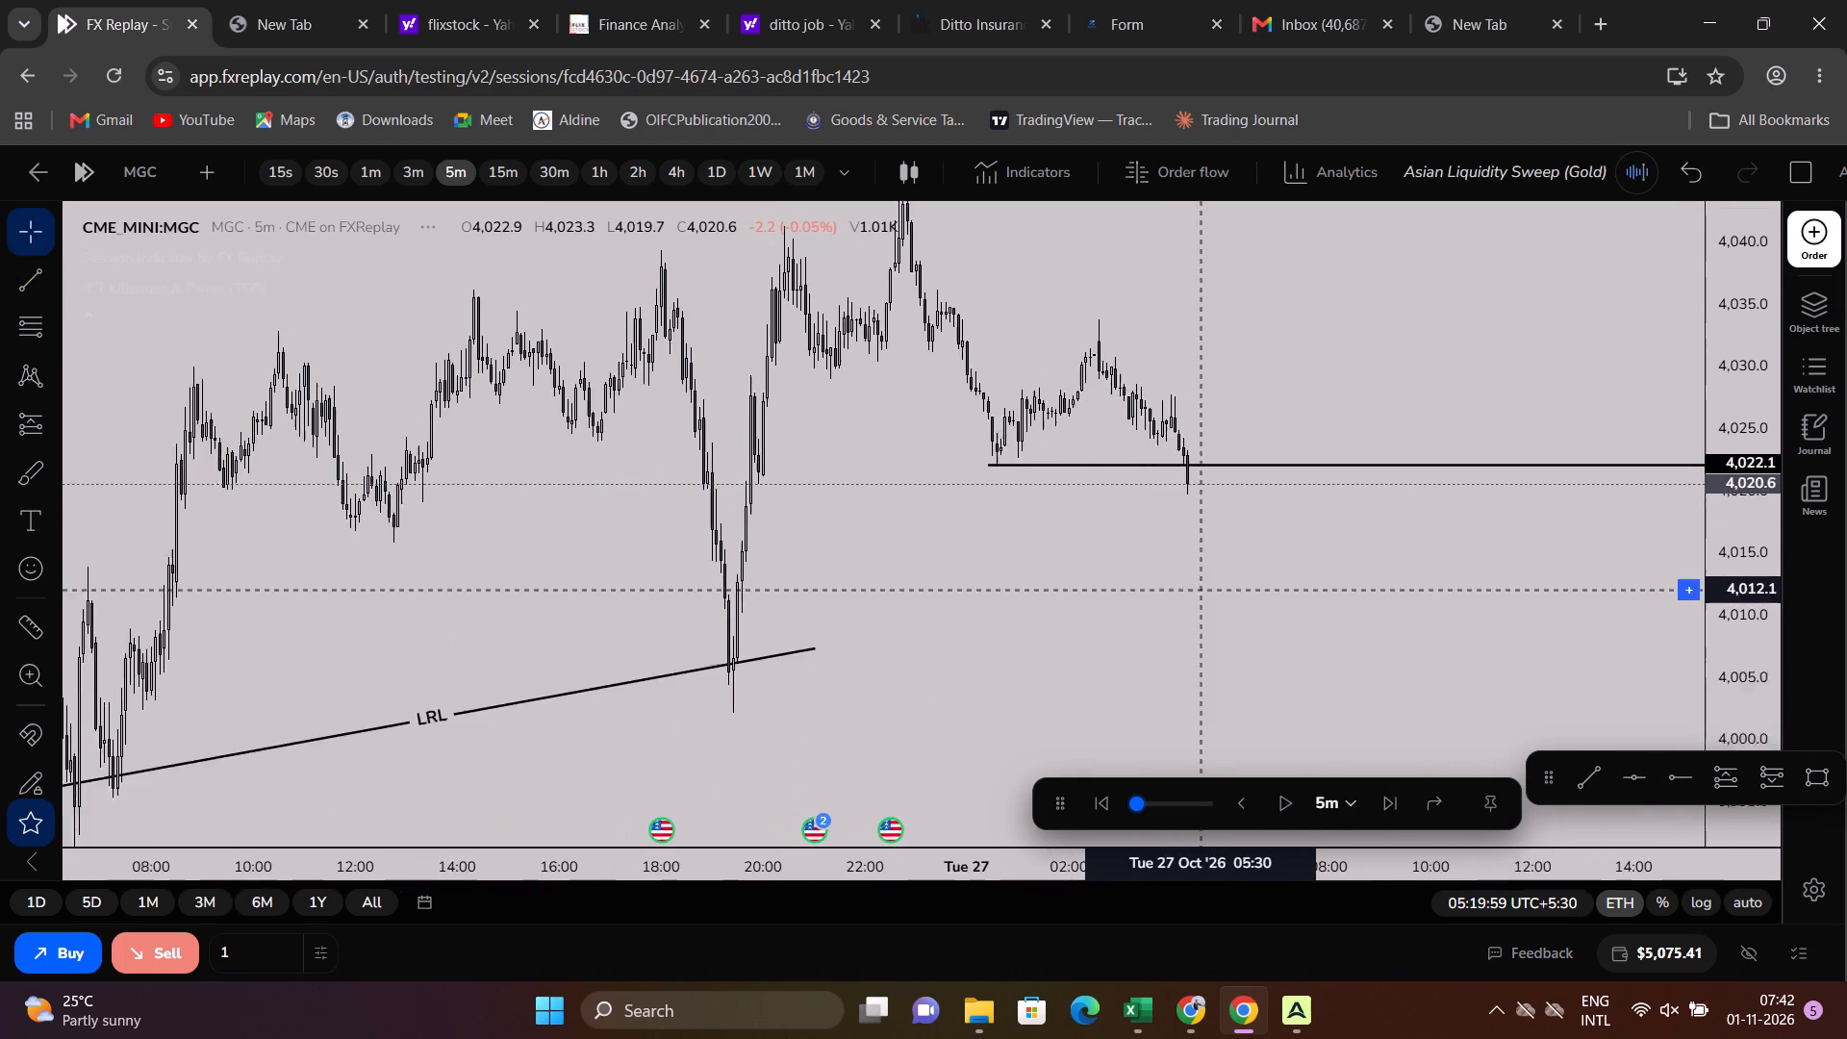
left_click_drag(1226, 507, 1252, 445)
scroll(1273, 519, "down", 7)
scroll(1271, 568, "up", 3)
left_click_drag(1288, 563, 1295, 683)
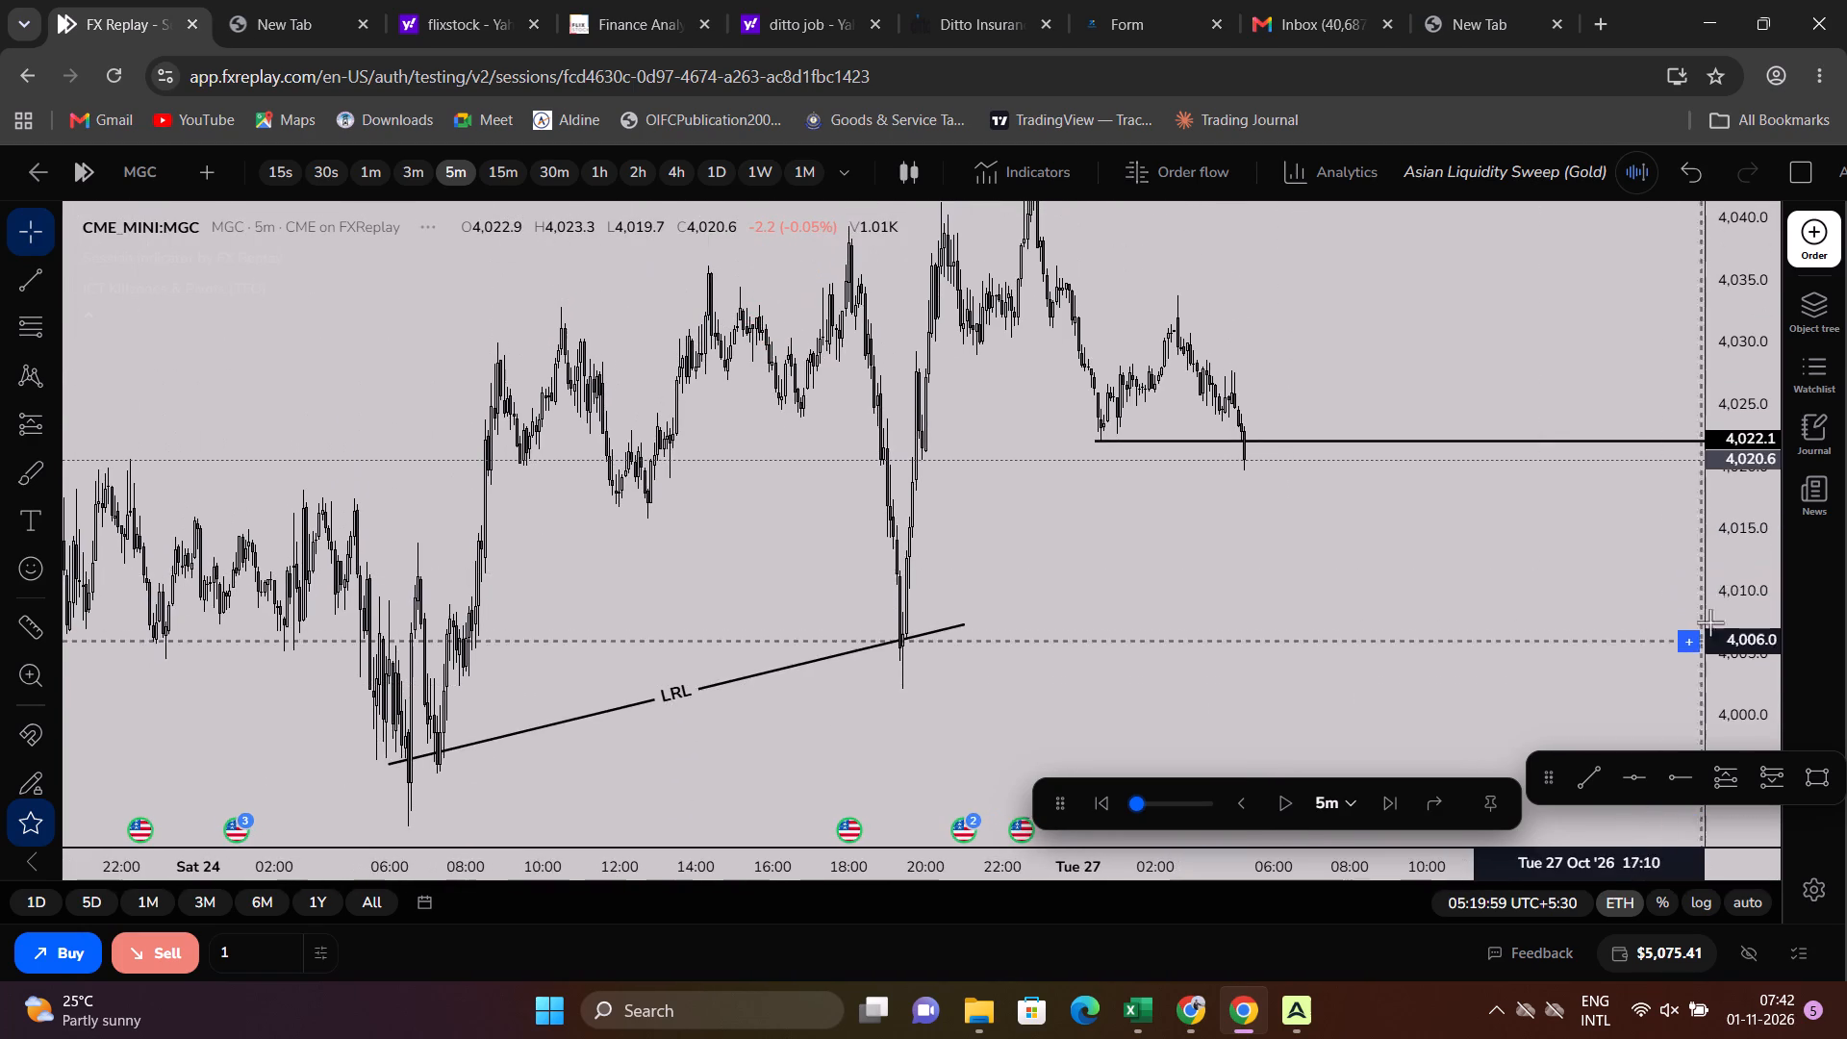
left_click_drag(1708, 626, 1725, 483)
scroll(1436, 444, "up", 4)
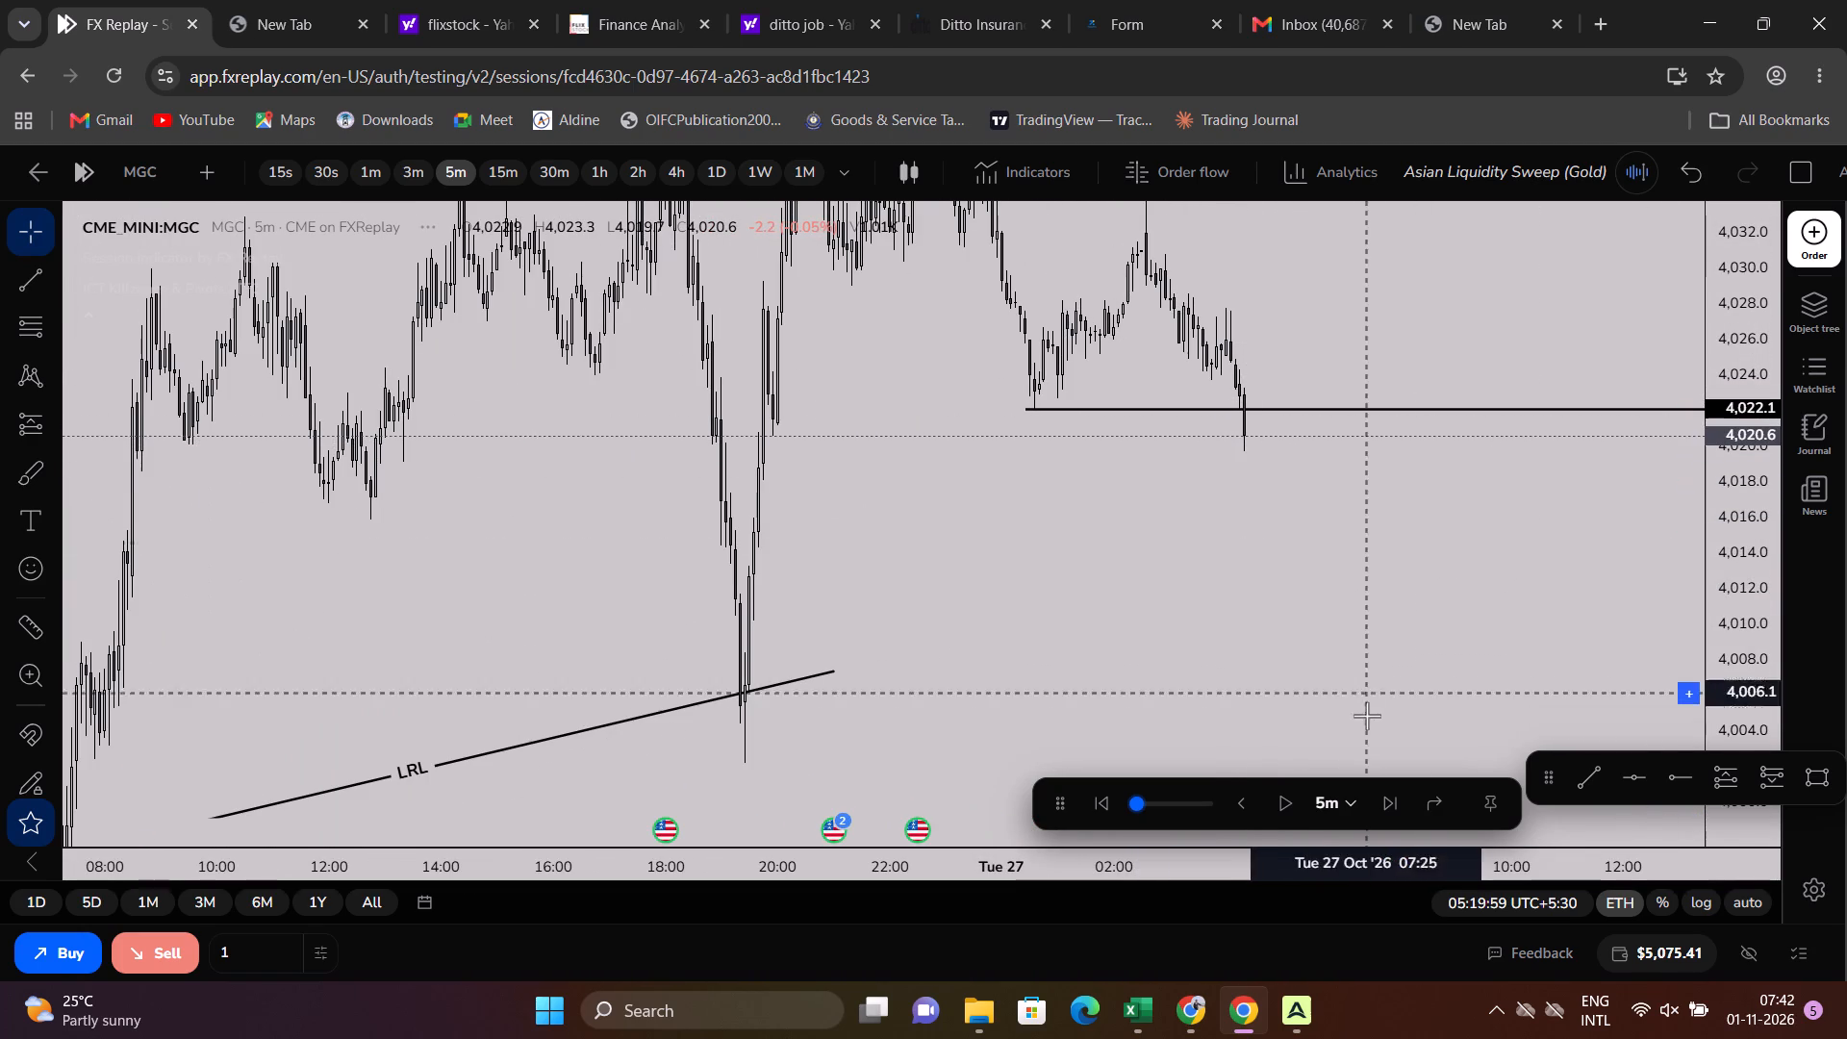
triple_click(1387, 804)
double_click(1387, 804)
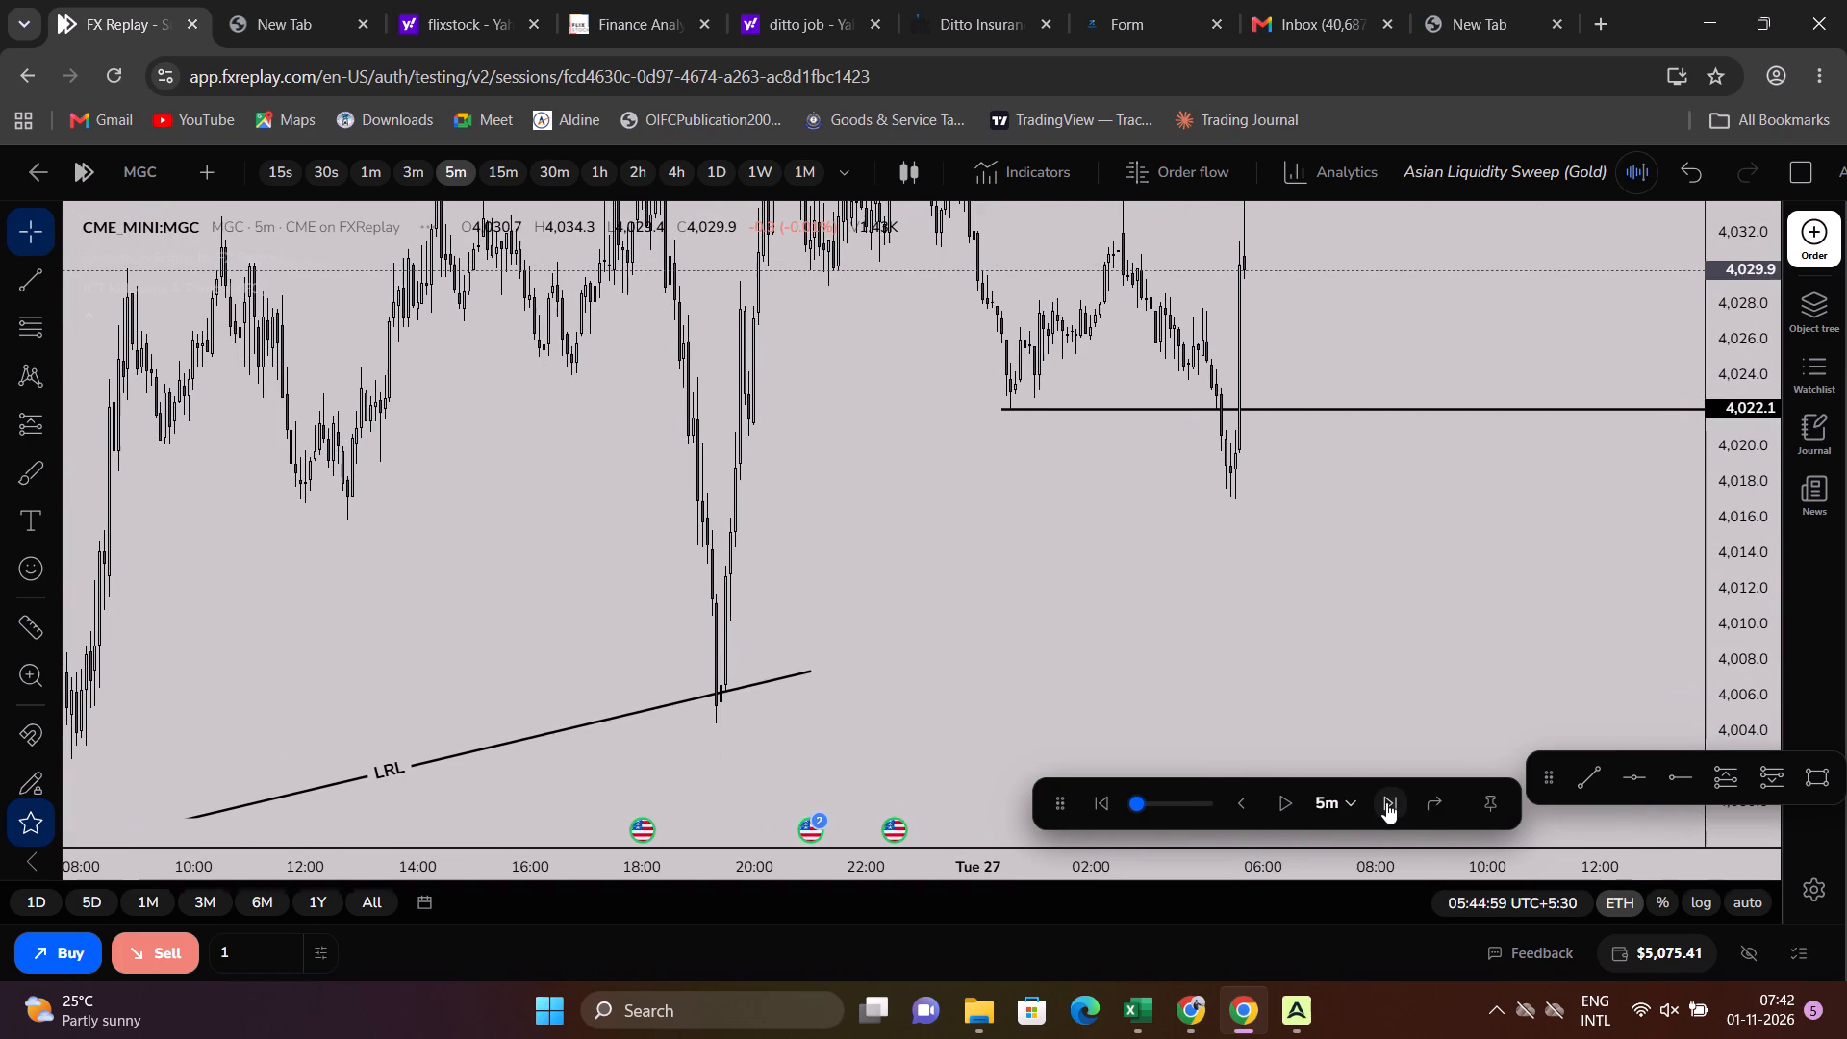
Advance the replay in 5-minute increments to about 06:55 on October 27, following price around the 4,022.1 ray.
left_click_drag(1340, 501, 1308, 695)
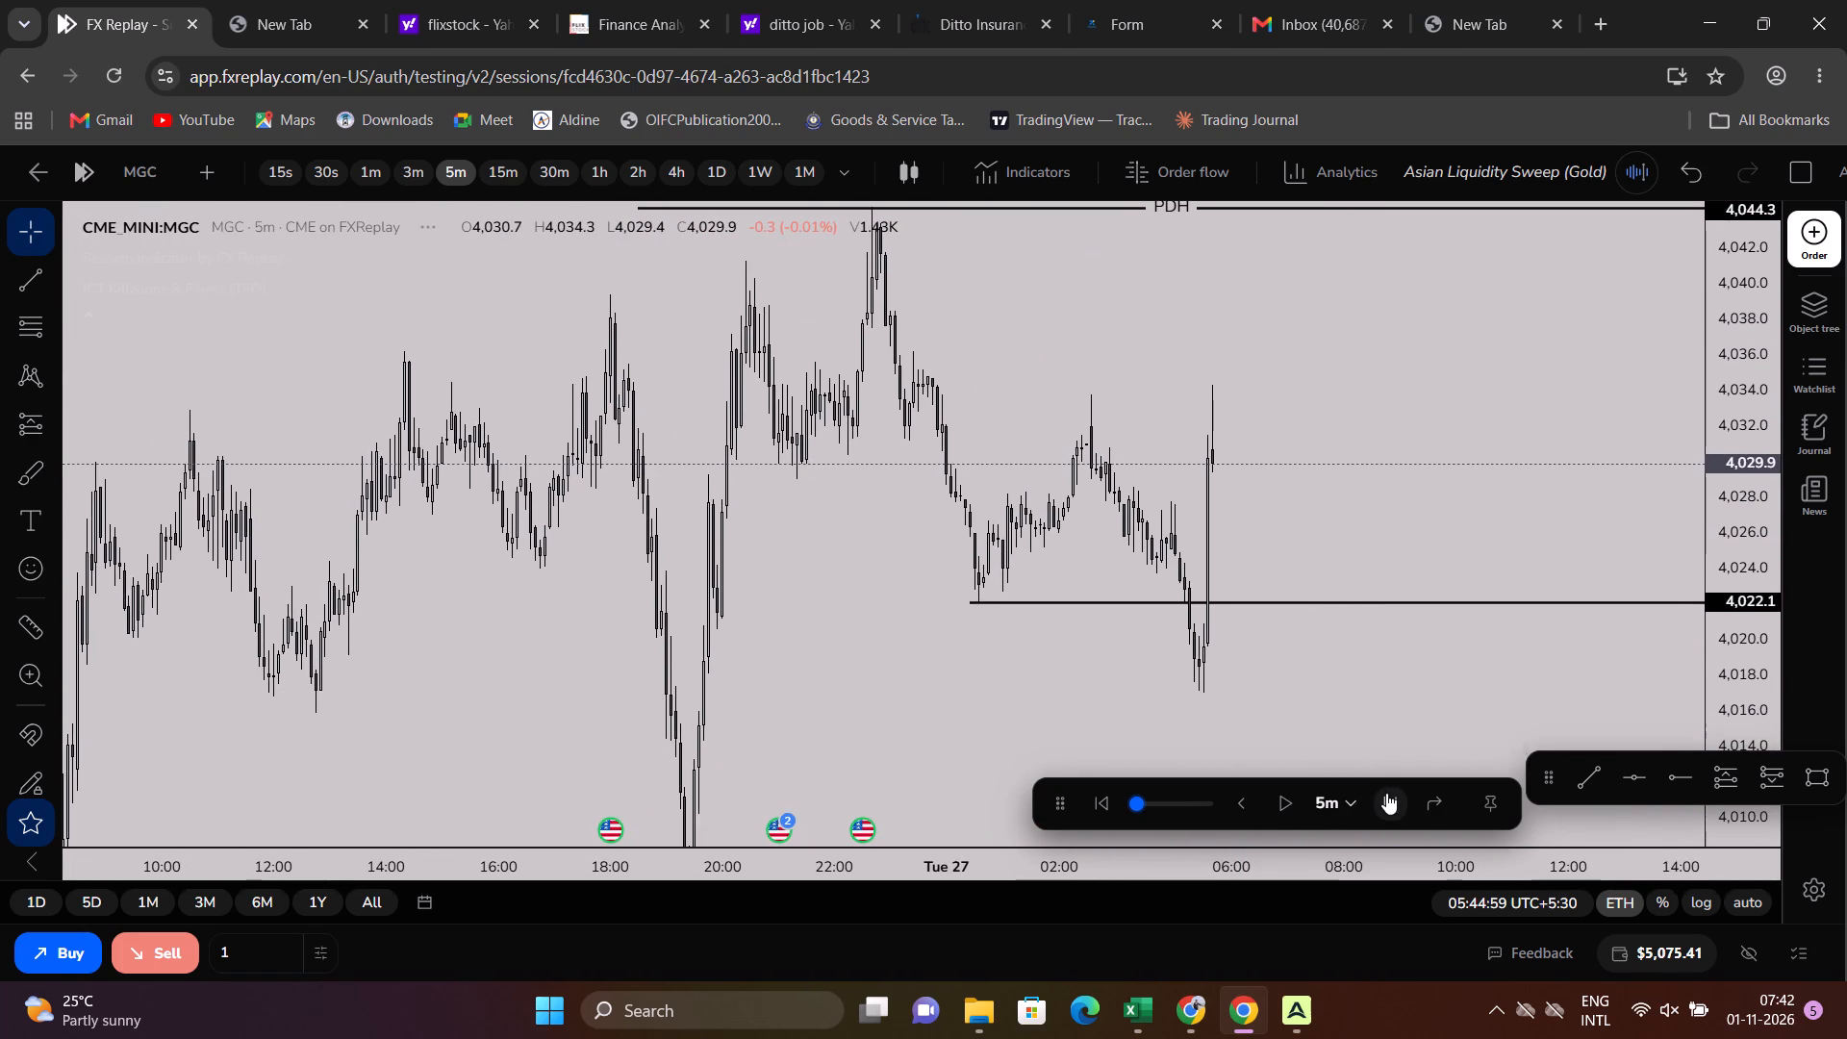
left_click(1386, 793)
left_click(1386, 793)
left_click(1387, 793)
left_click(1387, 793)
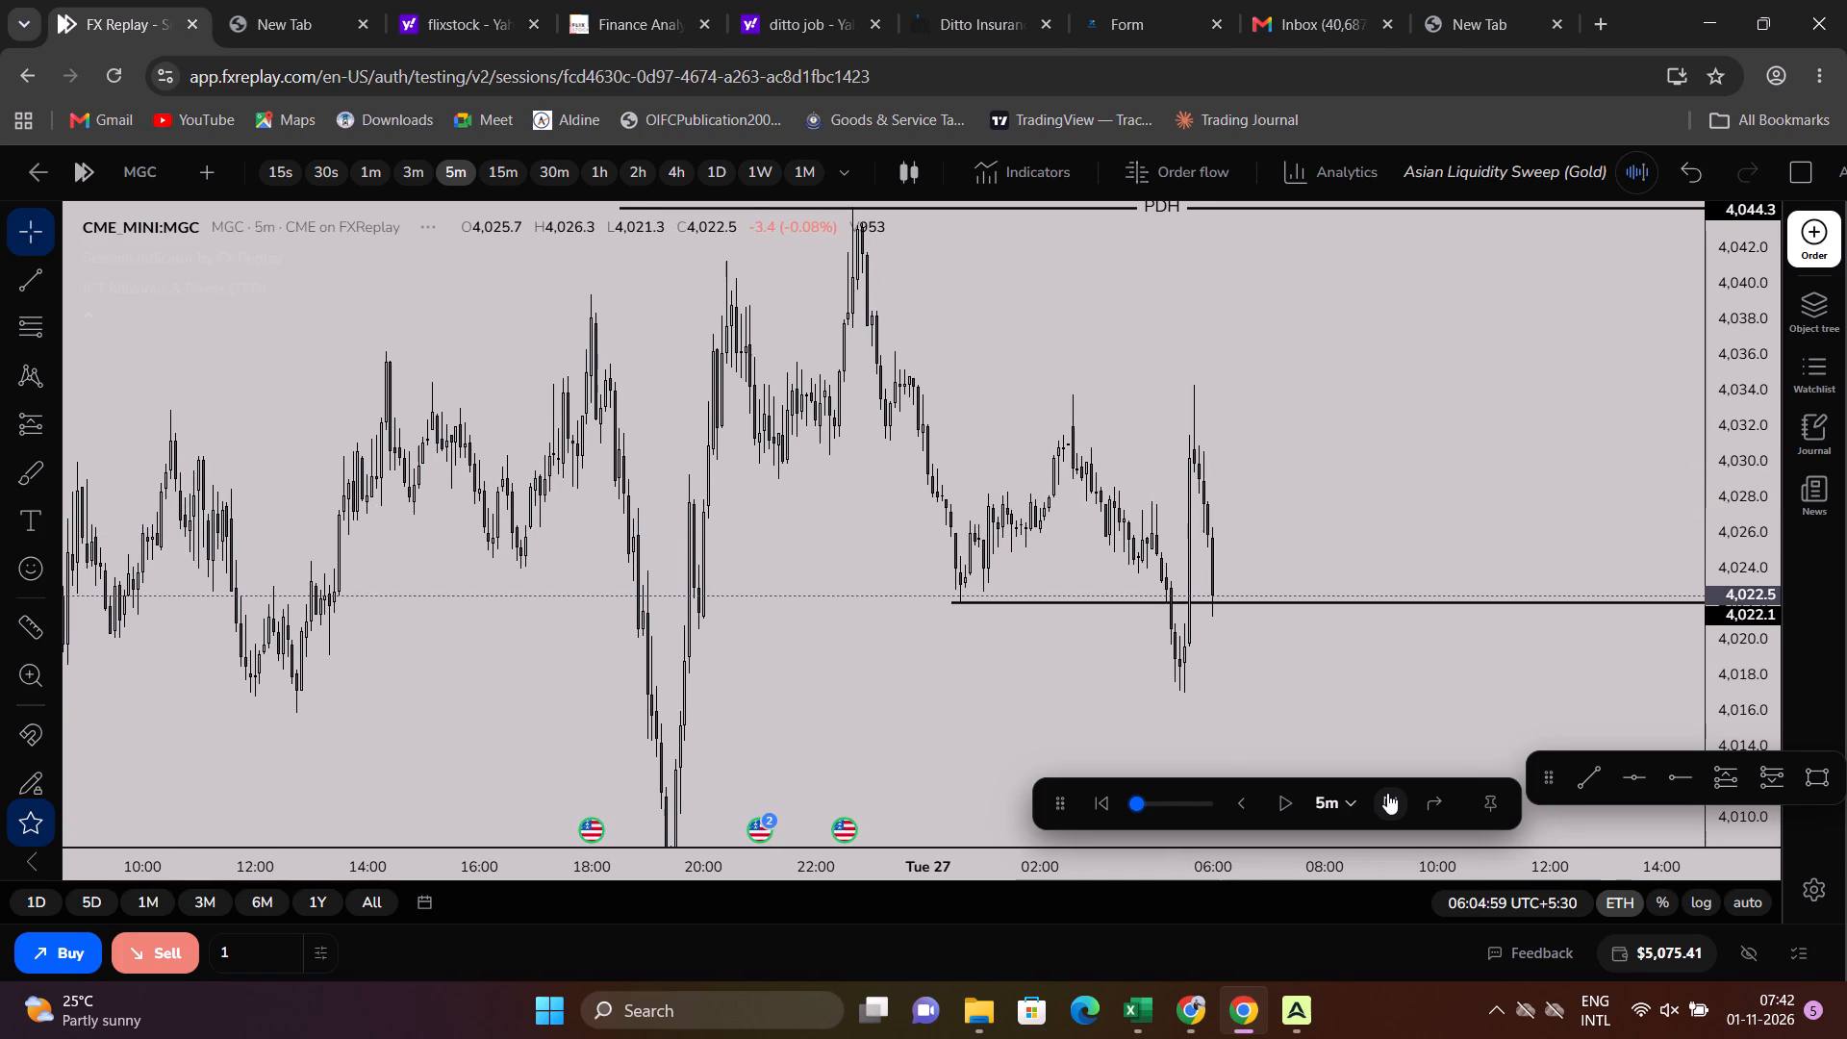
left_click(1387, 793)
left_click(1387, 793)
left_click(1387, 793)
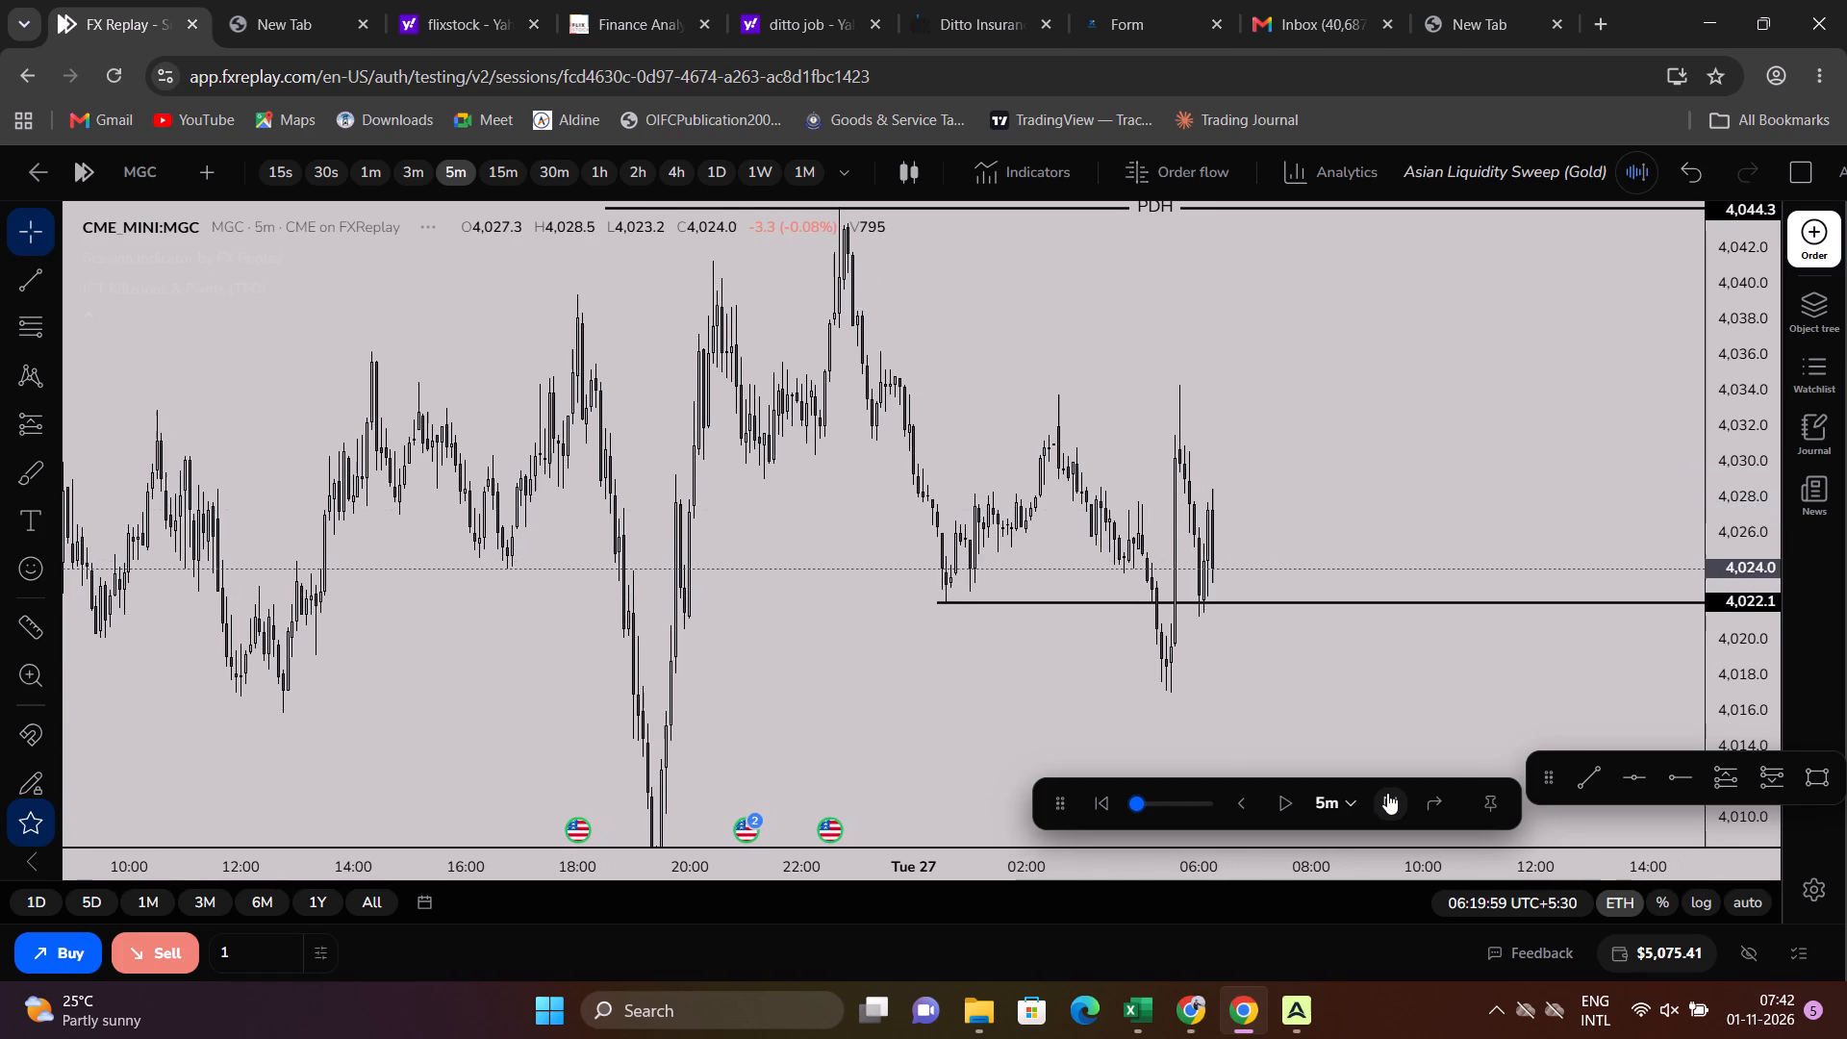
triple_click(1387, 793)
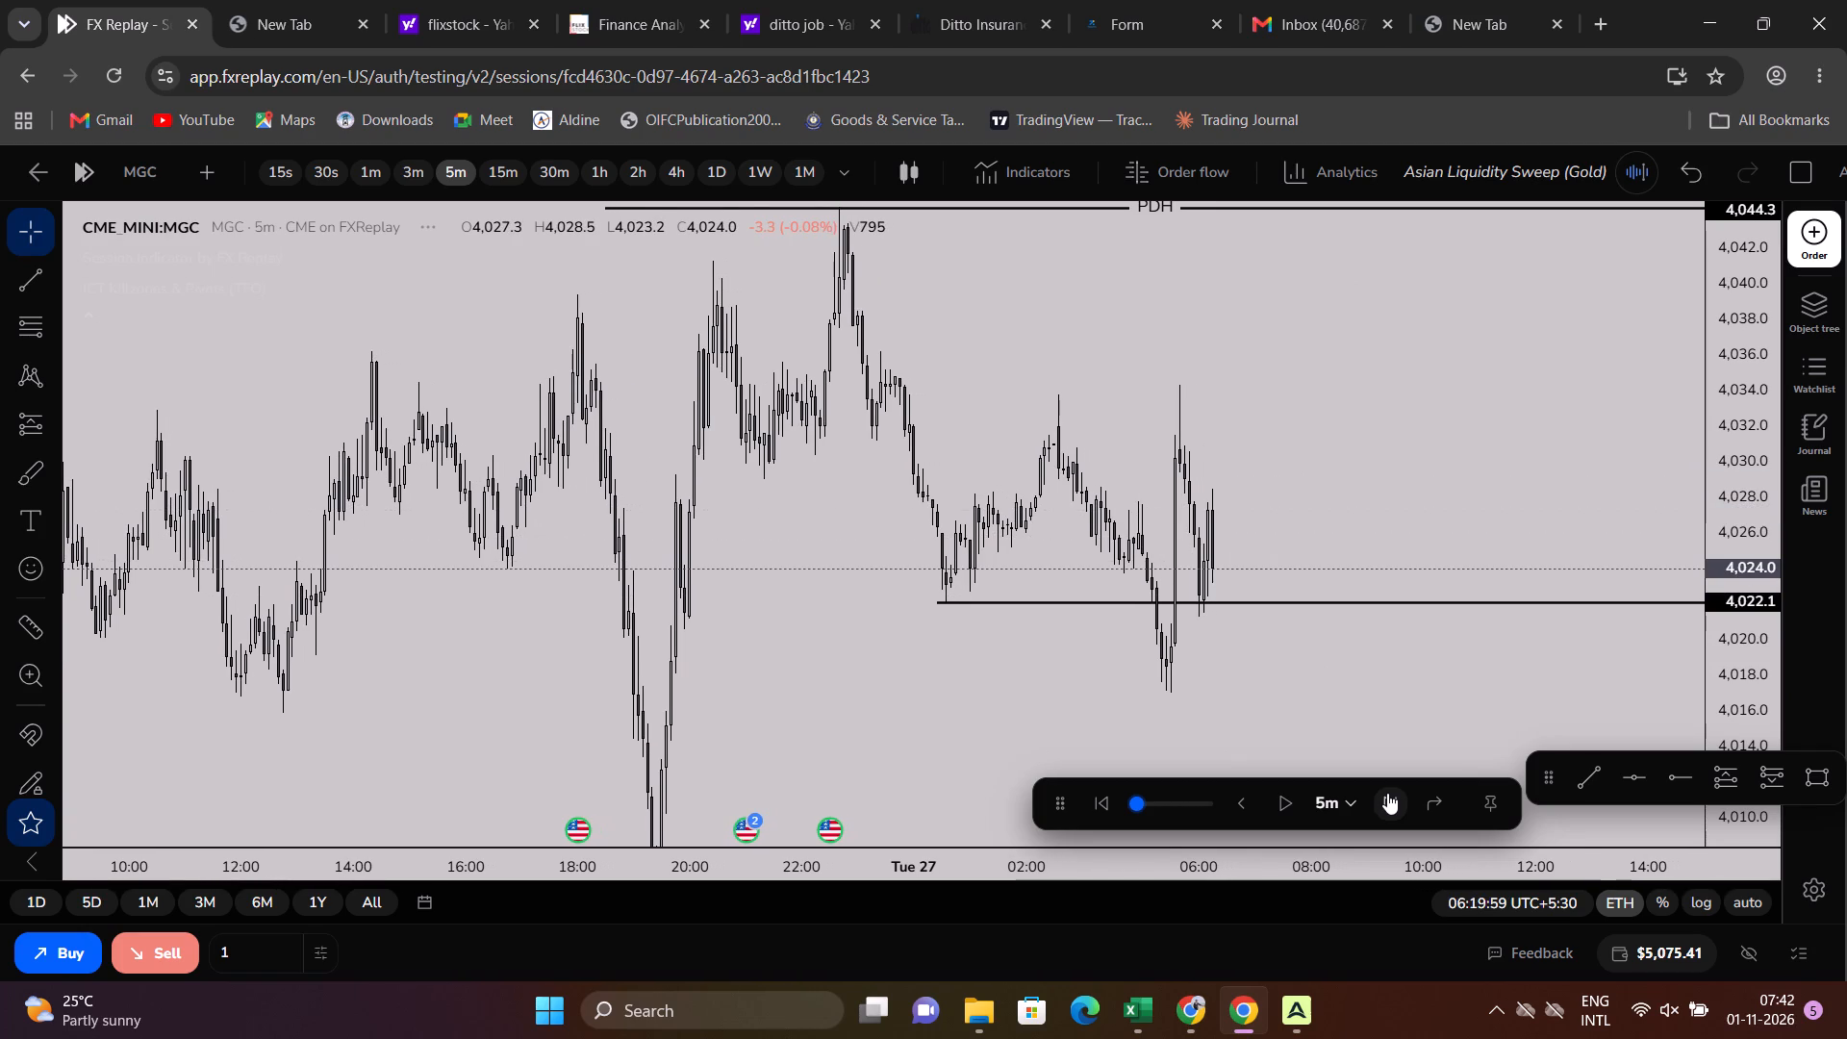
left_click(1387, 793)
left_click(1387, 793)
left_click(1387, 793)
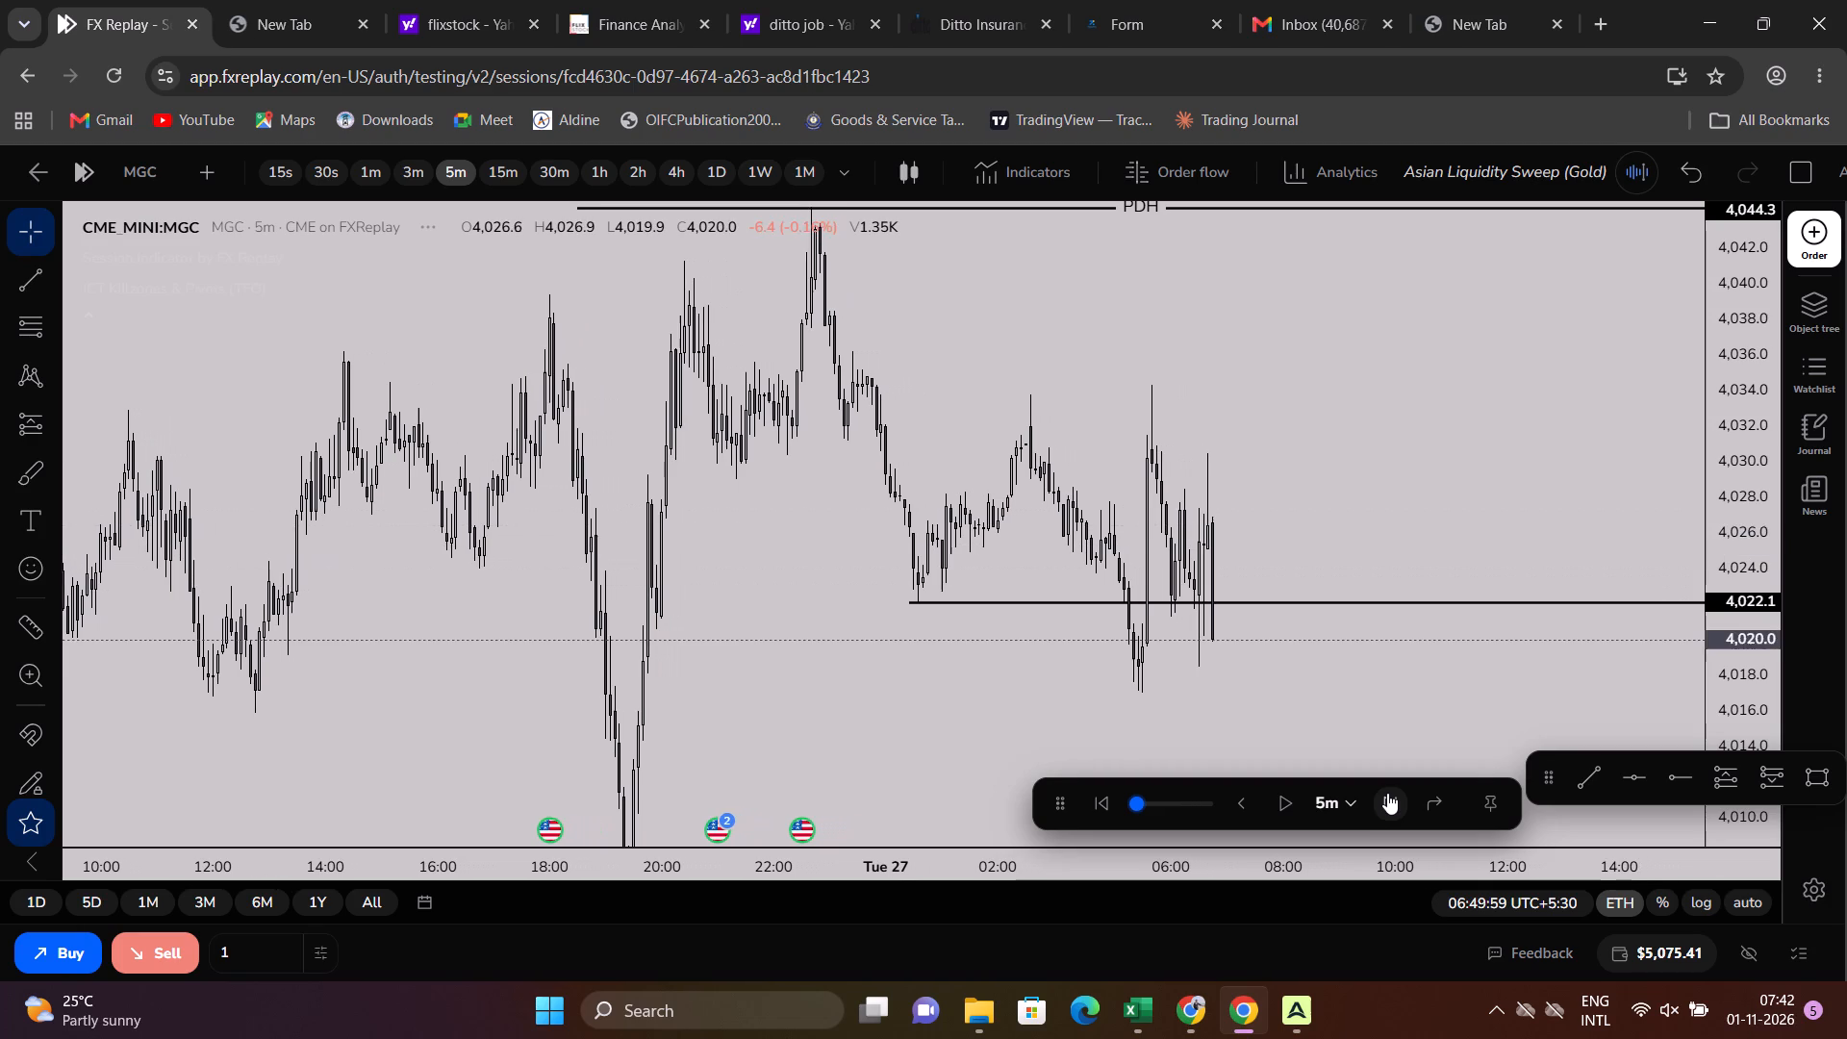
left_click(1387, 793)
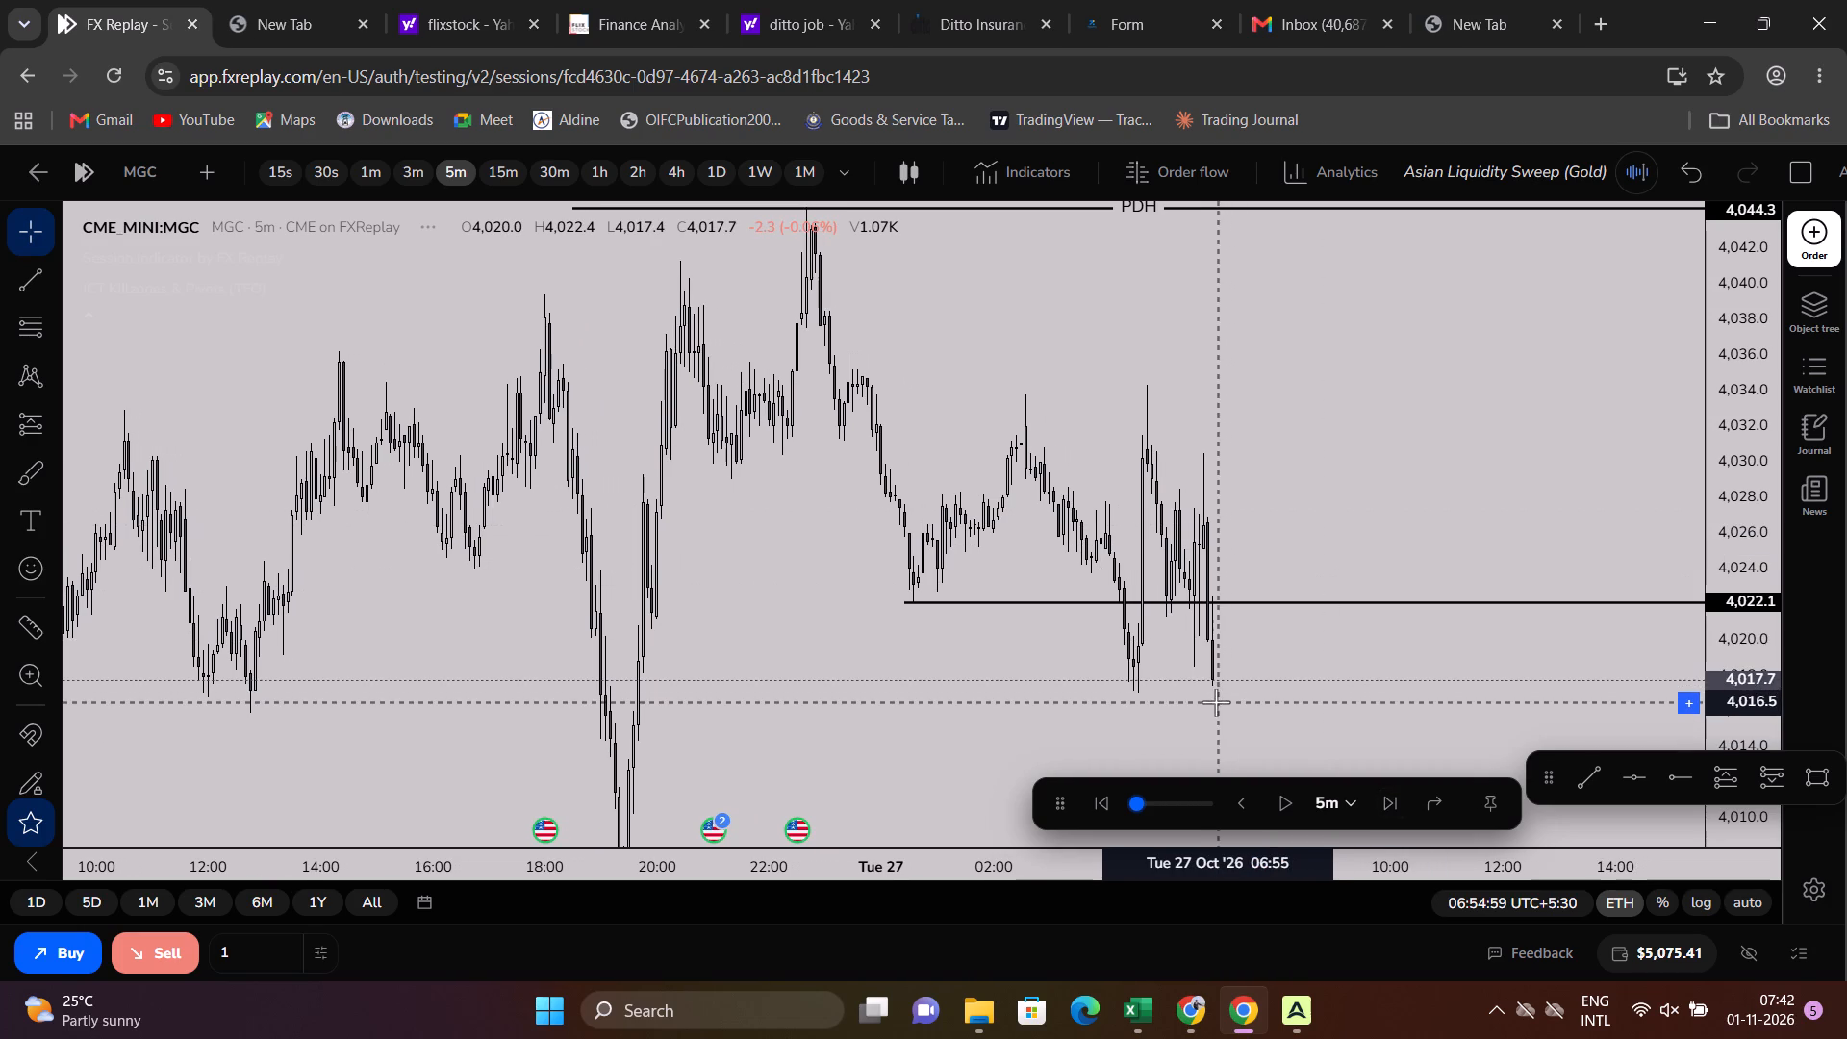
Advance the replay in 5-minute increments to about 10:00 on October 27.
left_click_drag(1215, 703, 1236, 580)
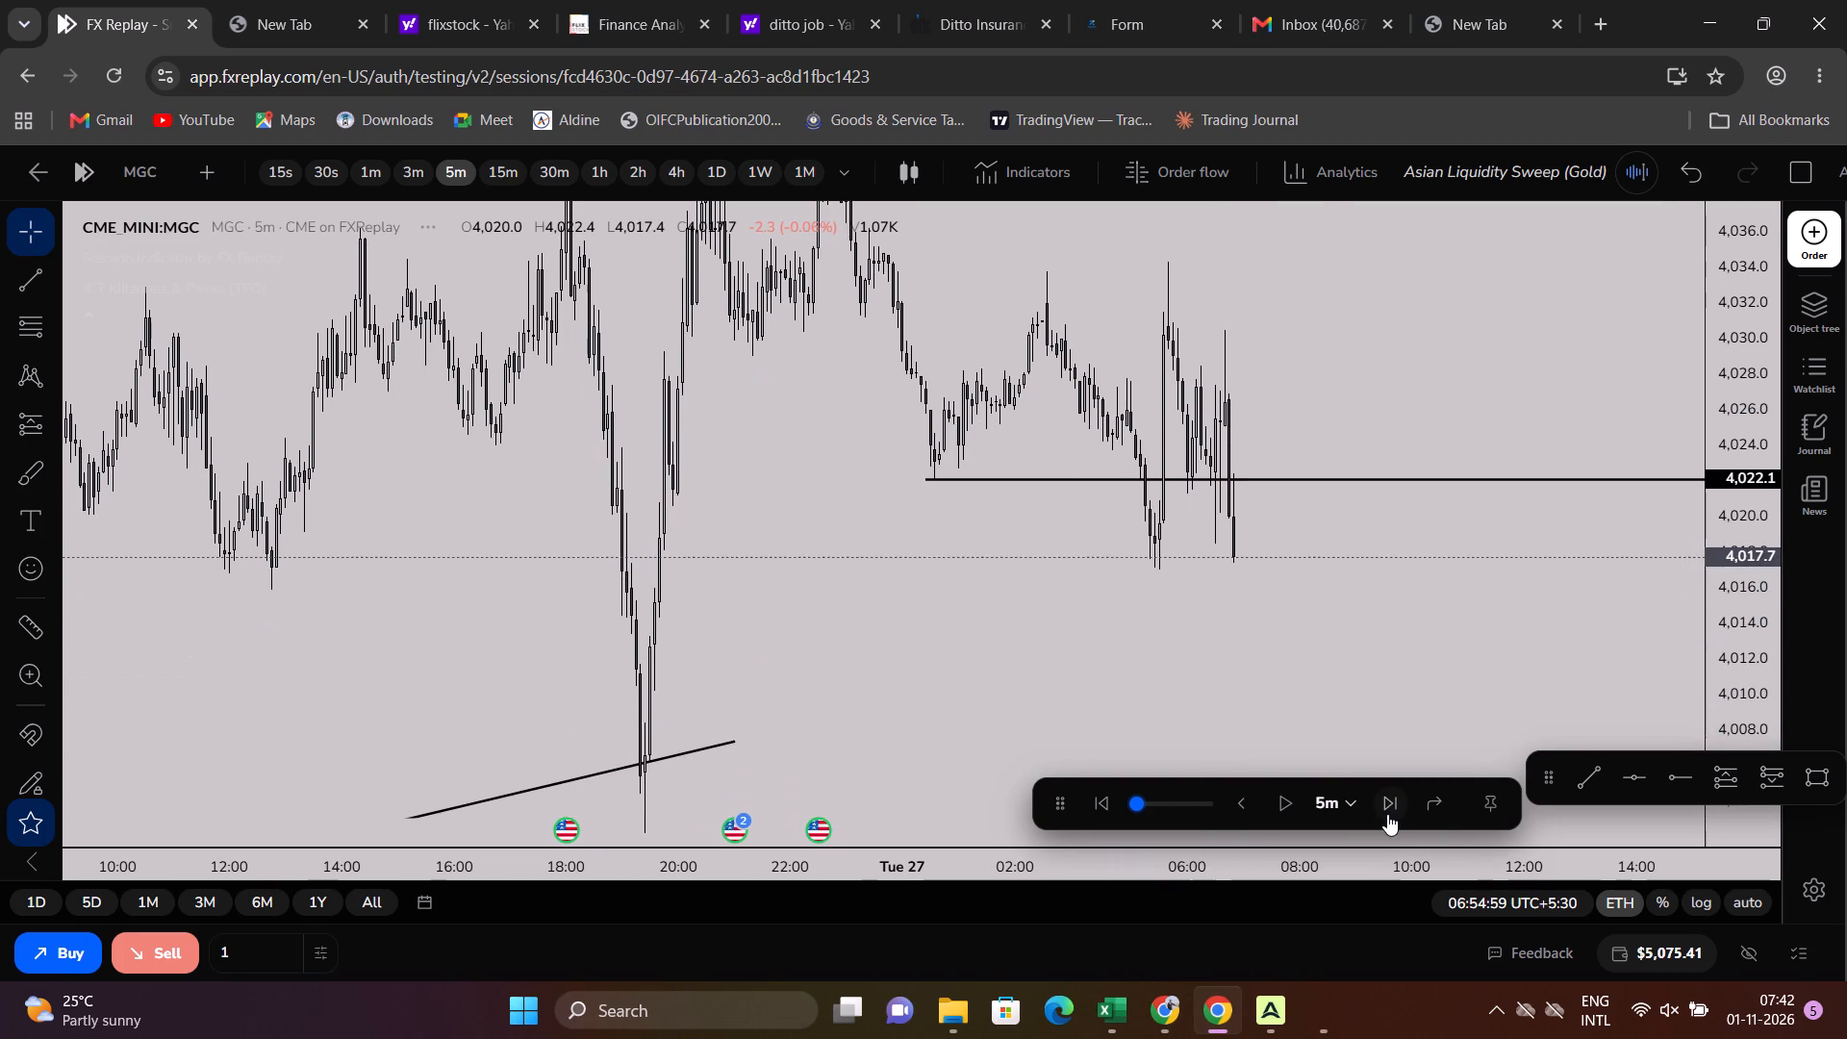
triple_click(1395, 804)
double_click(1395, 803)
double_click(1395, 803)
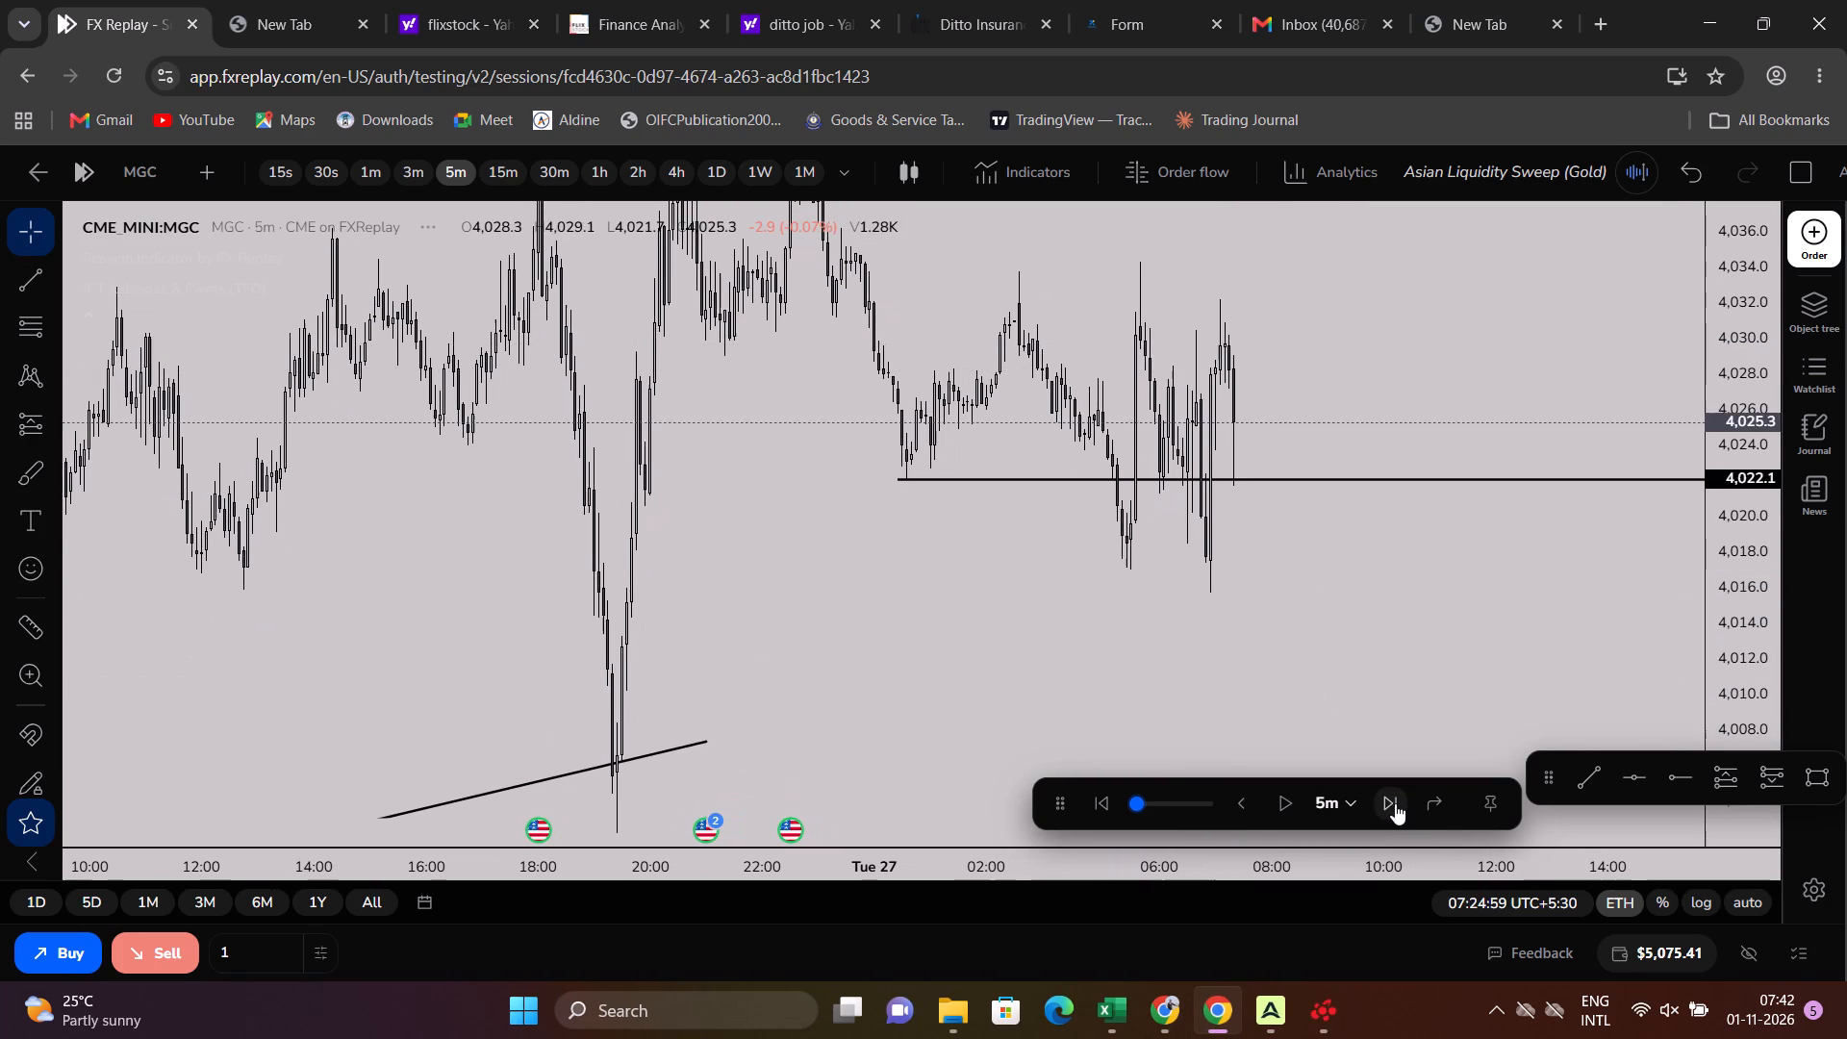
triple_click(1395, 803)
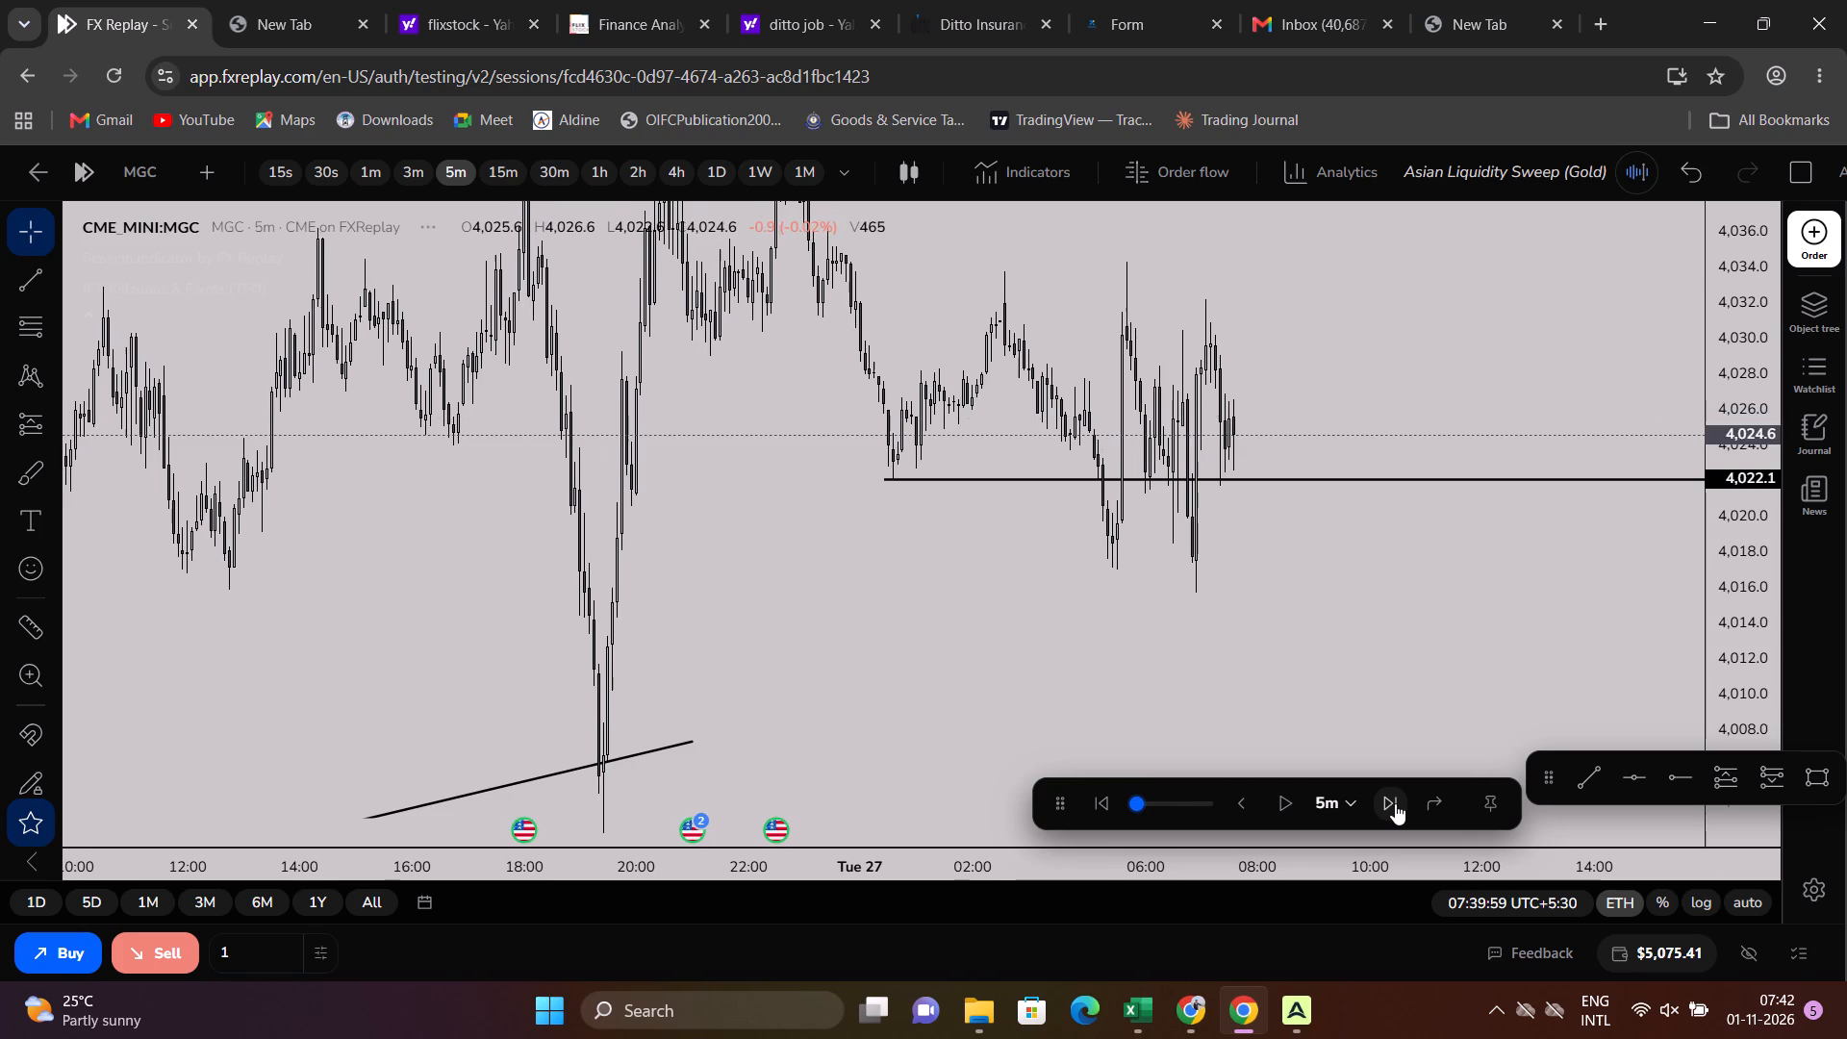
triple_click(1395, 803)
left_click(1395, 803)
triple_click(1395, 803)
triple_click(1395, 803)
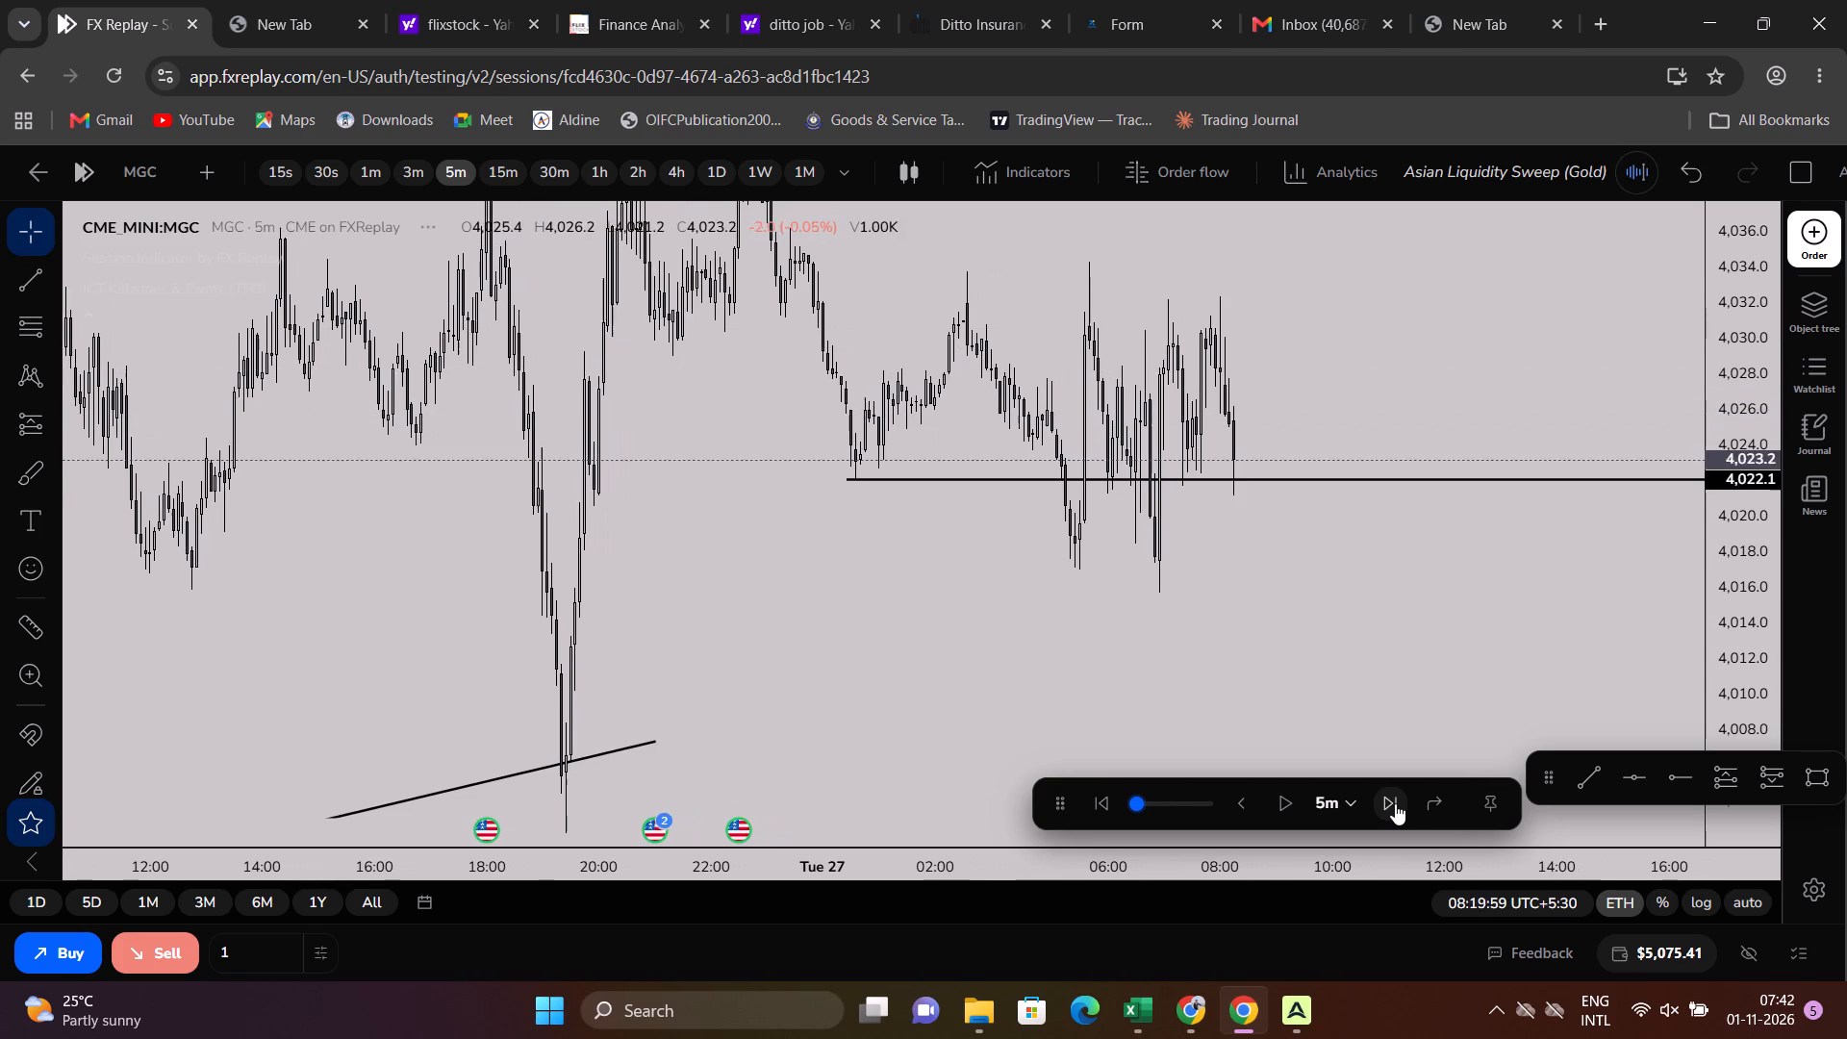
triple_click(1390, 803)
triple_click(1390, 803)
triple_click(1390, 803)
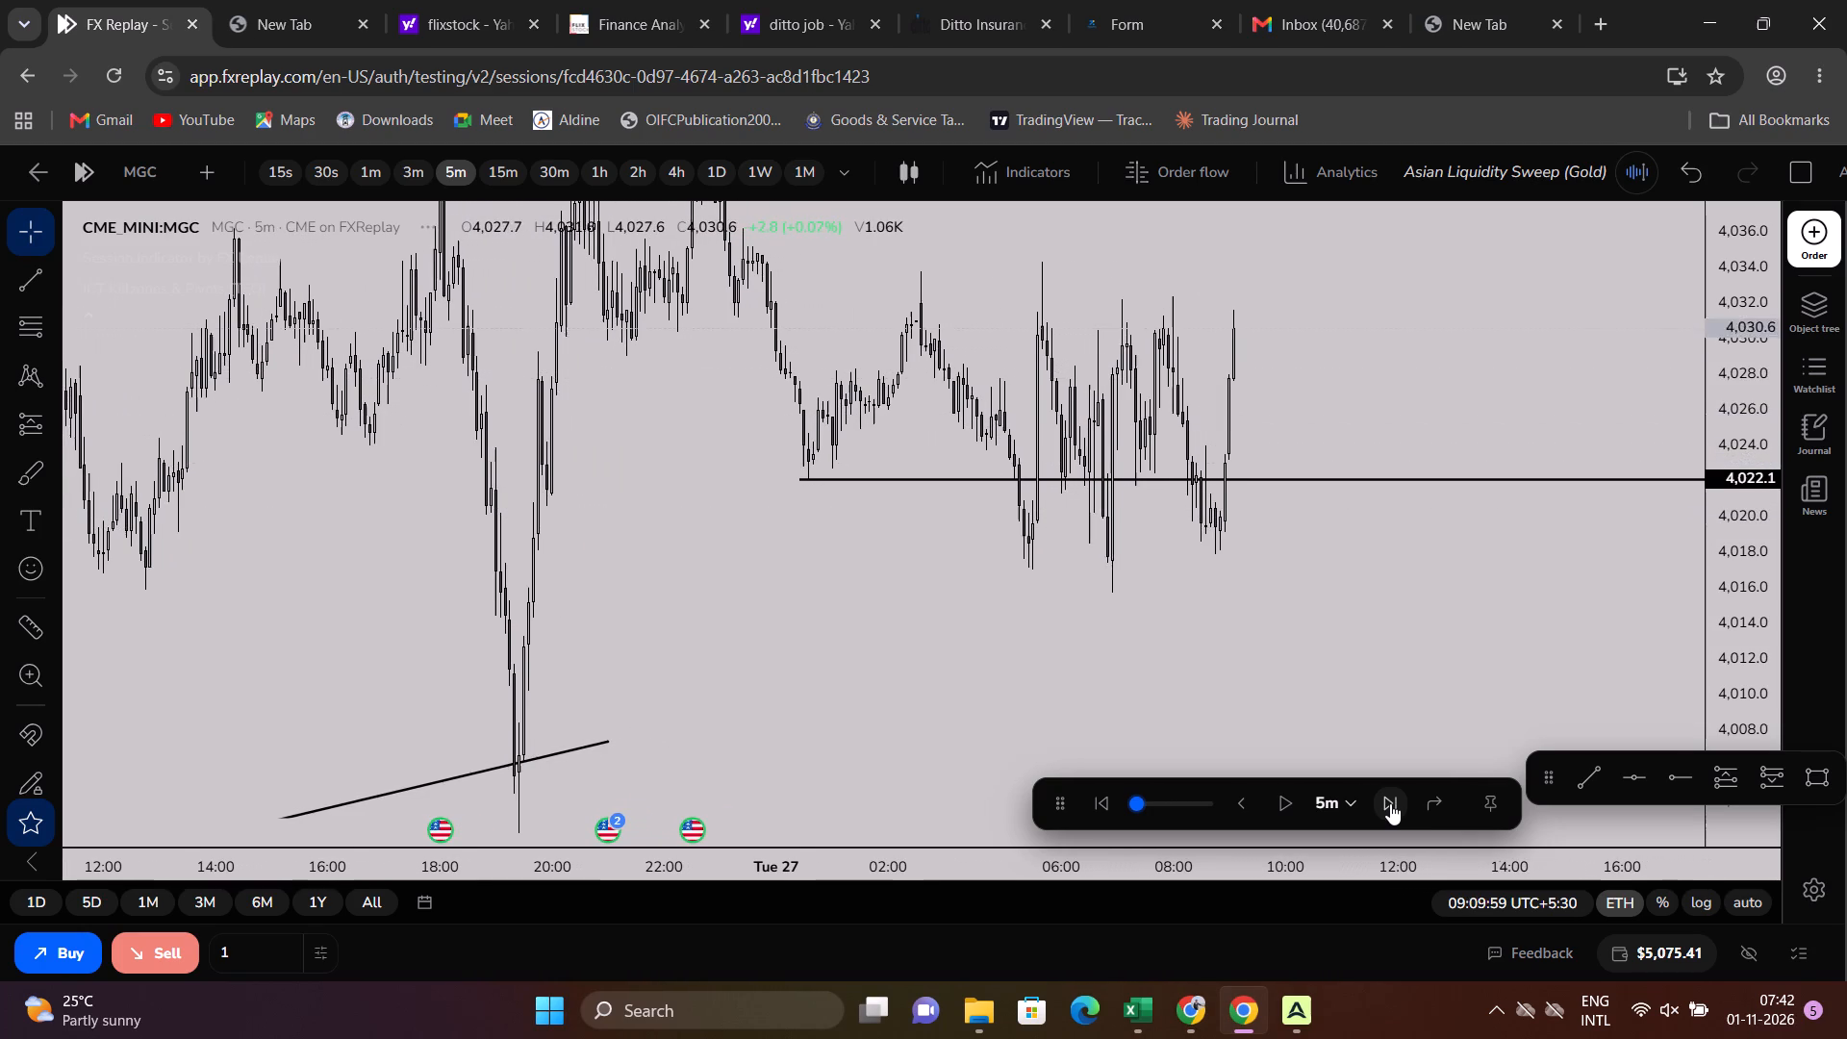
triple_click(1390, 803)
triple_click(1390, 803)
double_click(1390, 803)
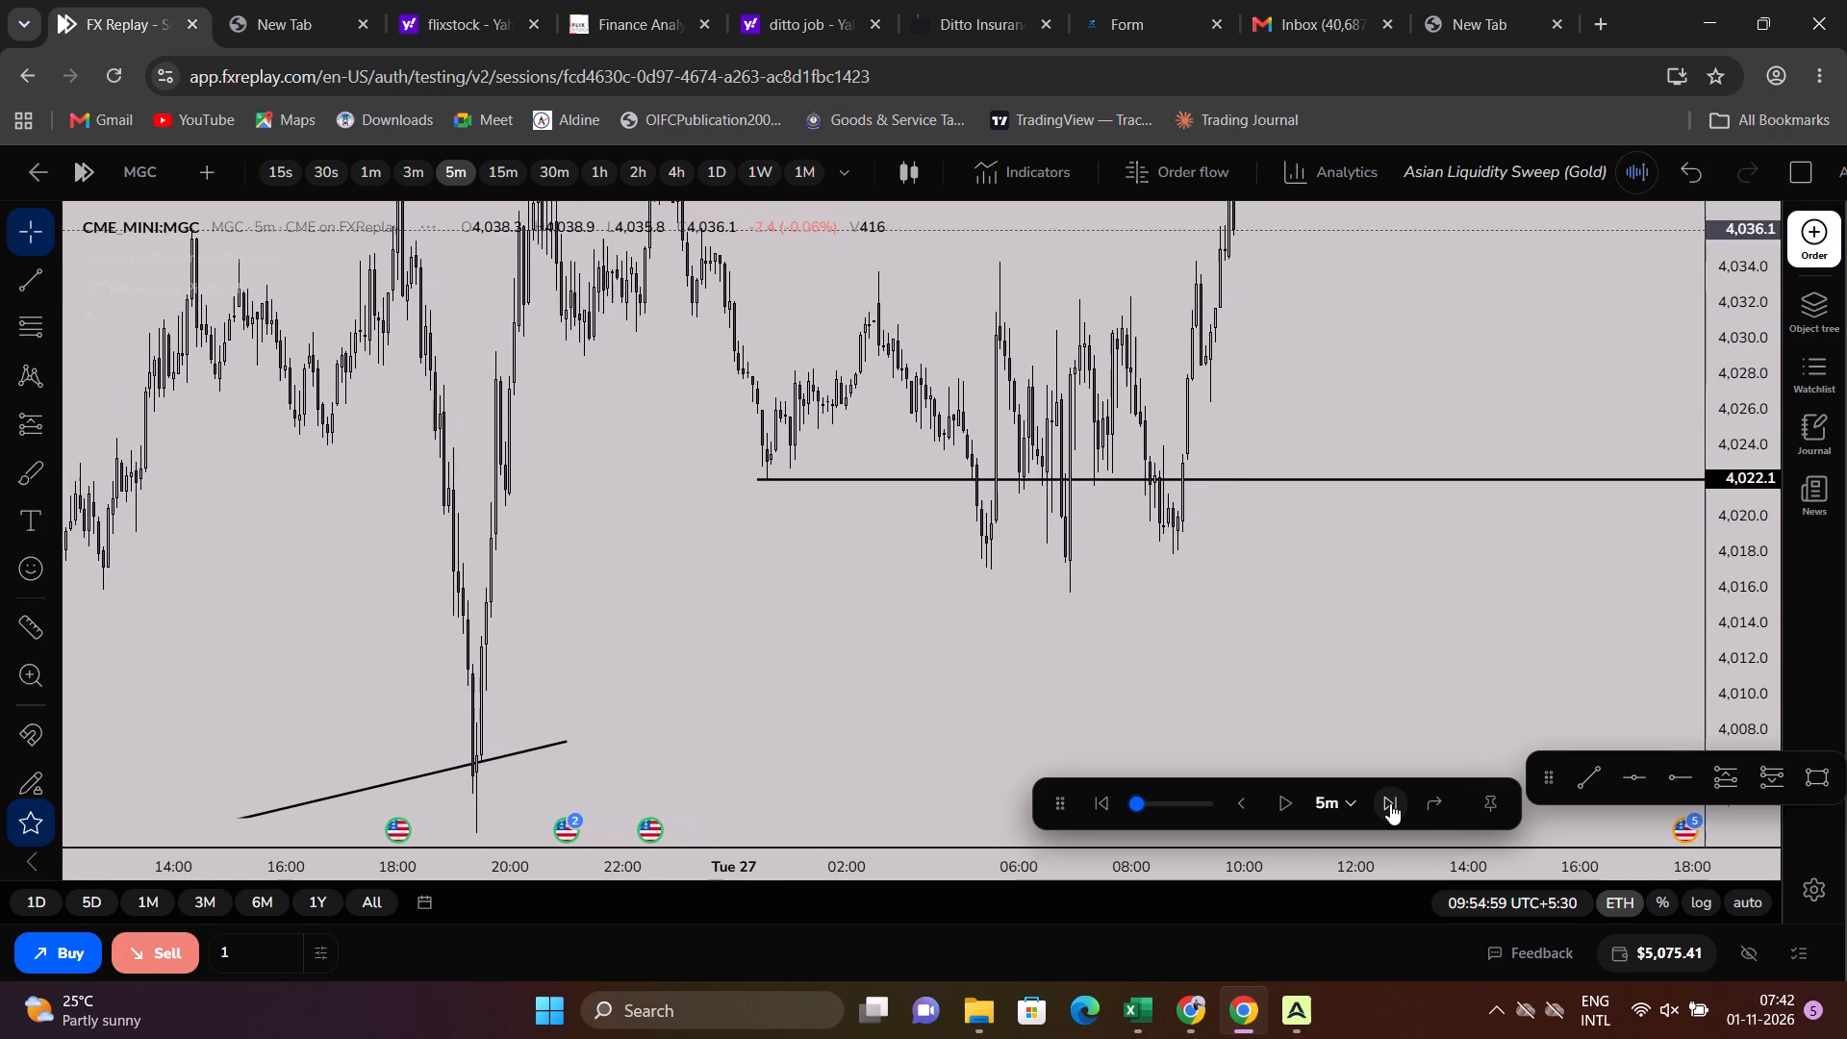
Check price against the PDH level and advance the replay to about 10:55 on October 27.
left_click_drag(1329, 621, 1319, 819)
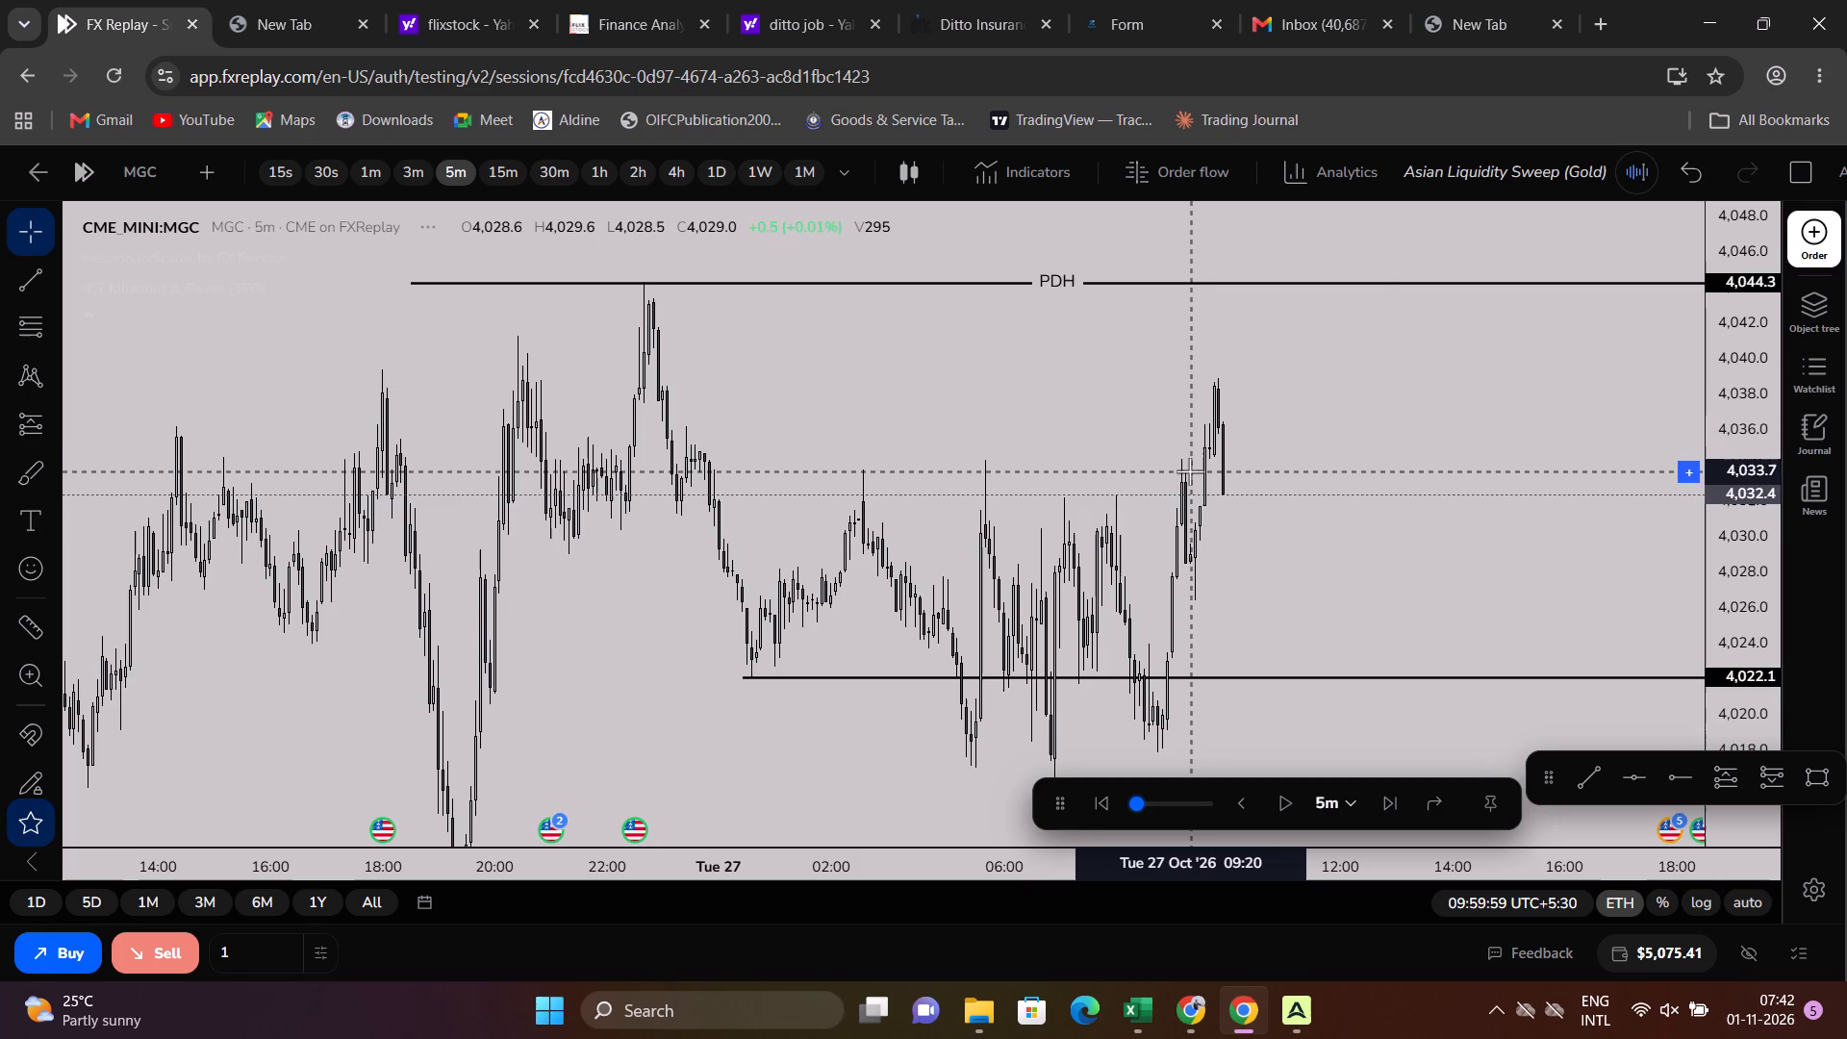
triple_click(1386, 789)
triple_click(1388, 789)
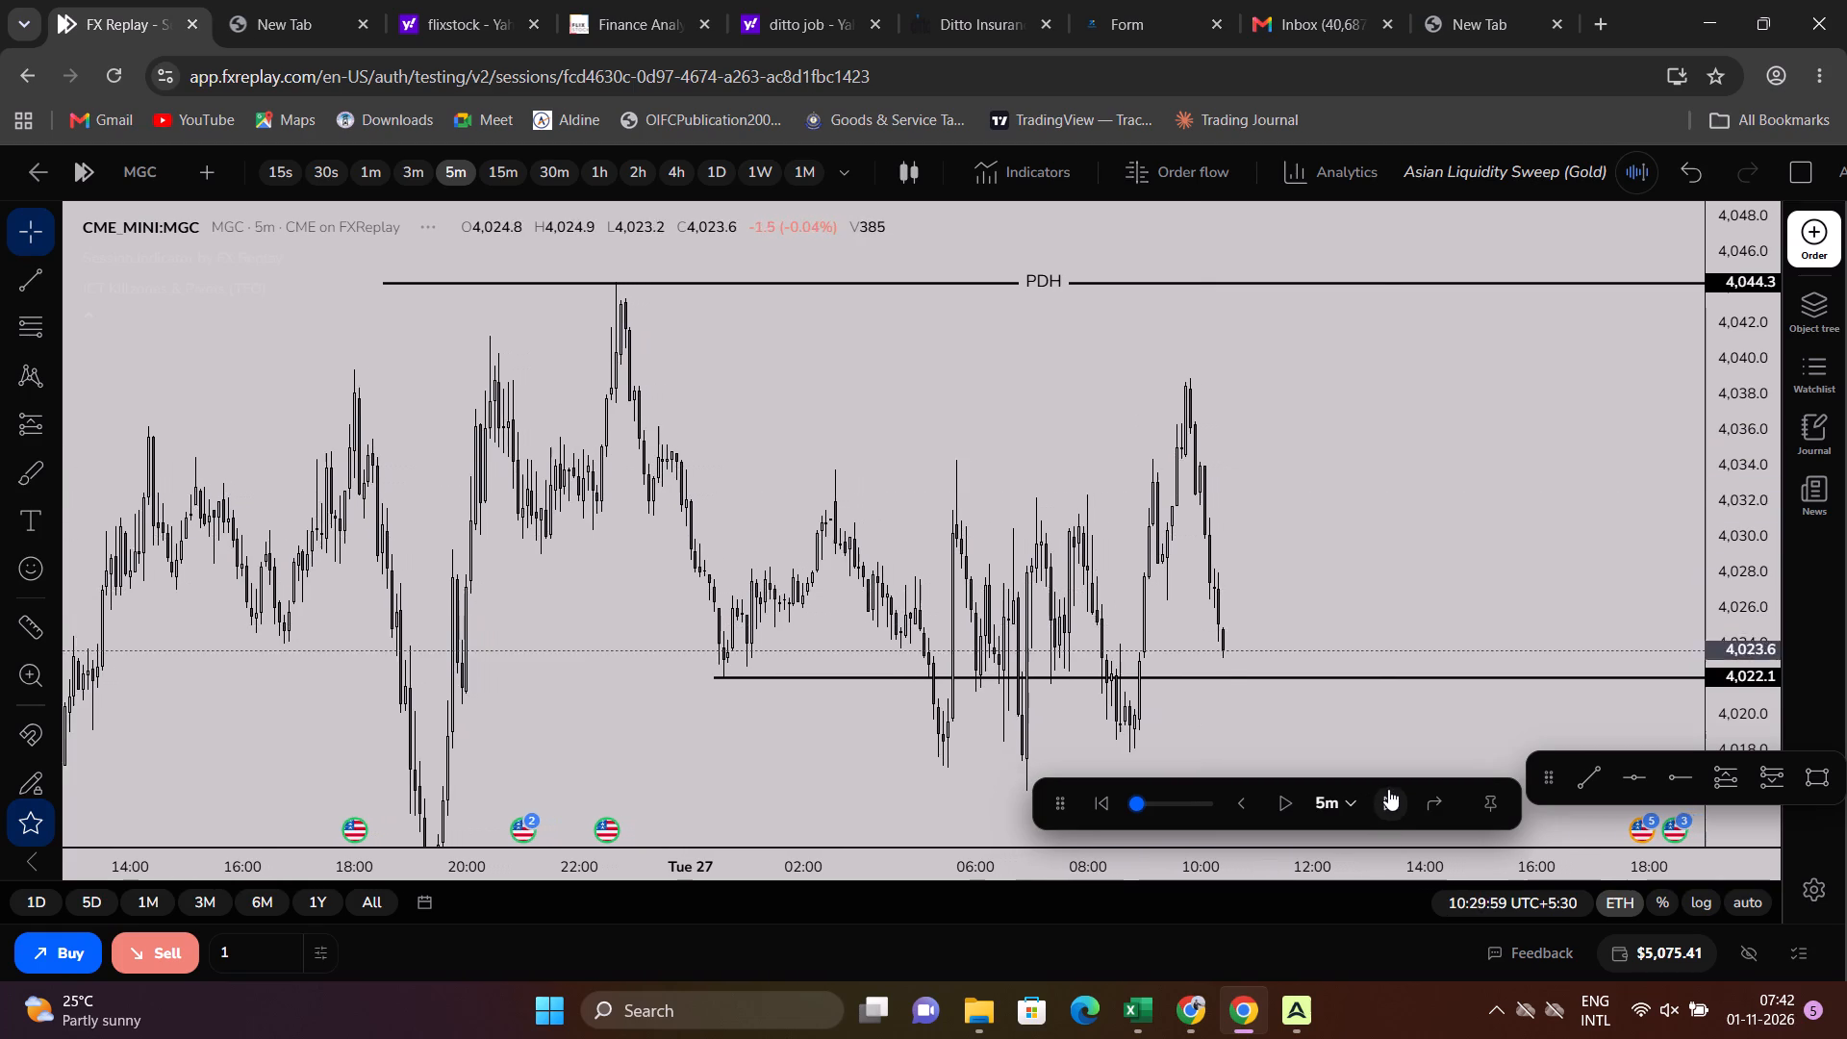
triple_click(1388, 789)
double_click(1387, 789)
With the LRL line and PDL level in view, advance the replay to about 12:20 on October 27.
left_click_drag(1299, 700, 1298, 410)
scroll(1333, 495, "down", 5)
left_click_drag(1377, 584, 1343, 590)
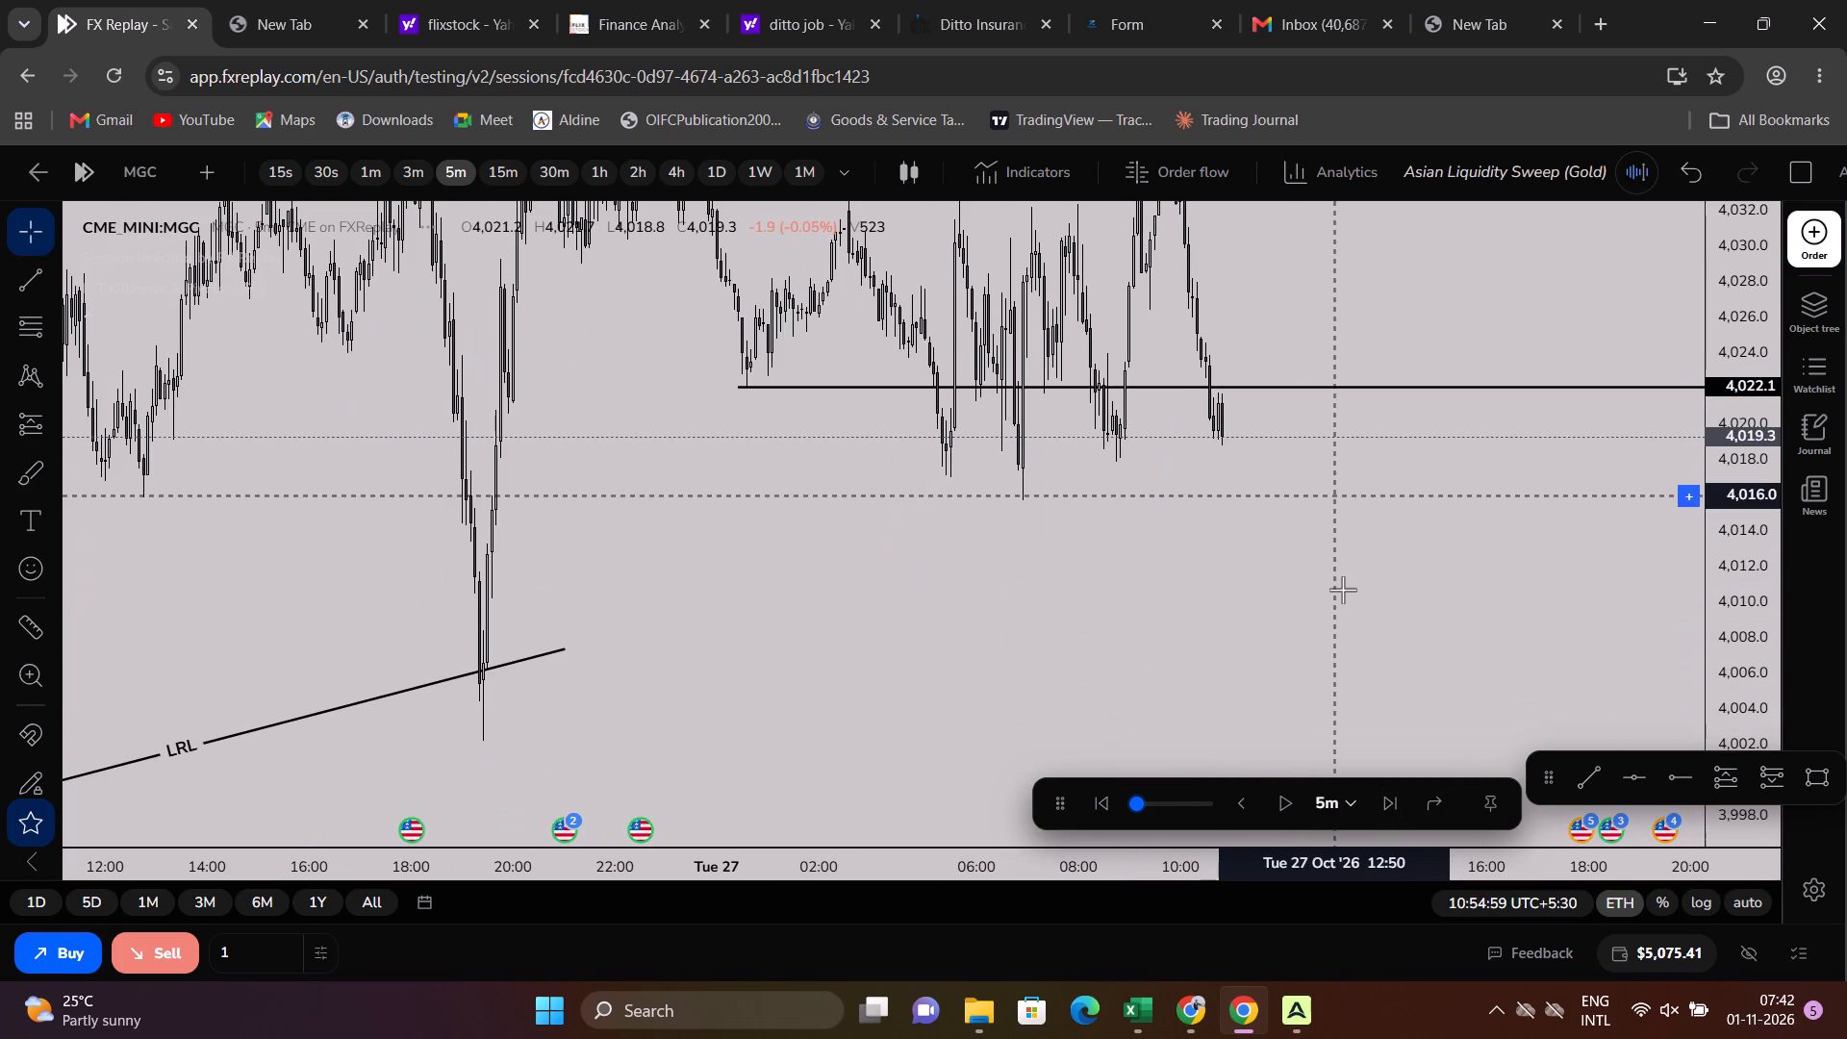
left_click_drag(1343, 590, 1412, 420)
triple_click(1373, 802)
triple_click(1378, 801)
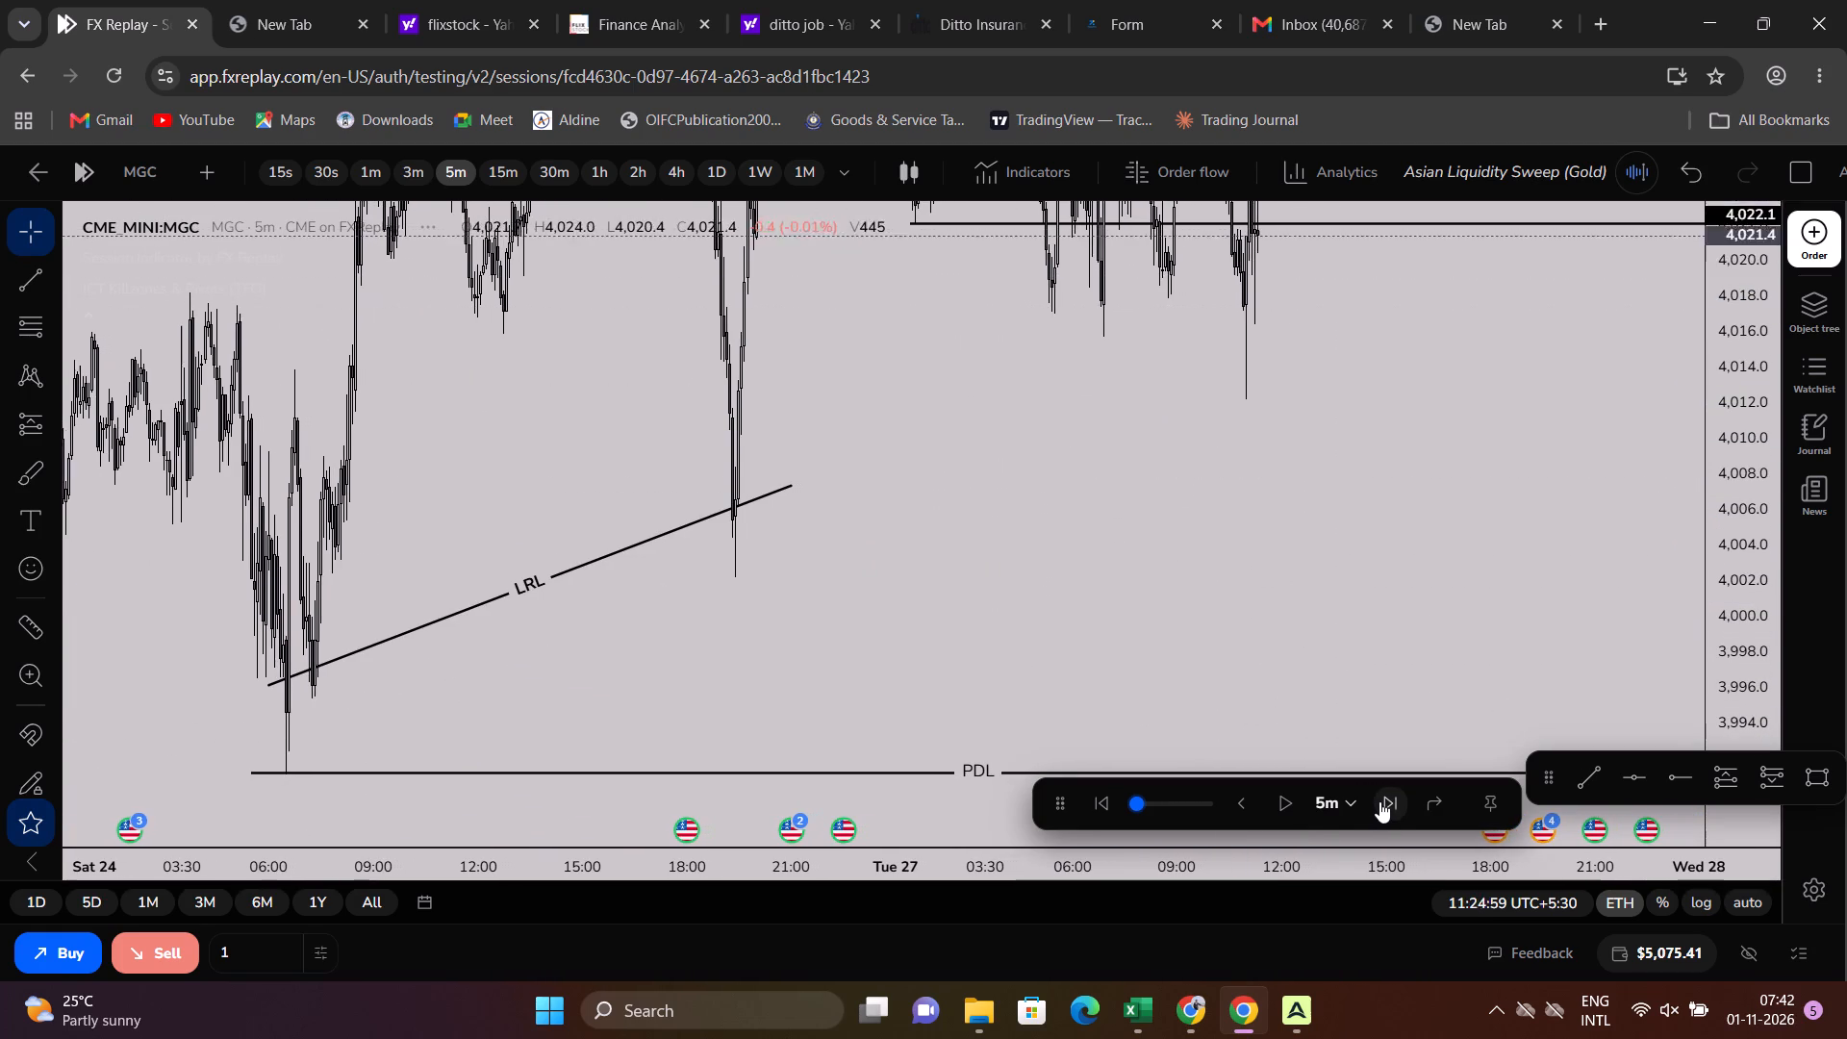
triple_click(1379, 801)
triple_click(1380, 801)
triple_click(1380, 800)
triple_click(1380, 800)
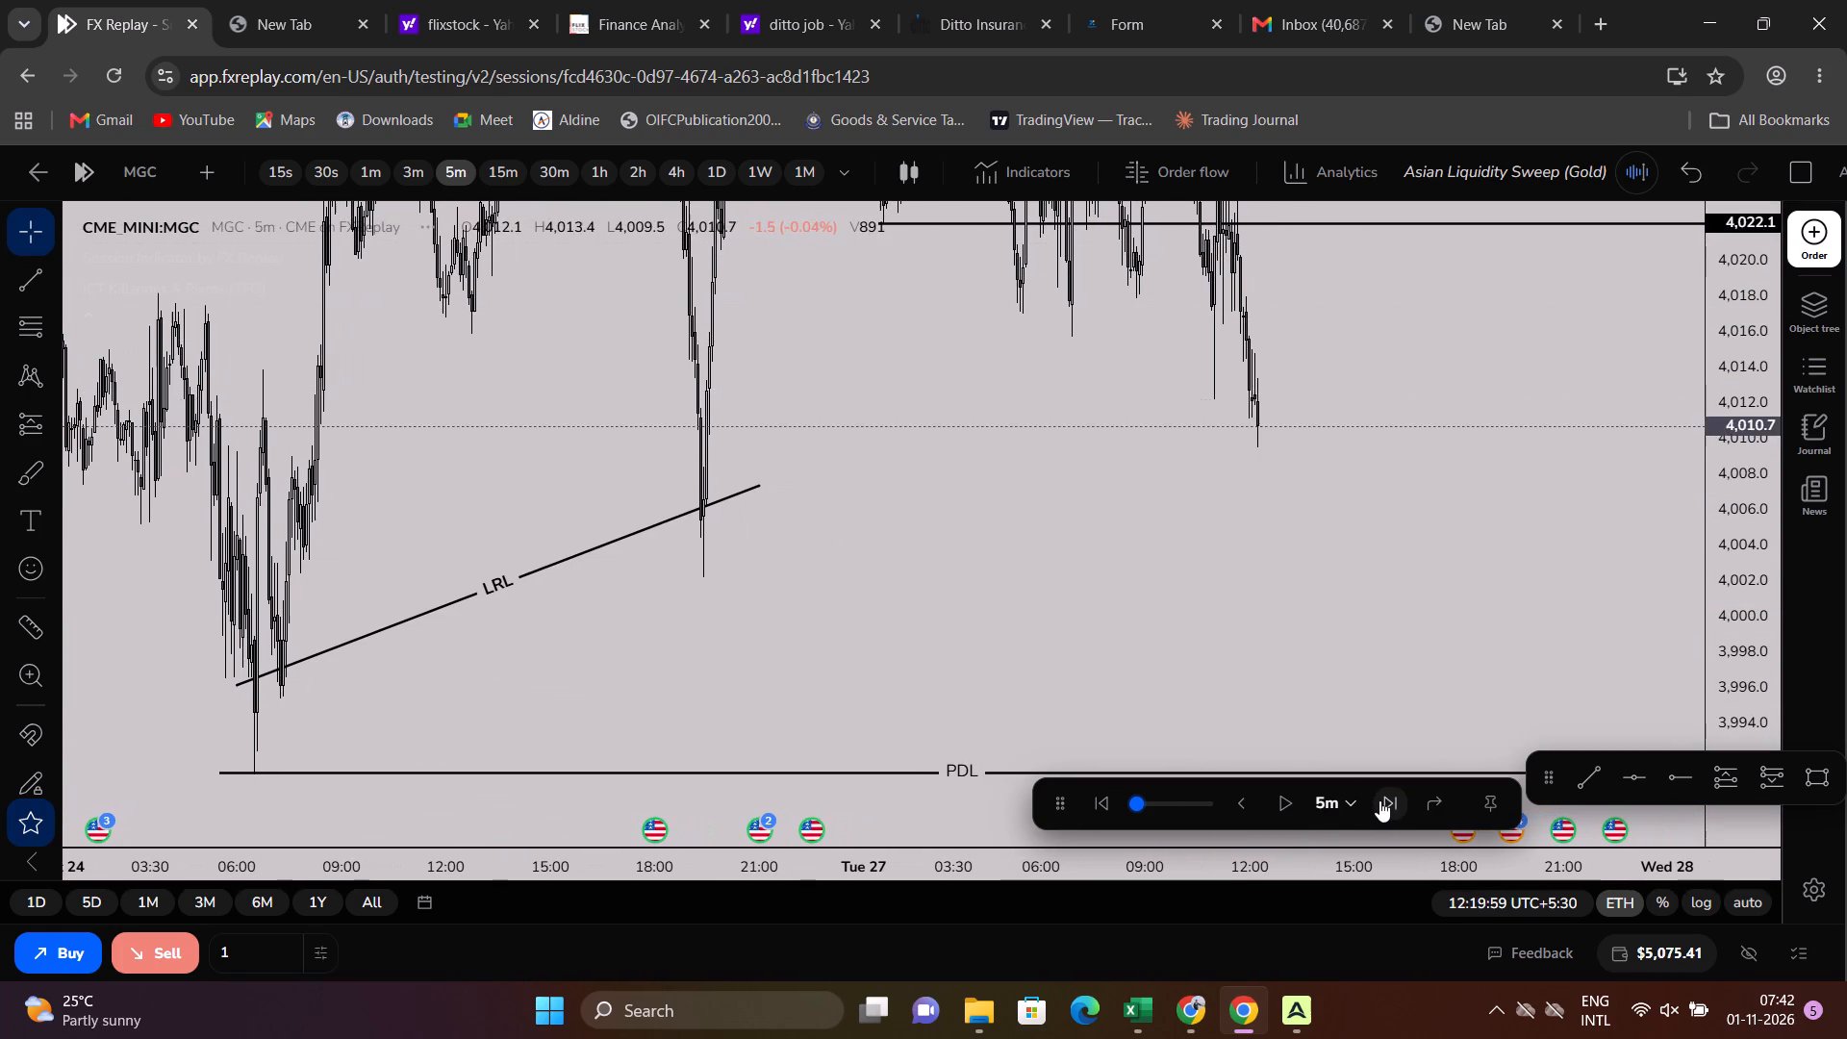
Advance the replay in 5-minute increments to about 15:00 on October 27, watching price above the PDL level.
triple_click(1379, 800)
triple_click(1380, 798)
triple_click(1380, 798)
triple_click(1380, 798)
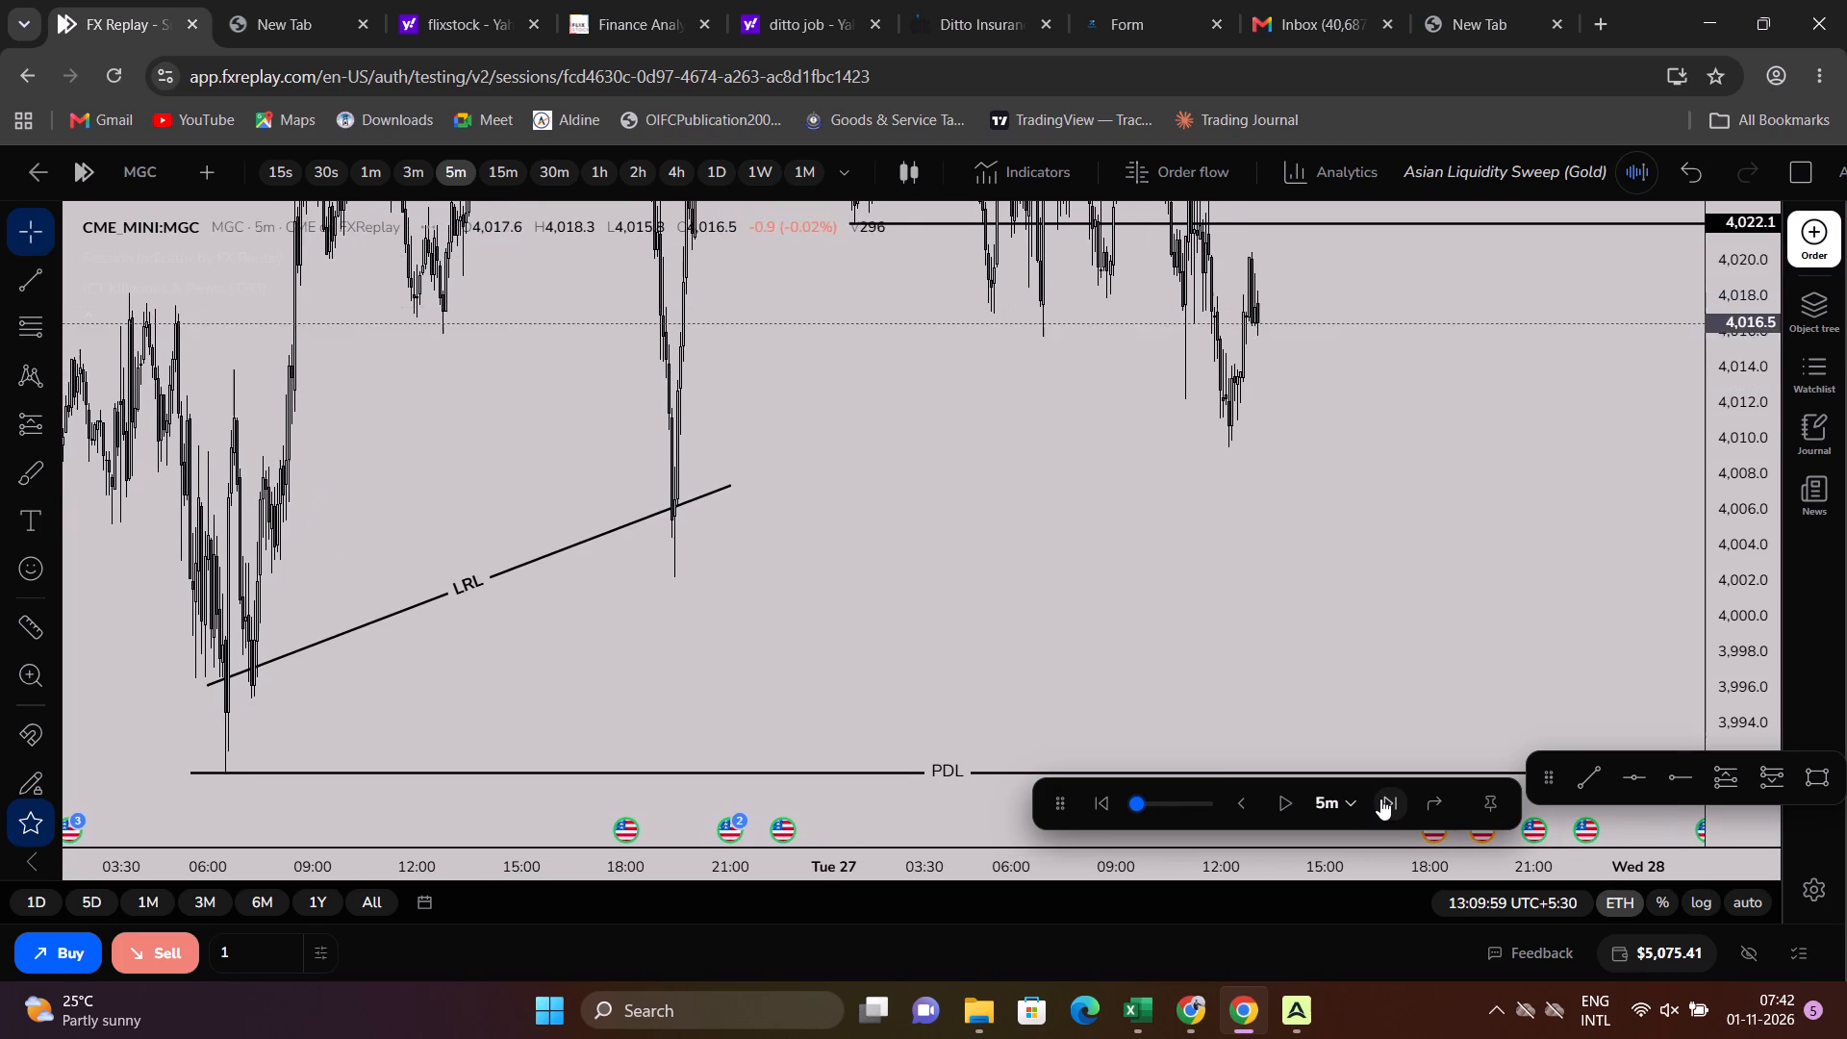
triple_click(1380, 798)
triple_click(1380, 798)
triple_click(1380, 798)
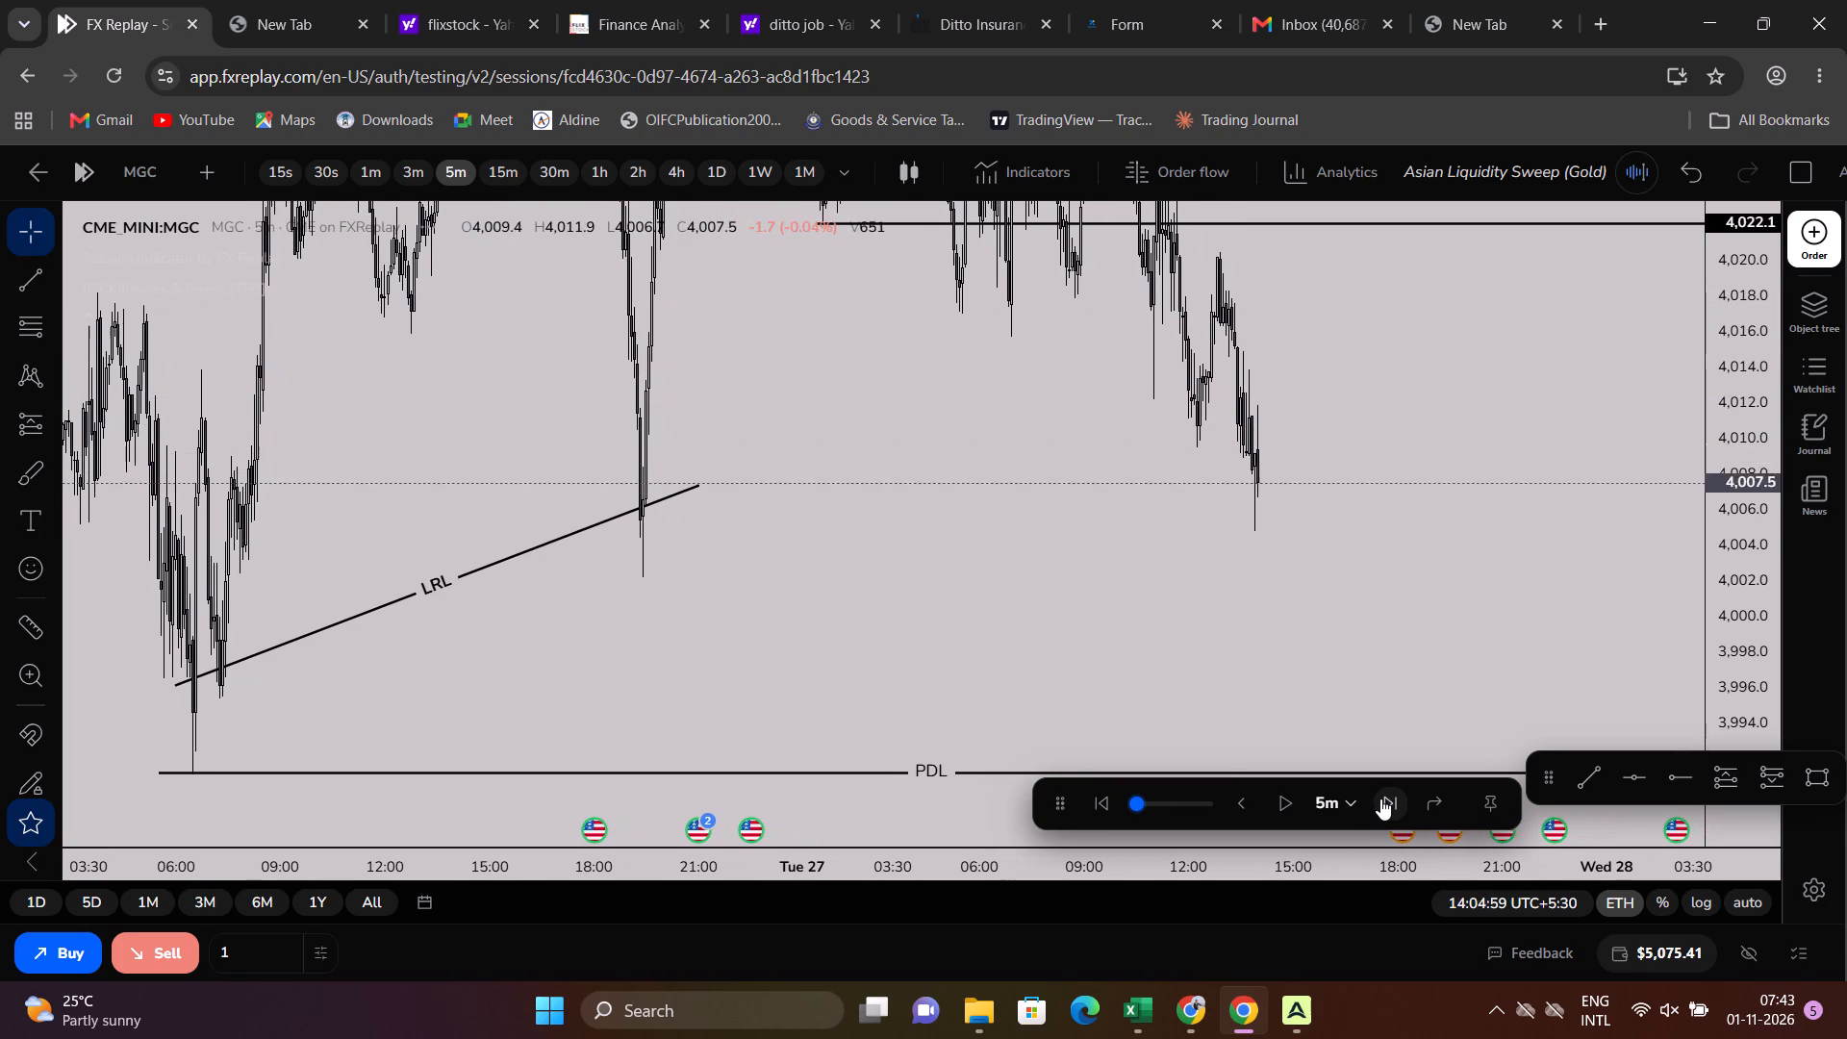
triple_click(1380, 798)
triple_click(1380, 798)
triple_click(1380, 798)
triple_click(1380, 798)
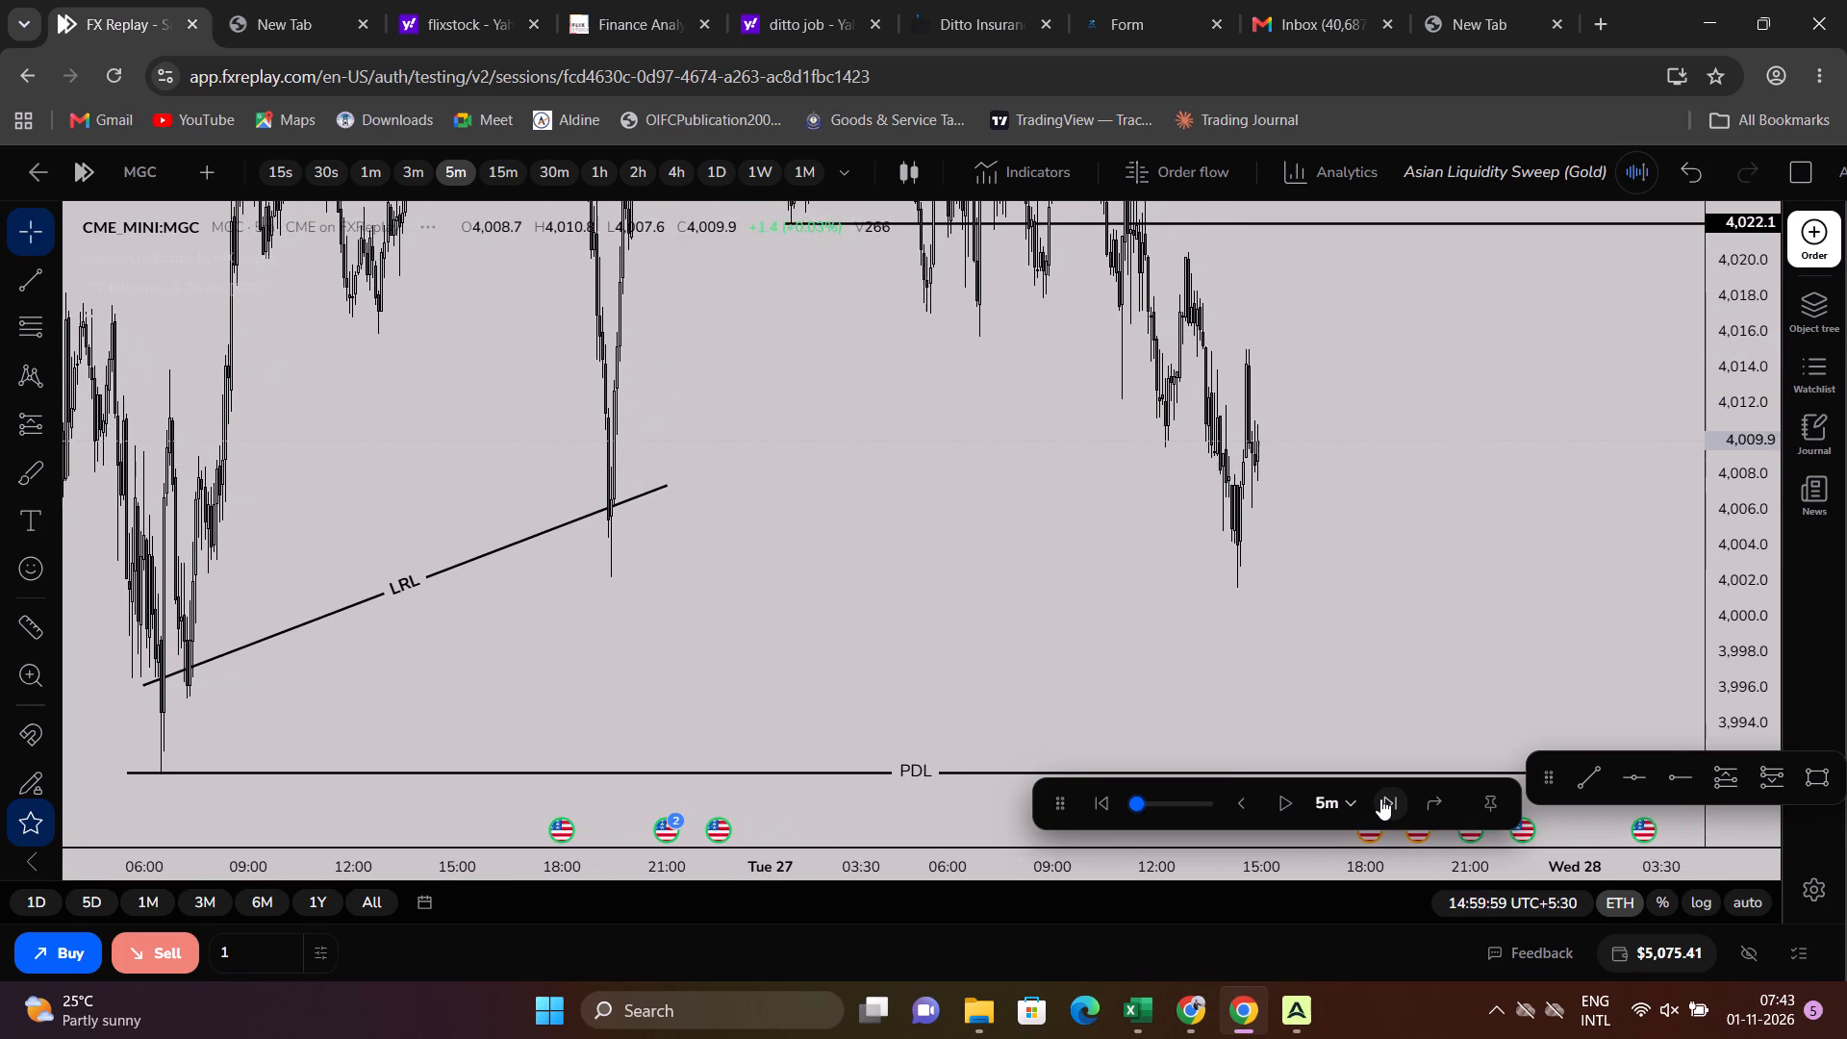
Advance the replay in 5-minute increments to about 17:00 on October 27 and check price around the 4,022.1 ray.
triple_click(1380, 798)
triple_click(1380, 798)
triple_click(1380, 798)
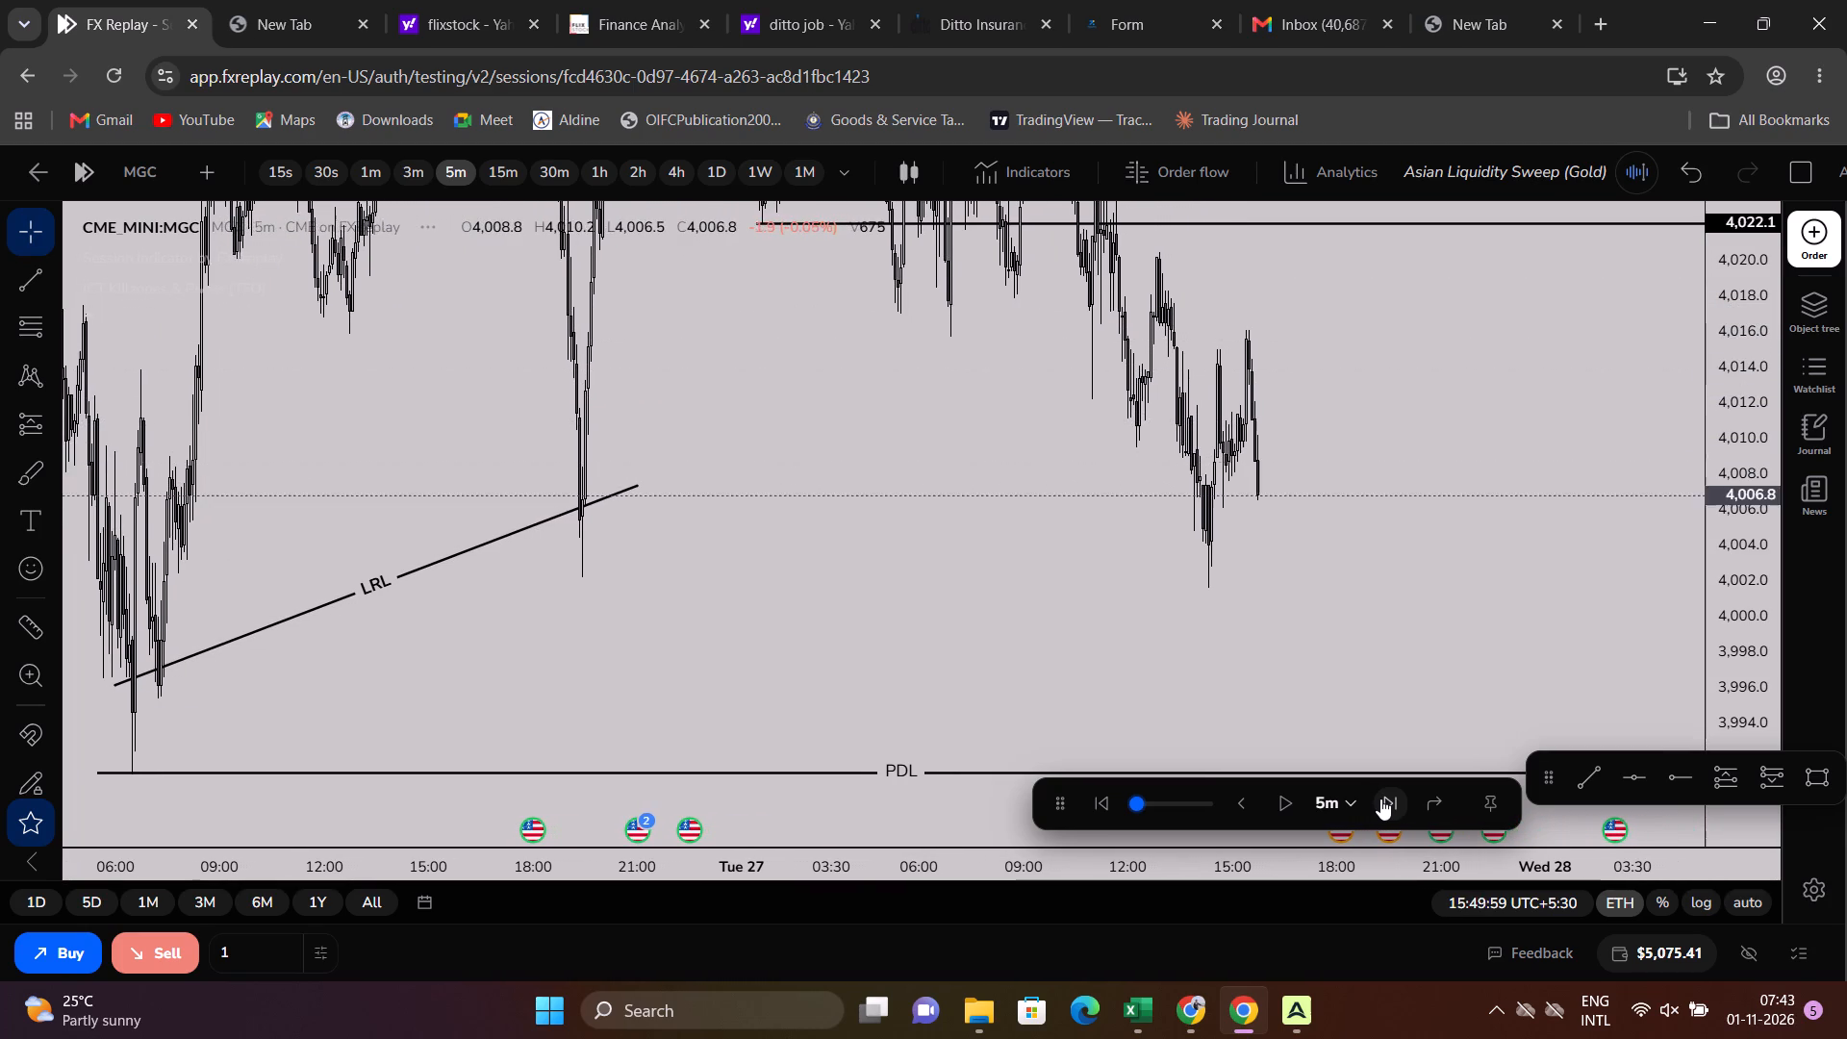
triple_click(1380, 798)
triple_click(1380, 798)
triple_click(1380, 798)
triple_click(1380, 798)
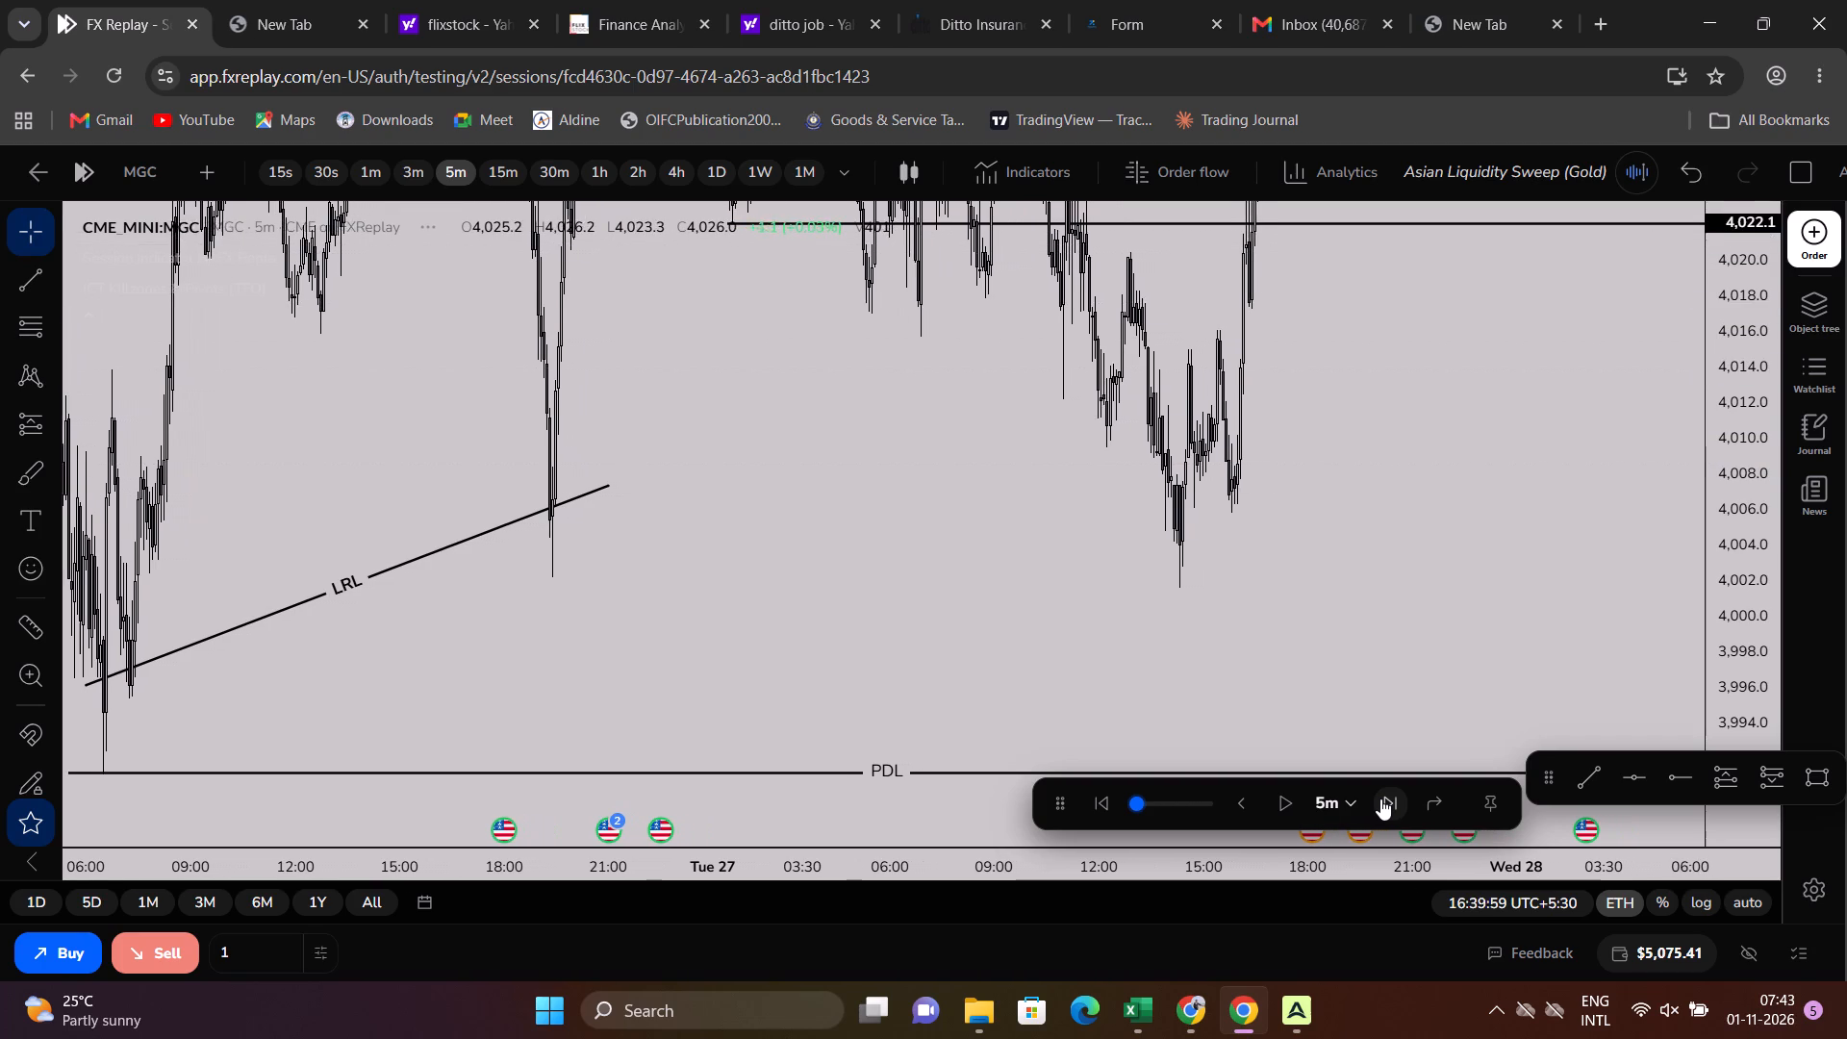
left_click(1380, 798)
left_click_drag(1365, 377, 1360, 712)
scroll(1429, 612, "down", 4)
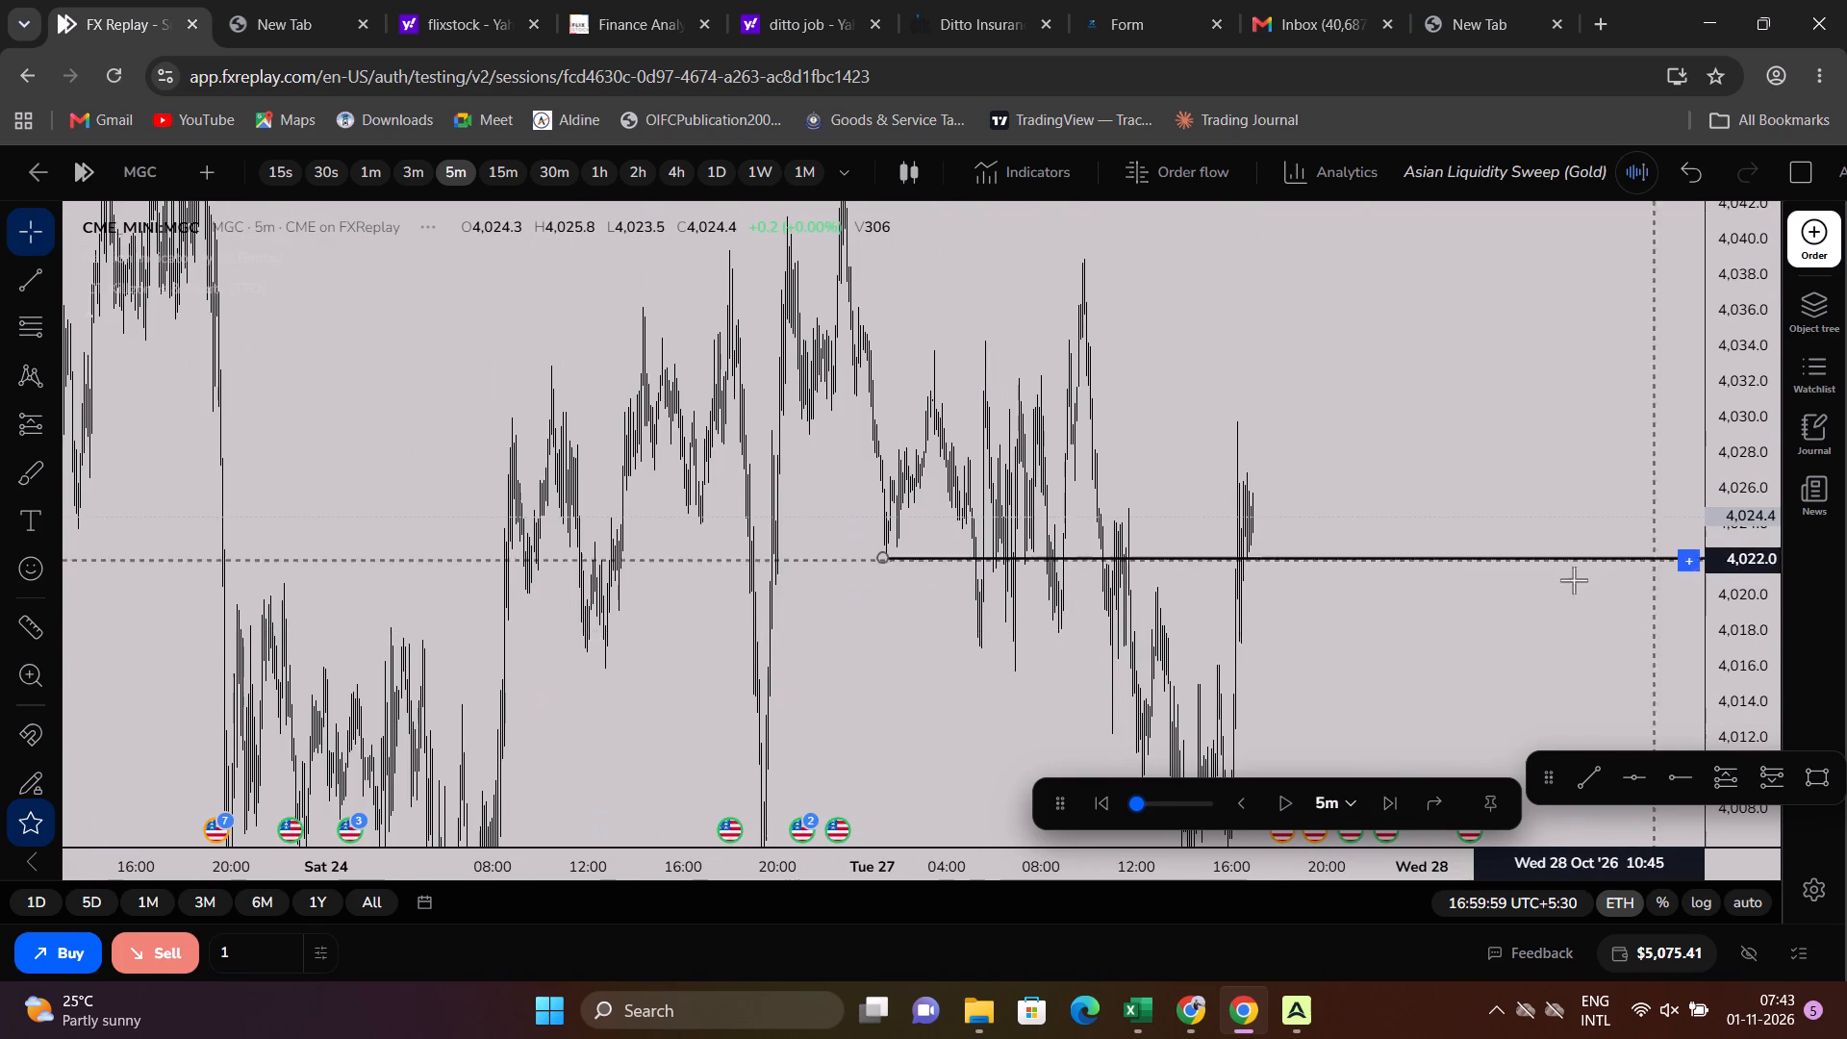
left_click_drag(1381, 677, 1387, 593)
scroll(1384, 572, "up", 4)
Switch to the Excel backtest log and fill the 2026-10-27 row's Result with No Trade from the row above.
key("alt+Tab")
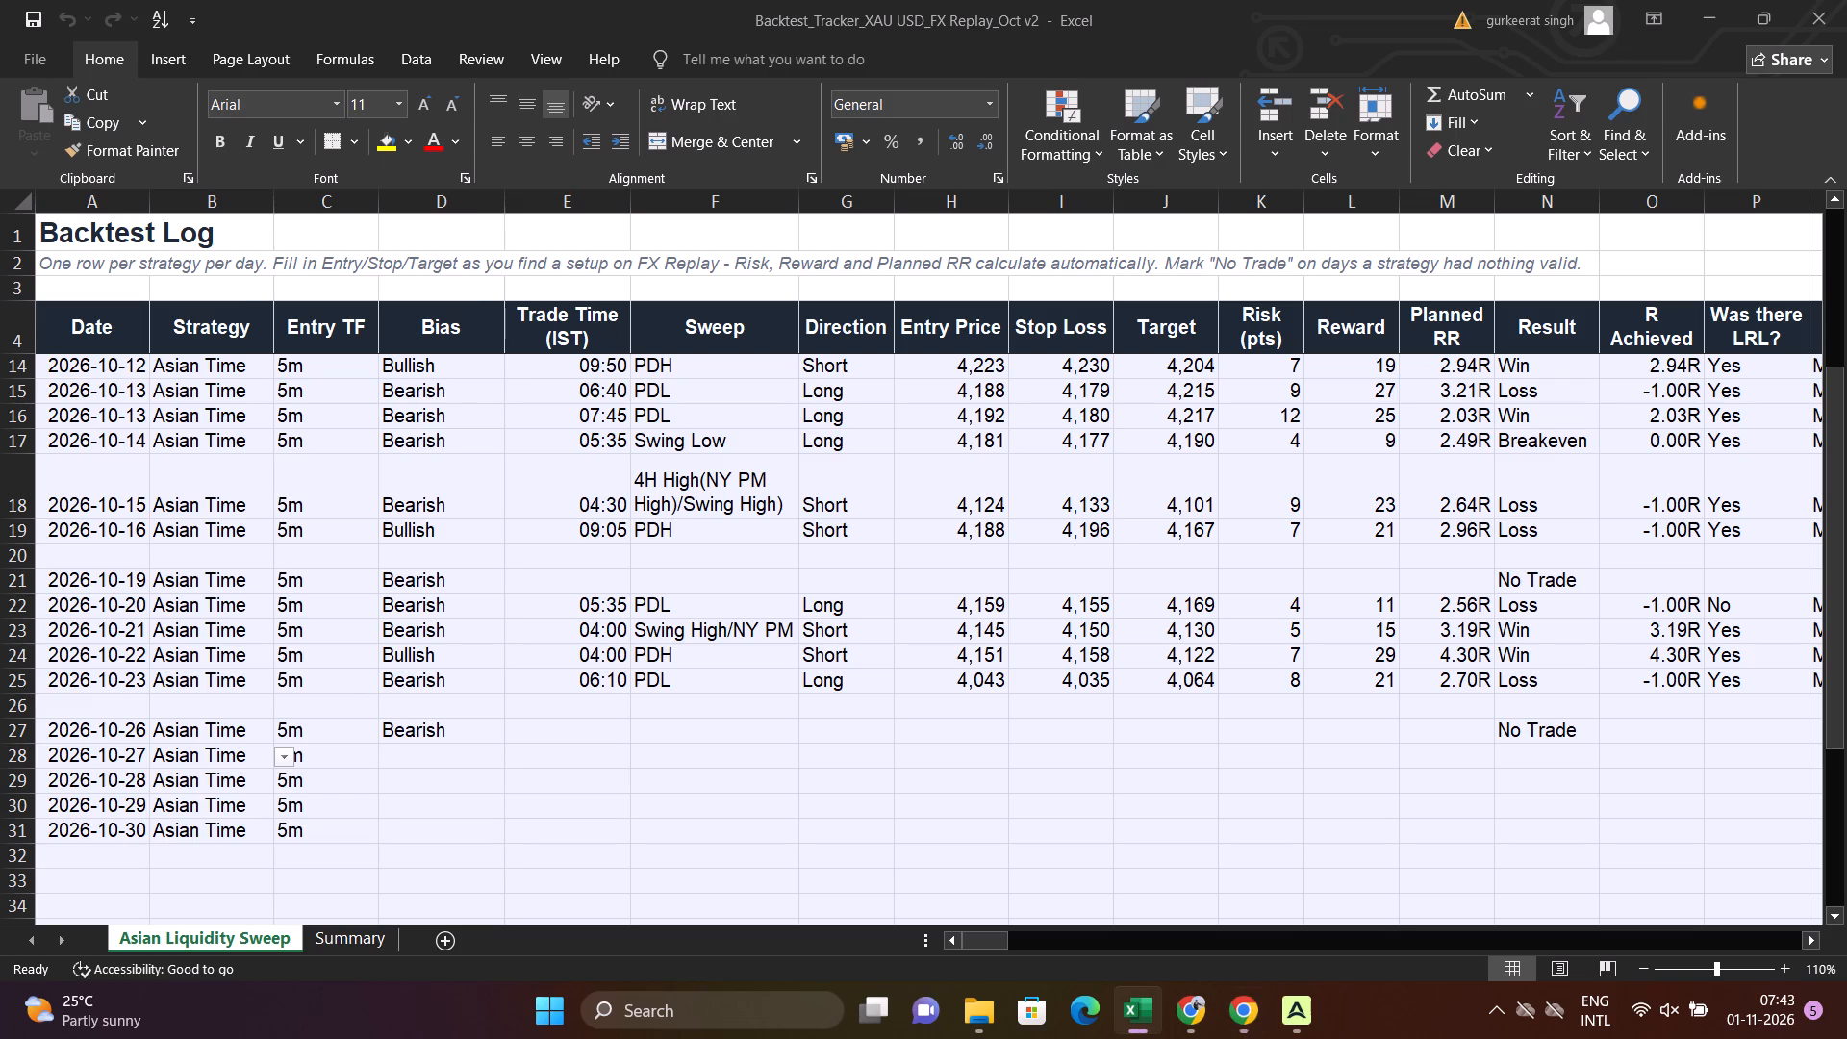
key("Left")
key("Right")
key("Right")
key("Right")
key("Right")
key("Right")
key("Right")
key("Right")
key("Right")
key("Right")
key("Right")
key("Right")
key("Right")
key("Right")
key("Right")
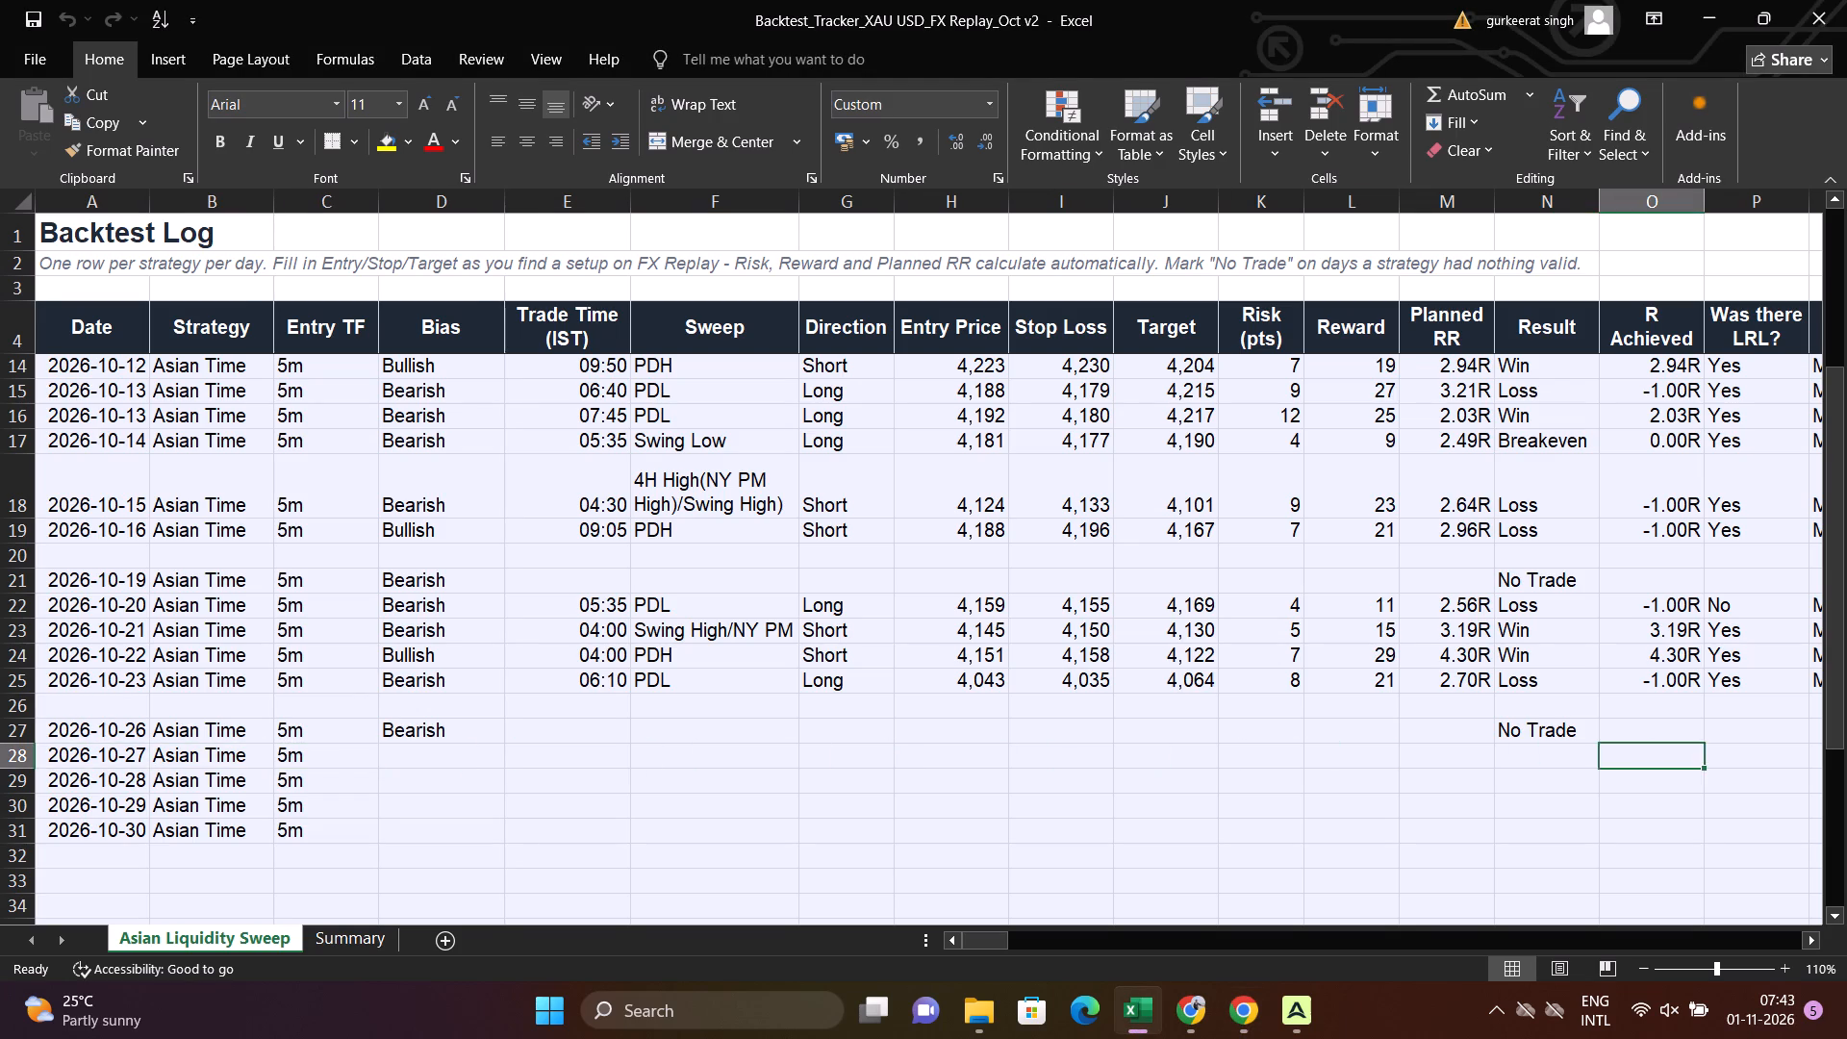
key("Up")
key("Left")
key("shift+Down")
key("ctrl+d")
Fill the 2026-10-27 row's Bias with Bearish from the row above.
key("Left")
key("Left")
key("Left")
key("Left")
key("Left")
key("Left")
key("Left")
key("Left")
key("Left")
key("Left")
key("Left")
key("Left")
key("Left")
key("Left")
key("Left")
key("Left")
key("Left")
key("Left")
key("Left")
key("Left")
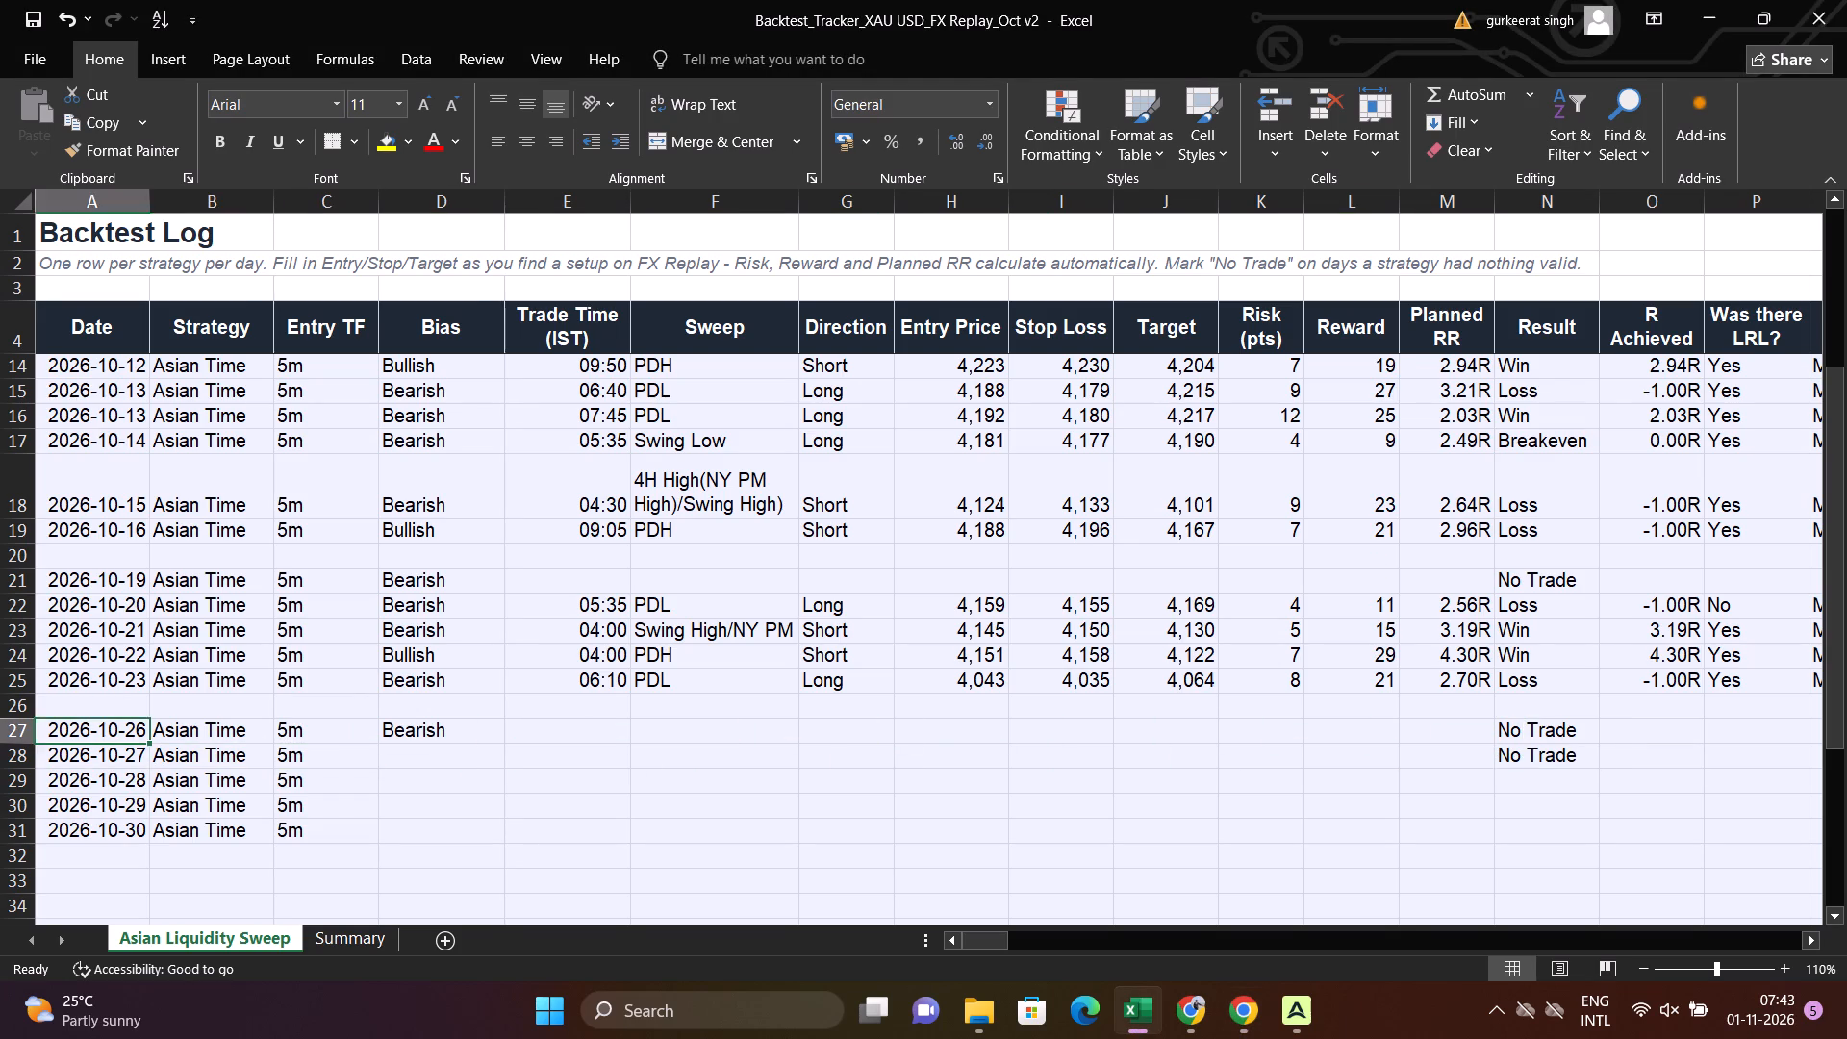
key("Right")
key("Right")
key("Right")
key("shift+Down")
key("ctrl+d")
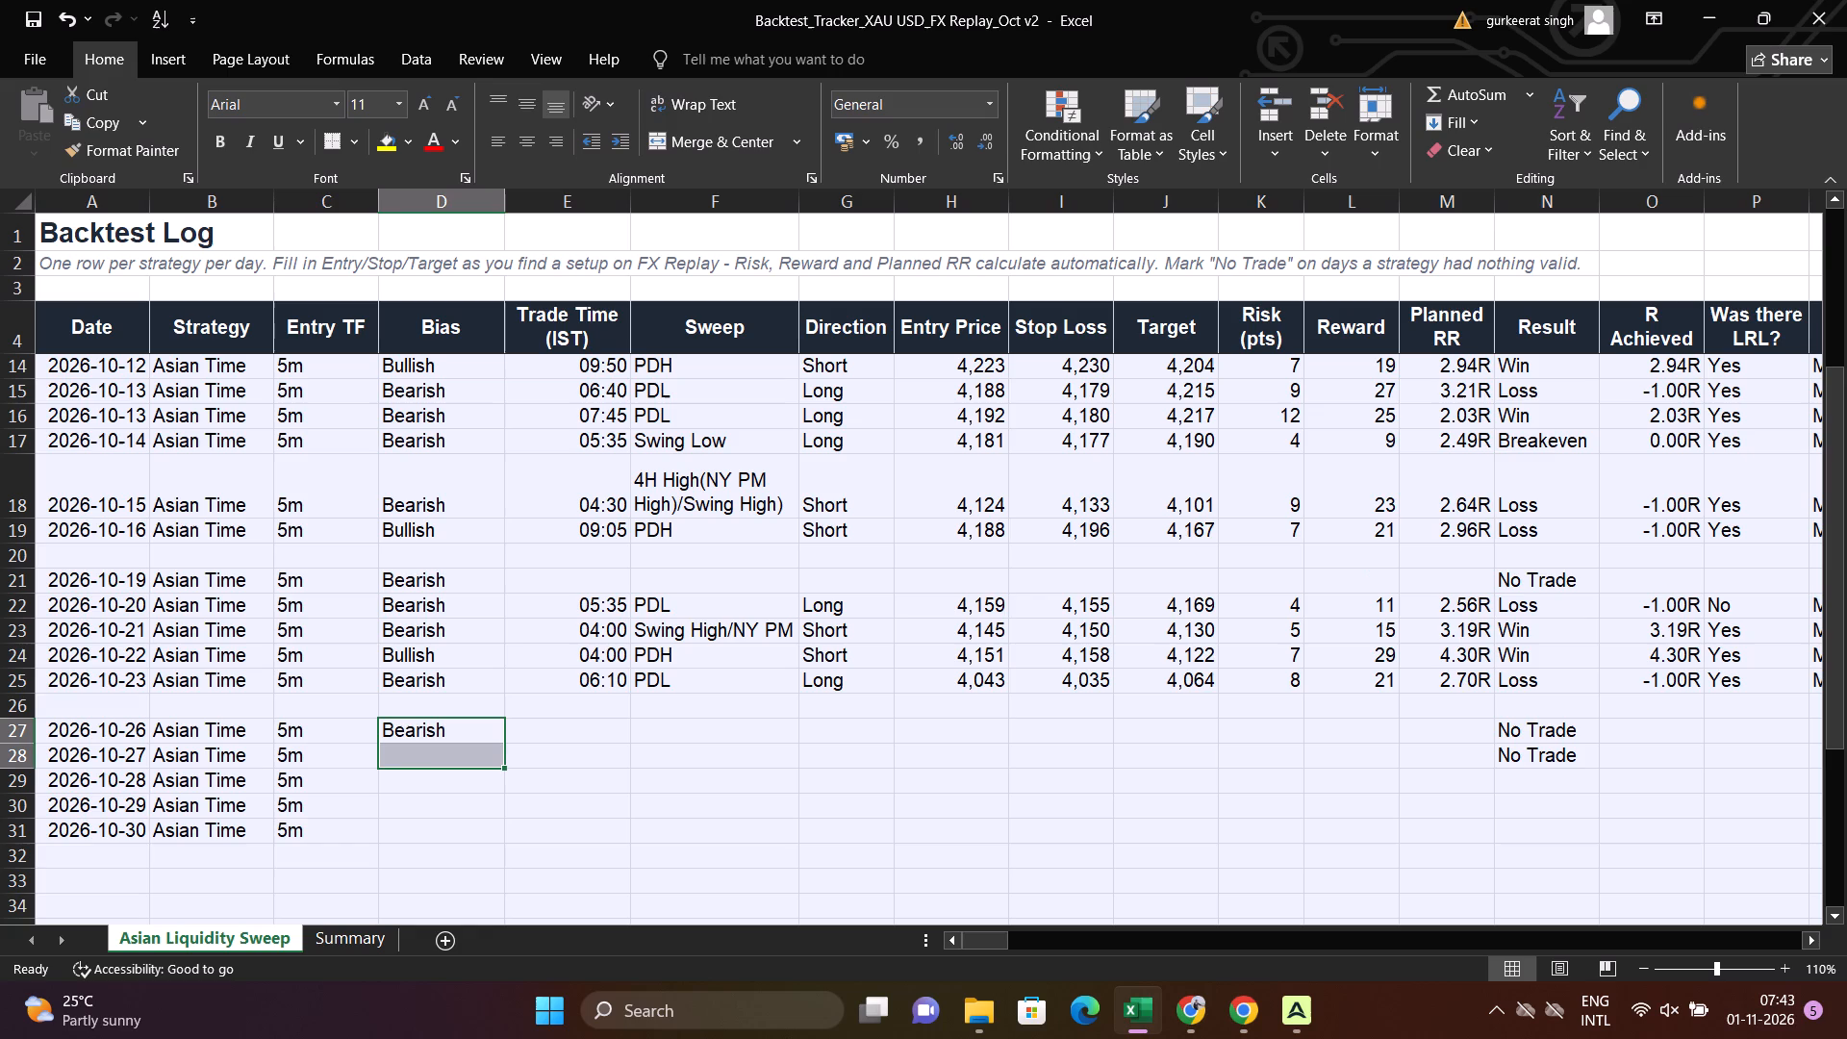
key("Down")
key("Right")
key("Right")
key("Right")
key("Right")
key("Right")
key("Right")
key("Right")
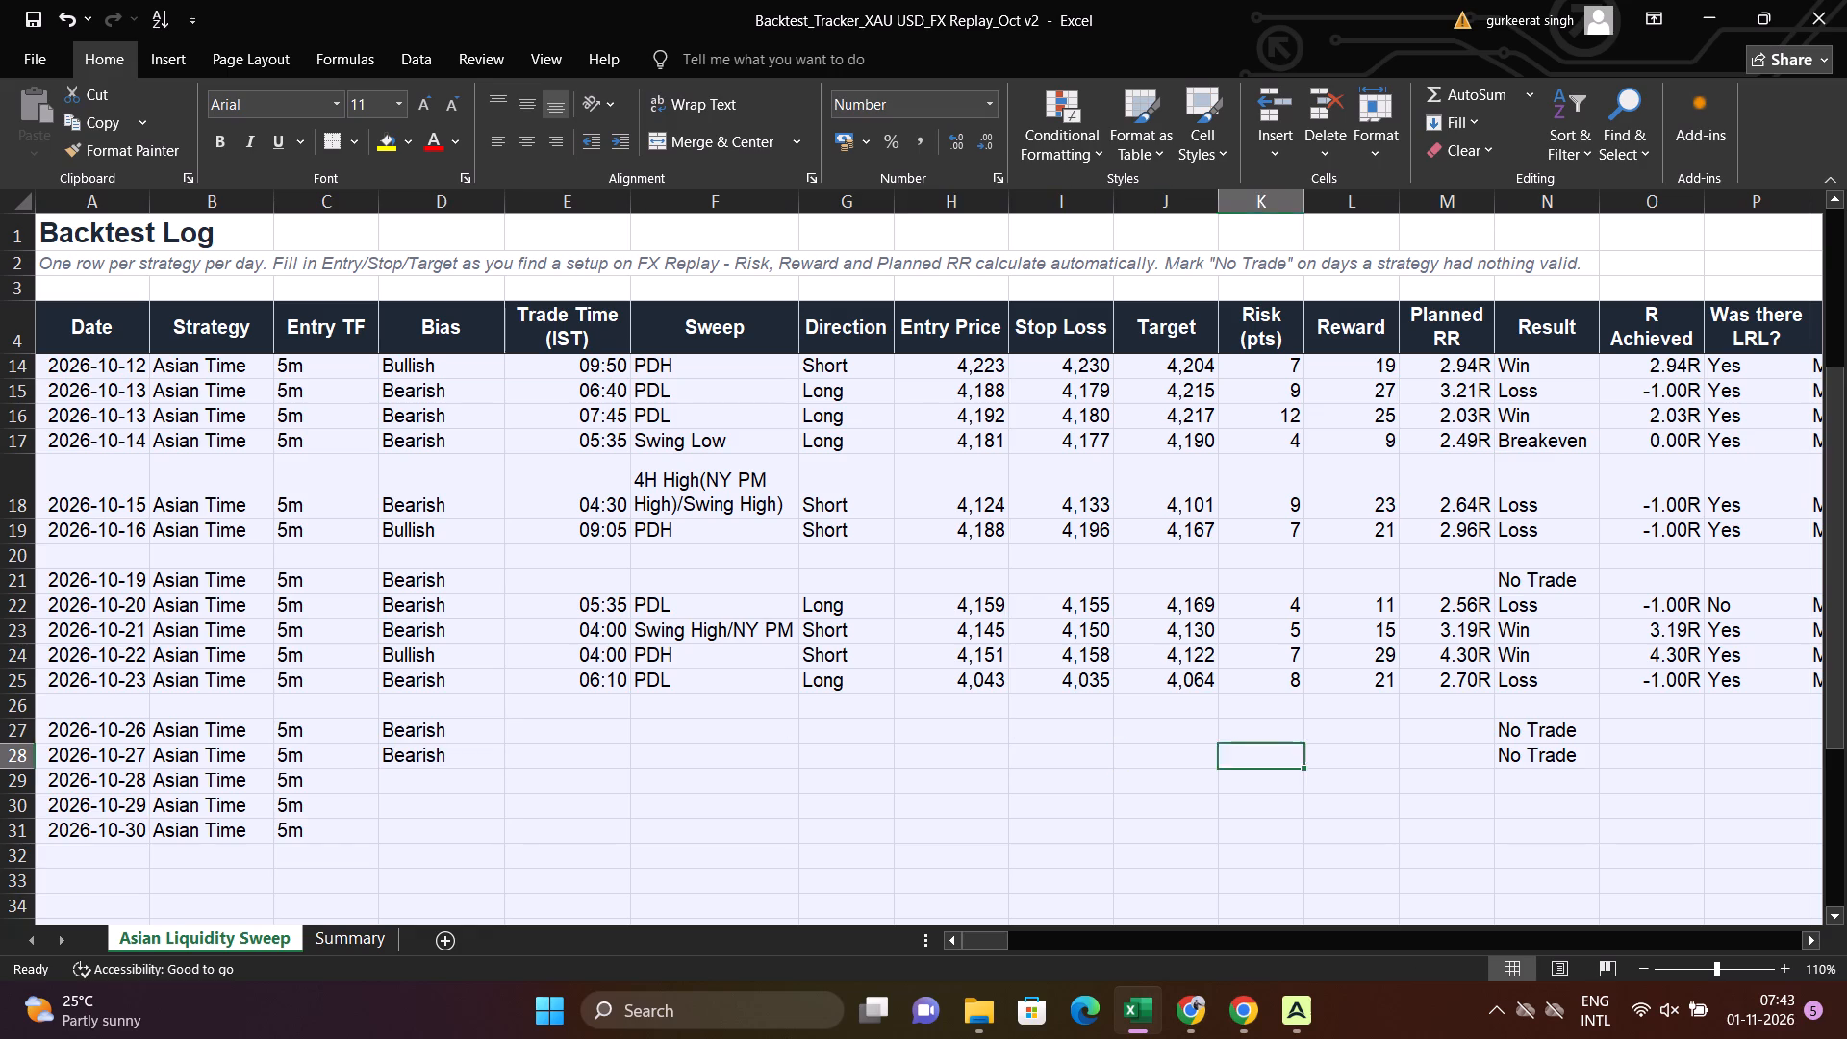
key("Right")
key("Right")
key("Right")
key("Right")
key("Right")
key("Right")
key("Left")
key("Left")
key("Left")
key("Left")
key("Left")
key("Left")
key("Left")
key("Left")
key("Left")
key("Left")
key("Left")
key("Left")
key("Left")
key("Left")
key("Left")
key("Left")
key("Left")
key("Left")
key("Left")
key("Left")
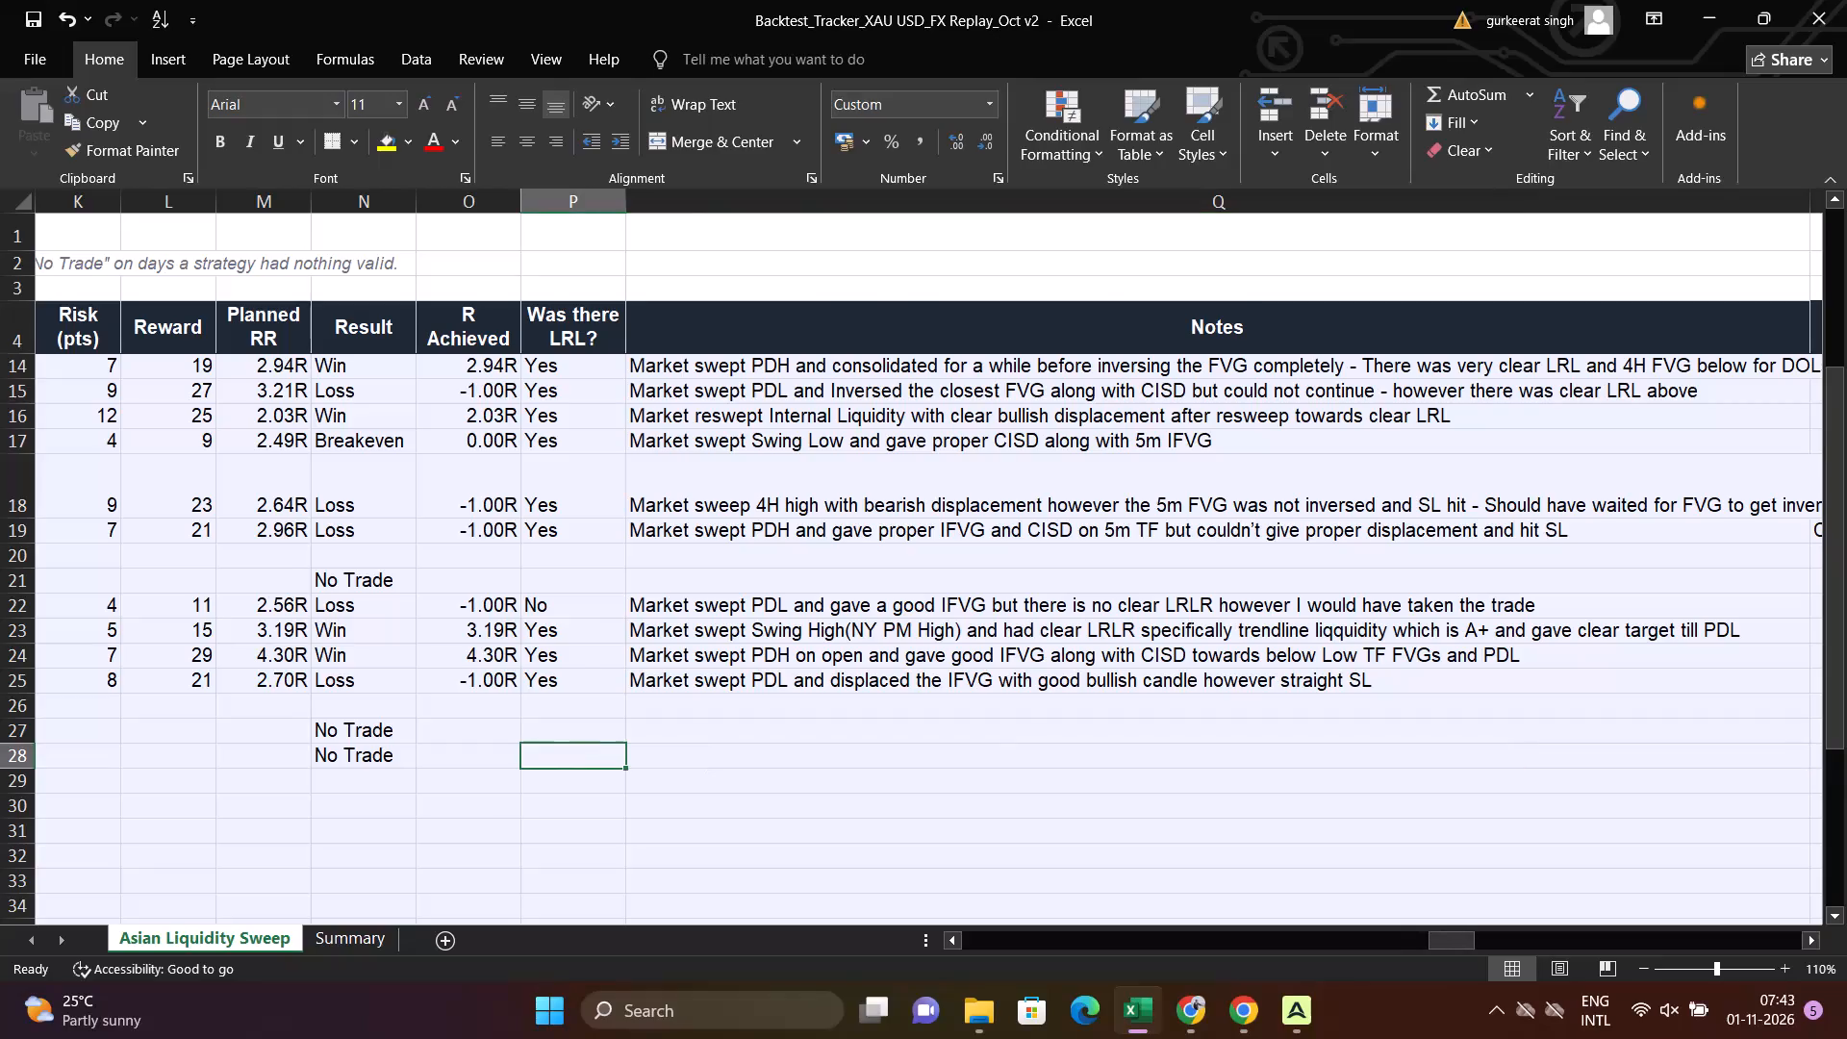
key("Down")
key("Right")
Switch to Atlas Funded, turn on its notifications and allow the site to show them.
key("alt+Tab")
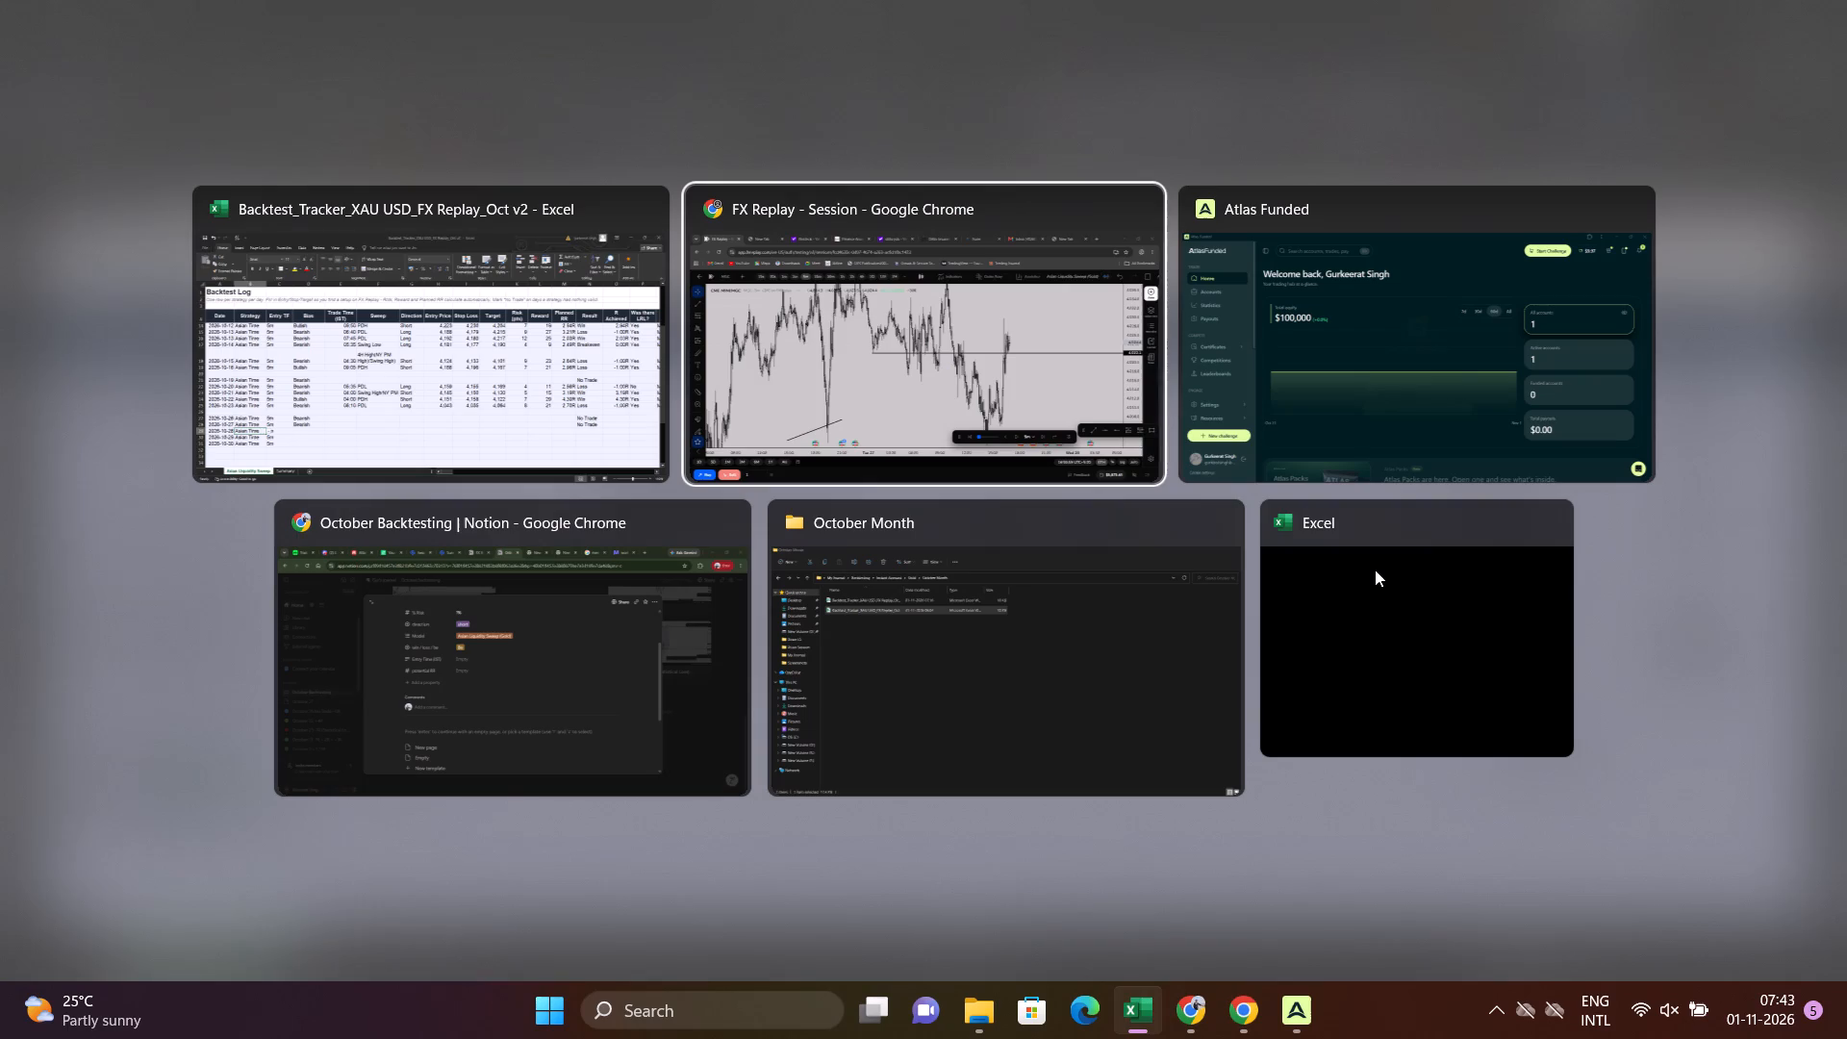
key("alt+Tab")
key("alt+Tab")
left_click(1325, 364, "alt")
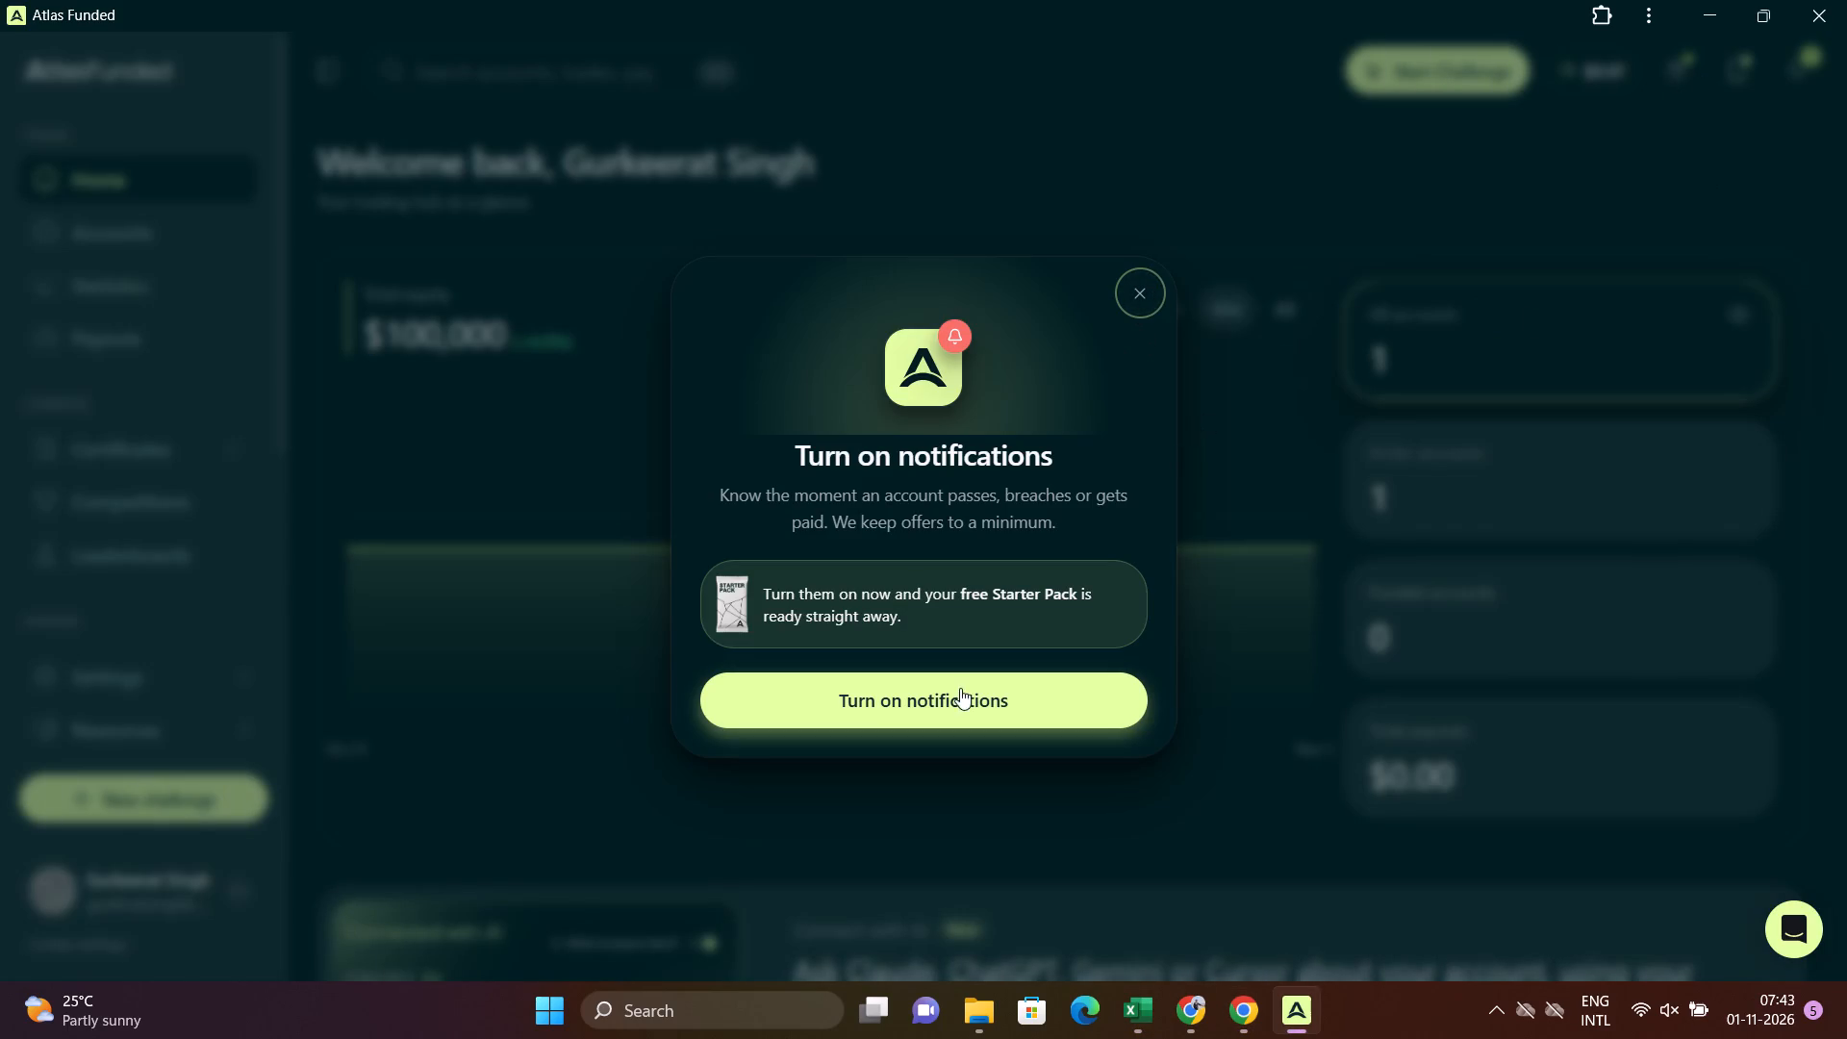
left_click(971, 705)
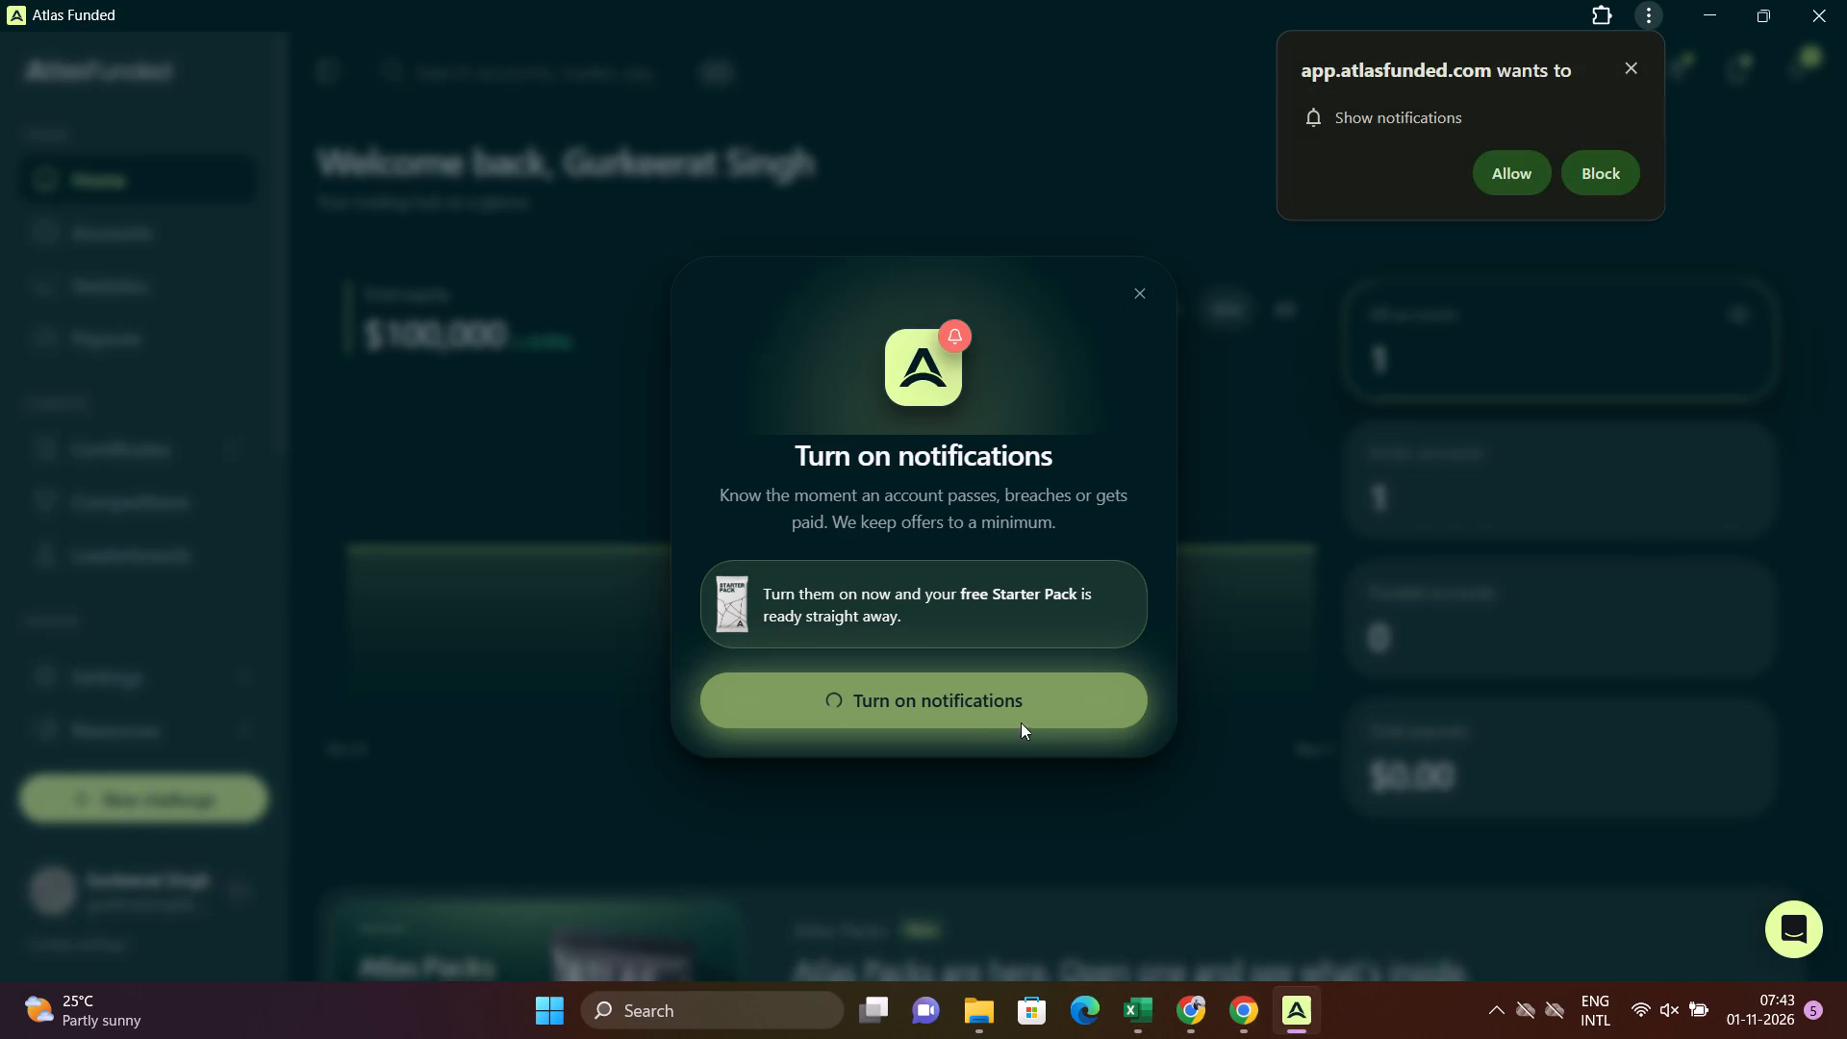
left_click(1530, 170)
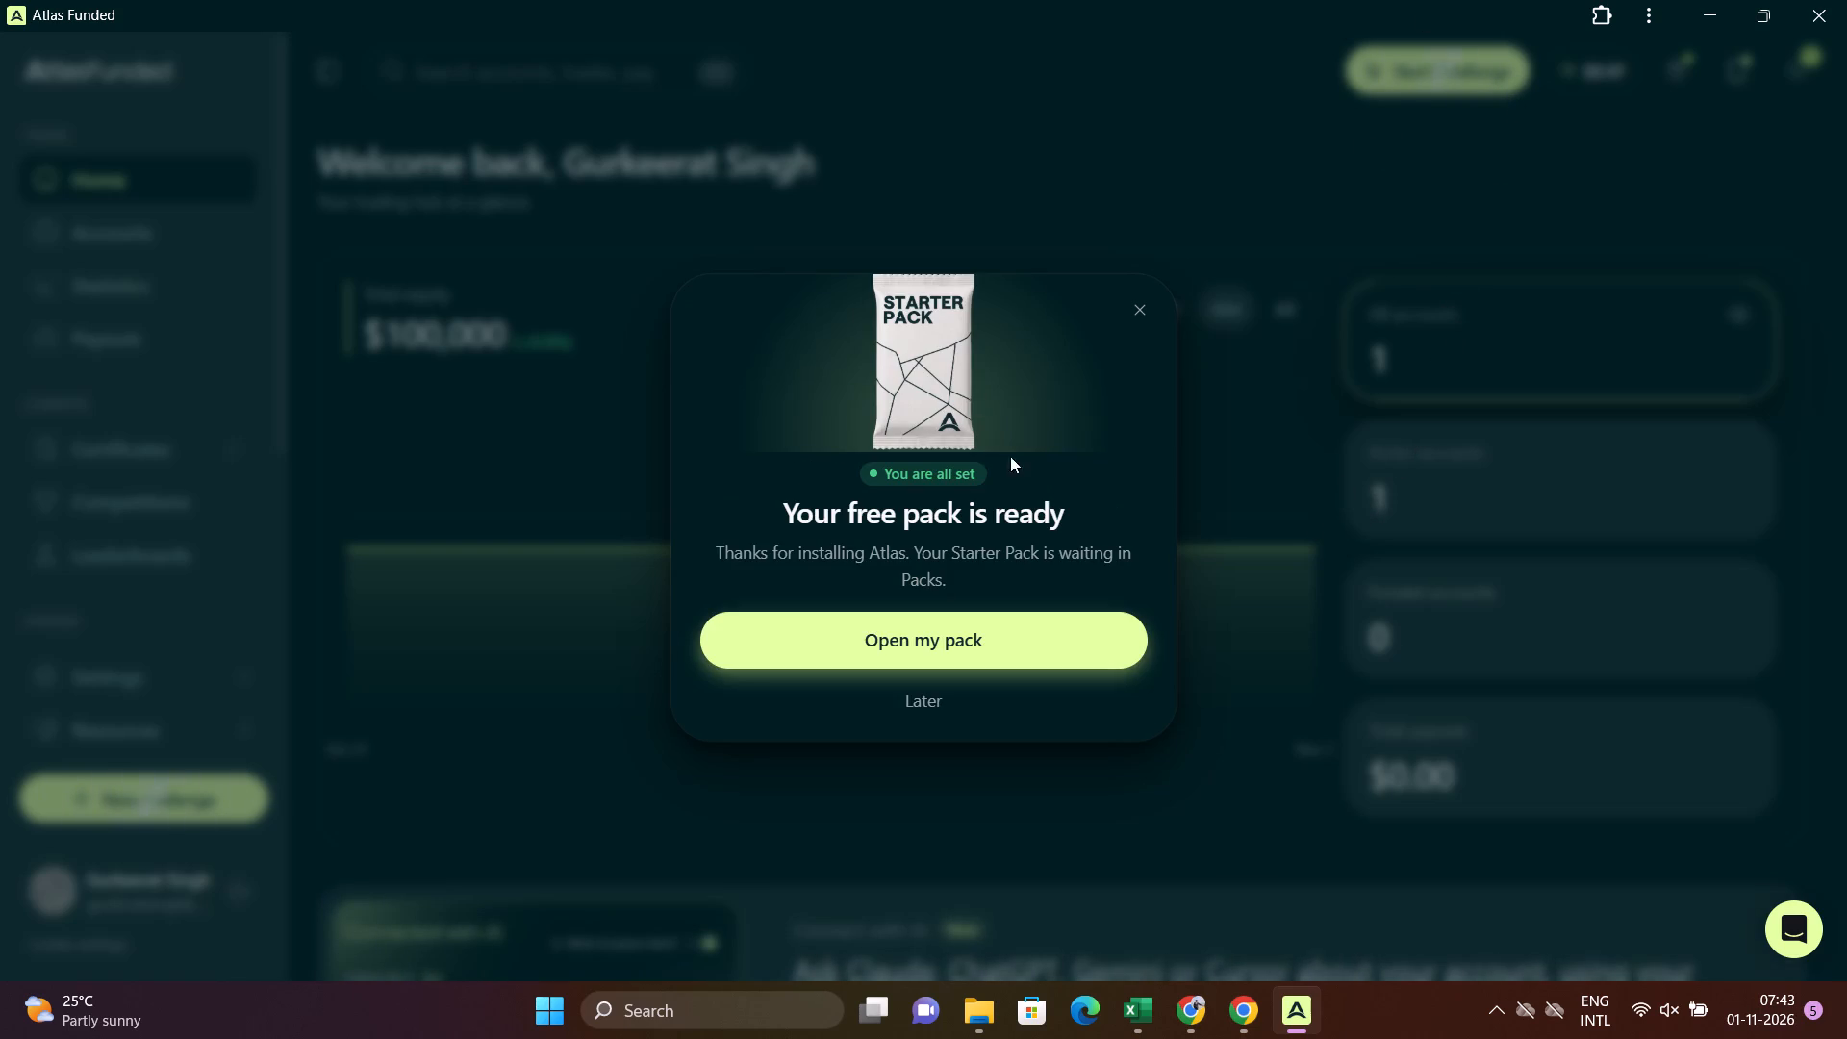
Open one of the sealed free Giveaway Starter Packs and collect its prize.
left_click(1058, 644)
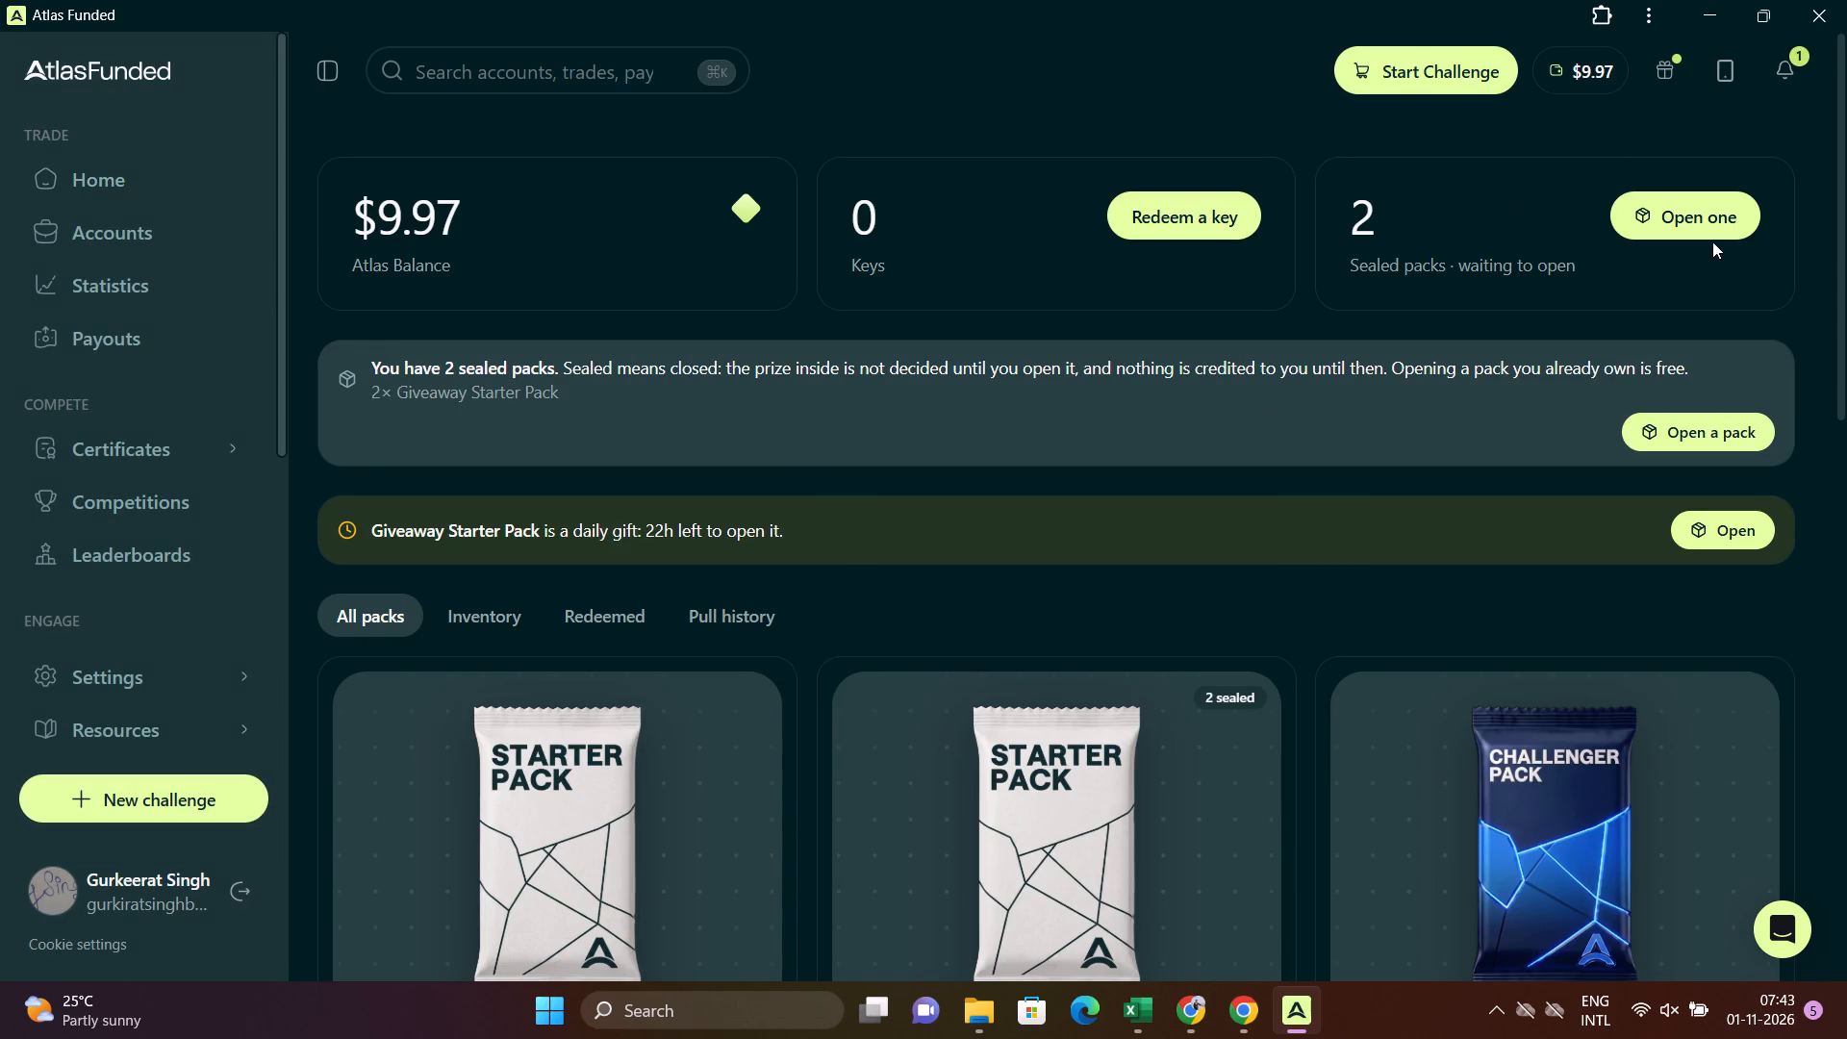
left_click(1696, 213)
scroll(1406, 522, "down", 3)
scroll(1225, 579, "down", 2)
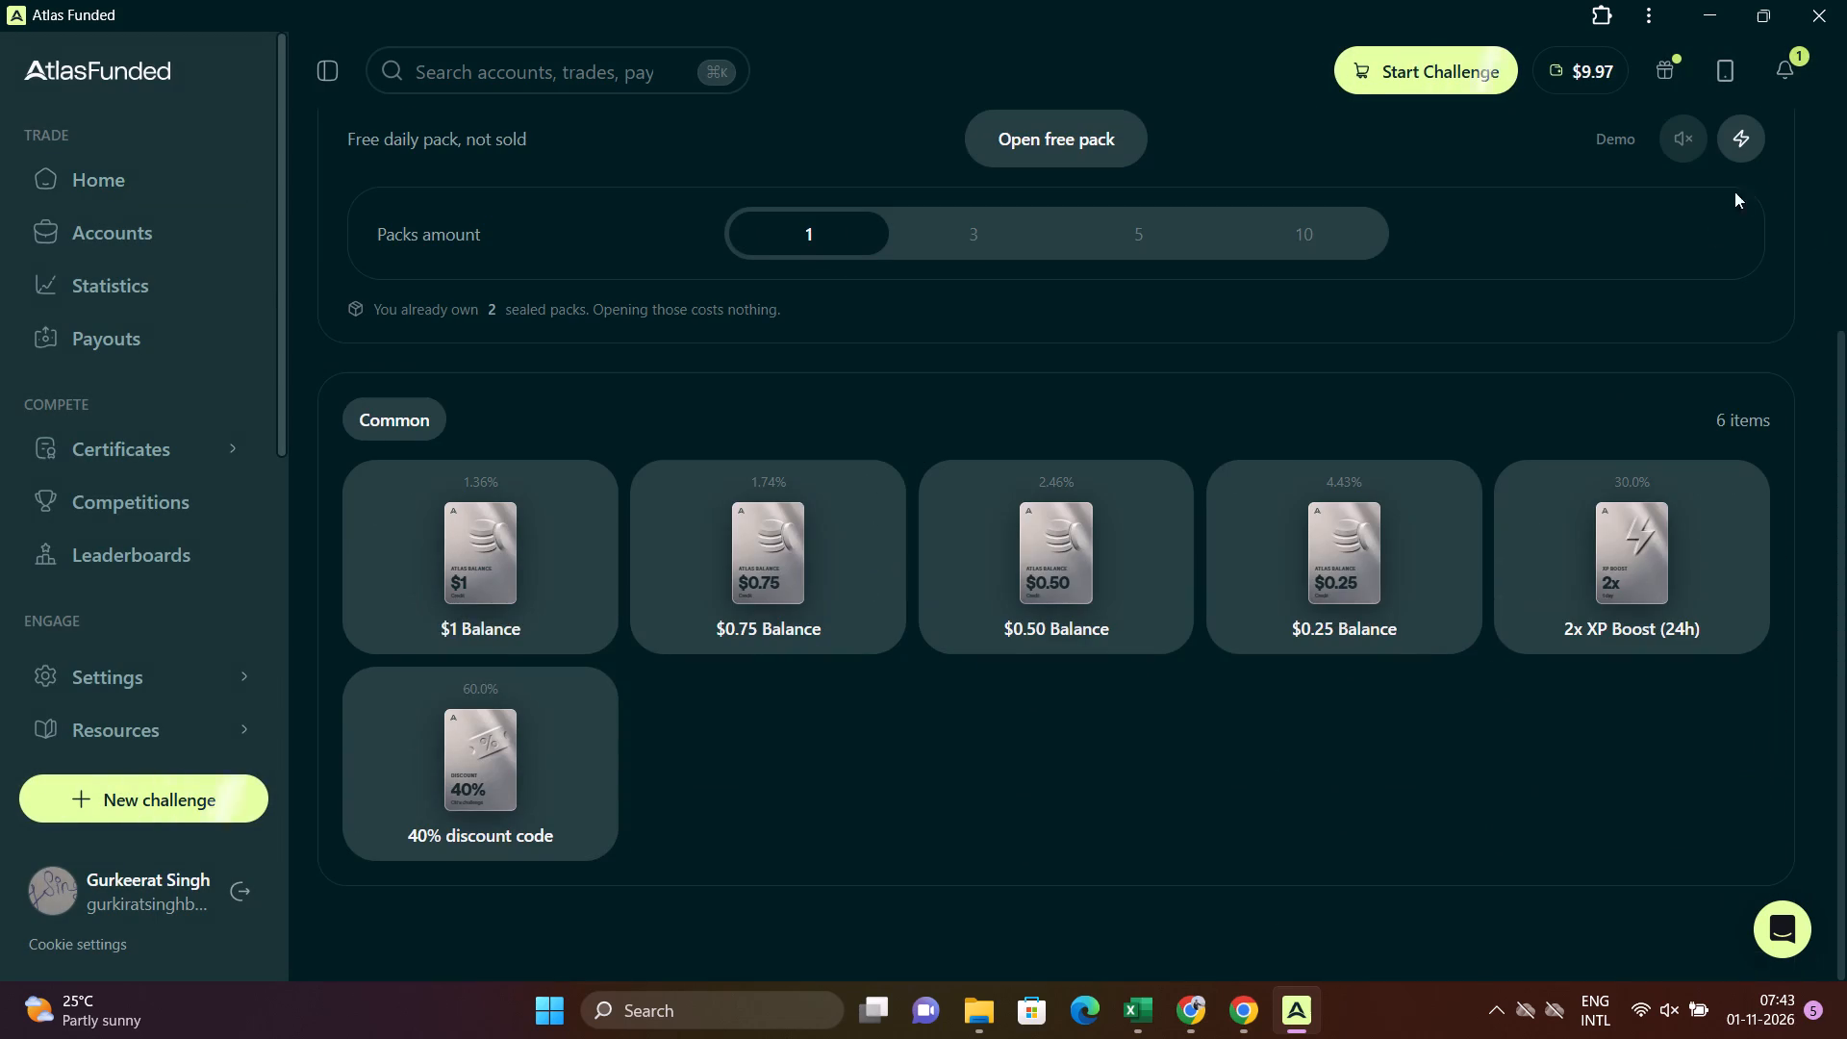
scroll(1056, 570, "up", 3)
left_click(1090, 499)
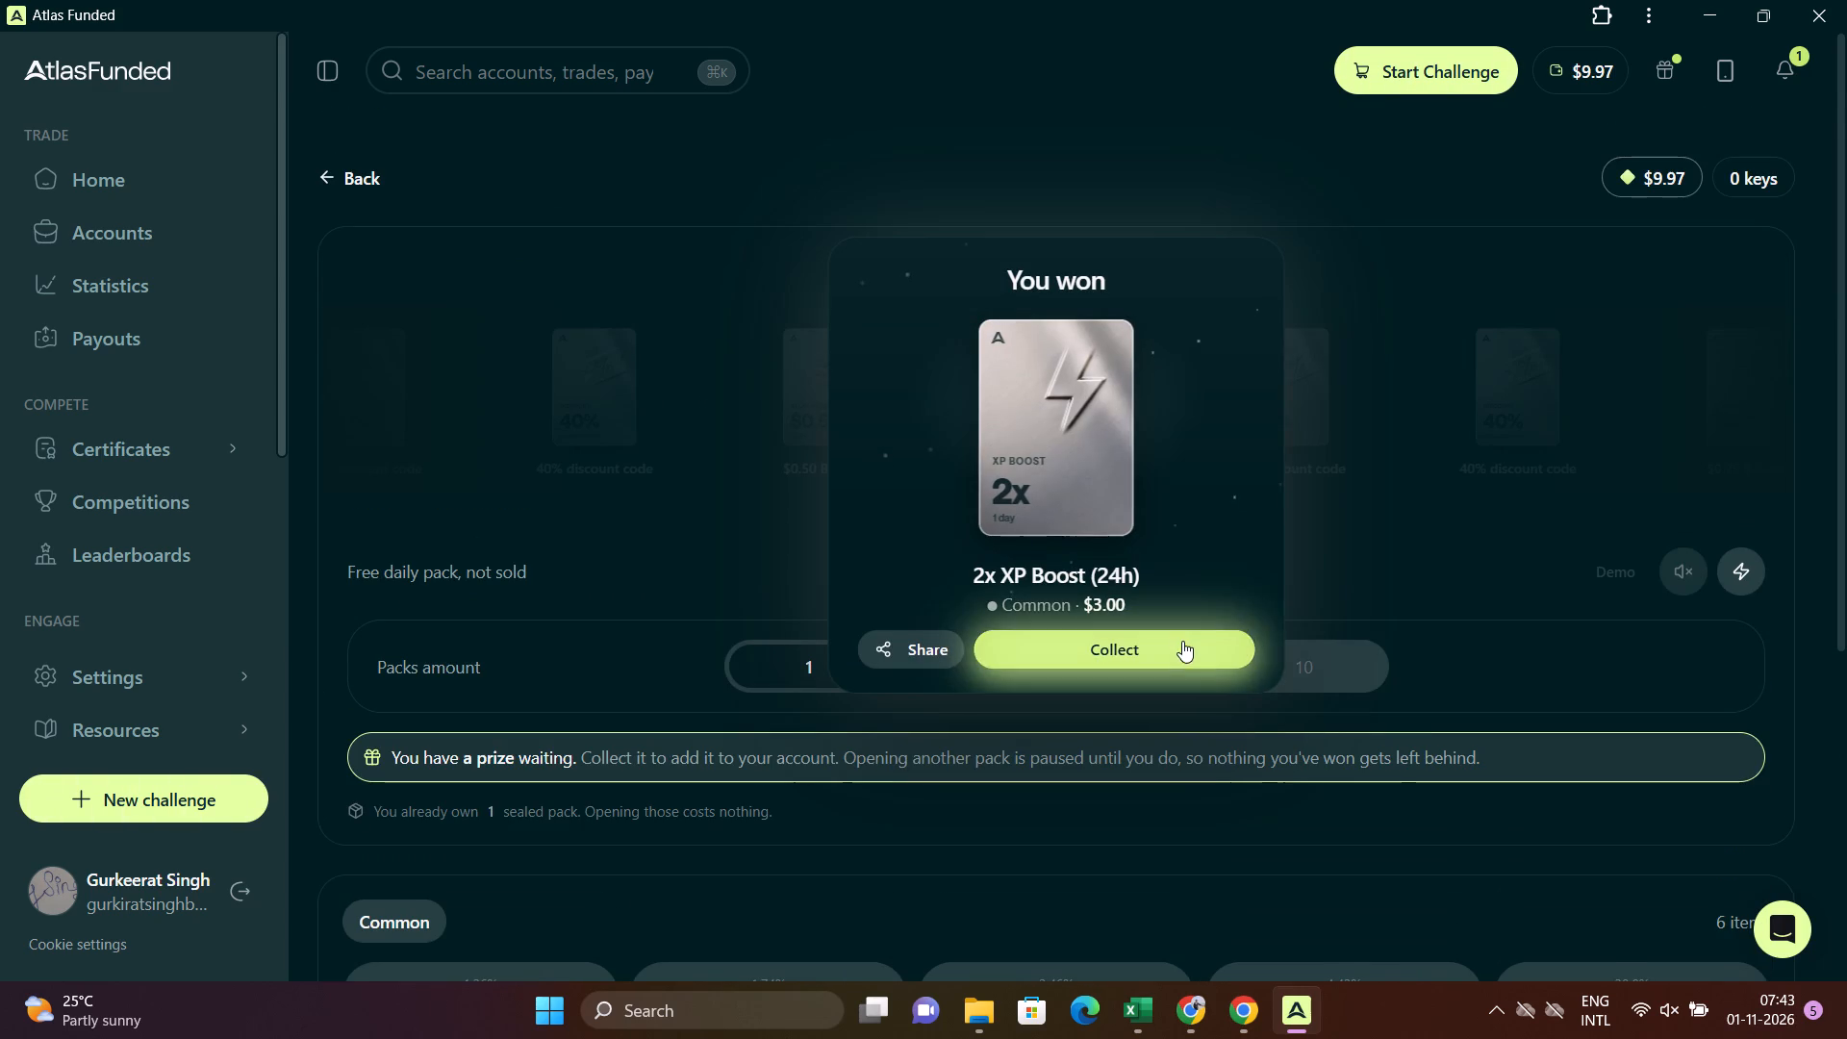
left_click(1182, 641)
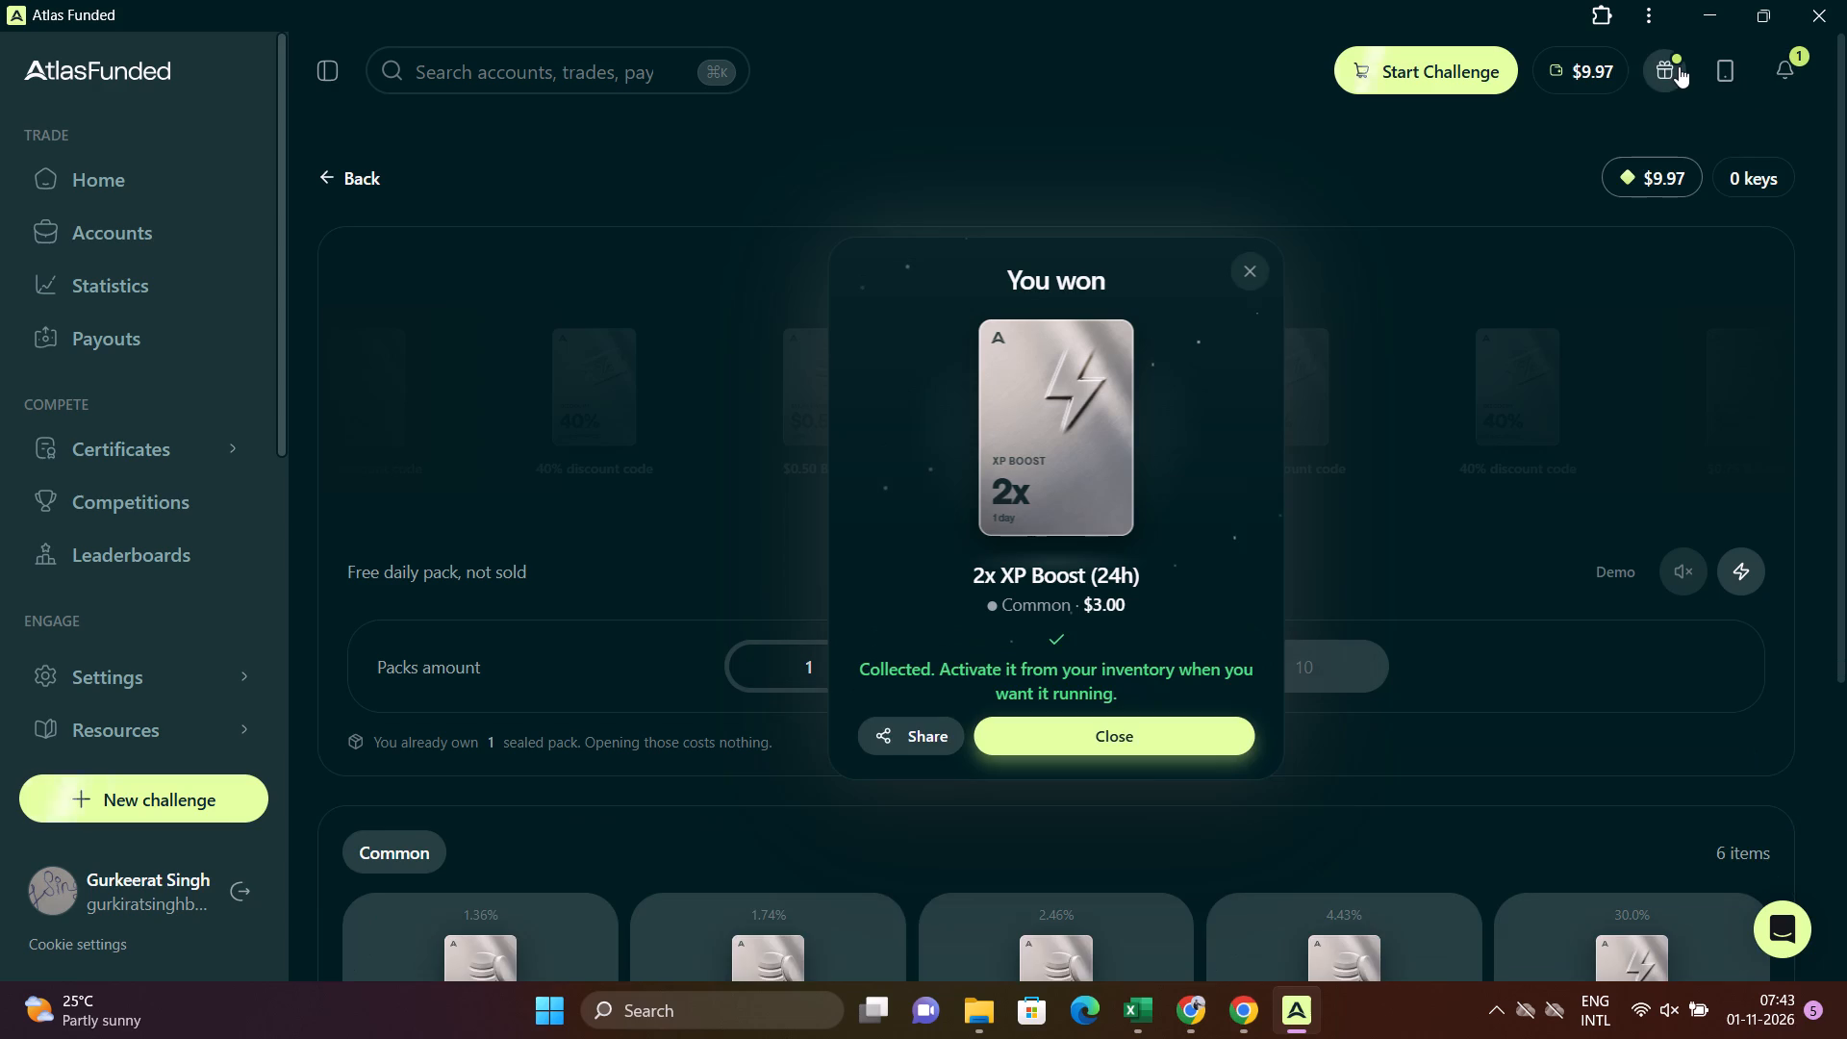
Activate the 2x XP Boost (24h) dated Nov 1, 2026 from the rewards that are ready to use.
left_click(1679, 66)
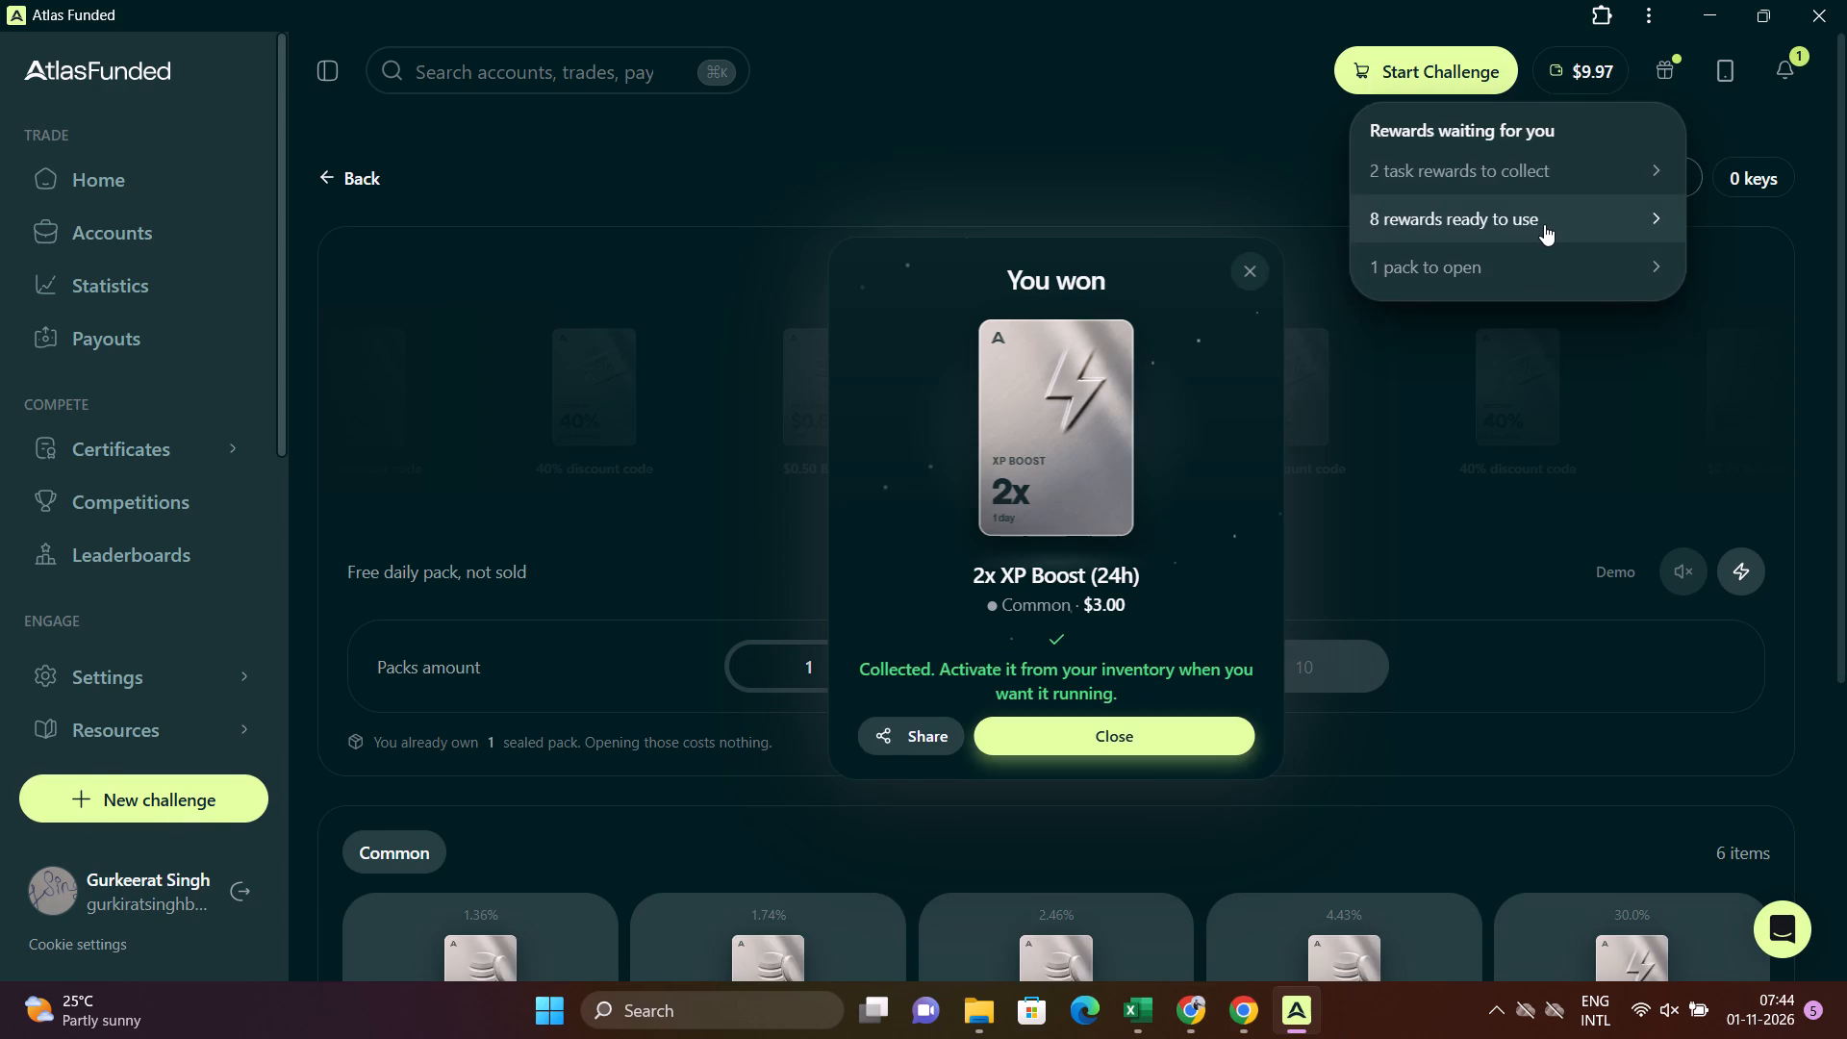
left_click(1544, 224)
scroll(1282, 678, "down", 3)
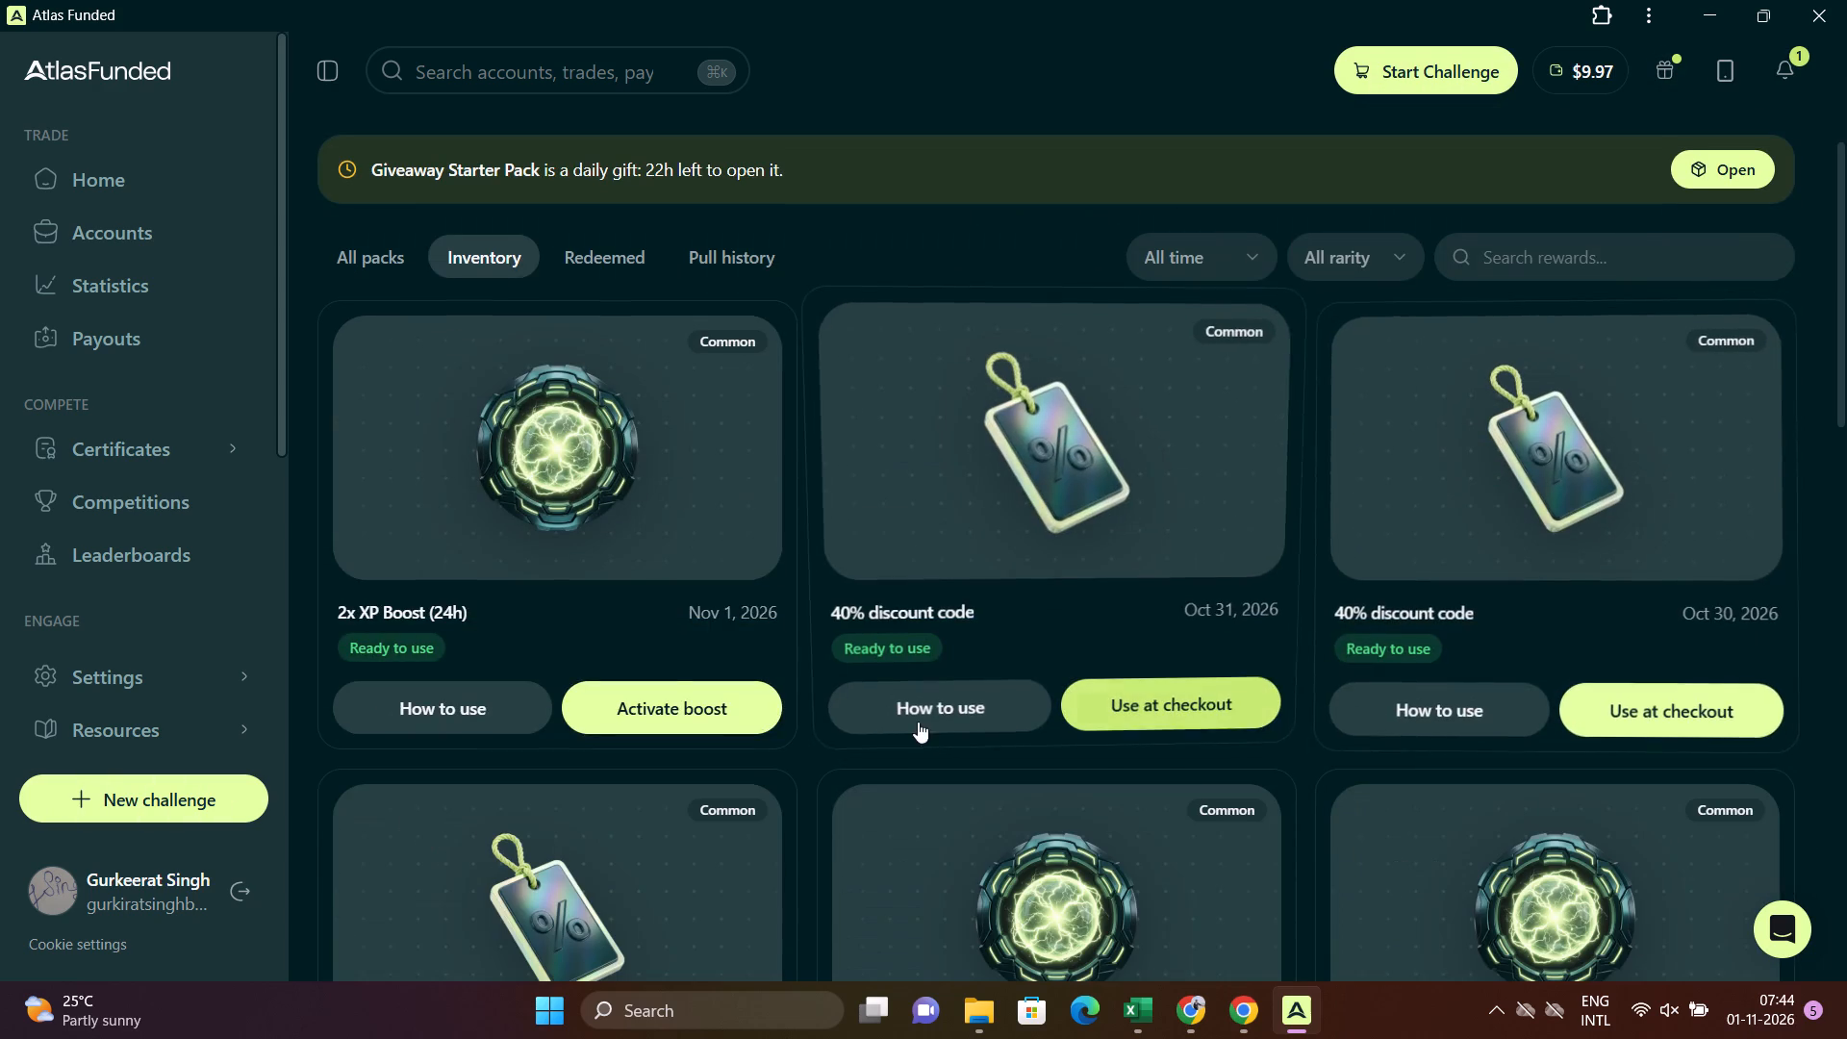
left_click(642, 701)
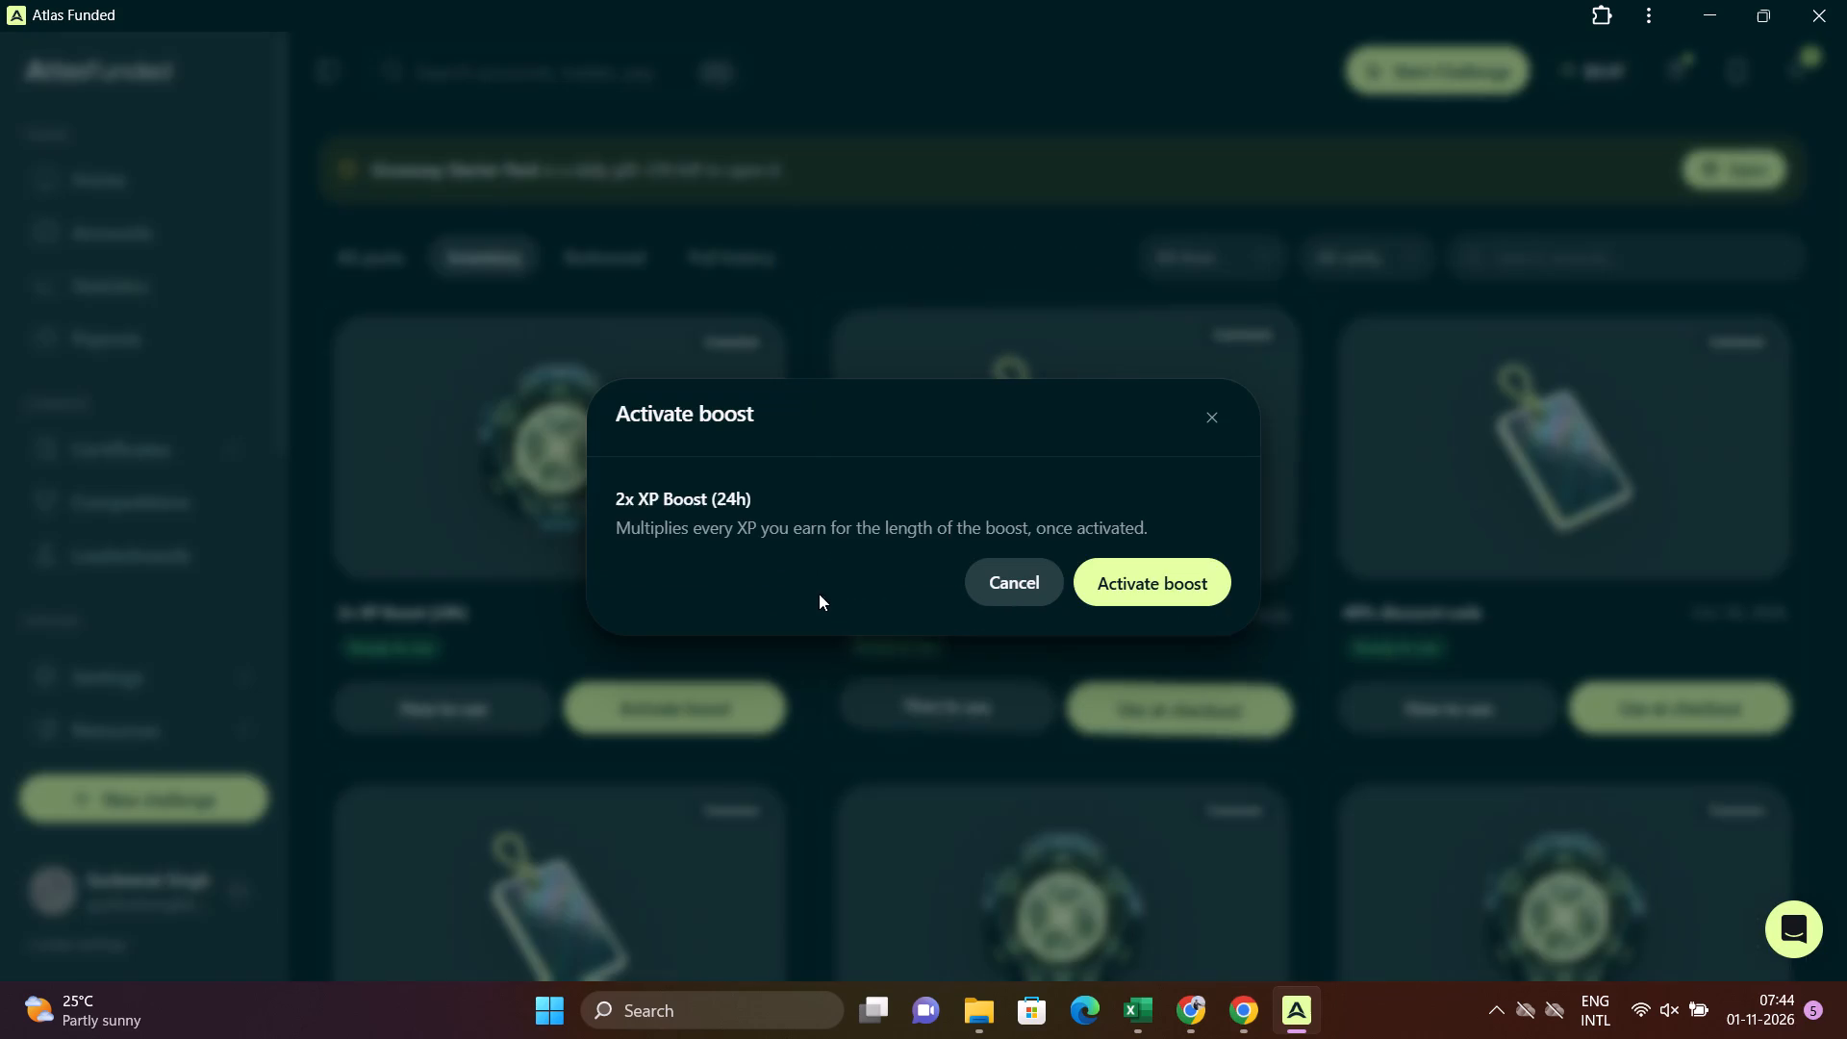
left_click(1161, 570)
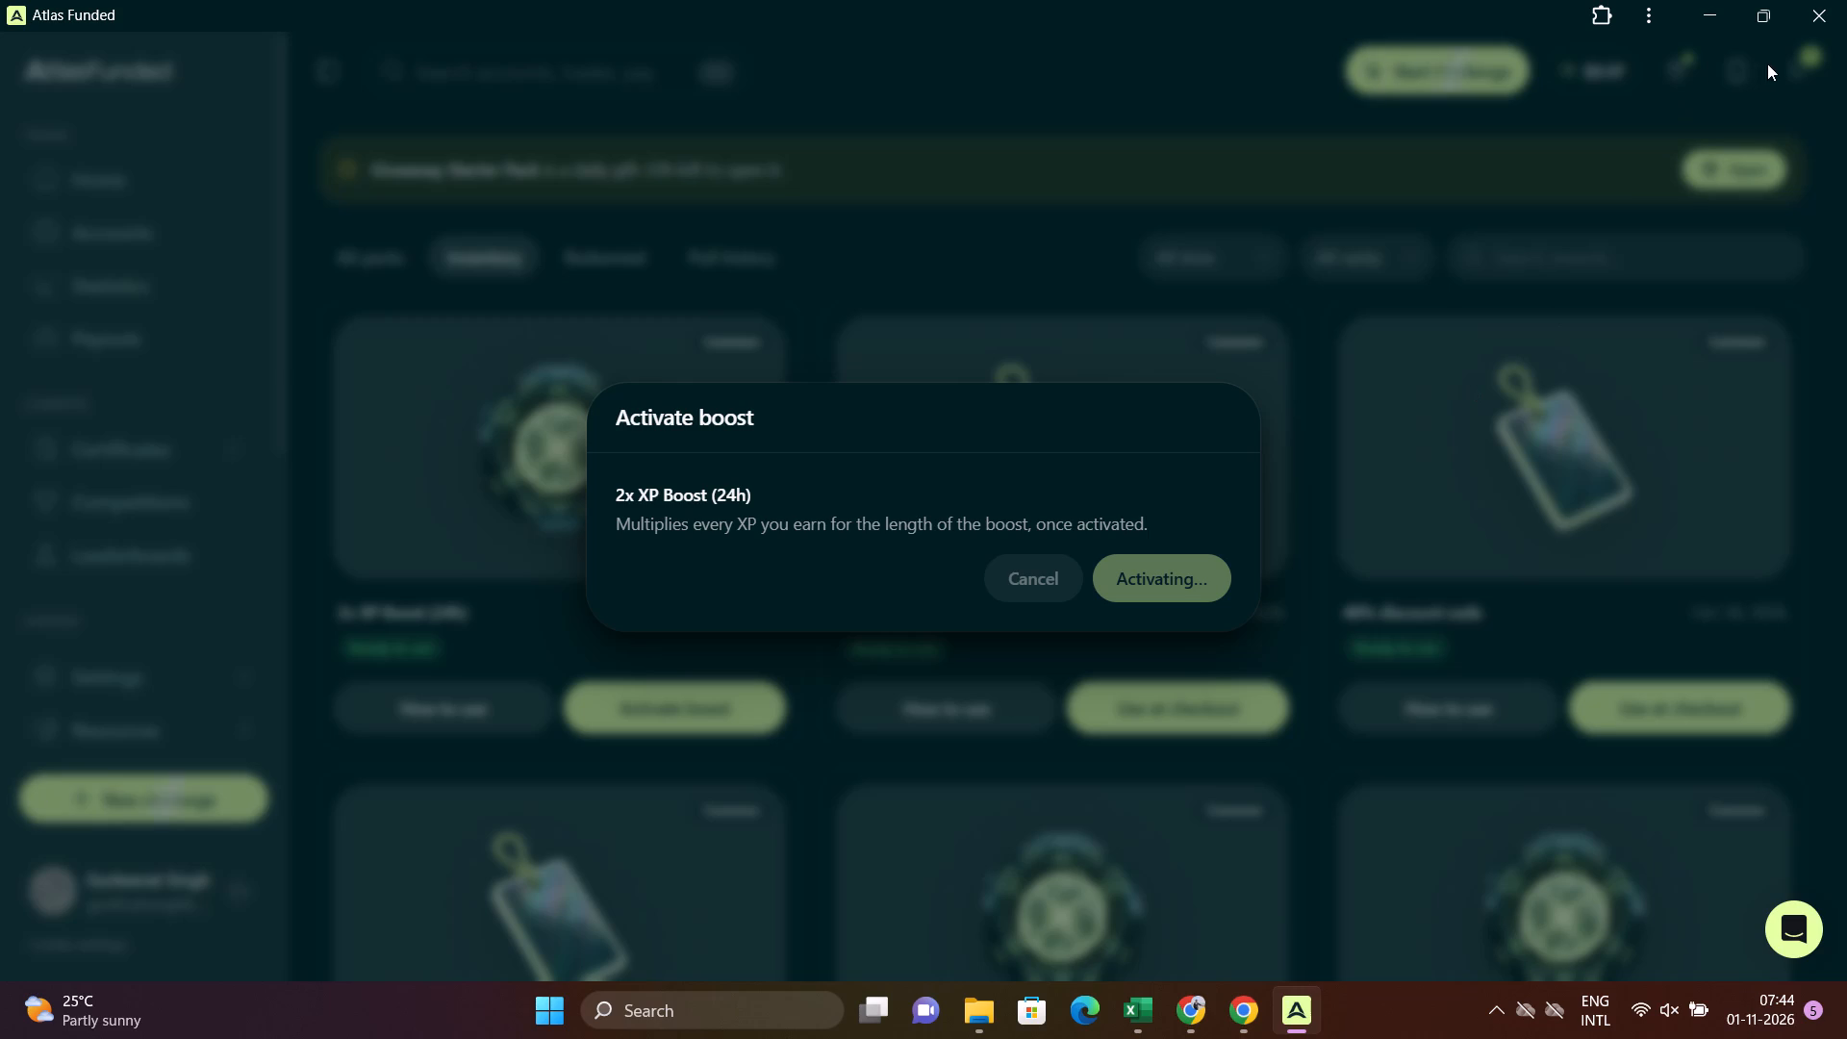
scroll(1675, 119, "up", 1)
scroll(1557, 161, "up", 3)
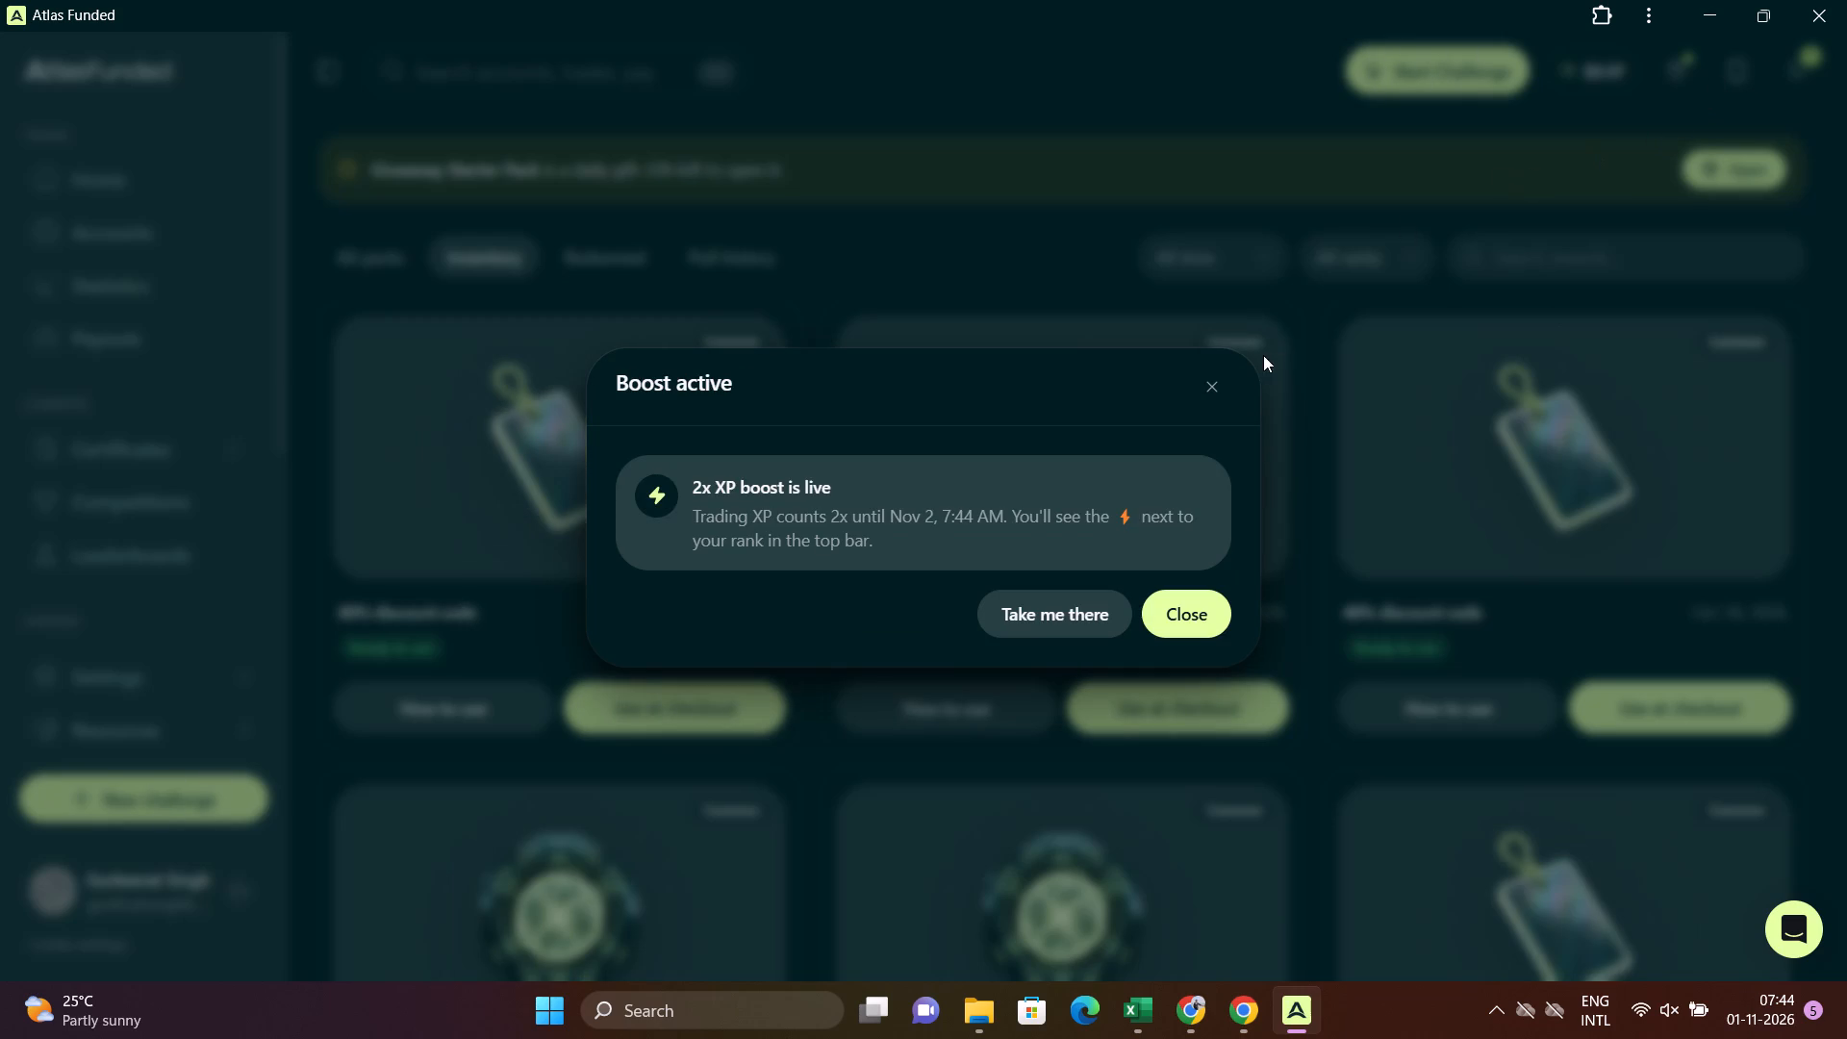
left_click(1209, 388)
scroll(1581, 266, "up", 4)
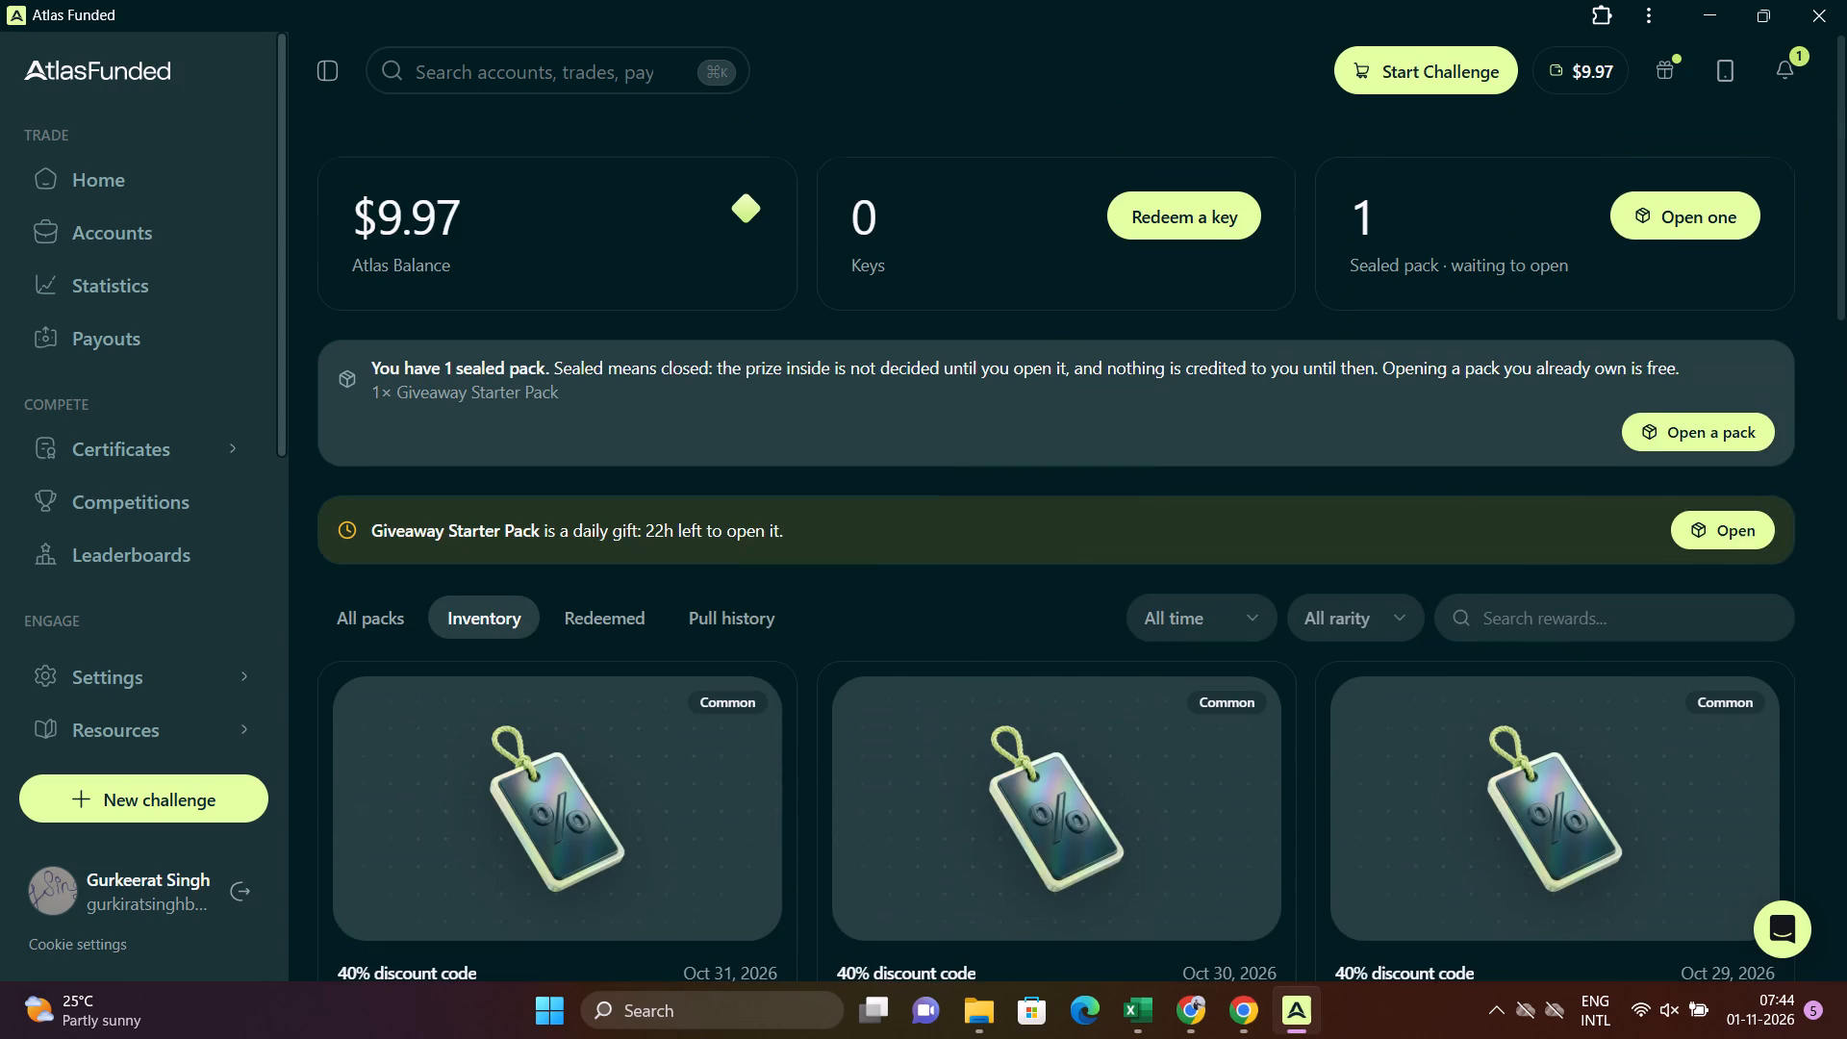
scroll(1582, 266, "up", 4)
Open the remaining sealed Giveaway Starter Pack and collect its prize.
left_click(1665, 68)
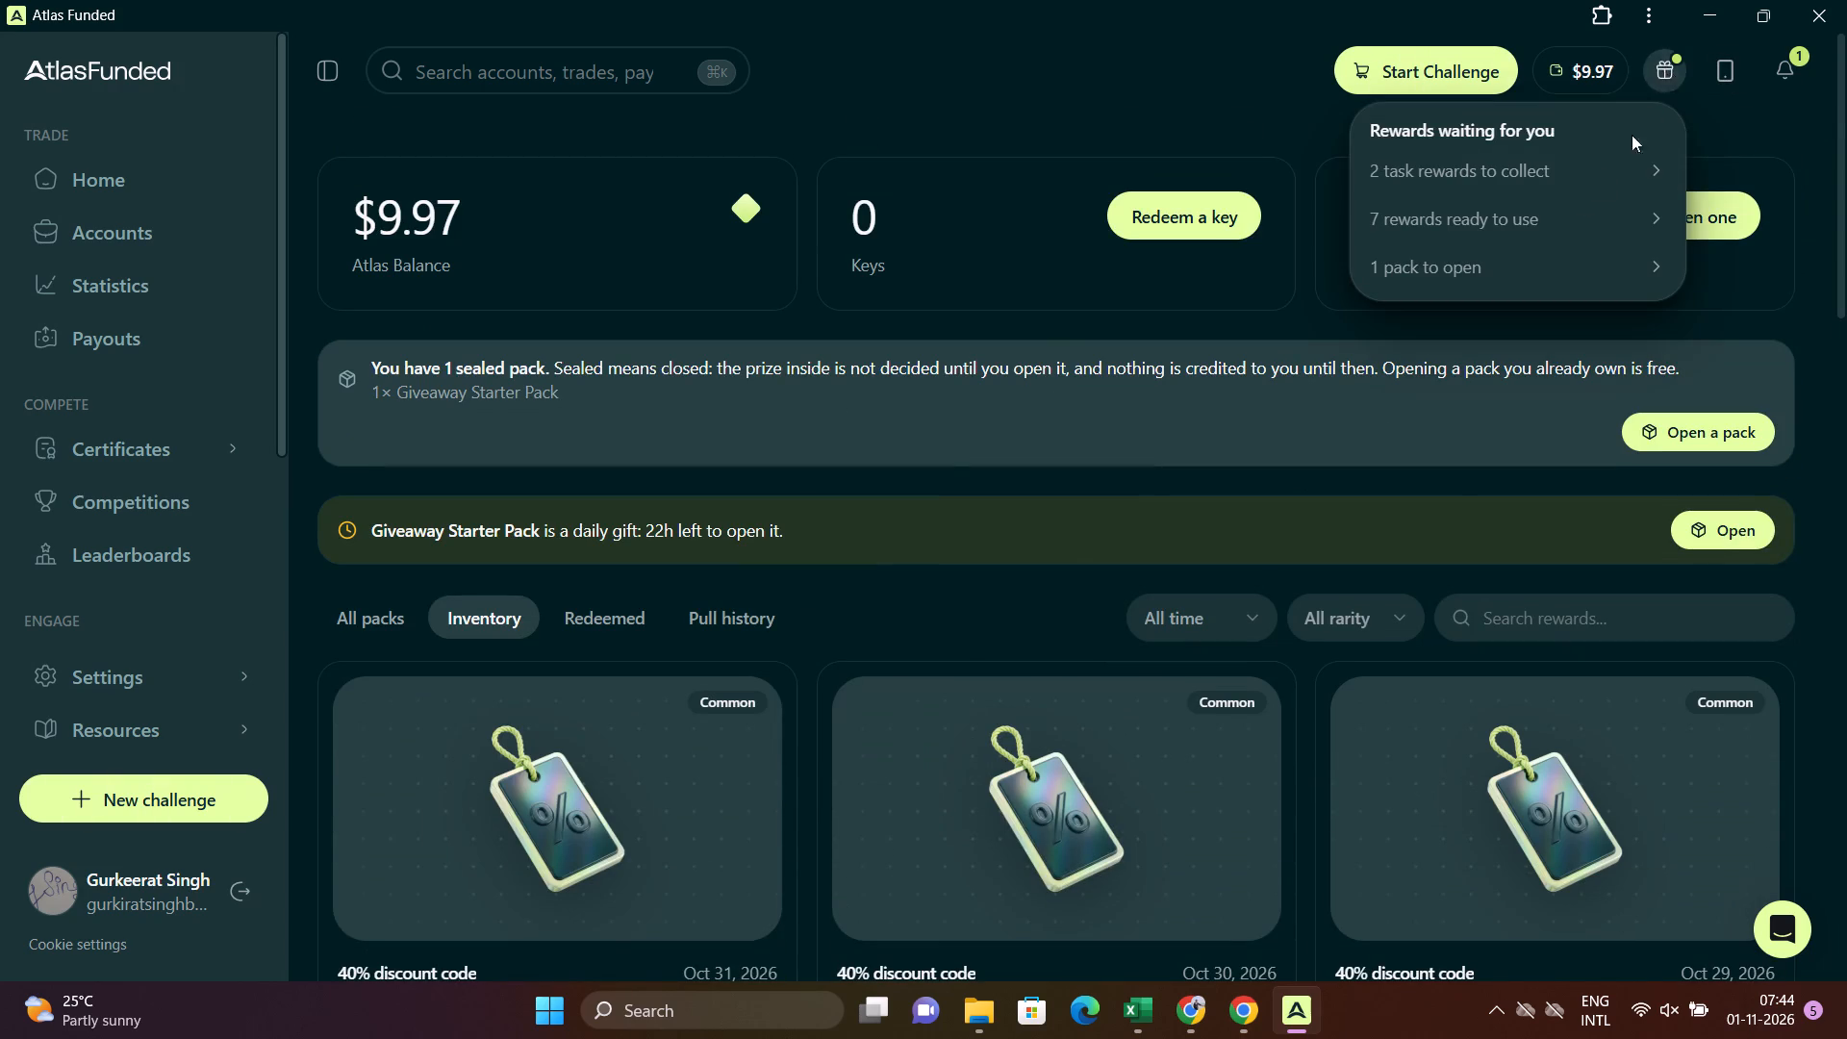
left_click(1487, 265)
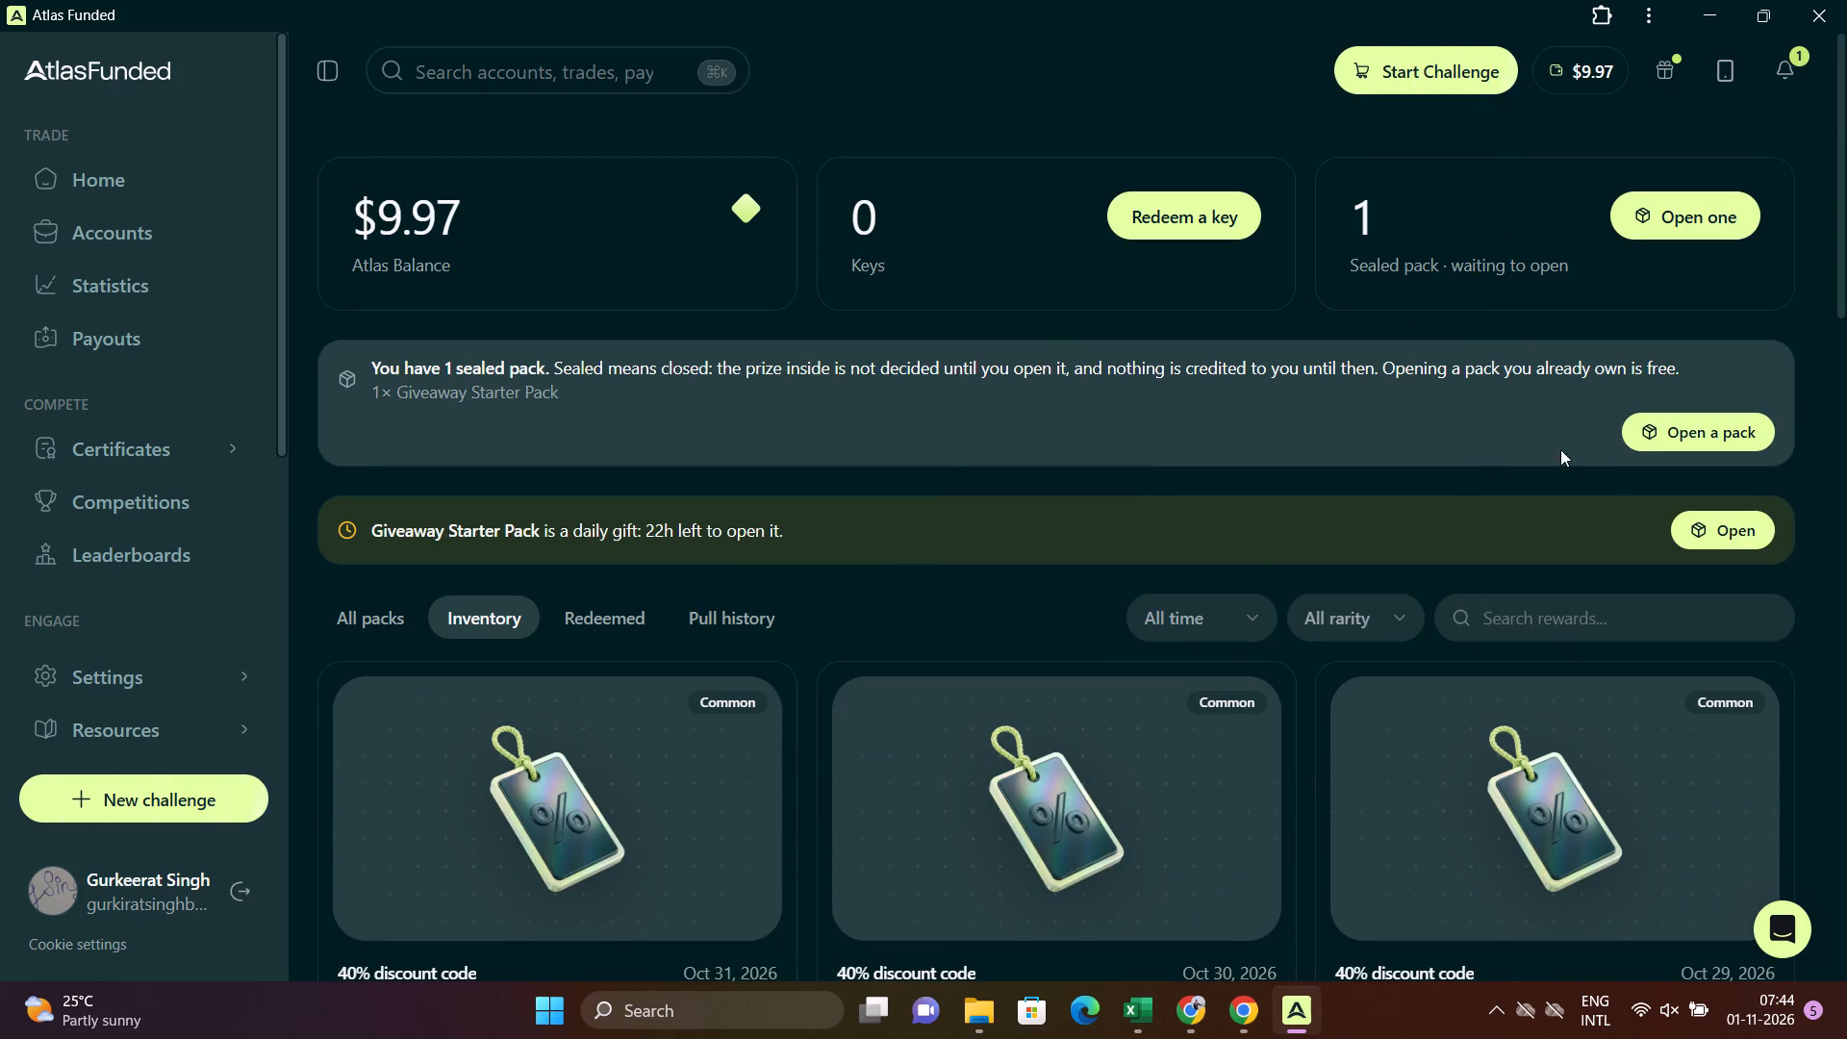
left_click(1741, 533)
left_click(1118, 579)
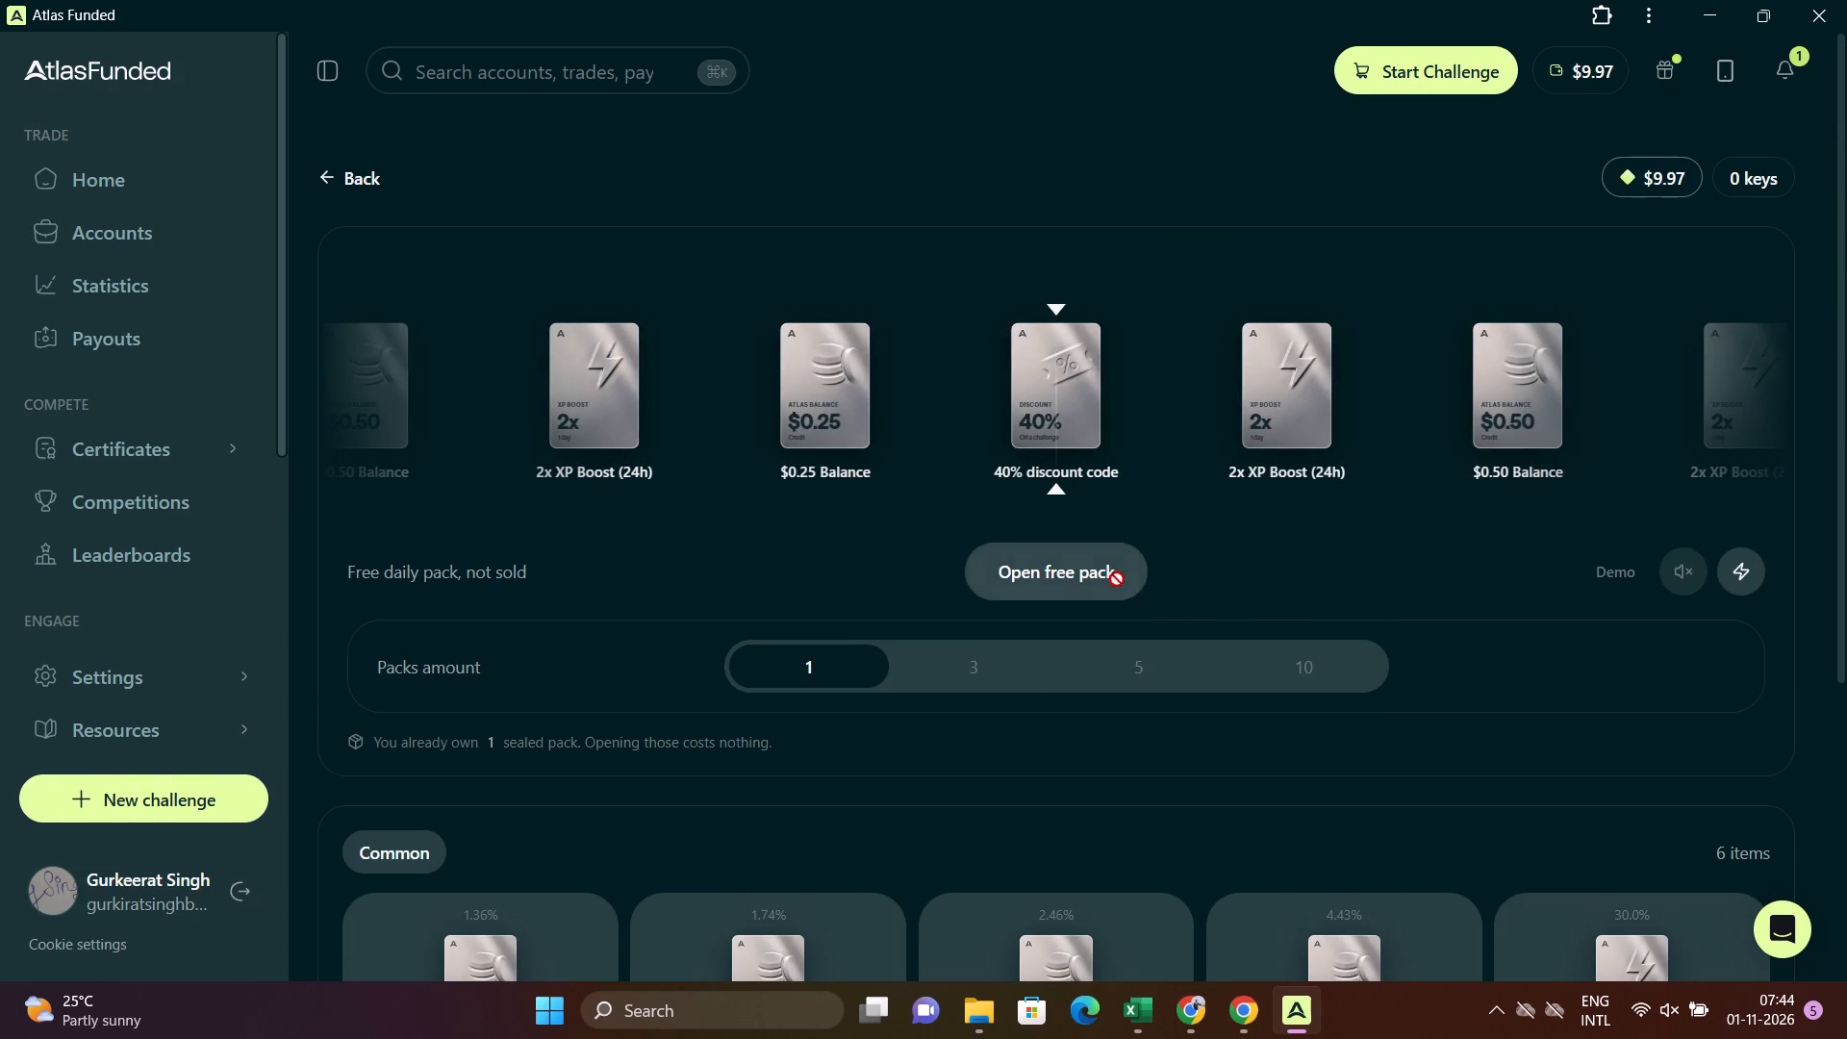
scroll(1278, 620, "down", 7)
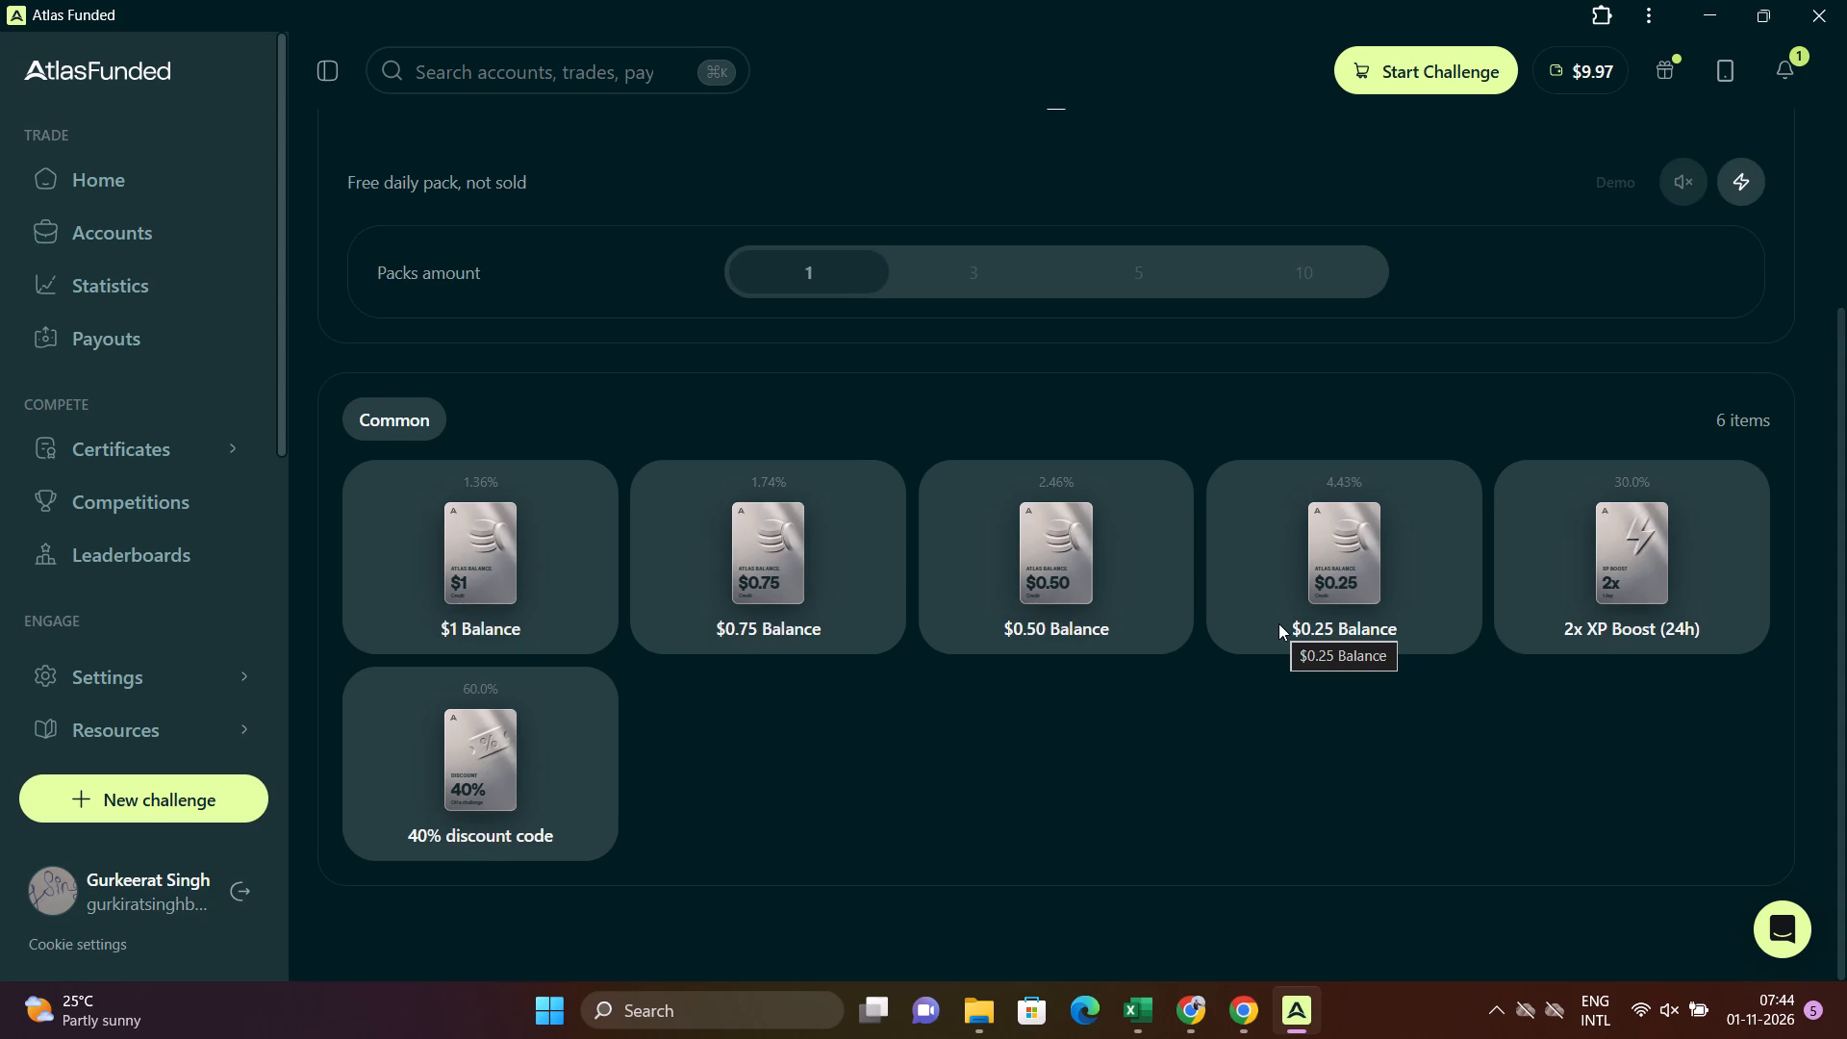
scroll(1446, 538, "up", 4)
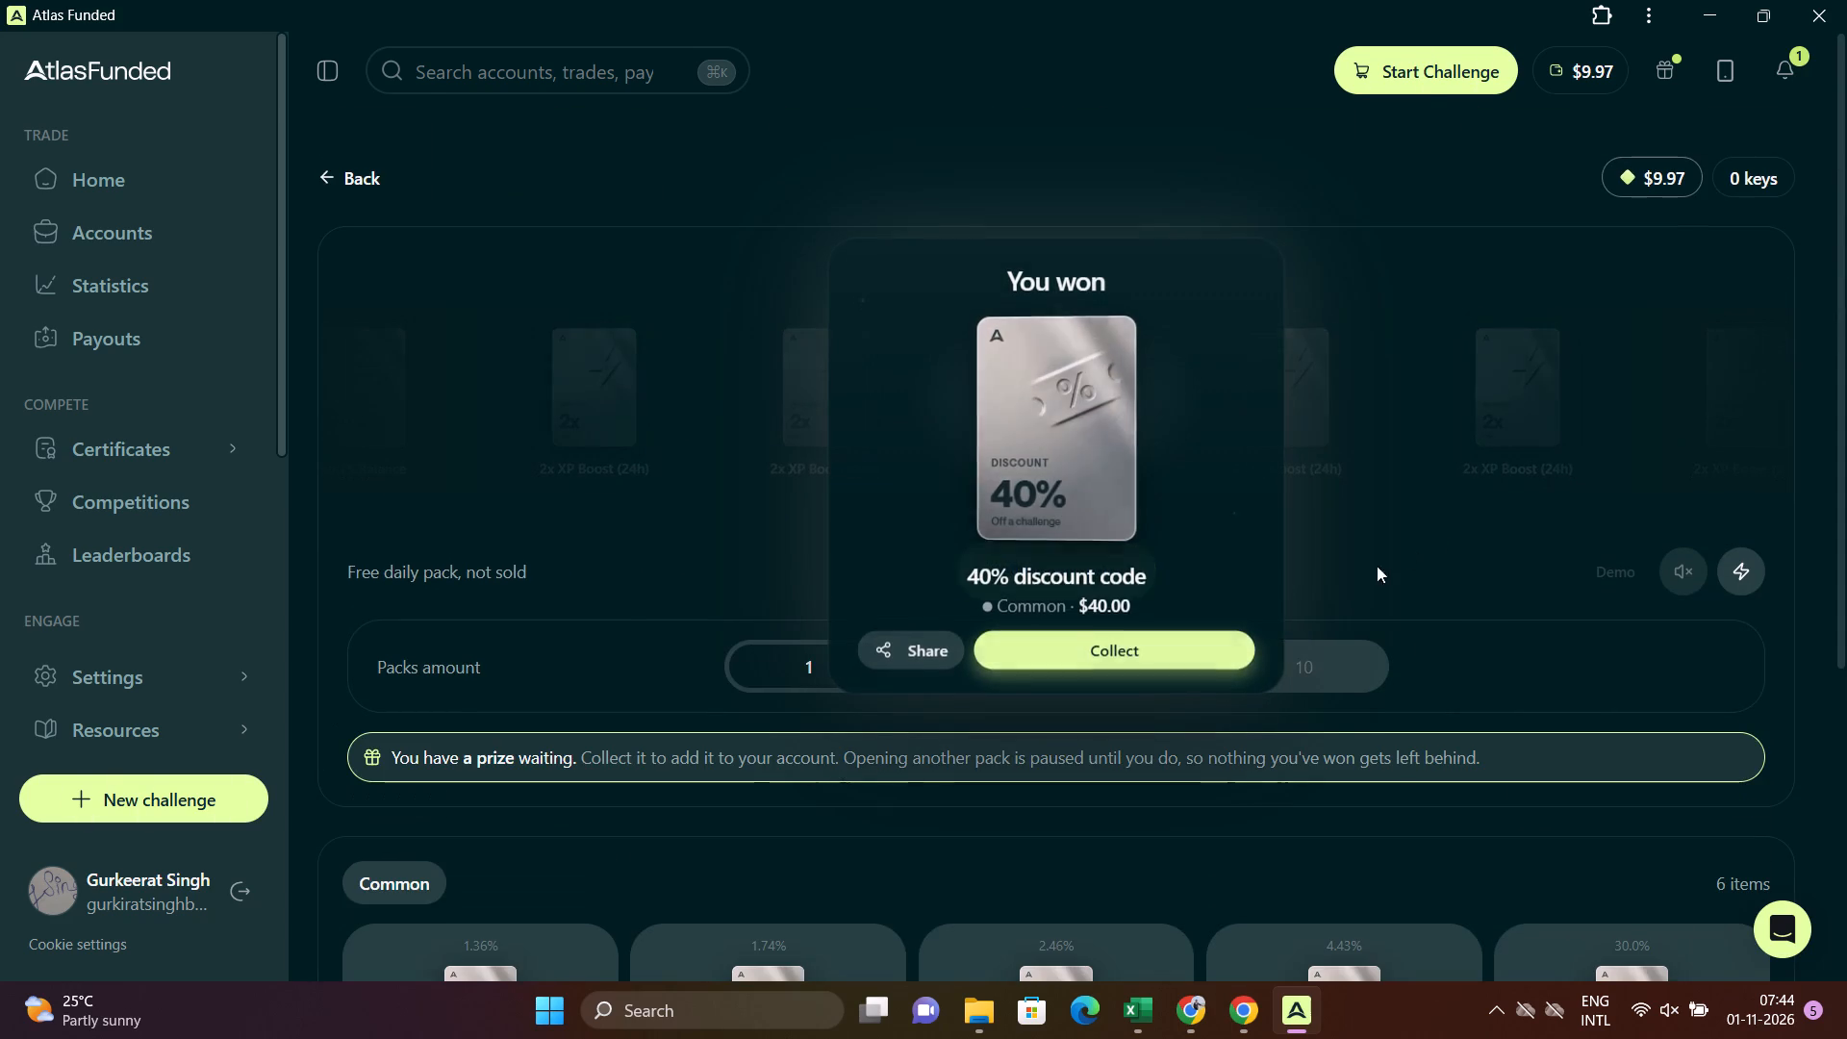
left_click(1219, 645)
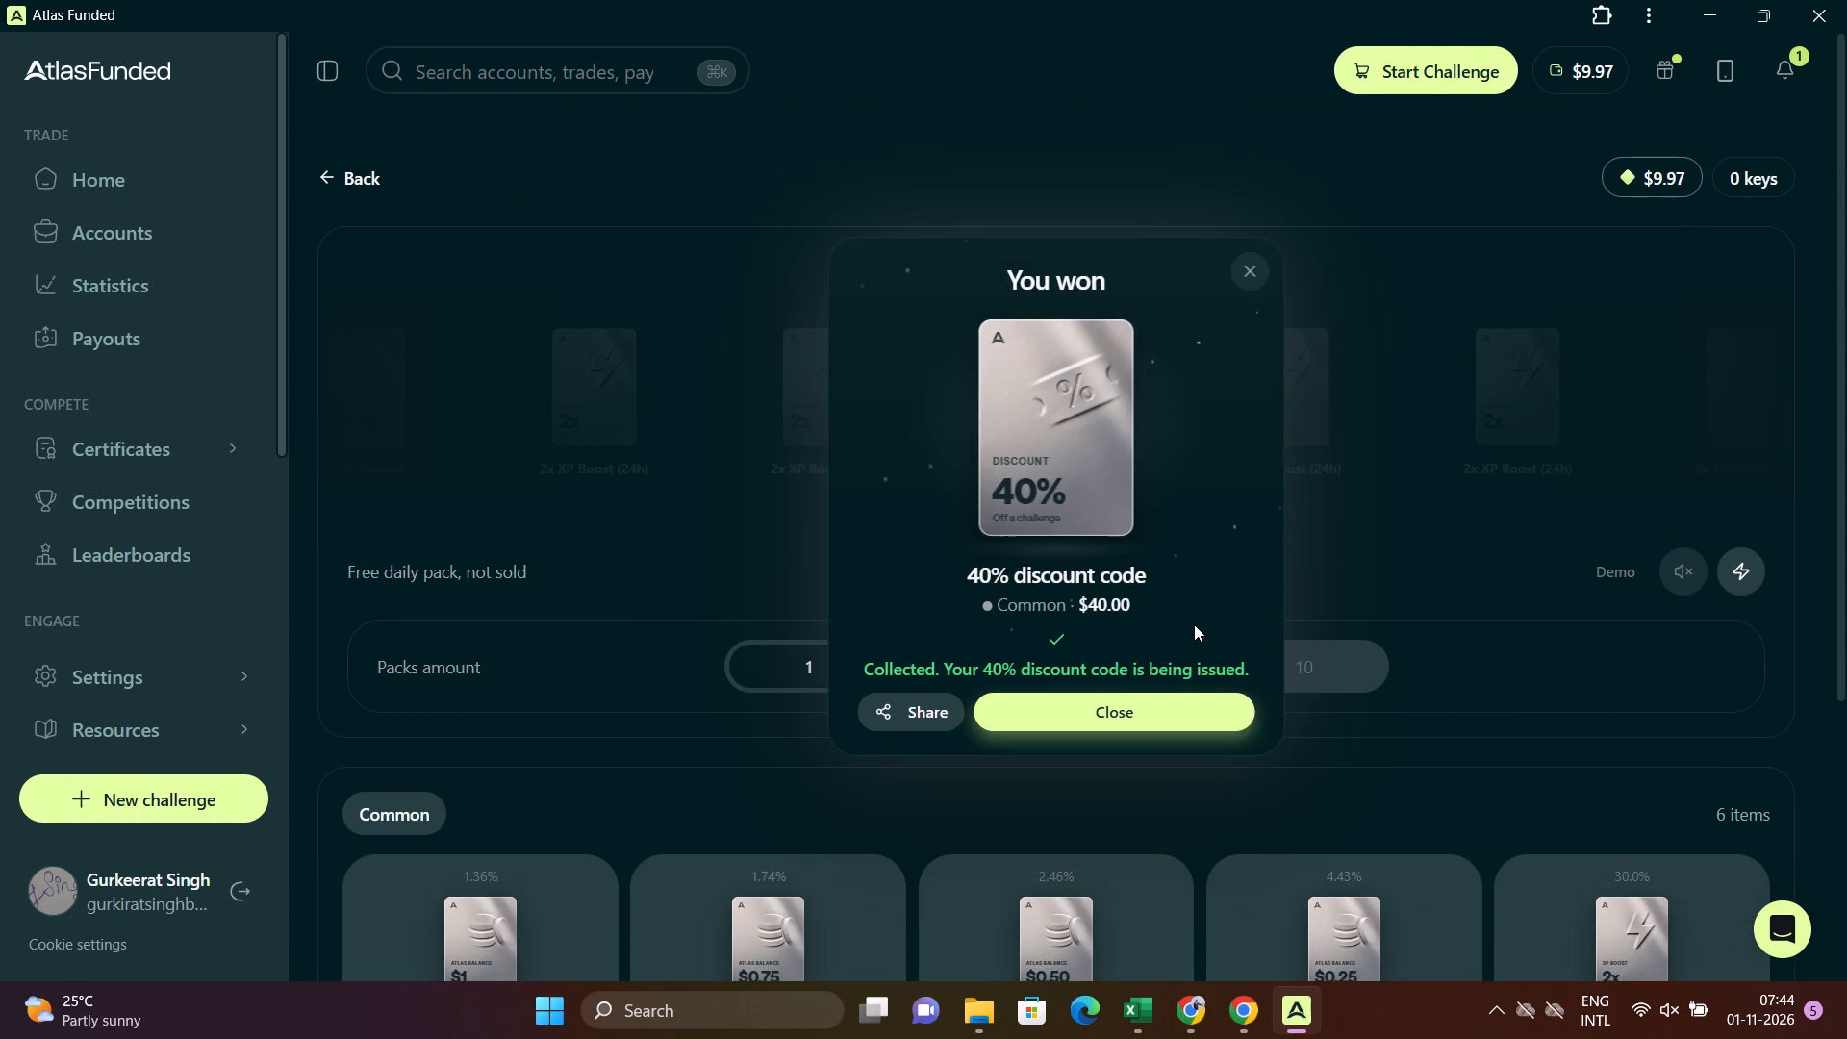
left_click(1150, 718)
Collect the two waiting $0.25 task rewards, Daily login and Open 1 Atlas Pack.
left_click(1666, 60)
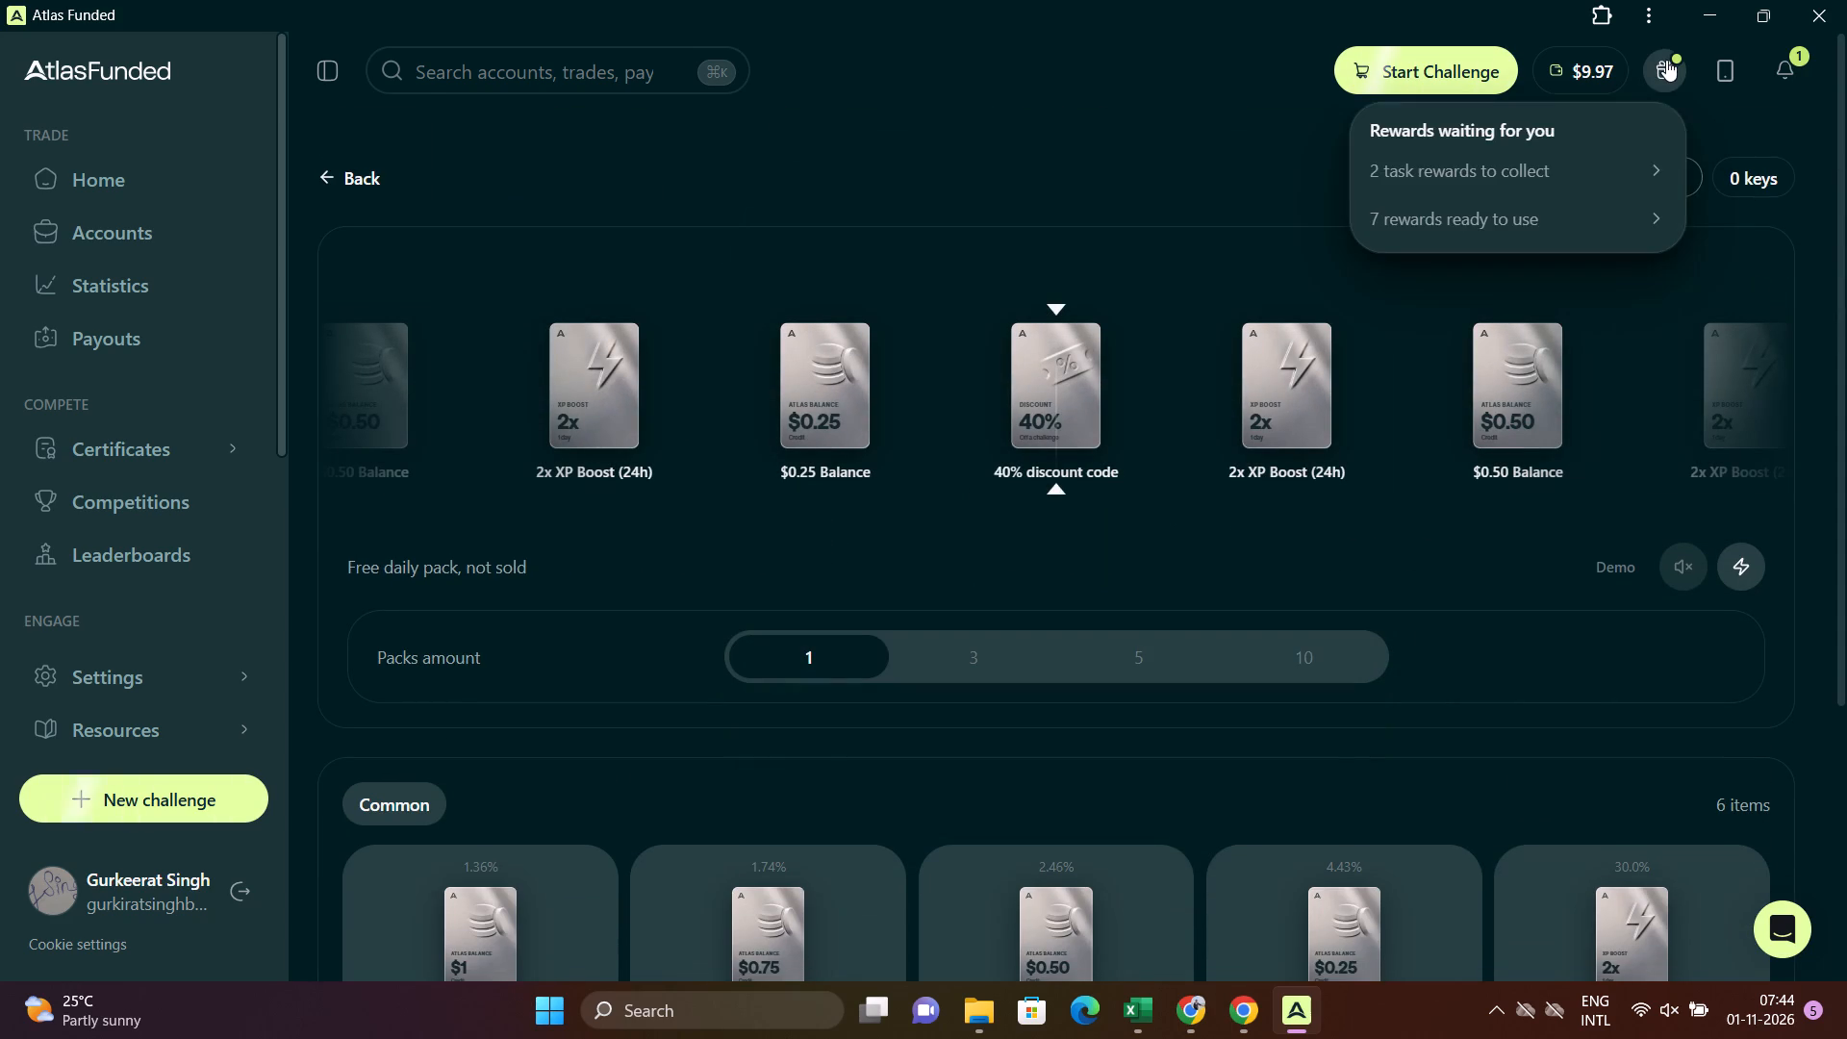
left_click(1602, 163)
scroll(1403, 387, "down", 4)
scroll(852, 489, "down", 3)
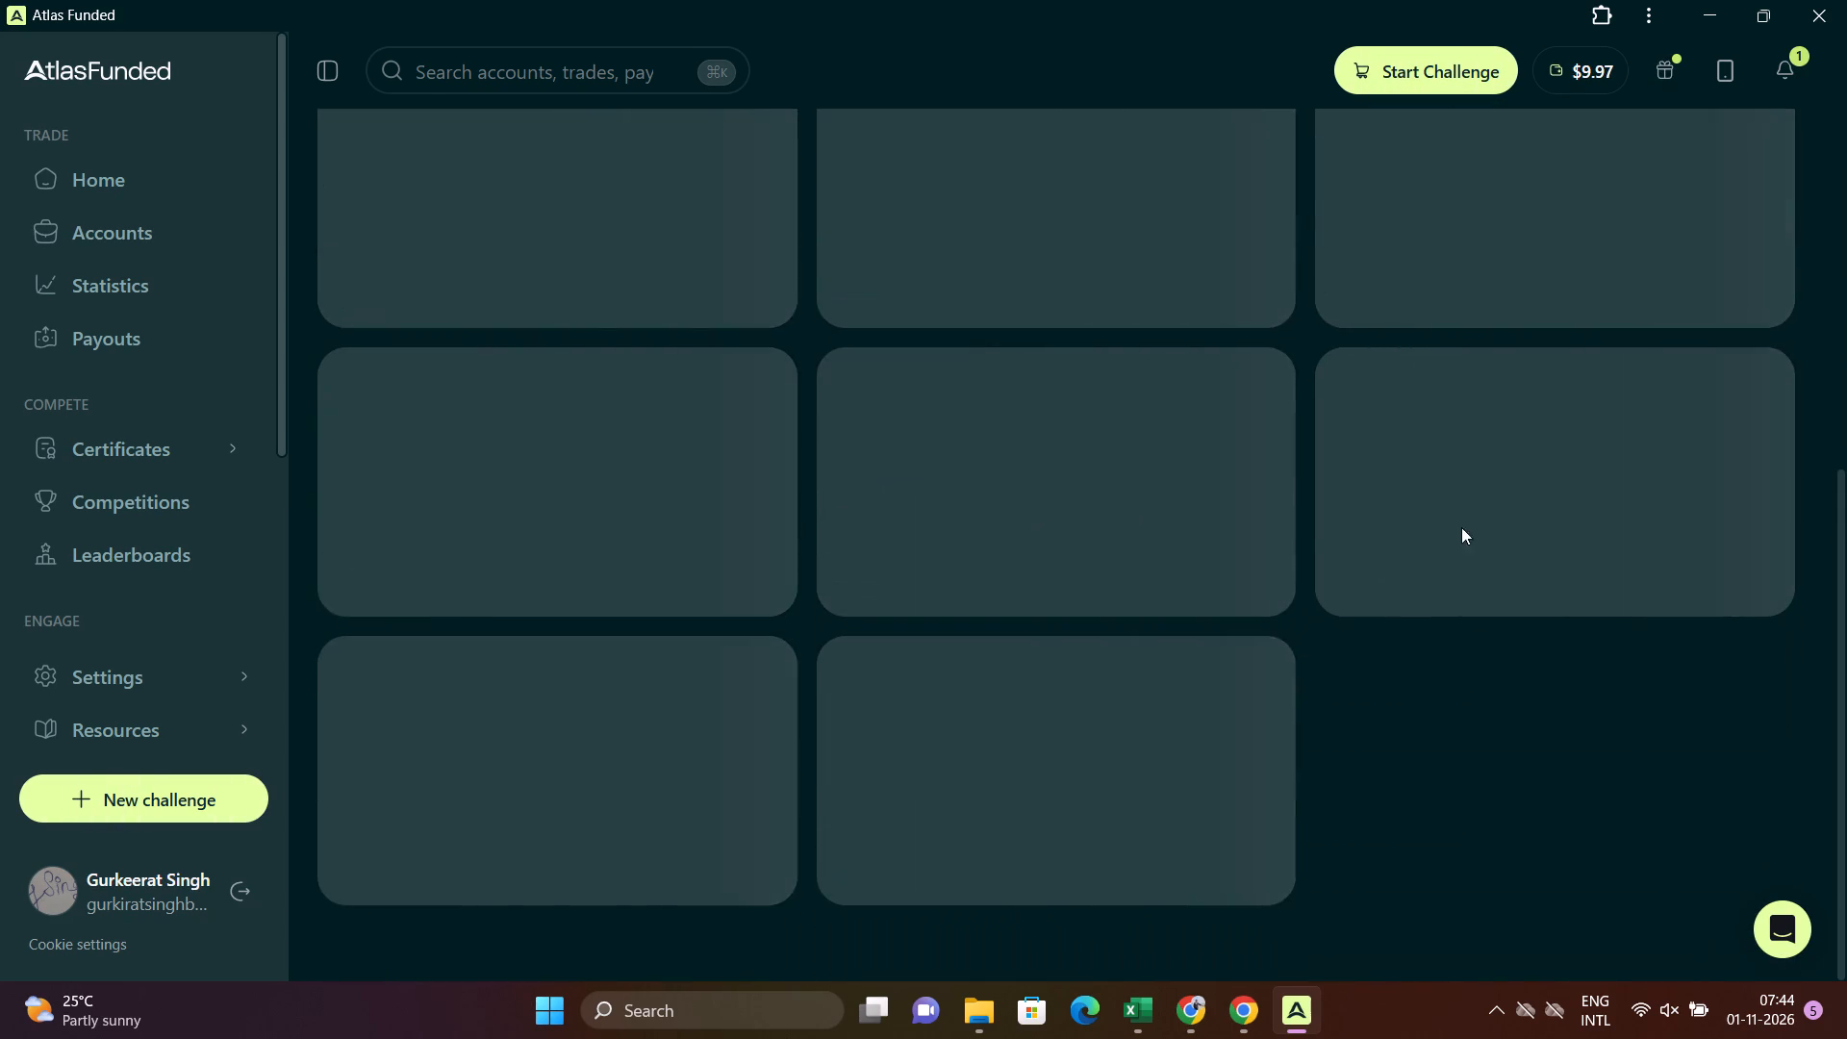
scroll(1265, 519, "up", 2)
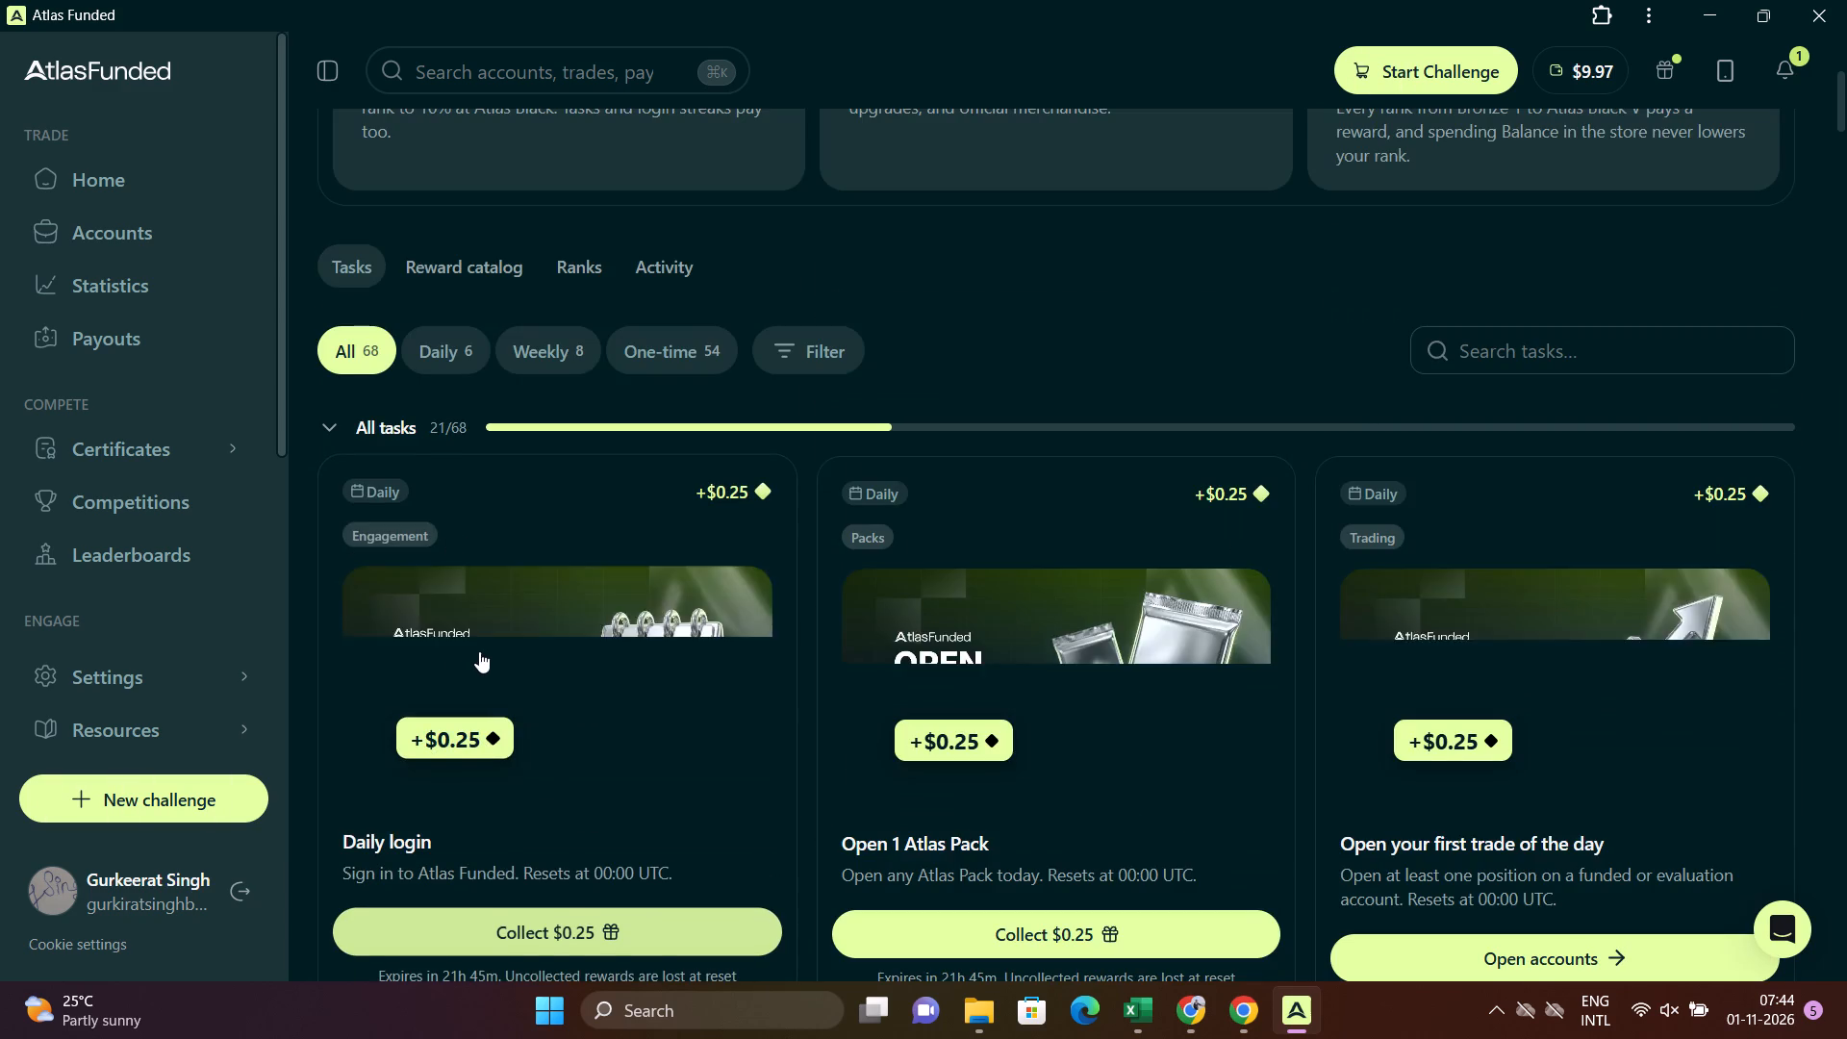
scroll(479, 651, "down", 3)
left_click(603, 573)
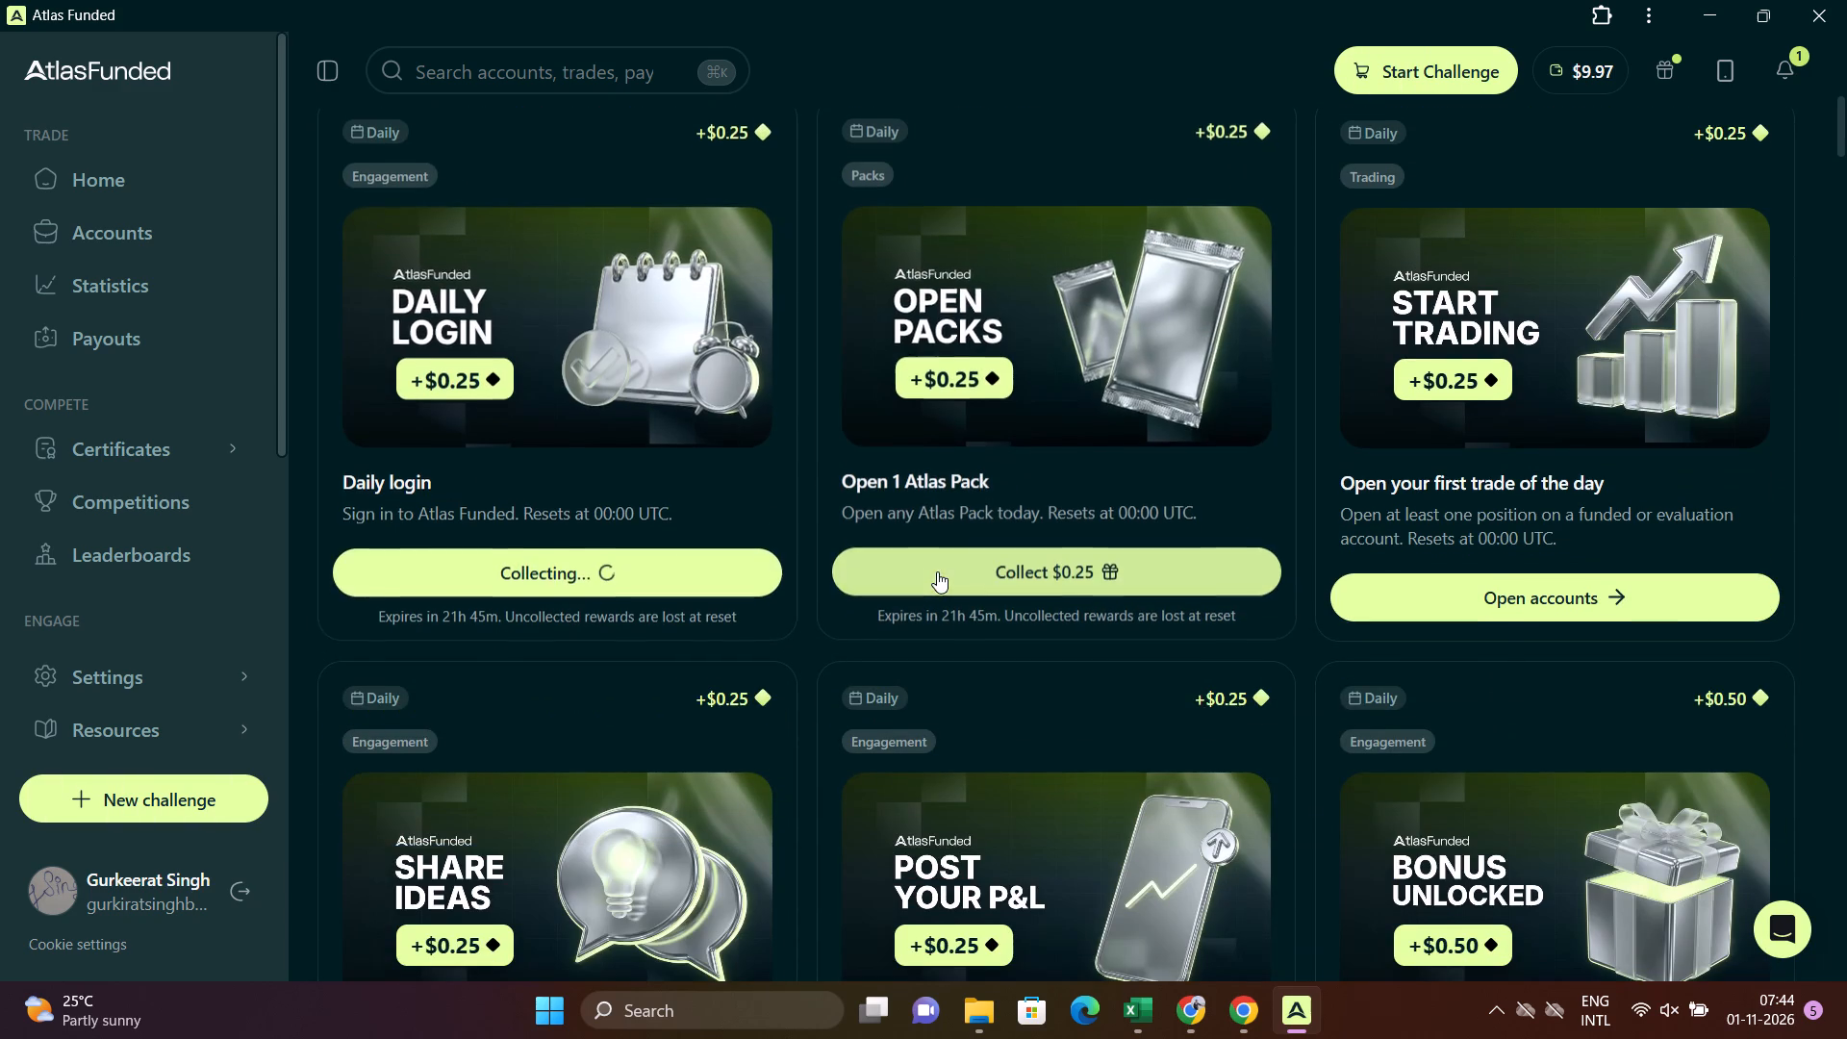
left_click(937, 571)
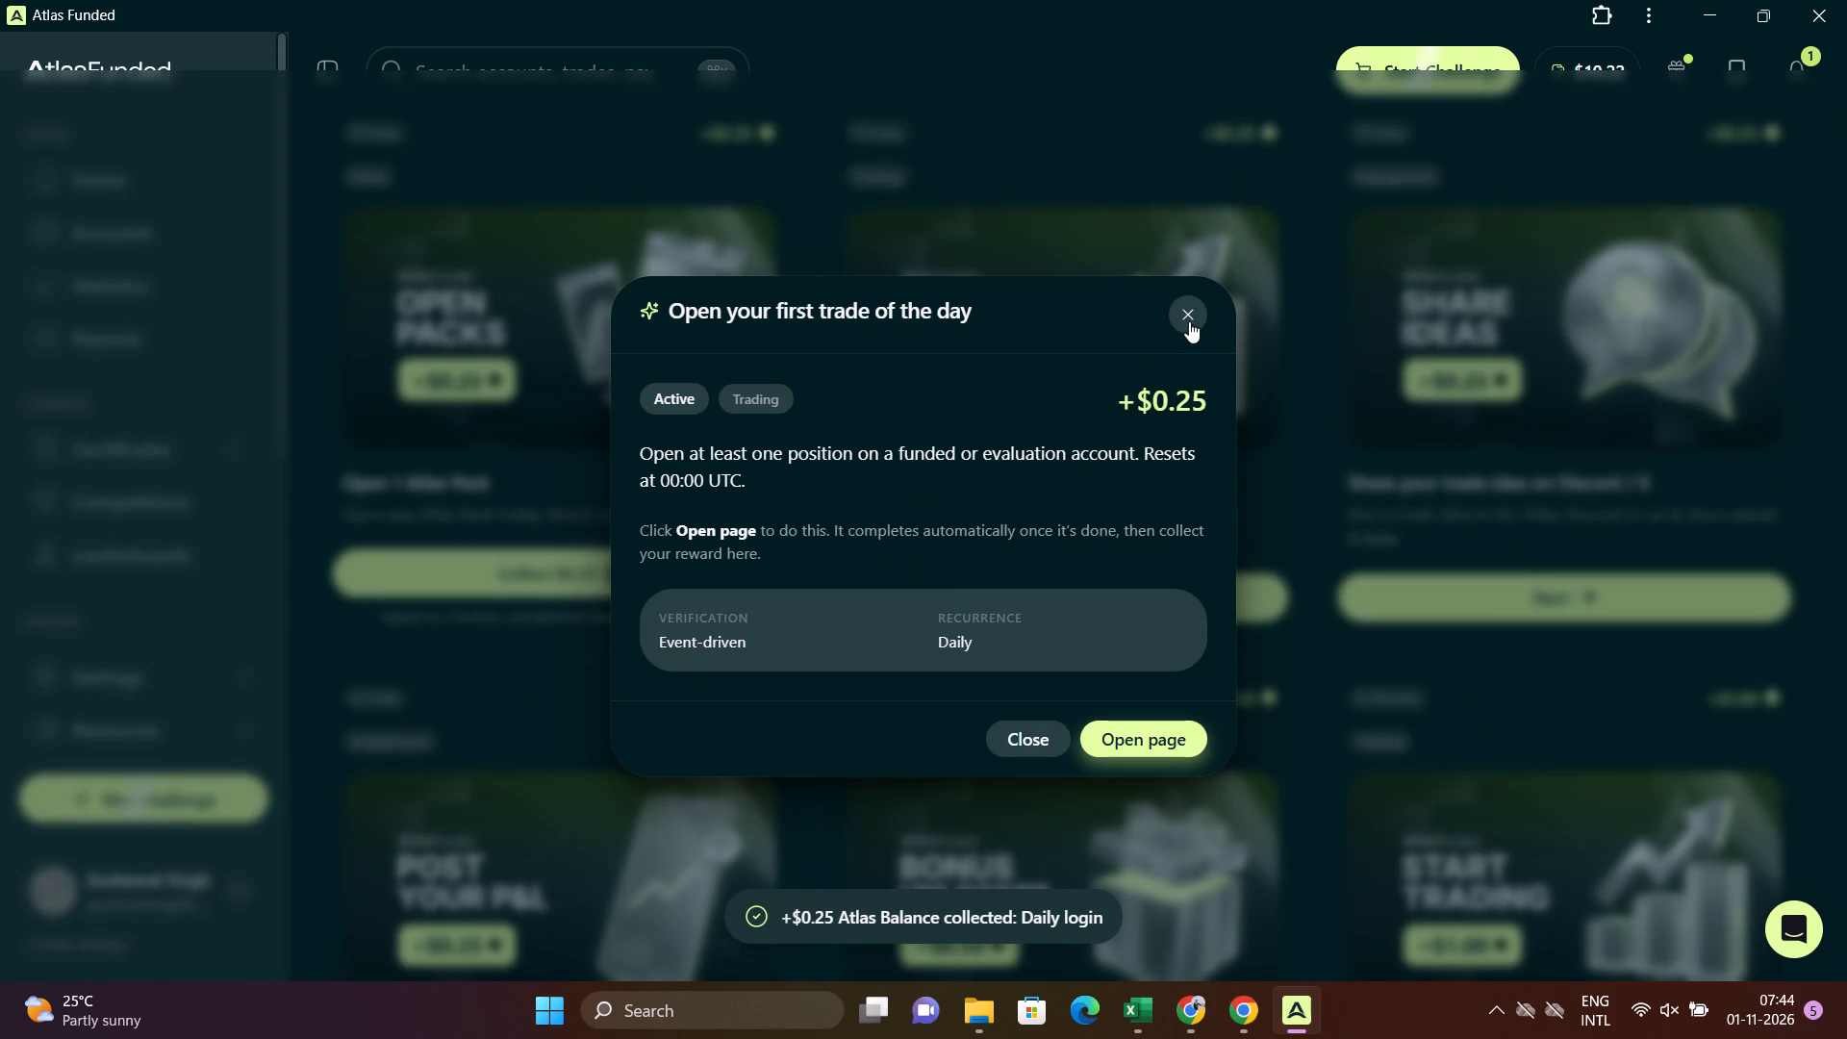
left_click(1189, 321)
left_click(598, 559)
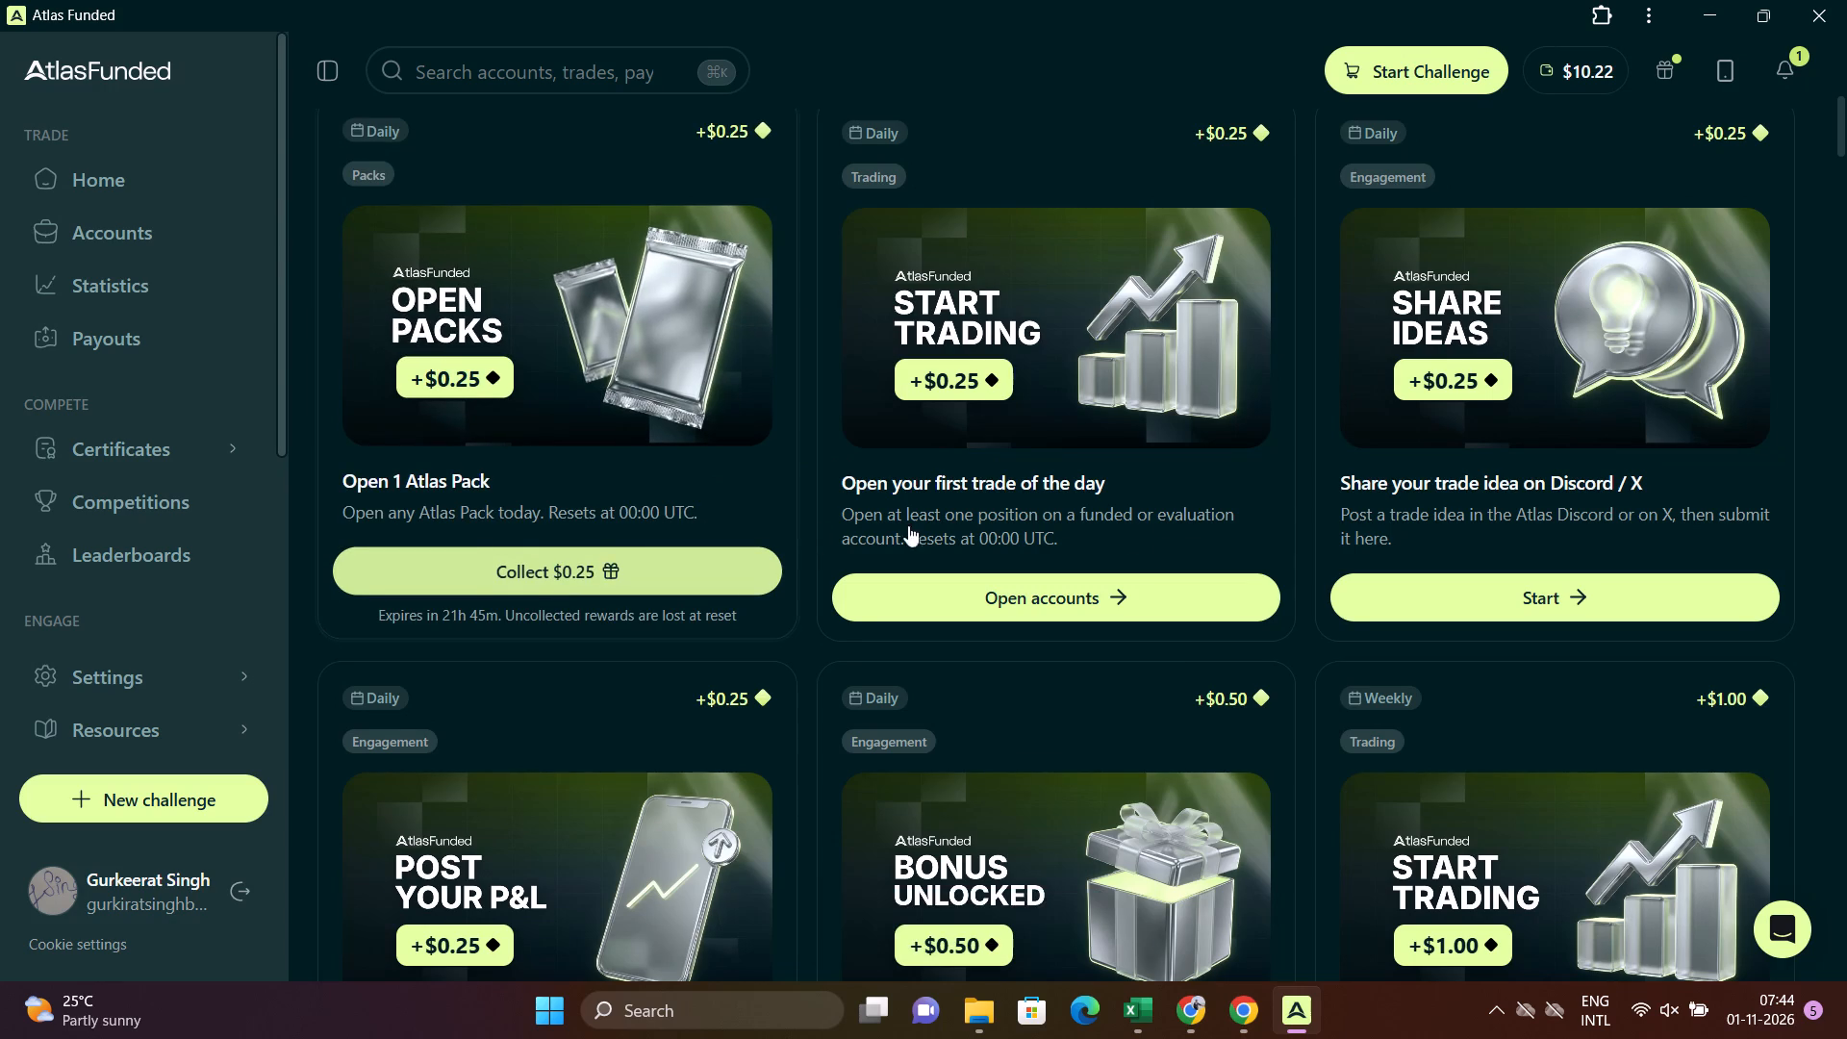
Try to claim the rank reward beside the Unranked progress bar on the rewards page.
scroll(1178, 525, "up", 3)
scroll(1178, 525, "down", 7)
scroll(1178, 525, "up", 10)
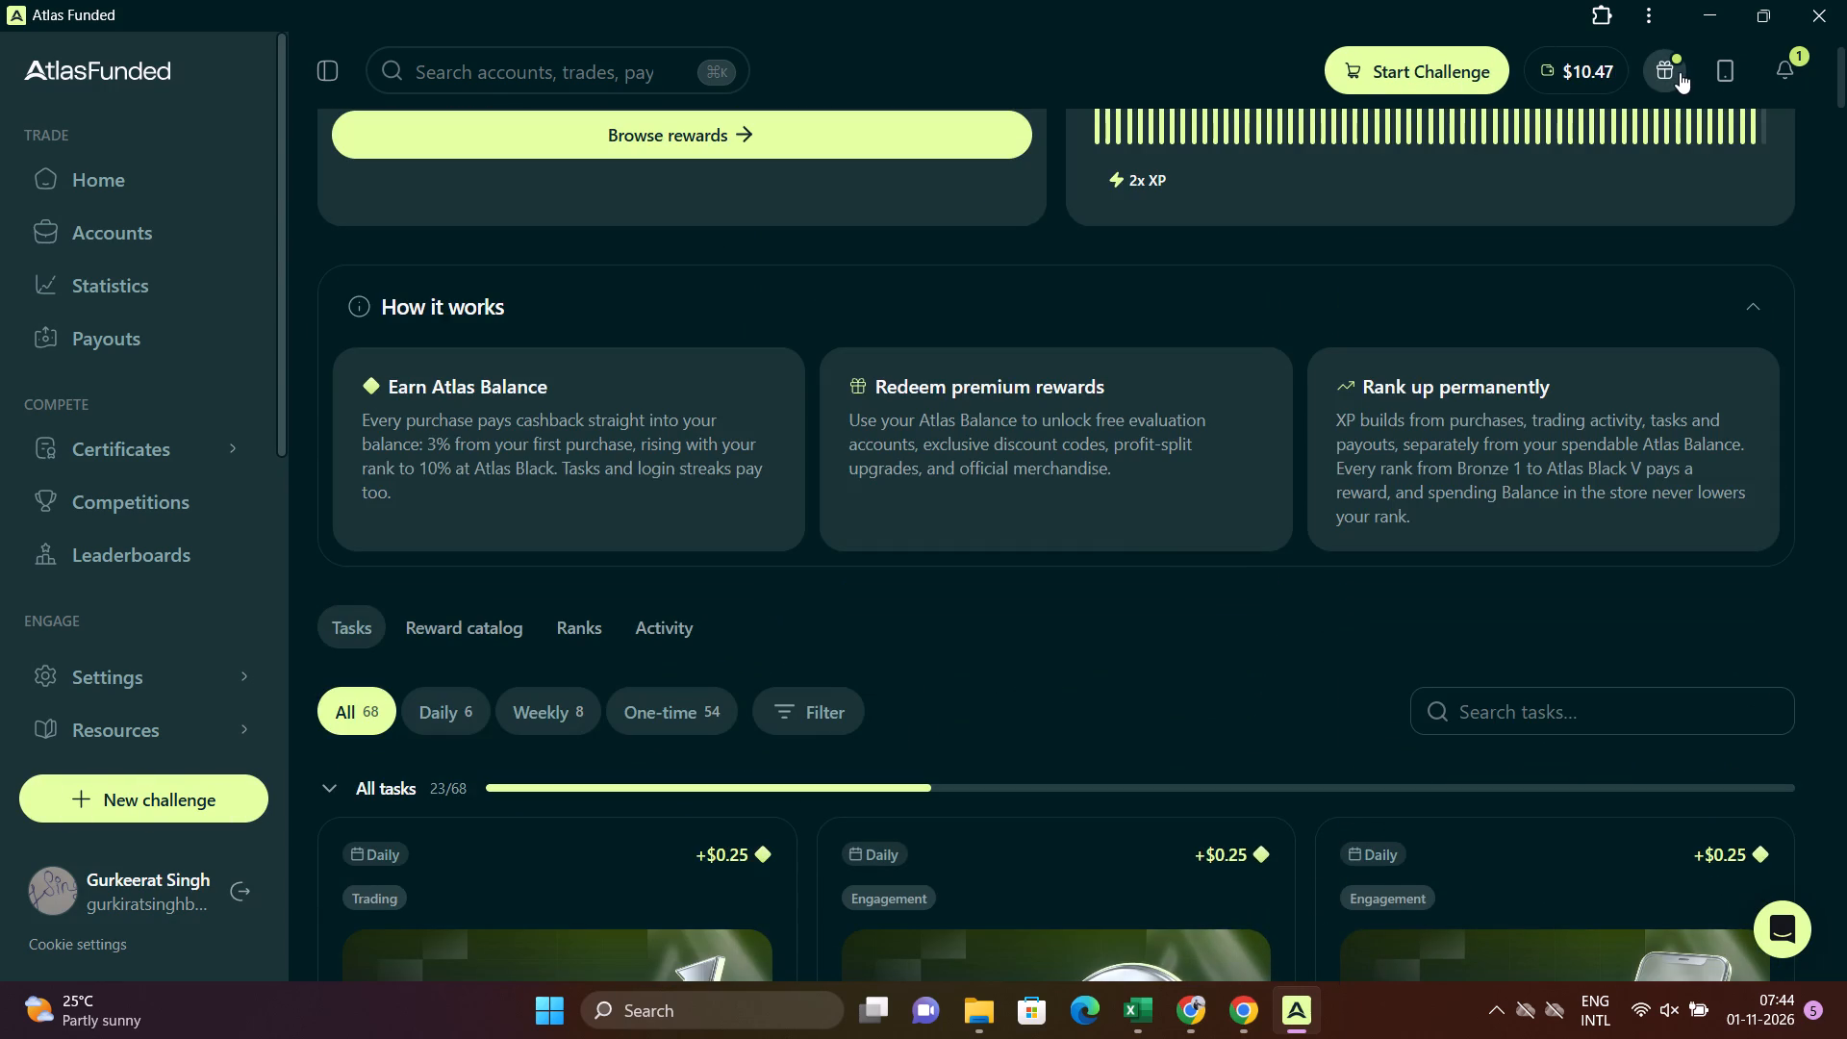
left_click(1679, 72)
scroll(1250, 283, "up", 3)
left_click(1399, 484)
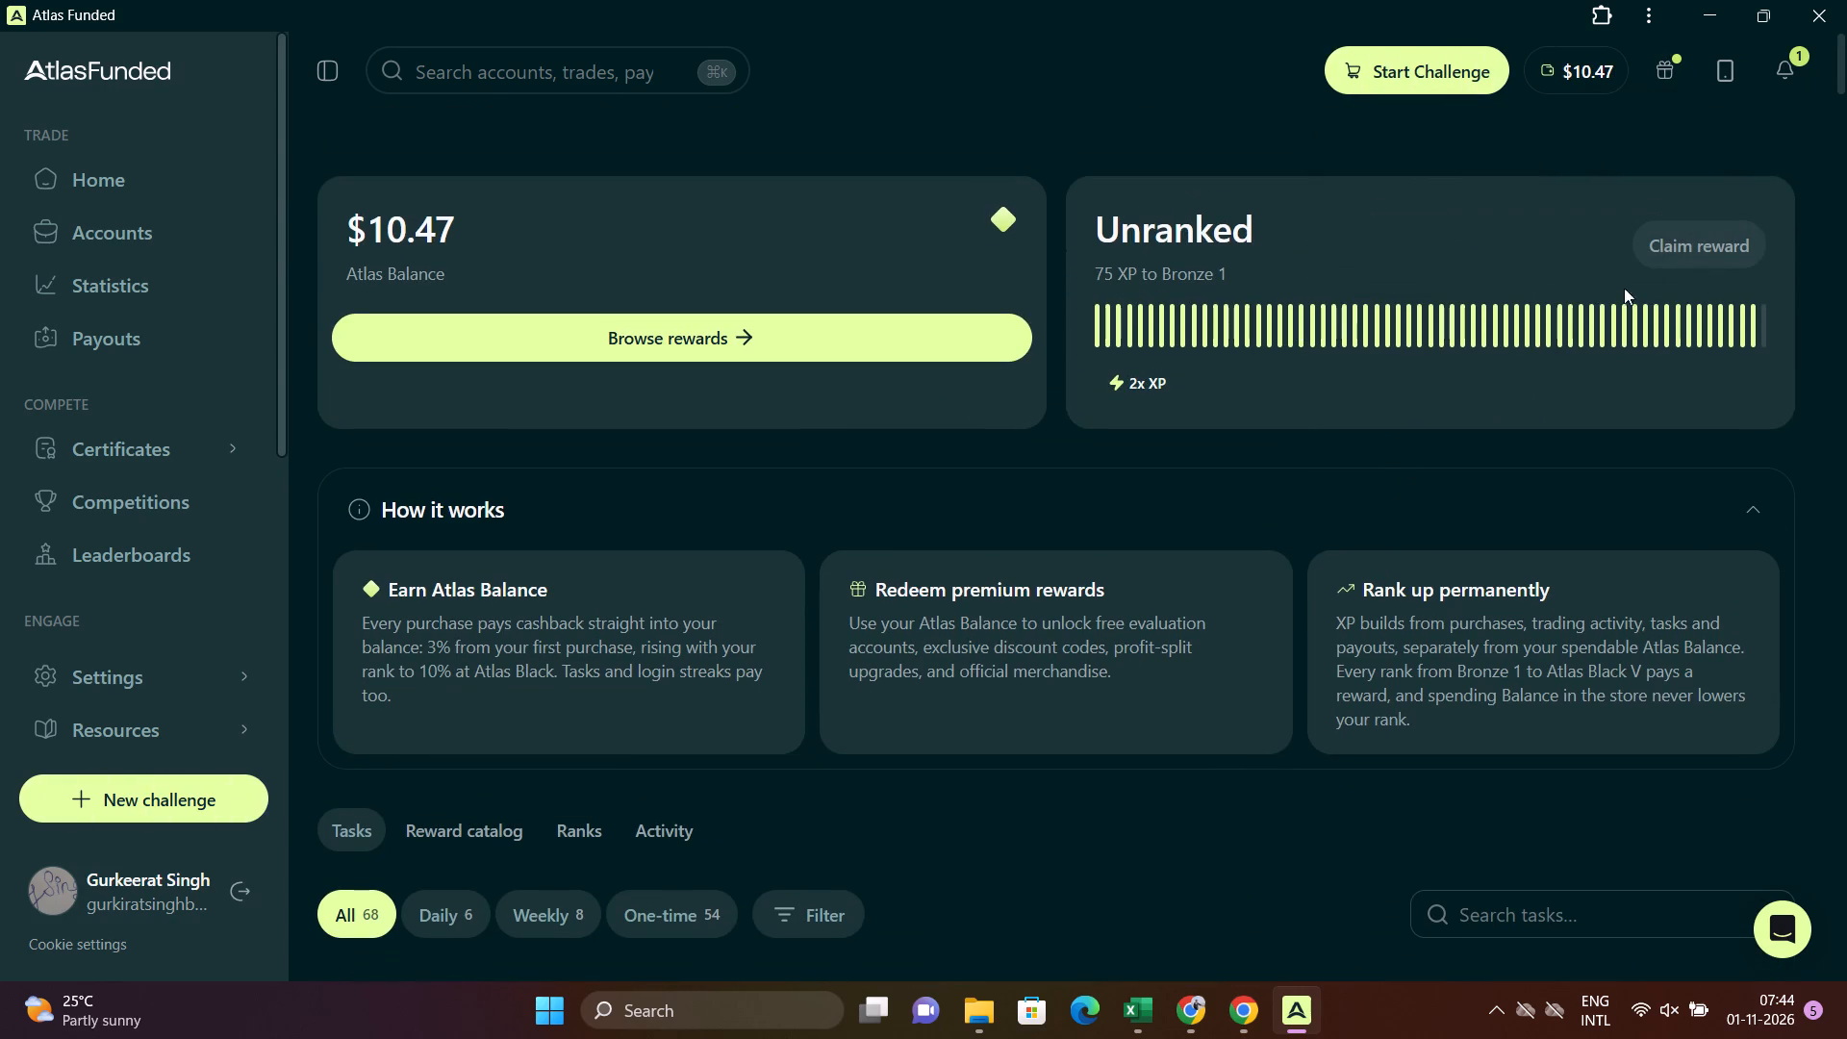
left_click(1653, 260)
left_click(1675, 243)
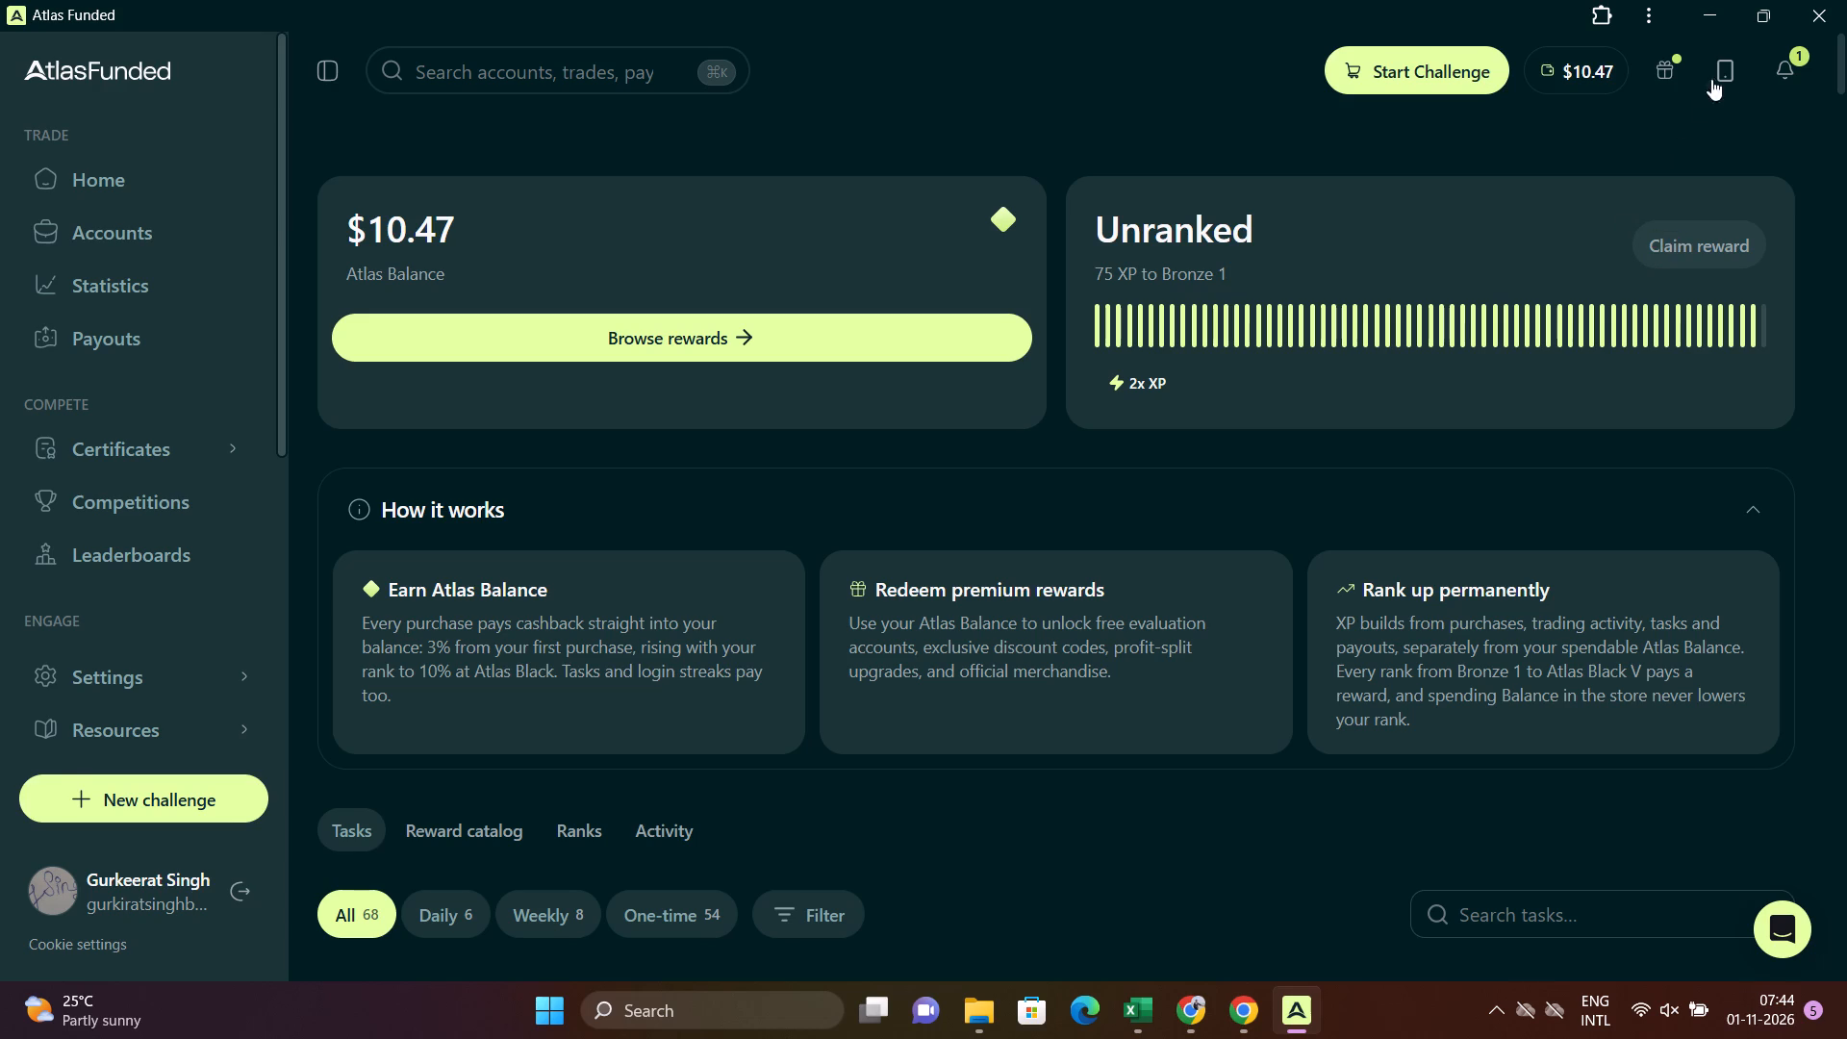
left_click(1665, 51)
Mark all Atlas Funded notifications as read and close the notifications.
left_click(1801, 67)
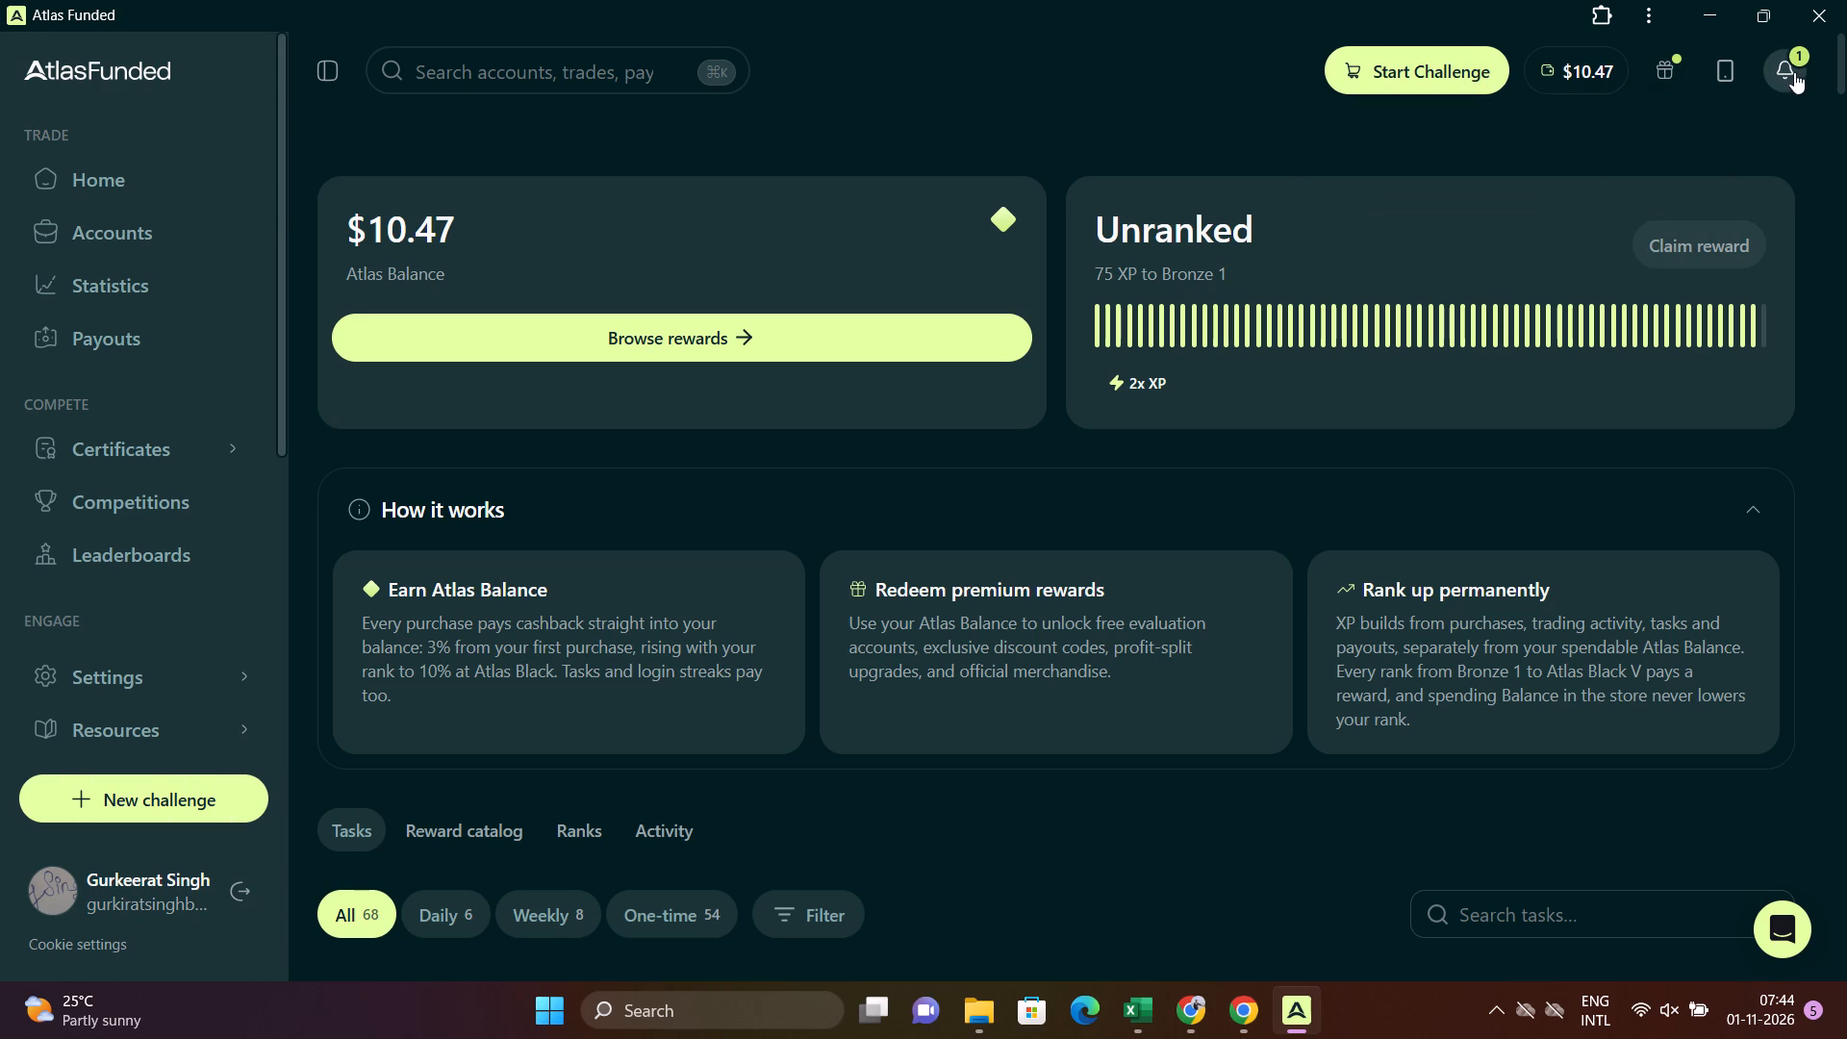
left_click(1795, 64)
left_click(1780, 74)
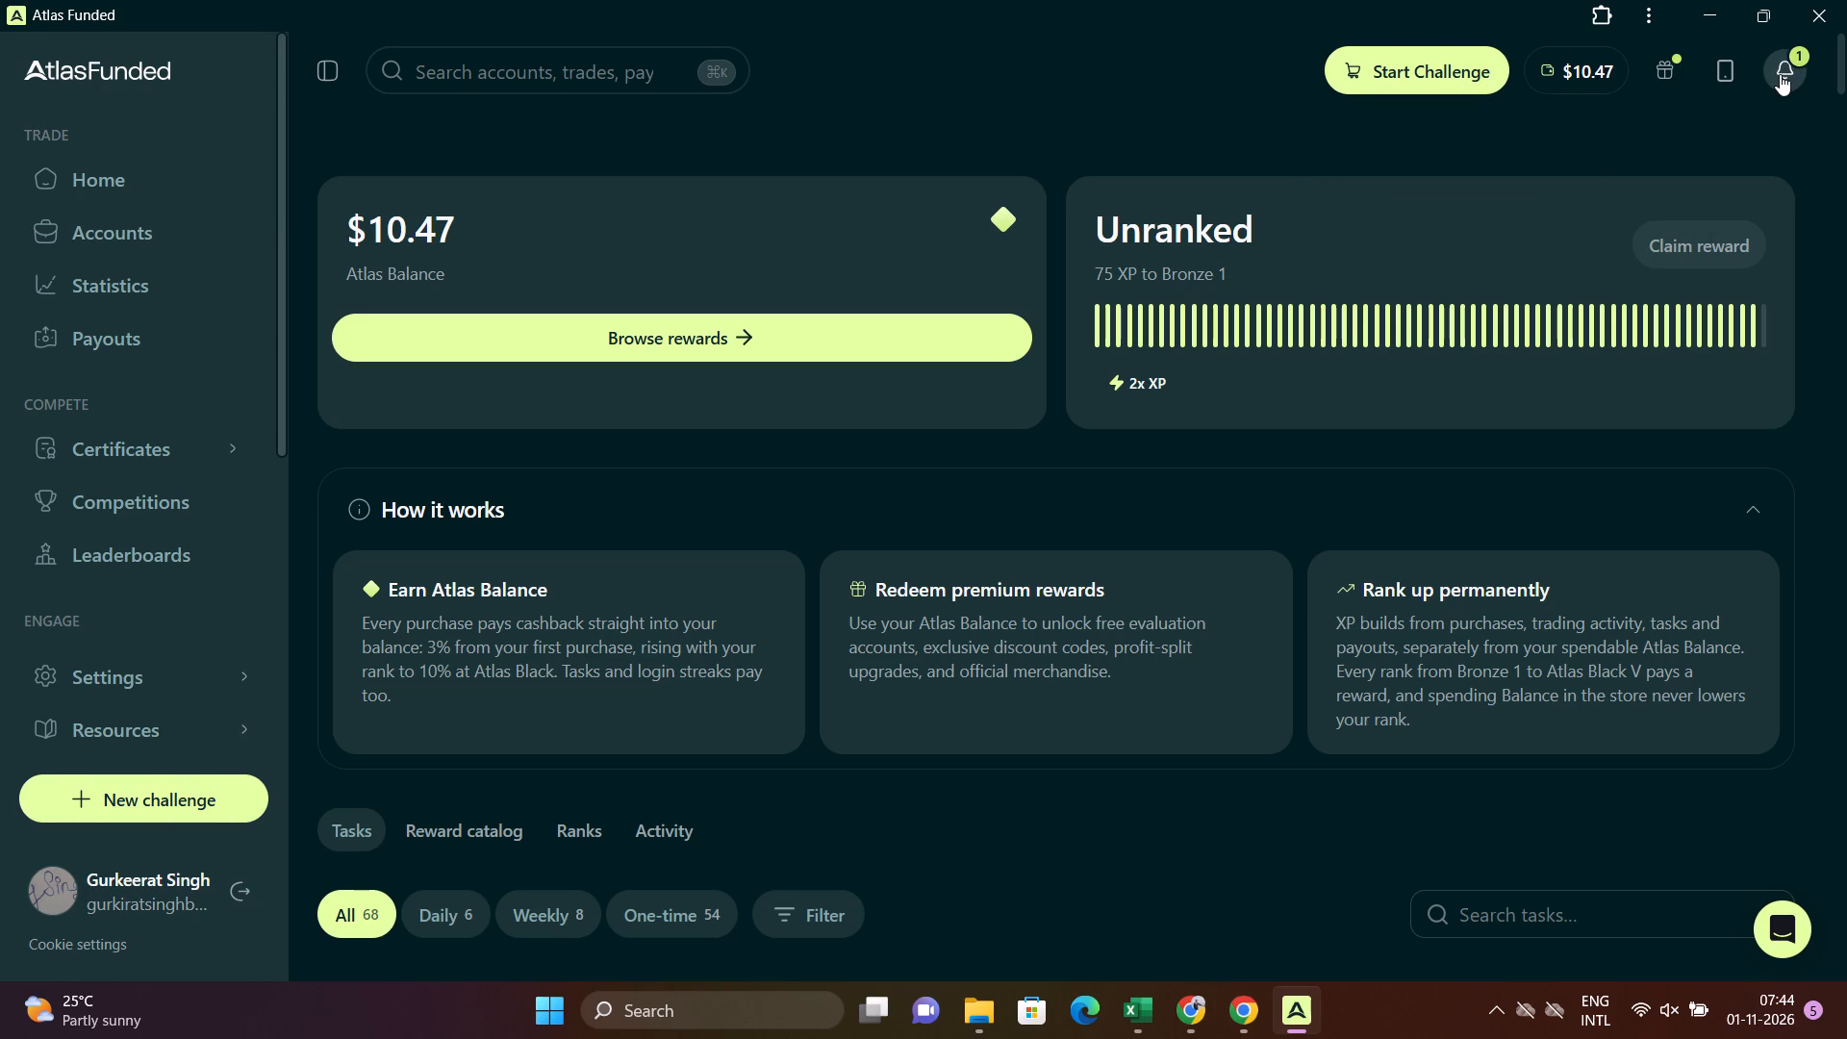
left_click(1780, 74)
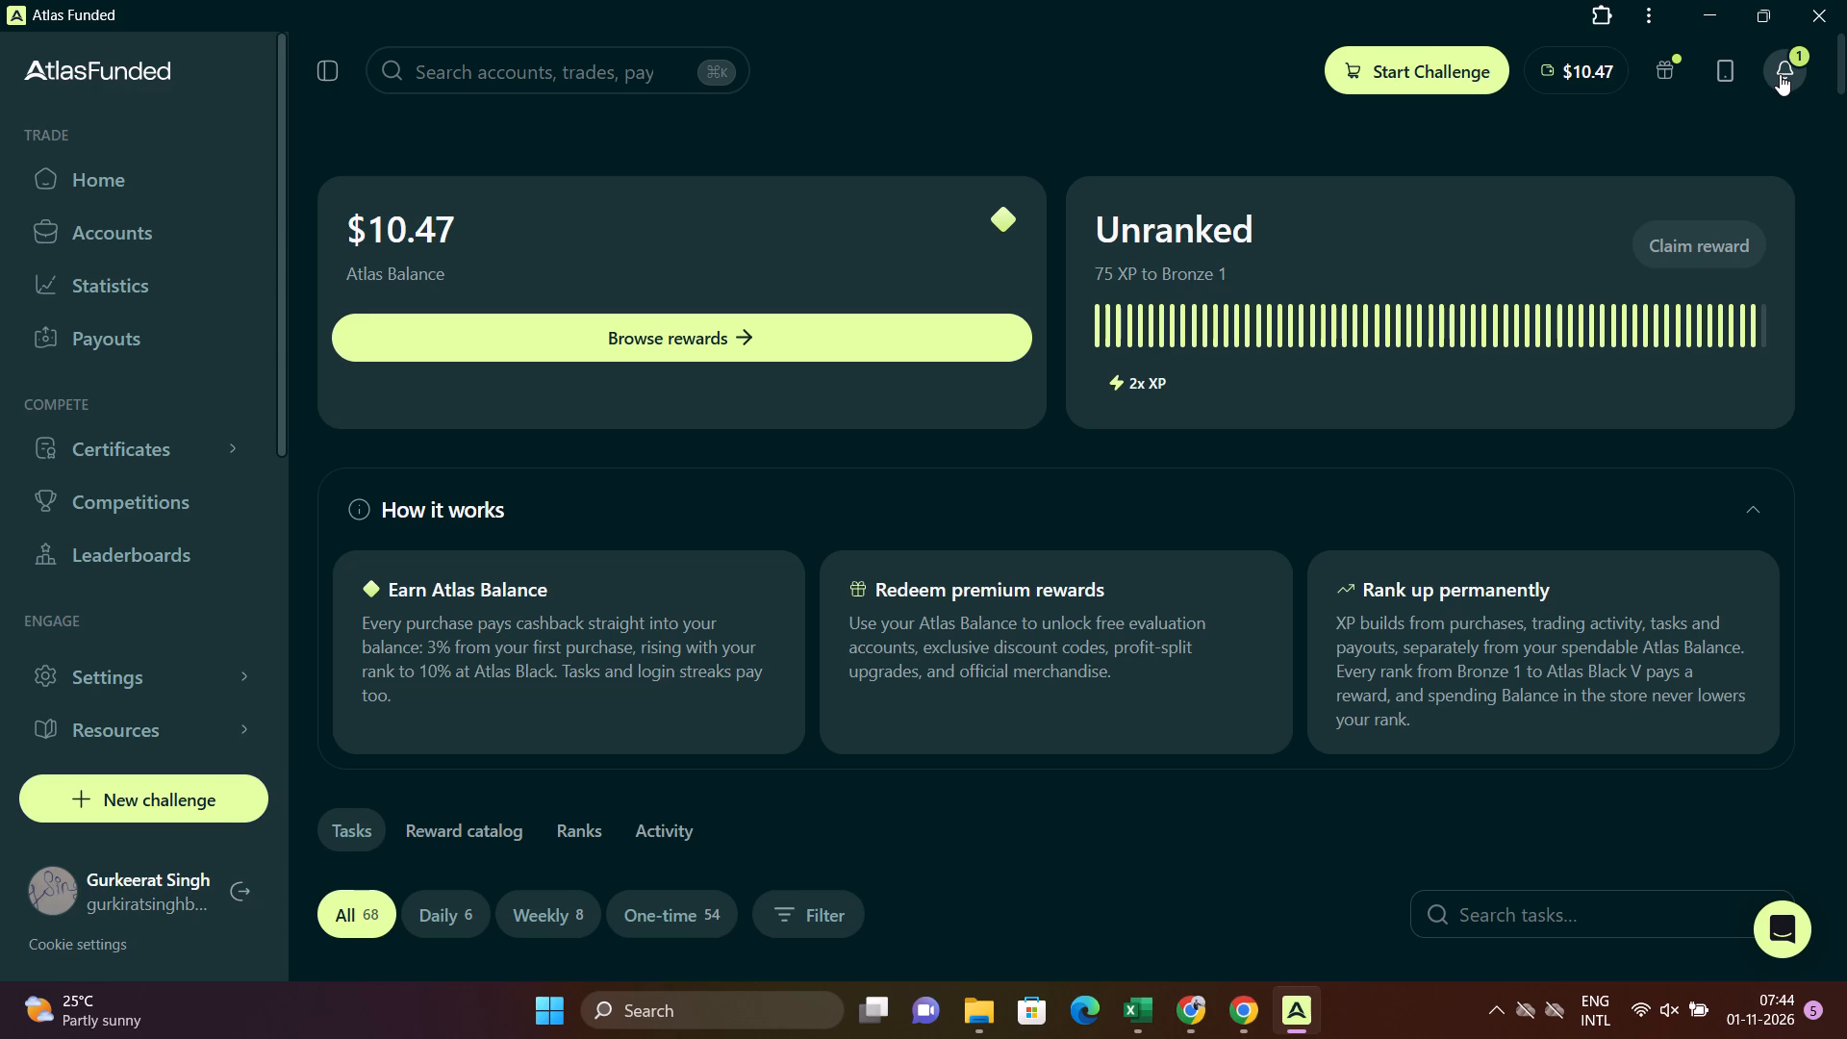
left_click(1782, 61)
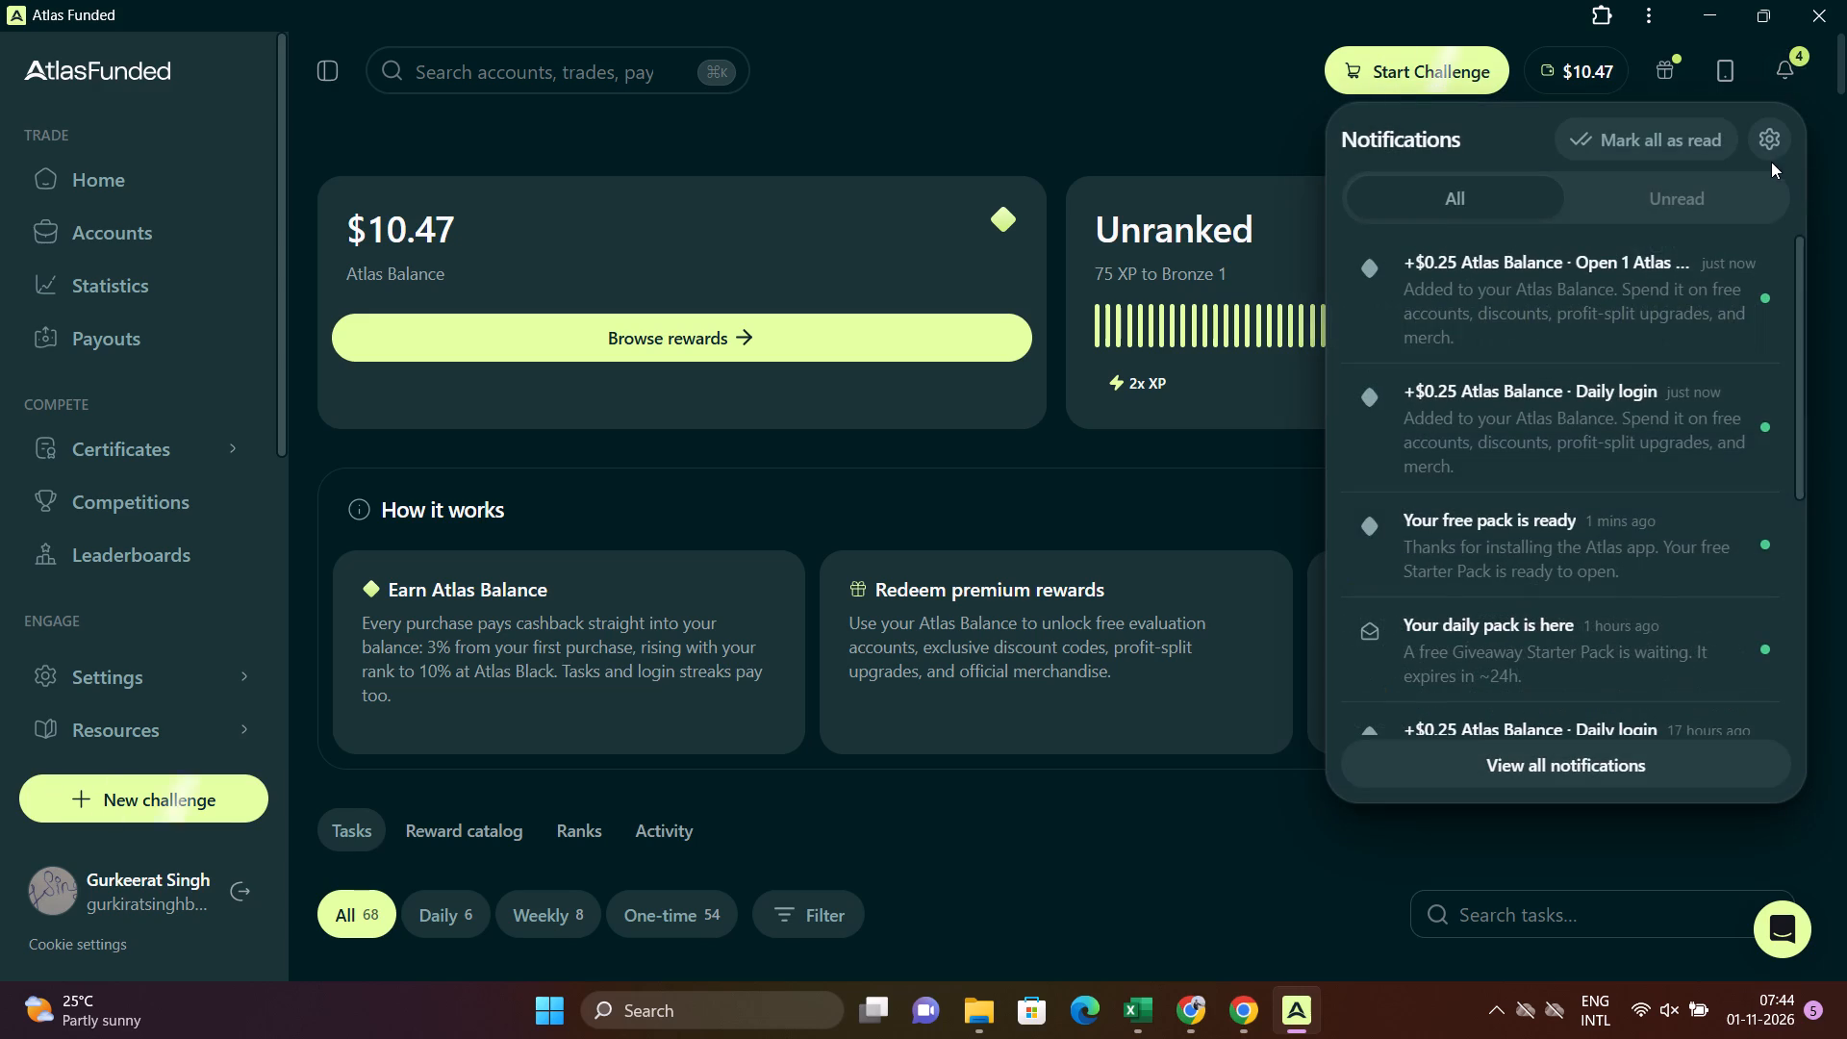
left_click(1677, 151)
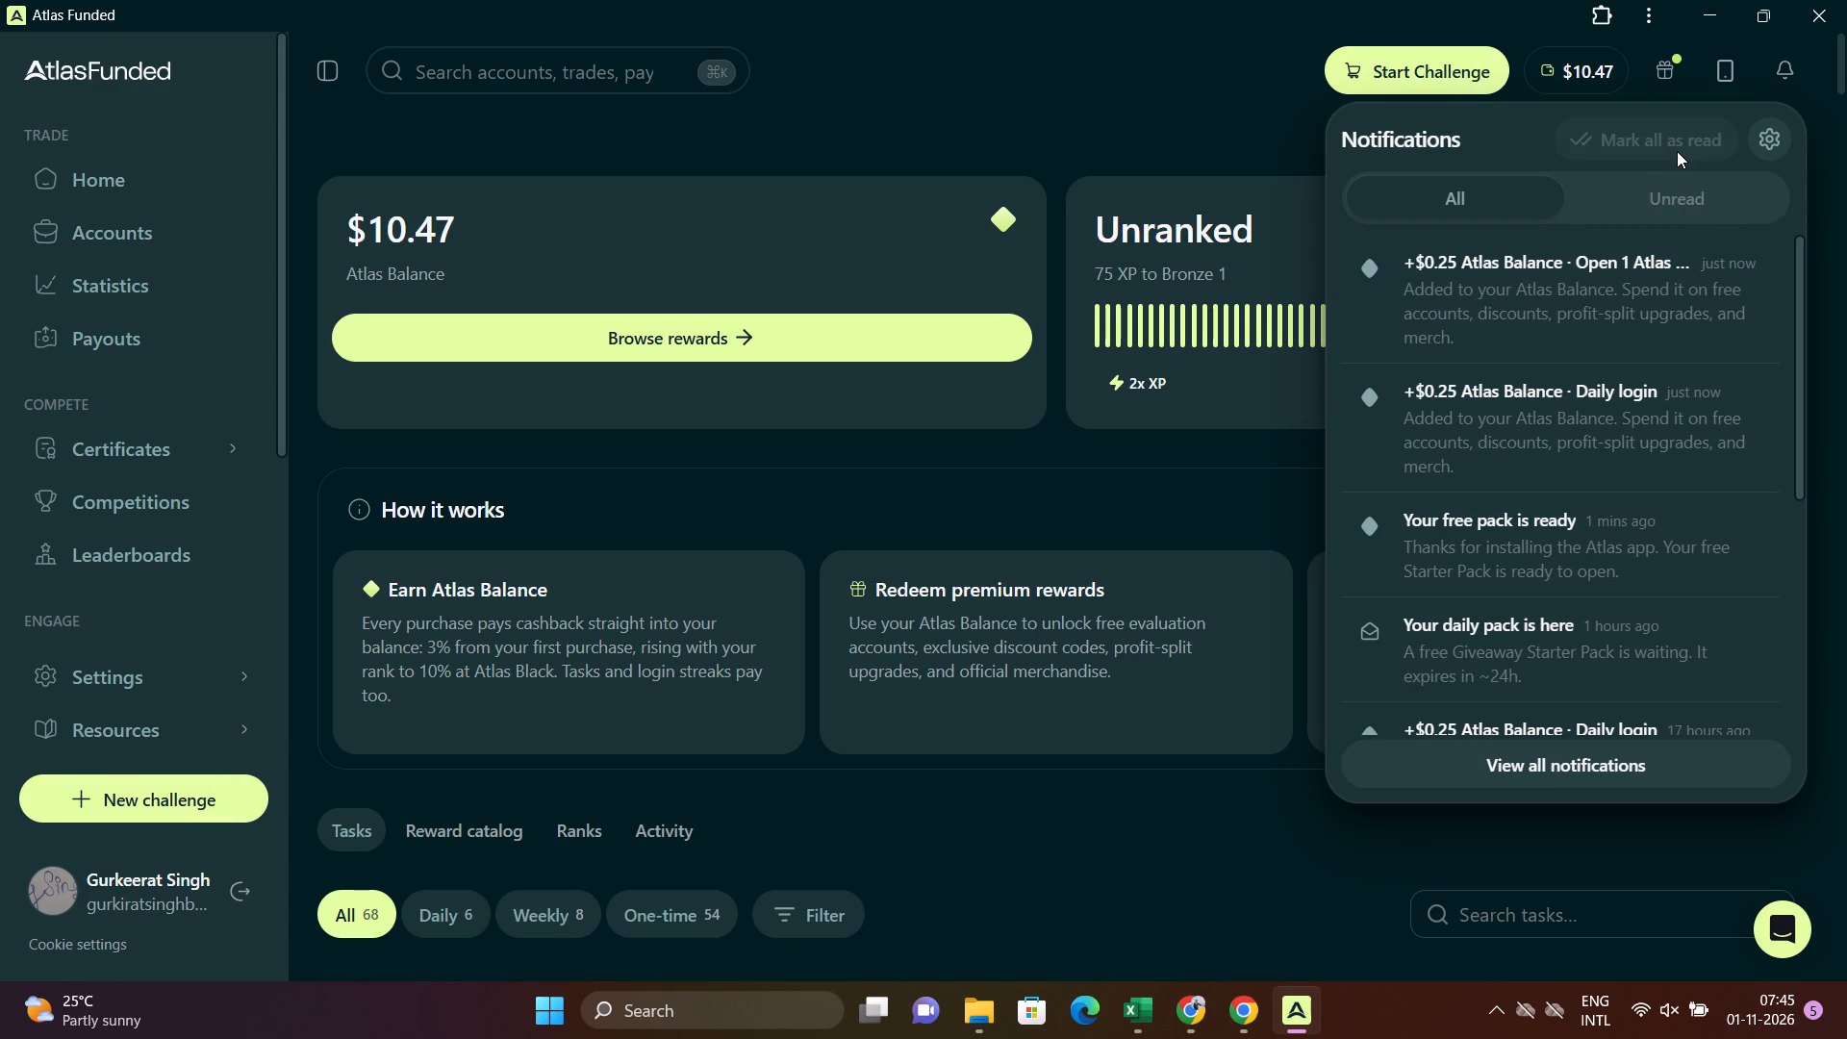
left_click(1182, 856)
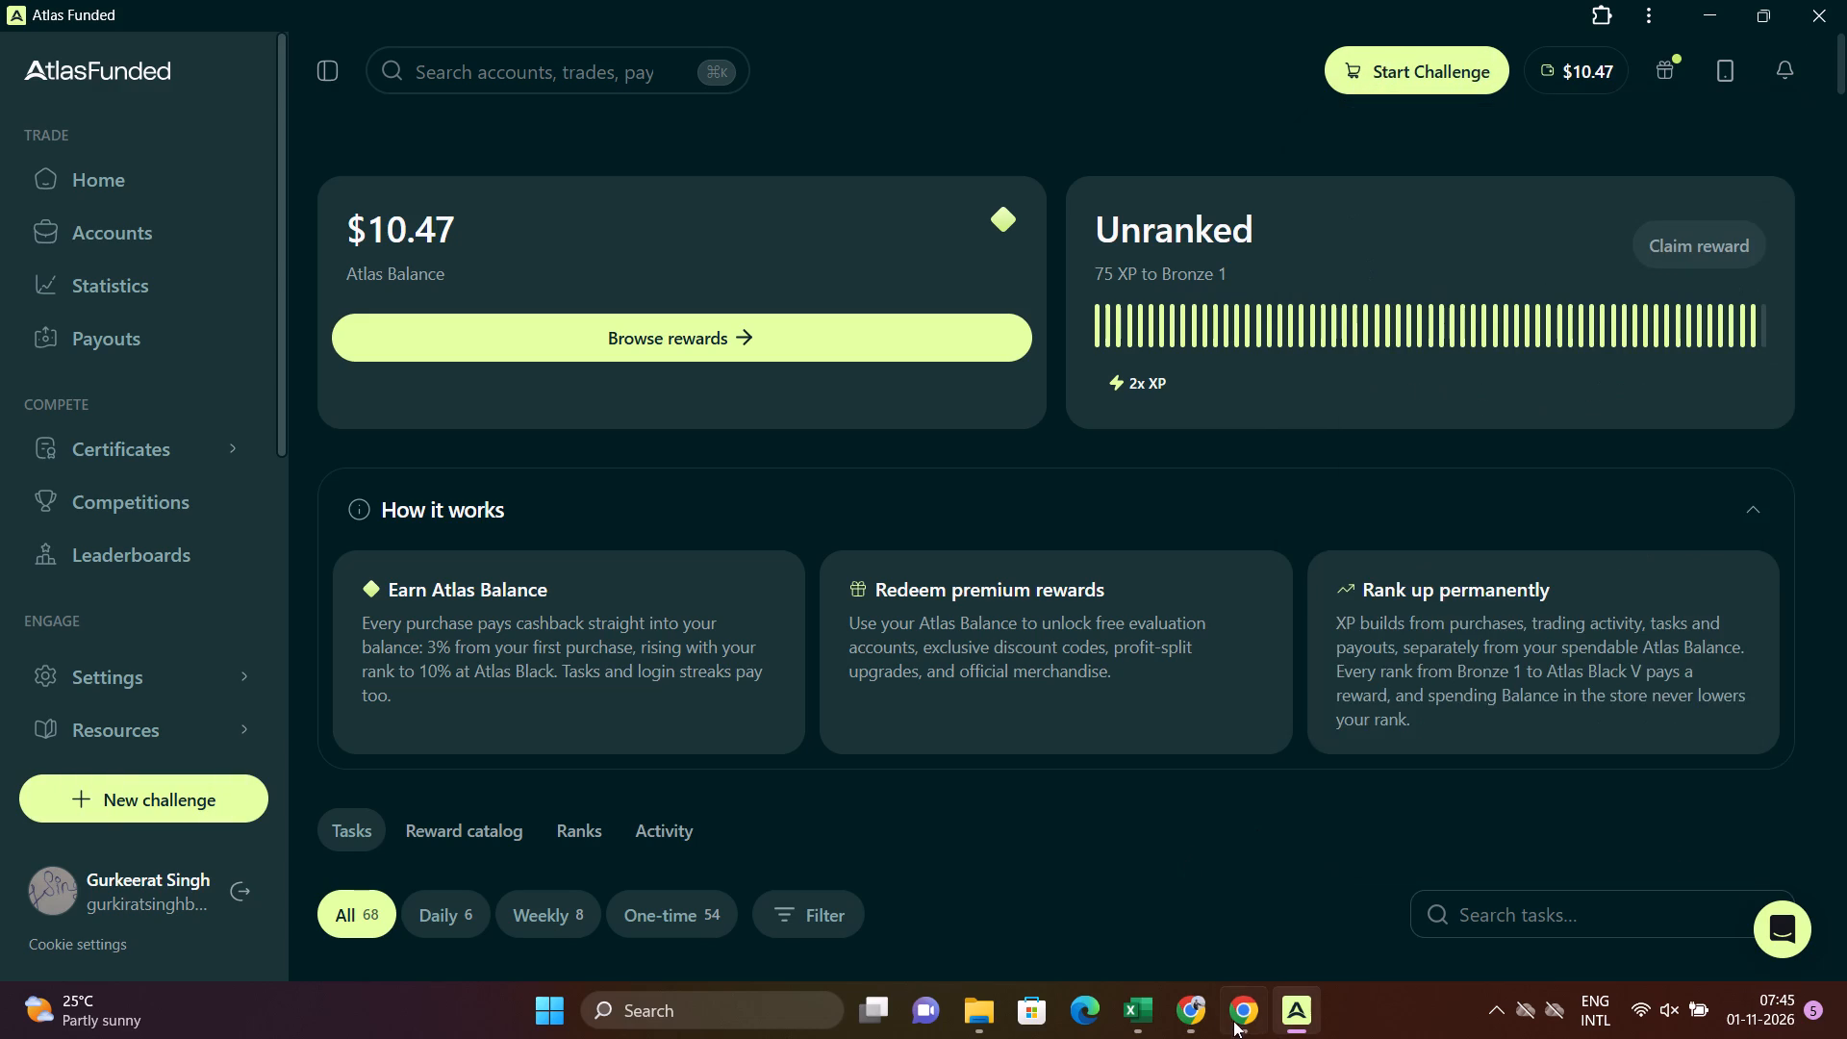
Switch to the October Backtesting journal in Notion and retitle the October 27 entry "October 27 No Trade +0R".
left_click(1179, 1023)
scroll(1527, 741, "up", 3)
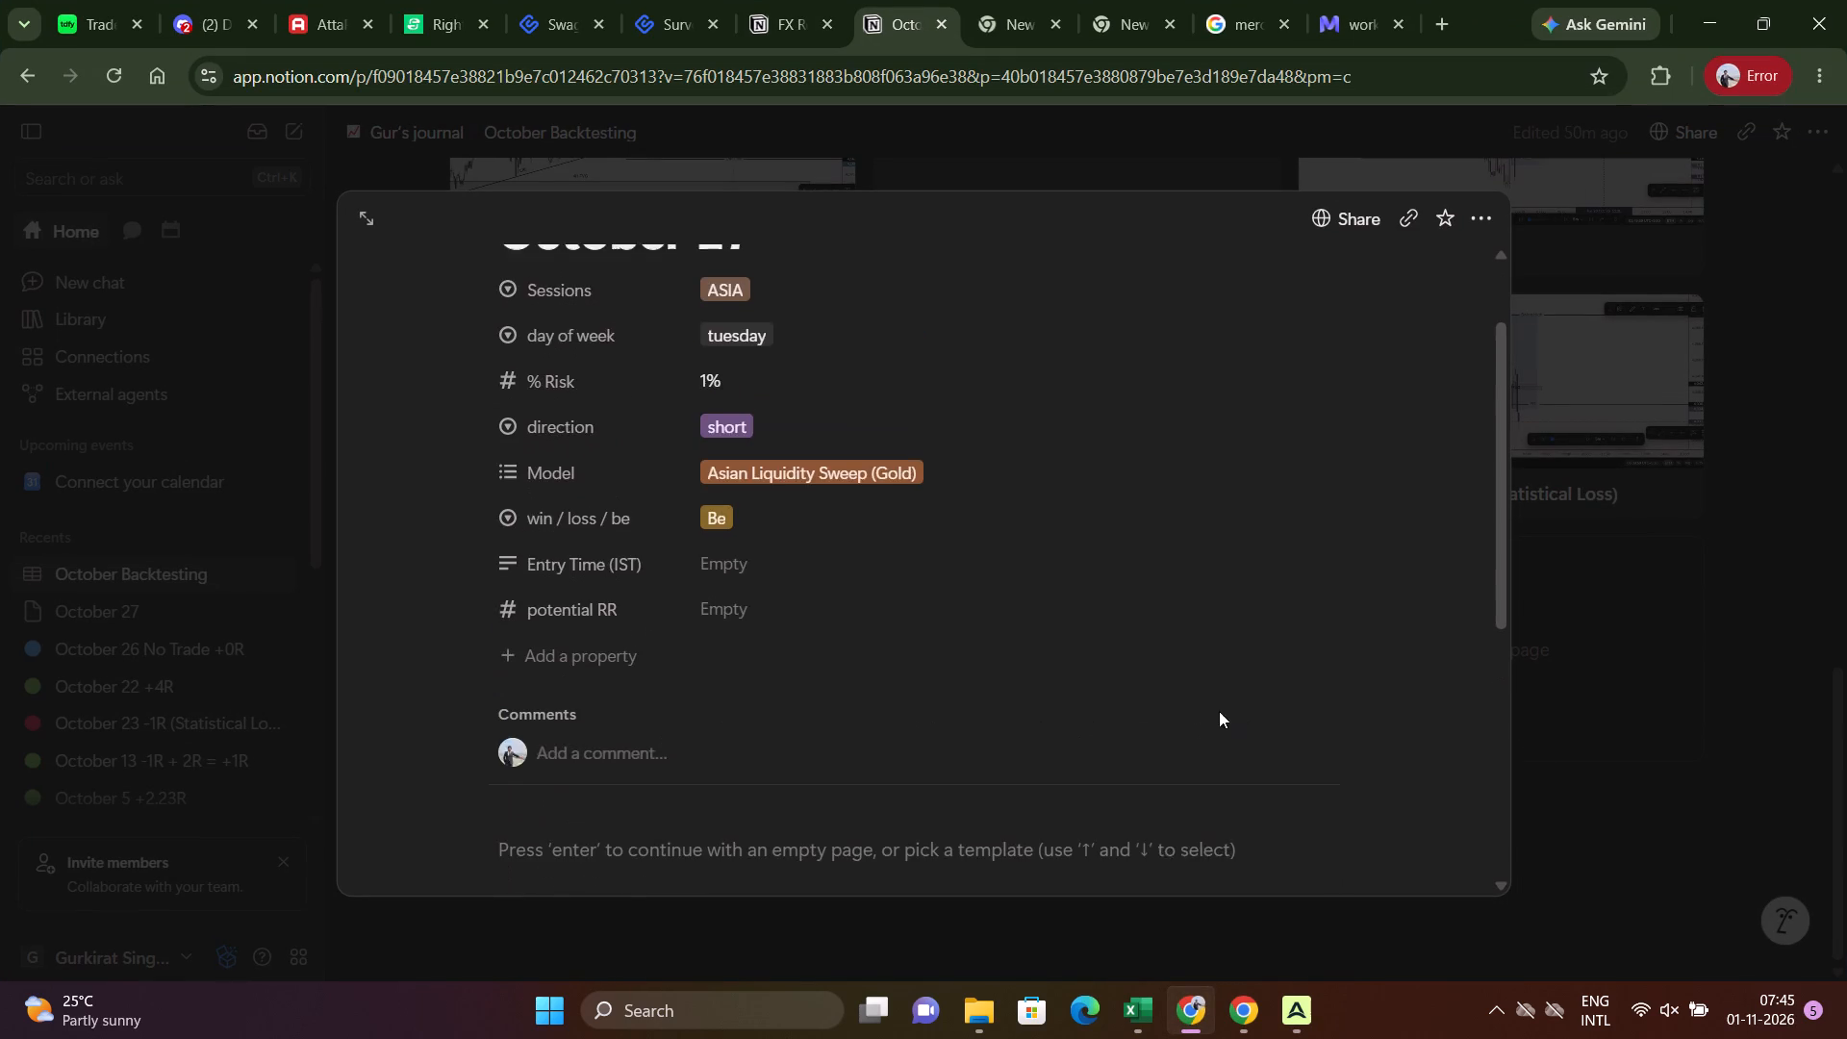
scroll(1175, 703, "up", 2)
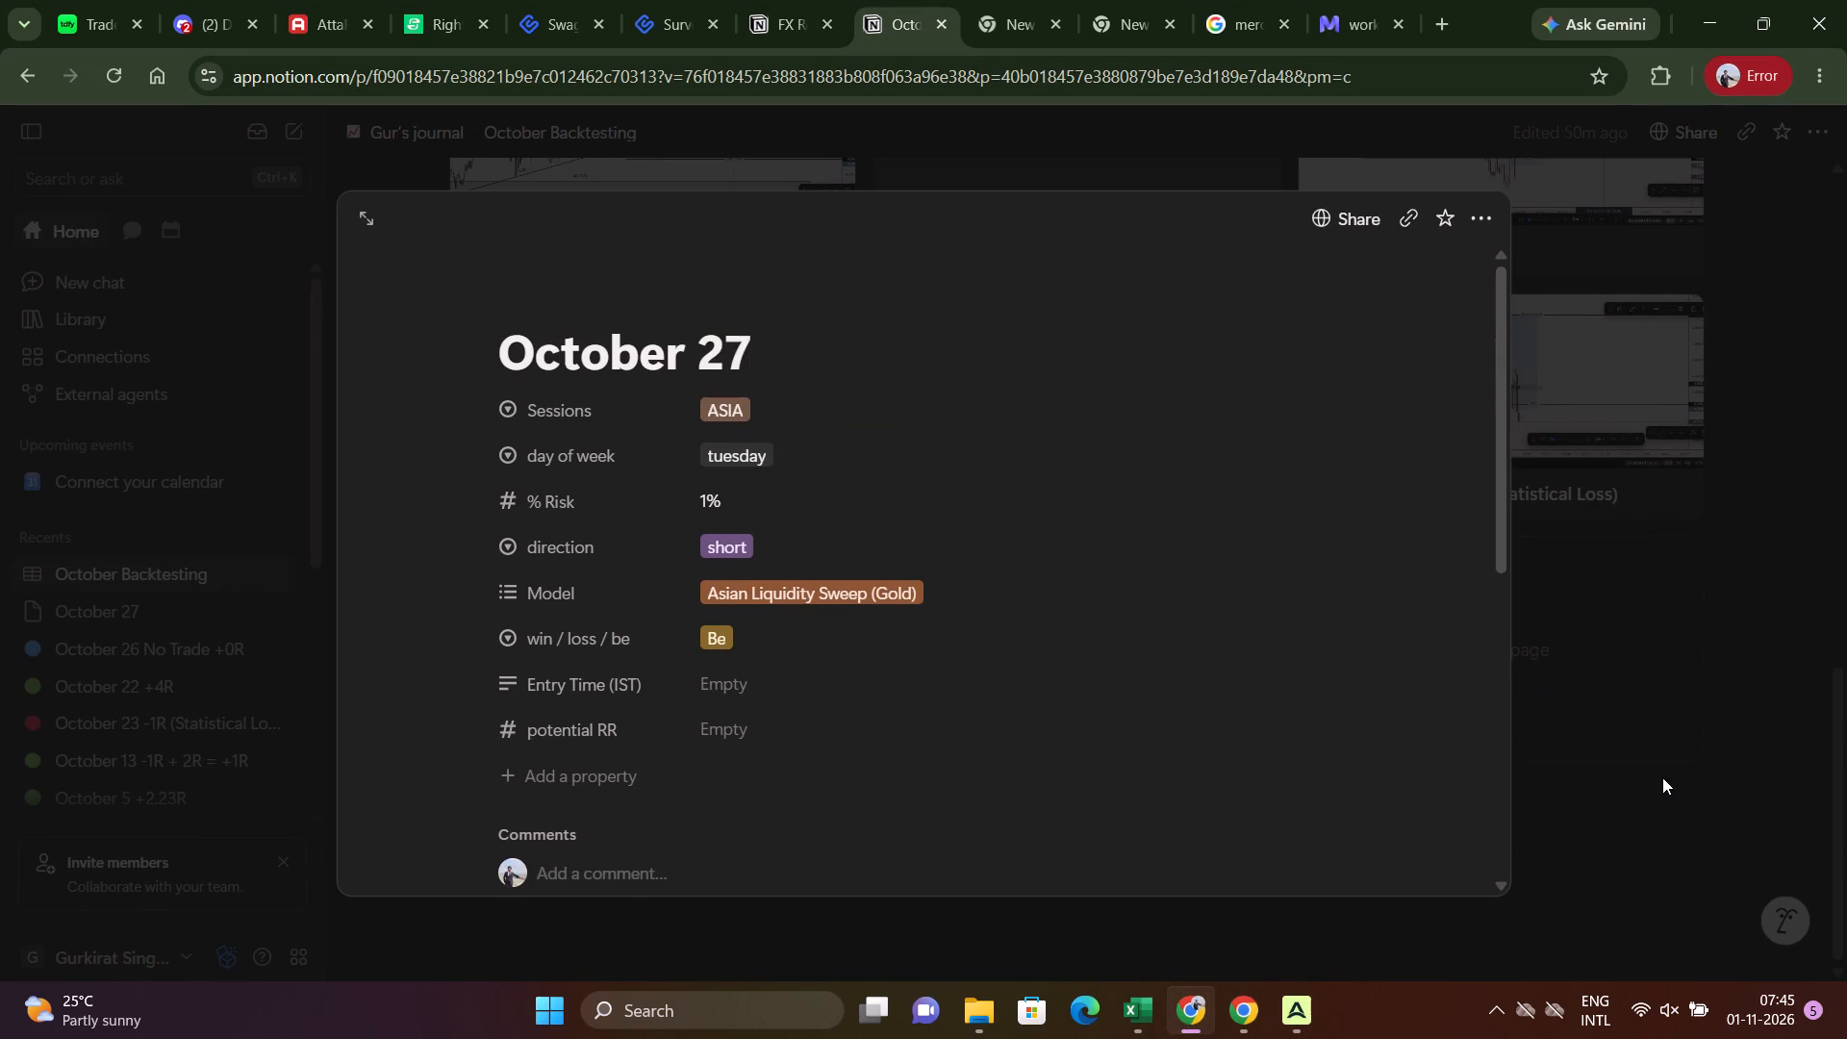
left_click(1662, 777)
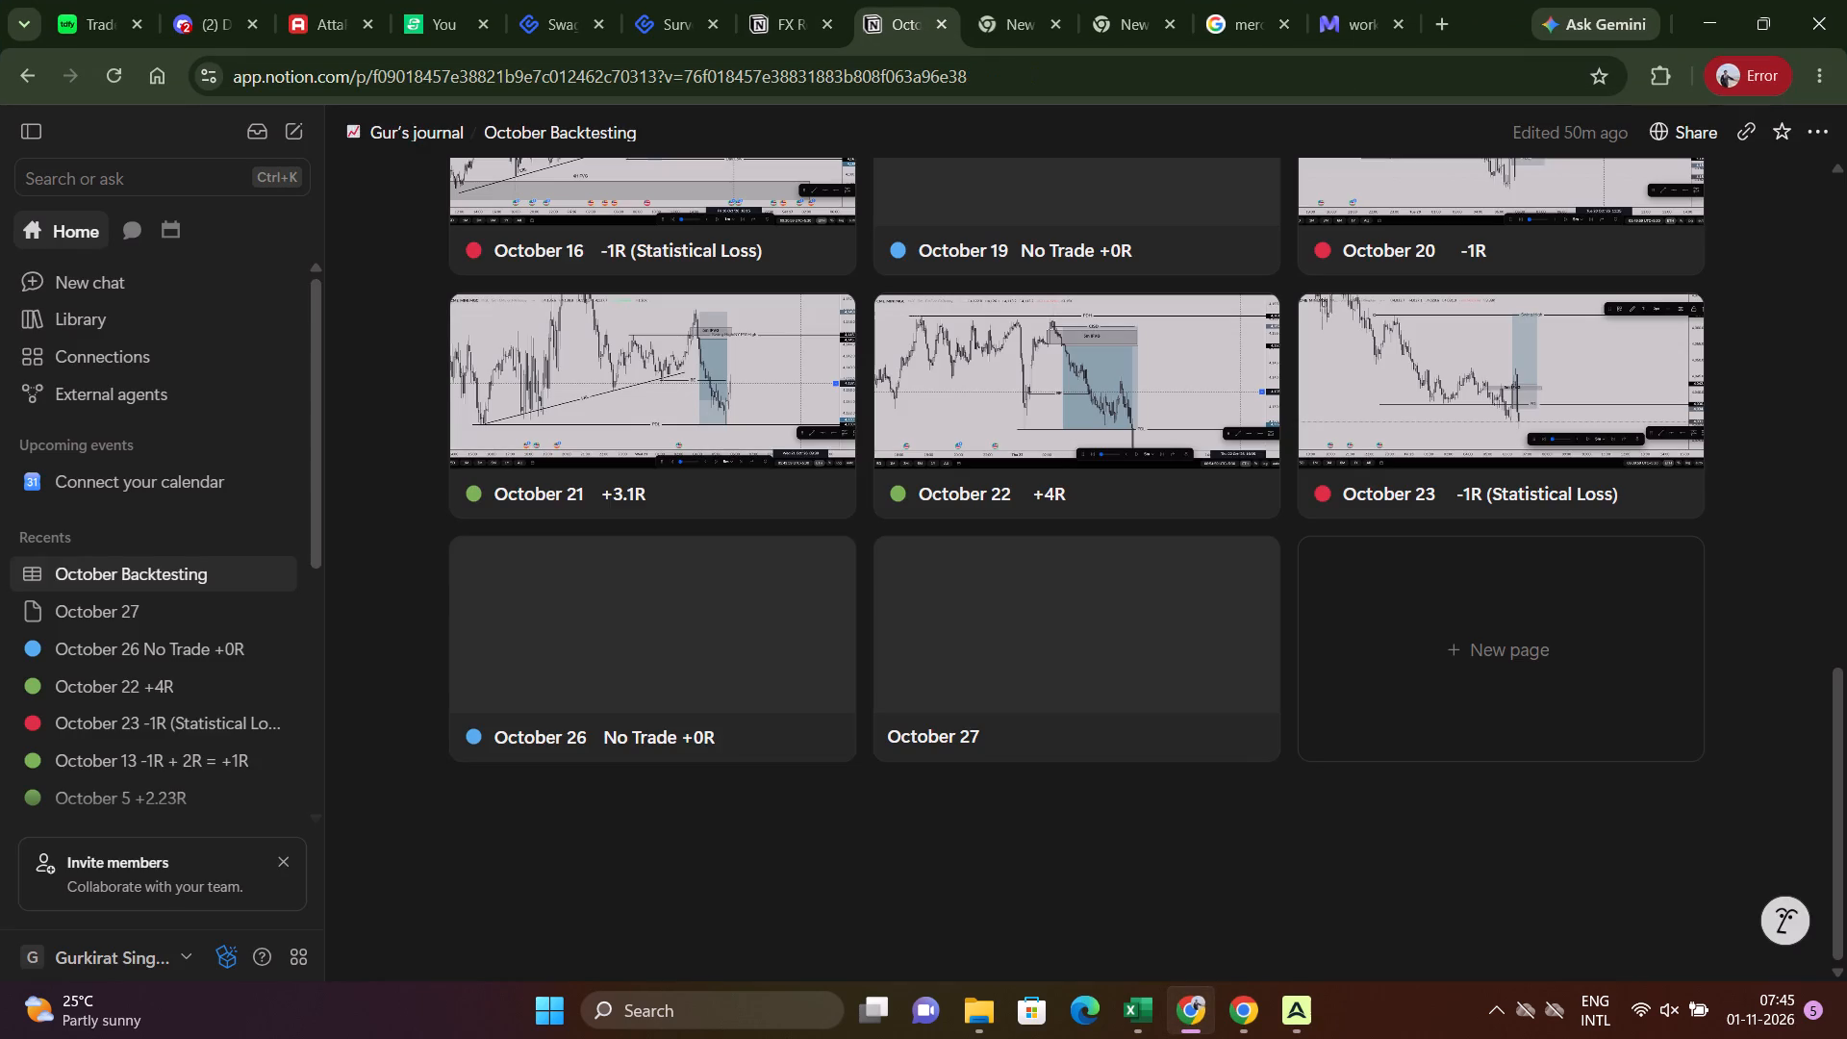
left_click(1006, 683)
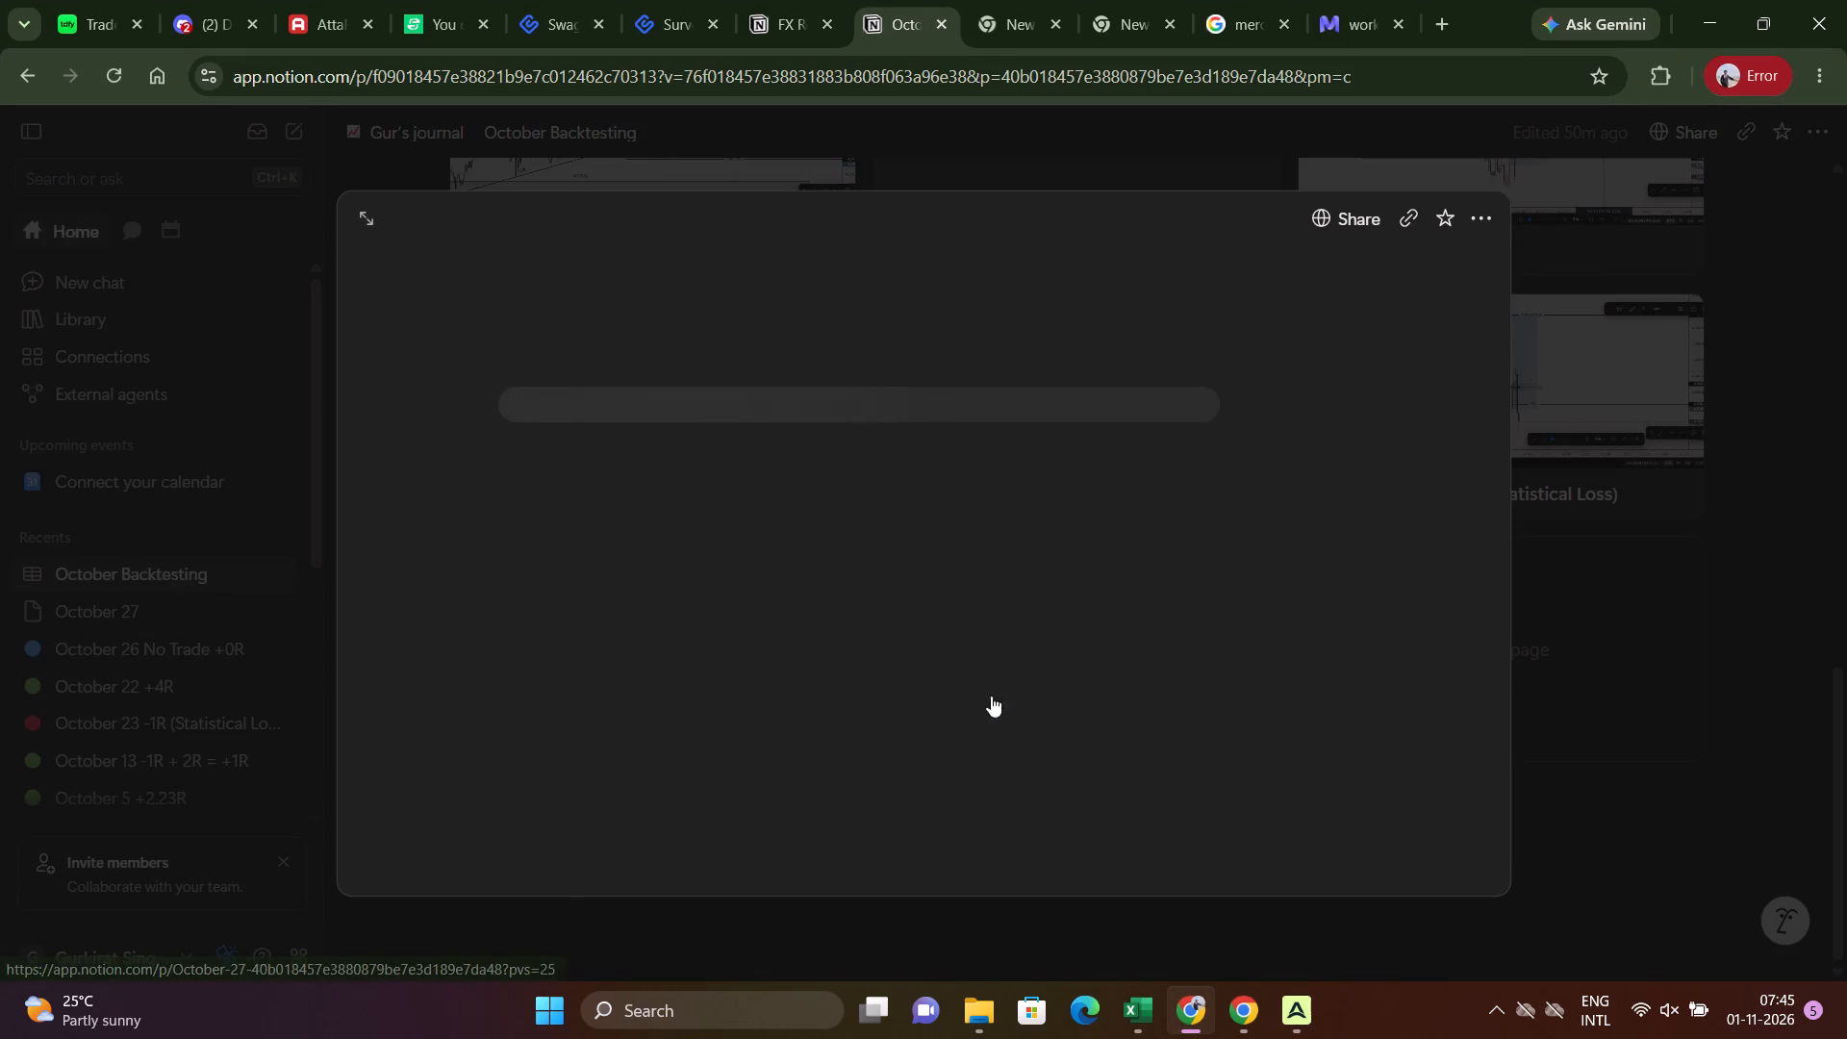
left_click(1495, 695)
left_click(1601, 722)
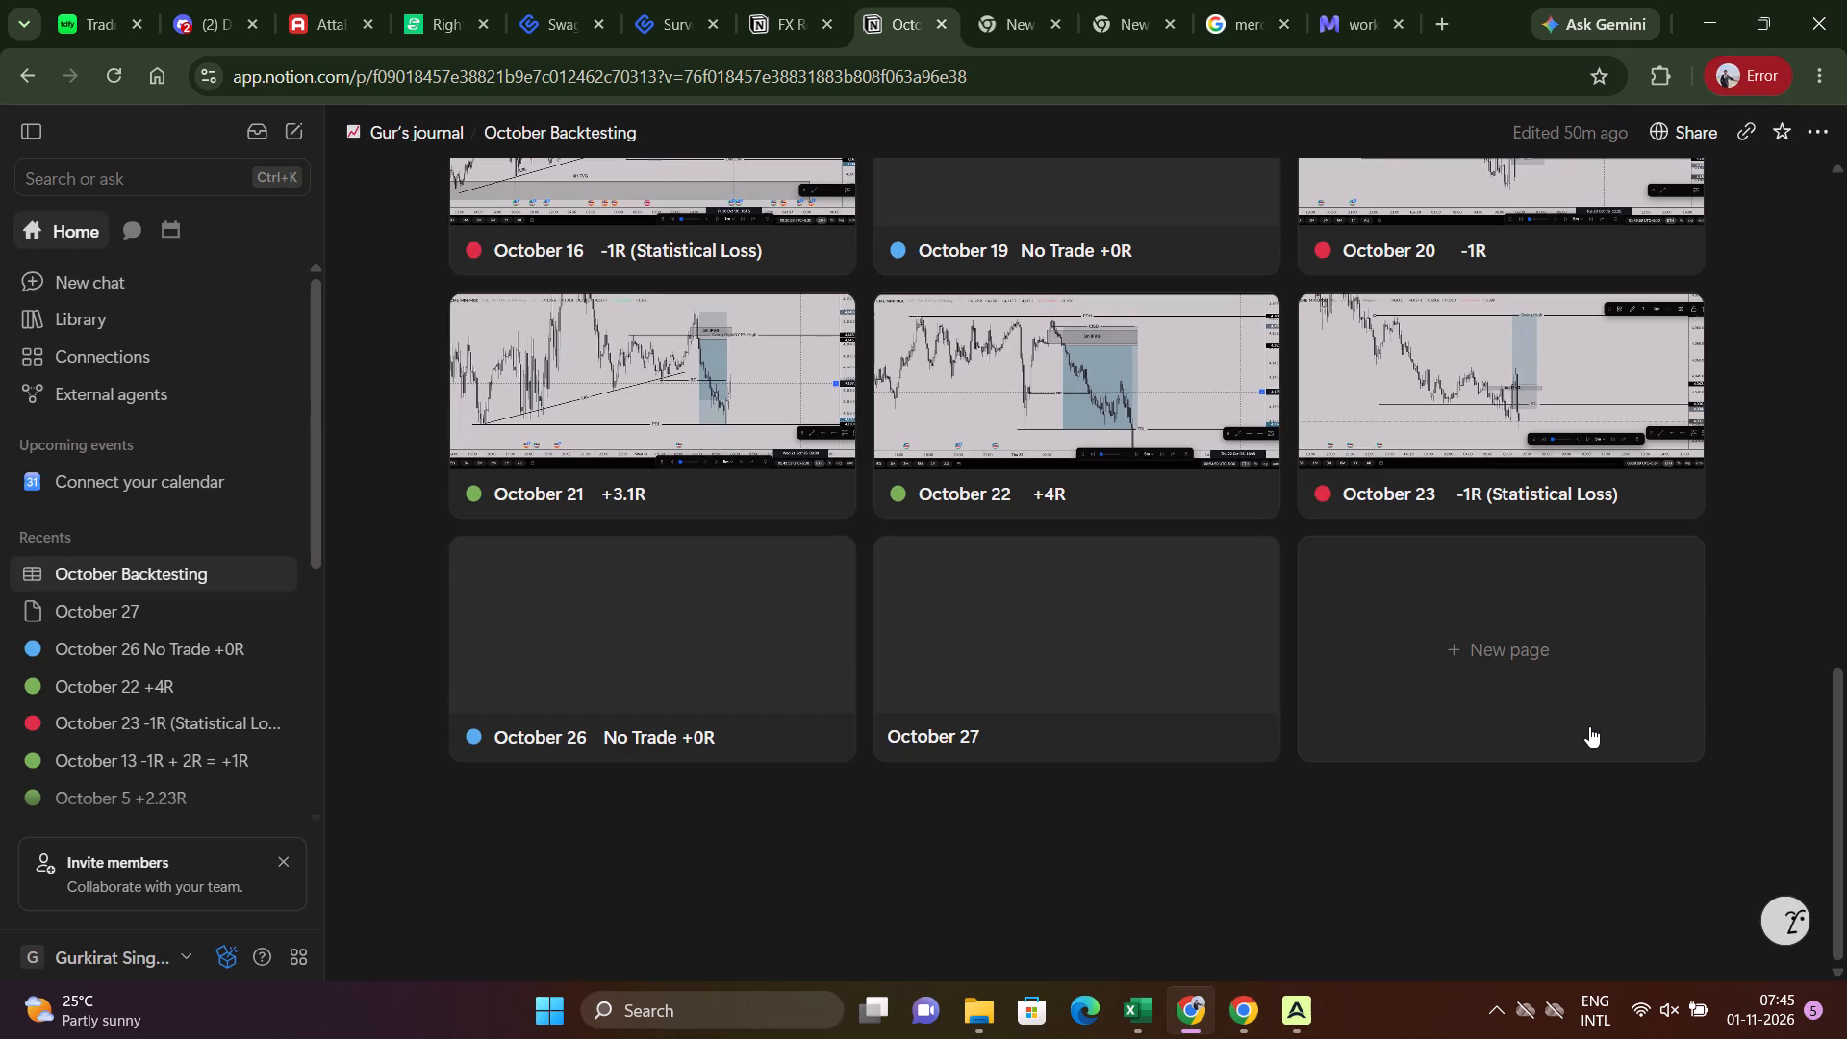
left_click(1096, 722)
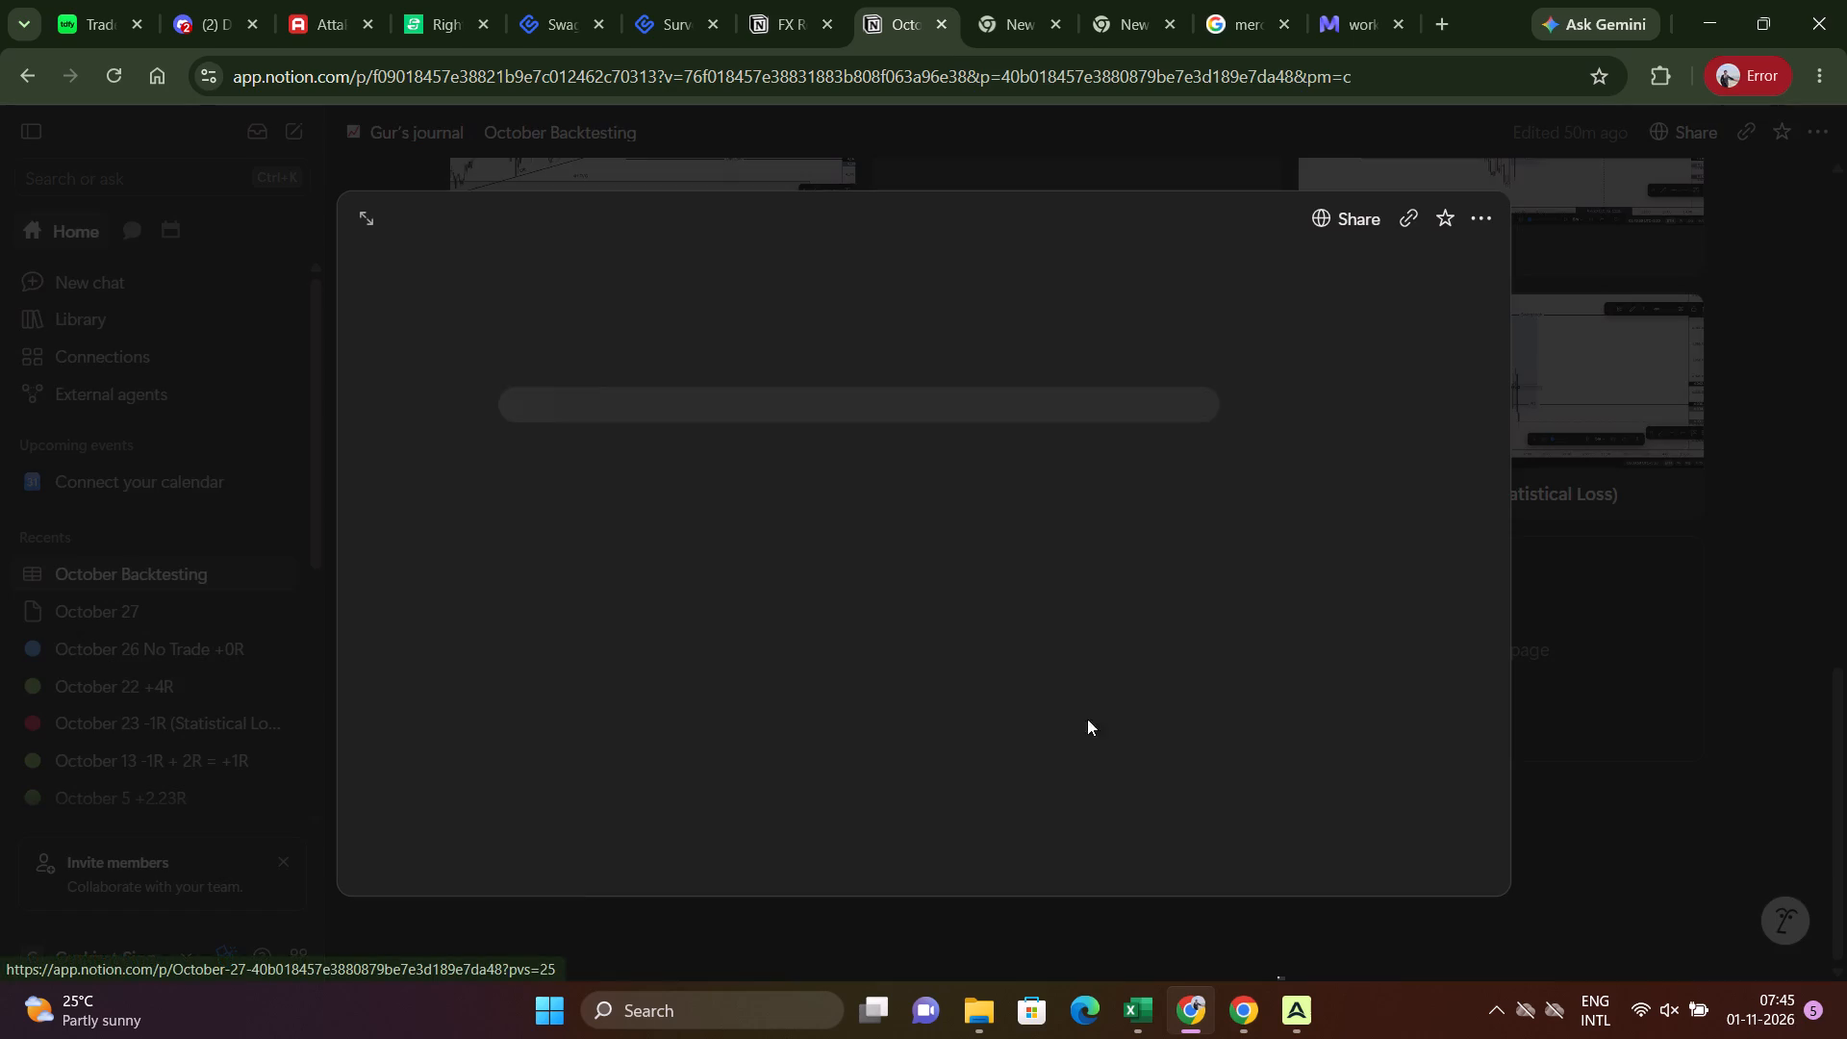
left_click(815, 370)
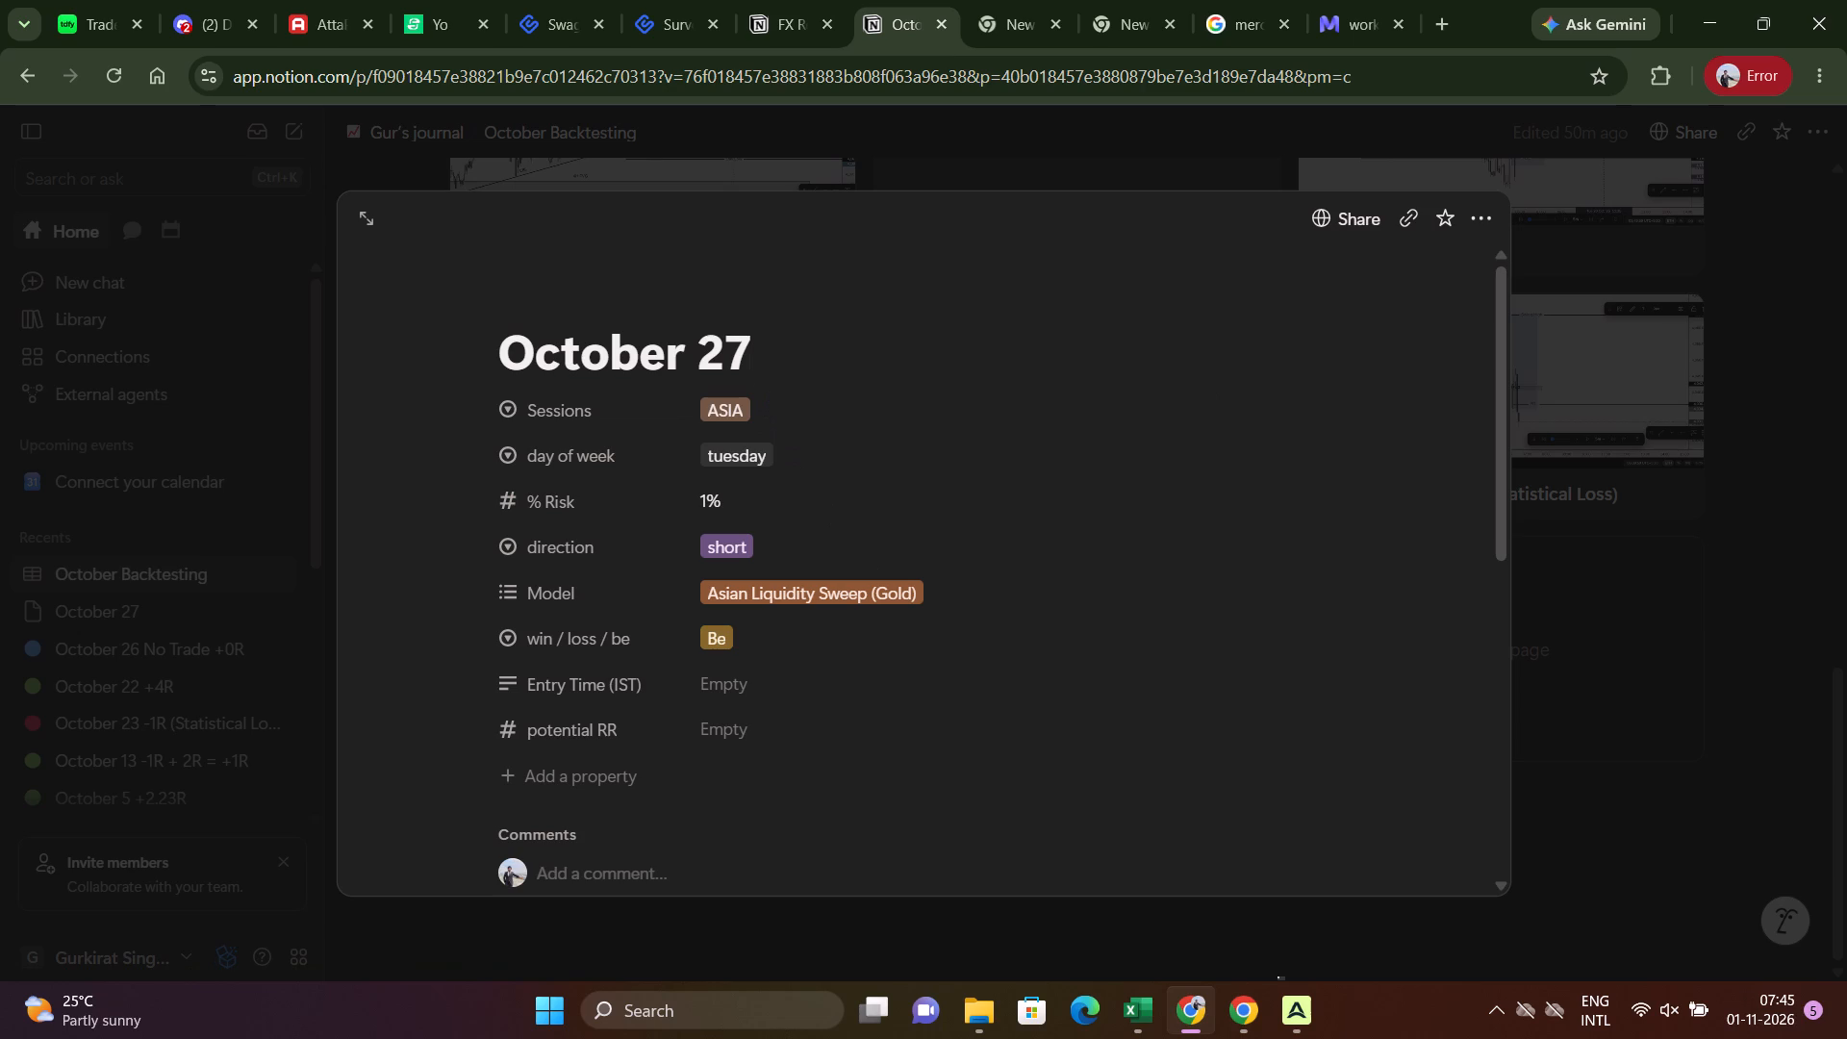
key("space")
key("space")
key("space")
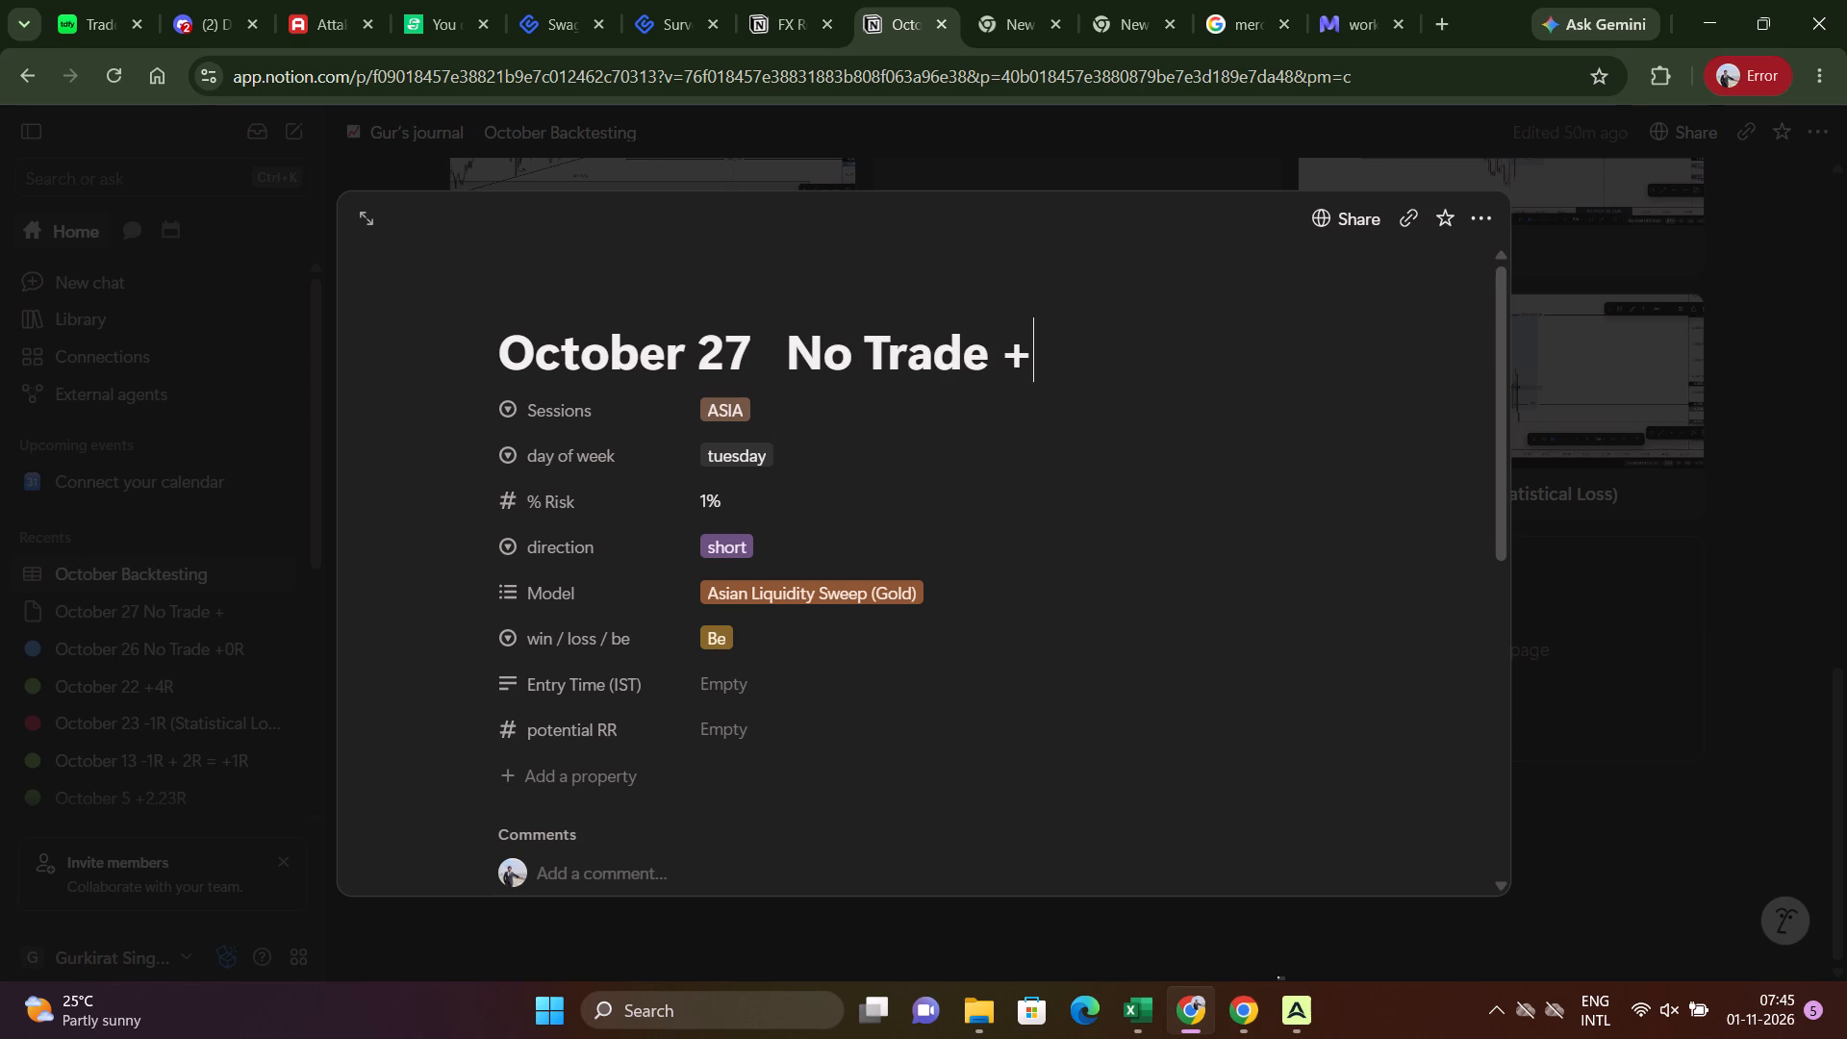
key("0")
key("r")
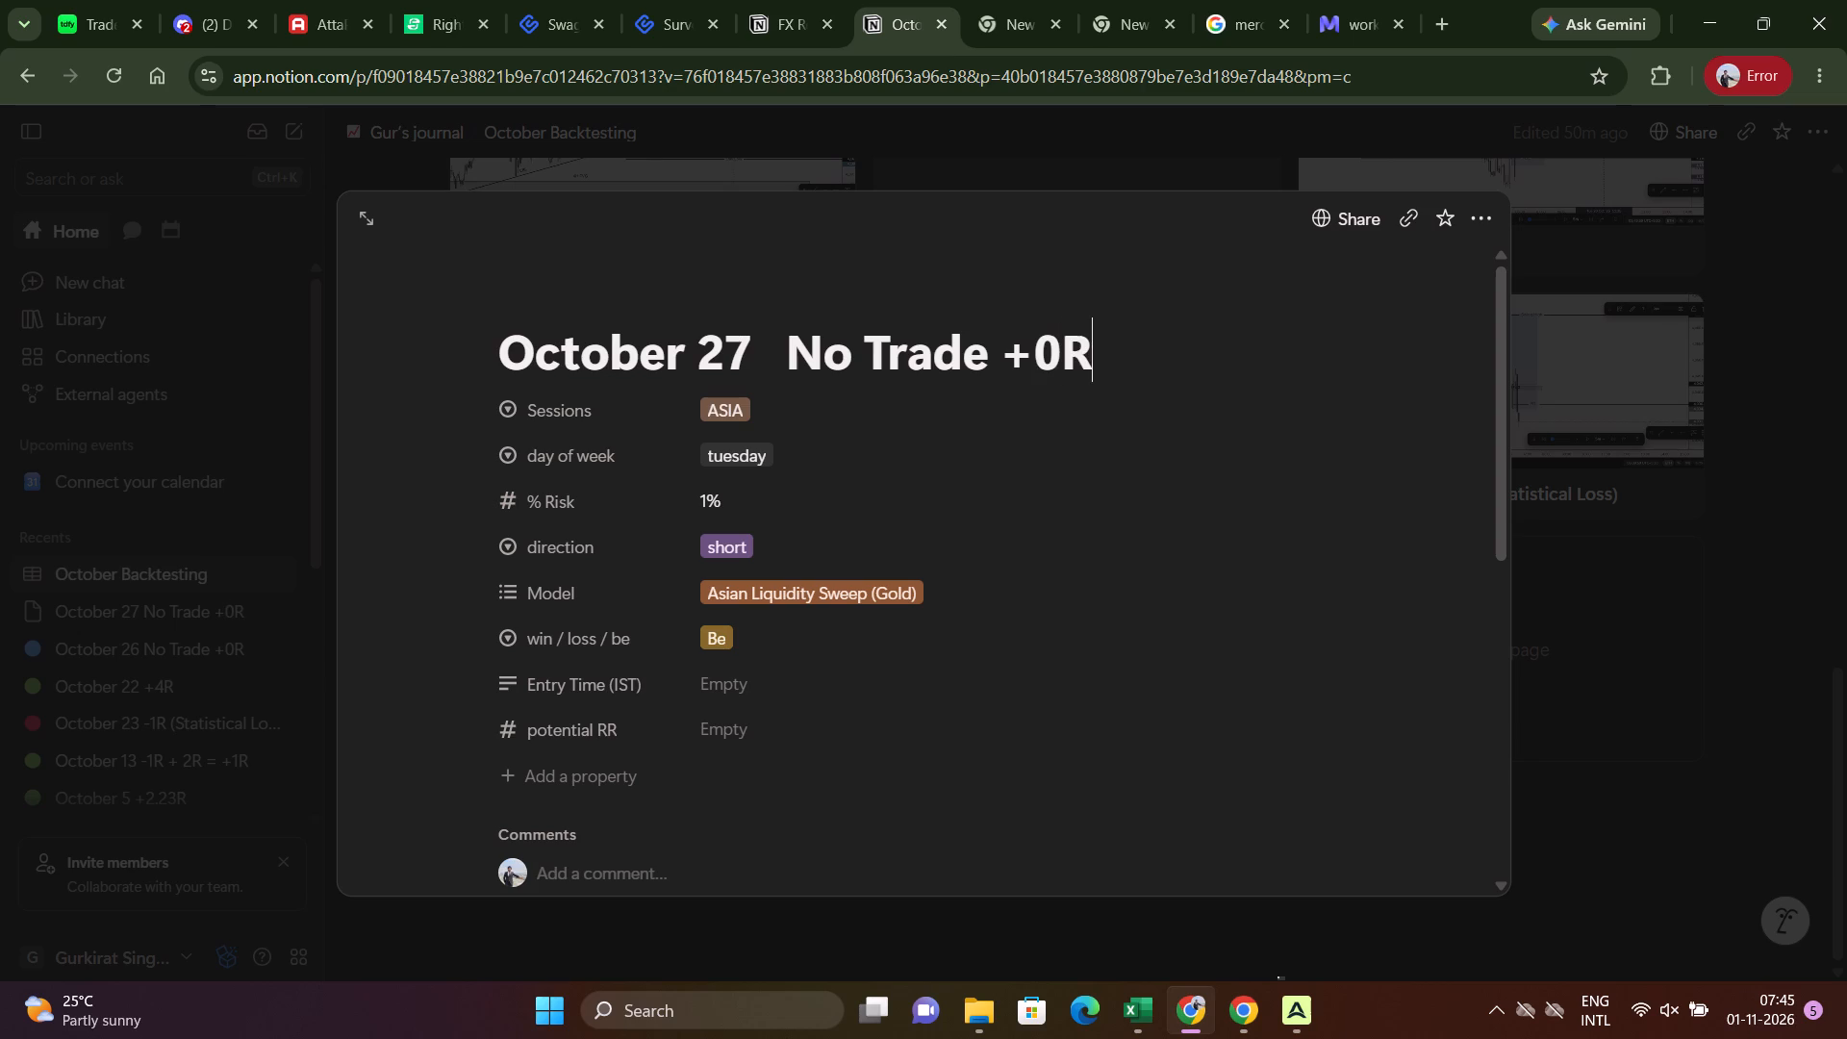
Give the October 27 journal page a blue circle icon.
left_click(531, 298)
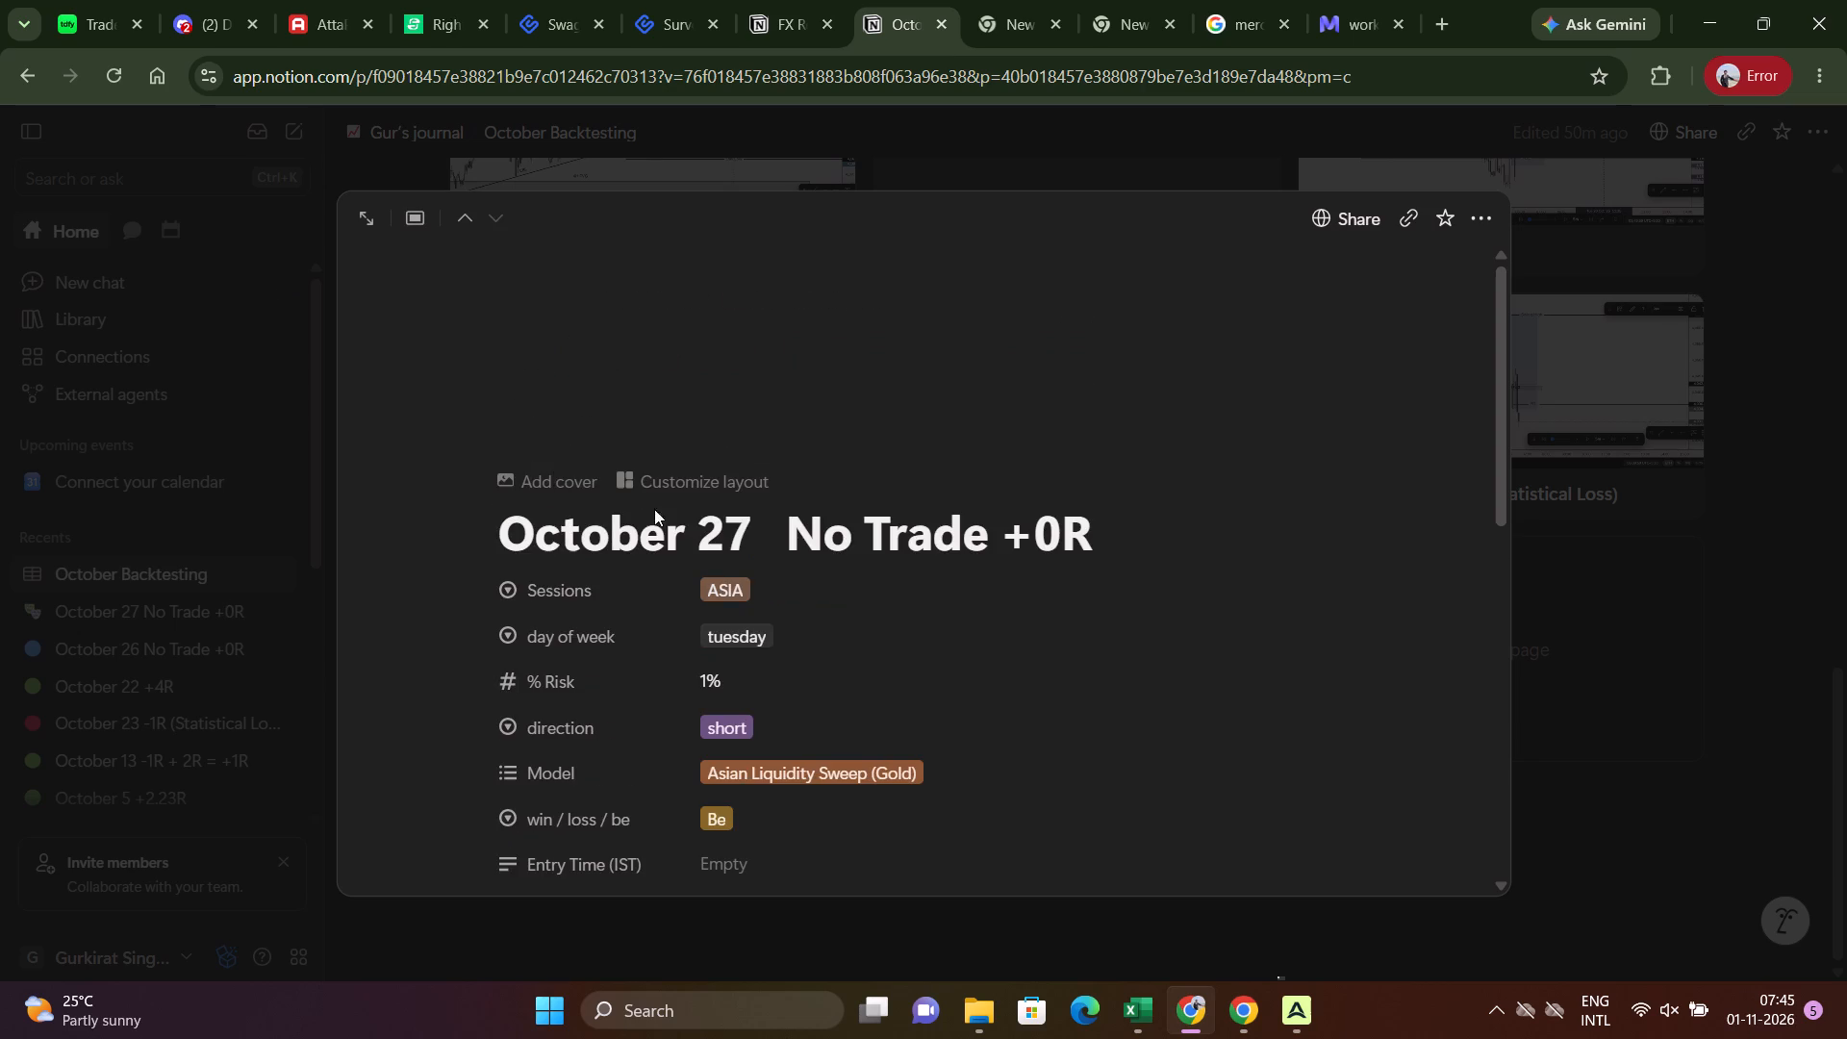
left_click(333, 623)
left_click(1295, 668)
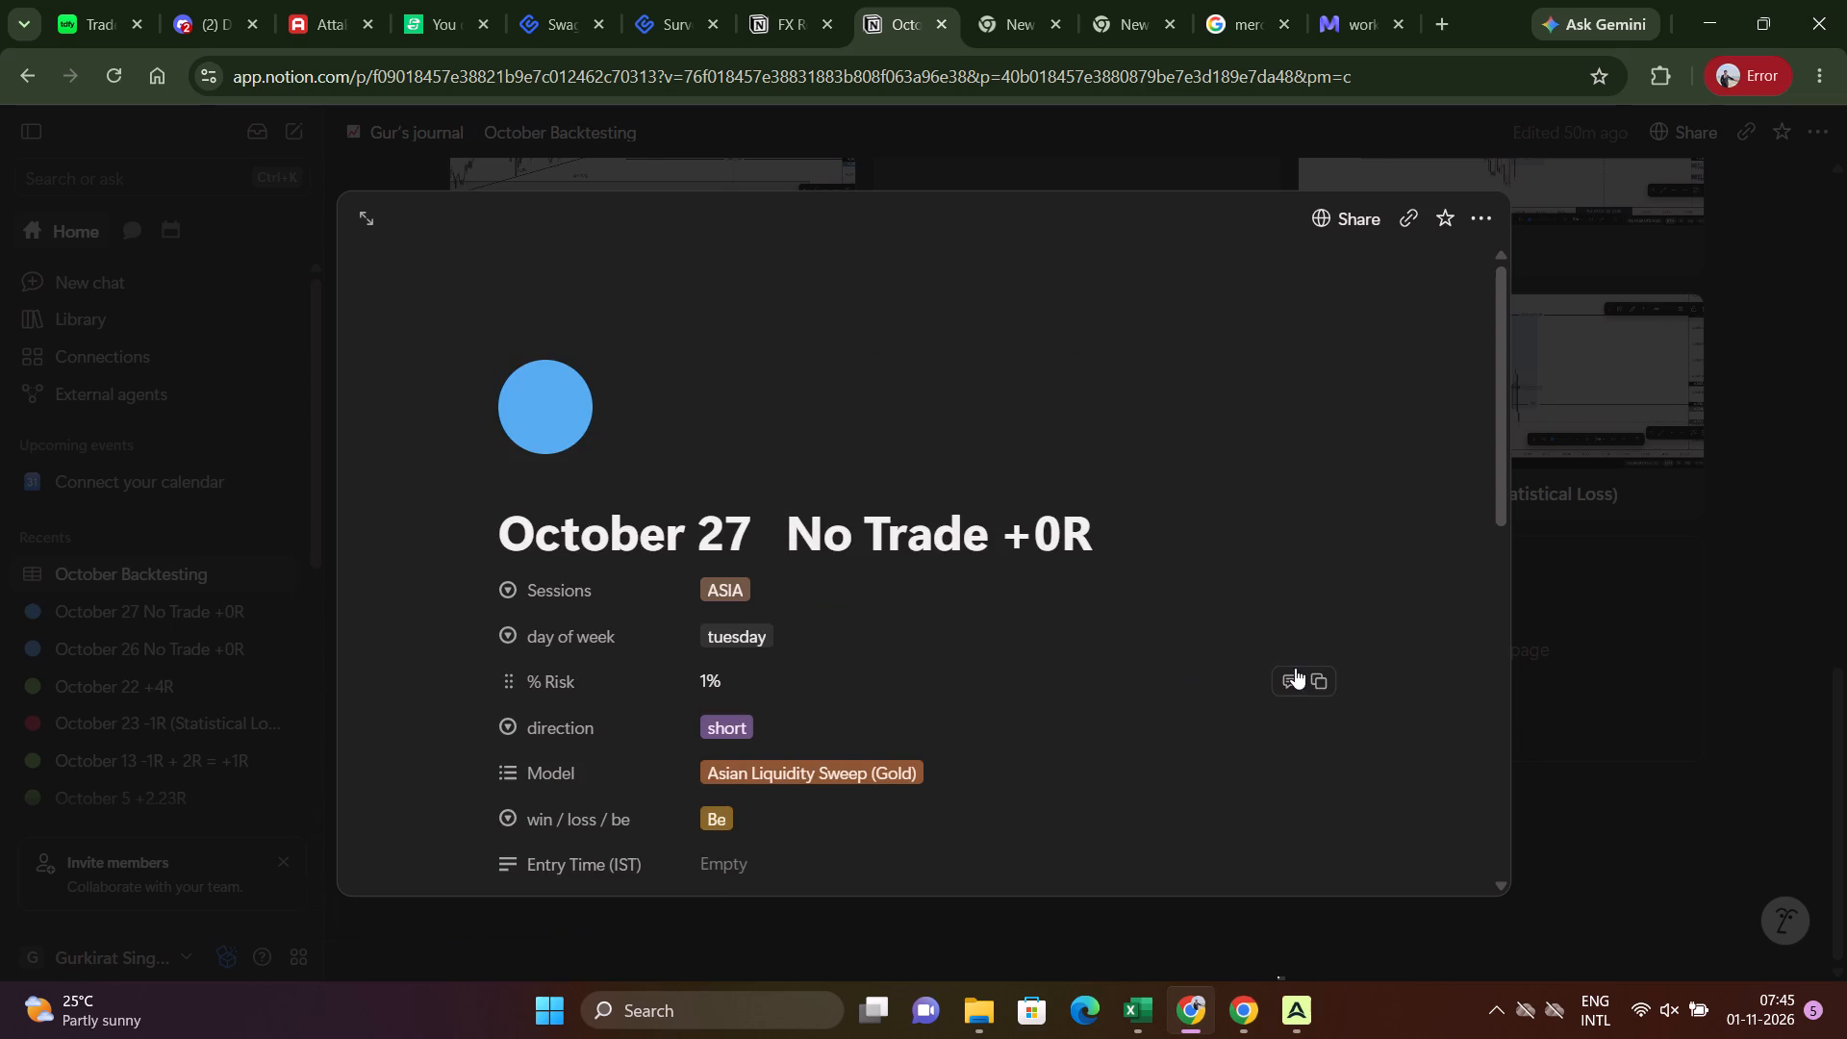
Clear the Be value from the win / loss / be property of the October 27 entry.
scroll(1015, 665, "down", 4)
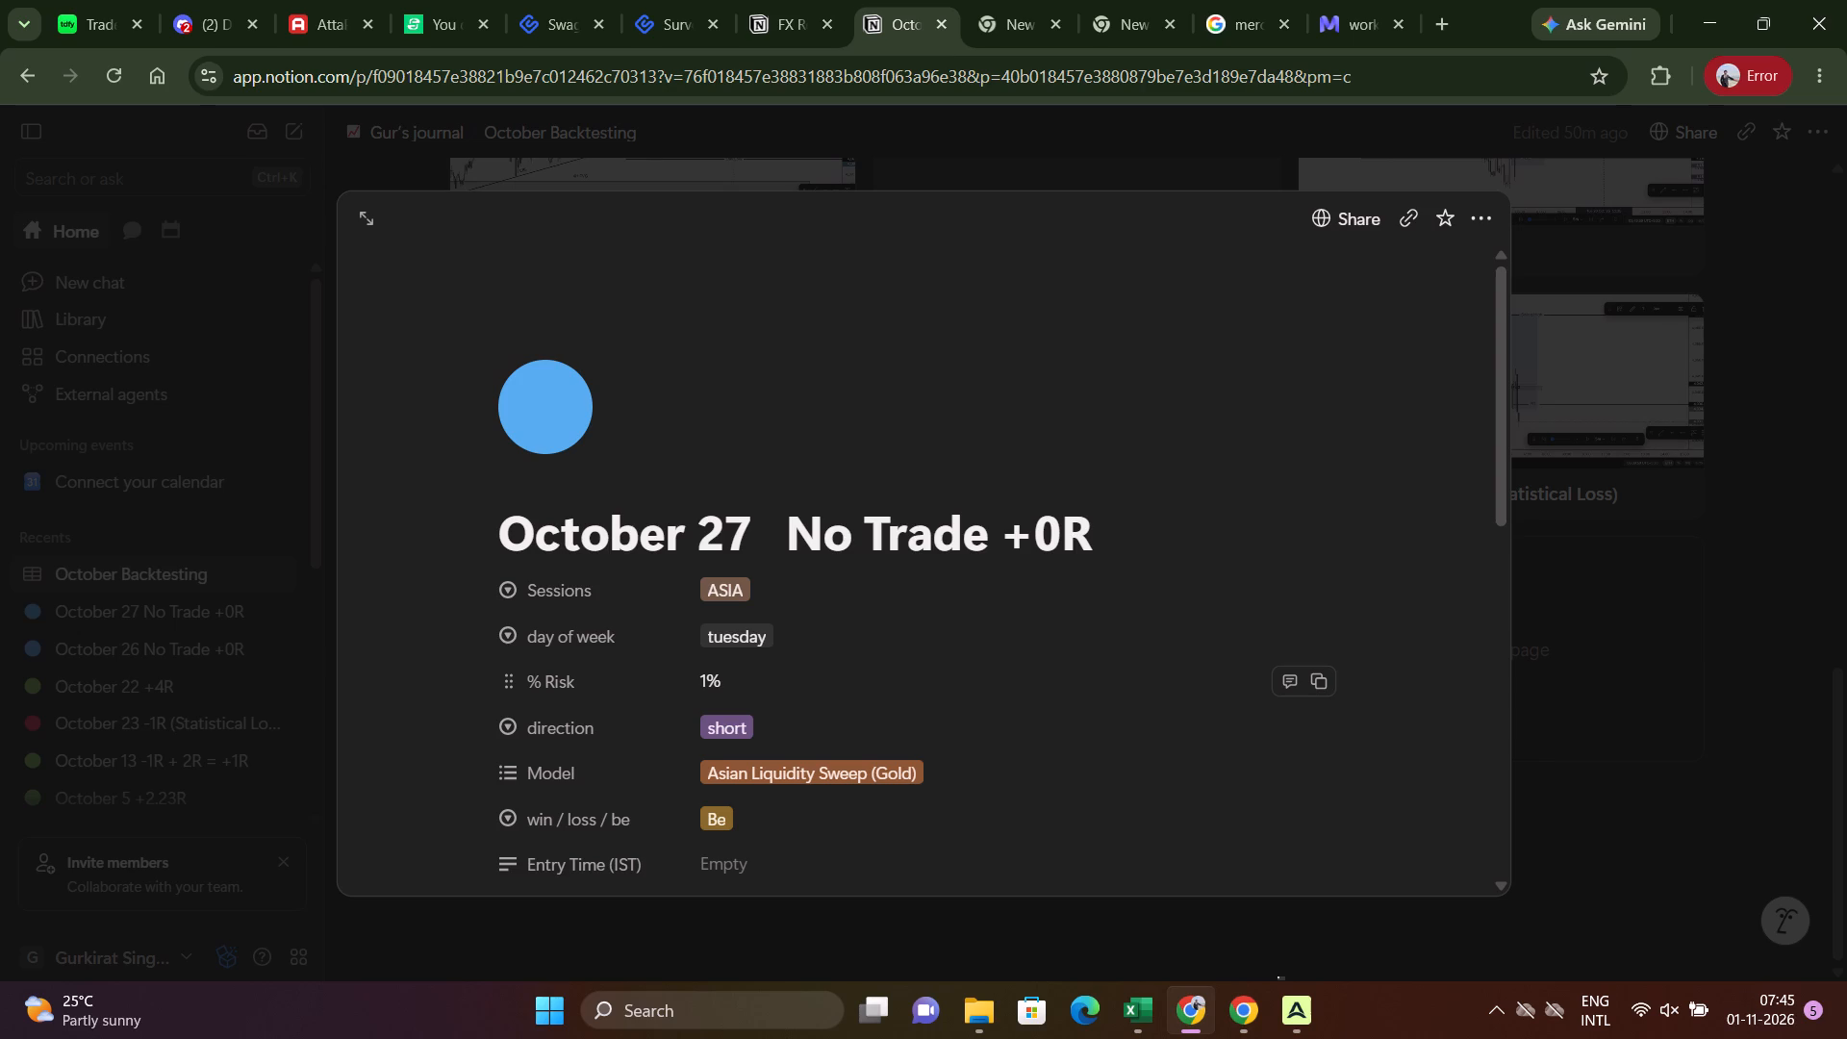
left_click(741, 821)
left_click(726, 819)
left_click(730, 826)
left_click(768, 806)
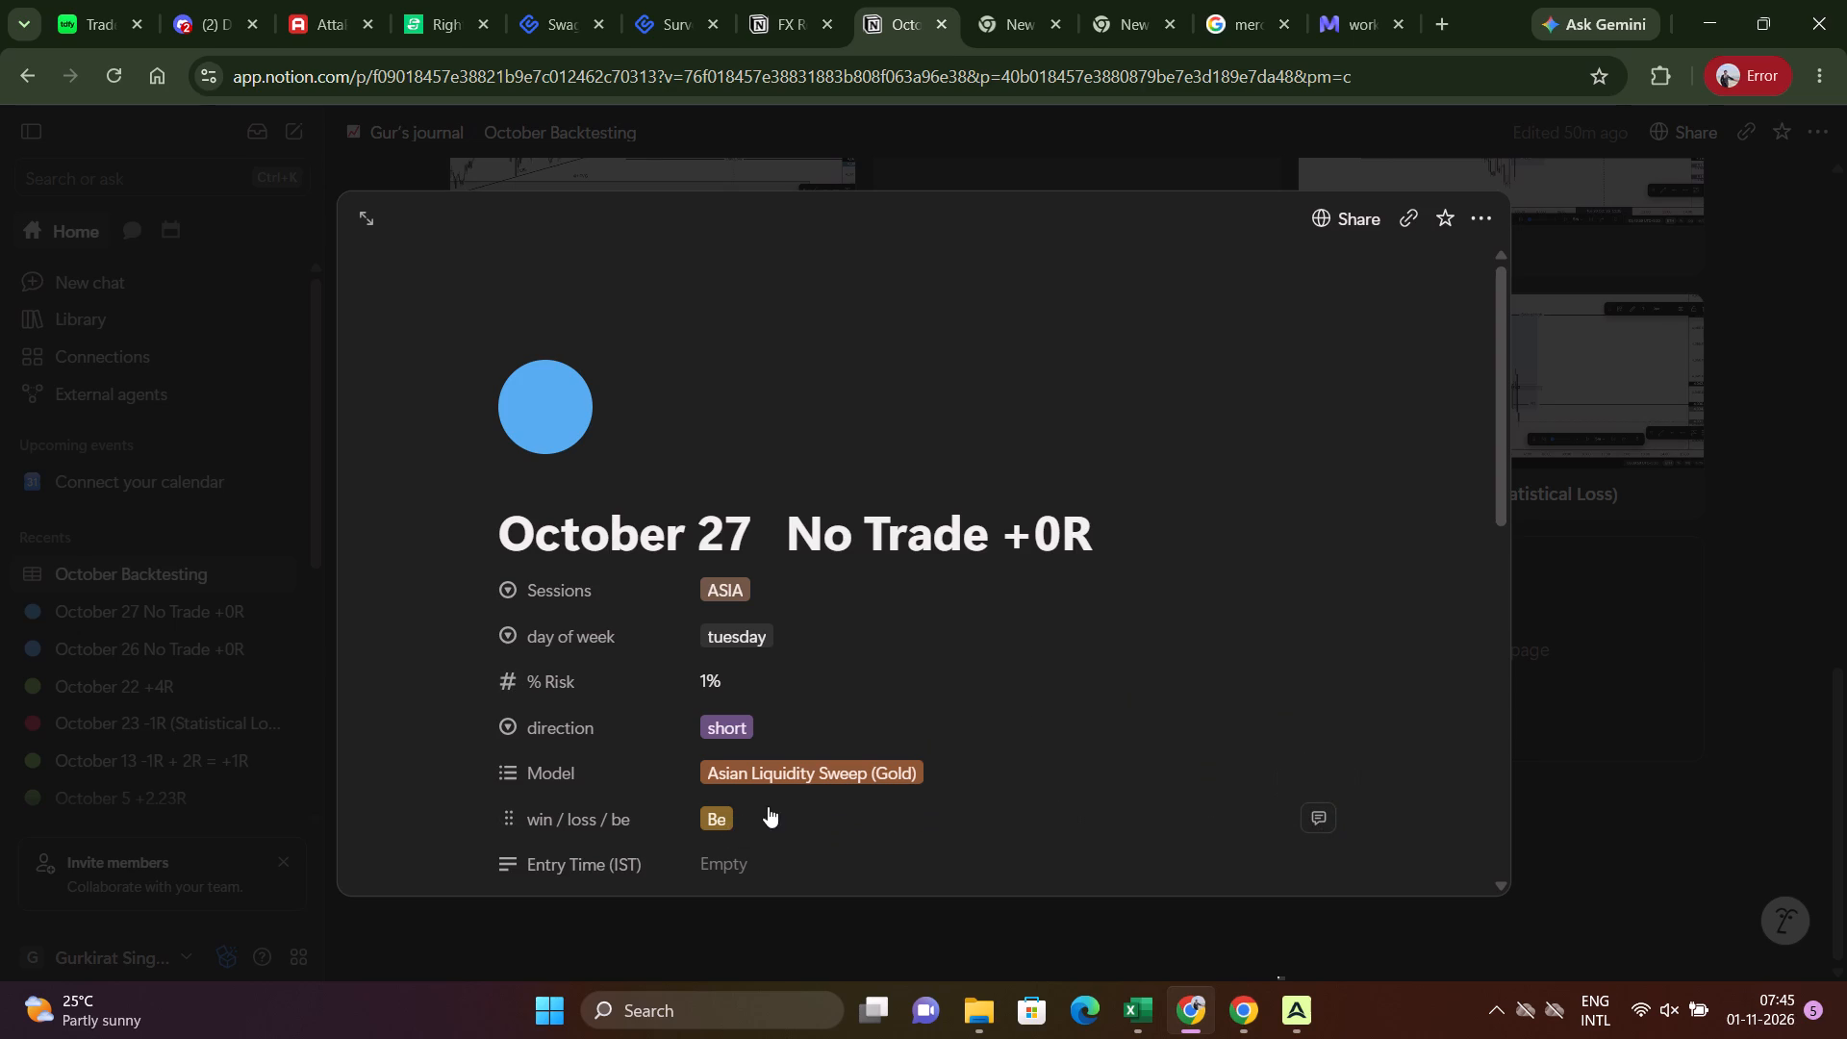
left_click(733, 819)
left_click(723, 819)
left_click(701, 806)
scroll(1105, 721, "down", 7)
scroll(1341, 478, "down", 4)
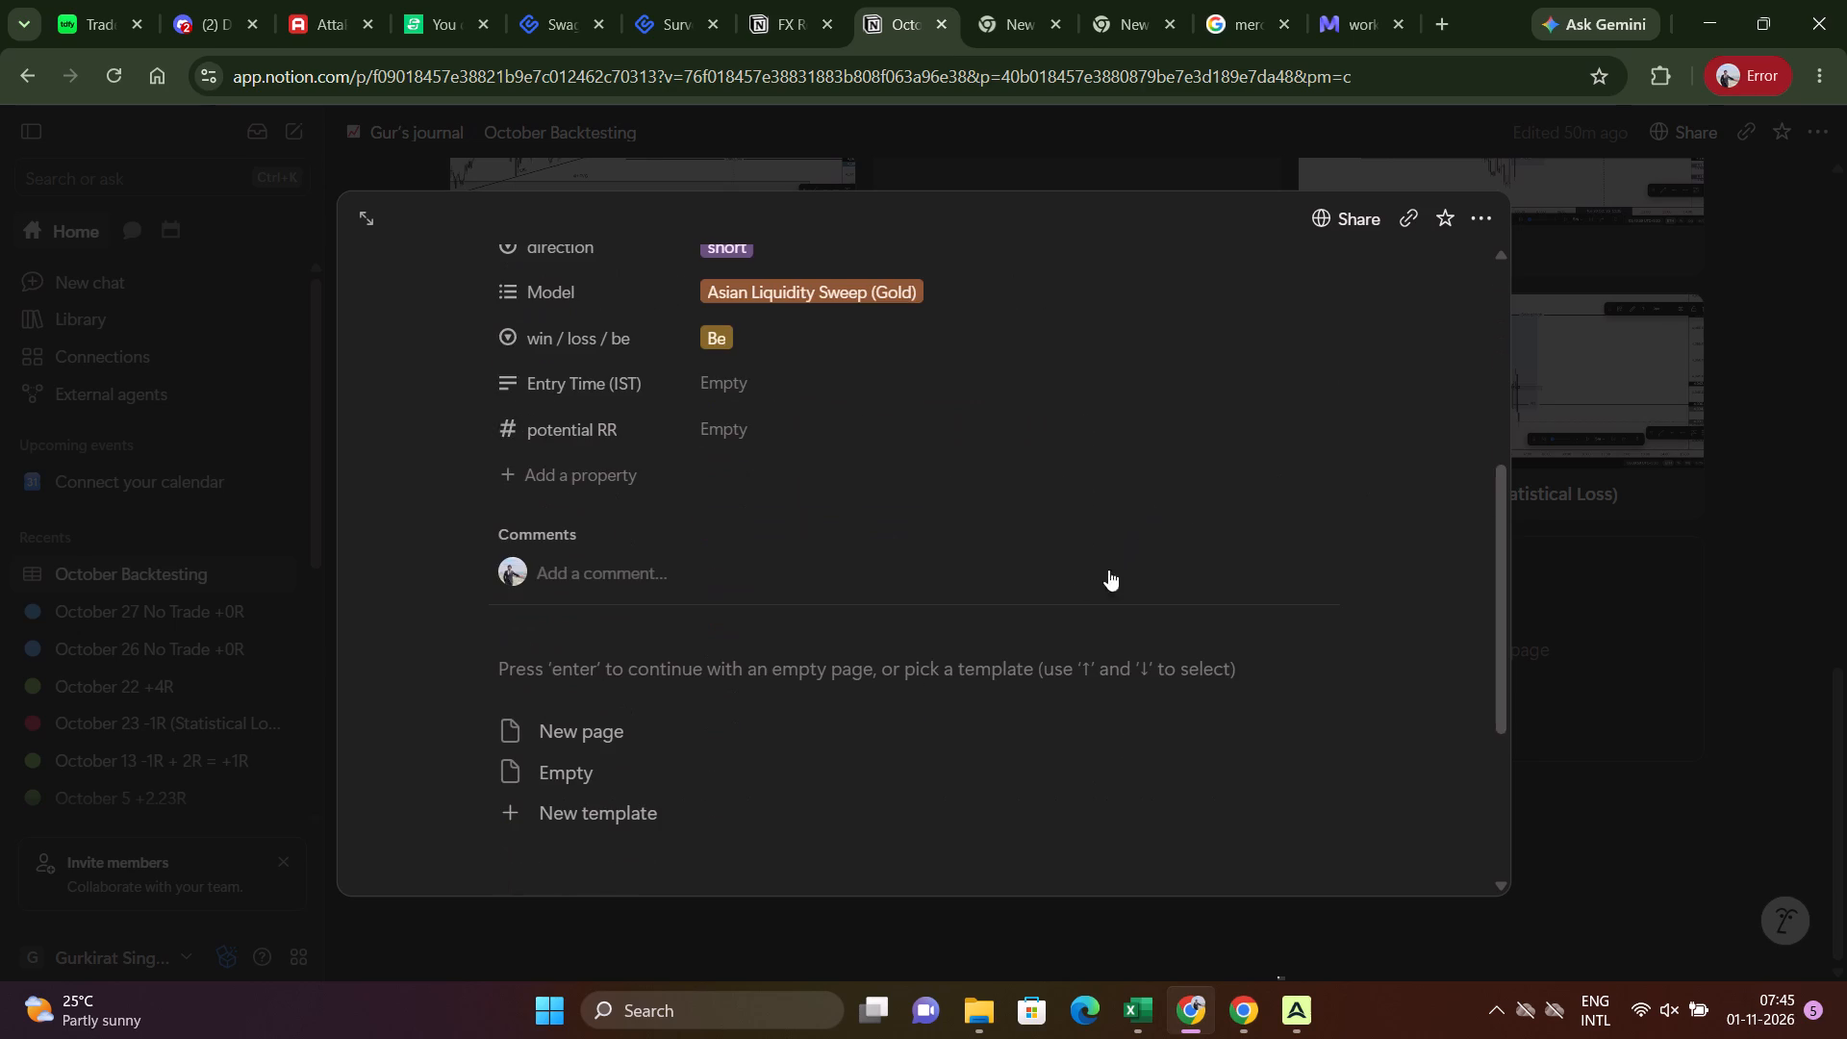
left_click(725, 336)
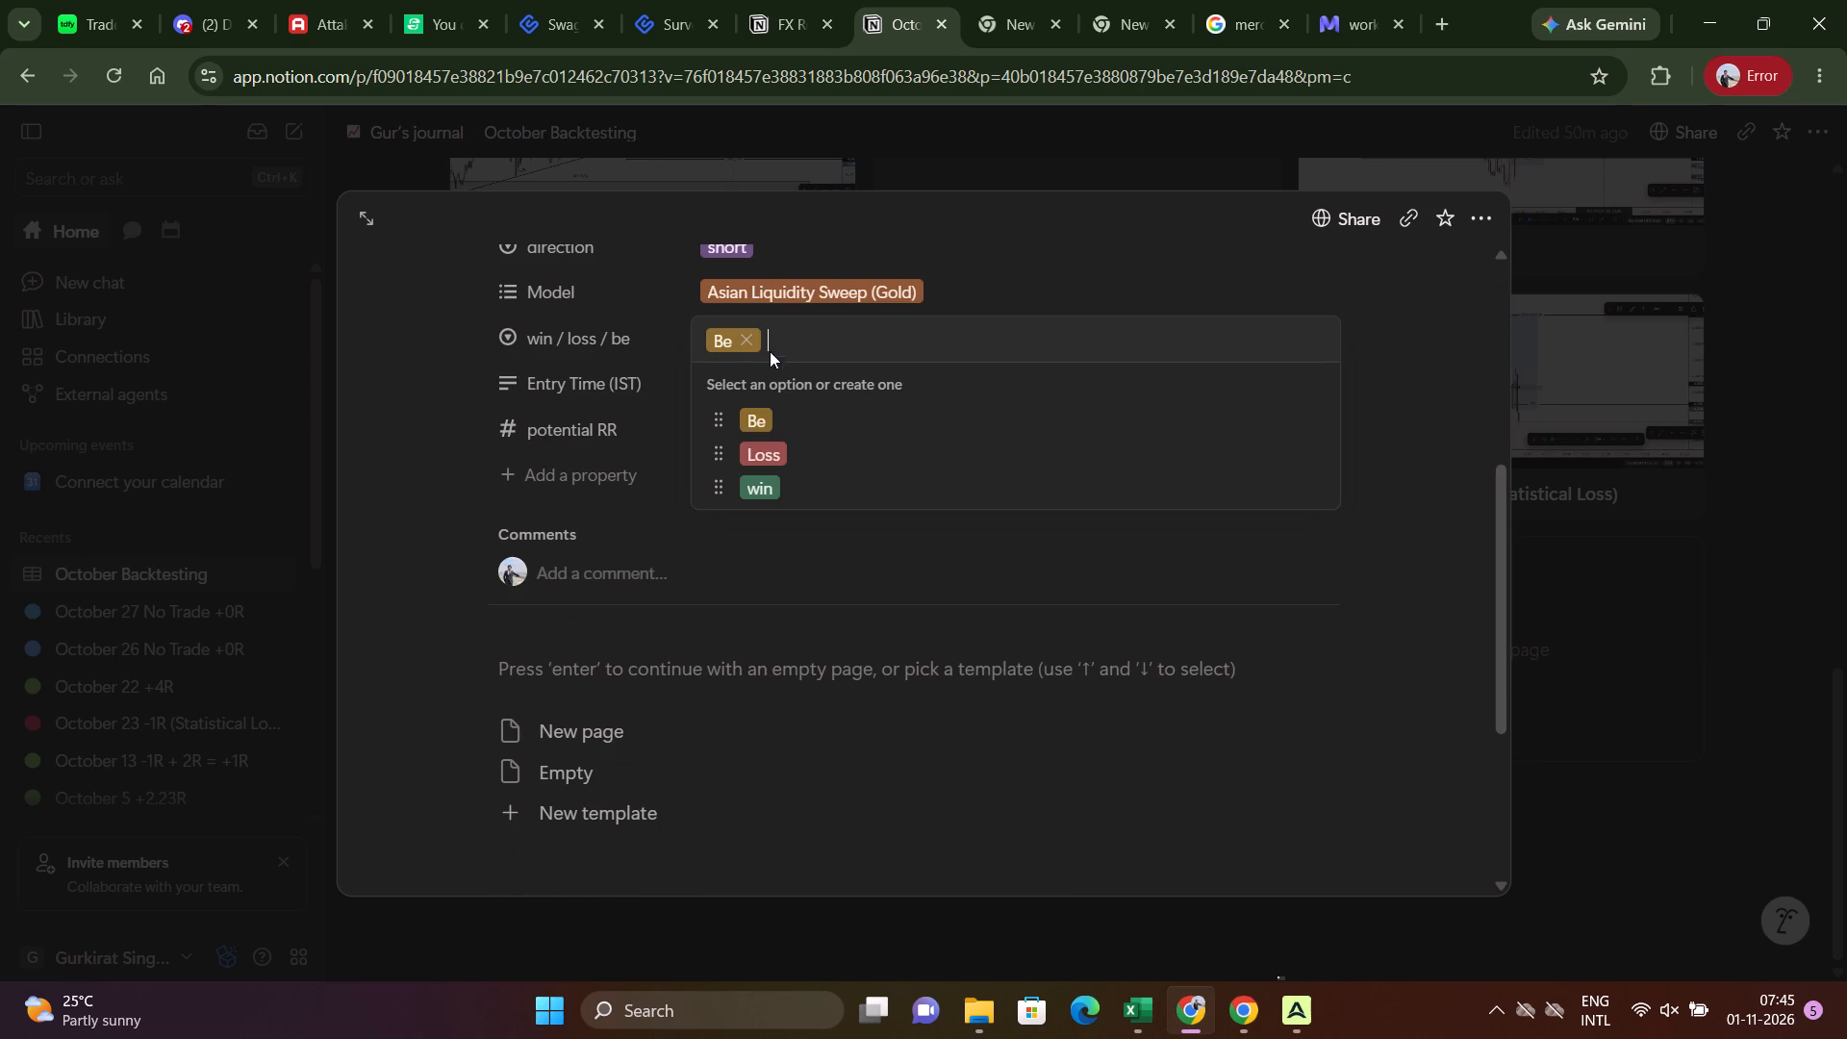
left_click(744, 341)
left_click(746, 338)
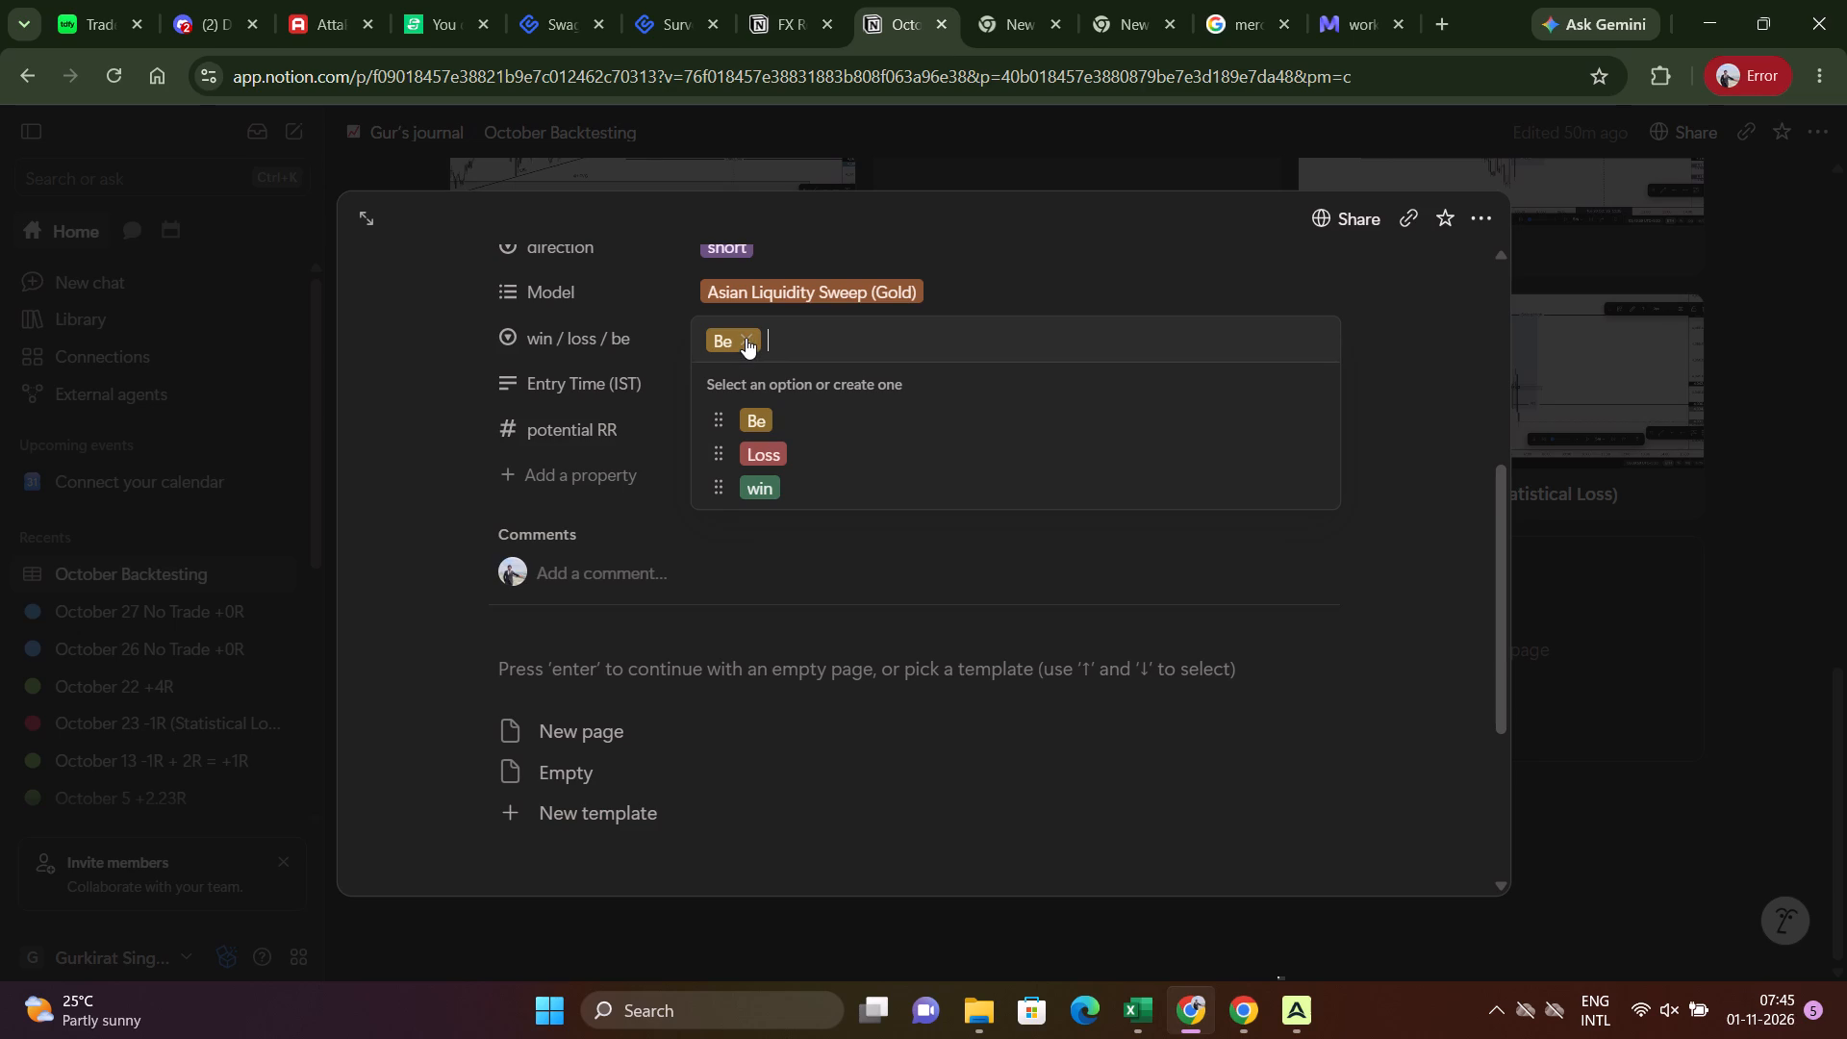
left_click(747, 338)
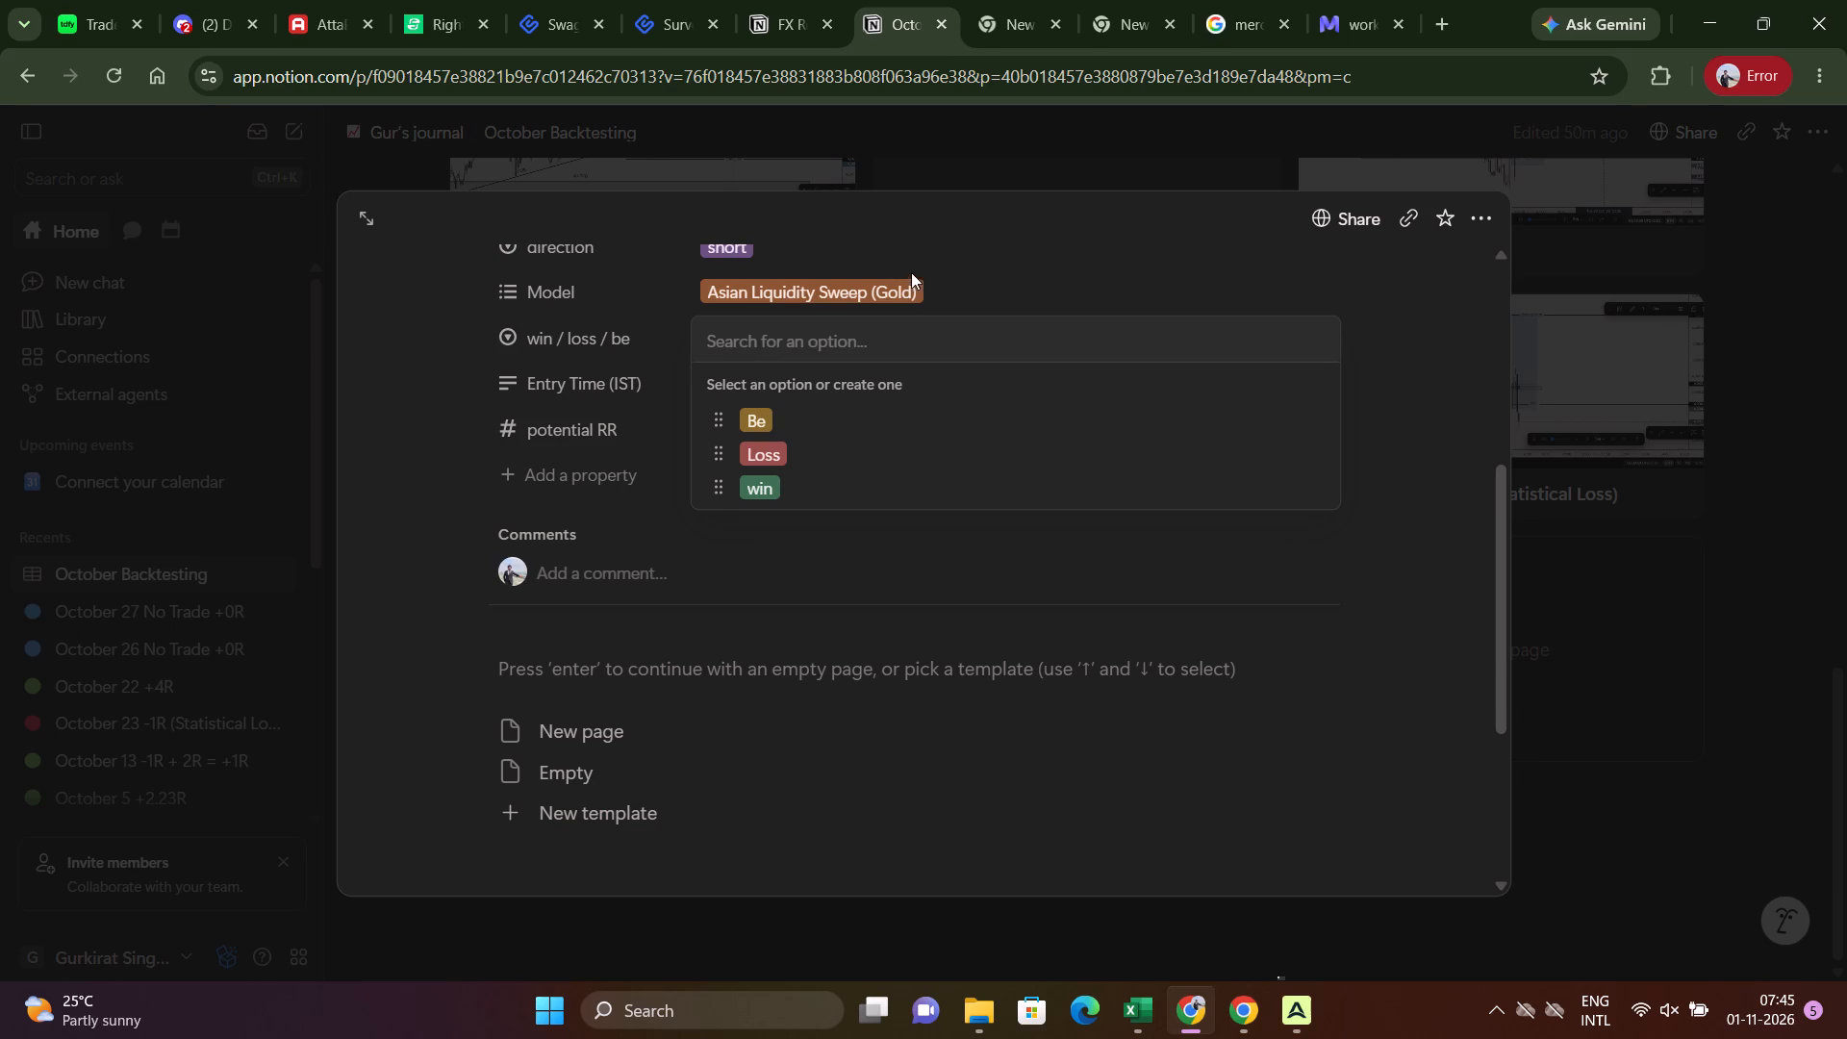
Clear the Model and direction properties of the October 27 entry and close its page.
left_click(1009, 279)
left_click(912, 286)
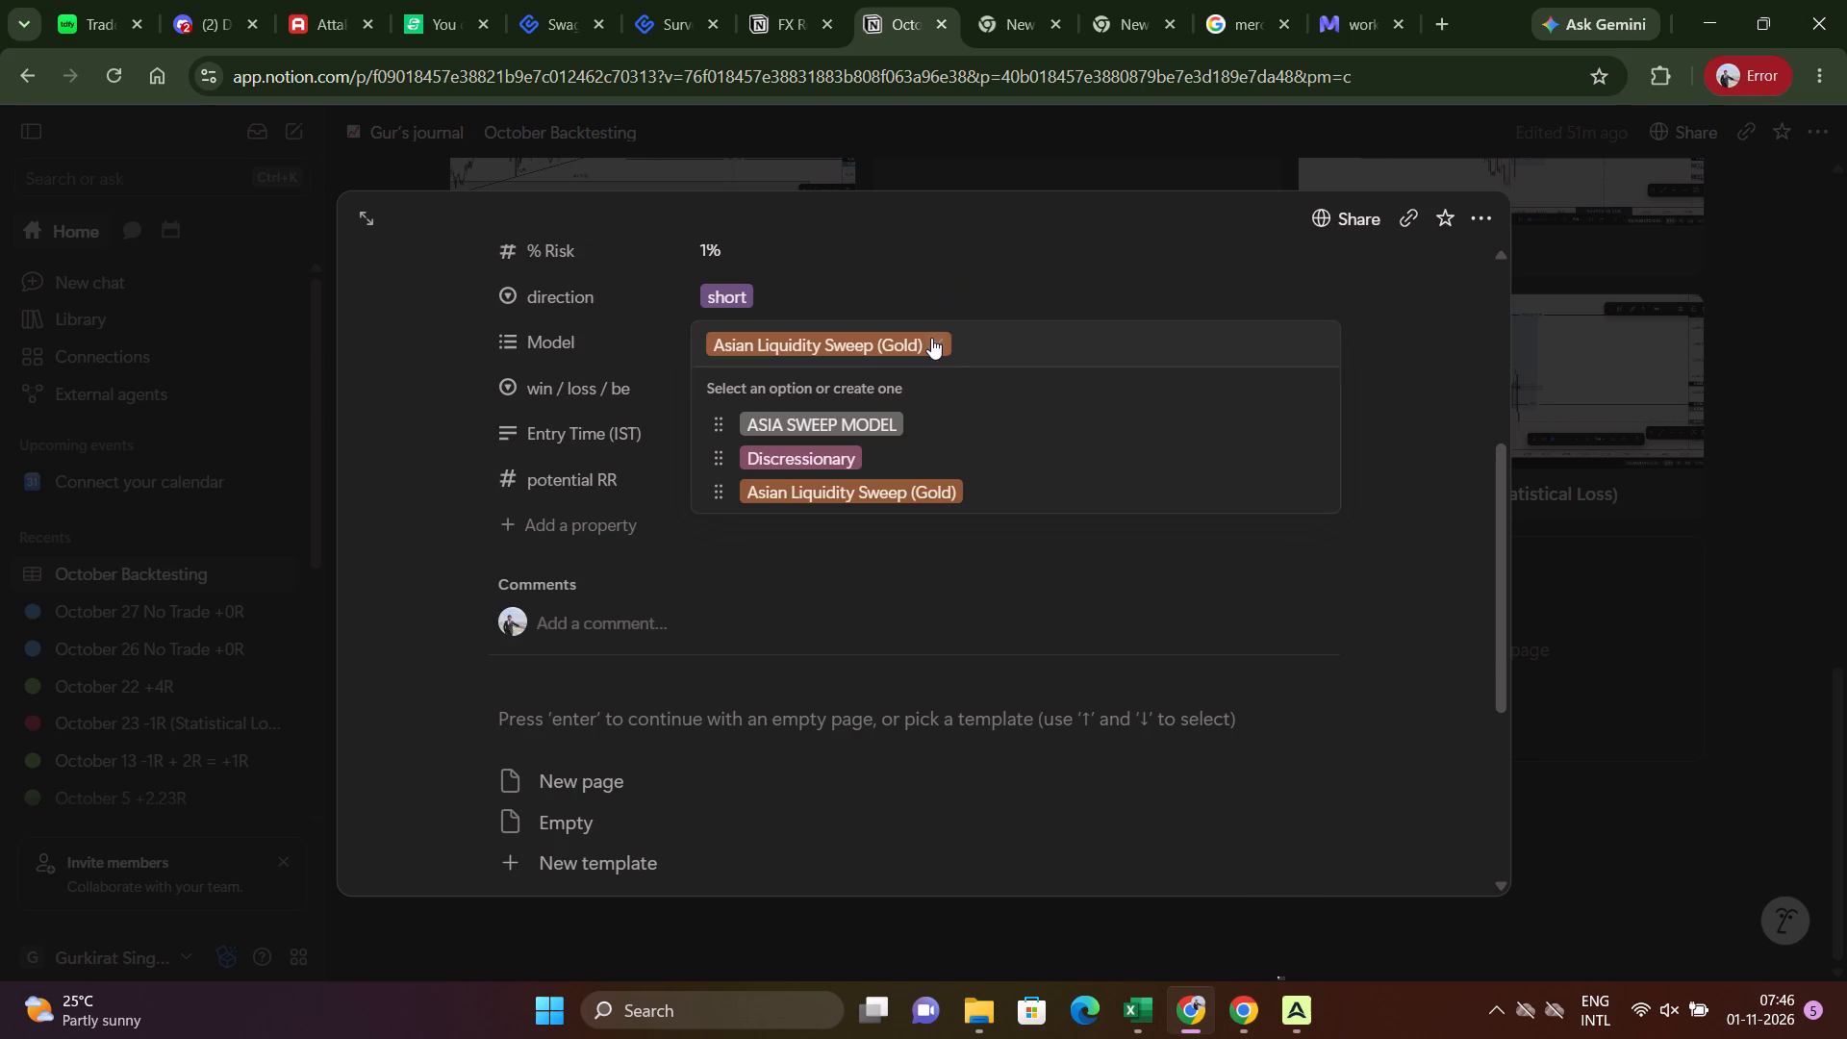
left_click(942, 342)
left_click(748, 292)
left_click(749, 293)
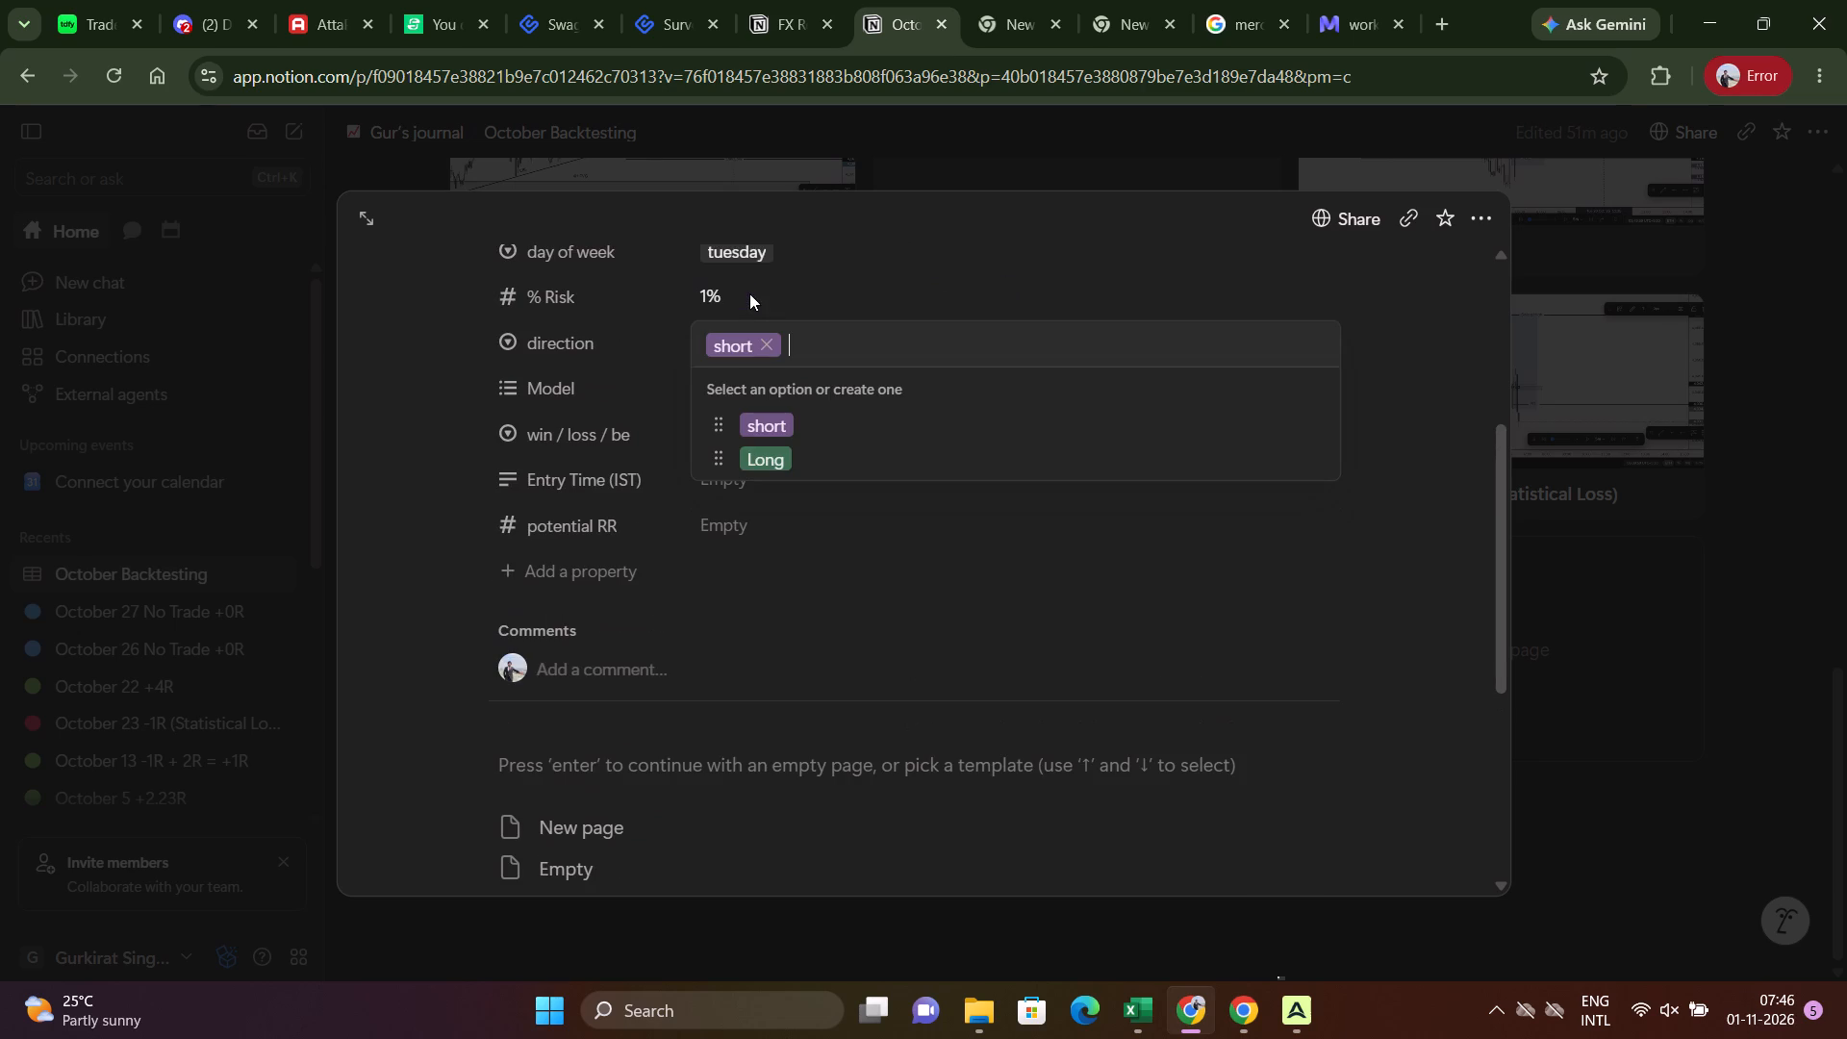
left_click(769, 342)
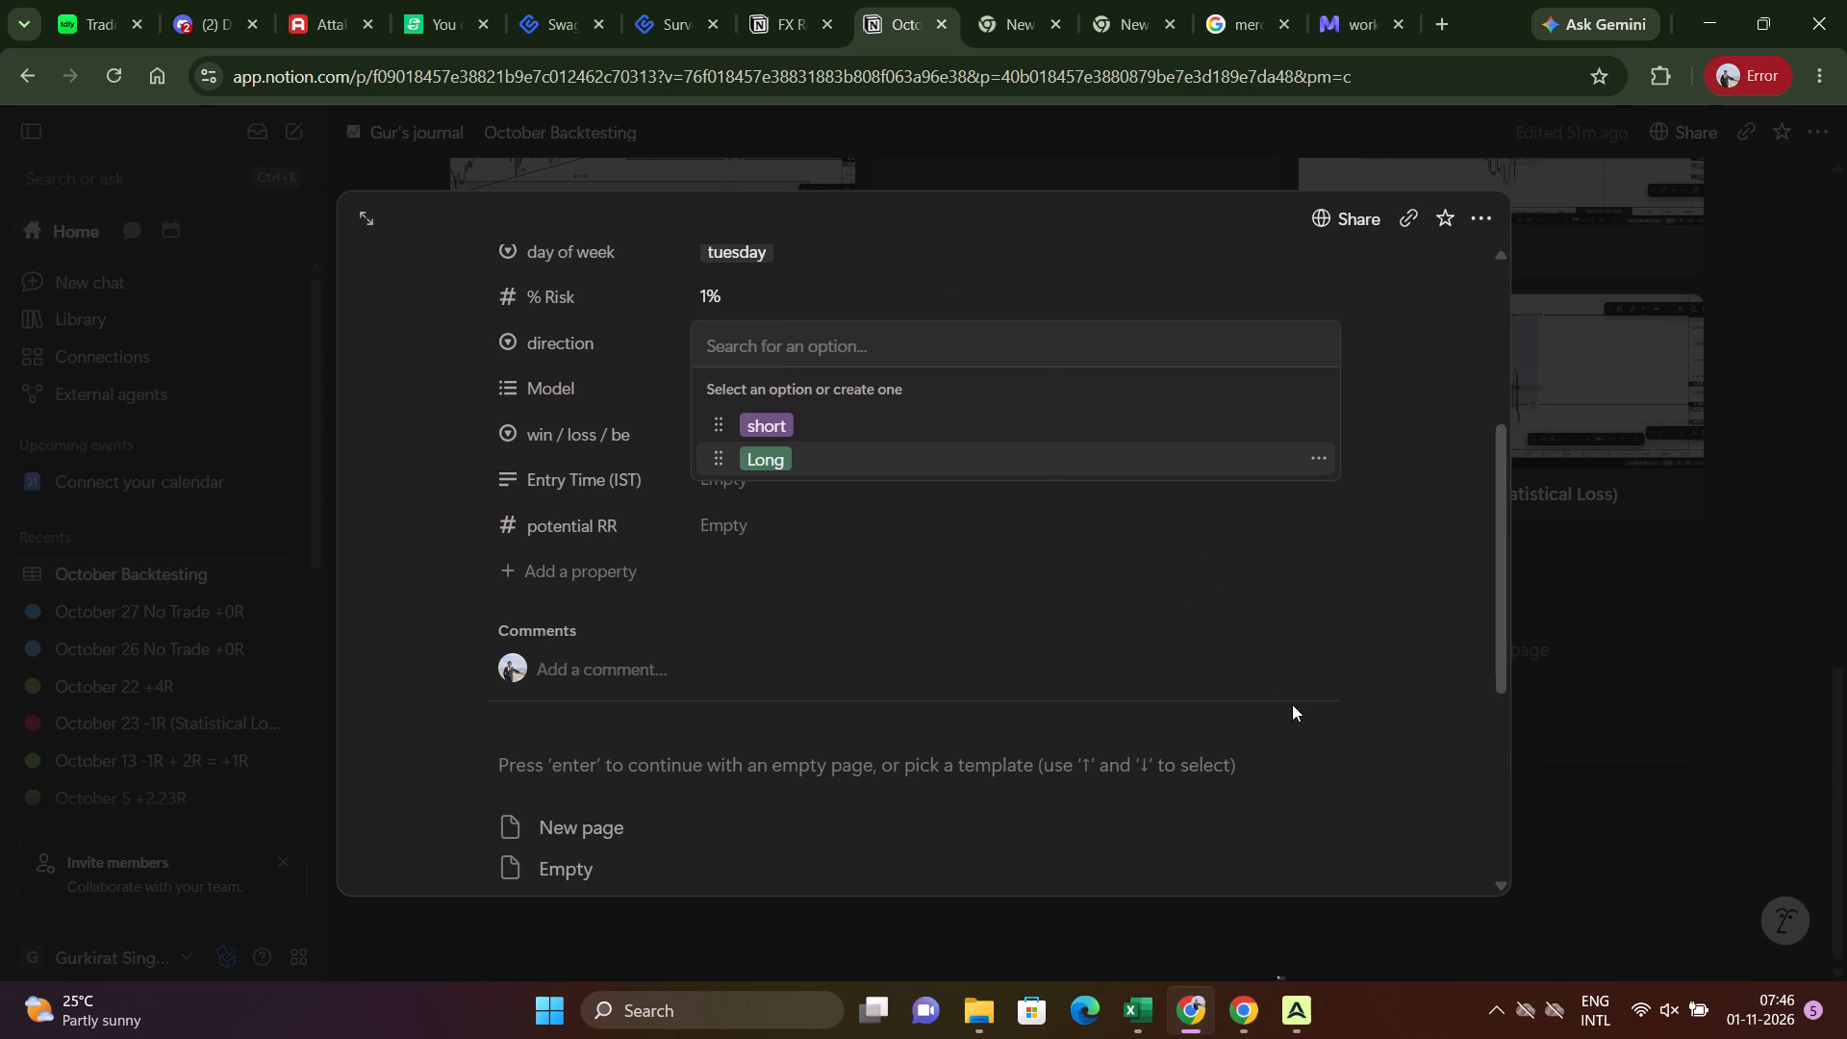
left_click(1292, 704)
left_click(1724, 803)
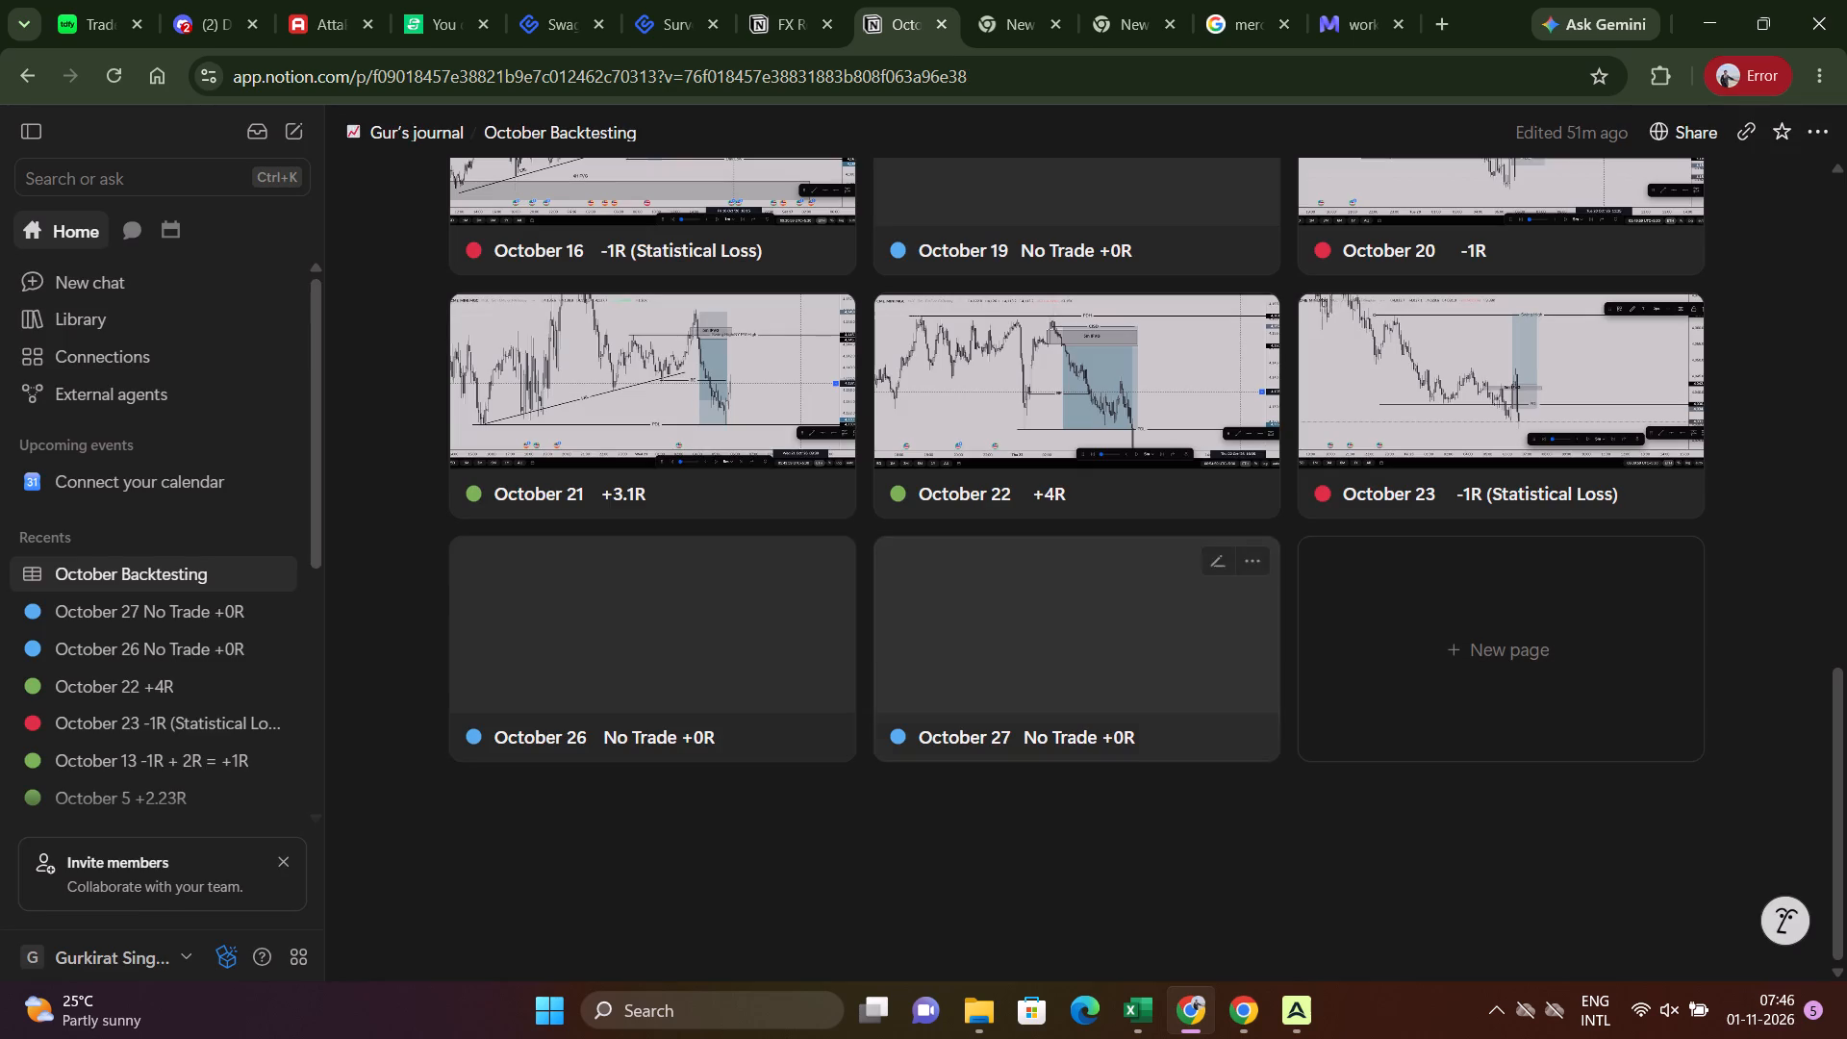
Review the entry cards in the October Backtesting gallery, from the Strategy Checklist down to October 27.
scroll(1446, 796, "up", 5)
scroll(1458, 787, "down", 2)
scroll(1458, 789, "up", 2)
scroll(1458, 789, "down", 2)
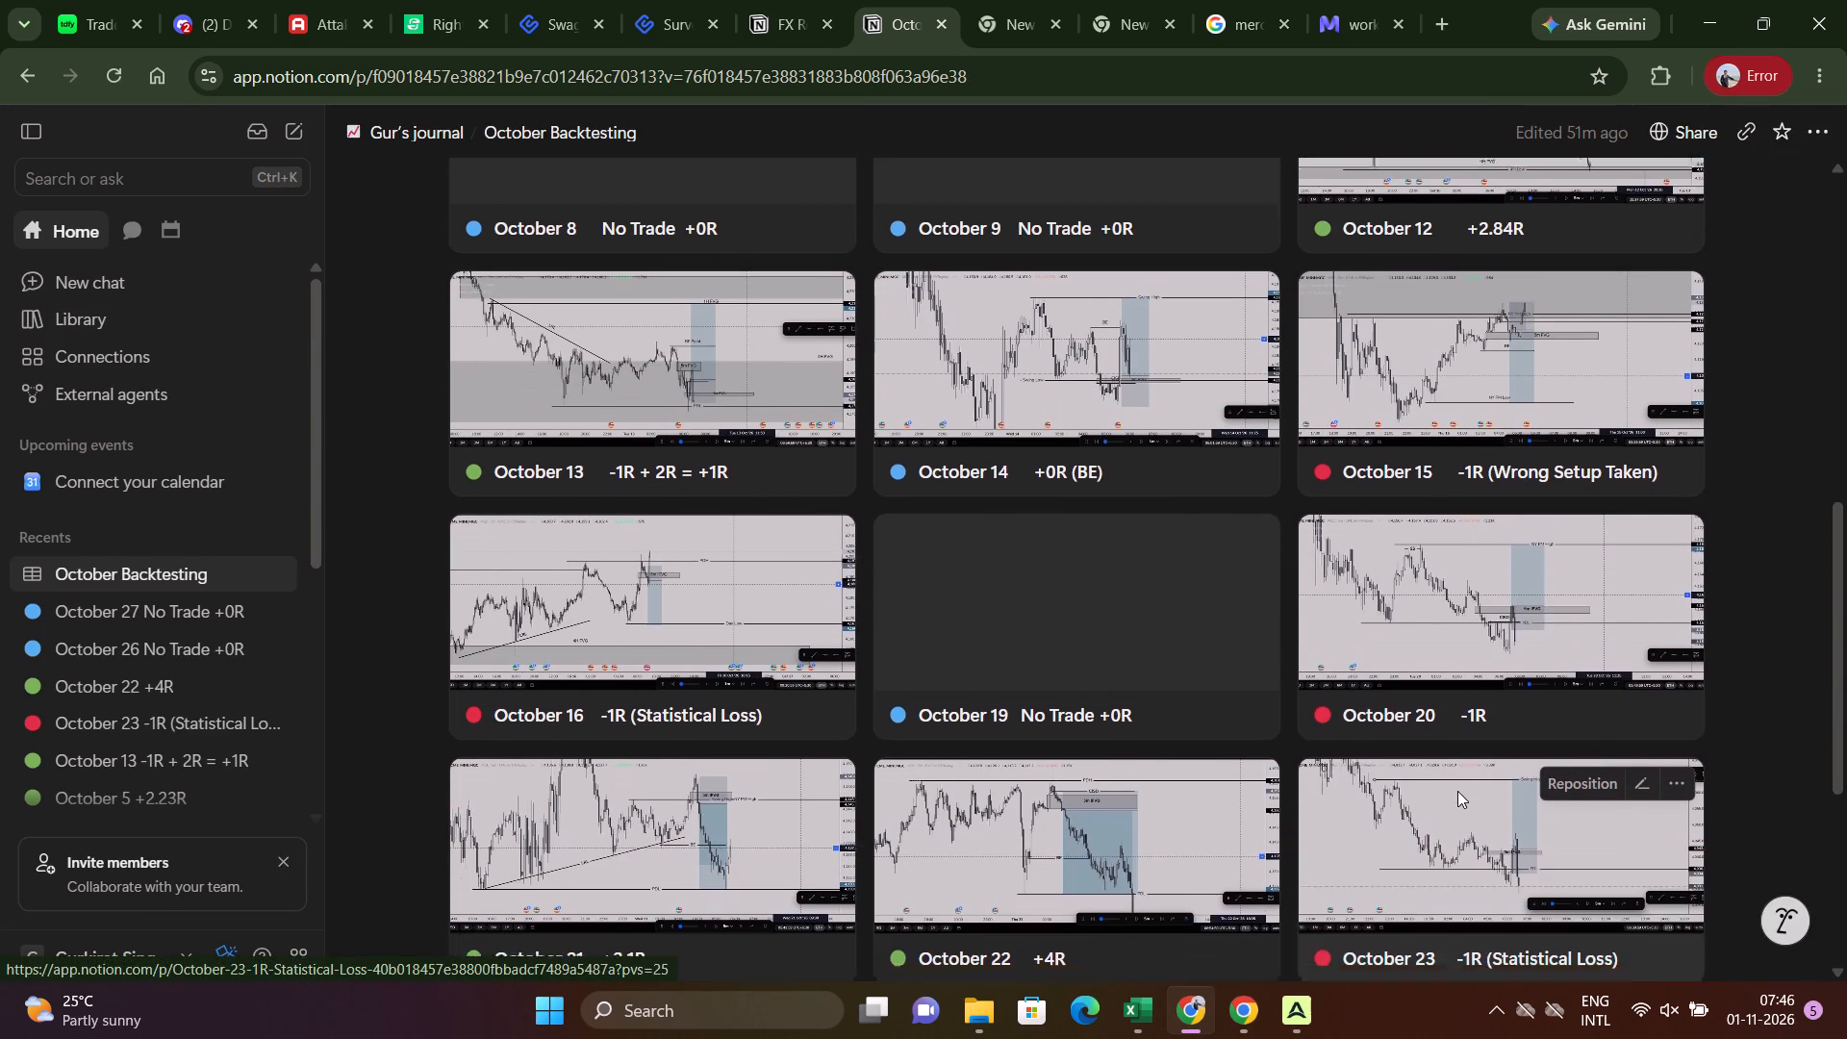
scroll(1457, 791, "up", 8)
scroll(1455, 784, "down", 1)
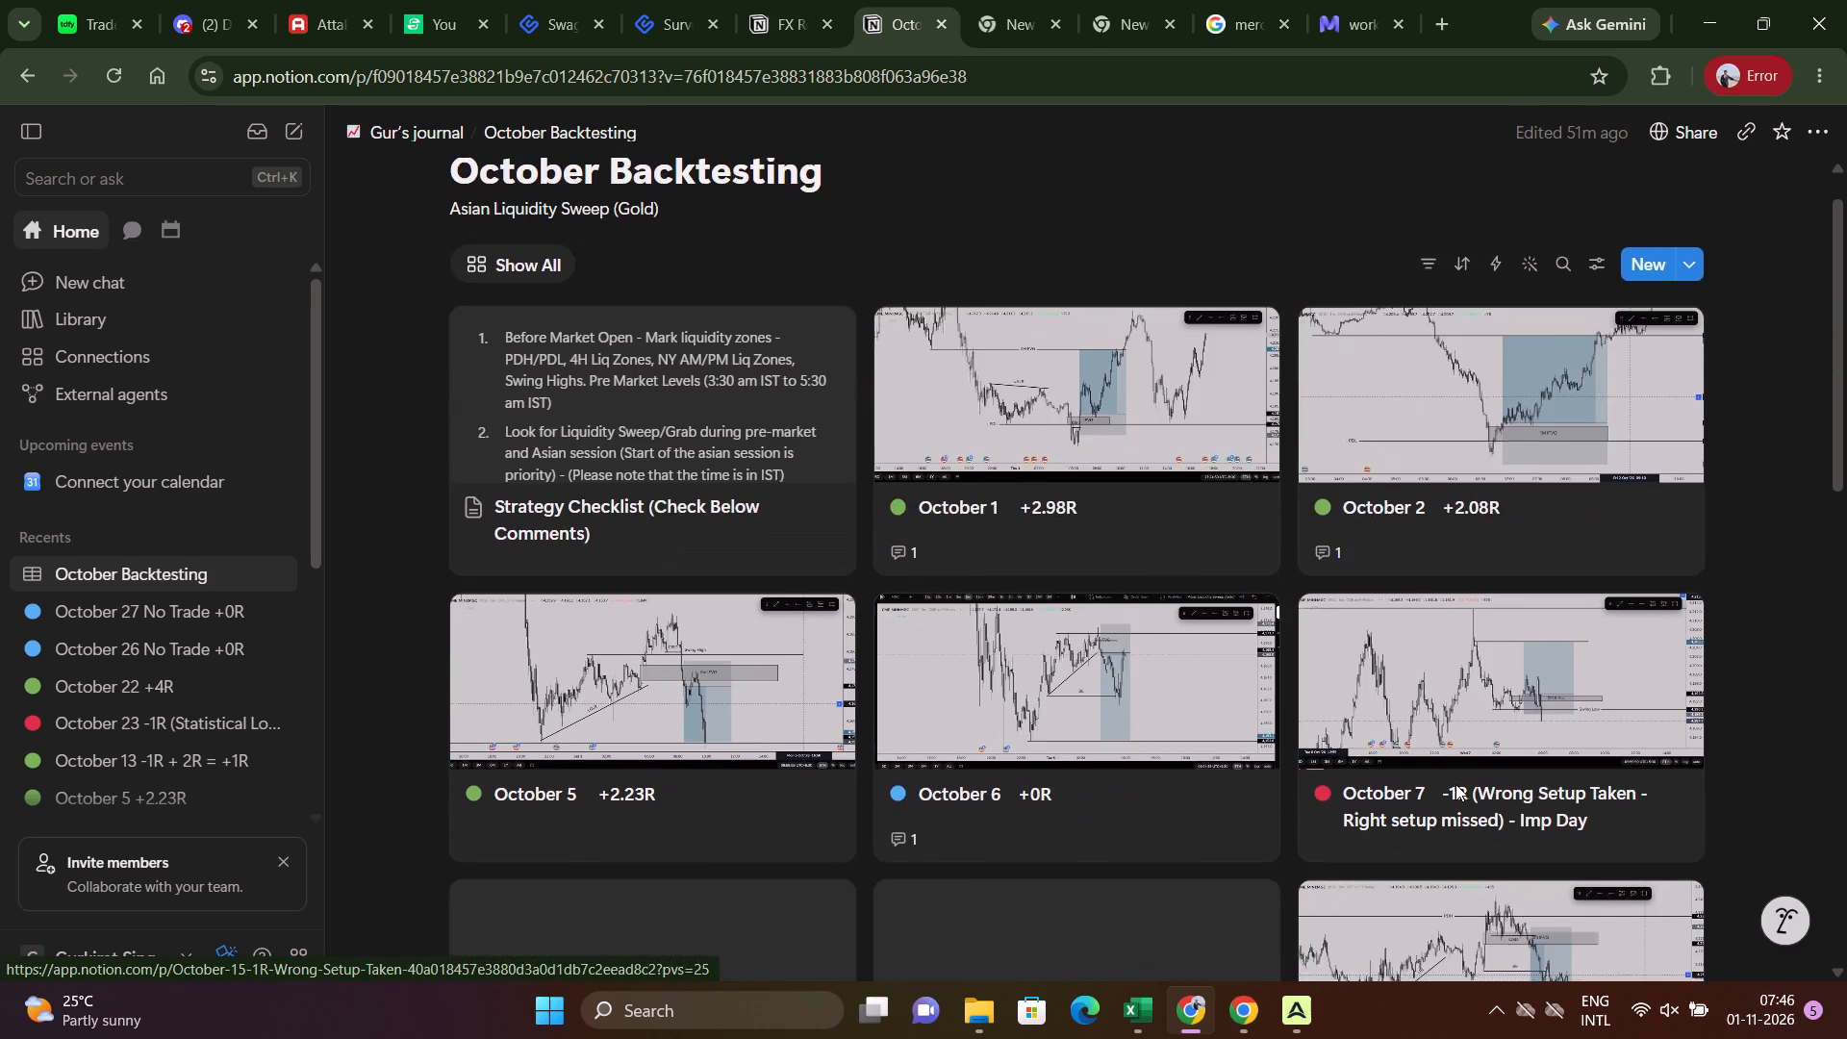
scroll(1455, 784, "down", 5)
scroll(1455, 784, "up", 2)
scroll(1455, 784, "down", 5)
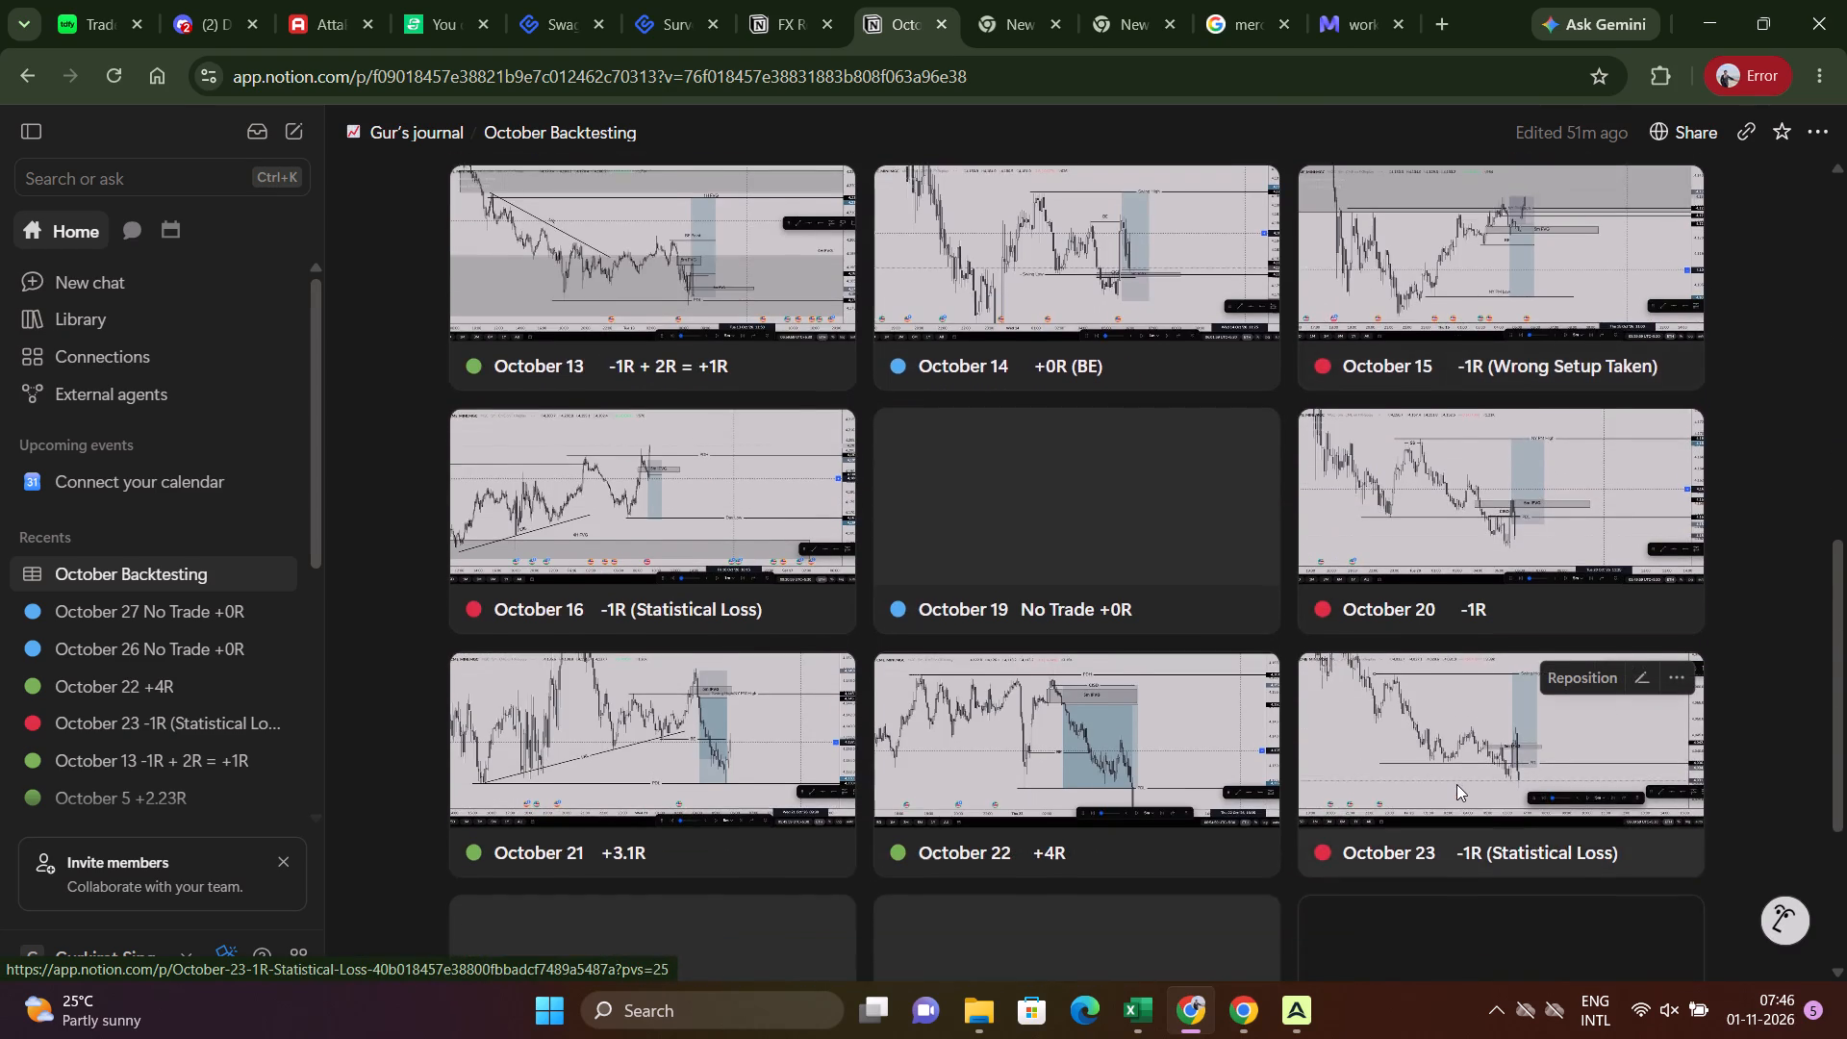
scroll(1456, 784, "down", 2)
Add a new page to the October Backtesting gallery after the October 27 entry.
left_click(1552, 667)
Switch to the FX Replay session and set both the MGC chart timeframe and the replay step to 1h.
key("alt+Tab")
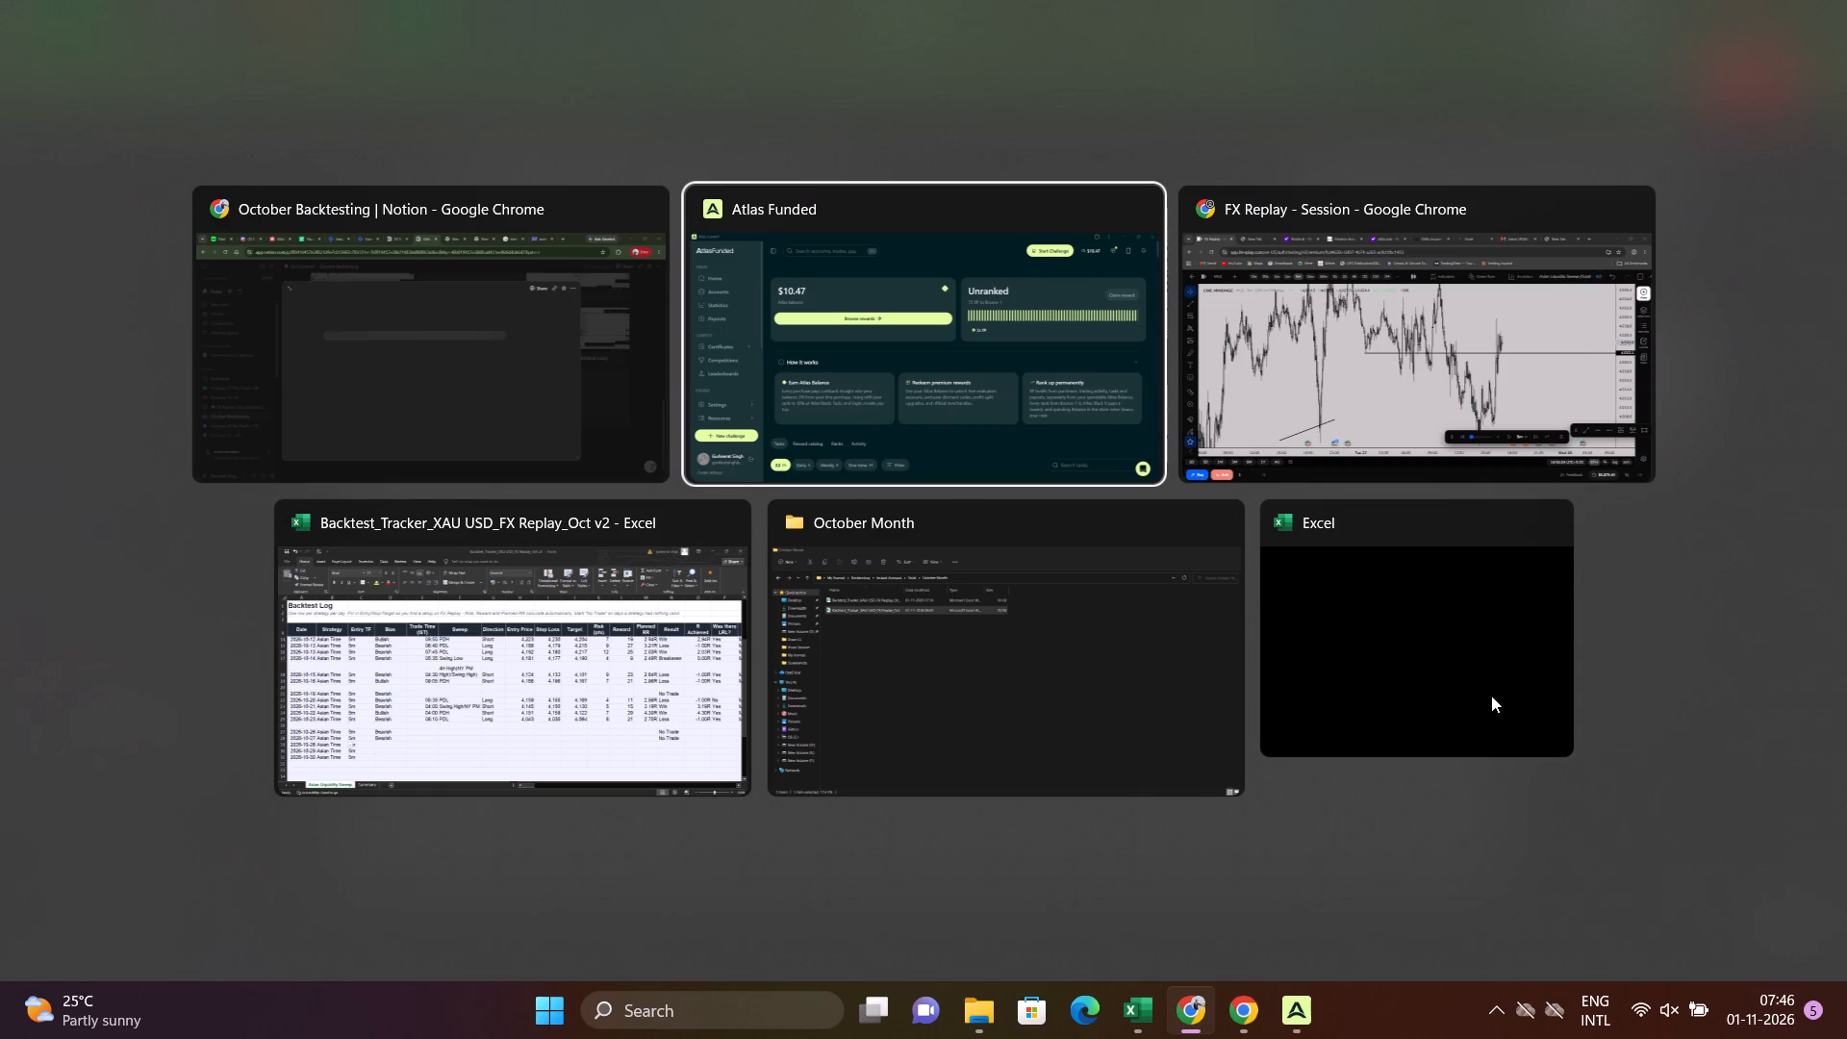
key("alt+Tab")
scroll(1440, 680, "up", 8)
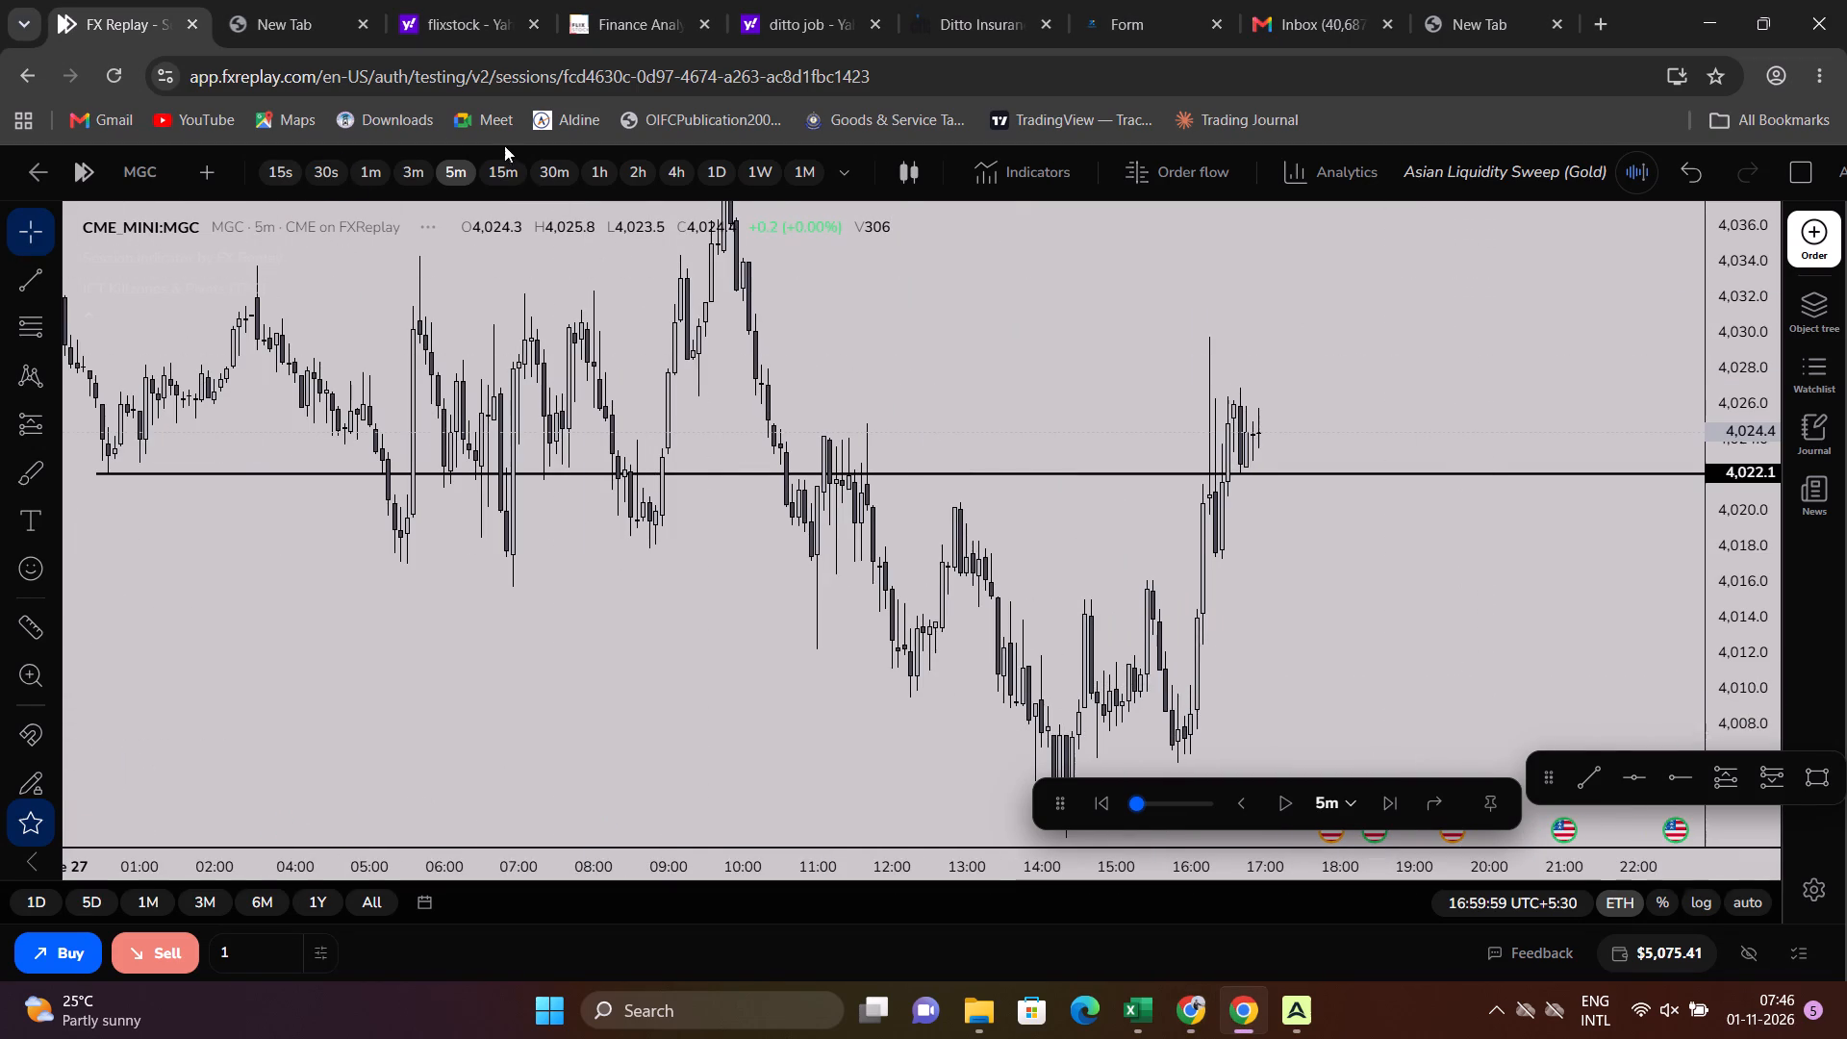
left_click(583, 165)
scroll(1334, 594, "up", 3)
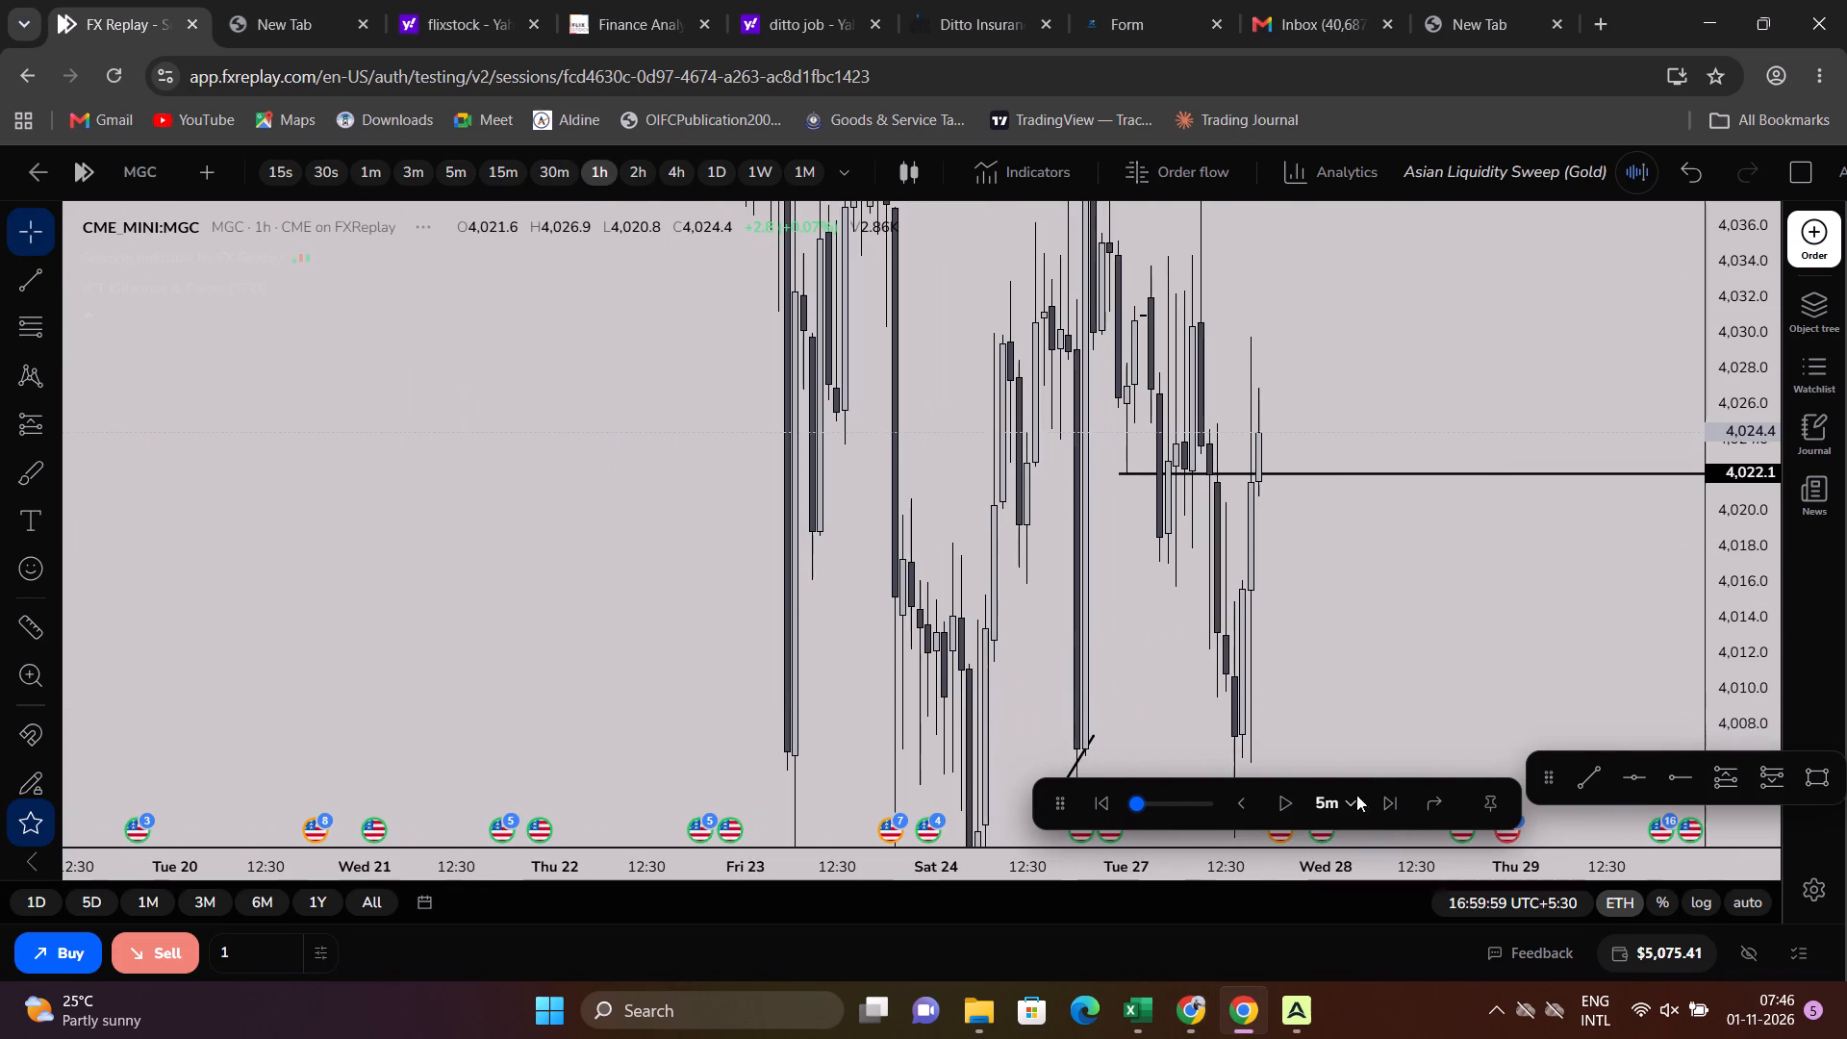
left_click(1344, 816)
scroll(1302, 725, "down", 6)
left_click(1292, 694)
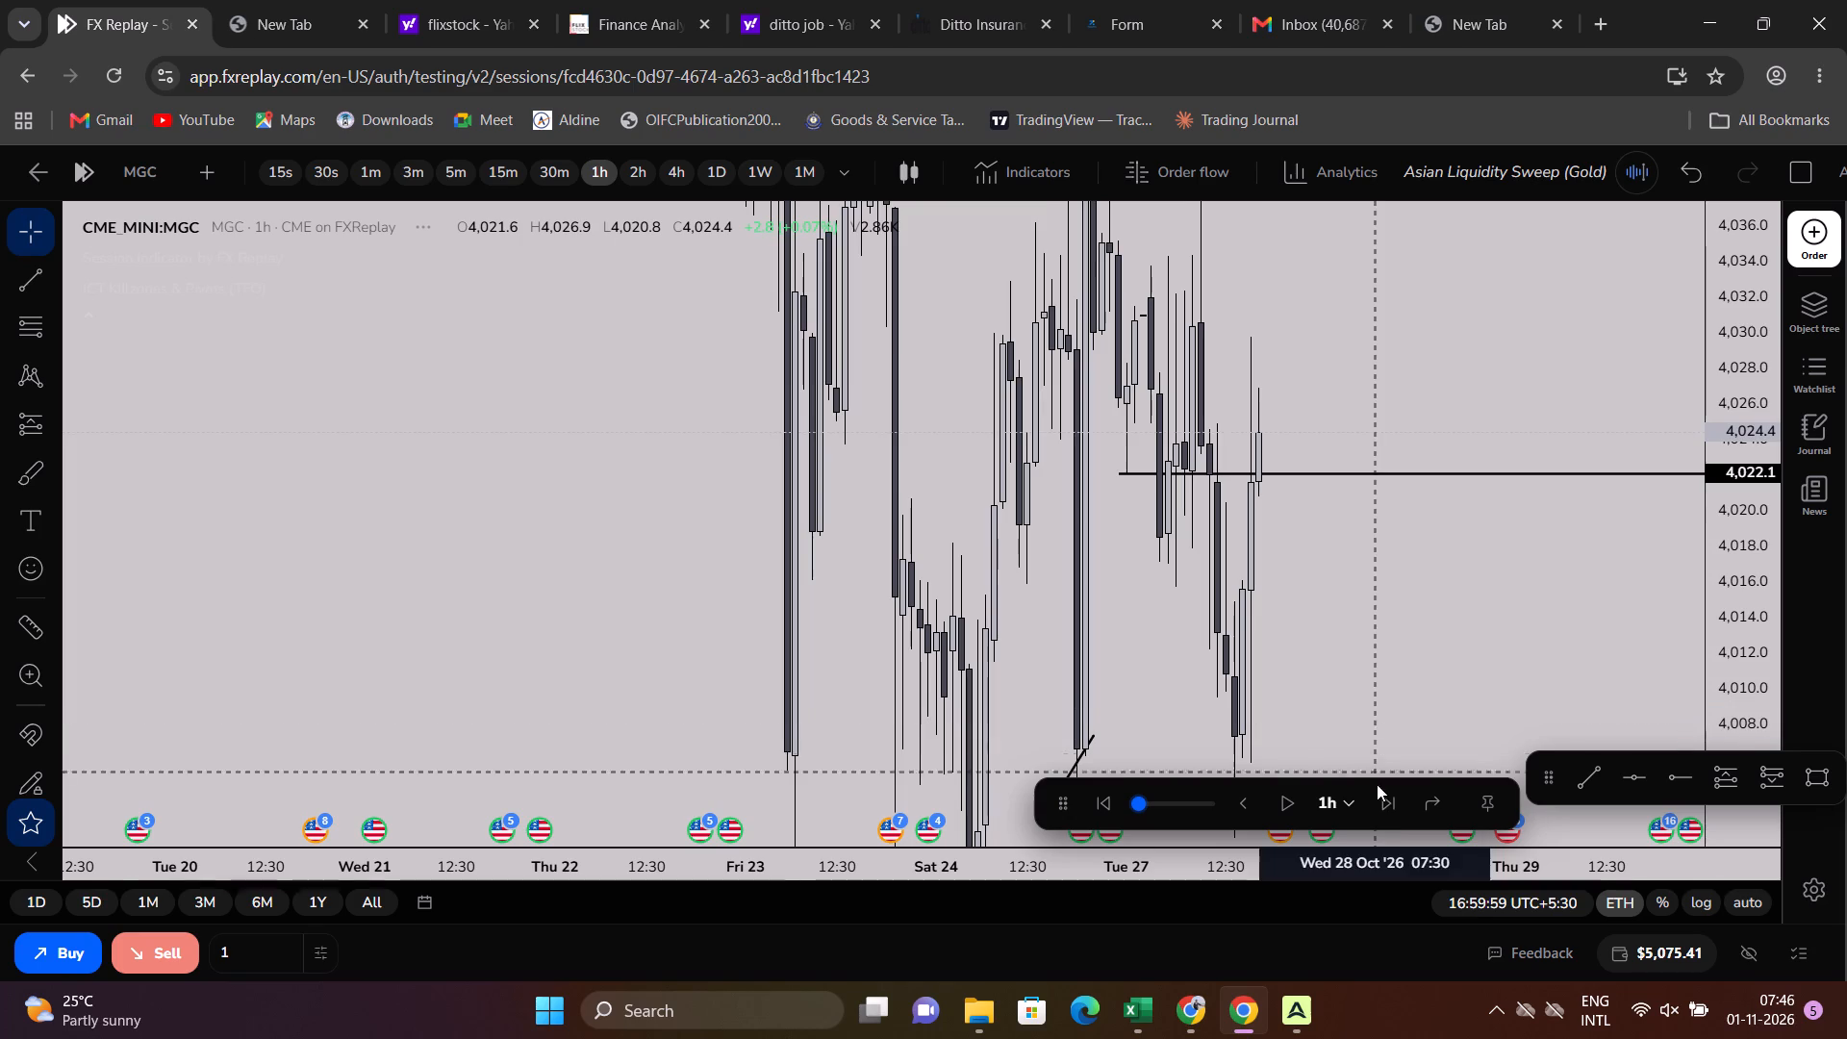
Advance the replay in hourly steps until the session clock reads 03:29:59 on October 28.
triple_click(1389, 807)
triple_click(1388, 807)
left_click(1388, 807)
left_click_drag(1408, 180, 1408, 383)
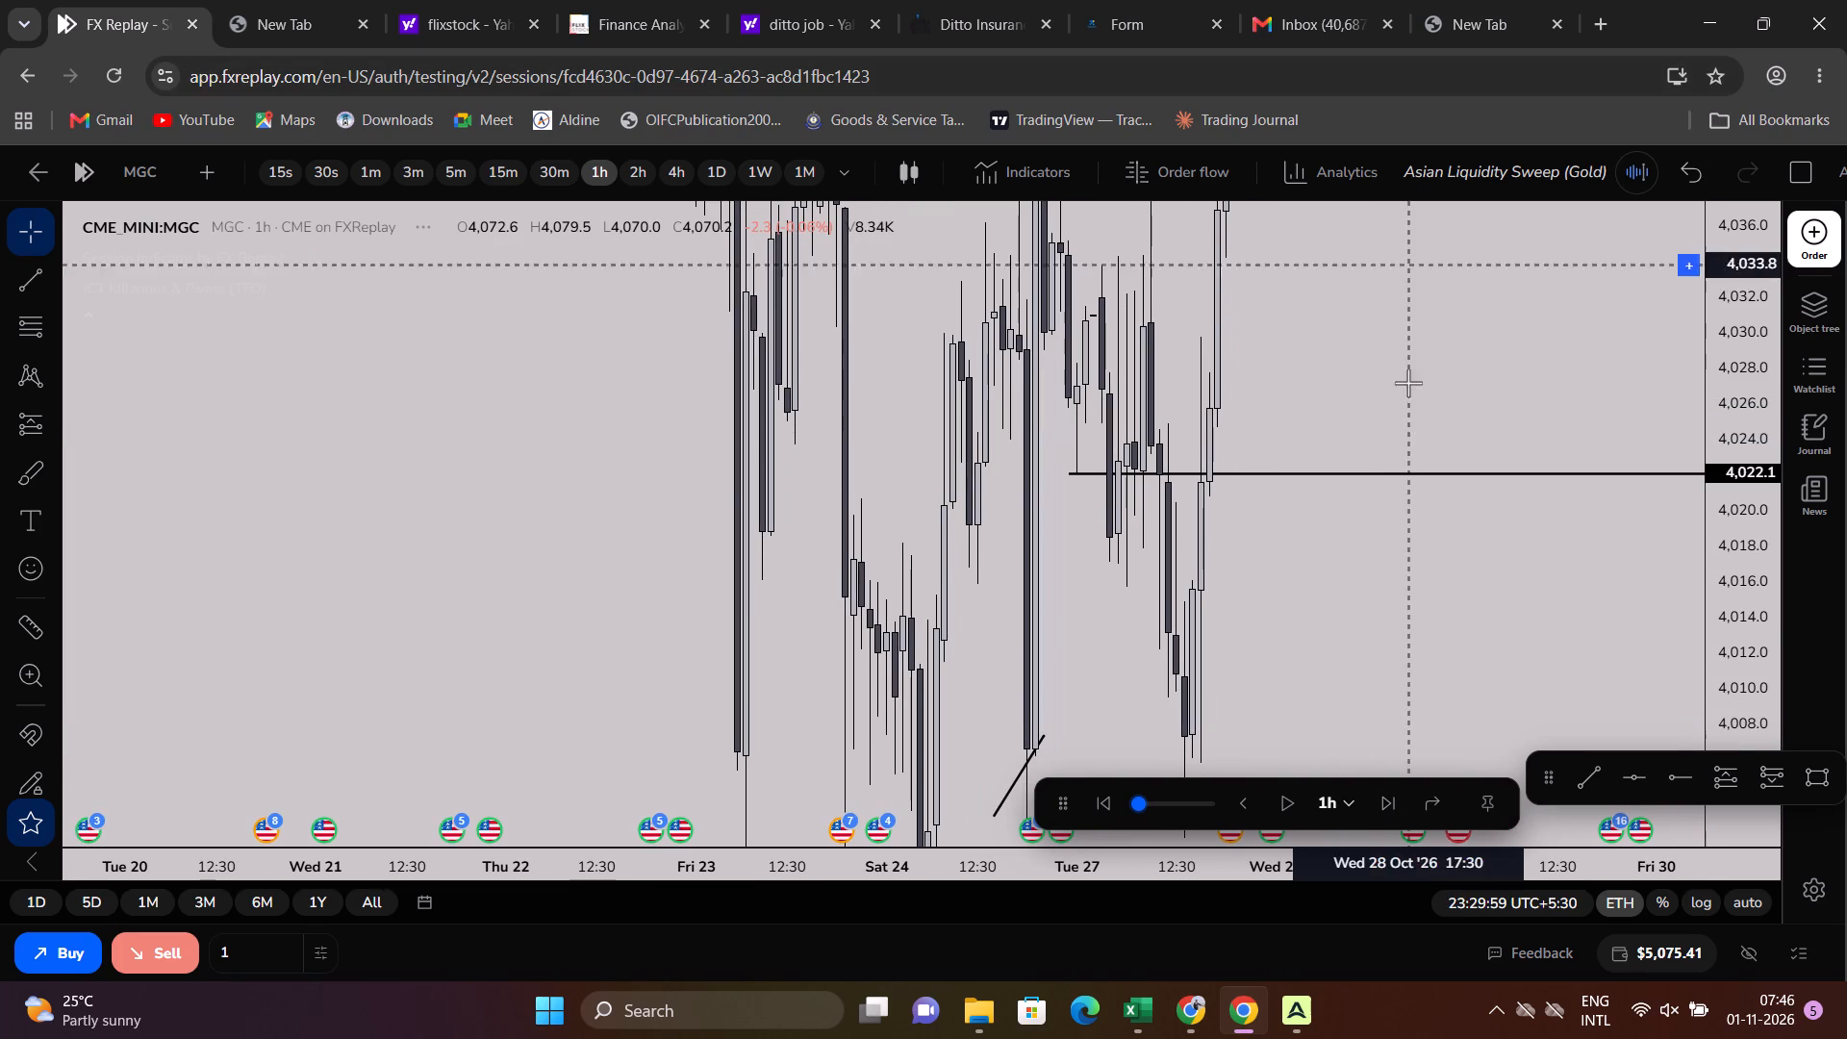
left_click_drag(1408, 383, 1410, 515)
left_click_drag(1436, 363, 1421, 718)
left_click_drag(1736, 381, 1689, 789)
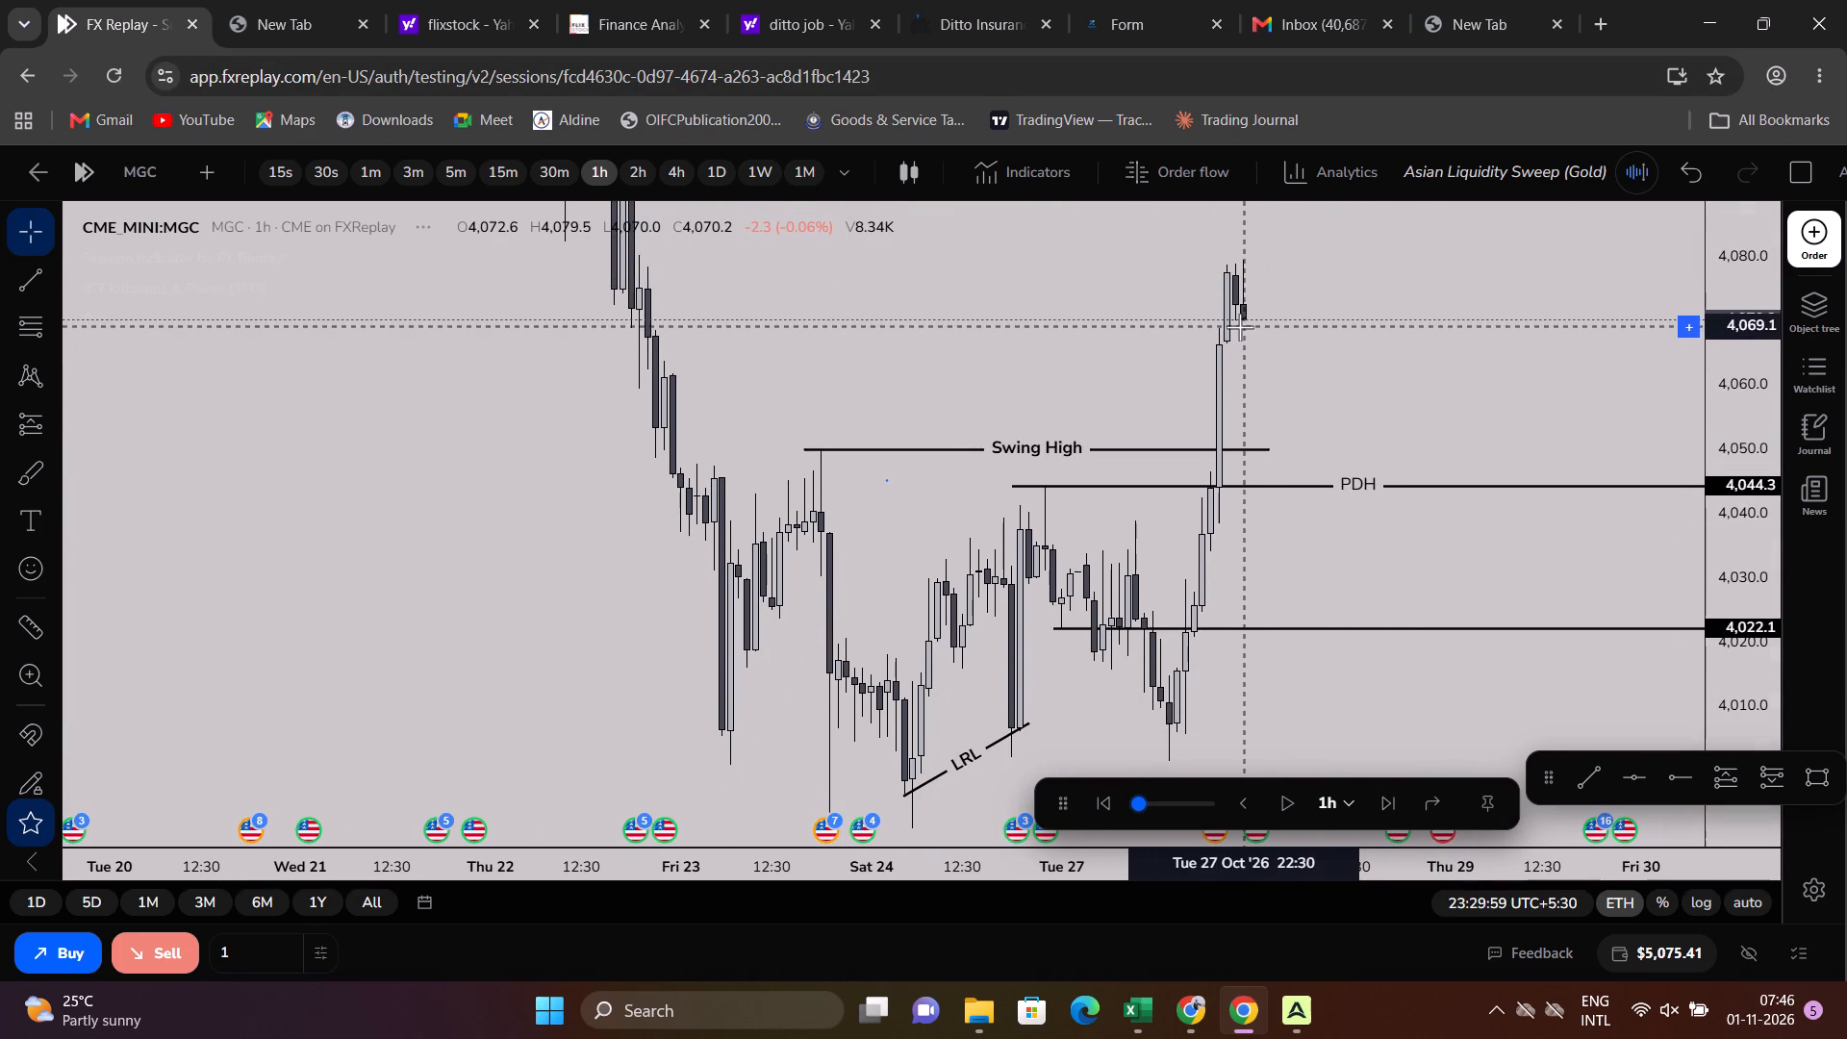
left_click_drag(1268, 672, 1297, 726)
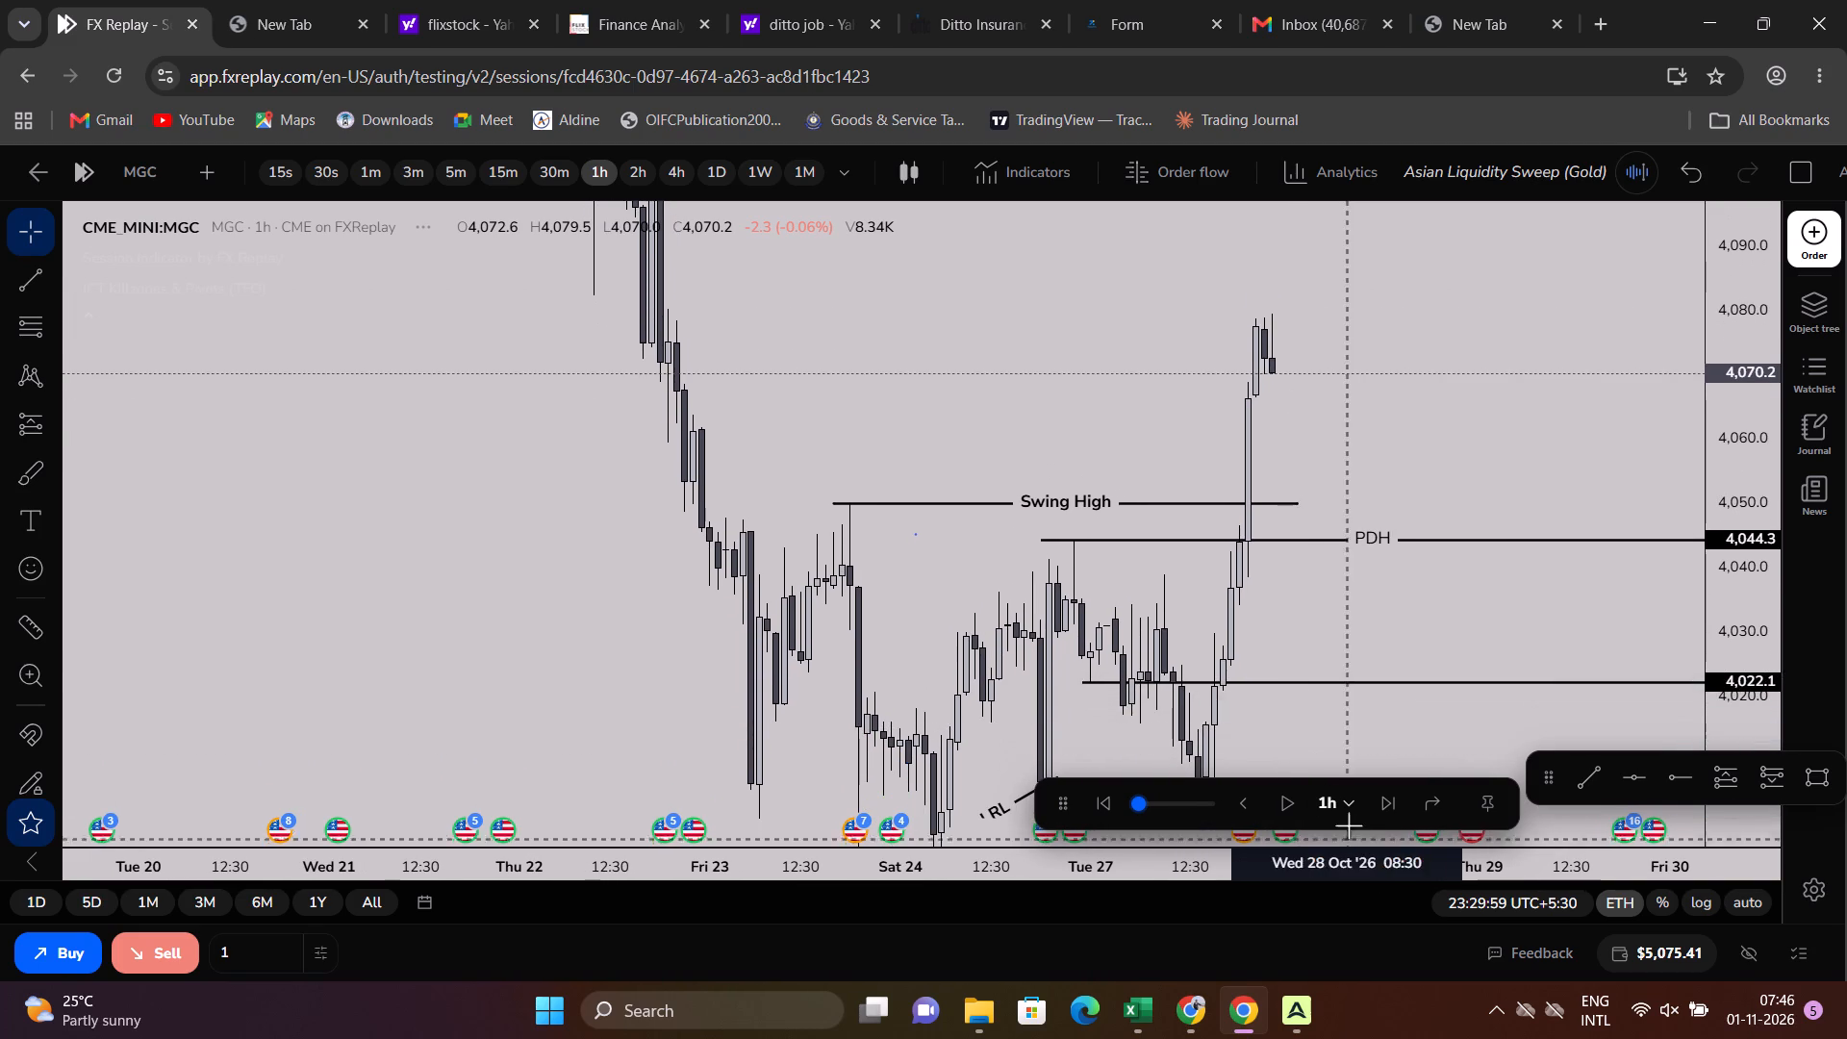
left_click(1373, 802)
left_click(1373, 802)
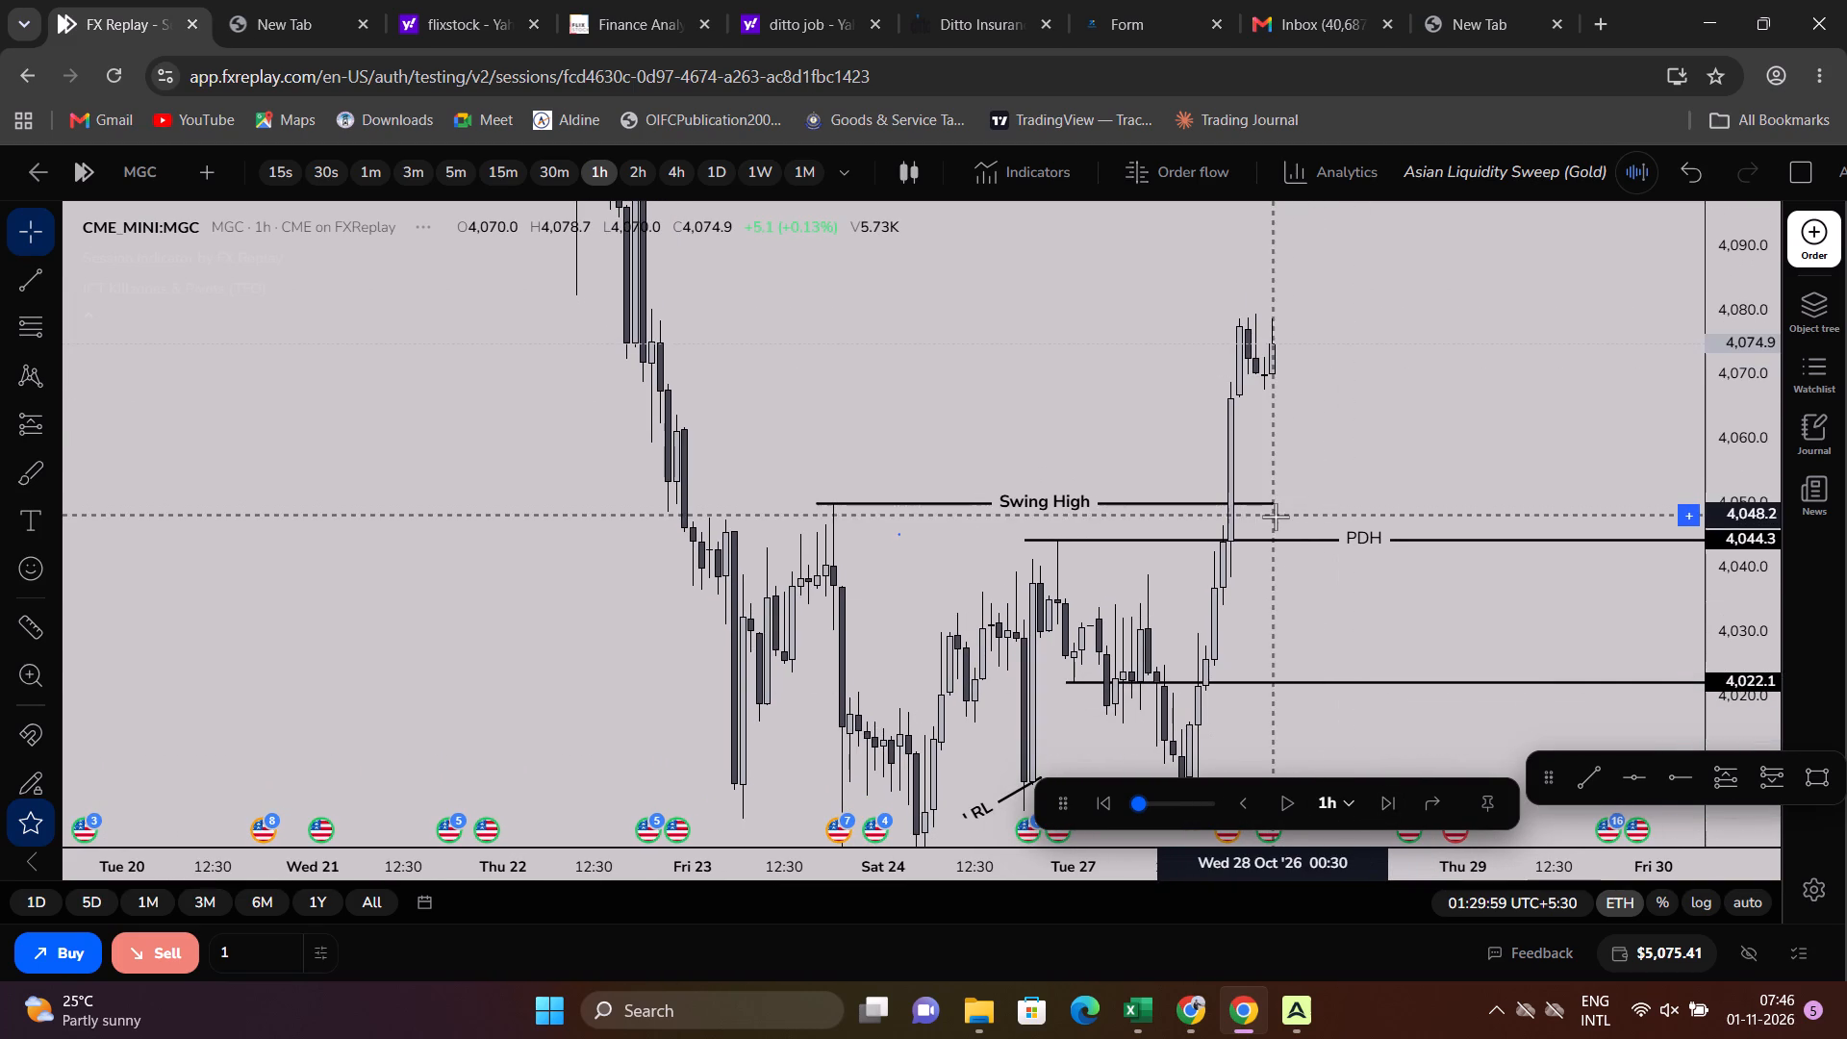
double_click(1381, 794)
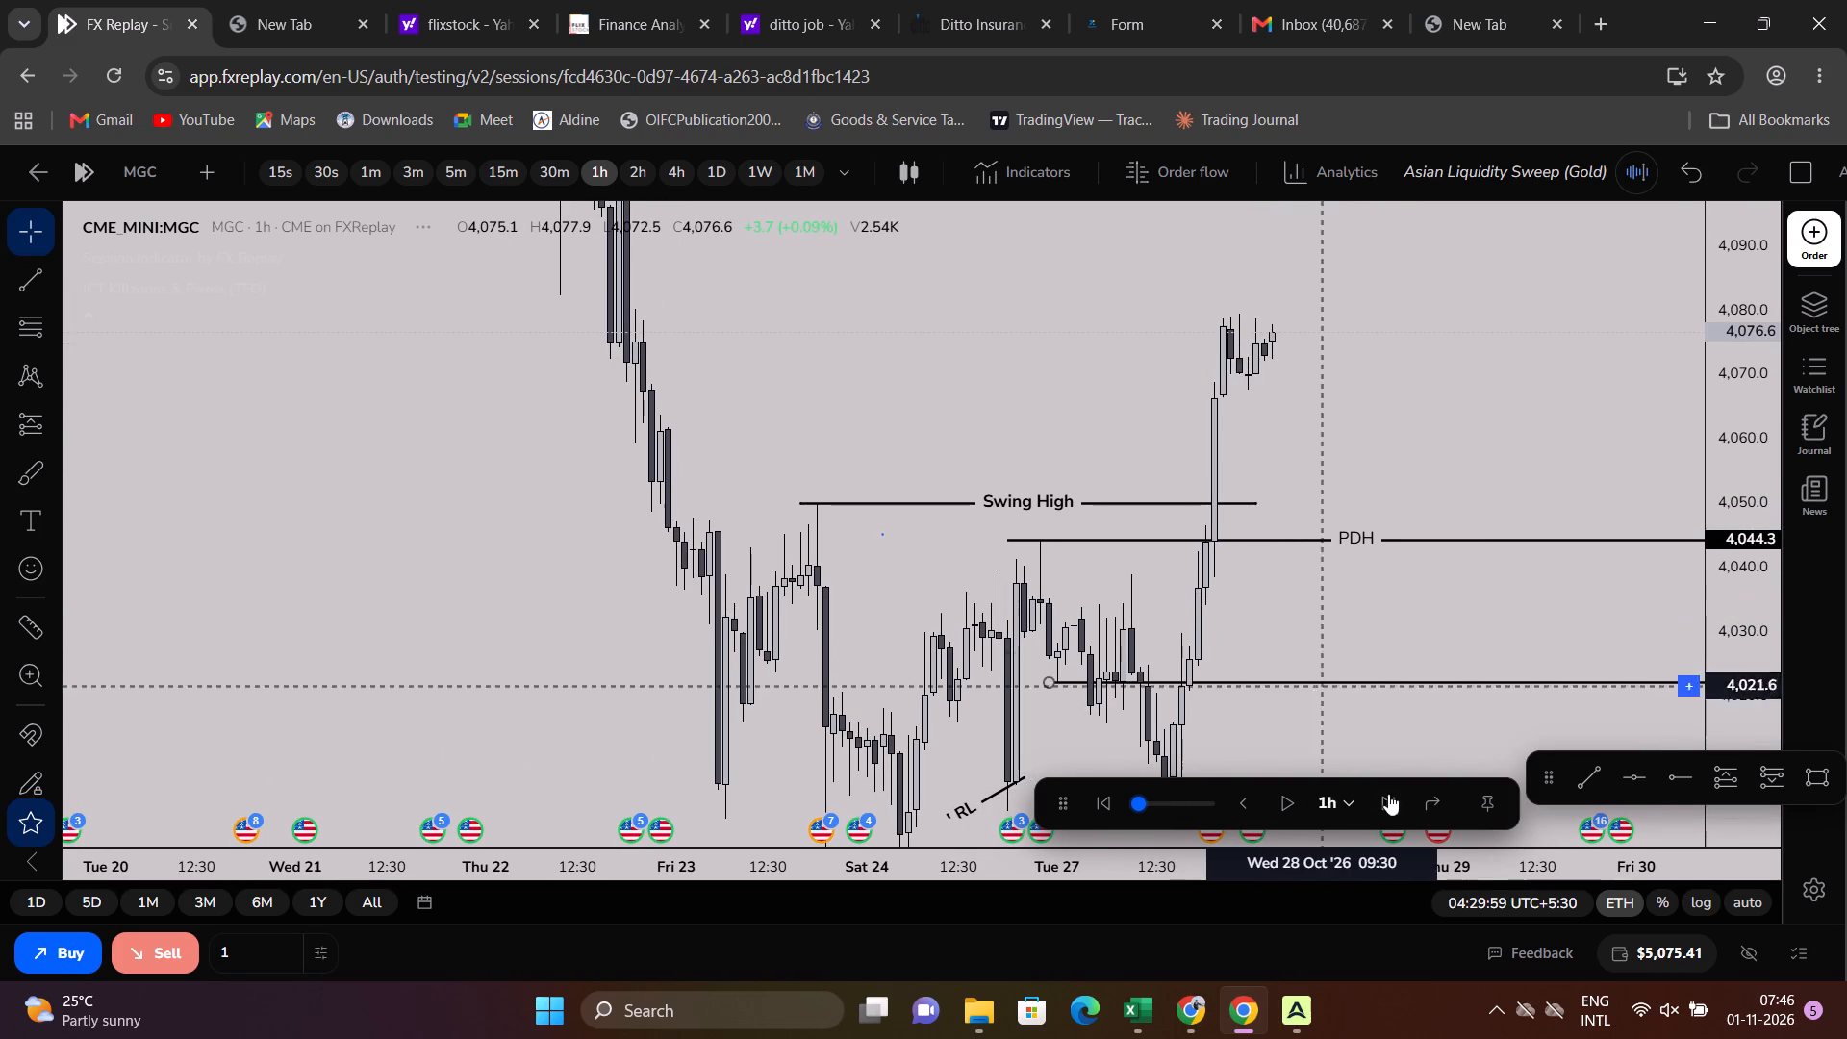
left_click(1248, 803)
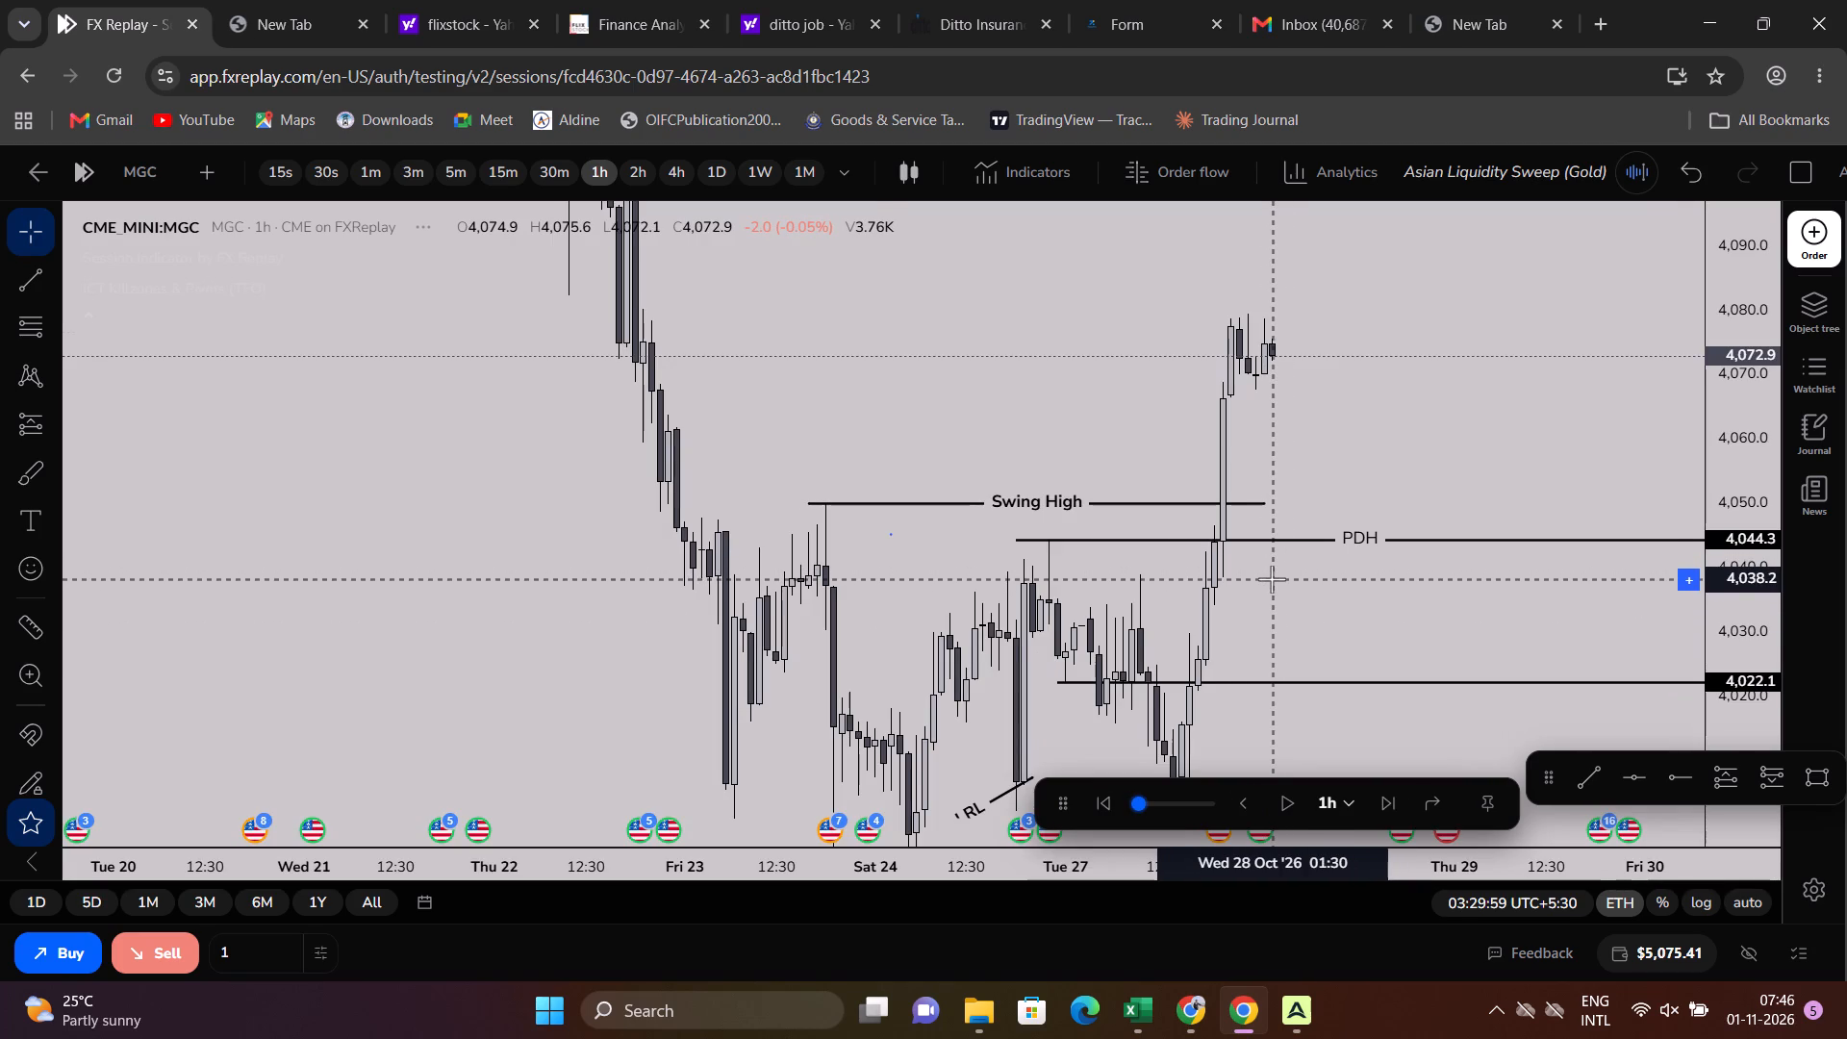
Remove all old drawings from the chart, including the Swing High, PDH and LRL lines.
right_click(1272, 579)
left_click(1143, 438)
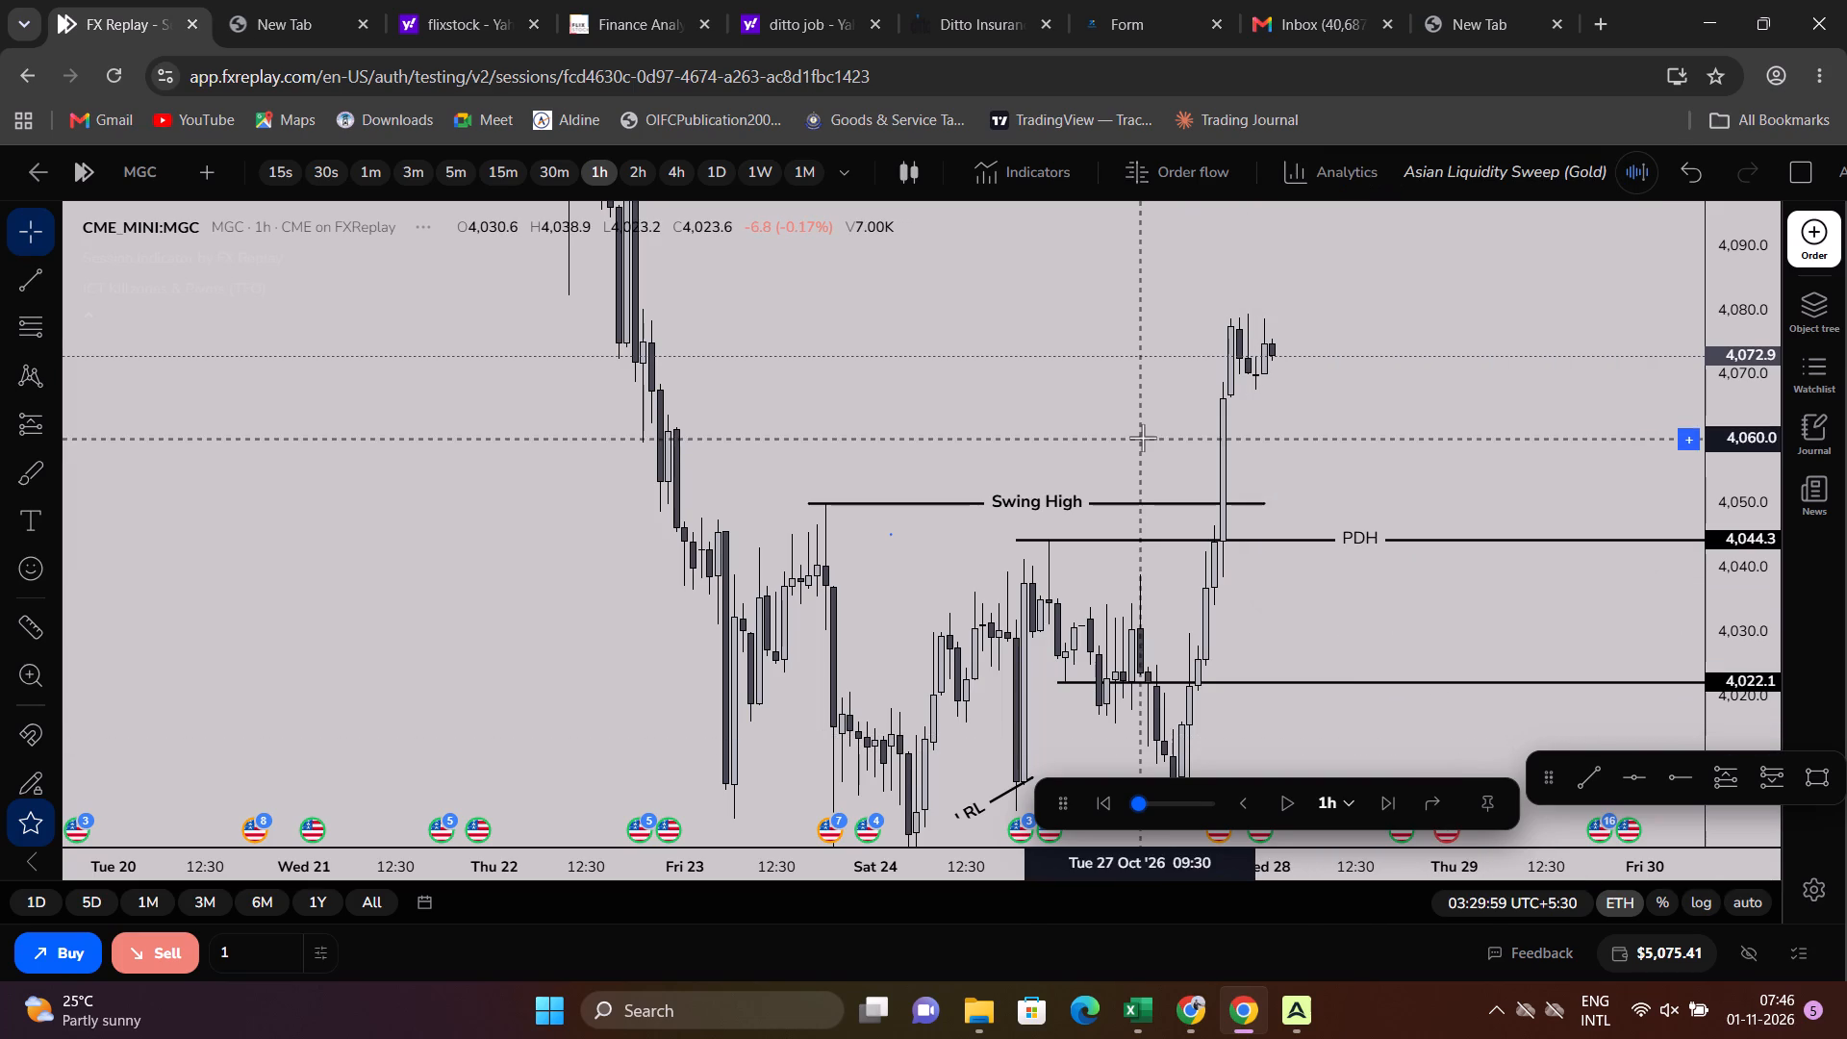
right_click(1143, 438)
left_click(1272, 884)
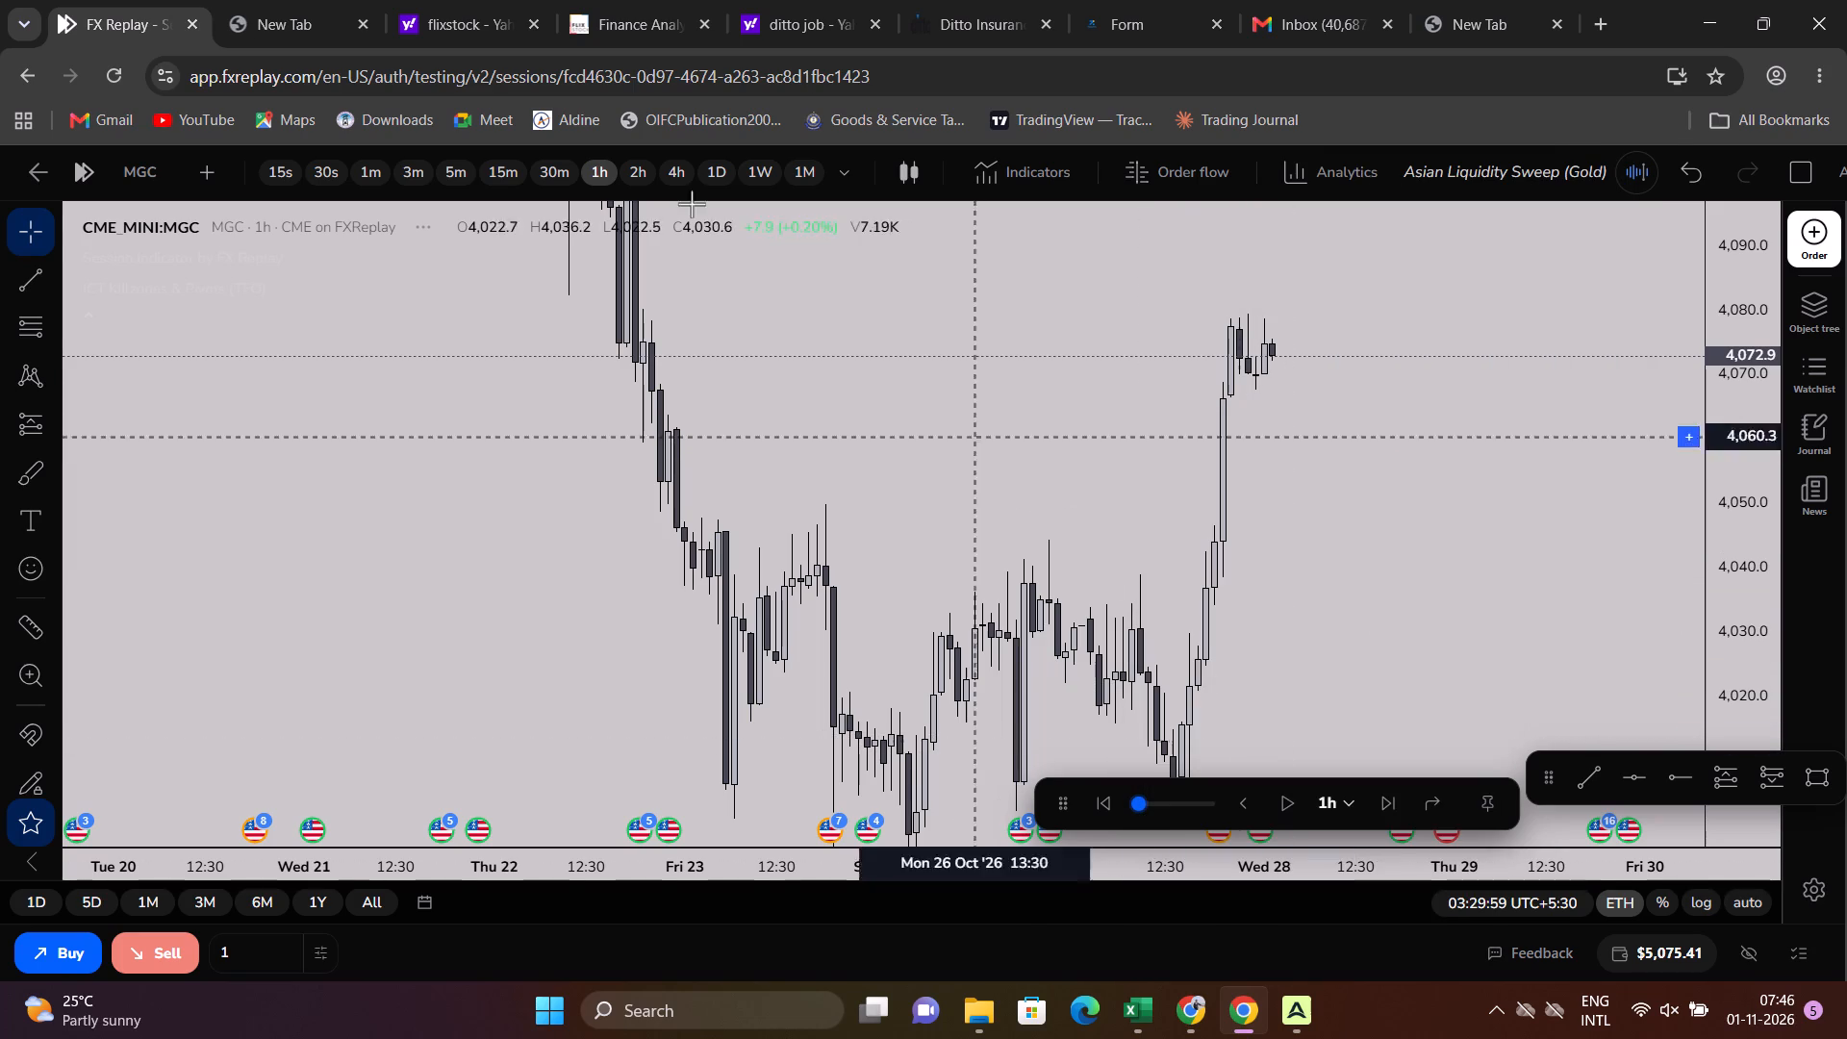
On the 1D chart, draw a horizontal ray from near the October 27 candle's low, at about 4,002.6.
left_click(729, 175)
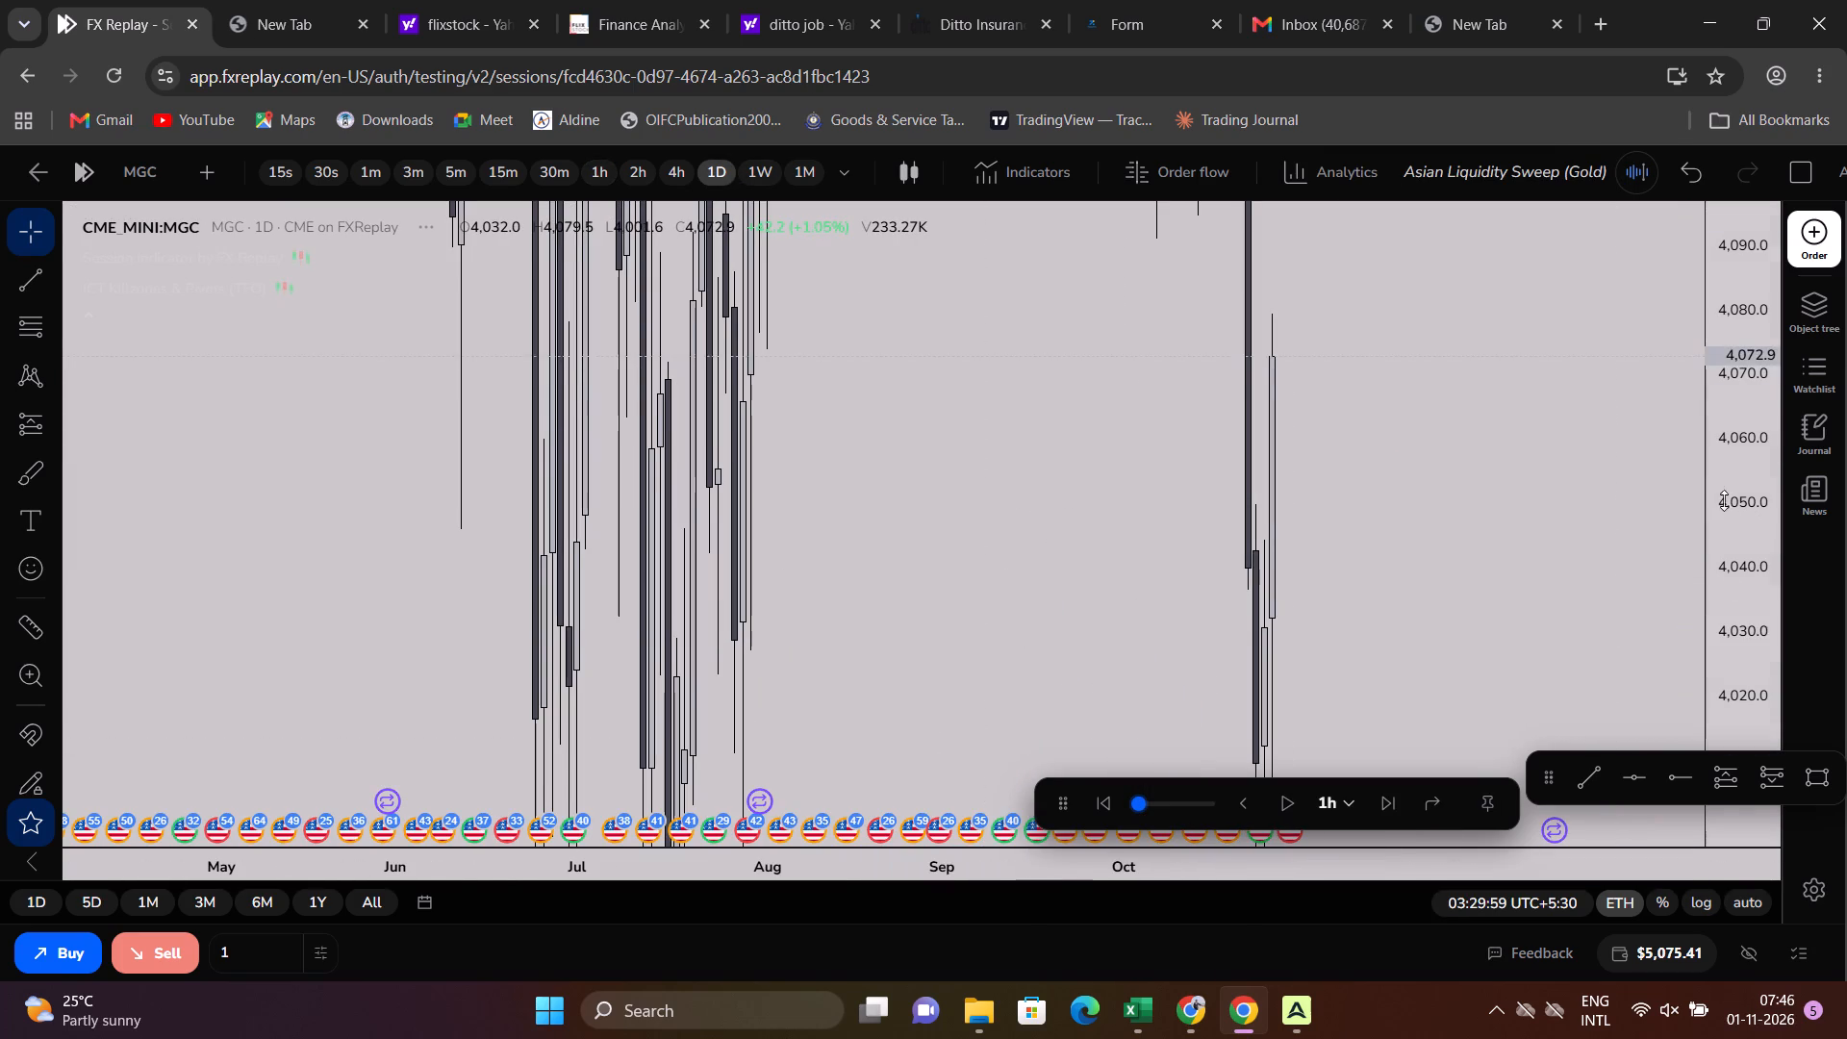
left_click_drag(1726, 505, 1575, 901)
scroll(1425, 705, "up", 3)
left_click_drag(1334, 635, 1128, 540)
scroll(1089, 528, "down", 5)
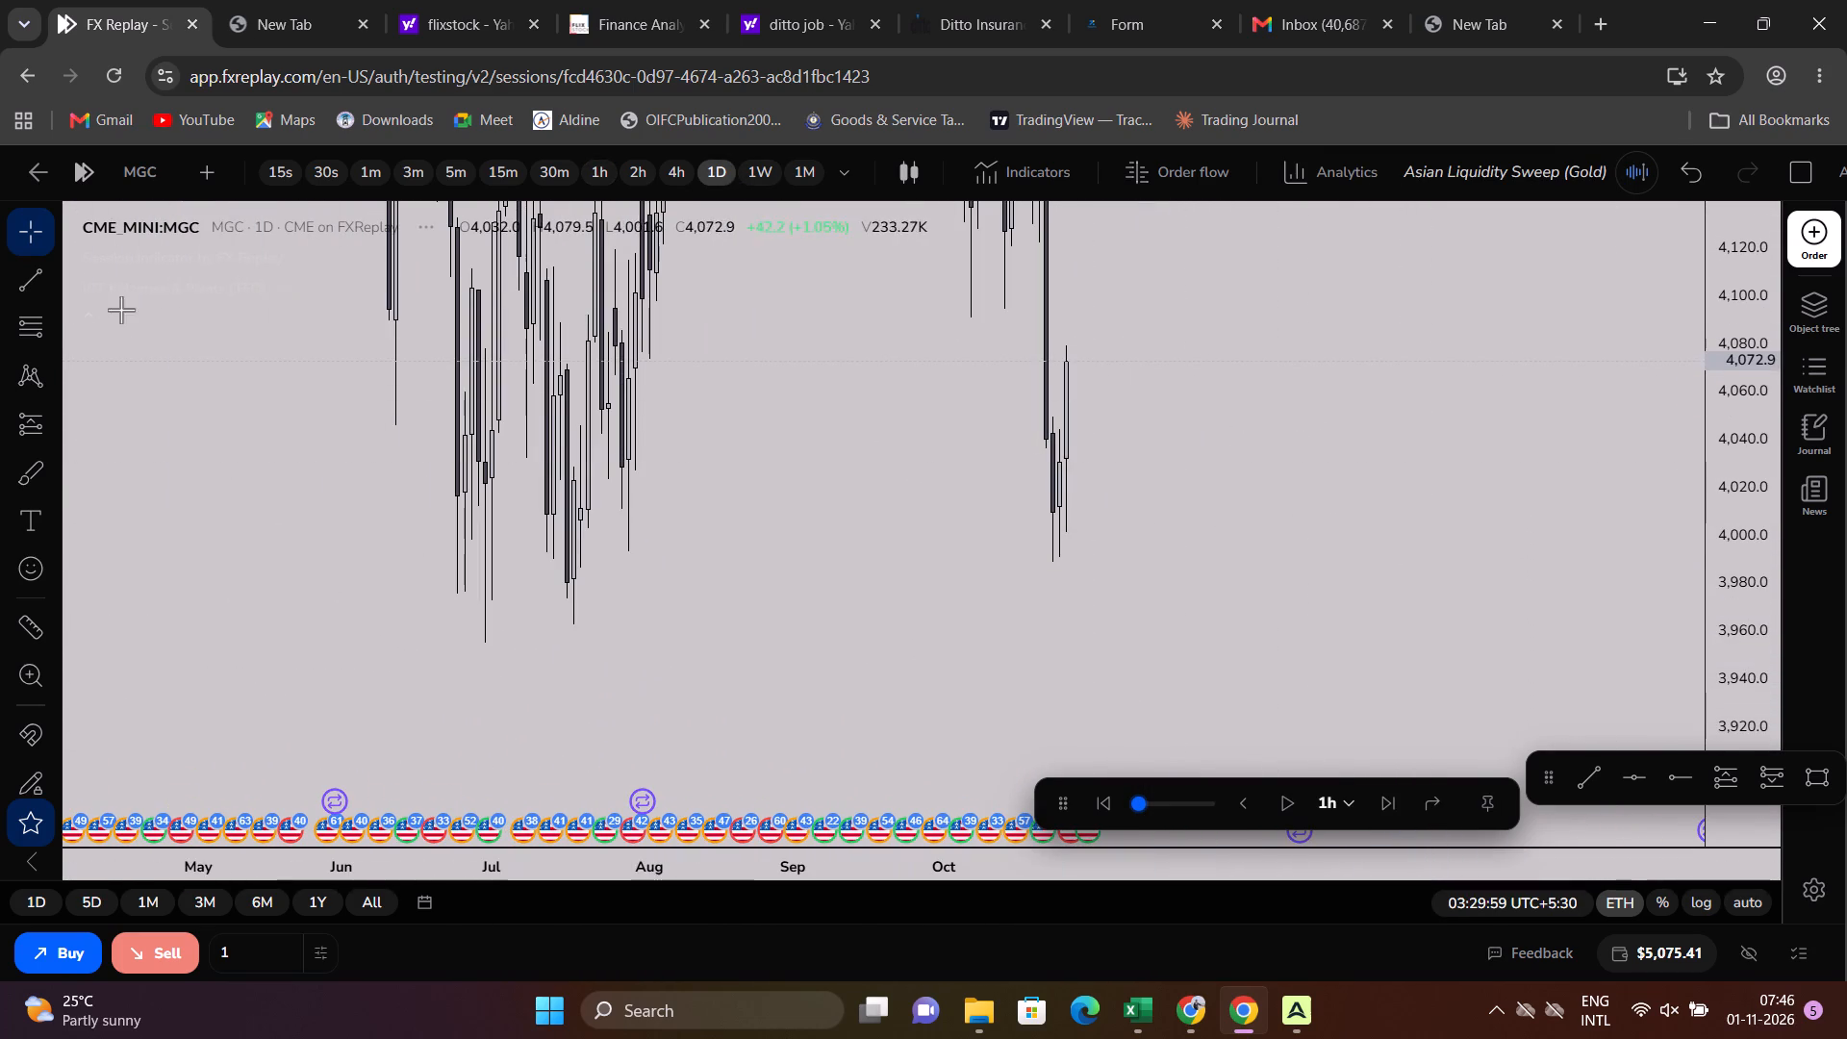
left_click(57, 282)
left_click(161, 580)
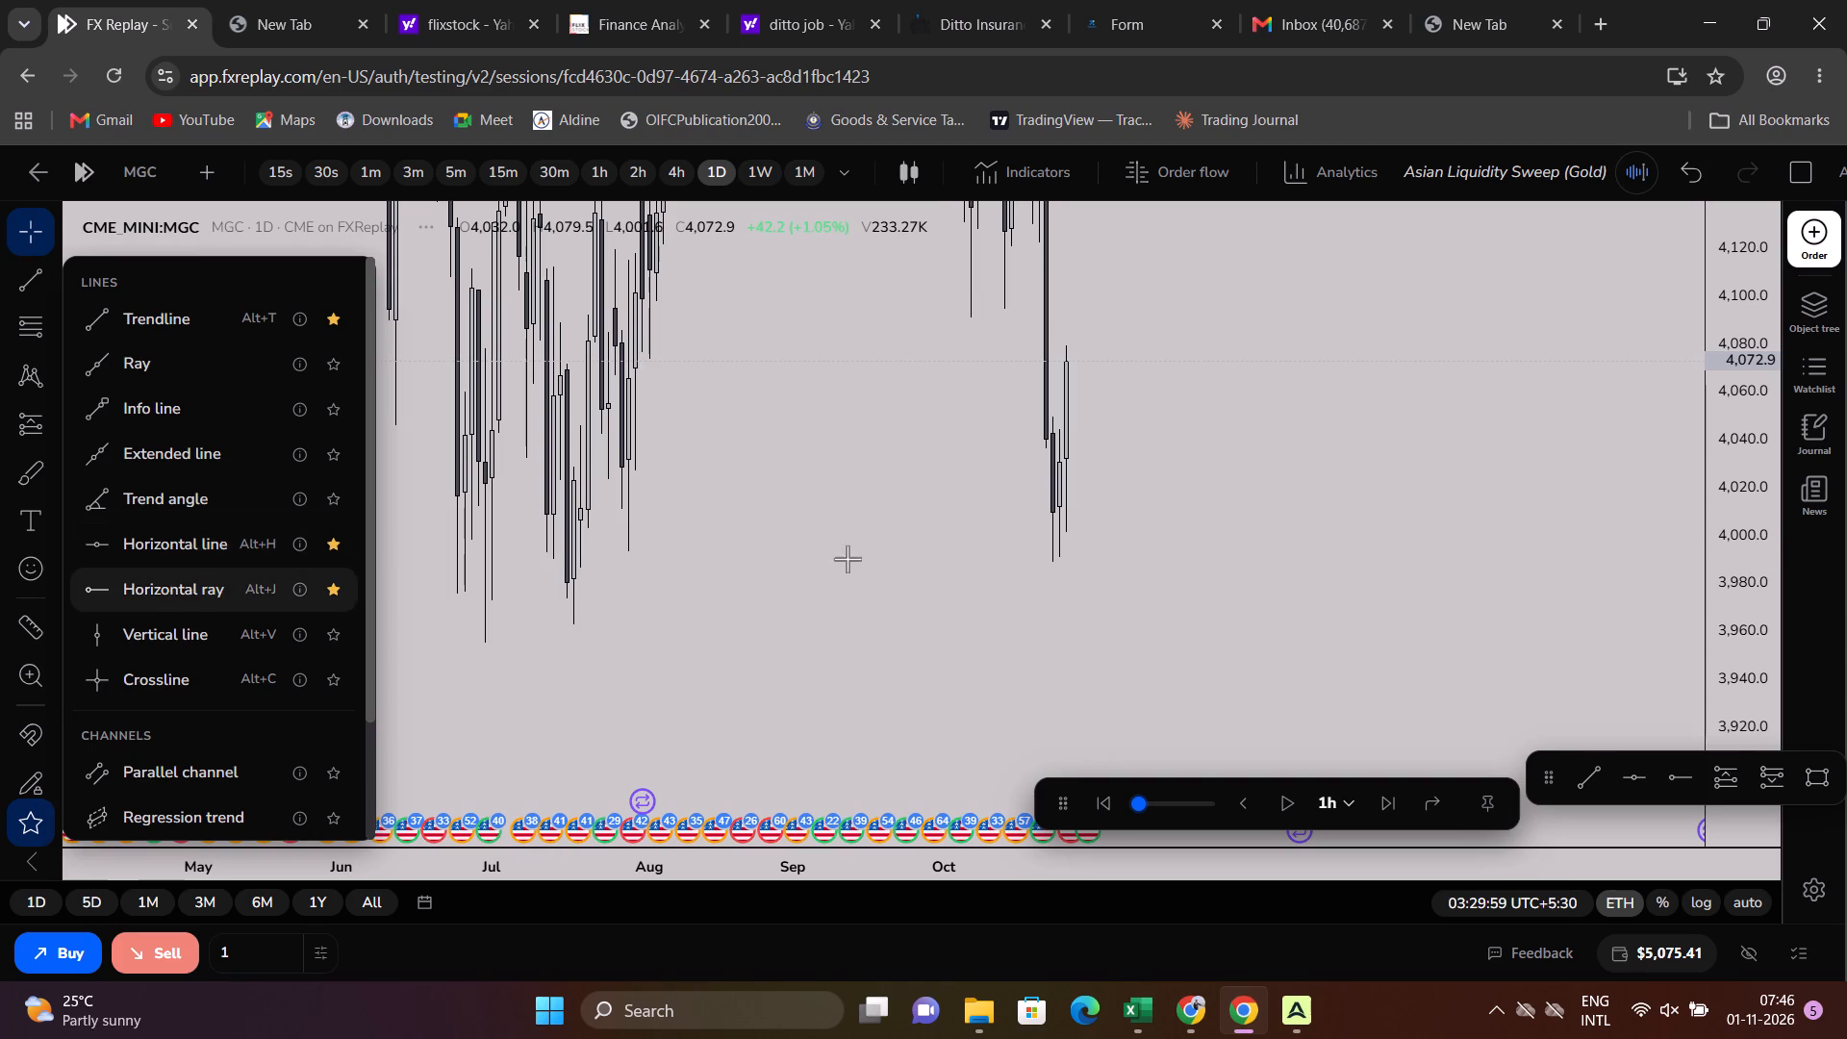
left_click(1067, 529)
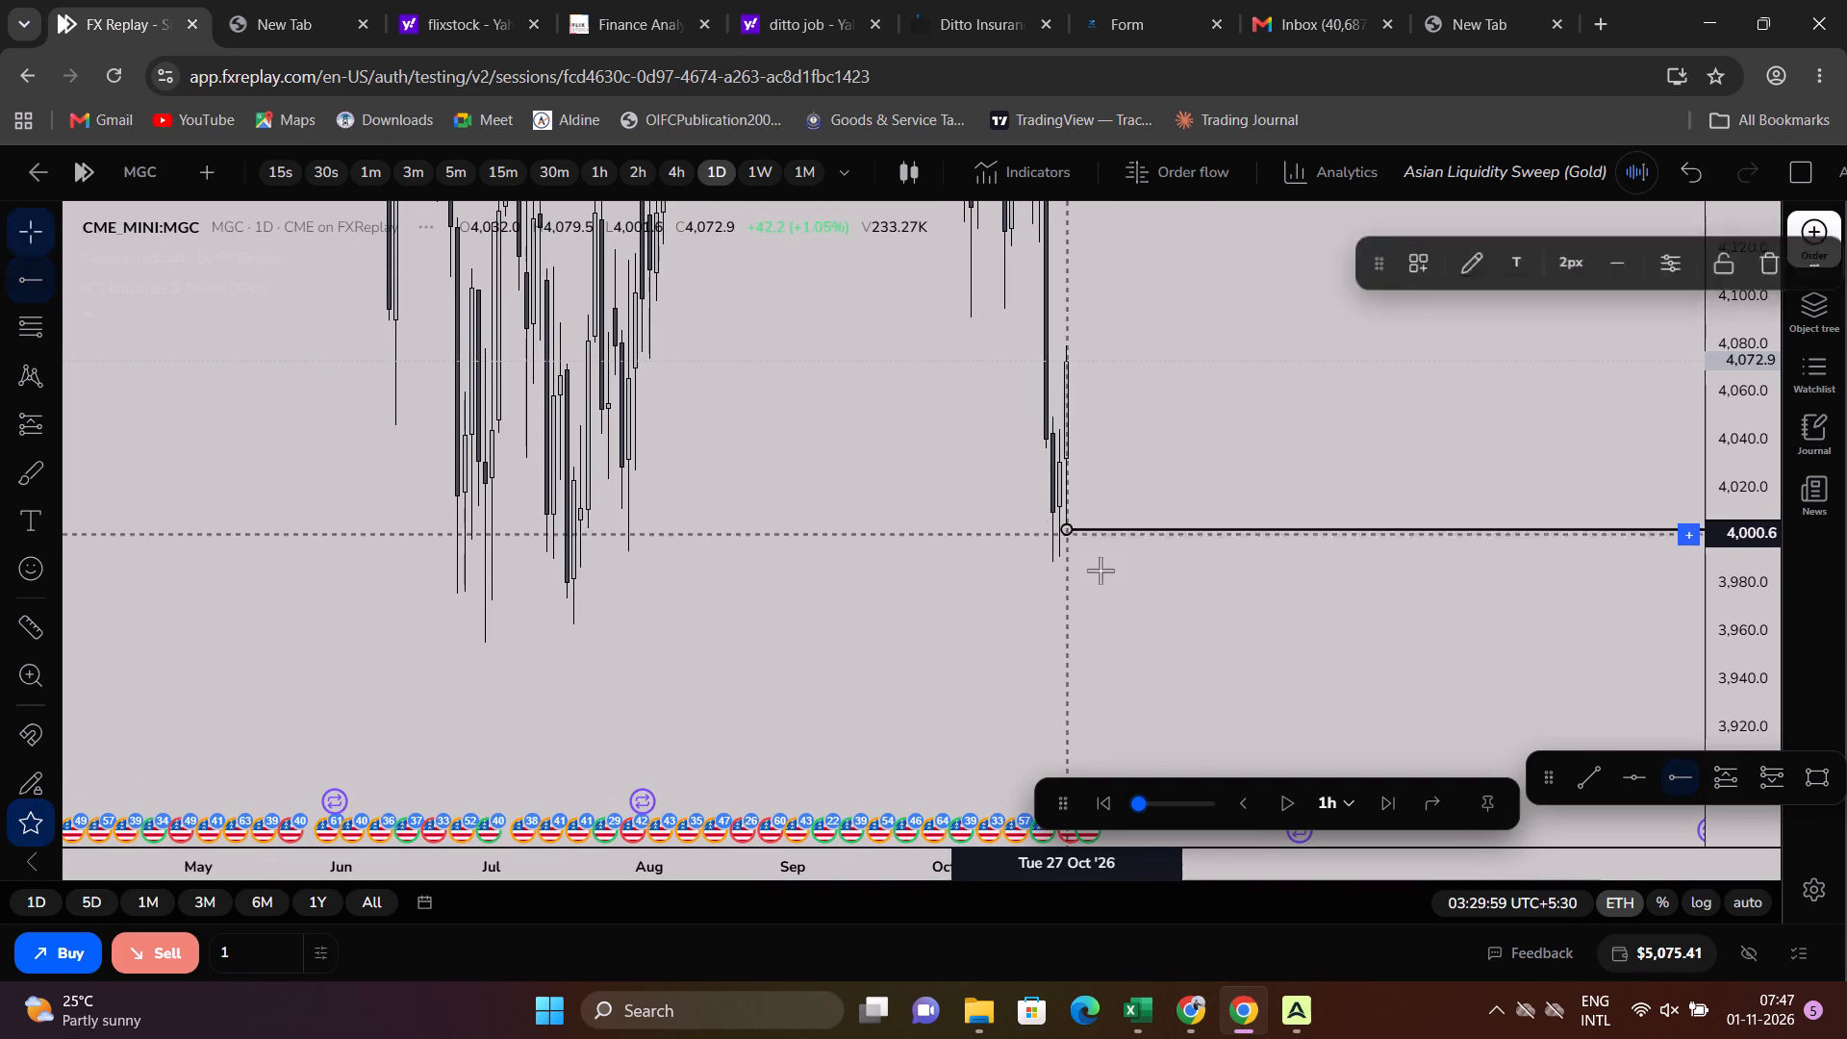
left_click(1101, 570)
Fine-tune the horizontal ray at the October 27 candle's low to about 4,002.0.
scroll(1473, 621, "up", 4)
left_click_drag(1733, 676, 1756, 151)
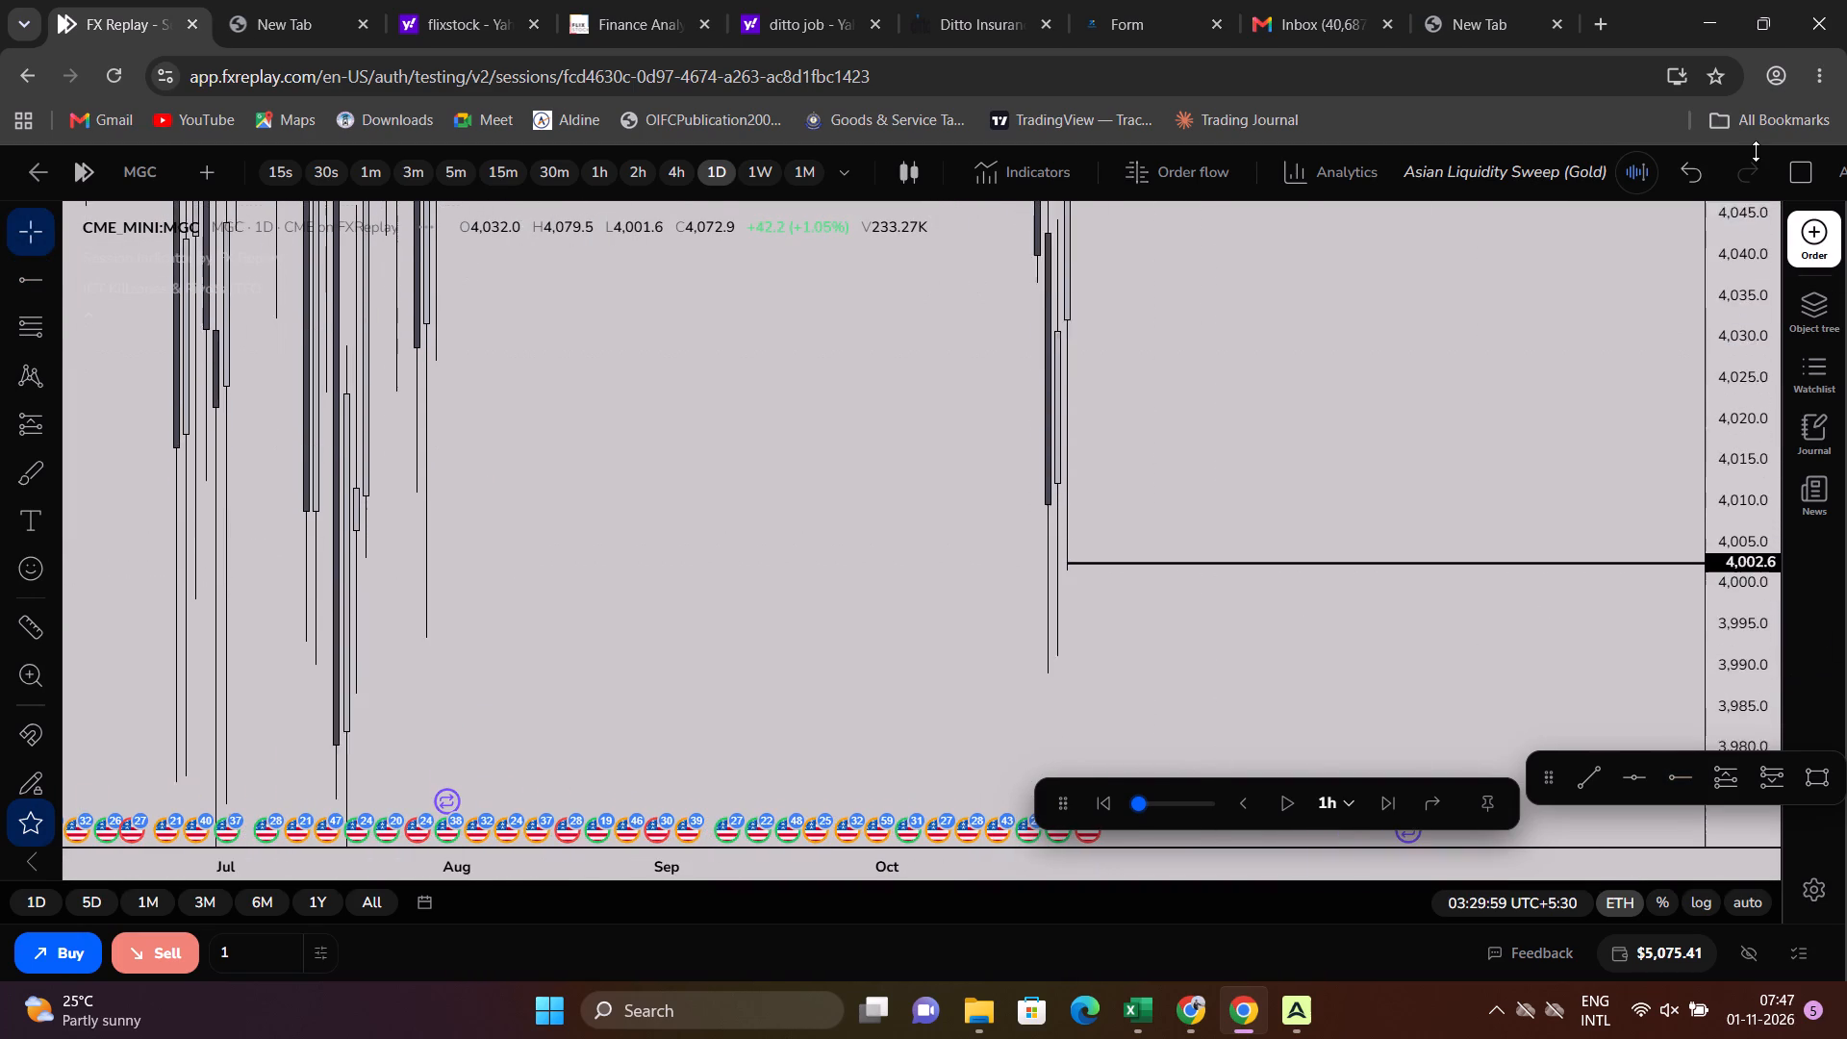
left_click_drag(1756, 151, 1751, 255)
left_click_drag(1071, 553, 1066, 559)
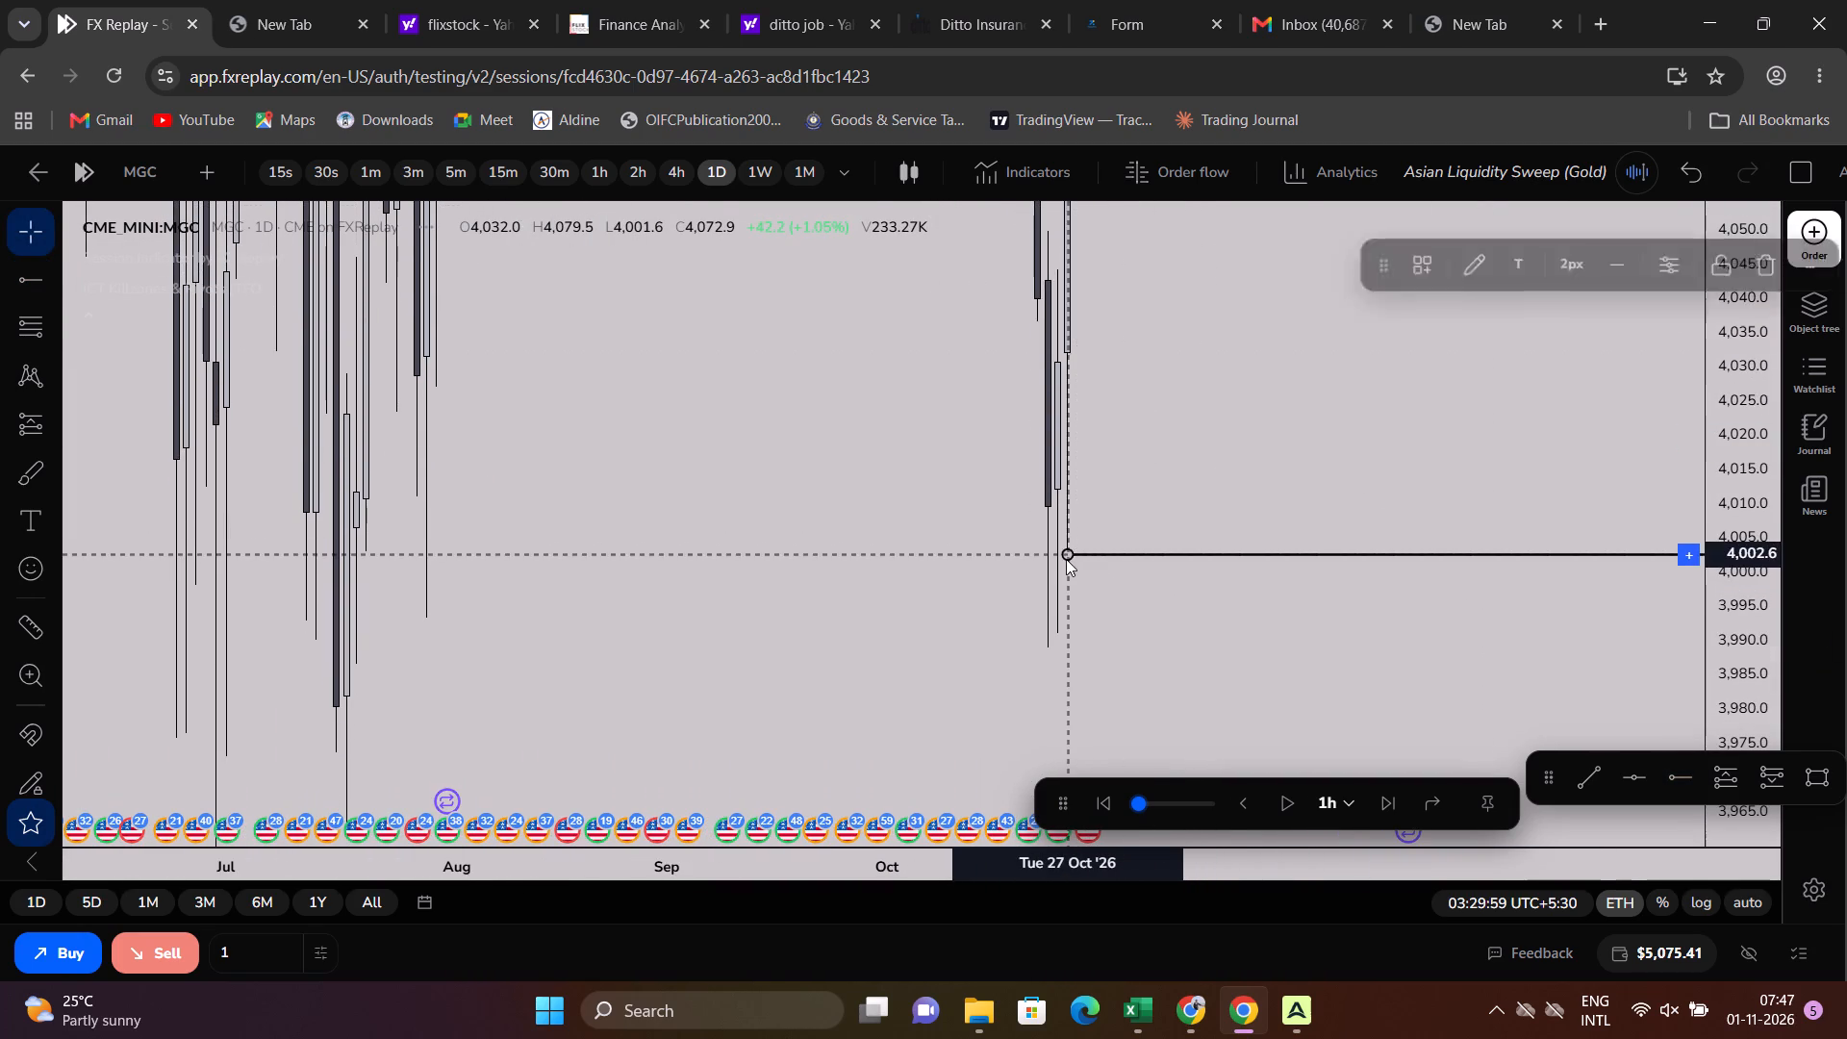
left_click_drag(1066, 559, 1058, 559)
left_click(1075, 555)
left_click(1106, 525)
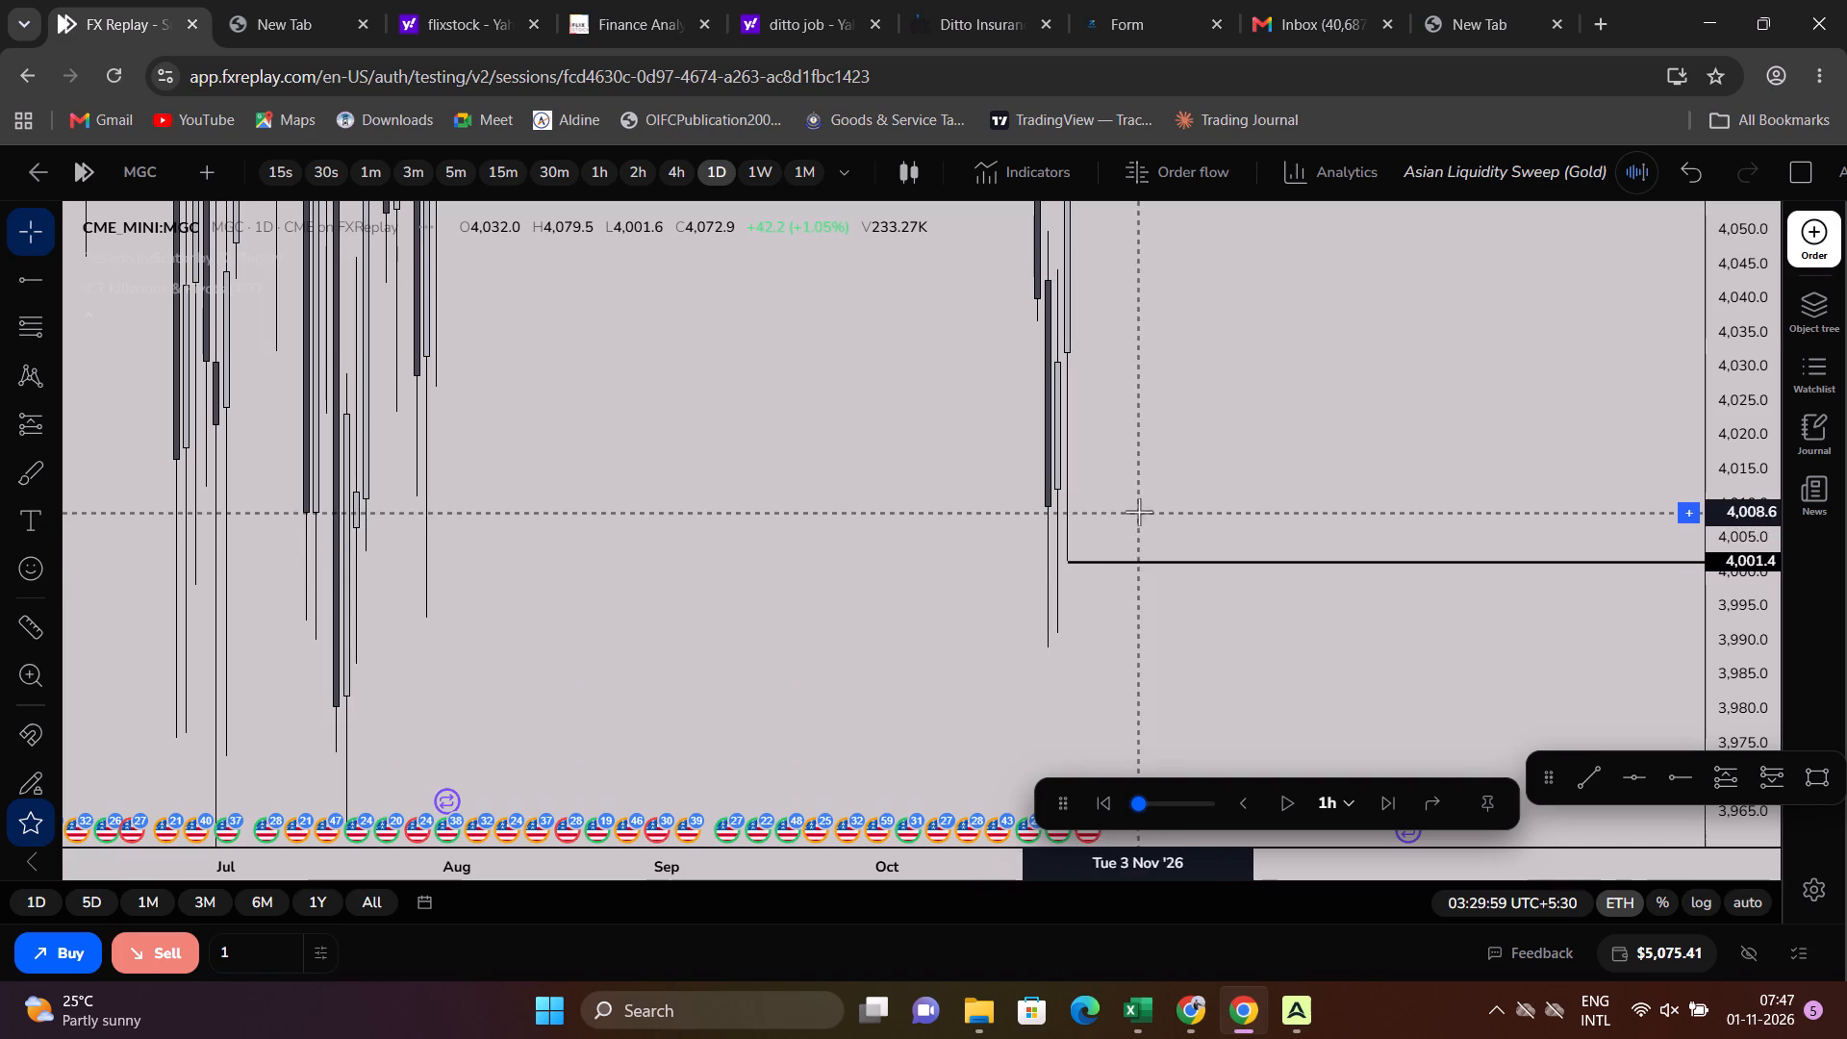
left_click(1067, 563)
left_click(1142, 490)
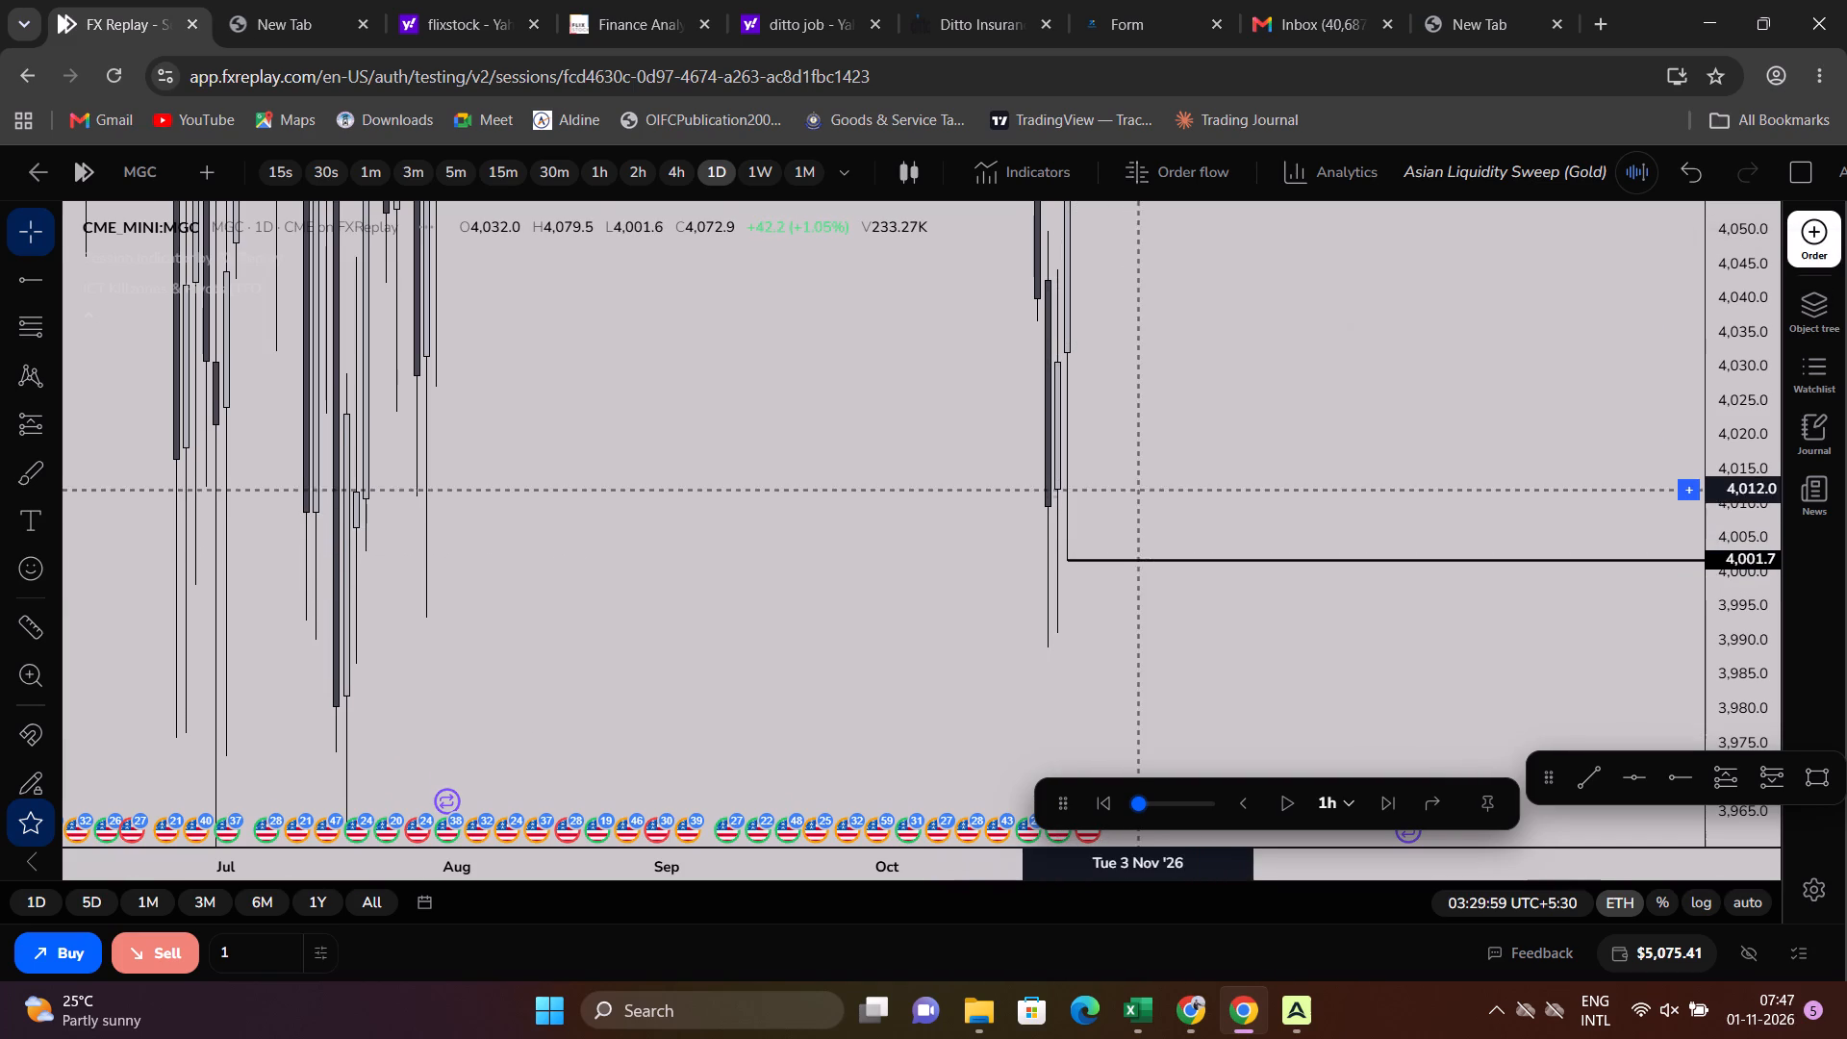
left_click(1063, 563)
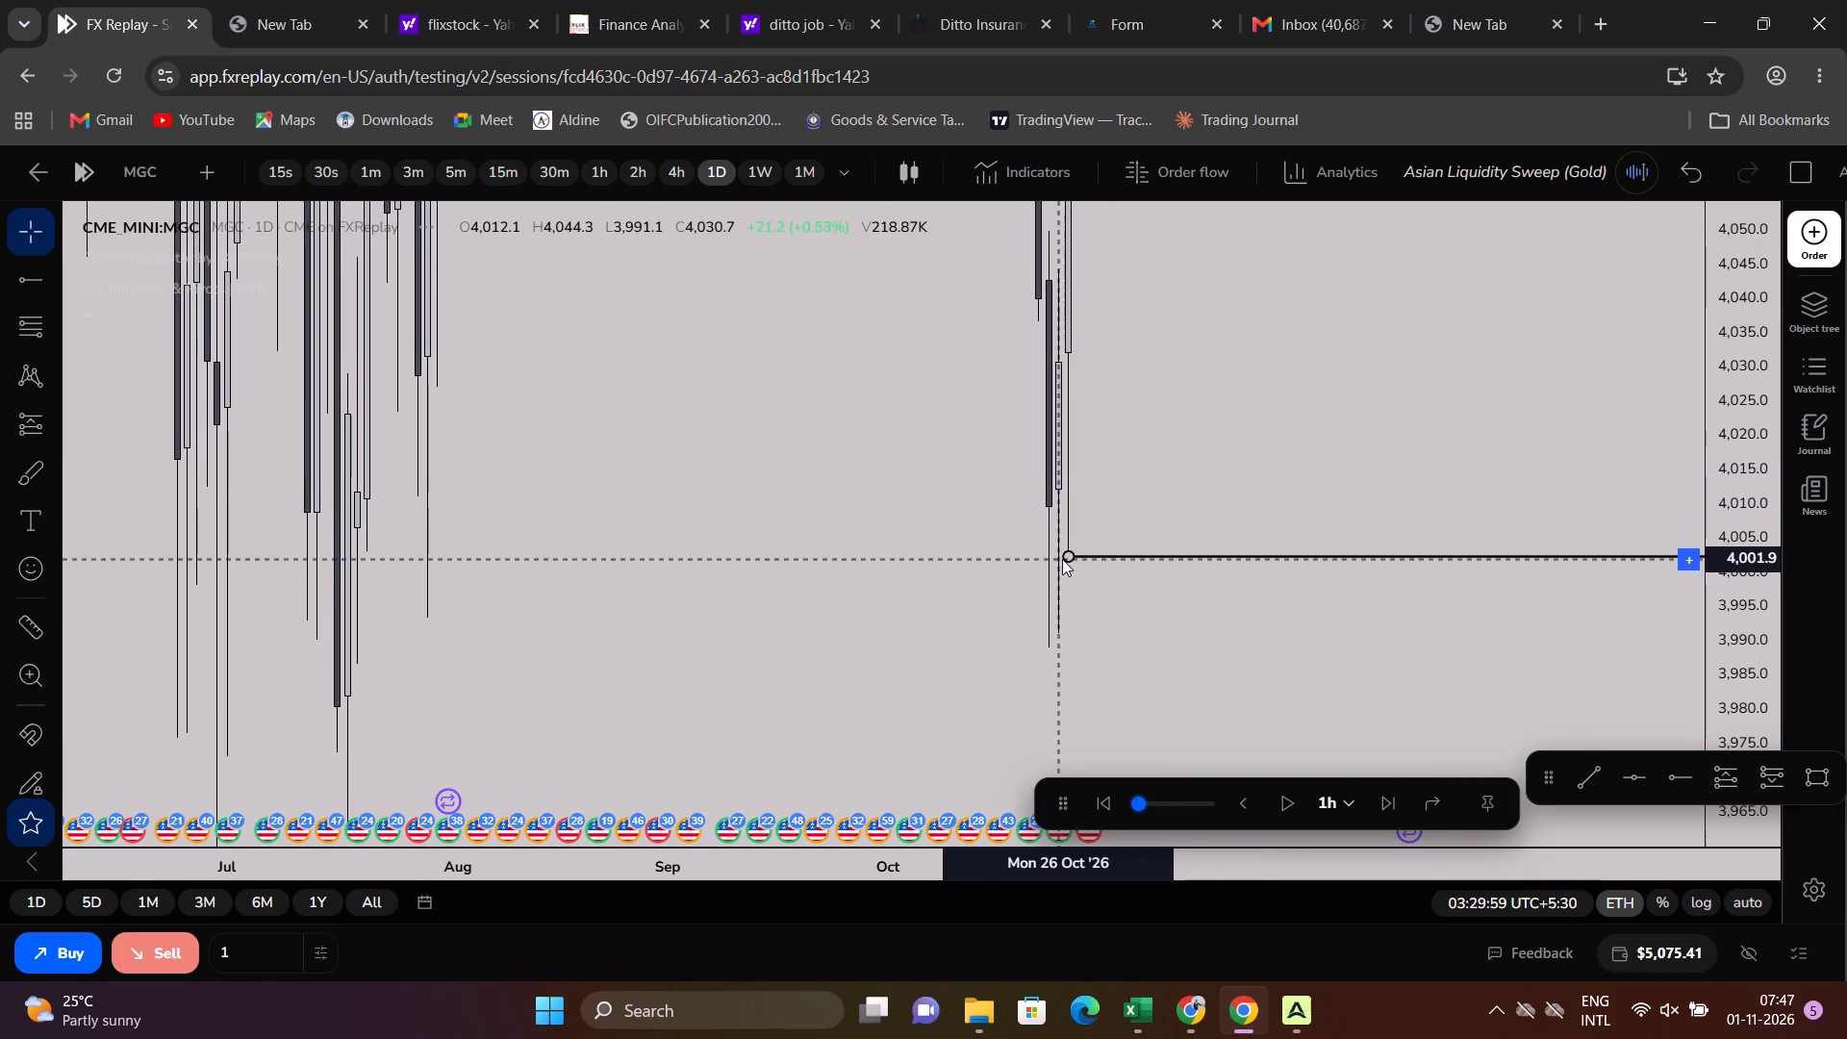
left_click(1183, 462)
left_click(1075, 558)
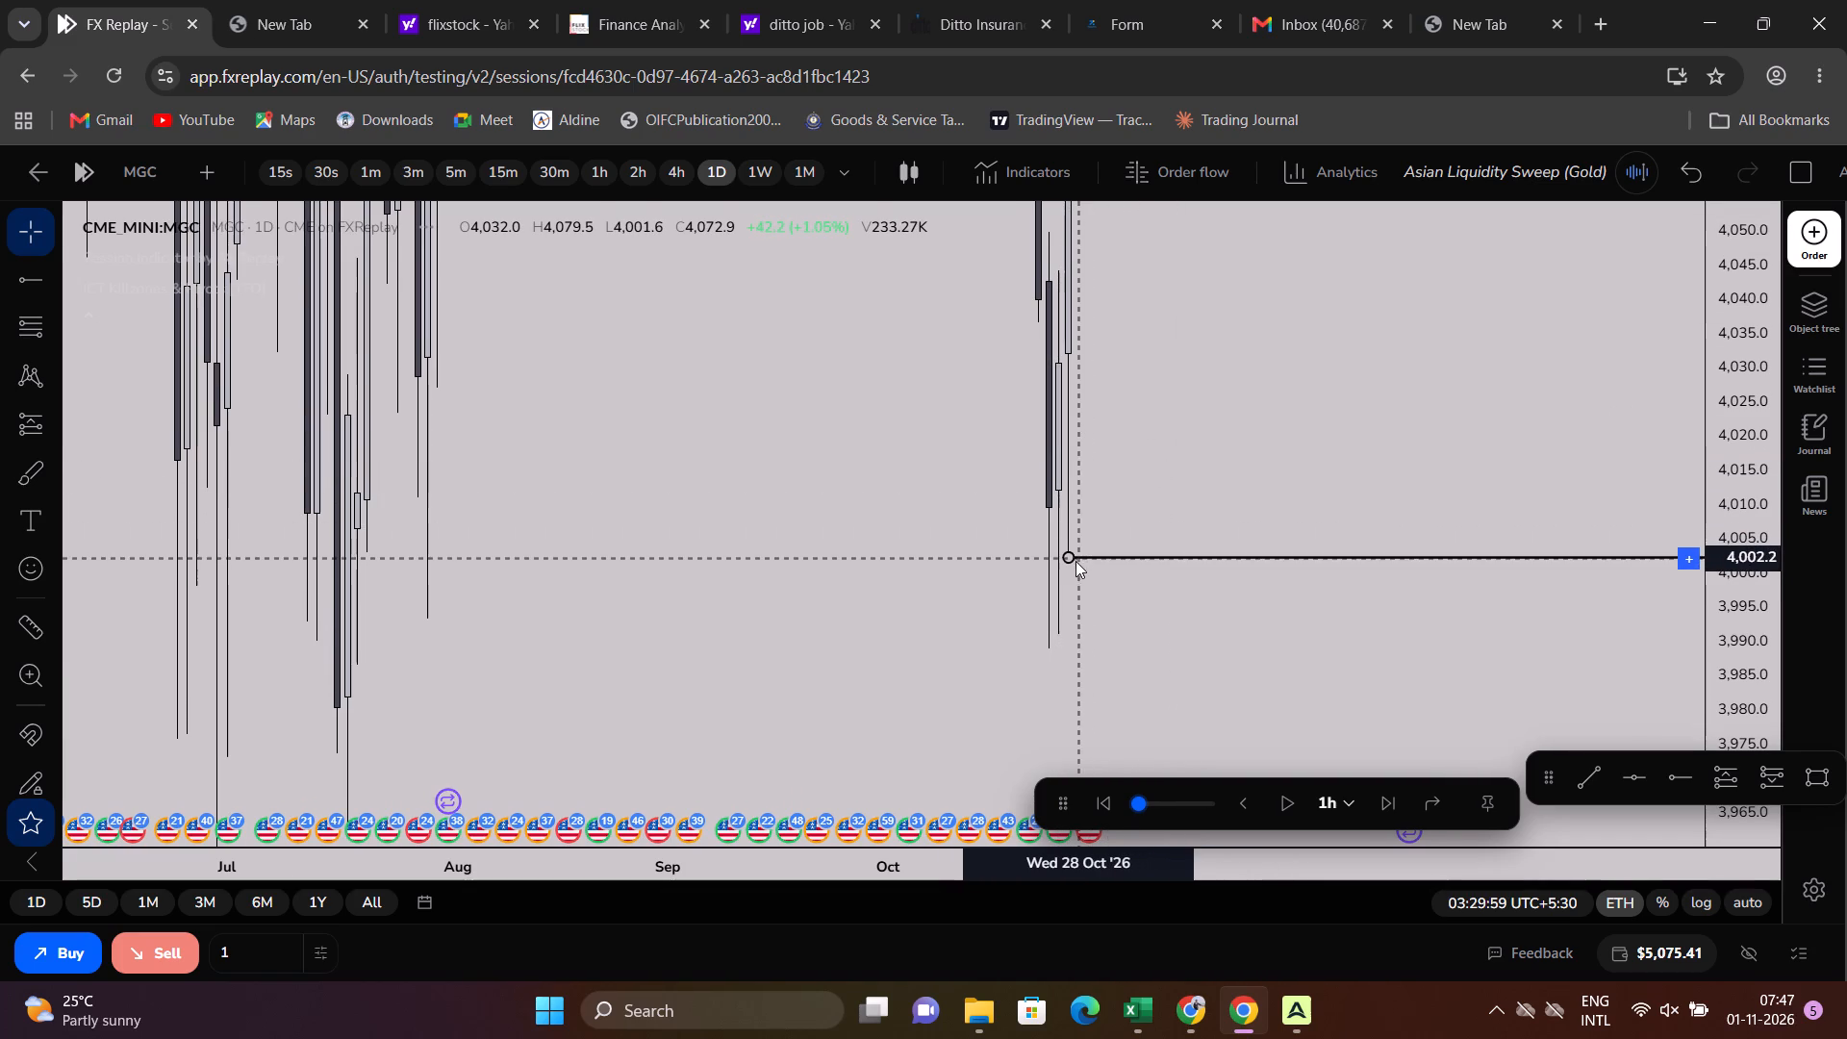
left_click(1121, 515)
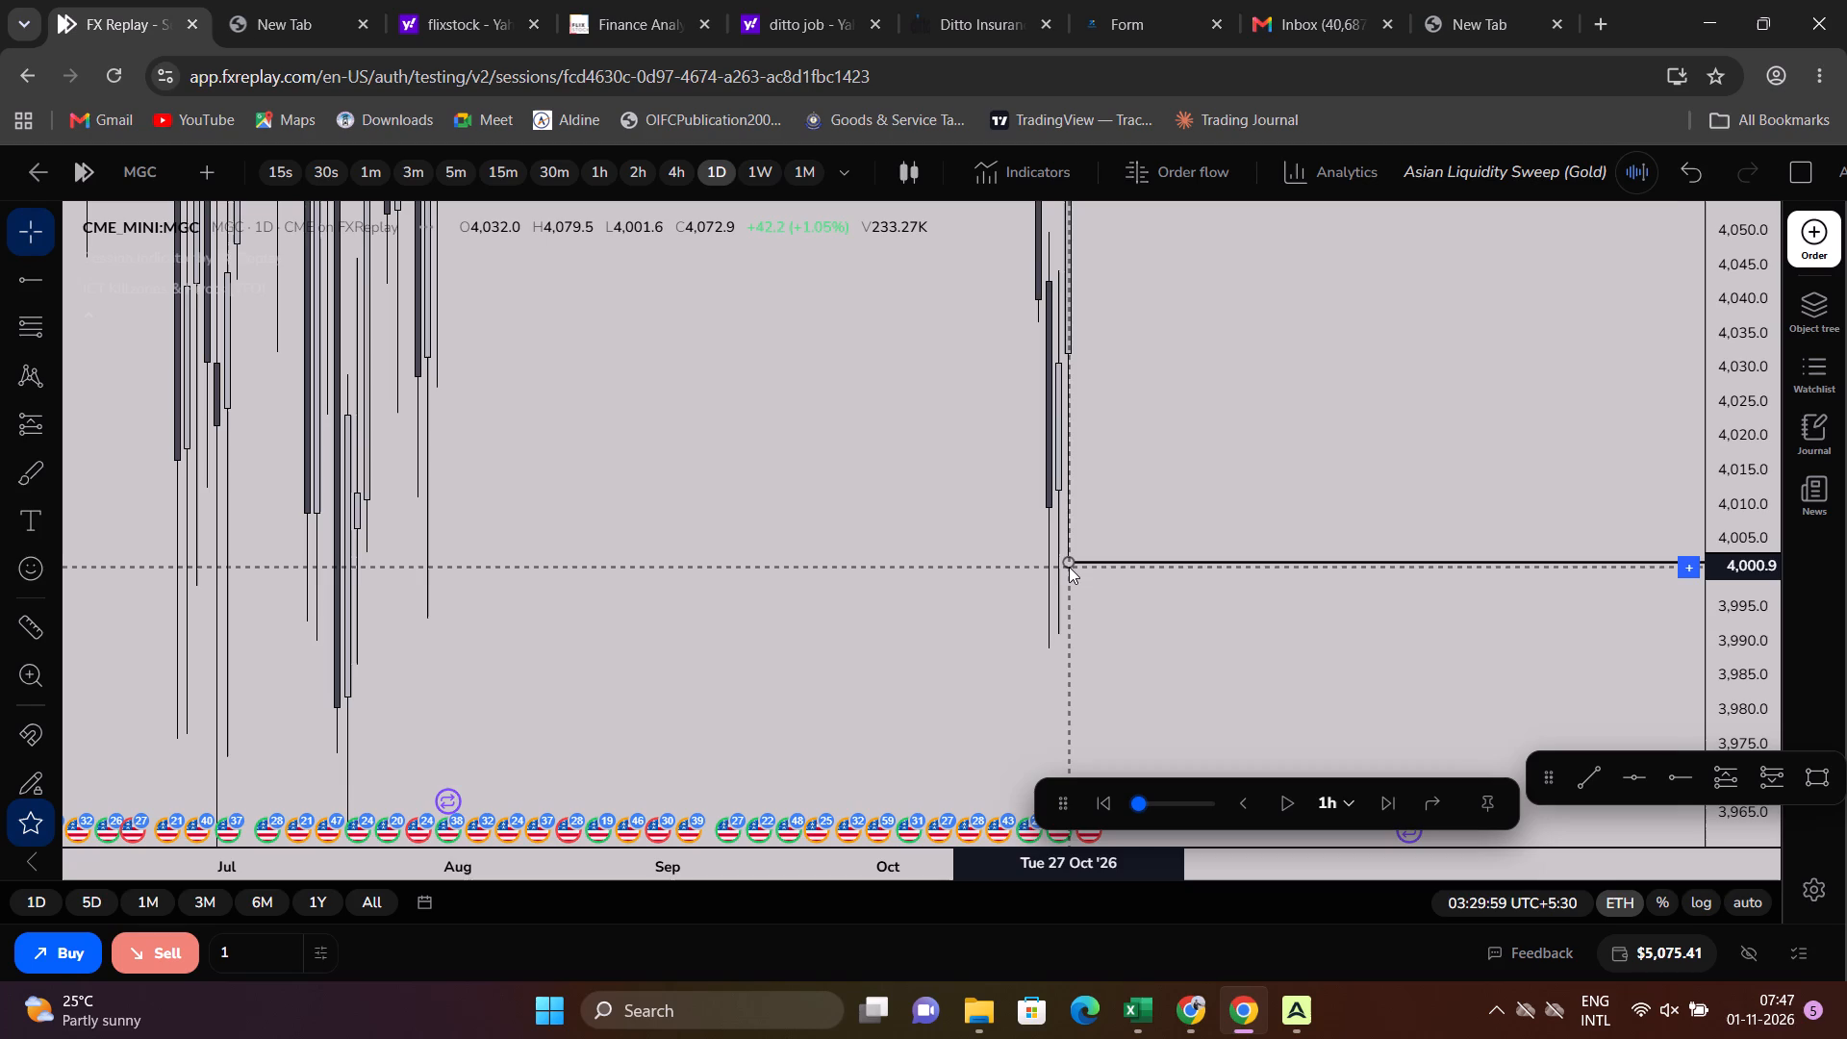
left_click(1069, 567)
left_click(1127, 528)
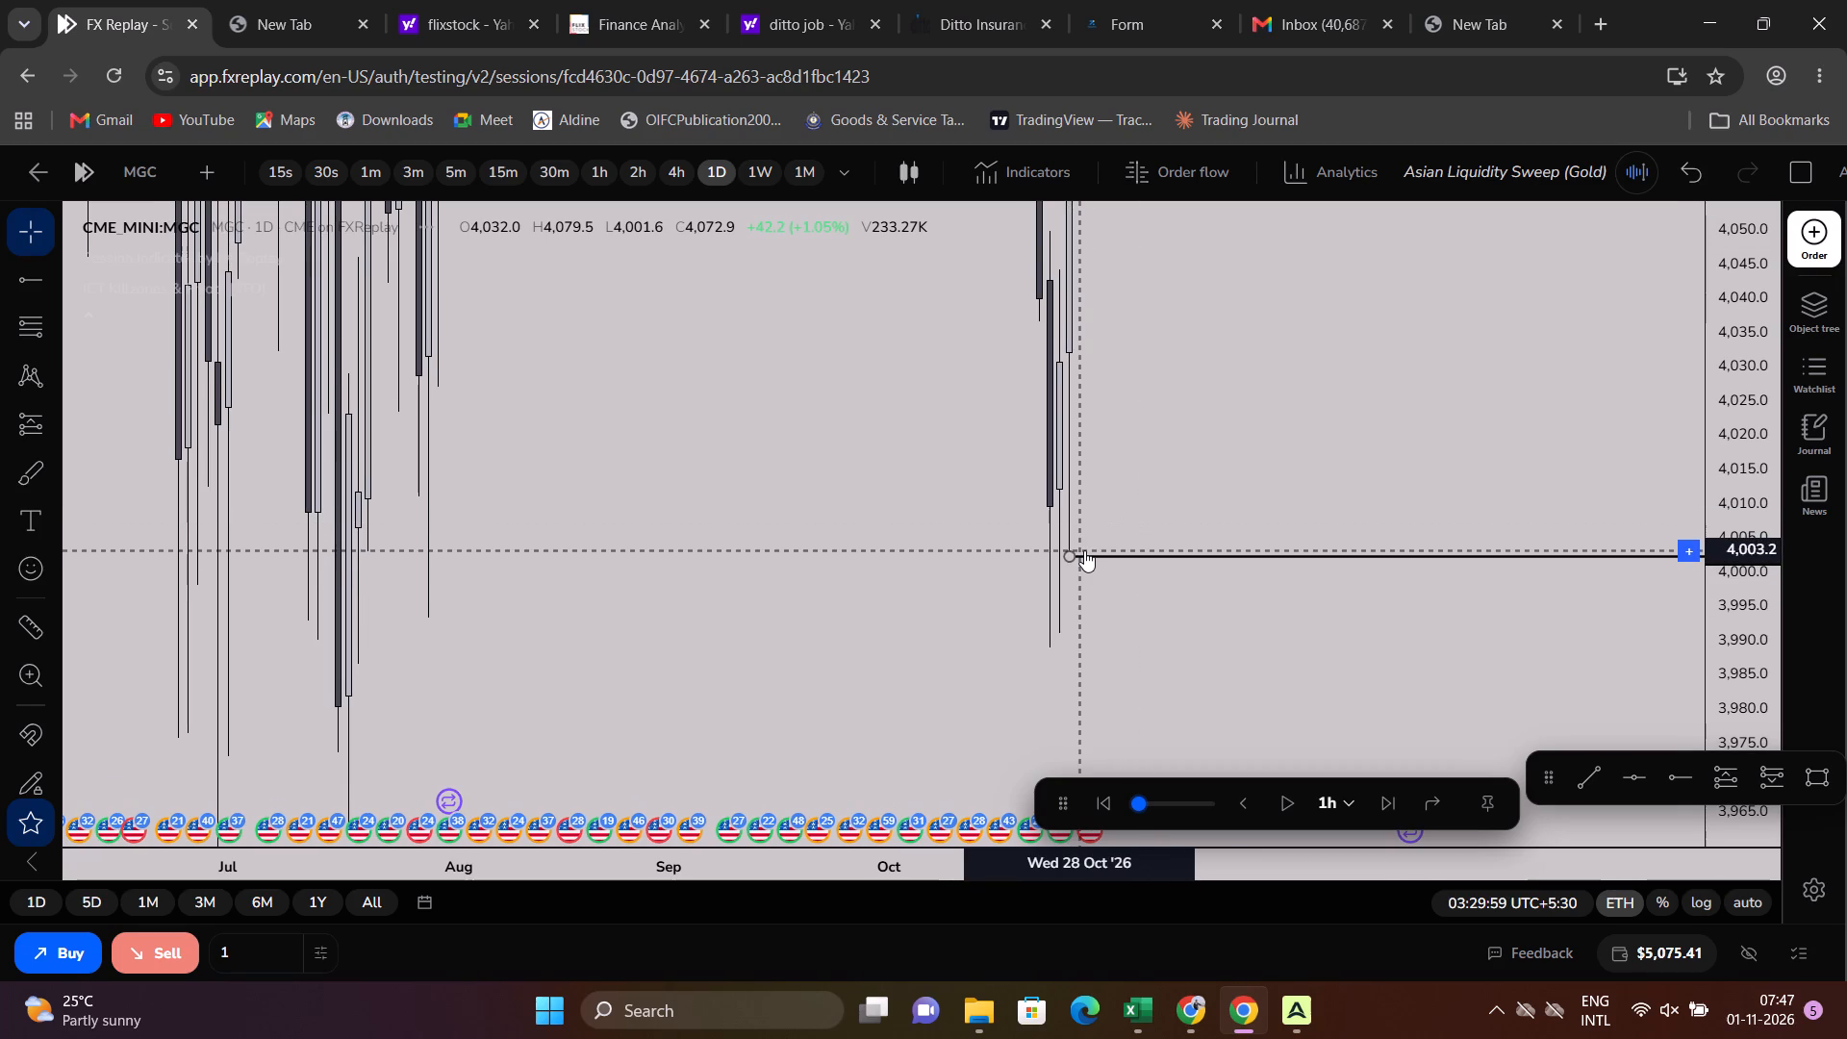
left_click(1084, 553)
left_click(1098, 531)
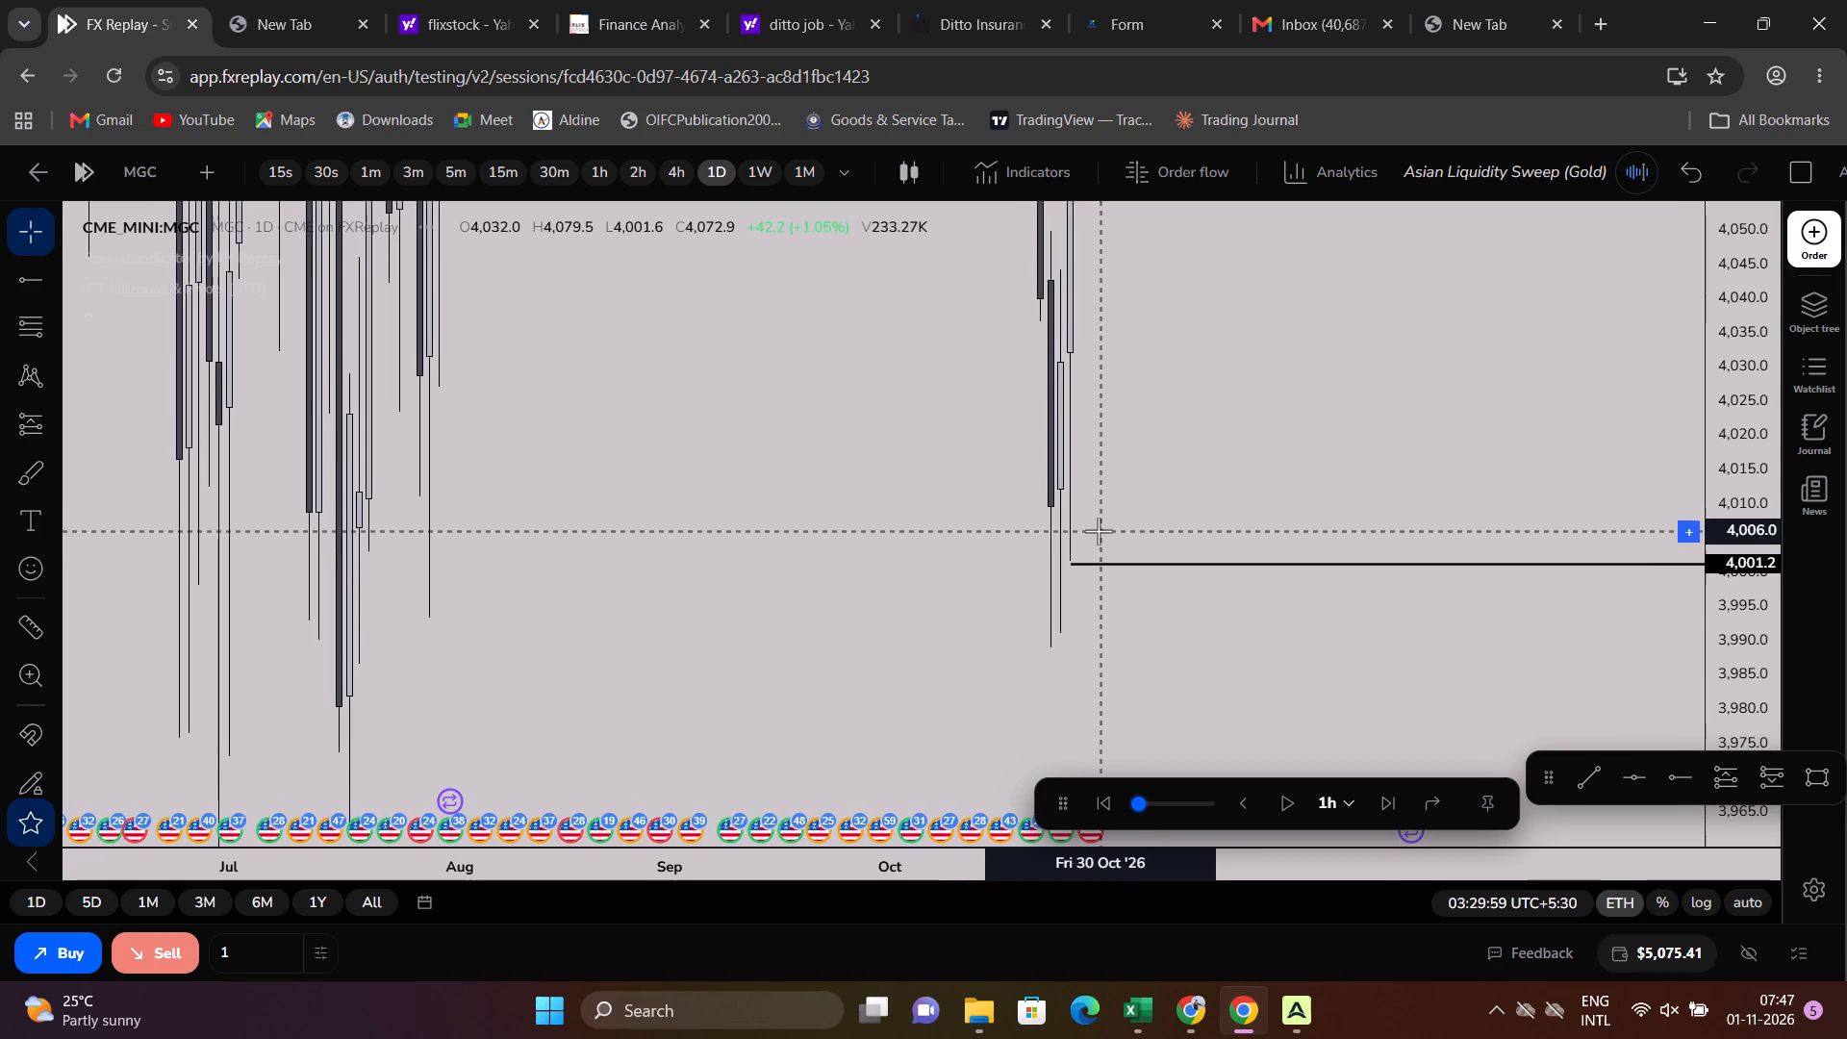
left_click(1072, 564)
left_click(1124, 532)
Draw a second horizontal ray from the October 27 candle's high and fine-tune it to about 4,079.8.
left_click_drag(1181, 476, 1231, 785)
scroll(1412, 477, "down", 7)
left_click_drag(1767, 376, 1643, 904)
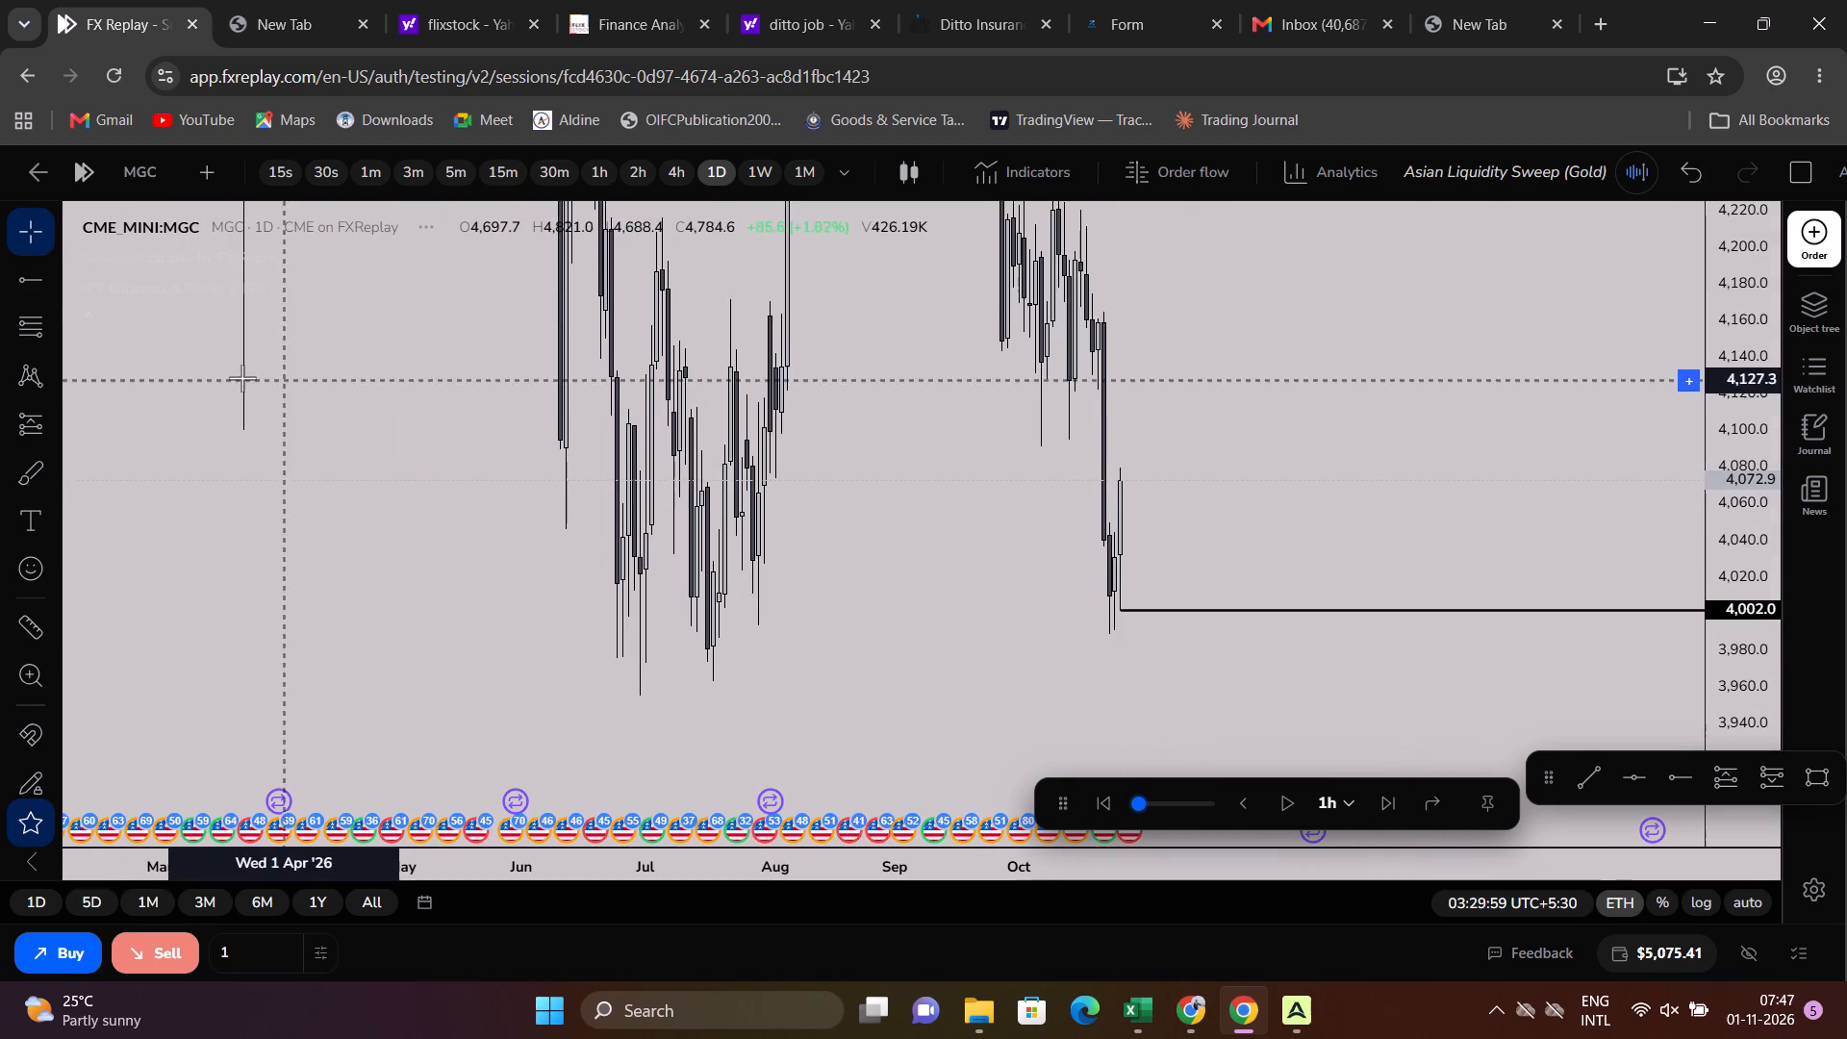
left_click(25, 276)
scroll(1357, 670, "up", 3)
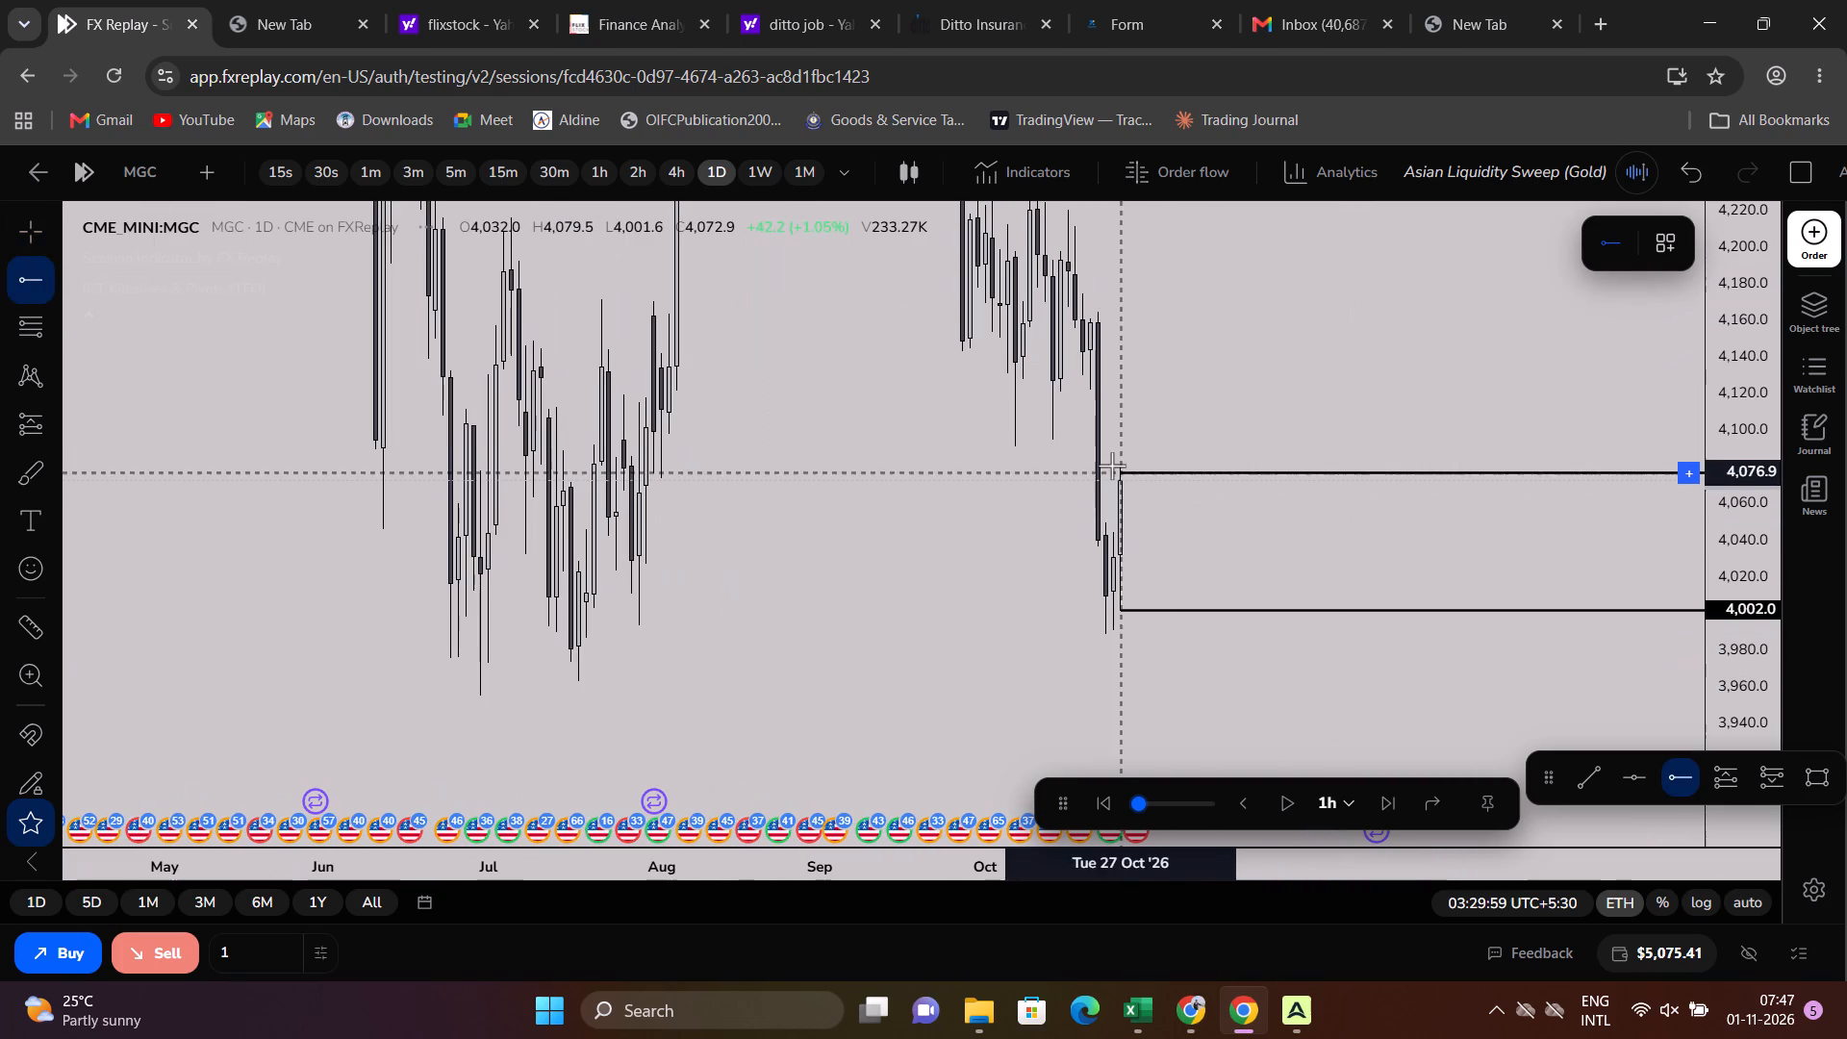
left_click(1112, 468)
left_click(1176, 511)
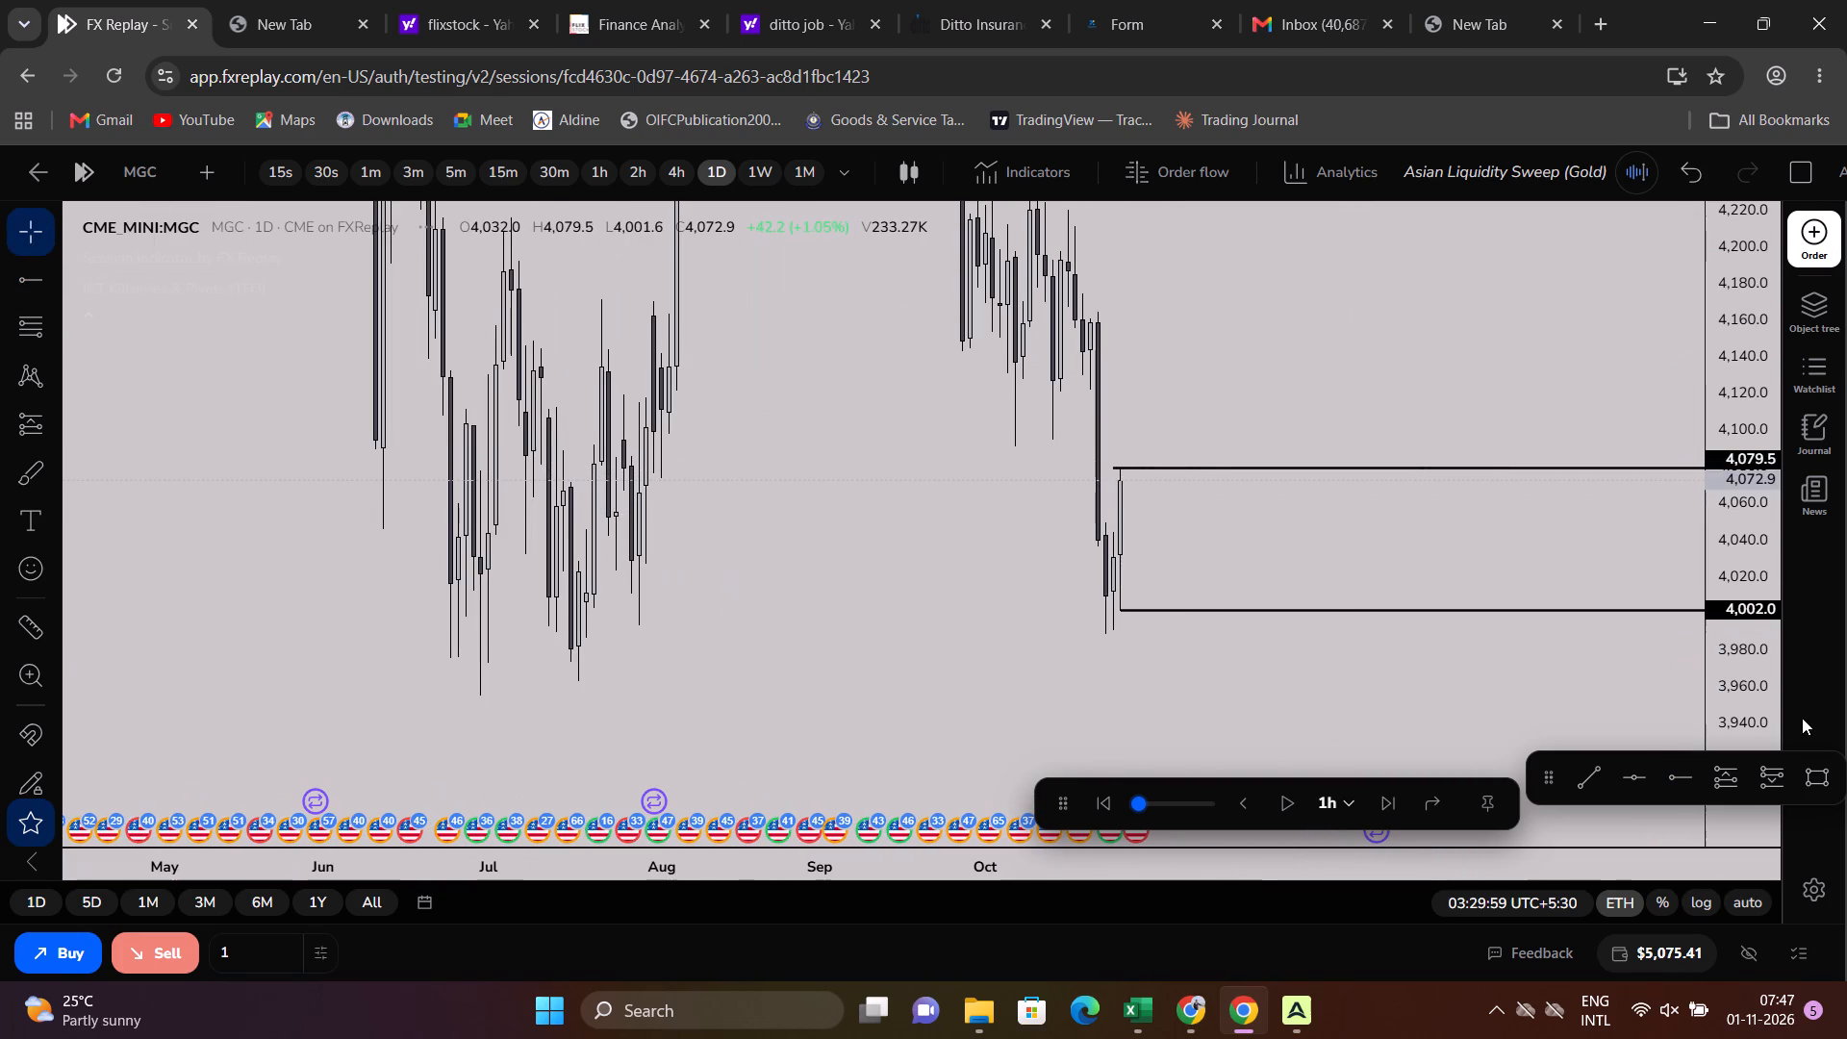
left_click_drag(1747, 711, 1705, 189)
scroll(1377, 344, "up", 3)
scroll(1196, 360, "up", 4)
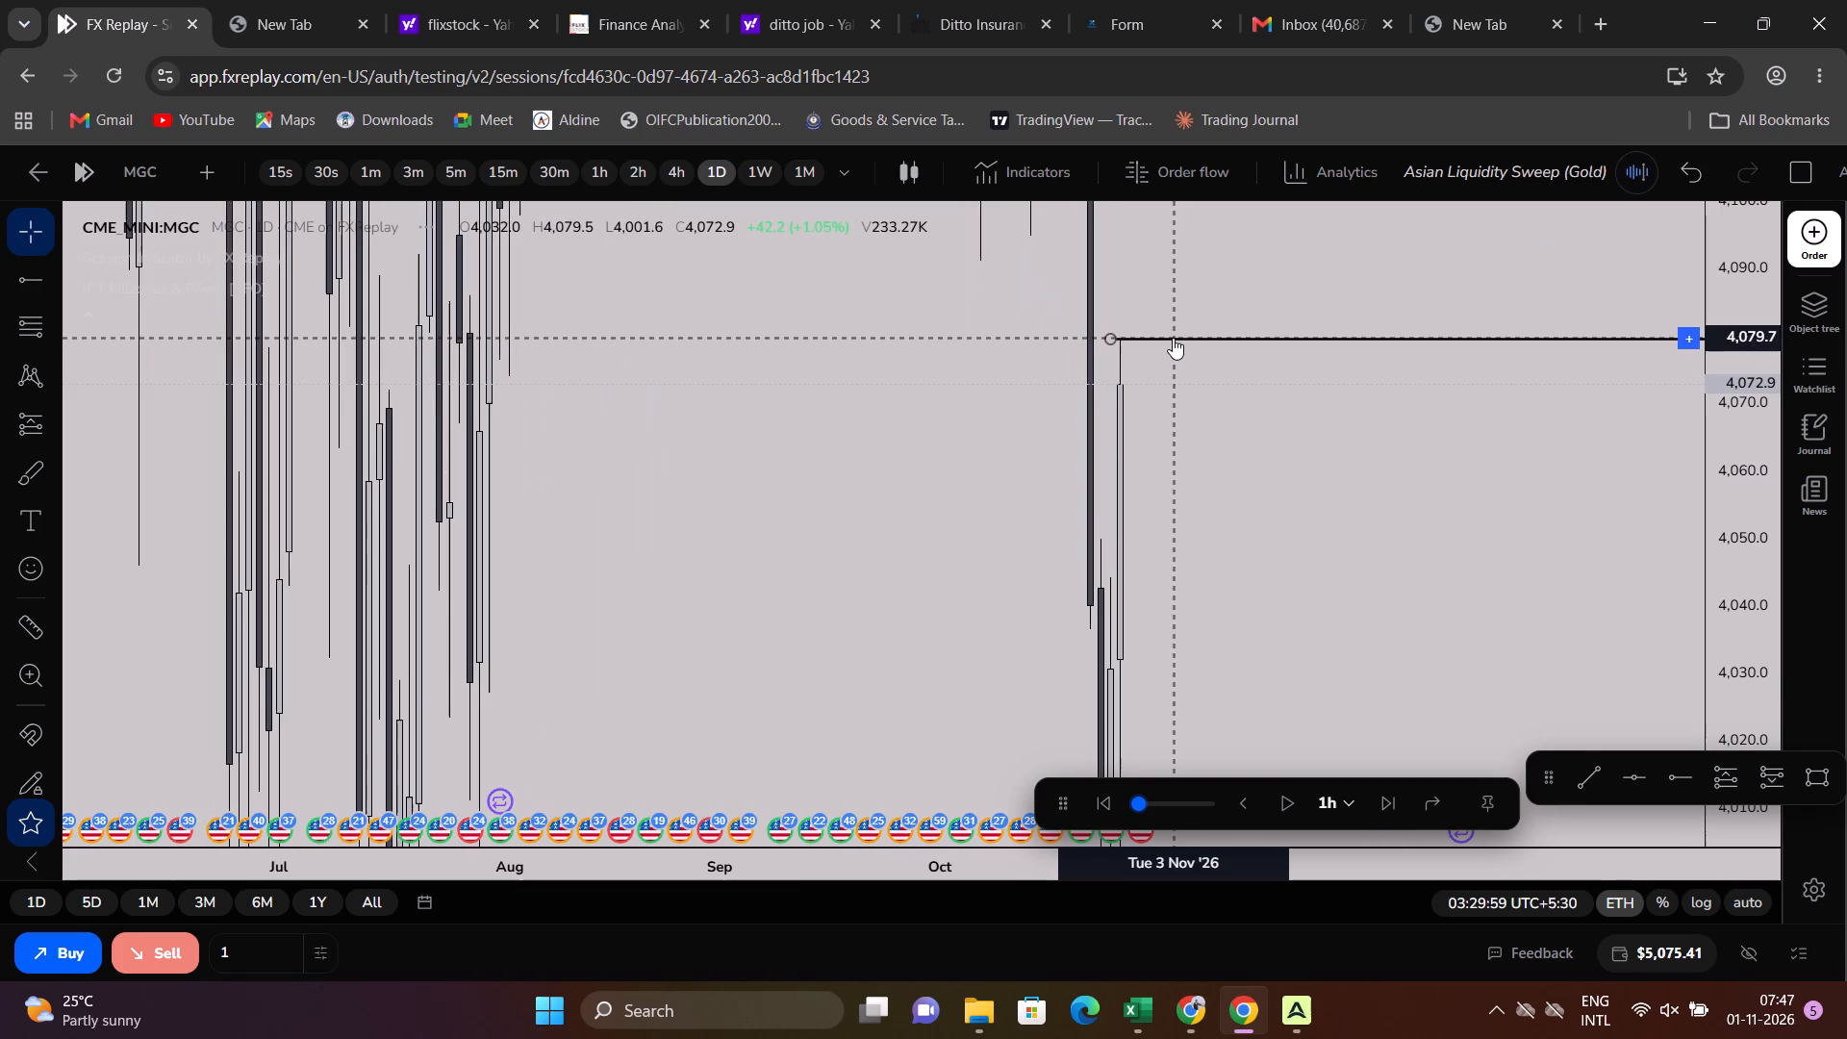
left_click(1141, 335)
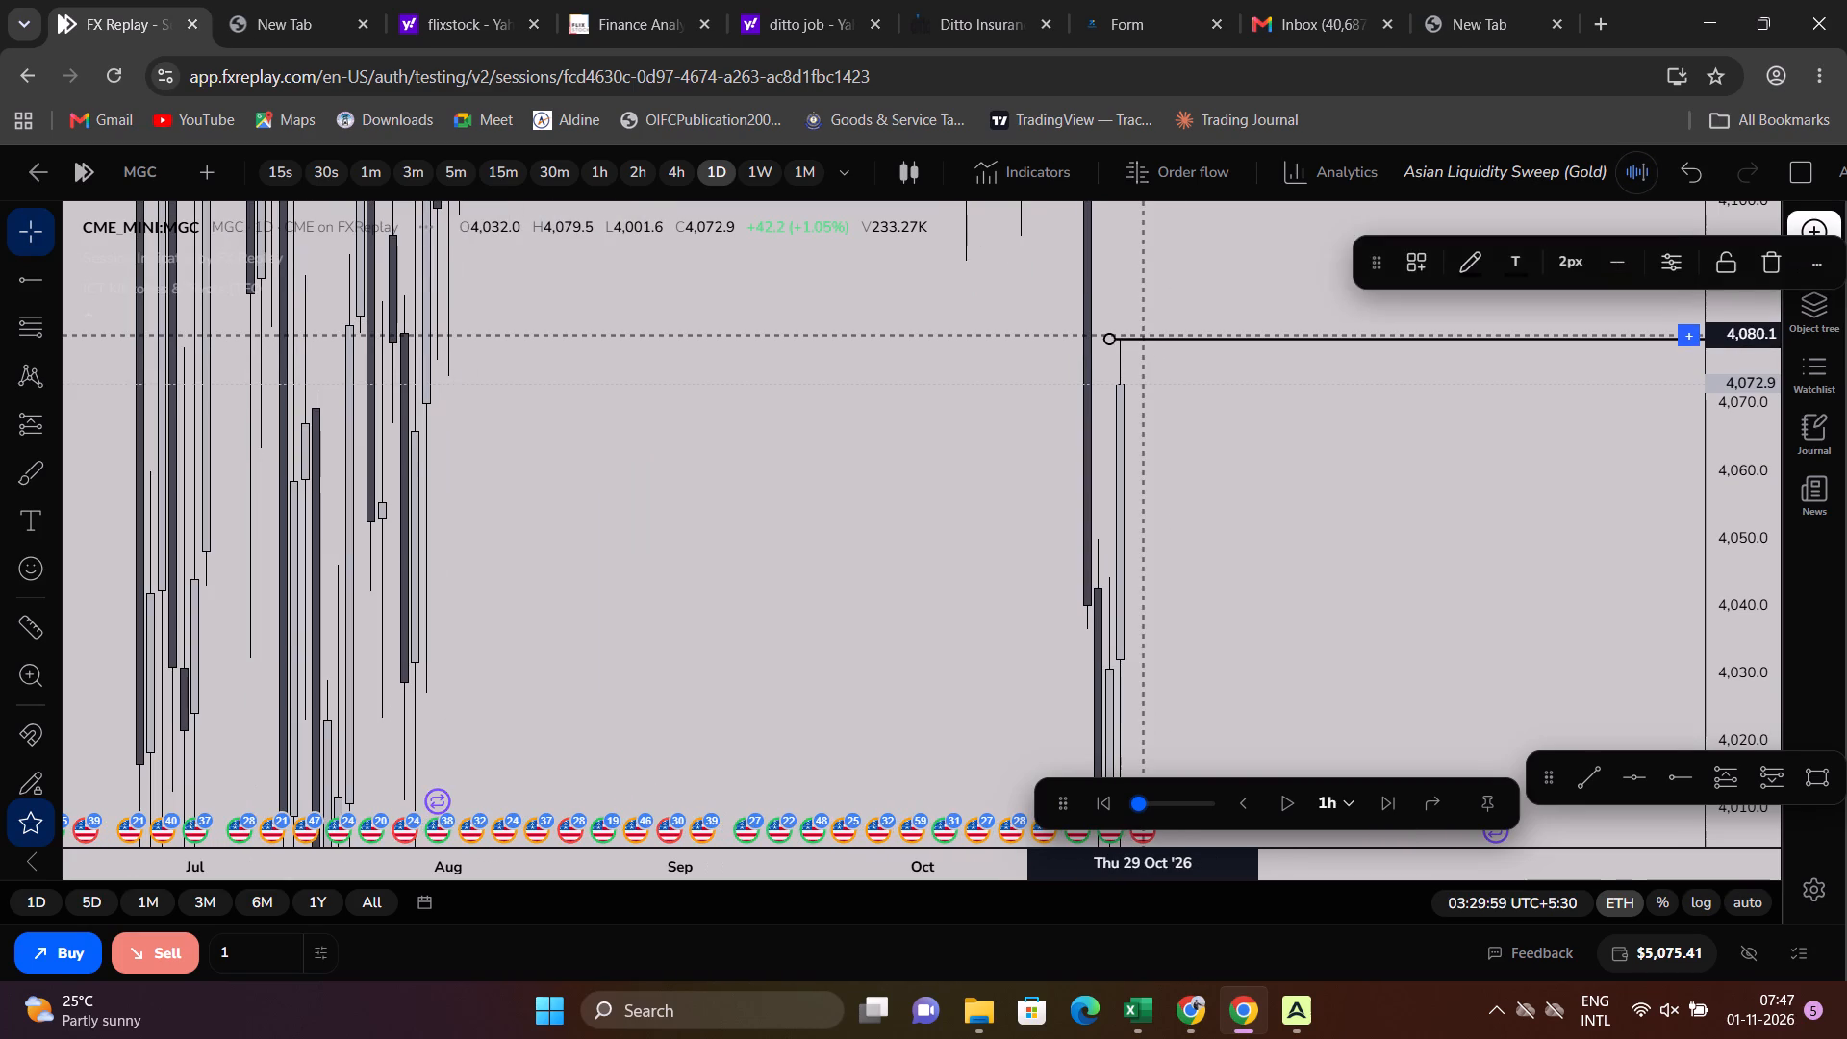
left_click(1157, 367)
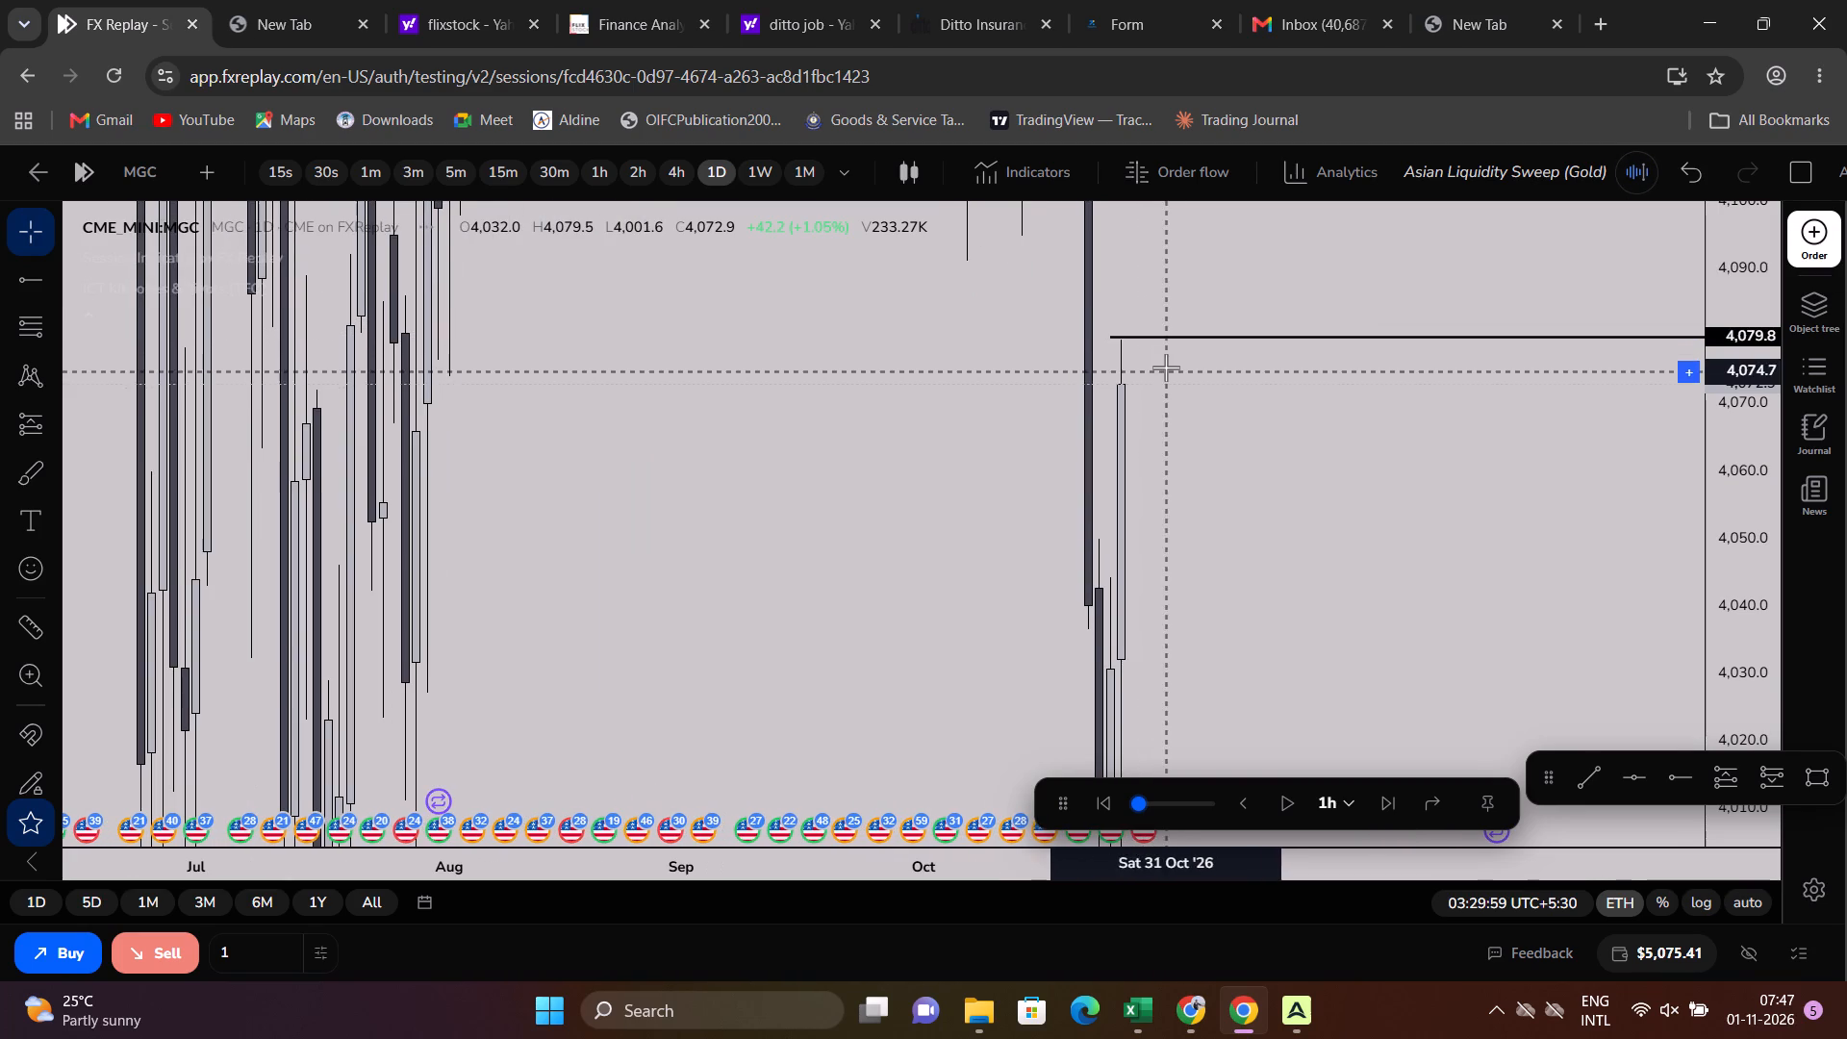
Label the upper horizontal ray, at the October 27 high, with the text PDH.
left_click_drag(1252, 469, 1304, 333)
left_click_drag(1724, 436, 1588, 763)
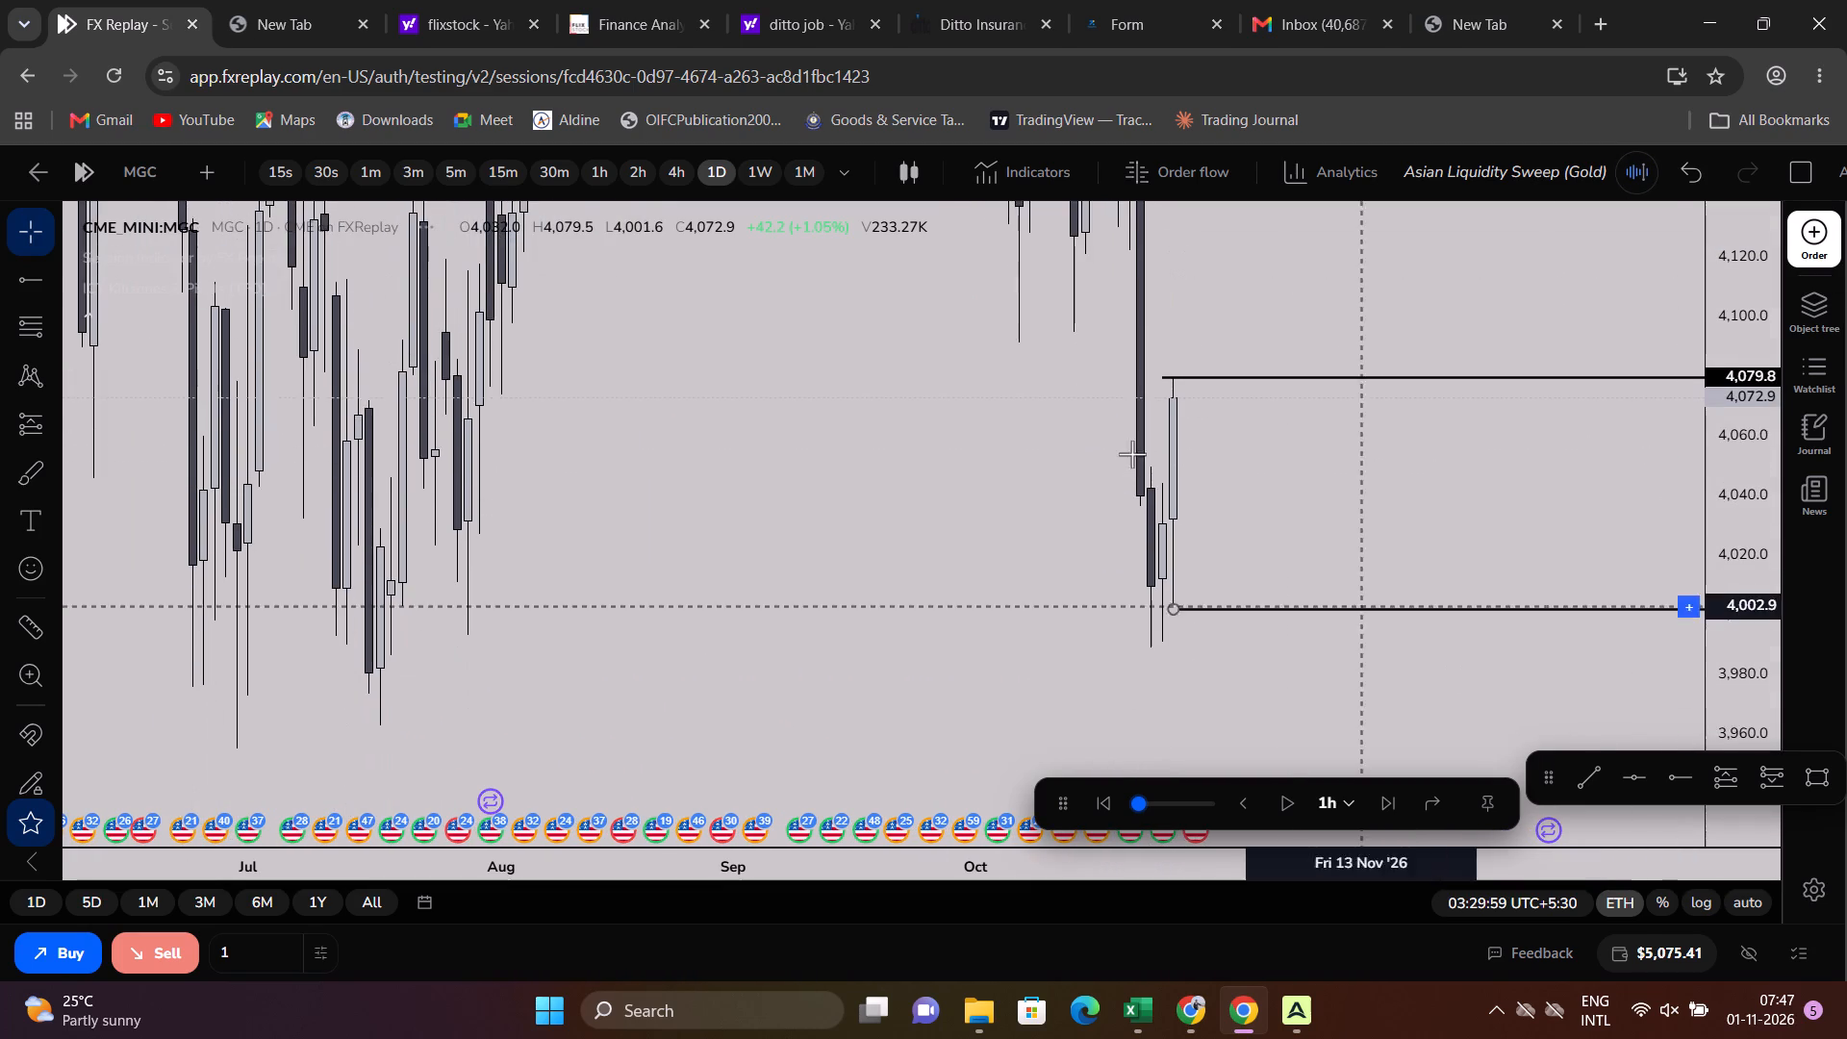
scroll(1021, 430, "down", 3)
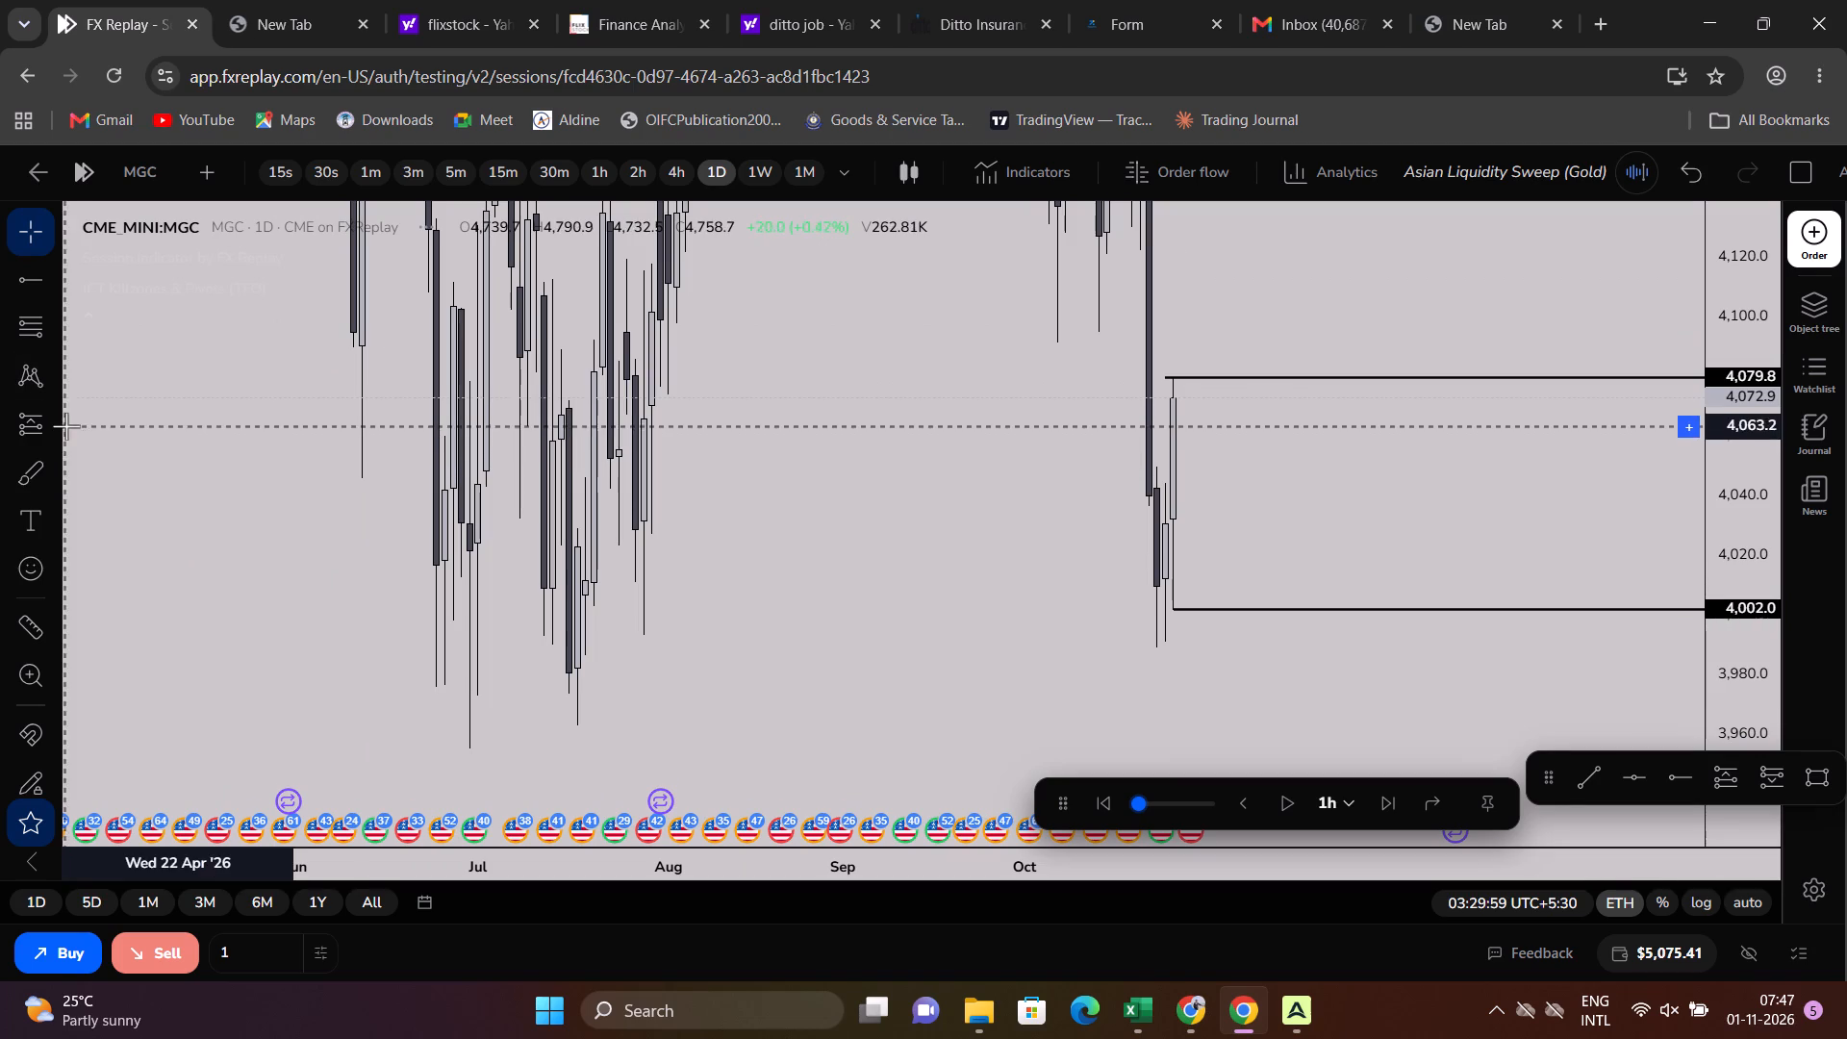
double_click(1248, 374)
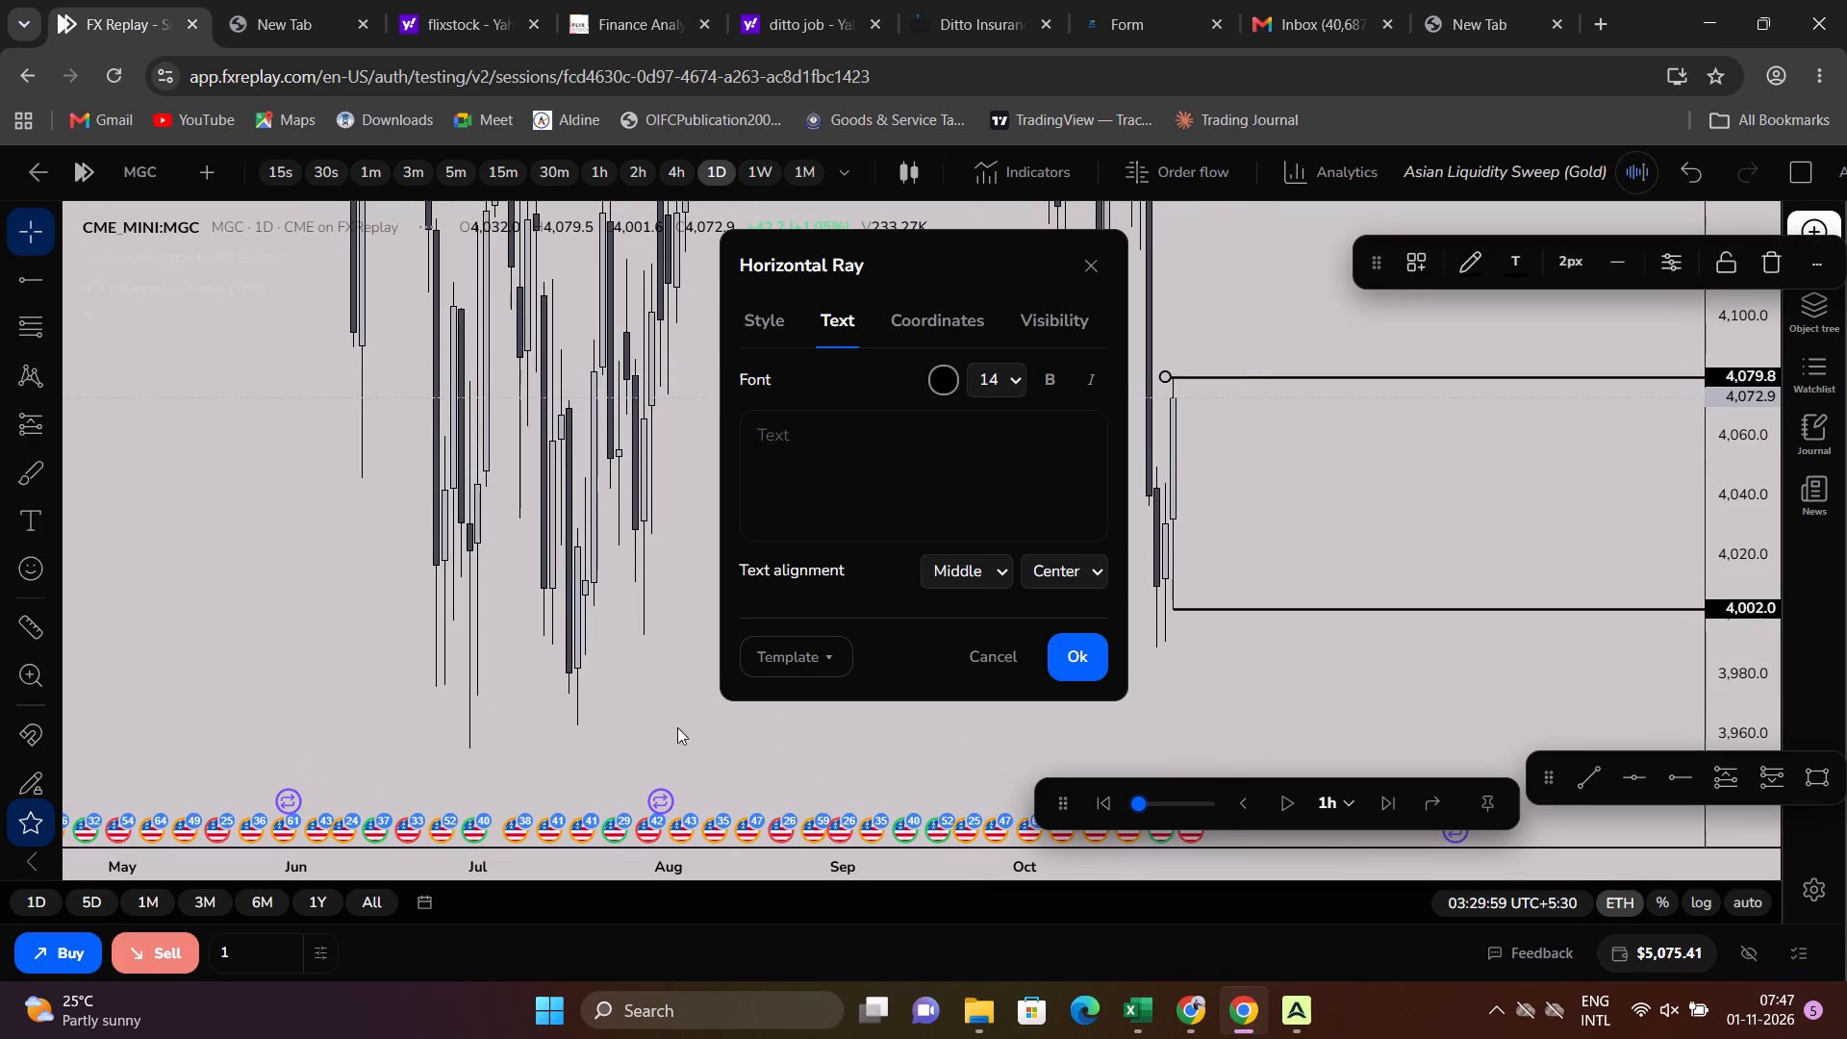
left_click(790, 650)
scroll(800, 755, "down", 1)
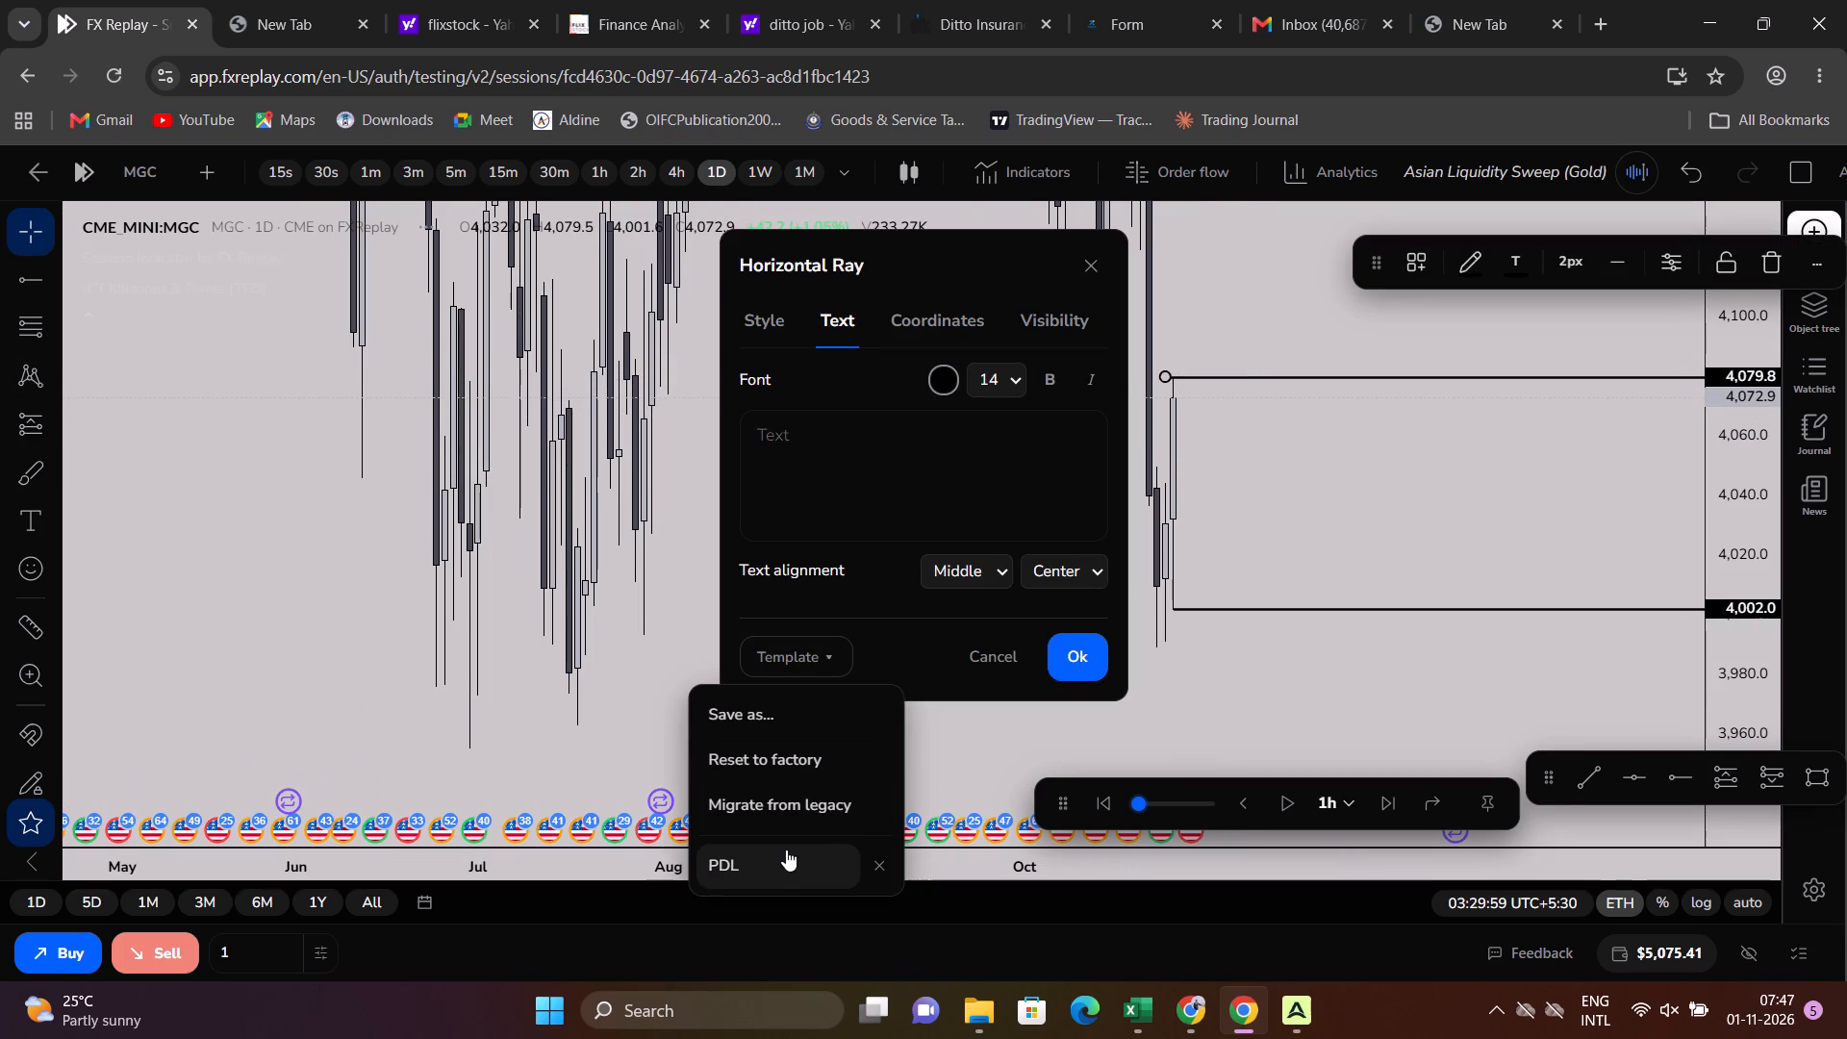
left_click(880, 421)
type("PDH")
left_click(1083, 647)
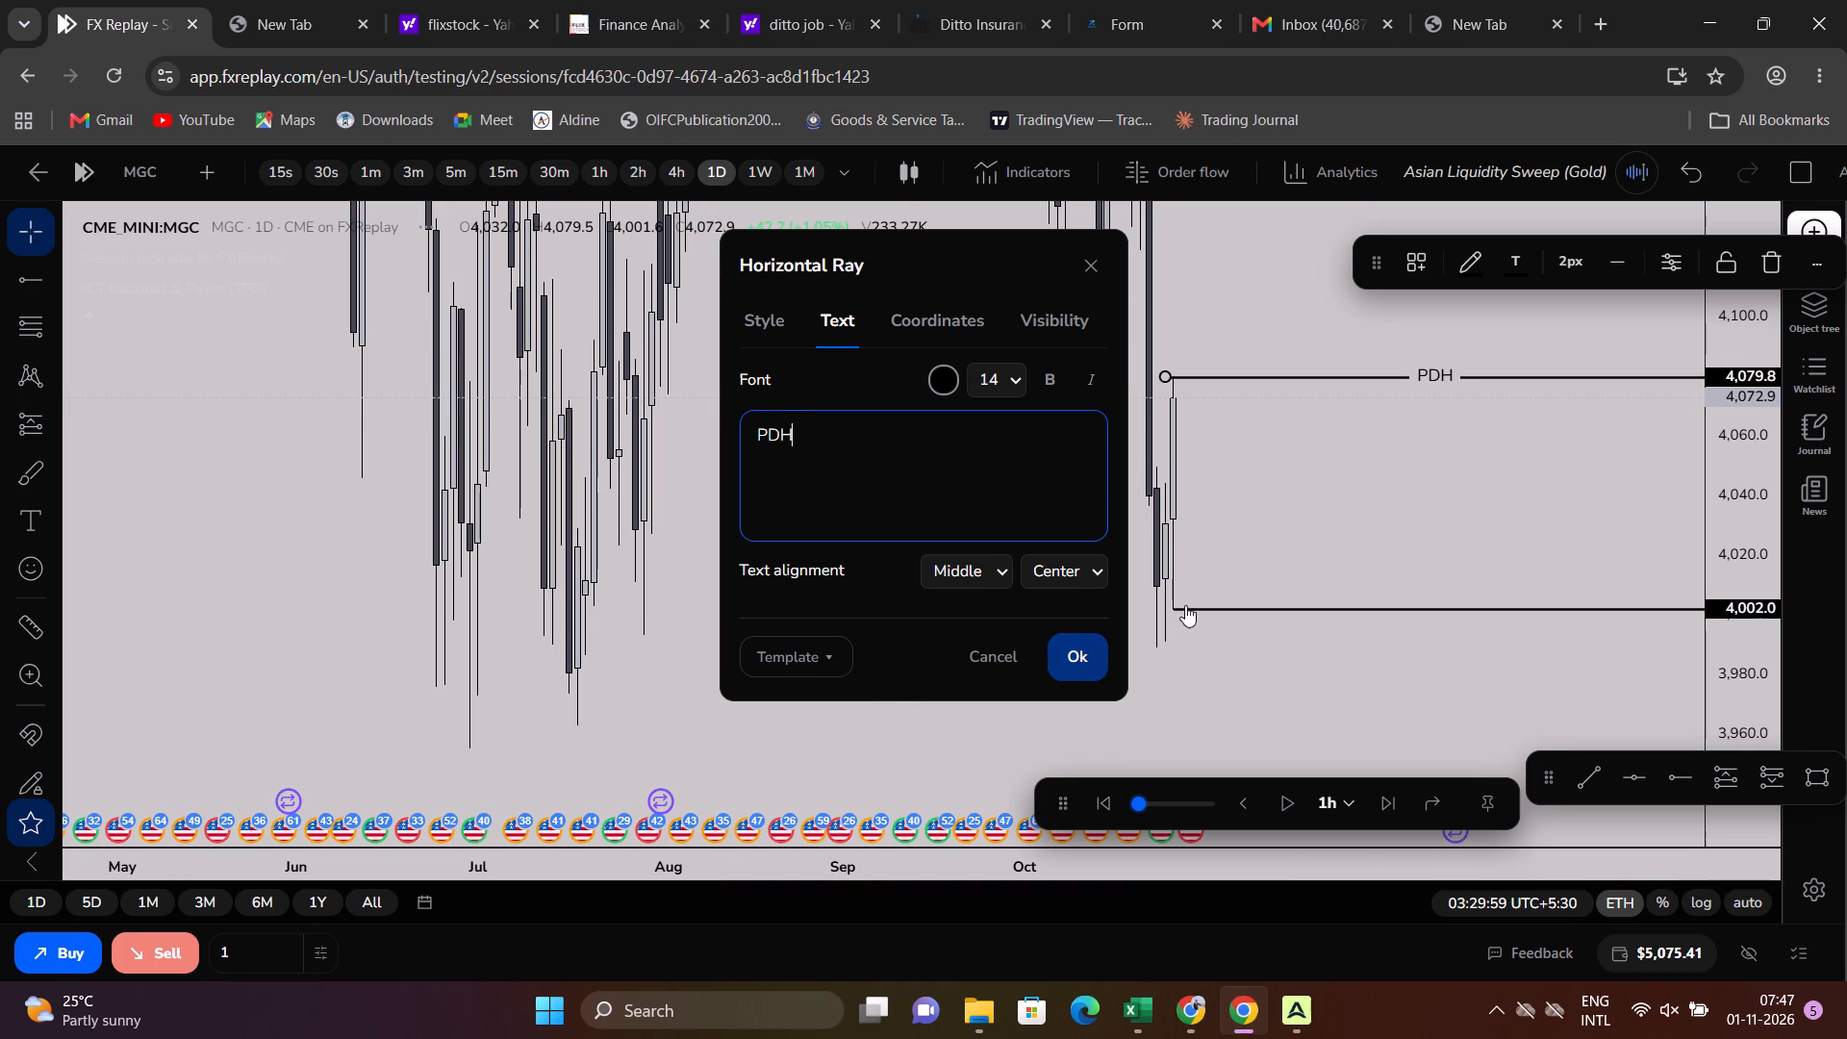
Apply the saved PDL template to the lower horizontal ray at the October 27 low.
double_click(1241, 613)
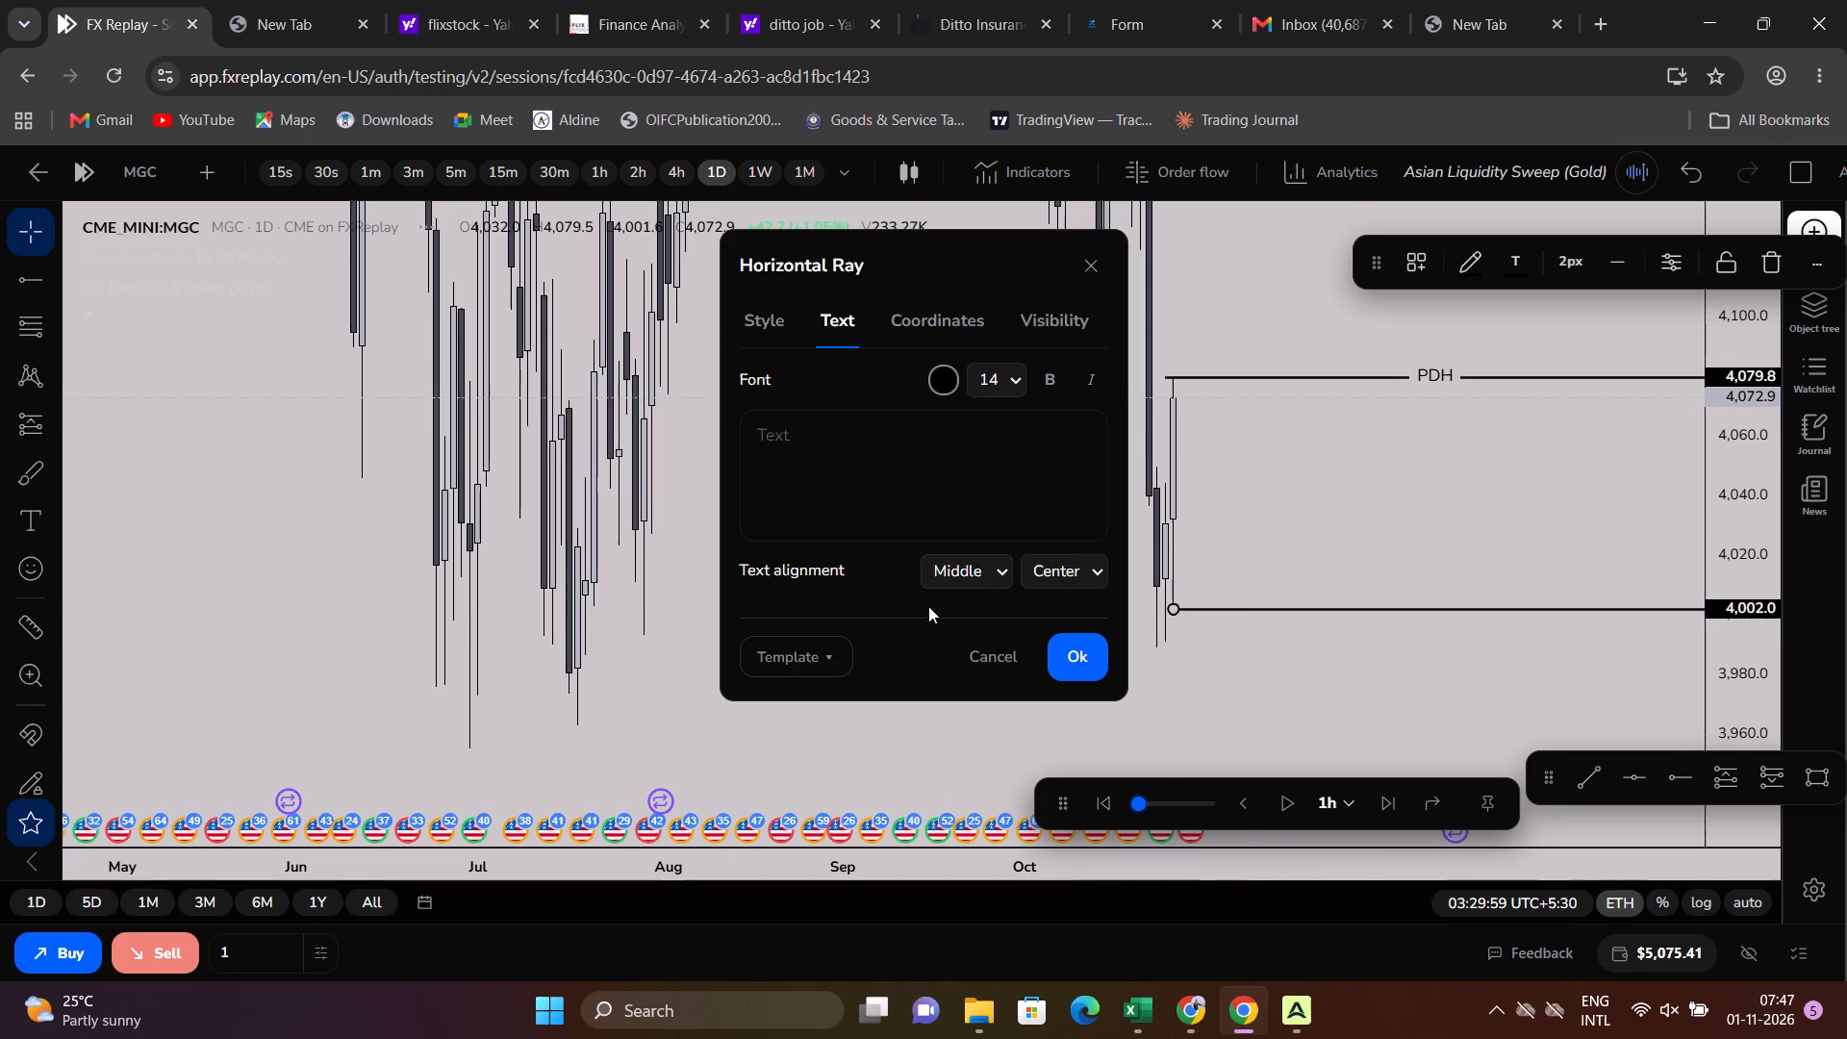
left_click(819, 642)
left_click(758, 862)
left_click(1078, 655)
Switch the chart to 4h and move the PDL ray onto the candle low at about 4,001.6.
left_click(679, 168)
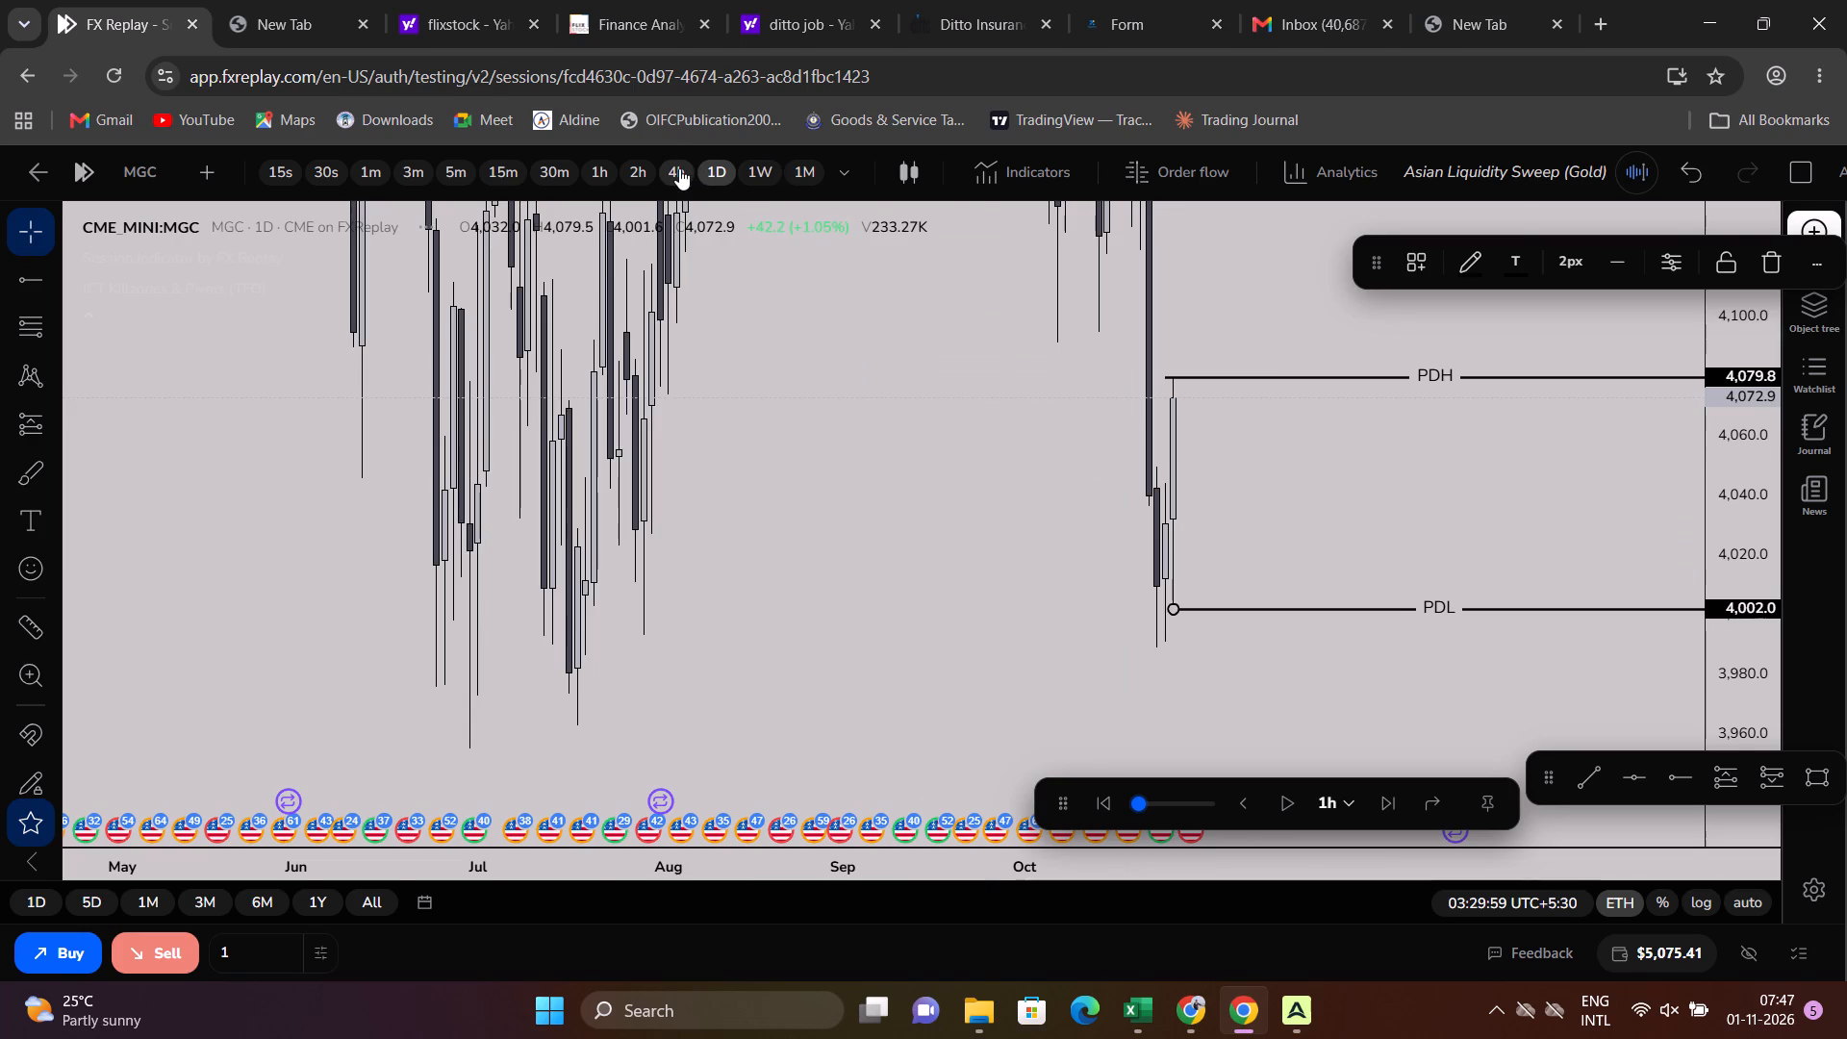
left_click_drag(1767, 659, 1713, 342)
scroll(1512, 391, "up", 3)
left_click_drag(1388, 471, 1348, 461)
left_click(1133, 710)
left_click(1151, 688)
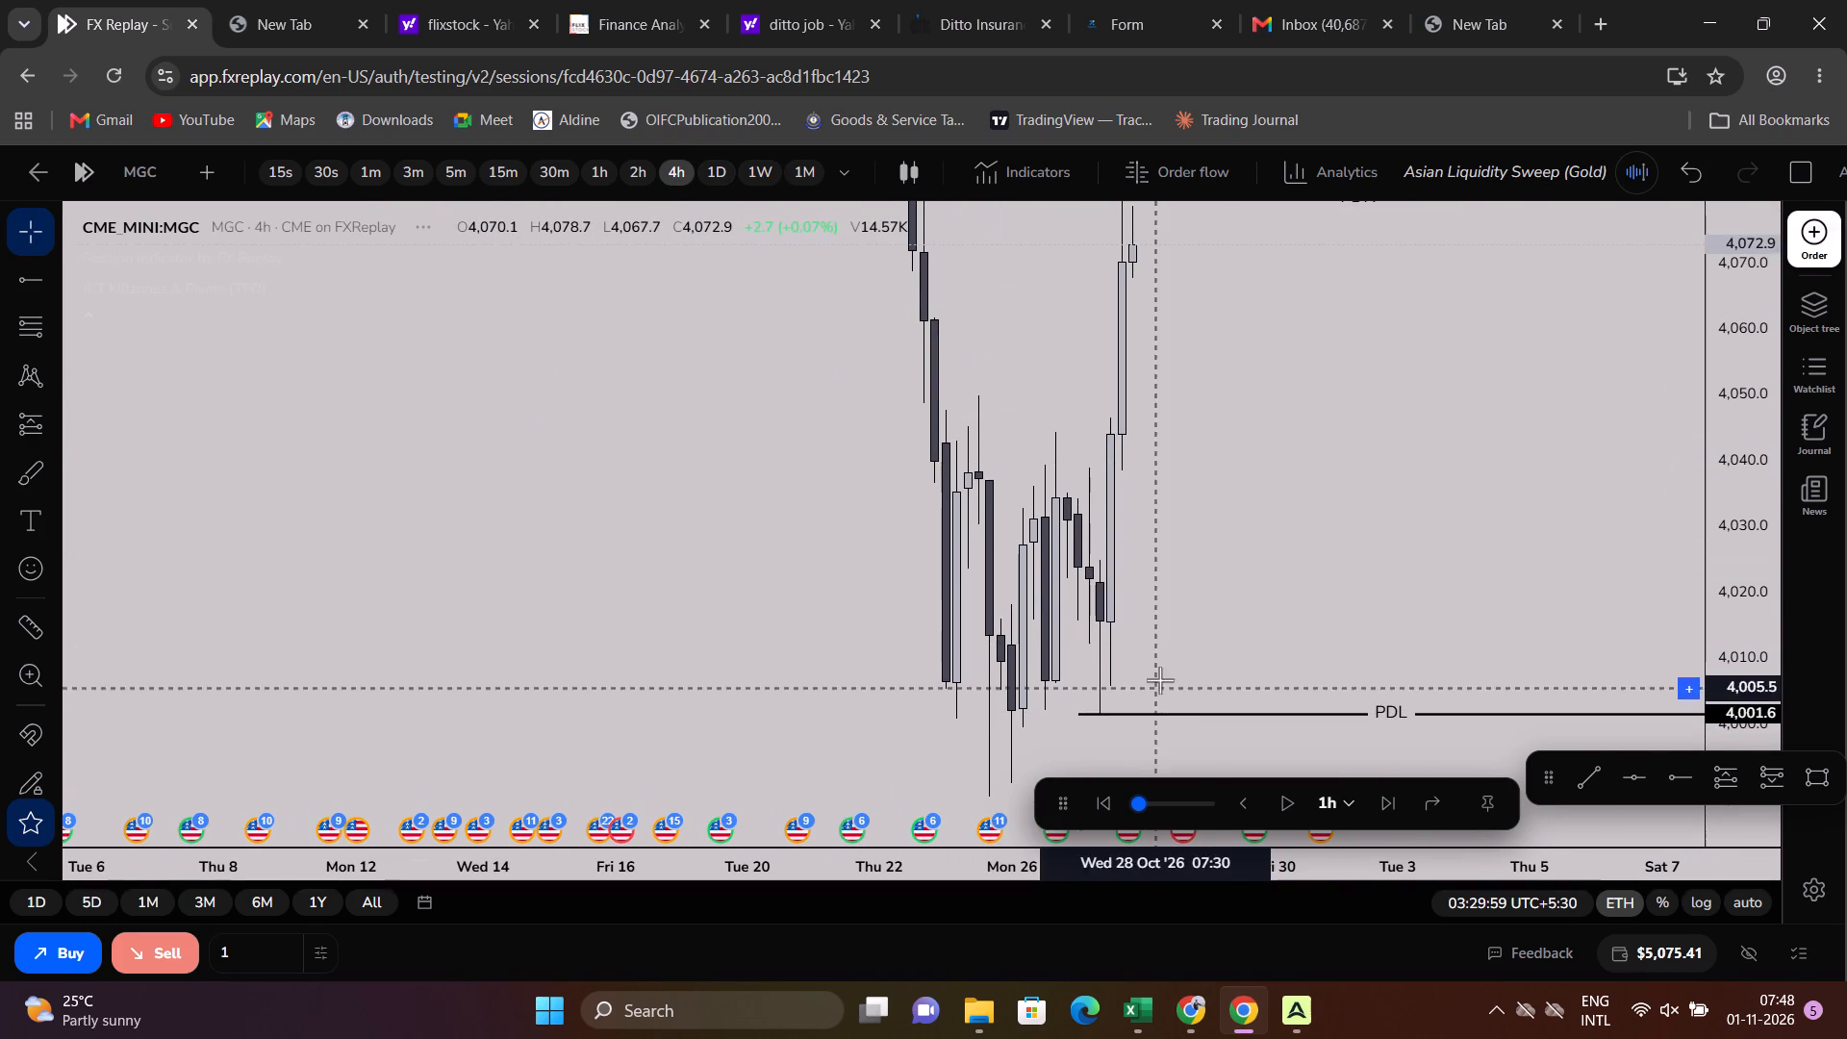
On the 4h chart, draw a horizontal ray at about 4,025.1 from the October 27 candle just before the sharp rally.
left_click_drag(1254, 552, 1254, 699)
left_click_drag(1254, 698, 1262, 634)
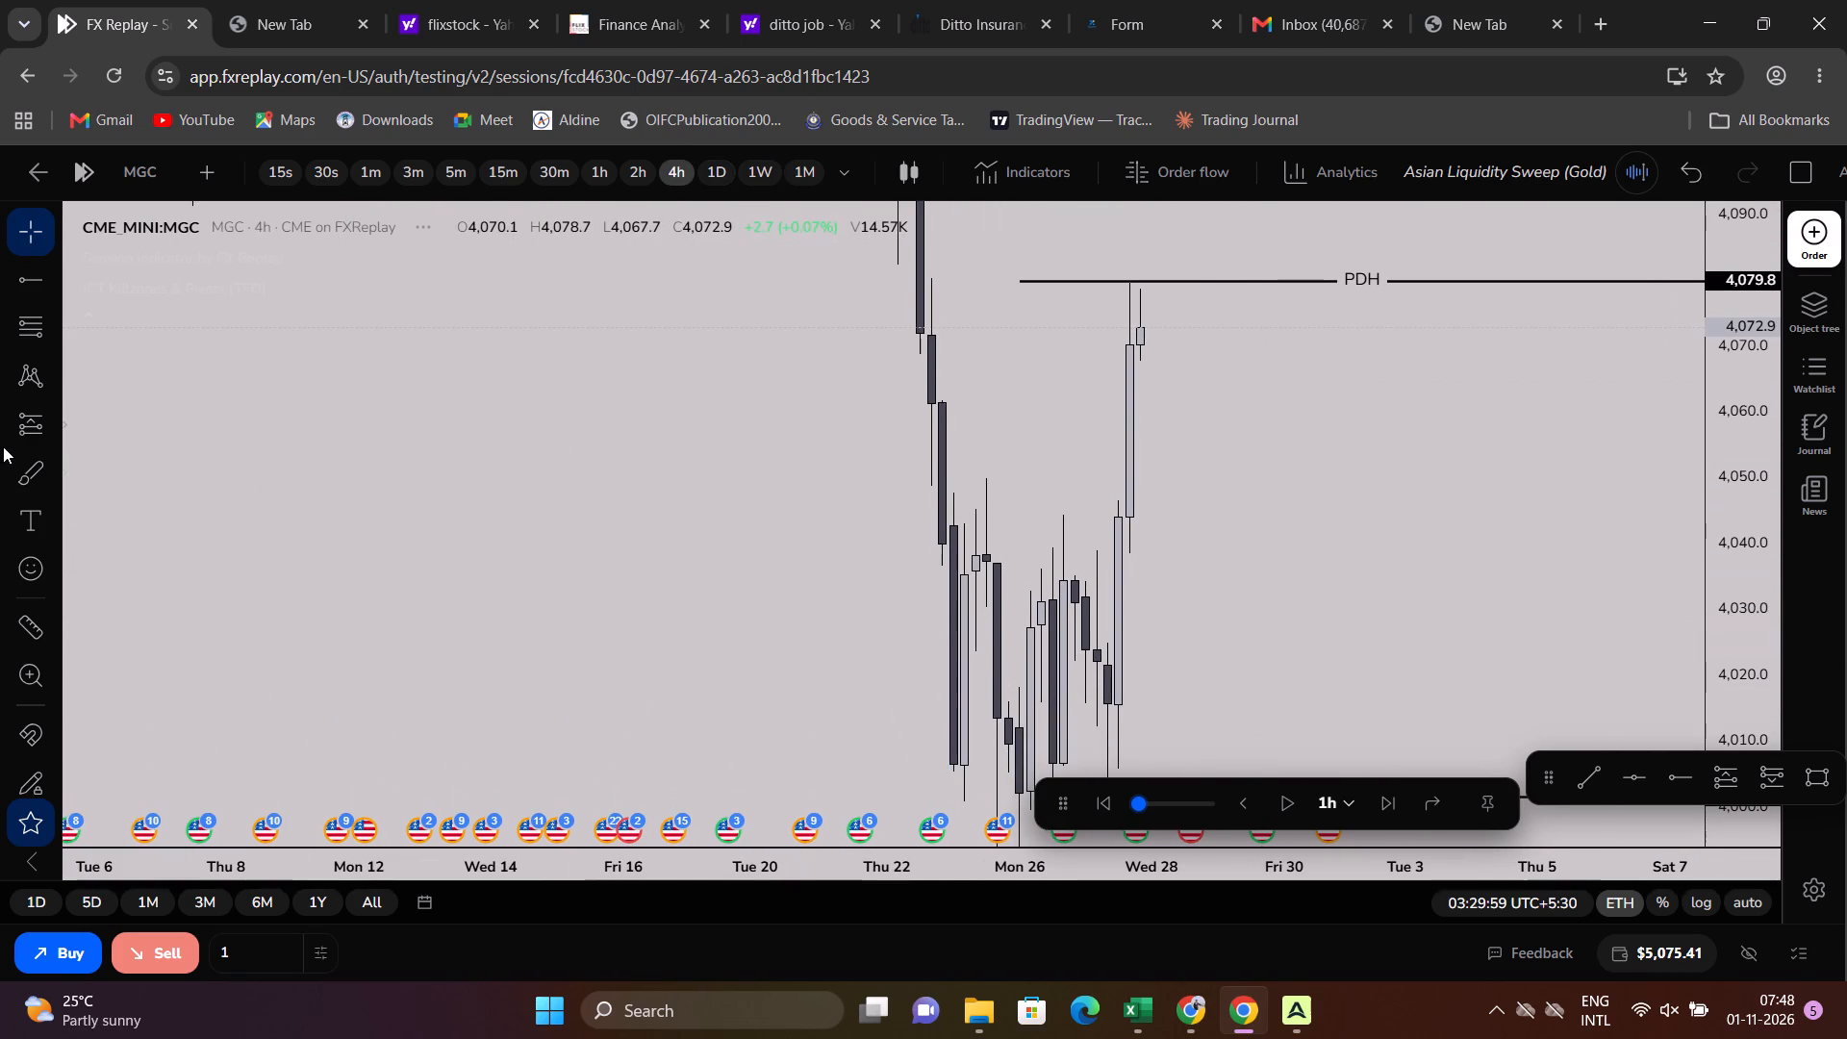
left_click(53, 438)
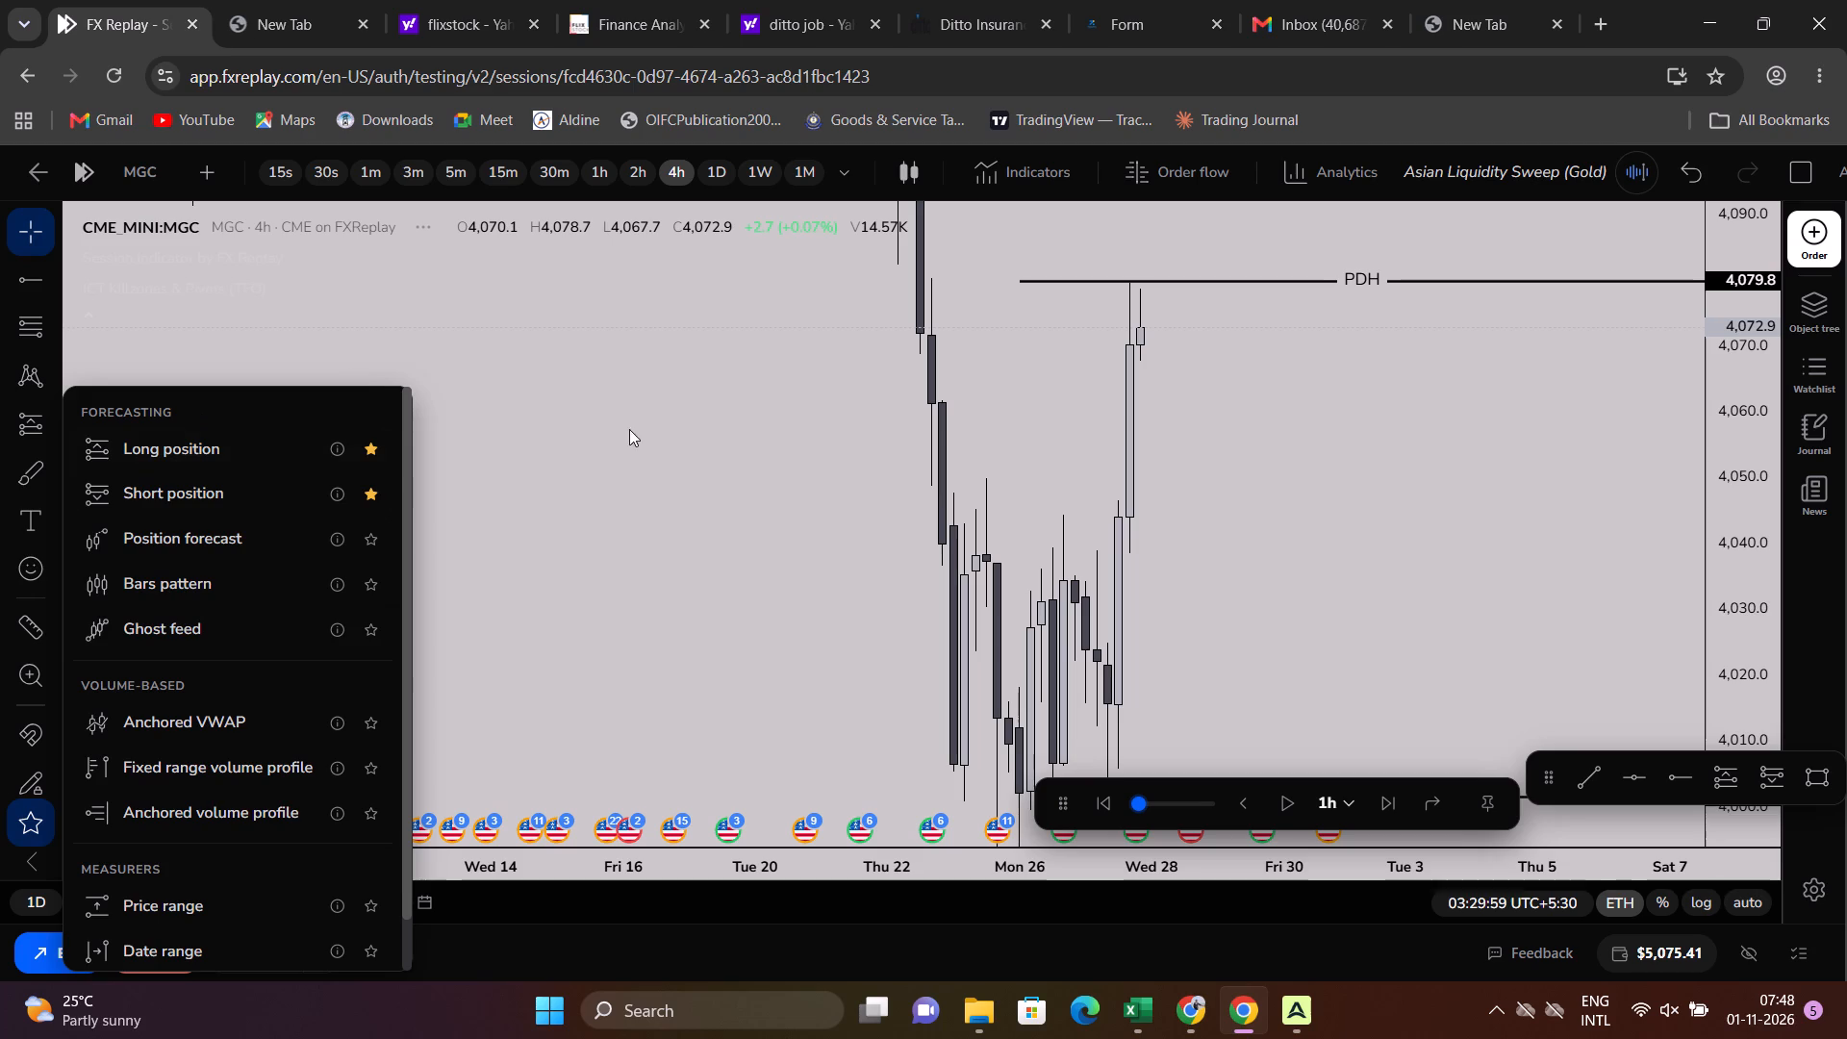
left_click(1094, 486)
left_click_drag(1338, 446, 1264, 376)
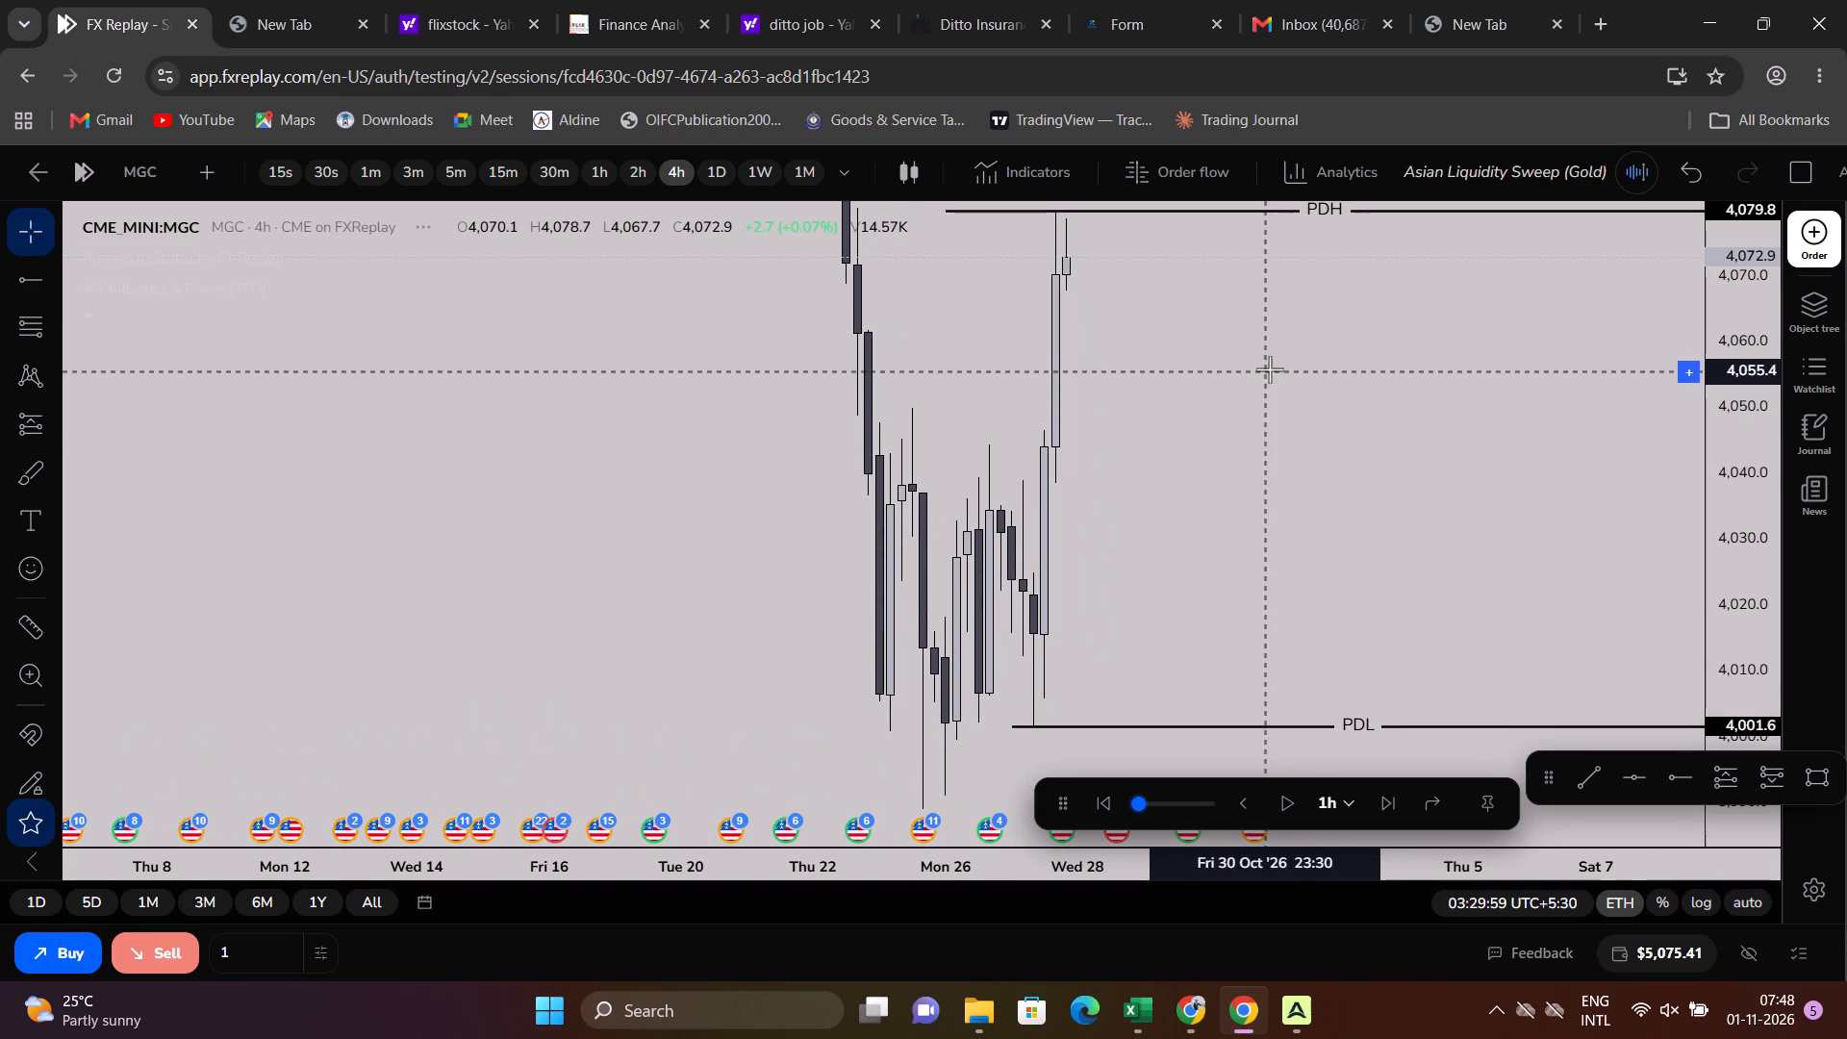
scroll(1277, 404, "down", 2)
scroll(1028, 507, "up", 2)
left_click(30, 284)
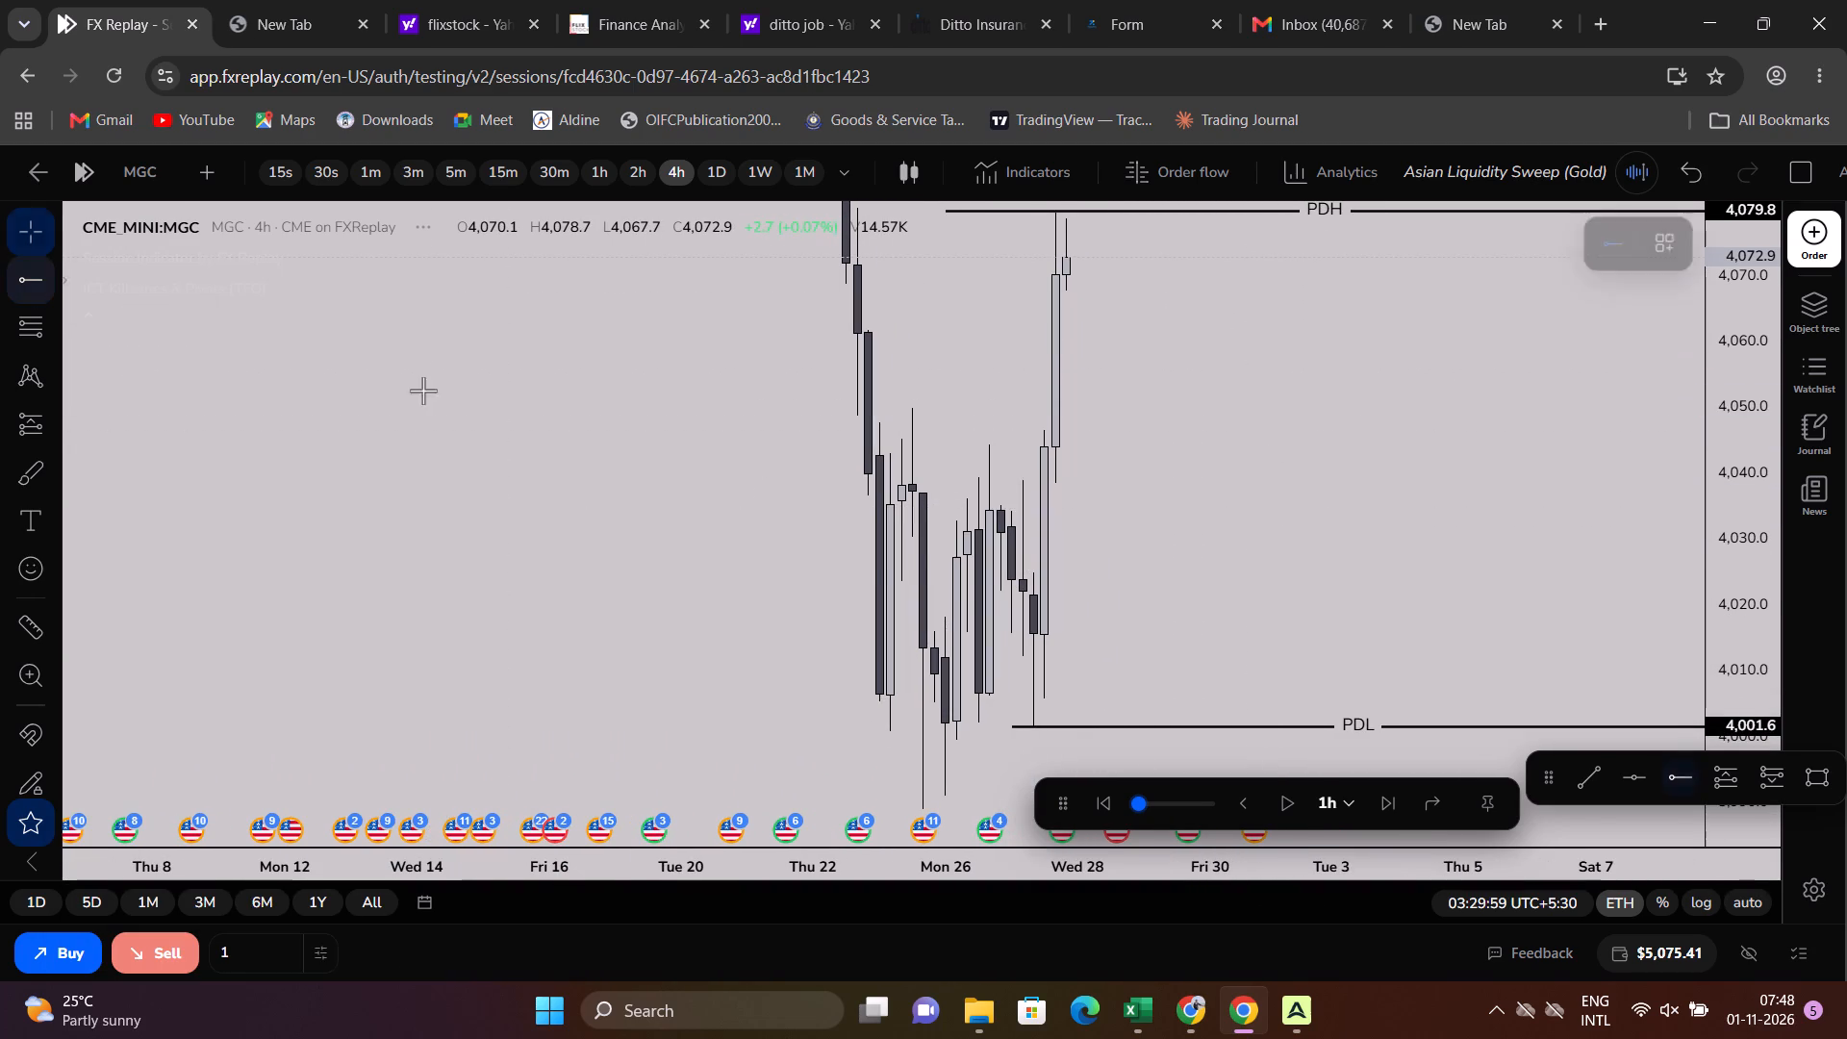
left_click(1029, 571)
left_click(1051, 598)
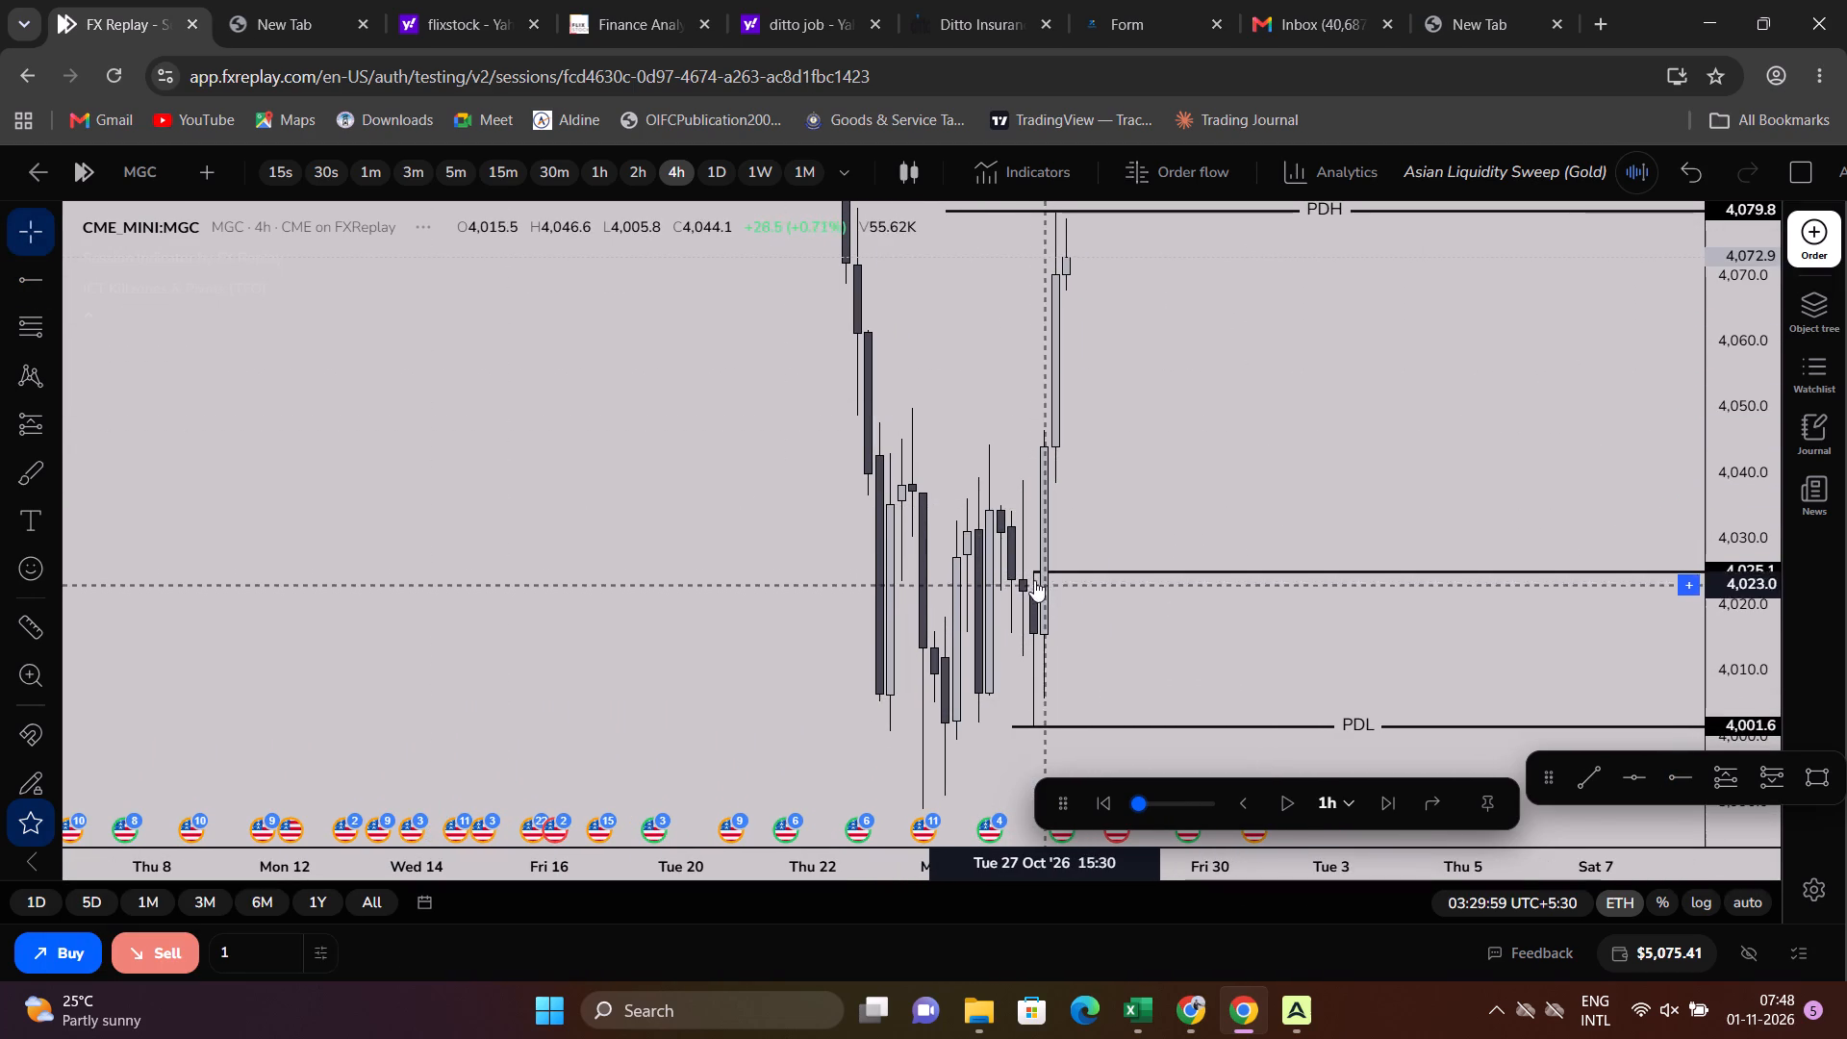
Label the new ray between PDH and PDL with the text 4H FVG.
double_click(1030, 574)
left_click(989, 469)
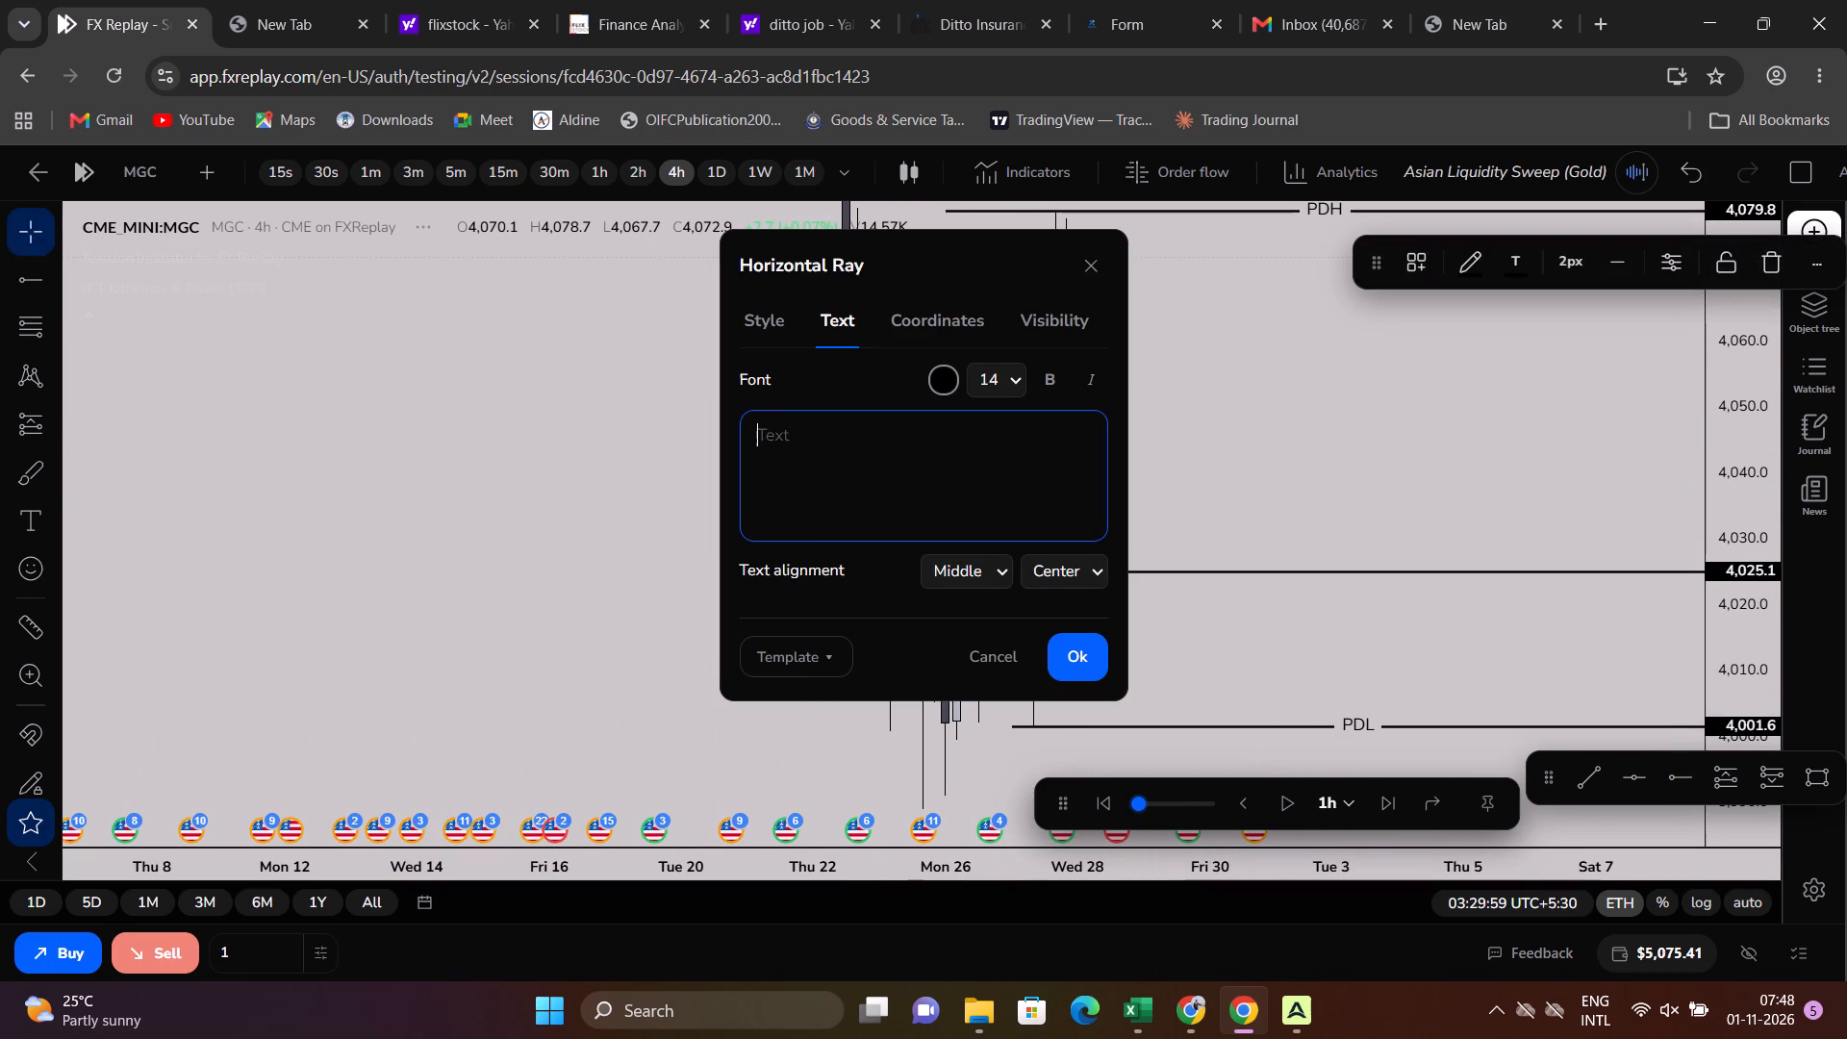
type("4H FVG")
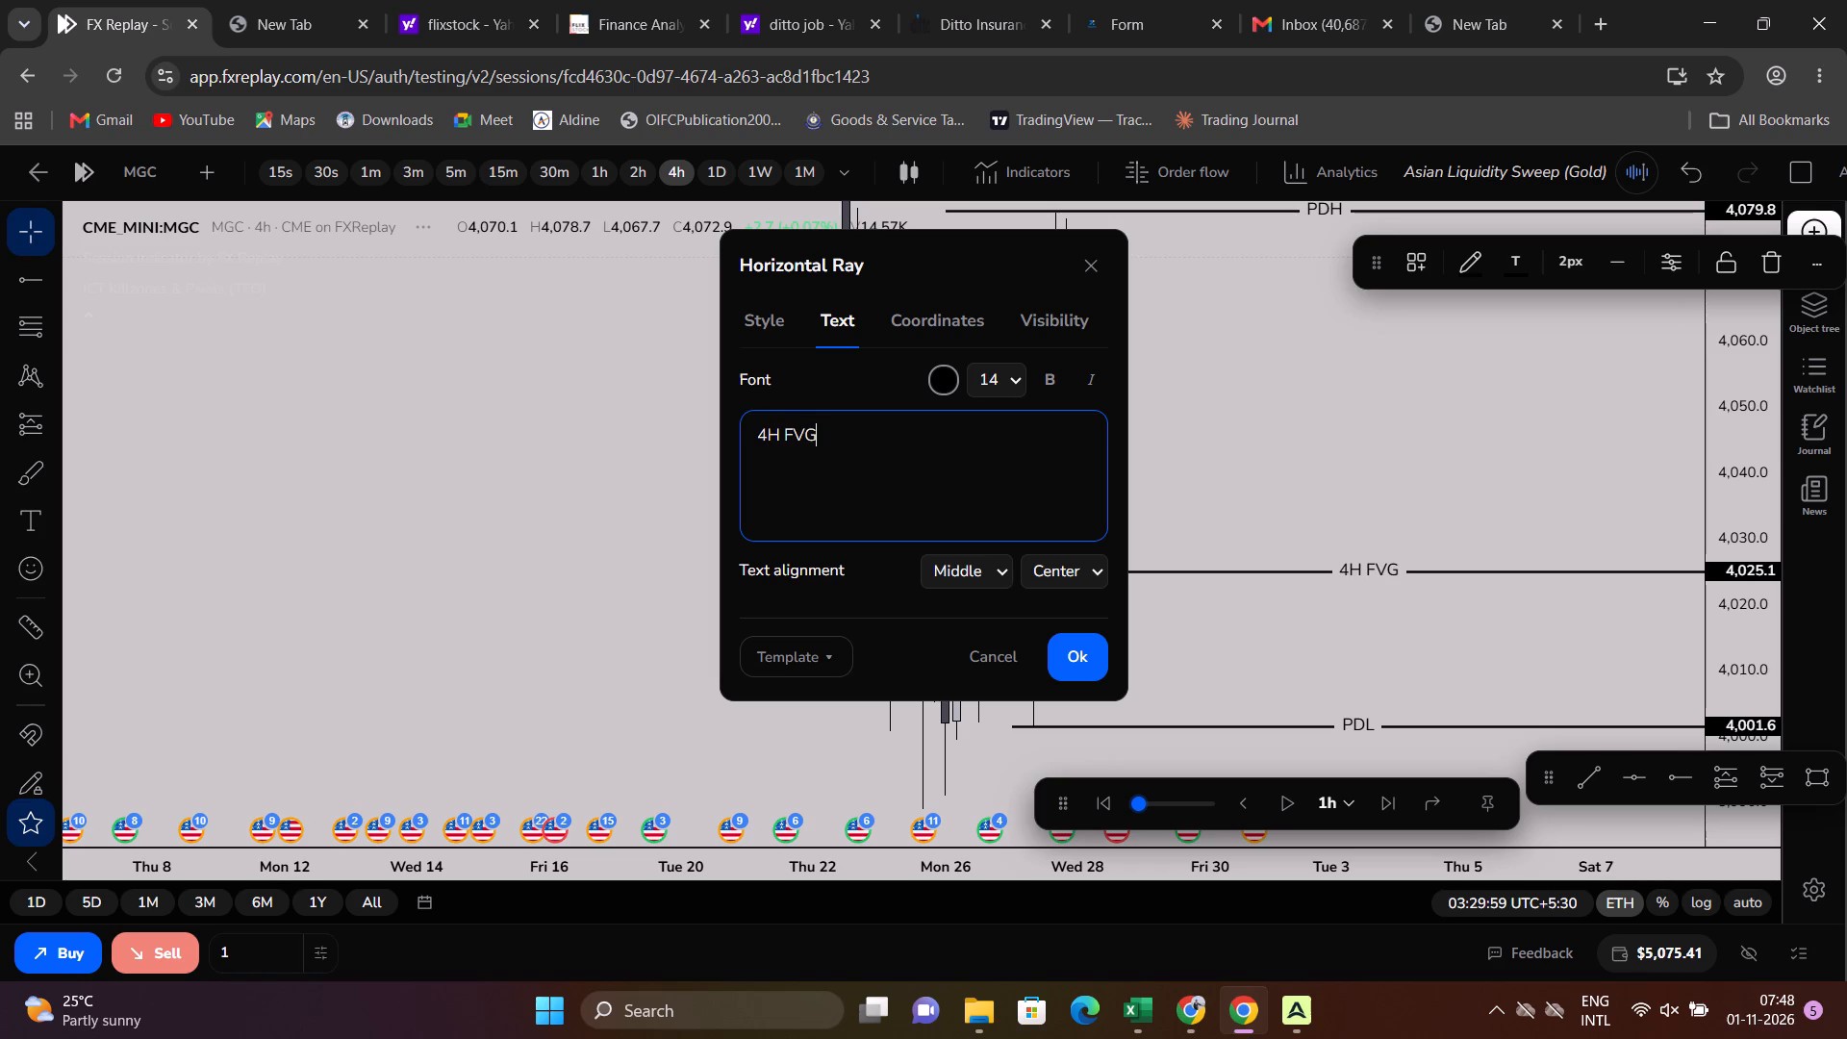
left_click(1075, 664)
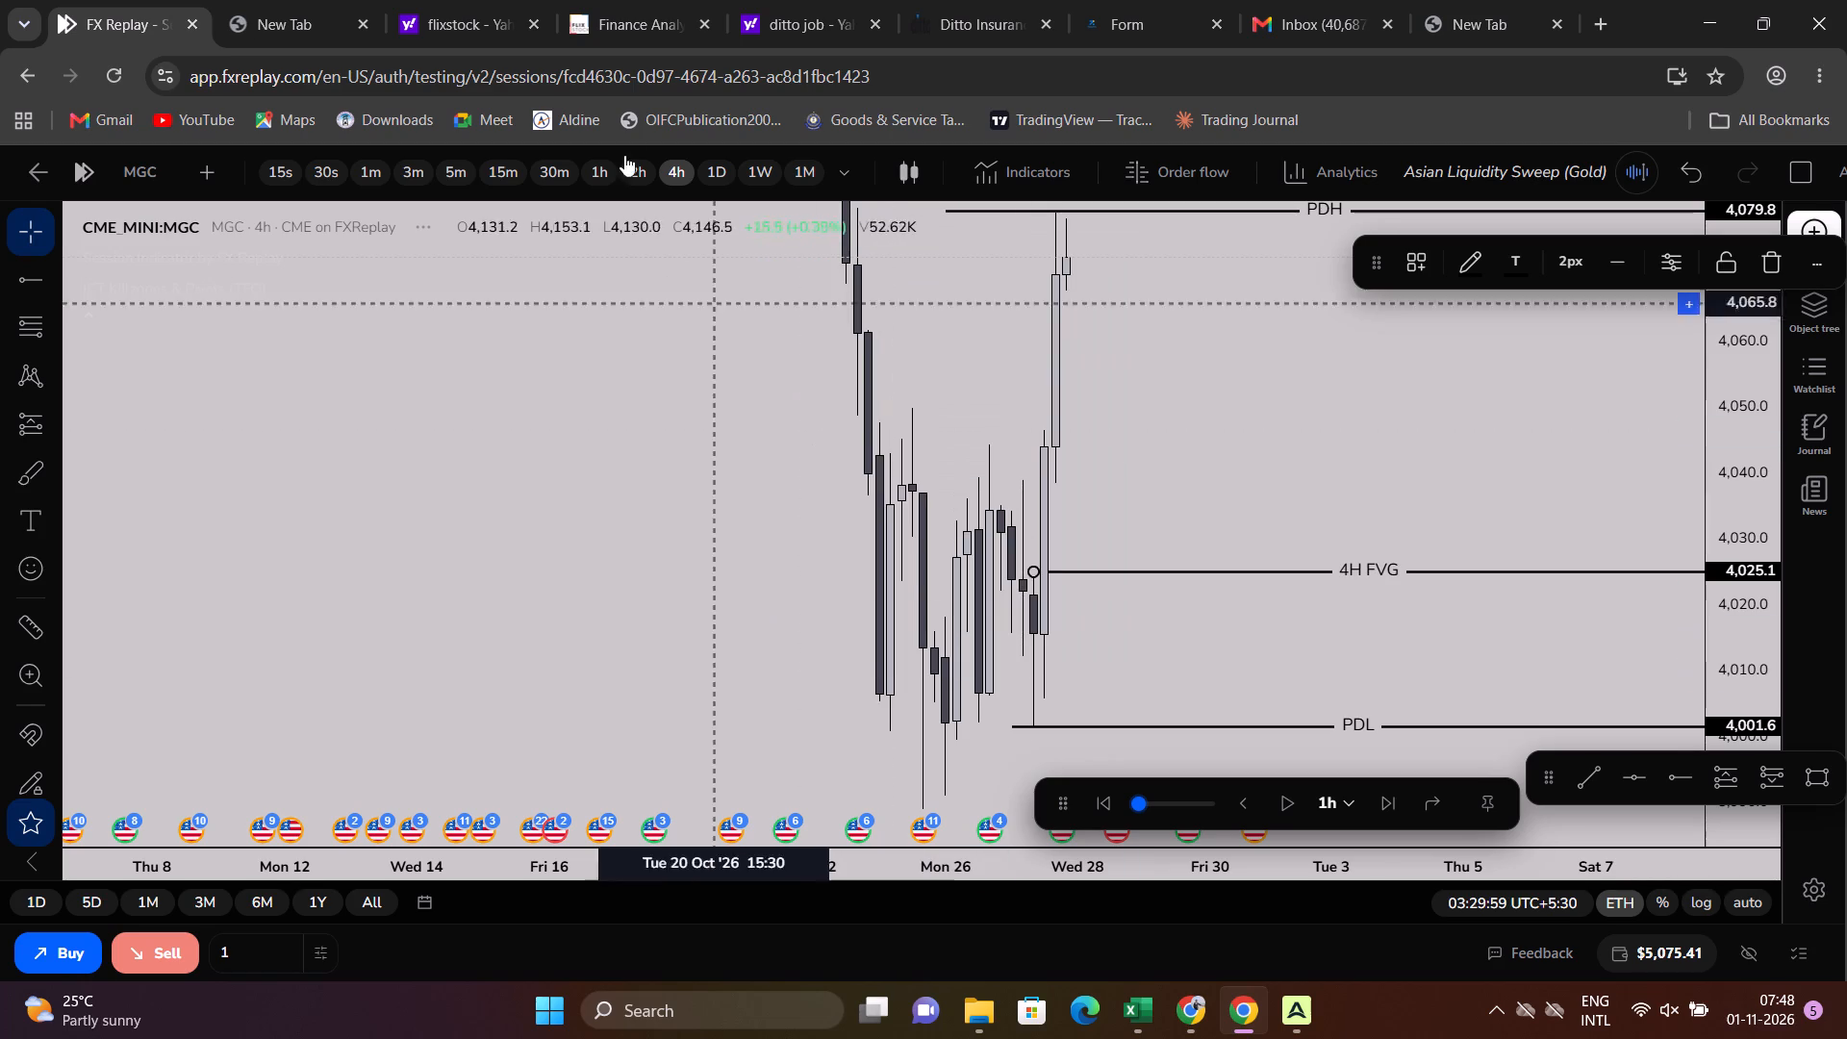
Switch the chart to 30m and examine the price action between the PDH, 4H FVG and PDL rays.
left_click(580, 182)
scroll(1198, 385, "down", 4)
scroll(1285, 454, "down", 3)
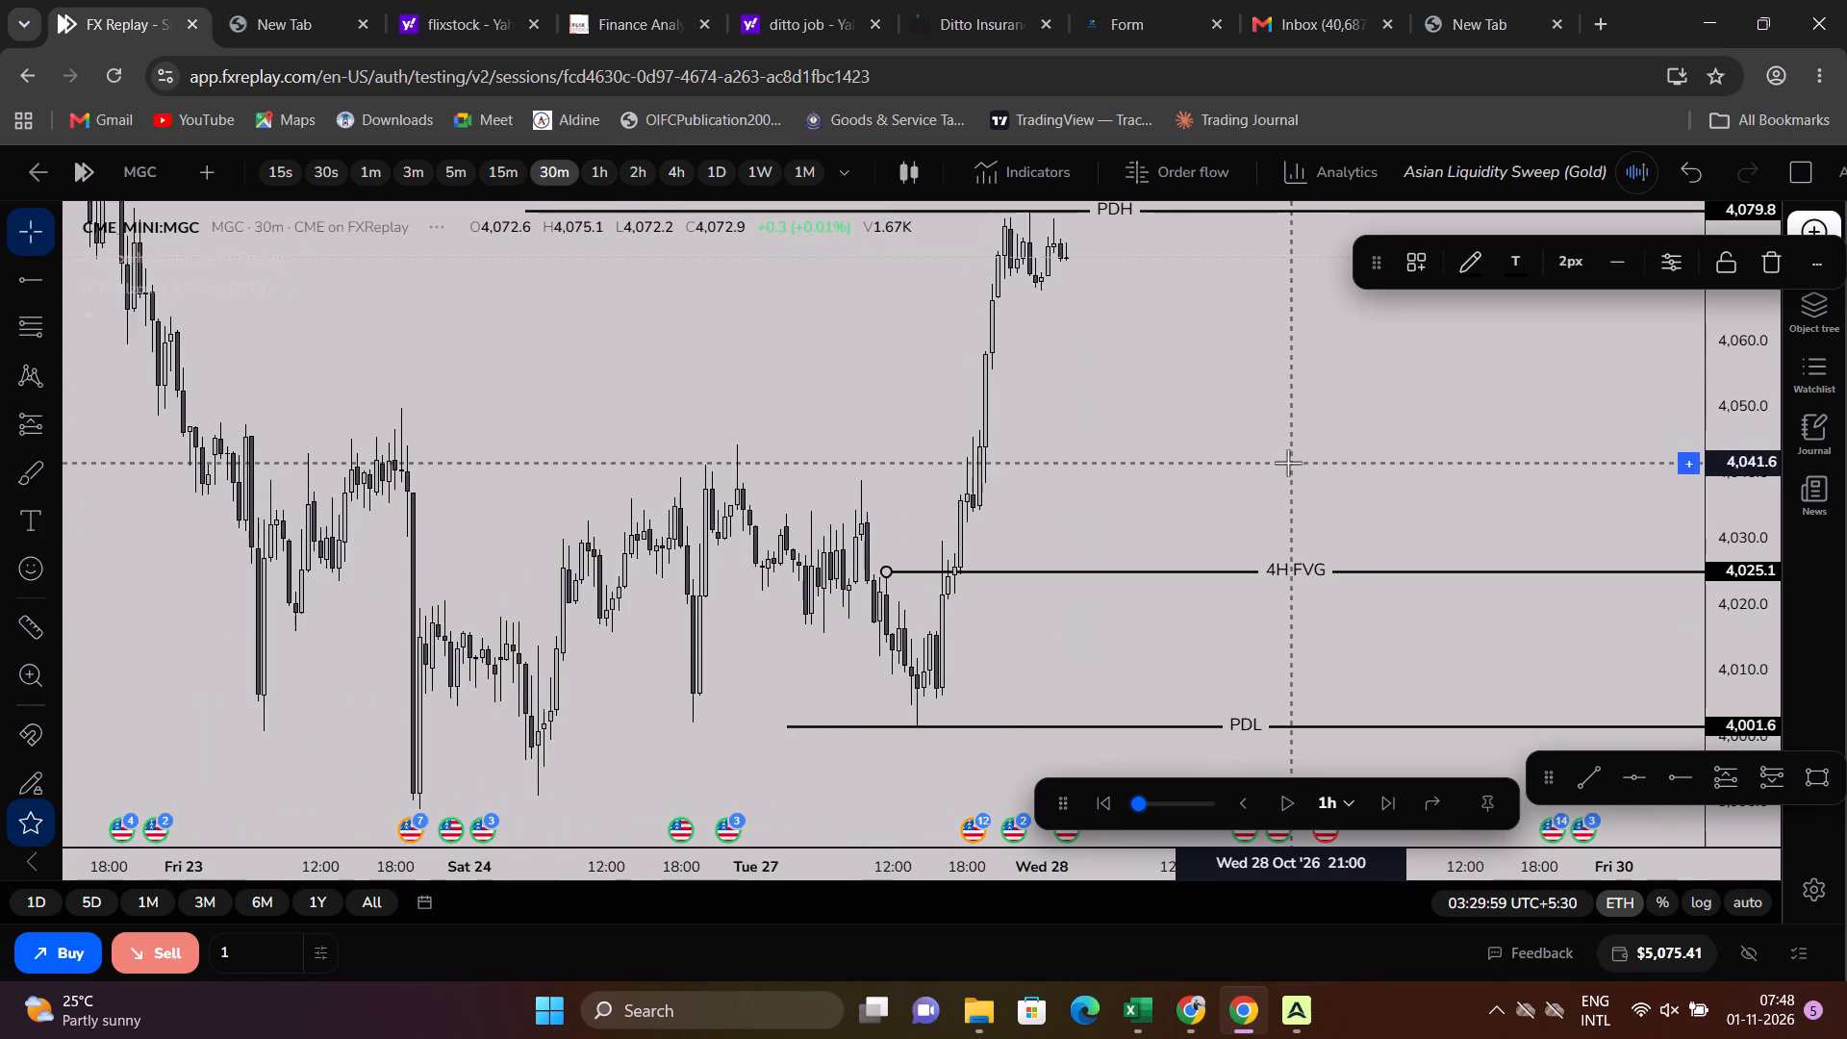
scroll(1288, 463, "down", 3)
scroll(1309, 446, "up", 4)
scroll(1309, 446, "down", 4)
scroll(1315, 443, "up", 2)
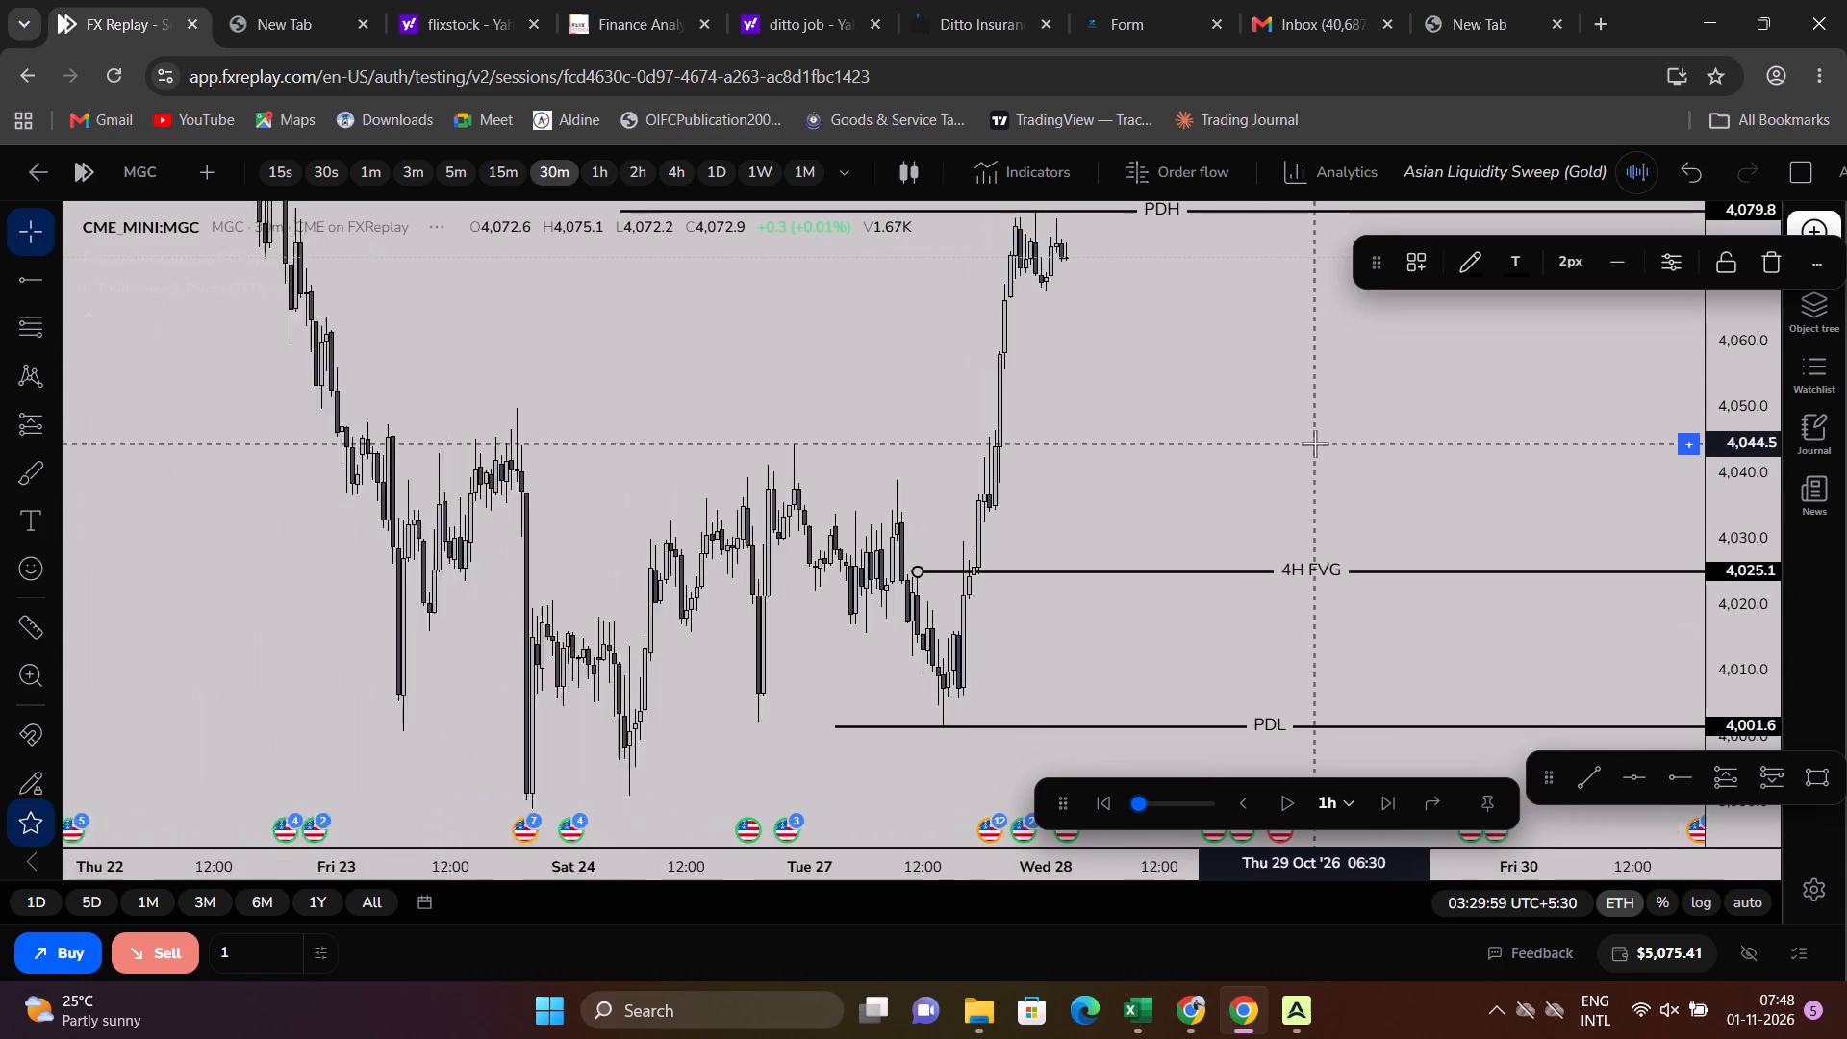
scroll(1315, 443, "up", 1)
left_click_drag(1309, 419, 1309, 530)
scroll(1314, 507, "down", 3)
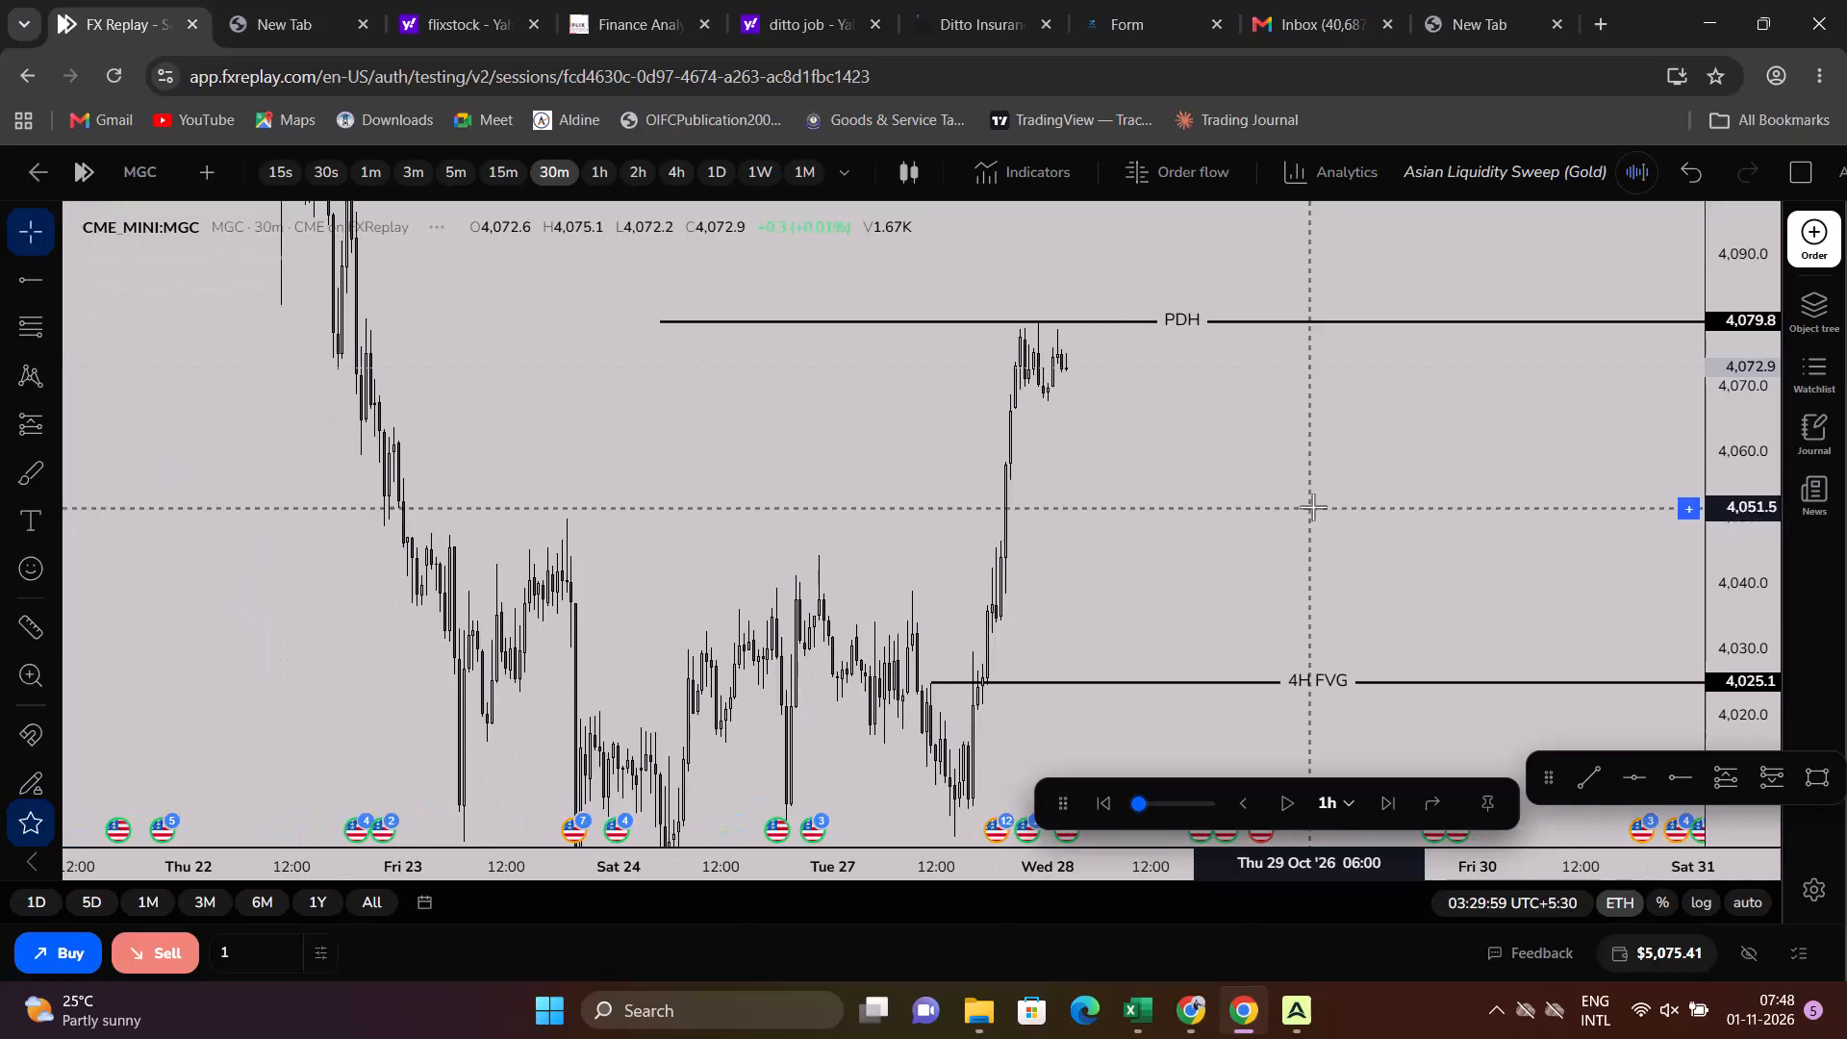
left_click_drag(1318, 502, 1291, 261)
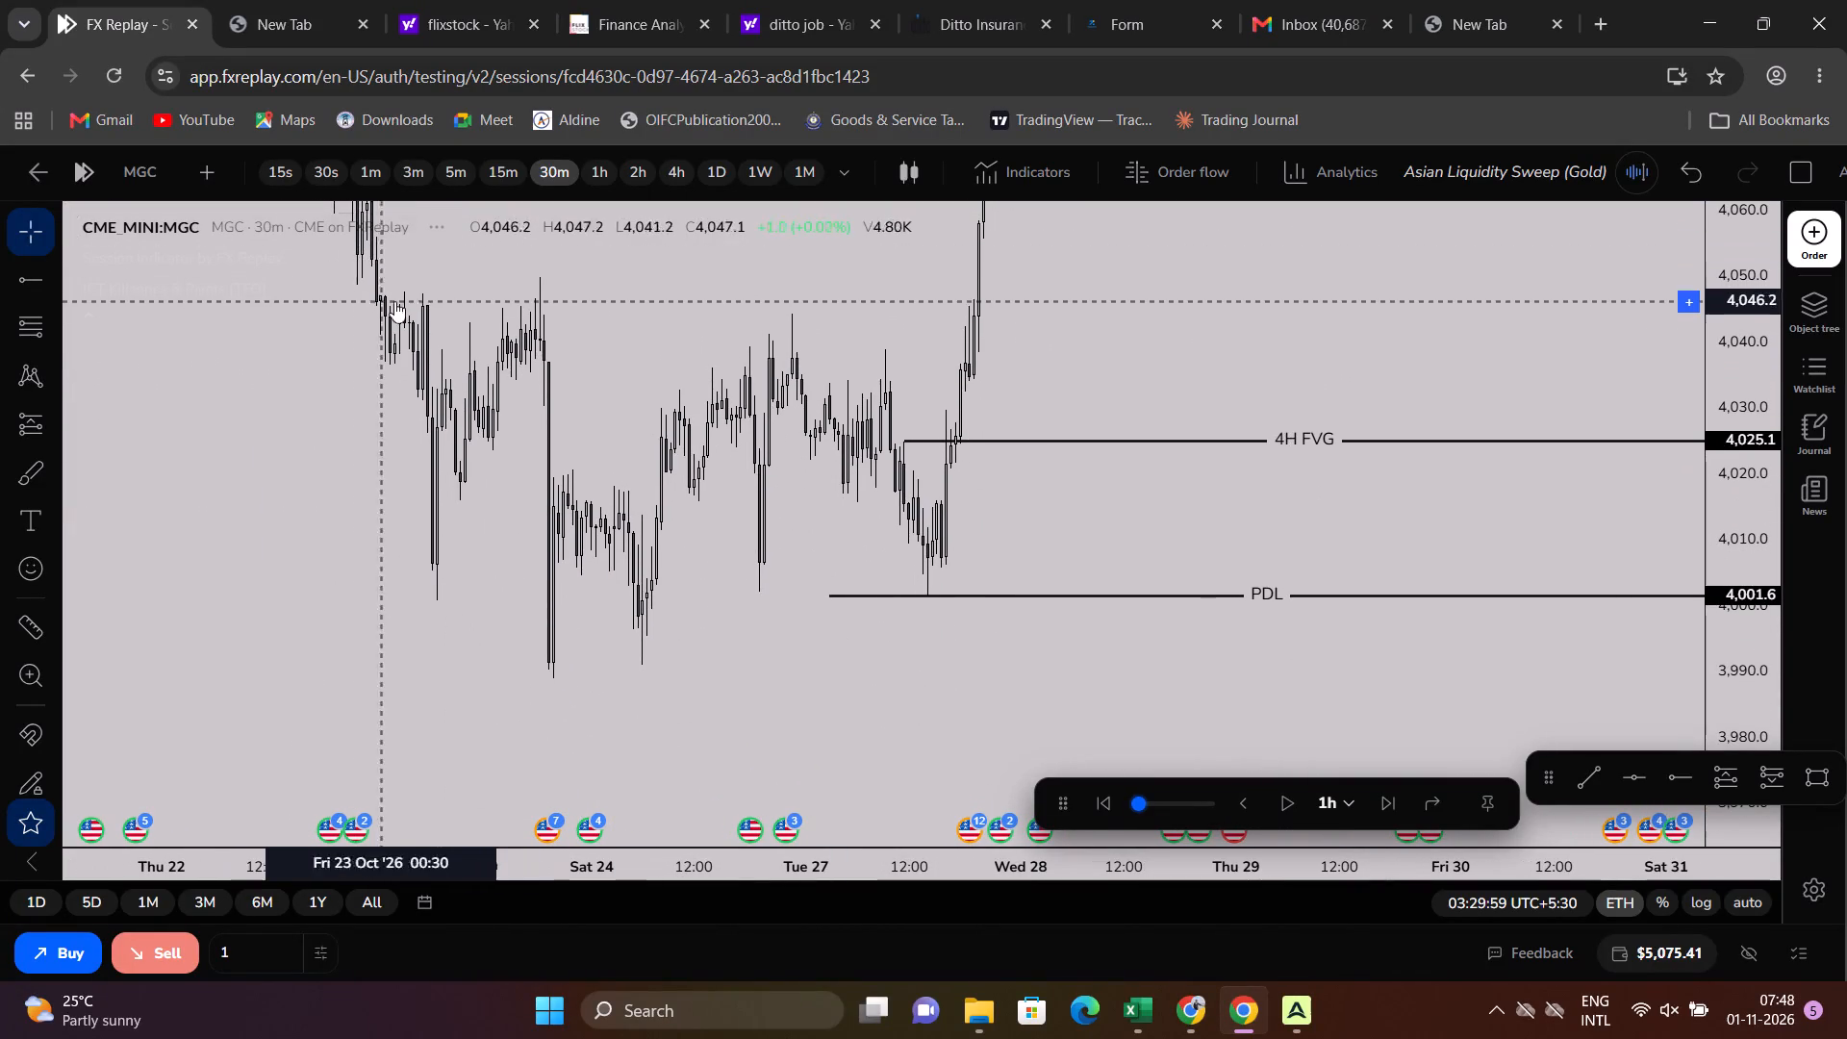
left_click_drag(1060, 350, 1086, 494)
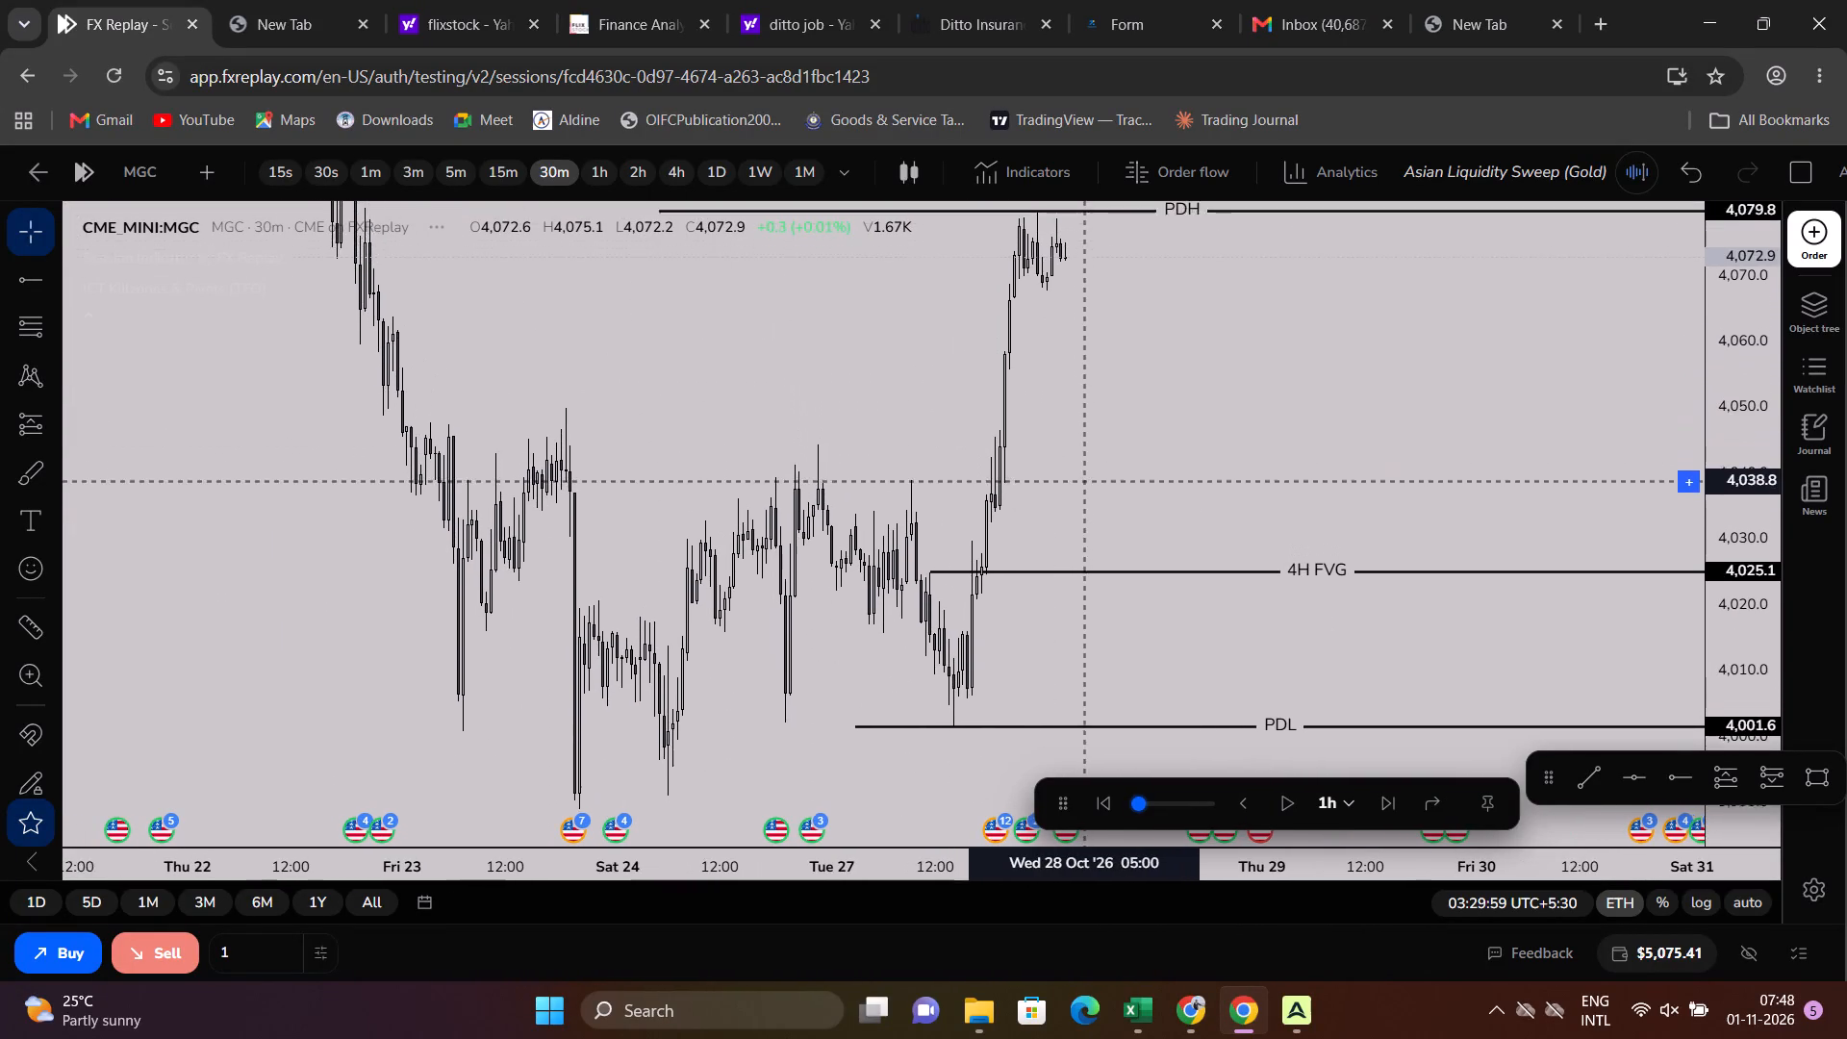
left_click_drag(1086, 494, 1088, 505)
left_click_drag(1210, 474, 1205, 609)
Shift the PDH ray so it starts beside the late October 27 highs, at about 4,079.2.
left_click_drag(1254, 367, 1433, 367)
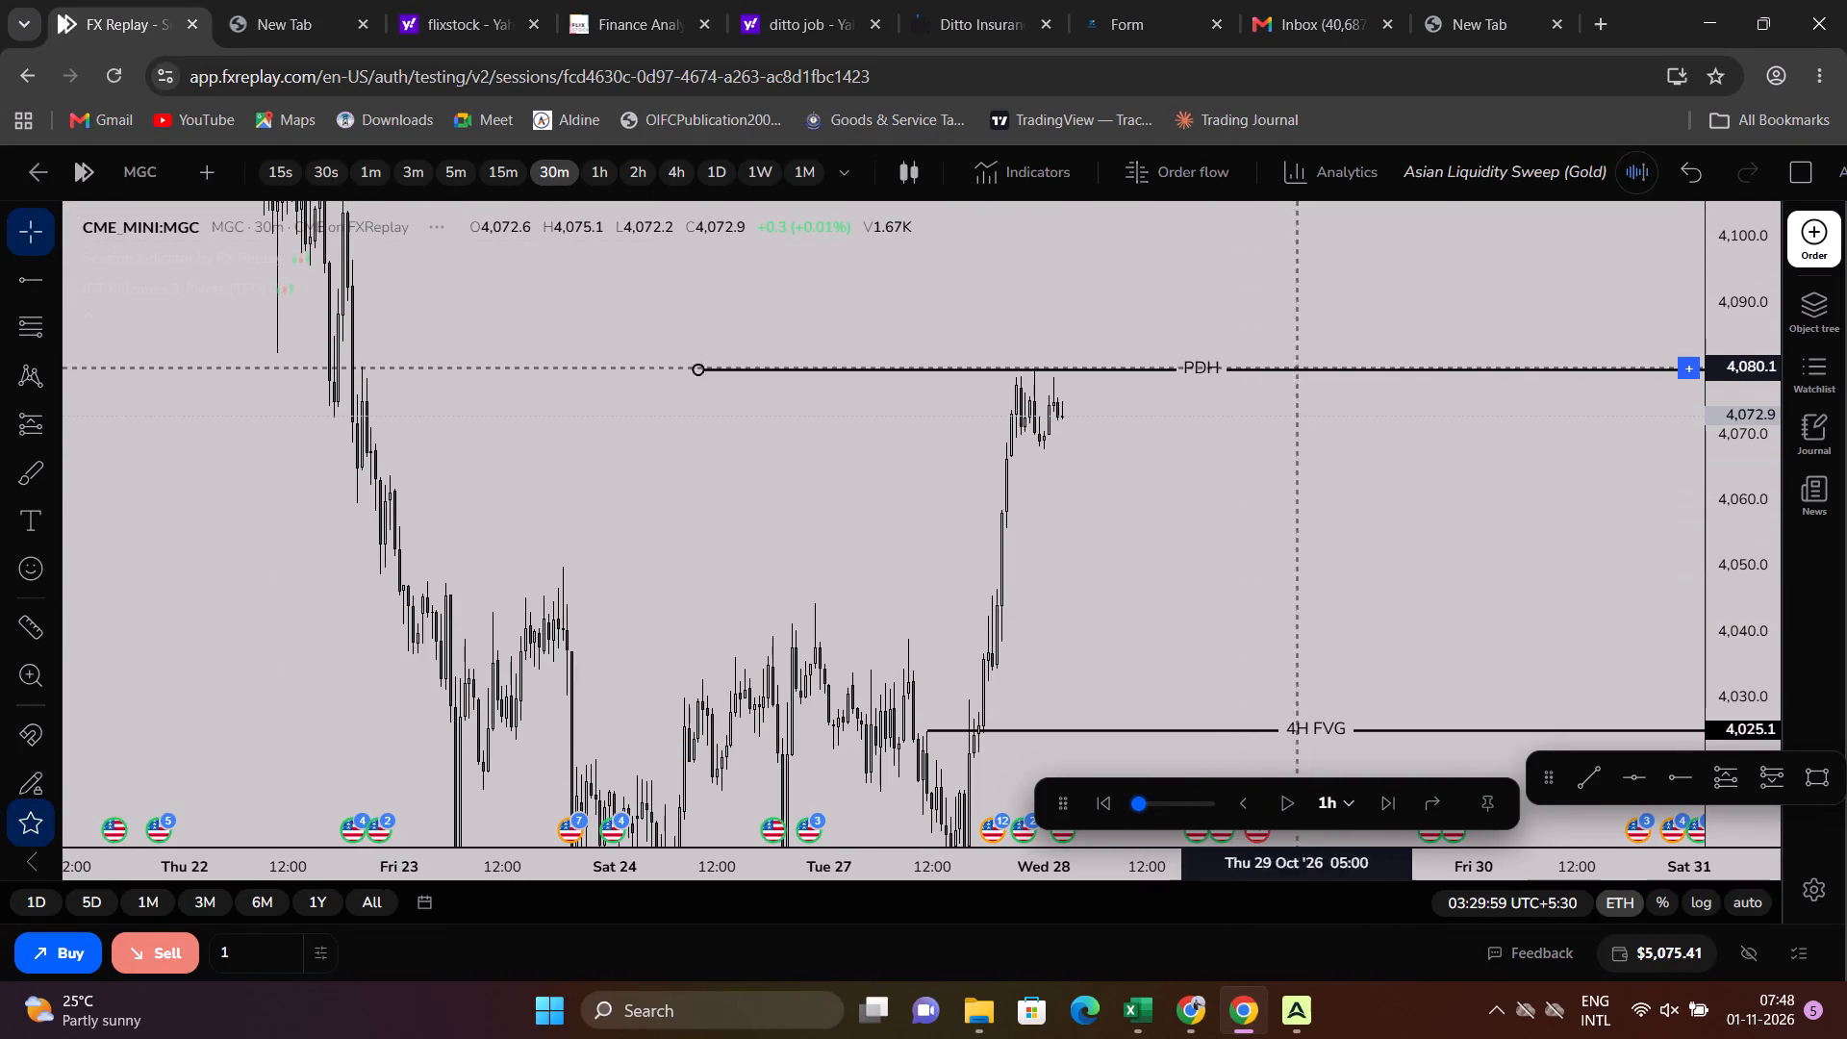
left_click_drag(1433, 367, 1580, 371)
left_click(1369, 504)
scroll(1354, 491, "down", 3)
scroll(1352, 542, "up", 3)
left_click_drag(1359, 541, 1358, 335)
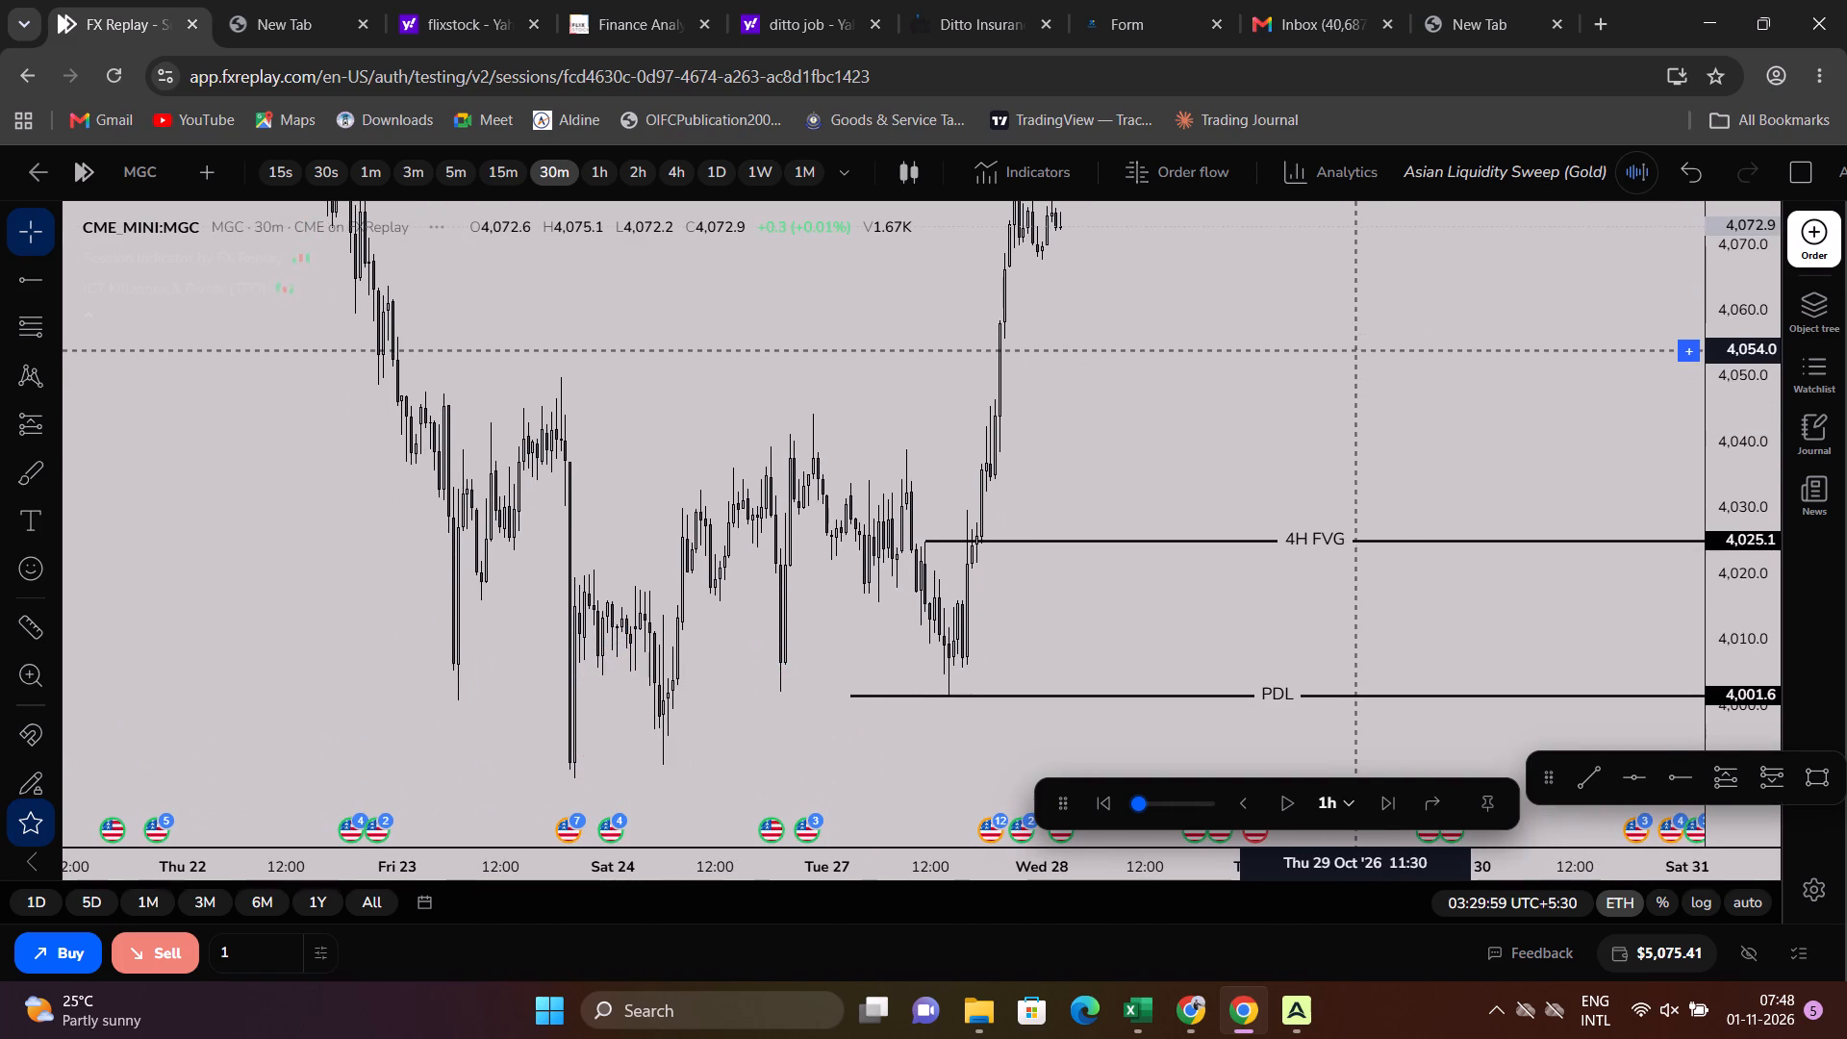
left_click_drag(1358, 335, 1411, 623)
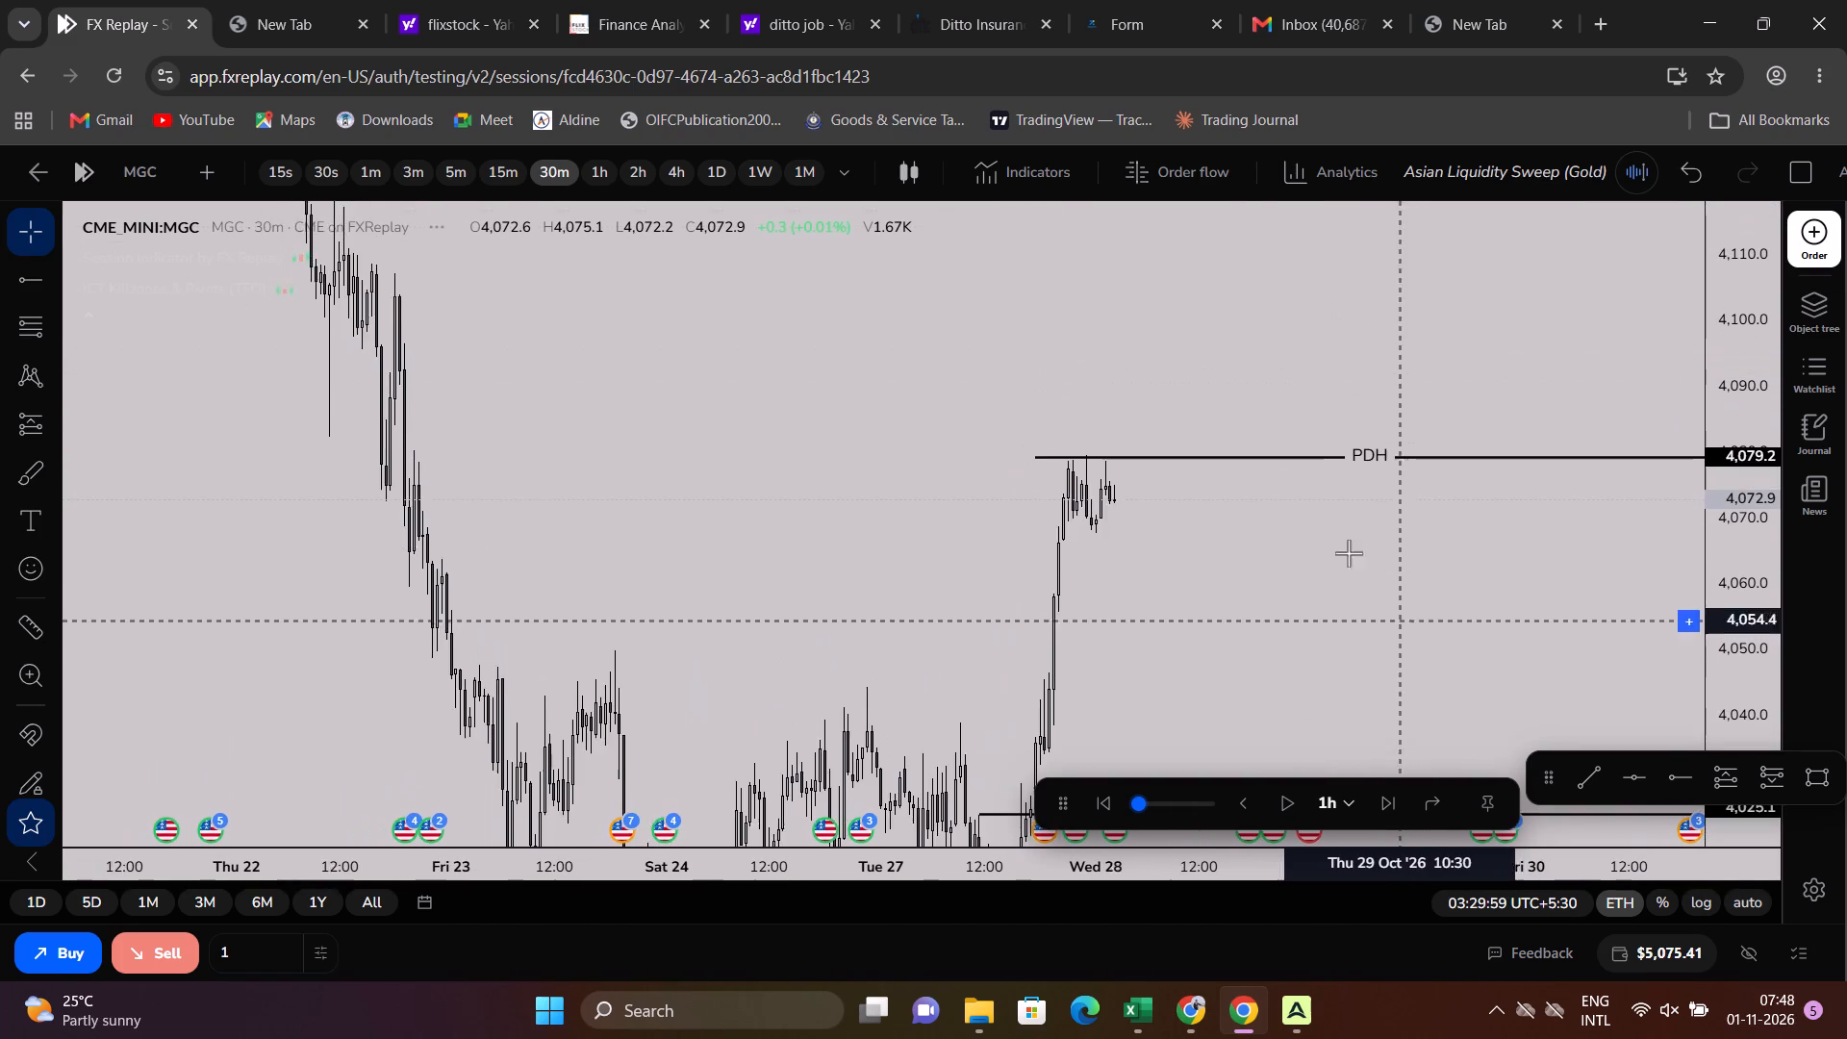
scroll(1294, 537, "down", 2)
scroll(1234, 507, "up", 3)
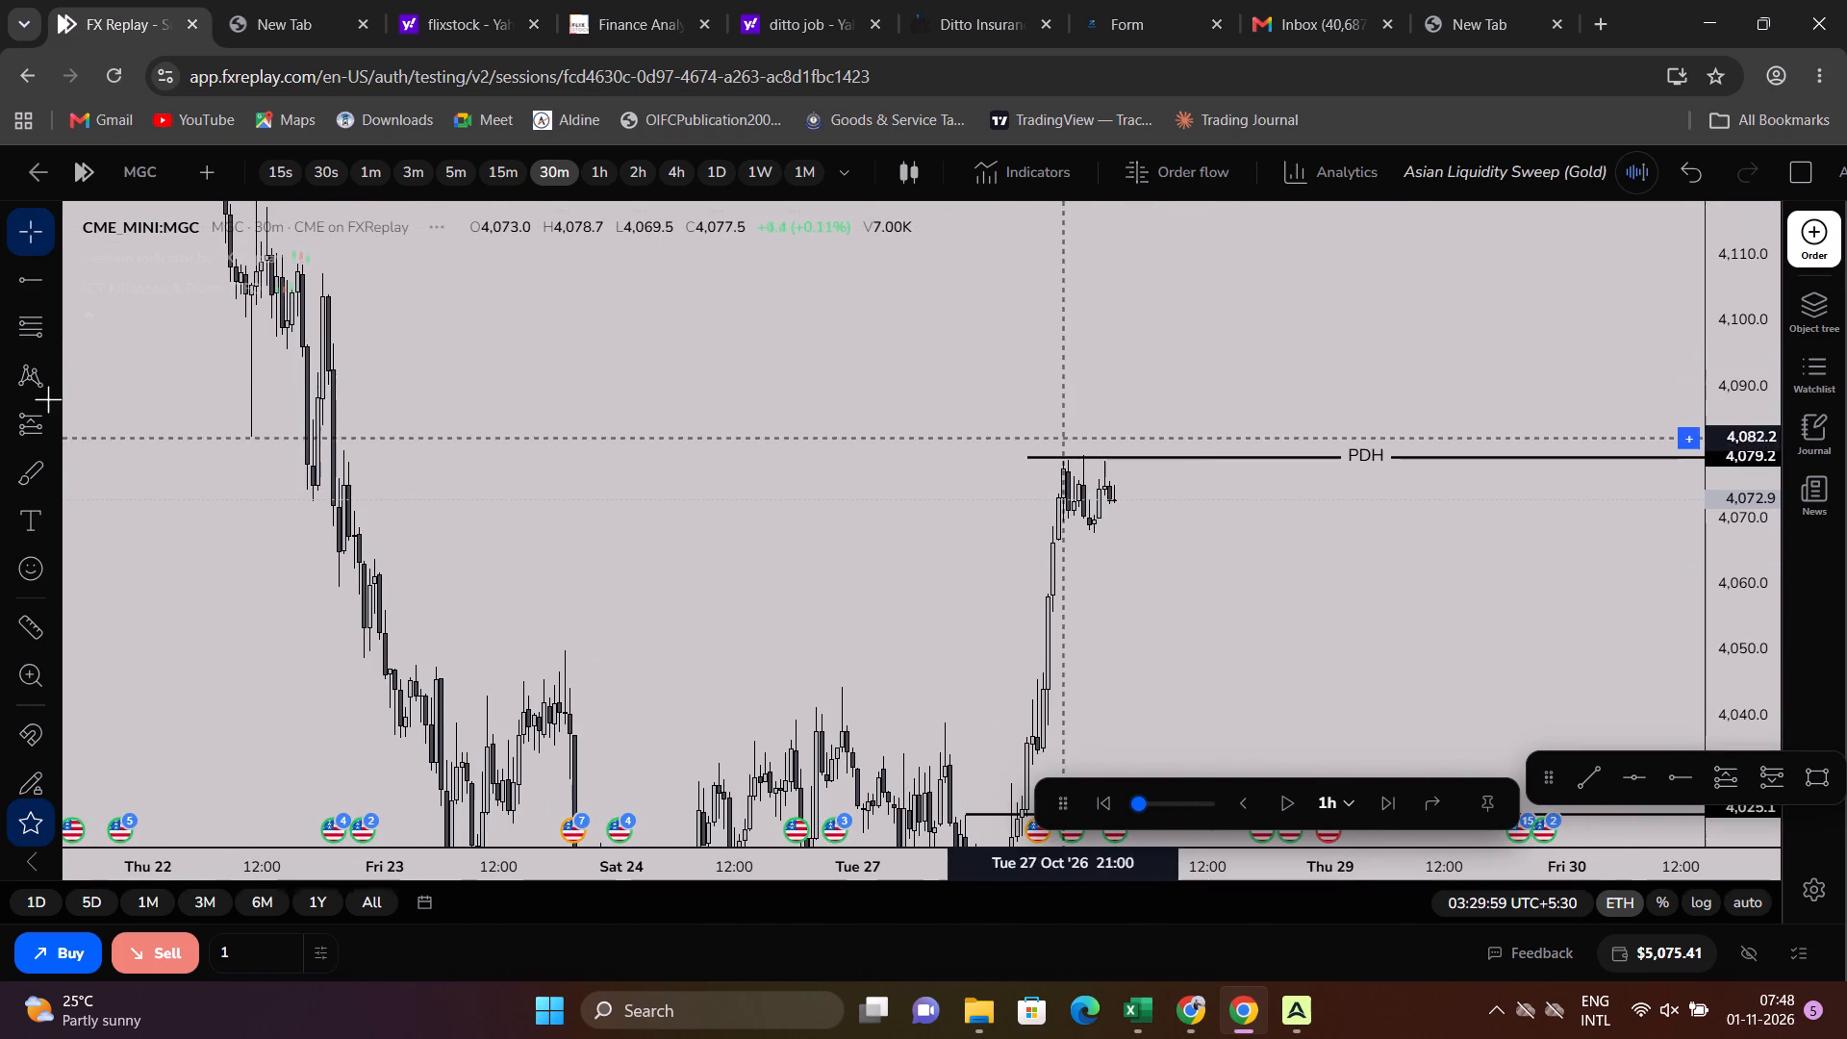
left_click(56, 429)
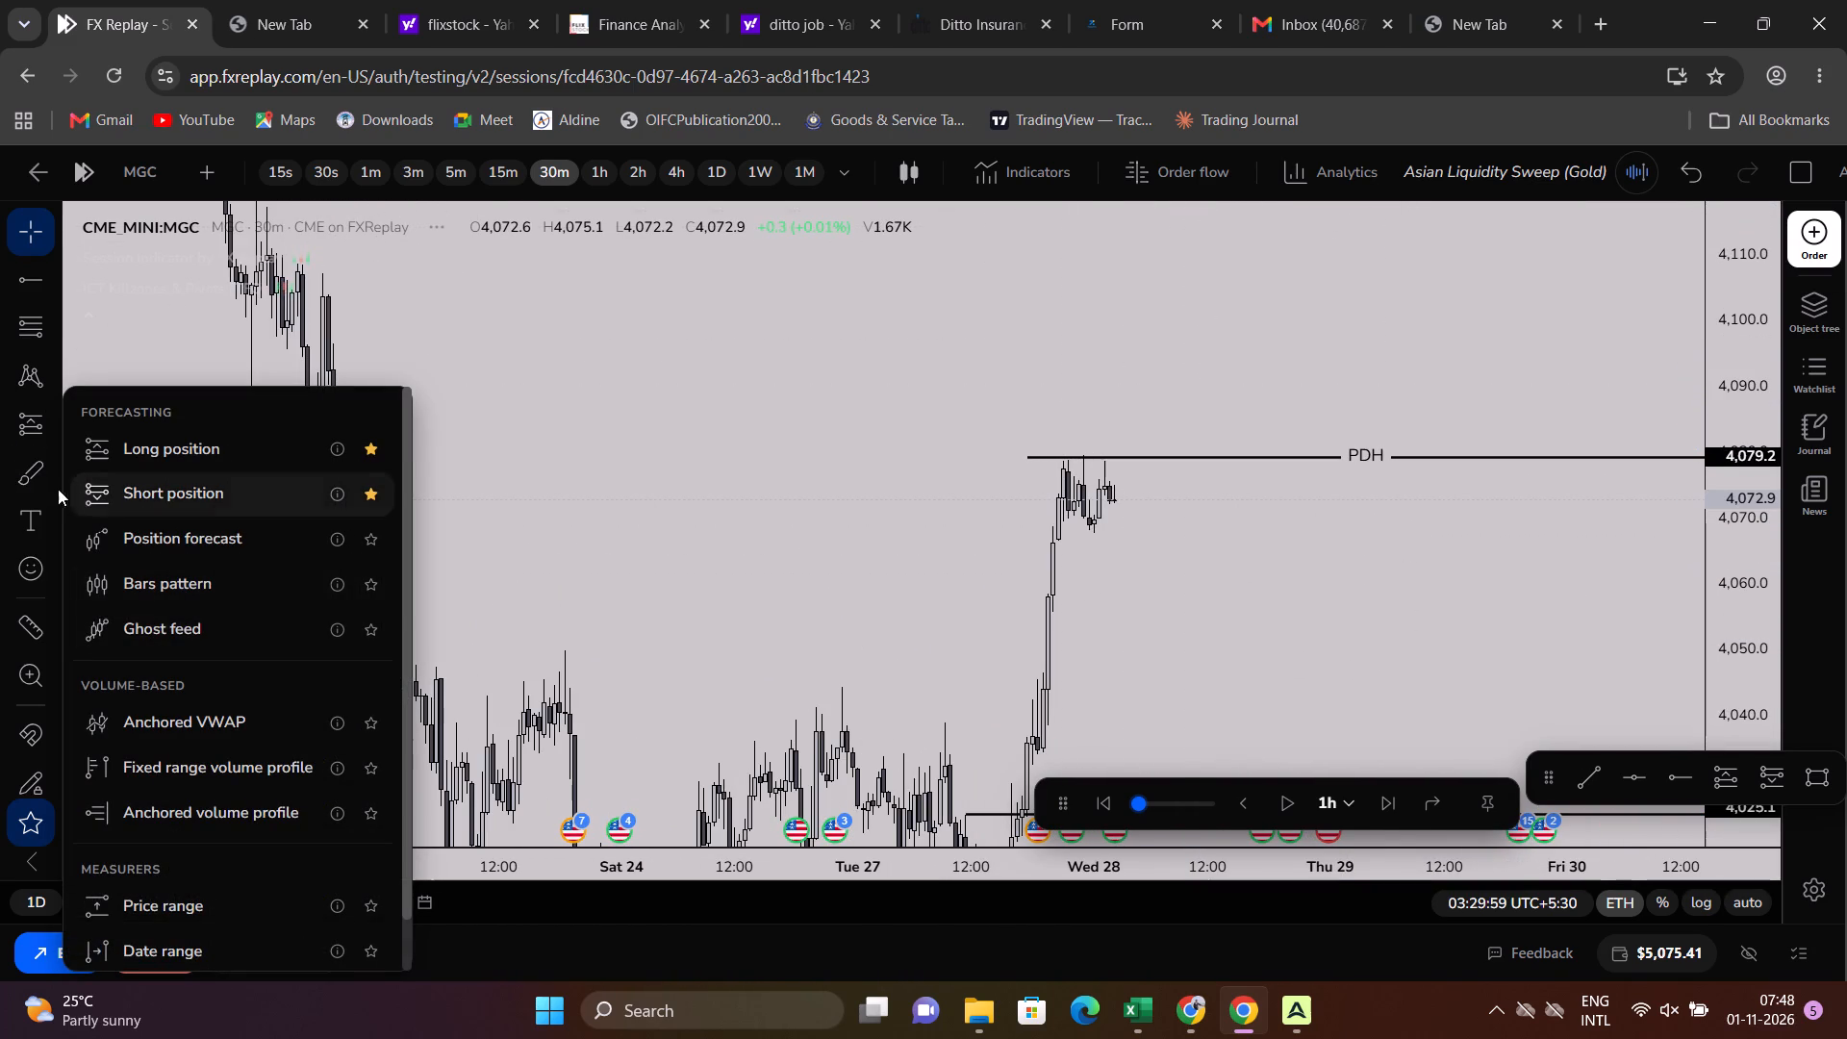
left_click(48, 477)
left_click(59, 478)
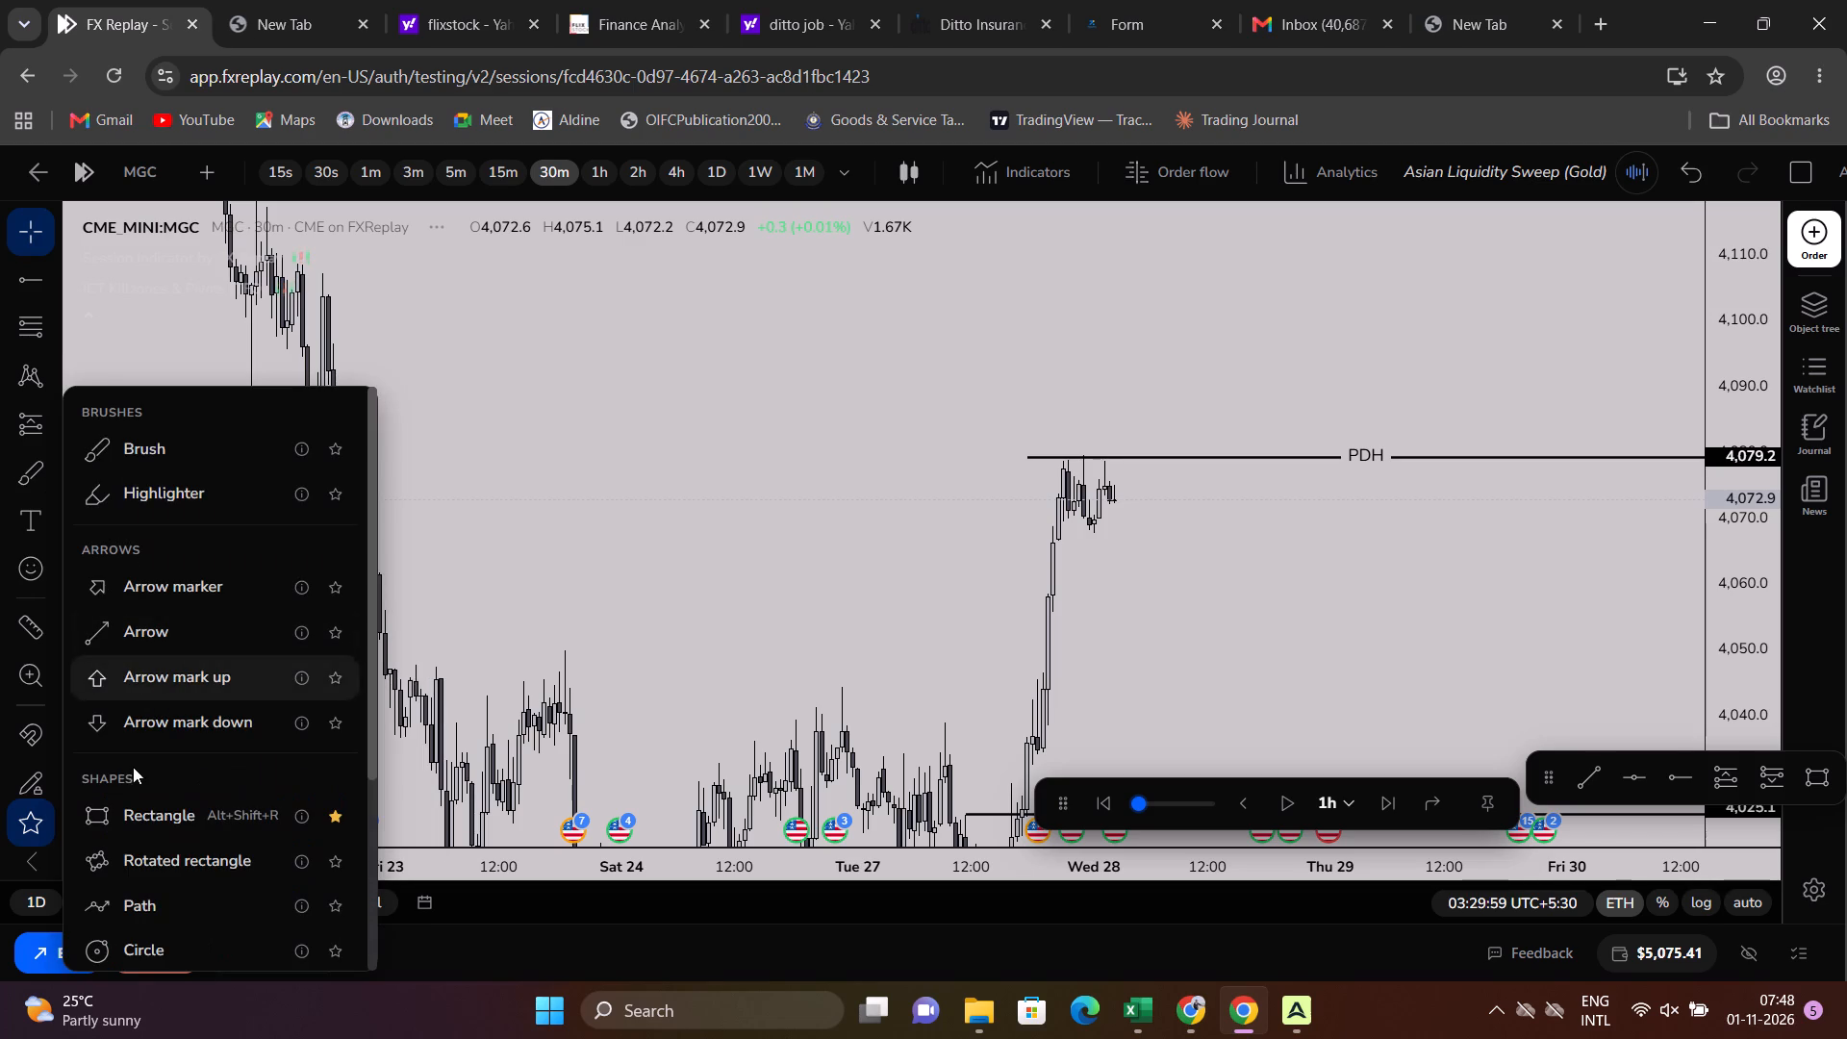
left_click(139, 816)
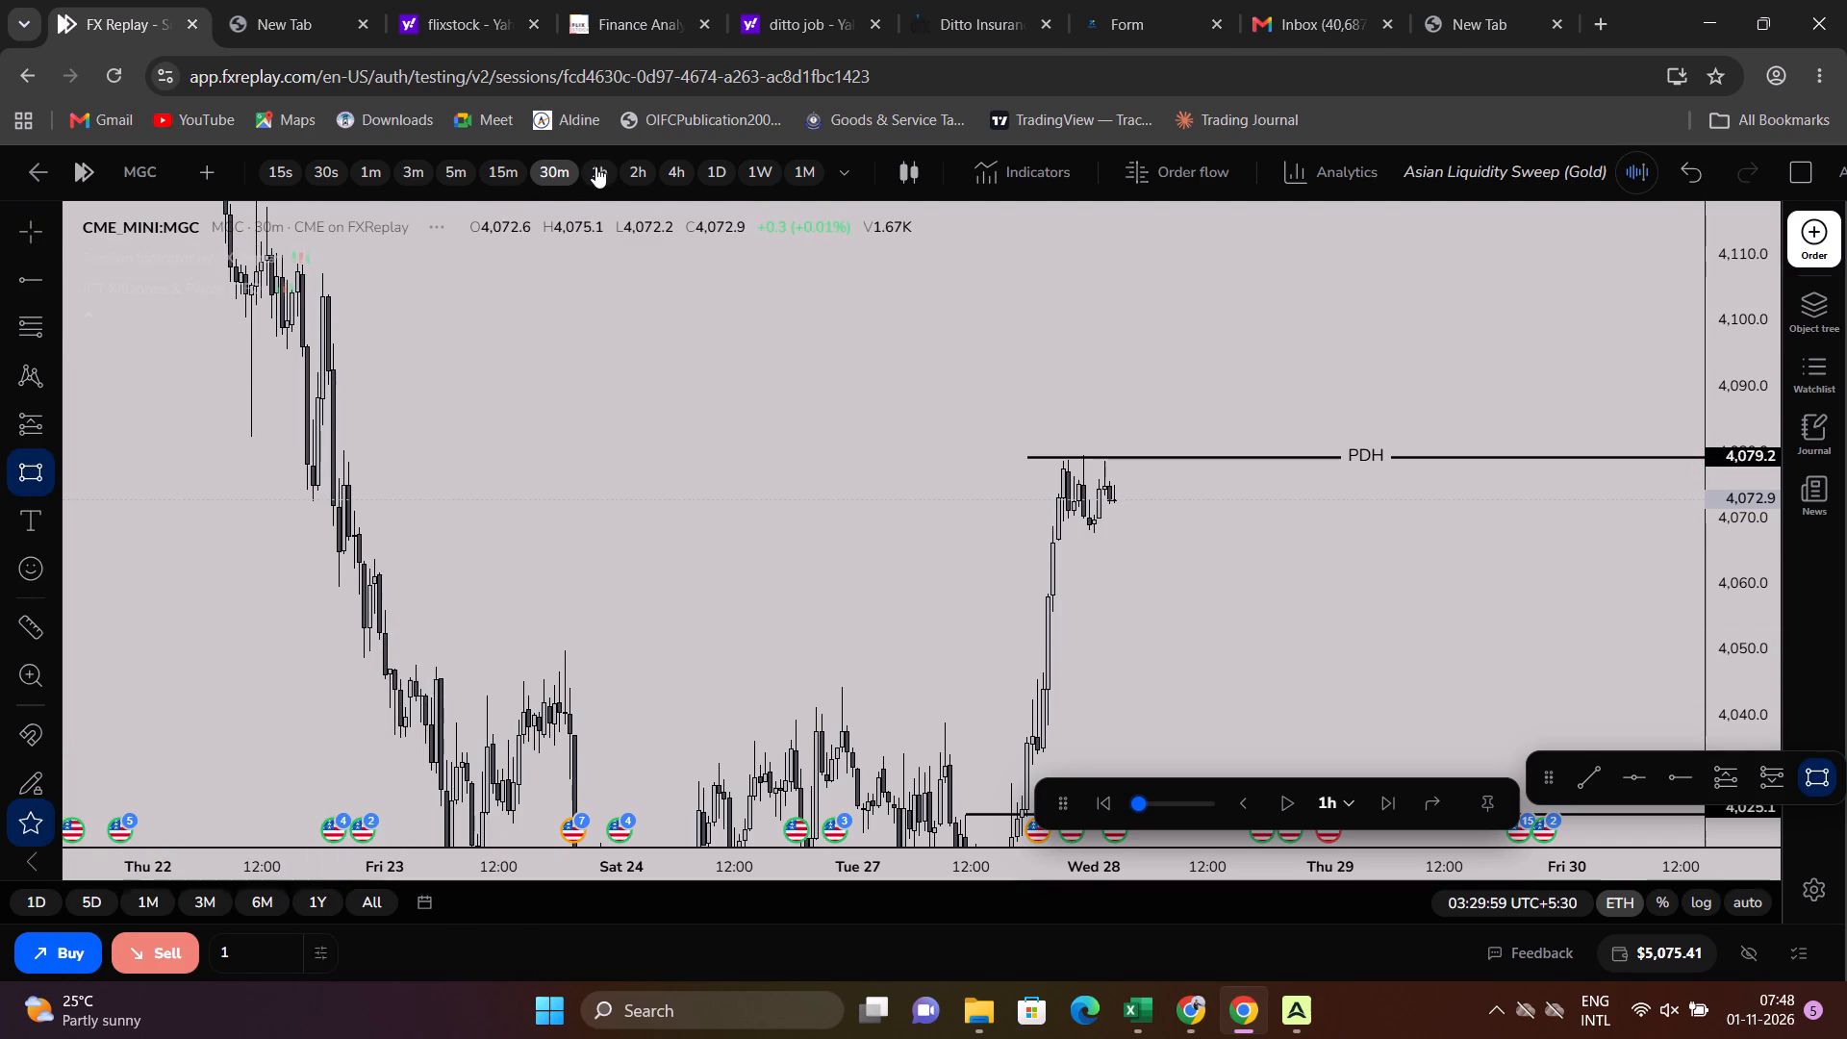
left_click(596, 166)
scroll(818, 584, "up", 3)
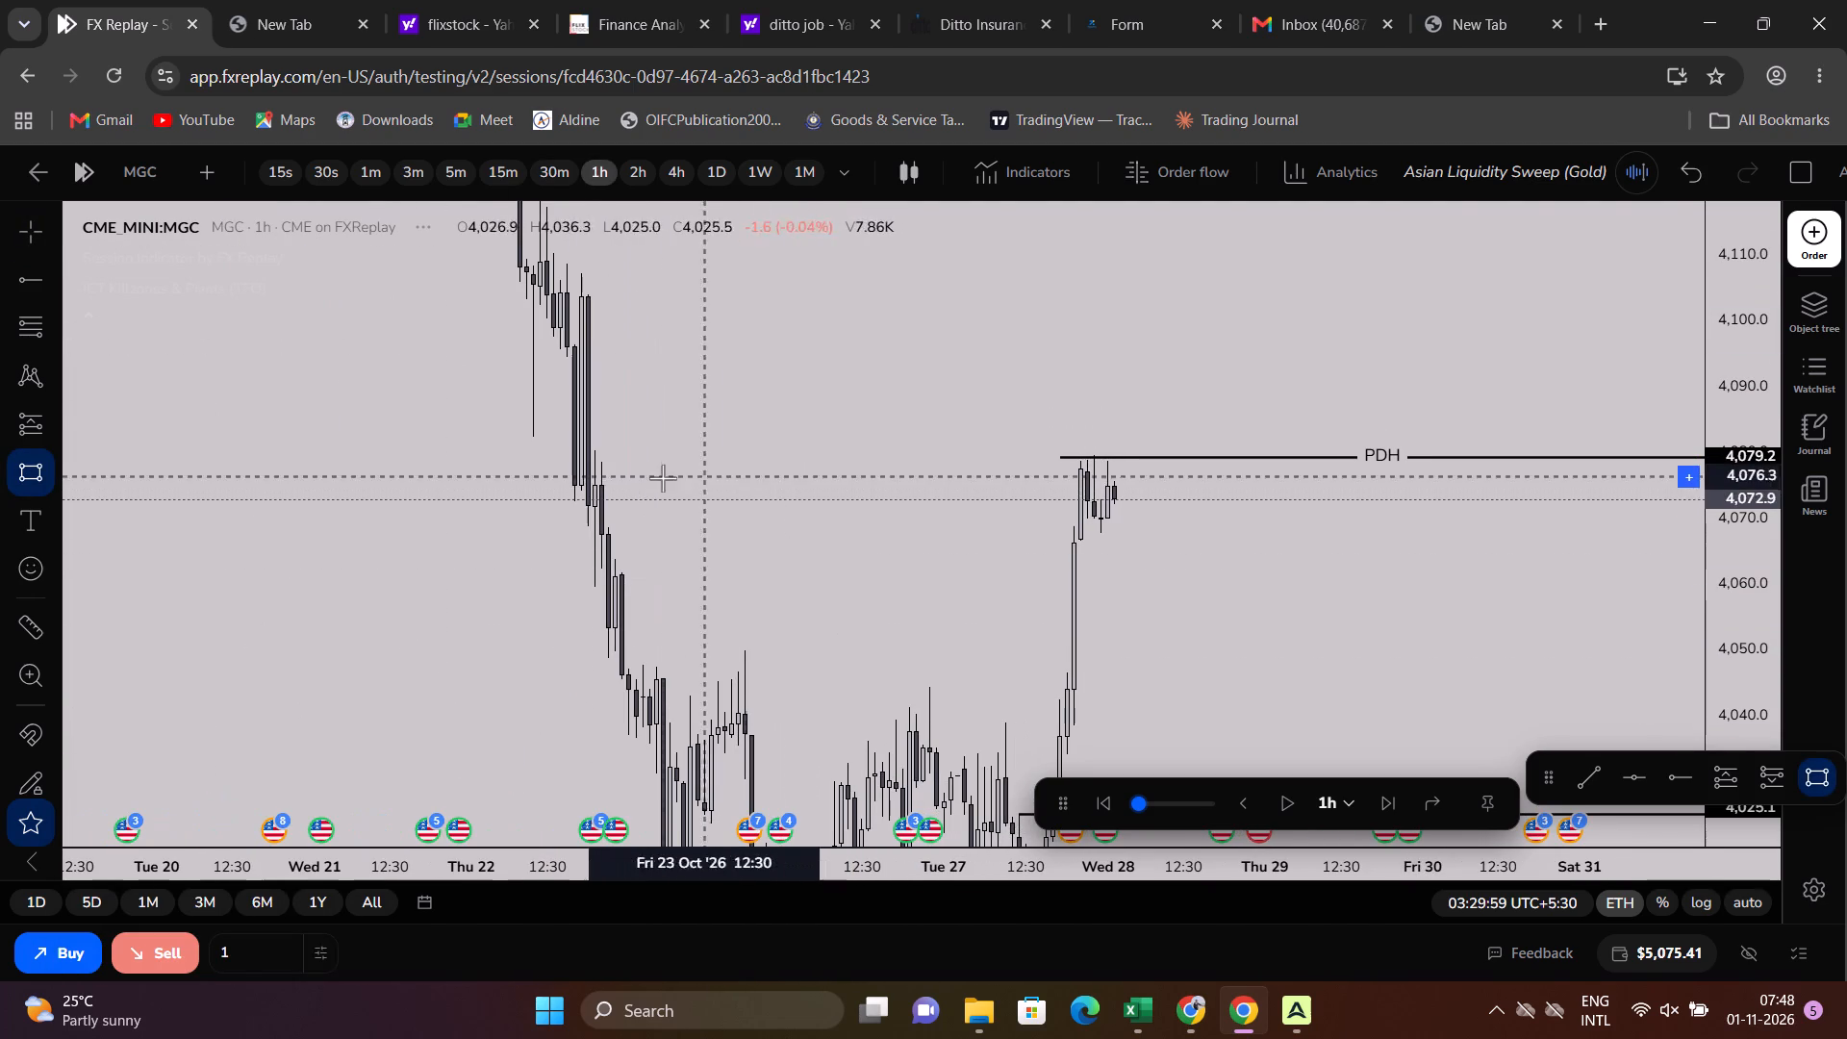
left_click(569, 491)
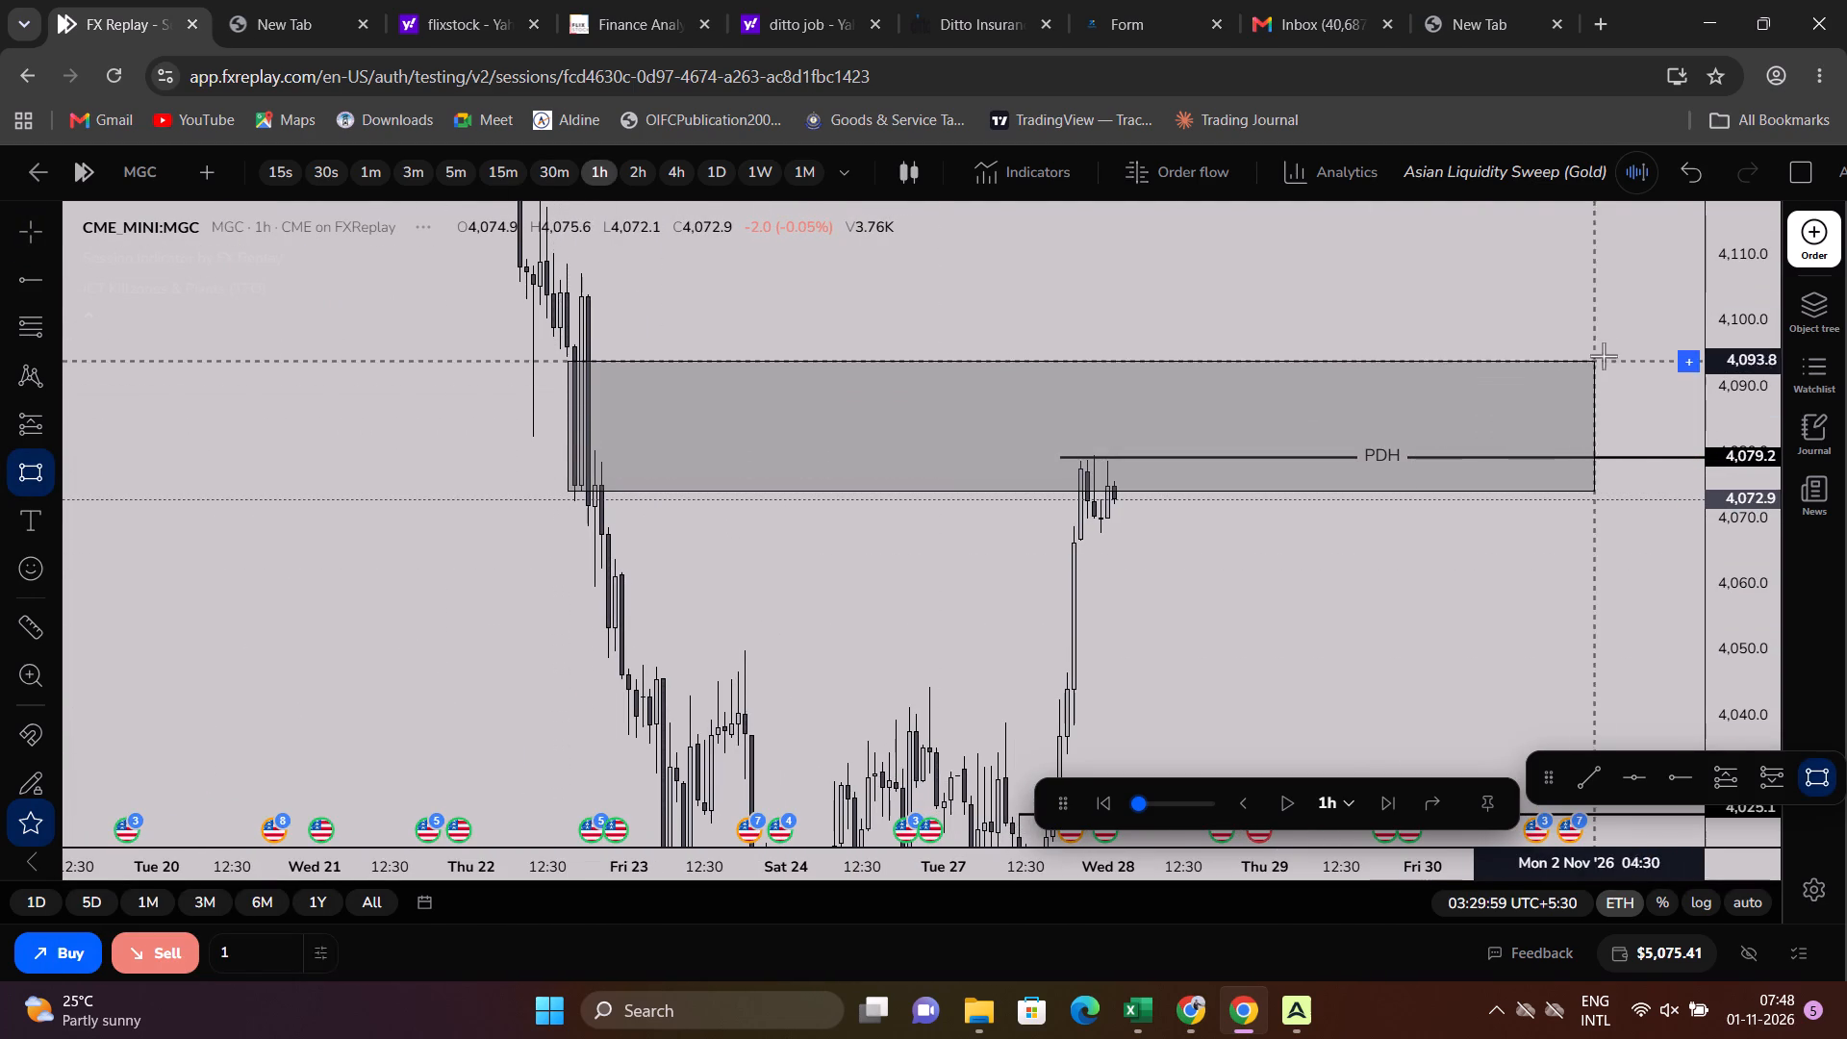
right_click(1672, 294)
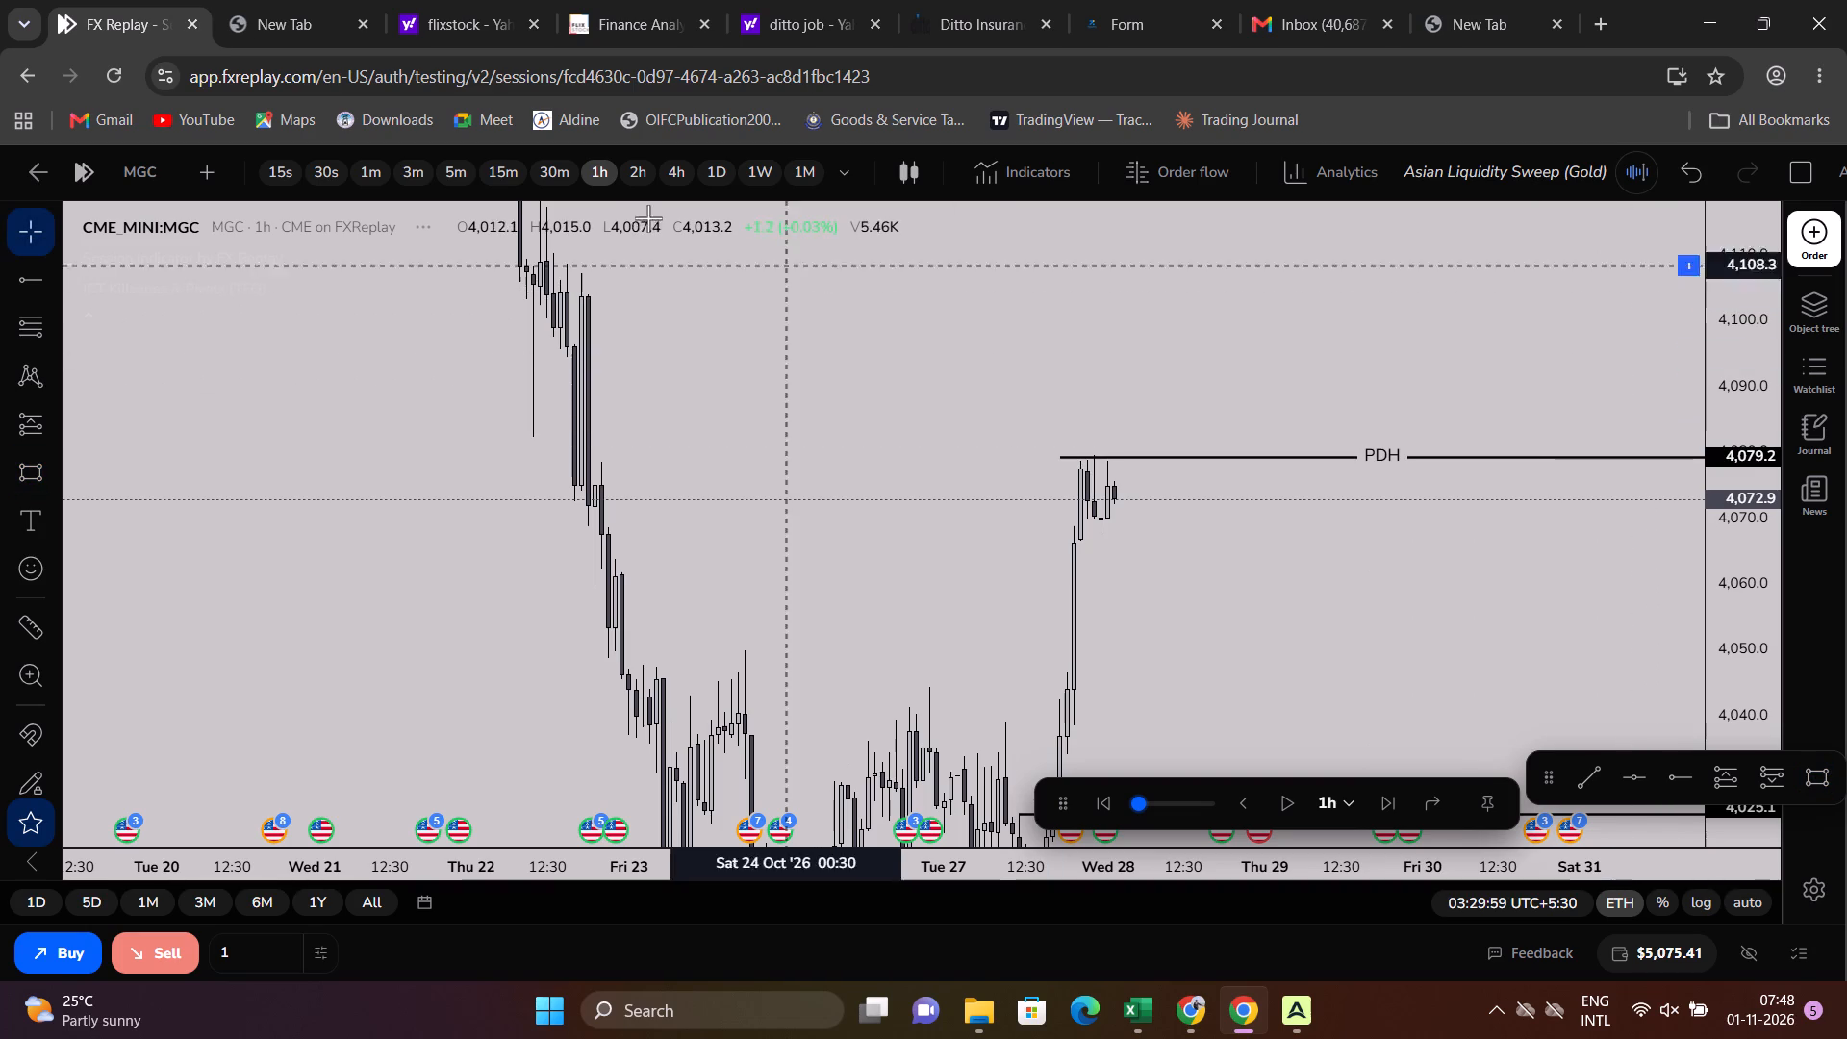
Switch the chart to 5m and frame the recent candles below the PDH ray.
left_click(456, 173)
scroll(1215, 616, "down", 2)
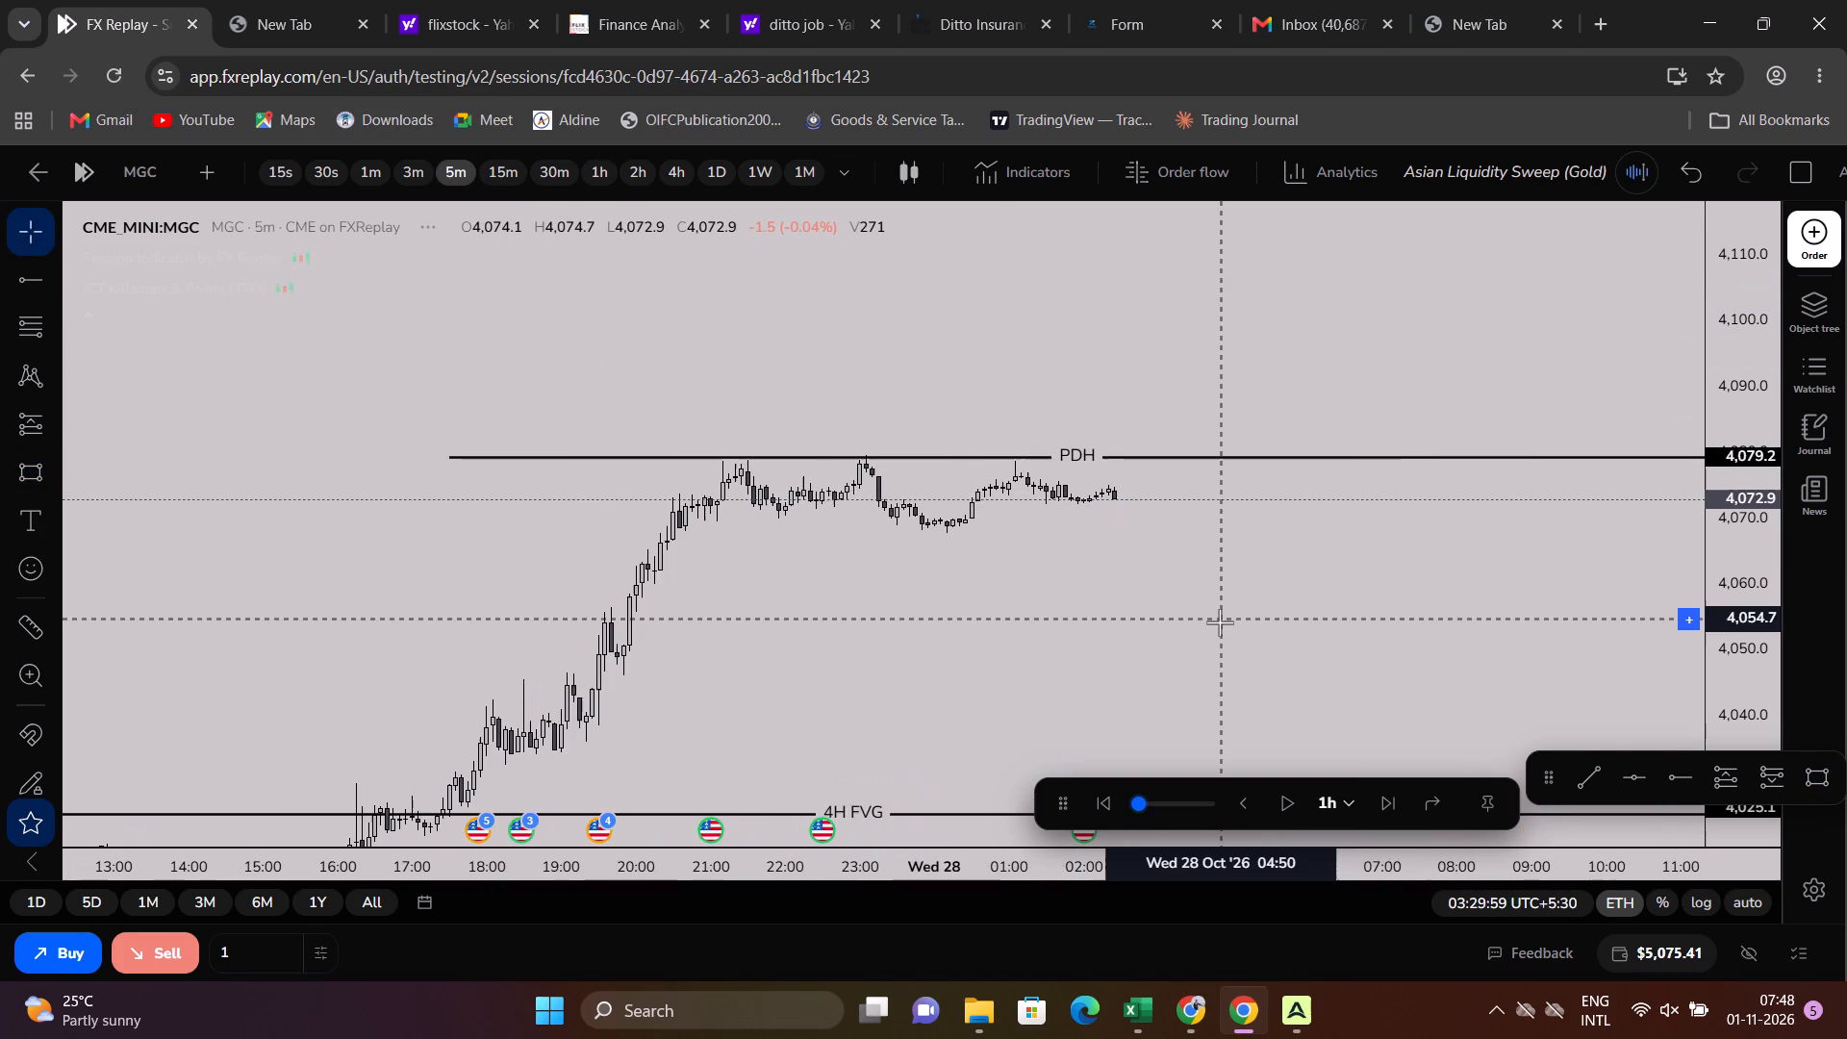
scroll(1220, 622, "down", 8)
left_click_drag(1249, 575, 1290, 403)
scroll(1396, 470, "up", 2)
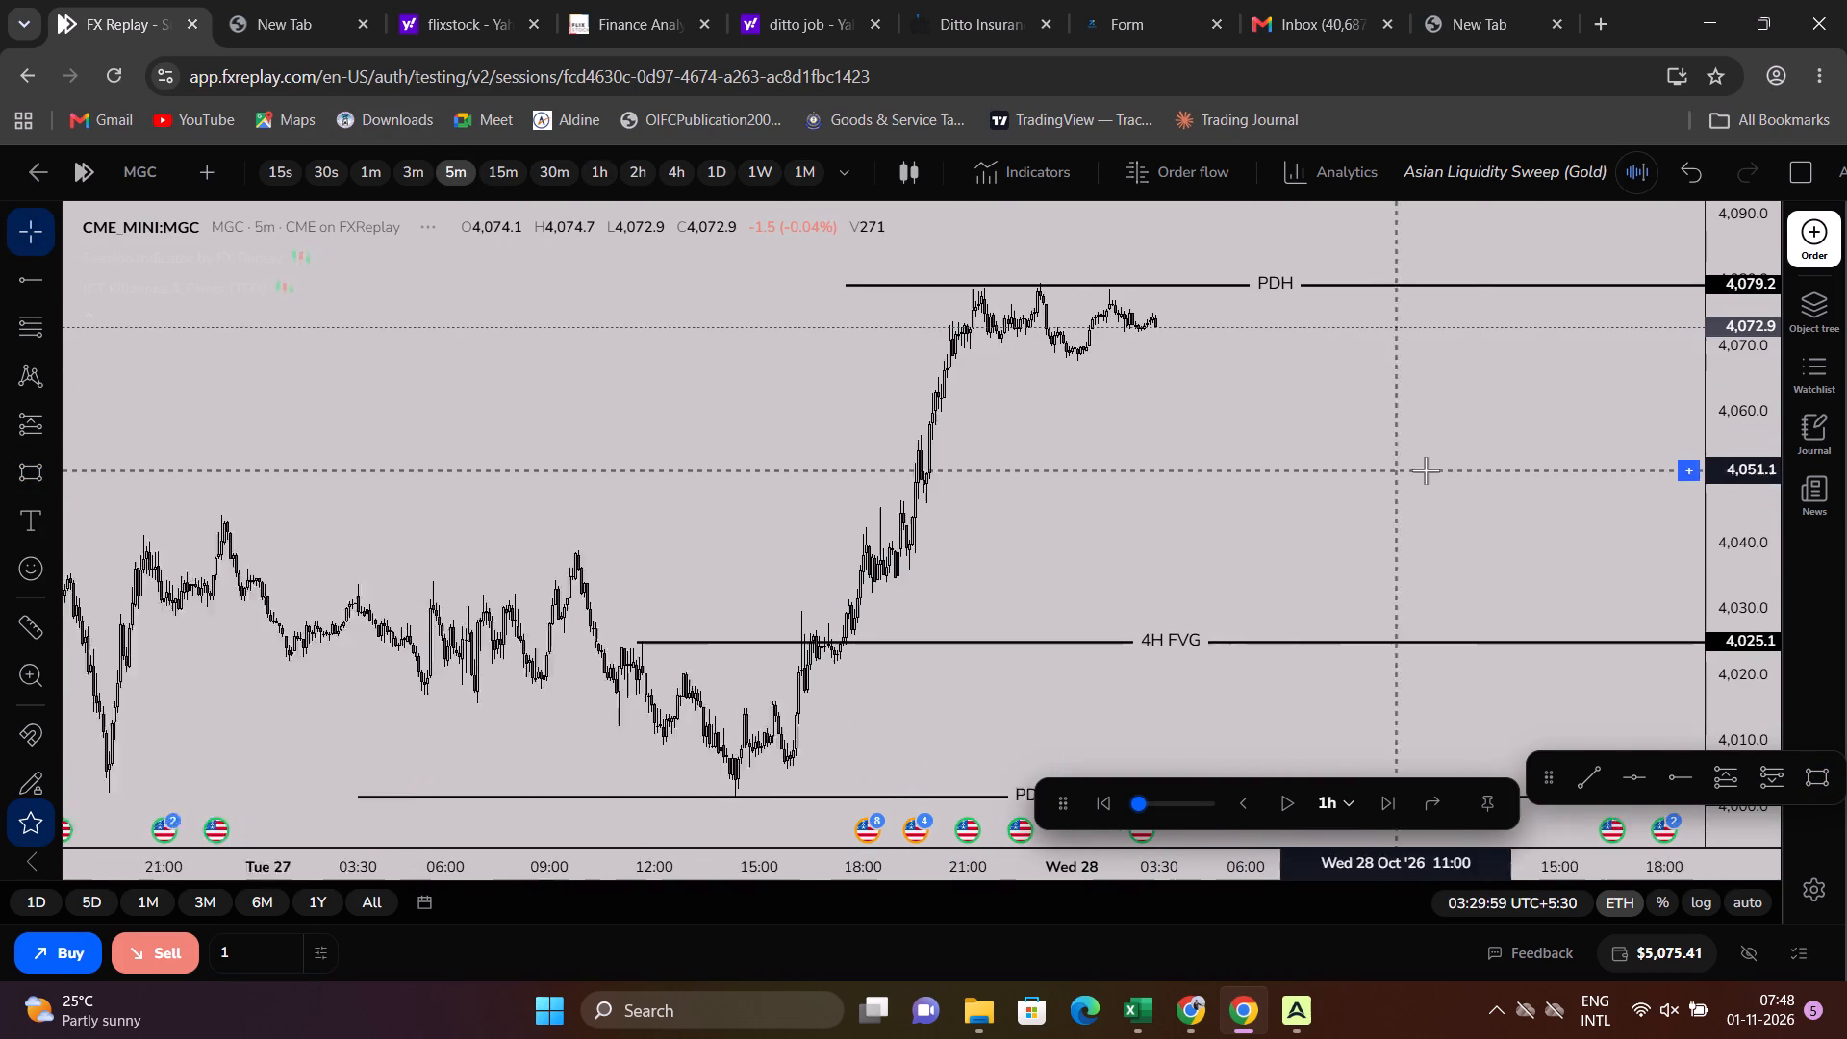
left_click_drag(1734, 652, 1776, 356)
scroll(1381, 388, "up", 3)
left_click_drag(1357, 423, 1356, 690)
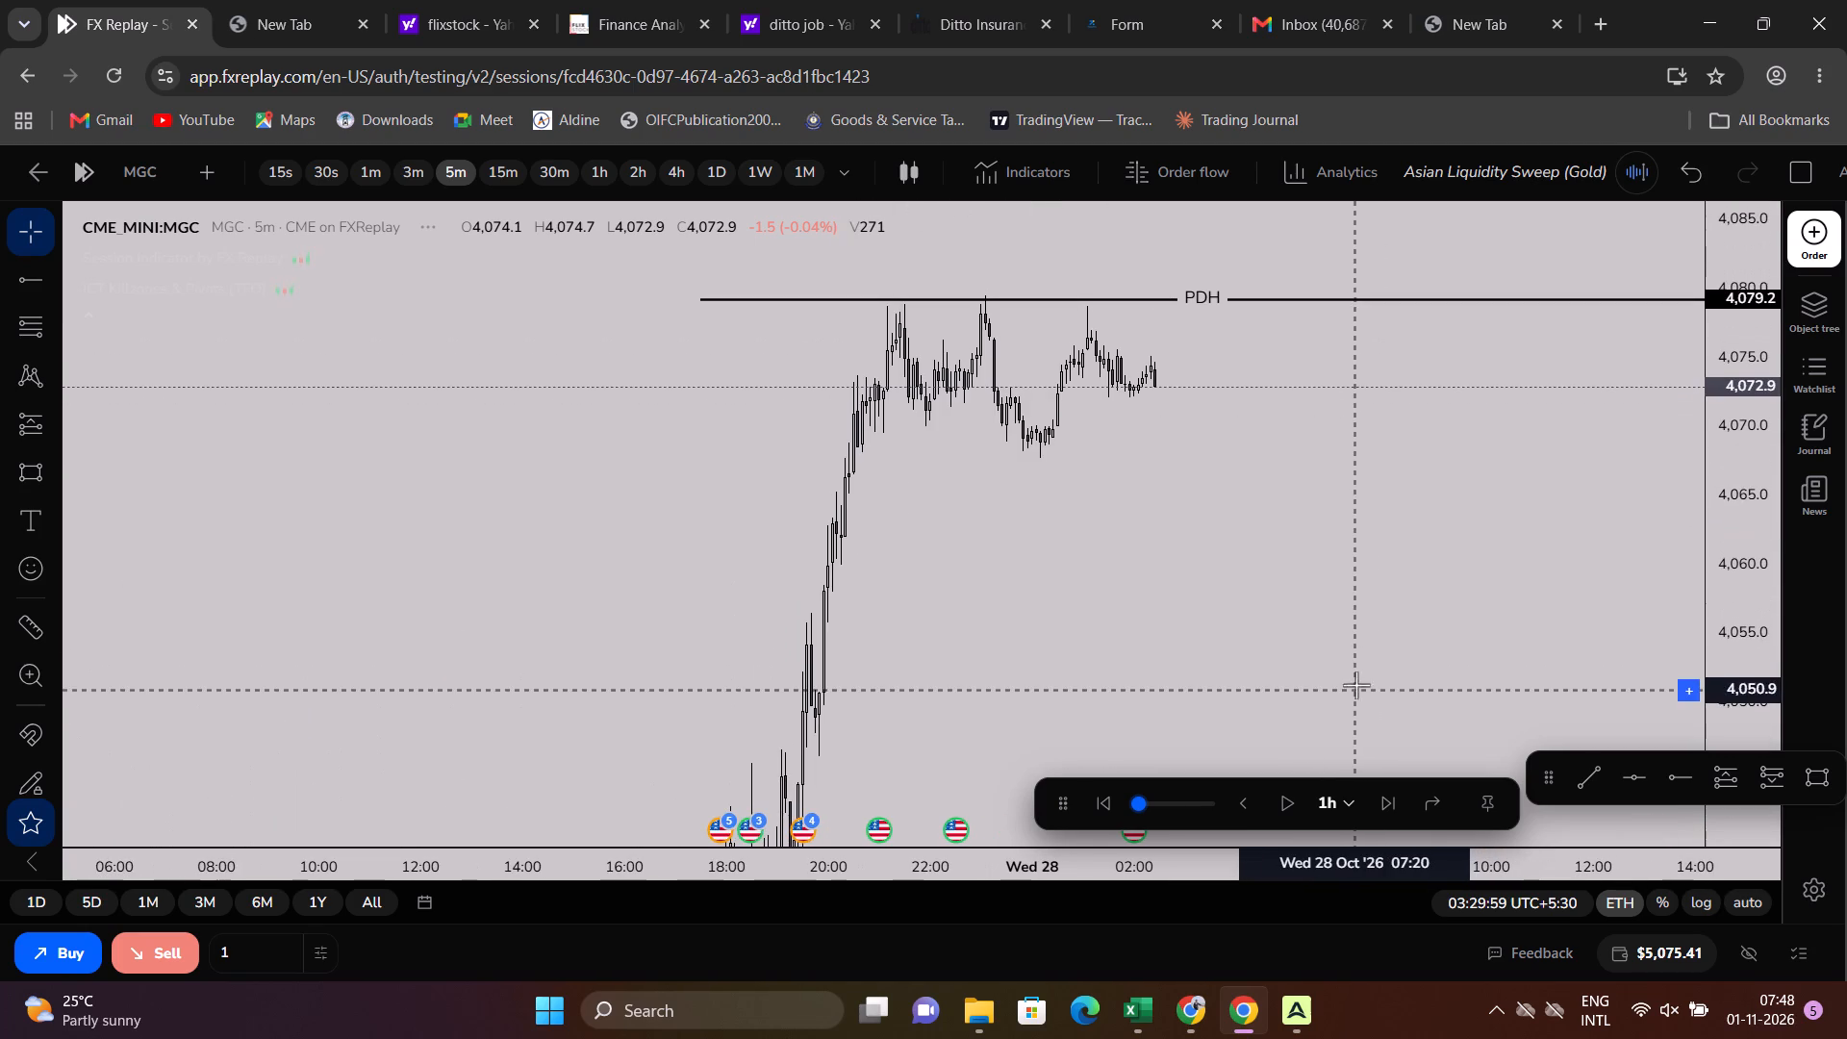
Set the replay step to 5m and advance the replay candle by candle to about 05:40 on October 28.
left_click(1325, 794)
scroll(1306, 716, "down", 5)
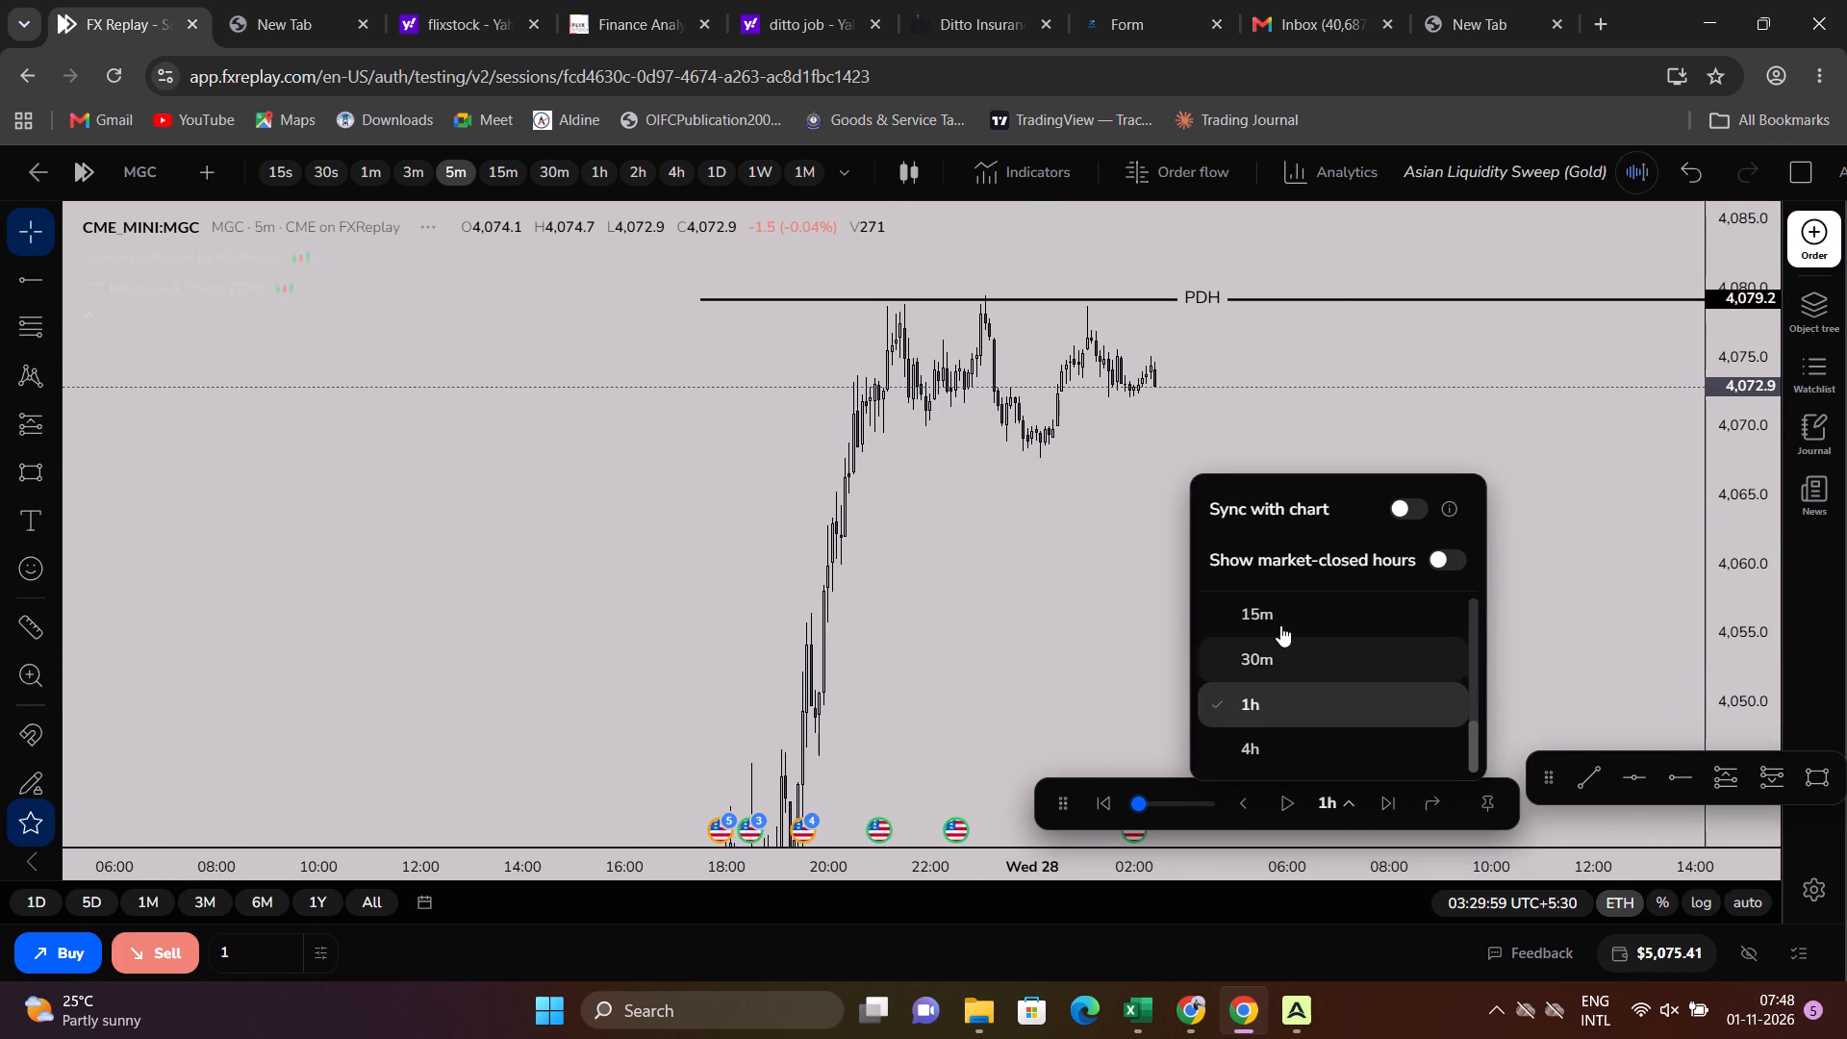
scroll(1278, 627, "up", 1)
left_click(1266, 641)
left_click(1379, 800)
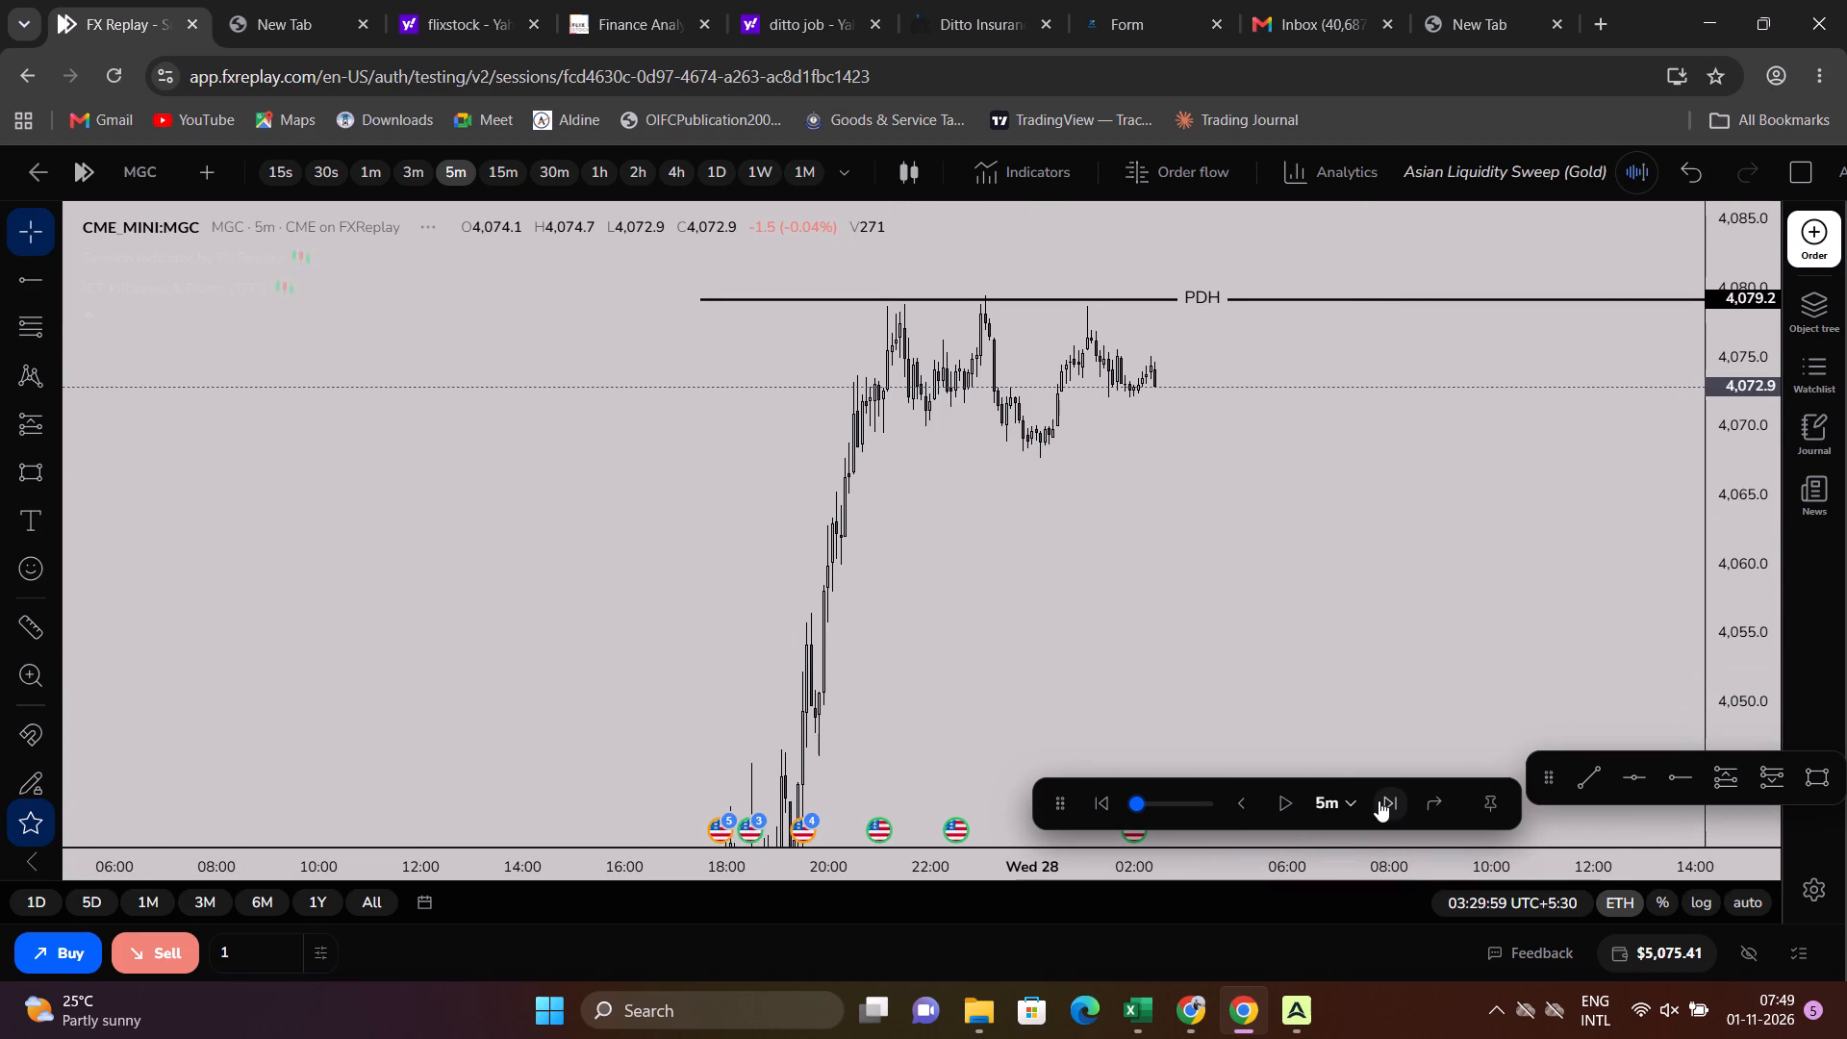
triple_click(1380, 799)
triple_click(1381, 799)
triple_click(1381, 799)
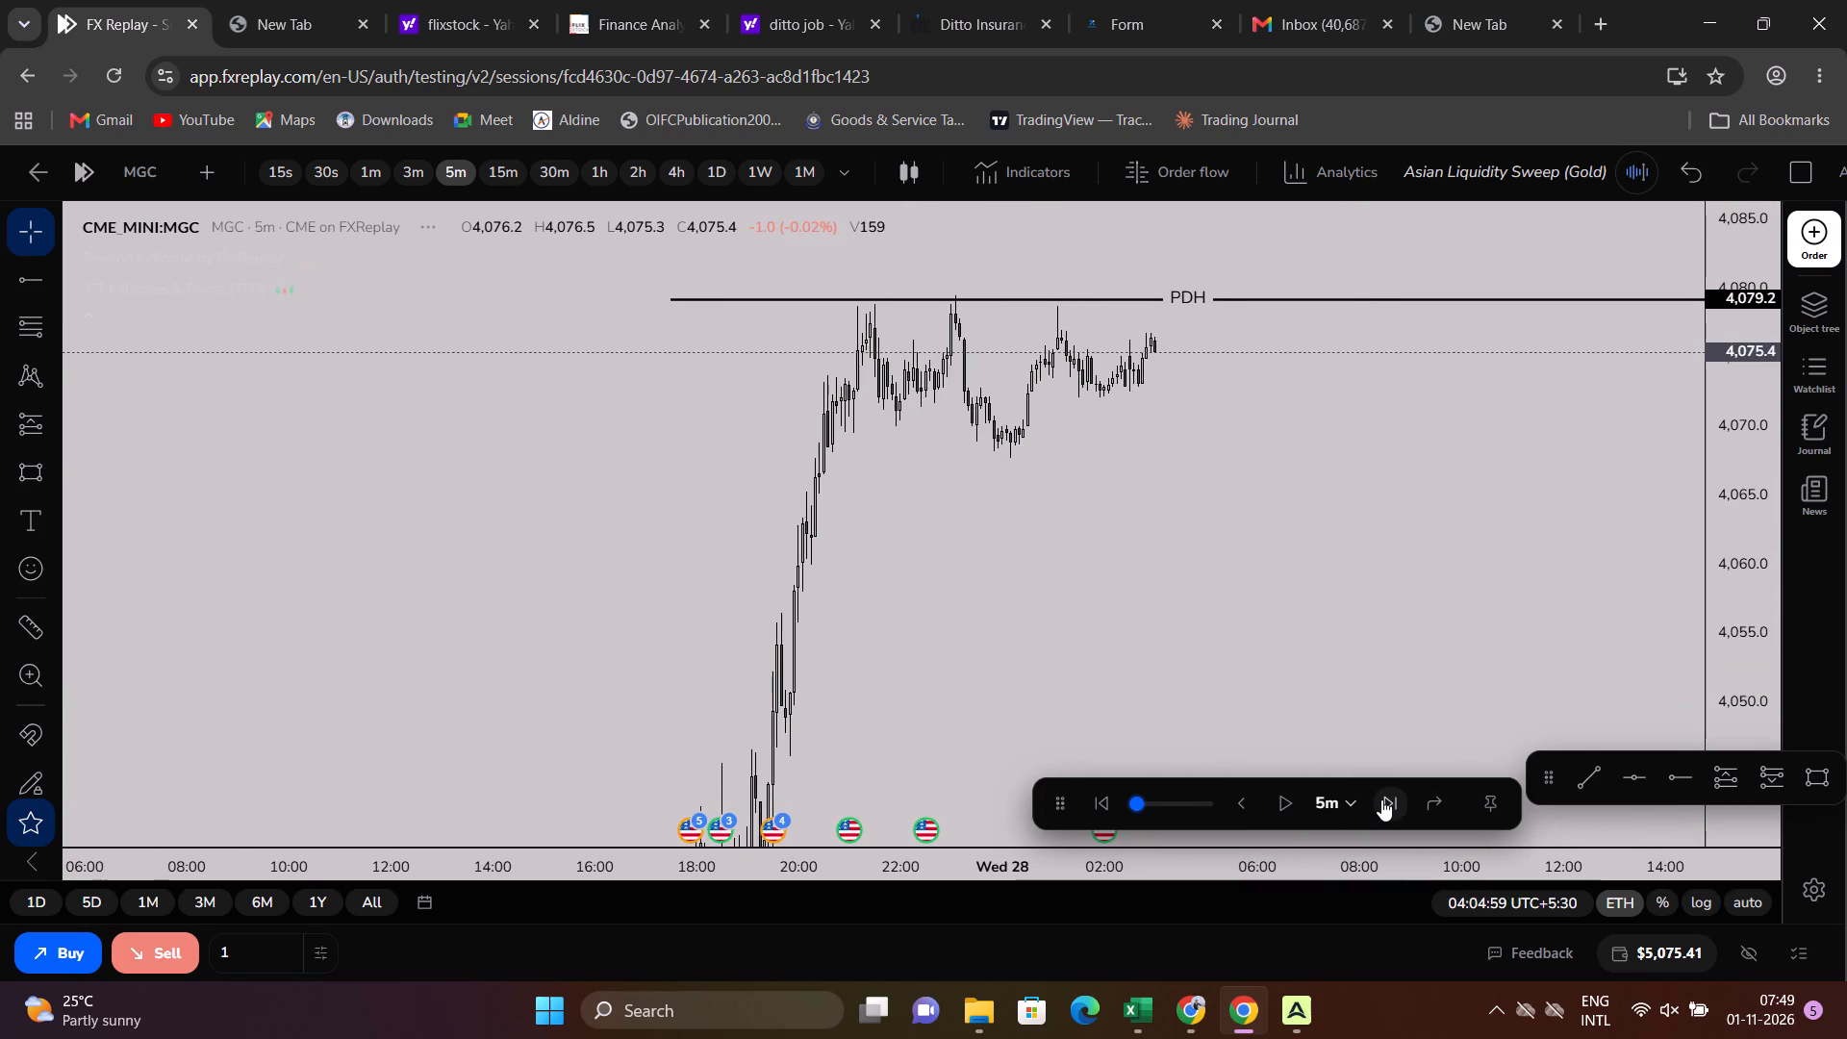
triple_click(1381, 799)
triple_click(1381, 799)
triple_click(1381, 799)
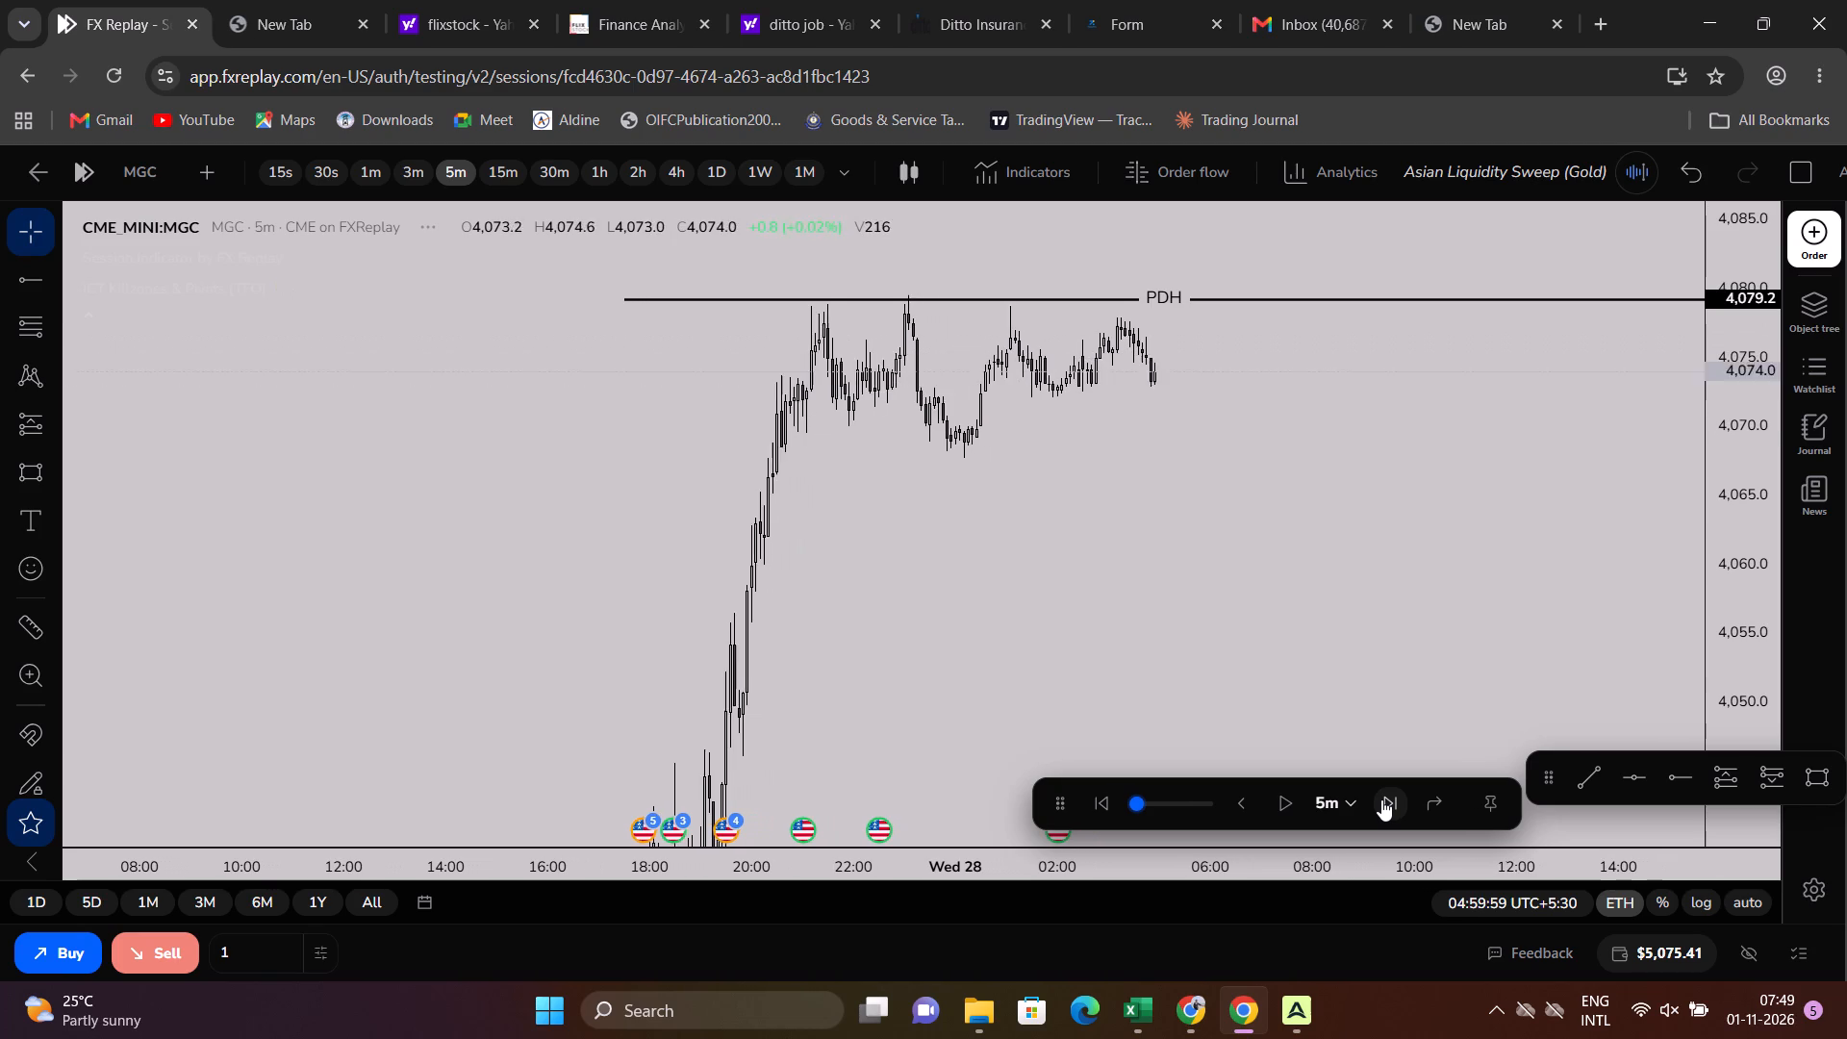
double_click(1381, 799)
triple_click(1381, 799)
double_click(1381, 799)
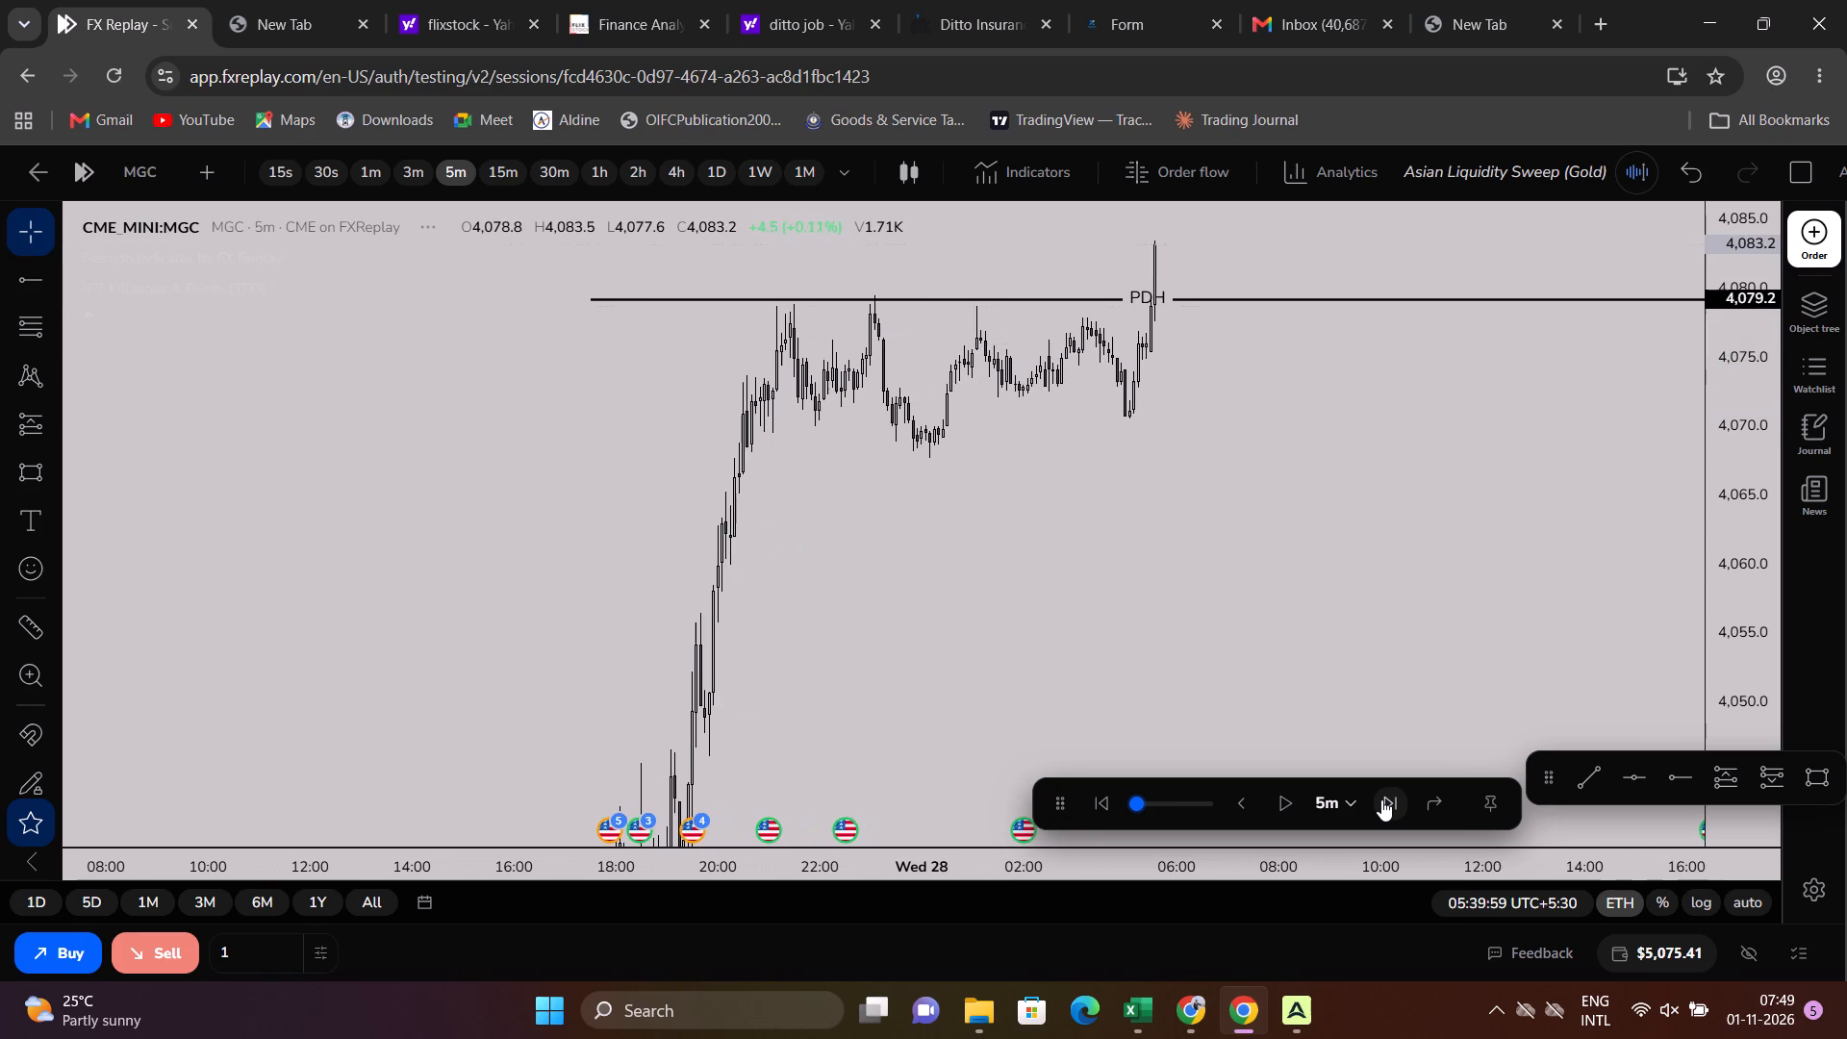
Draw a rising trend line under the October 28 lows, from about 4,068 near 00:00 to about 4,075 near 04:50.
scroll(1319, 658, "up", 6)
left_click_drag(1433, 589, 1442, 760)
scroll(1525, 643, "down", 5)
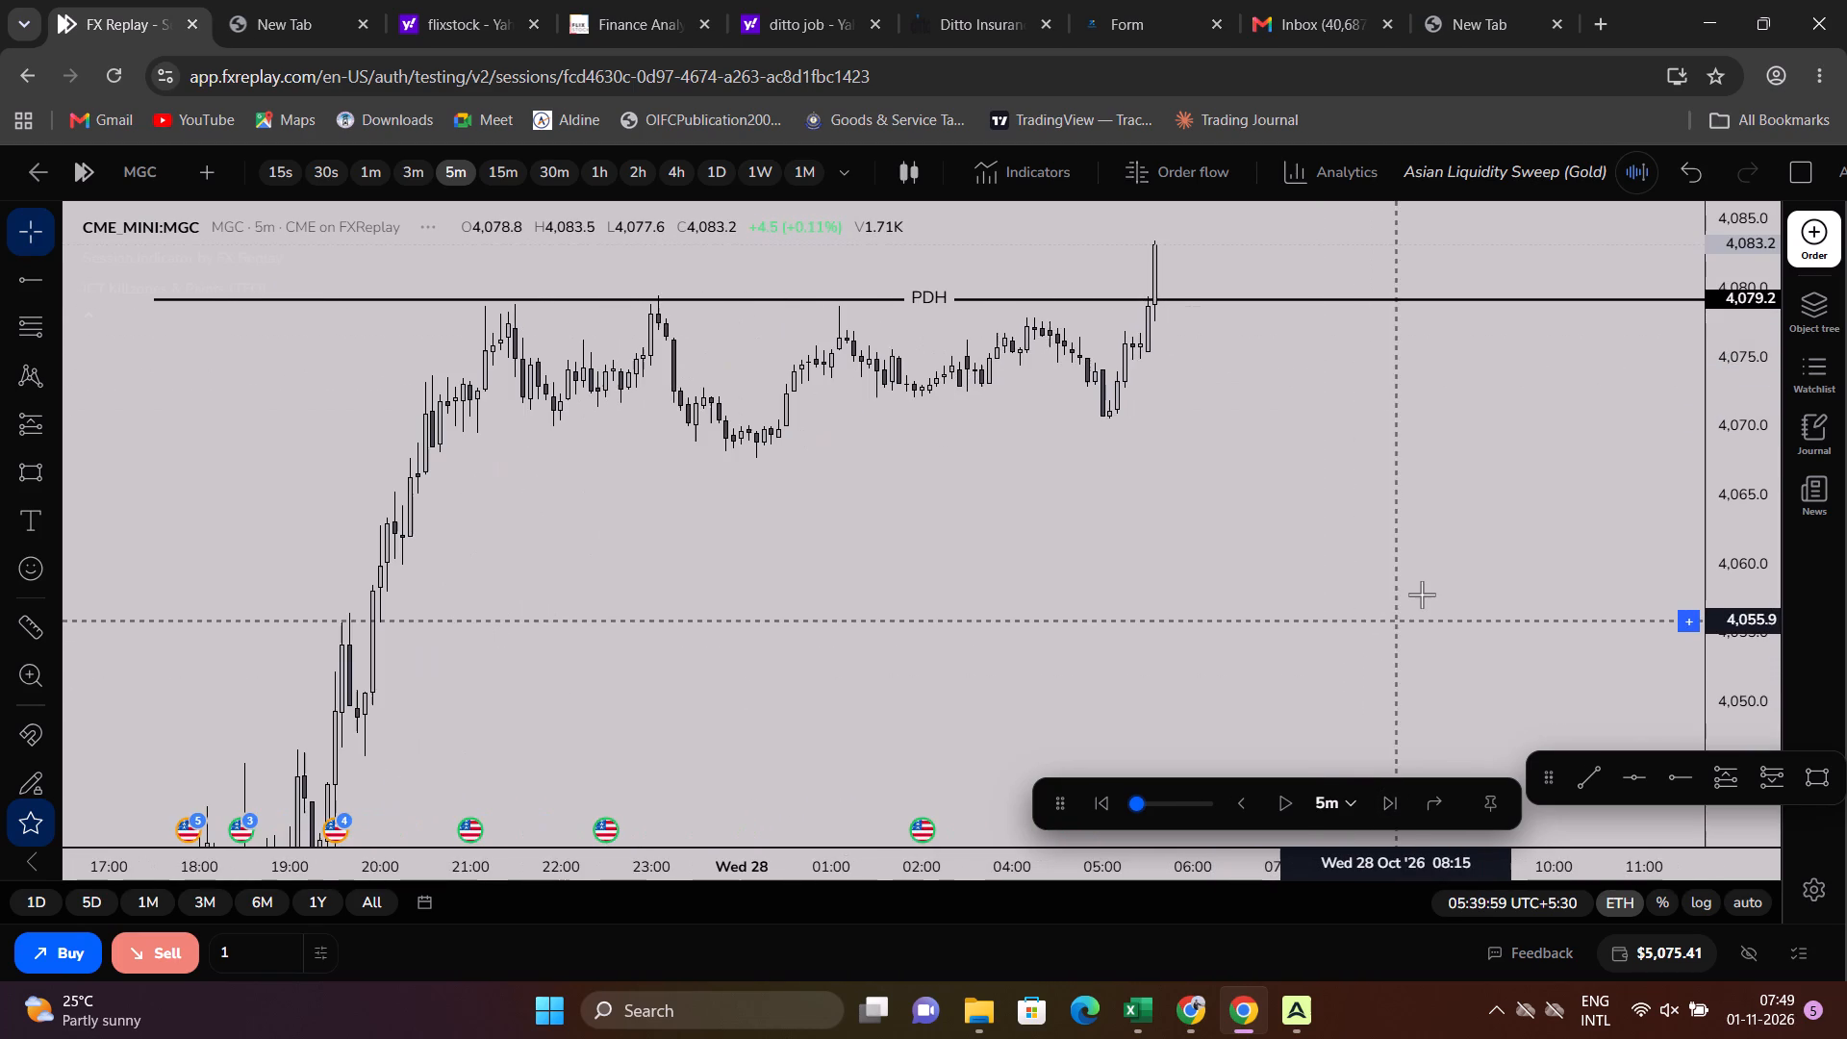
left_click_drag(1739, 659, 1767, 412)
scroll(1473, 546, "up", 3)
left_click_drag(1426, 544, 1422, 482)
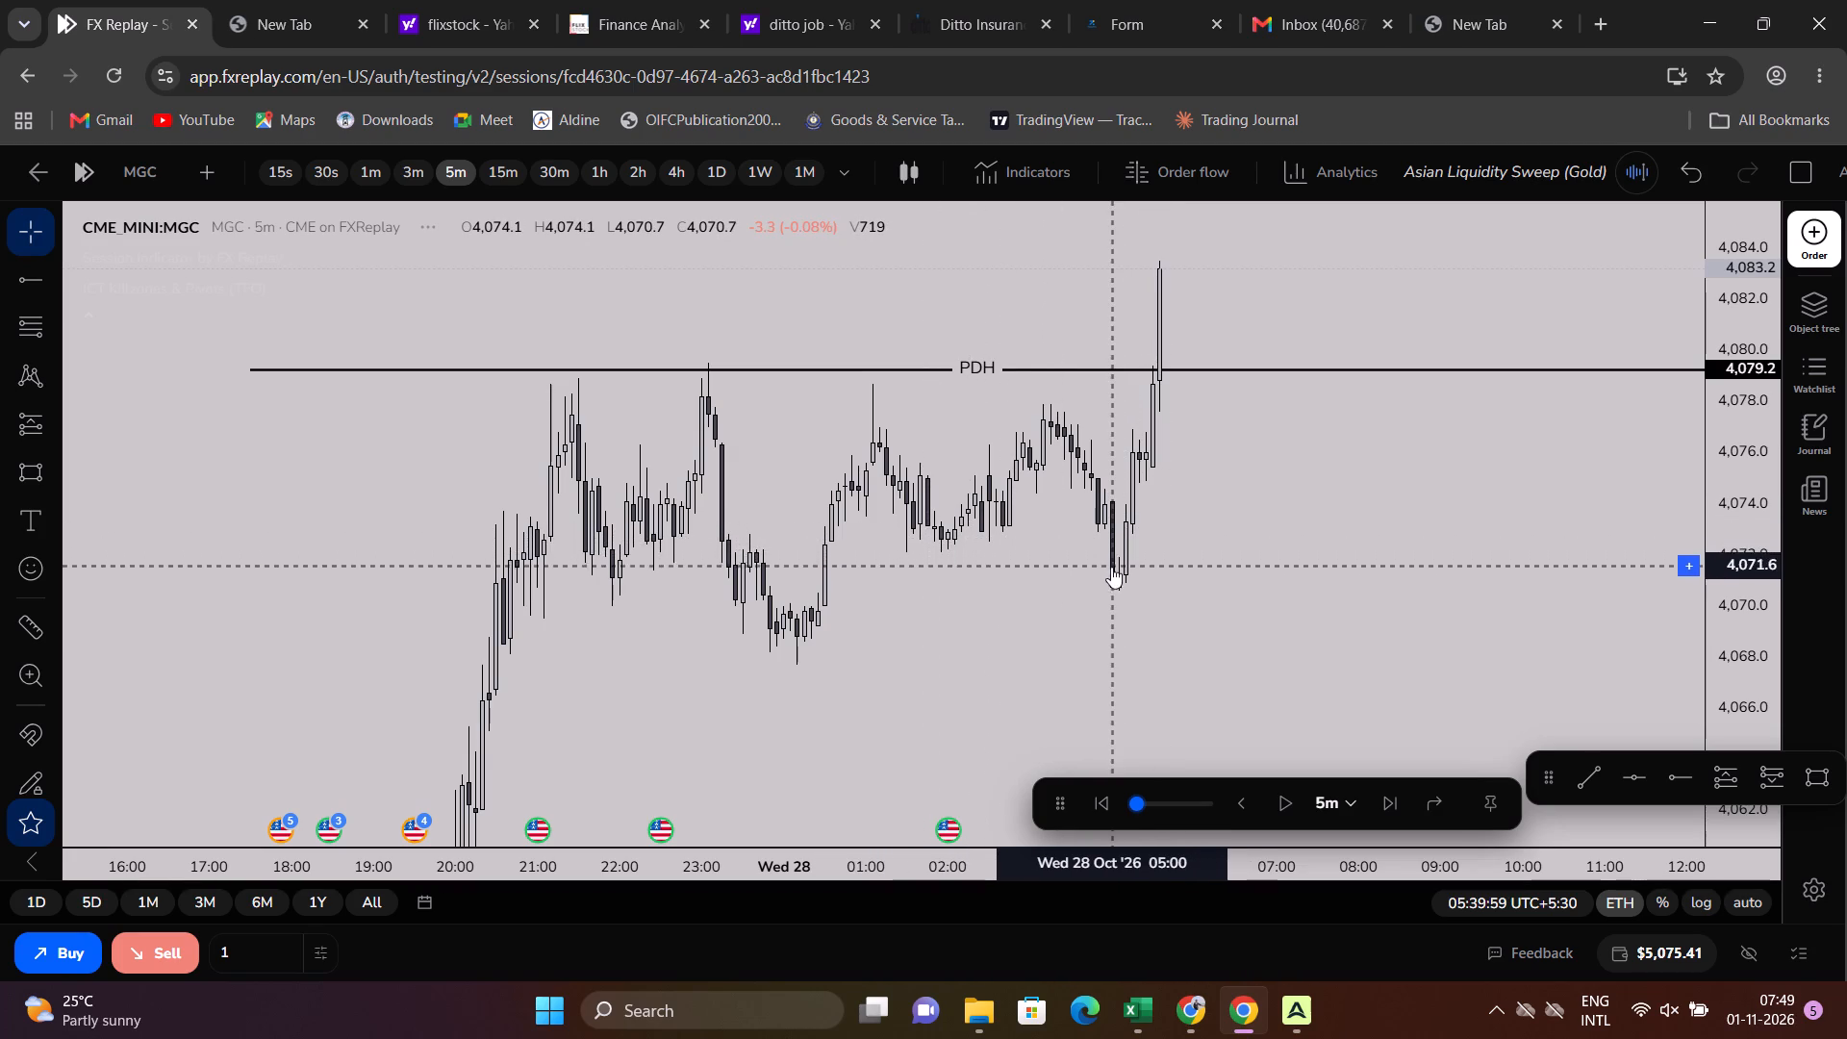
scroll(1180, 565, "down", 3)
left_click_drag(1179, 592, 1205, 543)
scroll(1005, 510, "up", 1)
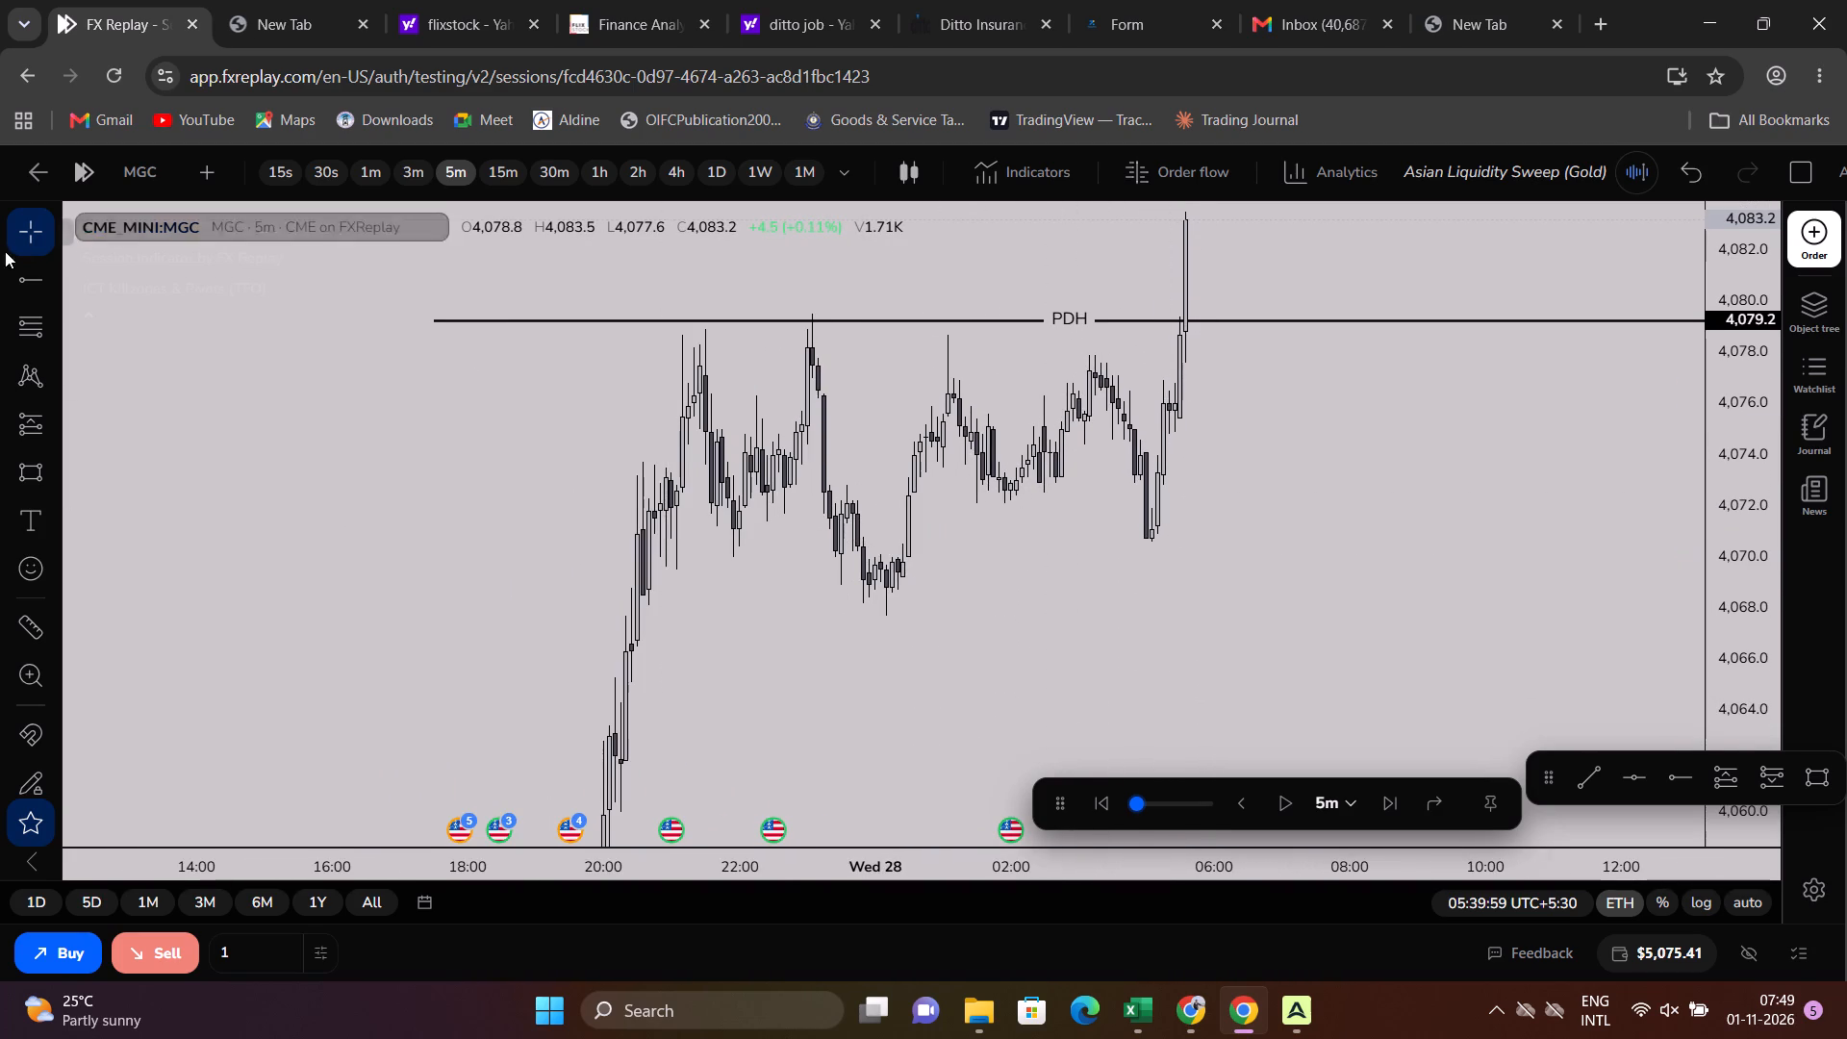
left_click(50, 281)
left_click(156, 321)
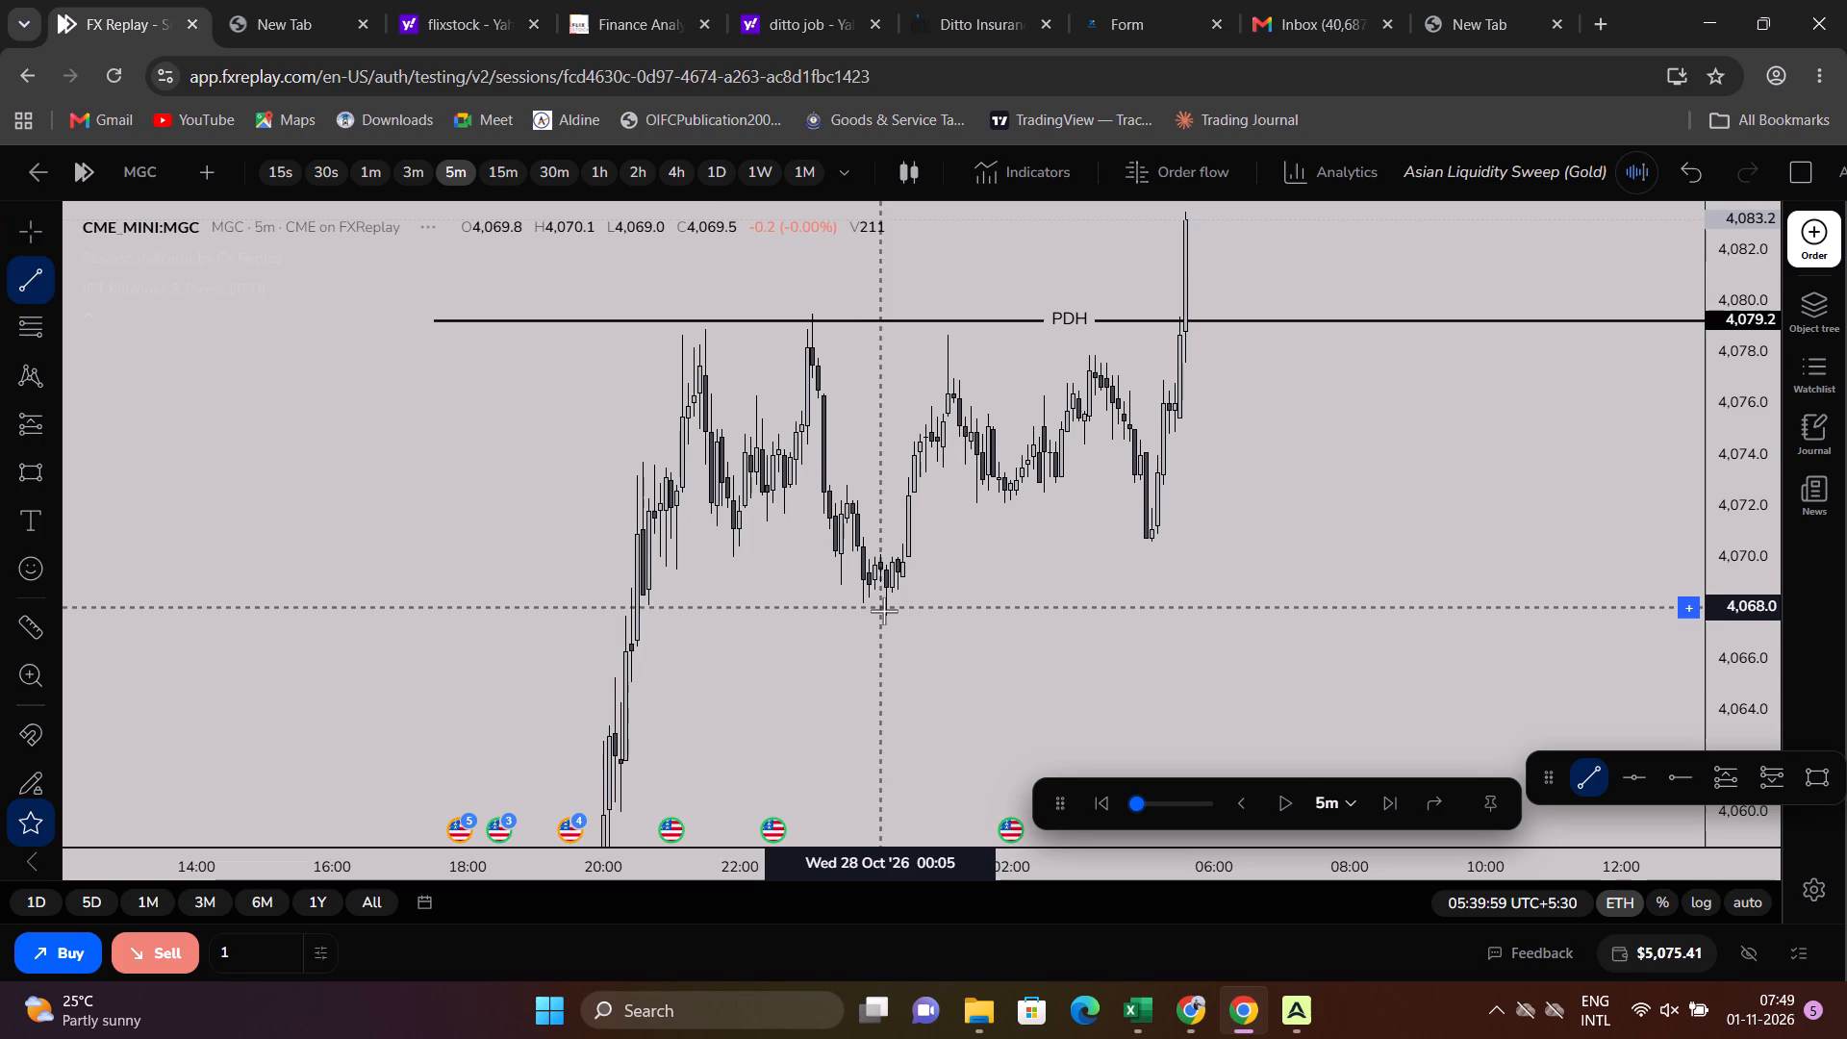
left_click_drag(875, 597, 889, 591)
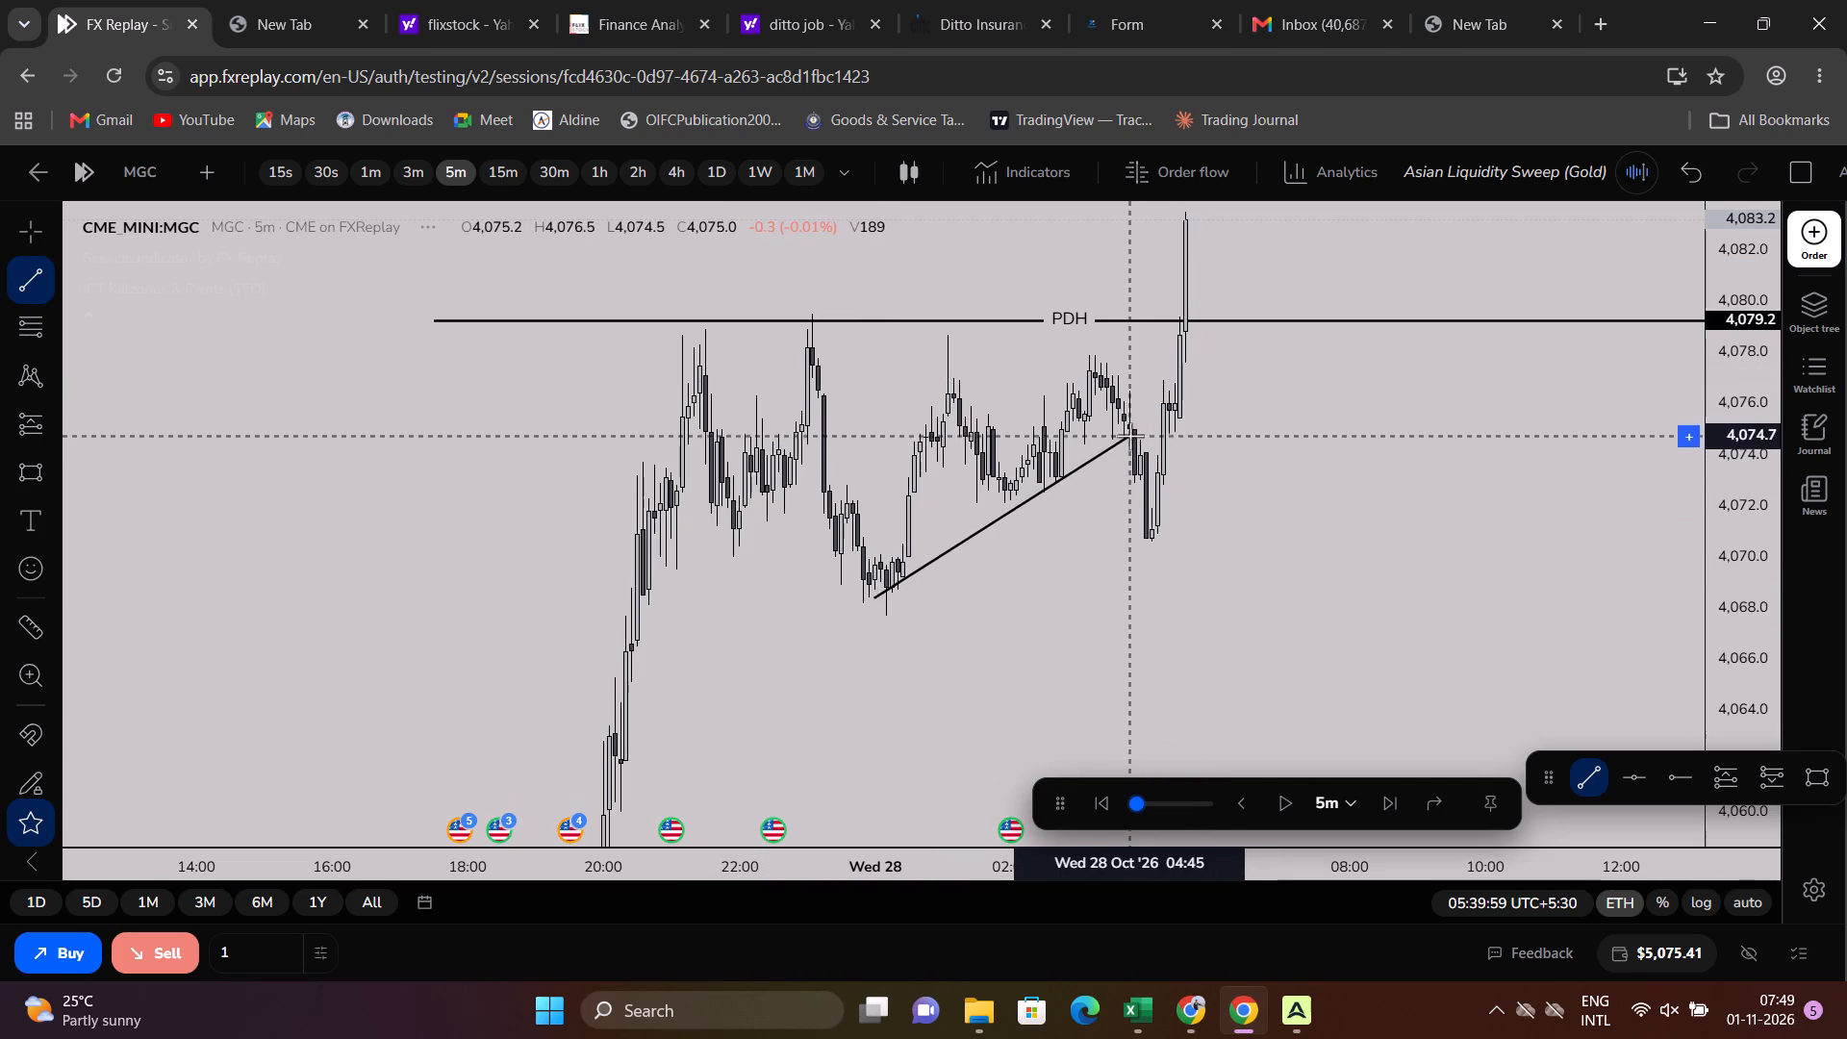
left_click(1139, 433)
left_click(1106, 543)
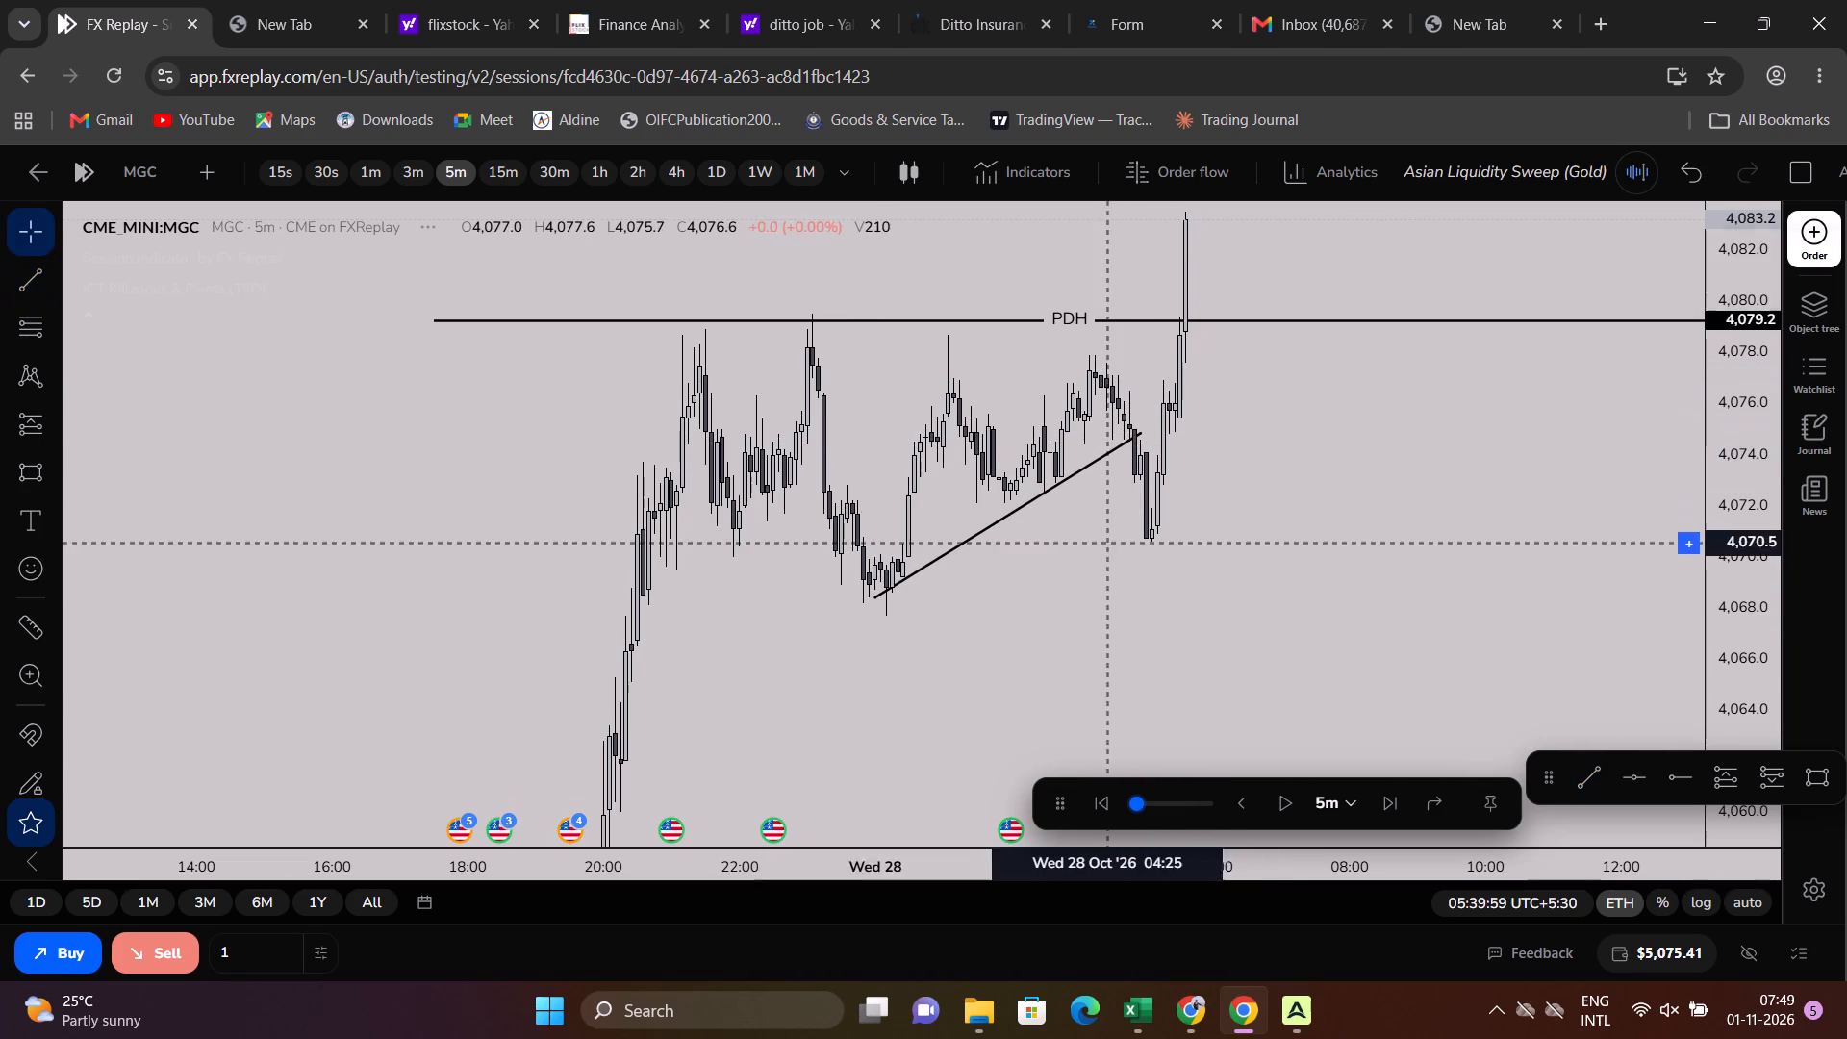
Show the hidden ICT Killzones & Pivots [TFO] indicator on the chart.
left_click(285, 289)
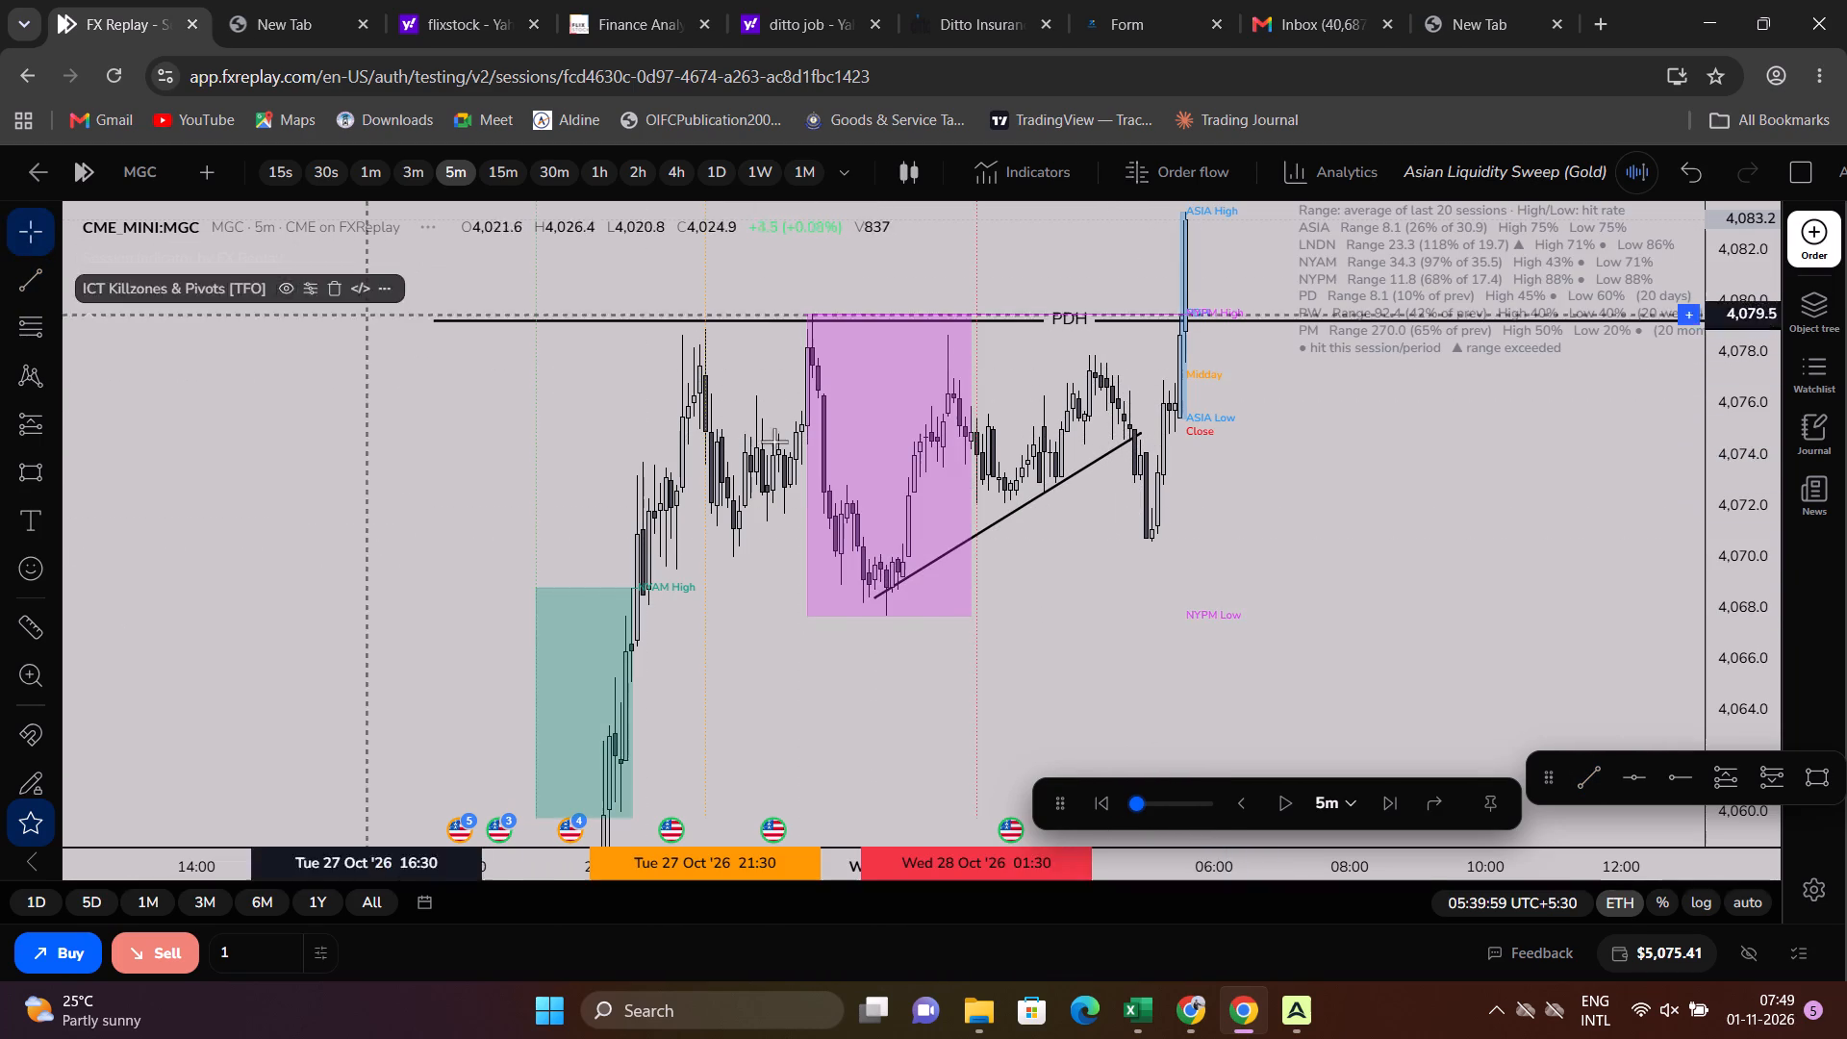
Draw a horizontal ray at about 4,067.6 from the October 27 23:00 start of the NYPM session box, along its low.
left_click_drag(1720, 655, 1734, 549)
scroll(1516, 570, "up", 3)
left_click_drag(1521, 567, 1531, 552)
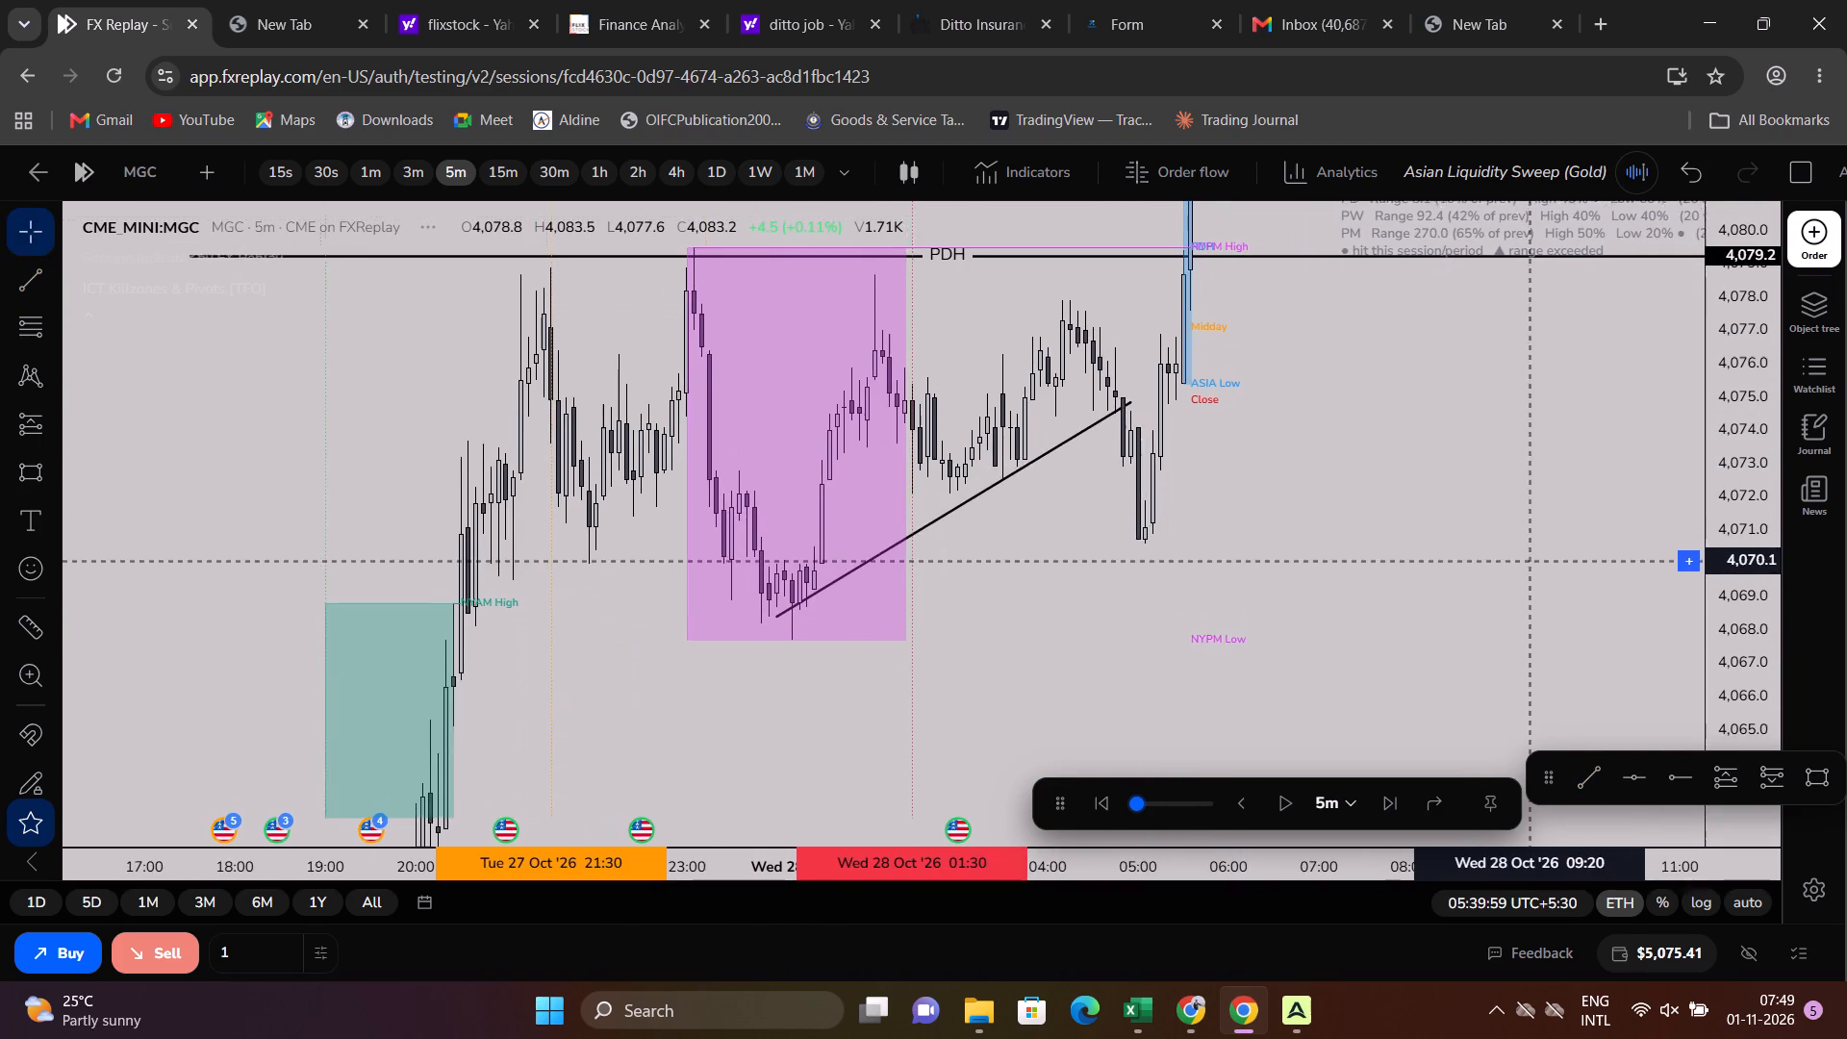
left_click_drag(1531, 552, 1535, 526)
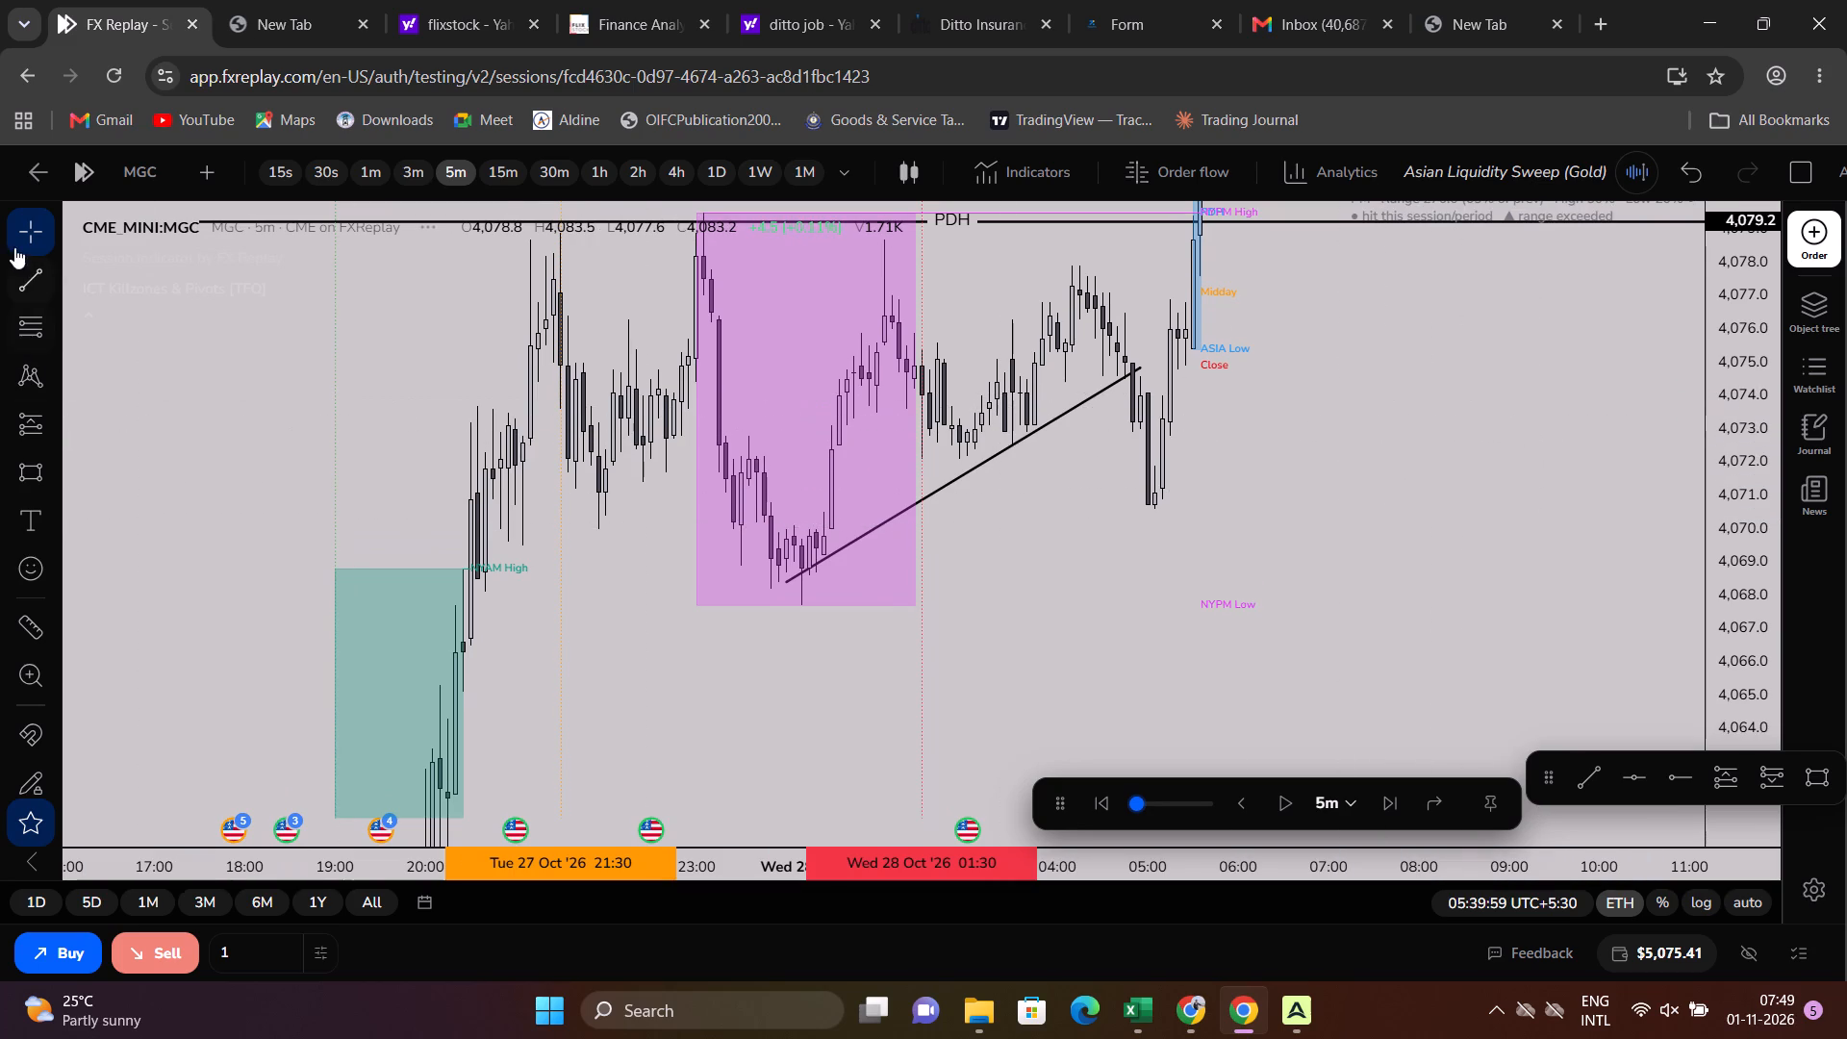
left_click(49, 284)
left_click(156, 587)
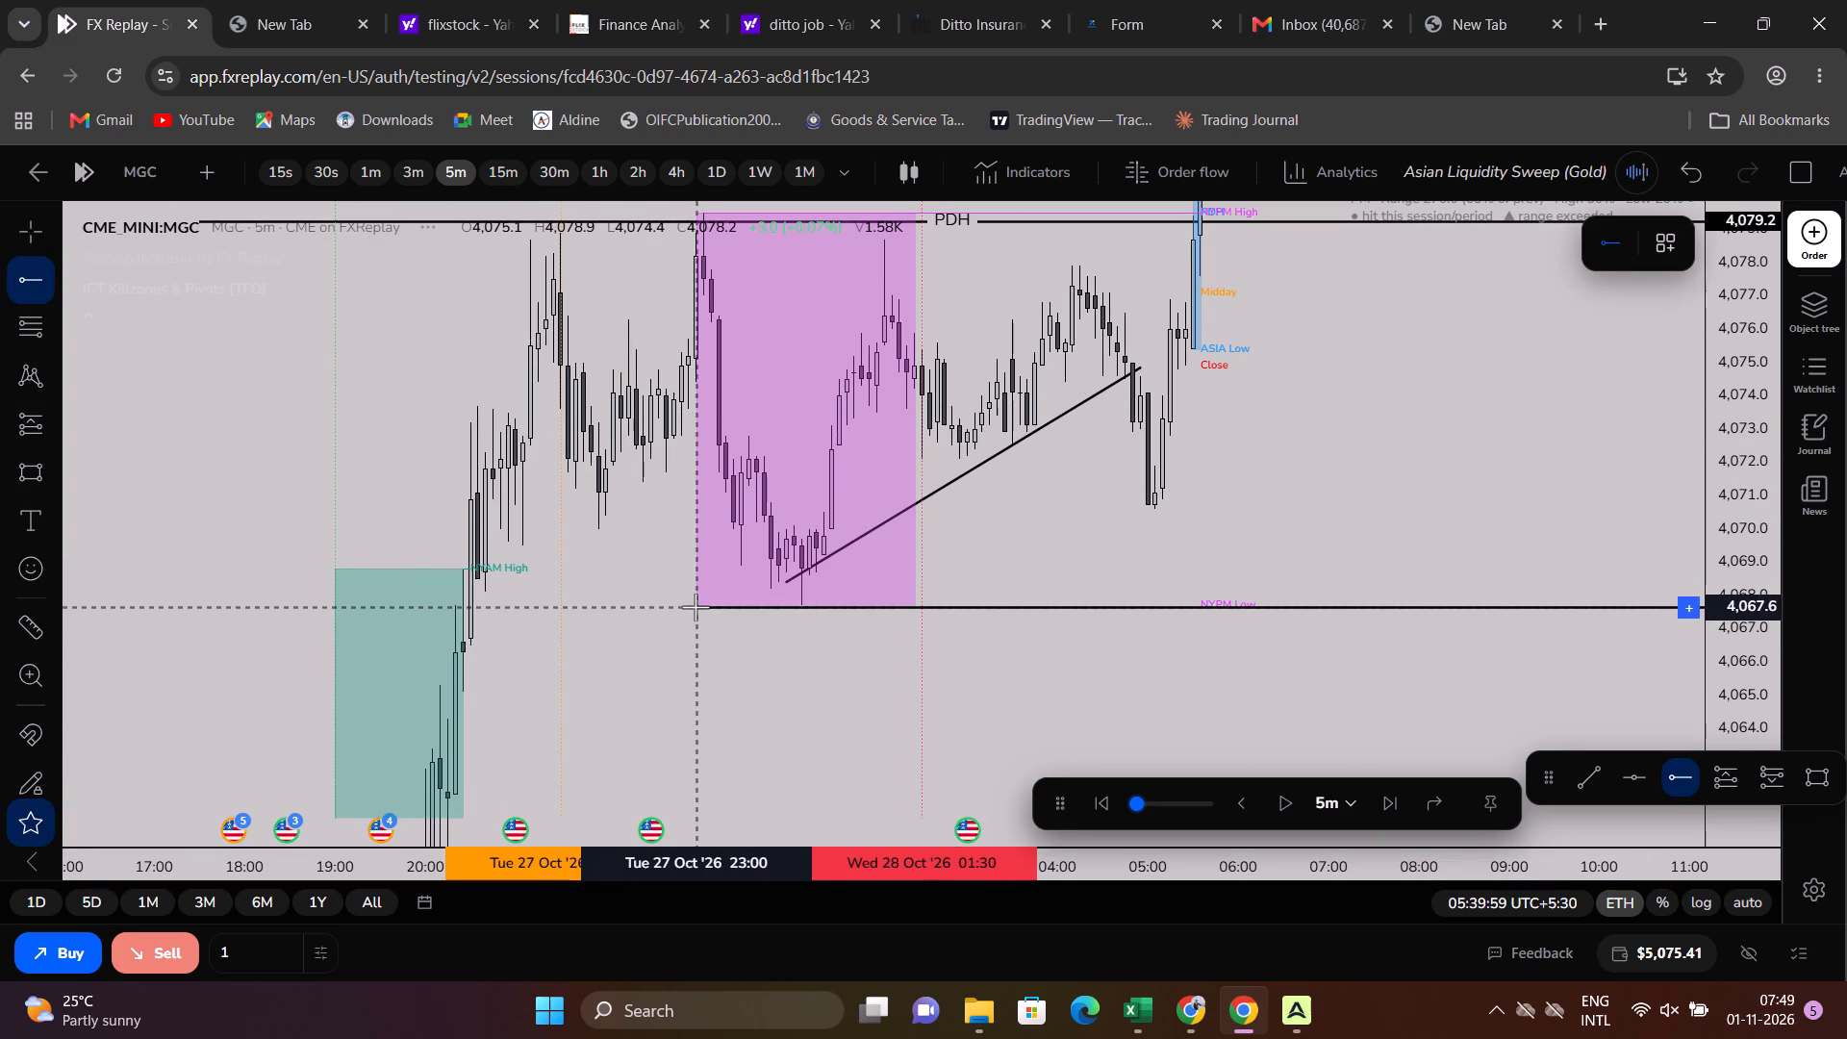
left_click(696, 607)
left_click(770, 663)
Label the horizontal ray at the NYPM session box's low "NY PM Low".
double_click(1054, 610)
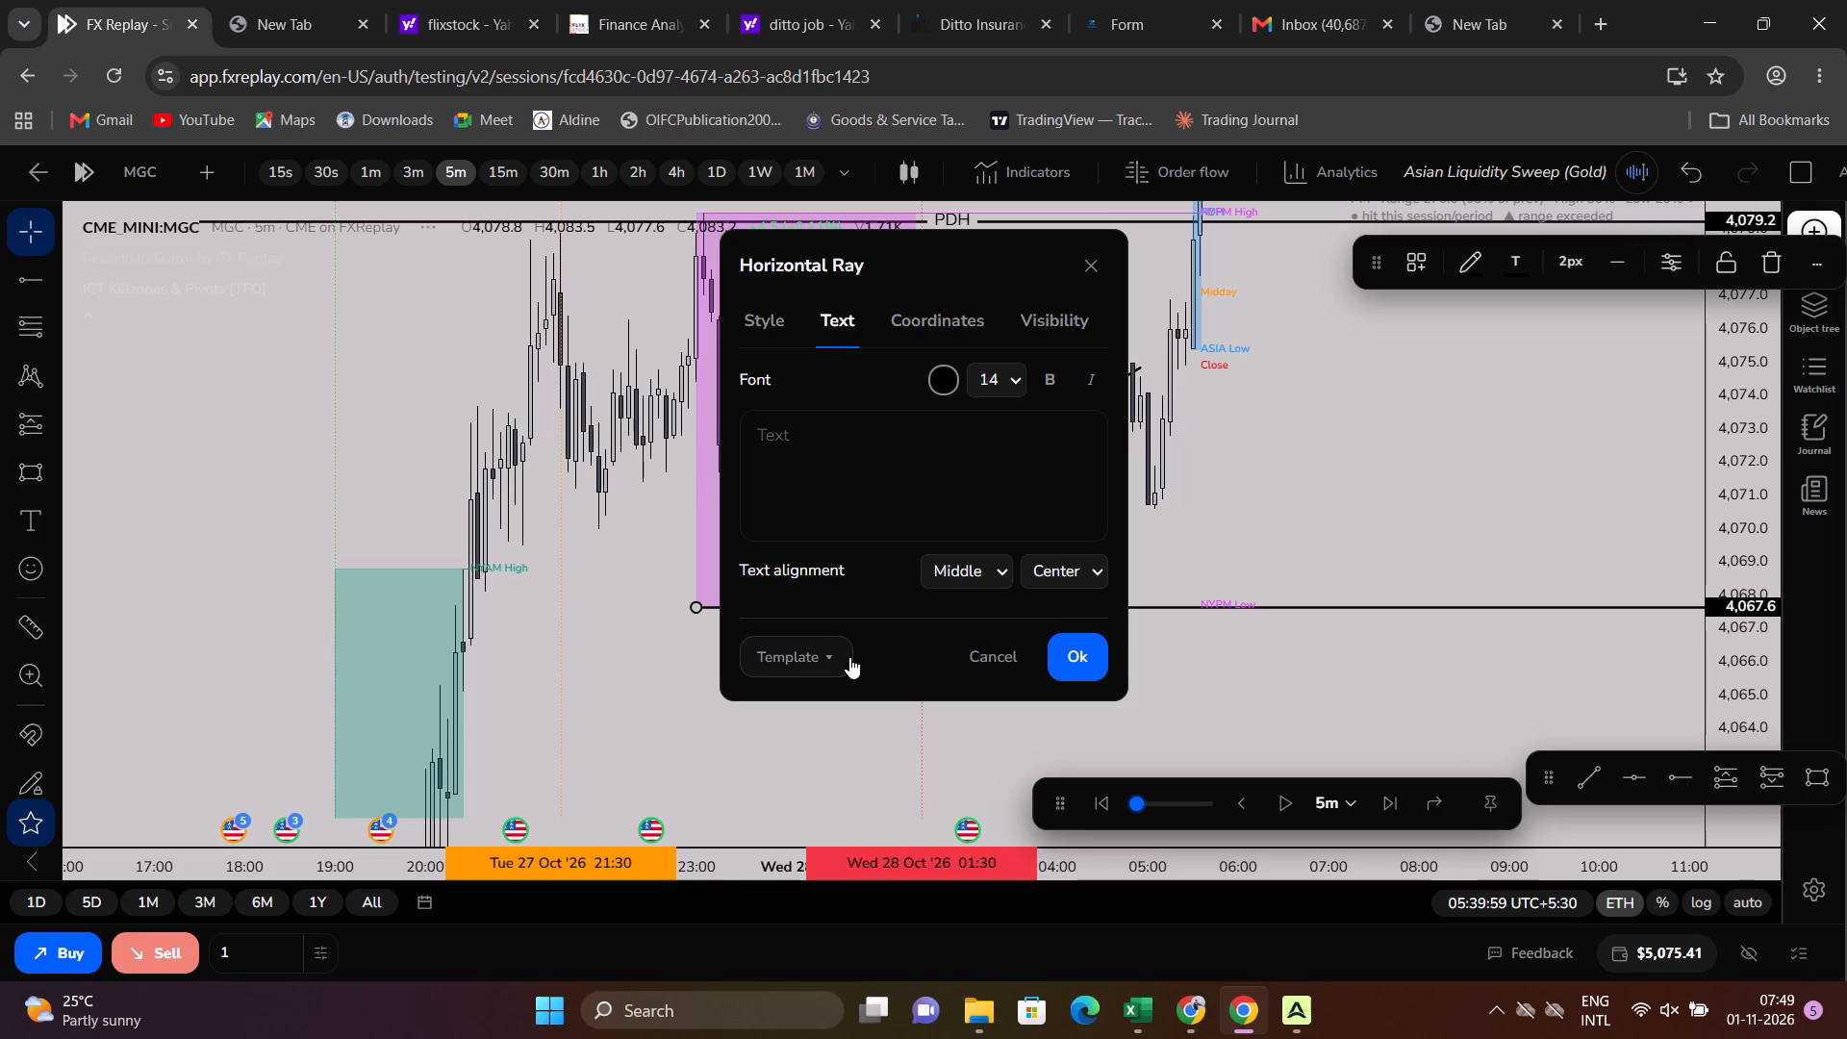
left_click(786, 659)
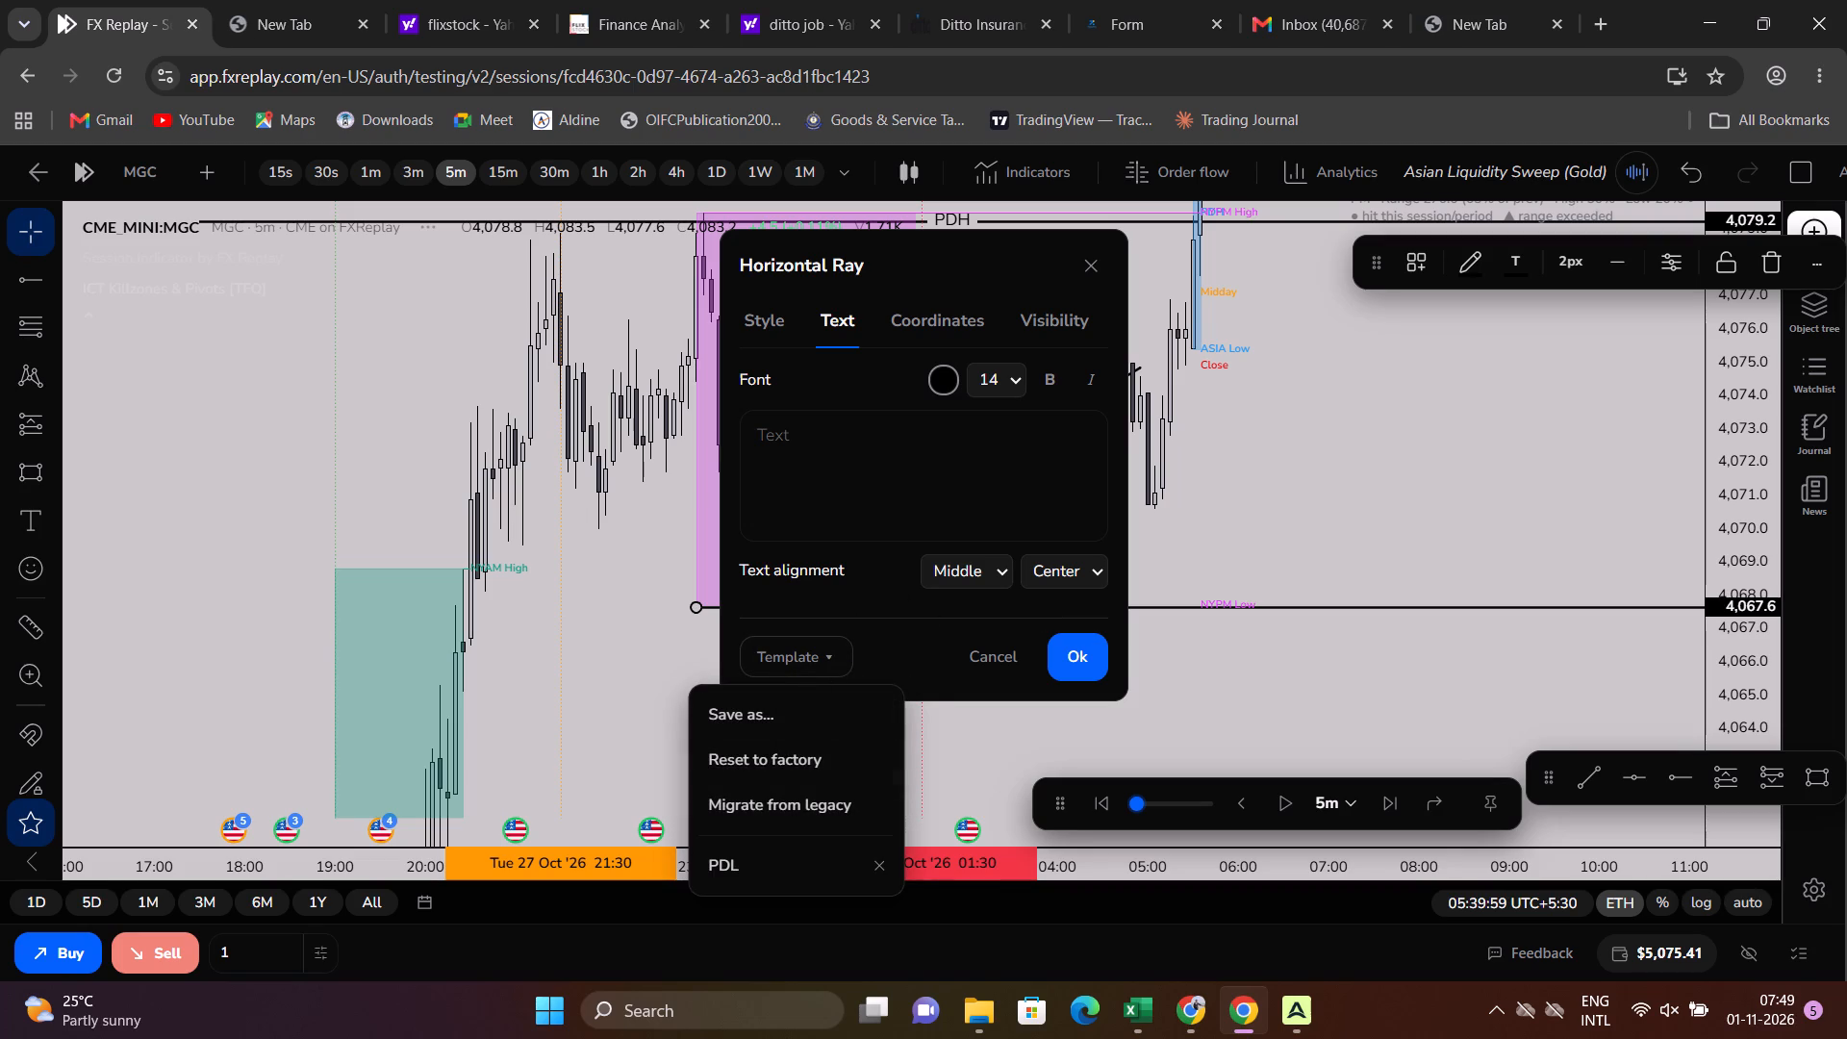
left_click(826, 488)
left_click(843, 457)
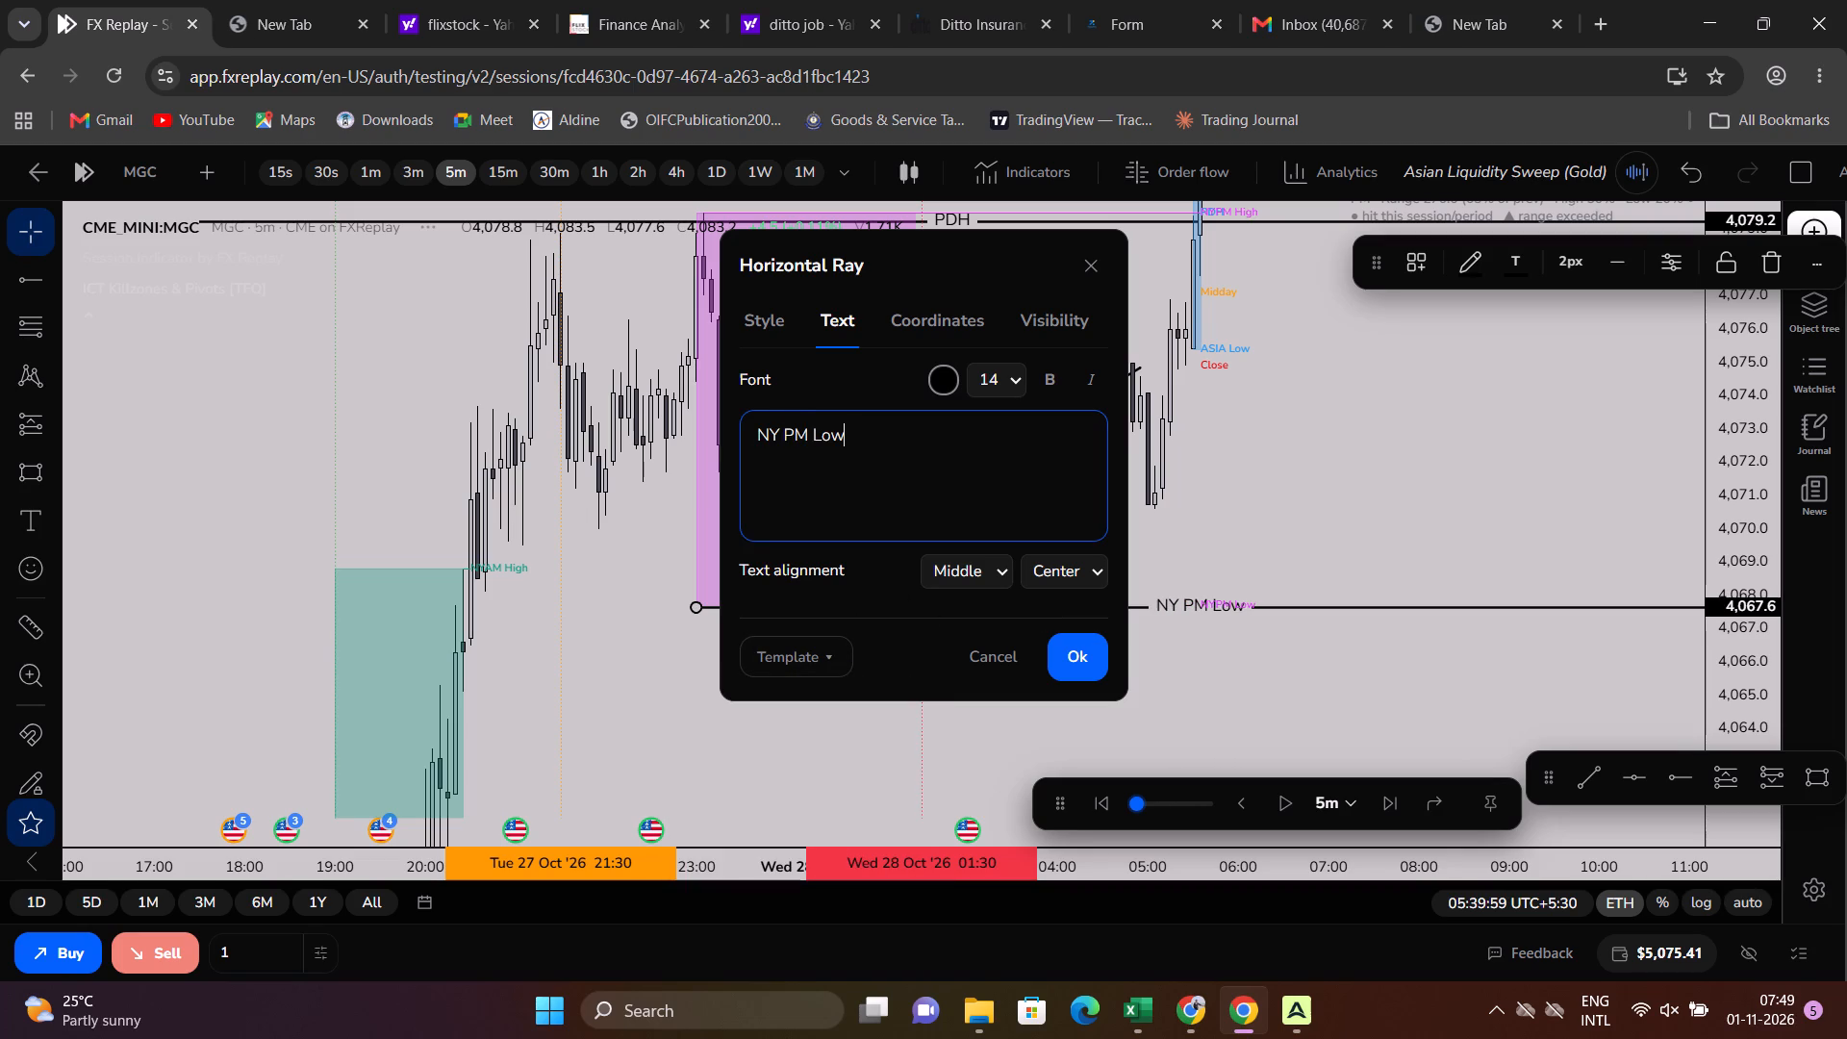
left_click(1073, 656)
Draw a horizontal ray at about 4,034.2 from October 27 18:50, along the low of the green NYAM session box.
left_click_drag(1079, 661, 1100, 186)
scroll(1183, 302, "down", 5)
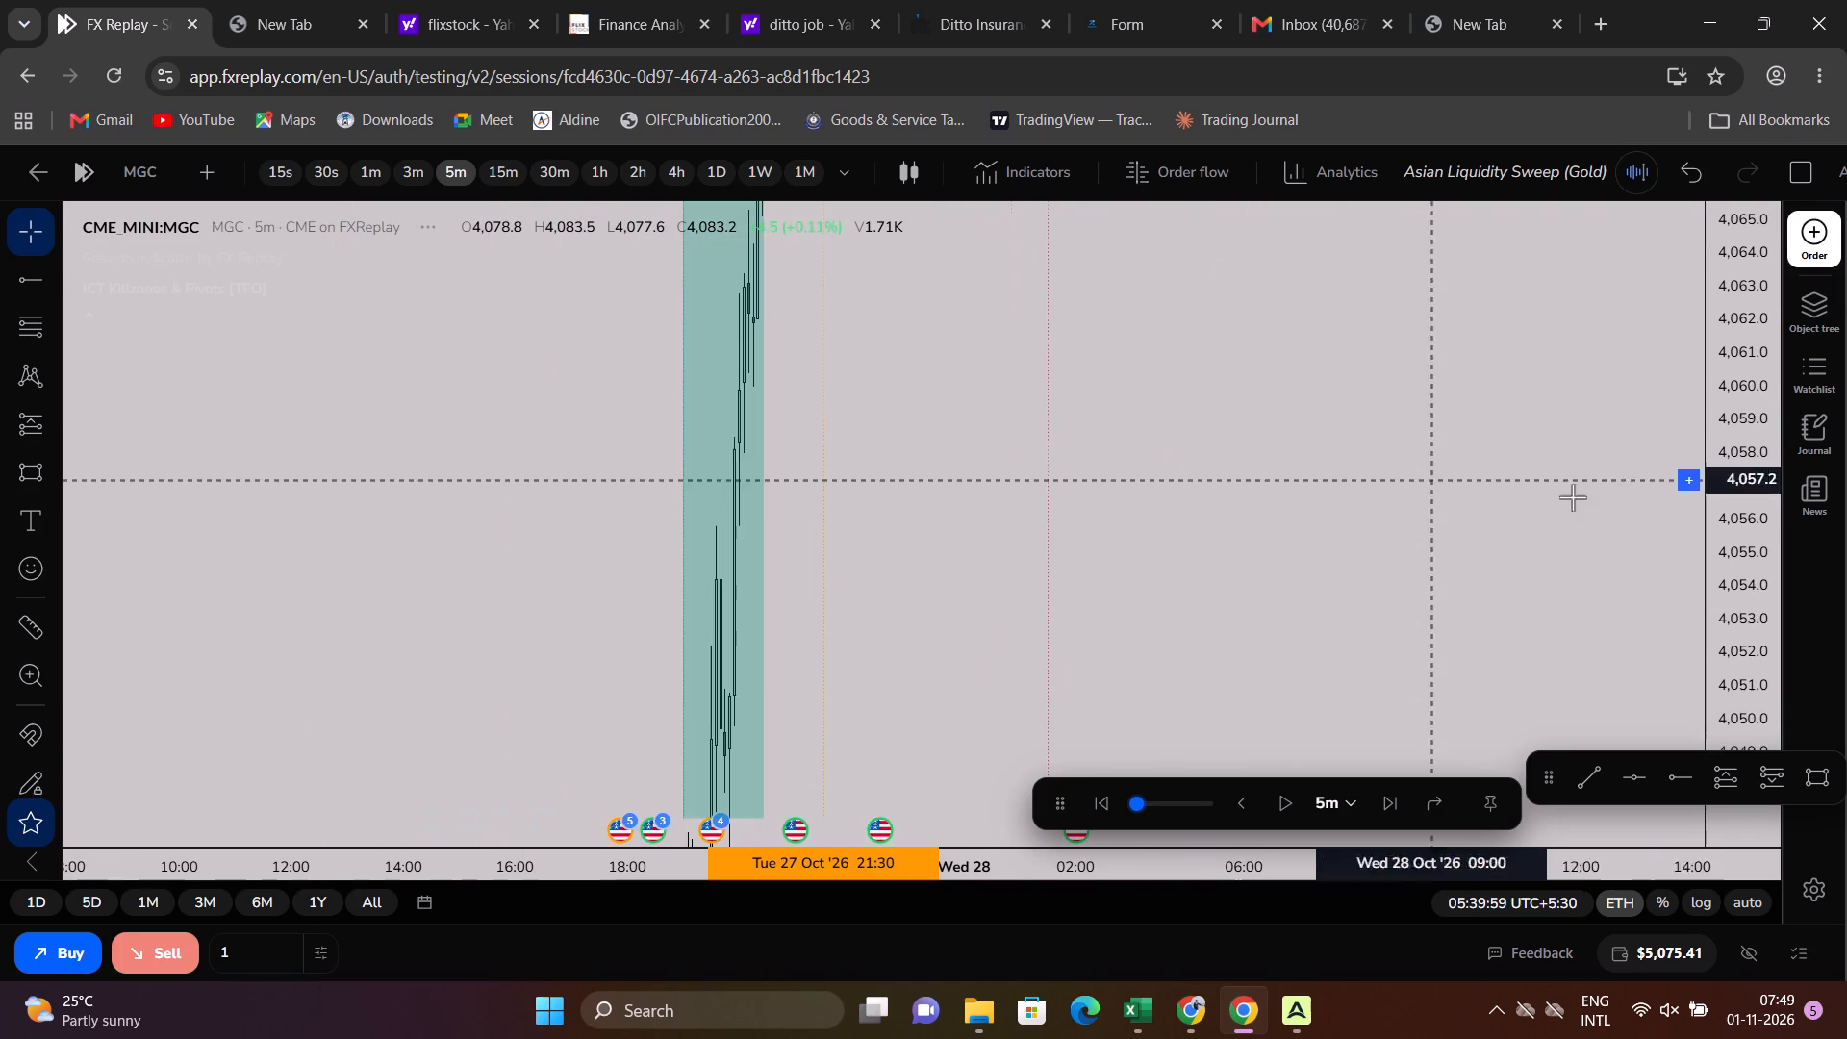
left_click_drag(1725, 442, 1728, 1038)
scroll(1193, 671, "down", 3)
left_click_drag(1162, 620, 1119, 531)
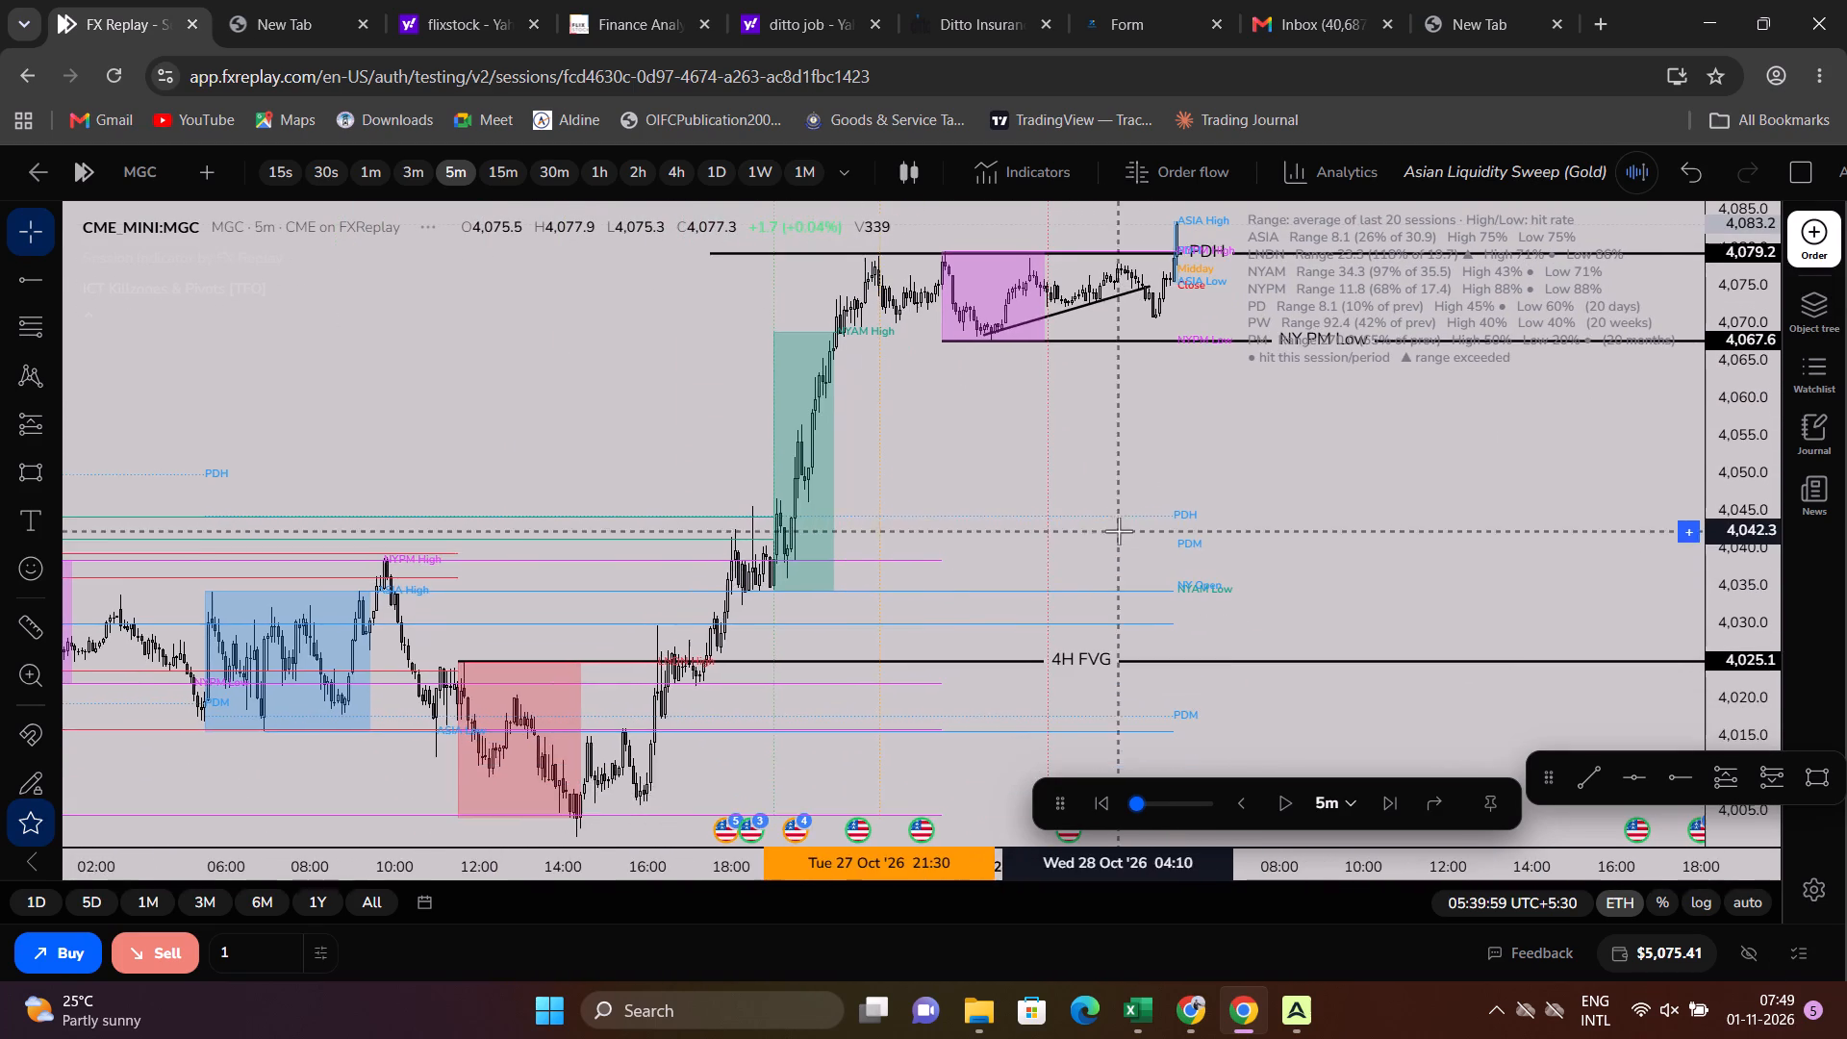
scroll(949, 571, "down", 4)
scroll(972, 574, "up", 4)
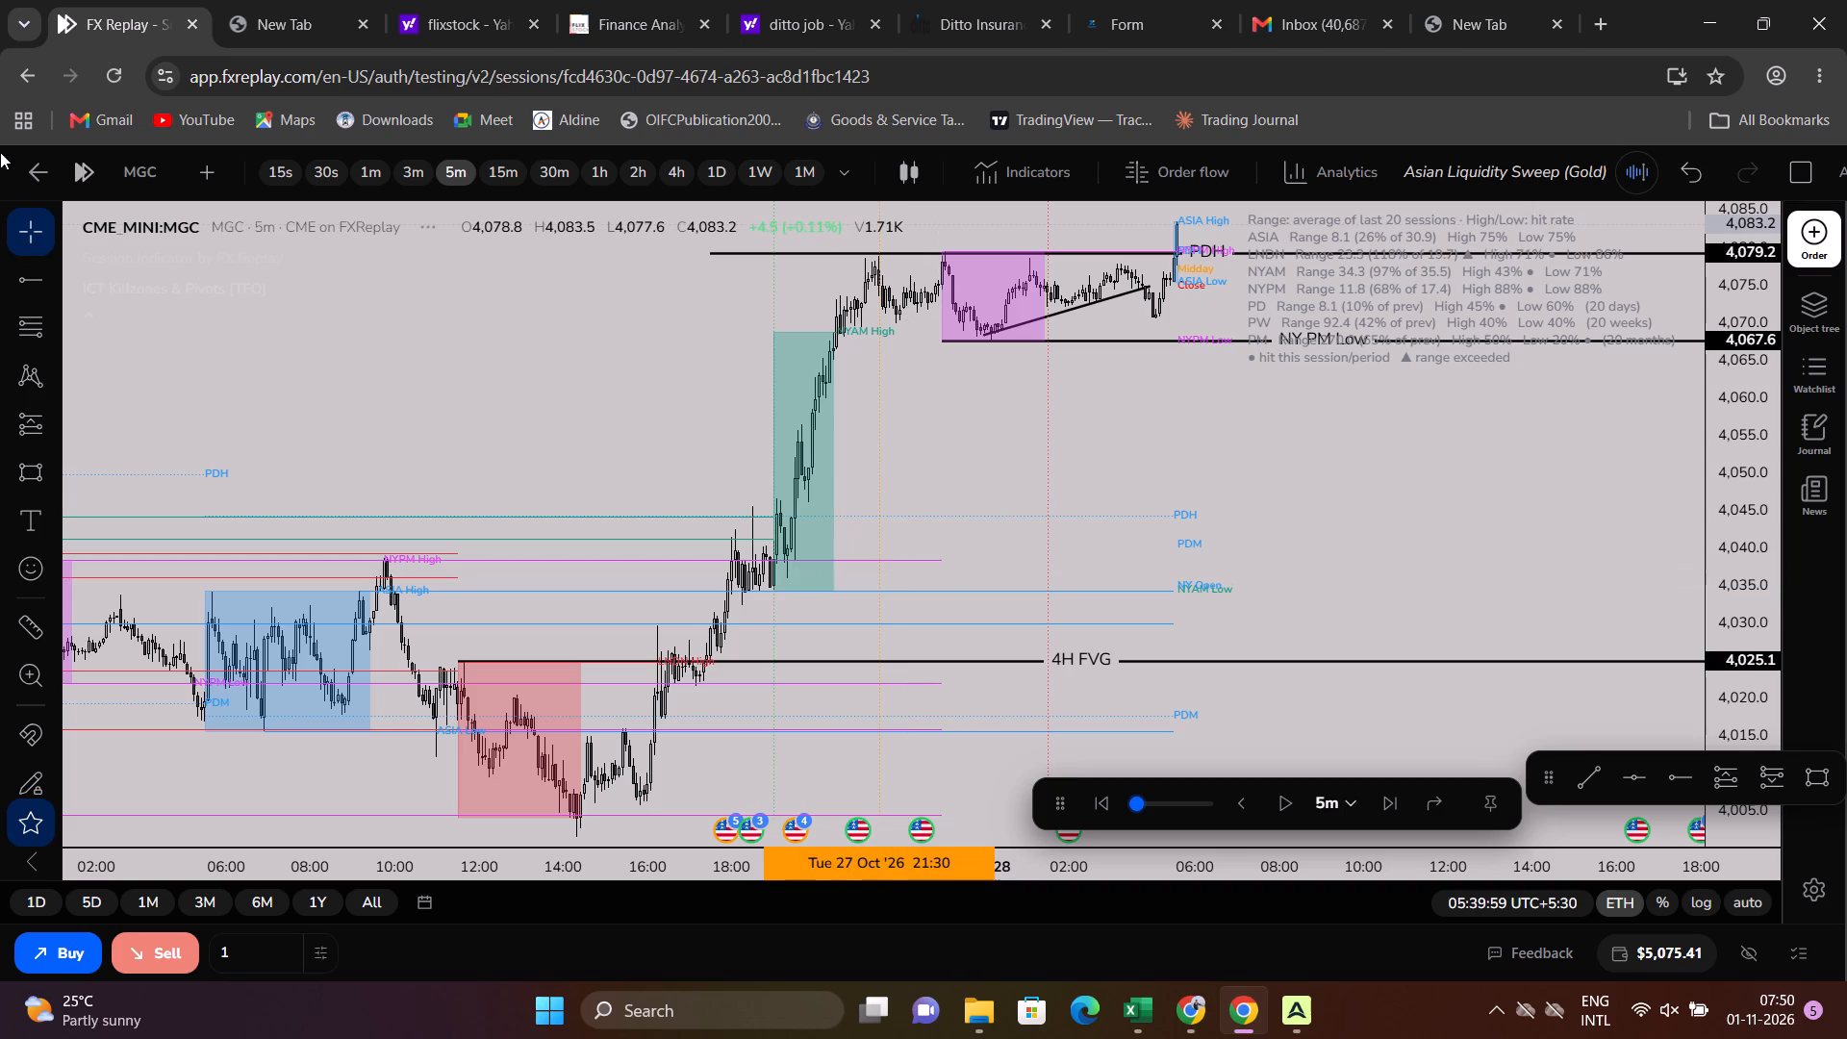
left_click(23, 279)
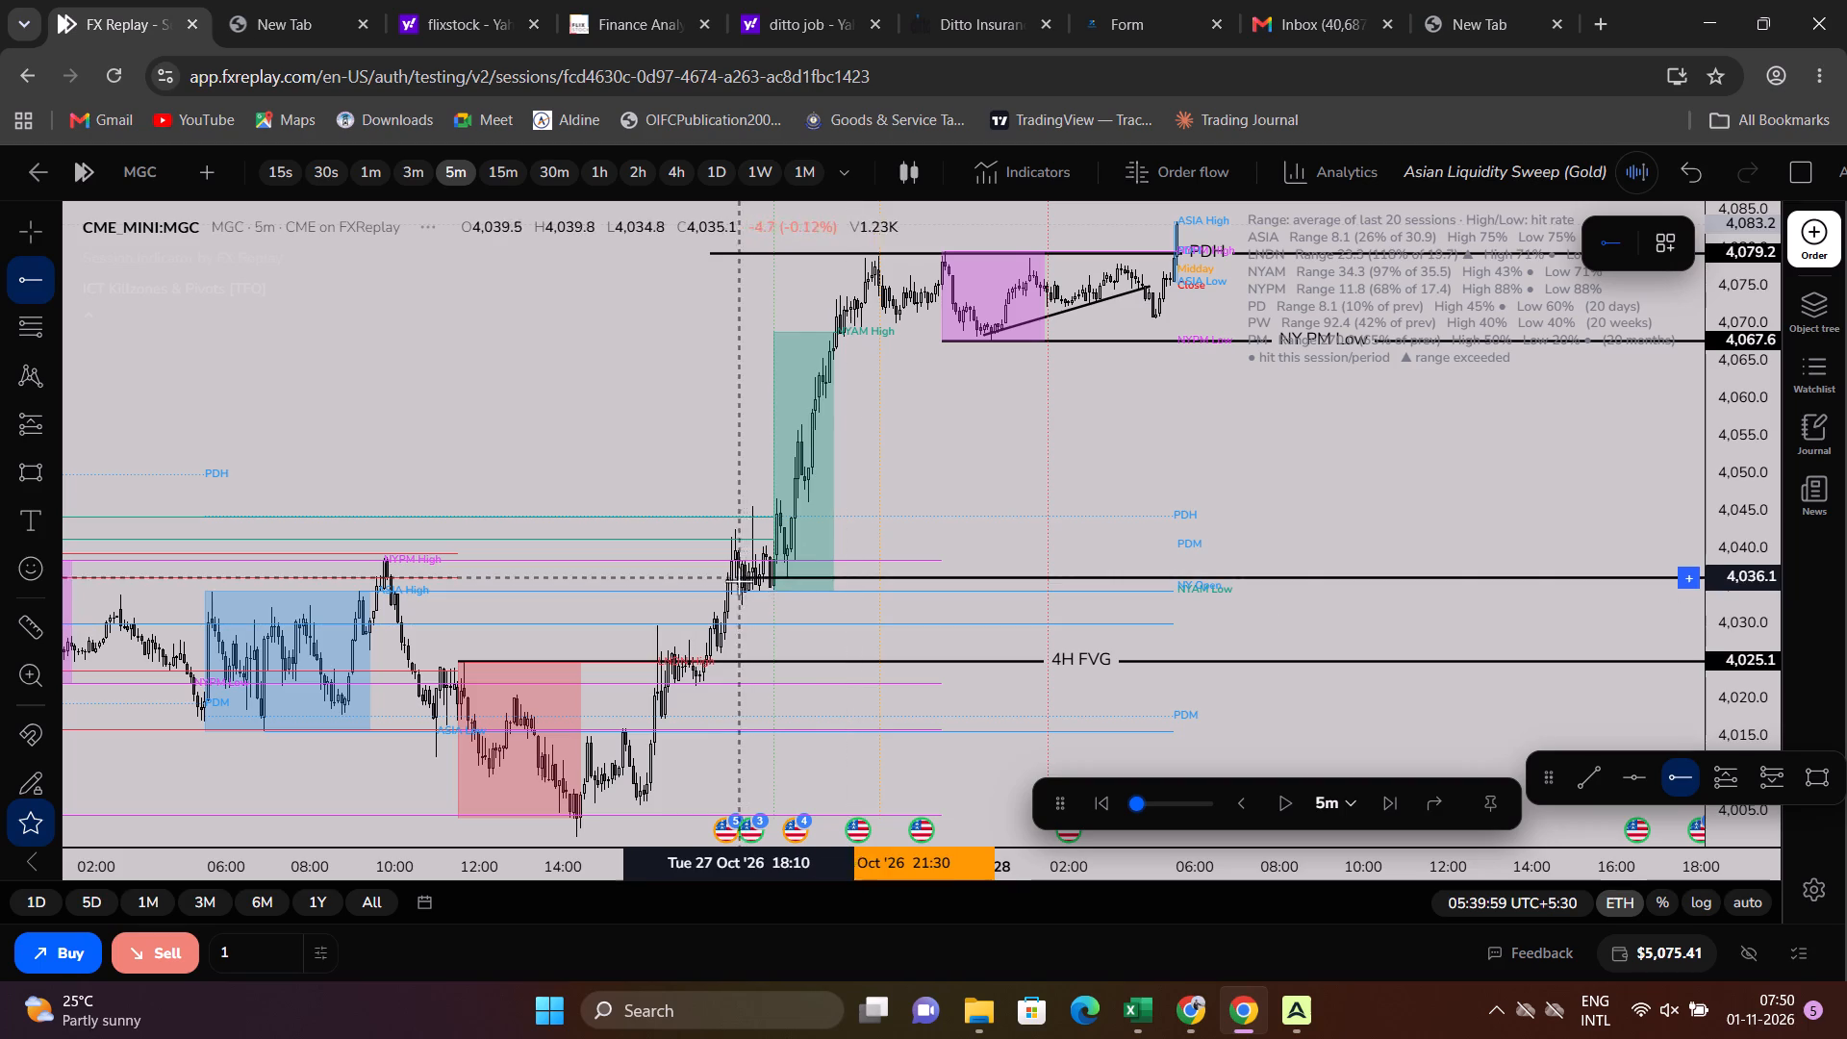
left_click(767, 592)
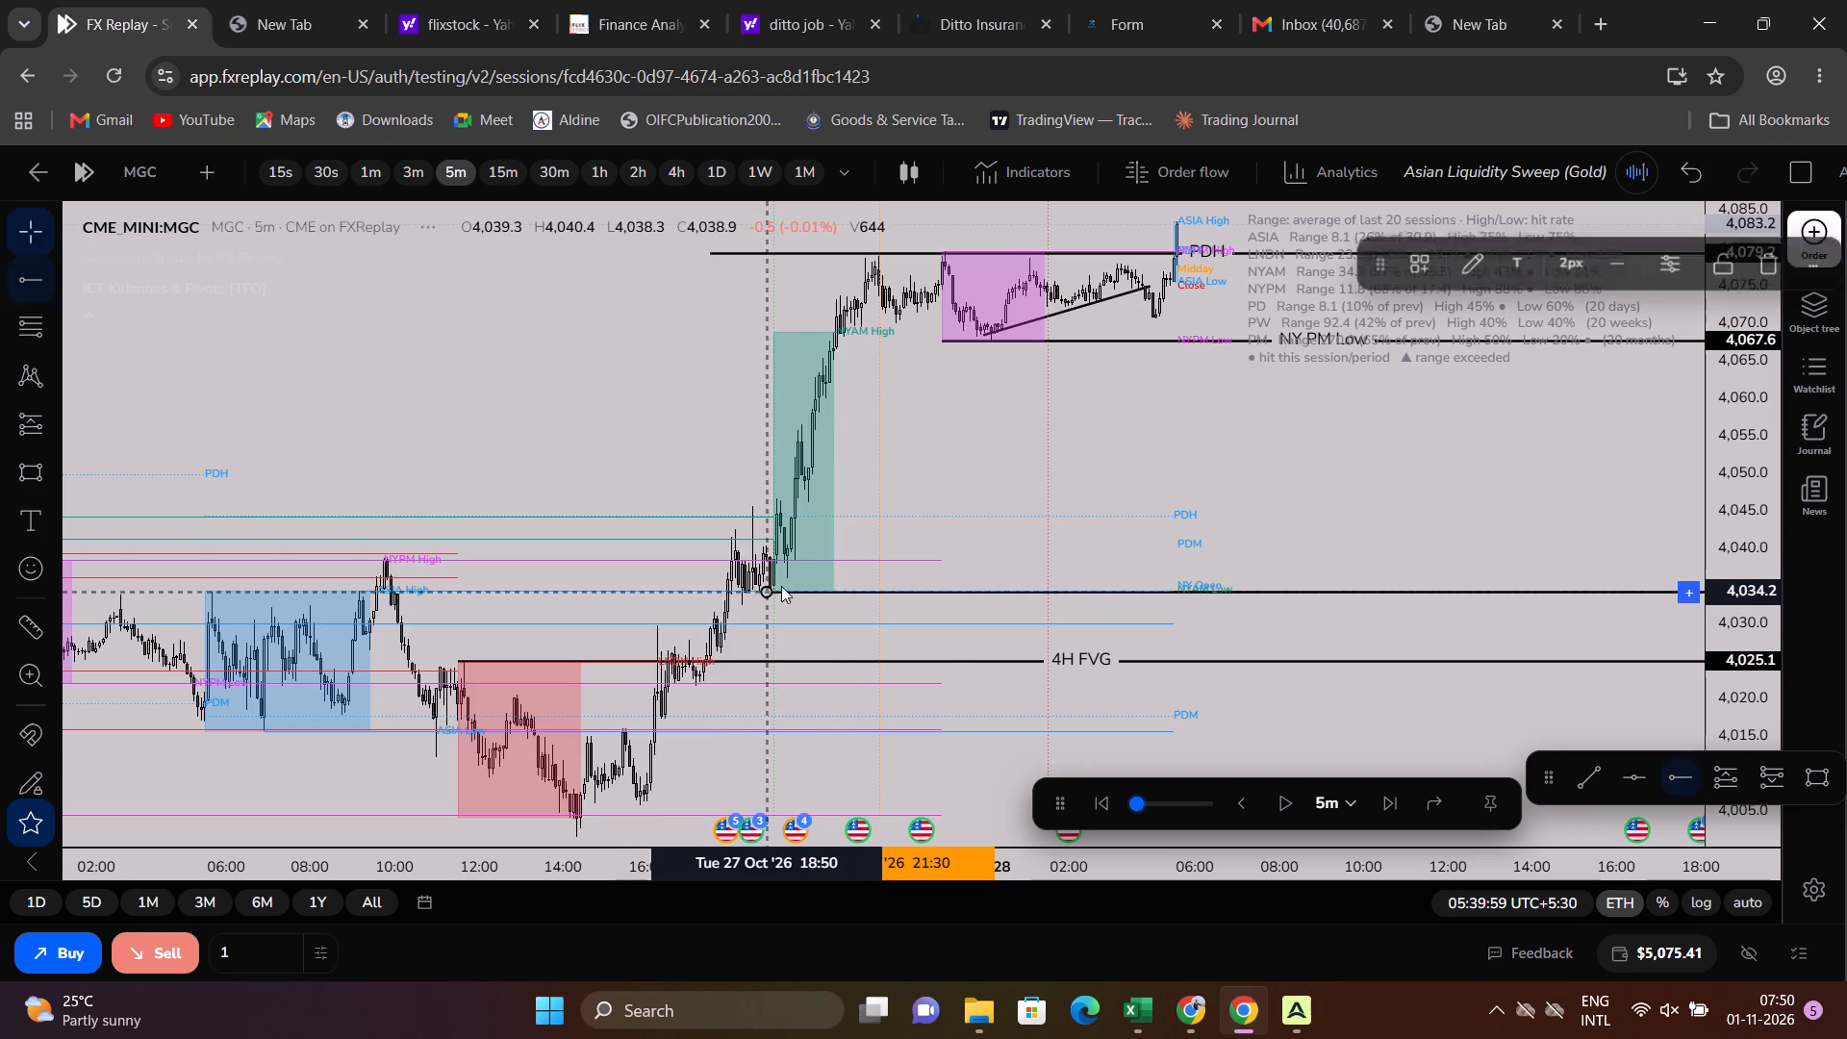
left_click(960, 552)
Nudge the new ray to about 4,034.3 so it lines up with the NYAM session box's low.
left_click_drag(1736, 820, 1715, 337)
scroll(1184, 376, "up", 2)
left_click_drag(1125, 426, 1203, 303)
scroll(958, 393, "up", 4)
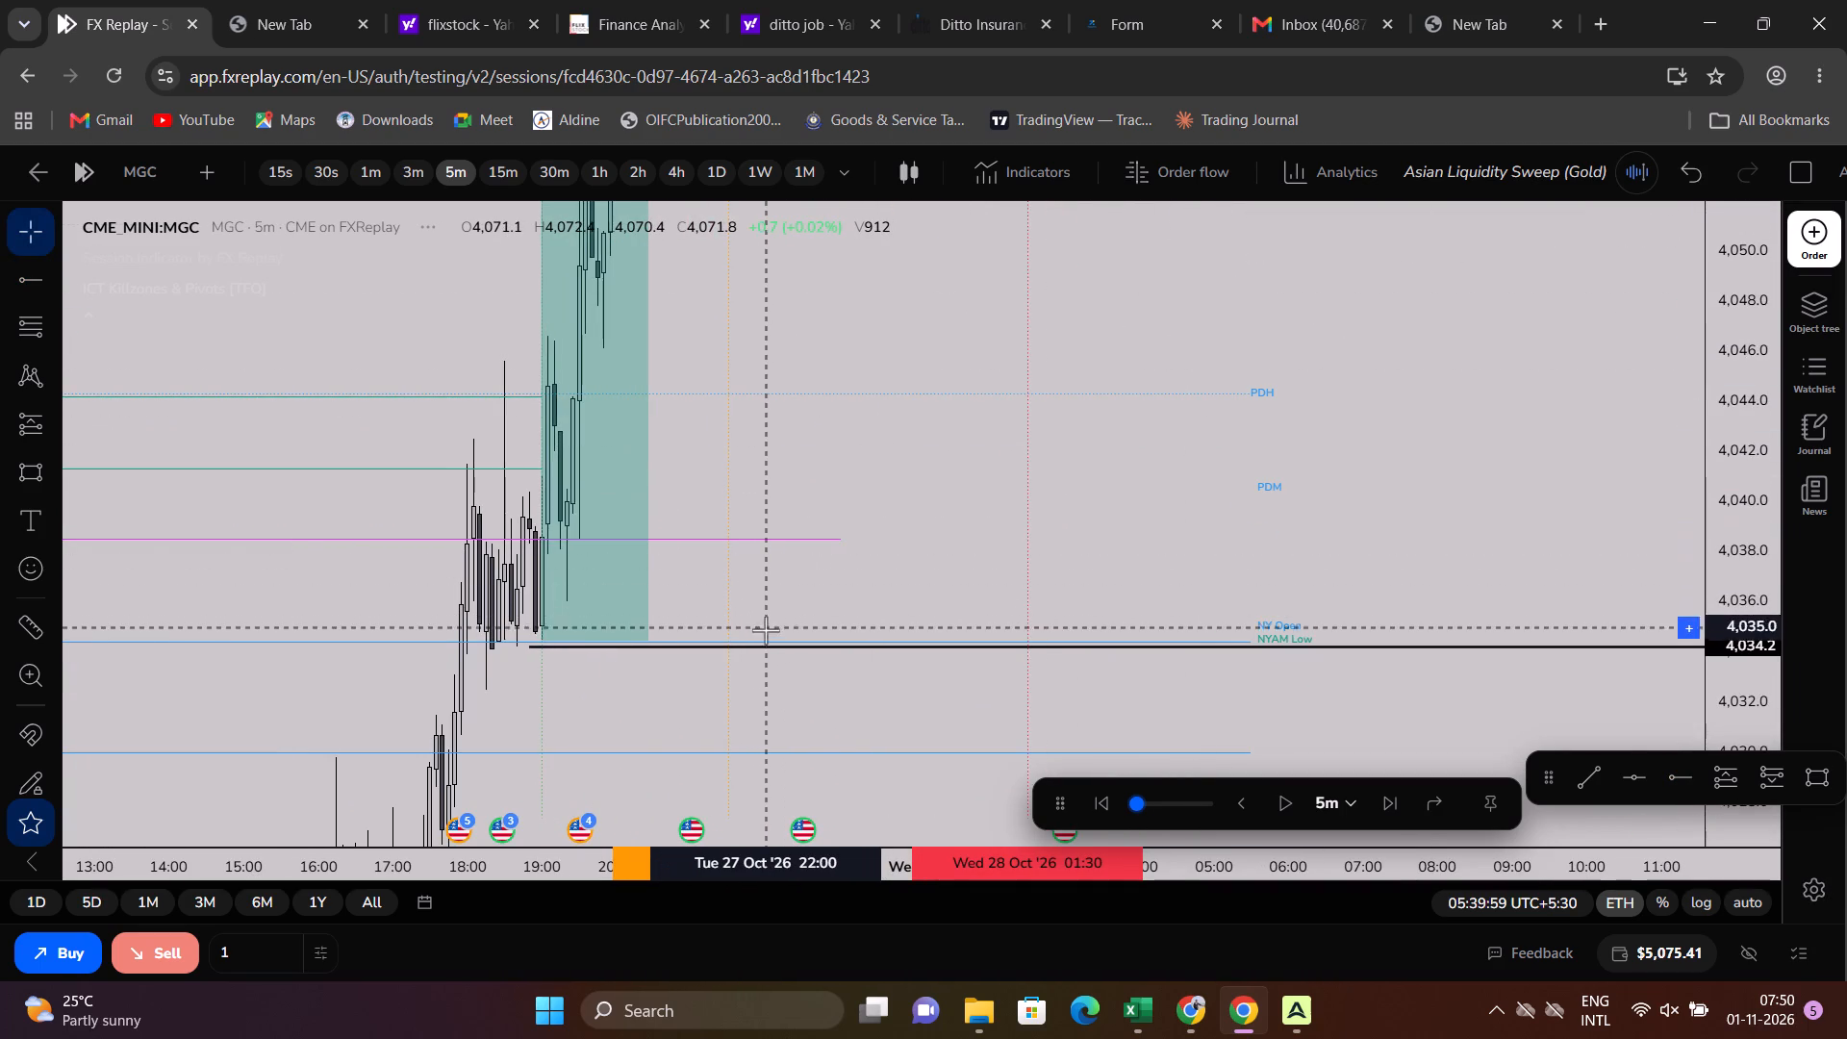
left_click_drag(766, 648, 774, 646)
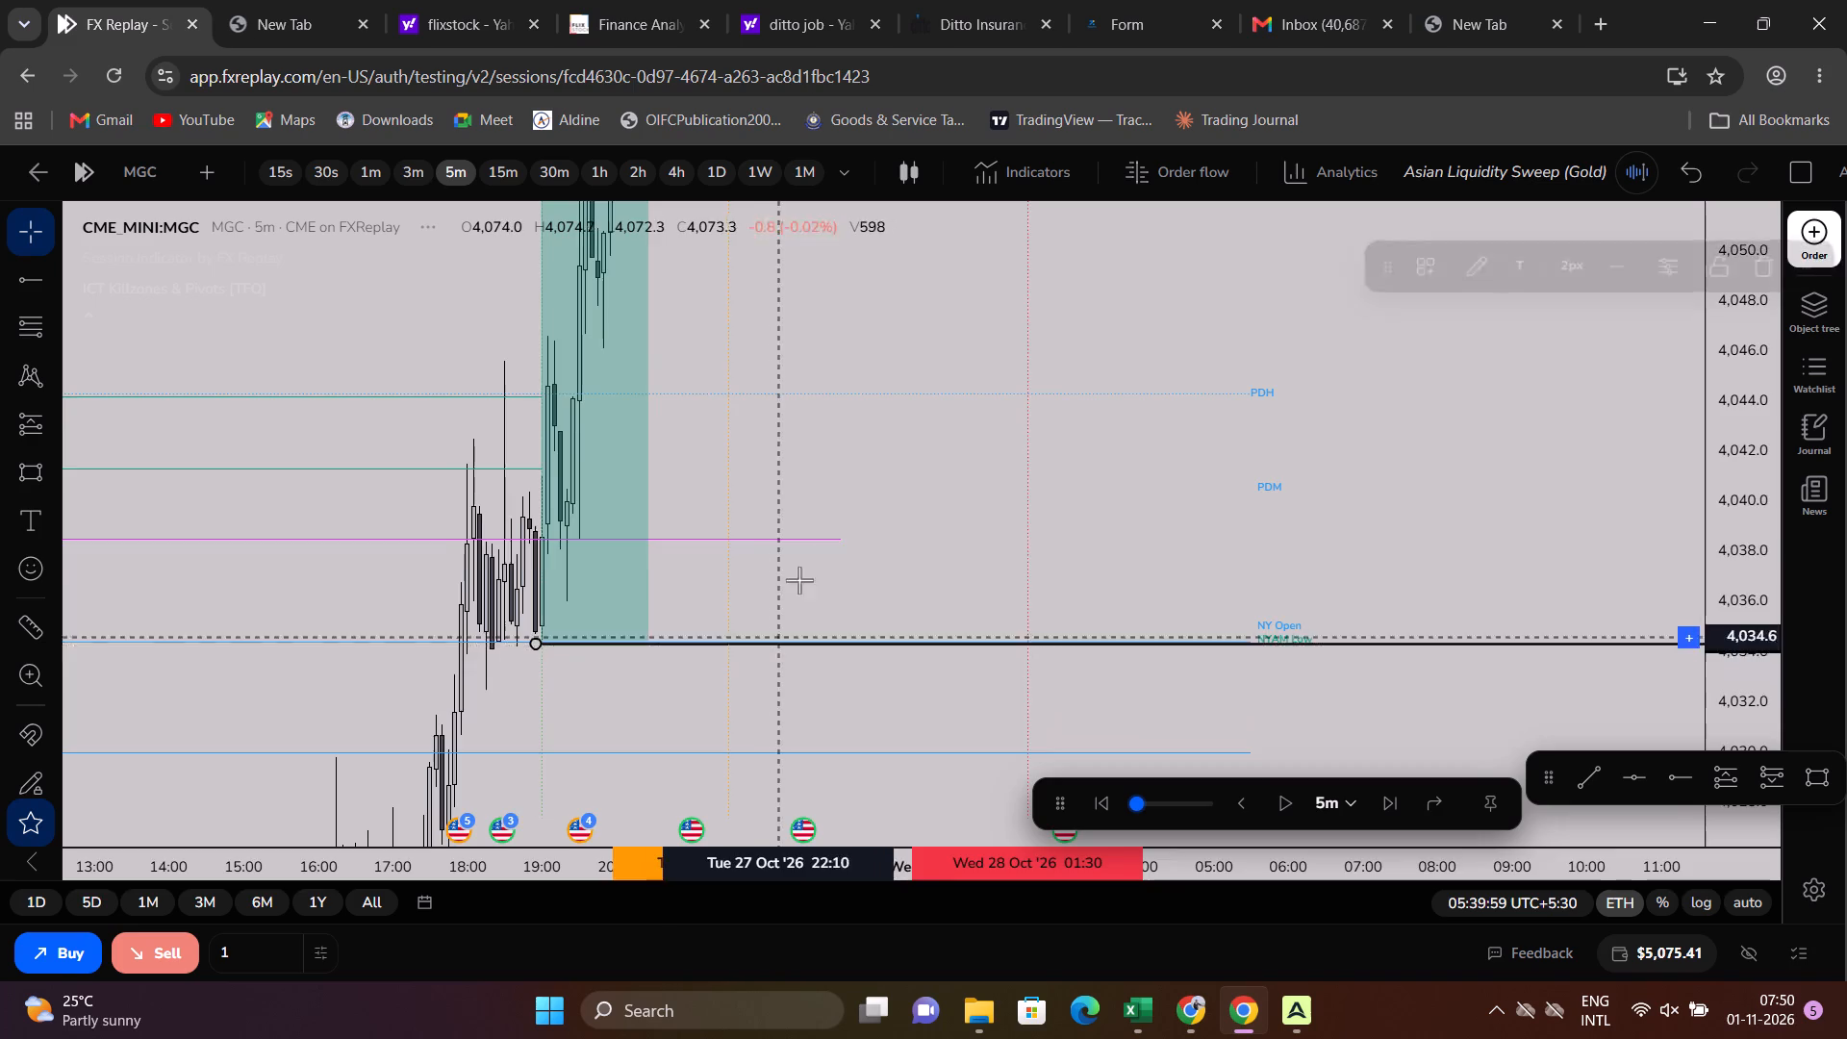
Label the horizontal ray at the NYAM session low "NY Low".
left_click_drag(873, 541, 955, 719)
scroll(1248, 546, "down", 5)
left_click_drag(1725, 385, 1661, 879)
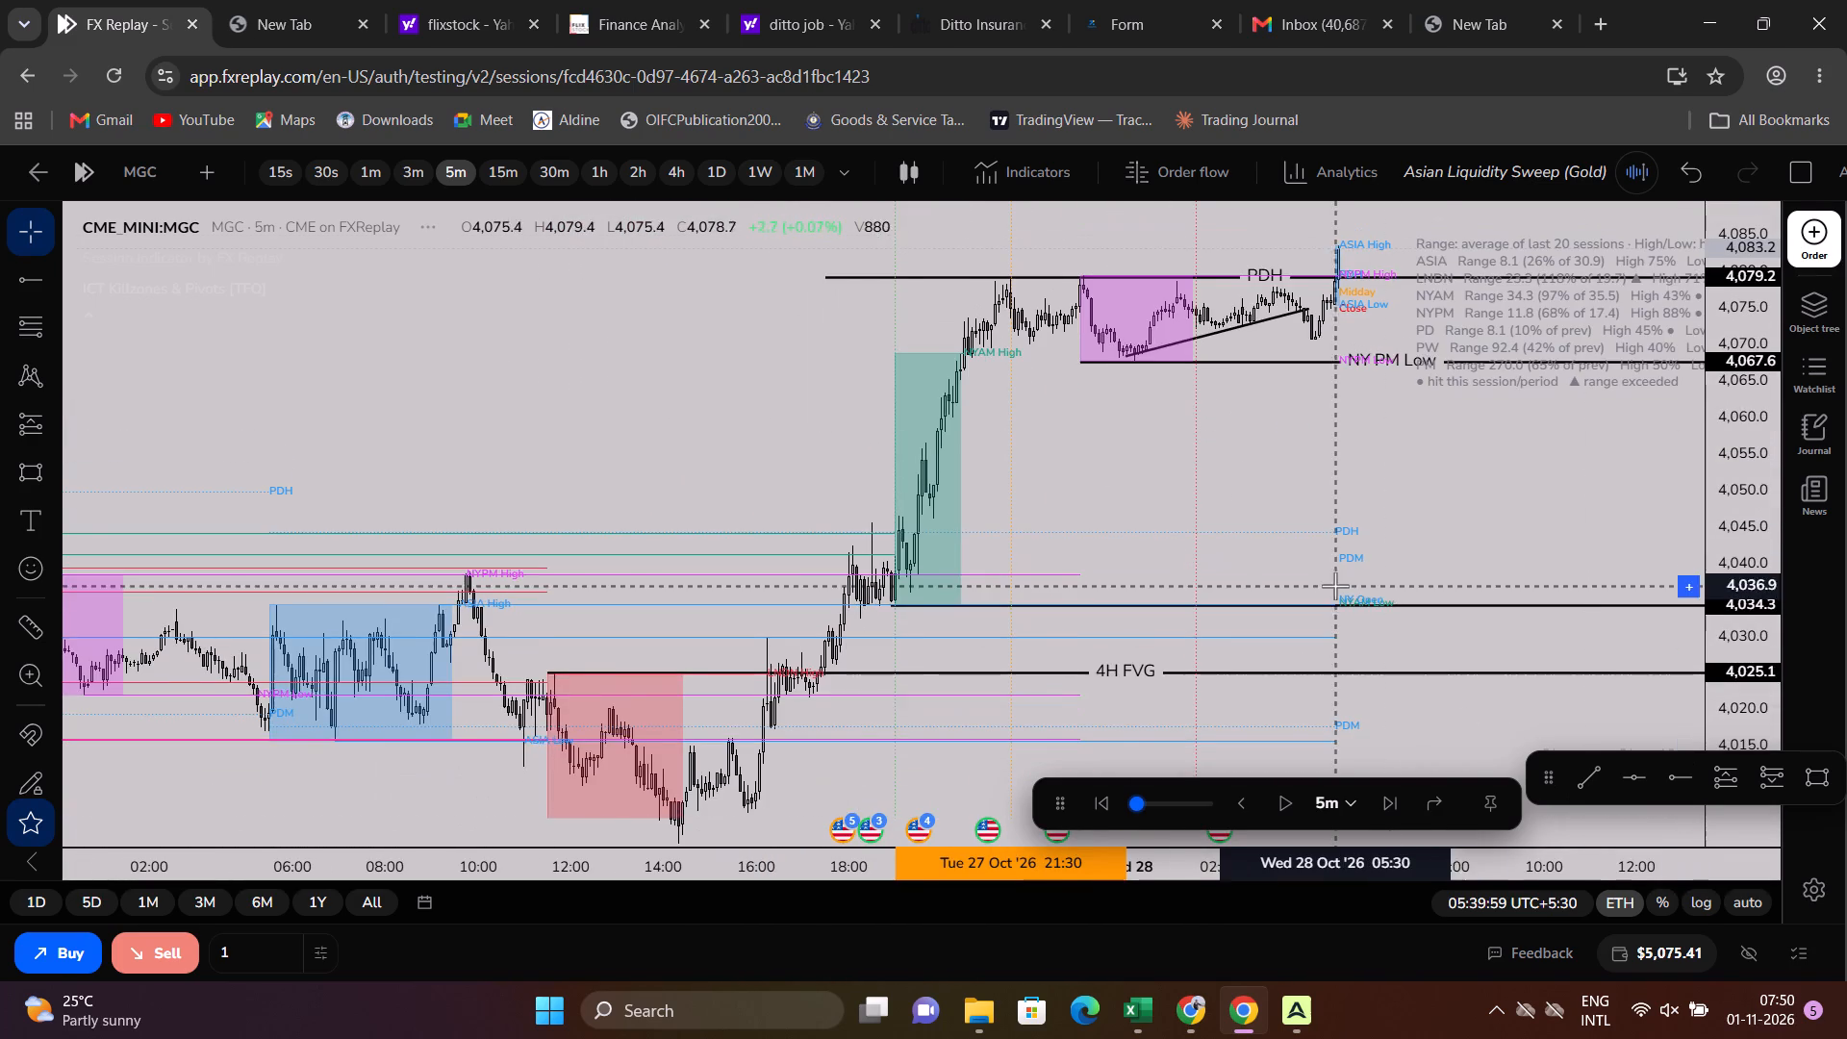
scroll(1330, 589, "down", 2)
double_click(1268, 603)
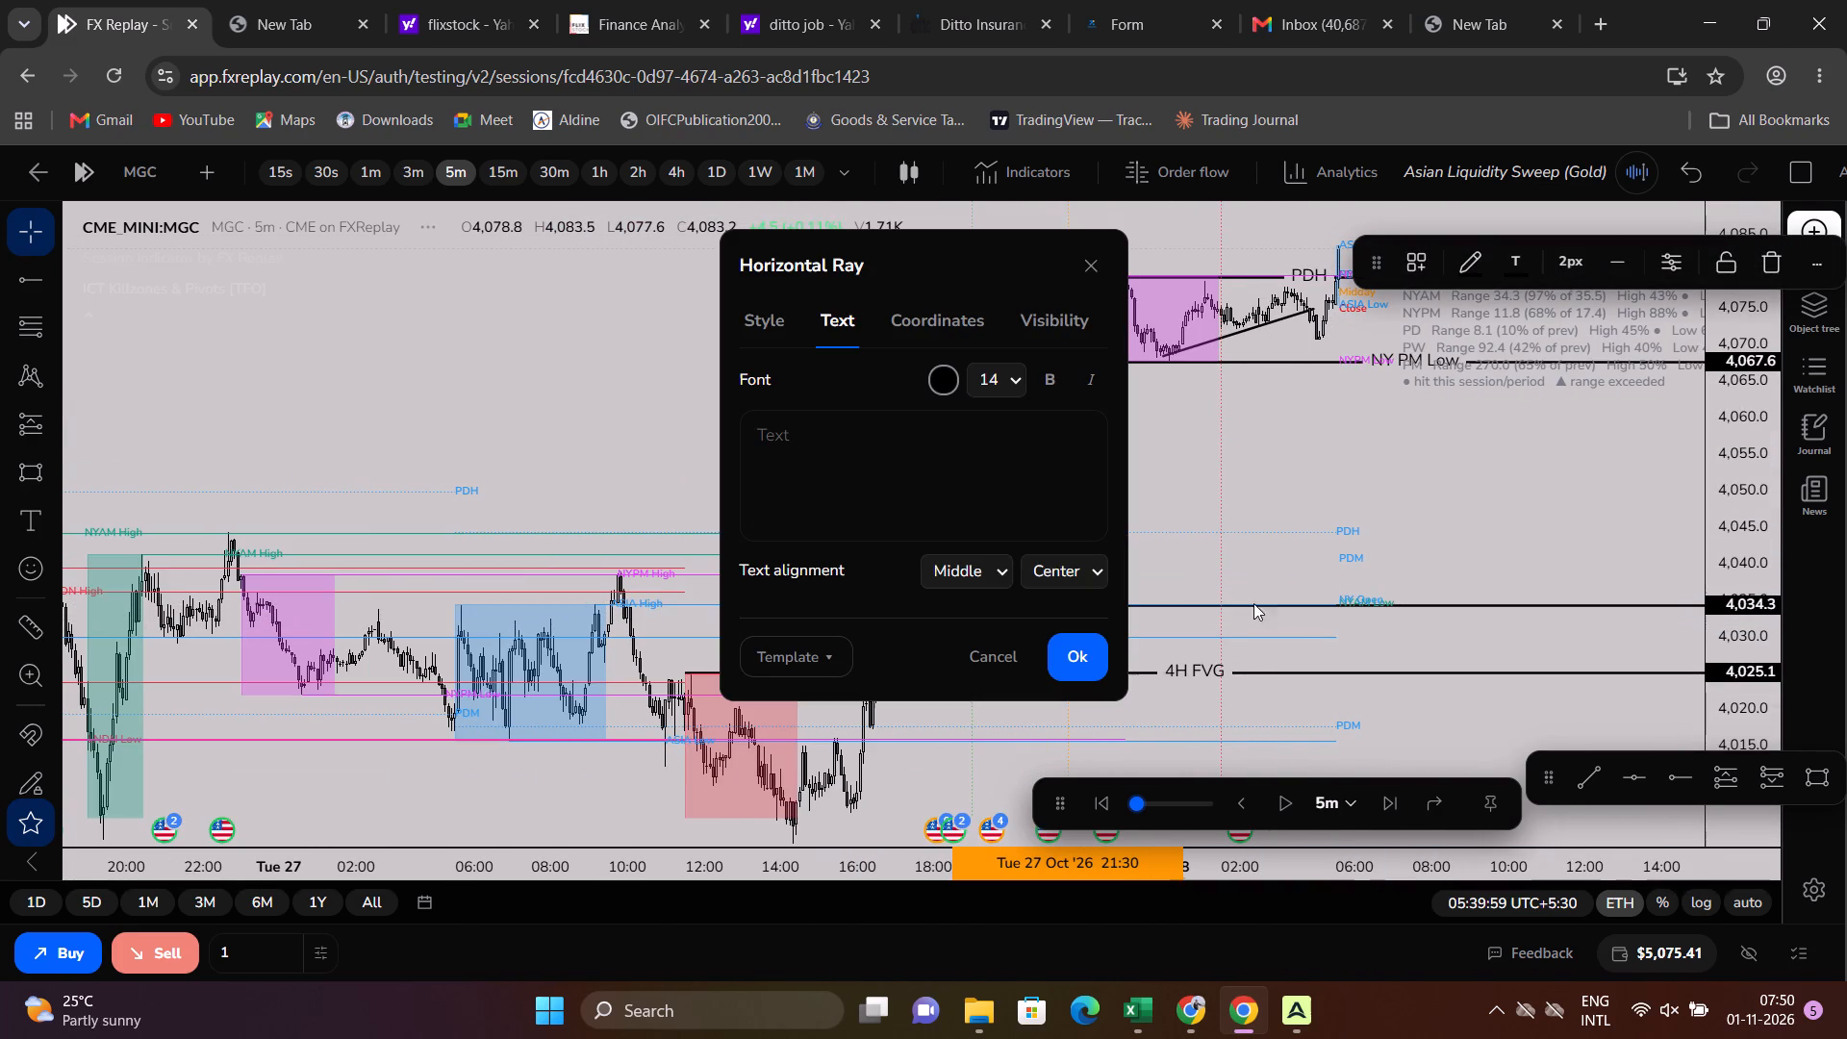
left_click(816, 436)
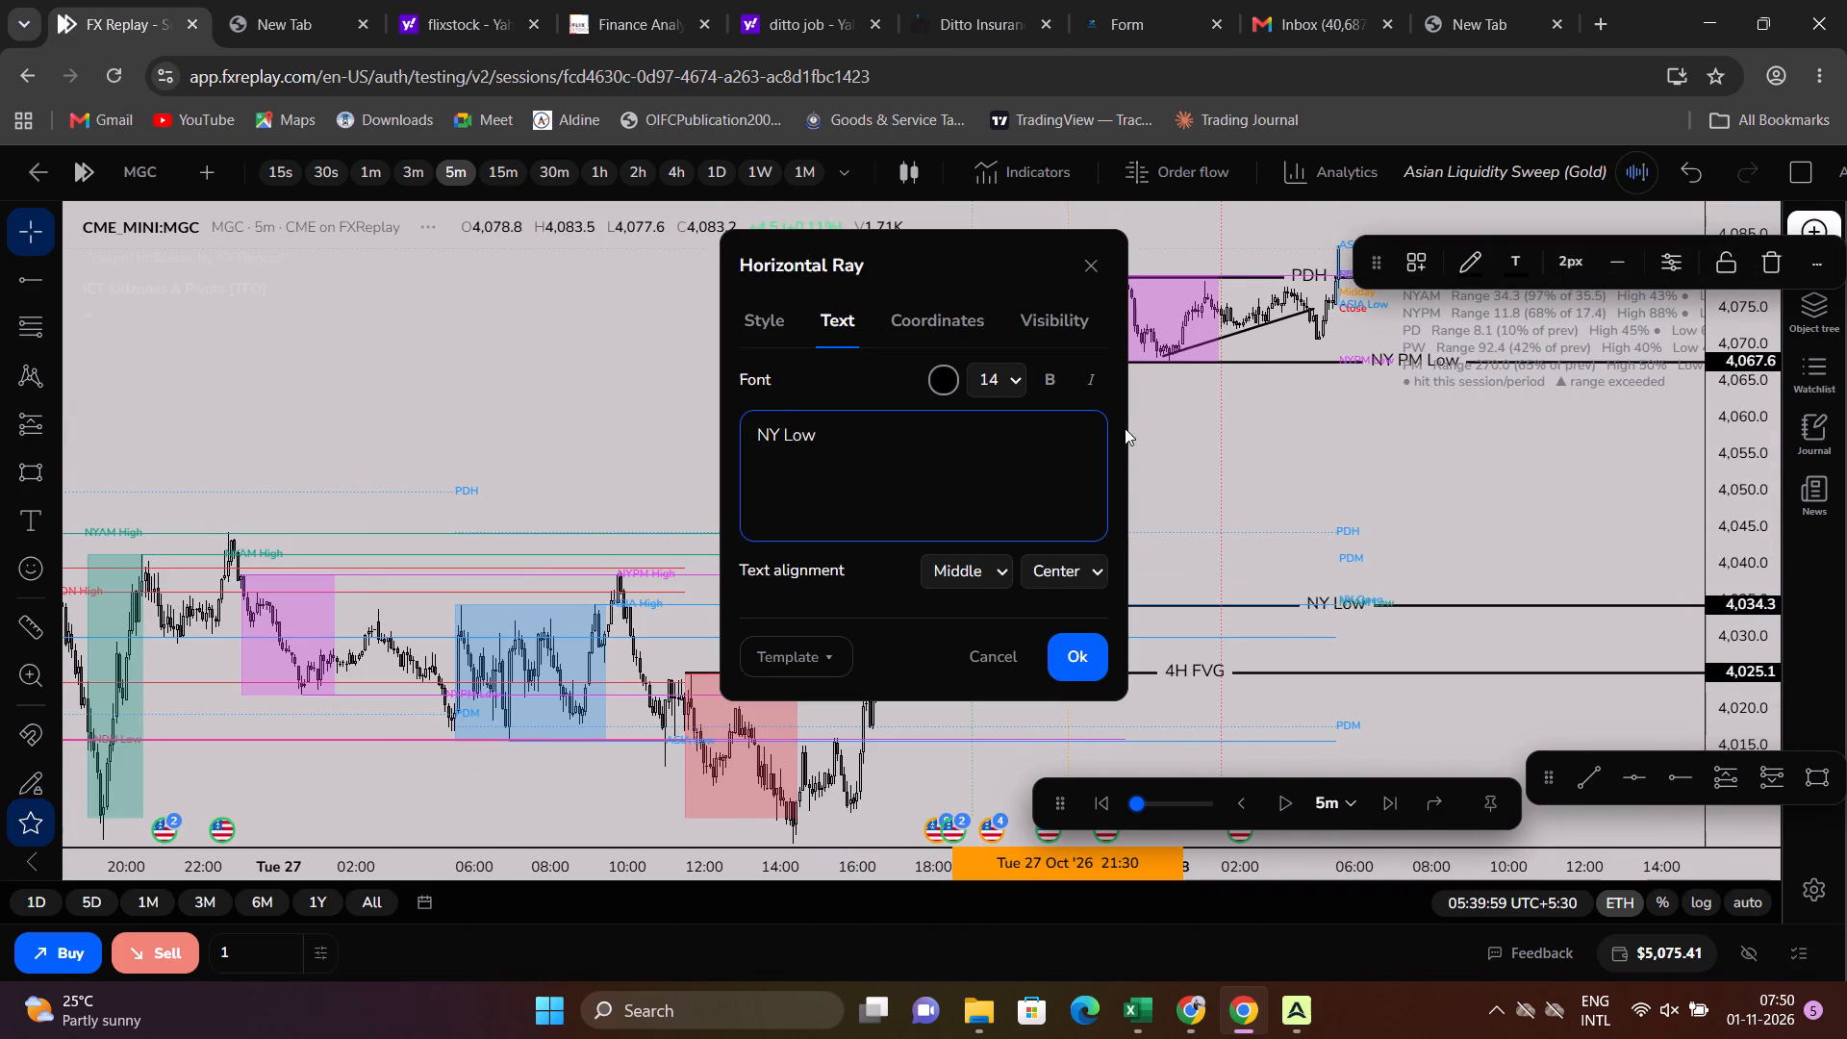
left_click(1071, 659)
Hide the ICT Killzones & Pivots [TFO] indicator on the chart.
scroll(1244, 397, "up", 4)
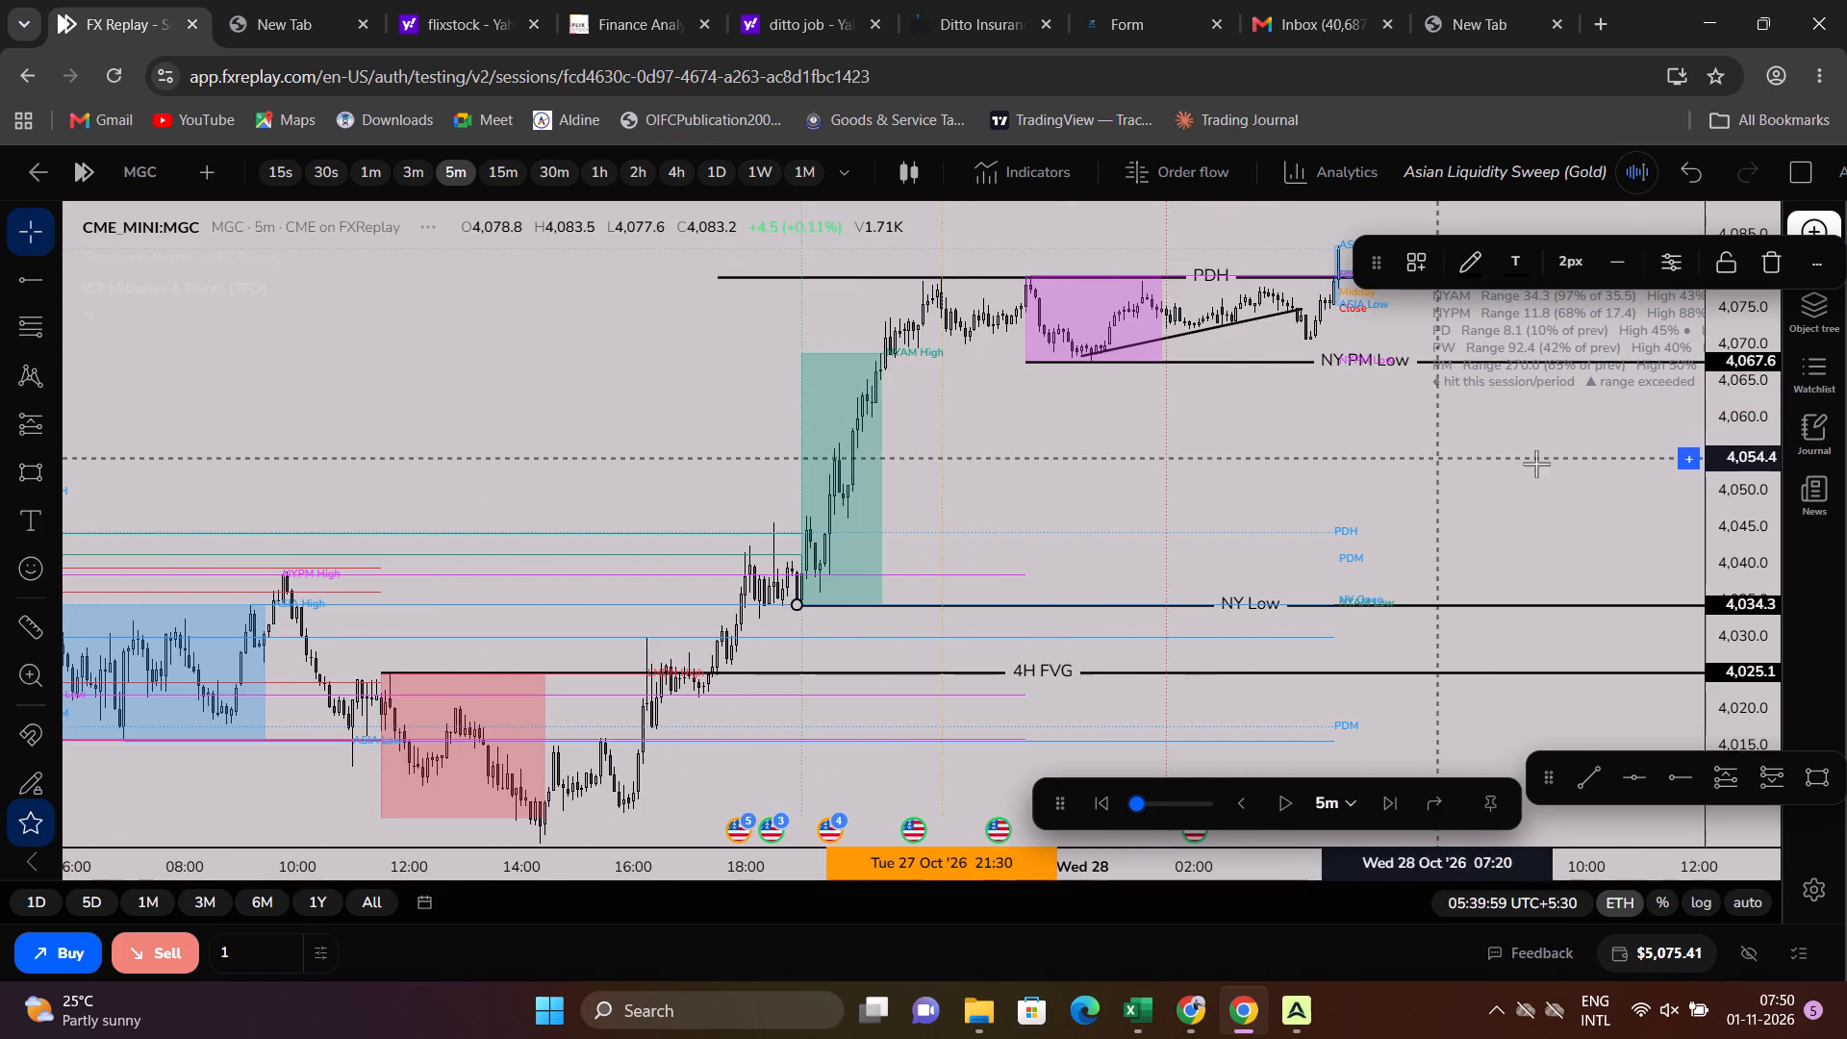
left_click_drag(1735, 576, 1631, 175)
left_click_drag(1221, 415, 1171, 627)
scroll(1229, 540, "up", 3)
left_click_drag(1279, 450, 1262, 522)
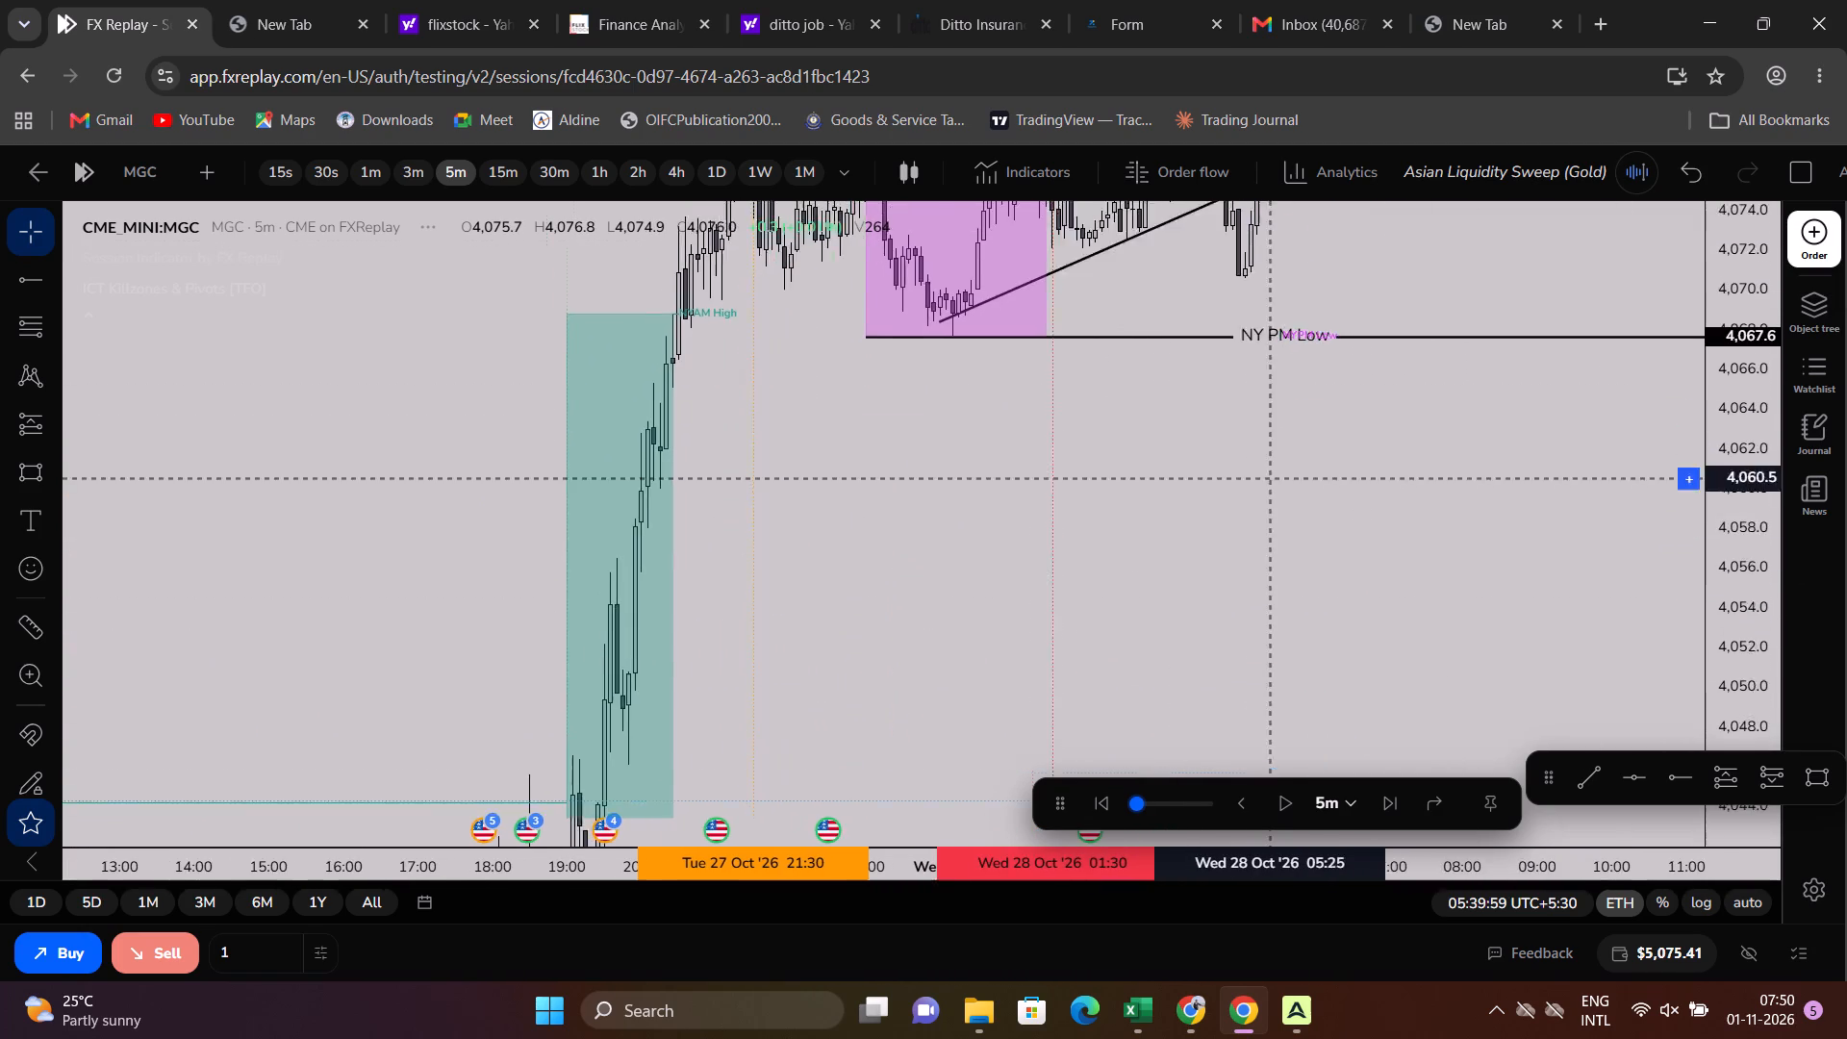
left_click_drag(1262, 522, 1170, 760)
scroll(1258, 492, "up", 4)
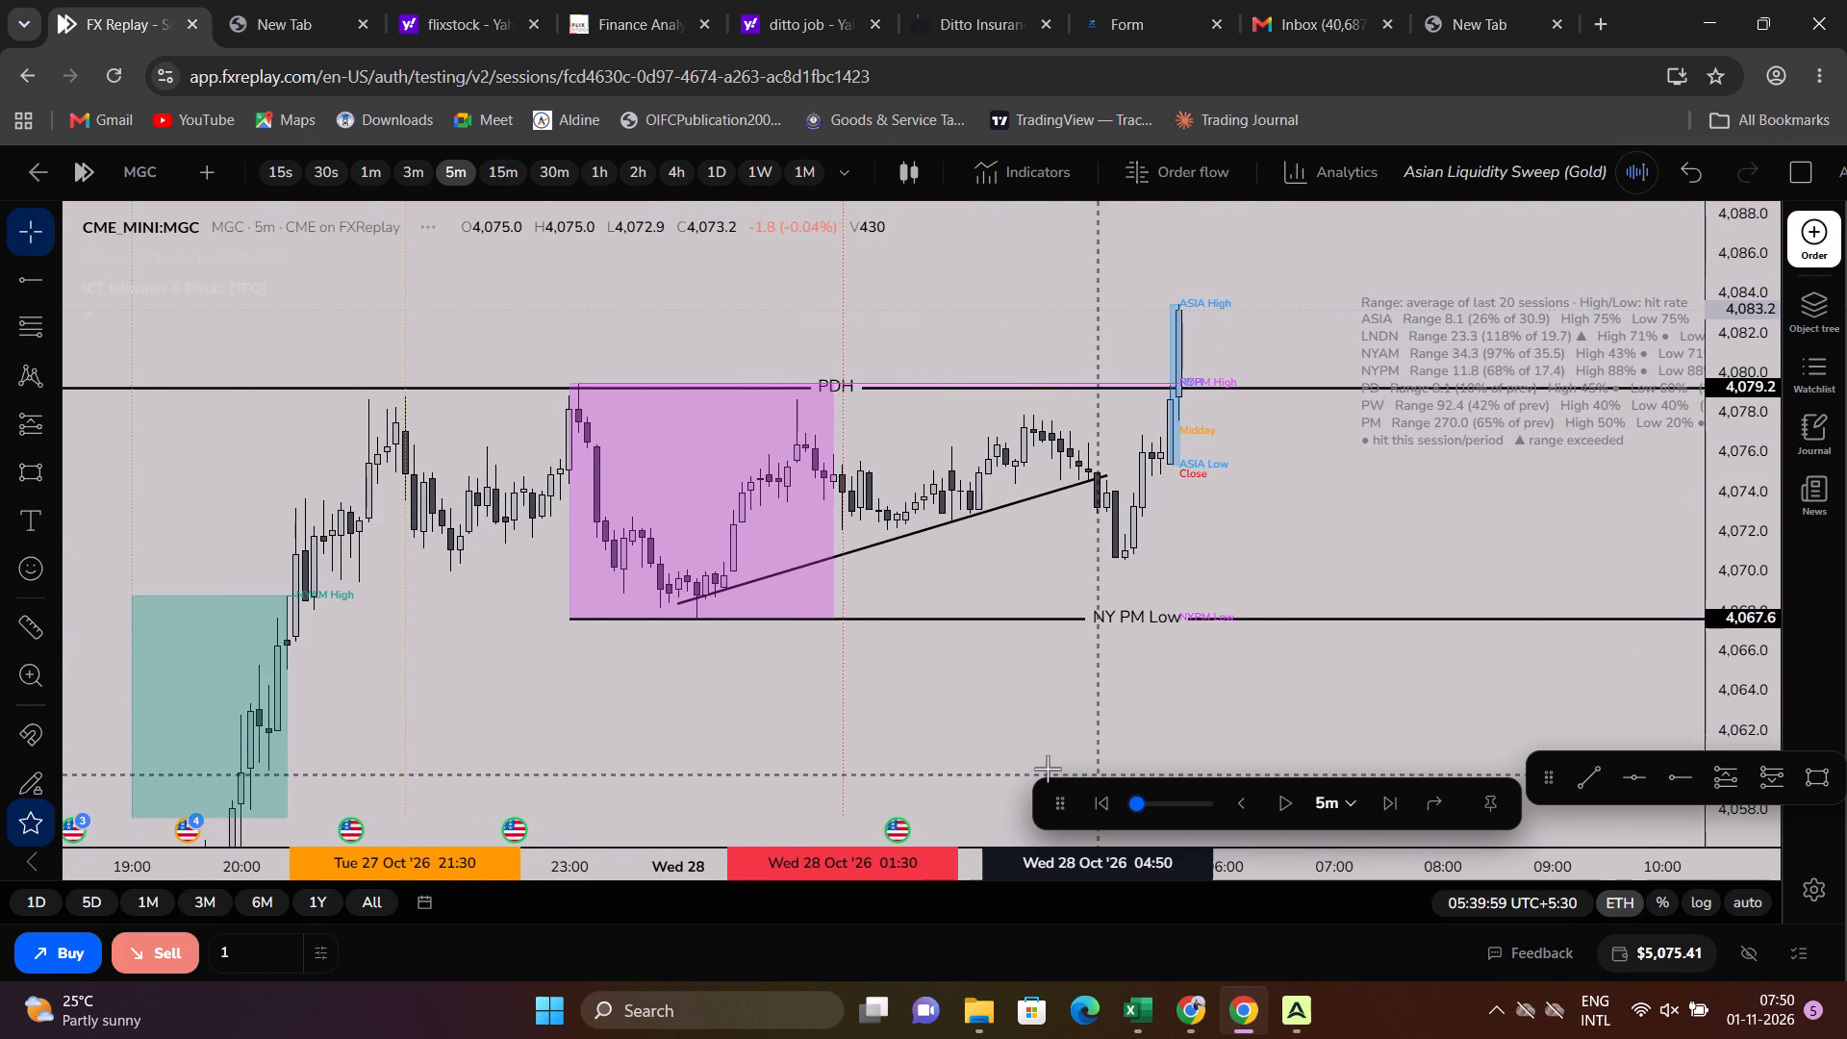
left_click(277, 286)
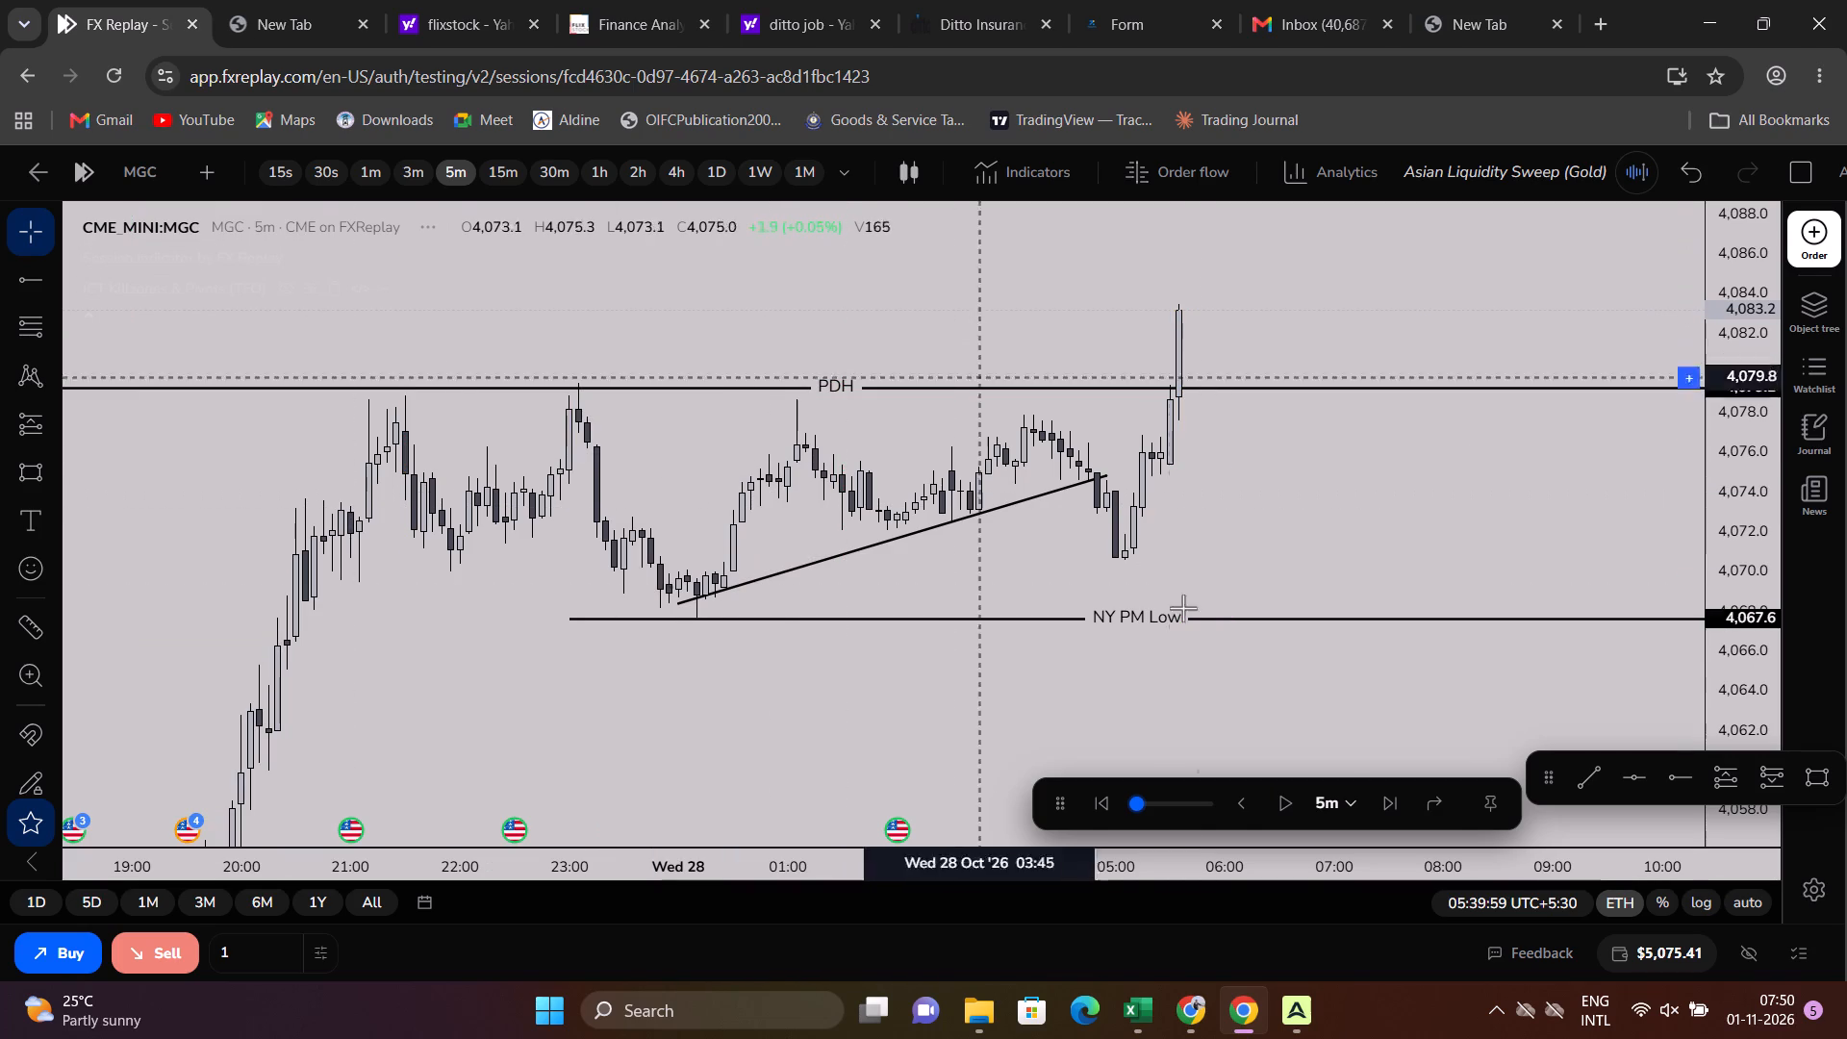
Move the rising trend line's end point down to about 4,071.1 near 06:05, under the 05:00 swing low.
left_click_drag(1748, 663, 1758, 490)
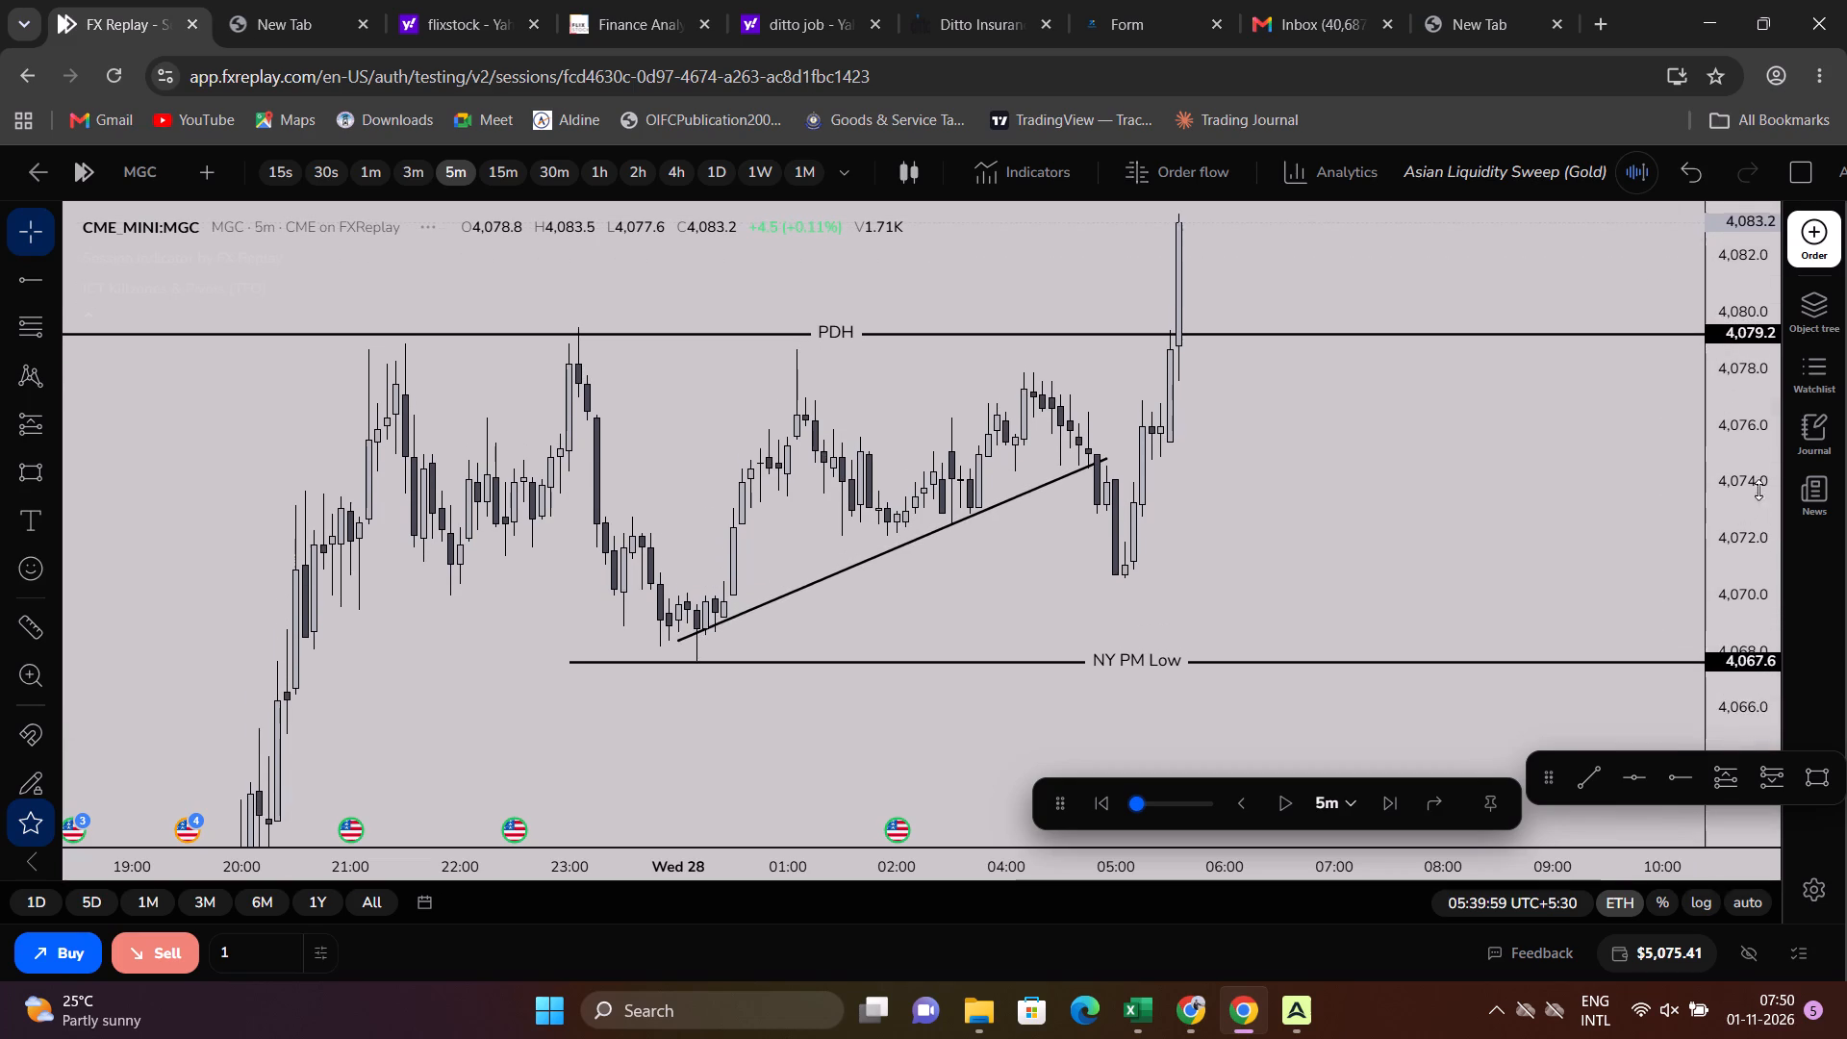
left_click_drag(1758, 490, 1758, 510)
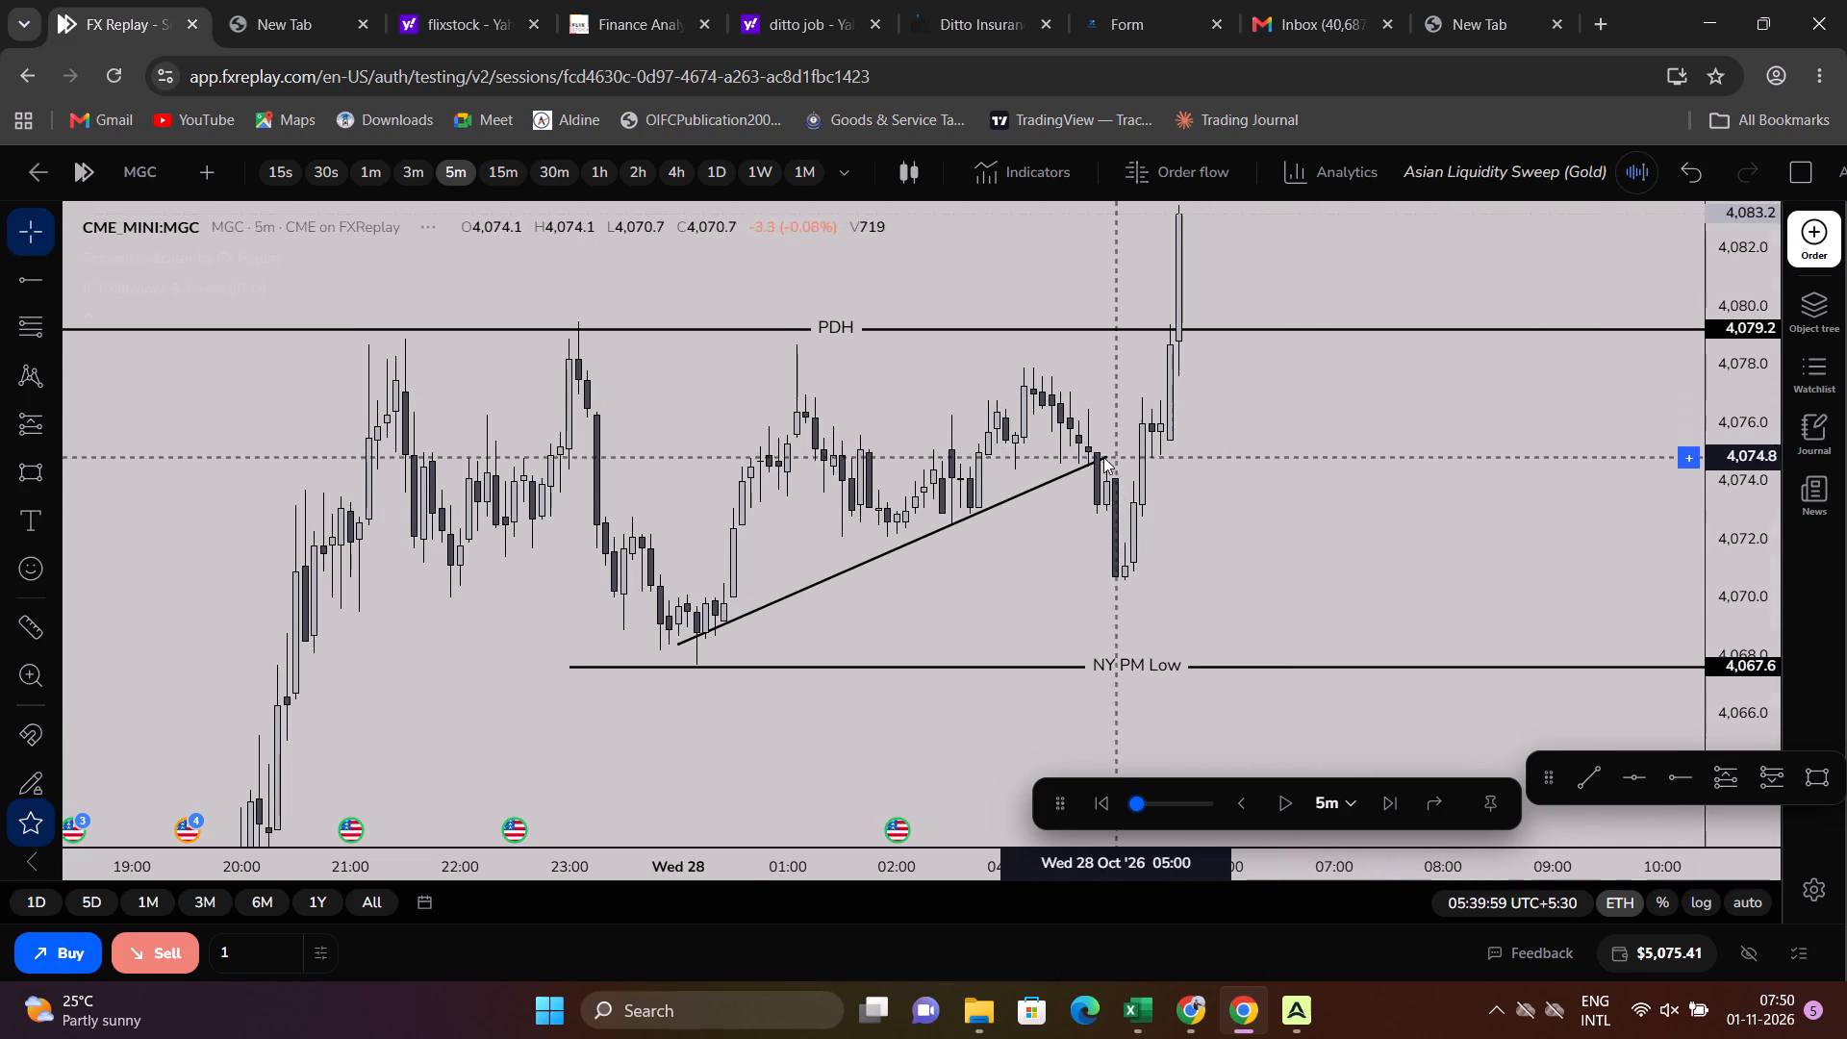
left_click_drag(1103, 458, 1211, 572)
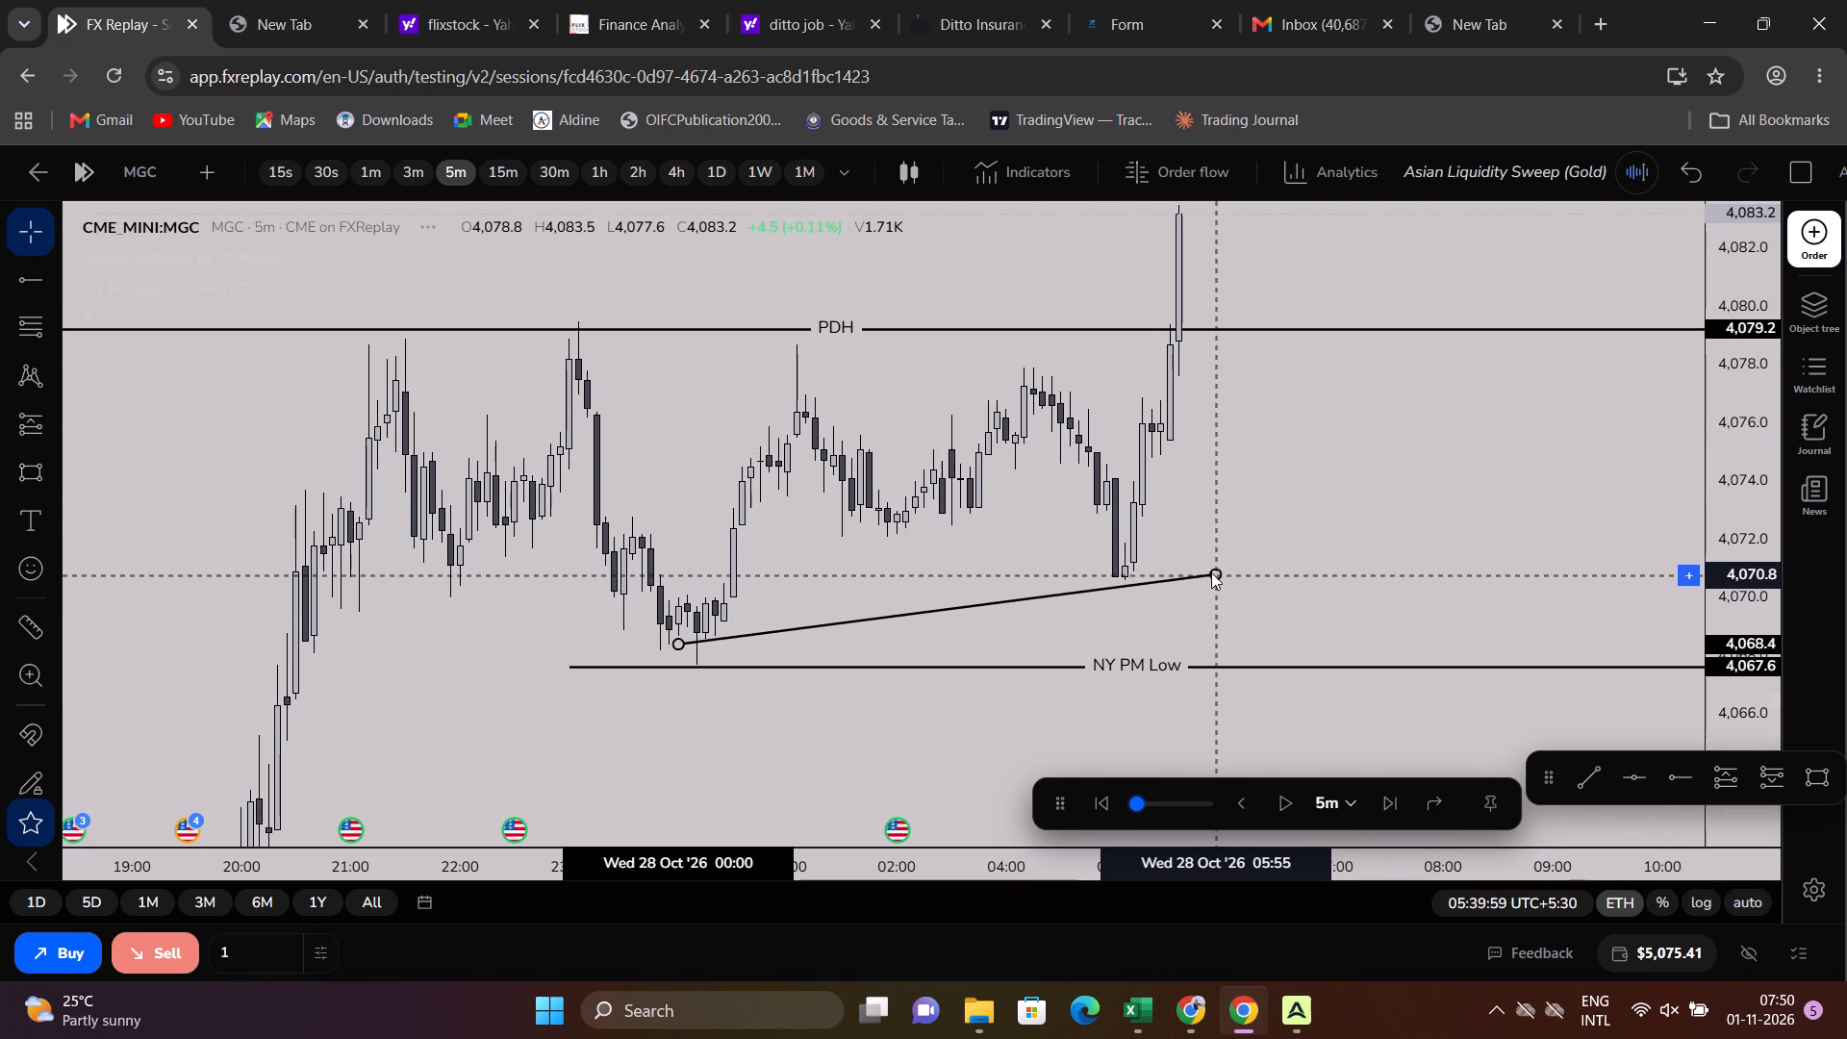
left_click_drag(1211, 572, 1234, 567)
Measure the price distance from about 4,073.4 beside the rally after 05:00 up to the PDH line.
scroll(1227, 447, "down", 2)
scroll(1227, 447, "up", 2)
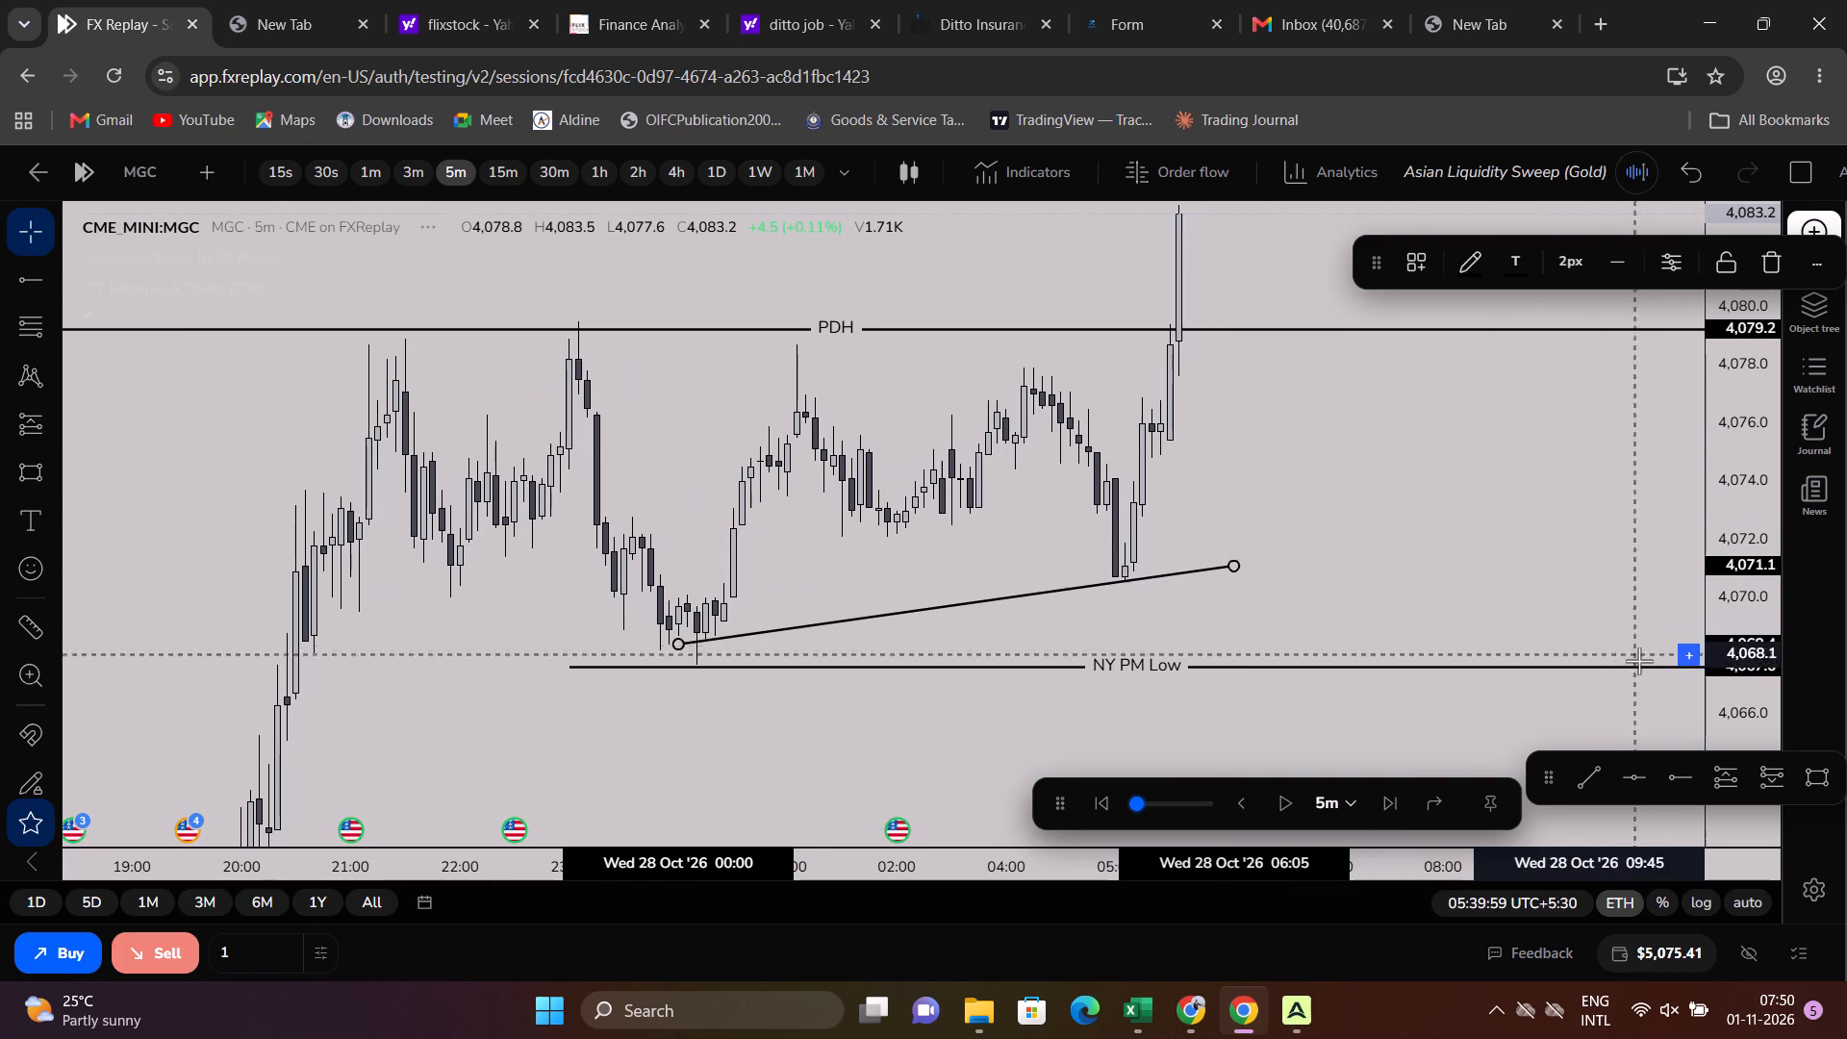
left_click_drag(1606, 584, 1560, 682)
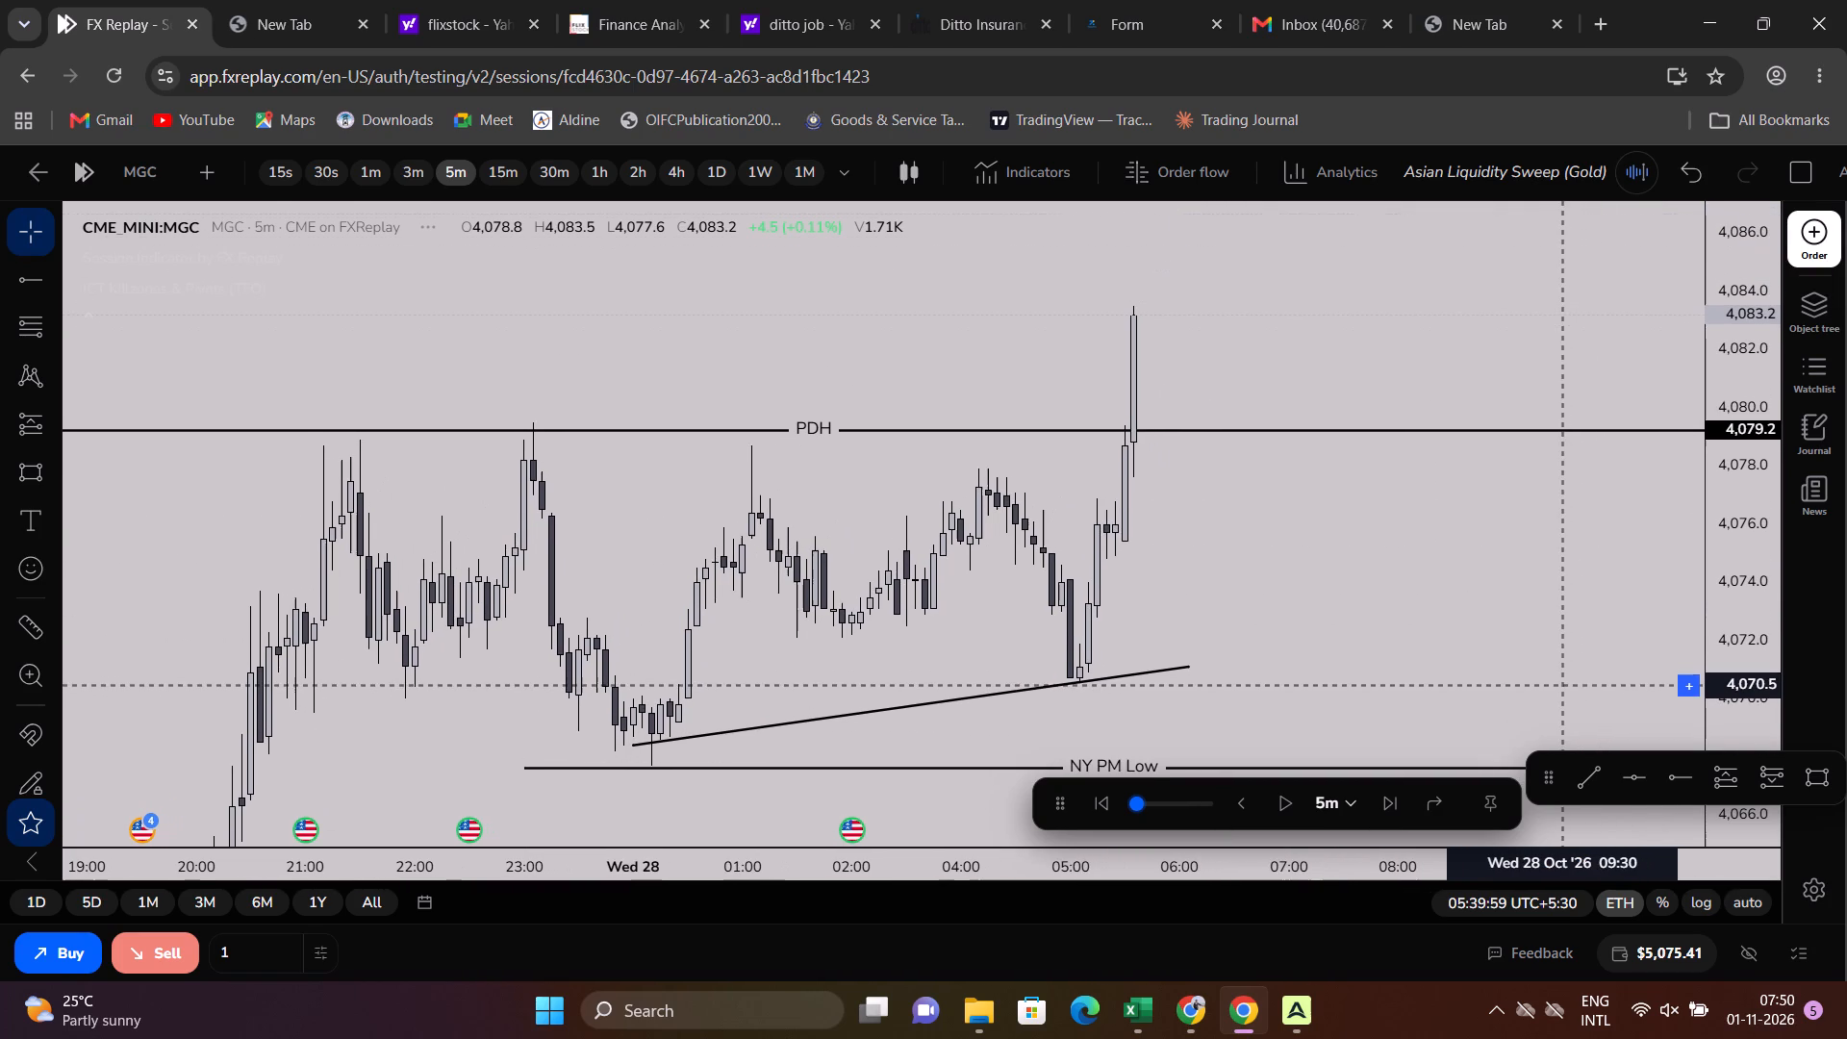
left_click_drag(1560, 682, 1554, 666)
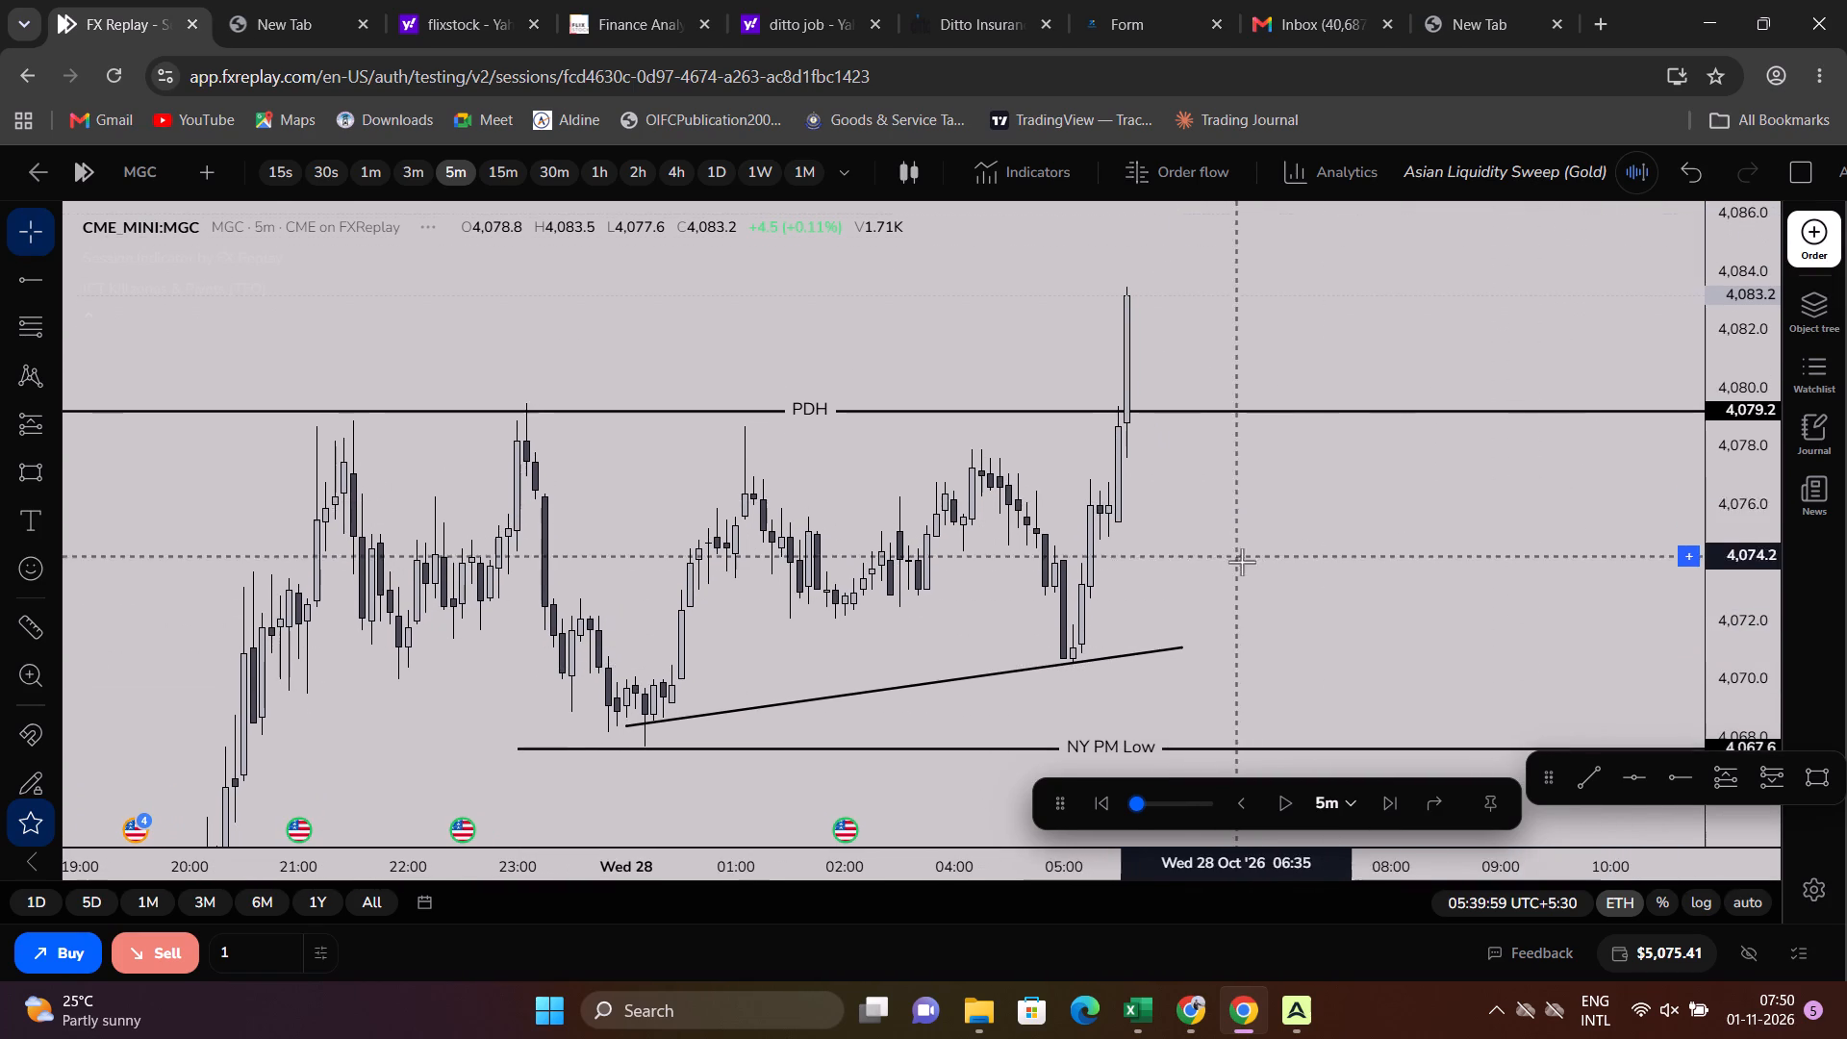
left_click_drag(1262, 551, 1273, 486)
left_click_drag(1725, 654, 1704, 391)
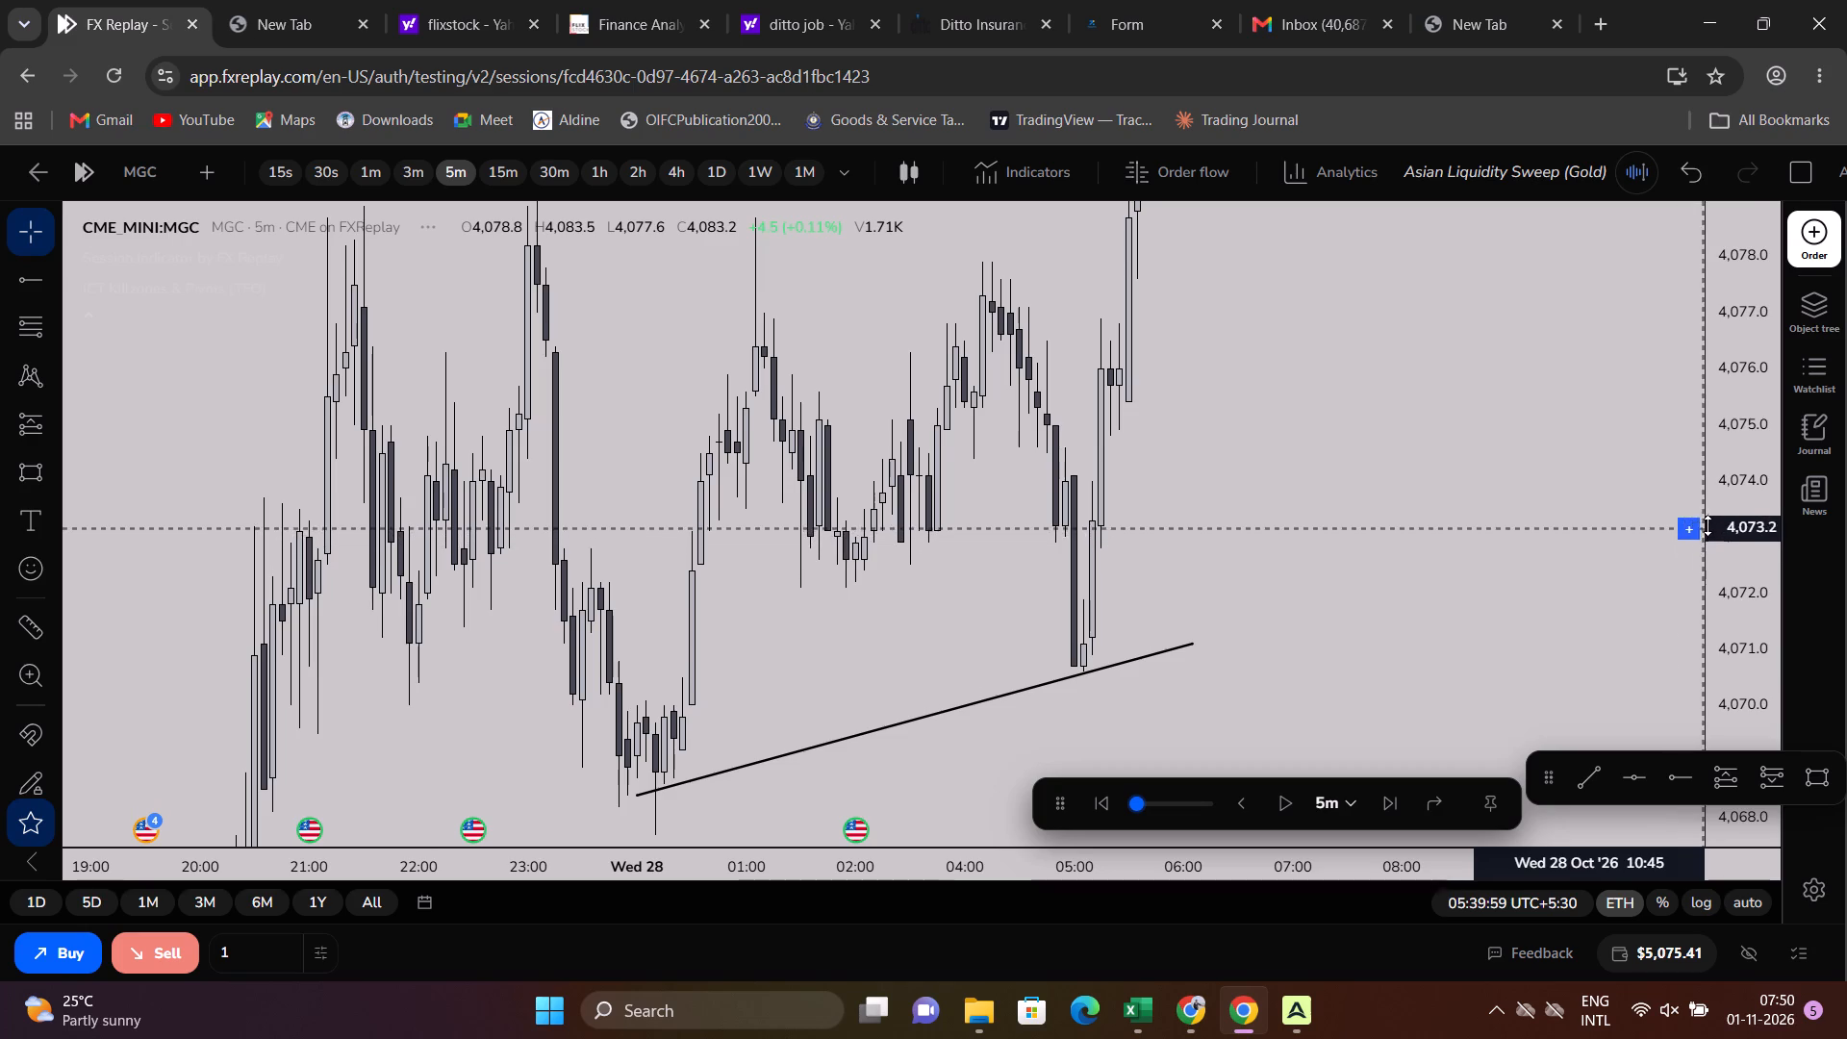
left_click_drag(1708, 526, 1690, 698)
left_click(25, 612)
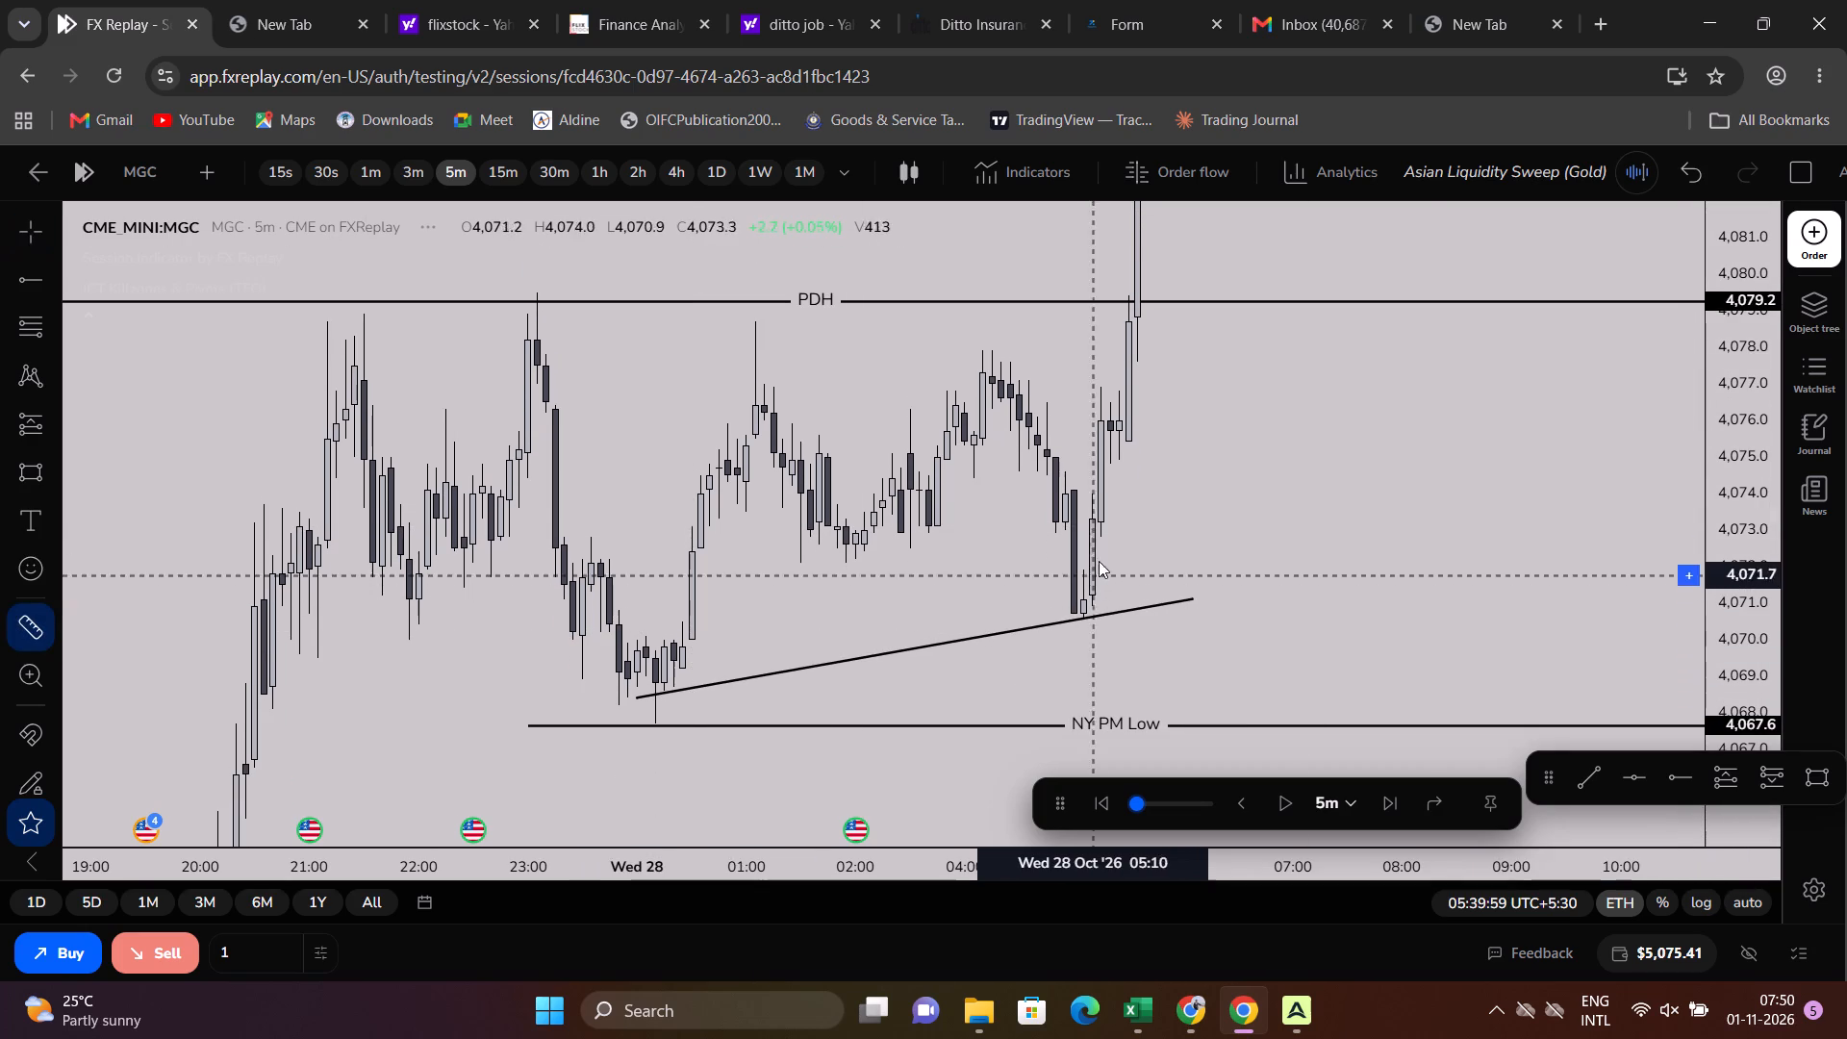
left_click(1111, 516)
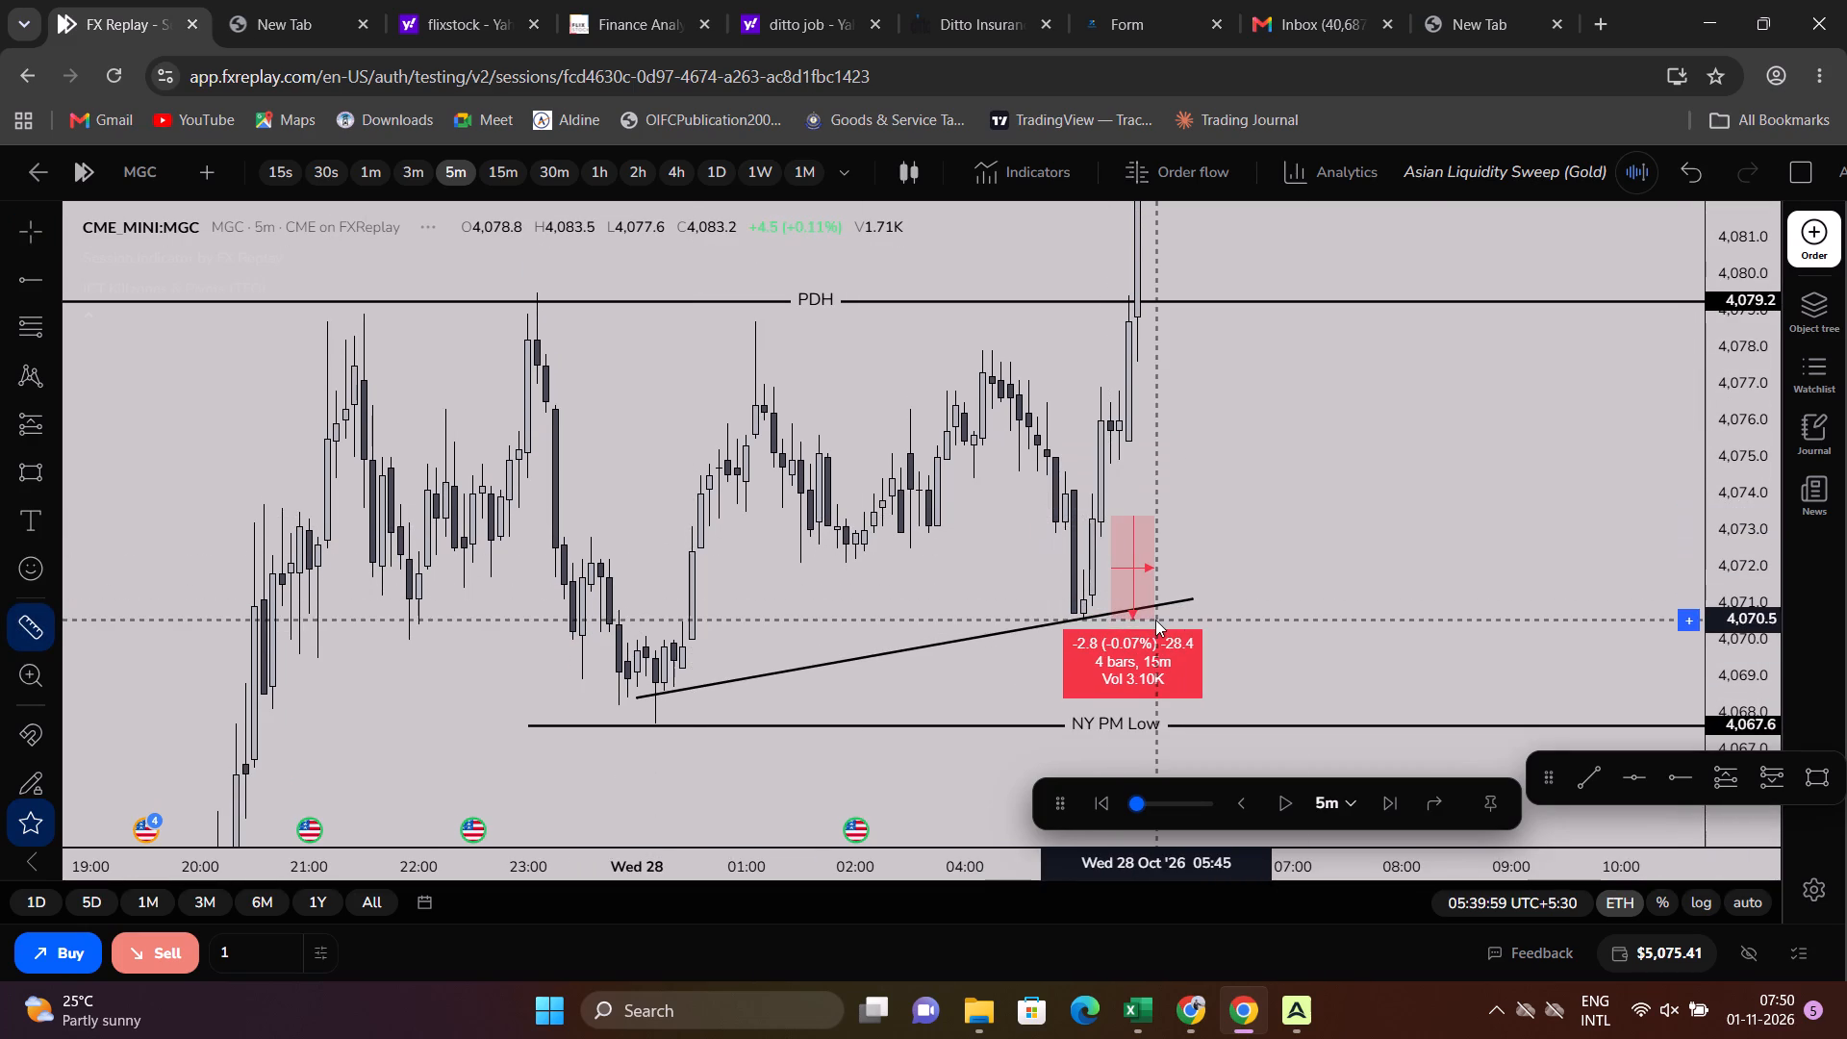
right_click(1207, 308)
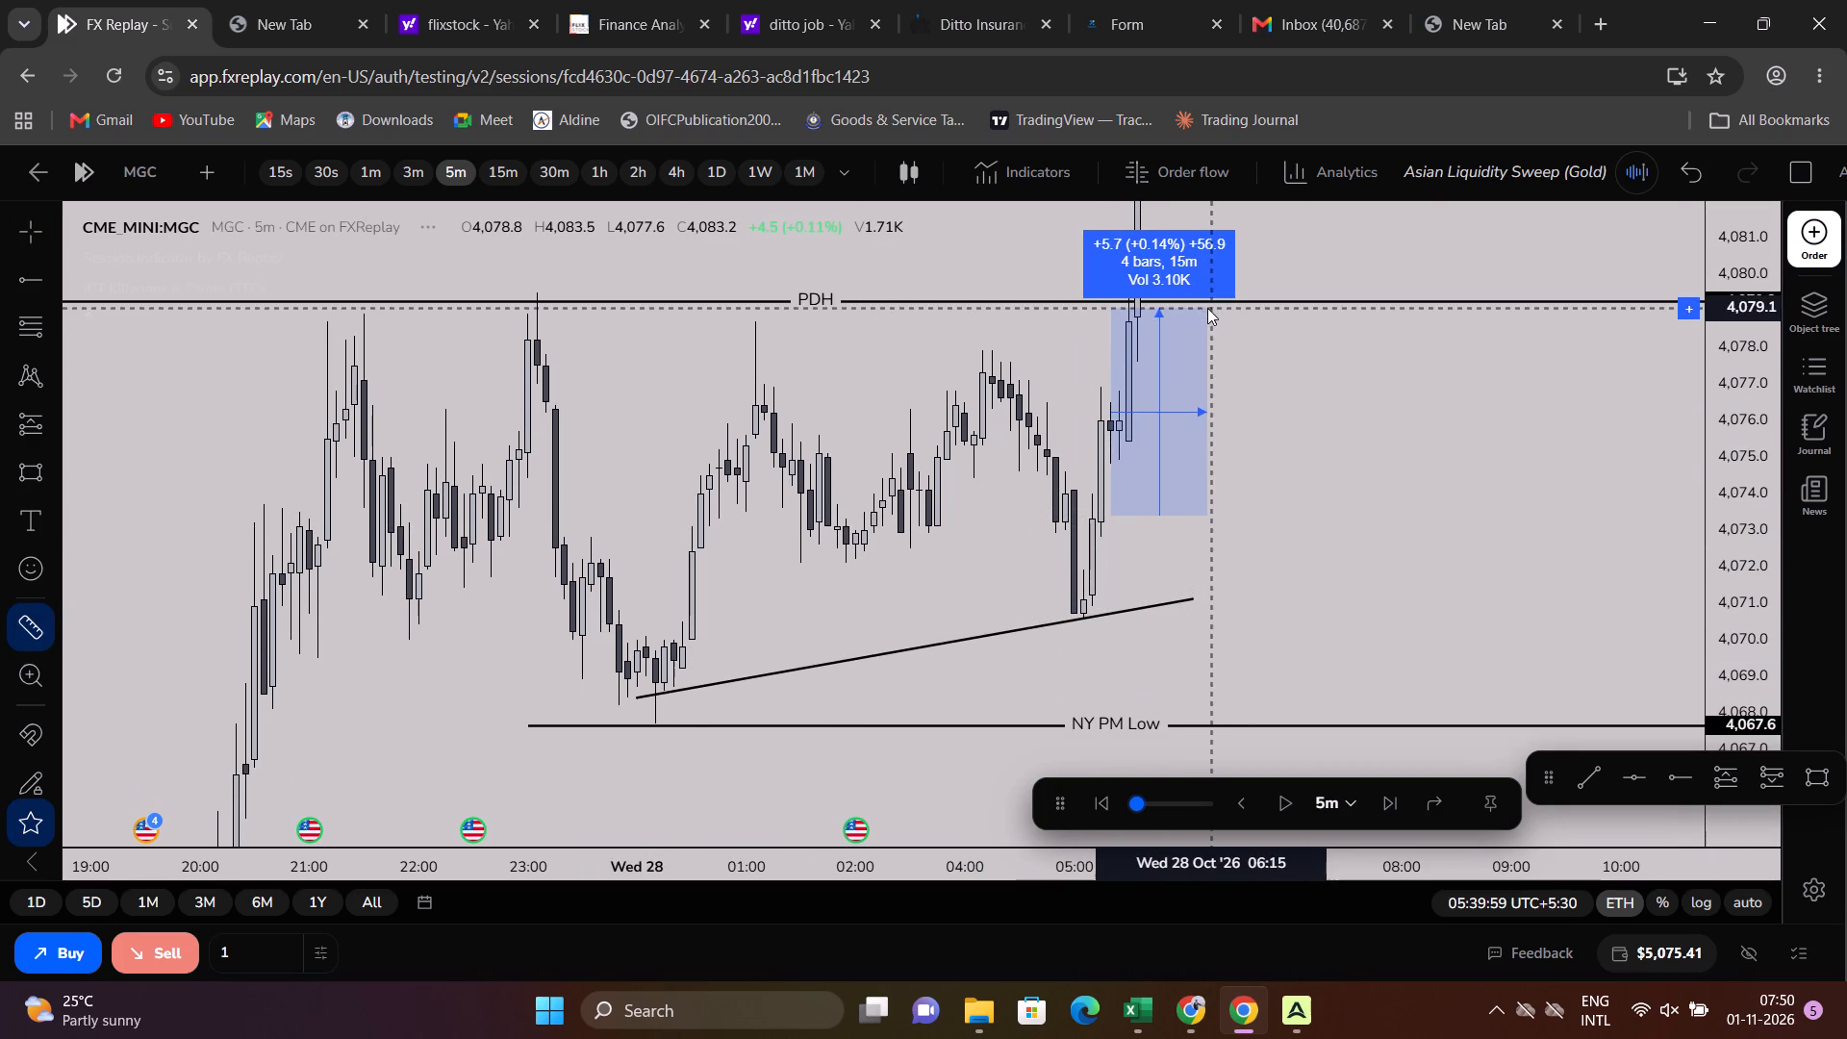
Advance the replay two 5m candles to about 05:50 on October 28.
scroll(1225, 603, "down", 4)
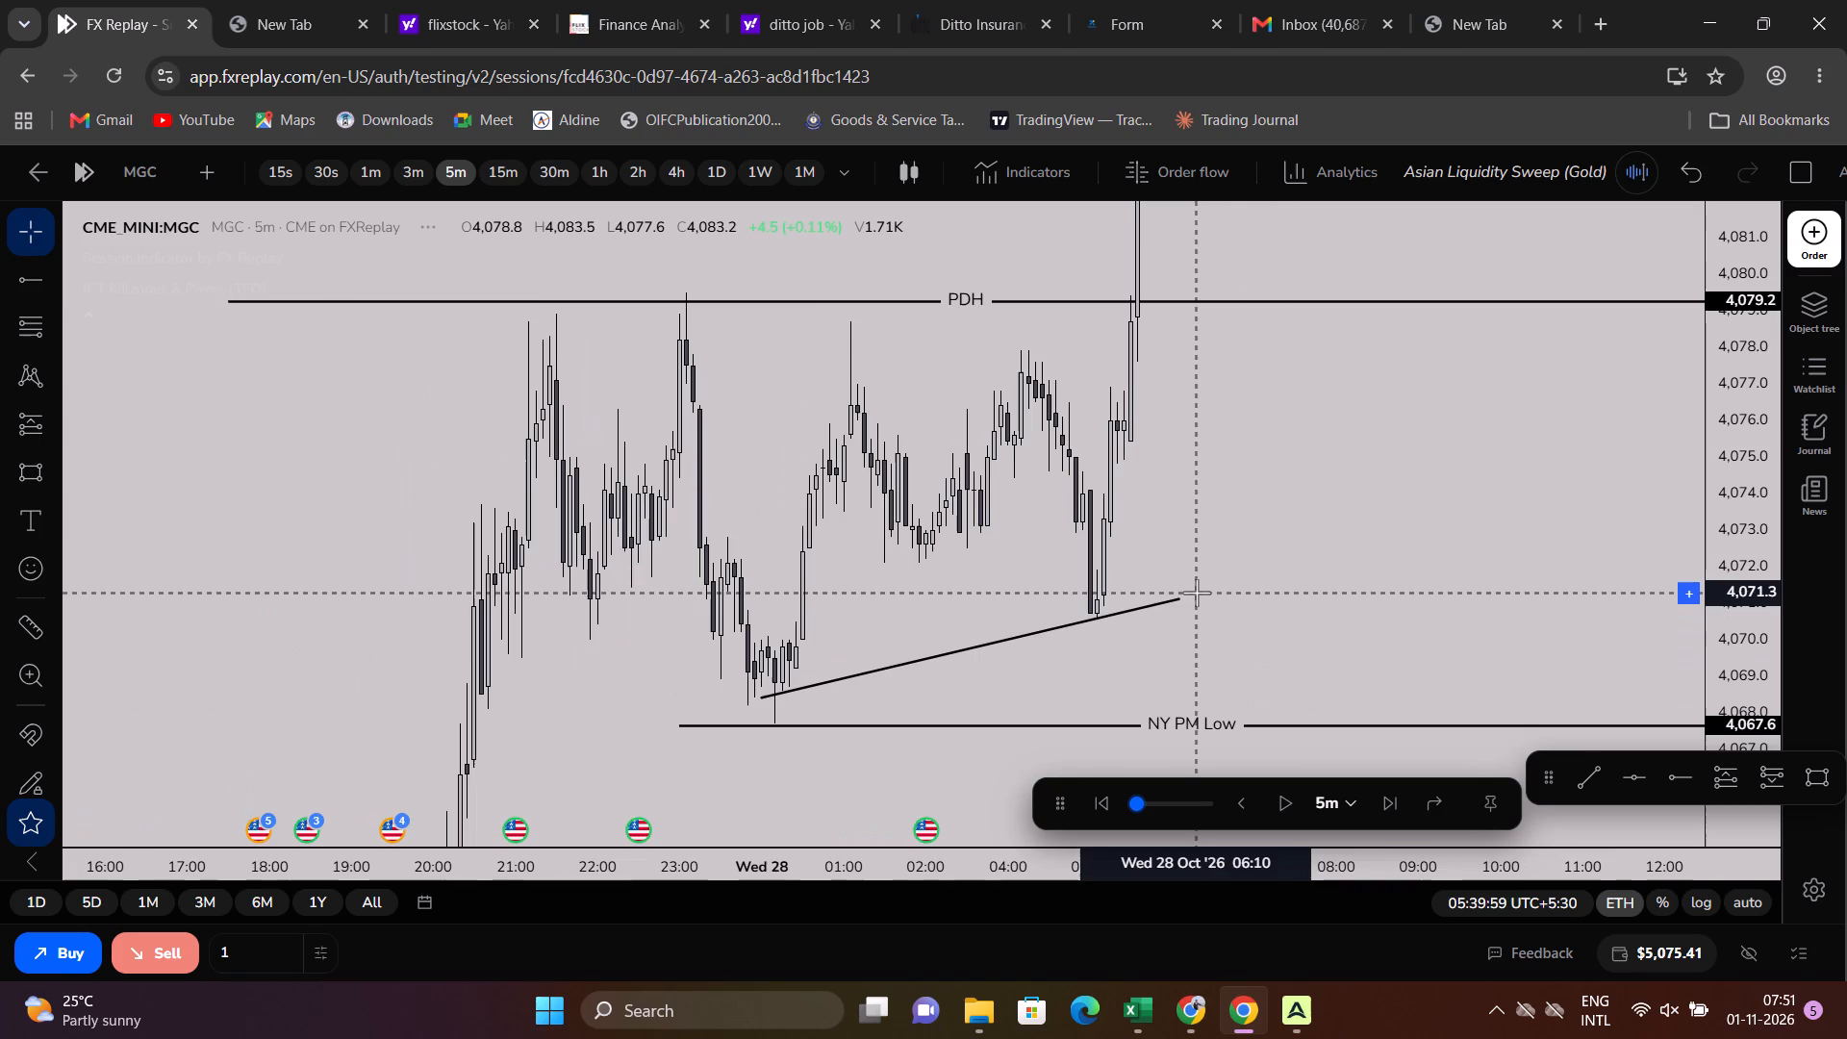
scroll(1197, 593, "up", 4)
scroll(1197, 587, "down", 3)
scroll(1197, 587, "up", 4)
left_click_drag(1243, 517, 1247, 595)
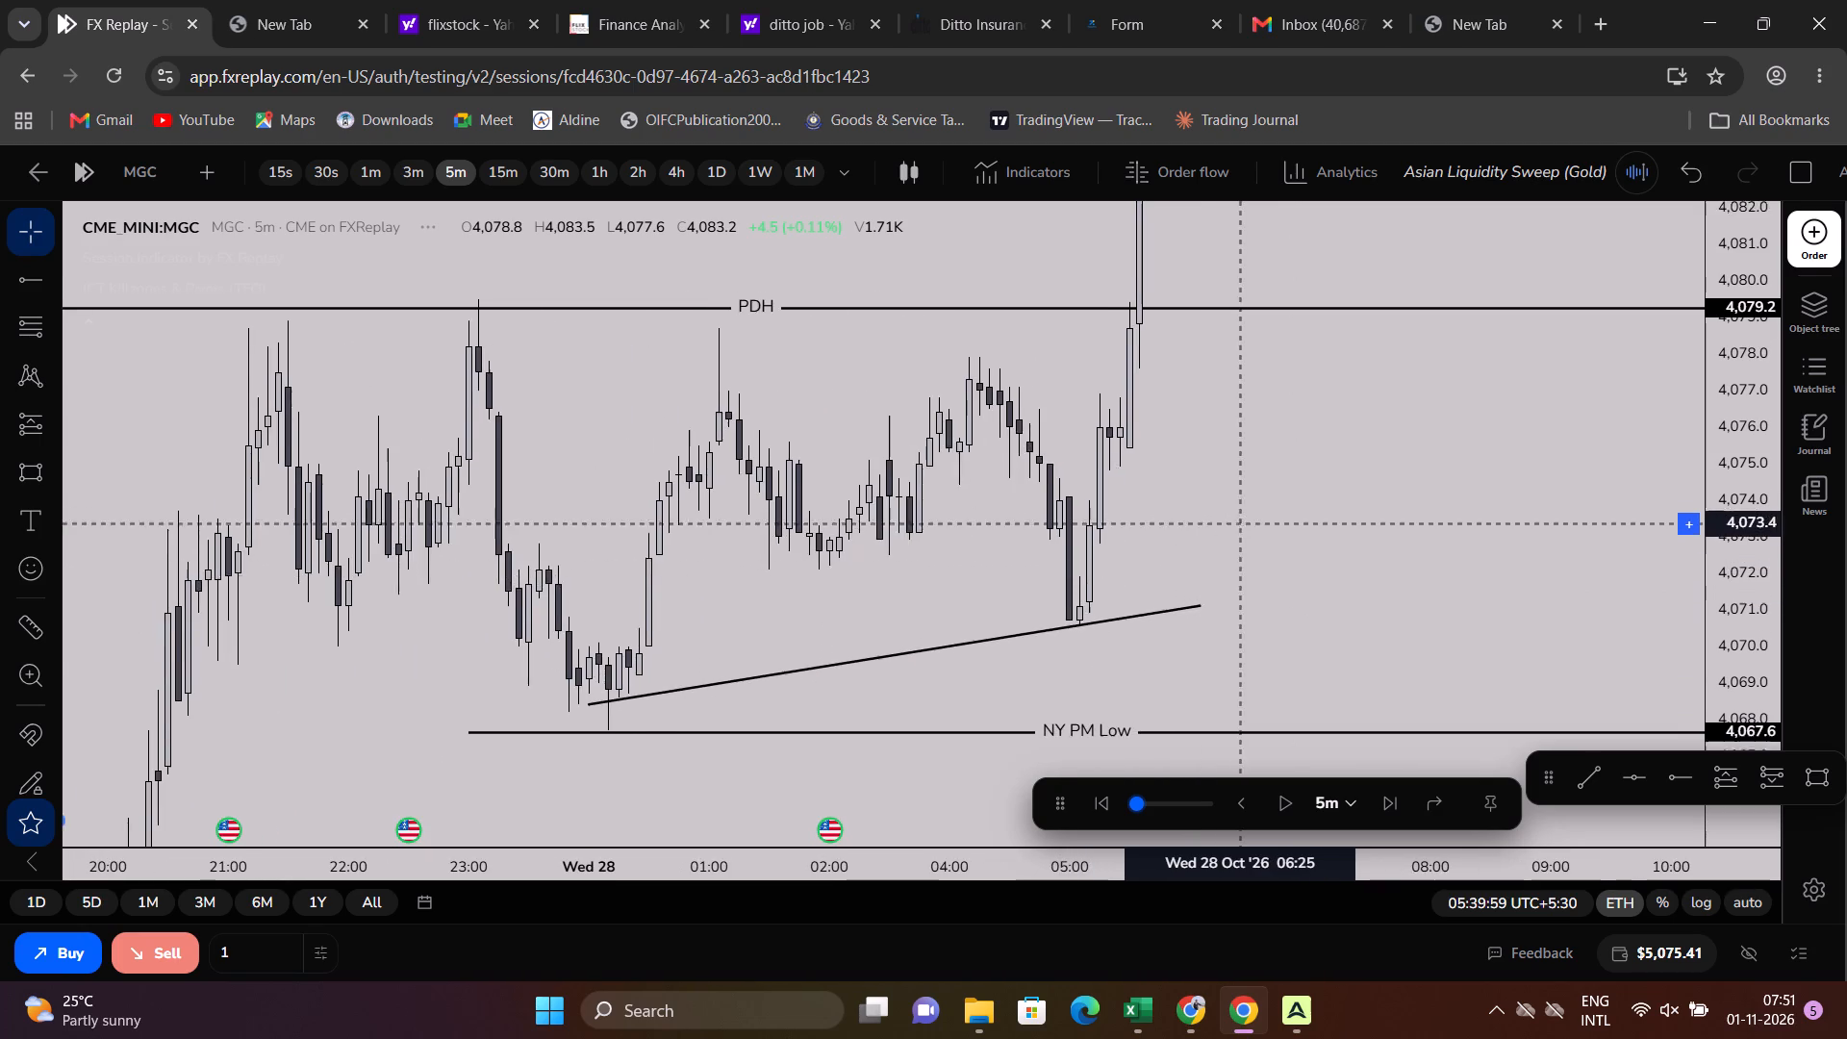
left_click_drag(1247, 595, 1223, 626)
left_click(1379, 802)
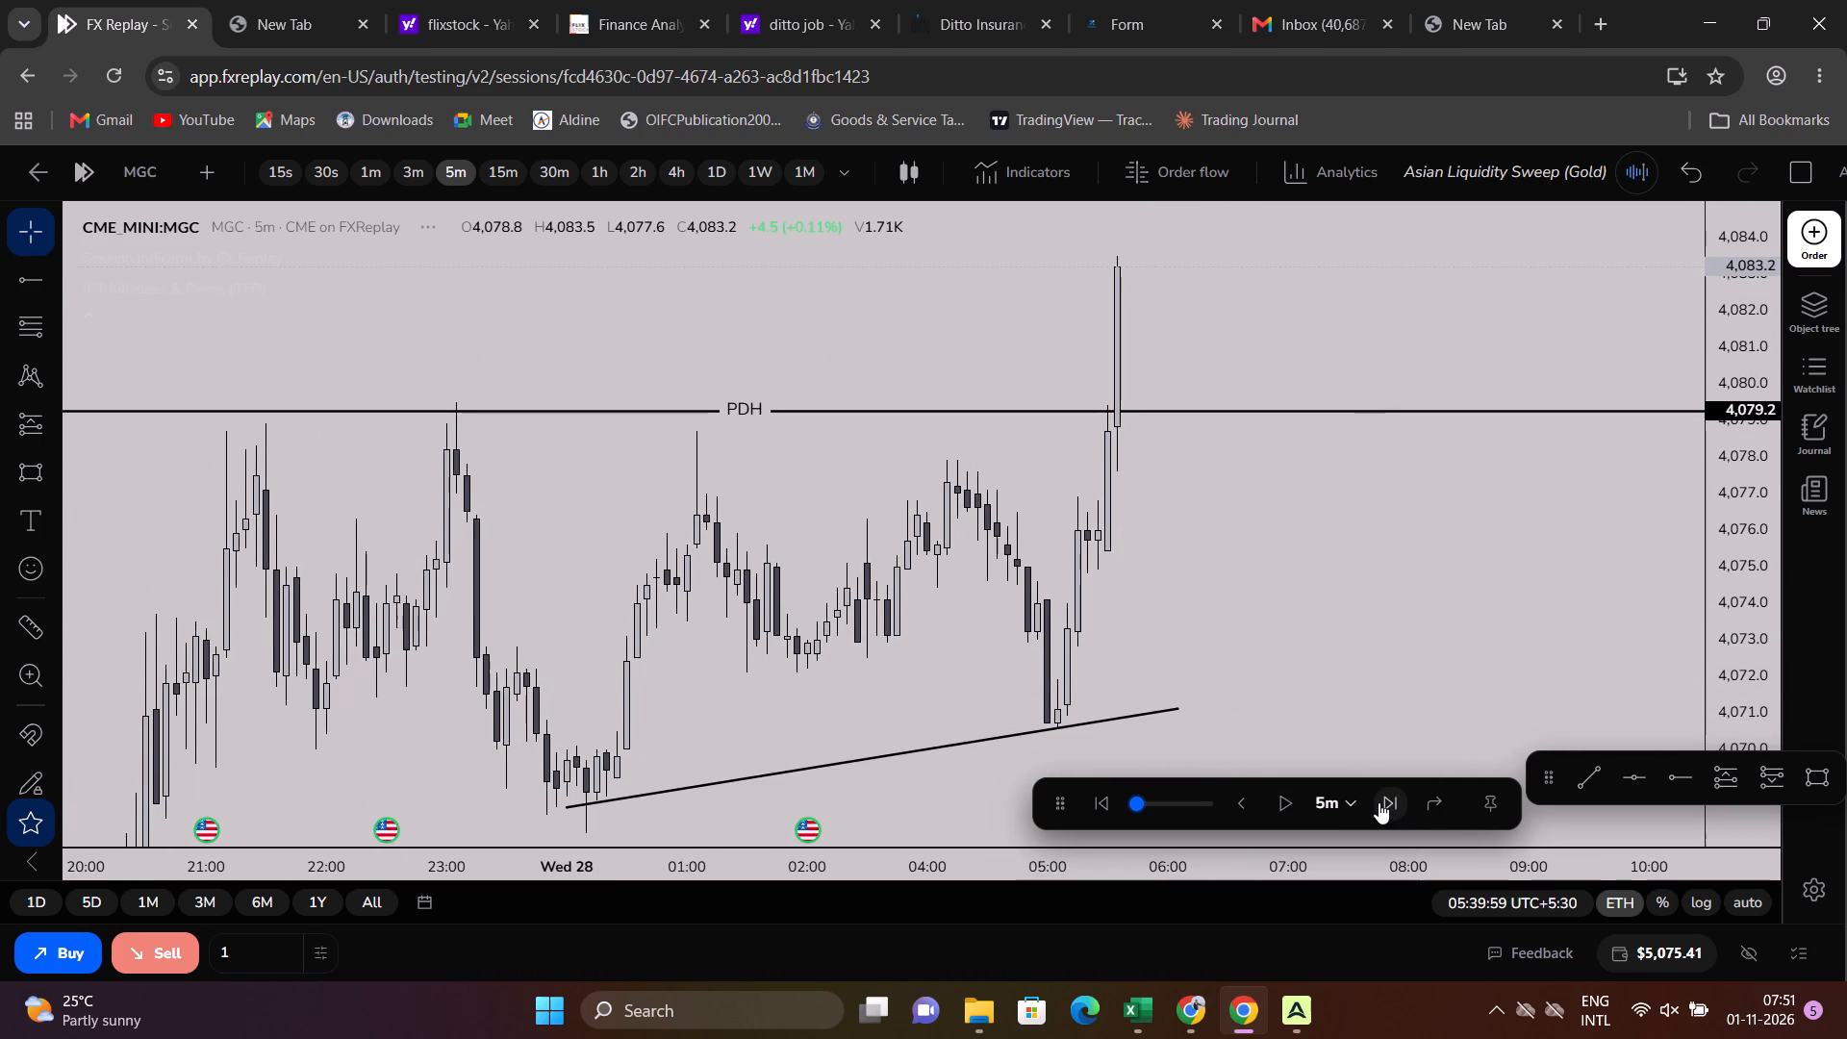
left_click(1379, 802)
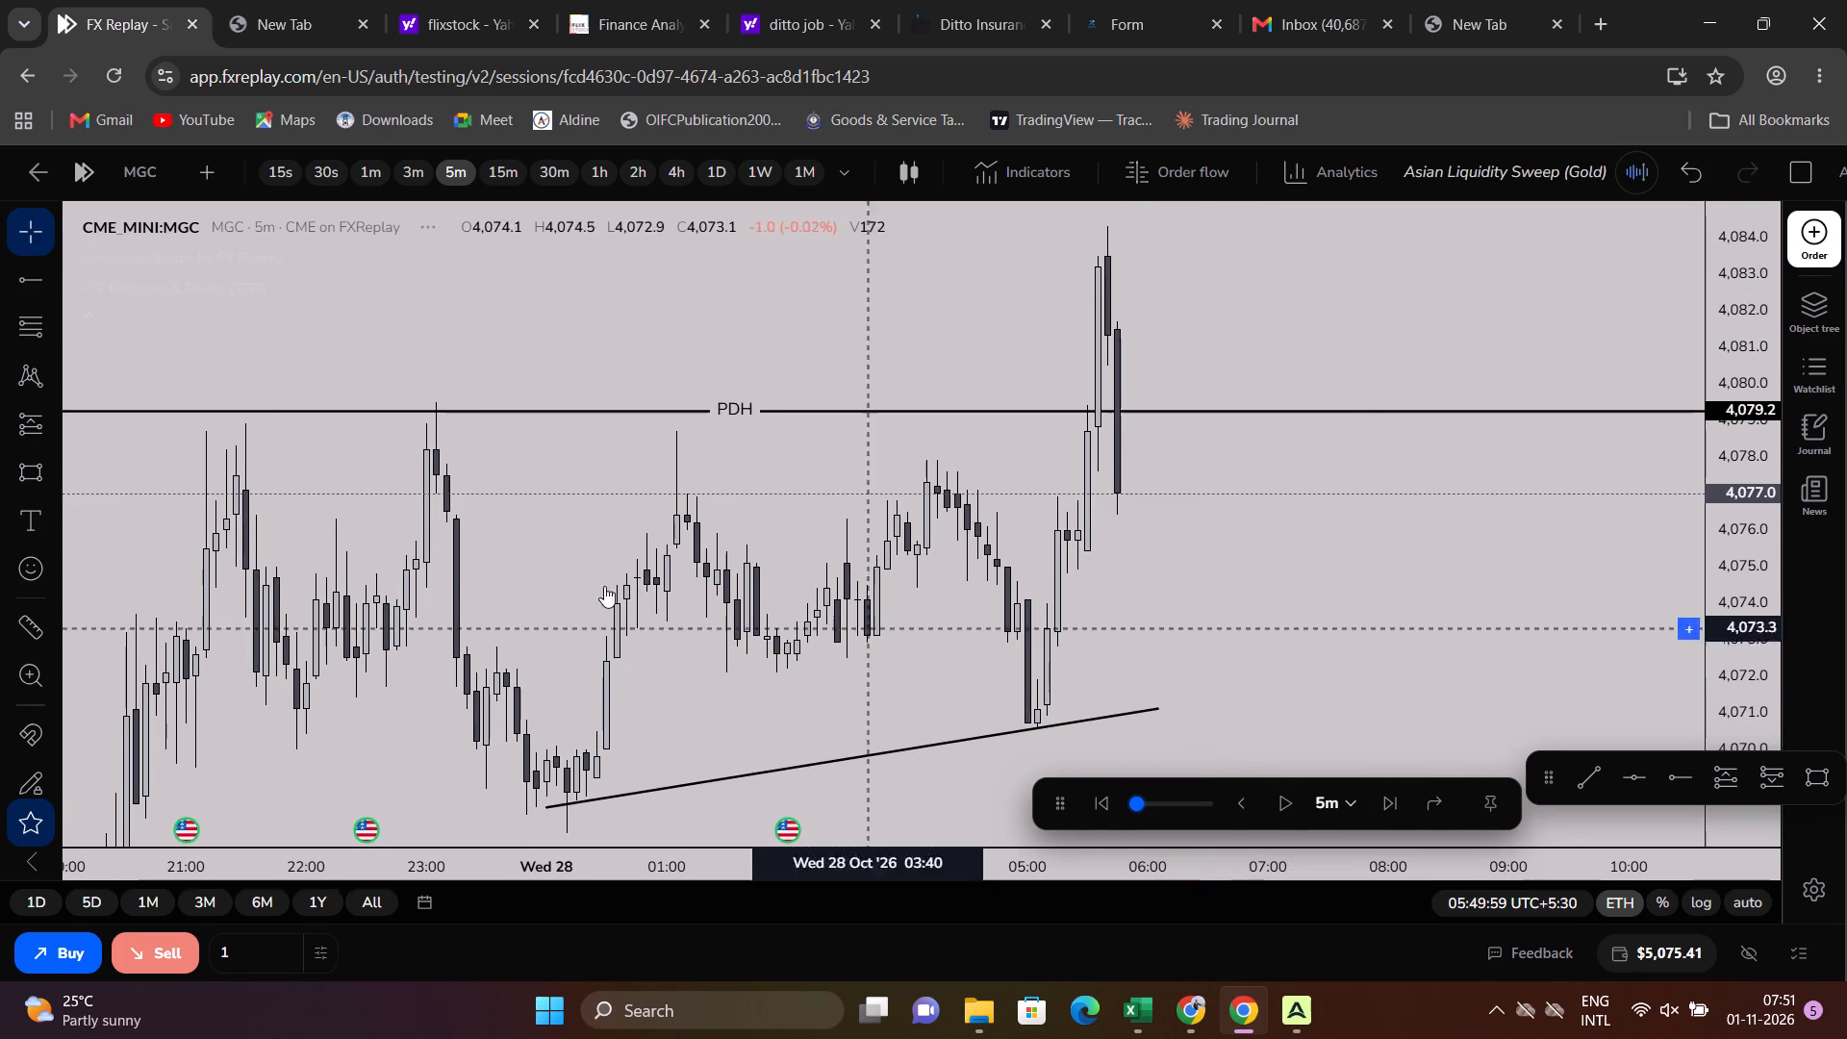
Draw a rectangle zone from about 4,076.9 to 4,077.6, starting near 05:20 and extending to about 06:45 on October 28.
left_click(34, 475)
scroll(1014, 656, "up", 4)
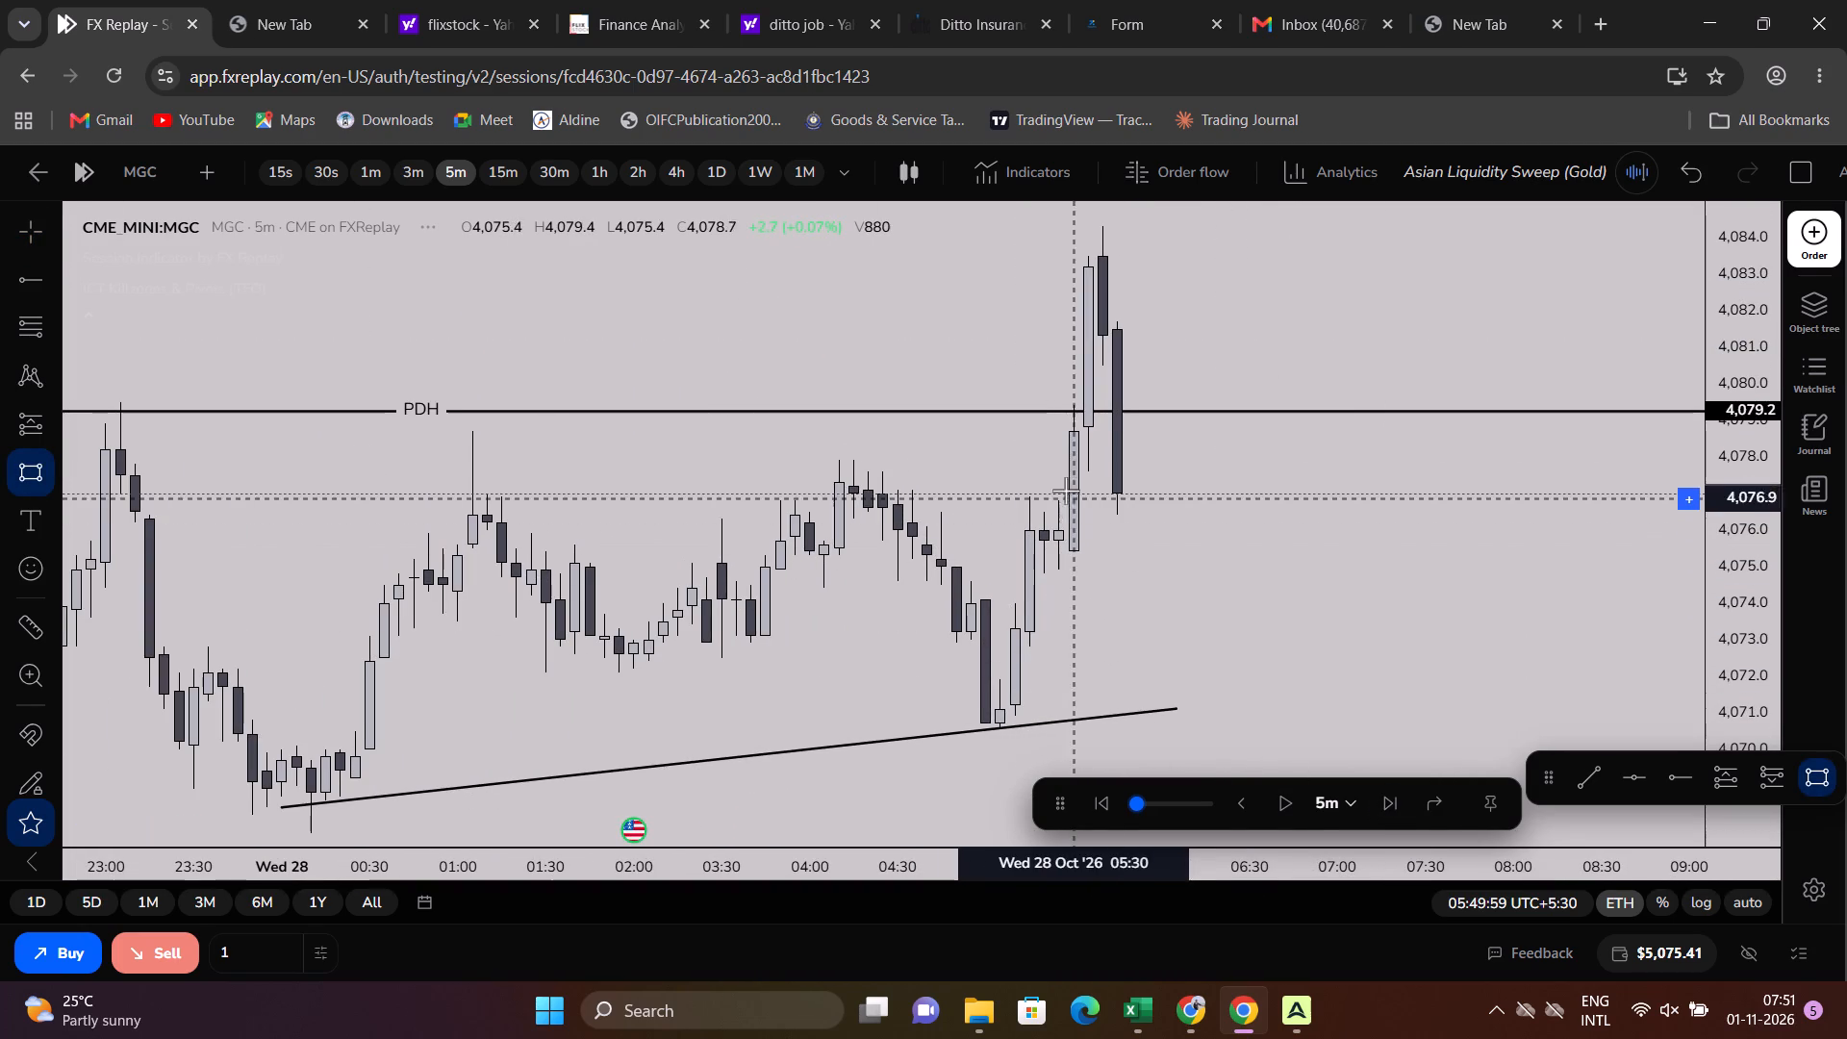
left_click(1050, 498)
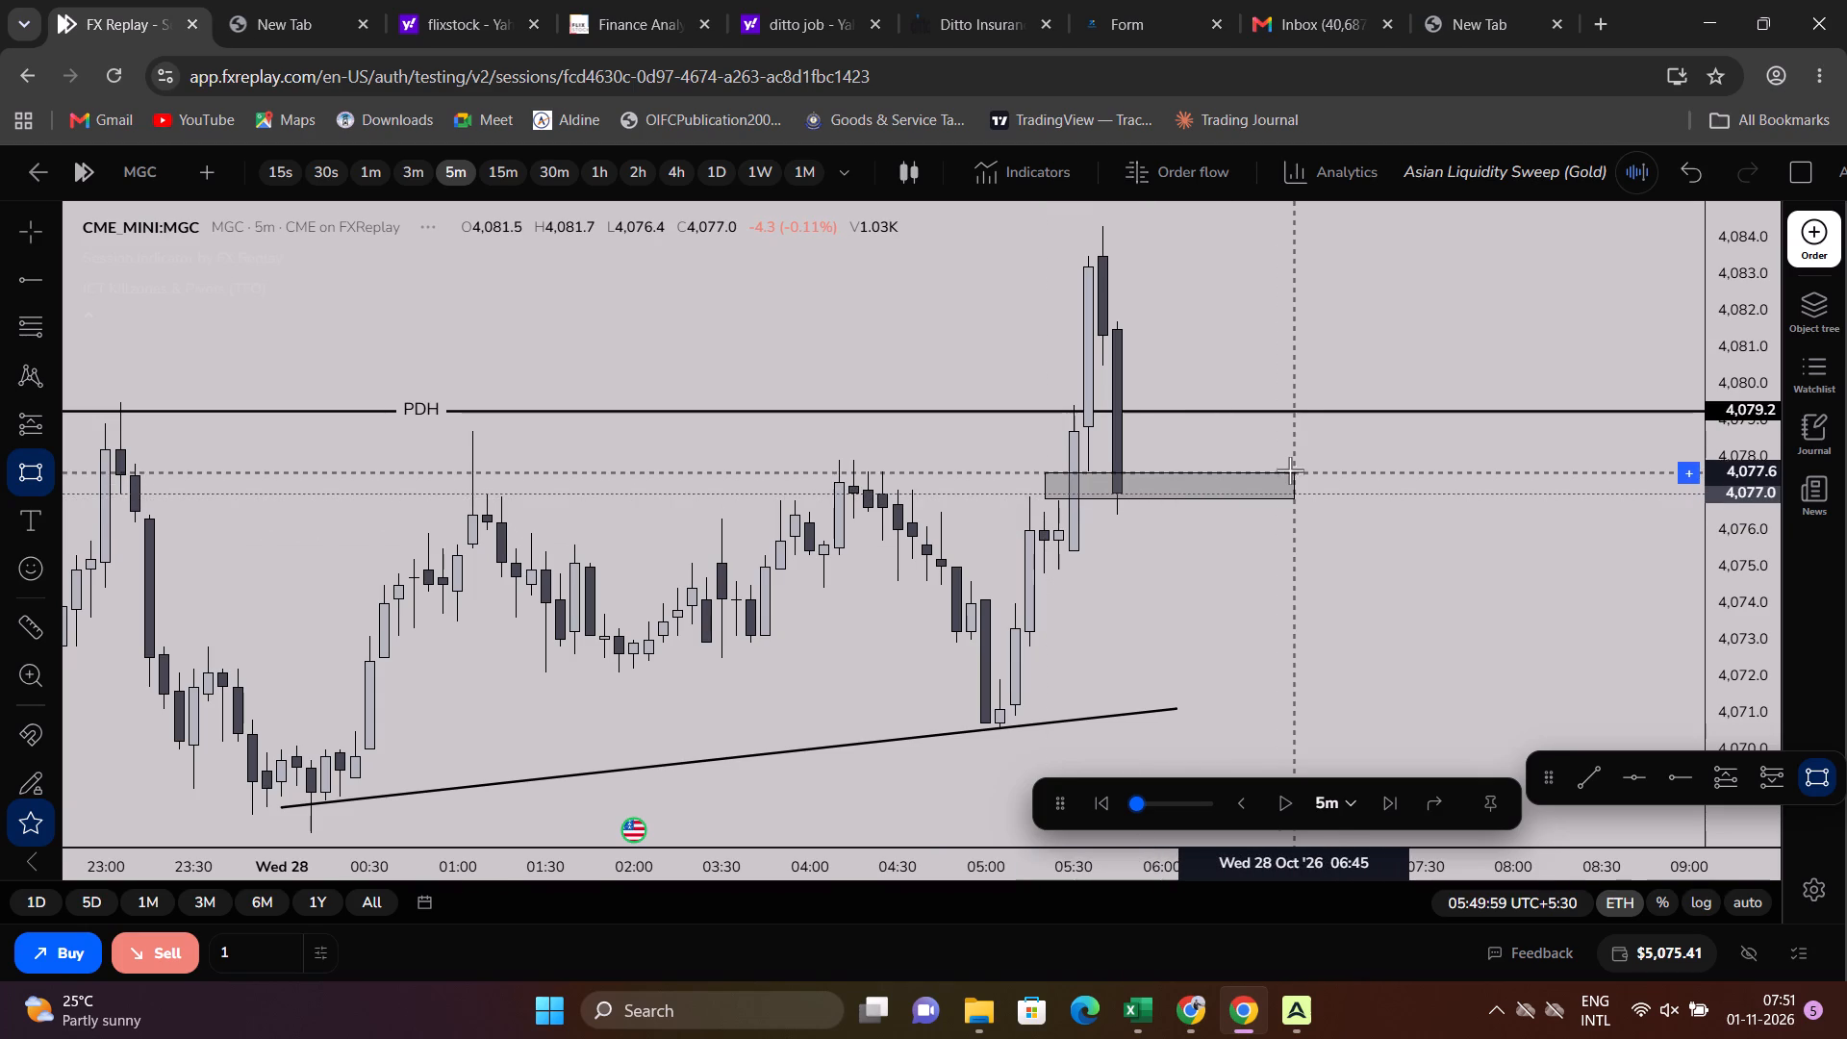
left_click(1290, 469)
scroll(1257, 557, "down", 8)
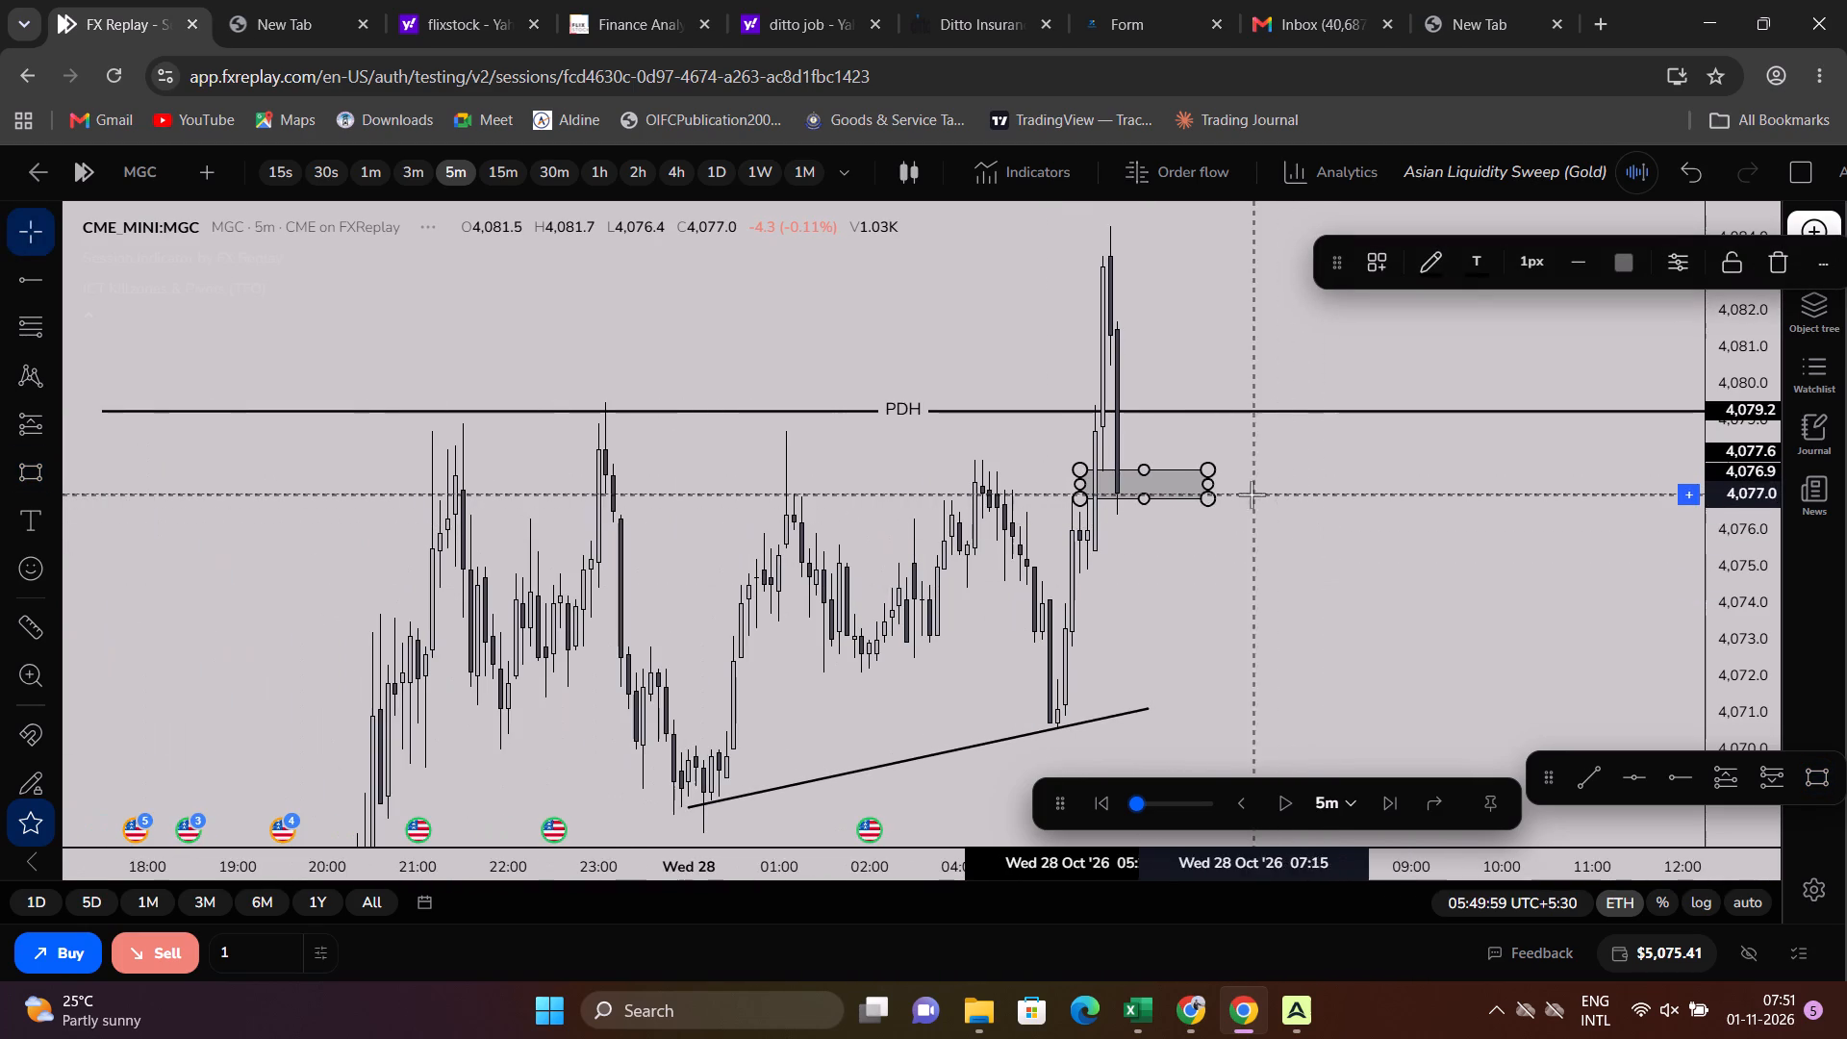
scroll(1206, 564, "up", 3)
left_click(1201, 570)
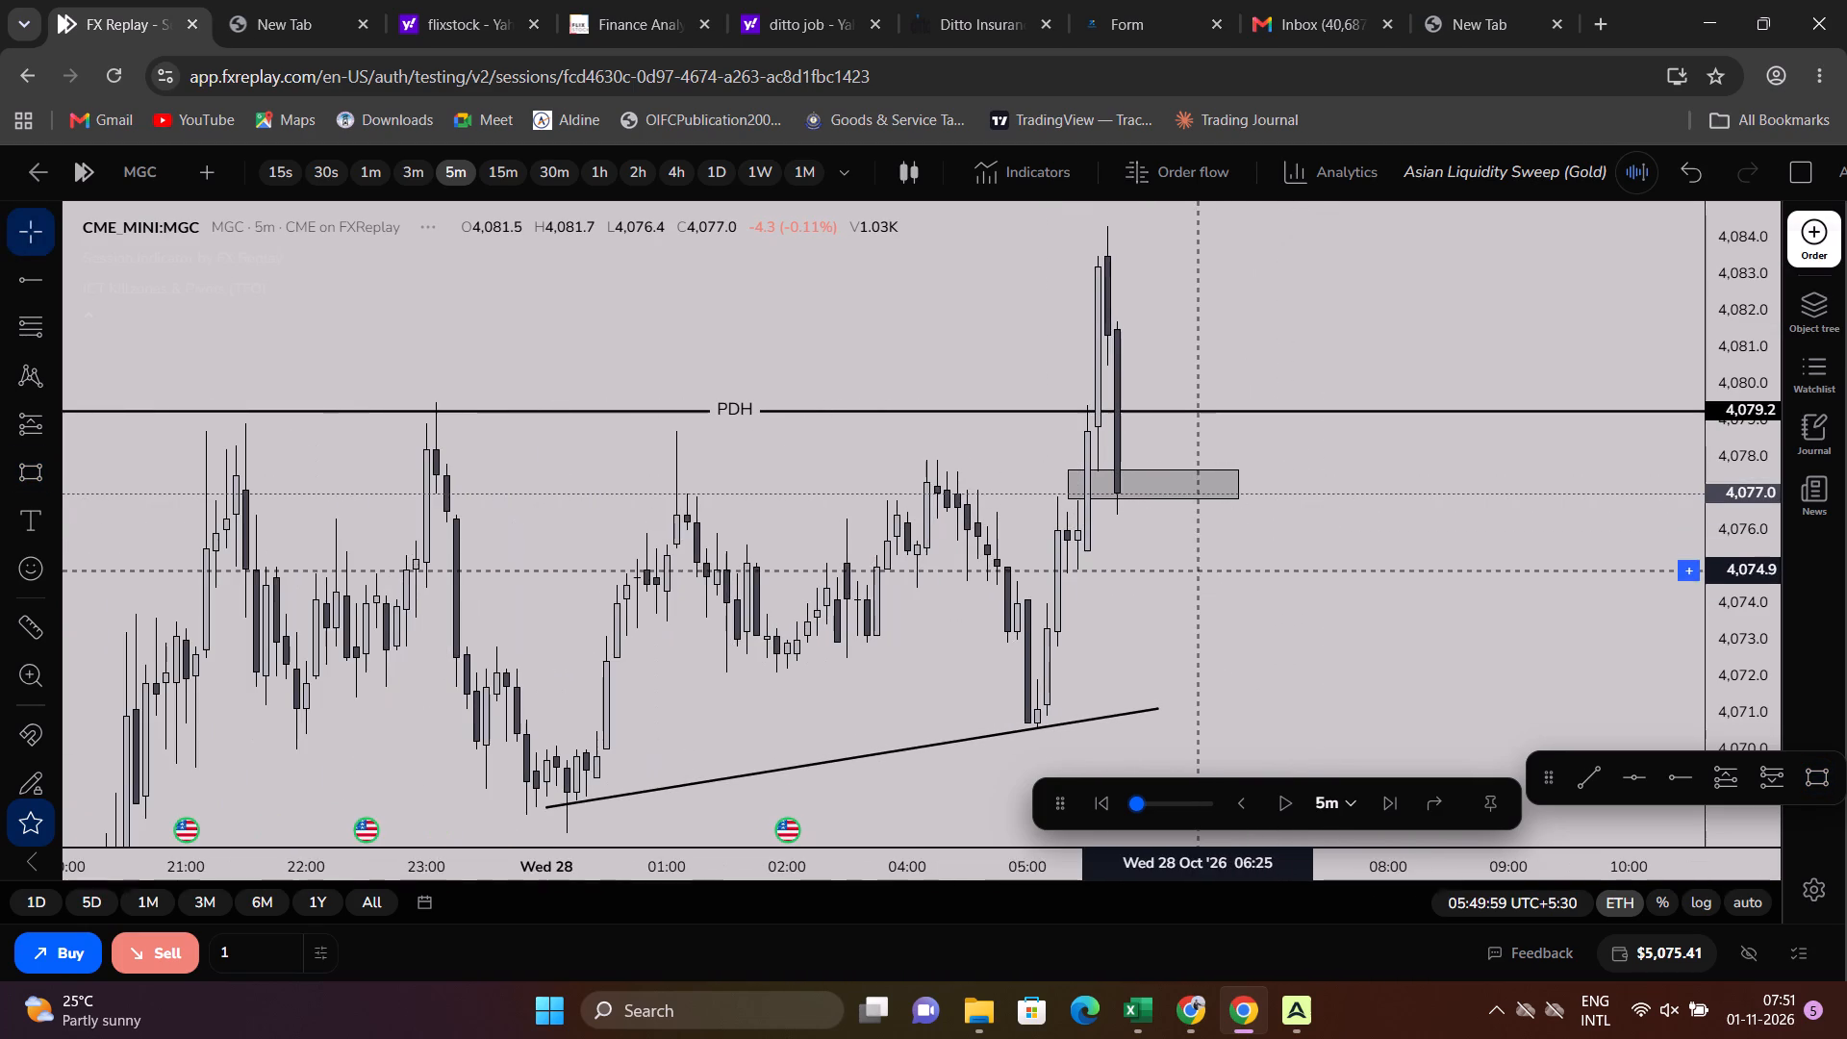
Draw a level trend line at about 4,075.6 from about 05:10 to 07:05 on October 28, below the rectangle zone.
left_click(54, 273)
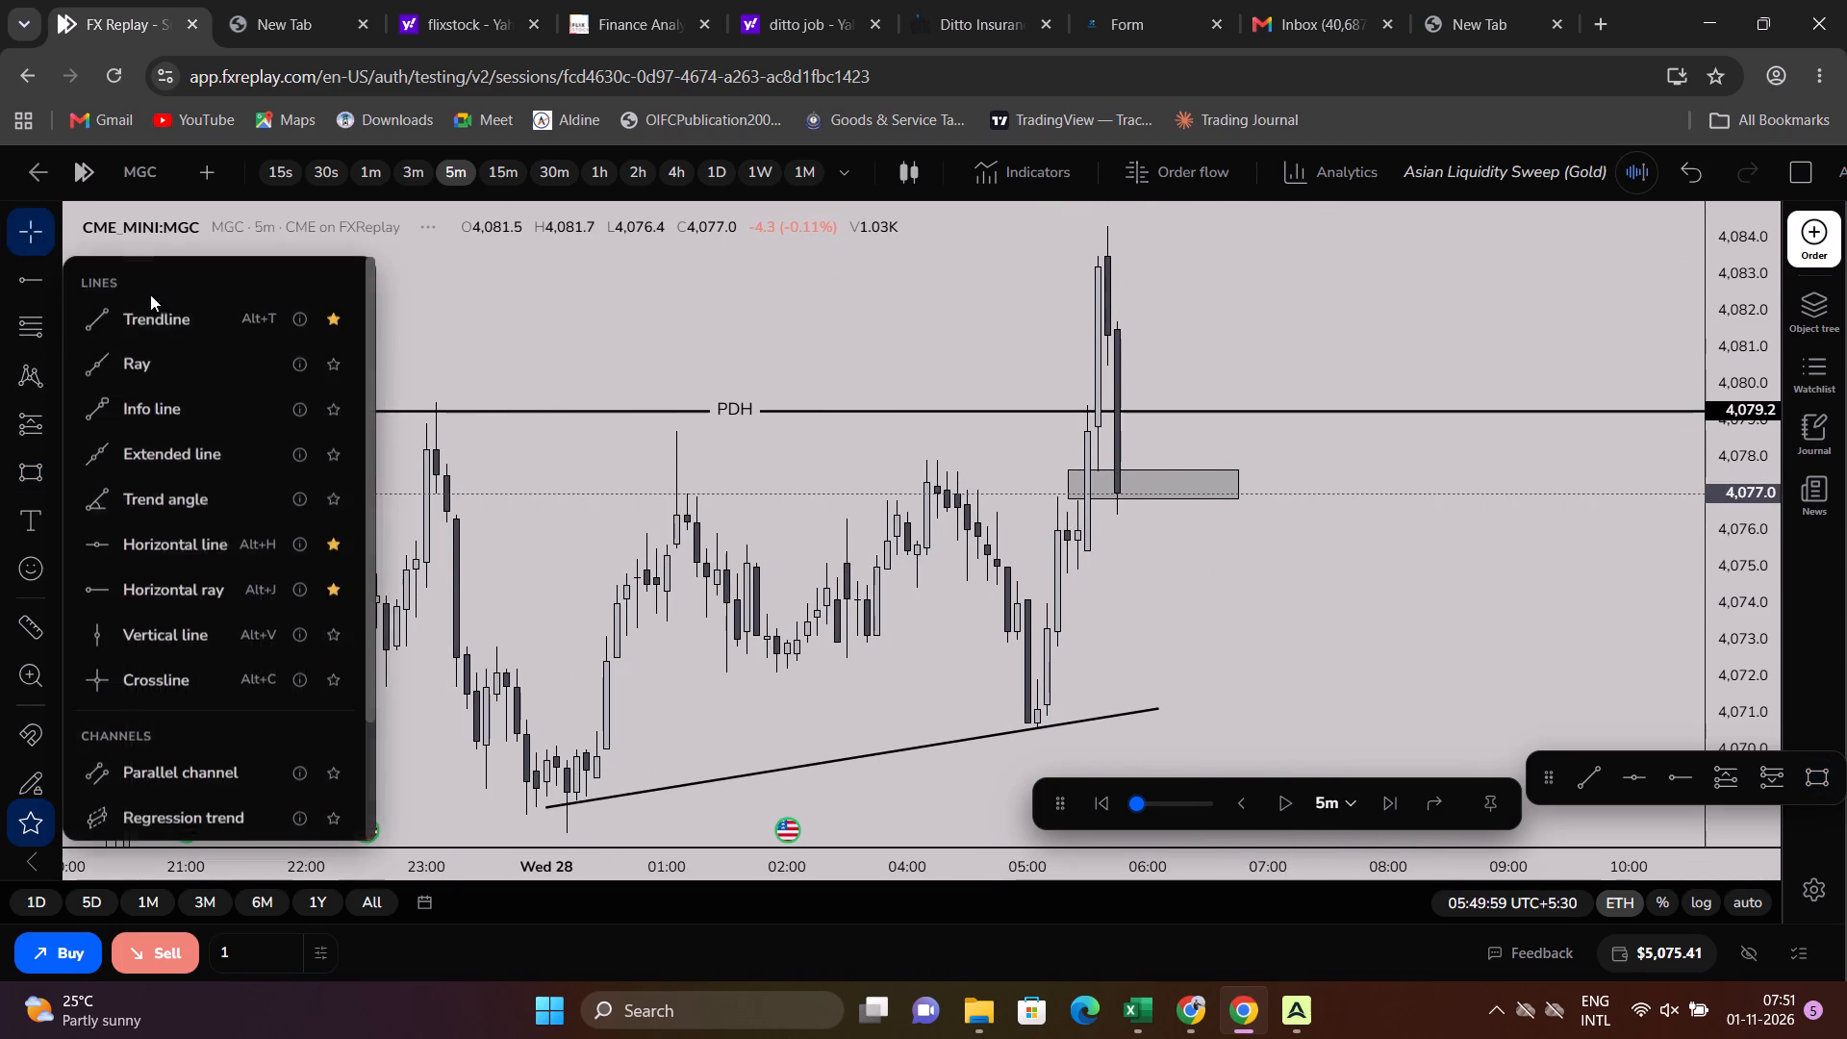
left_click(152, 315)
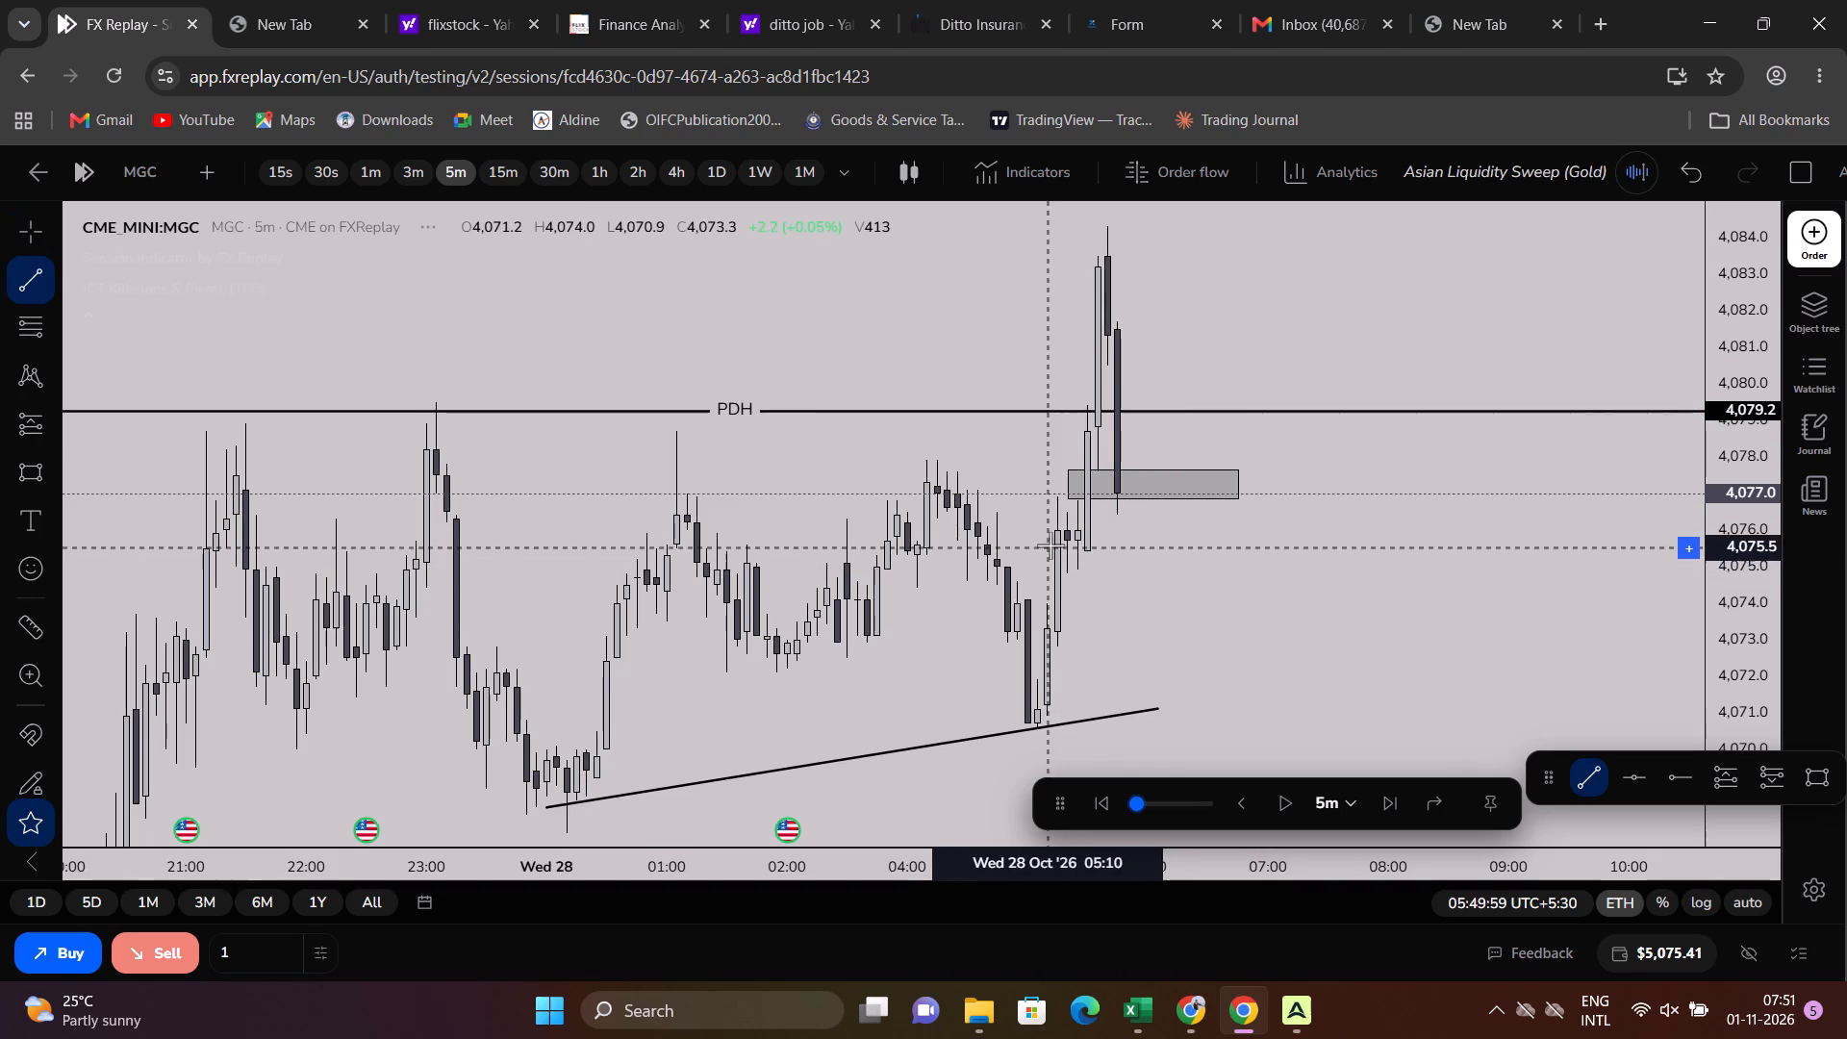
left_click(1050, 545)
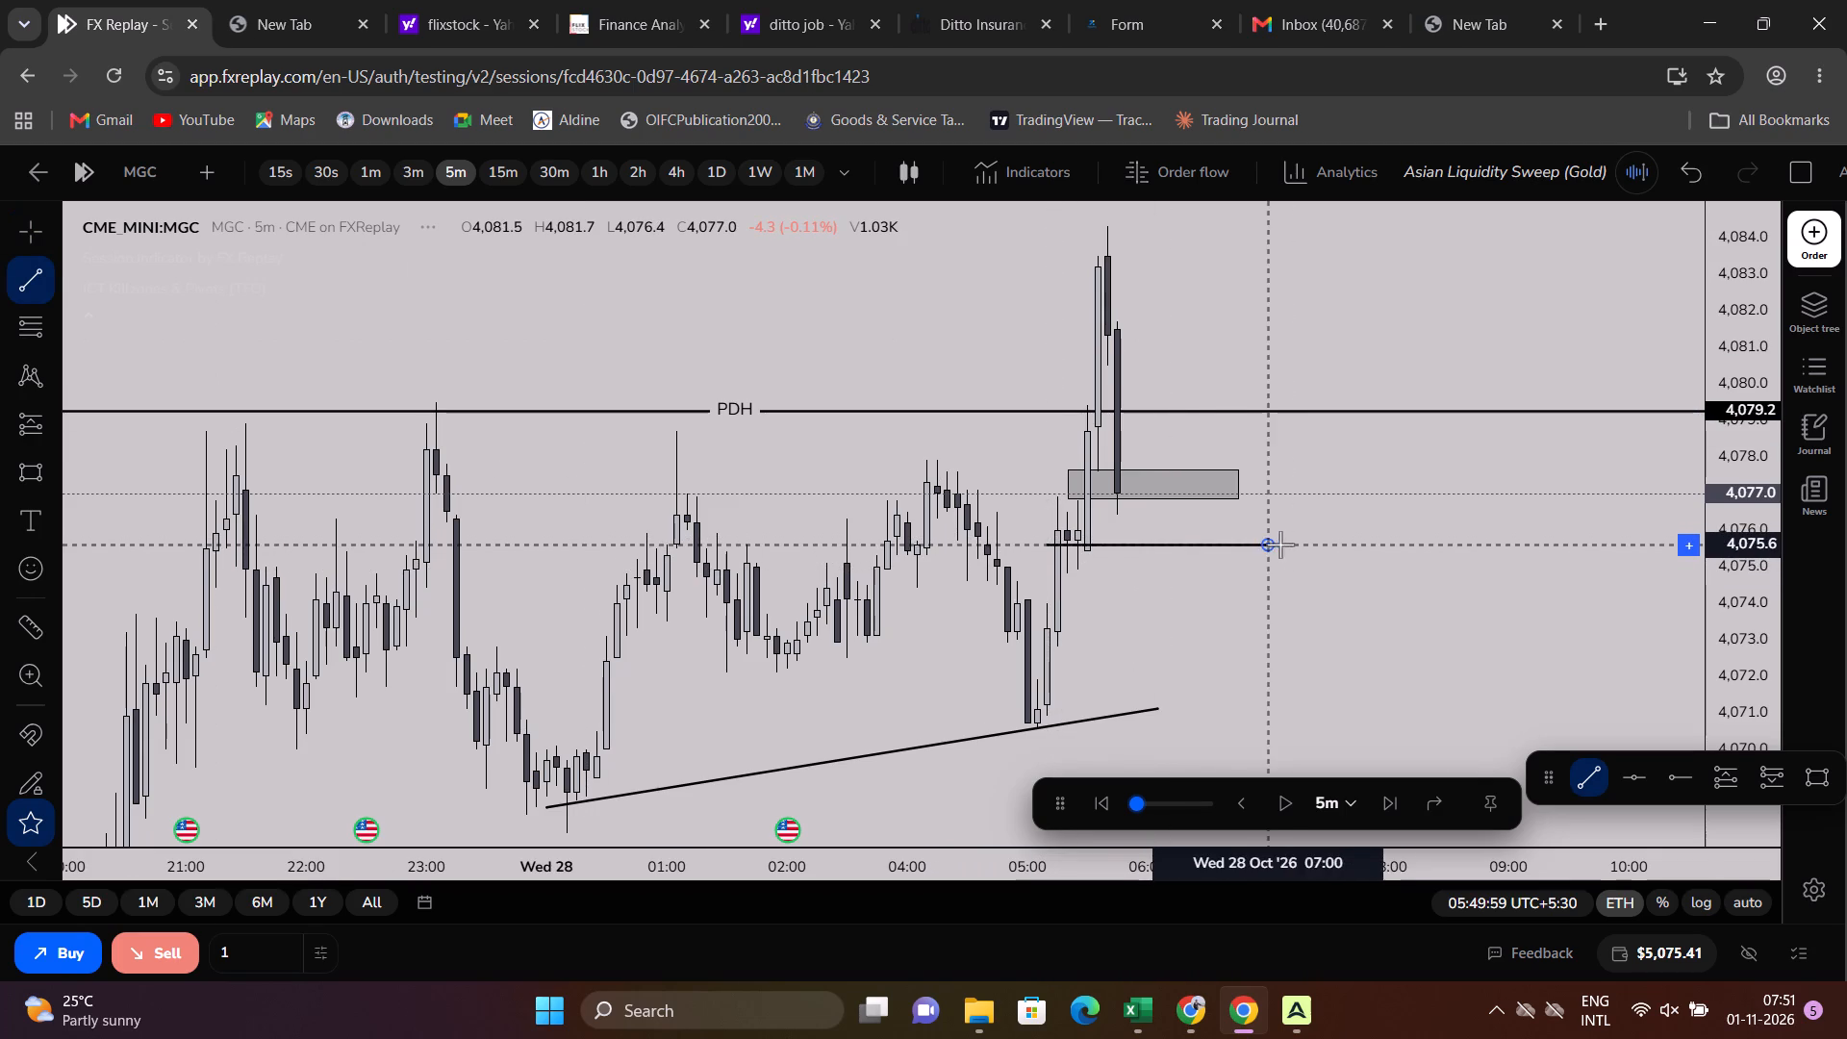
left_click(1285, 545, "shift")
left_click(1238, 600)
Advance the replay two 5m candles to about 06:00 on October 28.
scroll(1247, 605, "down", 3)
scroll(1298, 641, "up", 1)
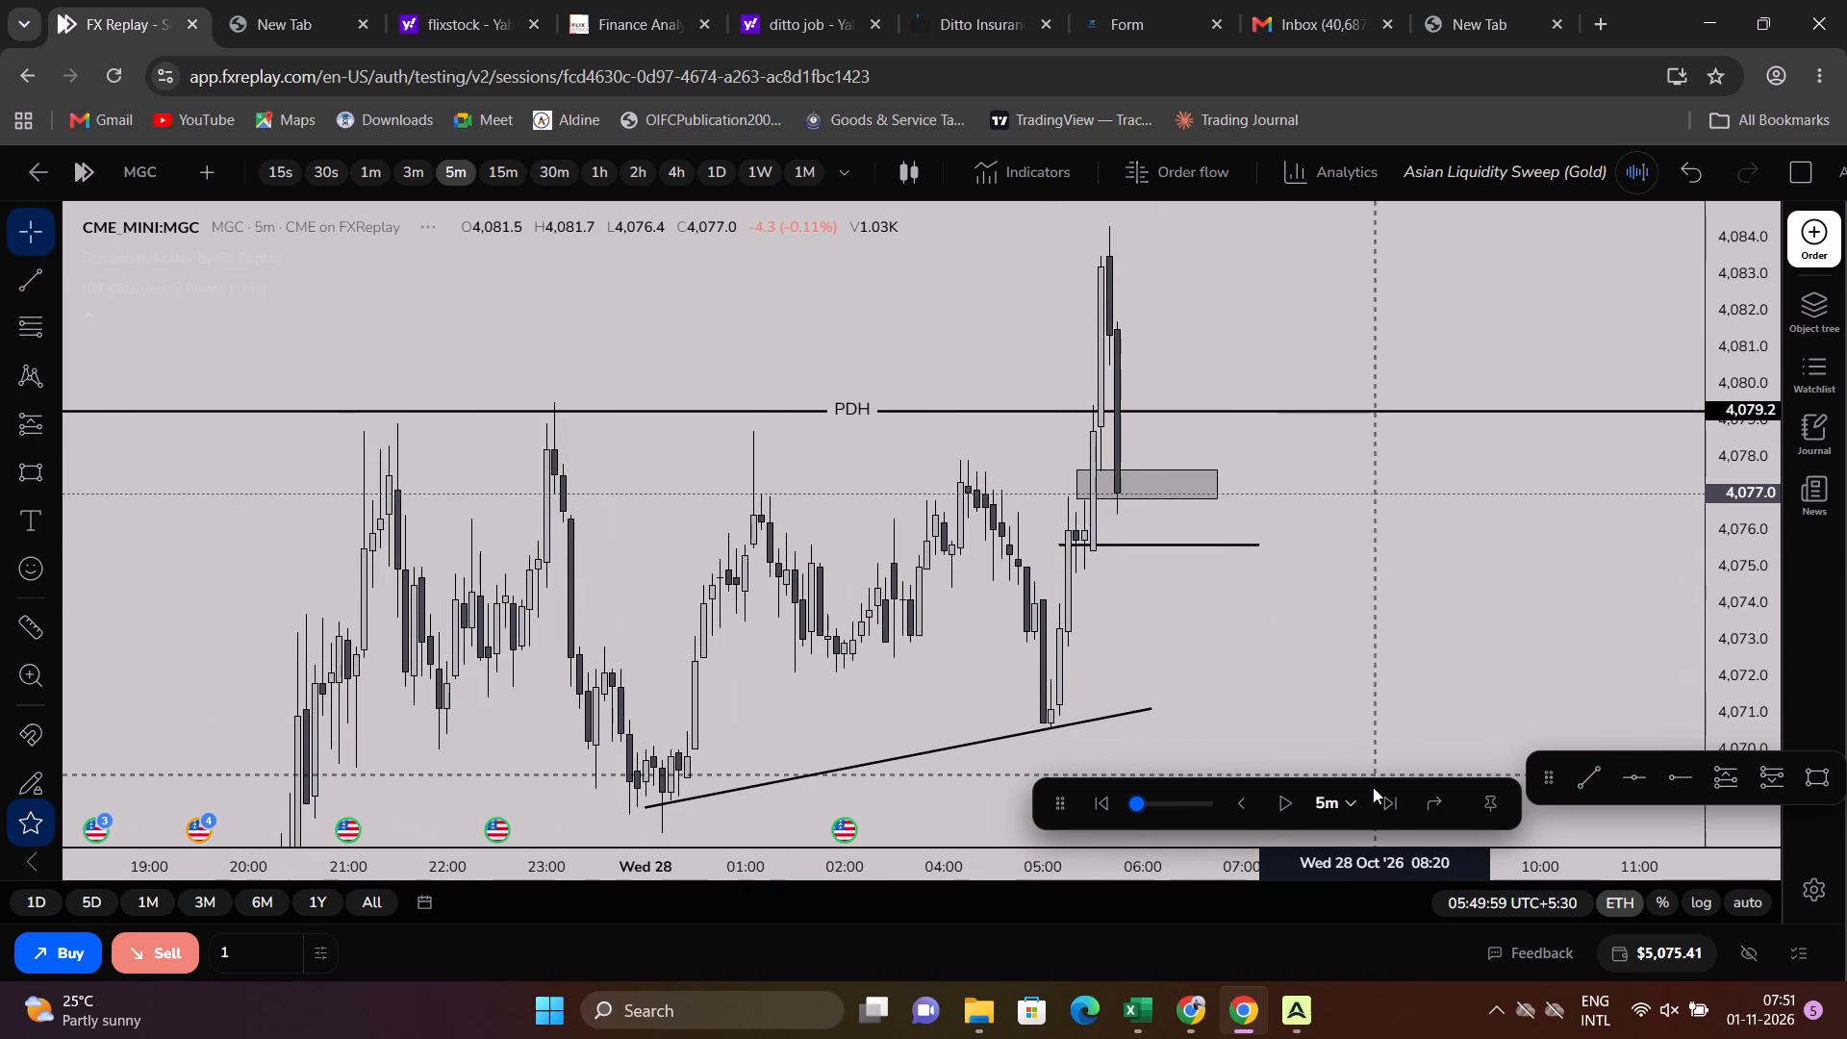
left_click(1390, 799)
left_click(1390, 800)
Place a short position at about 4,075.4 on the 05:55 candle and raise its stop to about 4,081.2.
scroll(1084, 641, "up", 2)
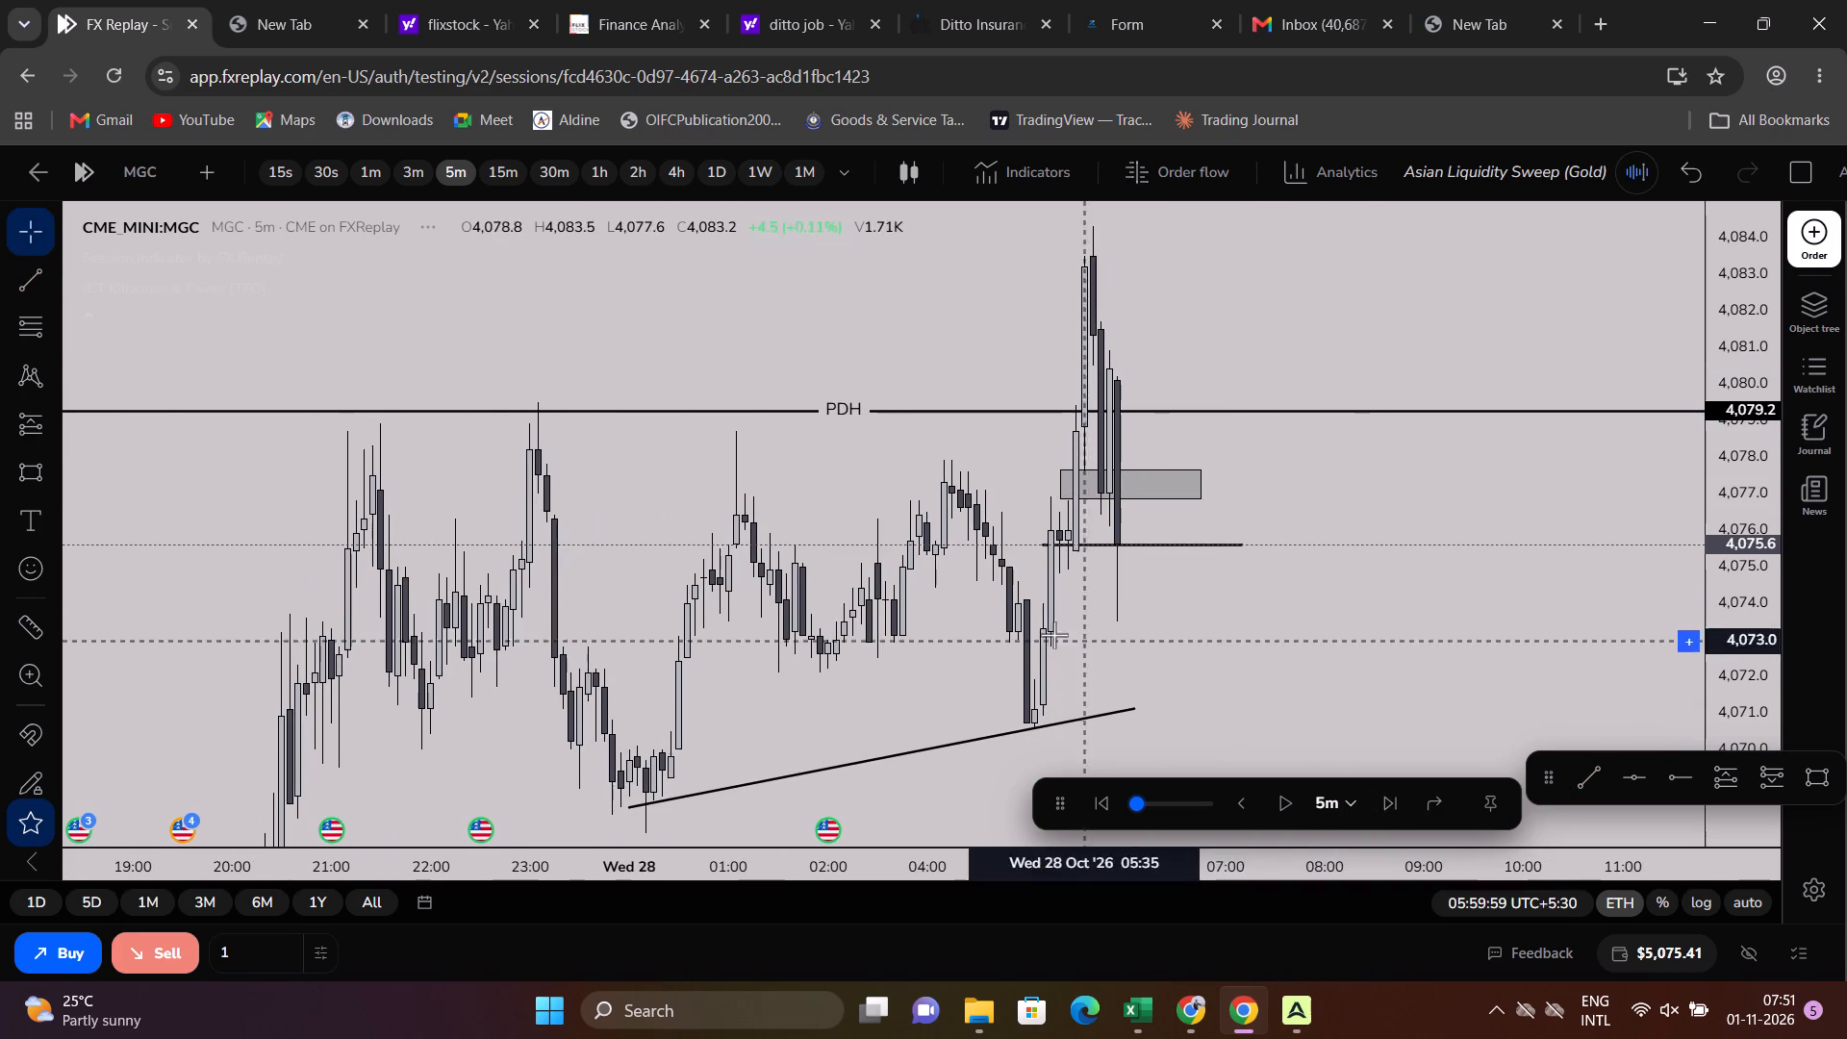
scroll(1054, 635, "up", 1)
left_click(60, 427)
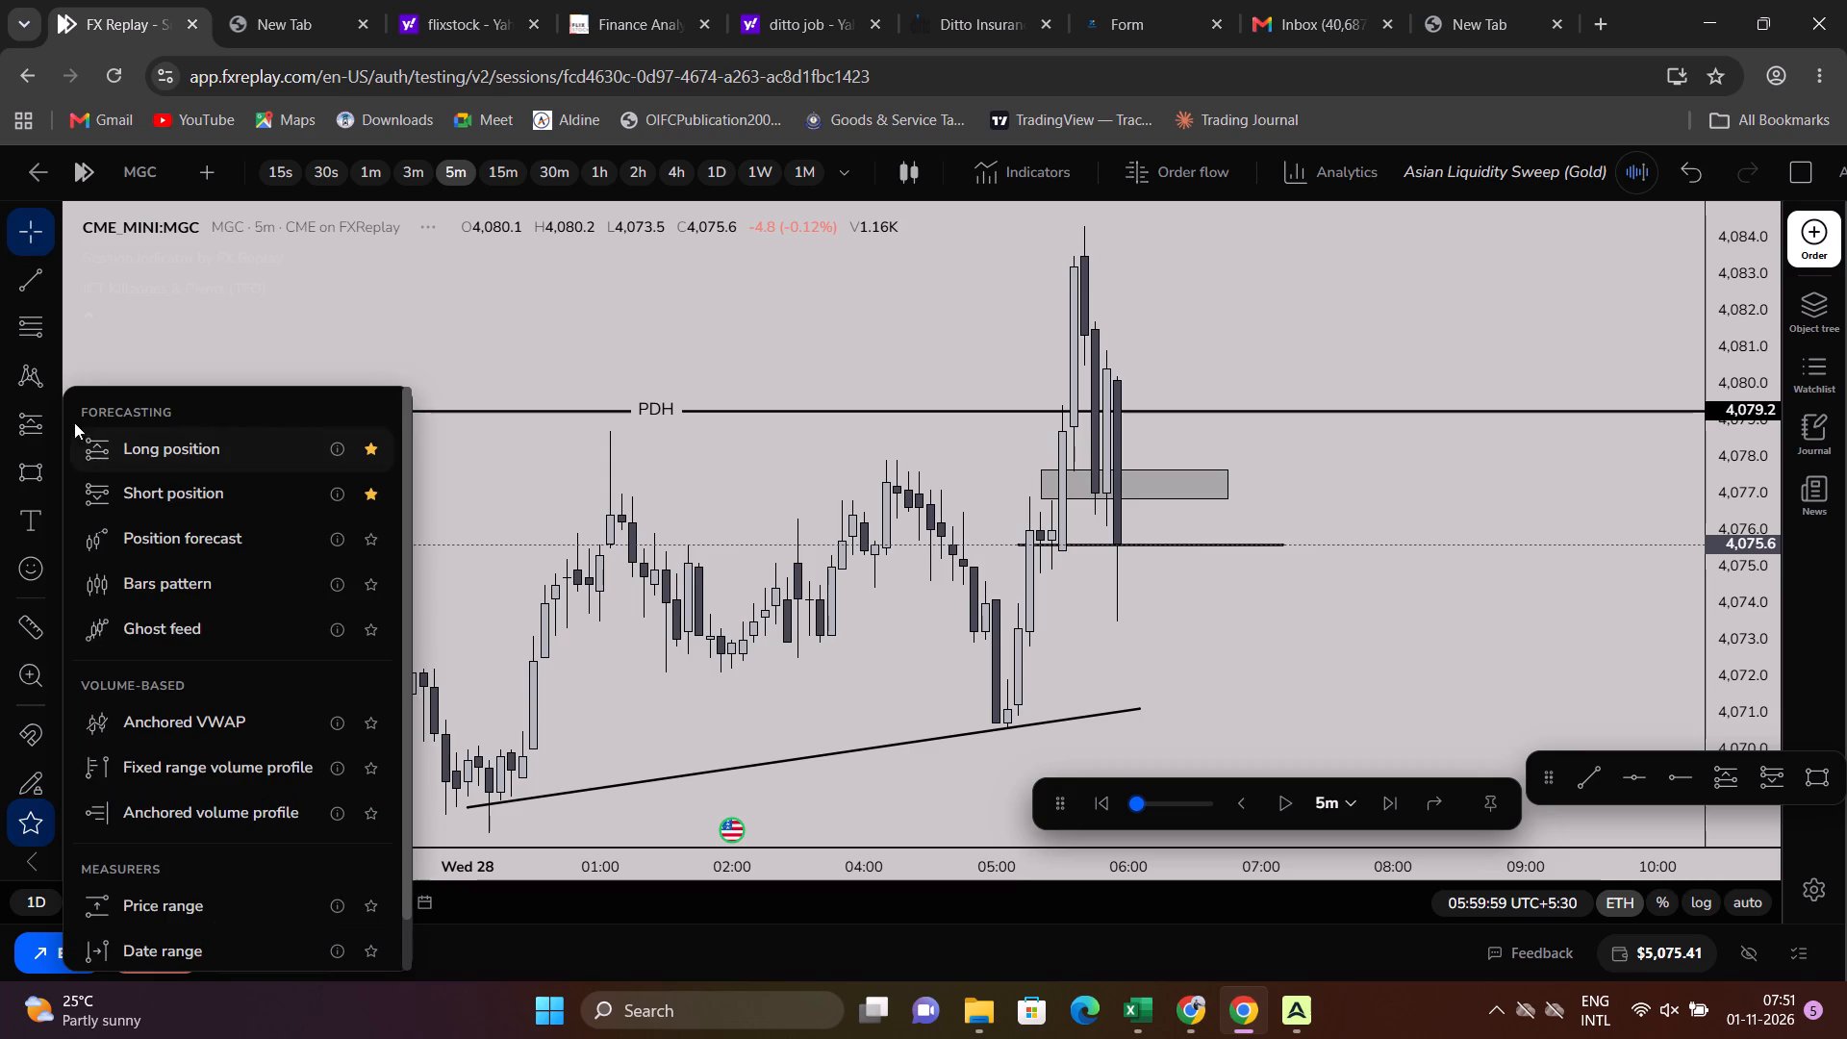
left_click(137, 481)
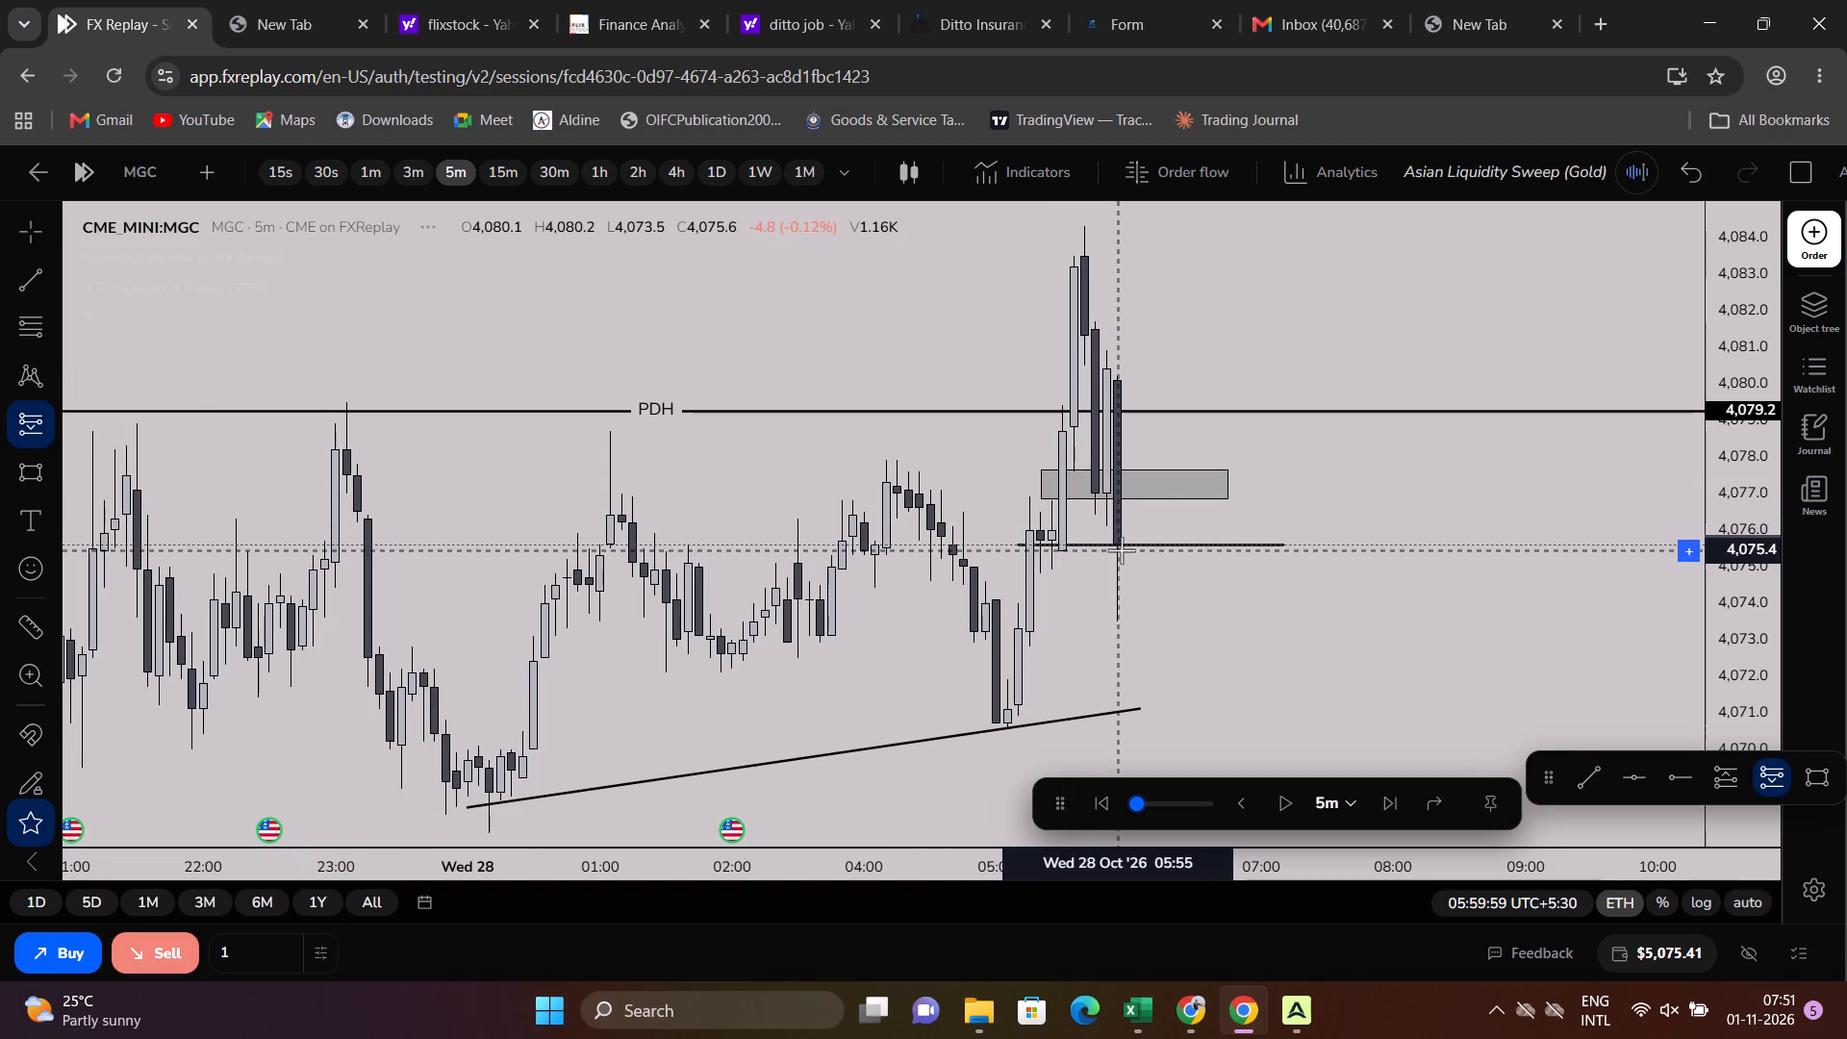
left_click(1123, 550)
left_click_drag(1127, 491, 1127, 416)
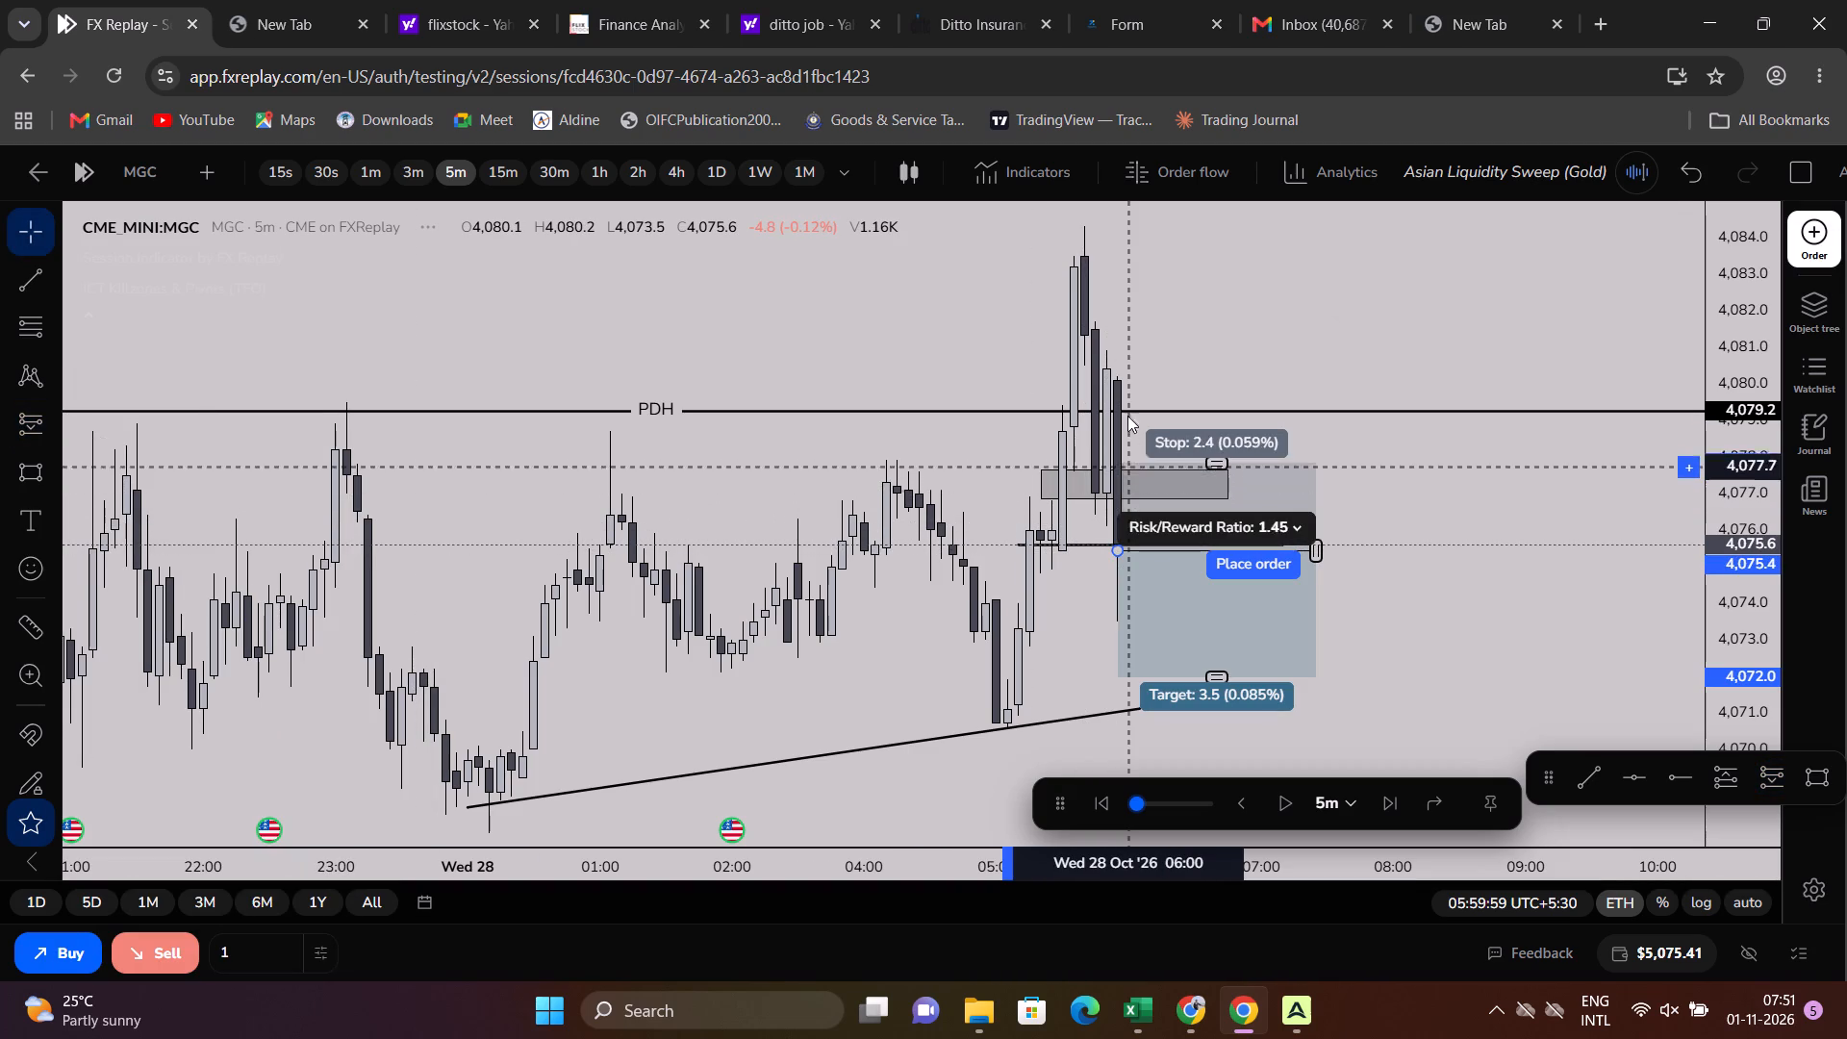
left_click_drag(1127, 416, 1142, 344)
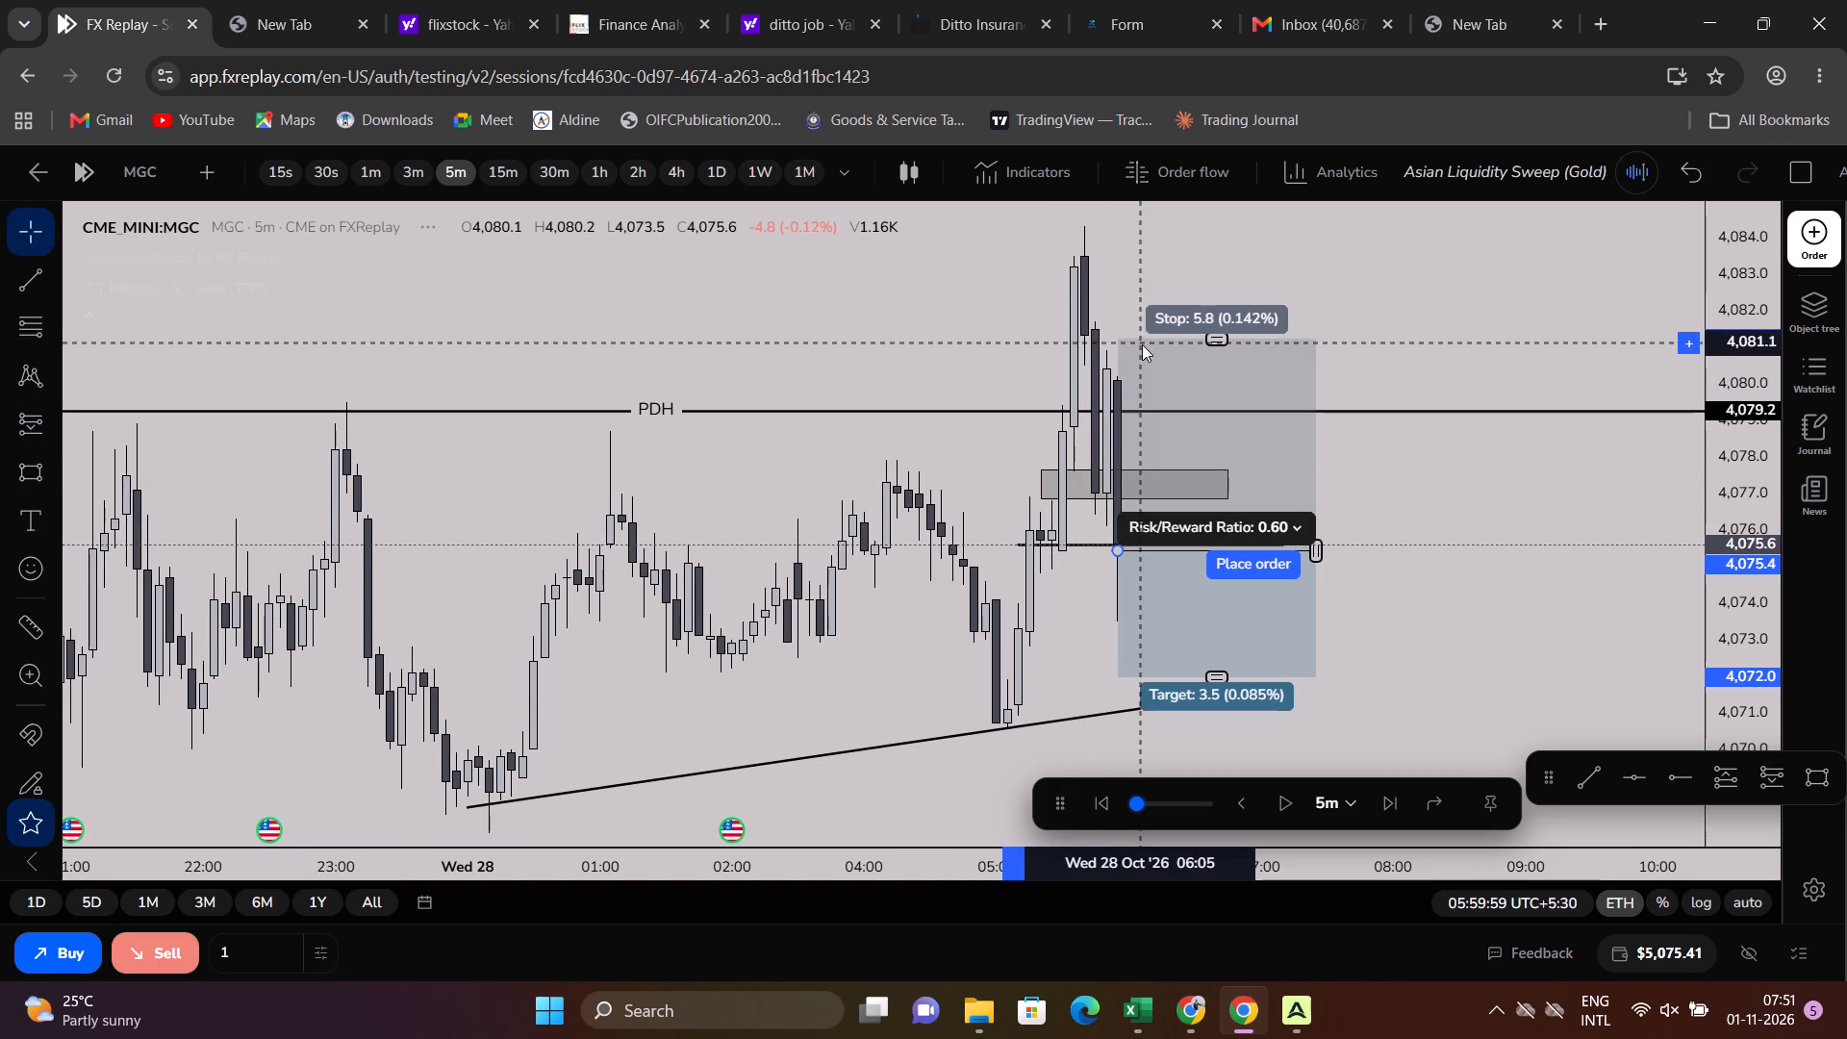
left_click_drag(1142, 344, 1143, 344)
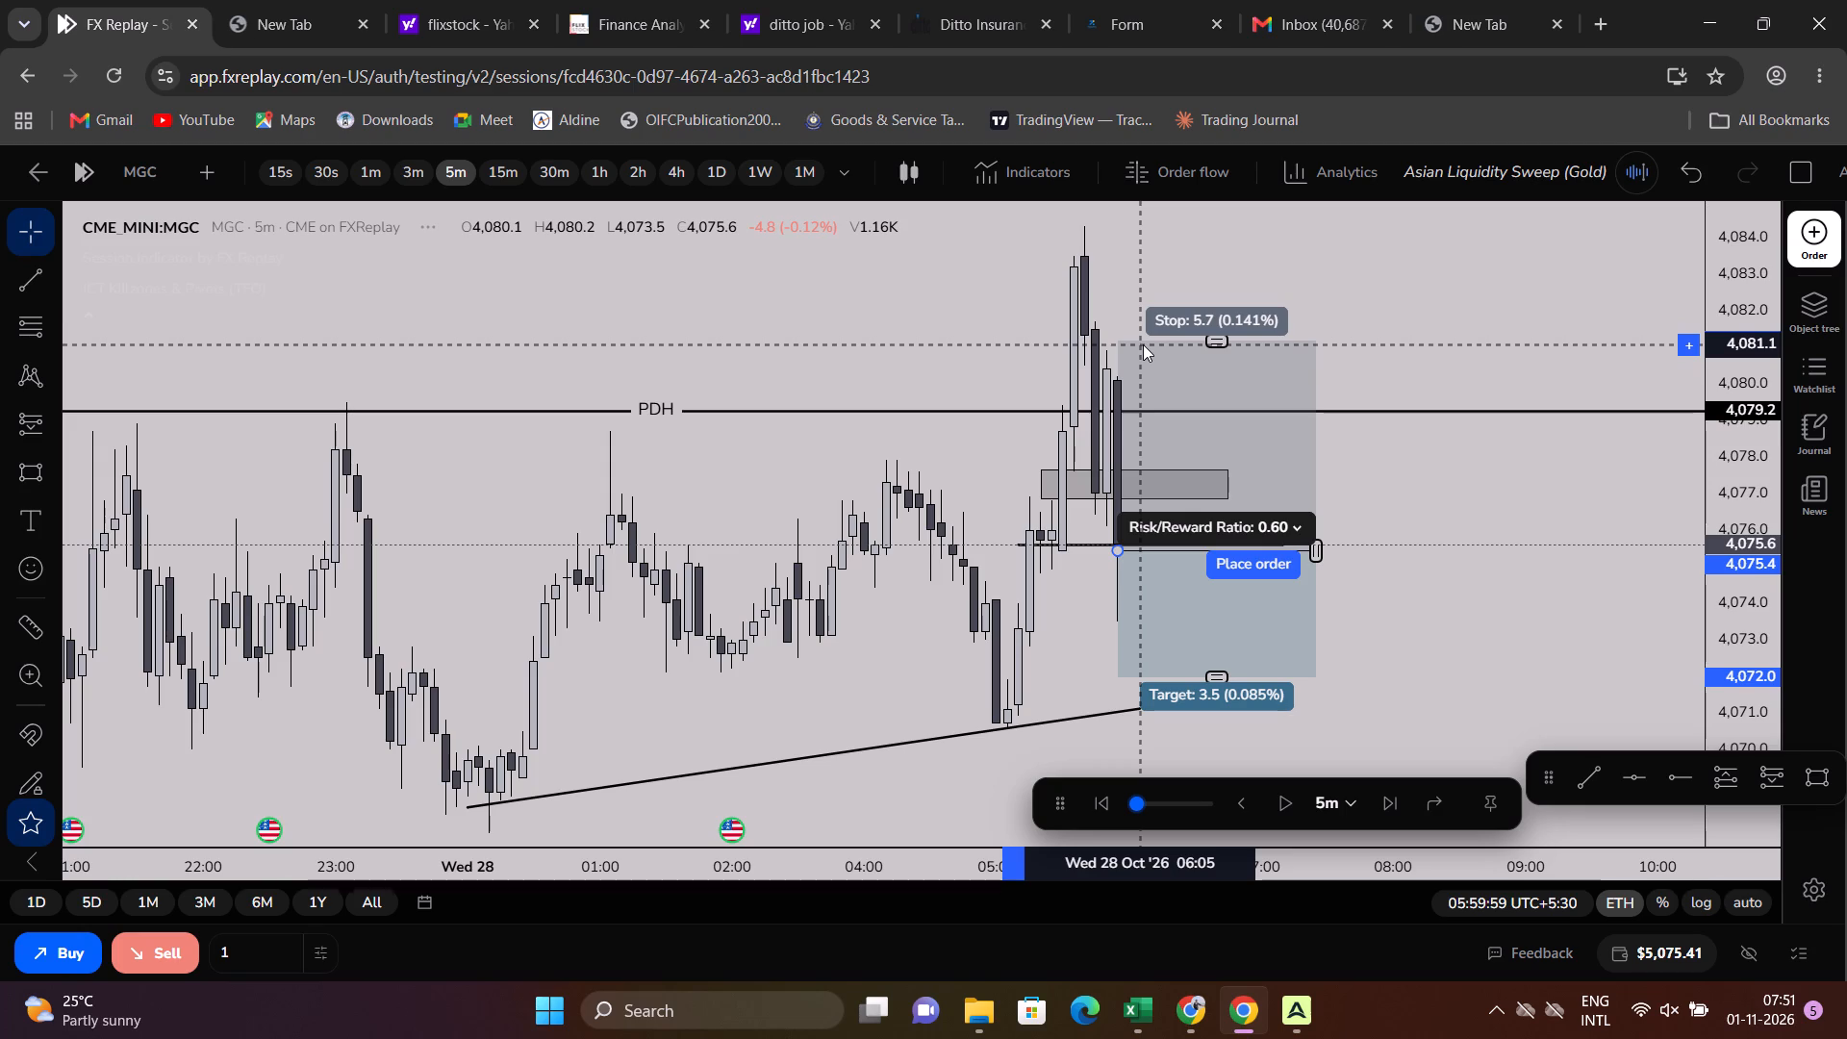
left_click_drag(1143, 344, 1143, 342)
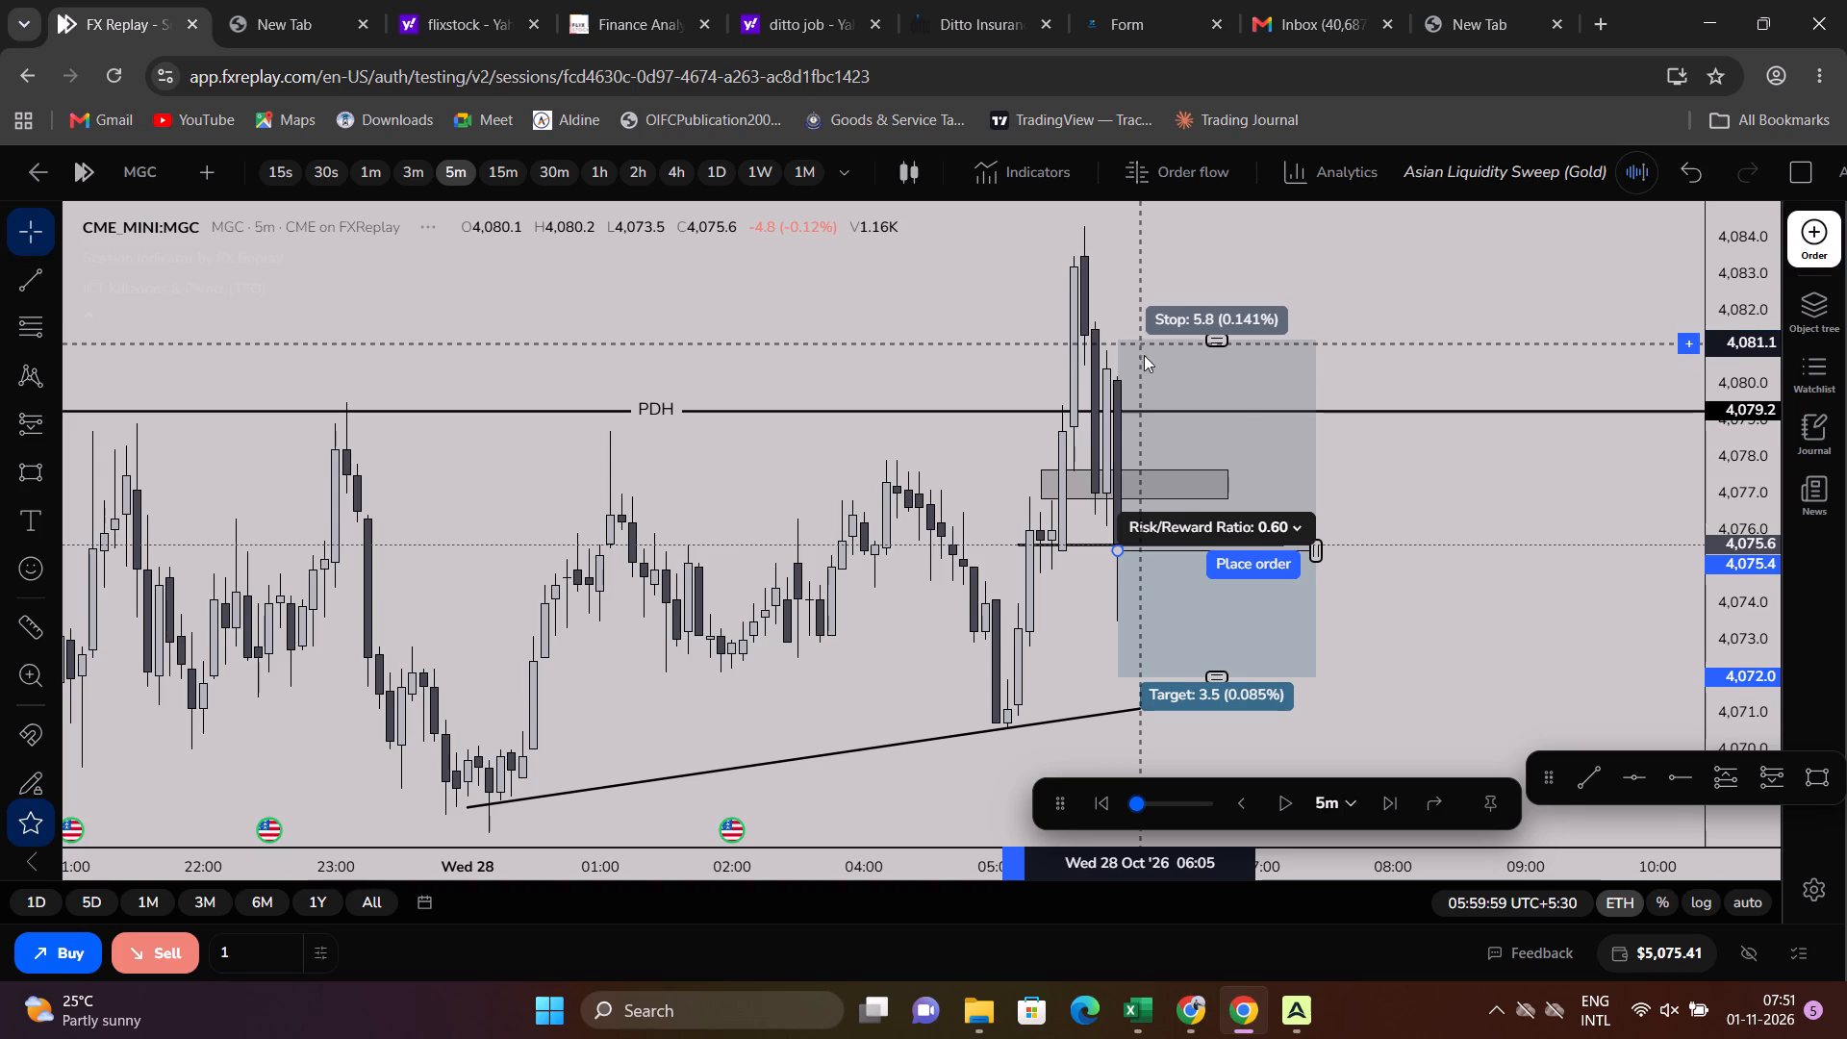
Extend the short position's target down to about 4,046.5, between the NY PM Low and NY Low lines.
left_click_drag(1516, 597, 1495, 254)
scroll(1566, 442, "down", 5)
left_click_drag(1754, 522, 1683, 847)
scroll(1353, 628, "down", 6)
left_click_drag(1326, 603, 1330, 319)
scroll(1529, 512, "up", 3)
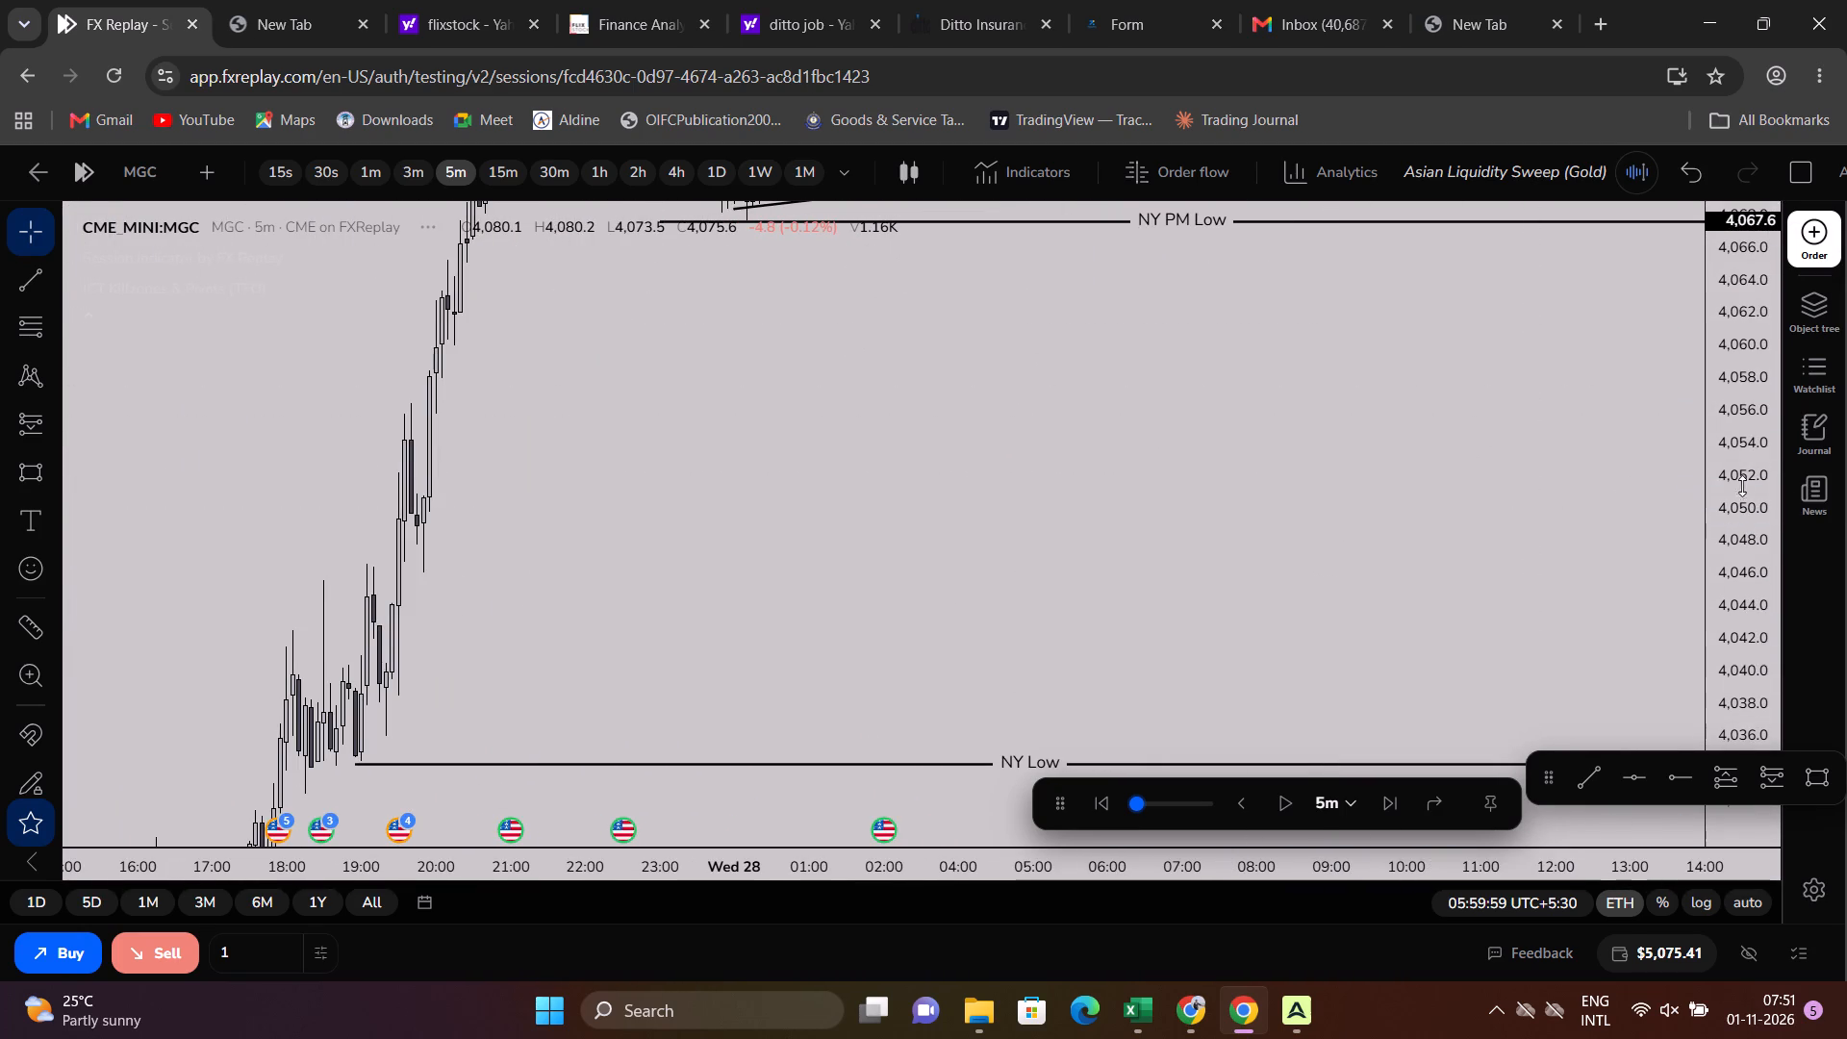
left_click_drag(1741, 501, 1722, 605)
left_click_drag(1490, 546, 1482, 604)
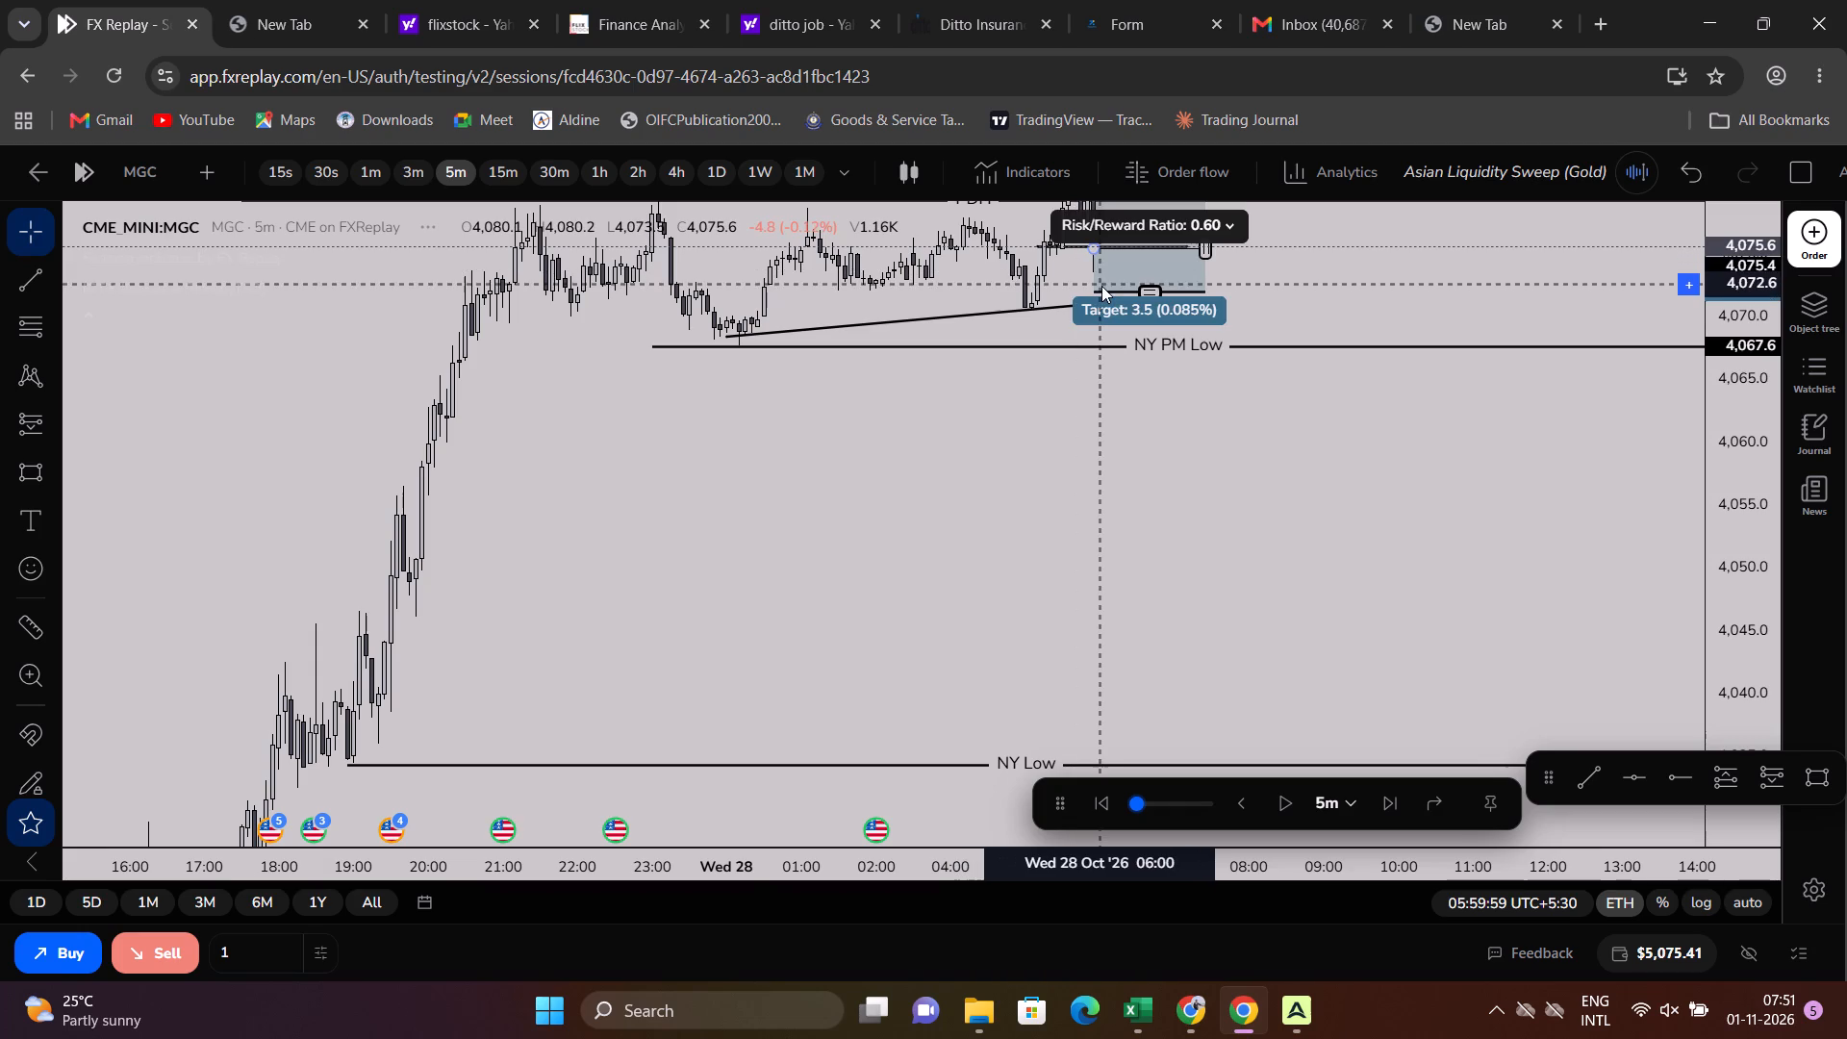
left_click_drag(1101, 290, 1092, 626)
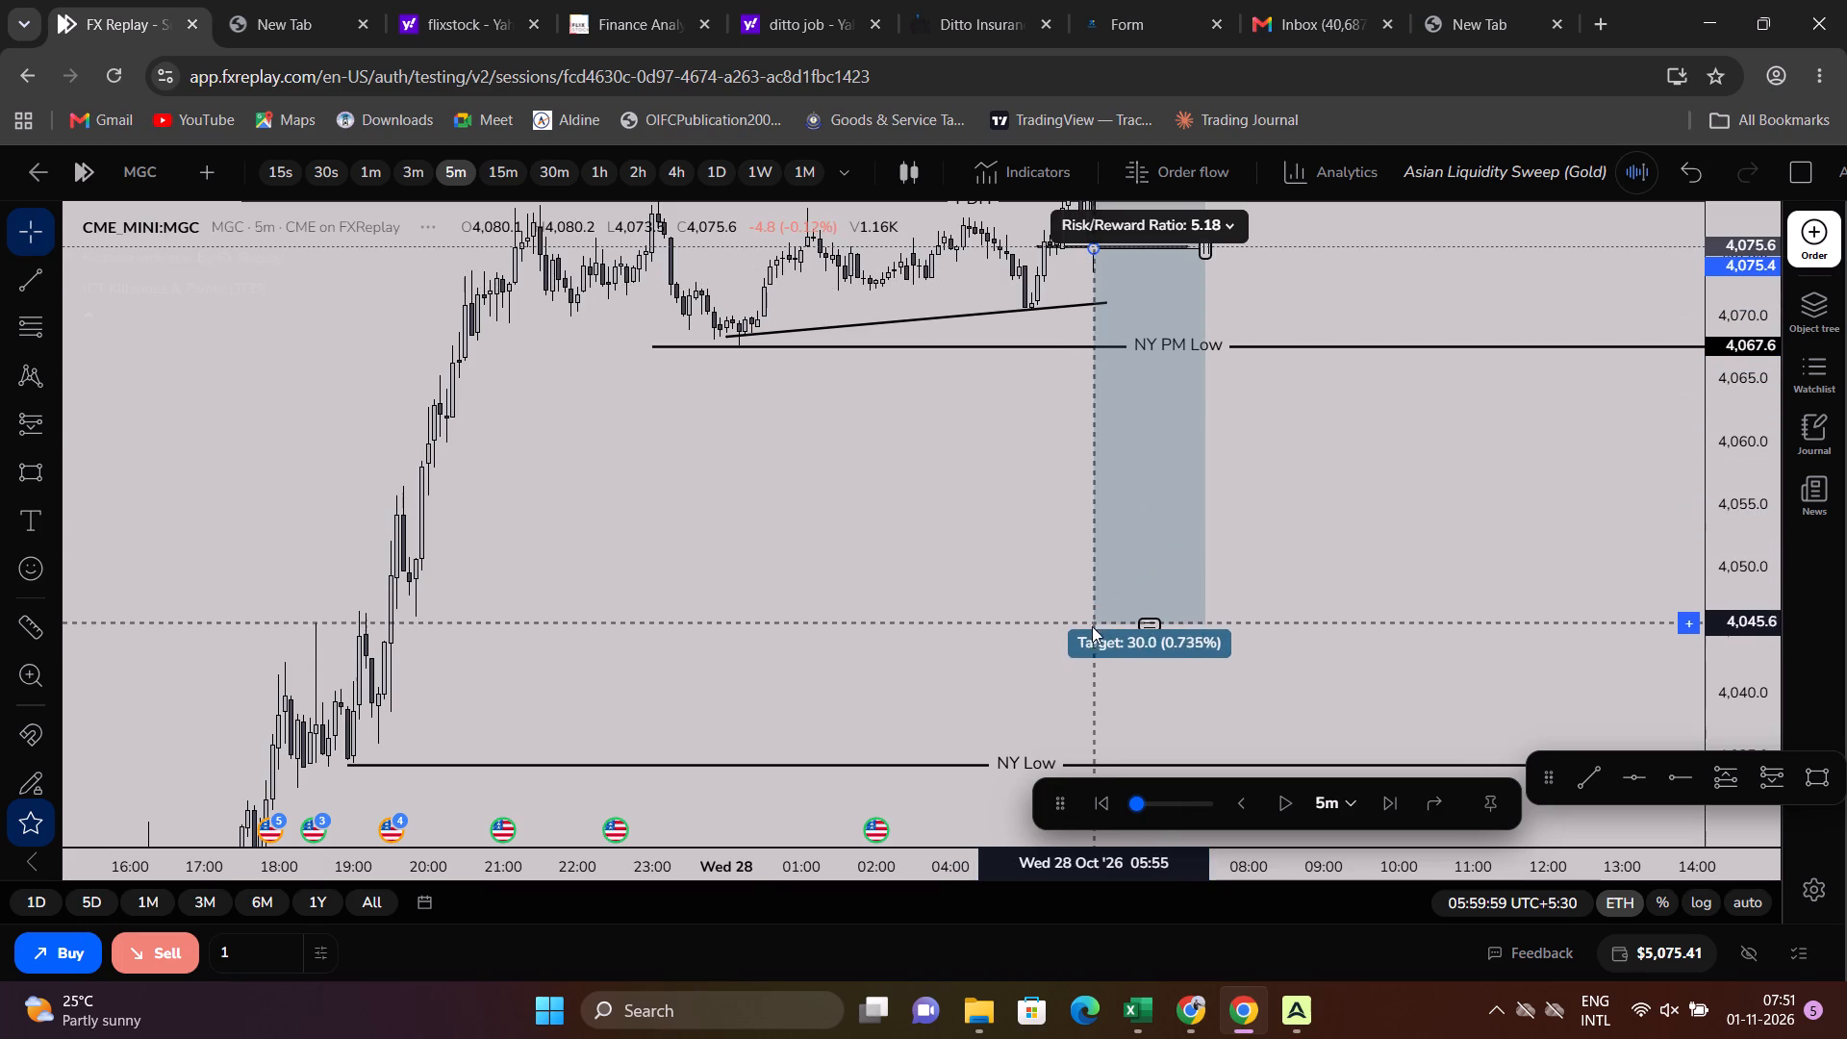
left_click_drag(1092, 626, 1117, 609)
Switch the chart to the 1h timeframe and adjust the short position's target to about 4,046.2.
left_click(581, 164)
scroll(1054, 554, "up", 4)
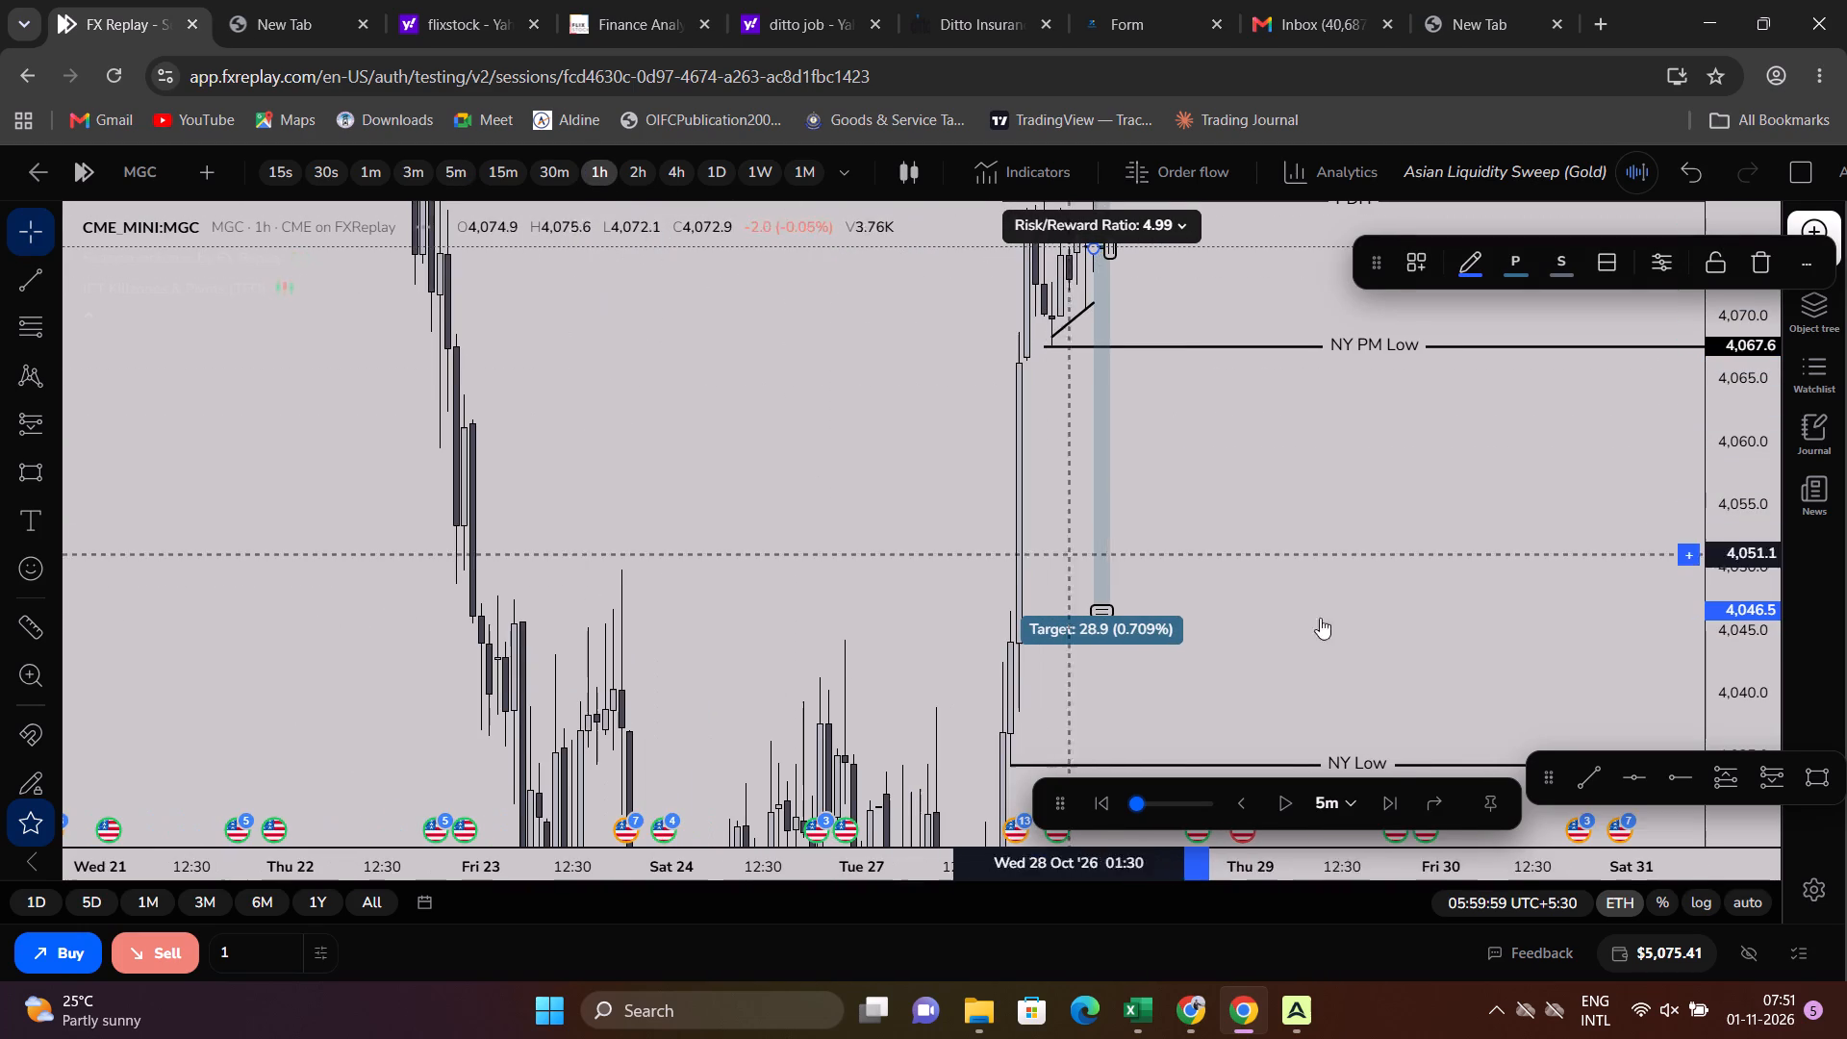
left_click(1397, 636)
left_click_drag(1096, 606, 1099, 604)
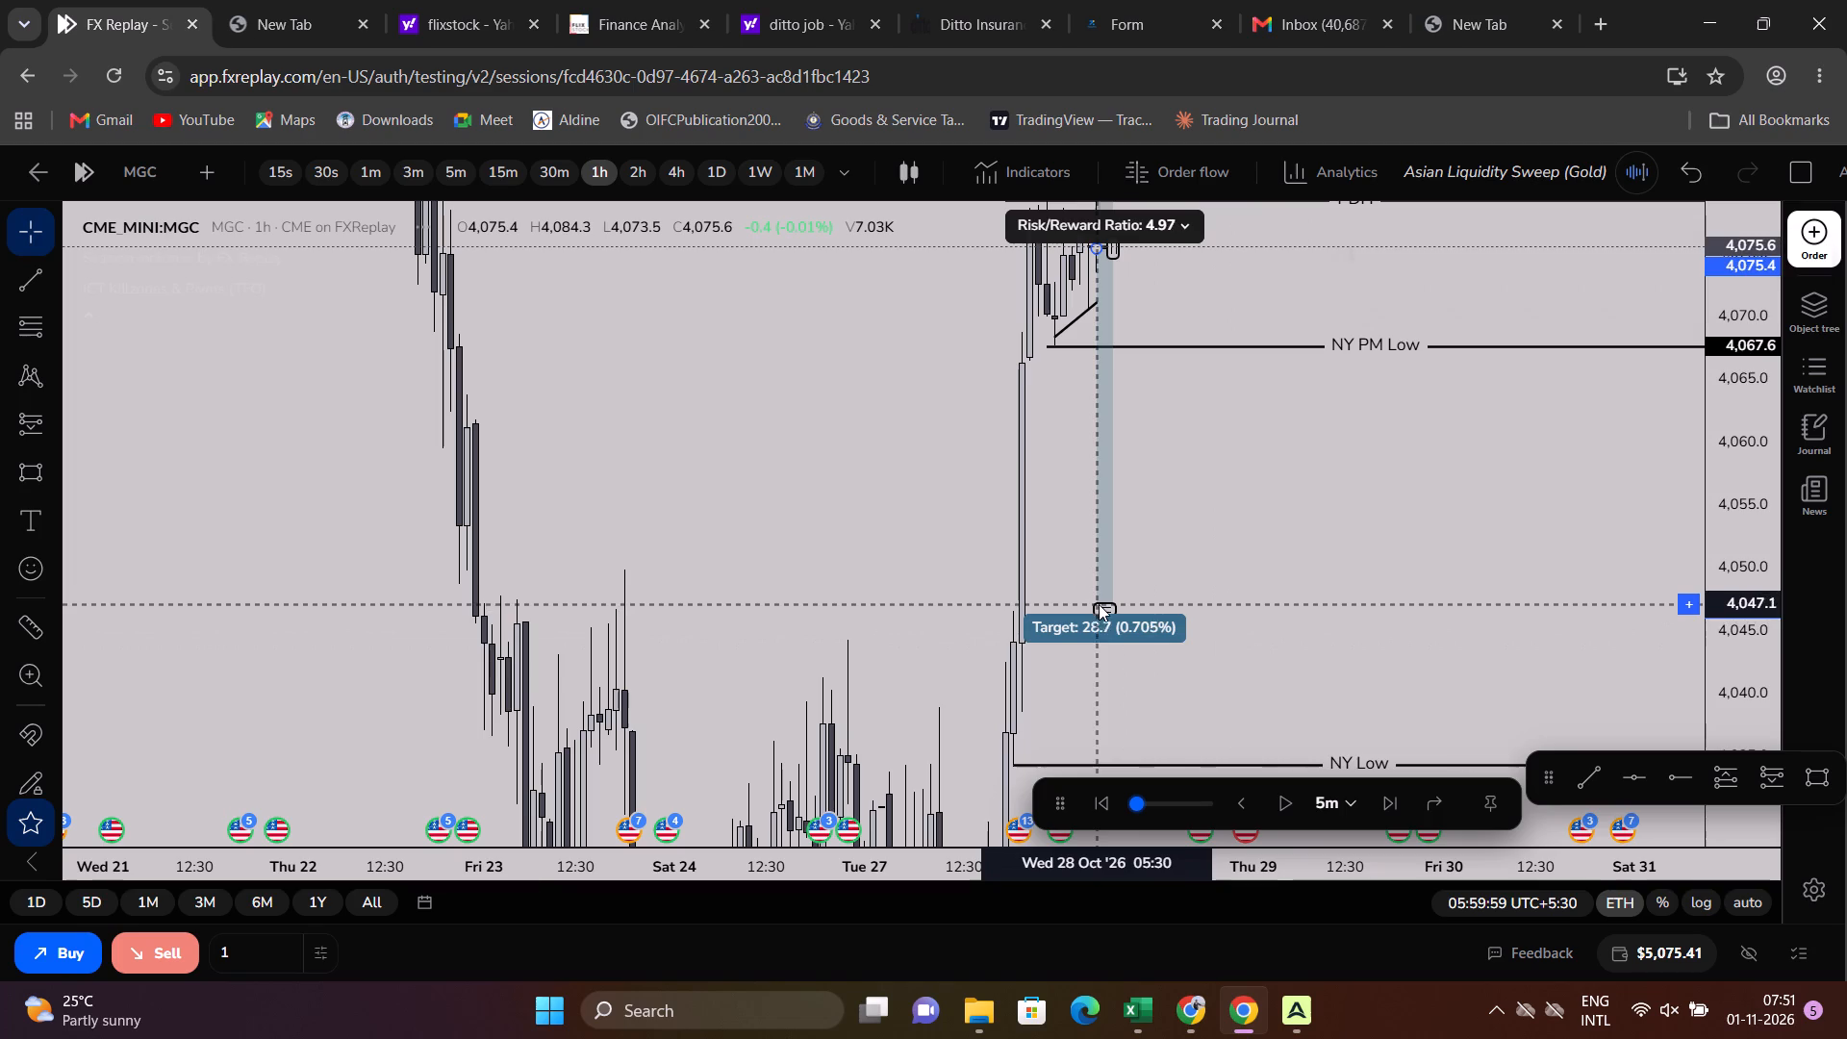
left_click_drag(1099, 604, 1105, 610)
left_click(1178, 600)
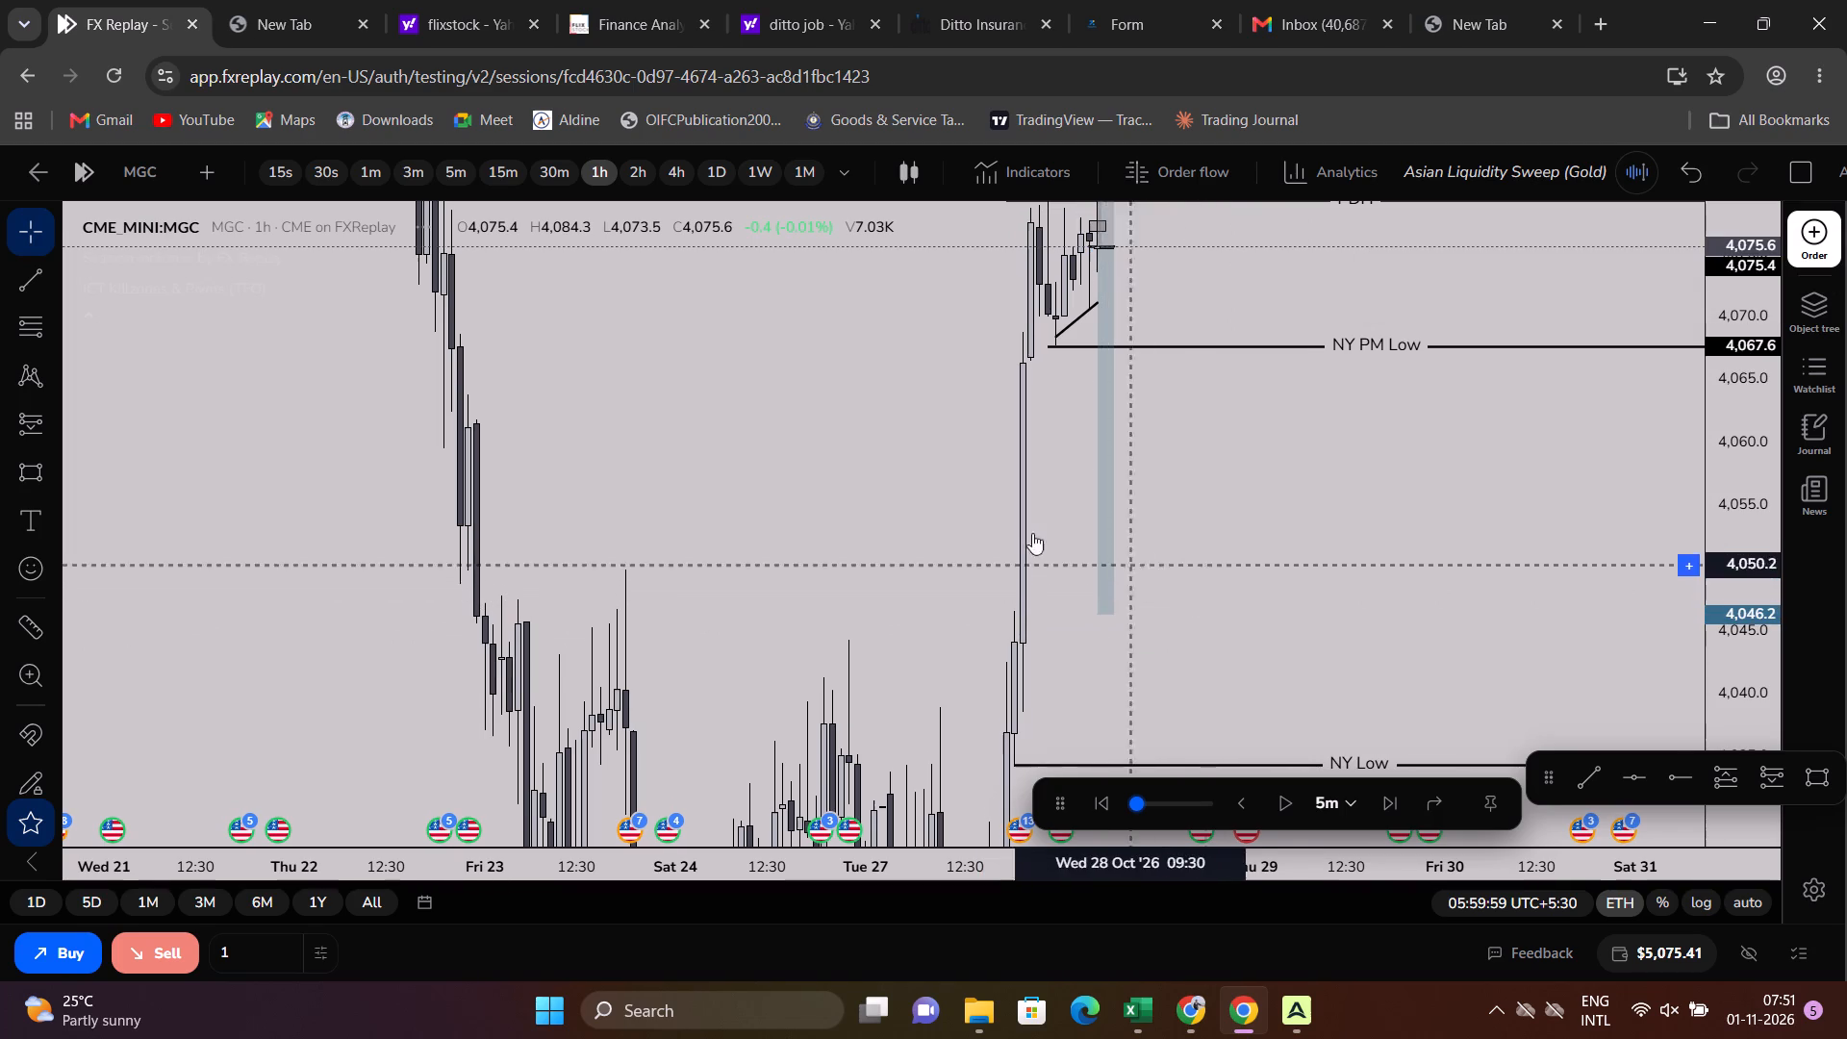
Draw a horizontal ray at about 4,046.6 starting from the 17:30 candle on October 27.
left_click(61, 285)
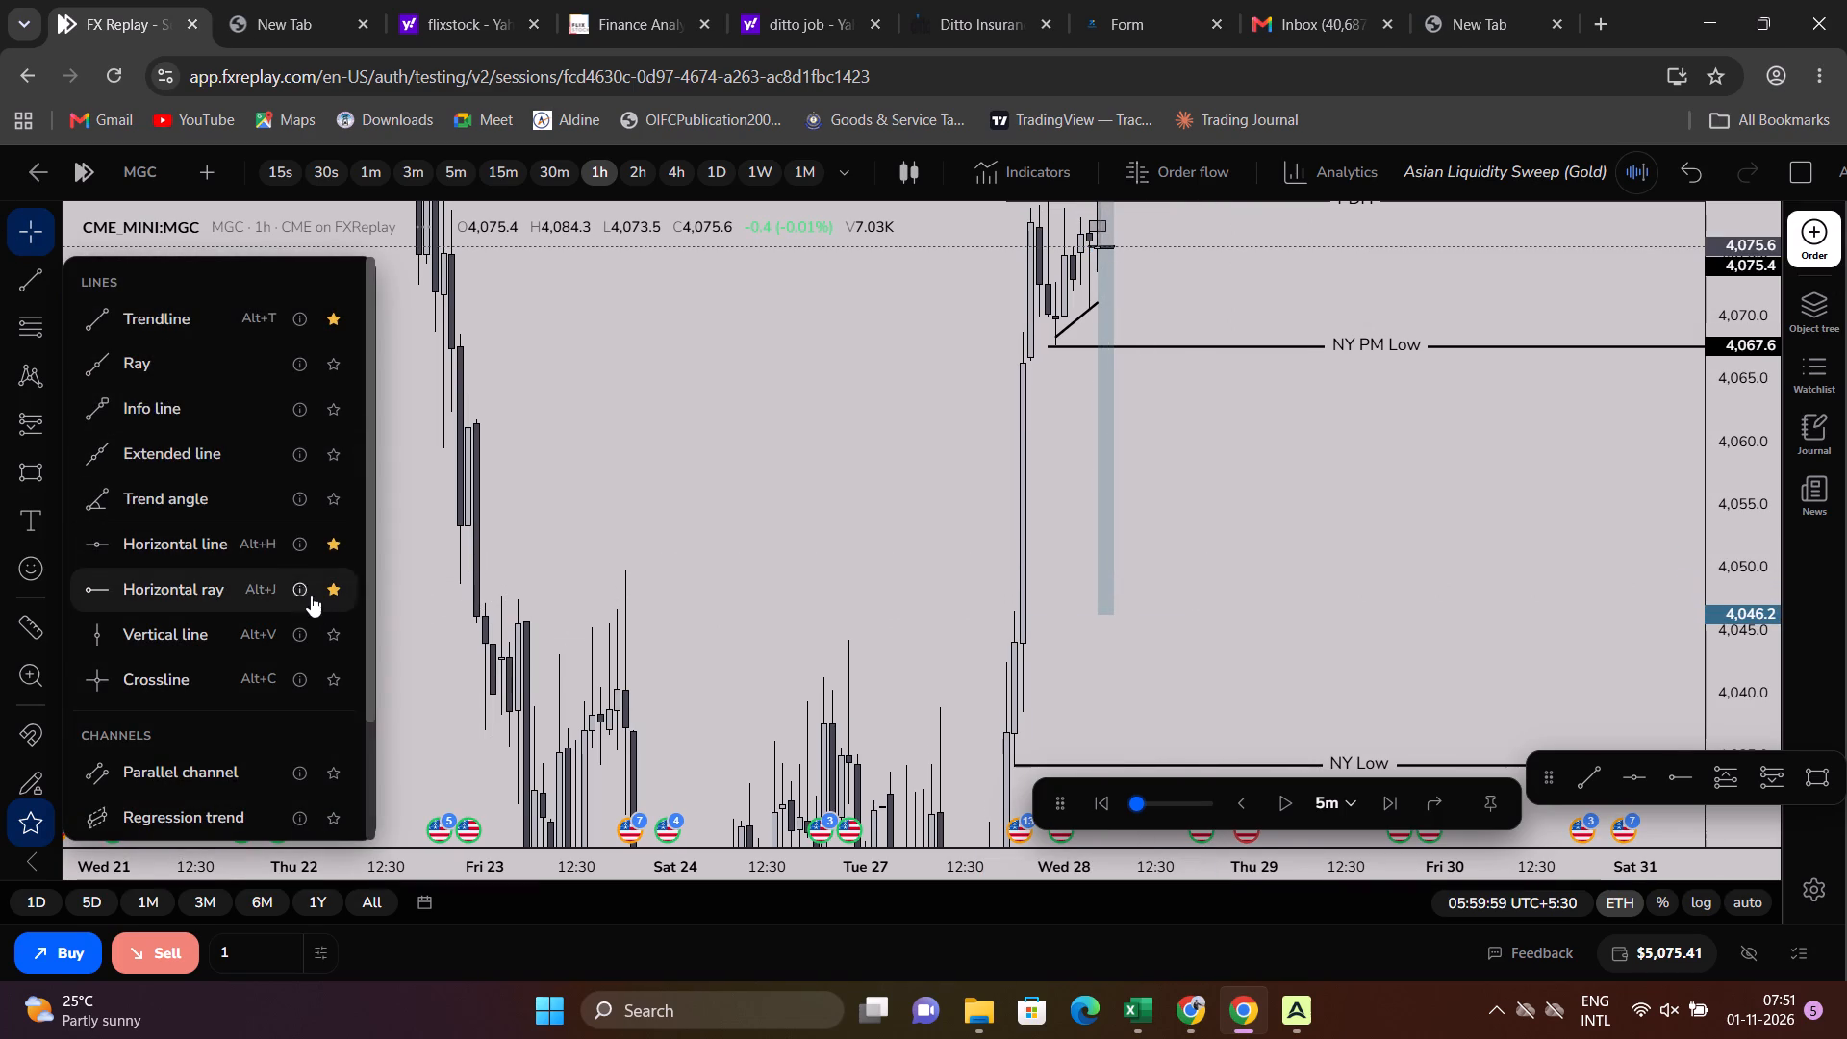
left_click(154, 582)
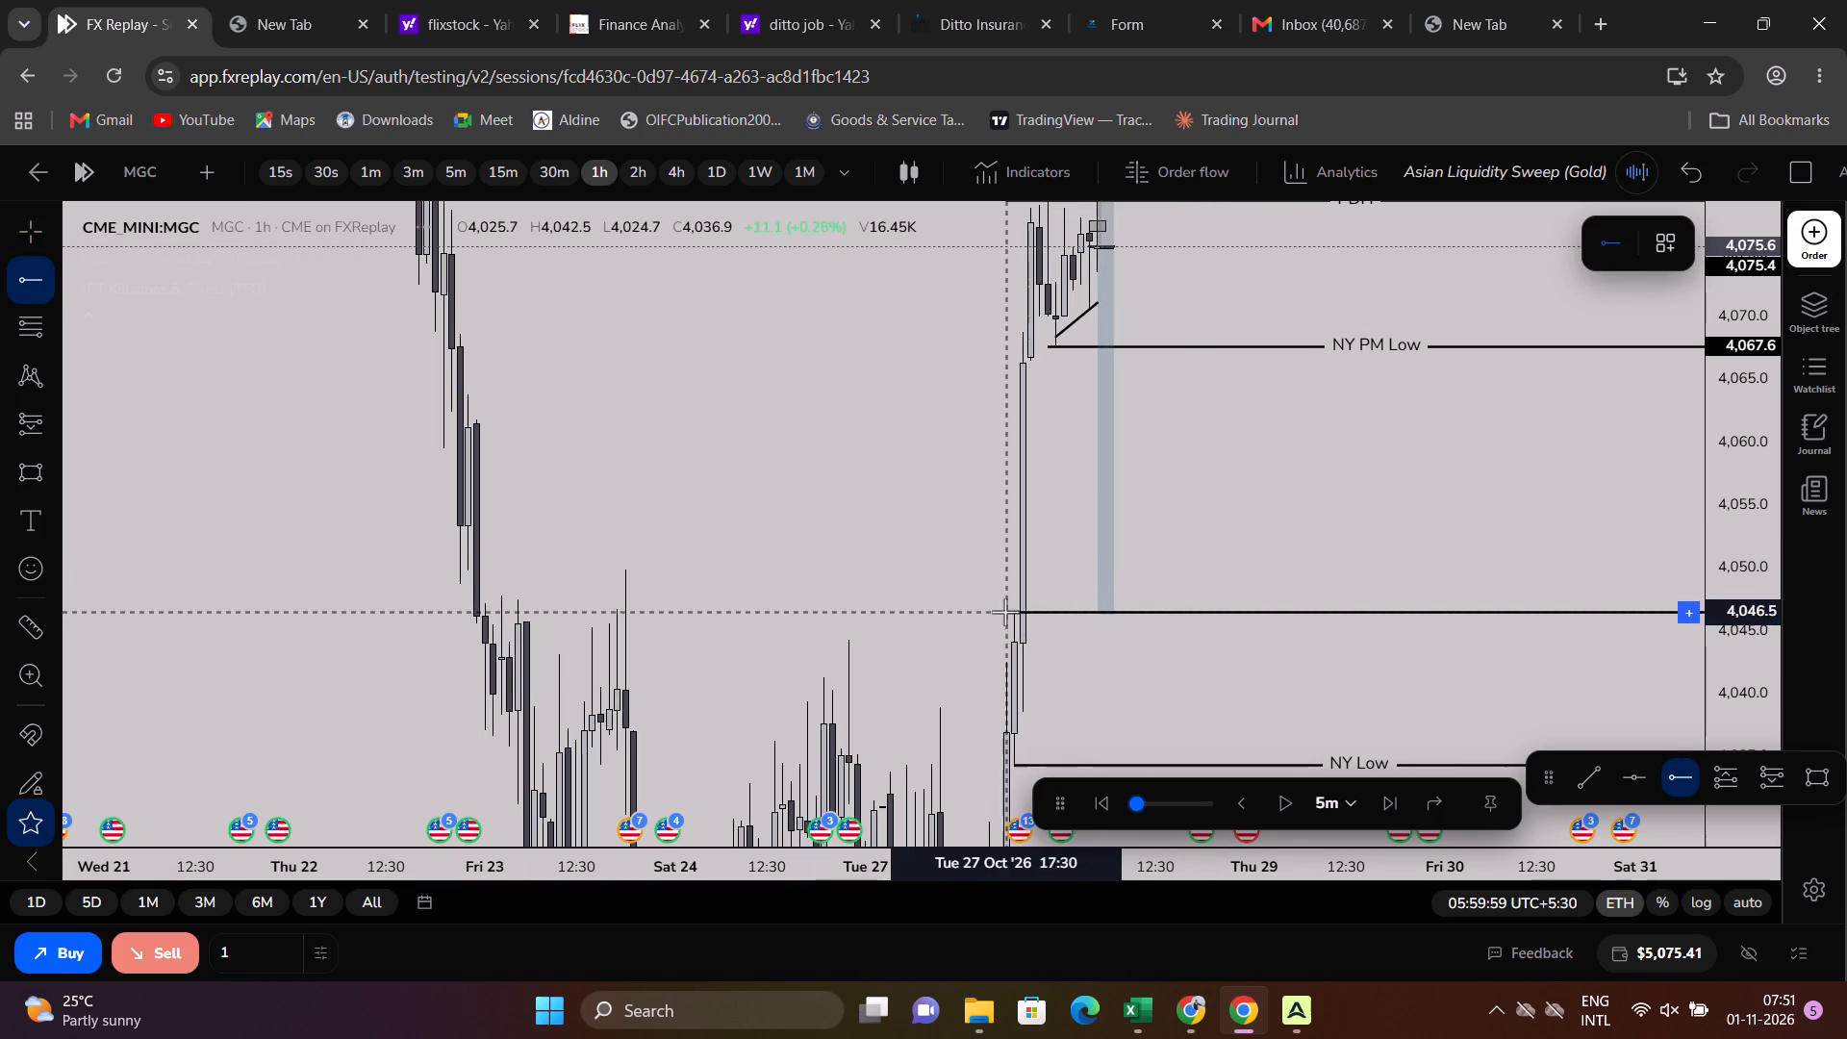
left_click(1006, 610)
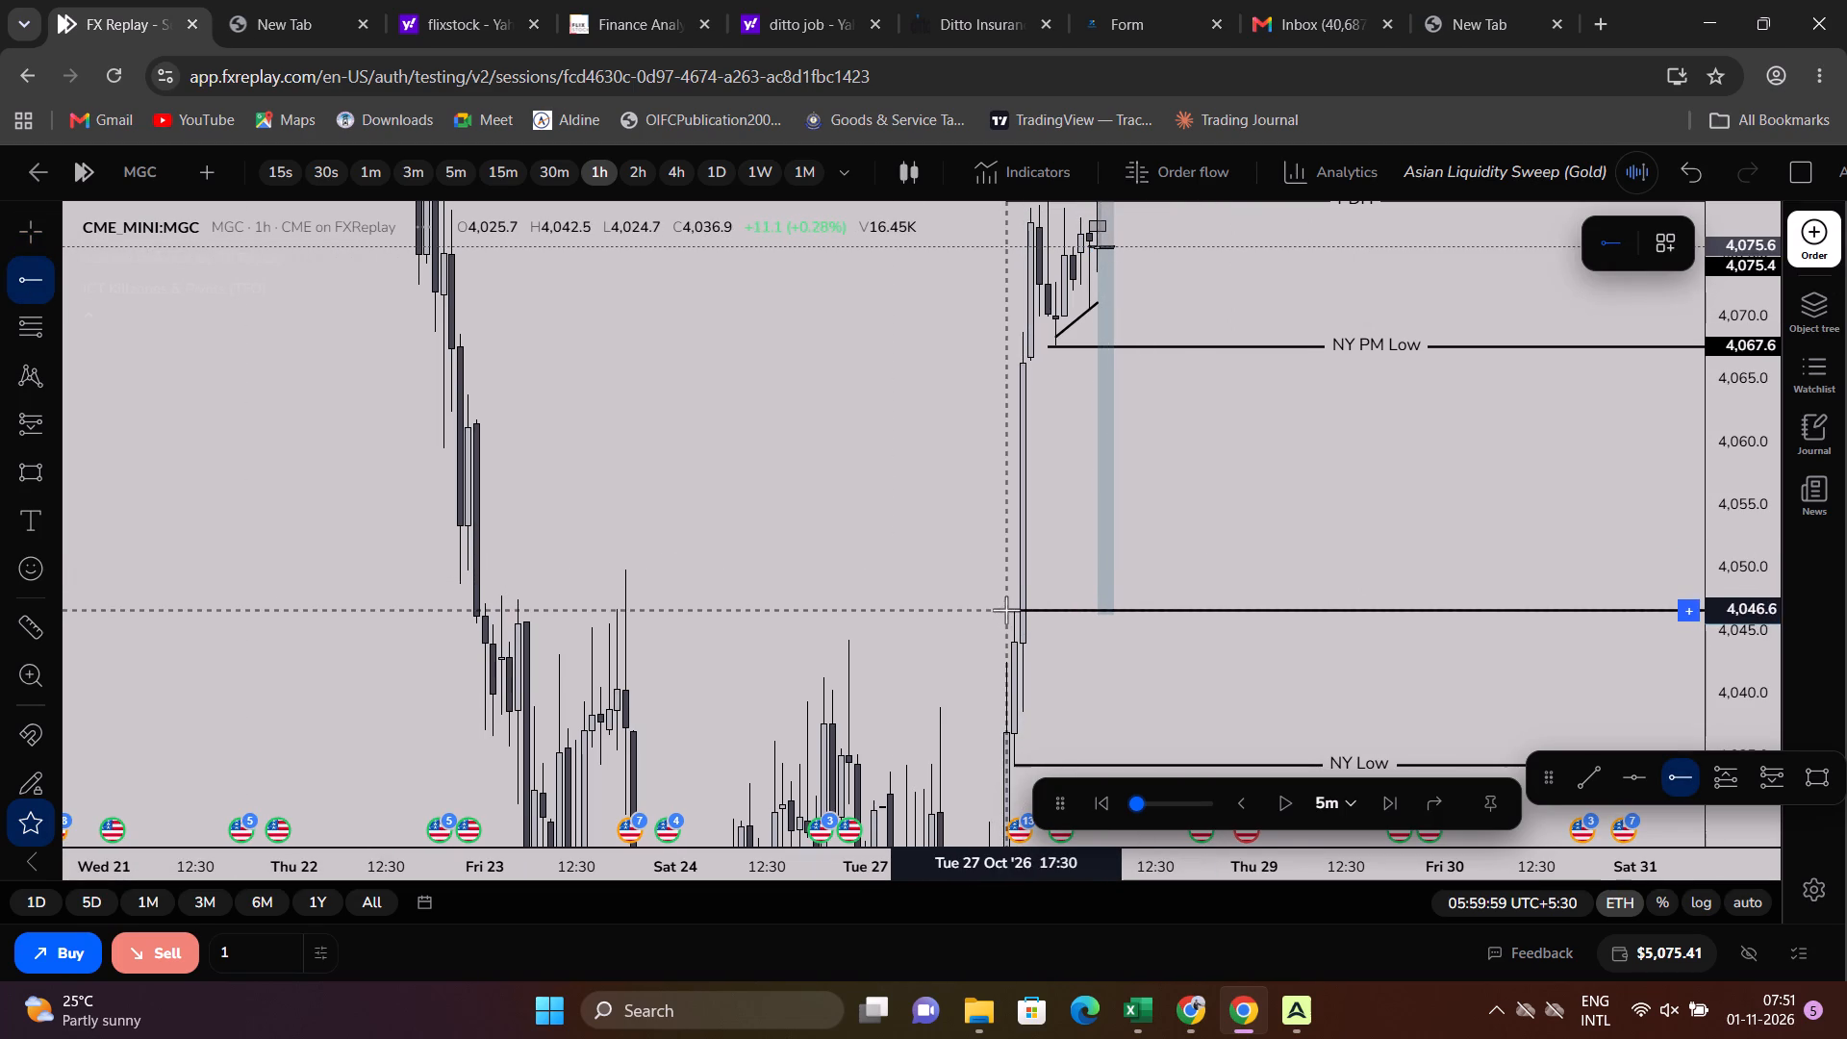
left_click(1046, 617)
Label the new horizontal ray at 4,046.6 as "1H FVG".
left_click_drag(1148, 644, 1169, 582)
scroll(1439, 596, "up", 2)
left_click_drag(1750, 699, 1740, 526)
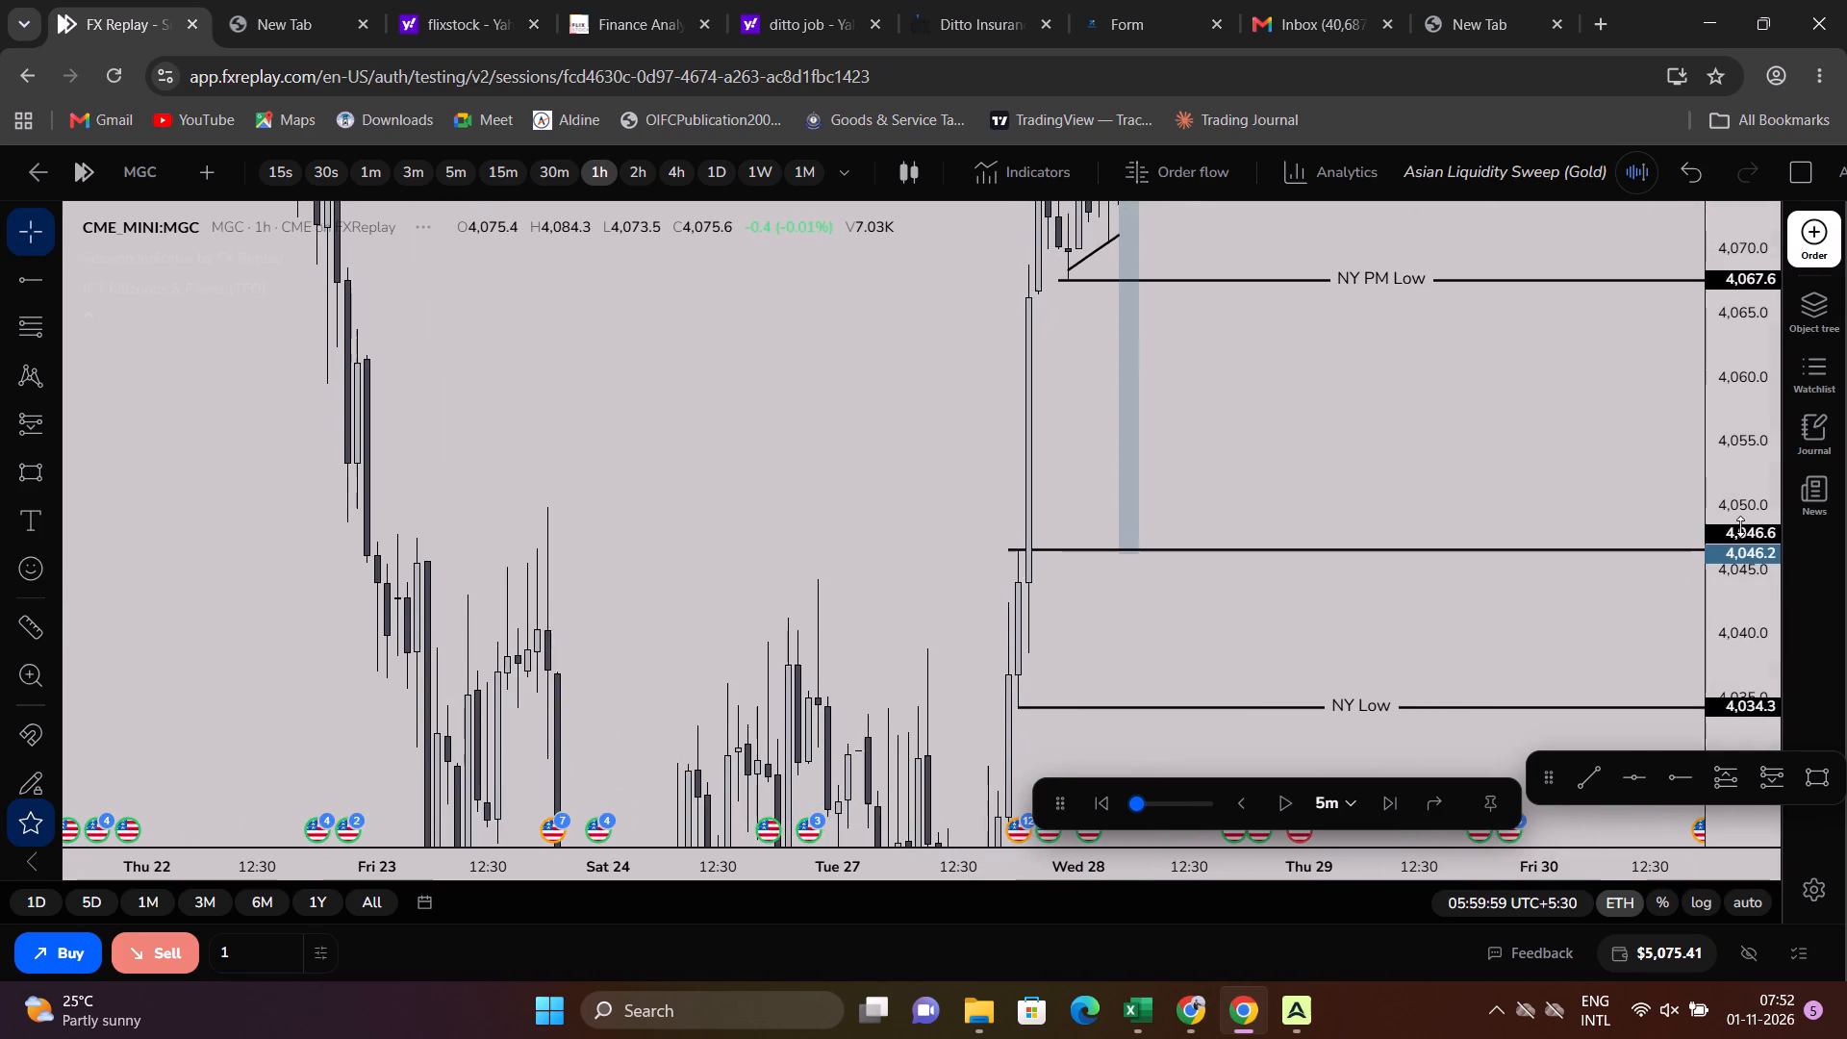
left_click_drag(1740, 526, 1717, 442)
scroll(1463, 432, "up", 4)
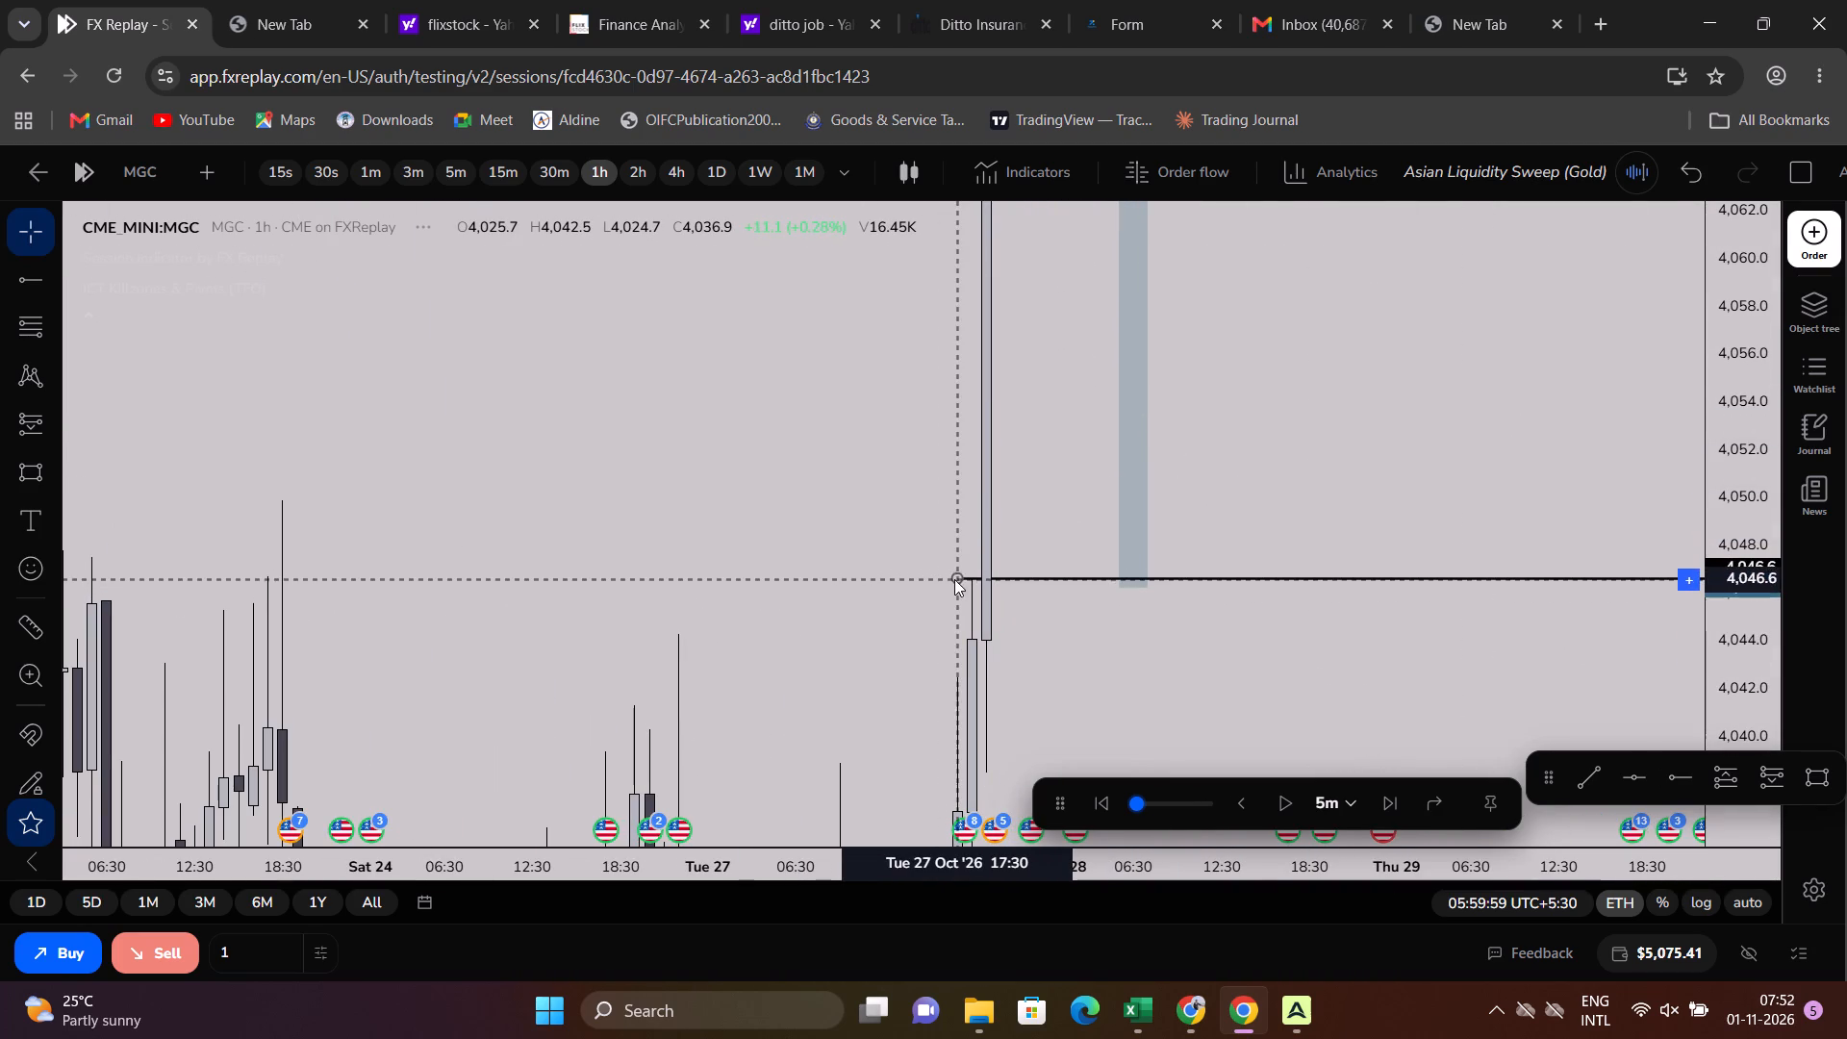
left_click(954, 579)
double_click(955, 580)
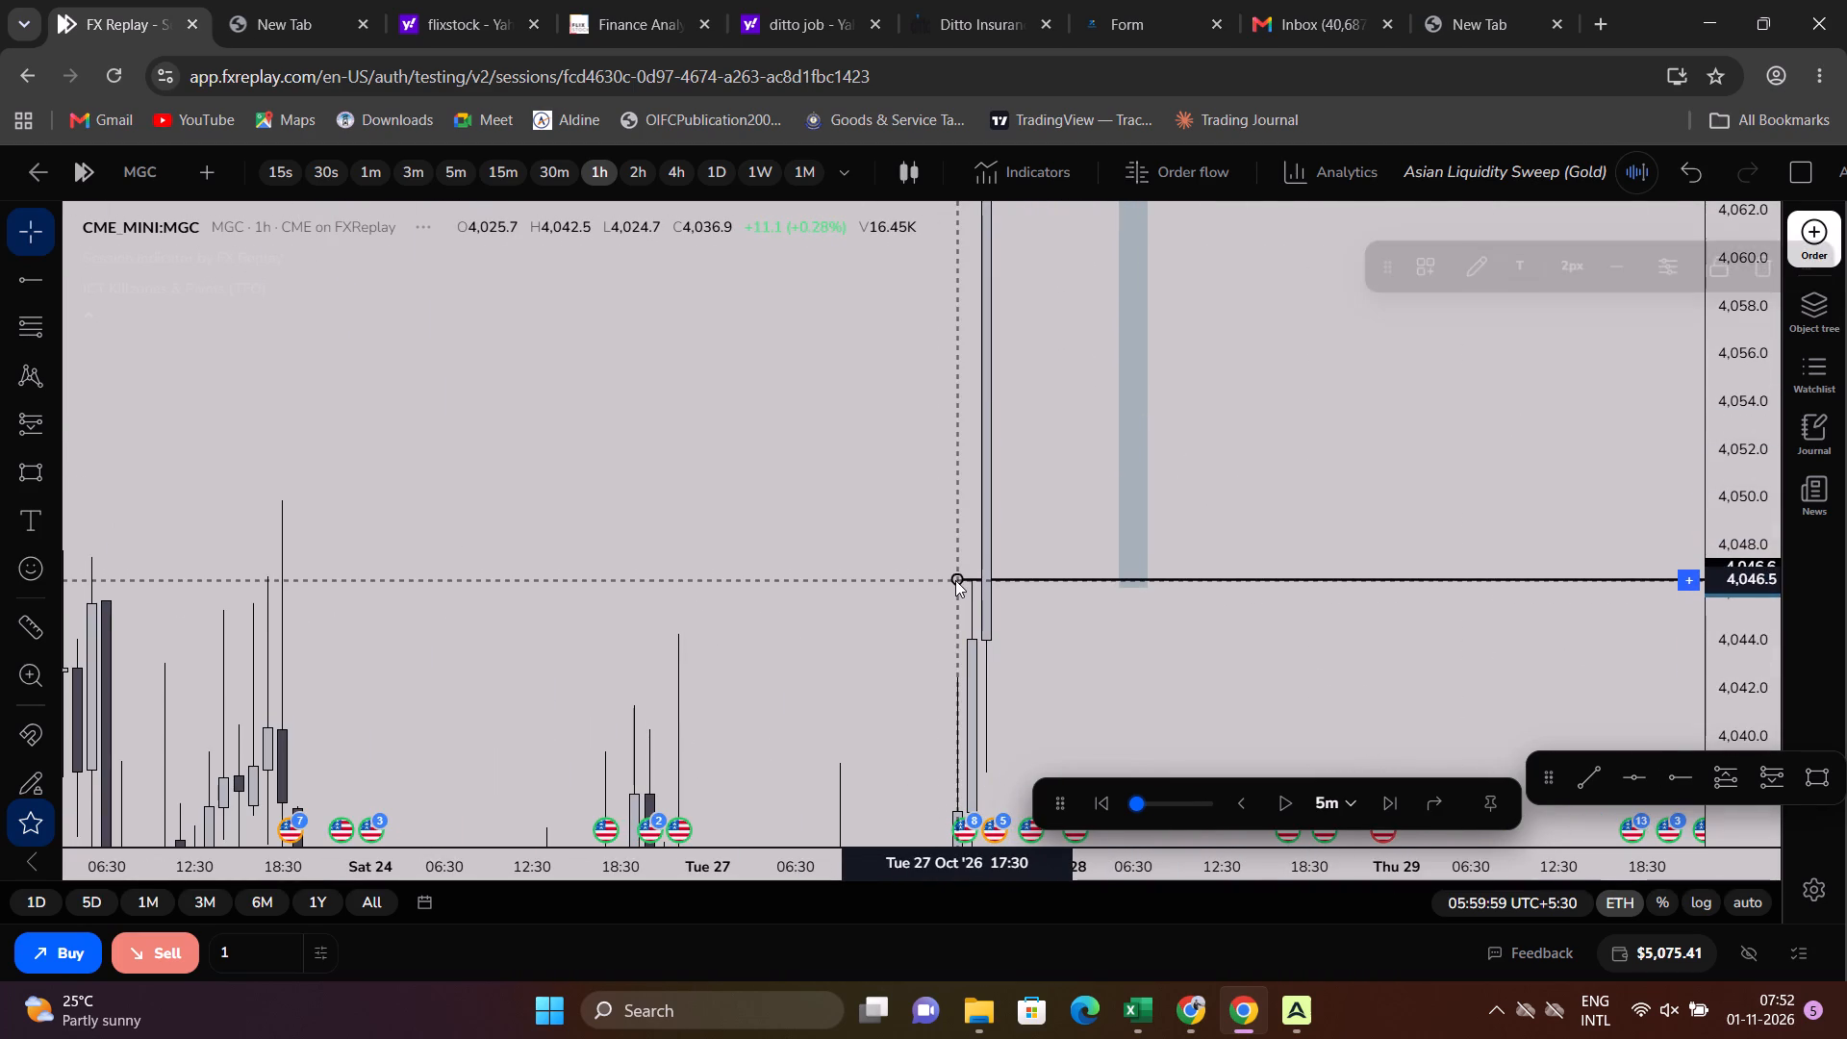
left_click(789, 414)
key("1")
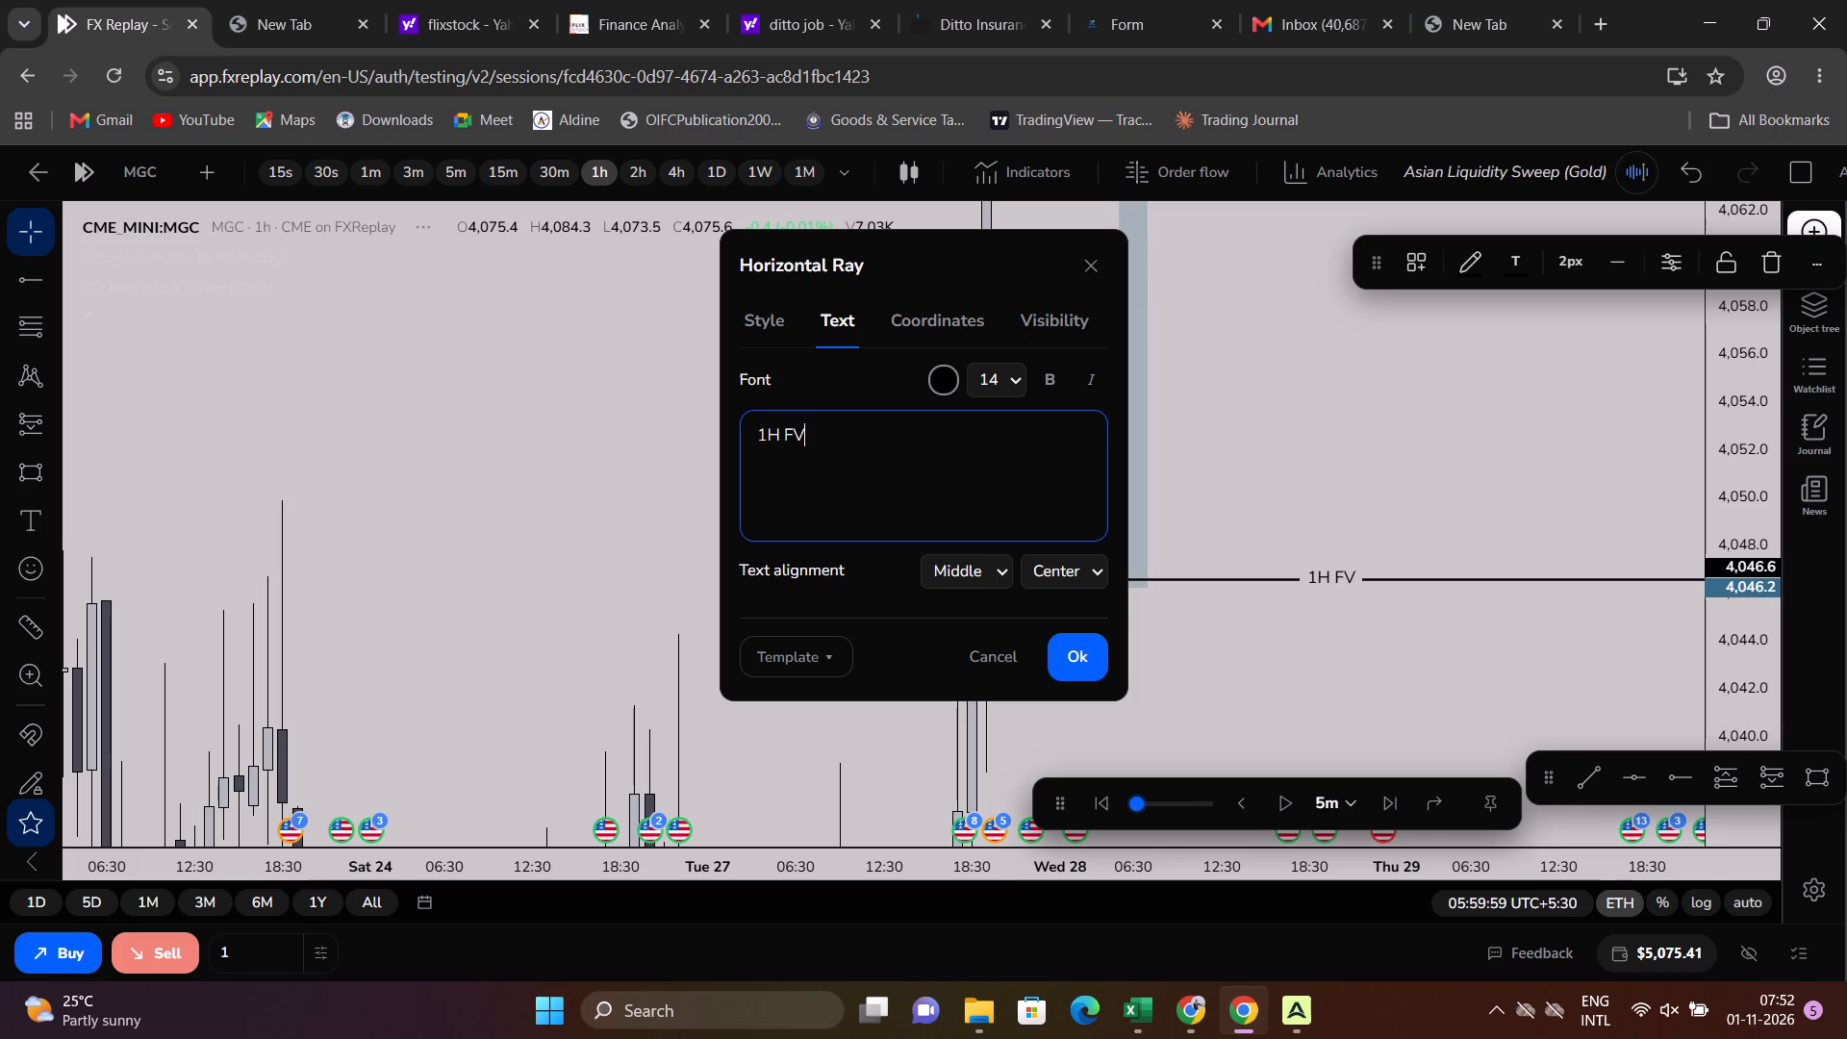
left_click(1083, 645)
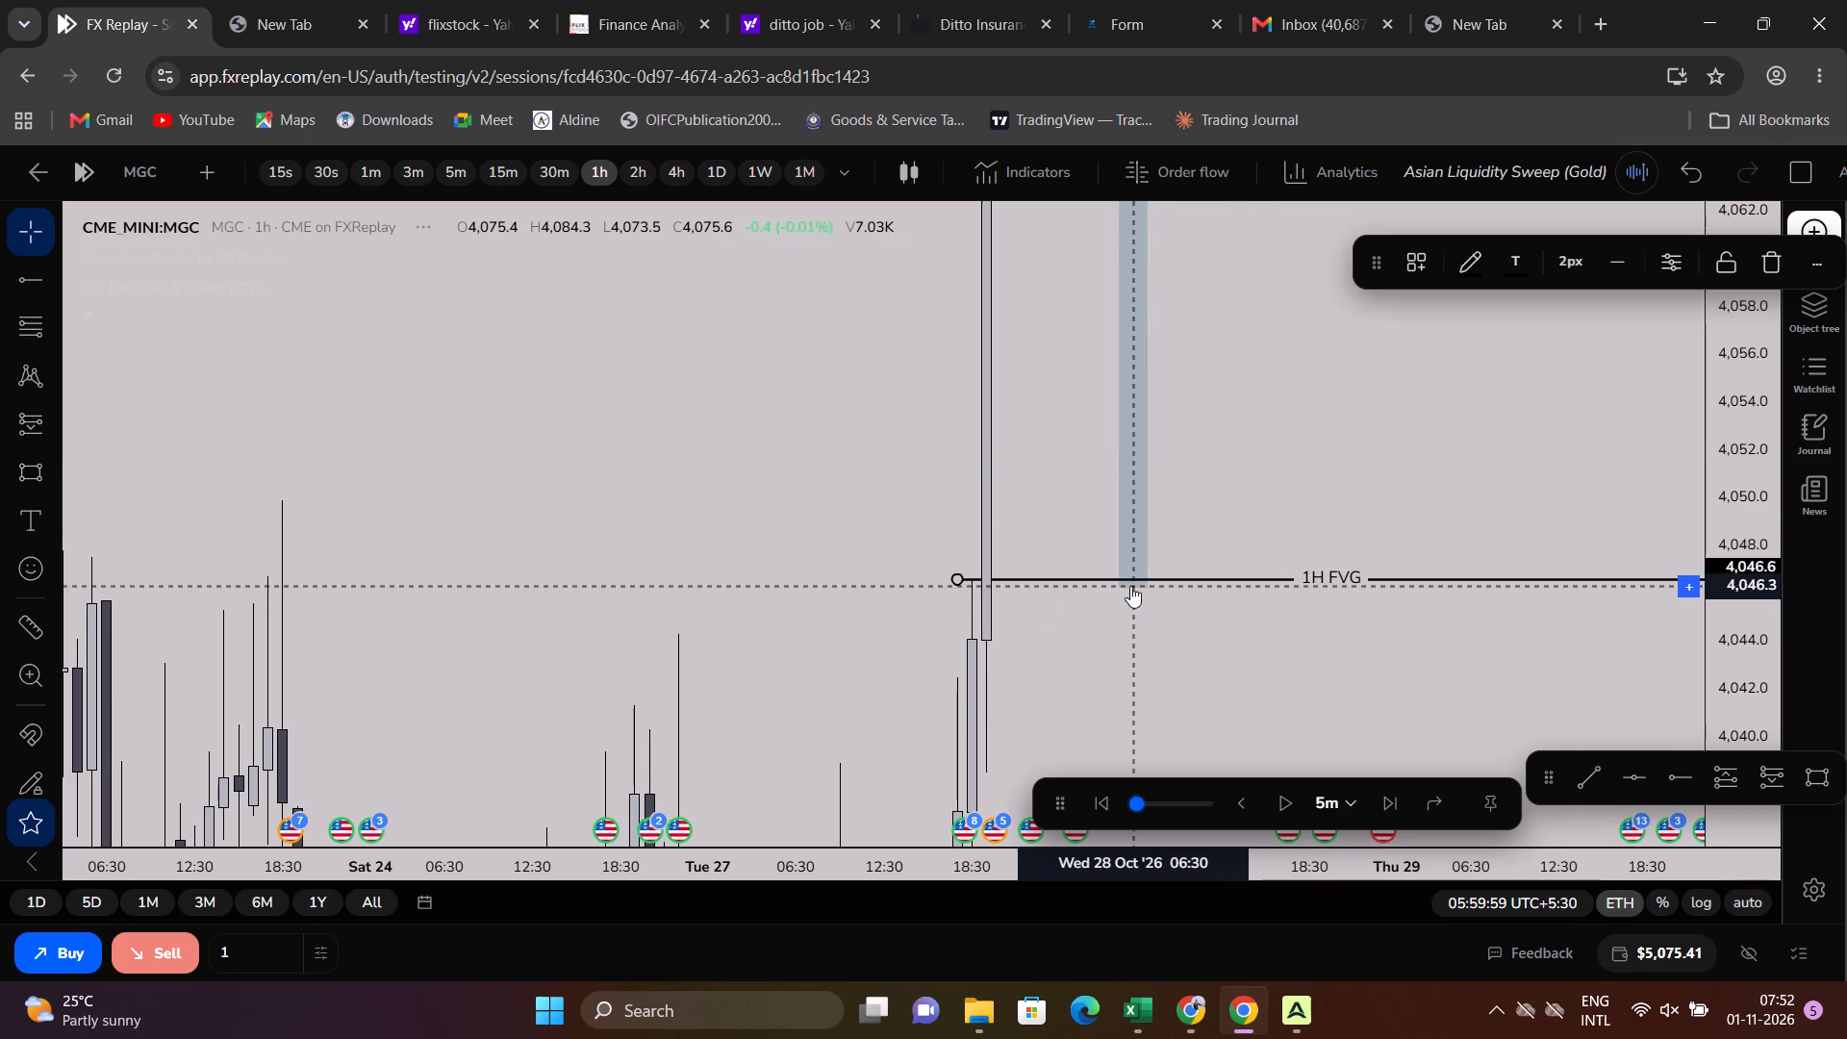
Align the short position's target with the 1H FVG ray at about 4,046.5, returning to the 5m timeframe for the final adjustment.
left_click(1130, 586)
left_click(1130, 563)
left_click_drag(1137, 586, 1140, 570)
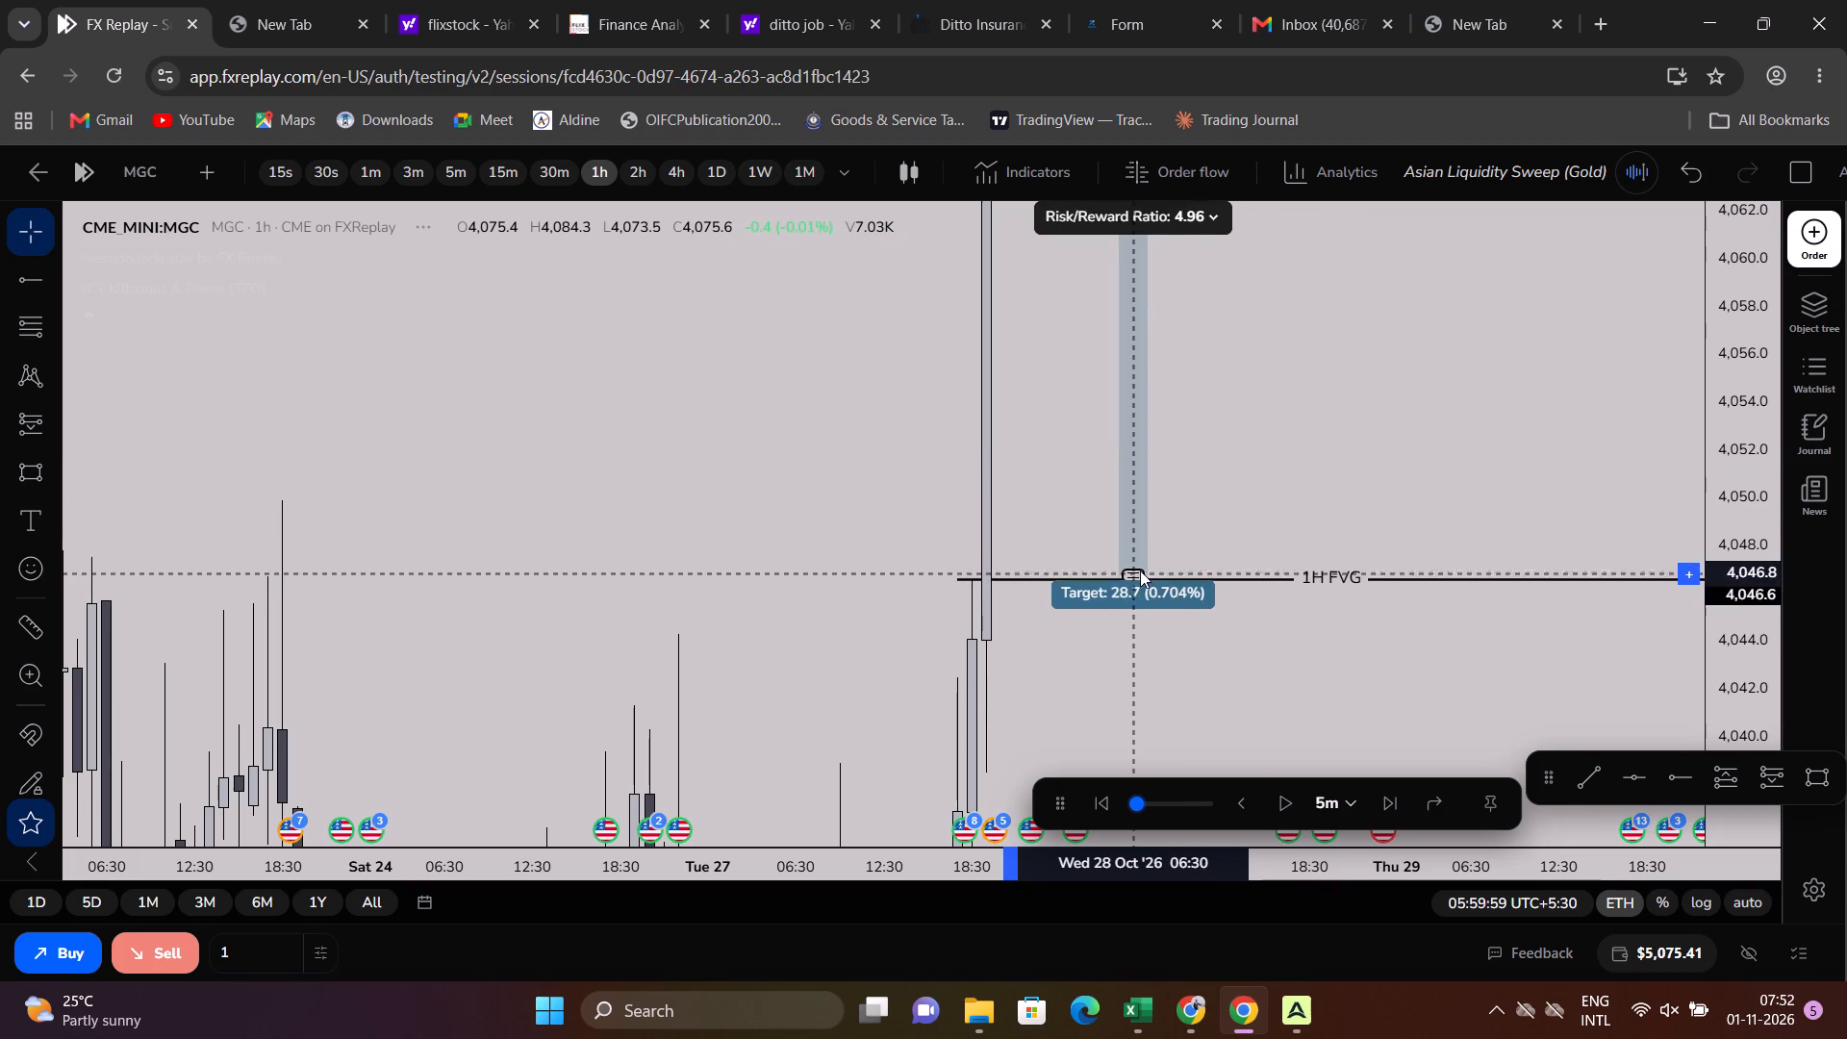
left_click_drag(1140, 570, 1137, 569)
scroll(993, 507, "down", 4)
scroll(965, 486, "up", 3)
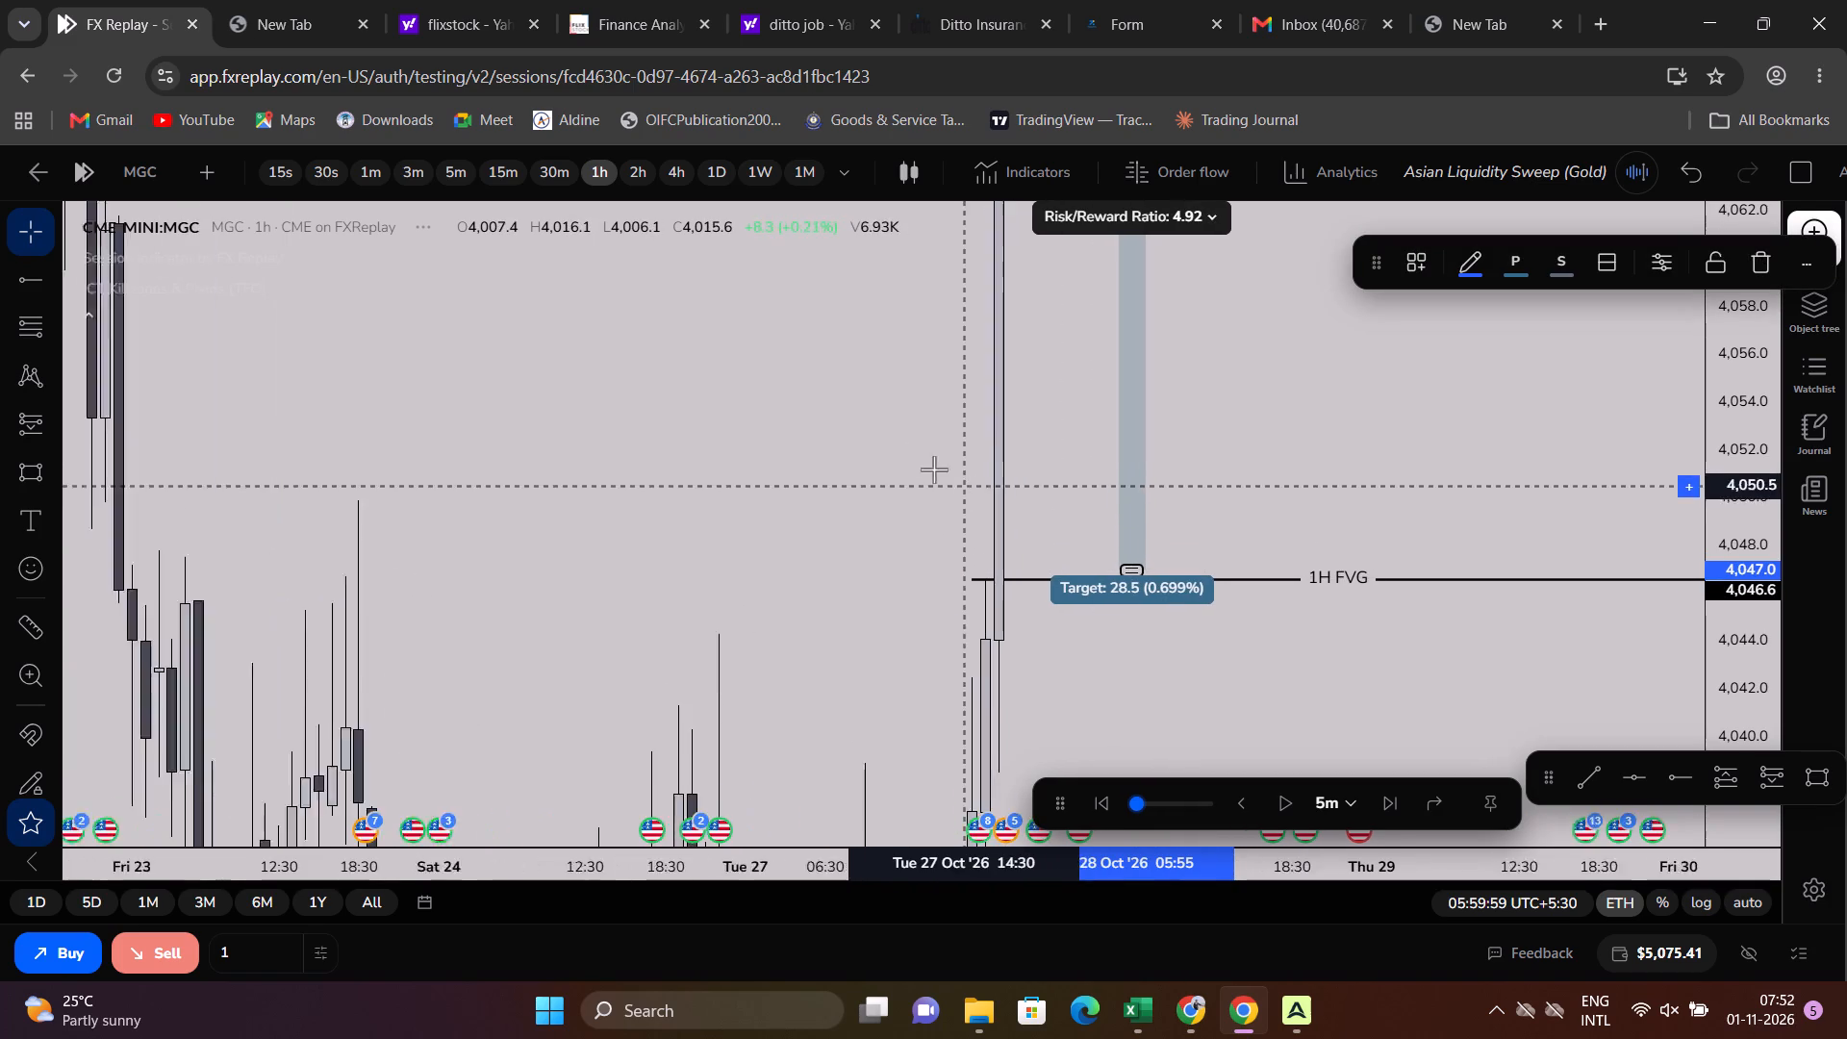
left_click_drag(902, 460, 897, 708)
left_click(456, 163)
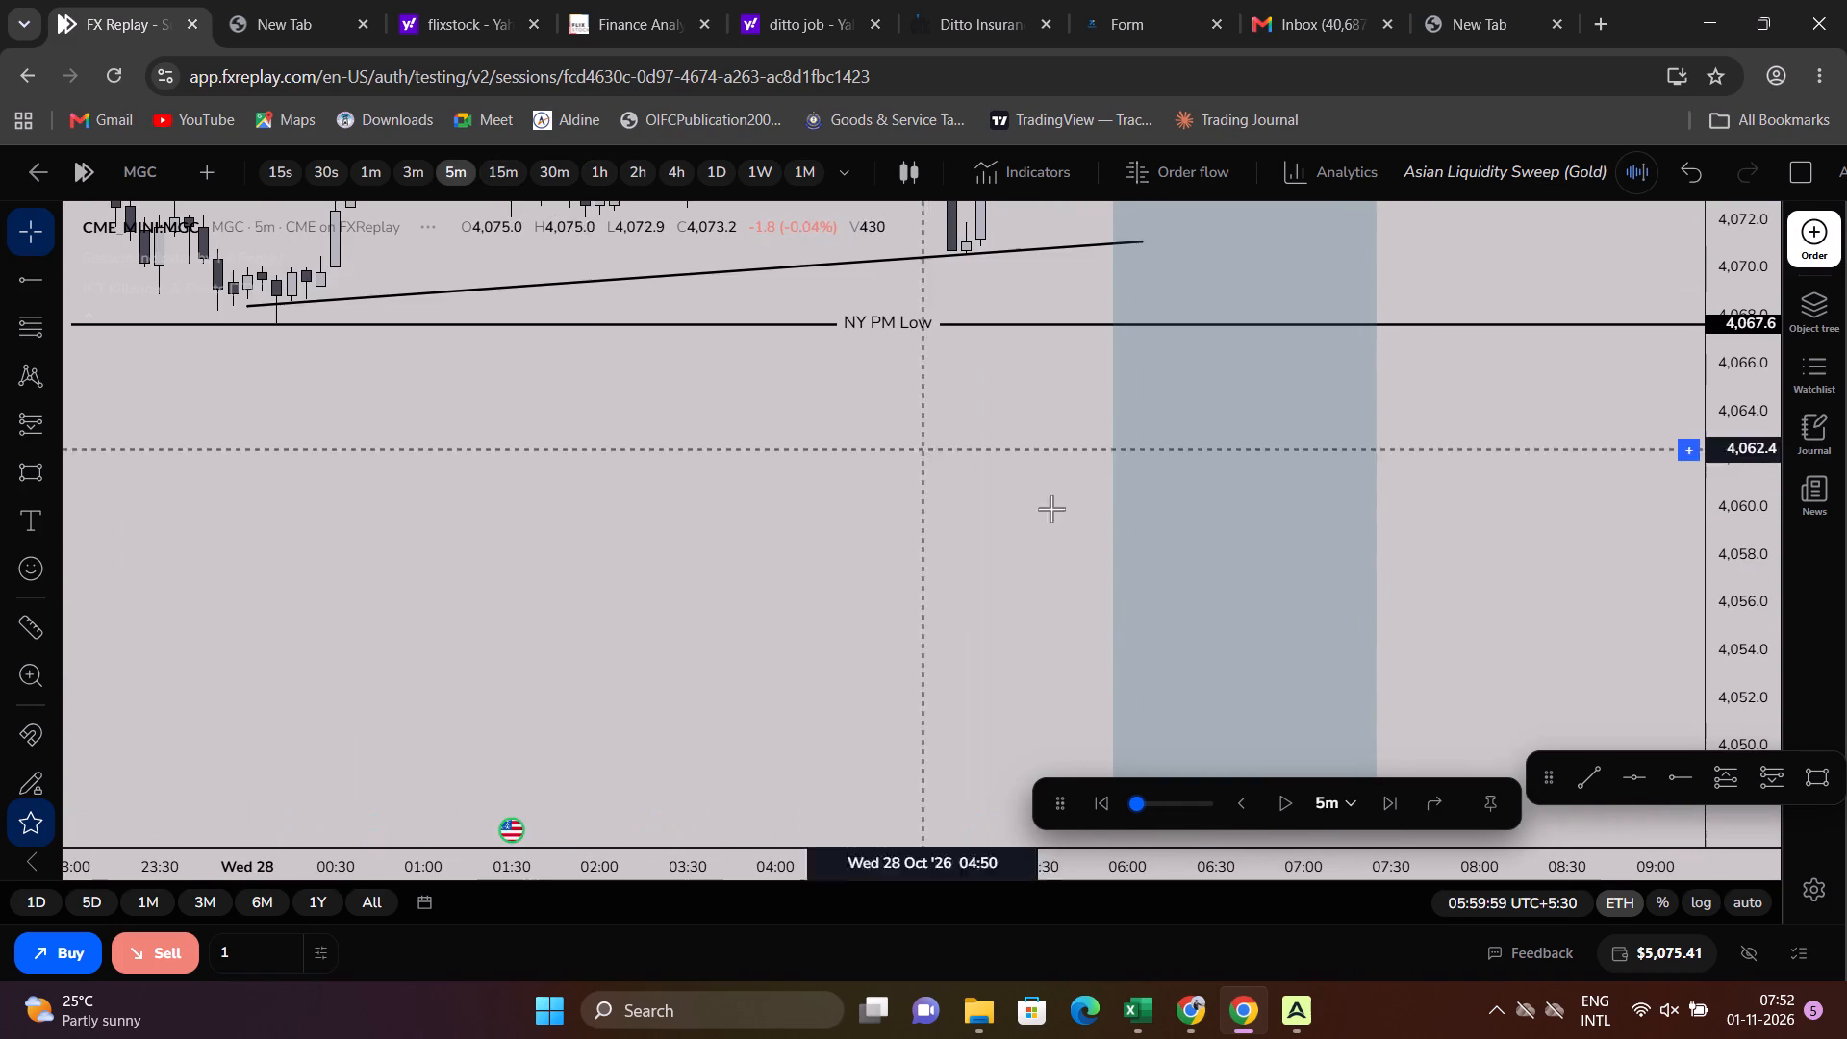
scroll(1229, 563, "down", 11)
scroll(1050, 514, "down", 4)
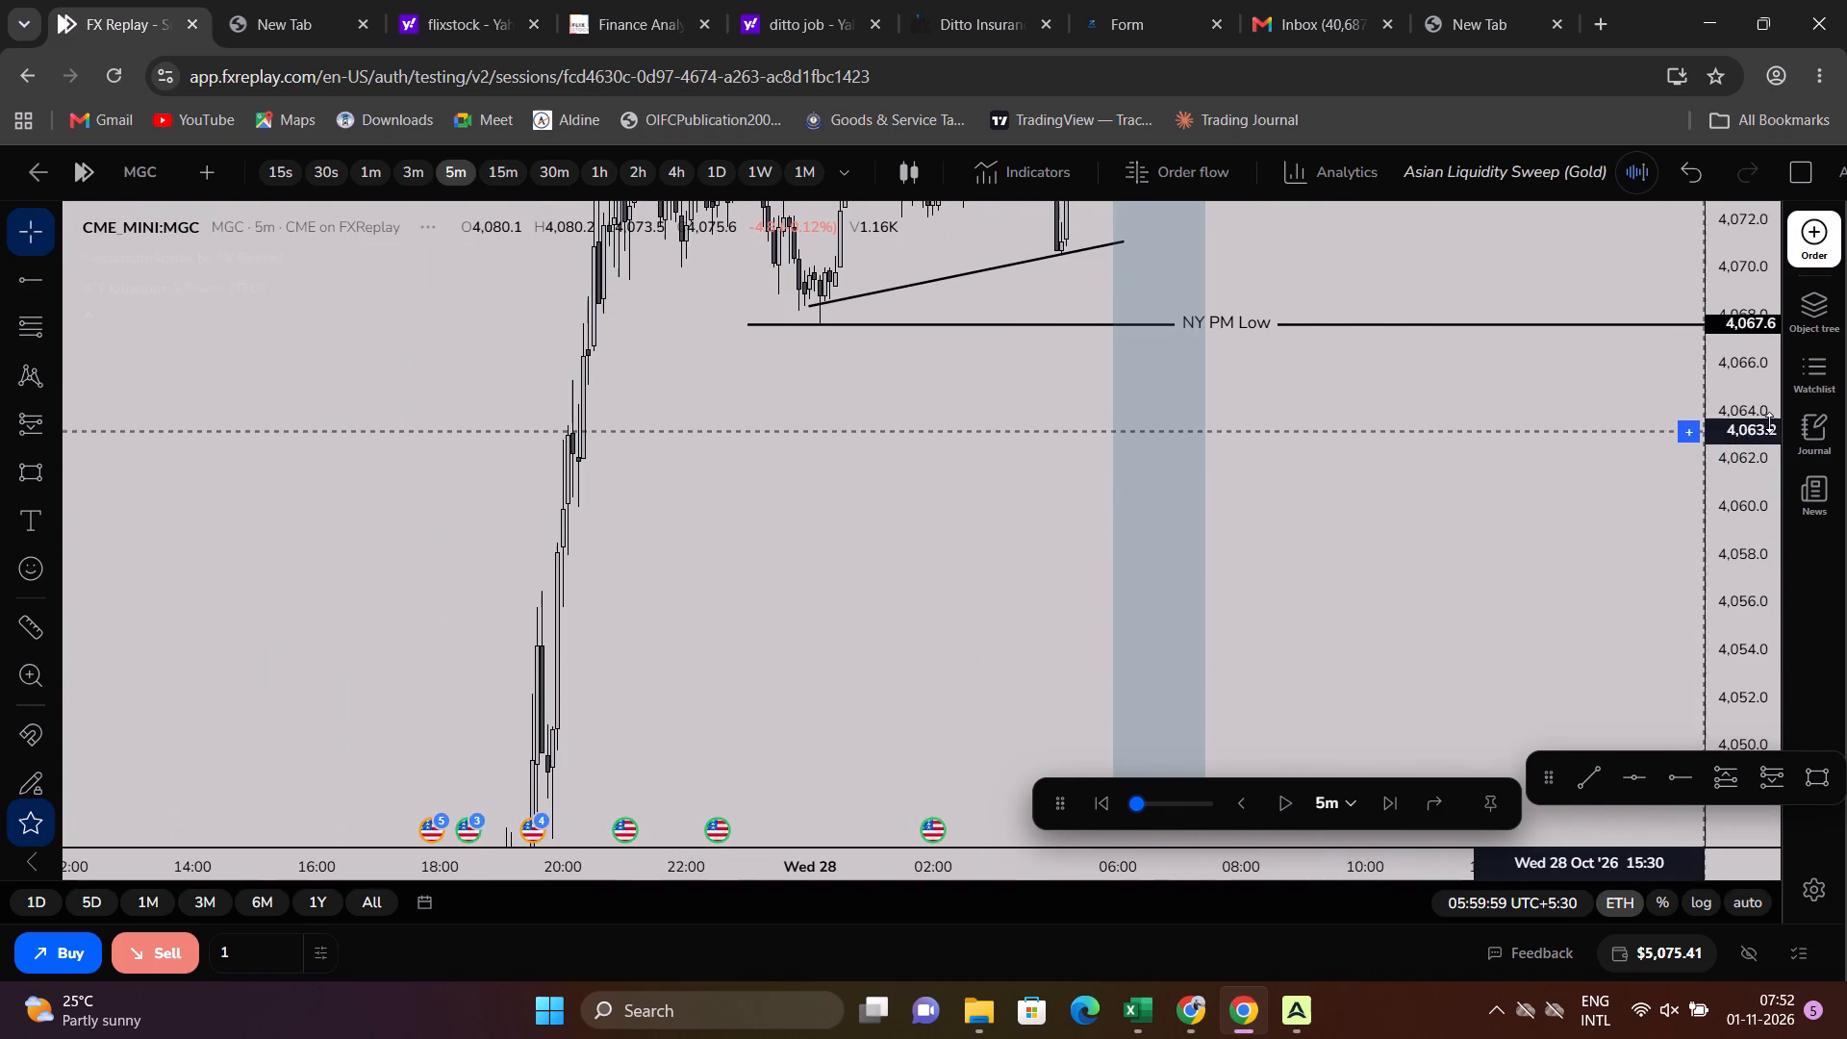
left_click_drag(1758, 450, 1642, 570)
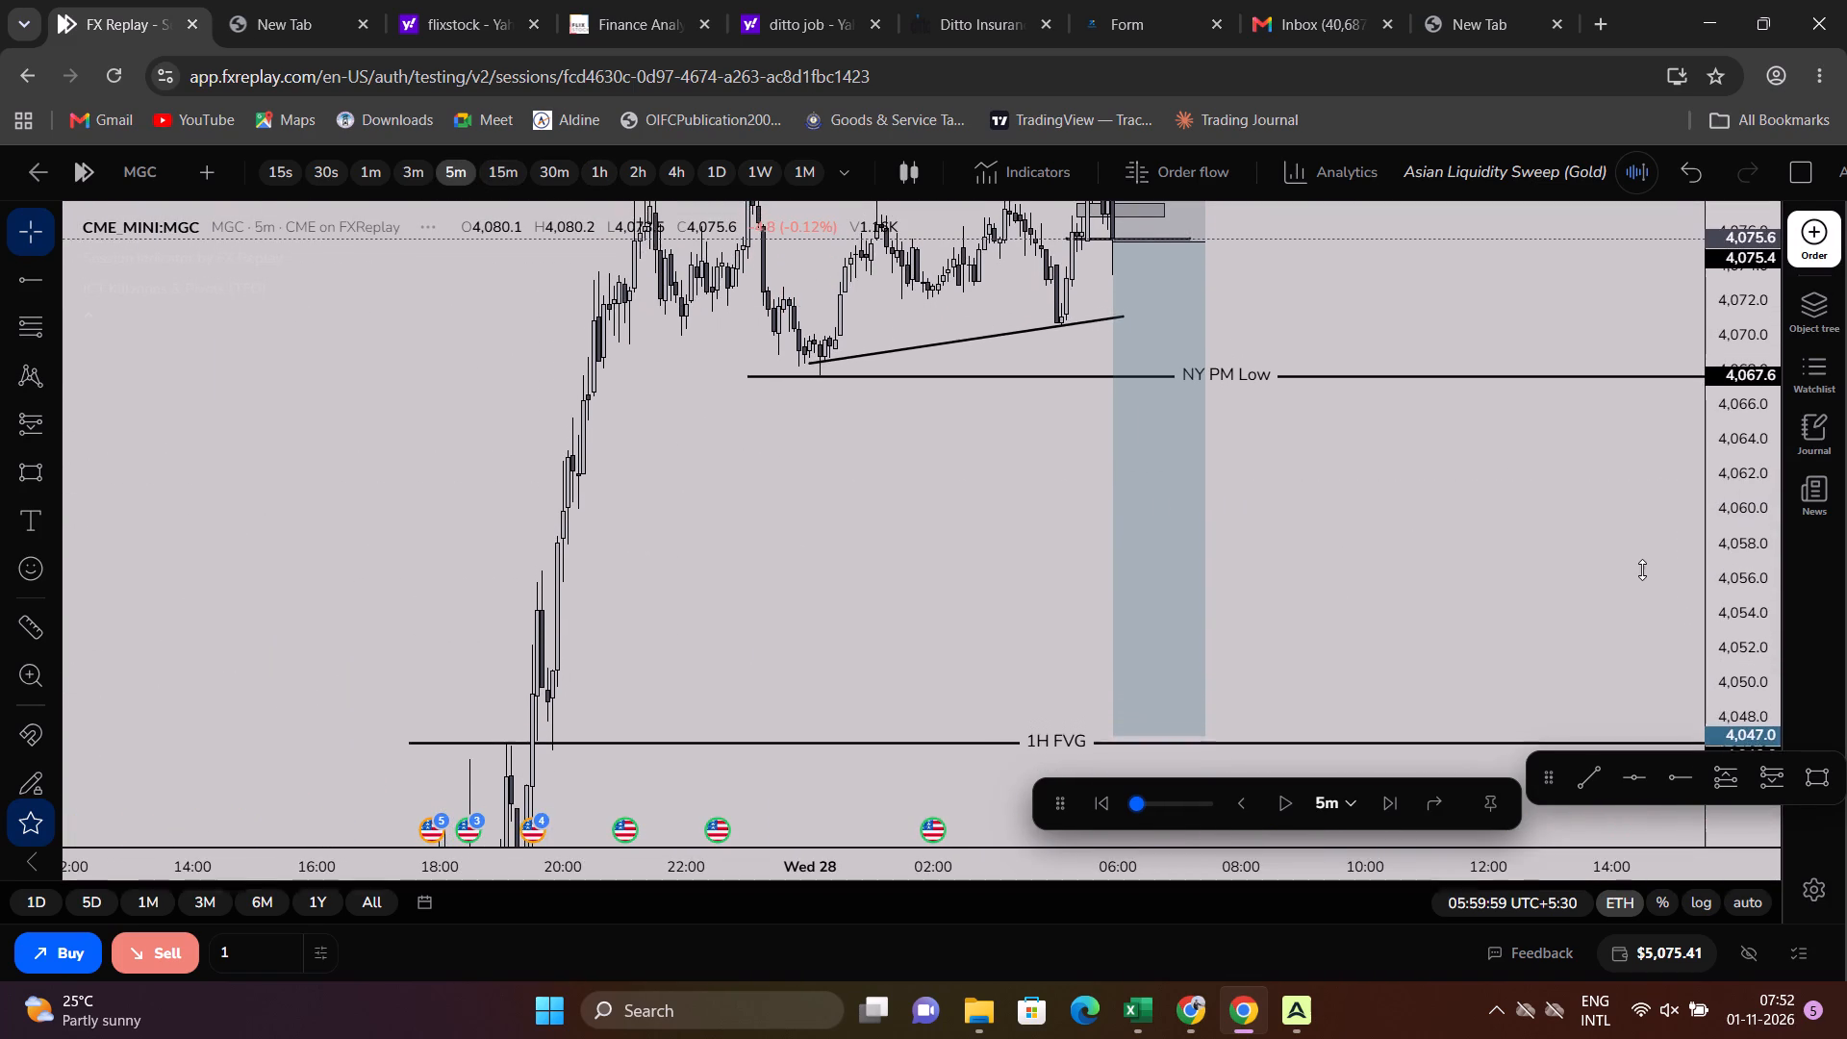
left_click_drag(1642, 570, 1642, 558)
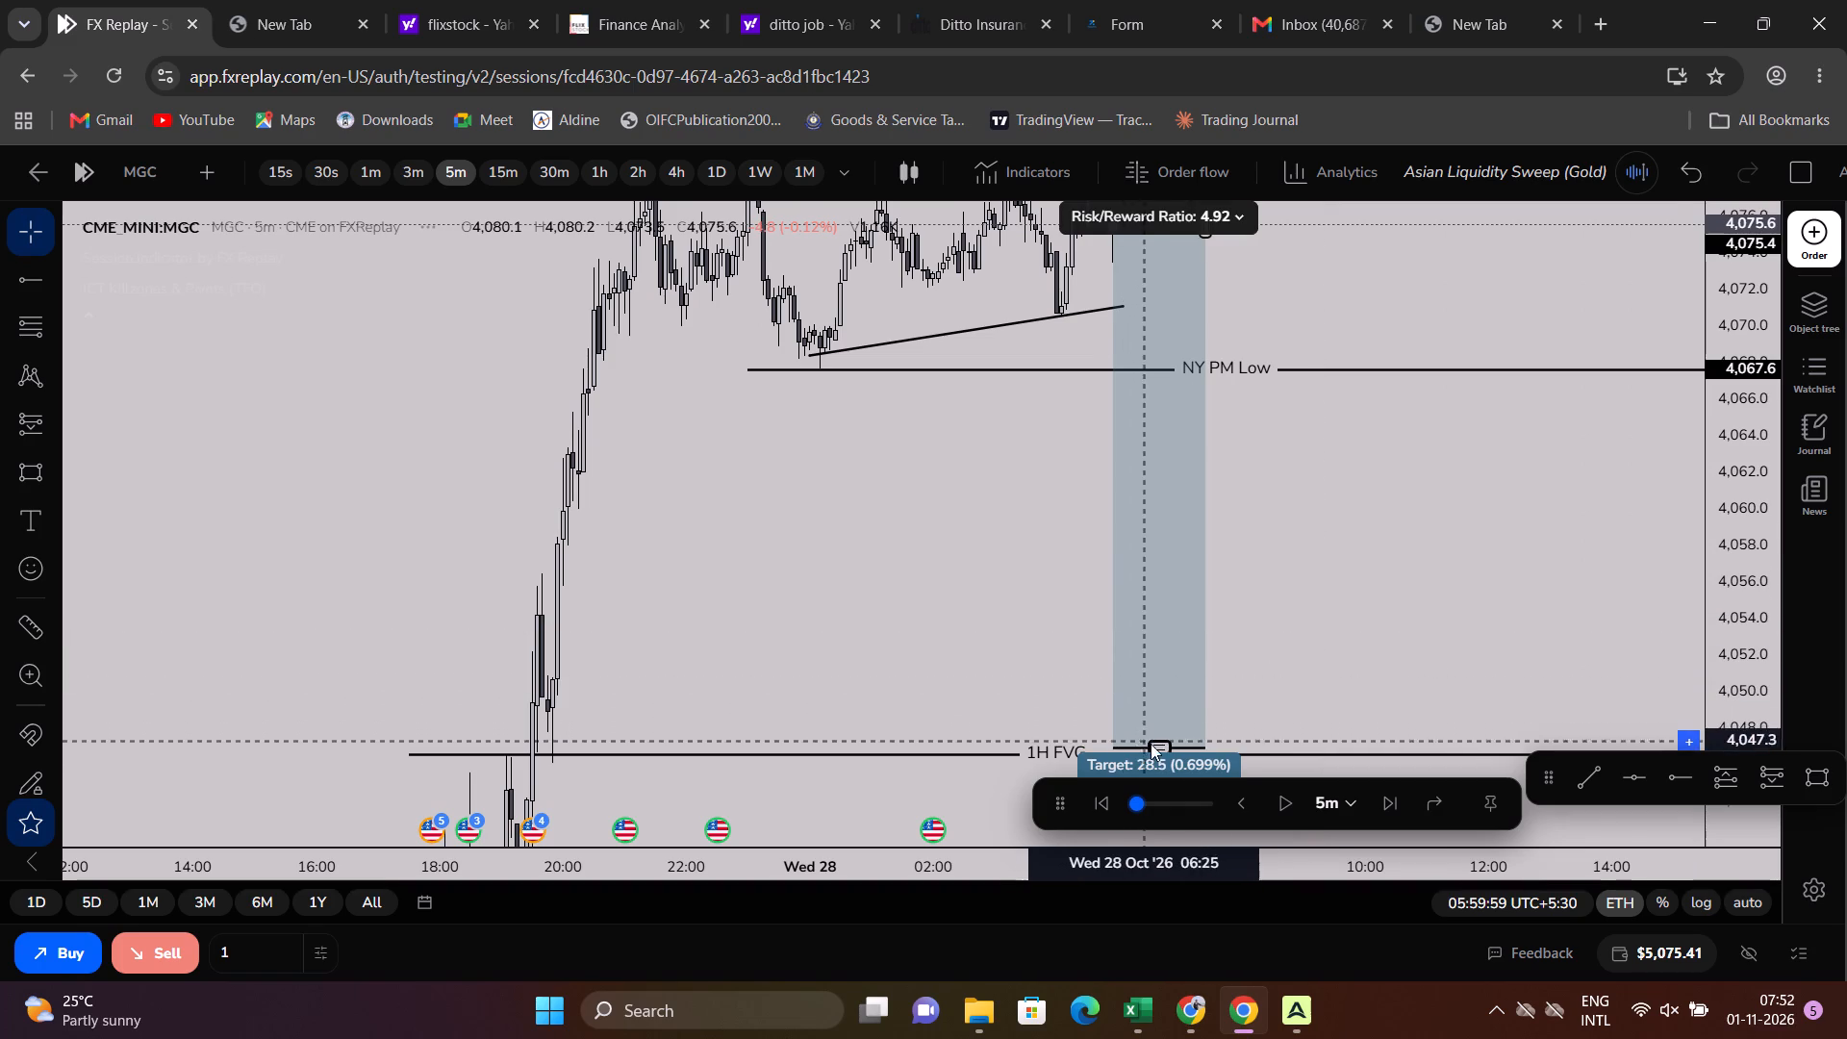
left_click(1156, 746)
Raise the short position's stop to about 4,085.0, above the swing high after 05:30.
left_click_drag(1289, 670, 1276, 643)
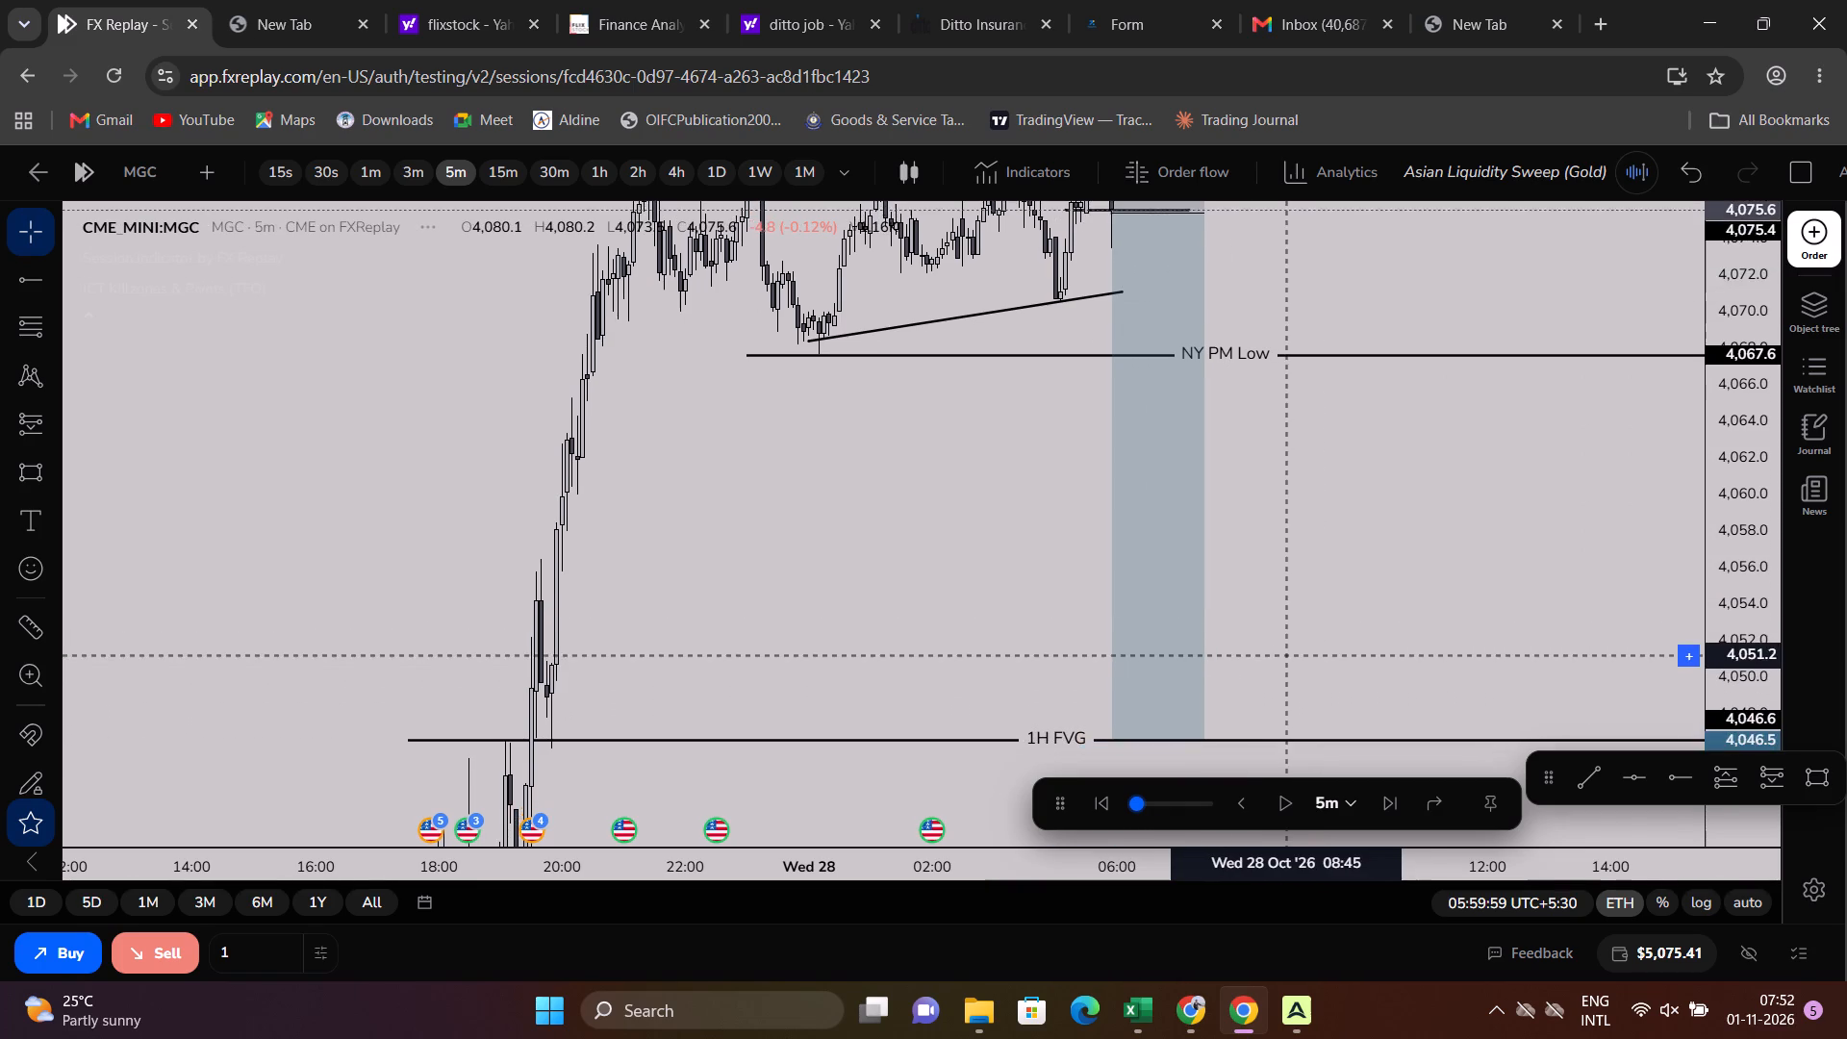
left_click_drag(1276, 643, 1195, 798)
scroll(1203, 741, "up", 3)
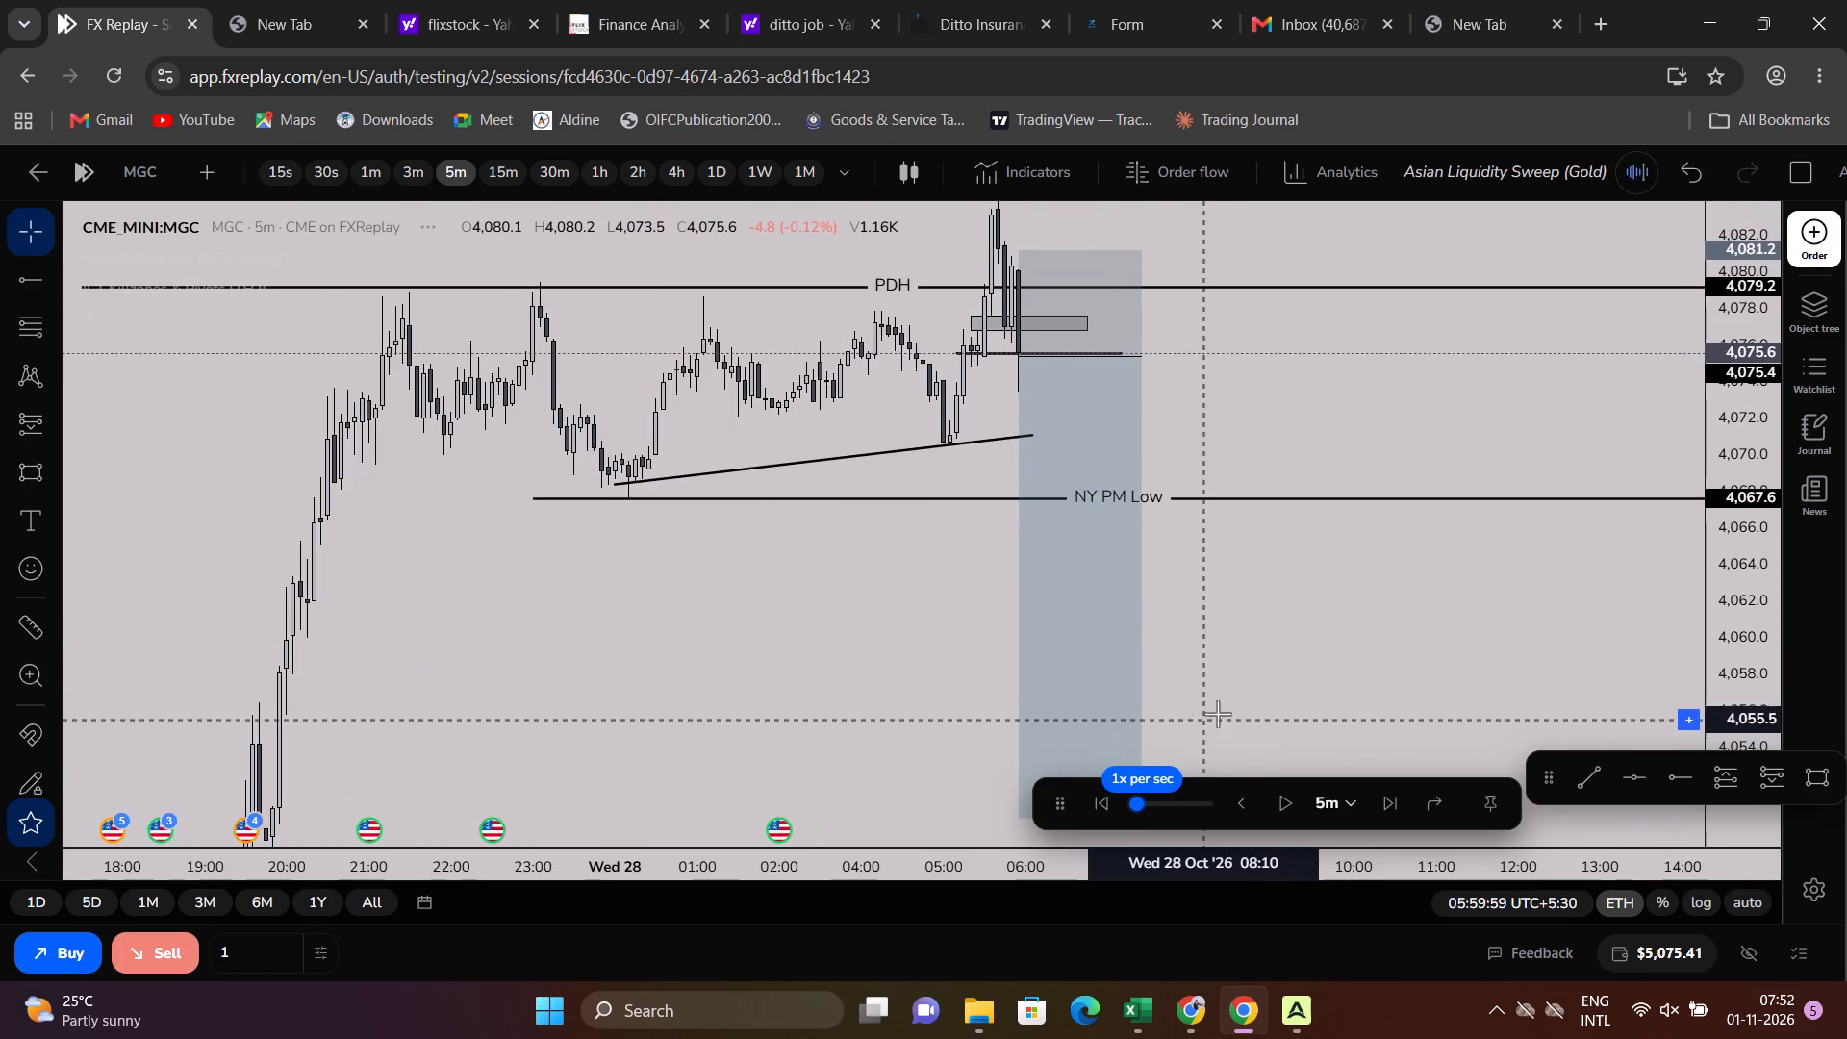
scroll(1220, 714, "up", 4)
left_click_drag(1274, 672, 1265, 642)
scroll(1296, 608, "down", 2)
left_click_drag(1296, 608, 1298, 810)
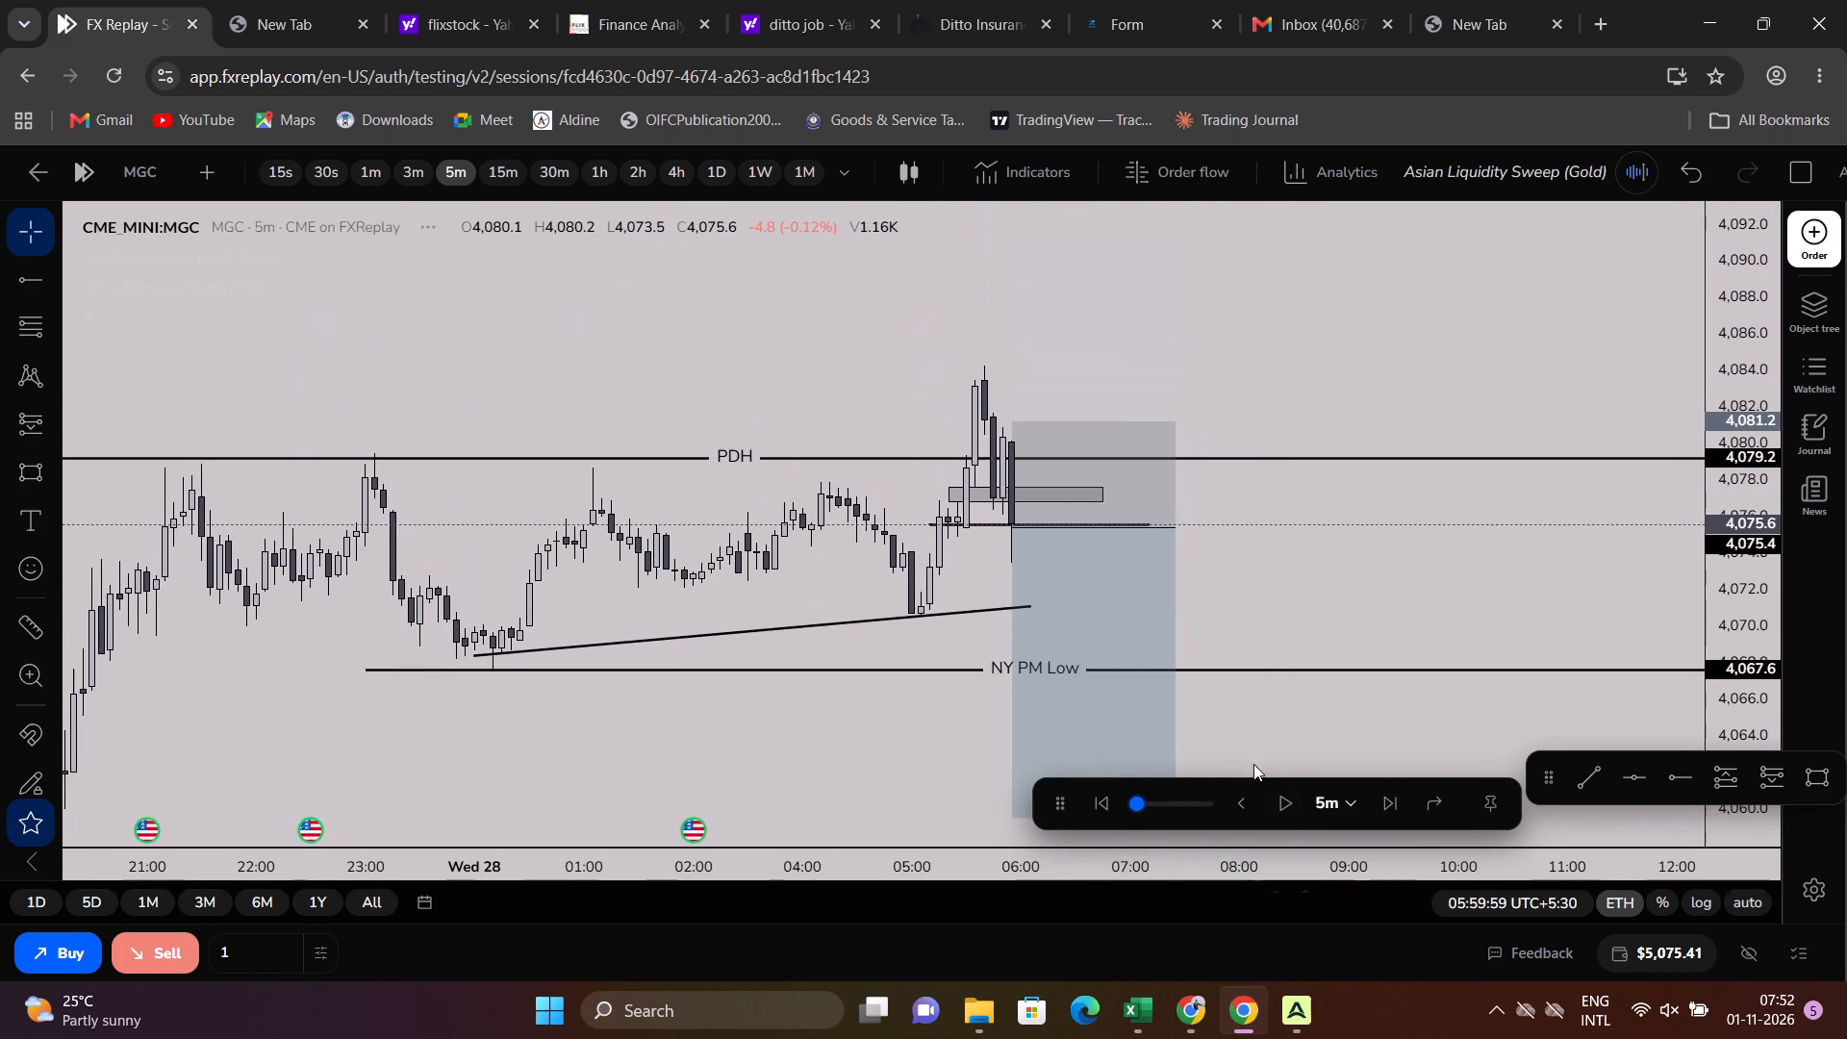
left_click_drag(1013, 420, 1025, 353)
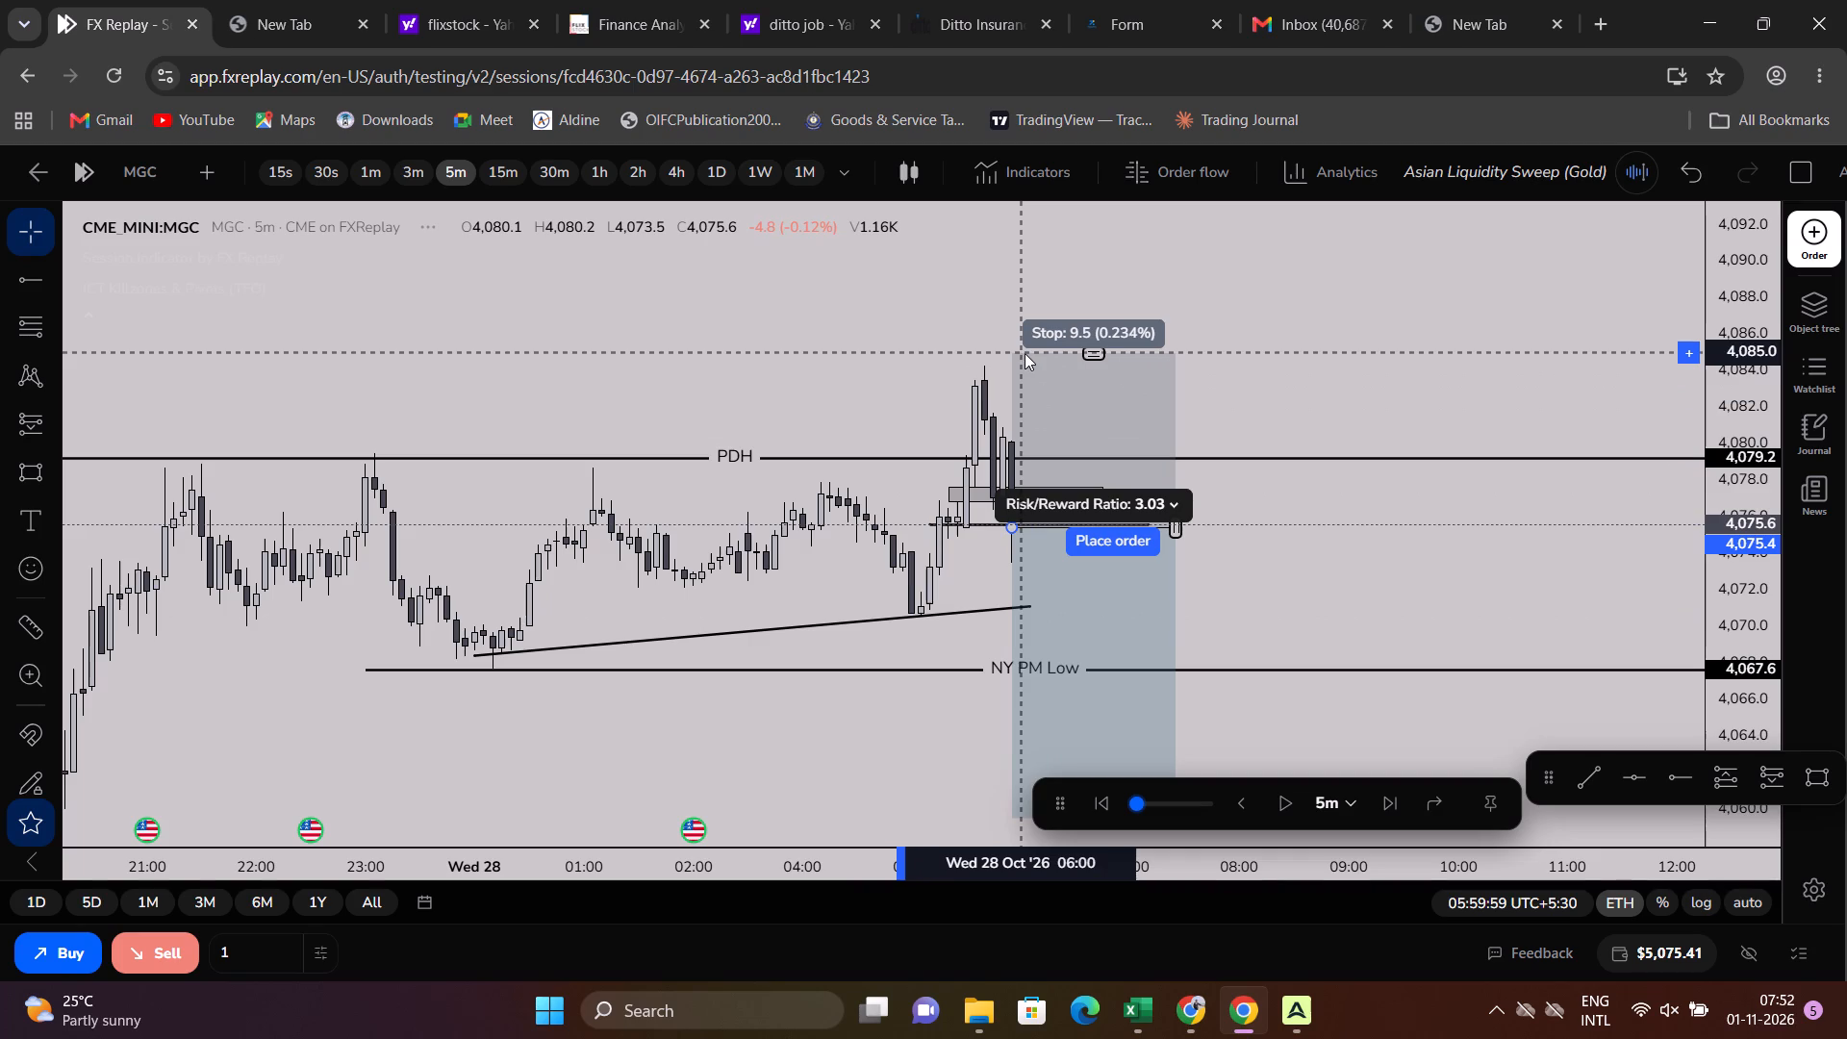
Lower the short position's stop to about 4,084.5, just above the swing high after 05:30.
left_click_drag(1025, 353, 1025, 356)
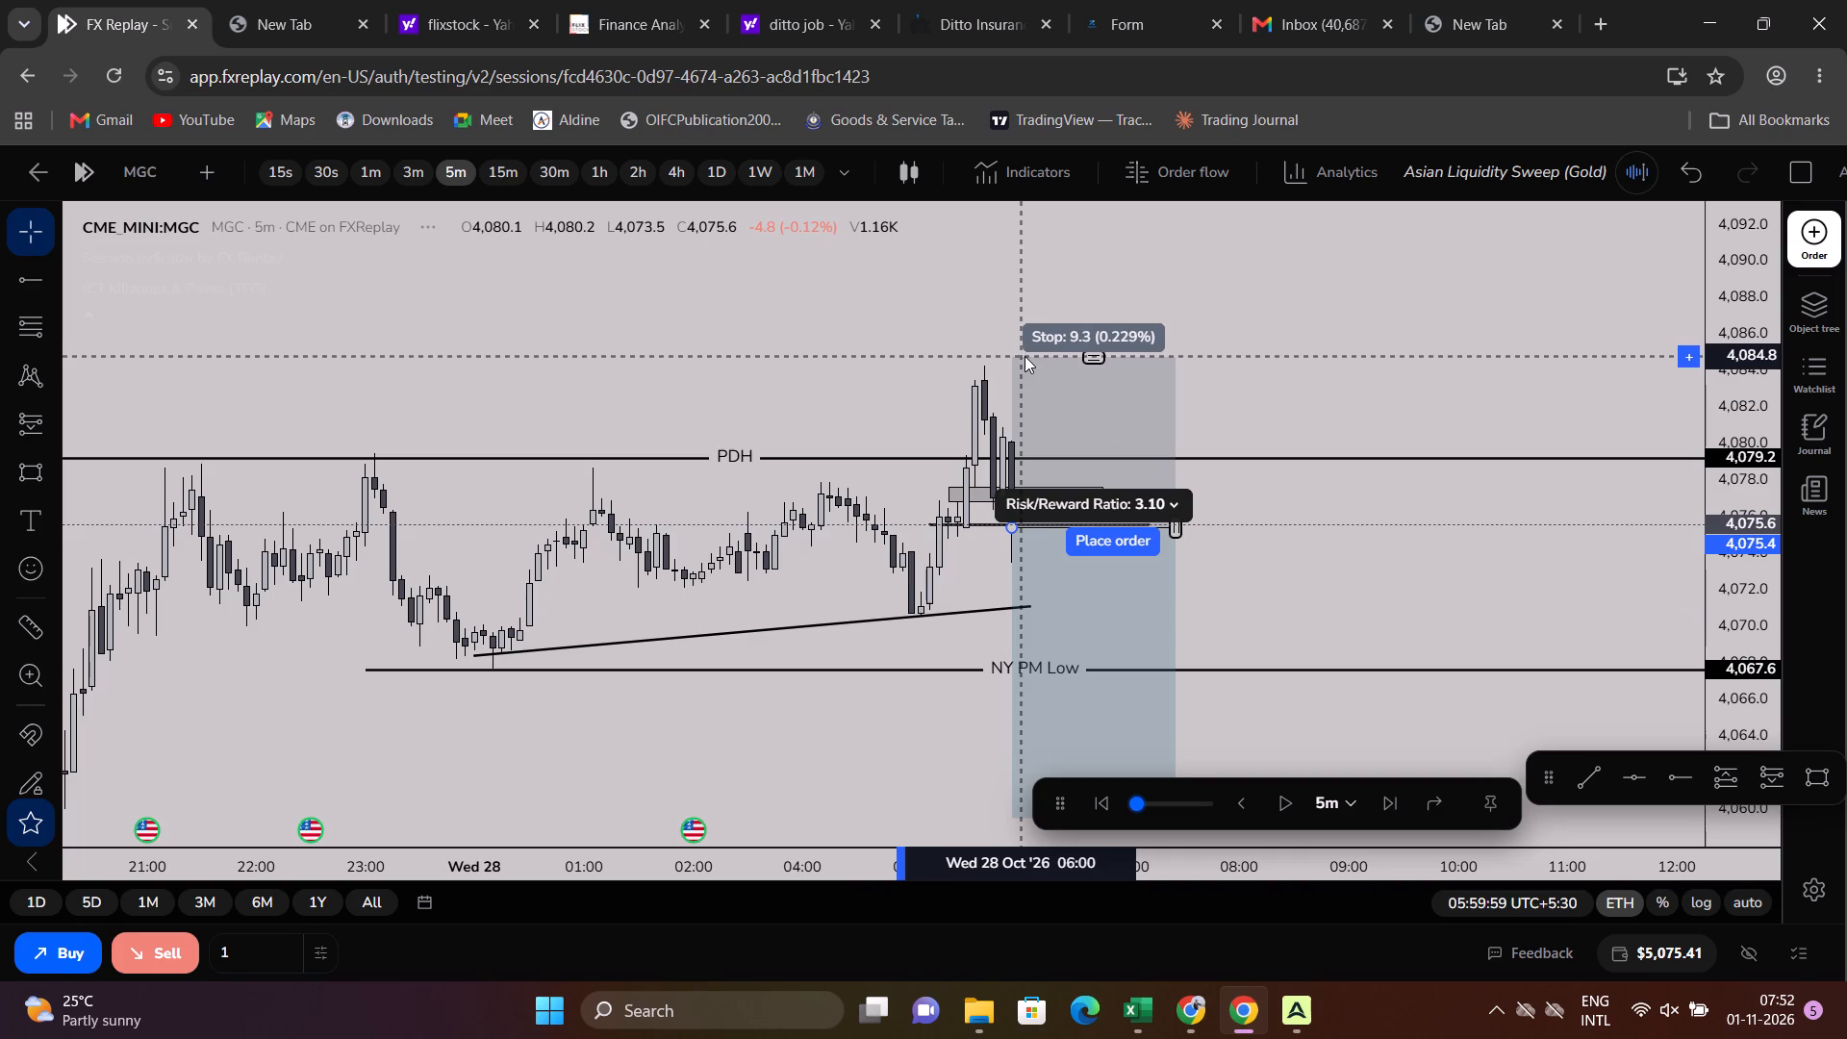
left_click_drag(1025, 356, 1025, 360)
left_click(1342, 612)
Shift the 1H FVG horizontal ray slightly later in time and up to about 4,046.8.
scroll(1337, 613, "down", 3)
left_click_drag(1320, 580, 1301, 368)
scroll(1369, 436, "down", 3)
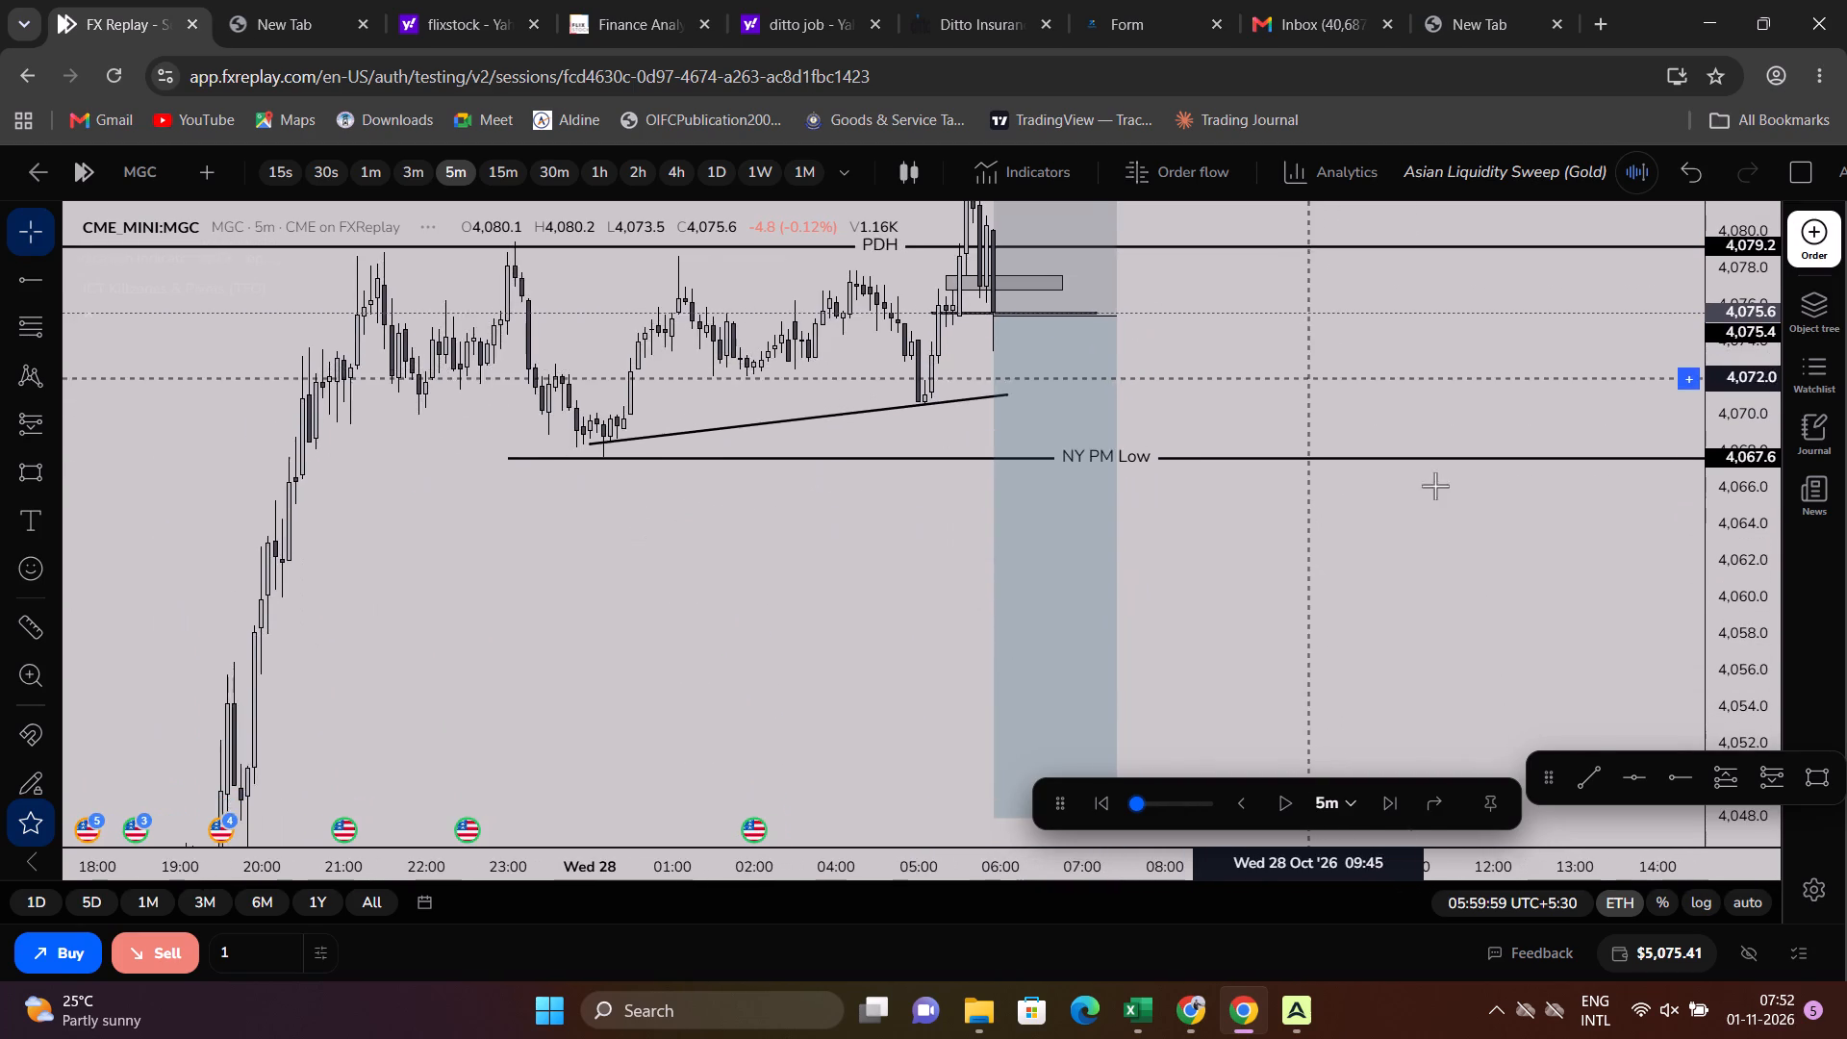
left_click_drag(1739, 561, 1751, 728)
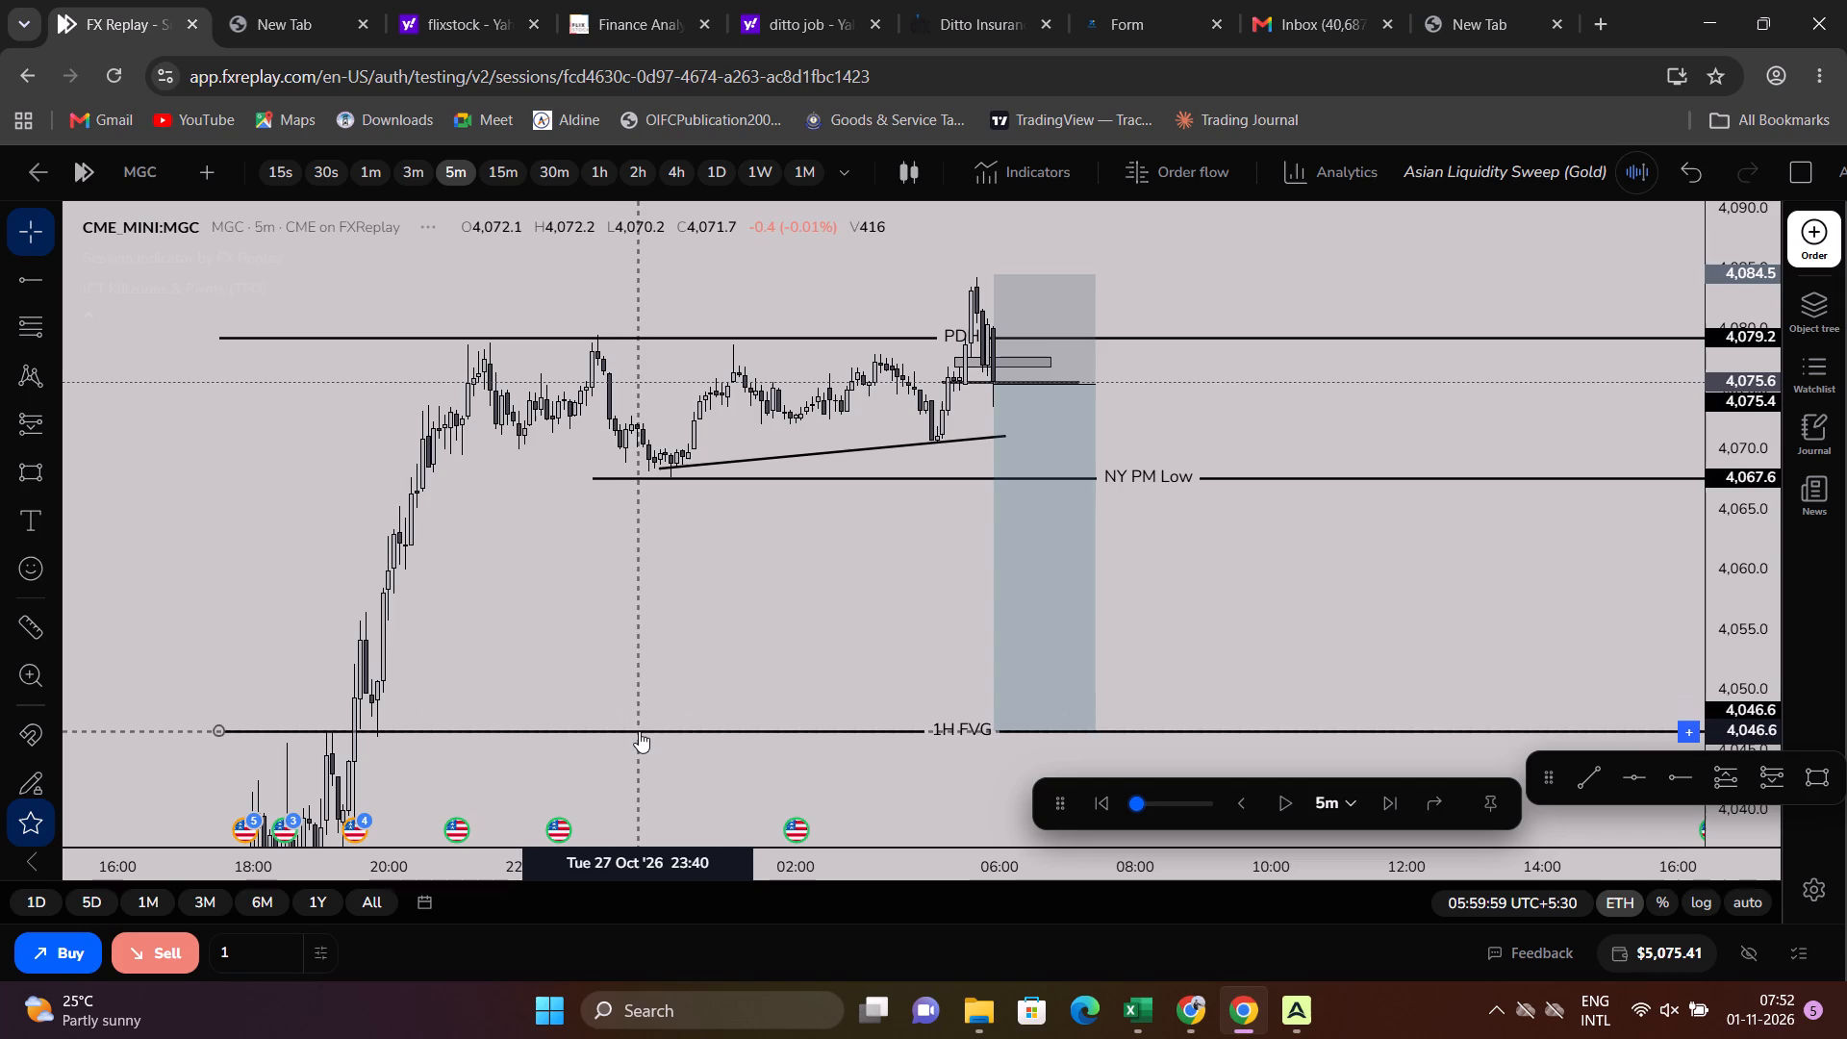
left_click_drag(648, 733, 672, 731)
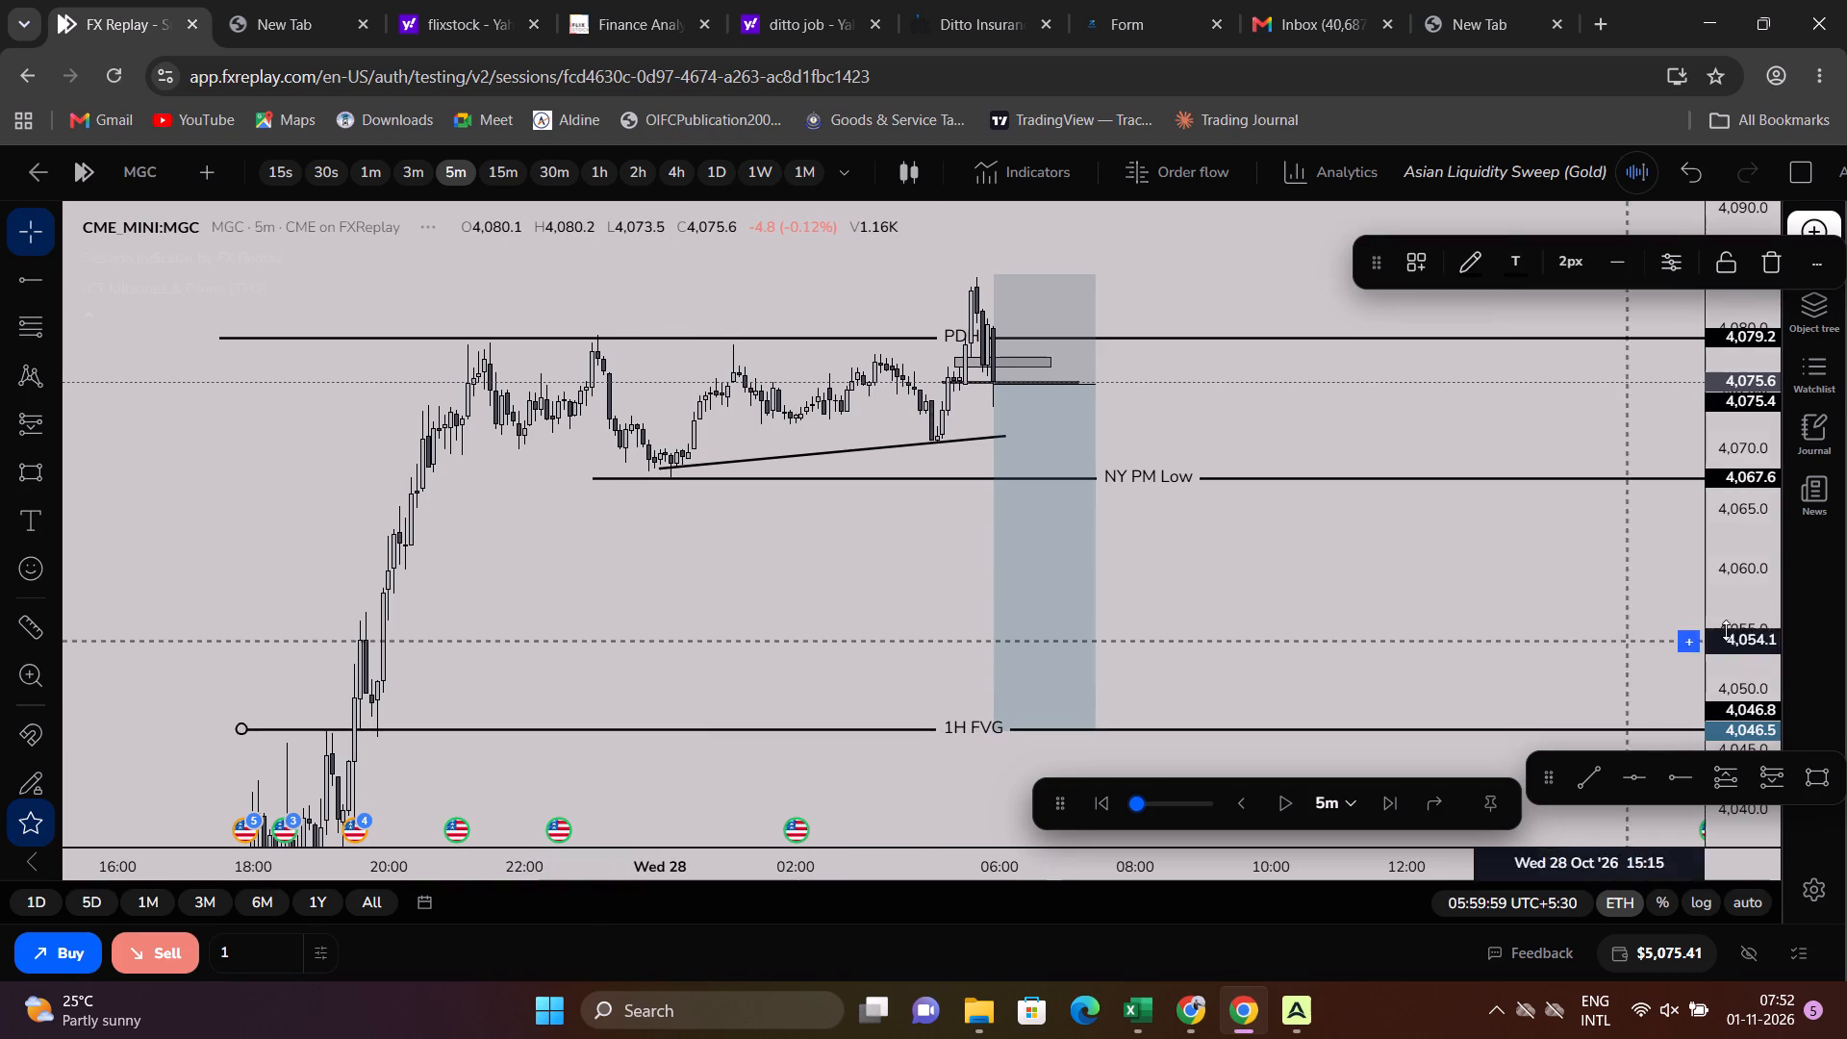
Place a market sell order on MGC with the stop loss at 4,084.6 and the take profit at 4,048.9.
left_click(1816, 217)
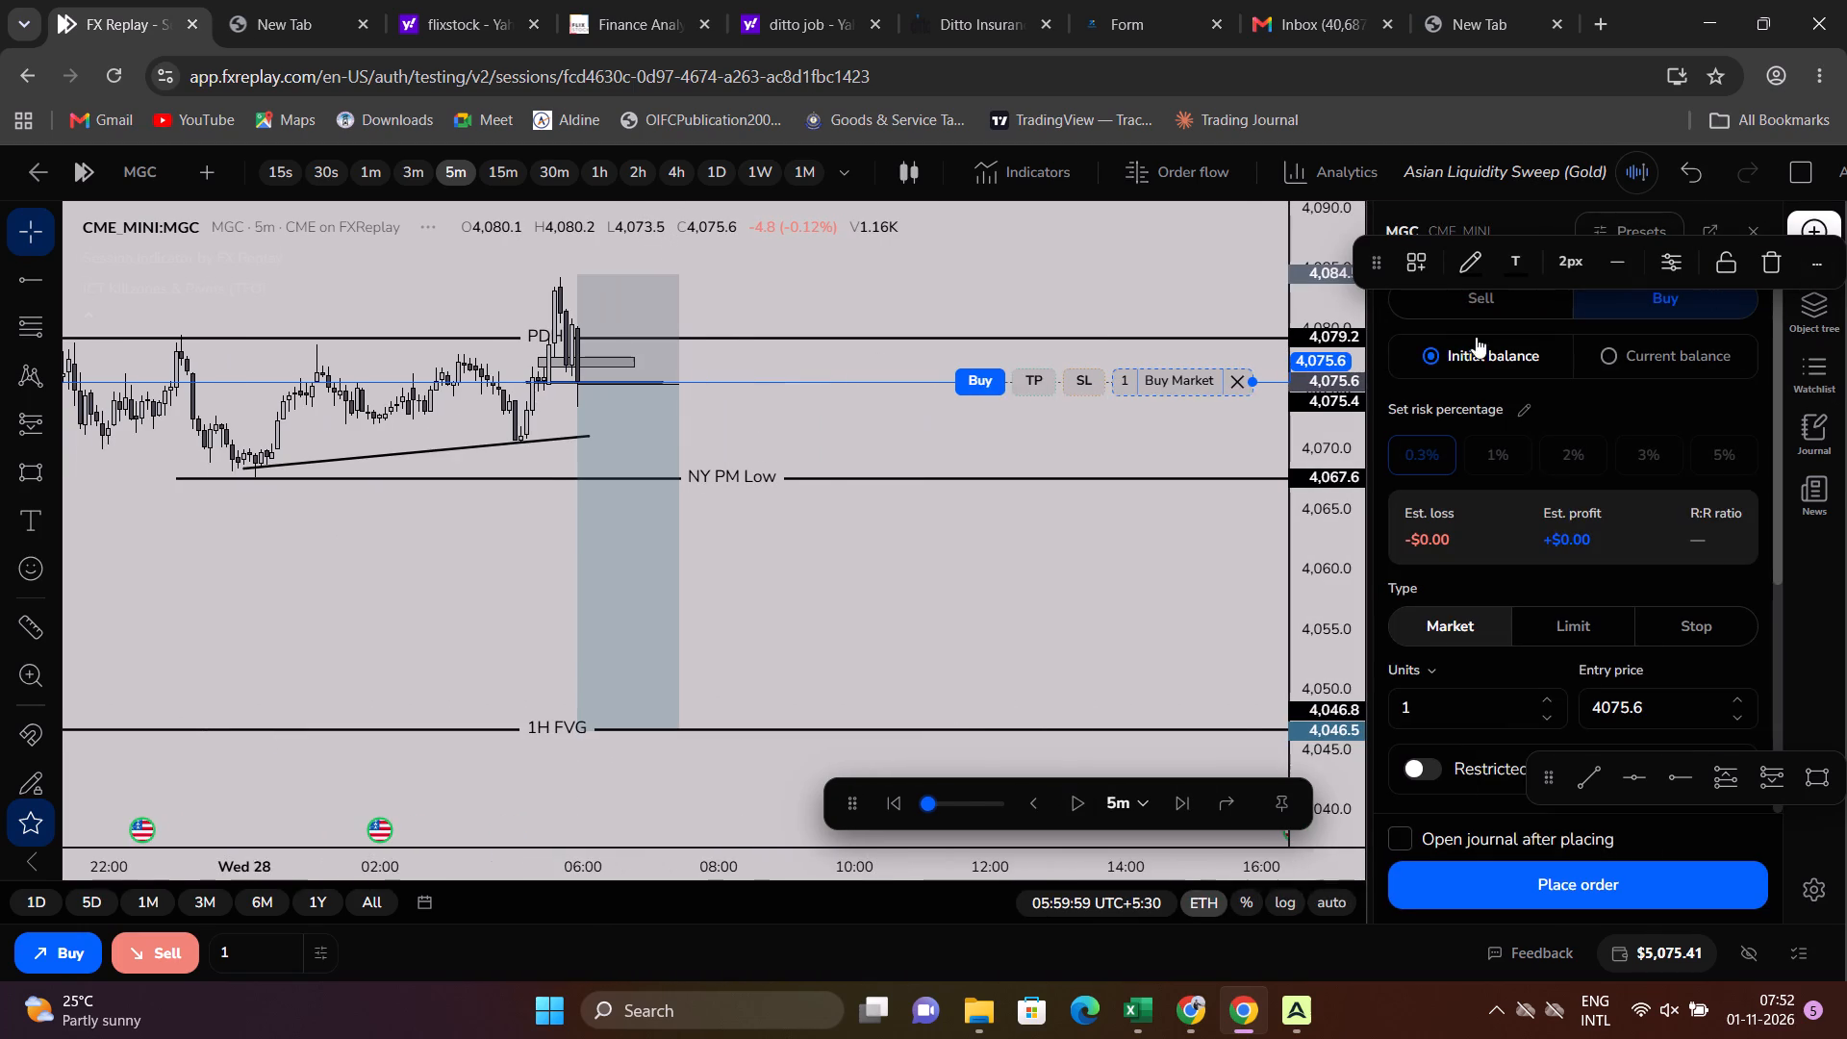
left_click_drag(1372, 261, 1436, 490)
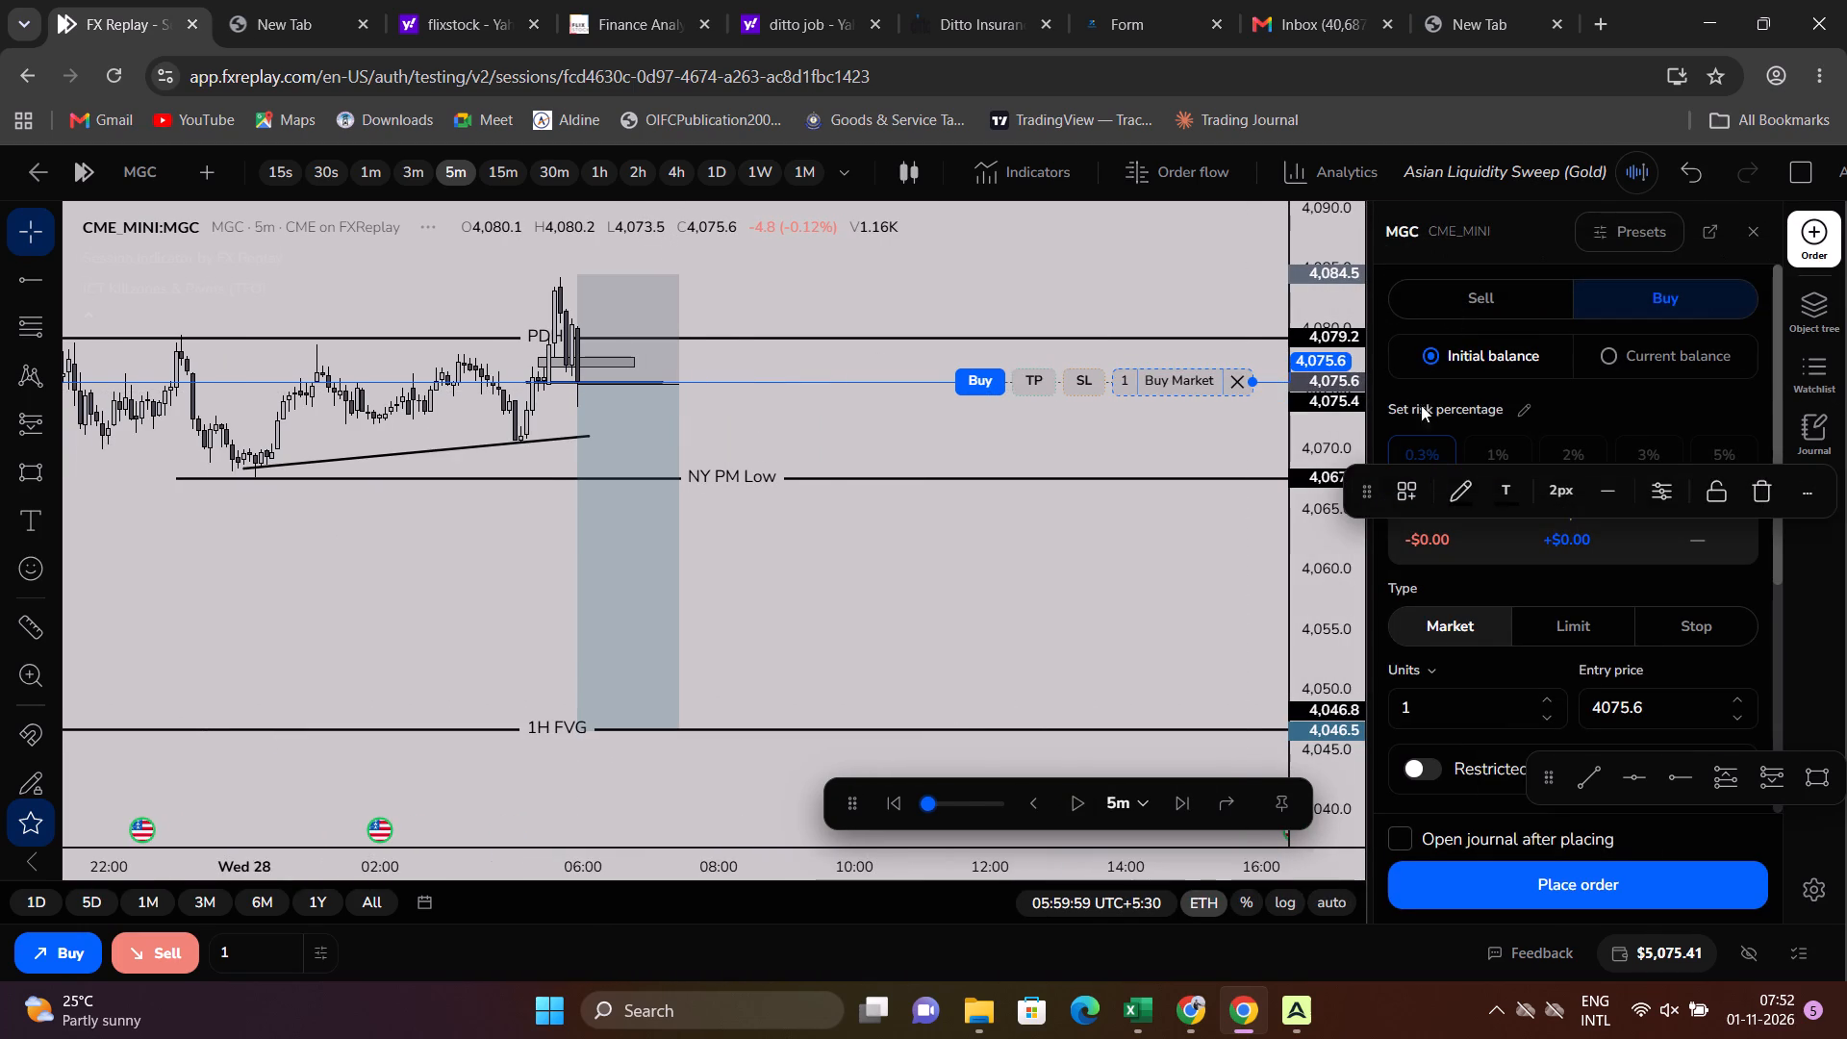
left_click(1449, 307)
left_click_drag(1075, 380, 1076, 279)
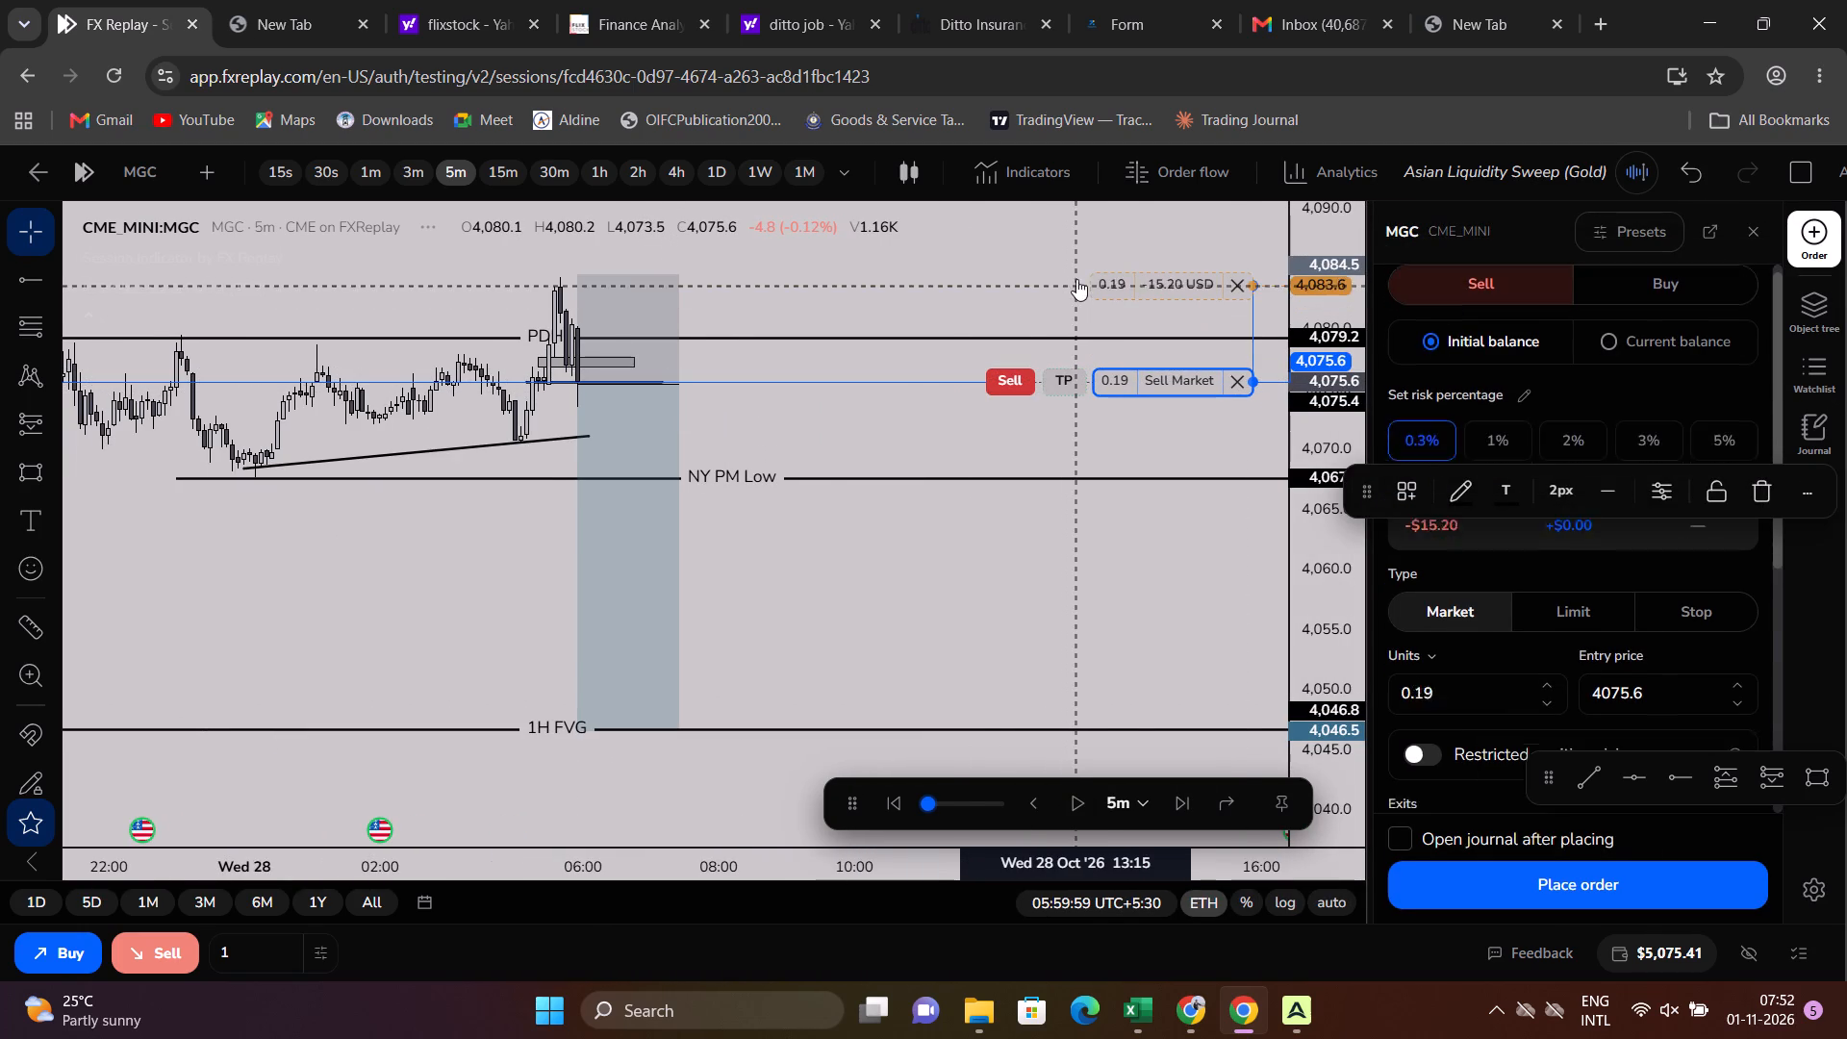
left_click_drag(1076, 279, 1083, 273)
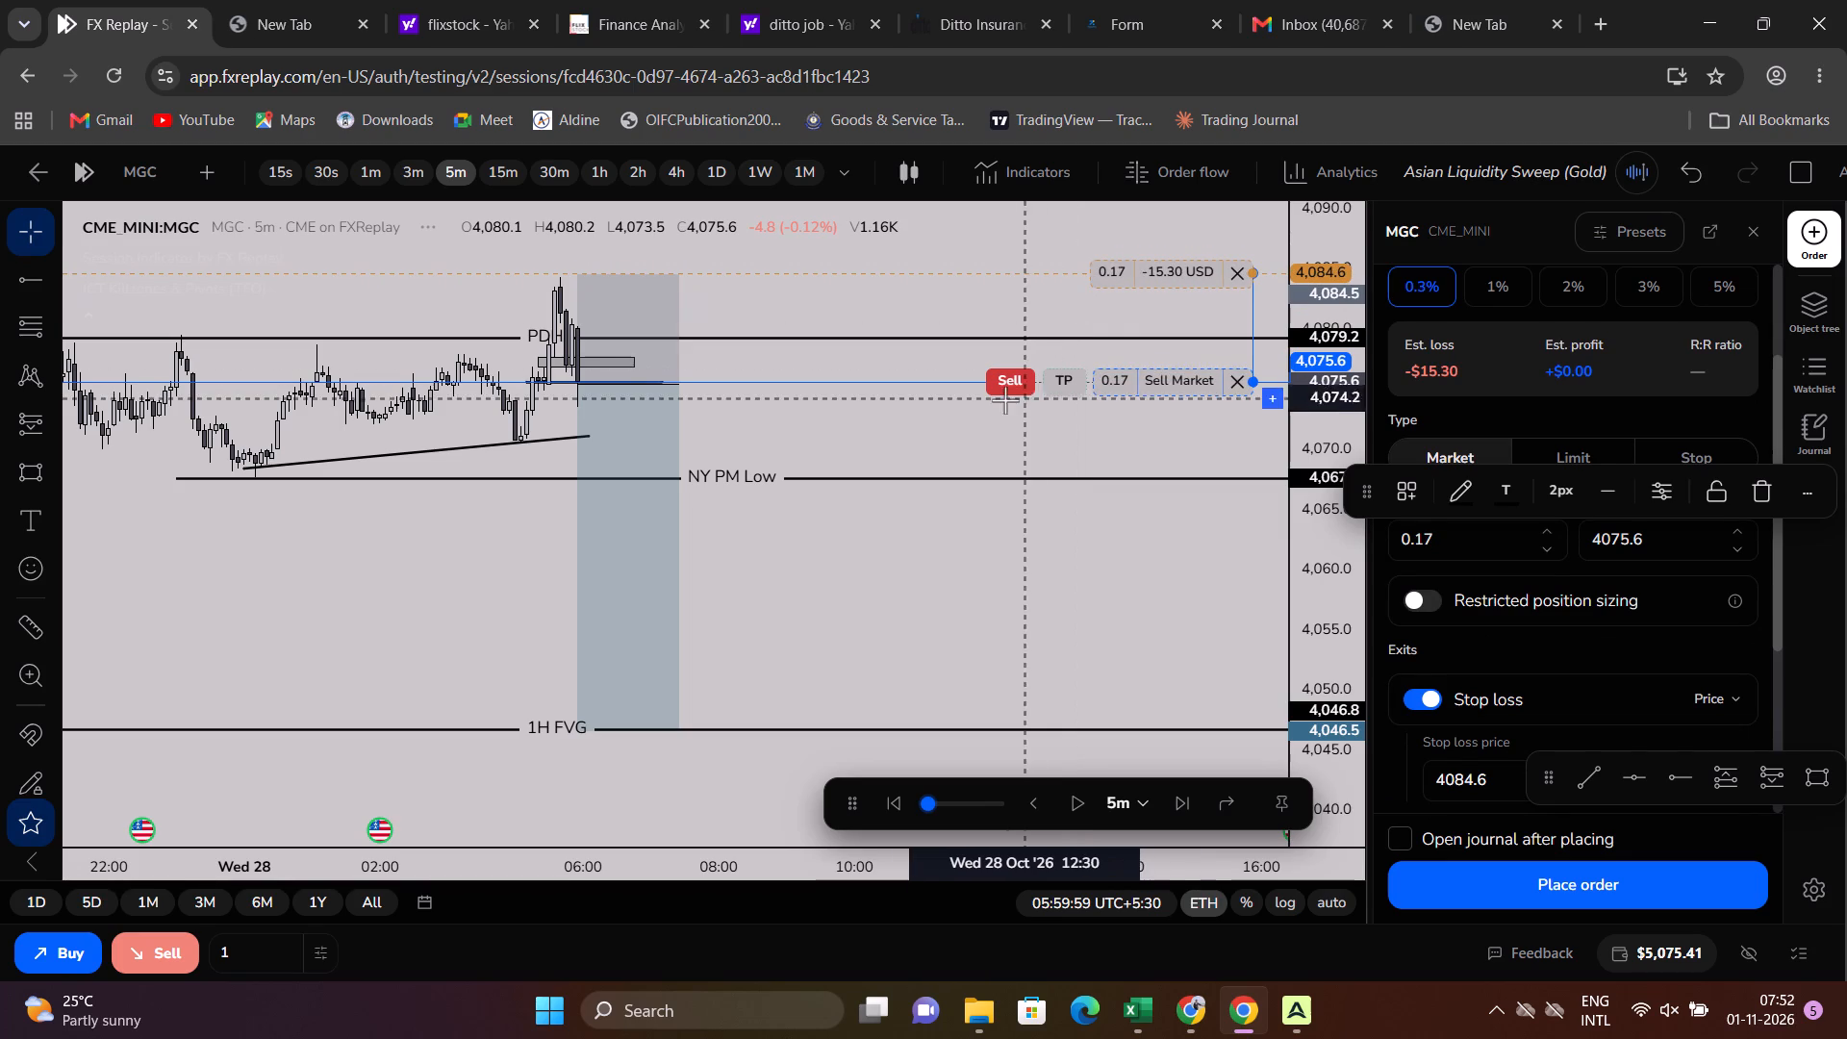
left_click_drag(1058, 372, 1032, 713)
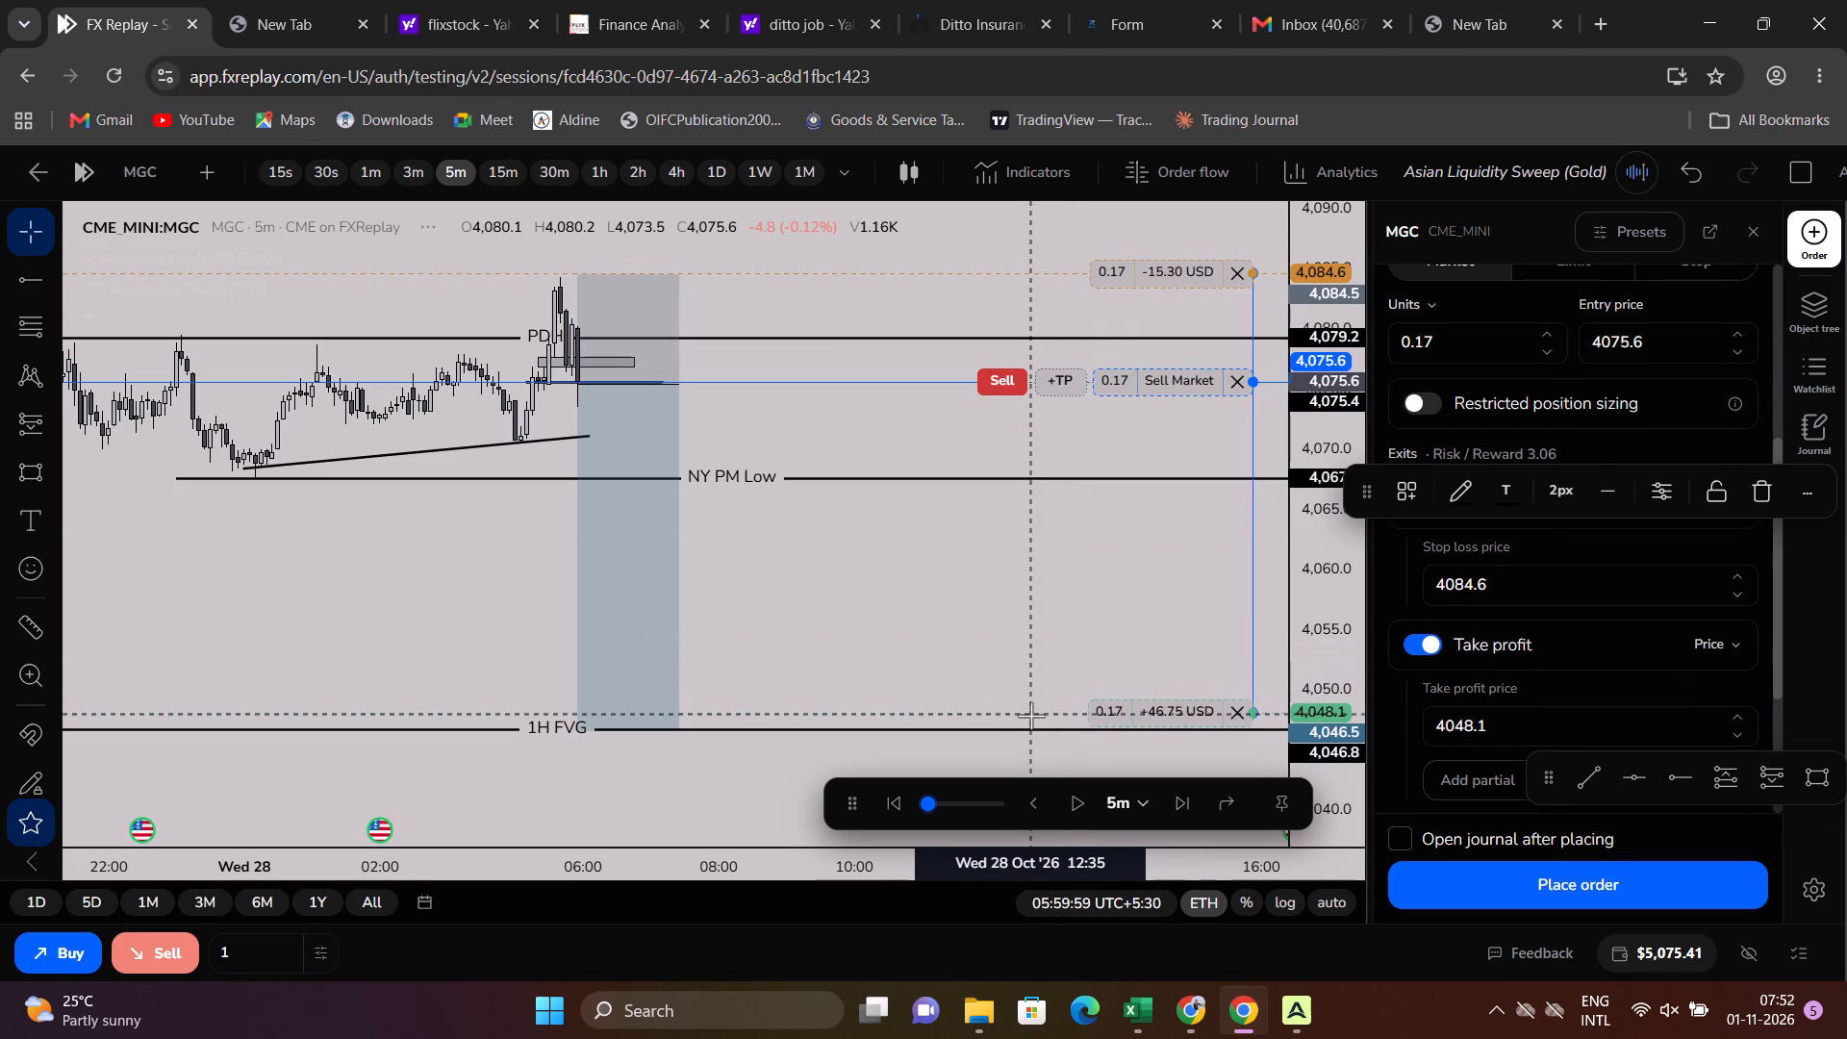
left_click_drag(1106, 713, 1112, 703)
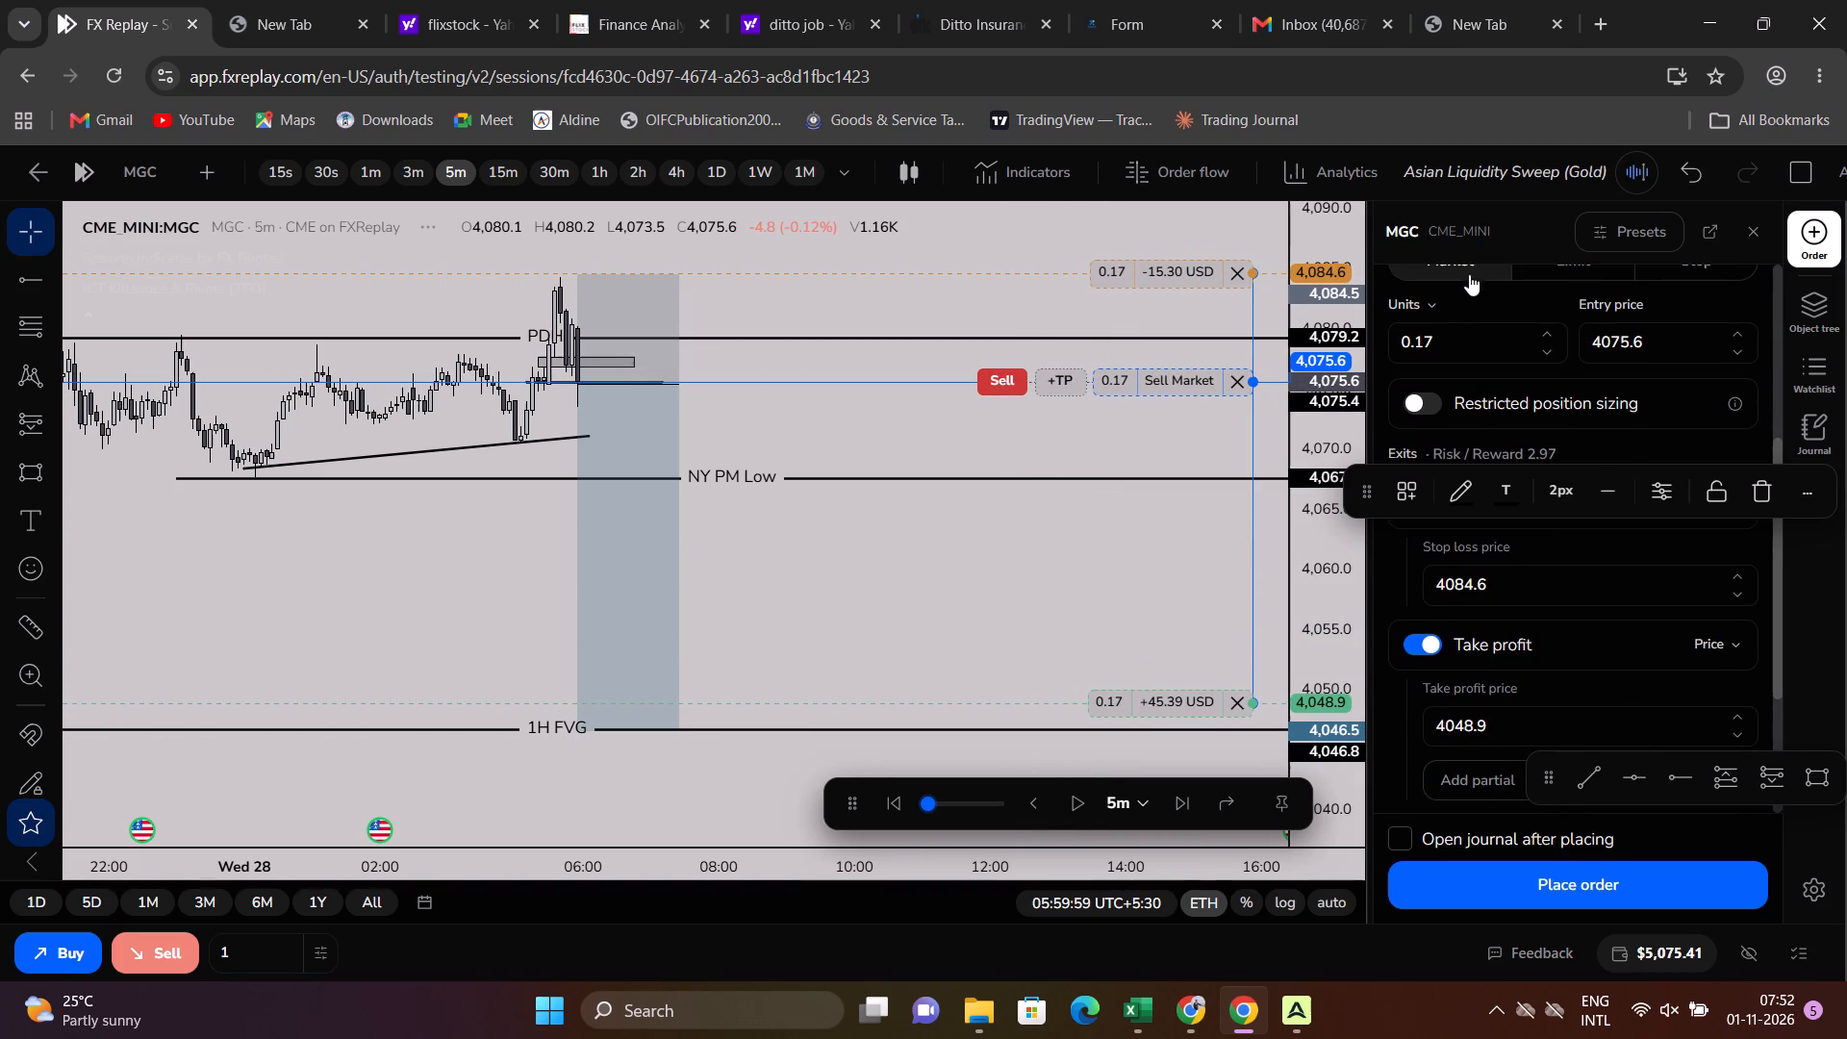
scroll(1484, 387, "up", 5)
left_click(1610, 888)
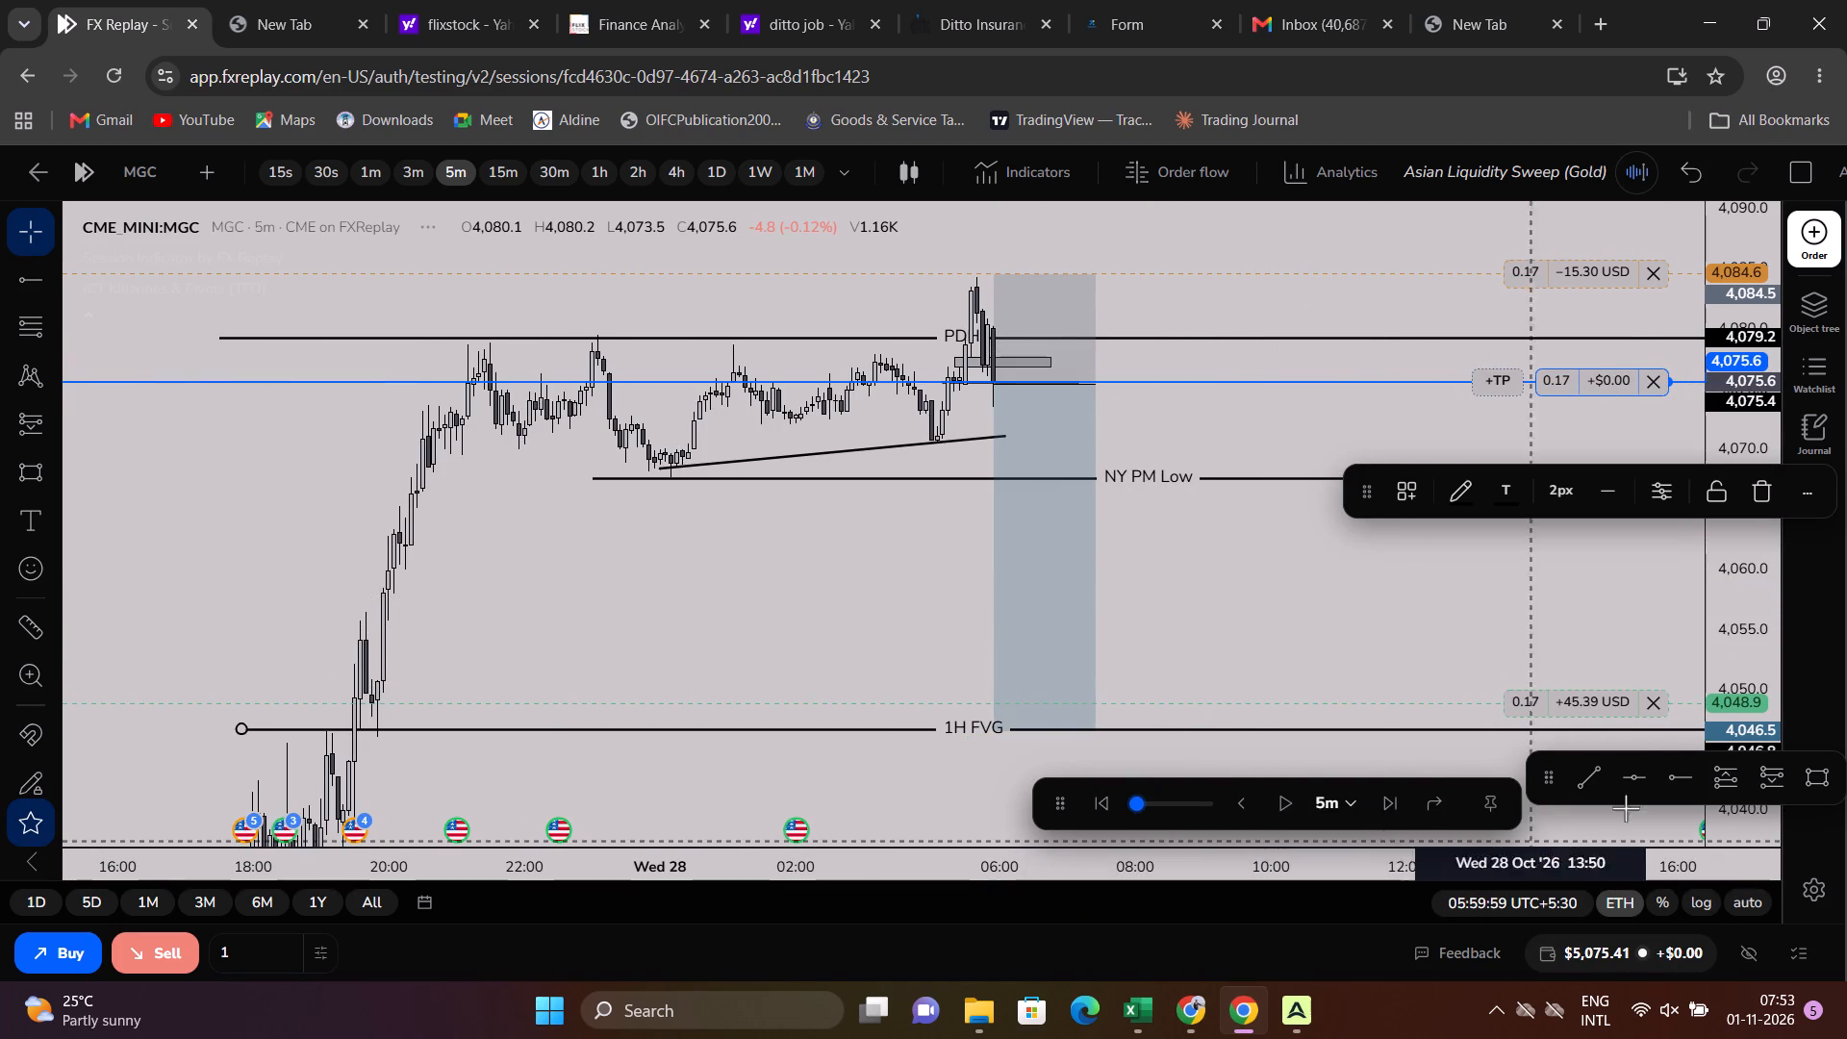
Advance the replay in 5m candles to 10:45 on October 28, past the short's 4,048.9 take-profit level.
left_click(1380, 800)
triple_click(1383, 801)
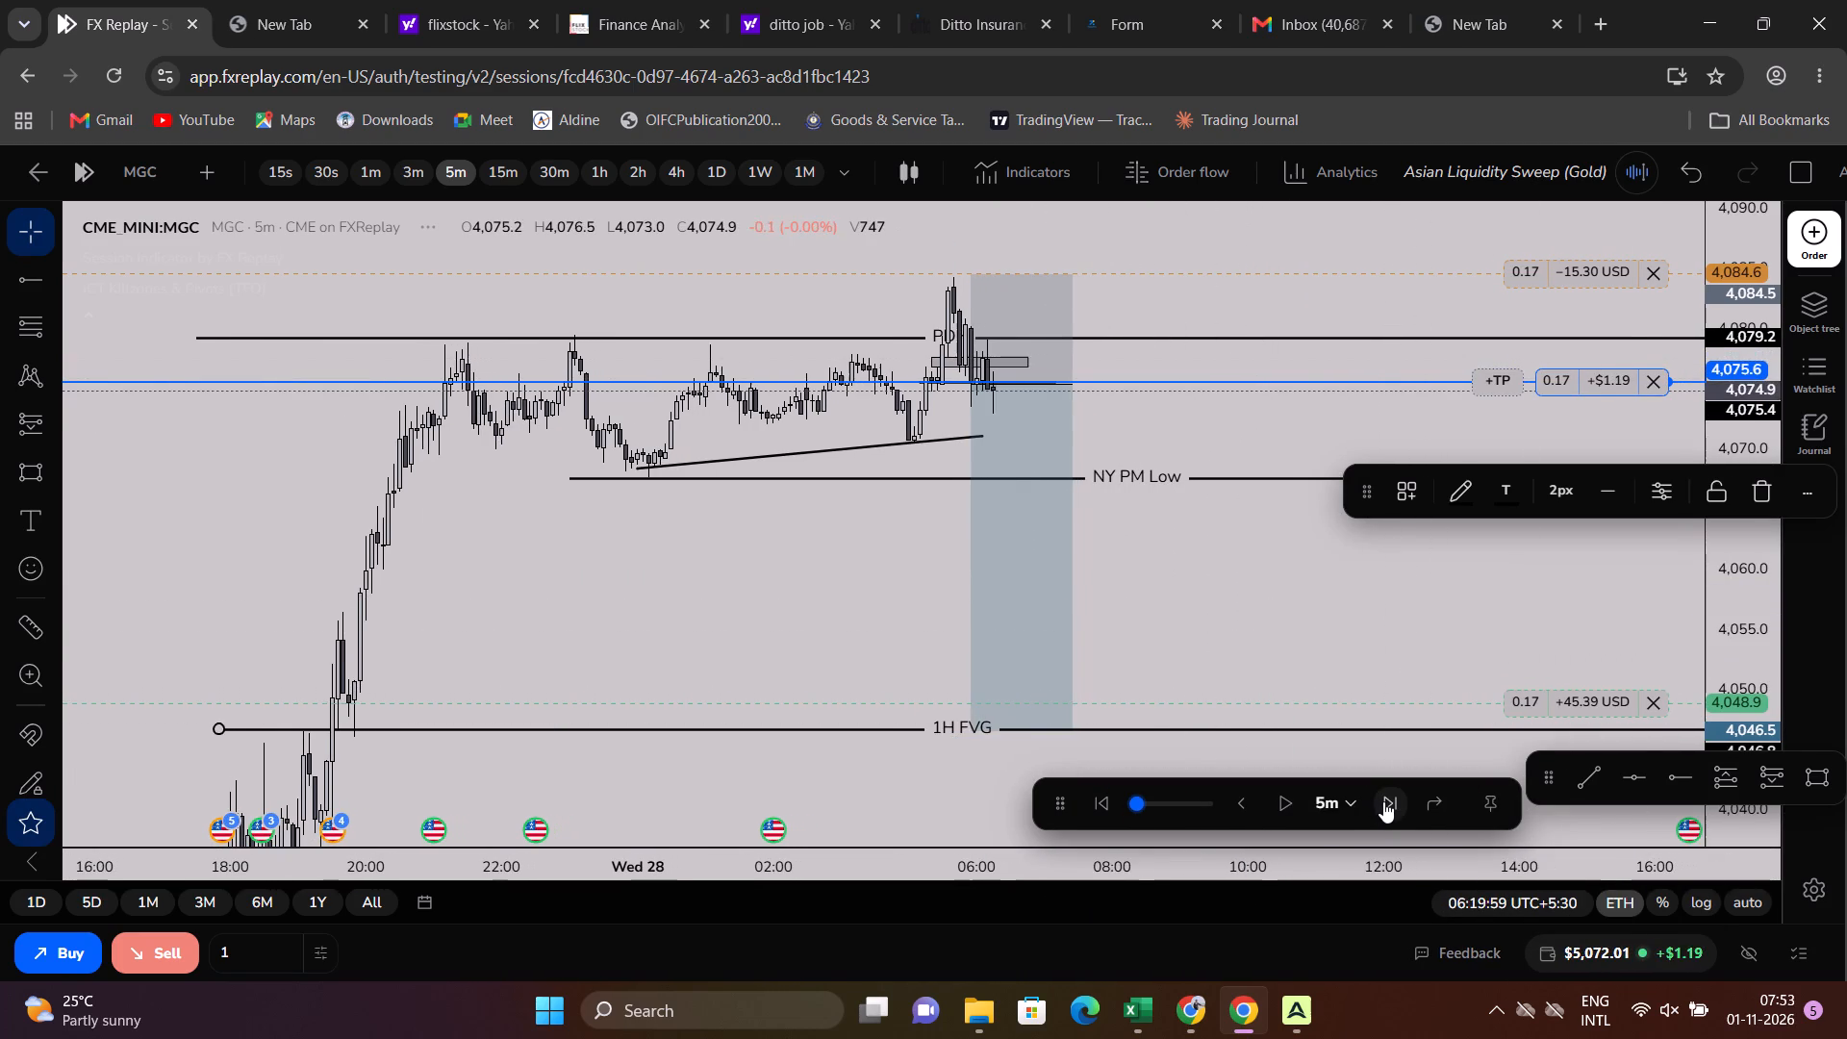
triple_click(1383, 801)
left_click(1383, 801)
triple_click(1383, 801)
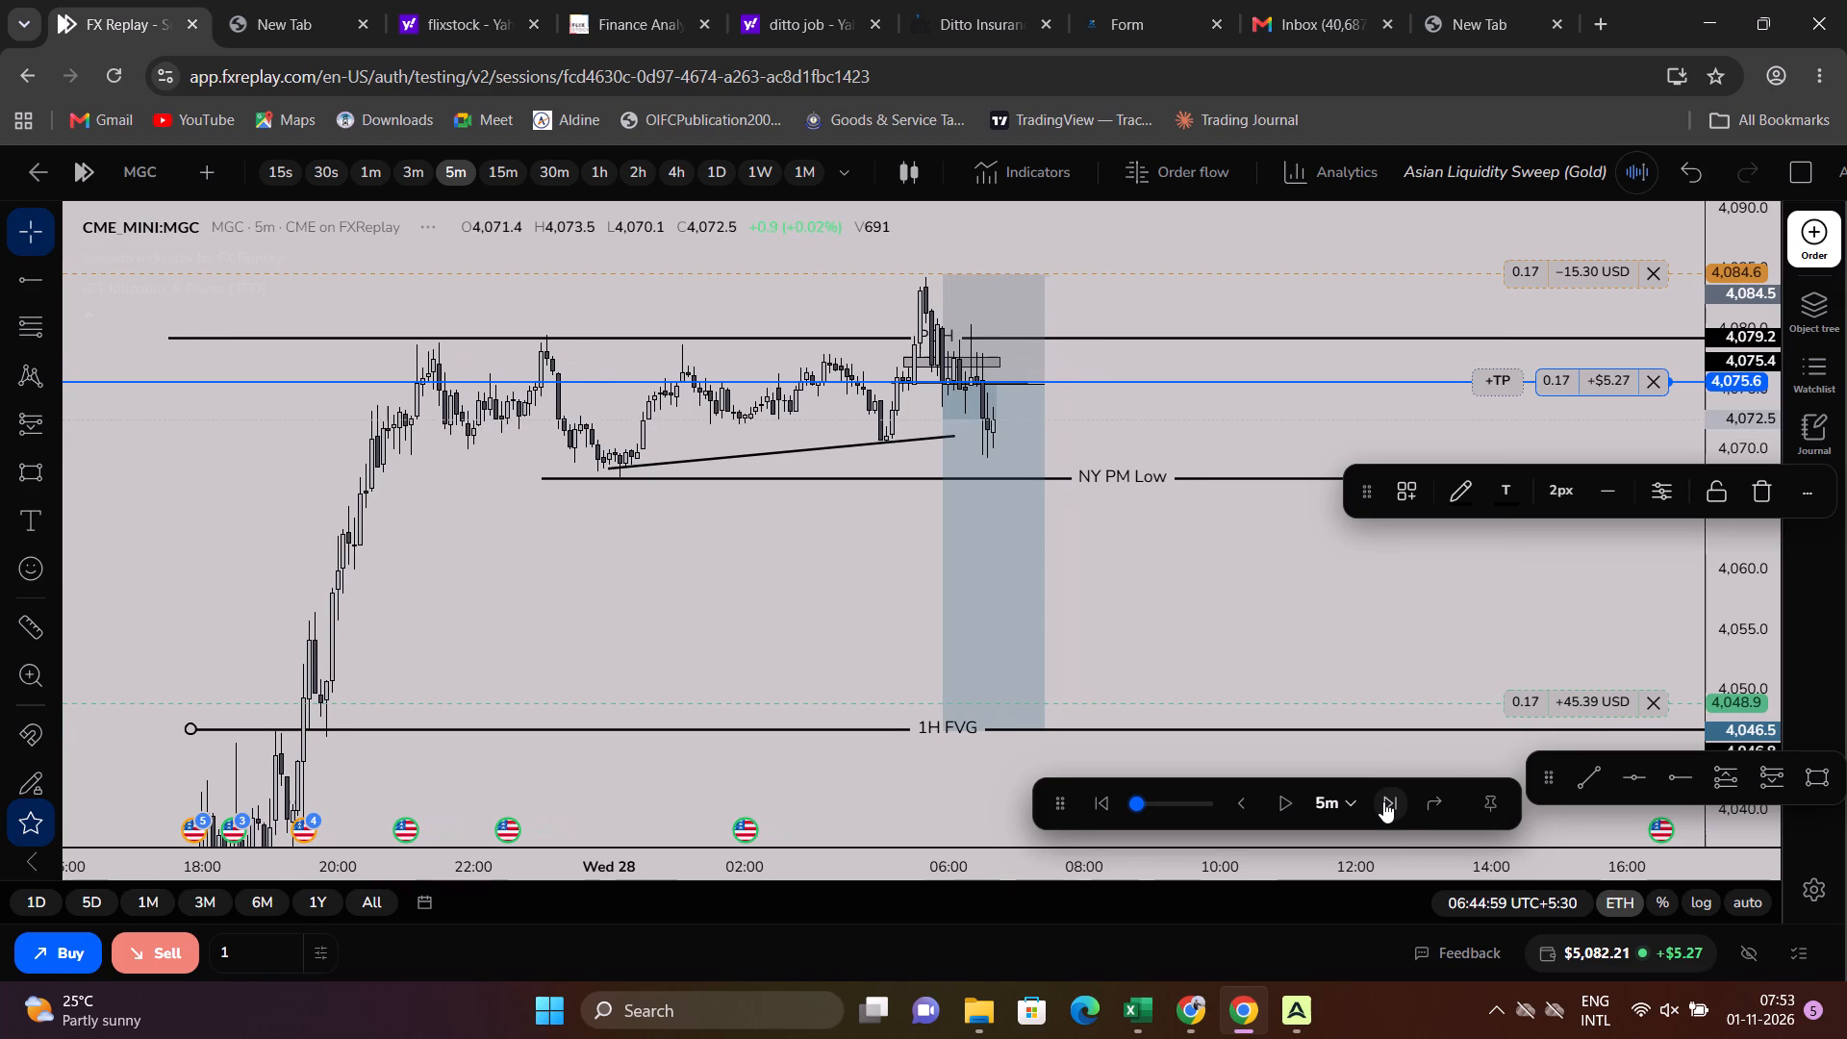
triple_click(1383, 801)
triple_click(1383, 801)
triple_click(1383, 801)
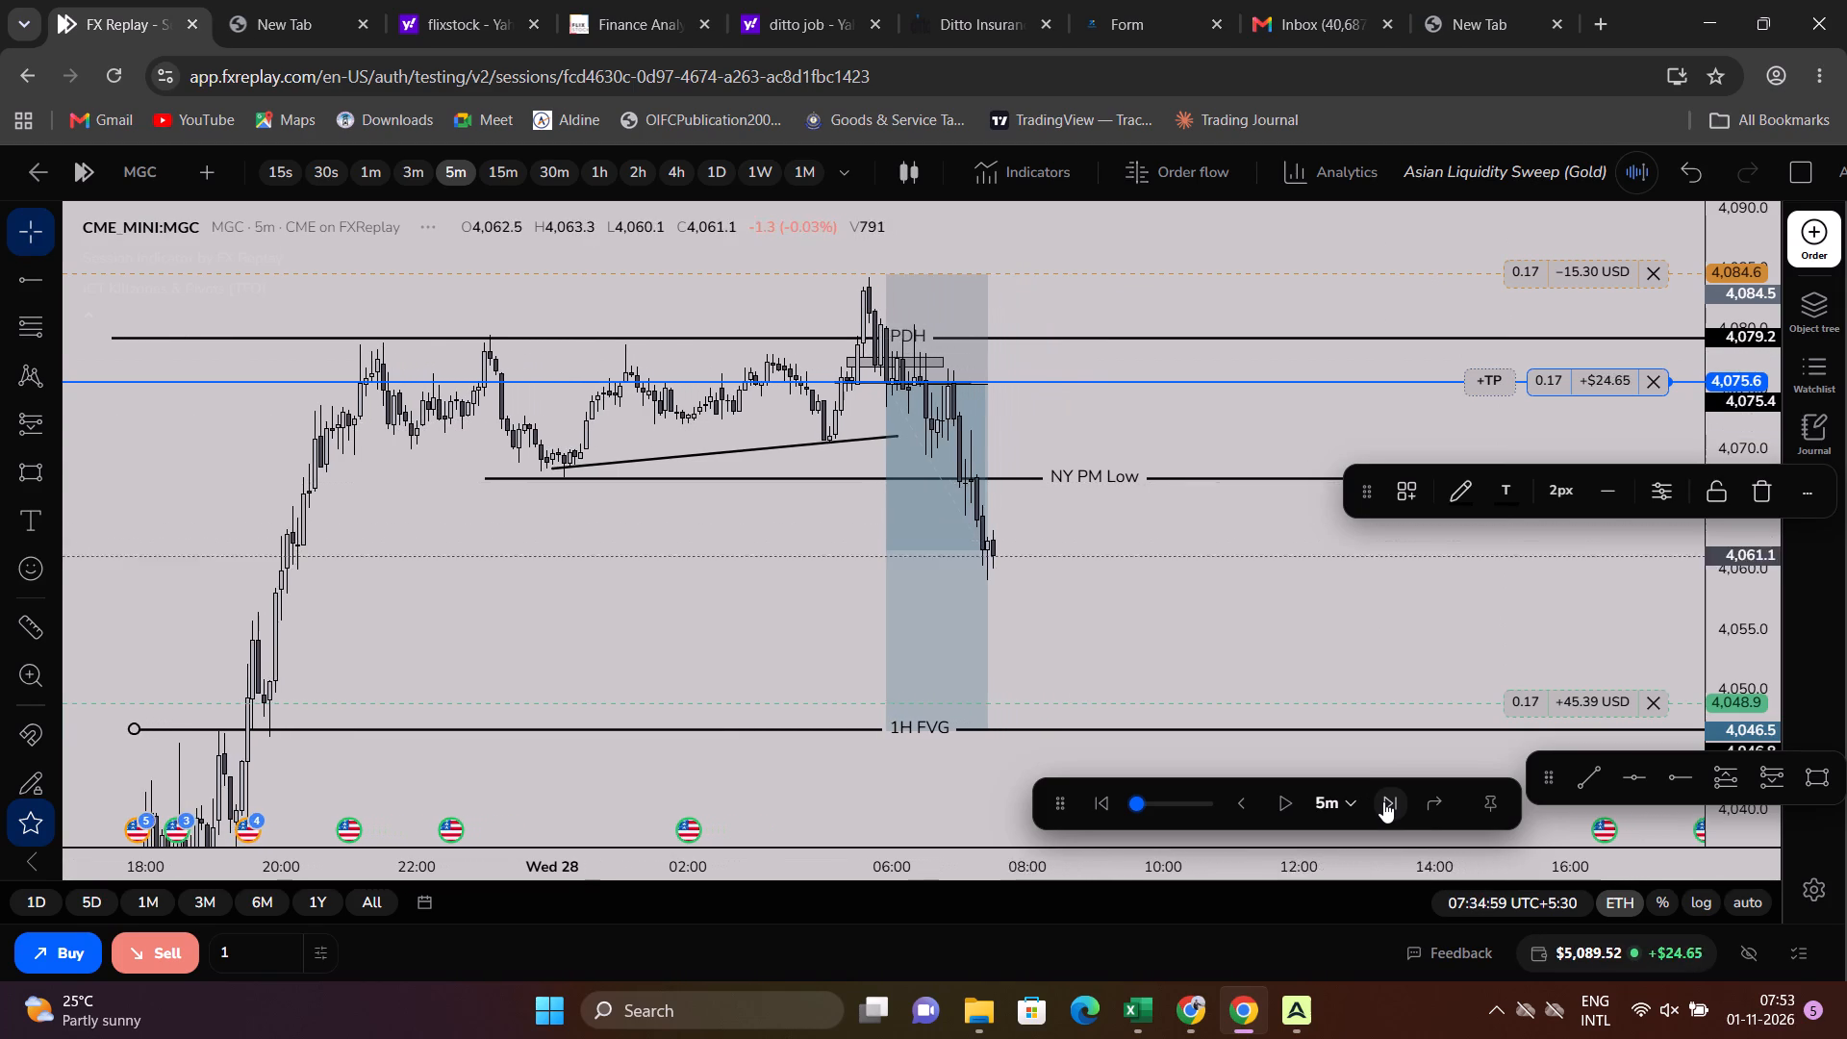
triple_click(1383, 801)
triple_click(1383, 801)
triple_click(1383, 801)
triple_click(1383, 801)
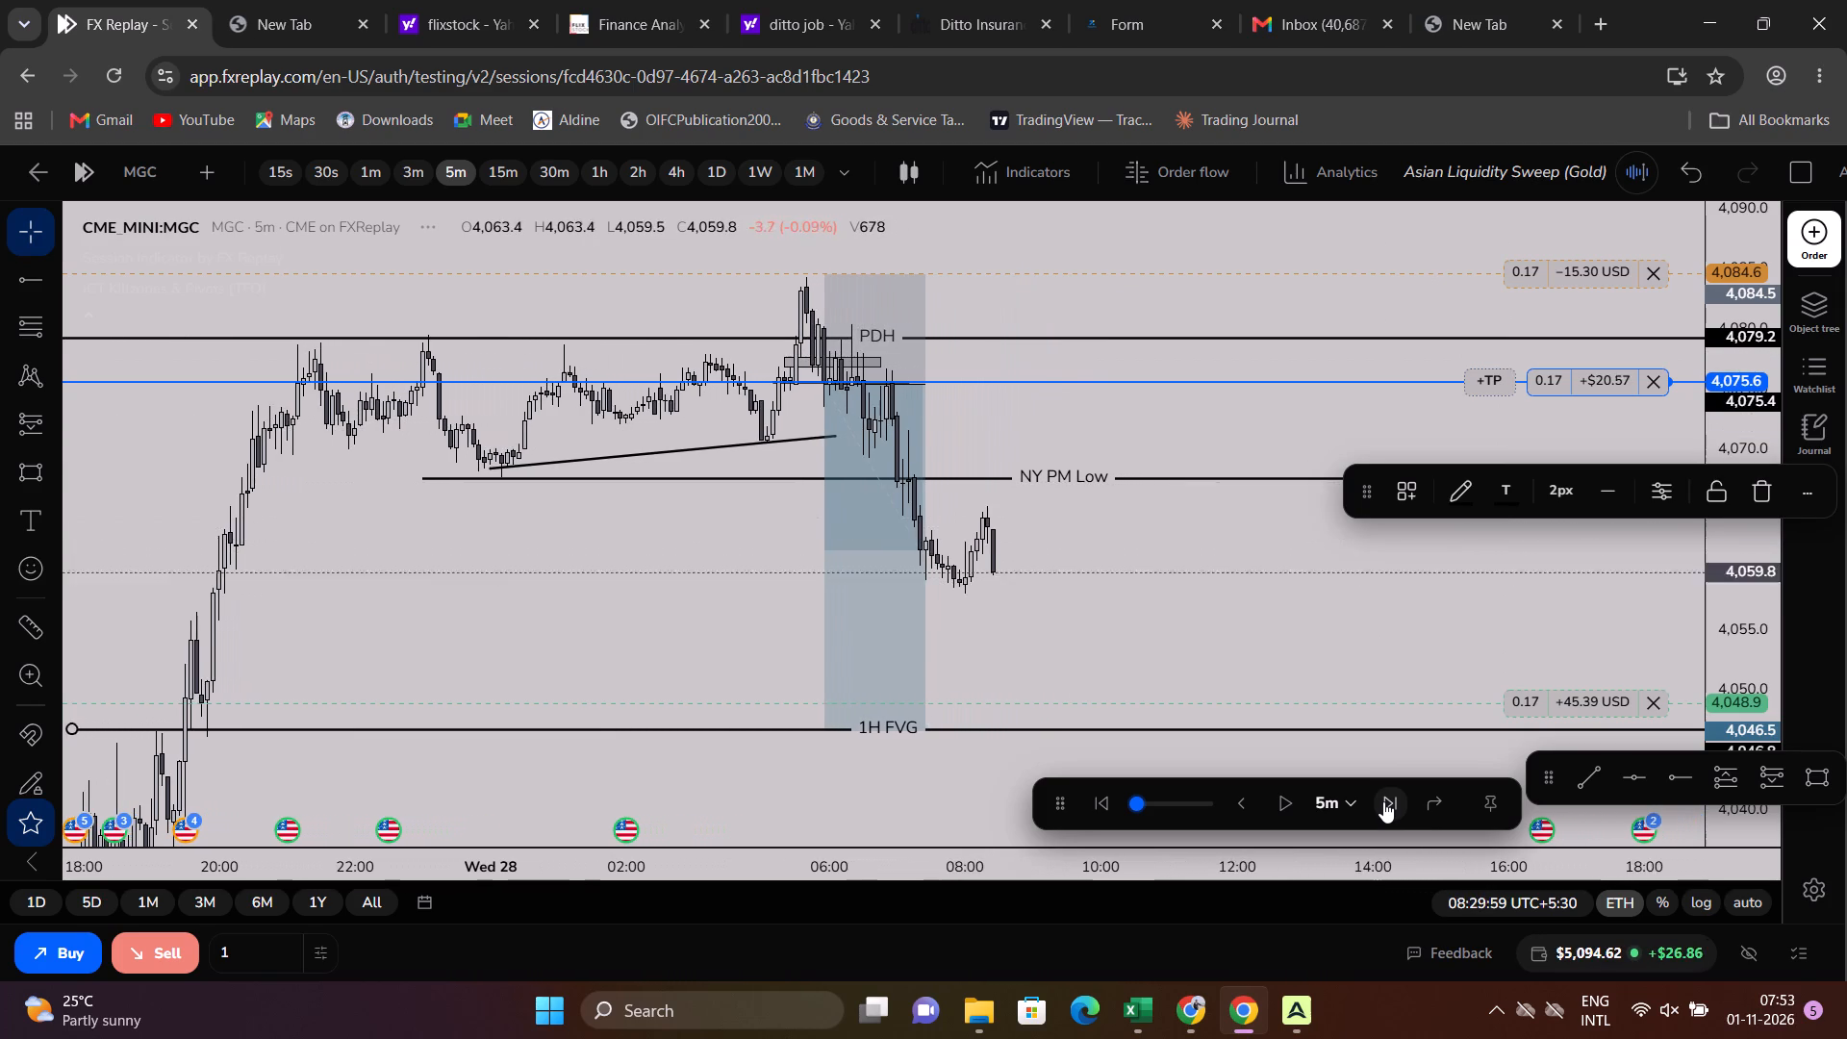
triple_click(1383, 801)
triple_click(1383, 801)
triple_click(1383, 801)
triple_click(1383, 801)
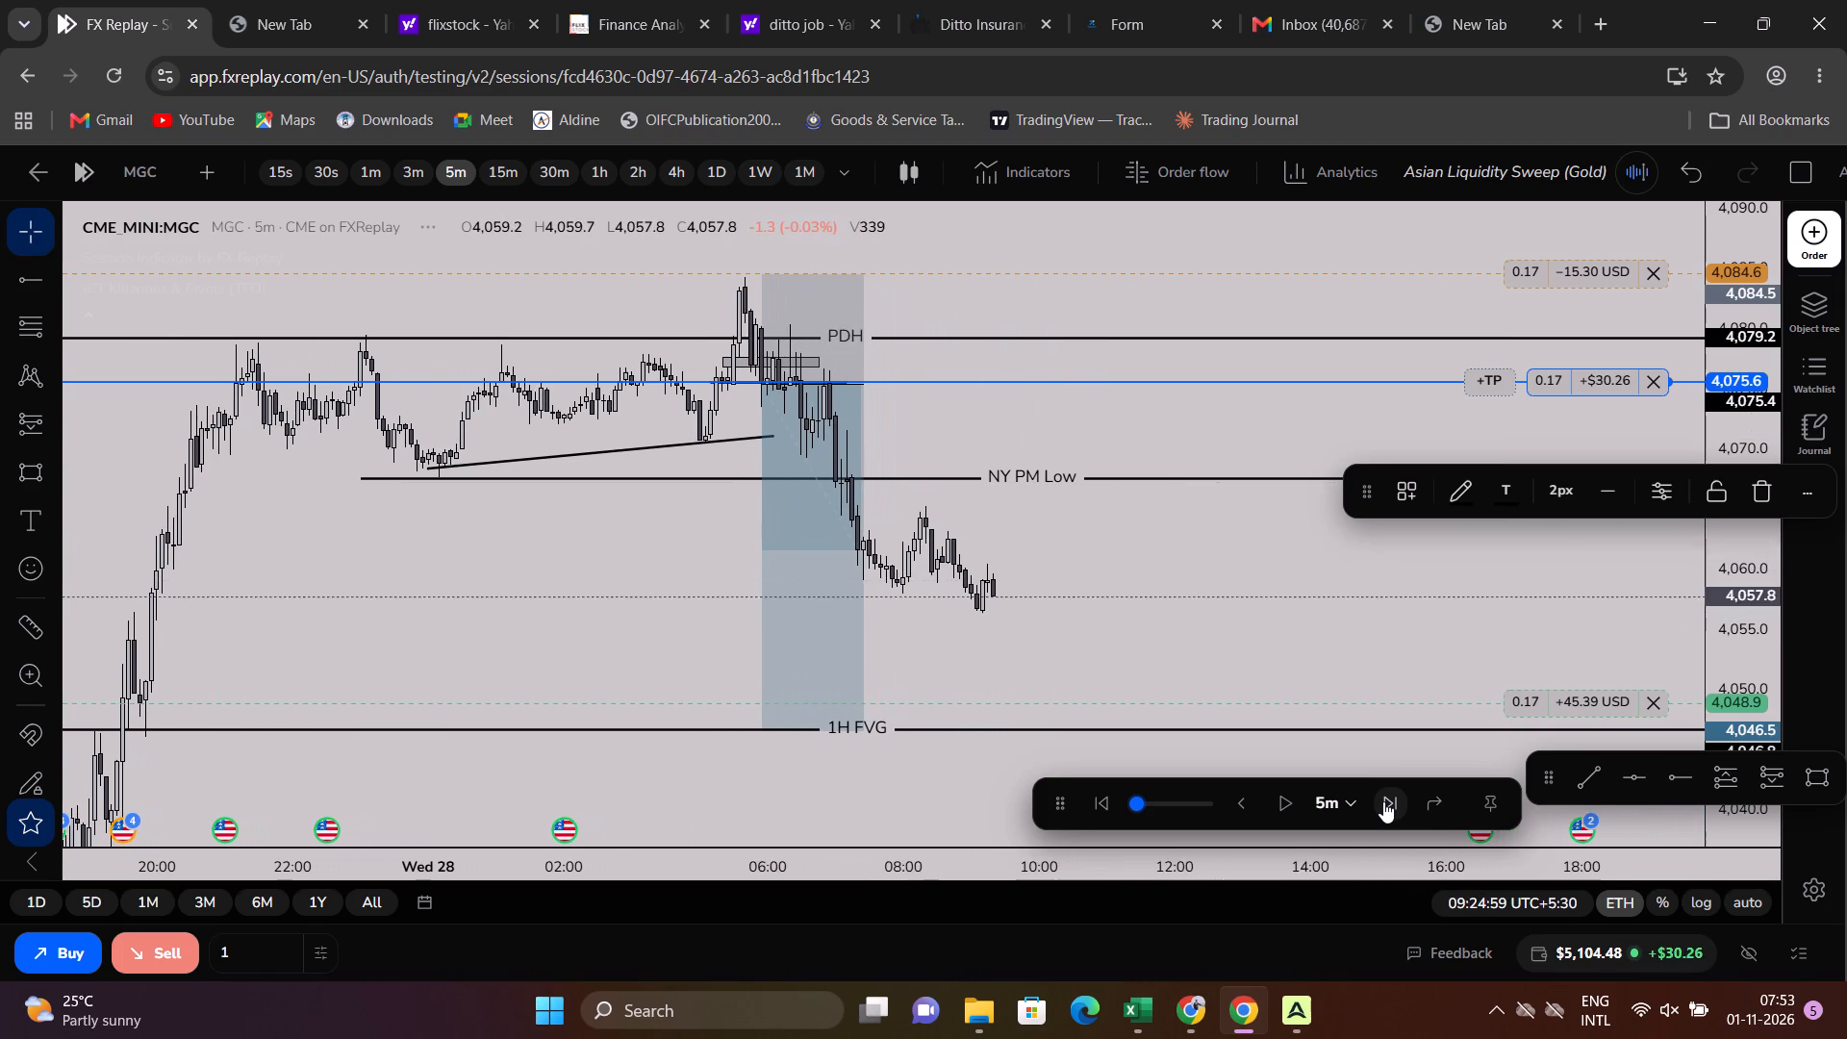
triple_click(1383, 801)
triple_click(1383, 801)
triple_click(1383, 801)
triple_click(1383, 801)
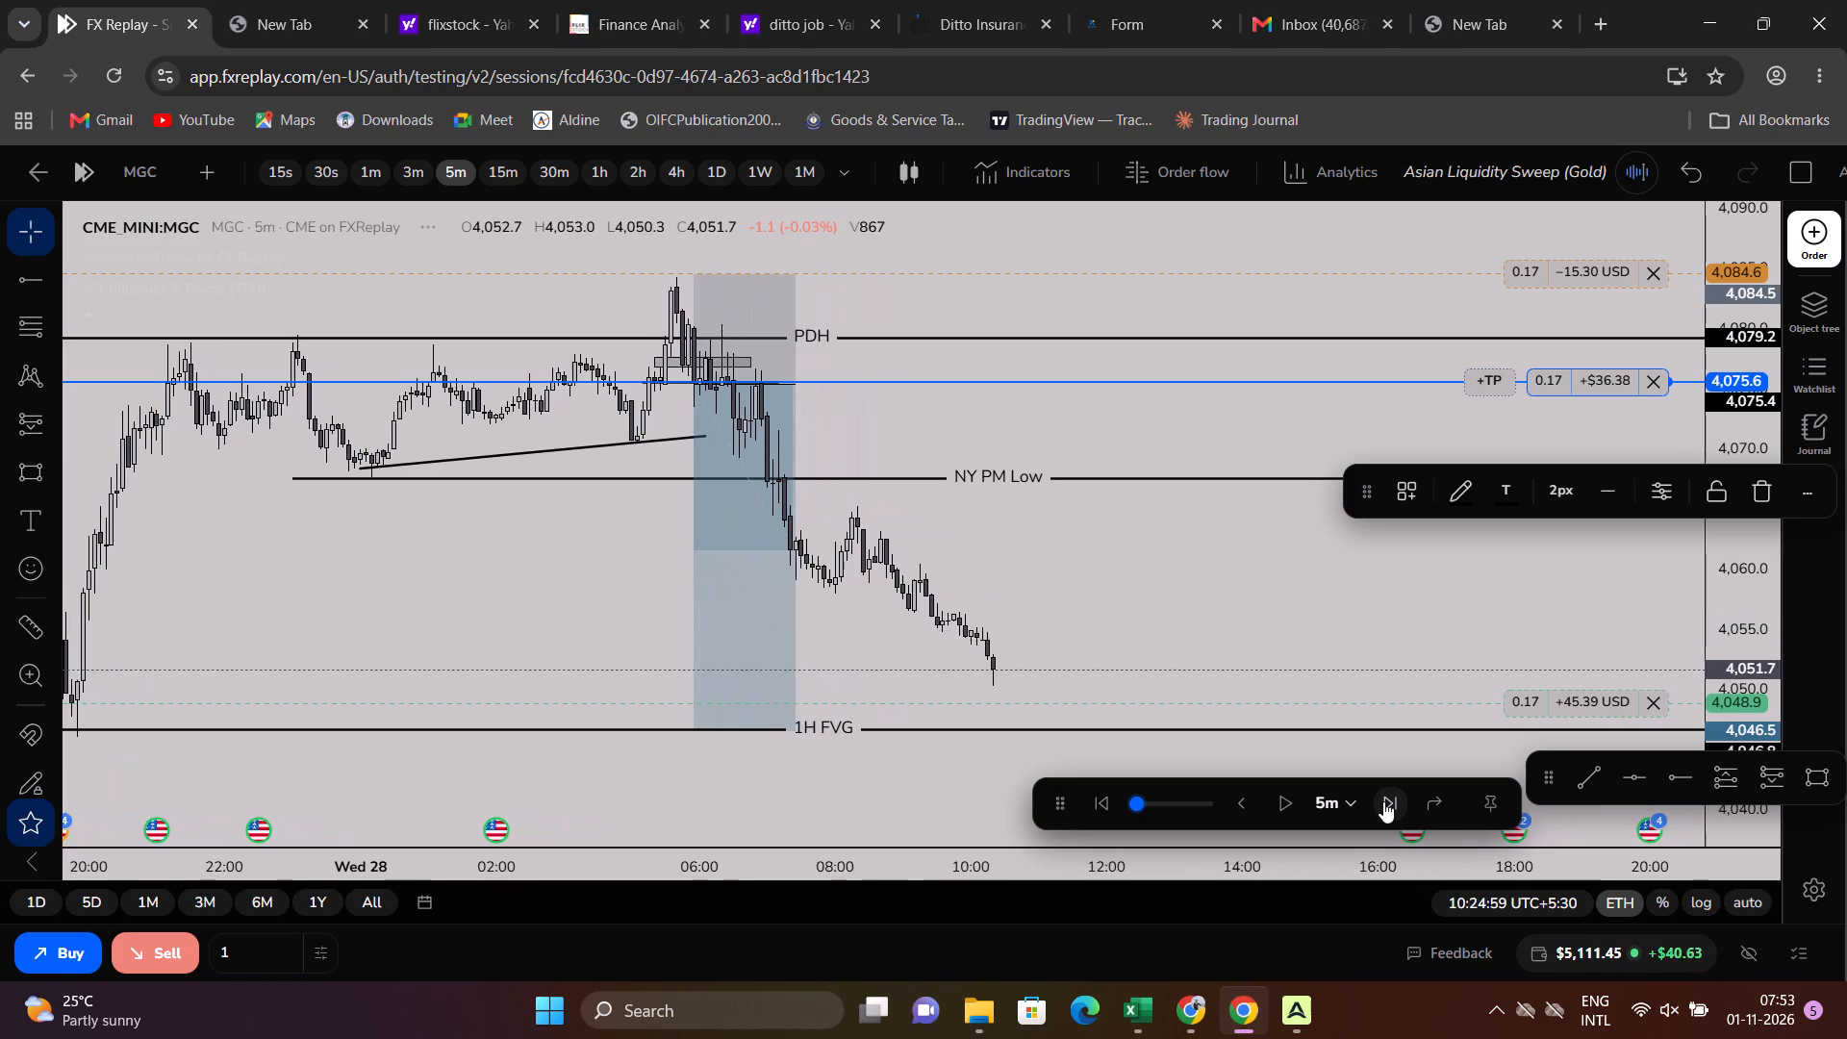
left_click(1383, 801)
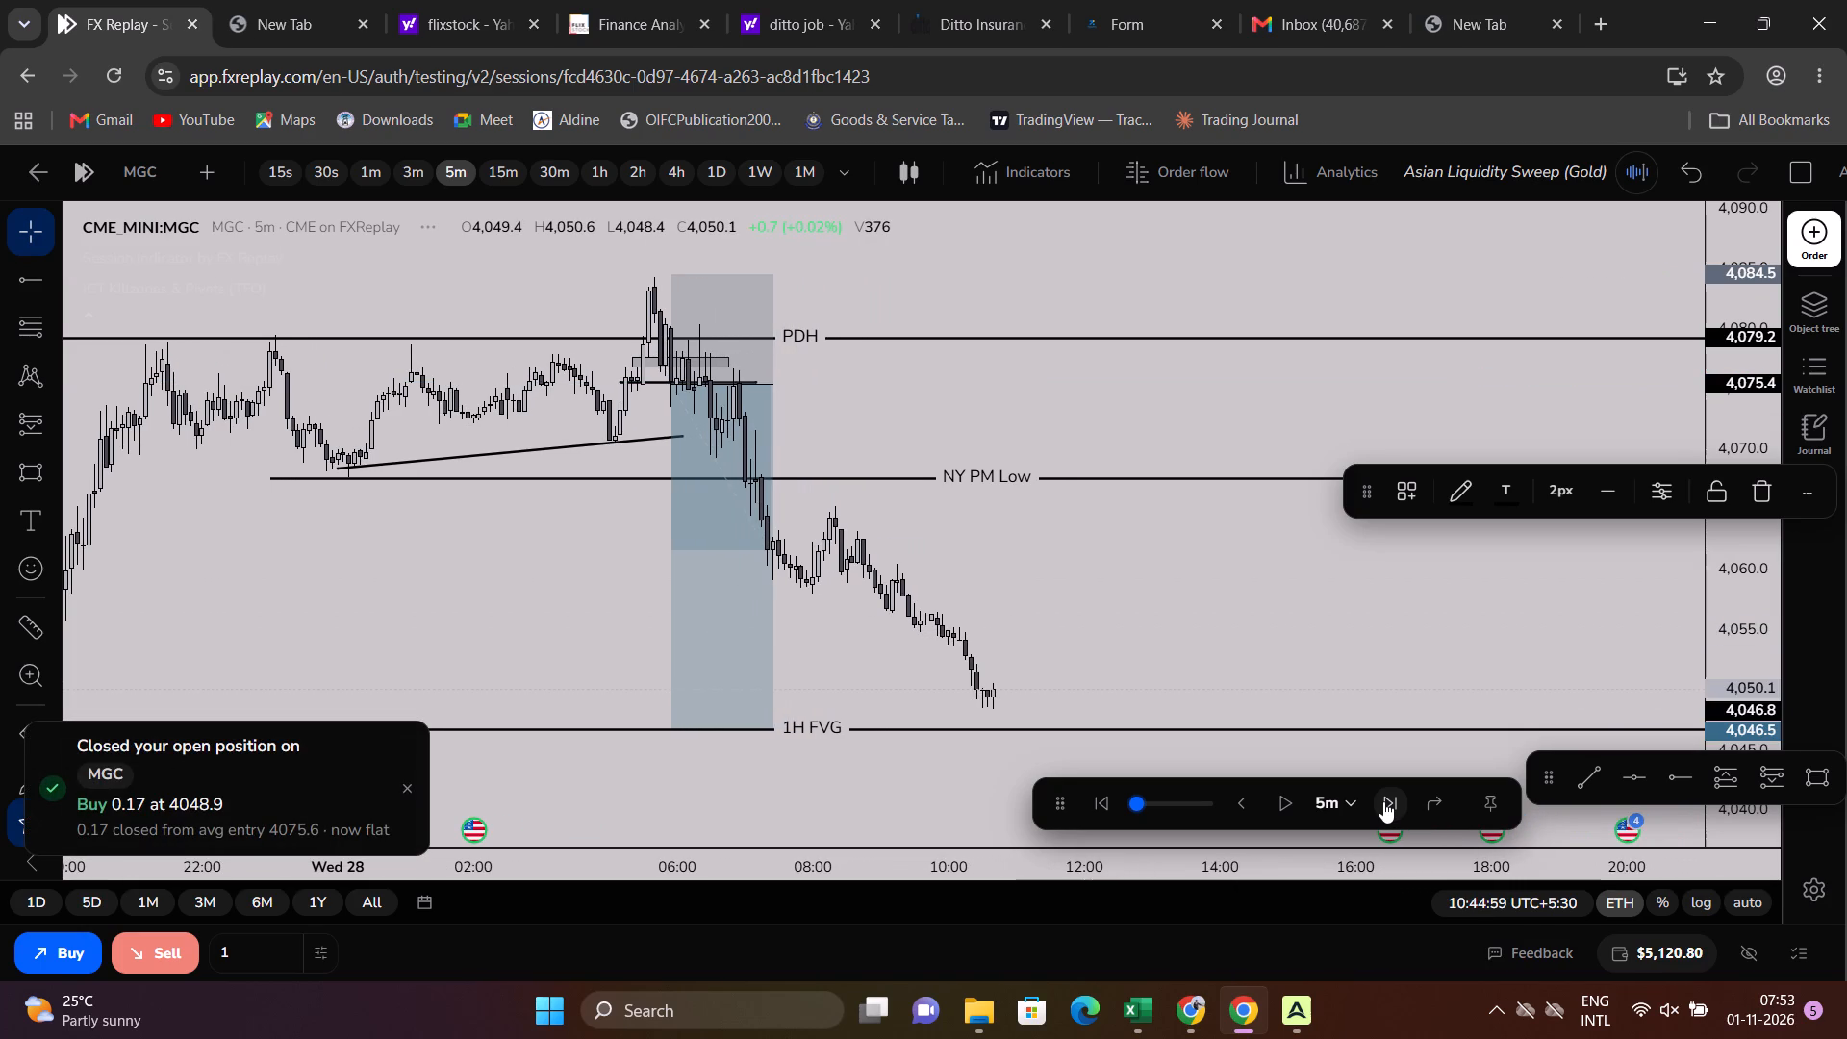
Change the label of the NY Low ray at 4,034.3 to "NY AM Low", matching the NY PM Low naming.
scroll(839, 503, "down", 3)
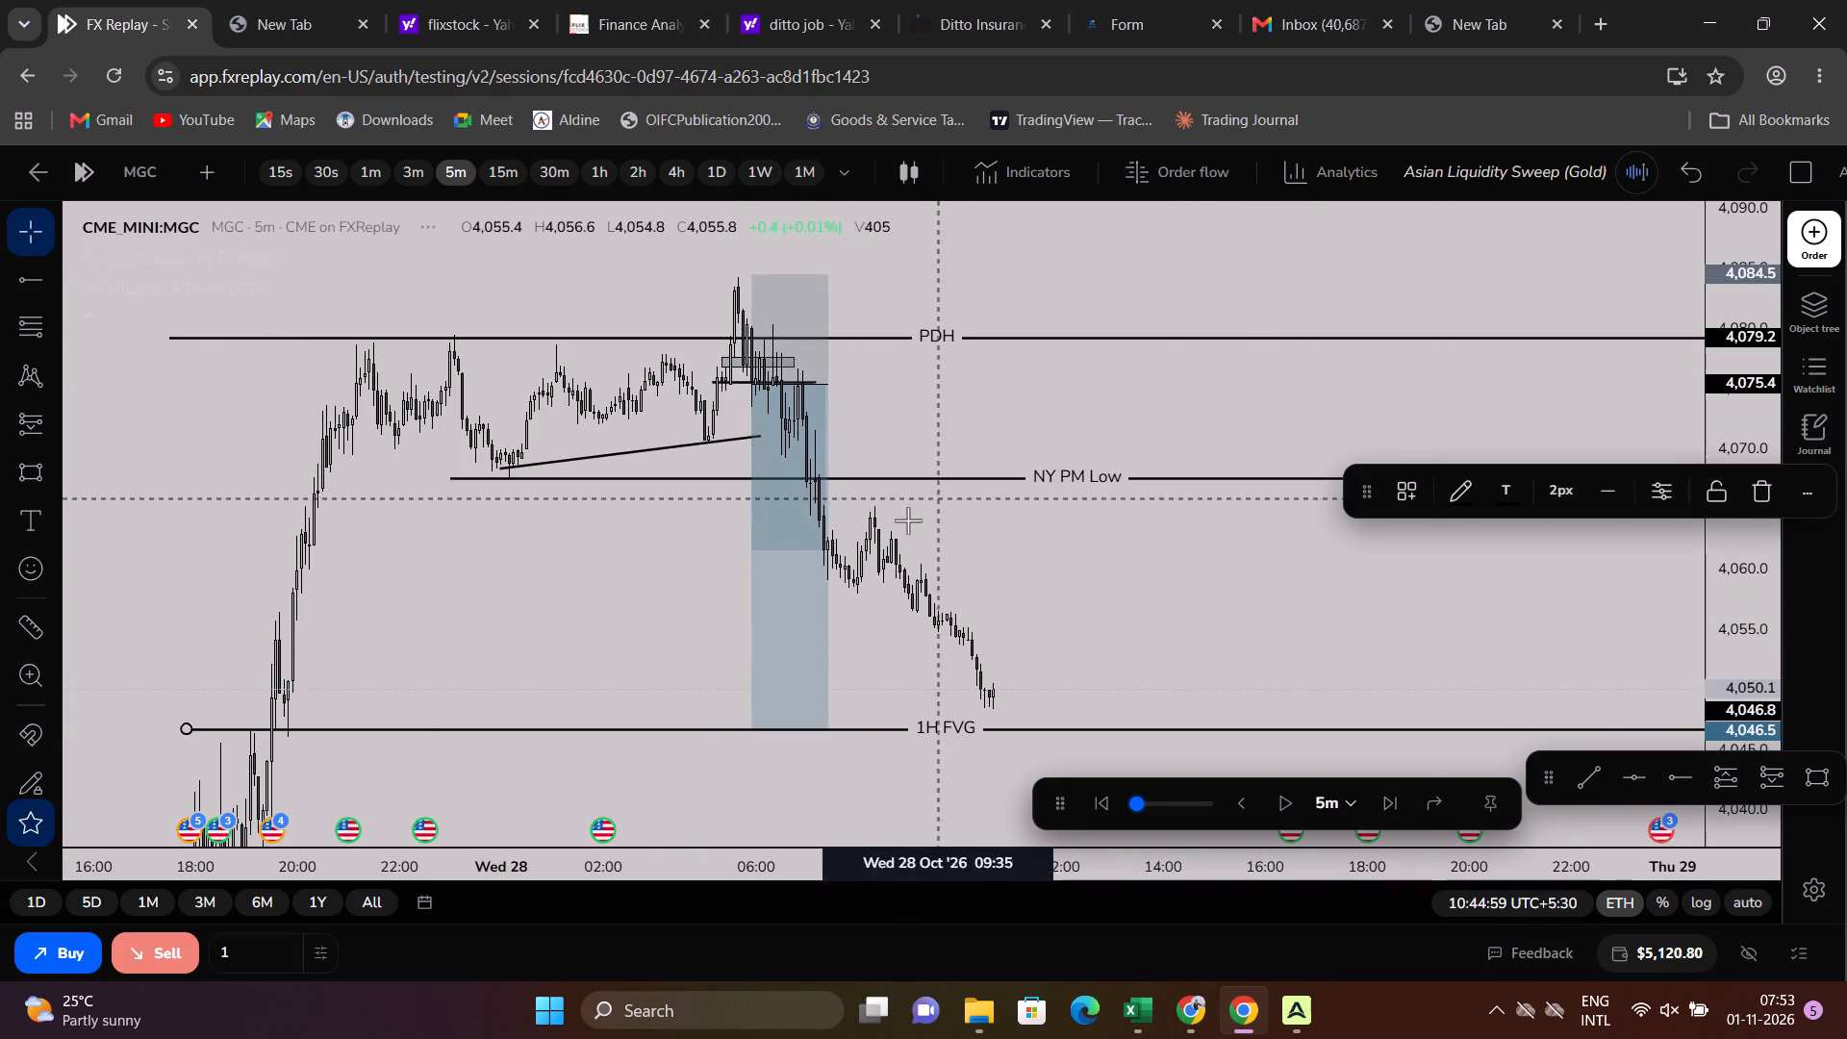
scroll(913, 547, "down", 3)
left_click_drag(1057, 561, 1122, 445)
scroll(1122, 445, "up", 3)
scroll(1200, 490, "up", 2)
left_click_drag(1224, 503, 1263, 447)
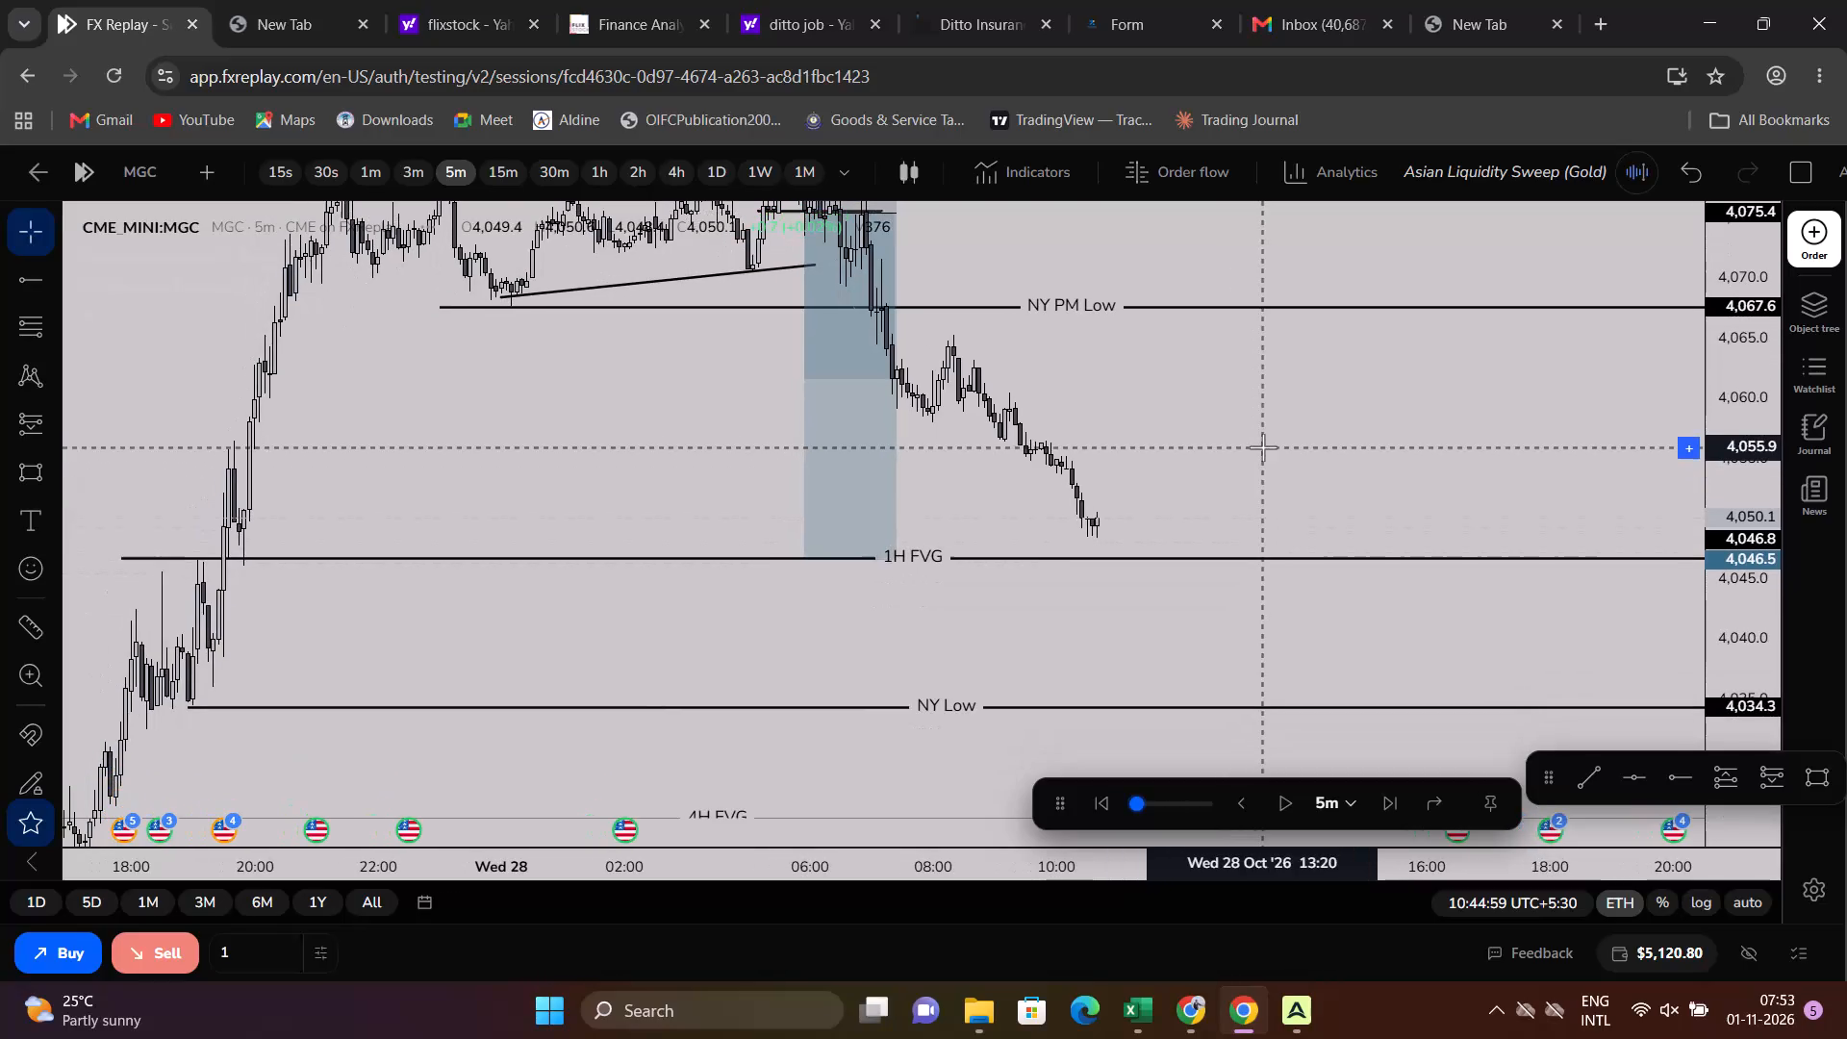
scroll(1236, 442, "up", 1)
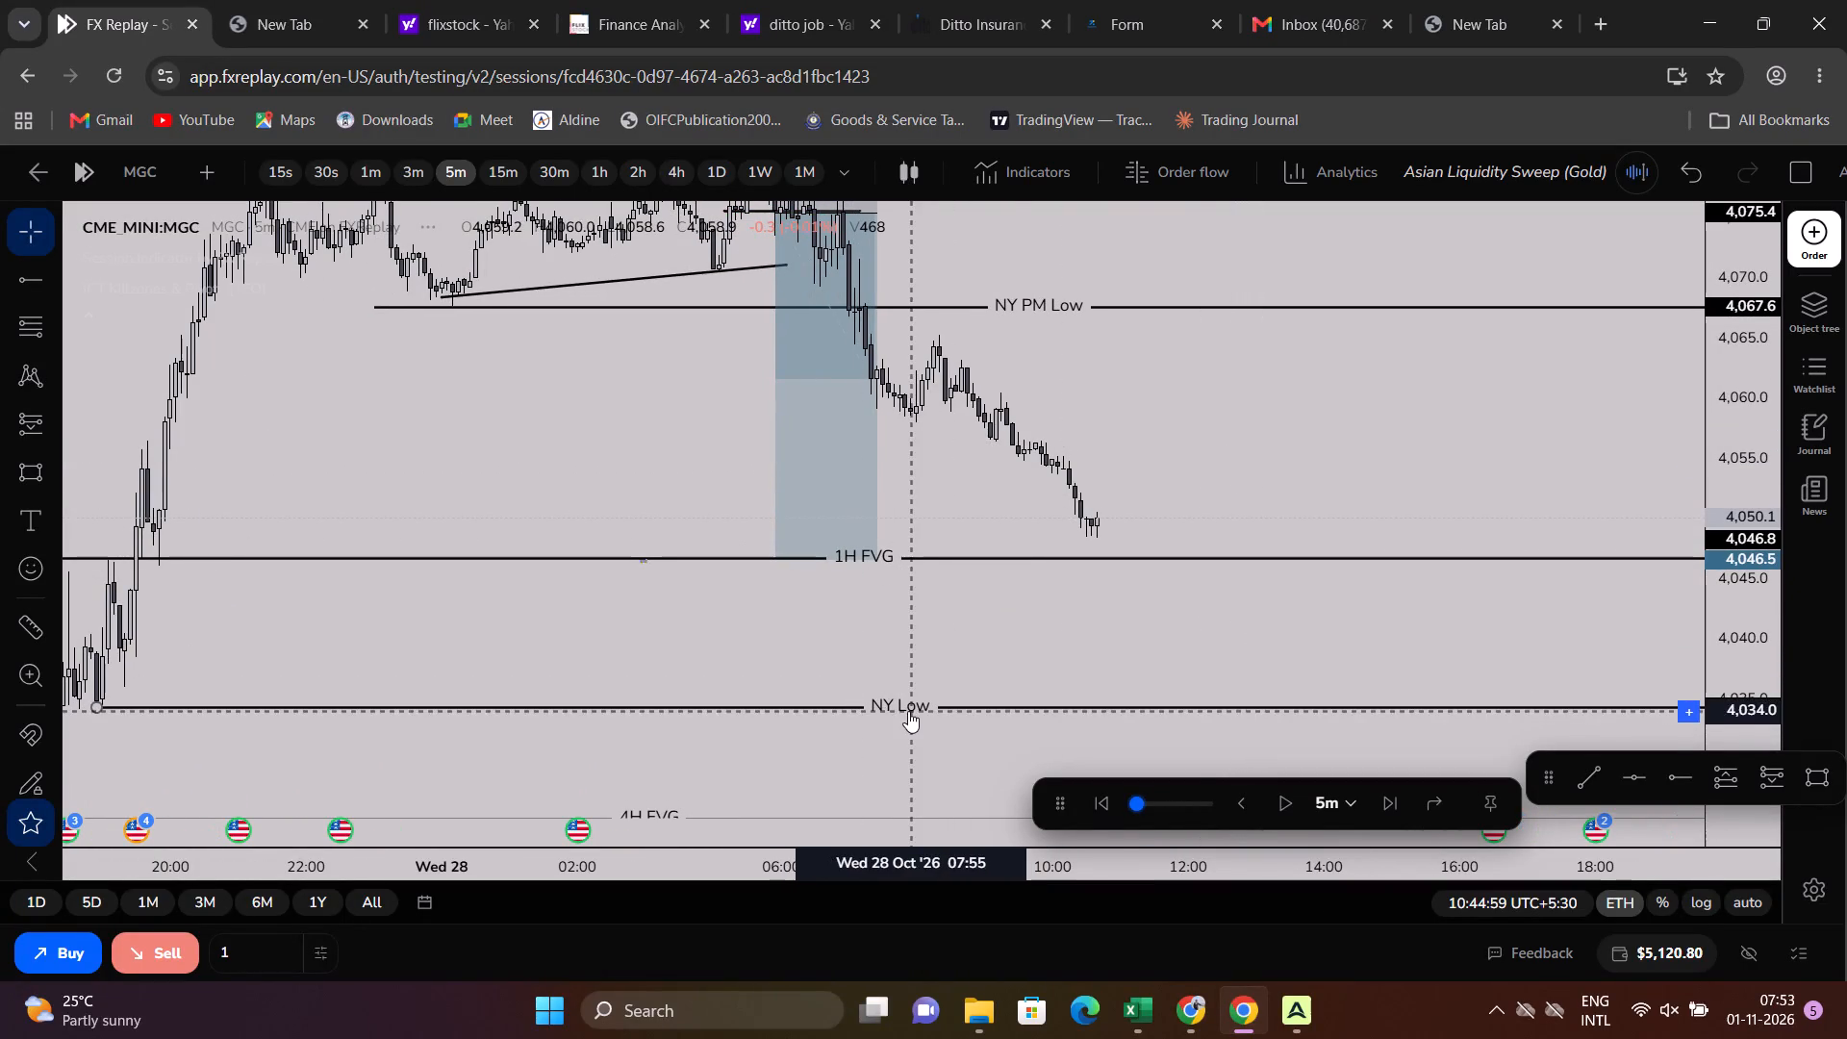
left_click_drag(1010, 606, 1013, 692)
scroll(1042, 559, "down", 3)
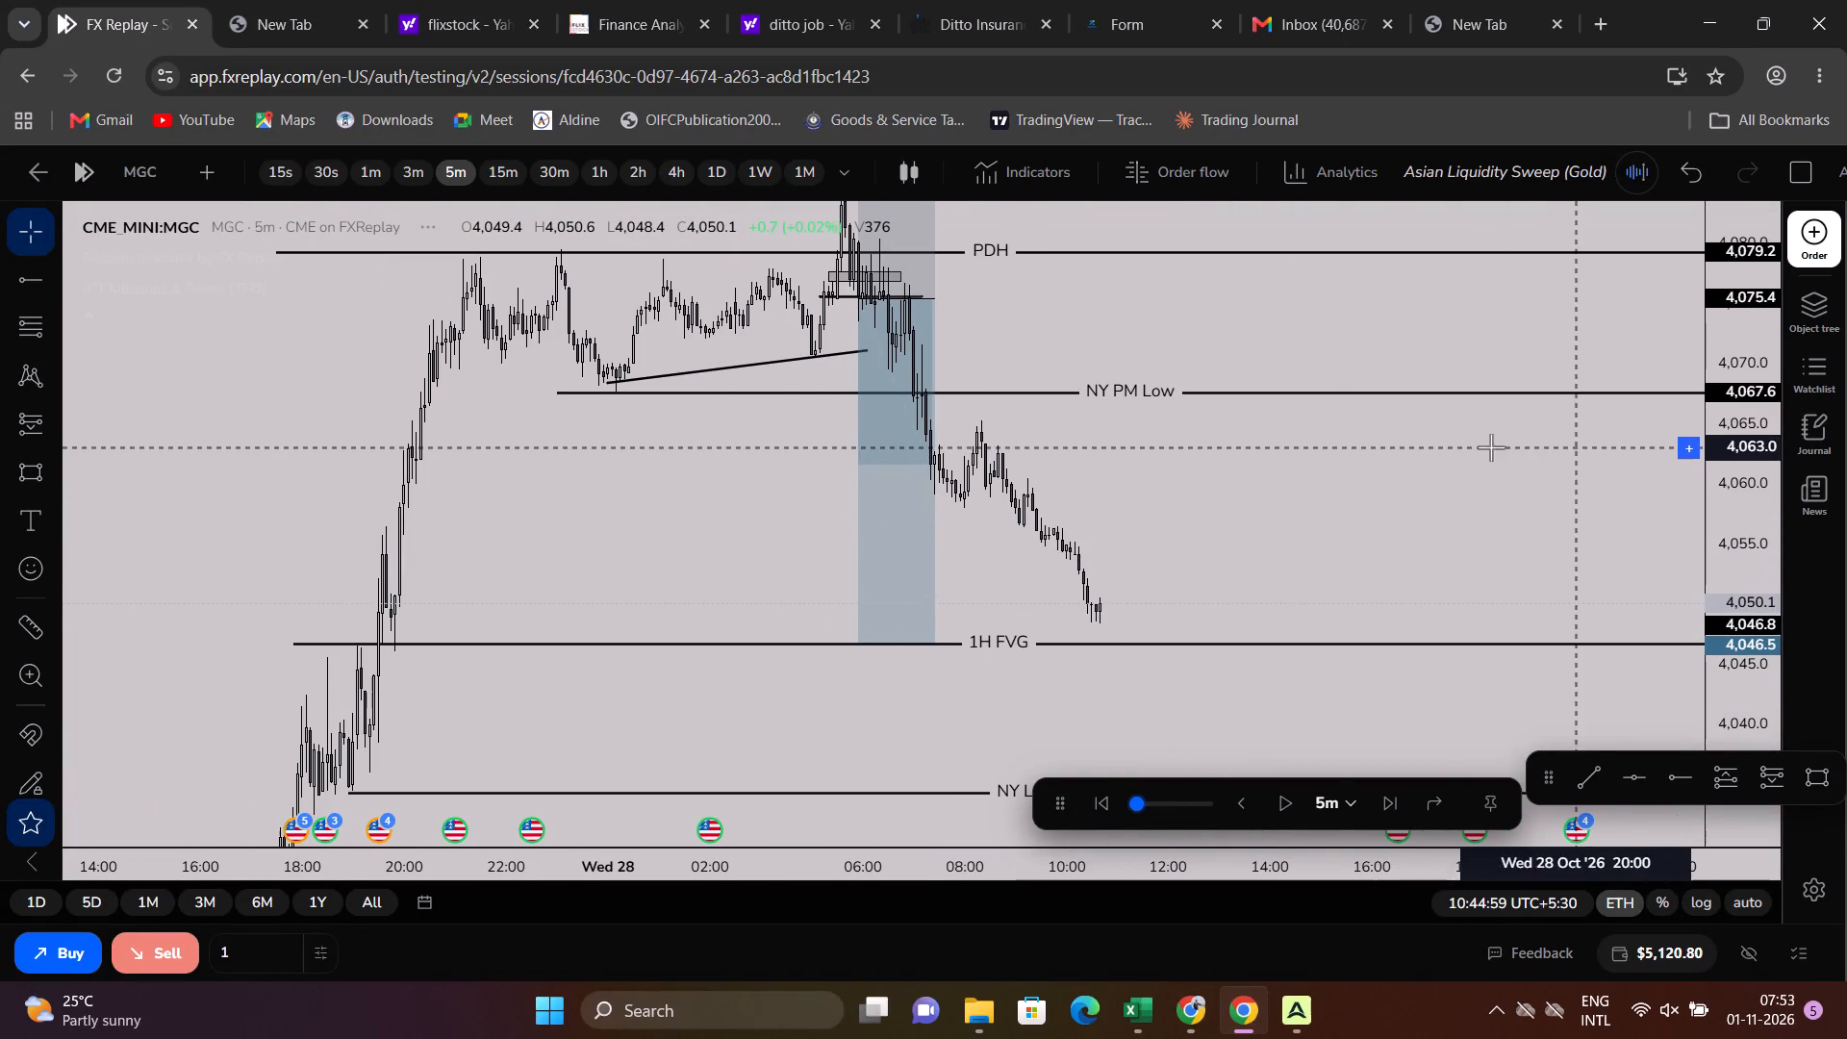
double_click(1133, 393)
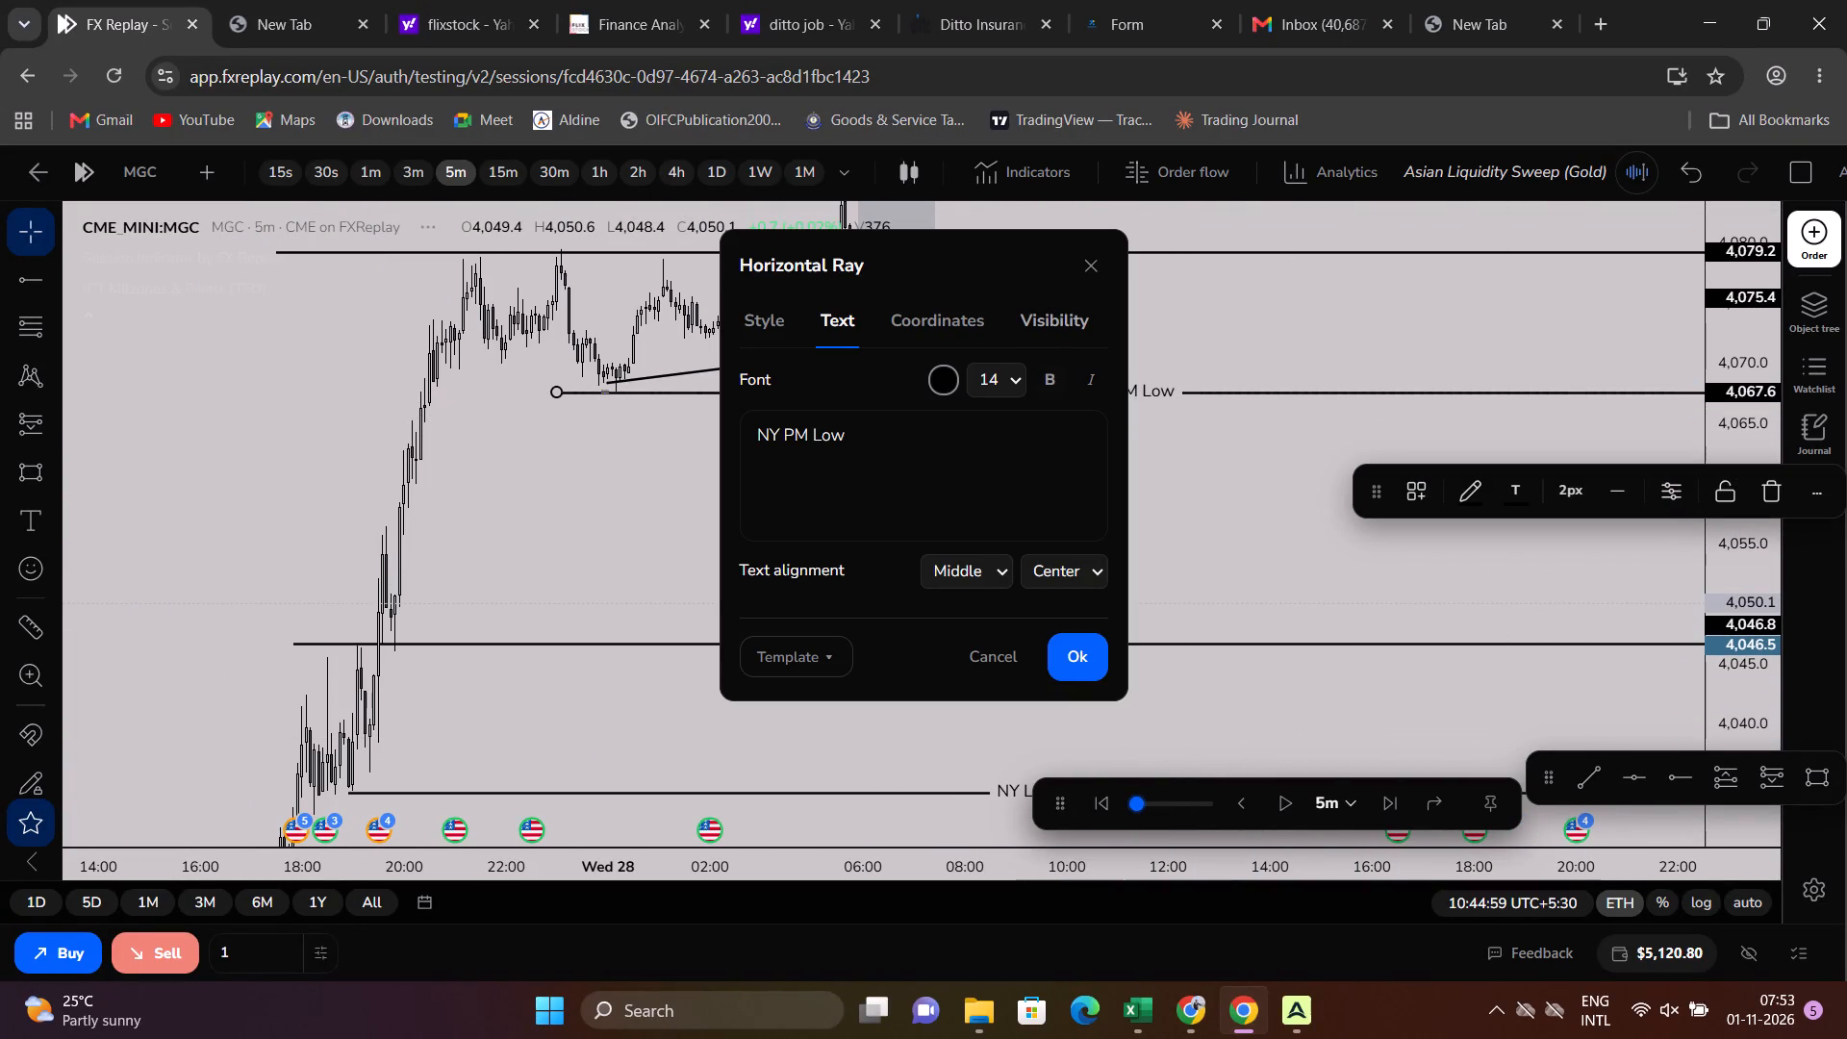
key("Escape")
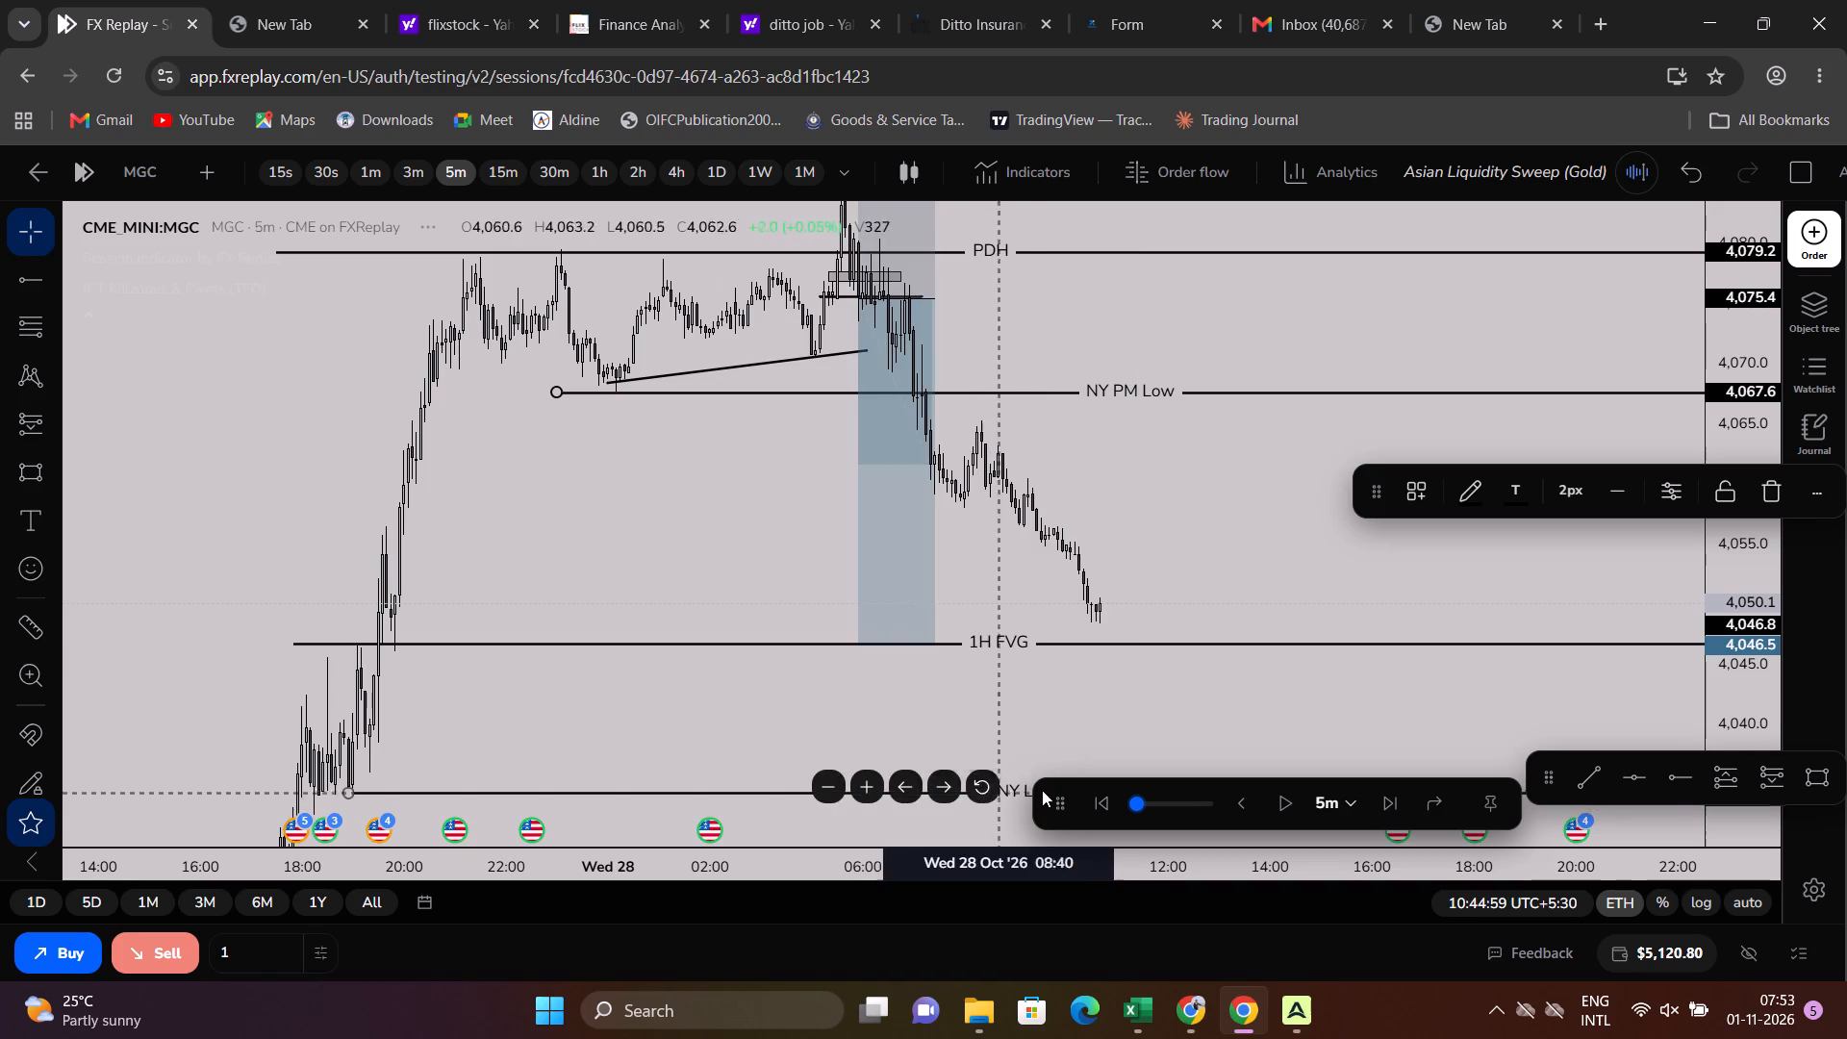
double_click(1004, 789)
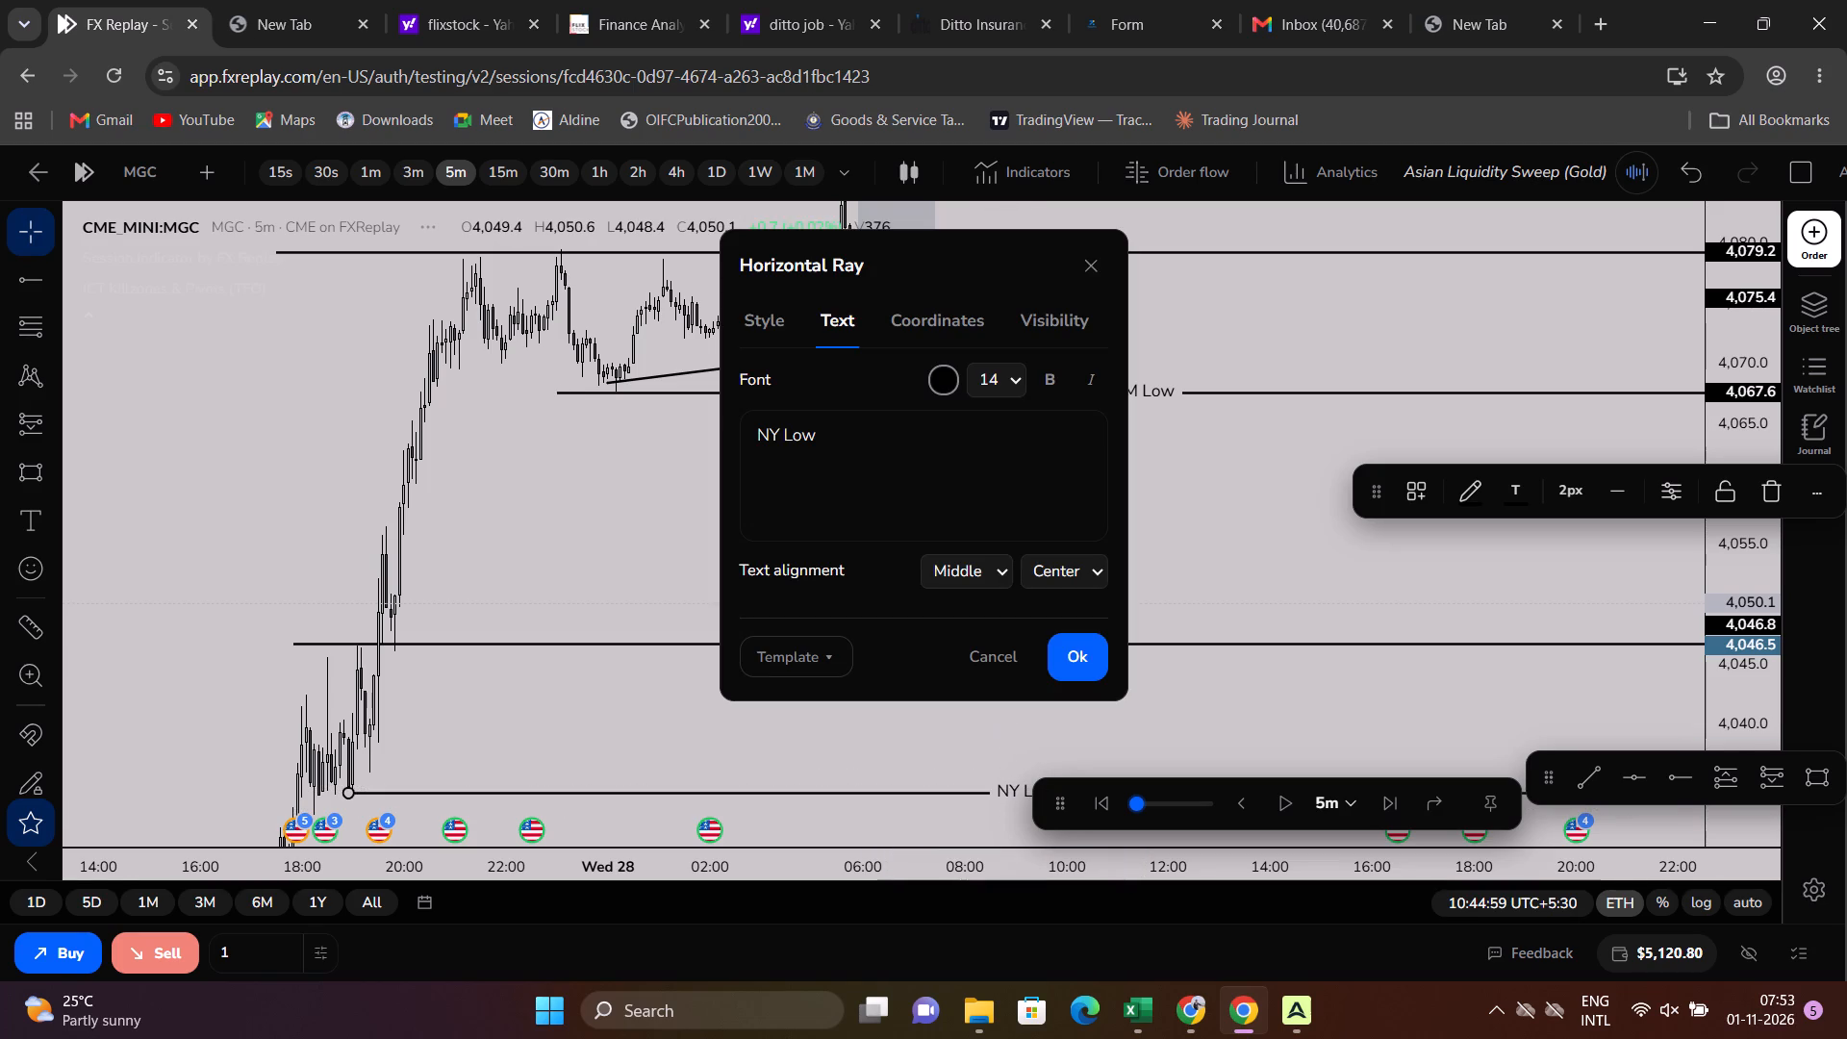
left_click(873, 441)
key("Left")
key("Left")
key("Left")
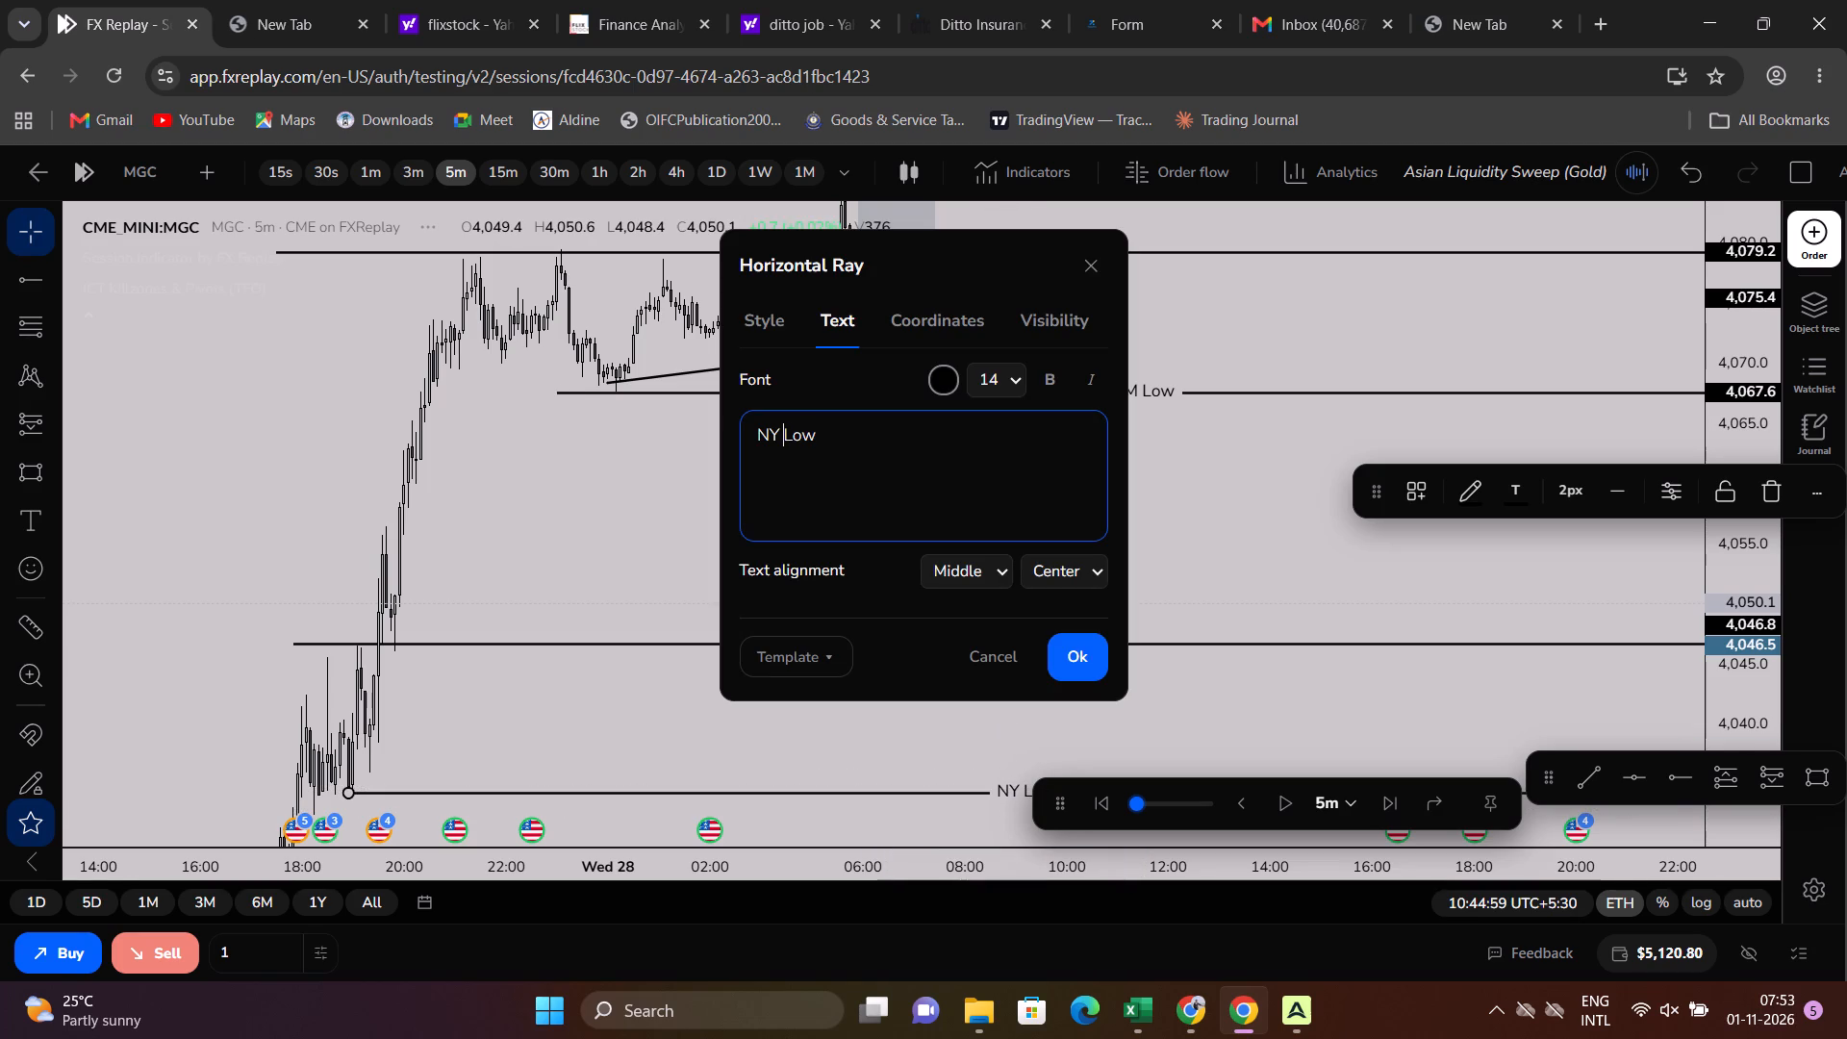
type("AM")
key("space")
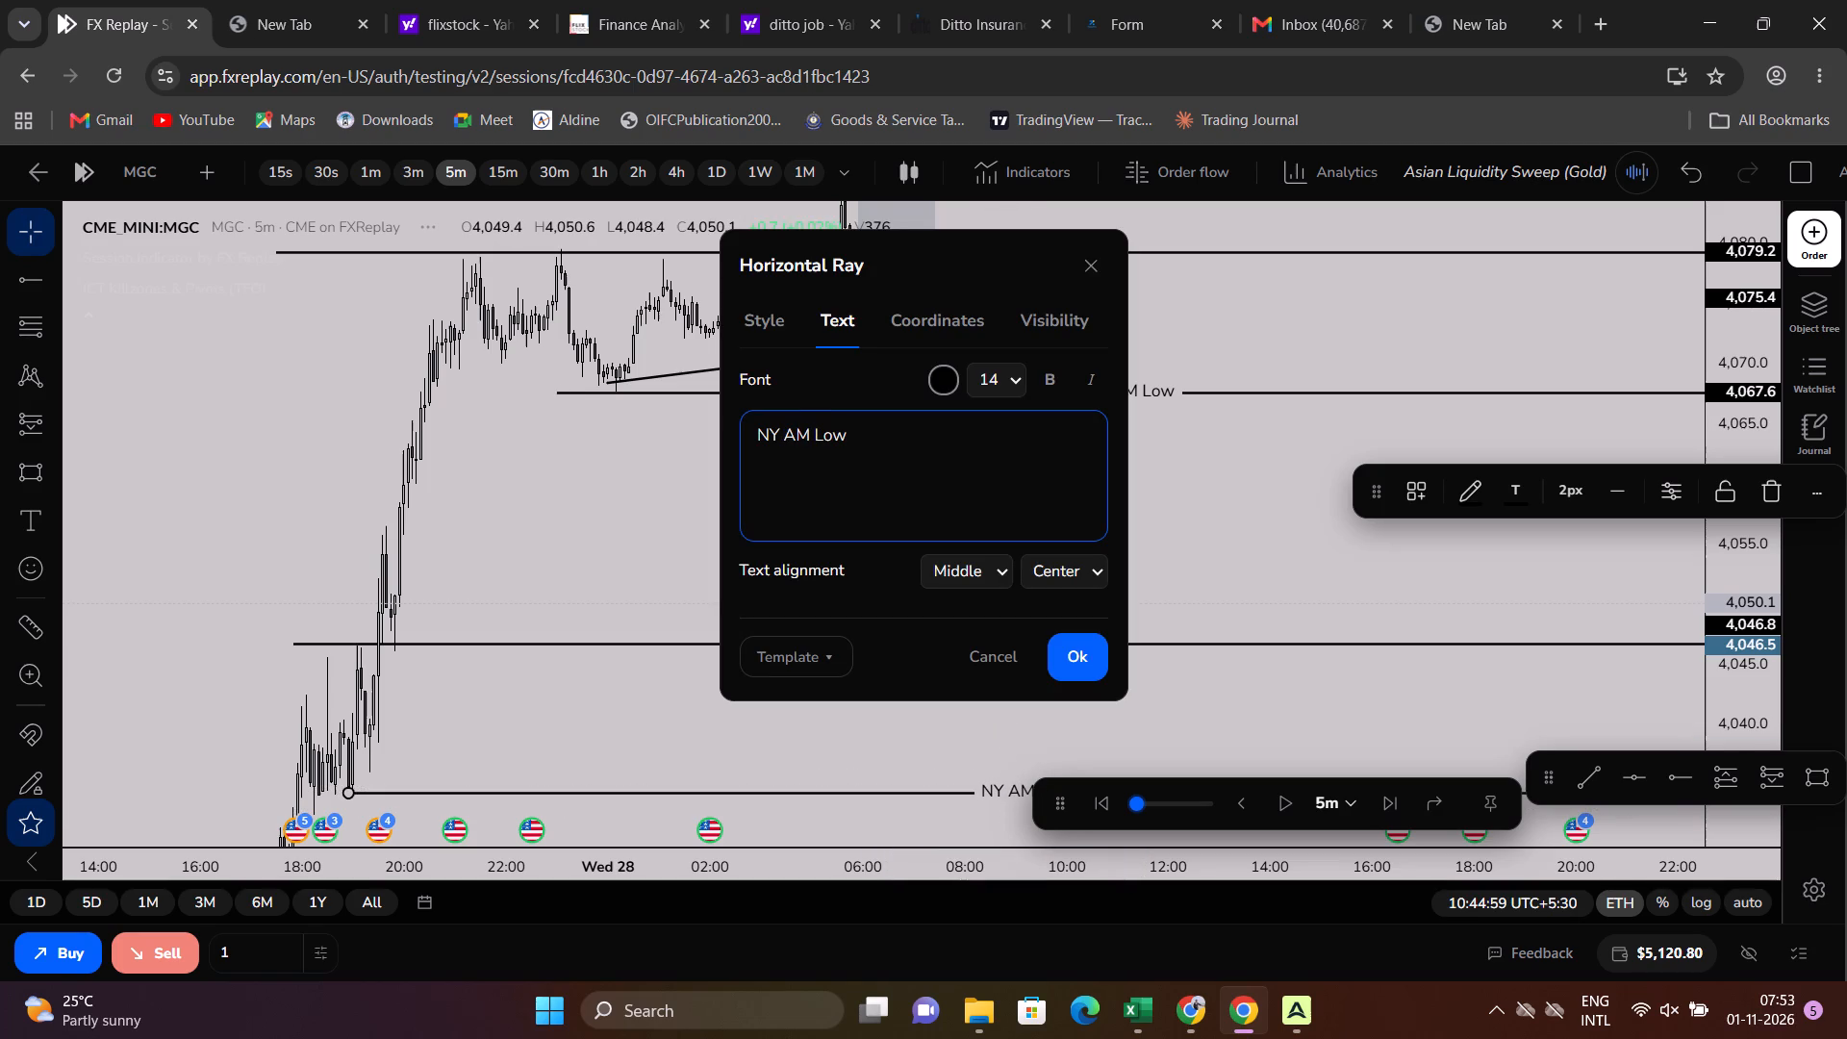
left_click(1073, 656)
Extend the short position drawing's end time to about 10:40, so it spans the whole trade.
left_click_drag(1060, 524, 1074, 592)
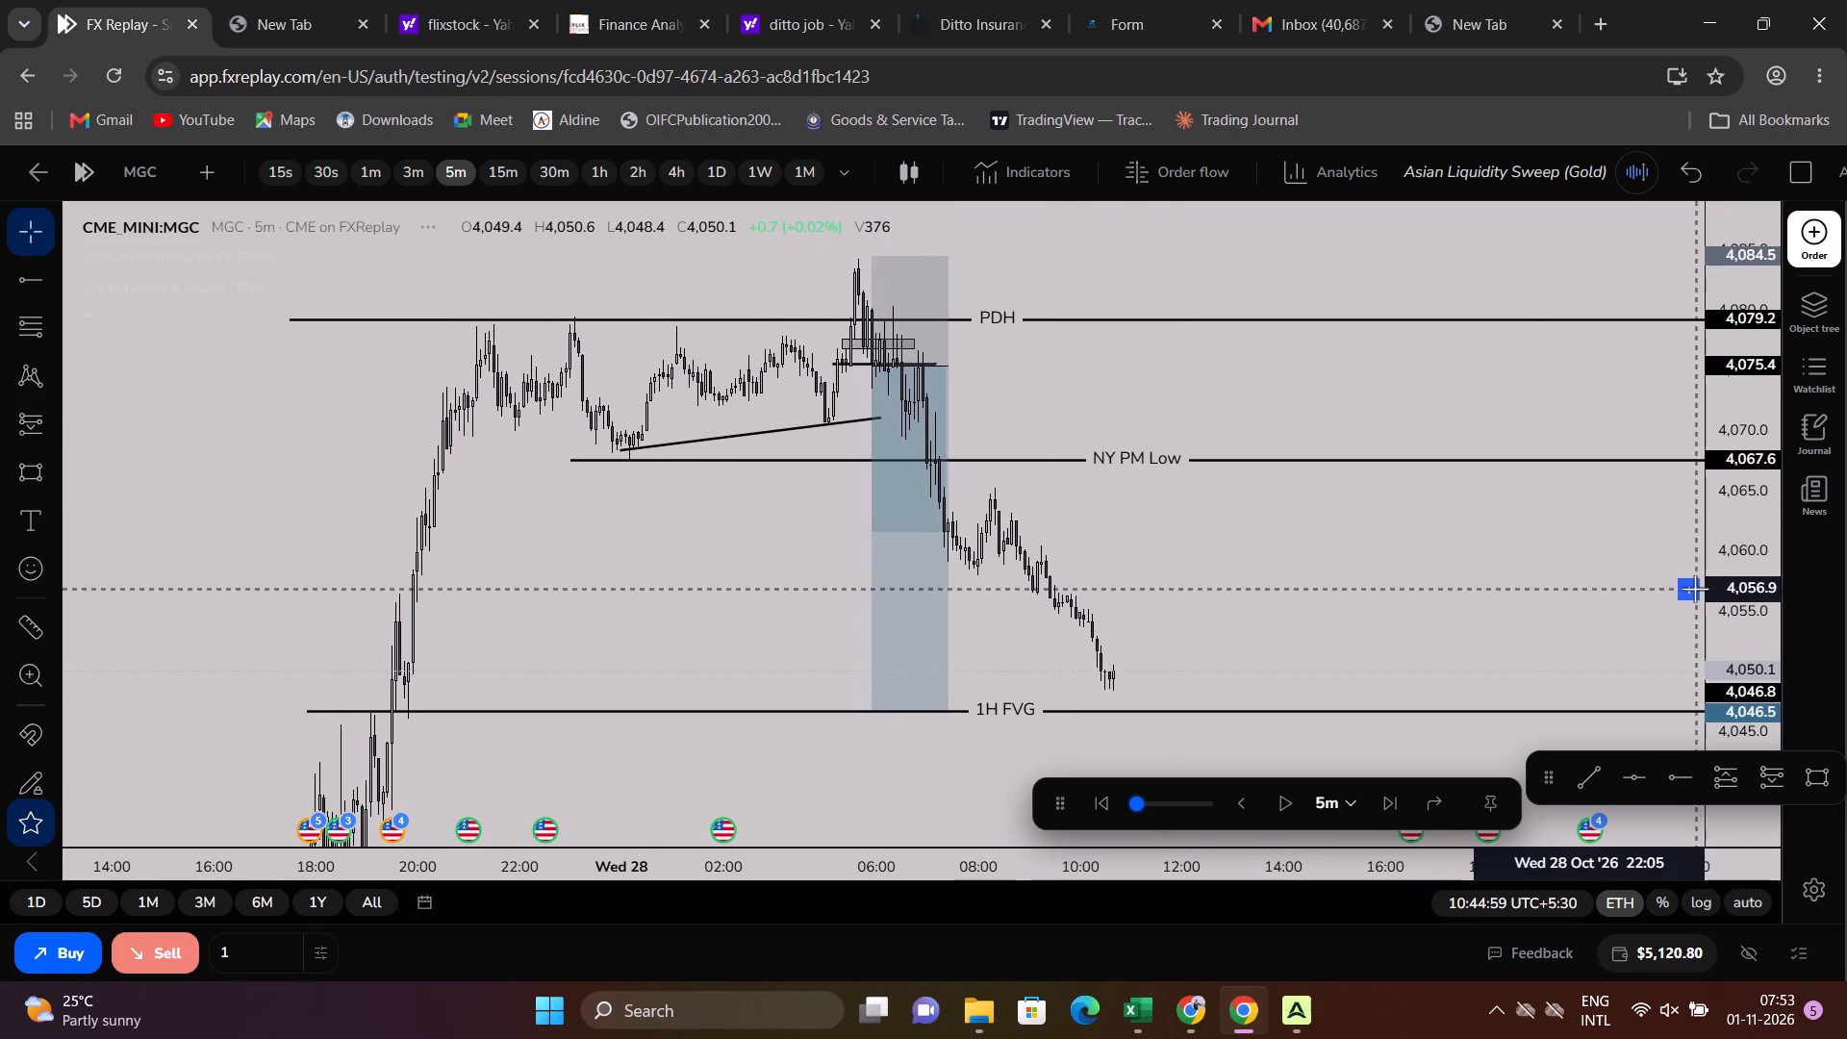
left_click_drag(1779, 656, 1748, 538)
scroll(1473, 591, "up", 3)
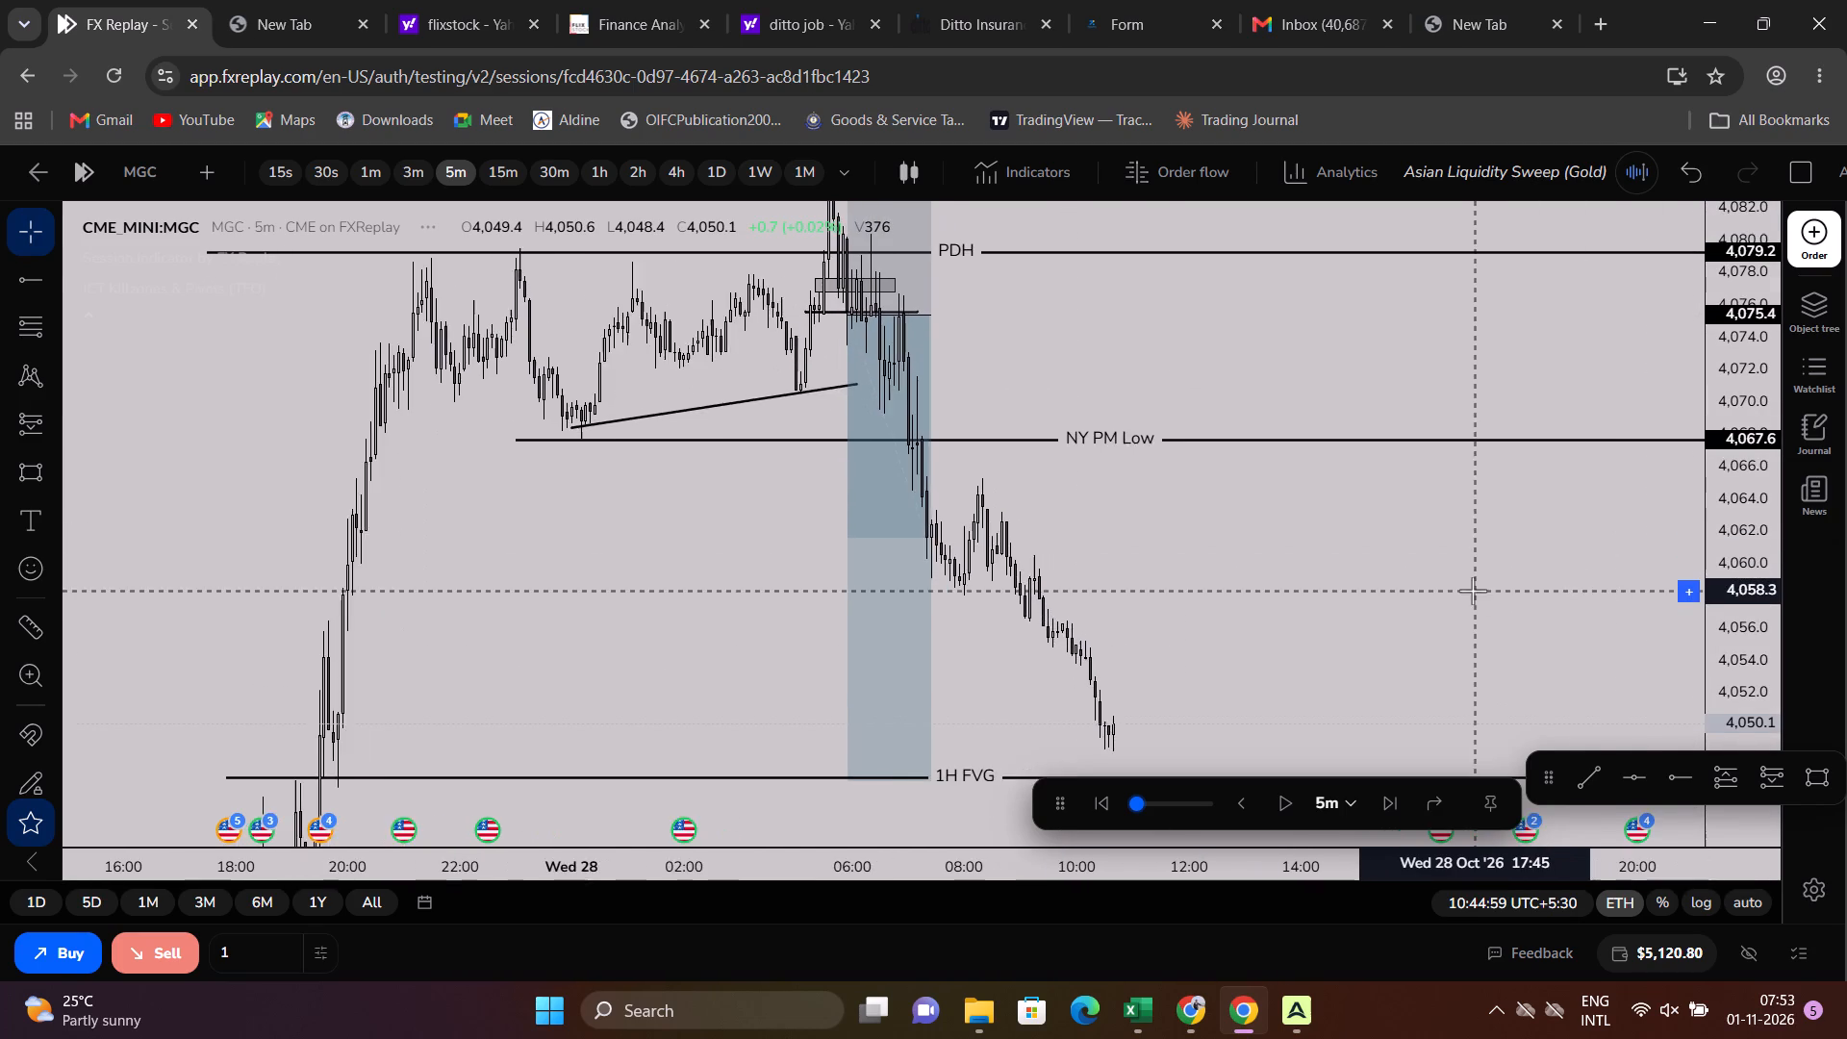
left_click_drag(1458, 582, 1449, 534)
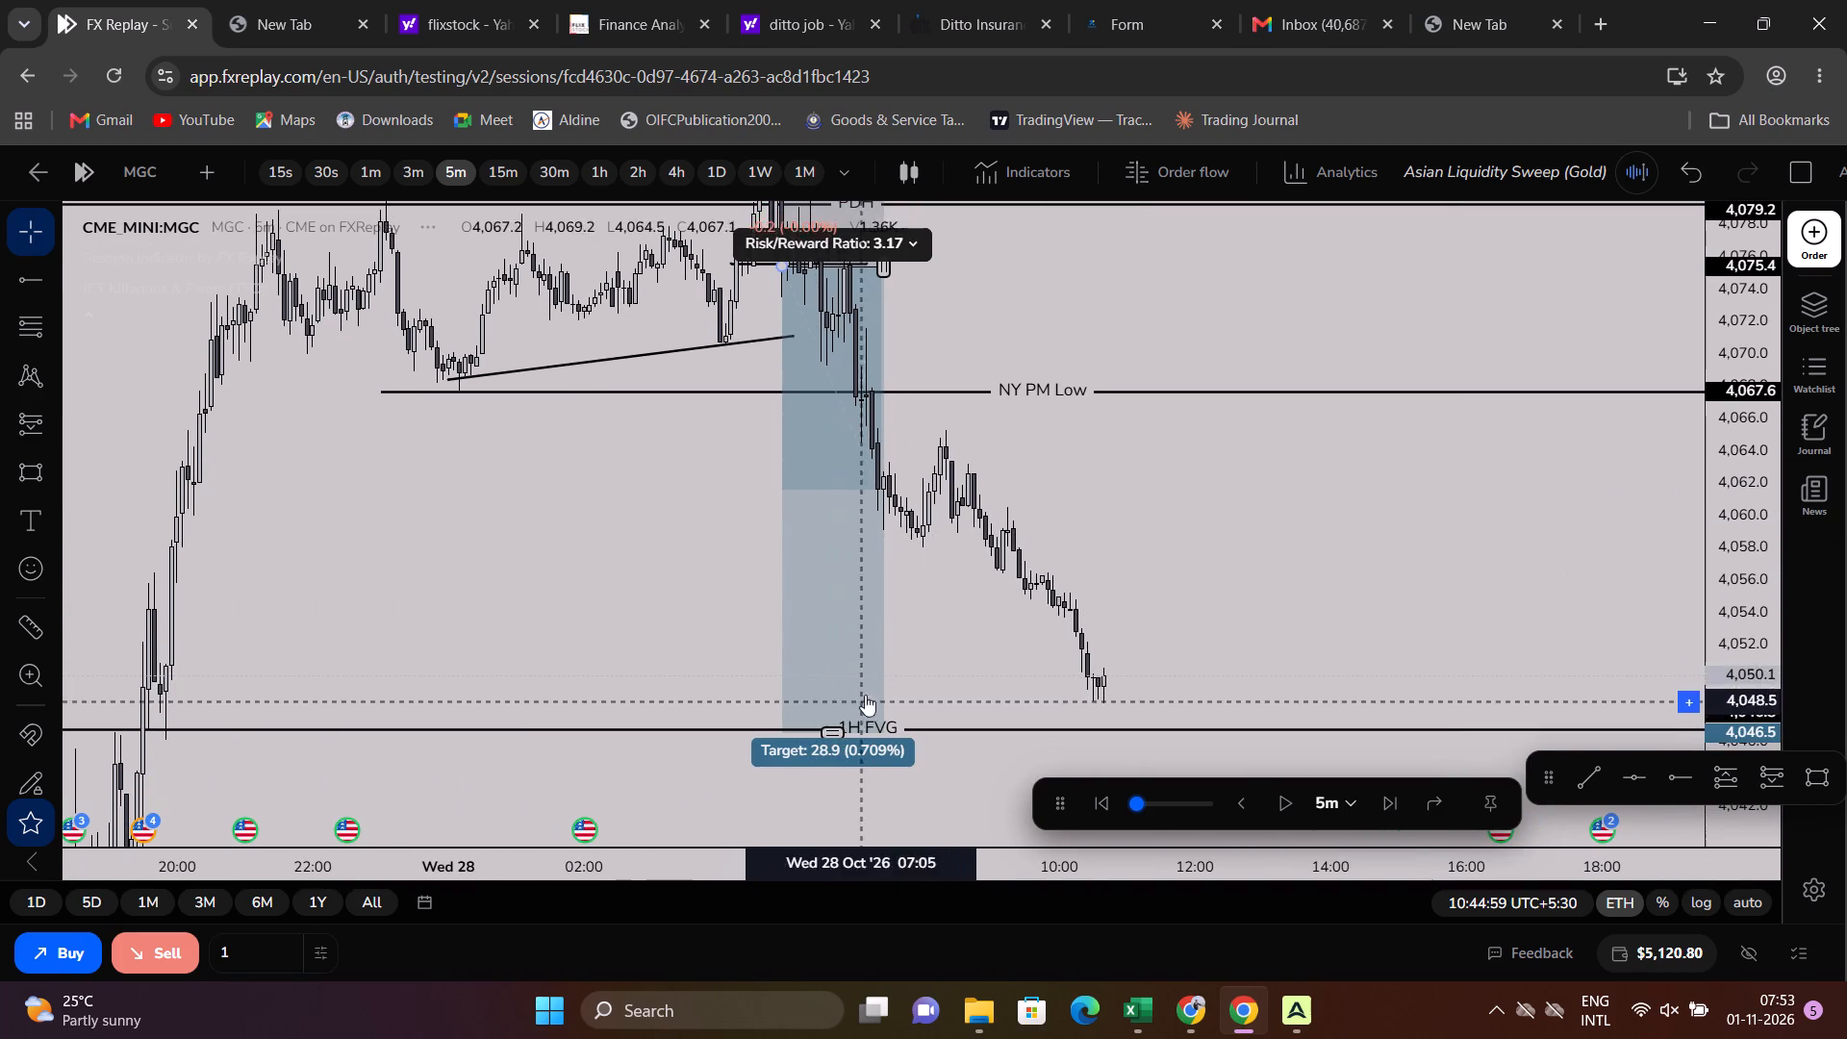
left_click_drag(971, 593, 966, 731)
left_click_drag(875, 408, 1071, 413)
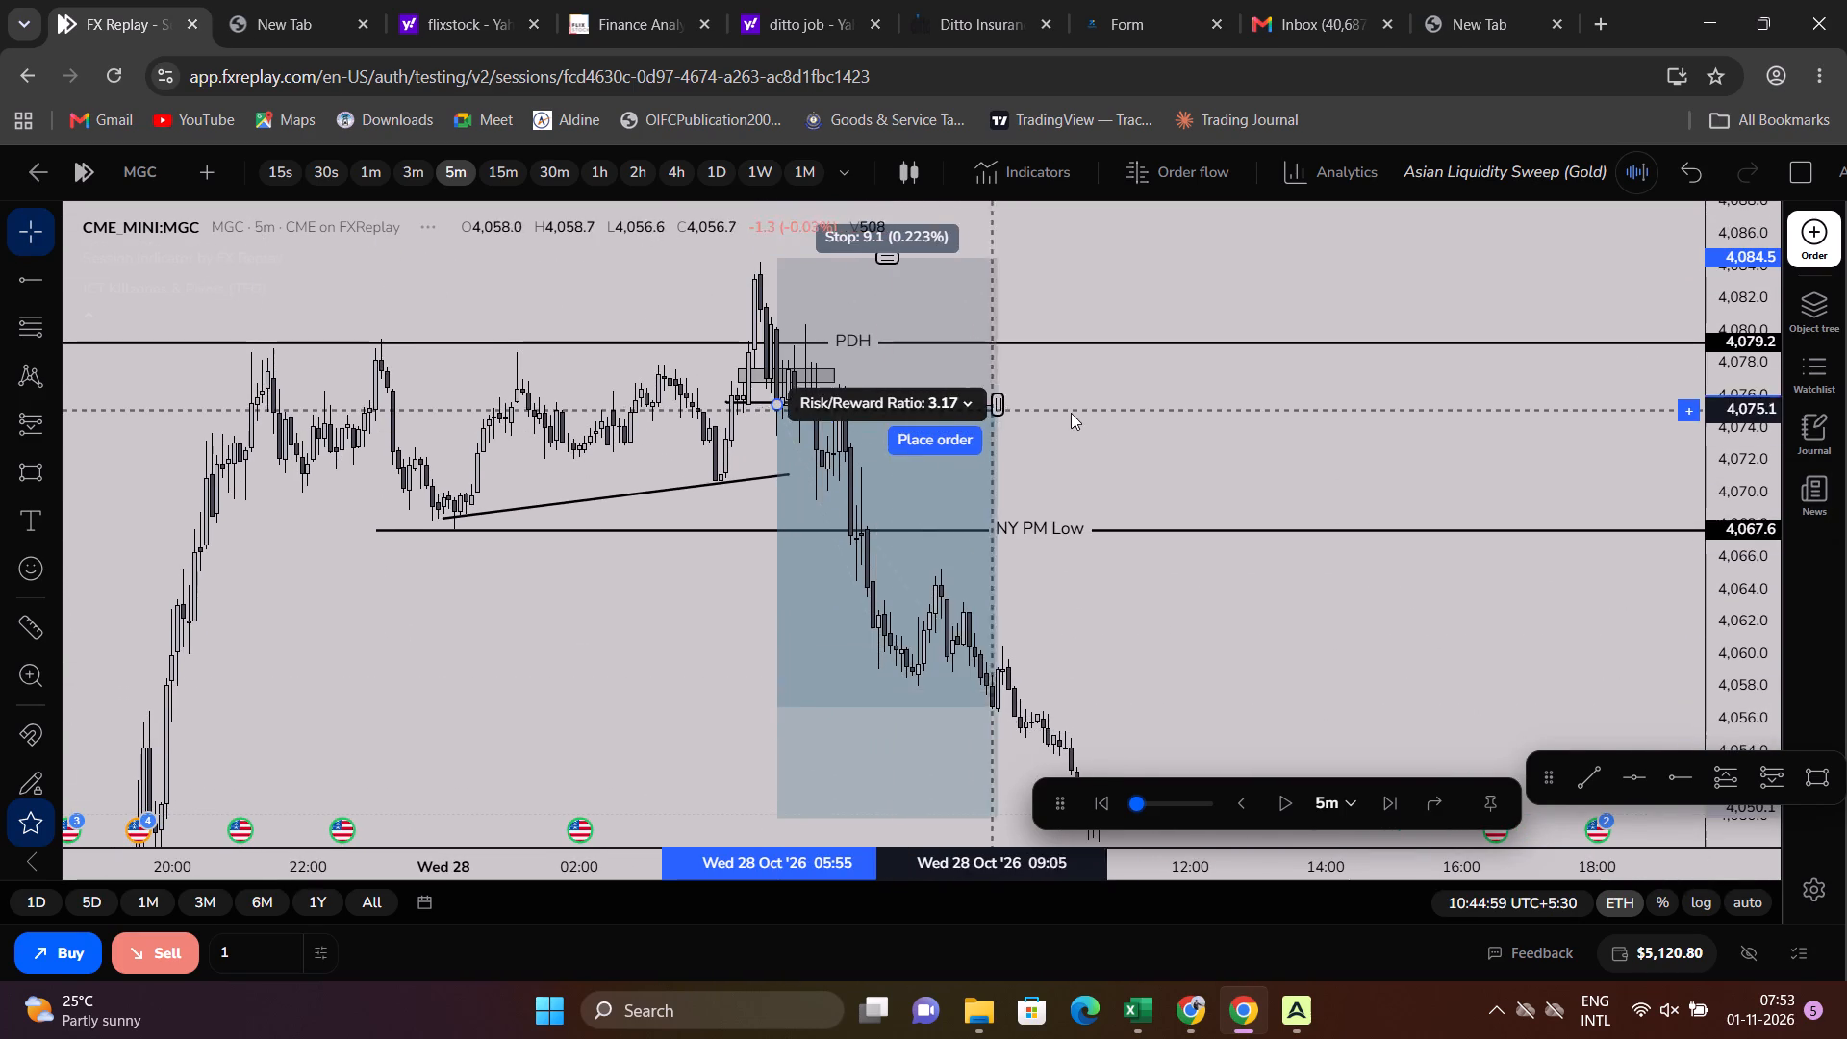
left_click_drag(1071, 413, 1099, 415)
Examine the short's entry area around 05:30 to 07:00, including the swing high, PDH, grey zone and stop level.
left_click_drag(1401, 677, 1458, 778)
left_click_drag(1744, 688, 1638, 115)
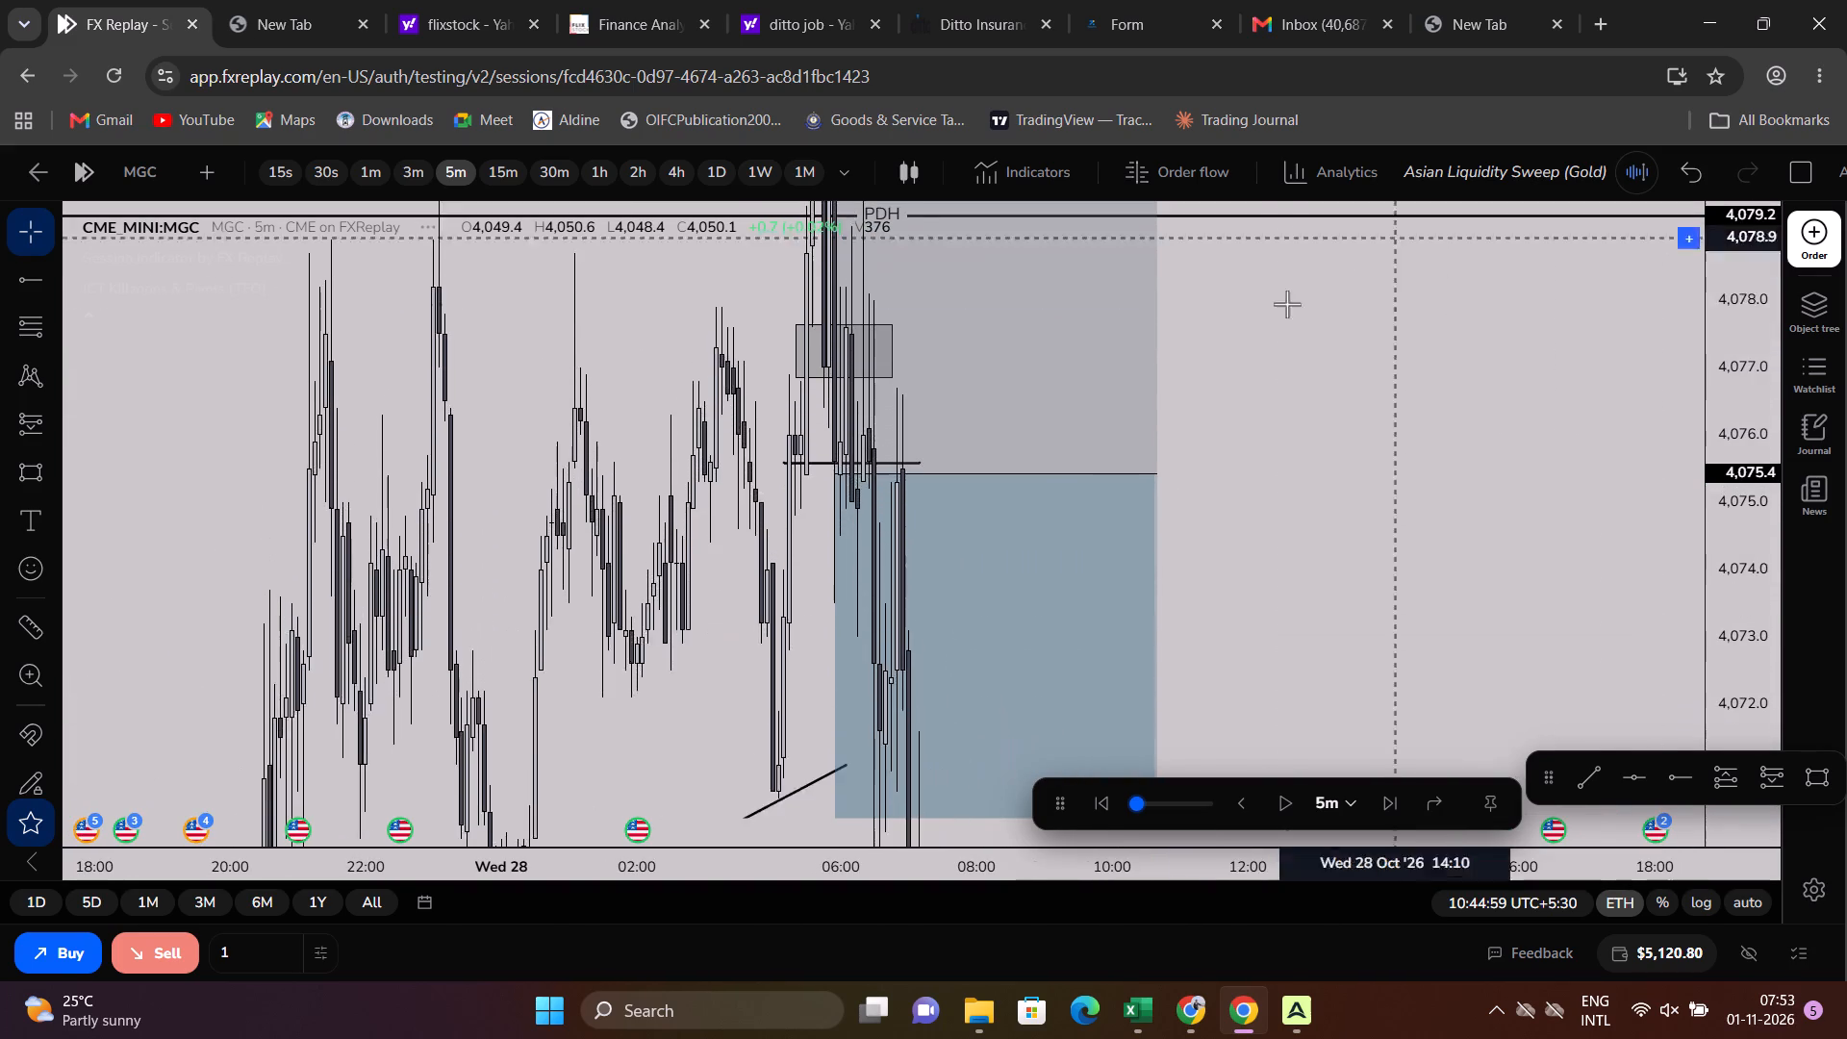
scroll(1283, 309, "up", 4)
left_click_drag(1467, 370, 1637, 673)
scroll(1481, 545, "up", 4)
left_click_drag(1471, 386, 1539, 565)
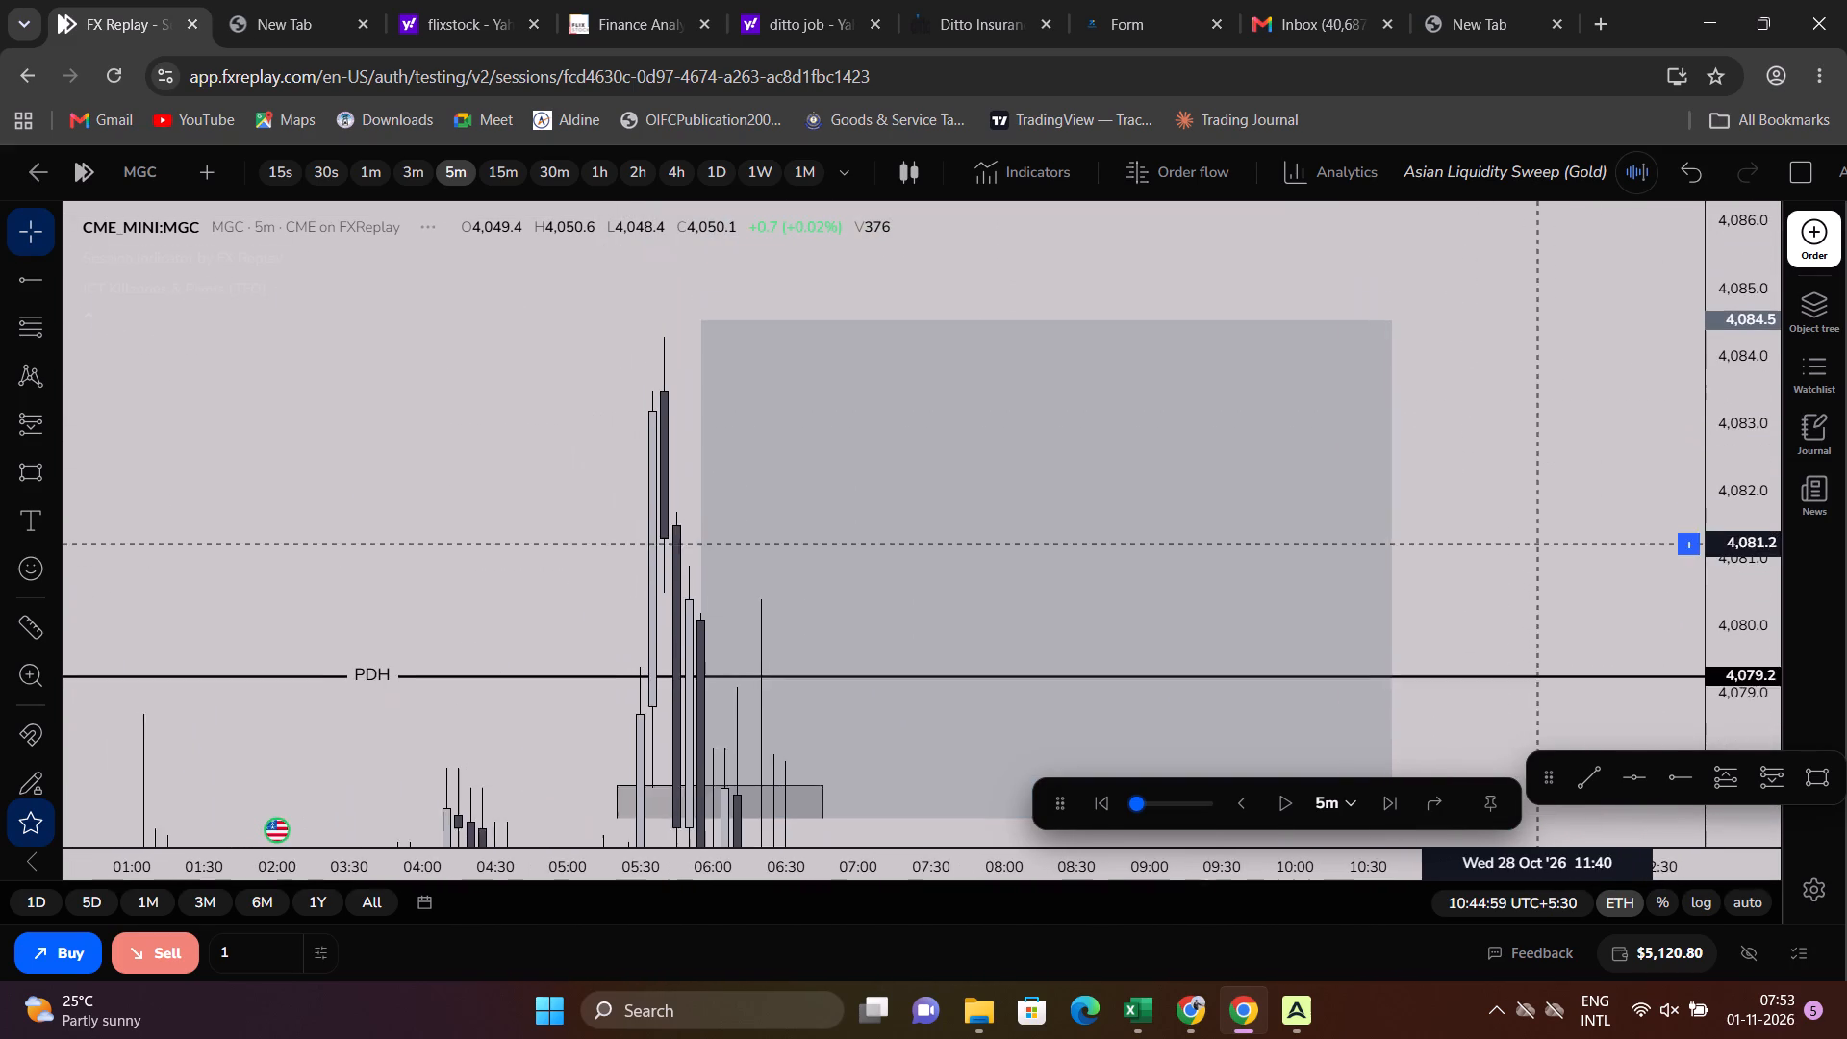
left_click_drag(1539, 565, 1539, 571)
left_click_drag(1733, 407, 1590, 566)
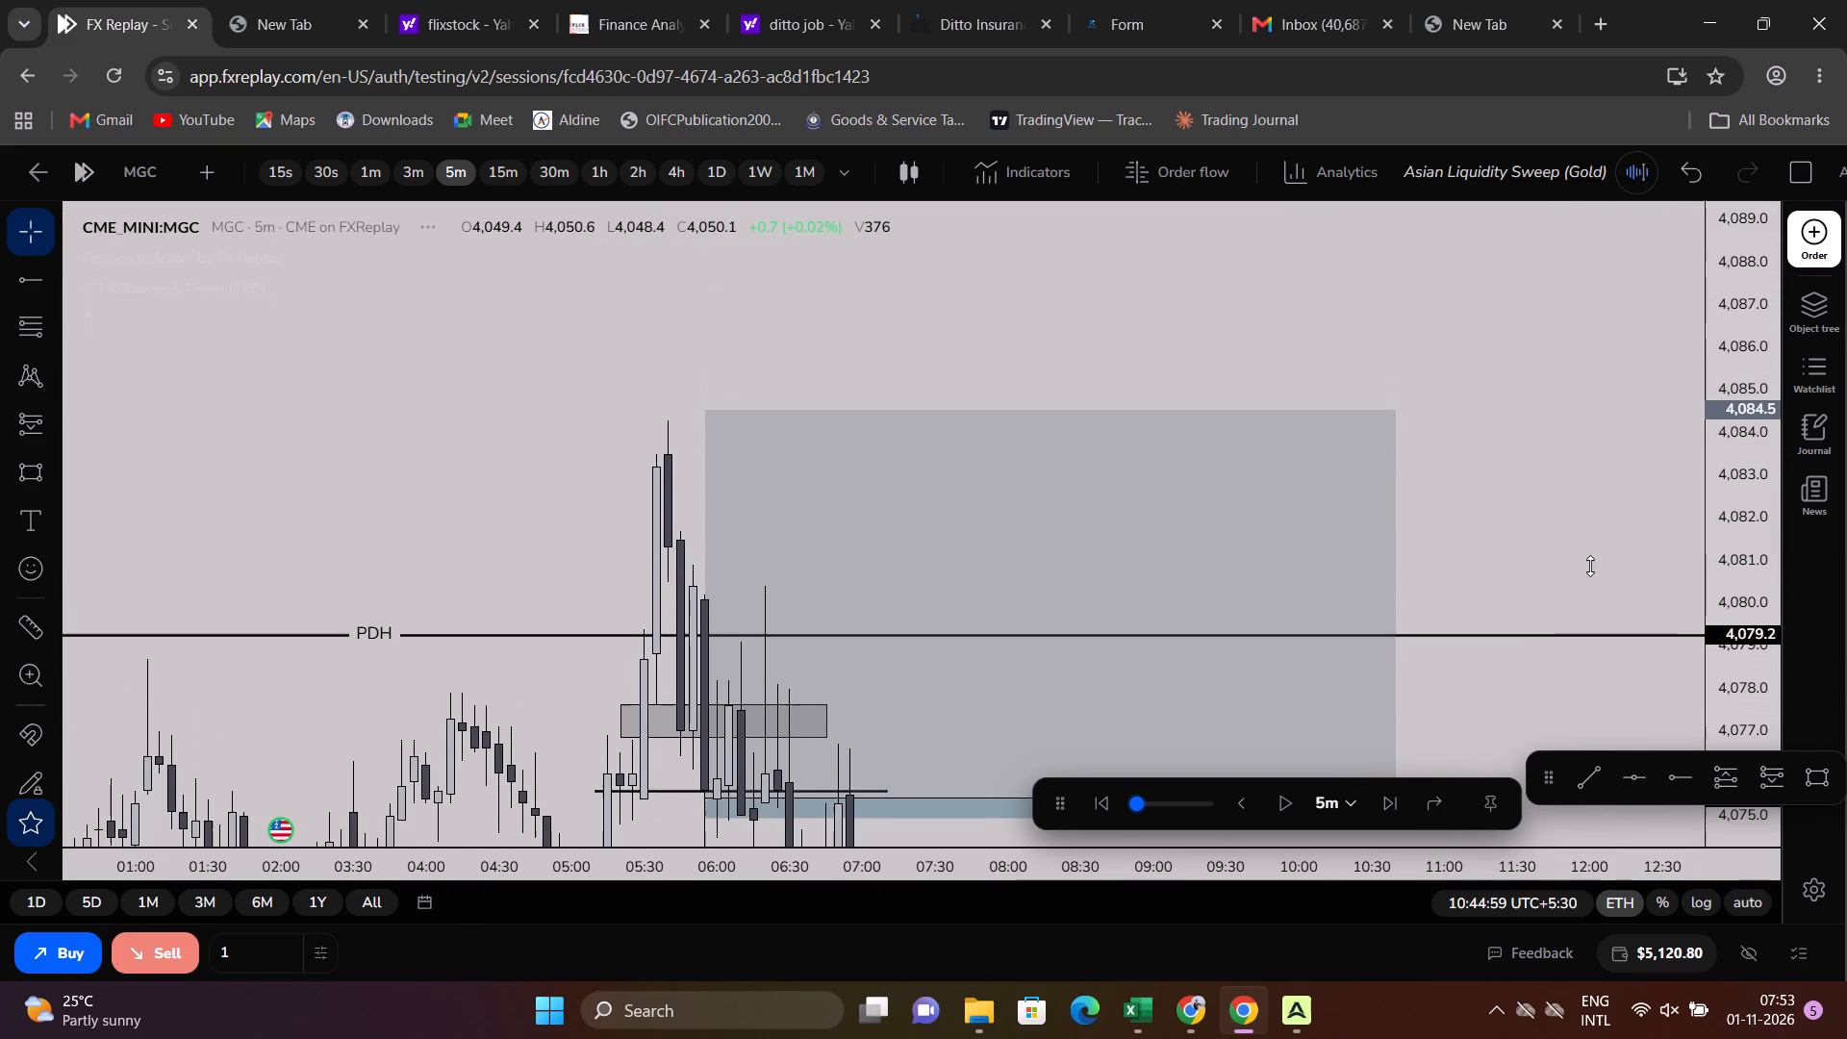
left_click_drag(1590, 566, 1672, 640)
left_click_drag(1586, 672, 1589, 483)
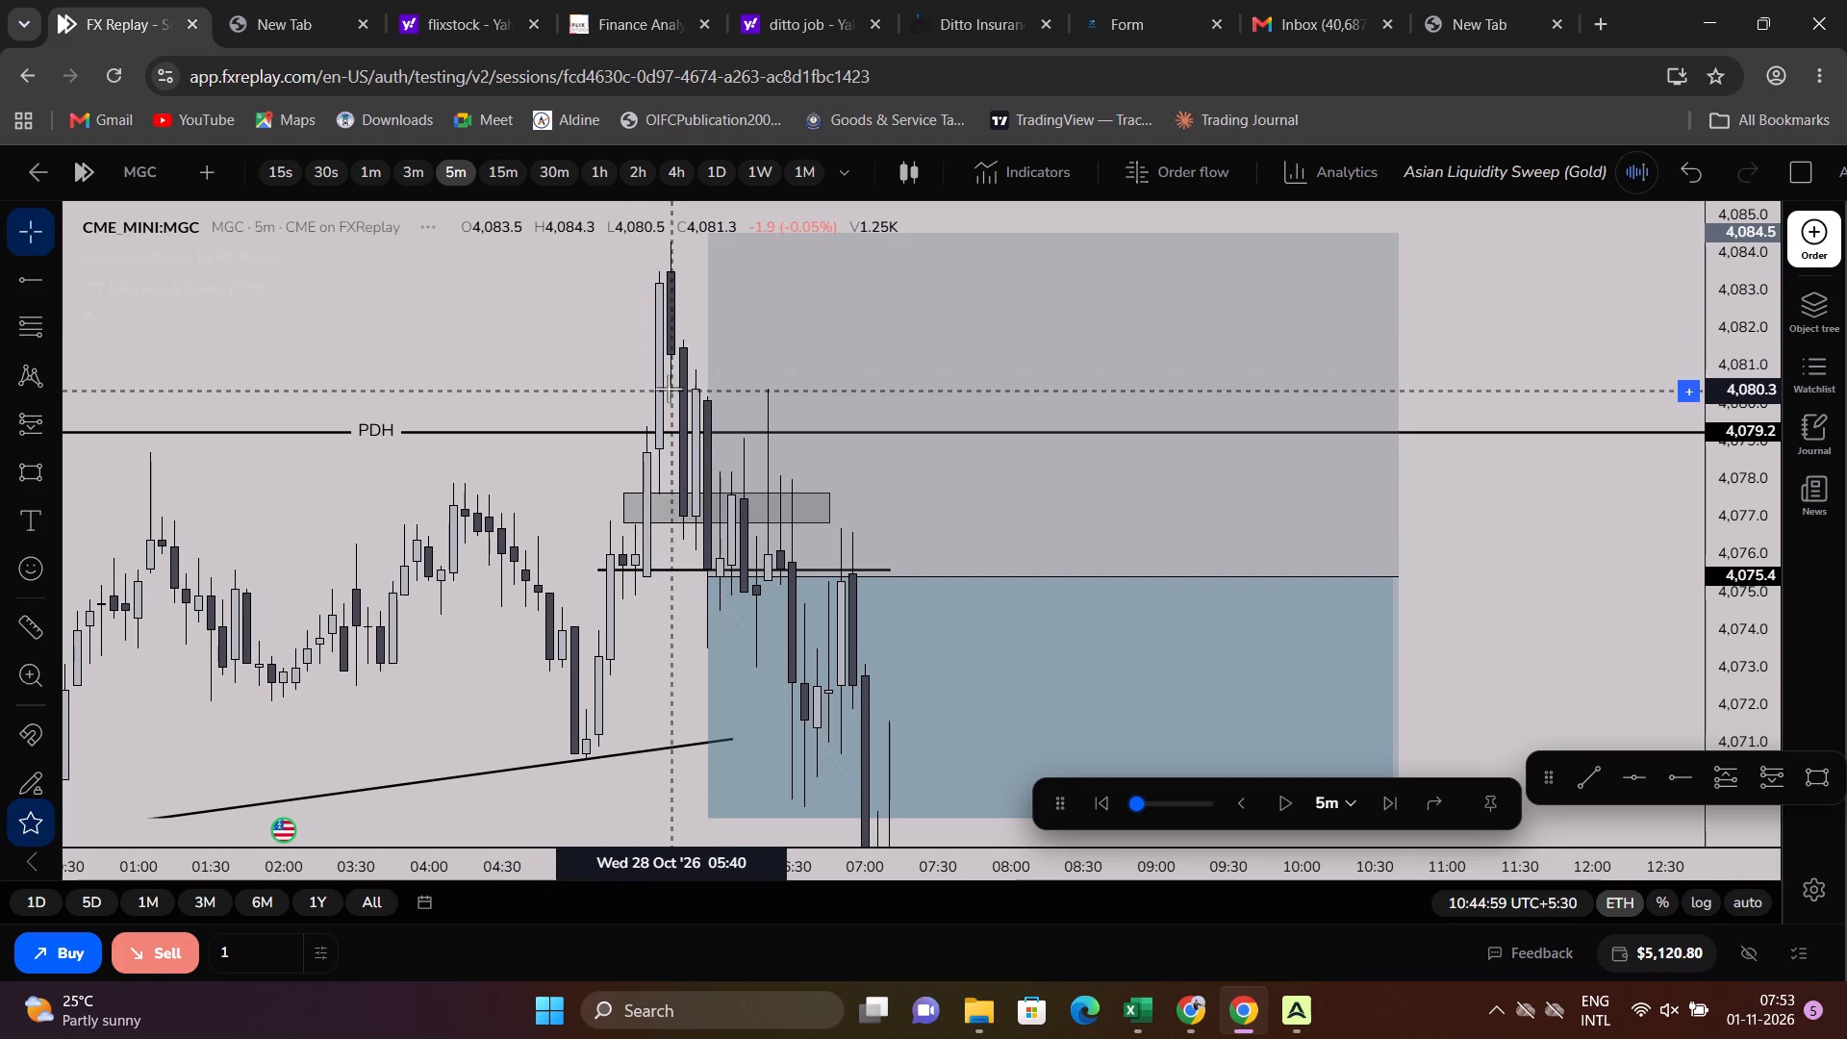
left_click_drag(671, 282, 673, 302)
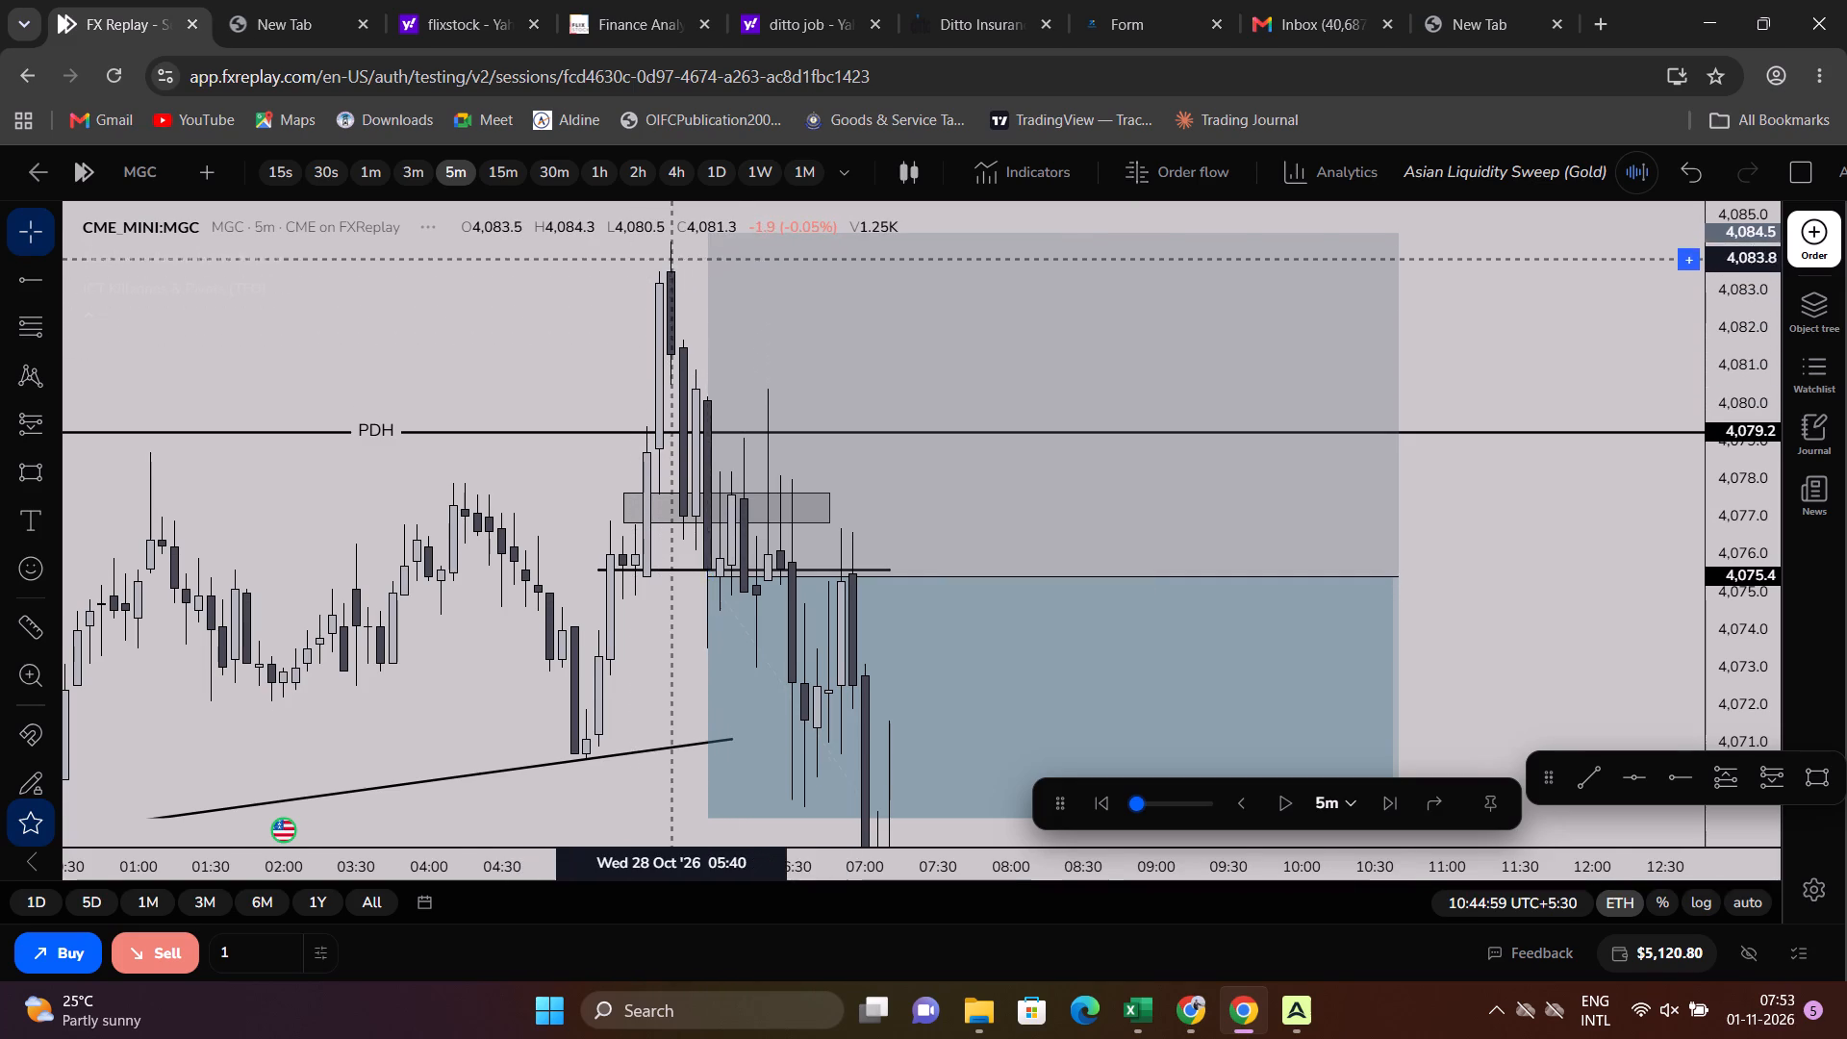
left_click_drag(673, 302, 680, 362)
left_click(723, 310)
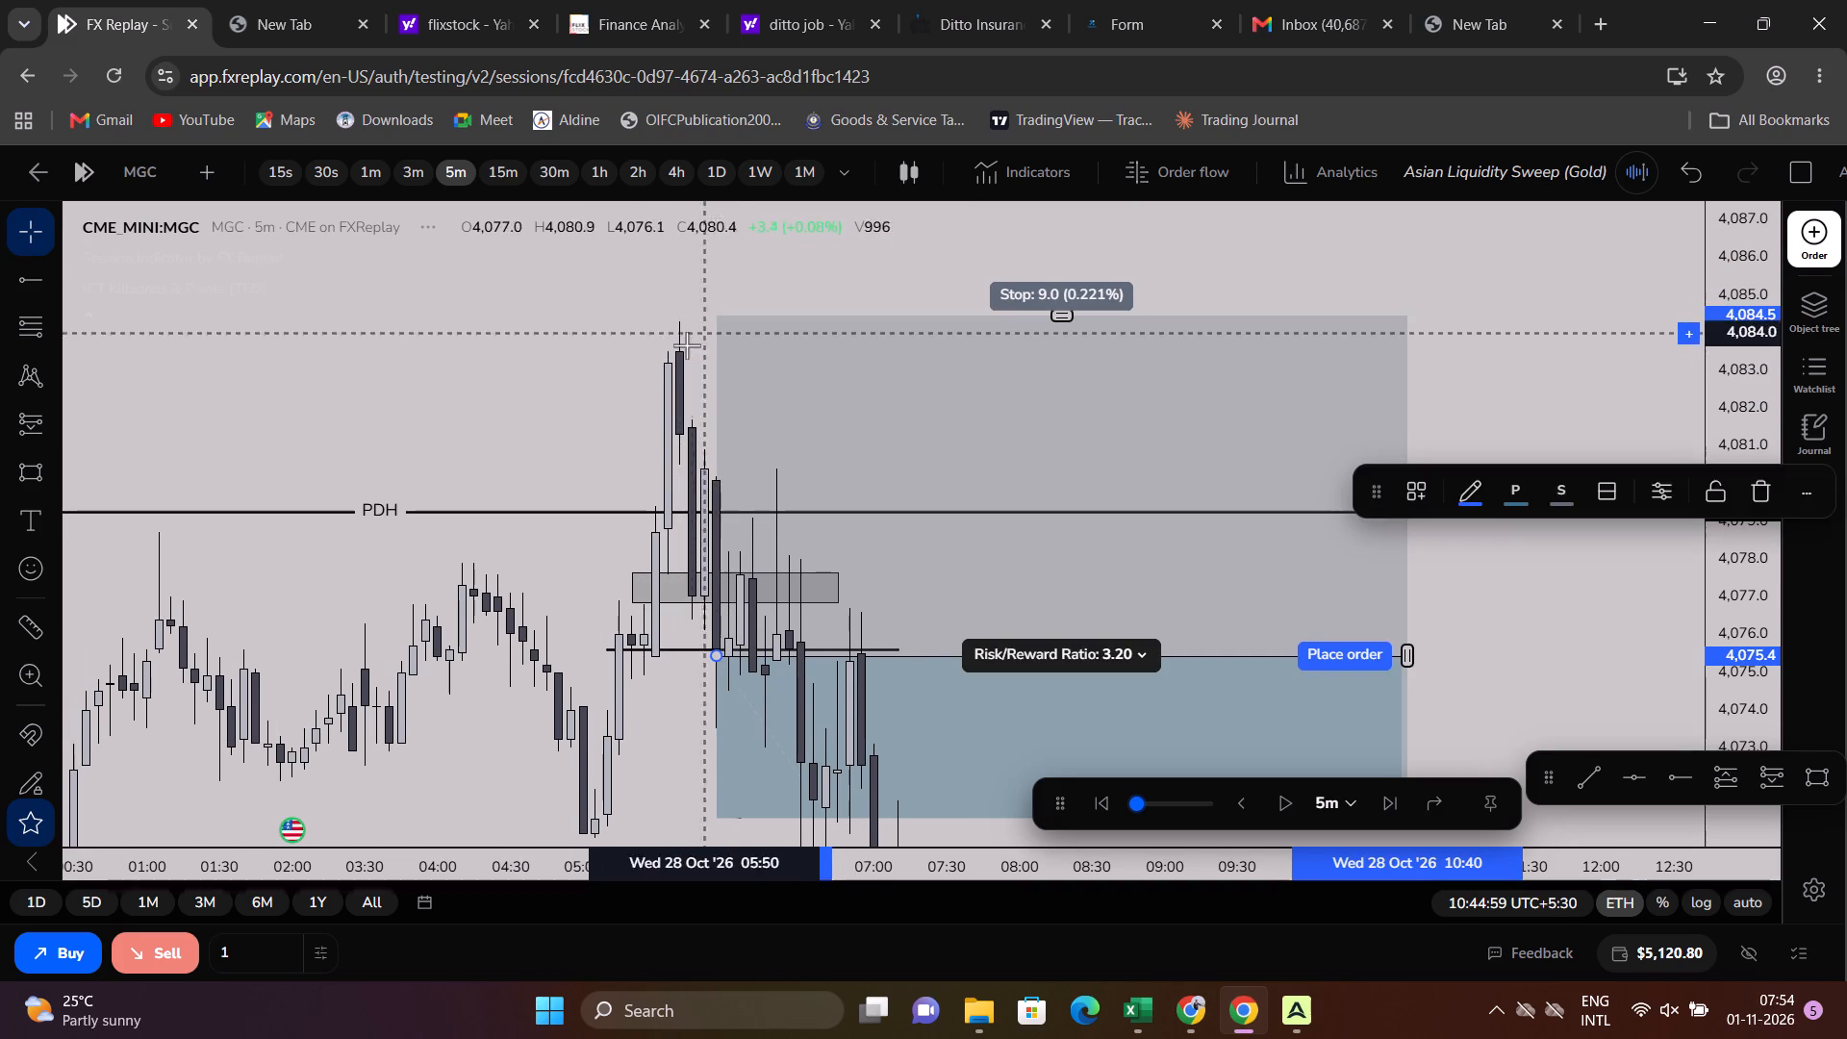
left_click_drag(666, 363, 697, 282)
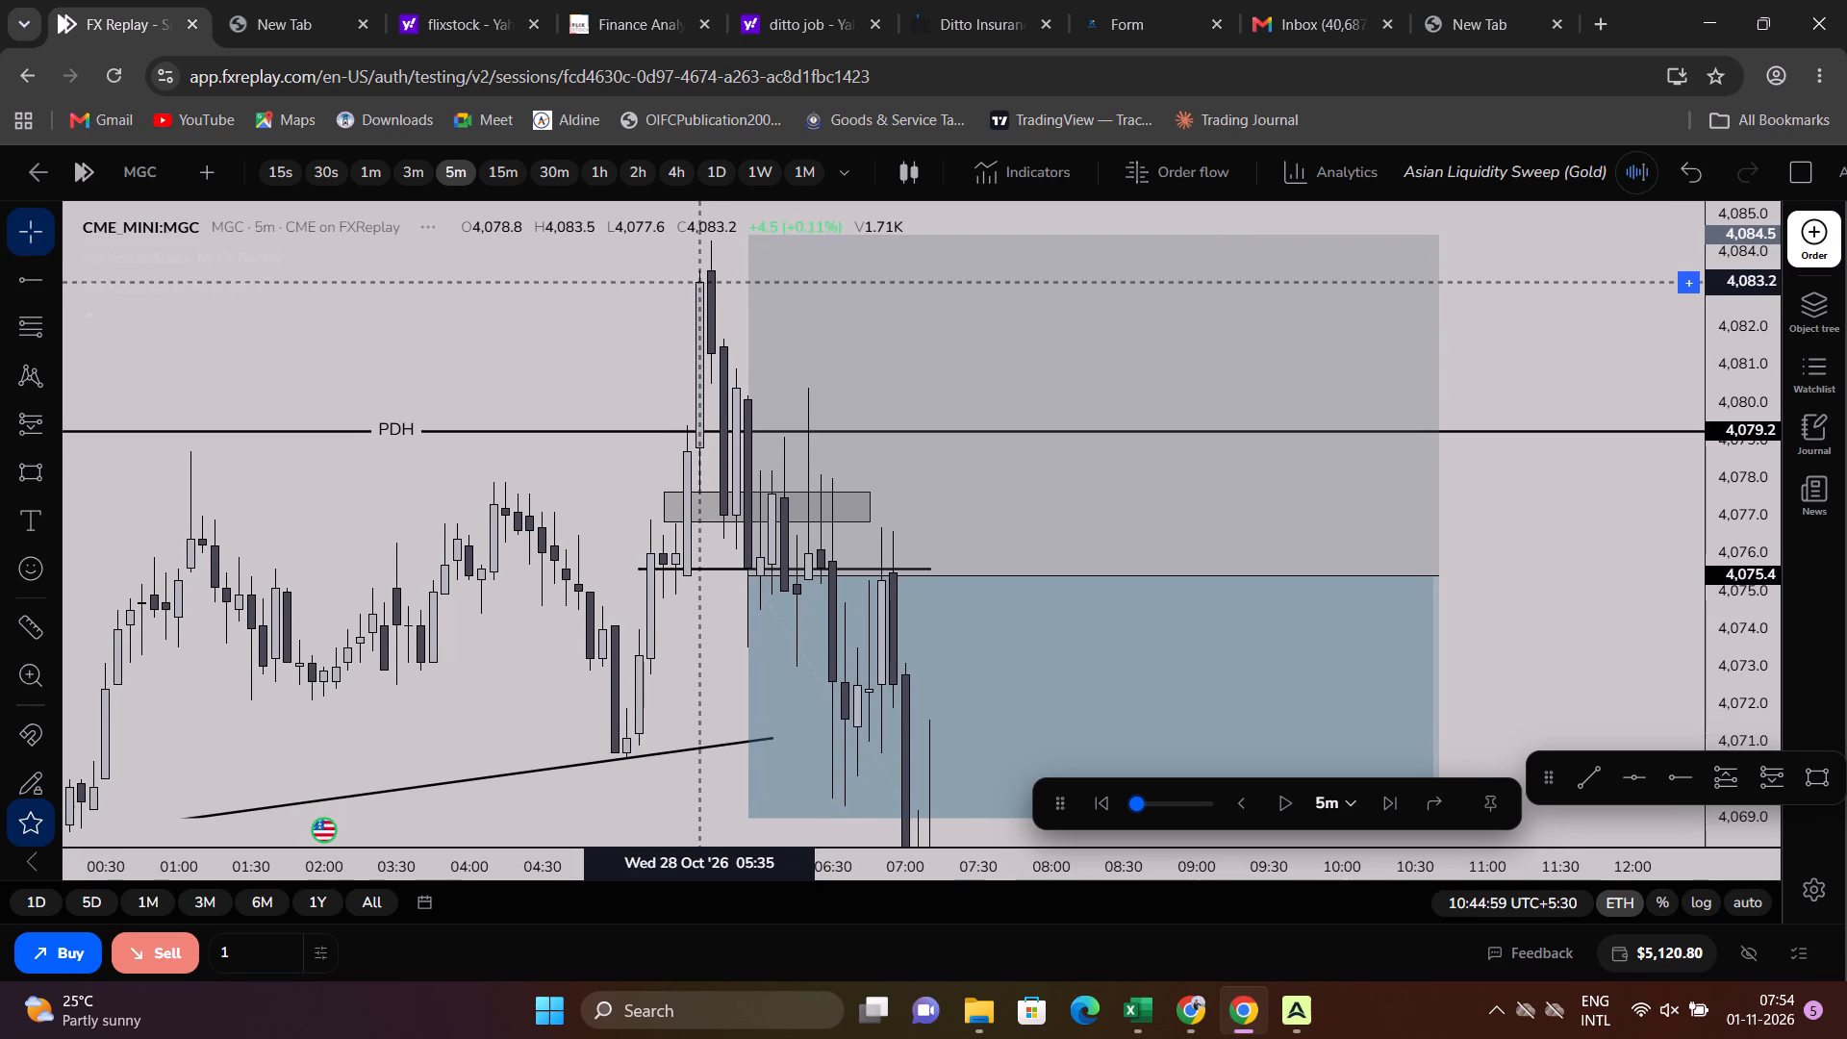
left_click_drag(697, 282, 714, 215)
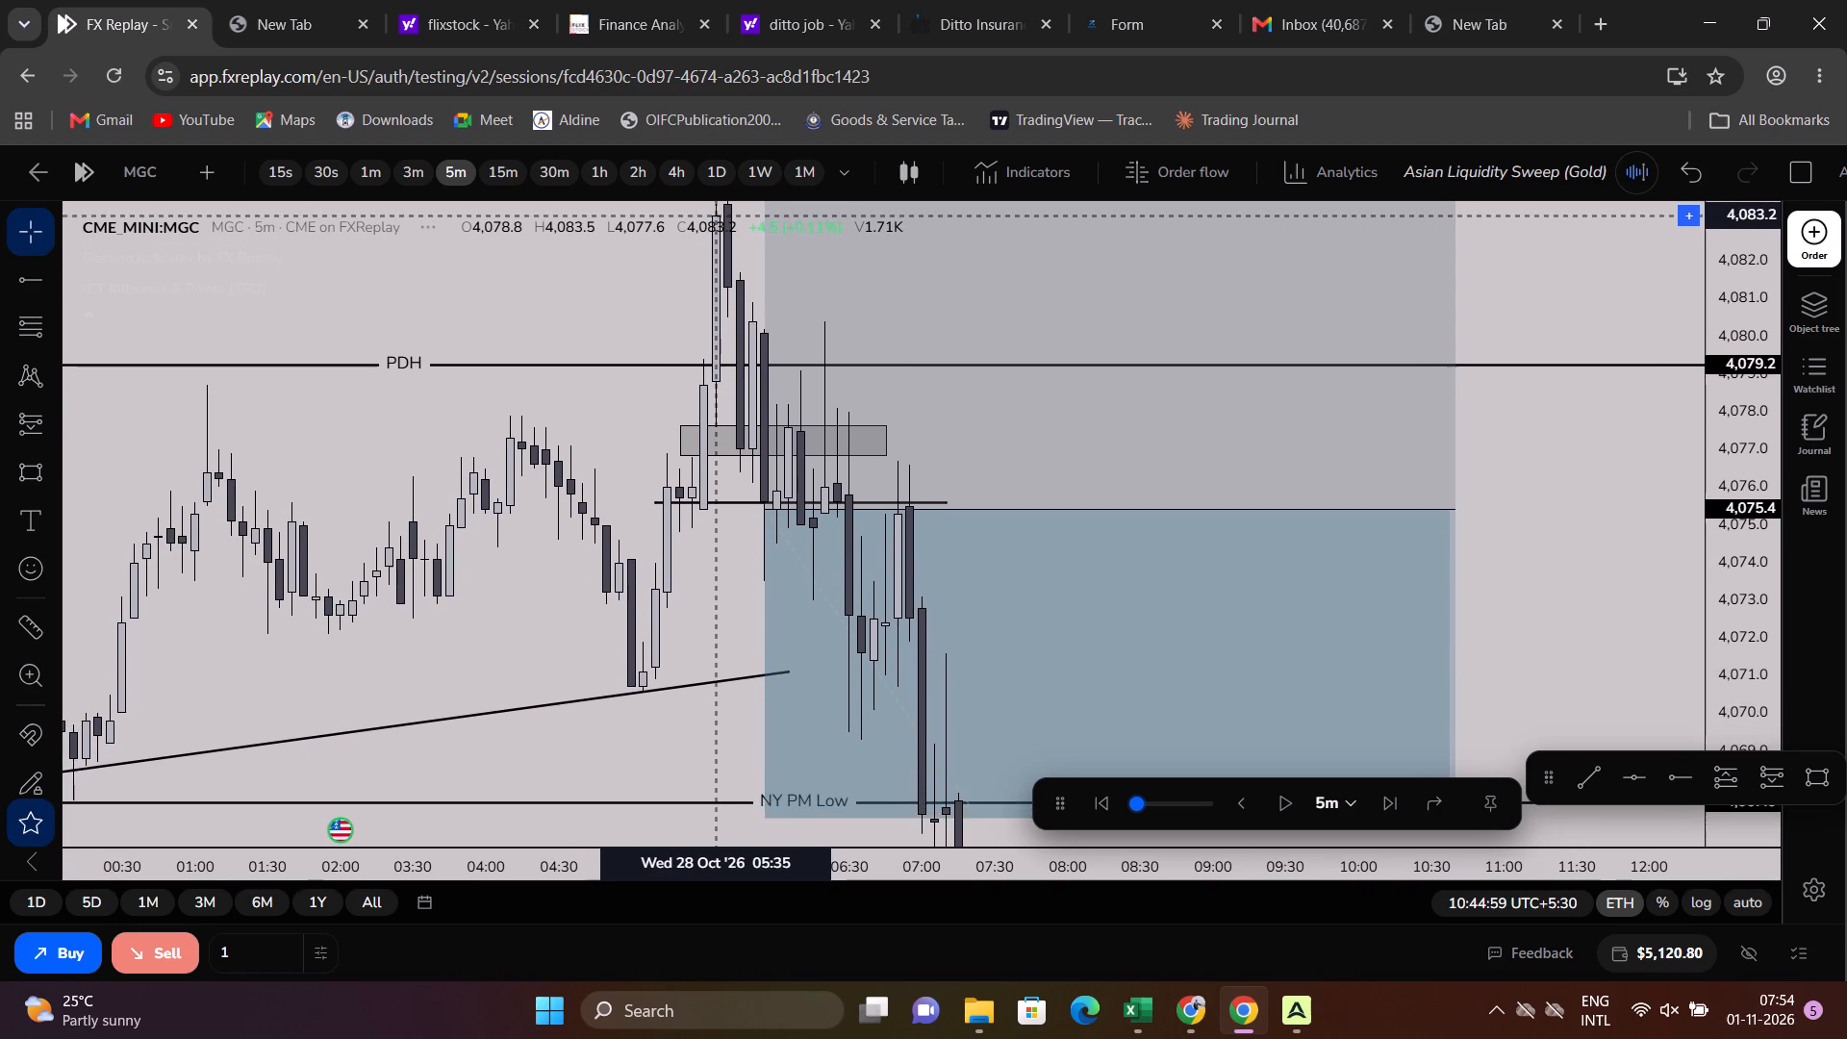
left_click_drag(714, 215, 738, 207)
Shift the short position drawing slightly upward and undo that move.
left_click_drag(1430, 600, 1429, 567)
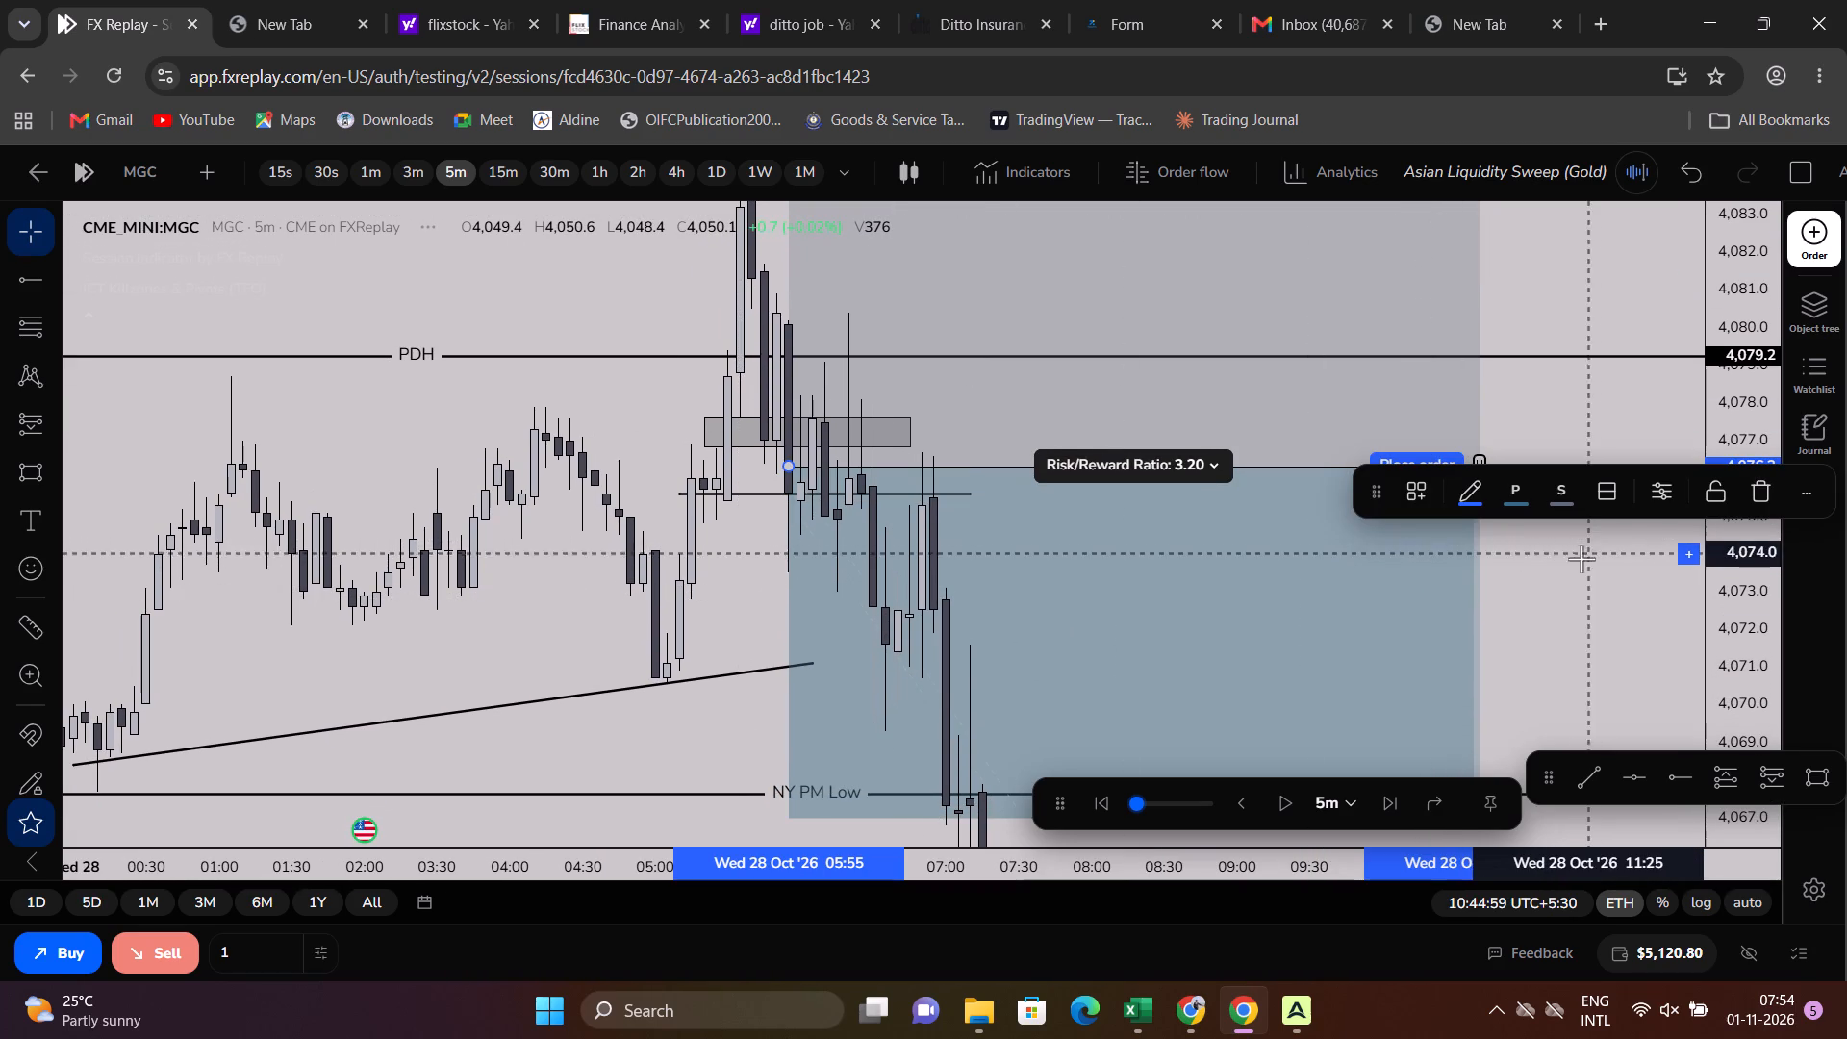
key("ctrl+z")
Change the label of the NY PM Low ray at 4,067.6 to "NY PM Low and BE".
left_click_drag(1672, 415, 1639, 681)
left_click_drag(1557, 693, 1562, 432)
scroll(1586, 450, "down", 6)
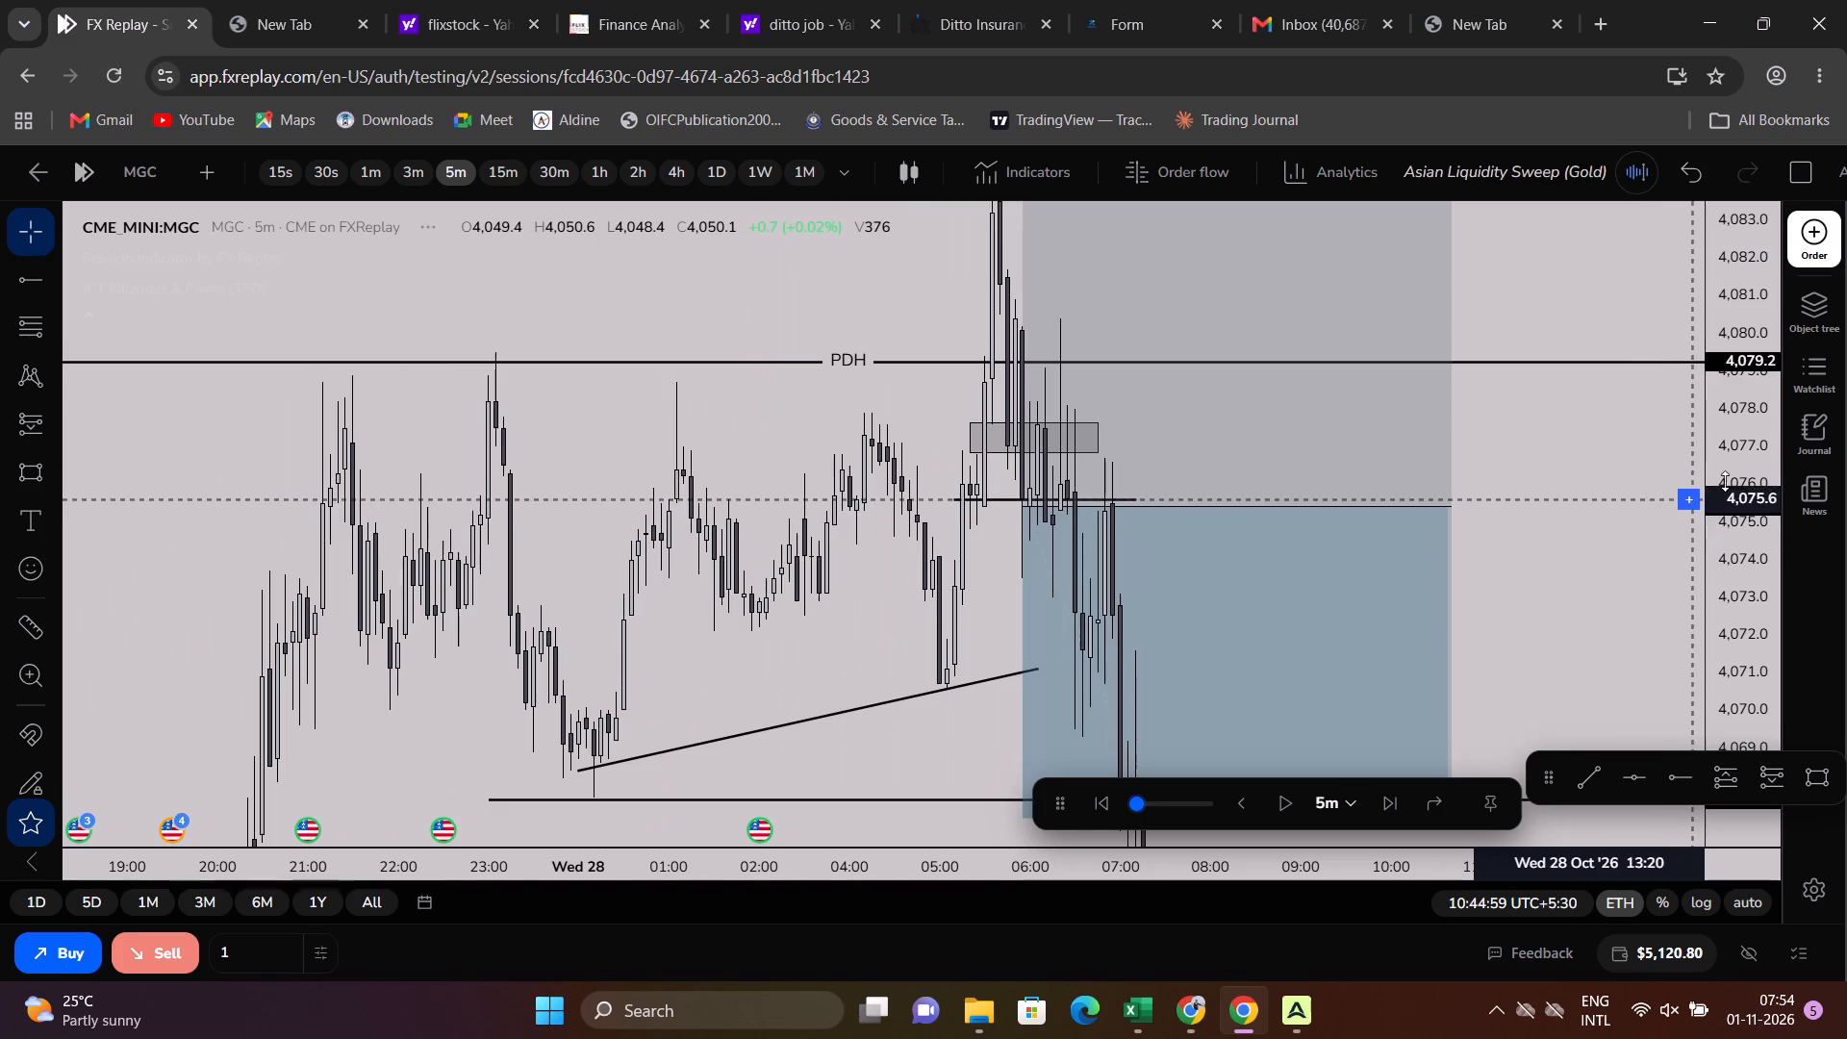
left_click_drag(1733, 479, 1697, 738)
left_click_drag(1592, 731, 1532, 545)
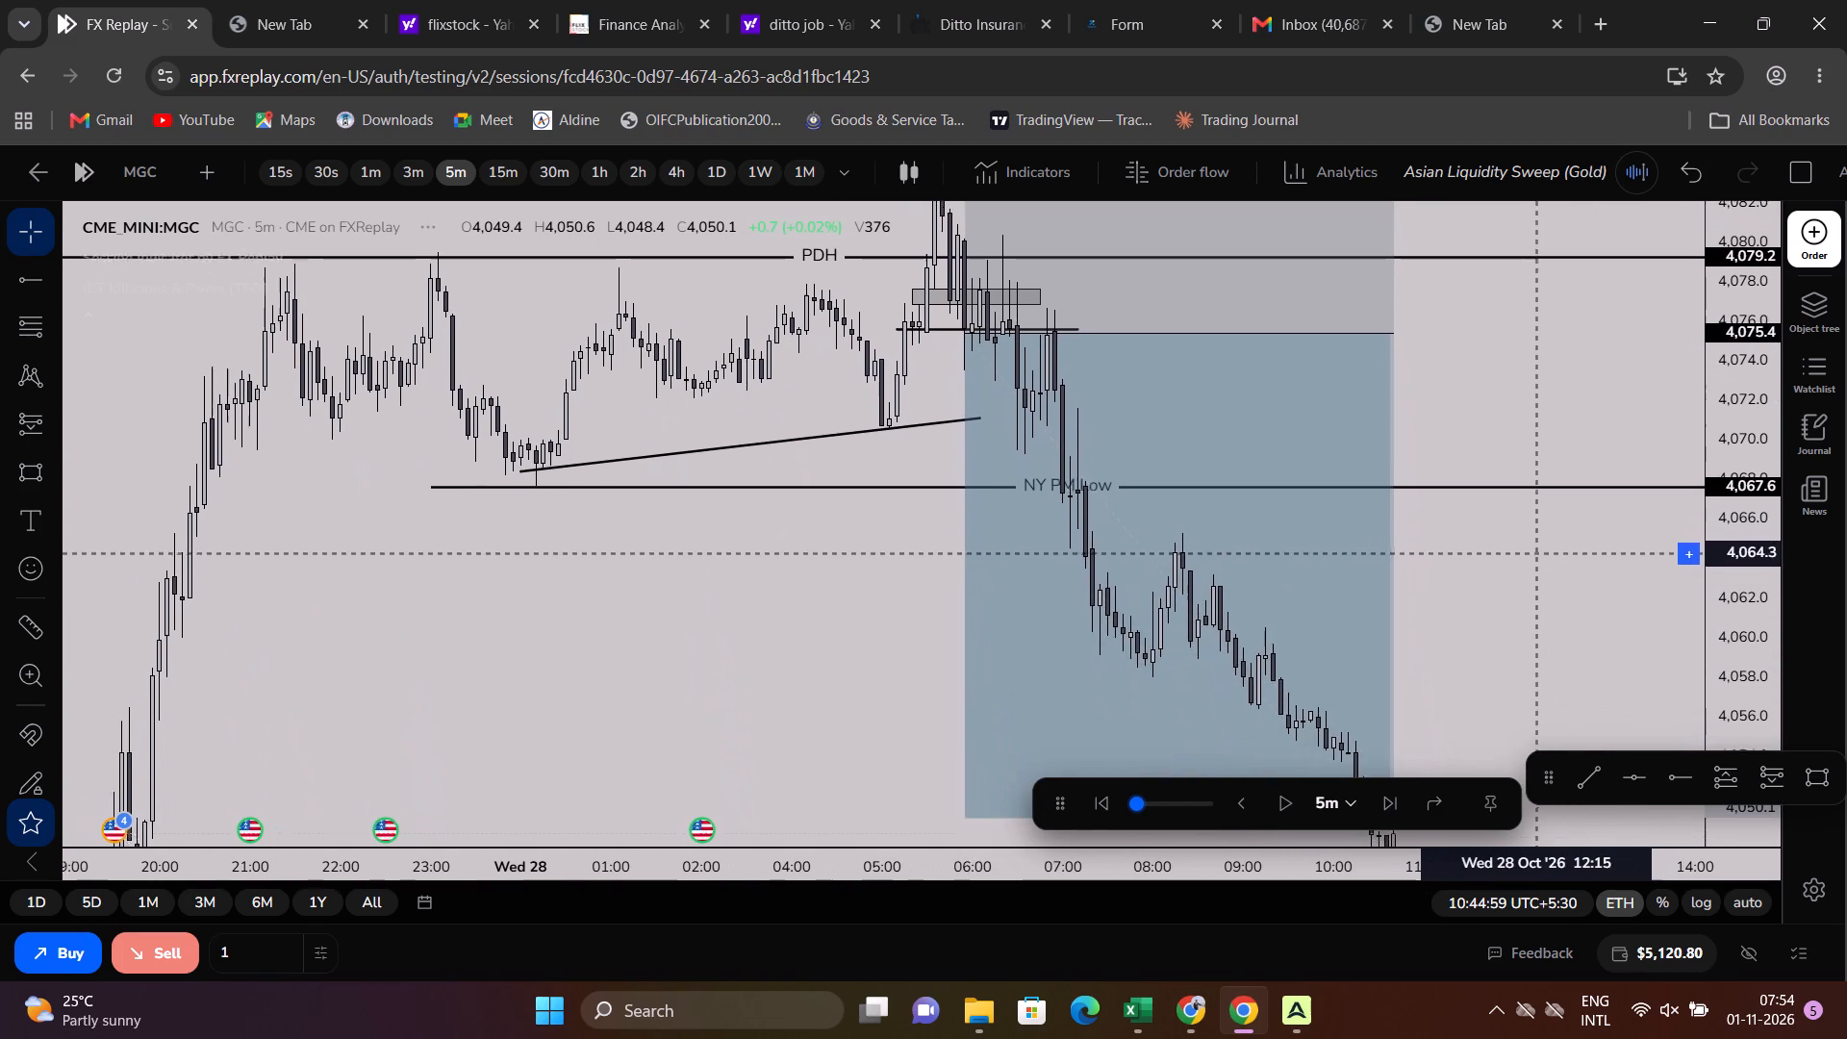
left_click_drag(1532, 545, 1531, 542)
double_click(946, 477)
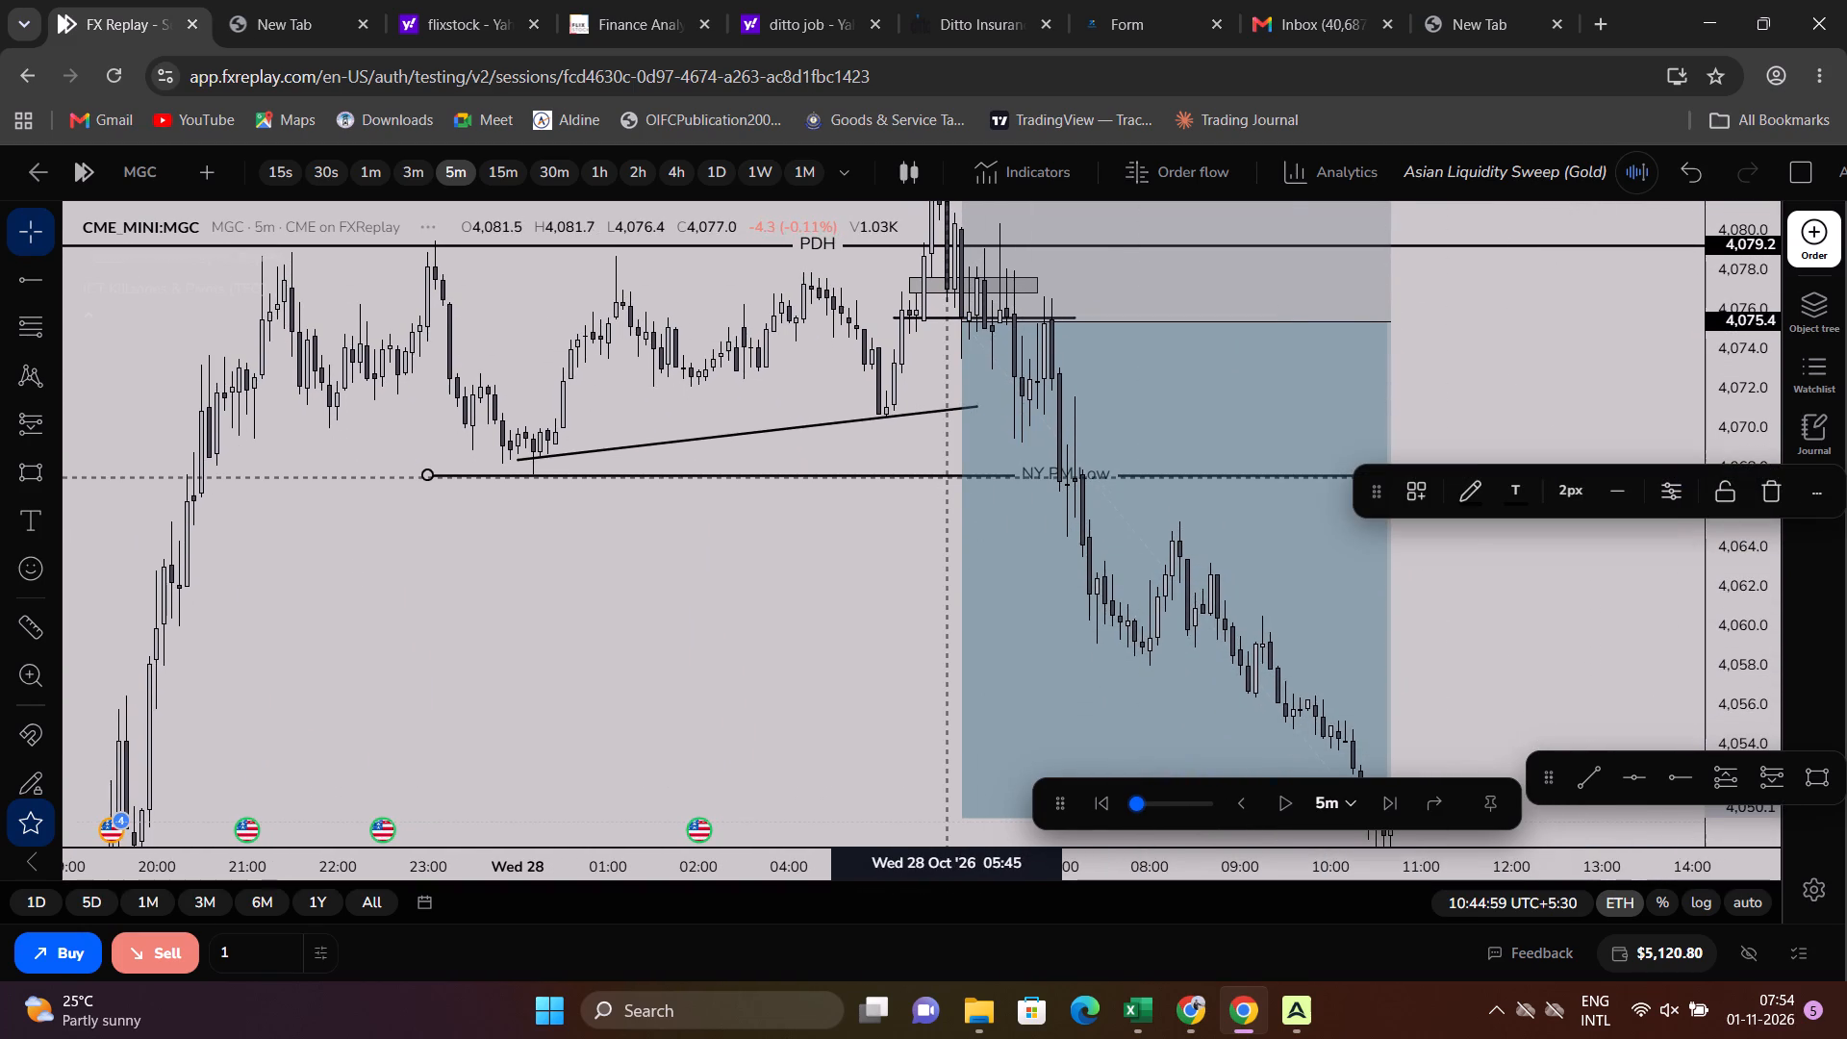
left_click(895, 447)
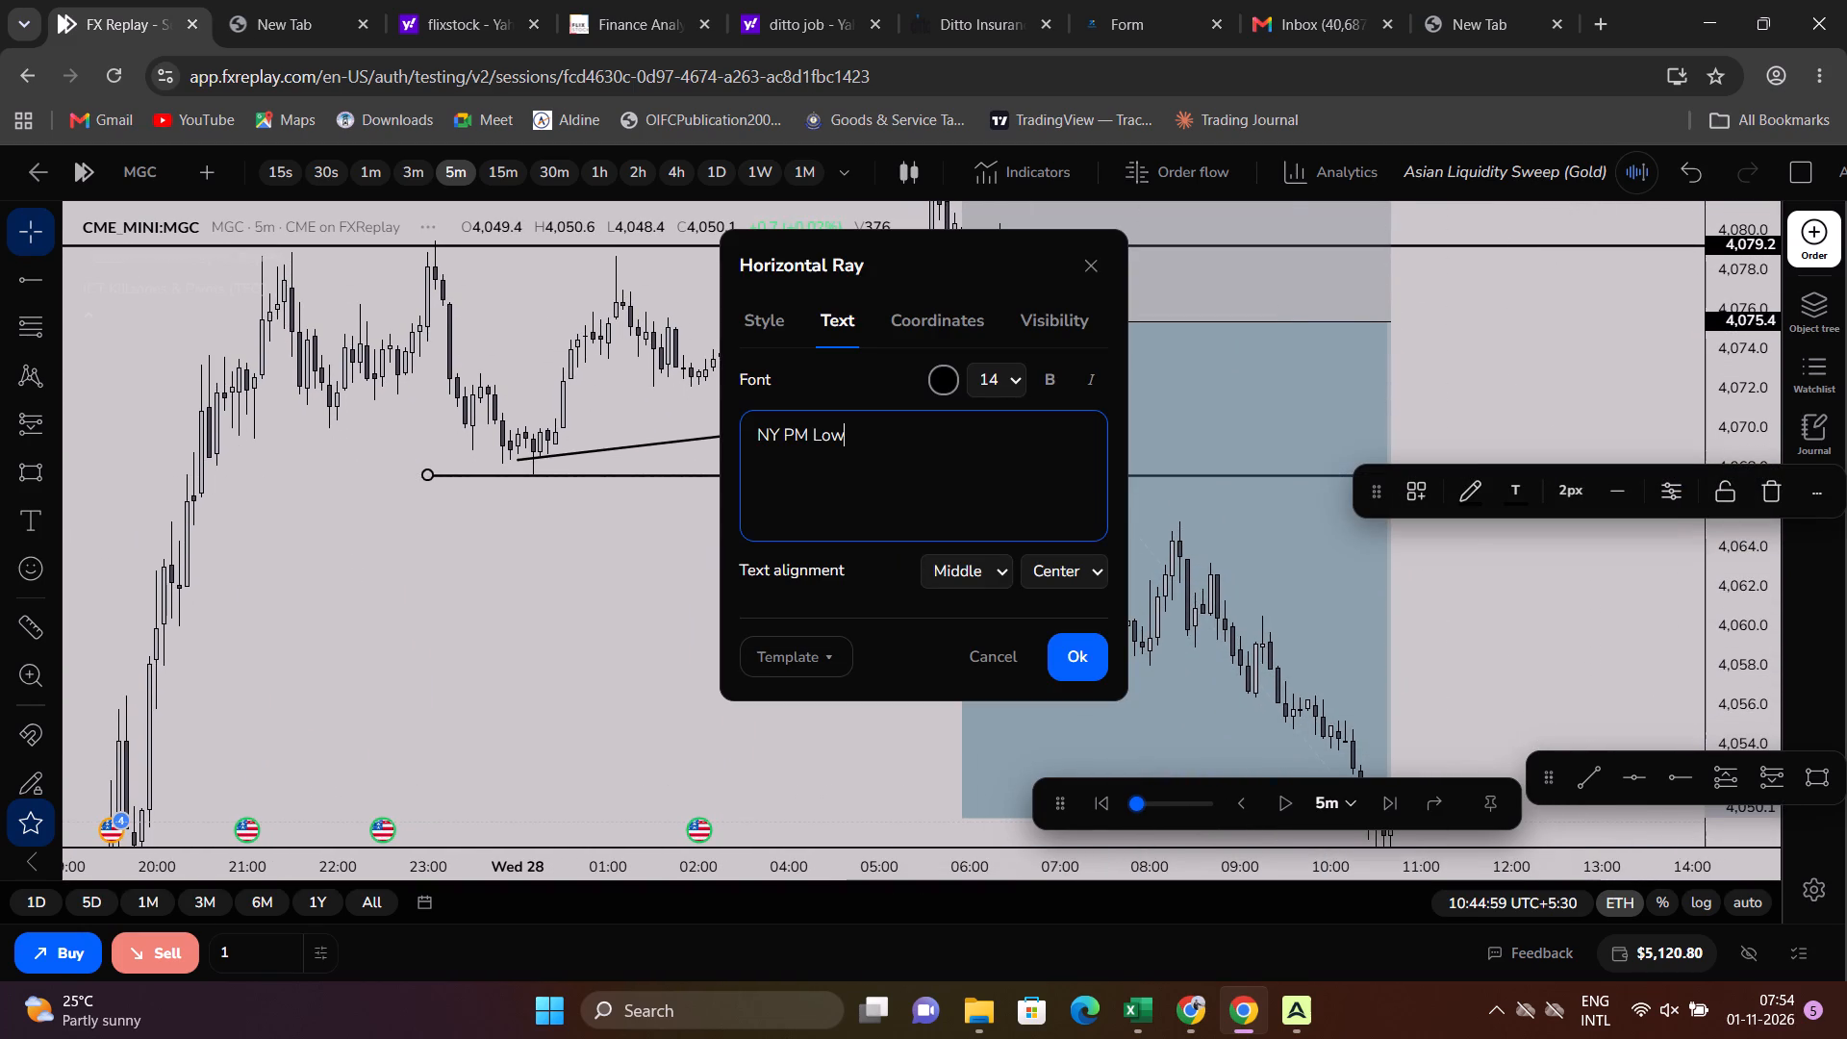
key("space")
type("A")
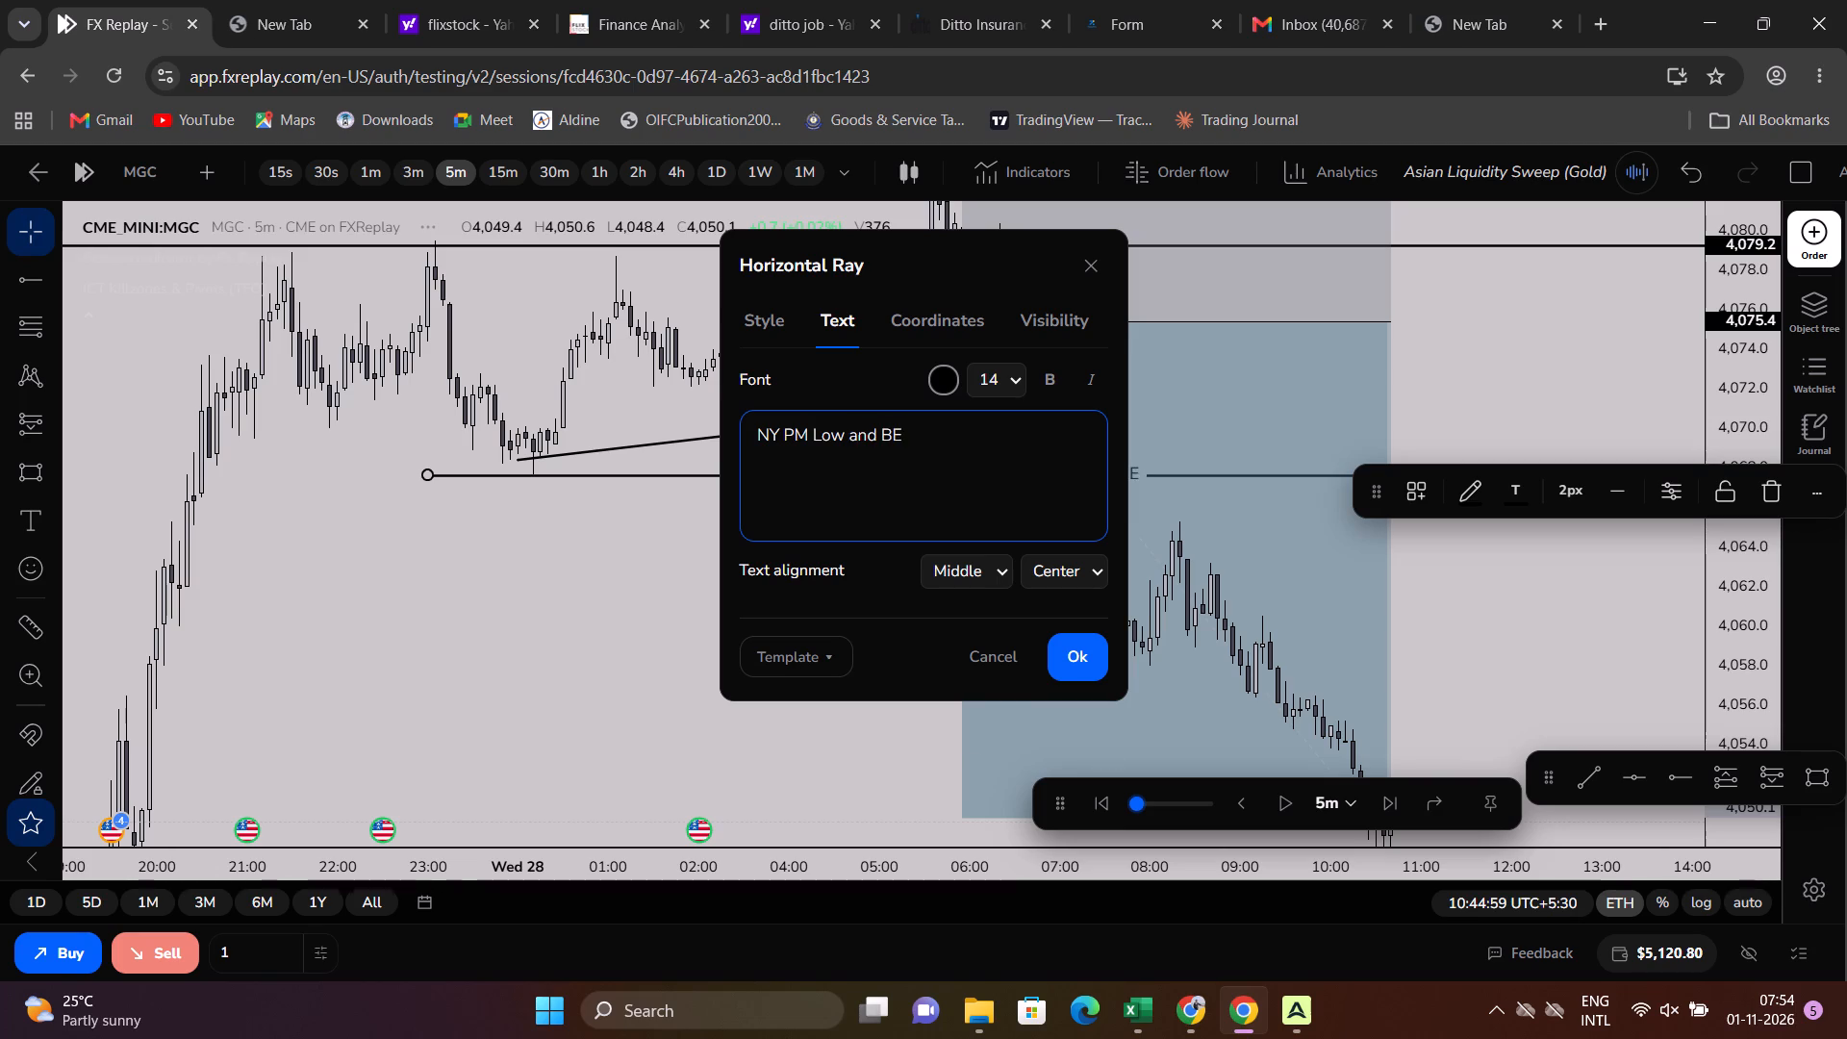
left_click(1061, 649)
left_click(722, 621)
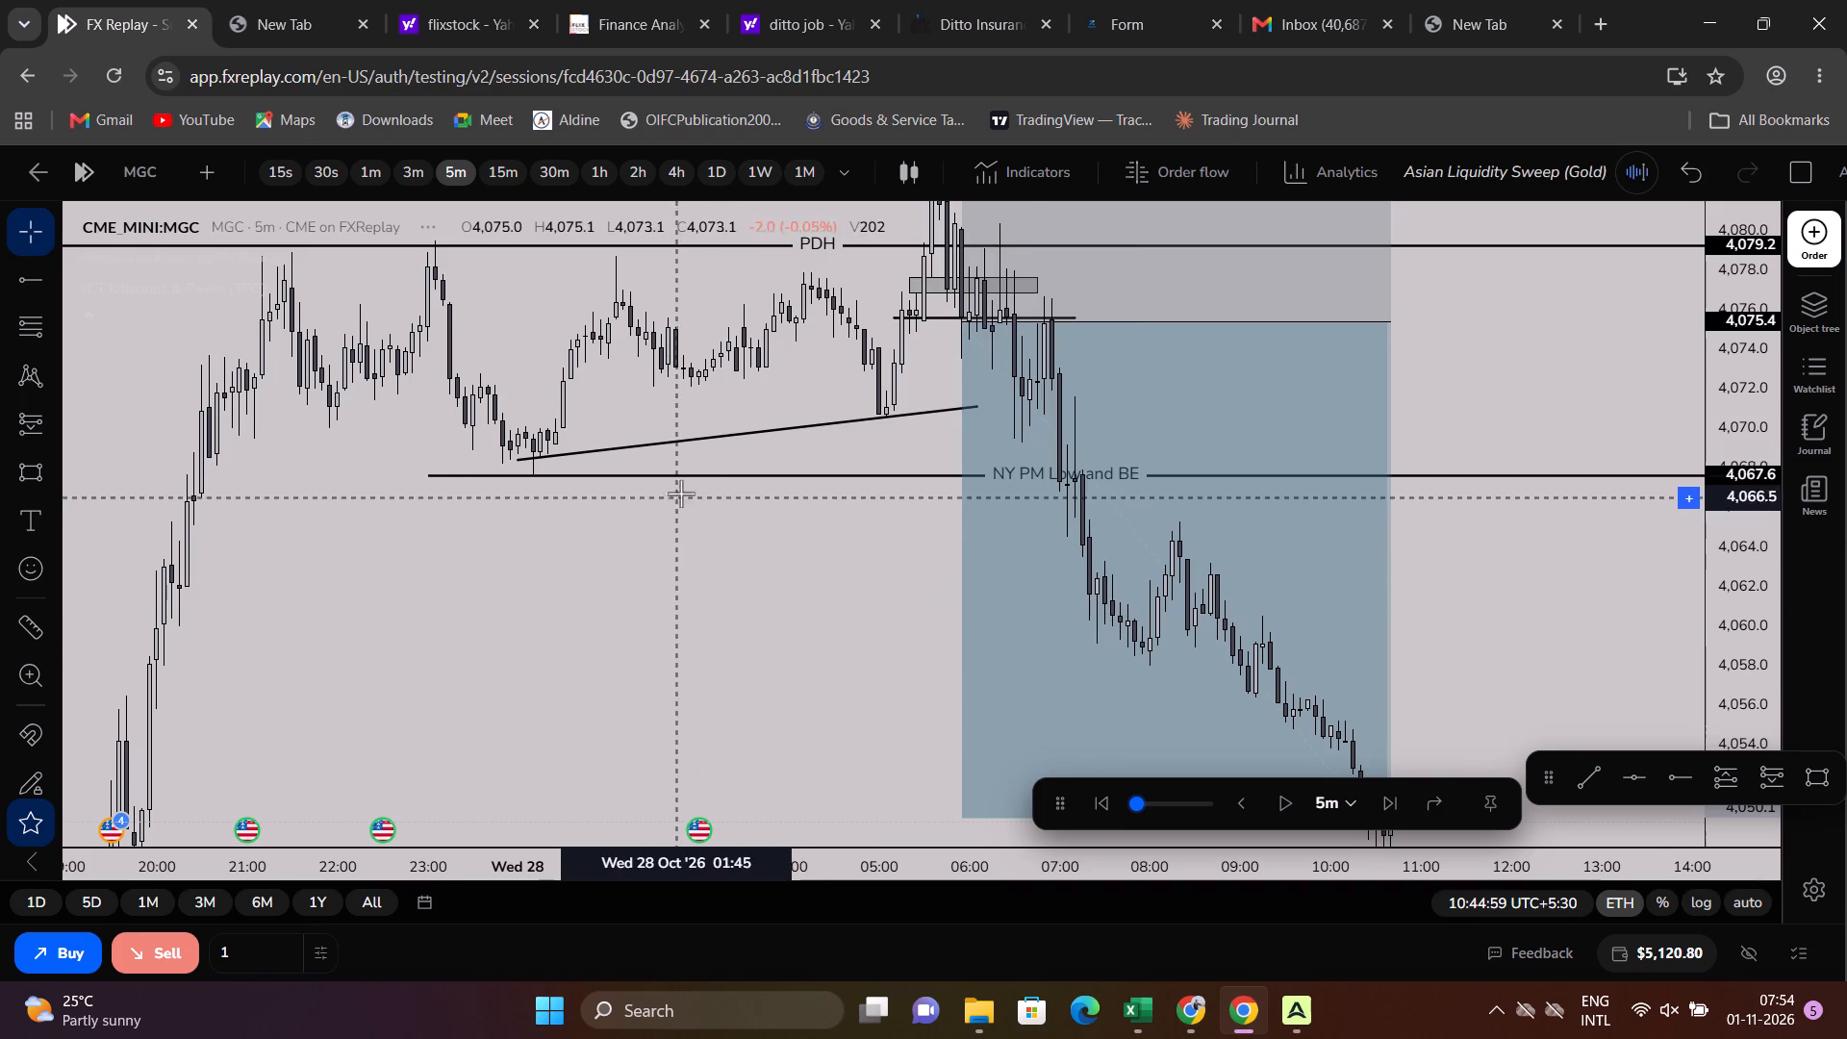
Set the horizontal text alignment of the "NY PM Low and BE" ray's label to Left.
left_click_drag(715, 472, 775, 472)
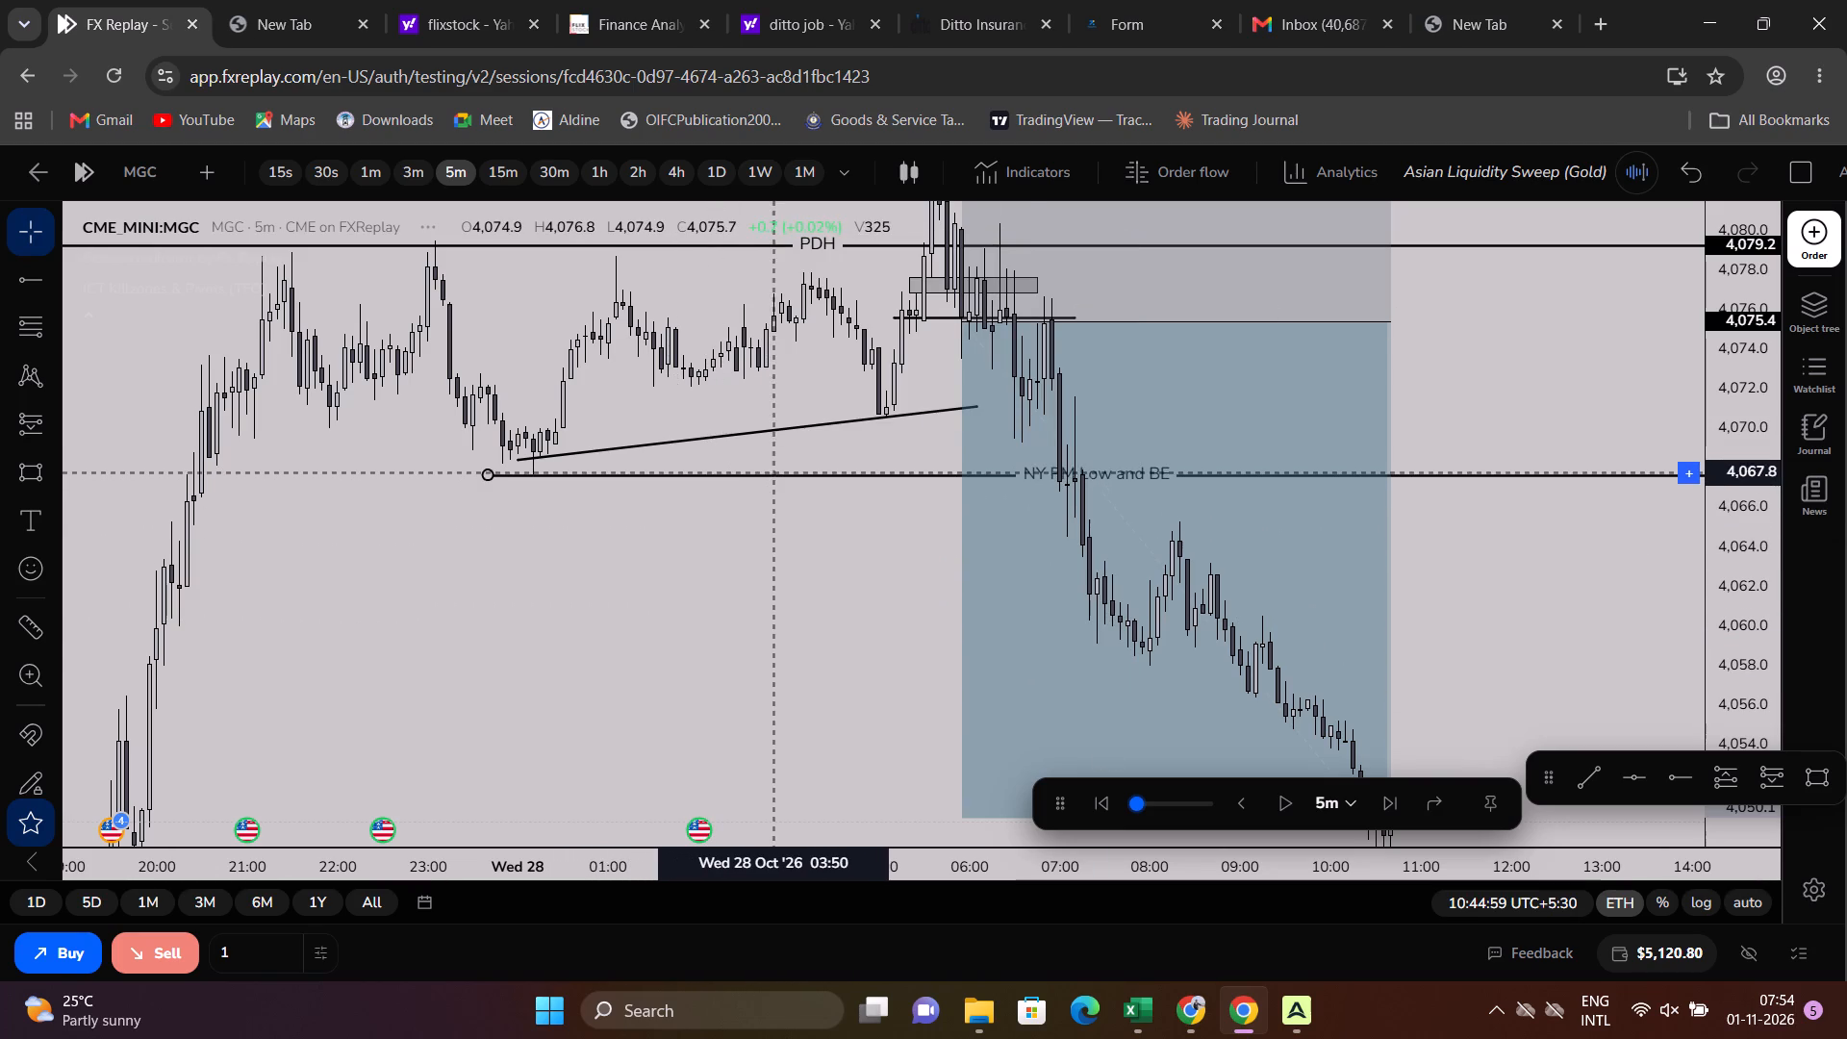
left_click_drag(775, 472, 780, 471)
double_click(780, 471)
left_click(813, 667)
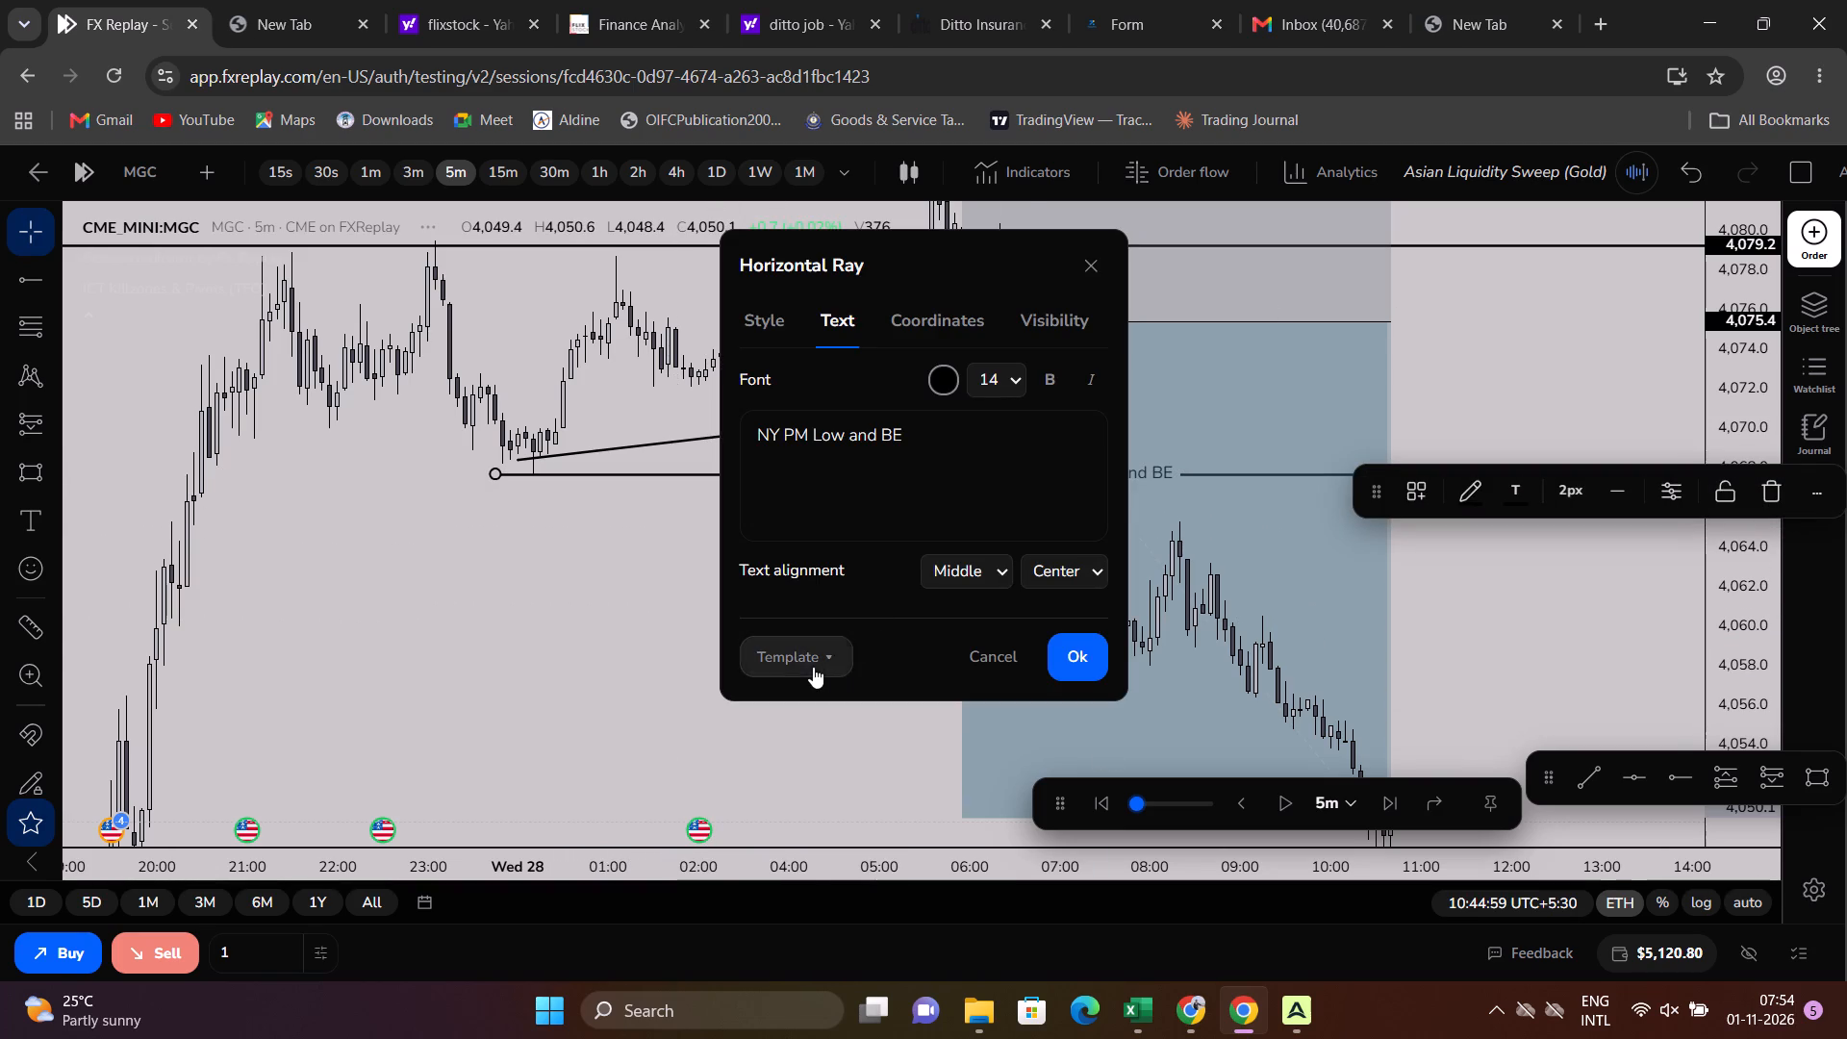
left_click(989, 577)
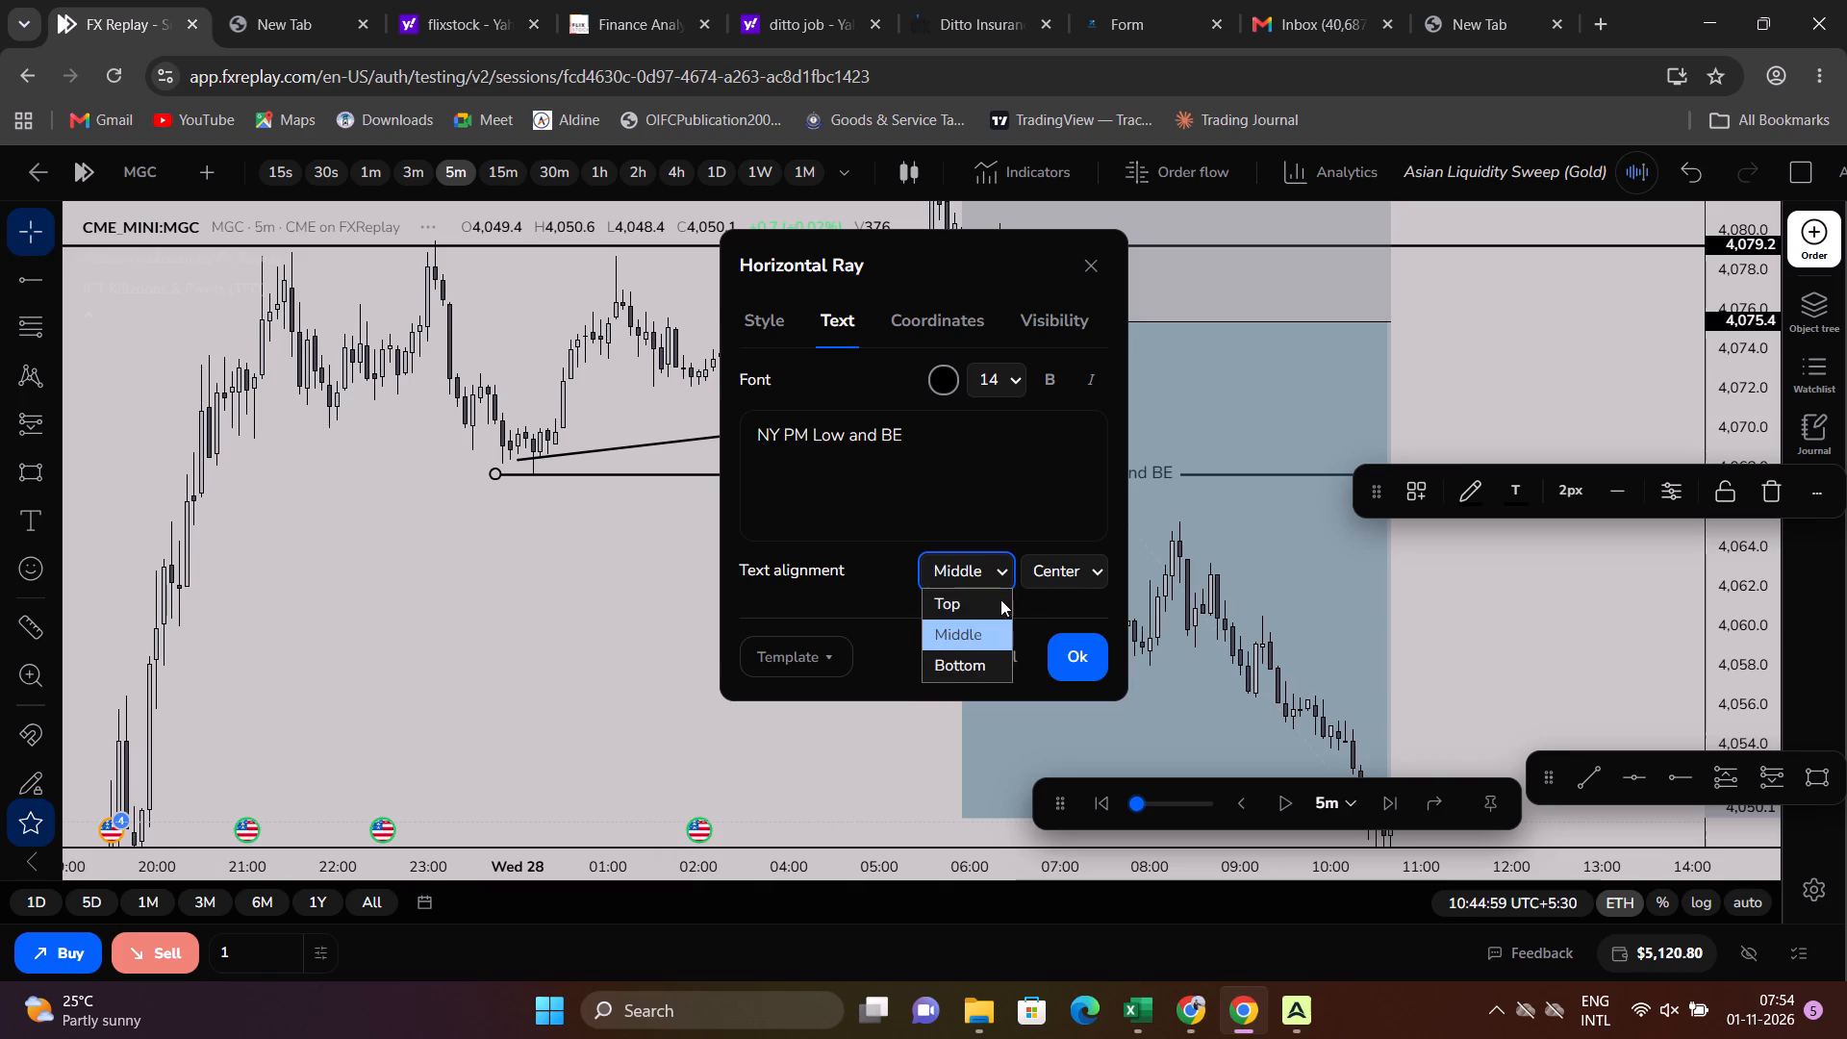
left_click(1052, 585)
left_click(1056, 608)
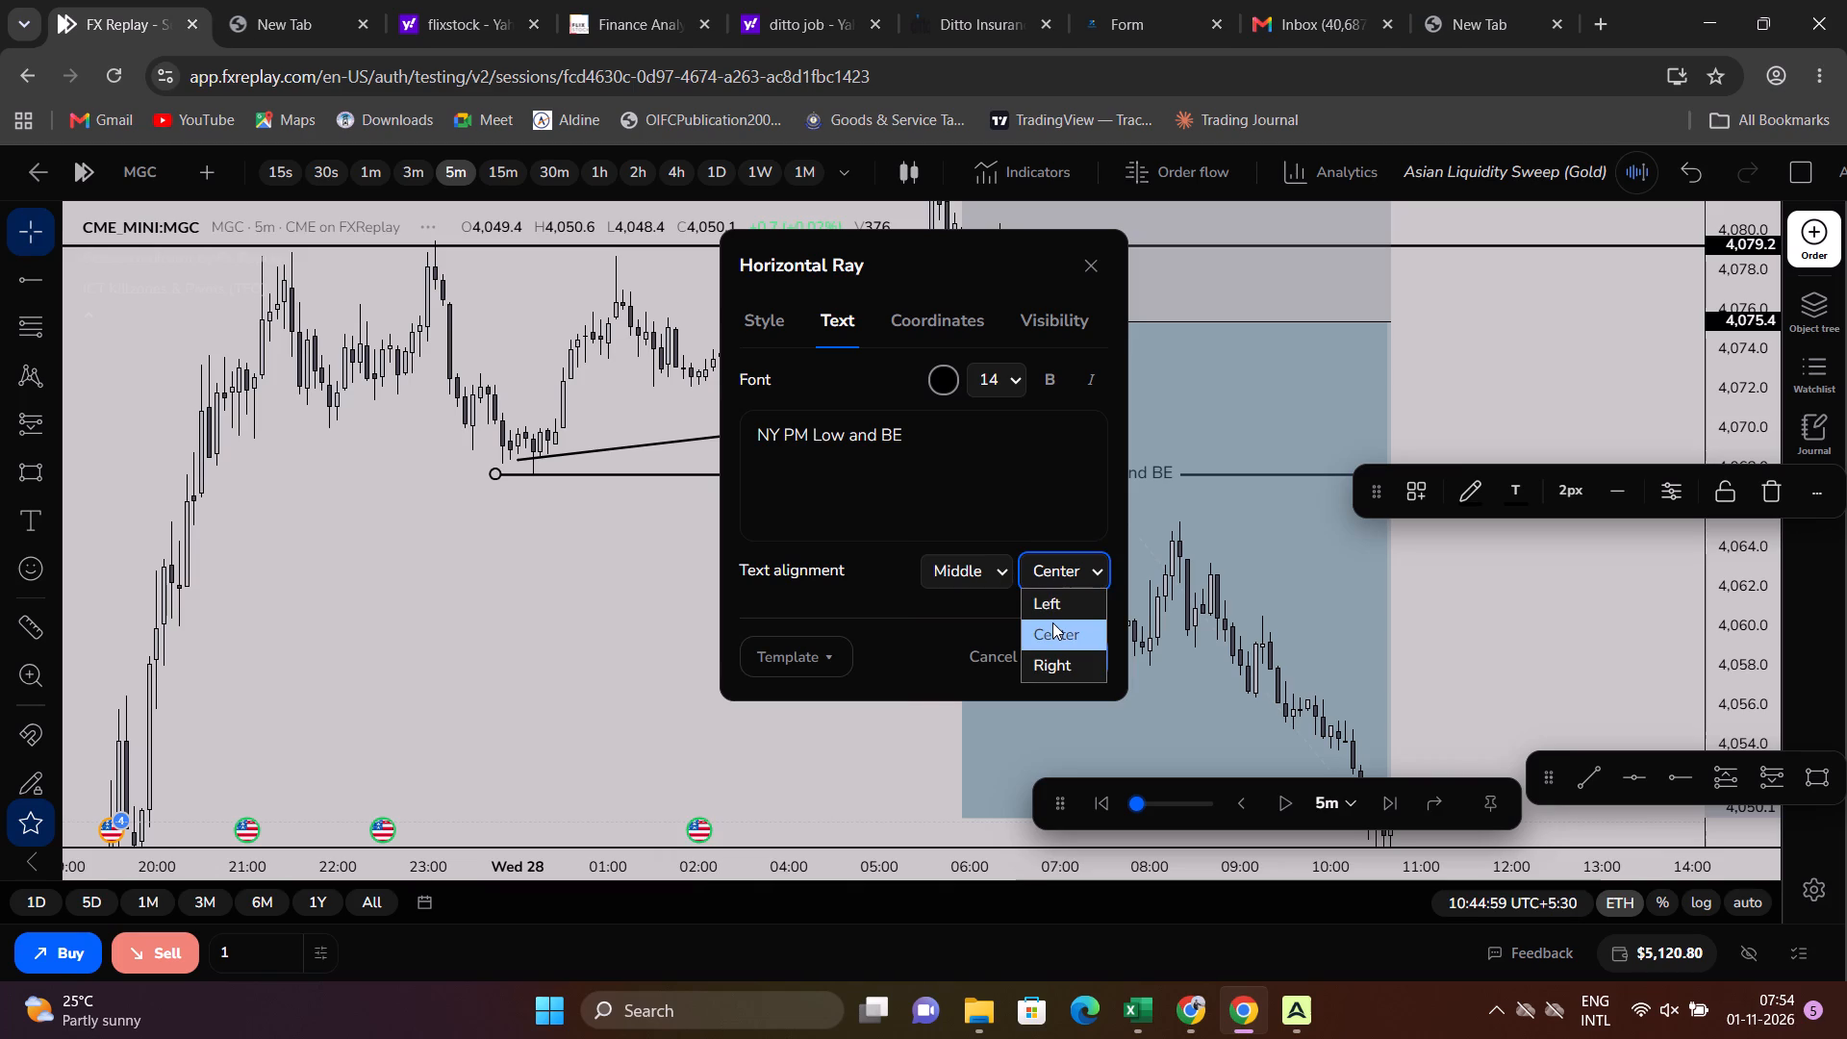
left_click(1075, 657)
Slide the "NY PM Low and BE" ray earlier along its 4,067.6 level so it starts at about 21:15 on October 27.
left_click_drag(755, 478, 753, 477)
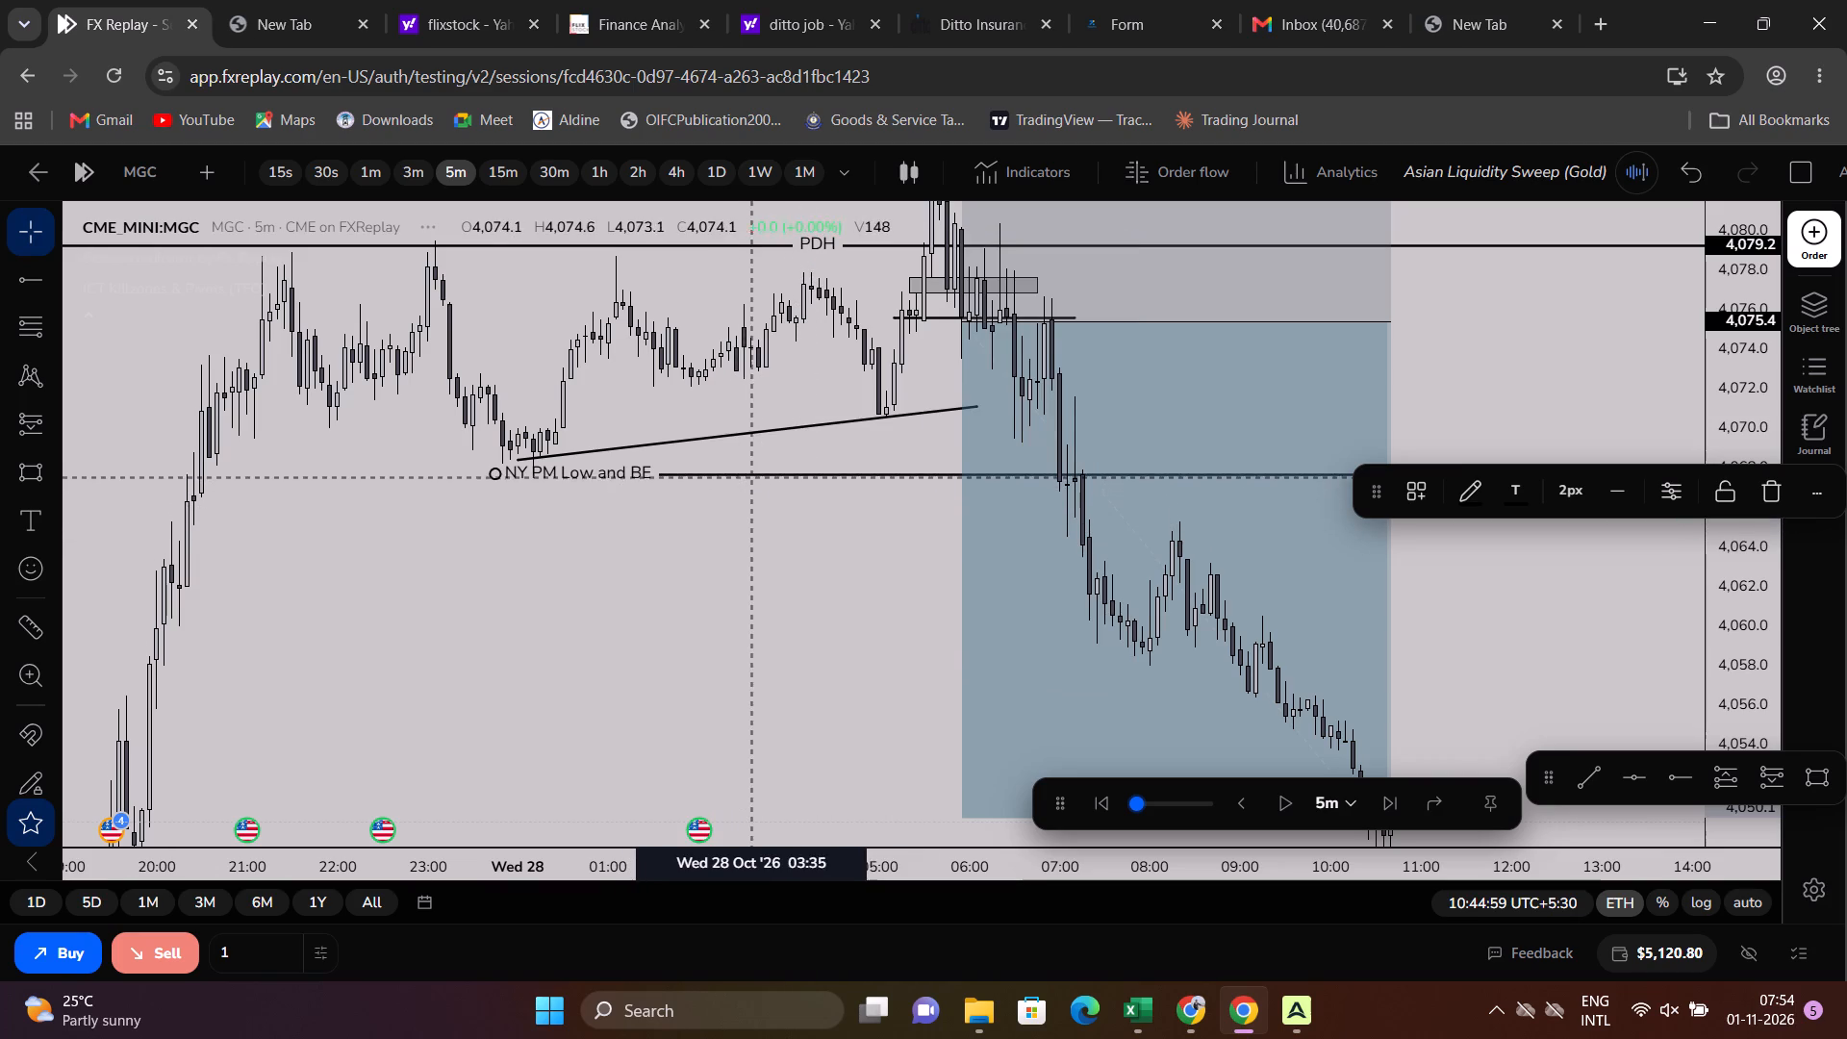
left_click_drag(753, 477, 533, 480)
left_click(571, 513)
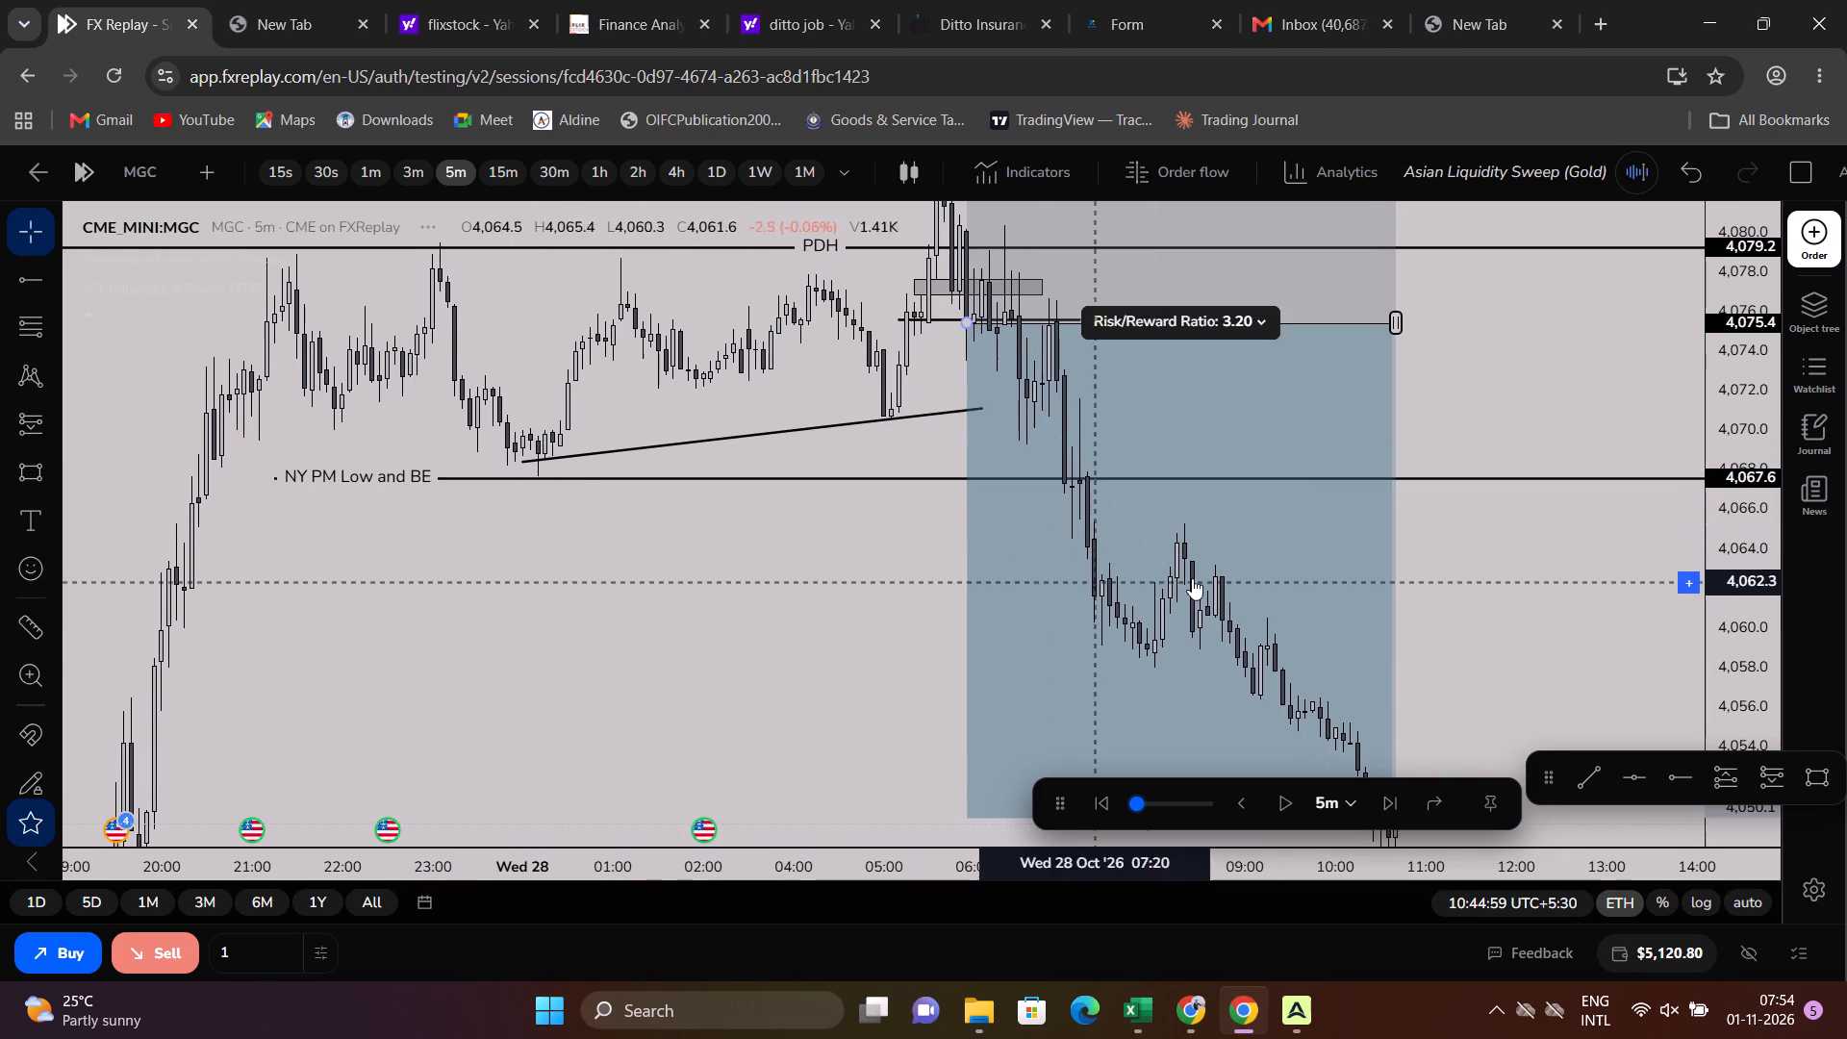
Label the rising trend line under the October 28 lows, from 00:00 to 06:05, with the text "LRLR".
left_click_drag(1735, 686, 1726, 496)
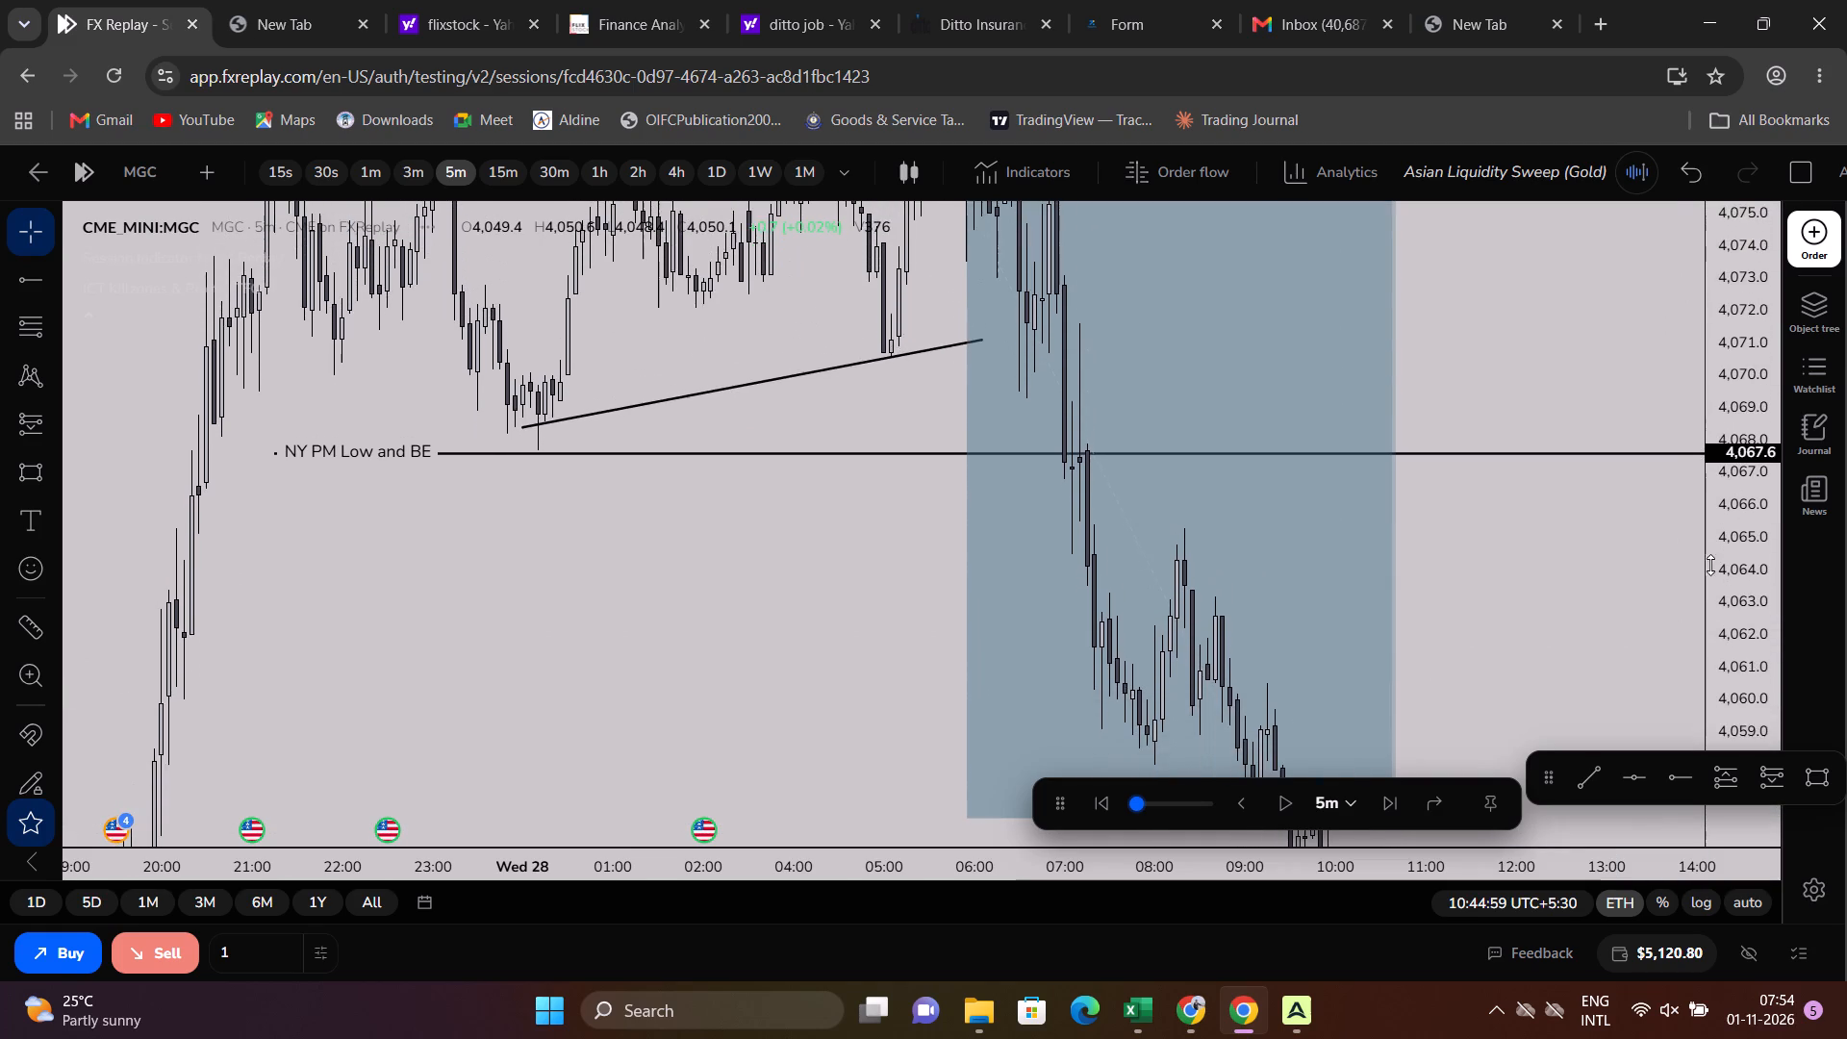
left_click_drag(1752, 528, 1729, 700)
left_click_drag(1609, 646, 1605, 699)
scroll(1555, 669, "down", 2)
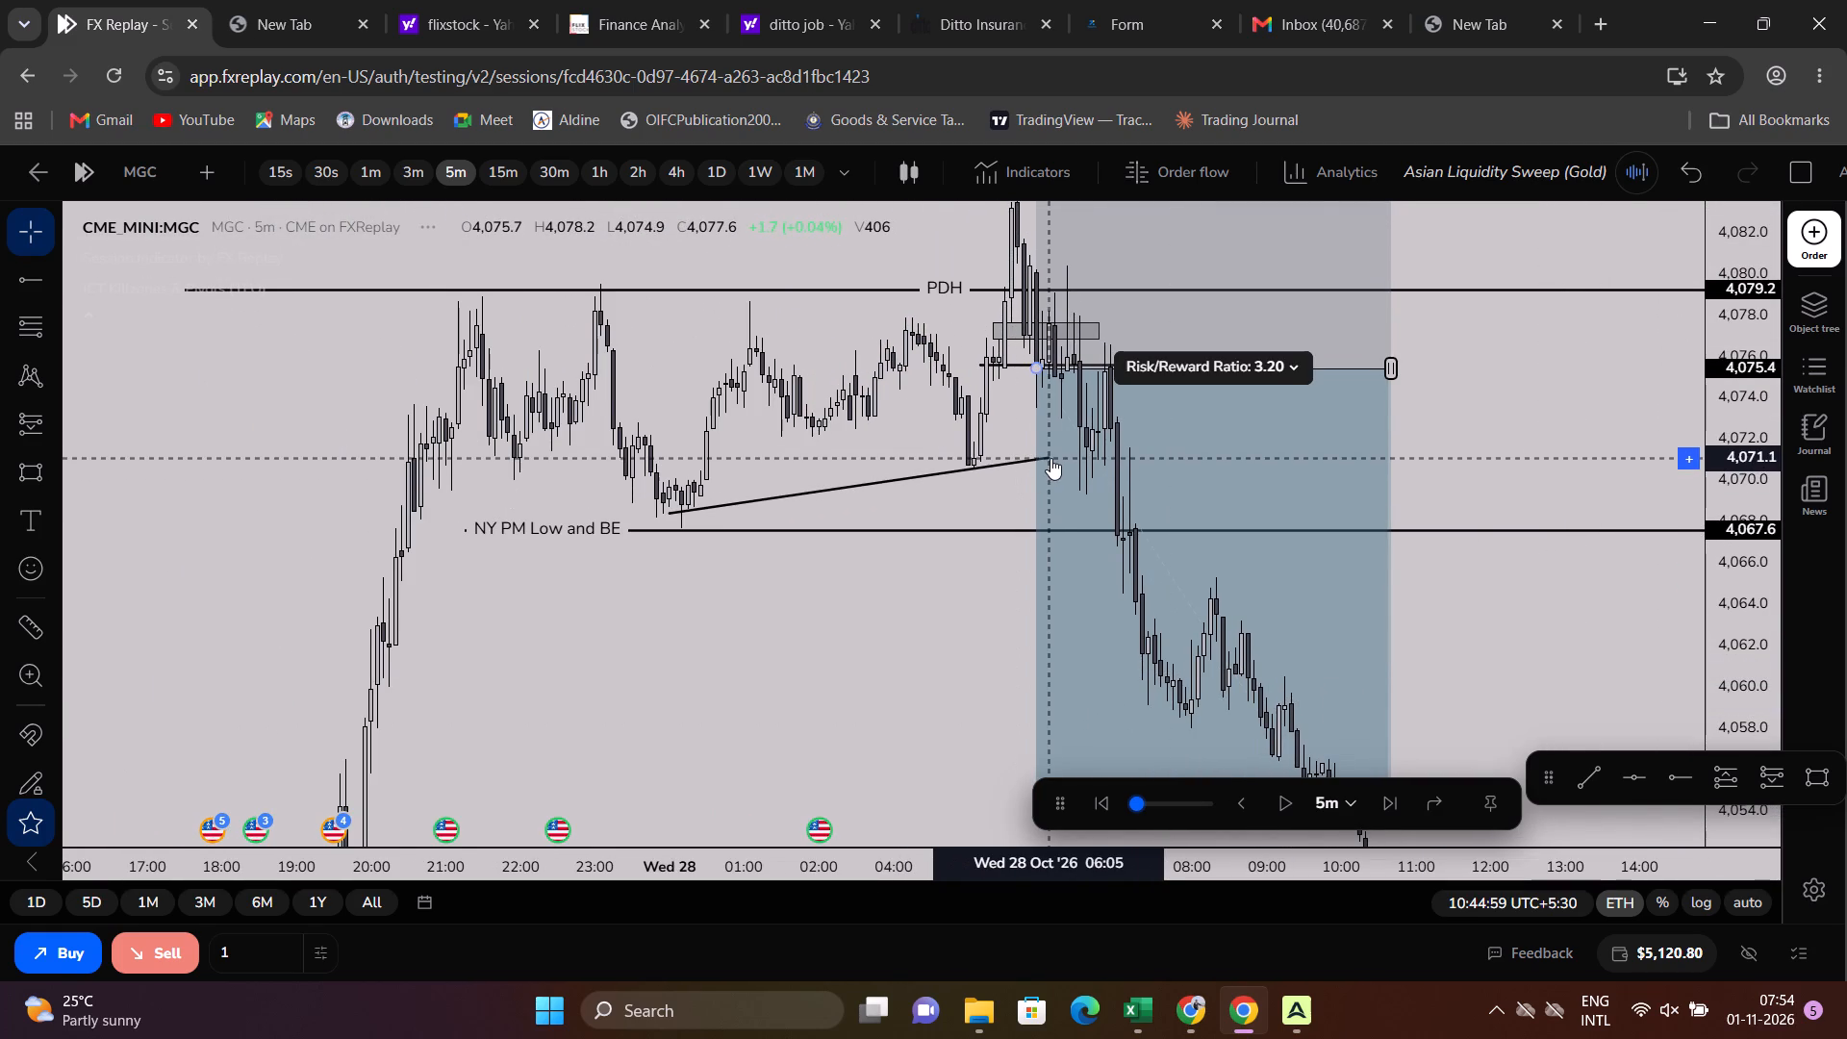
left_click(888, 480)
left_click(884, 480)
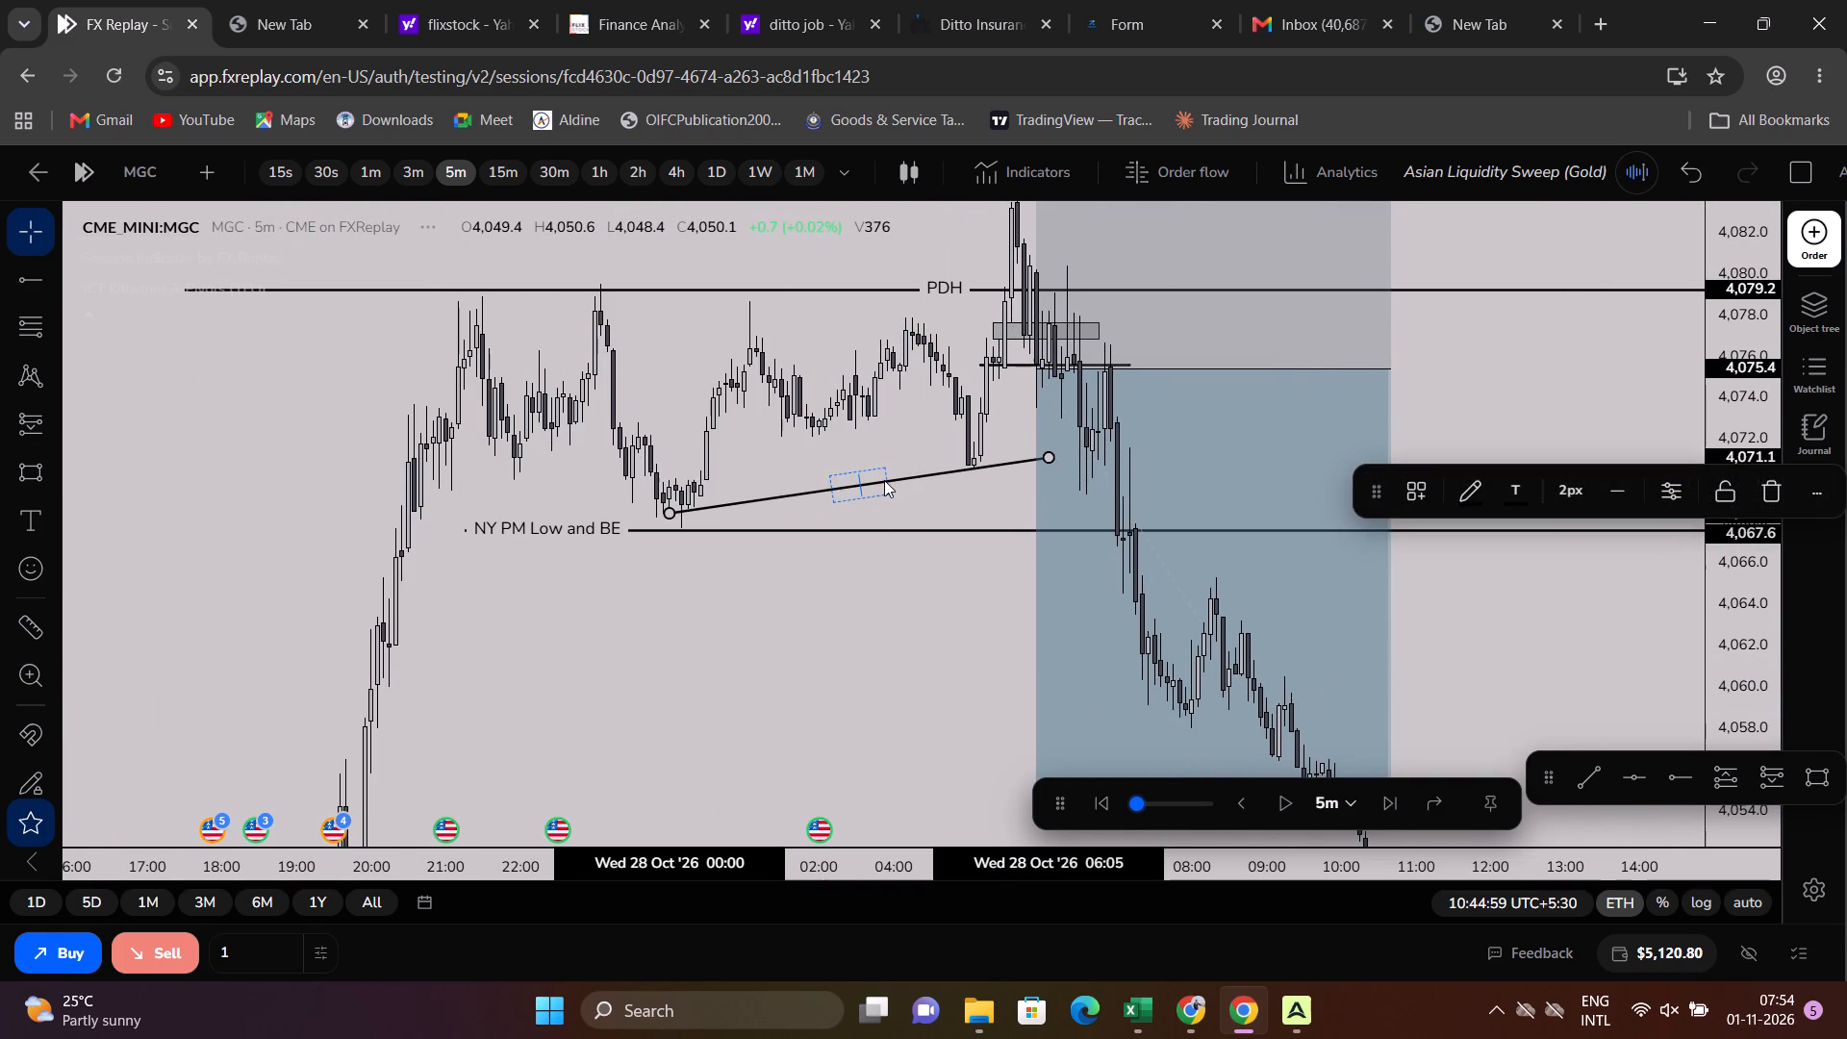
type("LRLLR")
key("BackSpace")
key("BackSpace")
key("r")
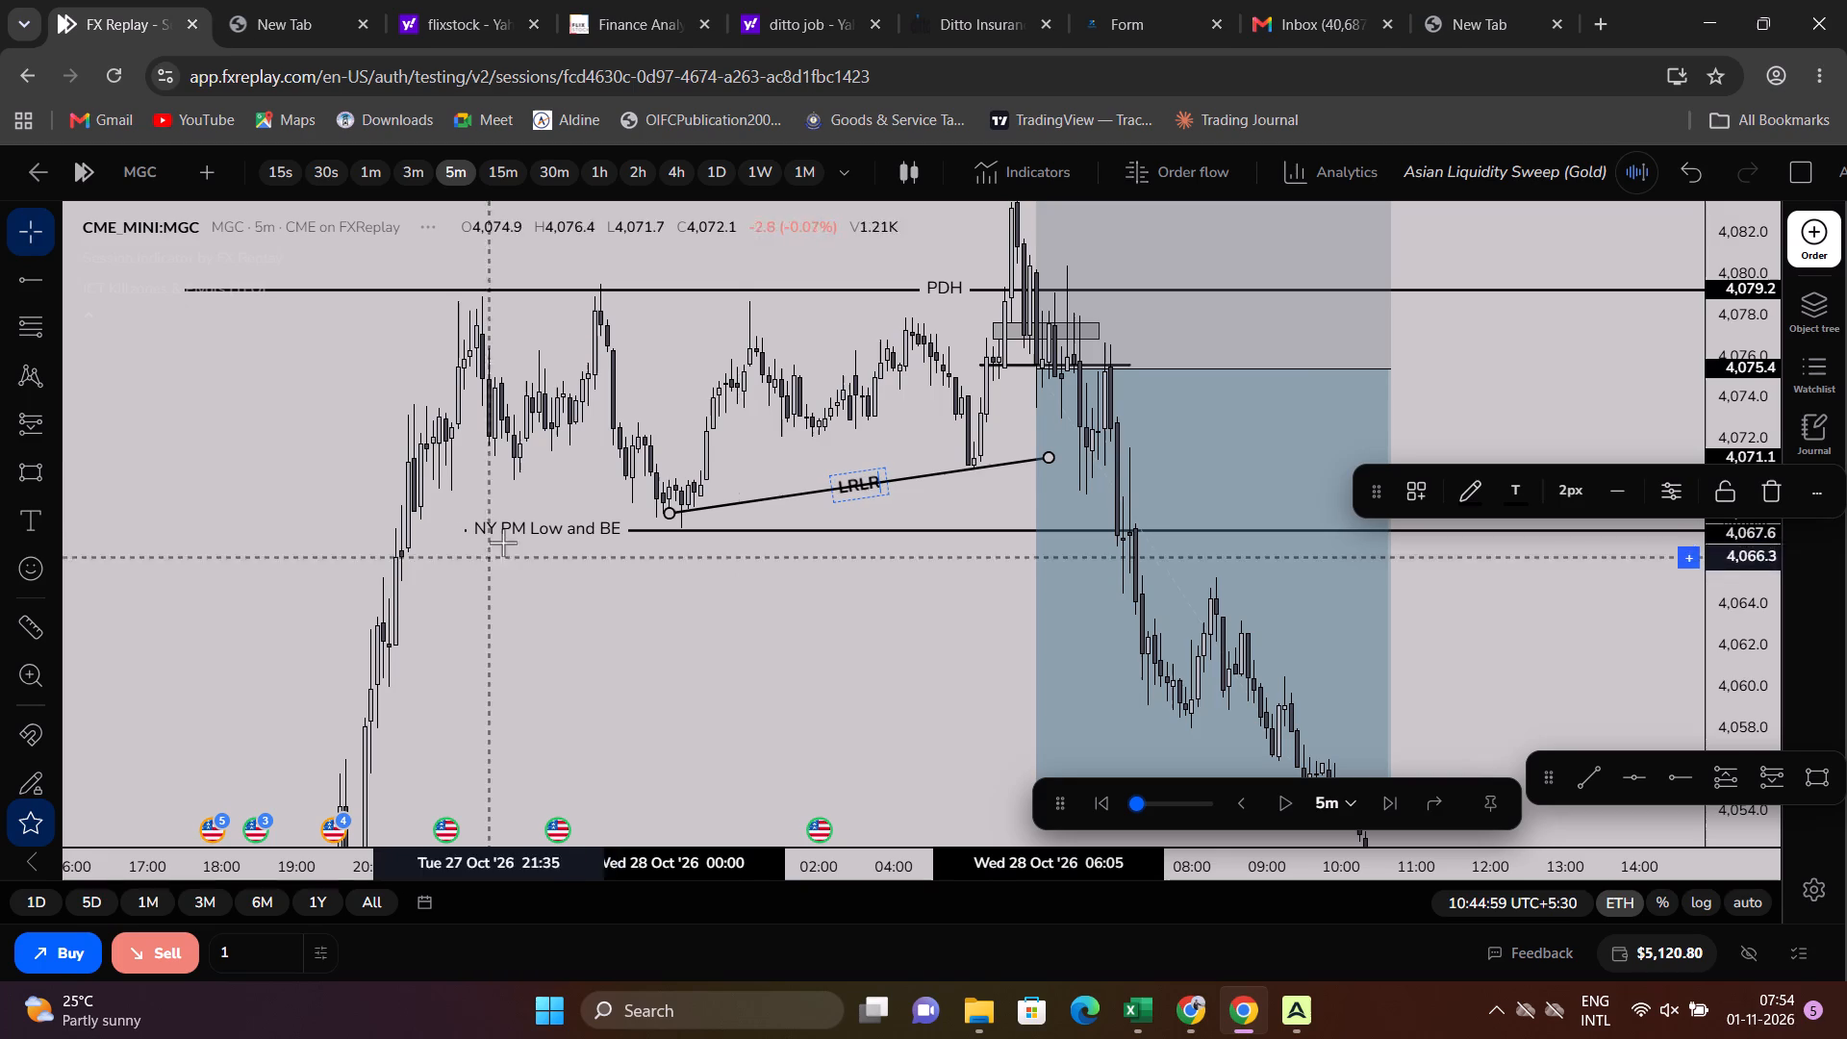
left_click(740, 539)
Advance the replay in 5m candles to 13:05 on October 28, past the 1H FVG level.
scroll(1155, 349, "down", 4)
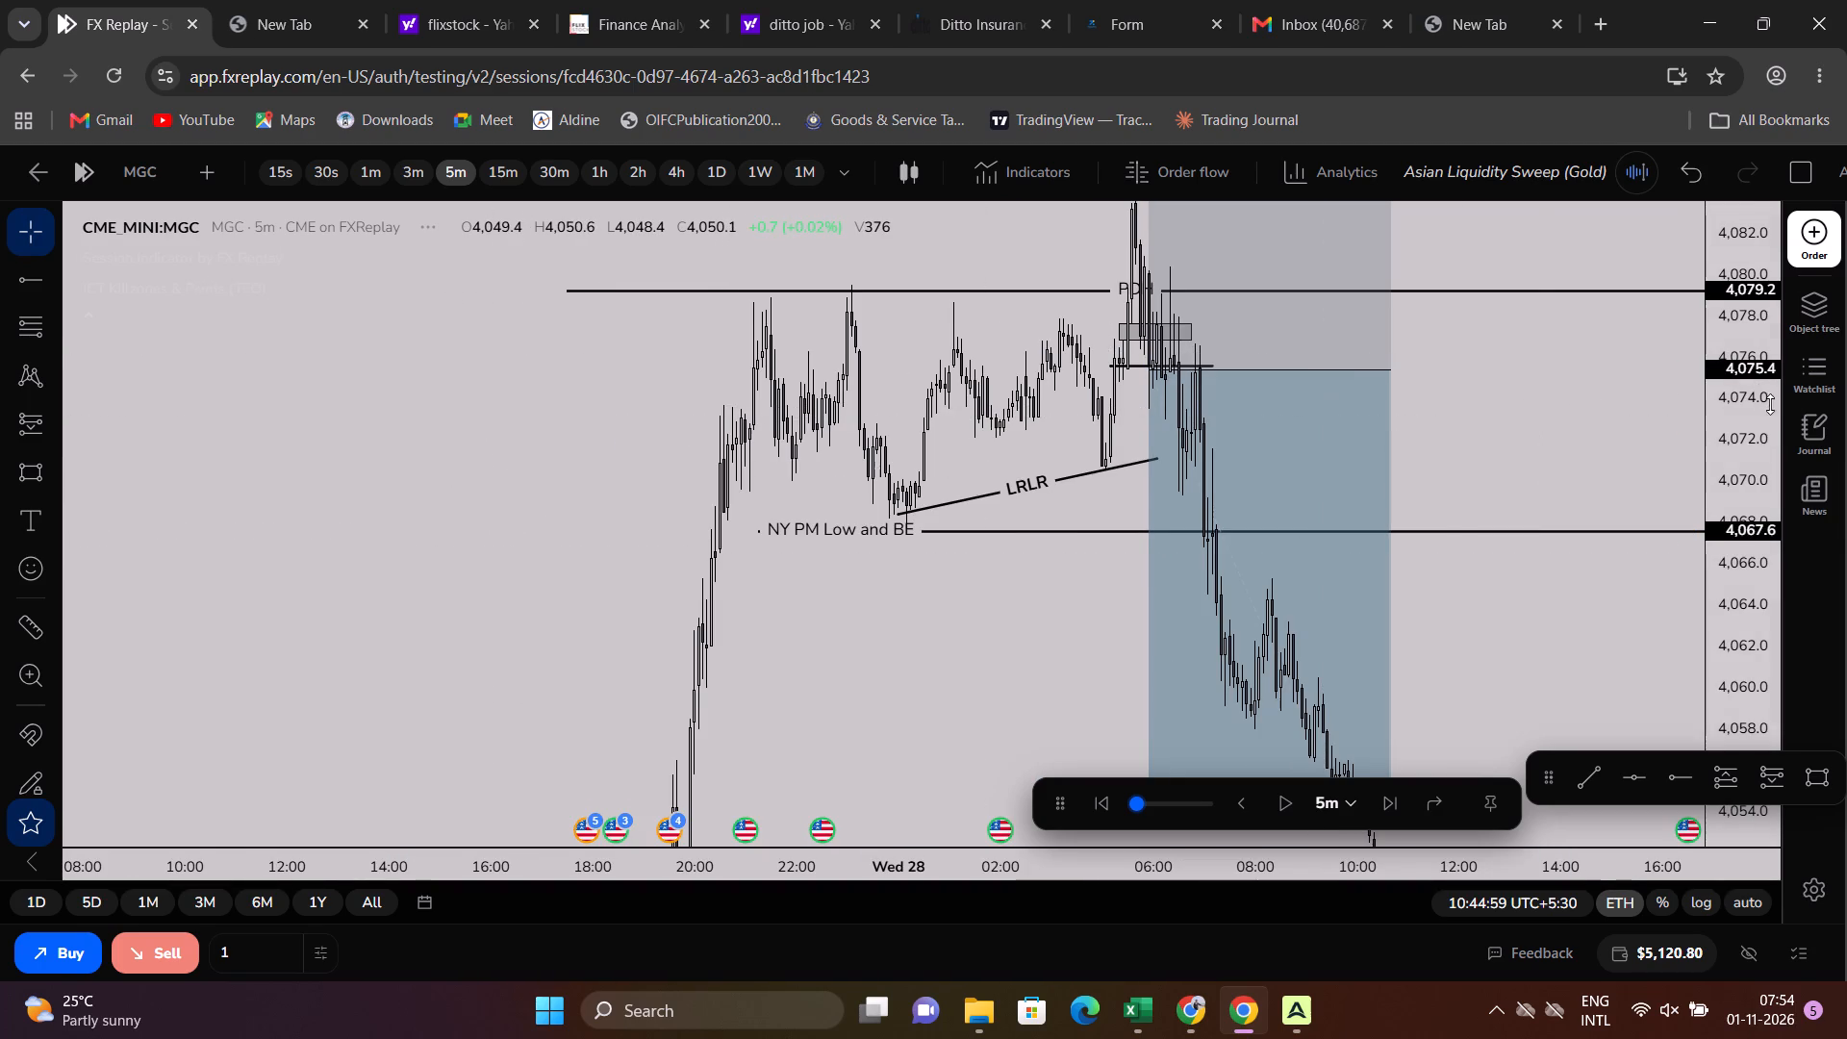
left_click_drag(1733, 444, 1726, 511)
scroll(1629, 496, "up", 3)
left_click_drag(1590, 450, 1504, 253)
scroll(1597, 310, "down", 3)
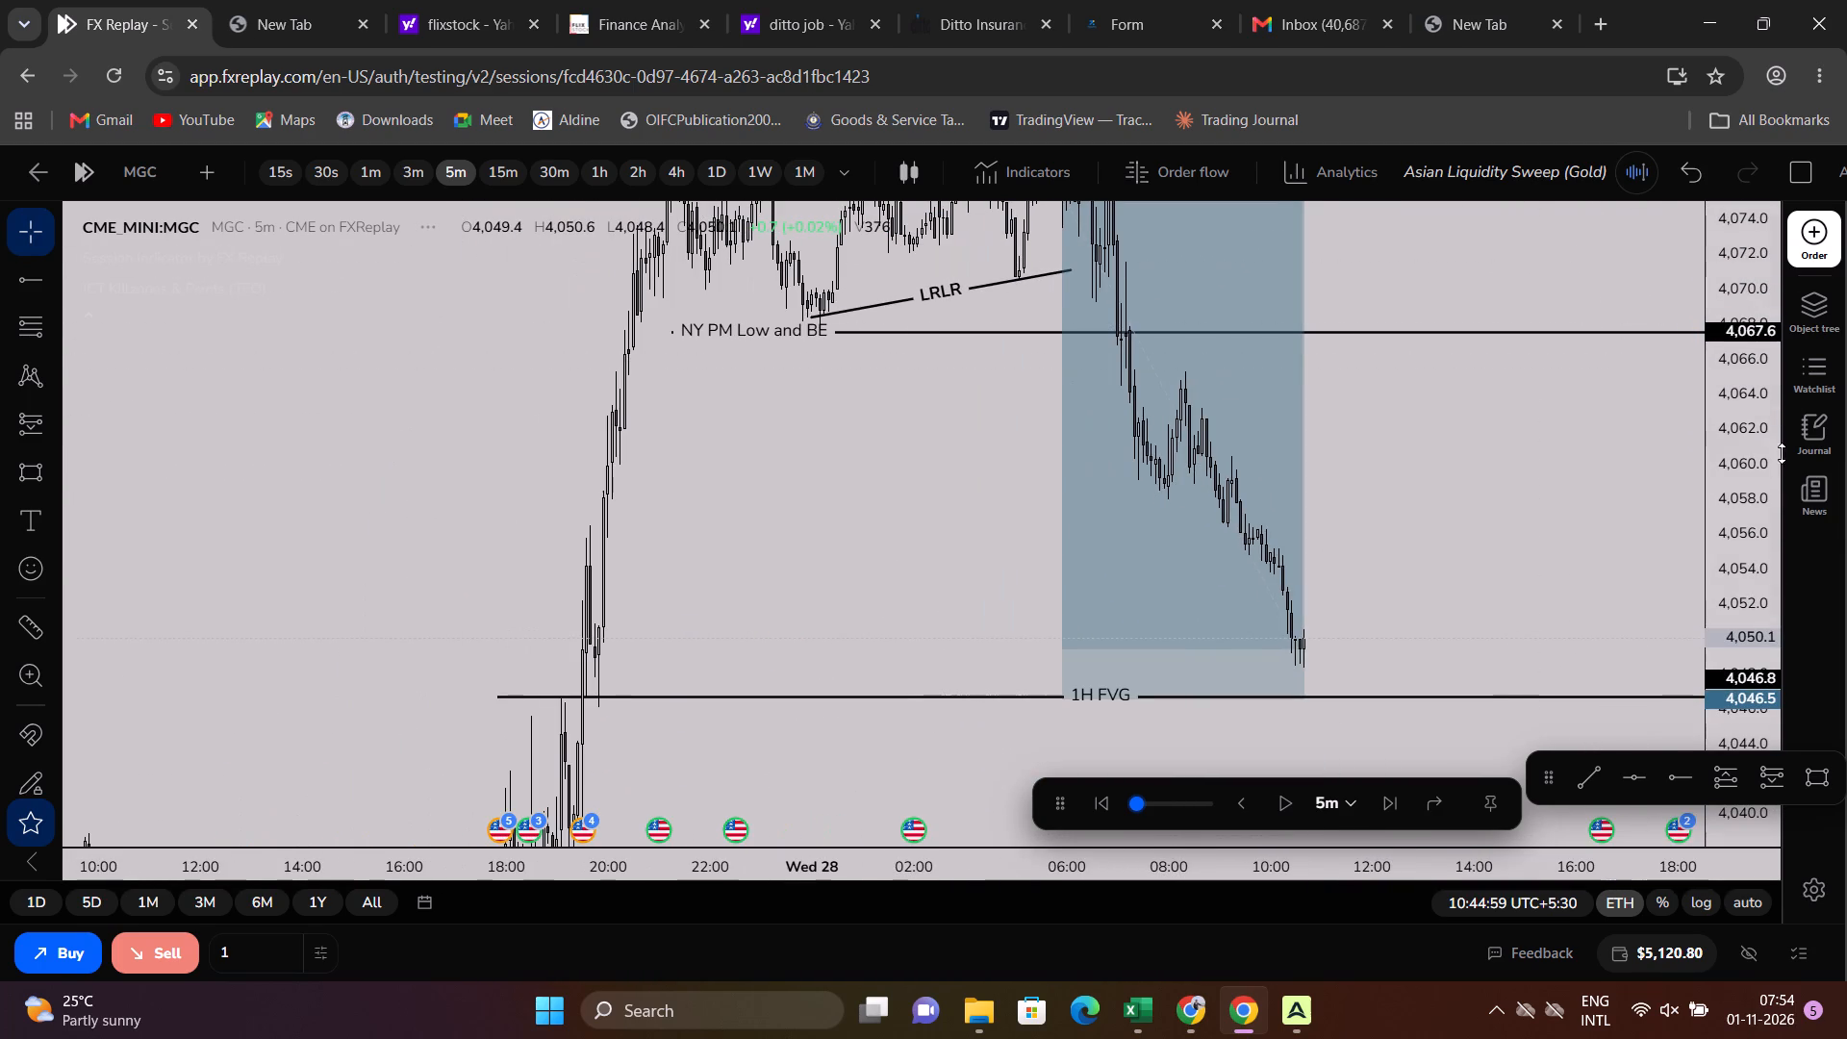
left_click_drag(1784, 464, 1754, 608)
left_click_drag(1754, 553, 1726, 718)
scroll(1547, 606, "down", 2)
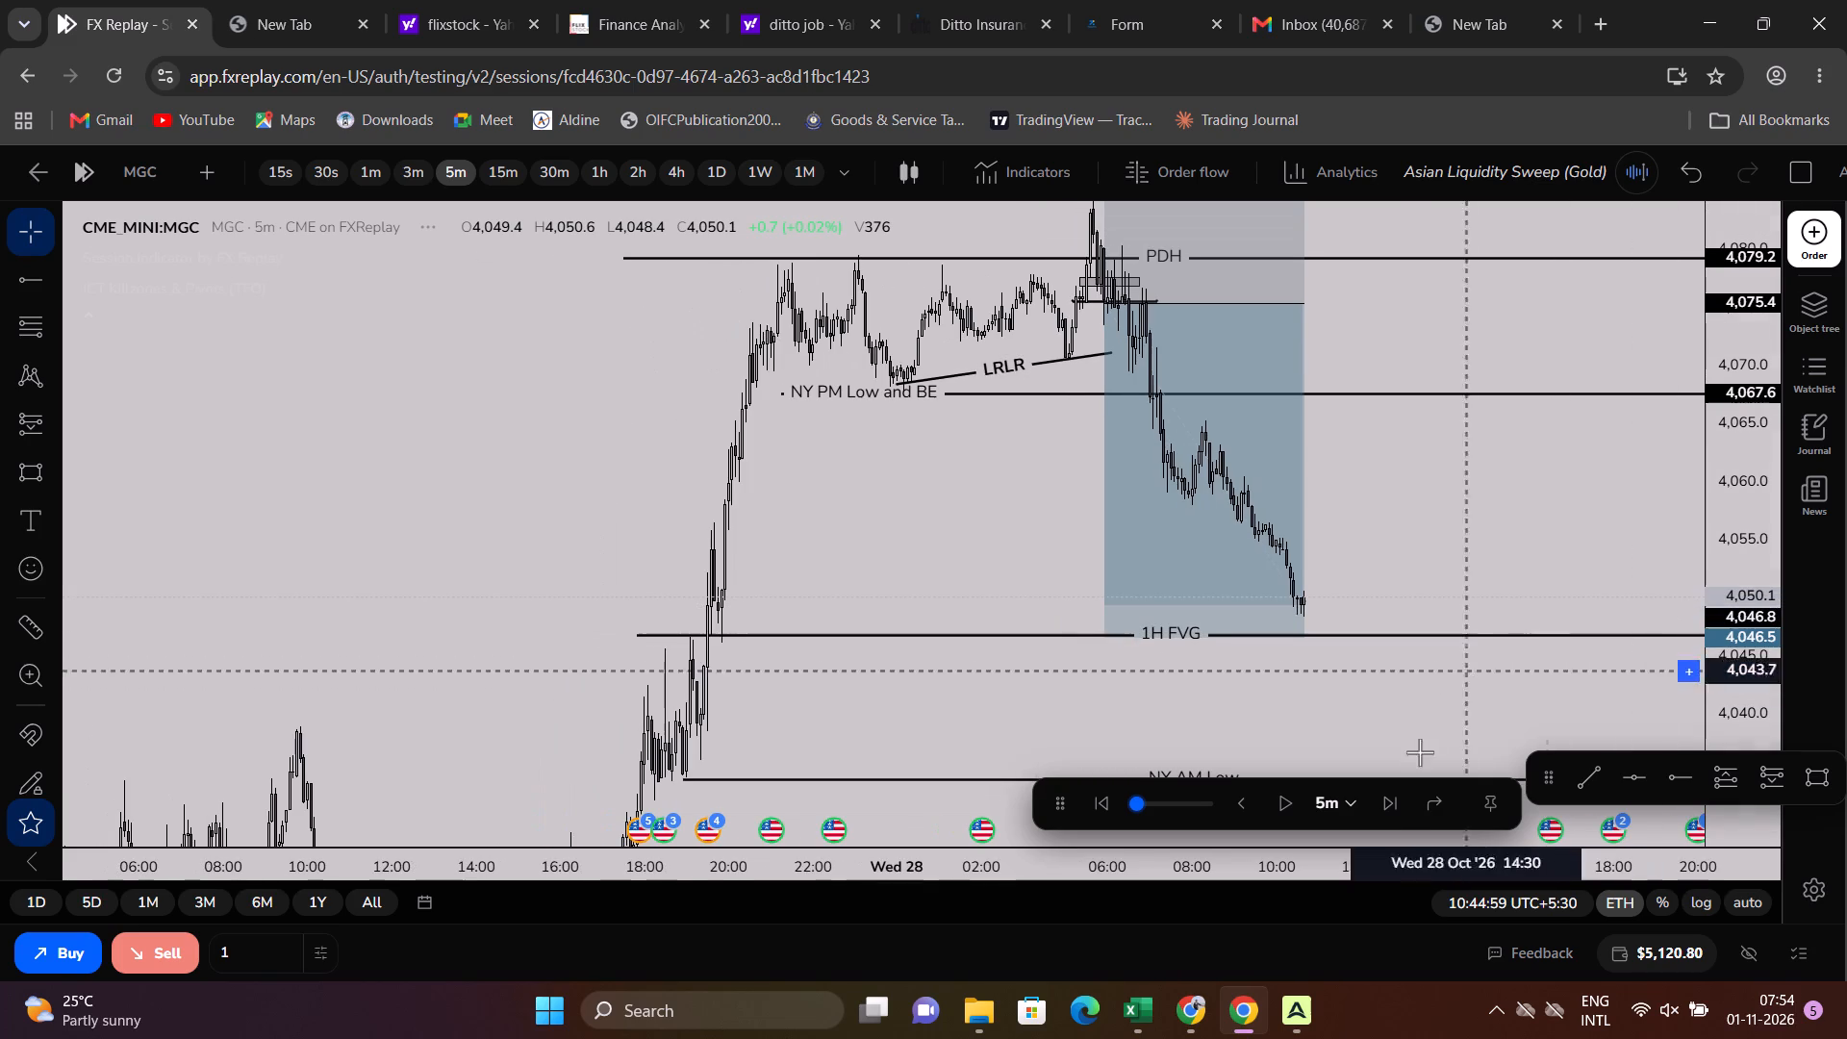
triple_click(1387, 809)
left_click(1387, 809)
triple_click(1387, 809)
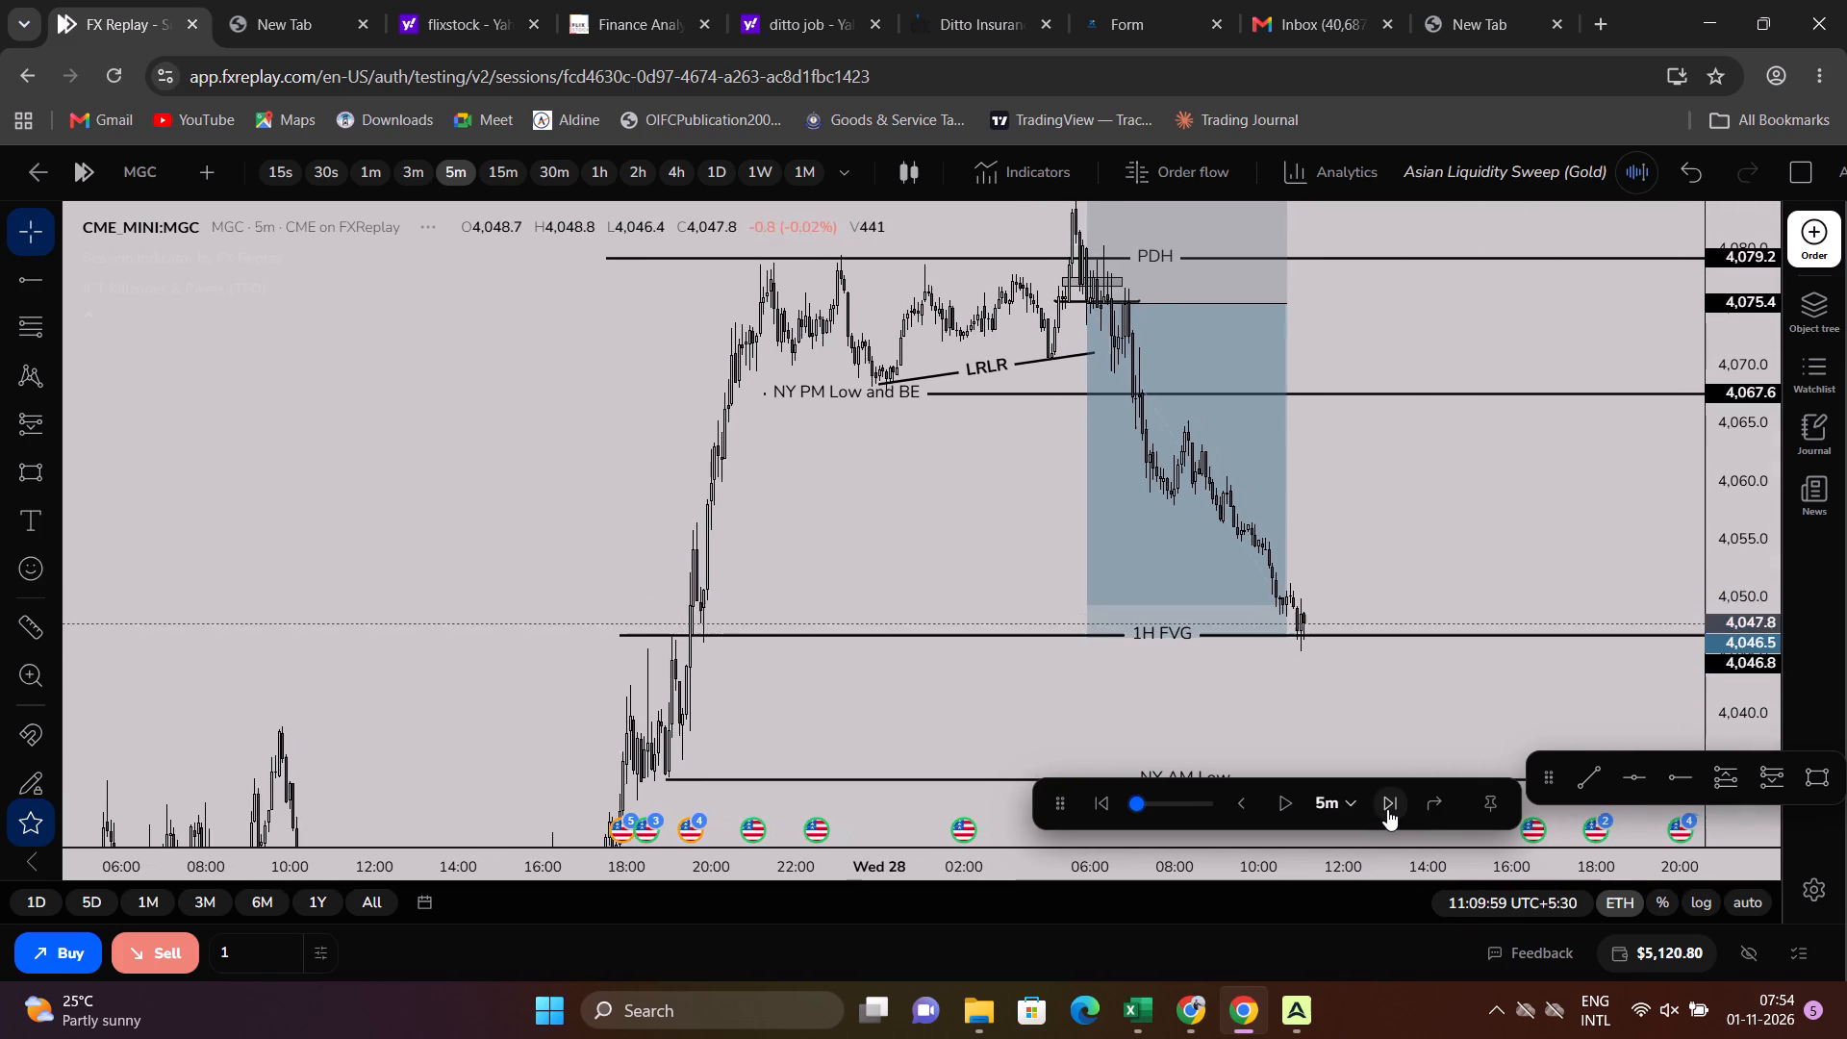
triple_click(1387, 809)
triple_click(1387, 809)
triple_click(1387, 809)
triple_click(1387, 809)
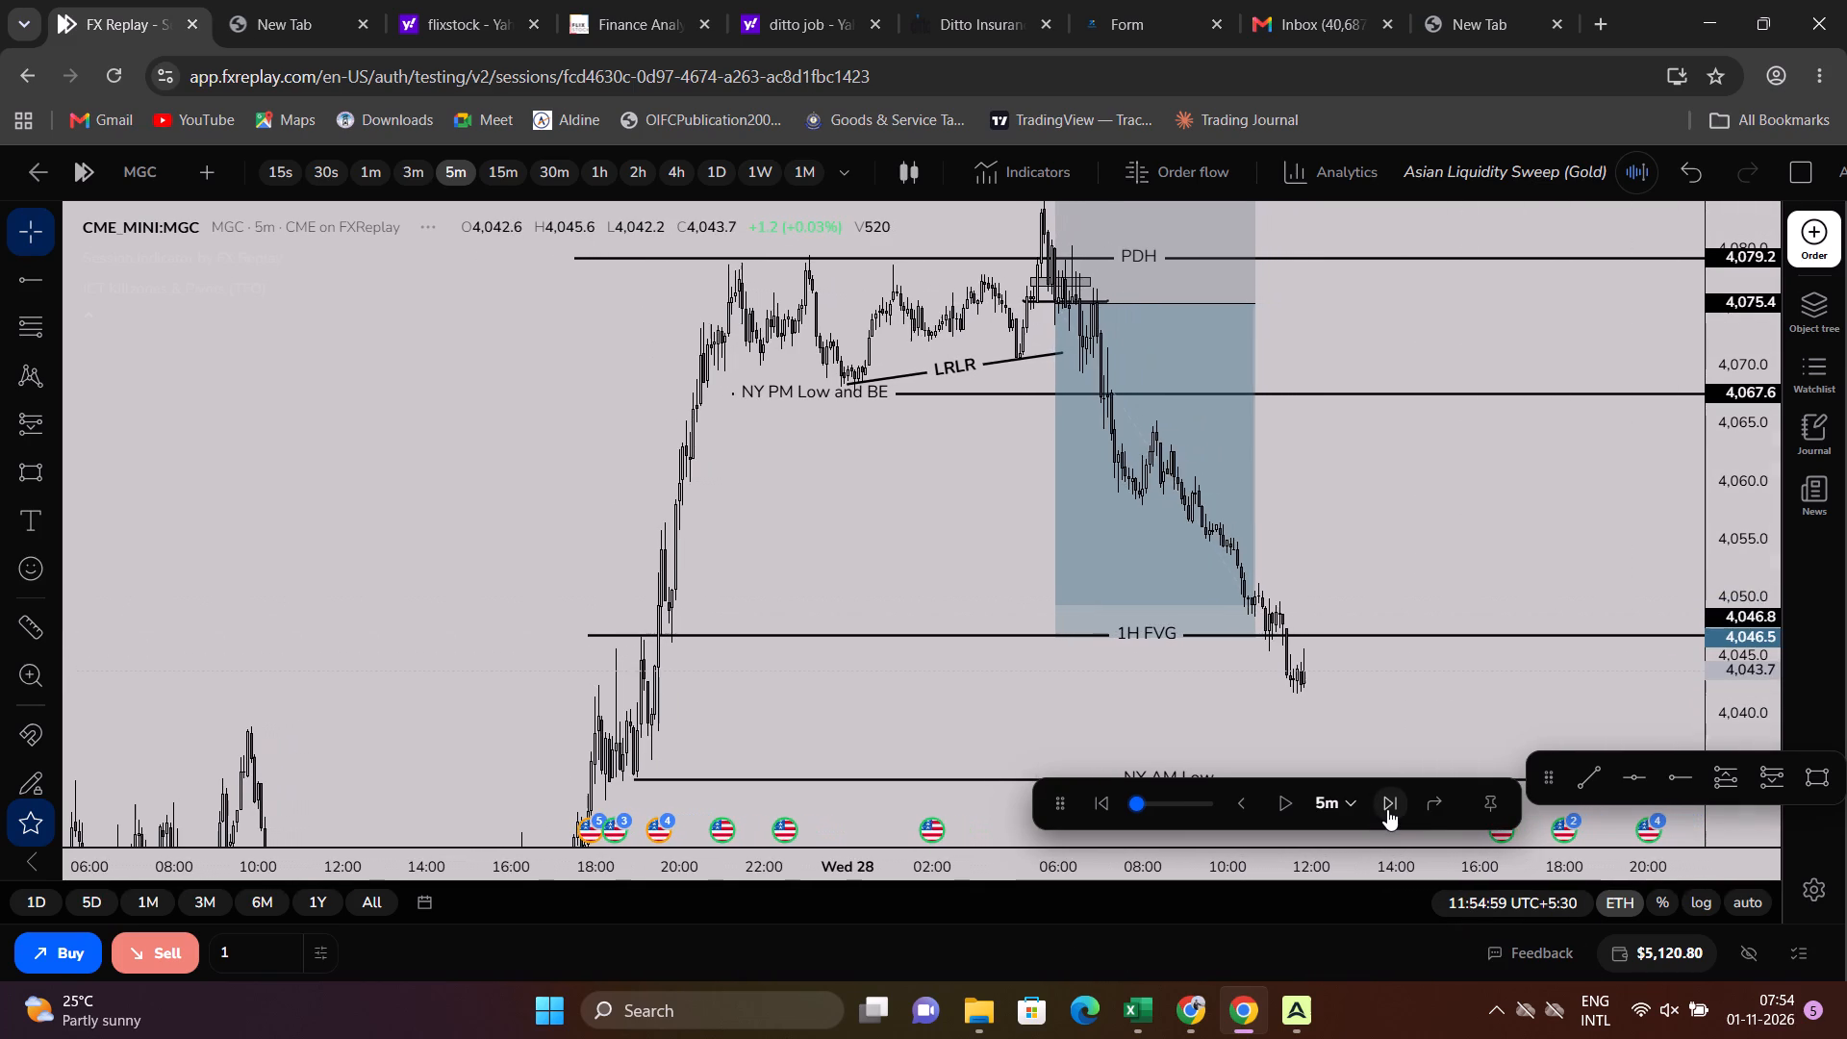
triple_click(1387, 809)
triple_click(1387, 809)
triple_click(1387, 809)
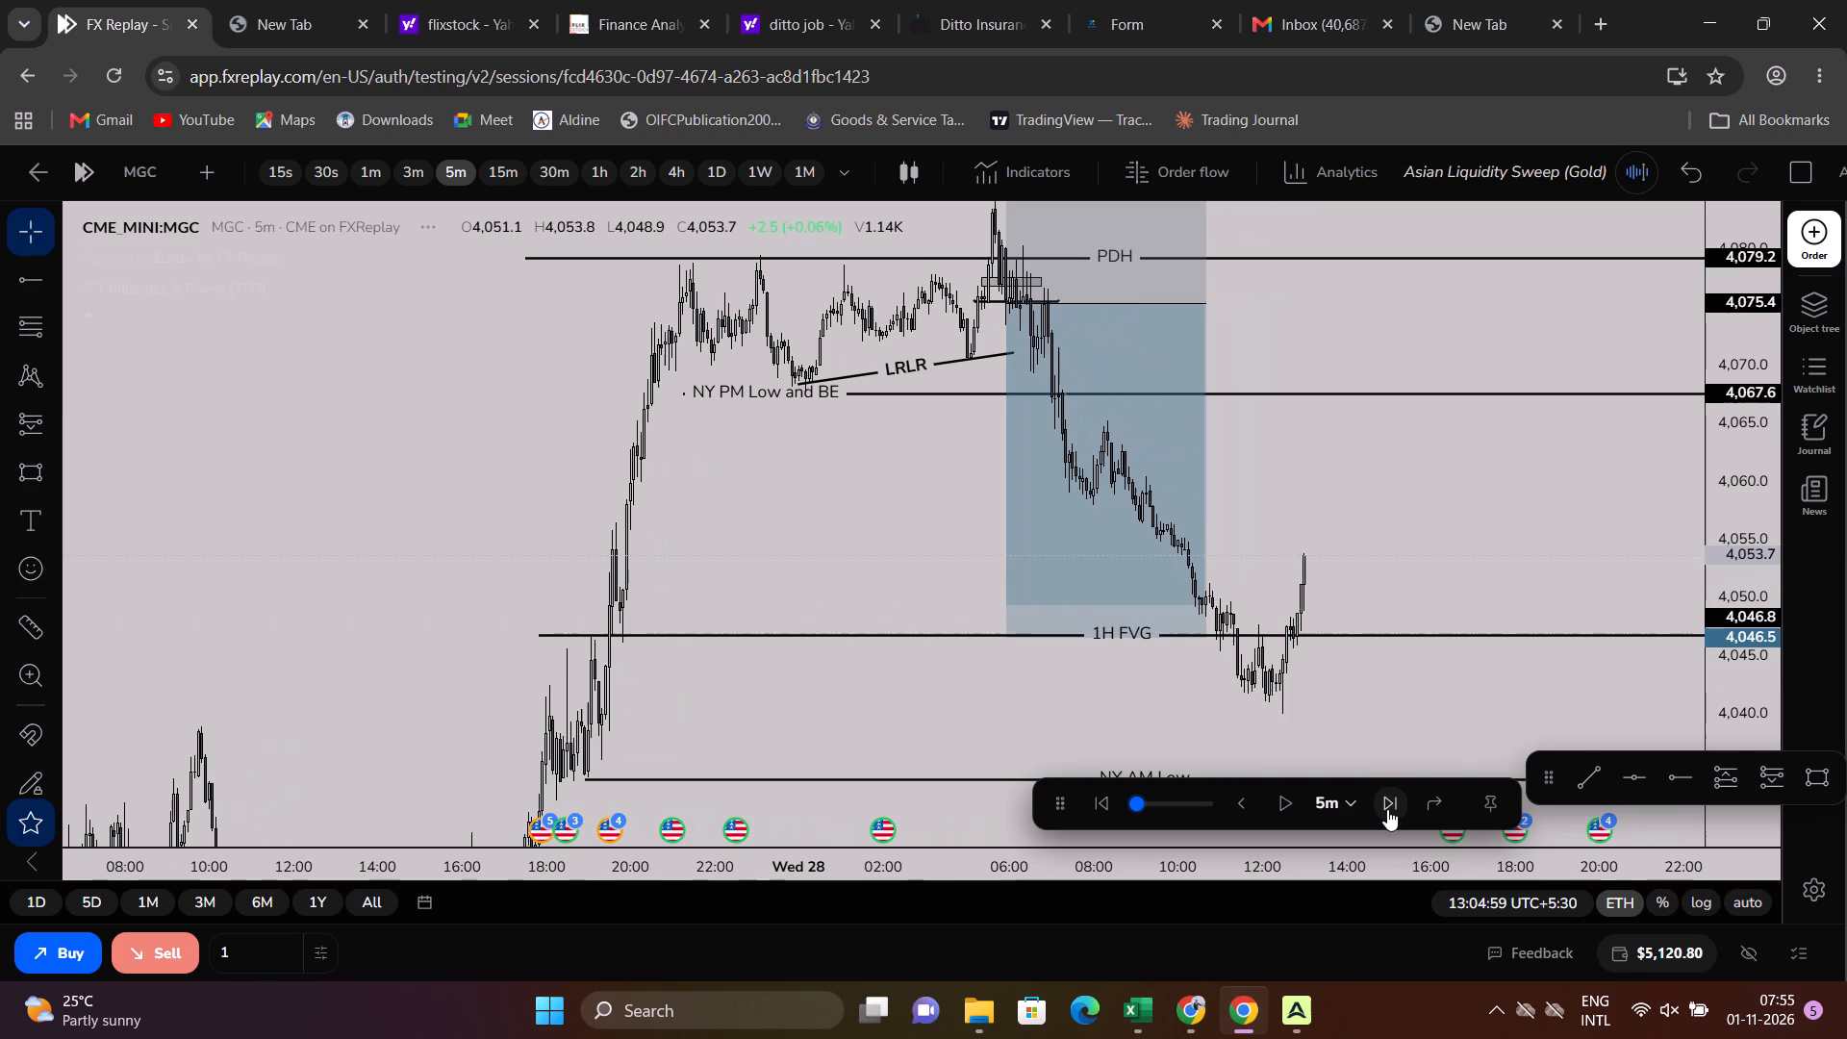
Switch to Notion and title the new October Backtesting page "October 28 +3.2R", matching the short position's risk/reward ratio.
left_click_drag(1328, 696, 1221, 643)
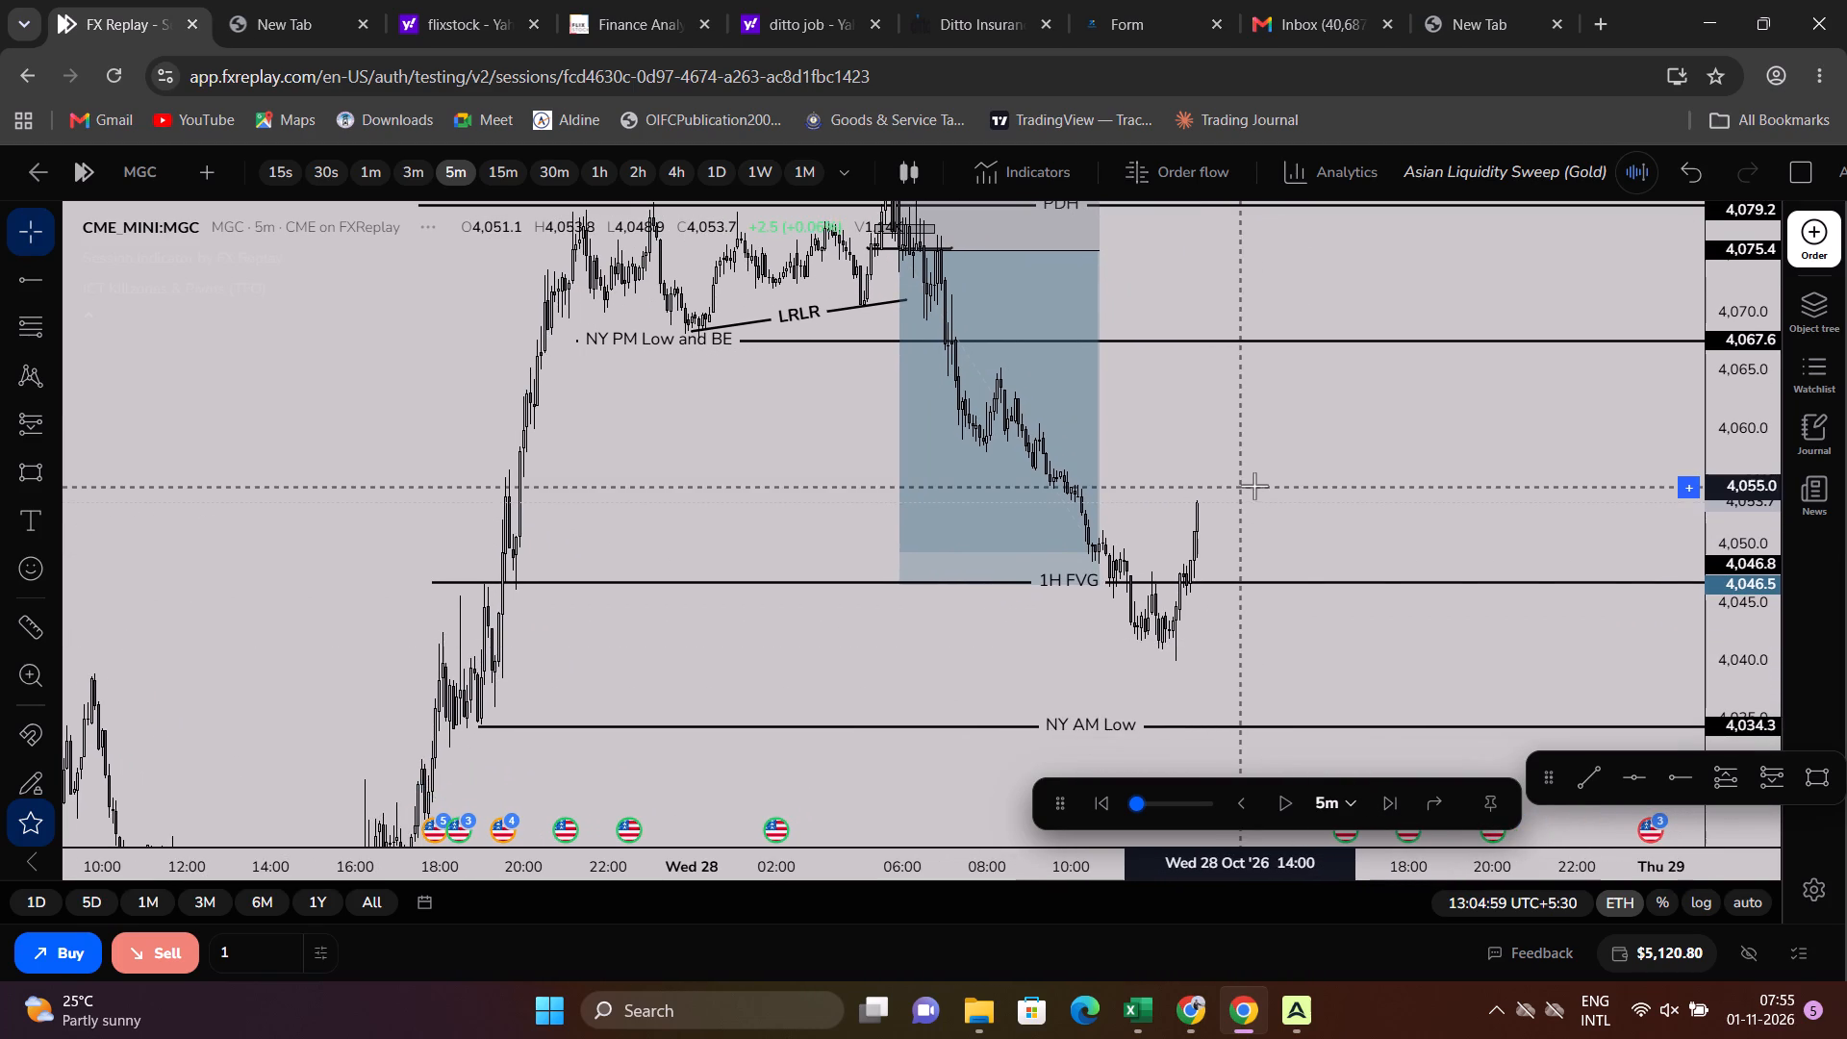
left_click_drag(1255, 486, 1297, 616)
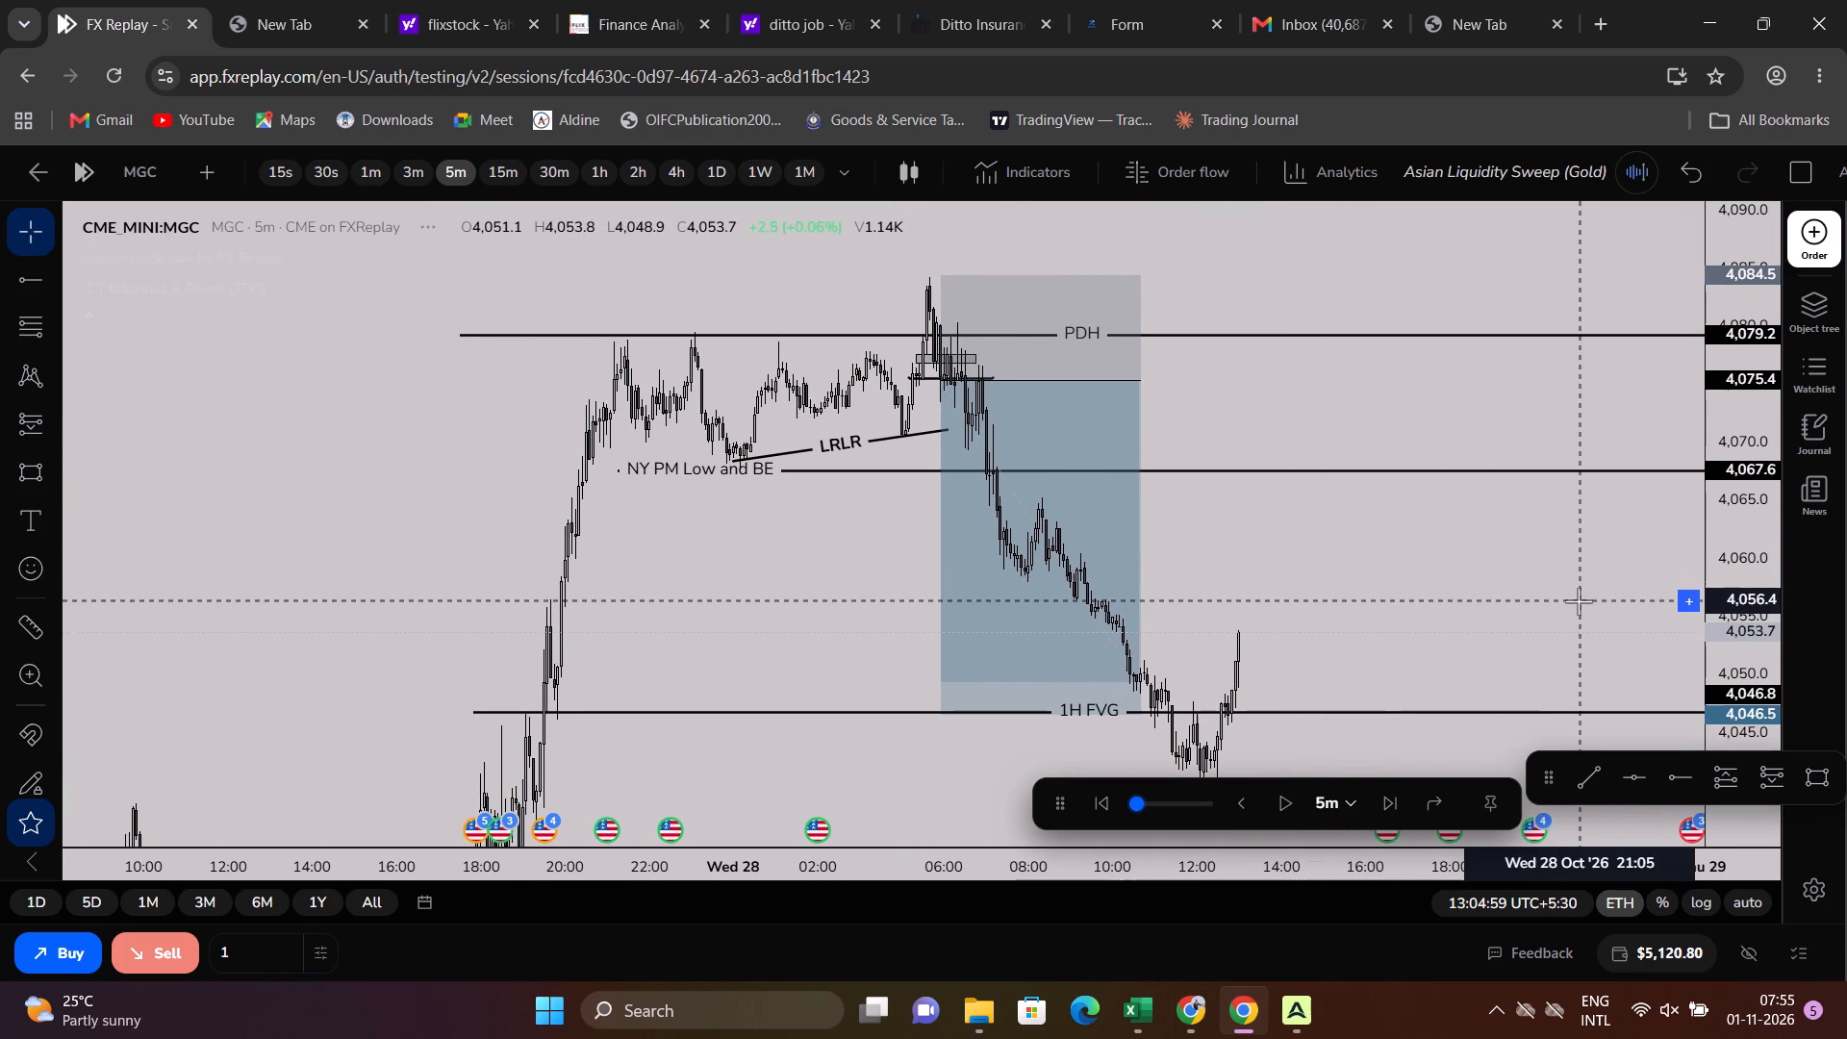
key("alt+Tab")
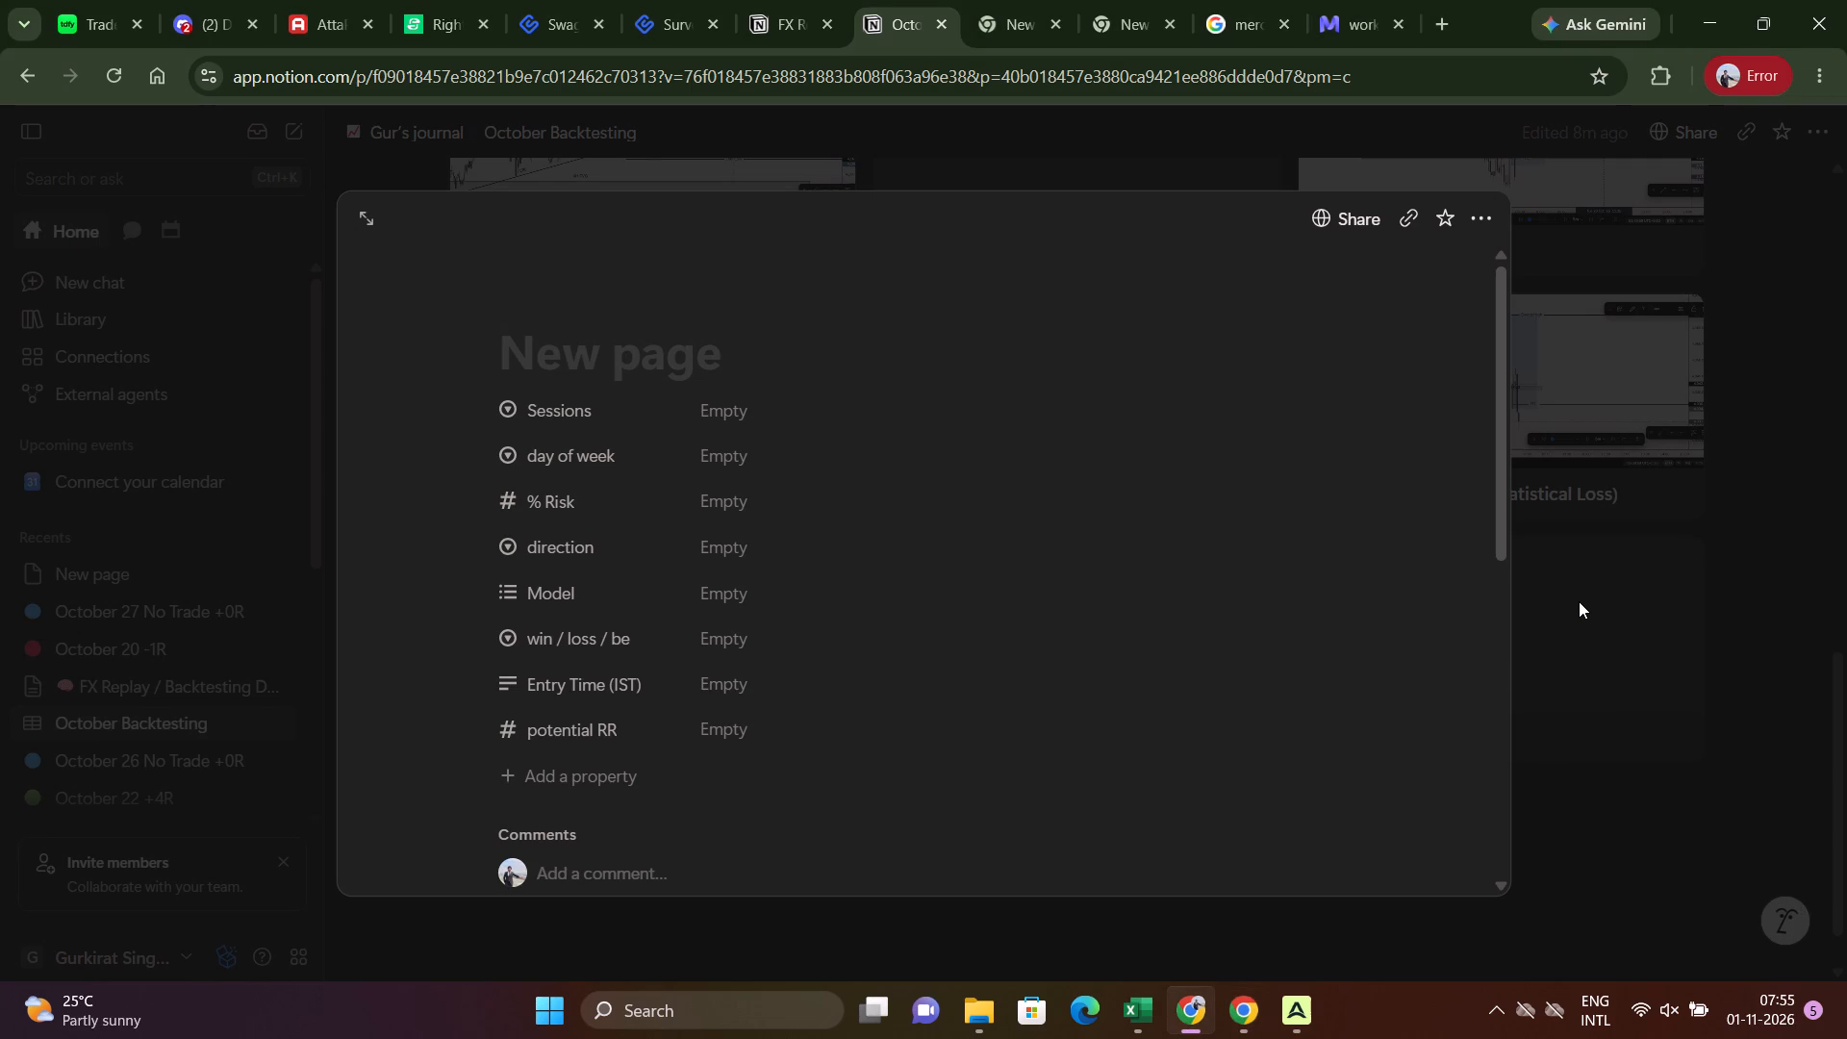
key("alt+Tab")
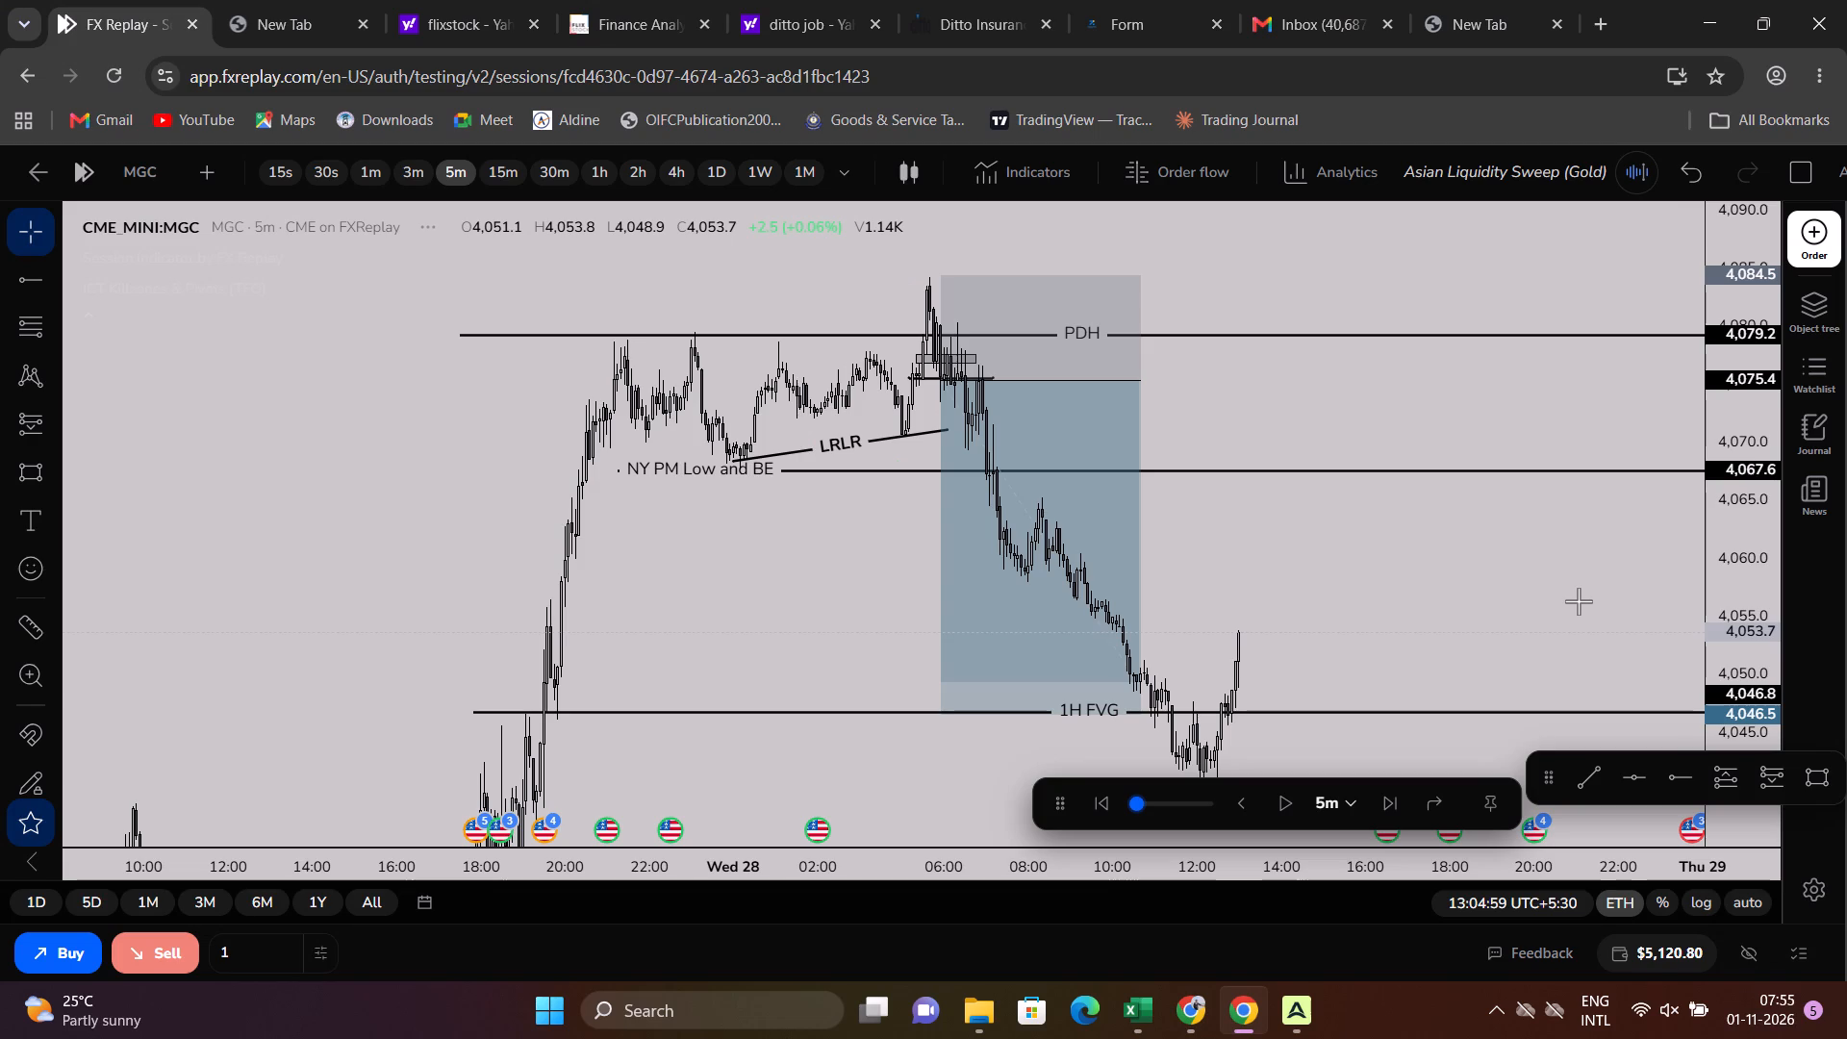
key("alt+Tab")
key("alt+Tab")
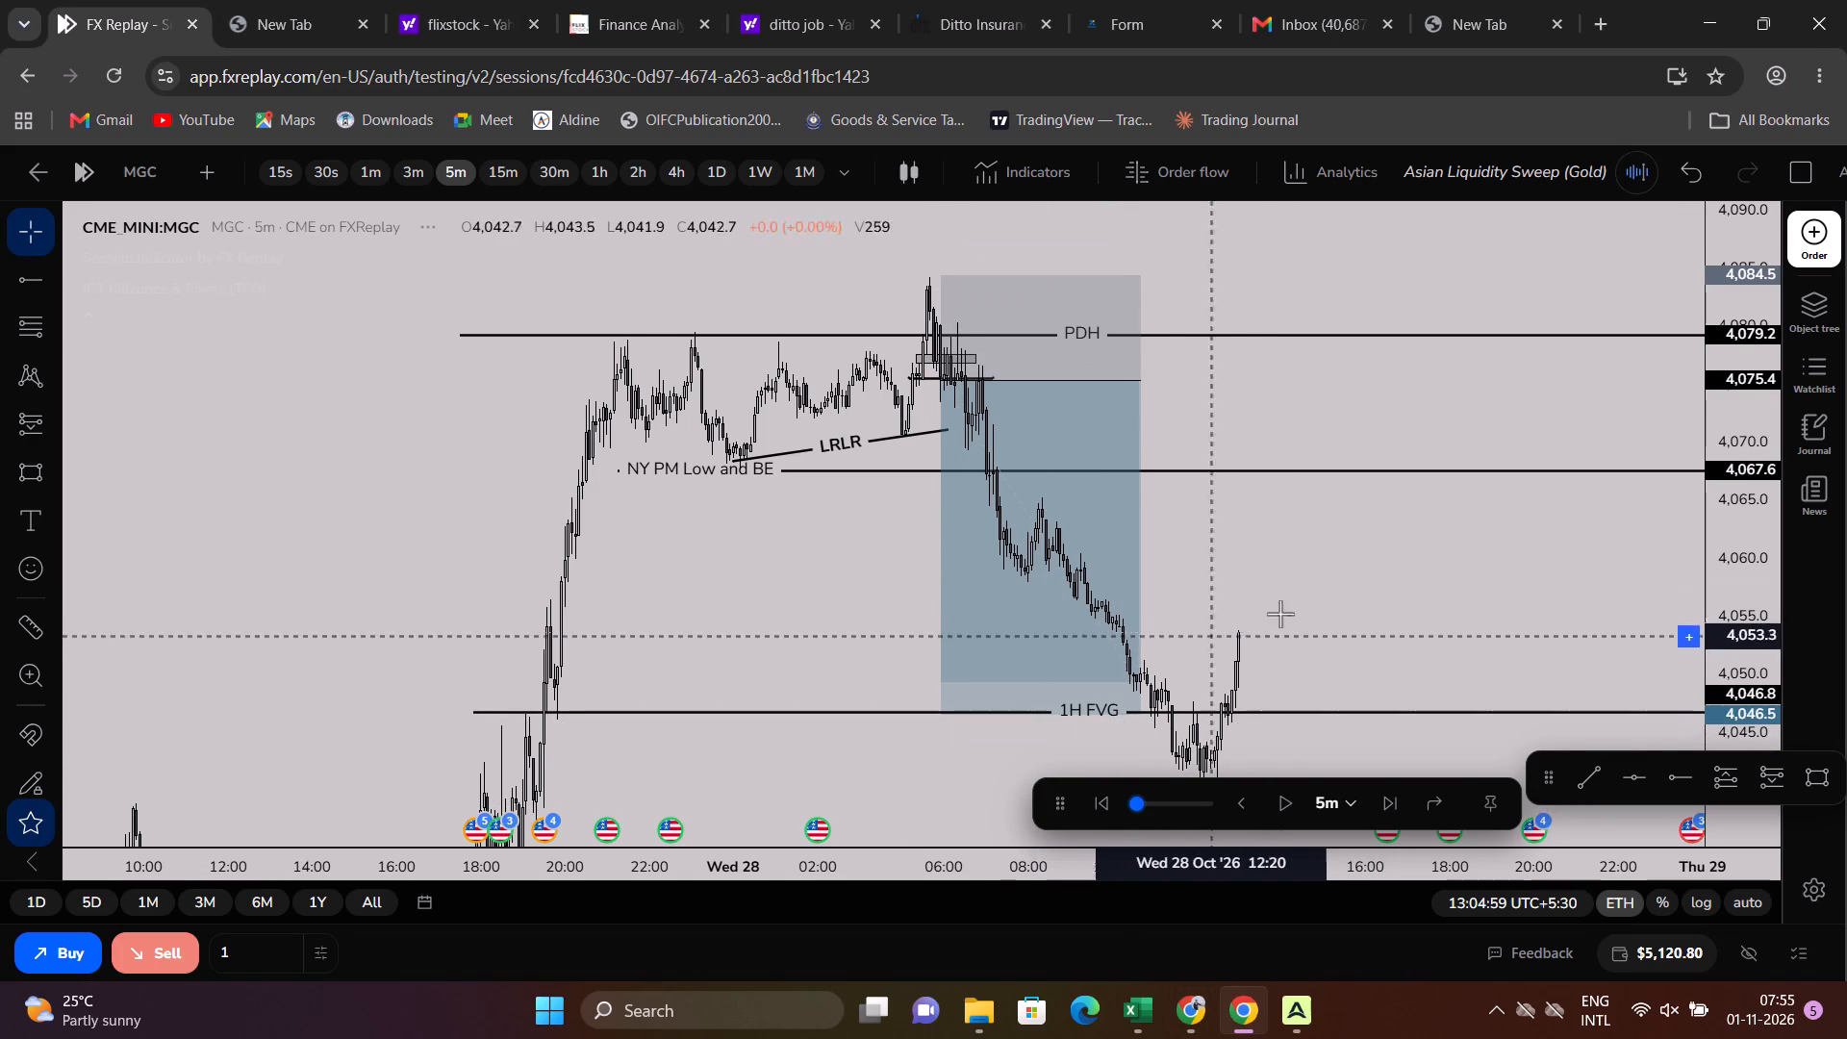
key("alt+Tab")
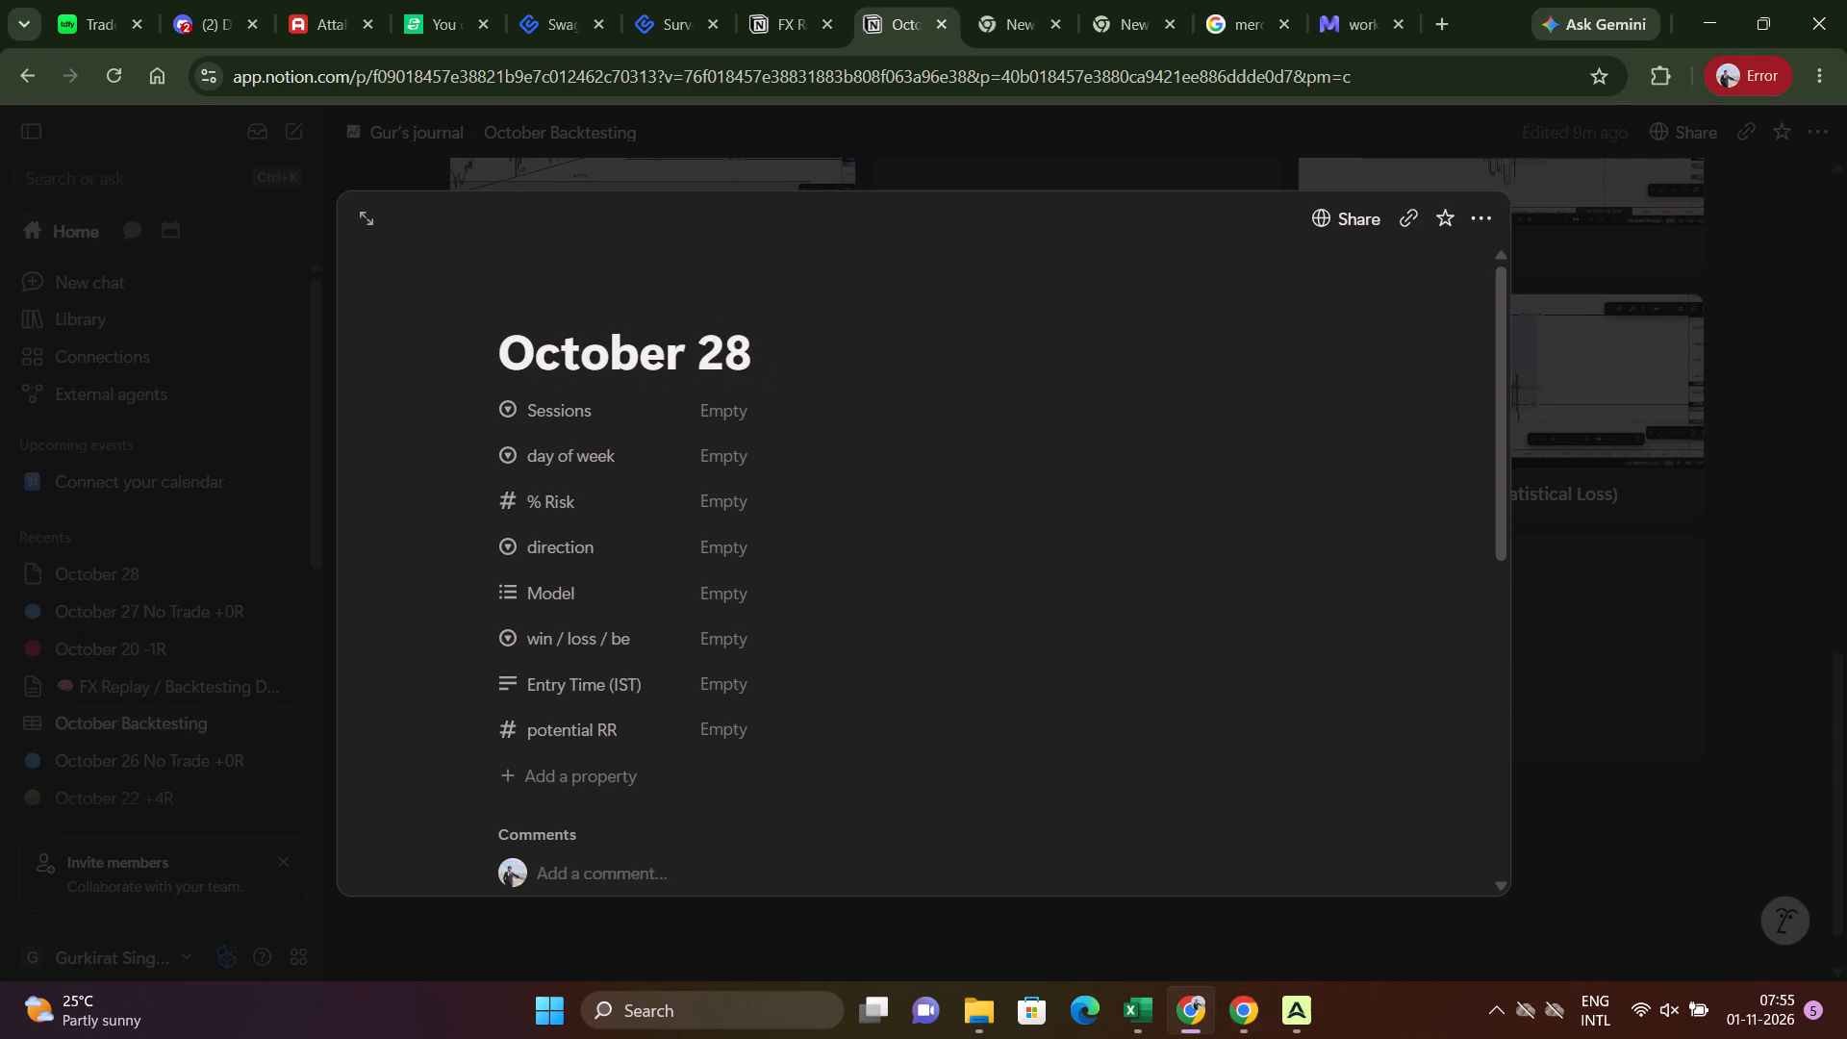
key("shift+plus")
key("alt+Tab")
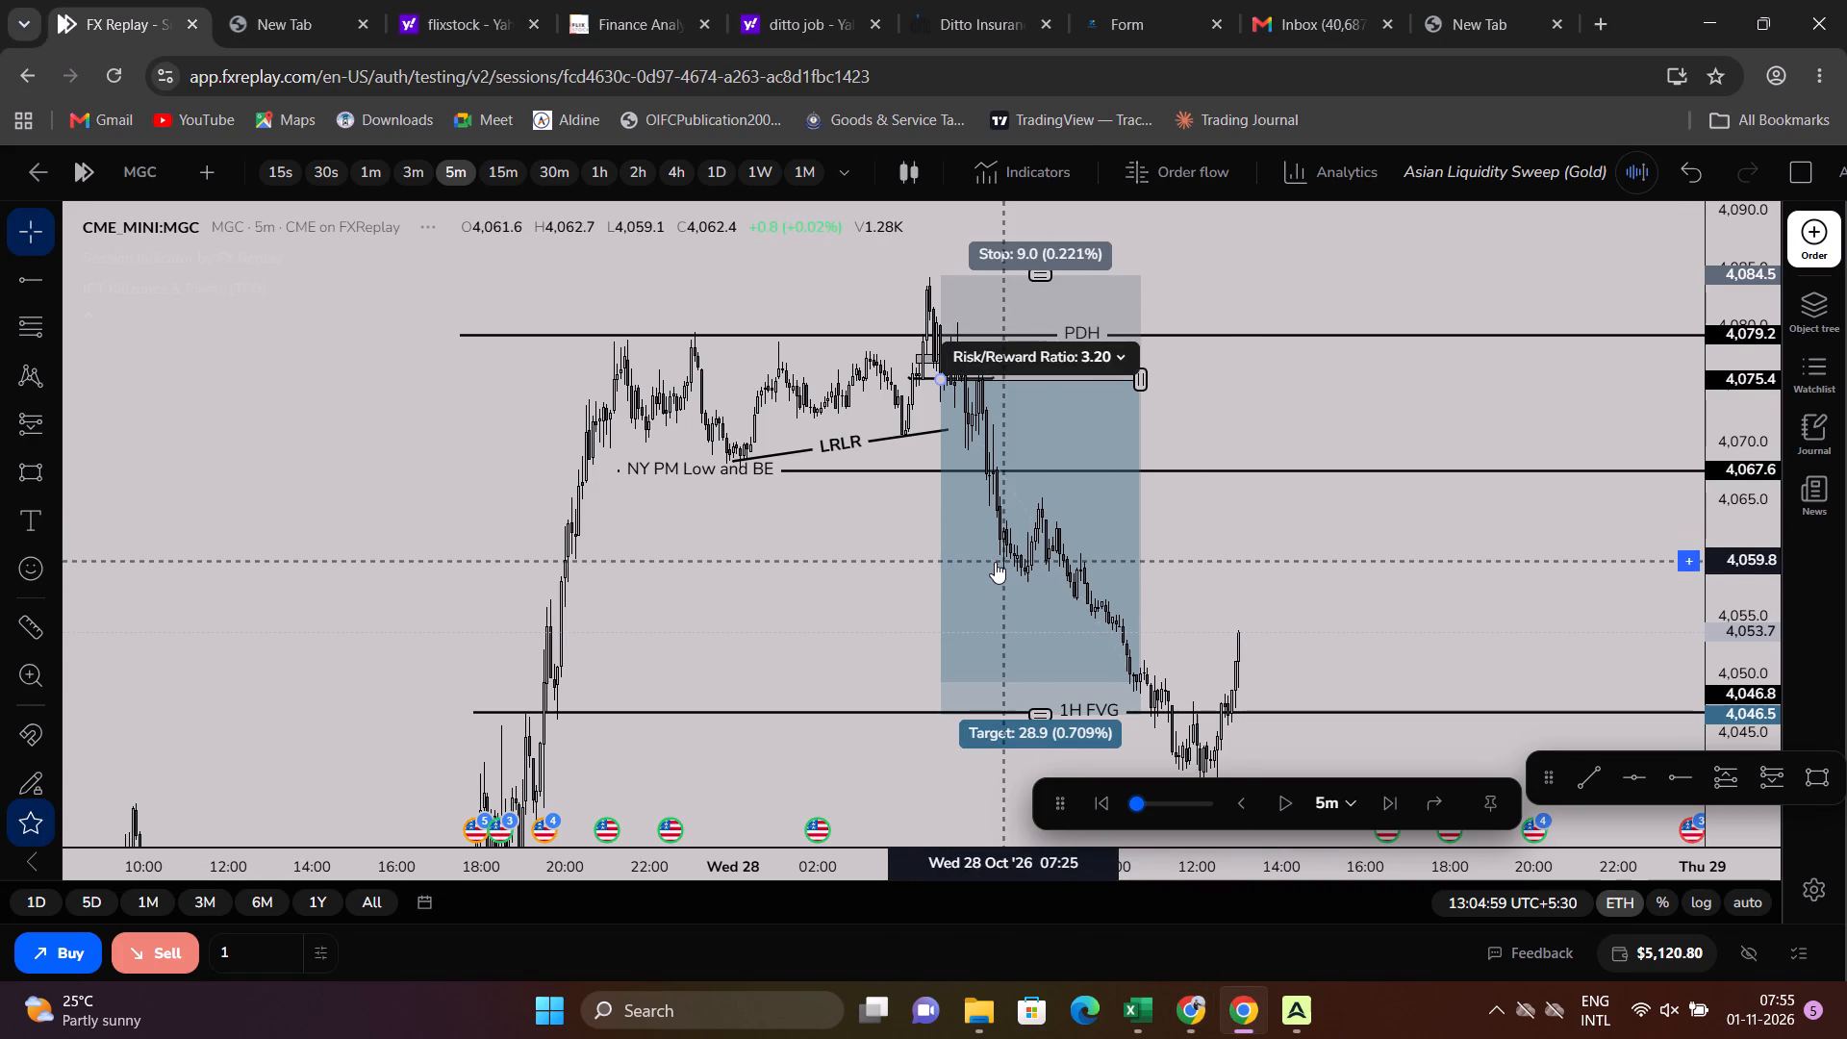
key("alt+Tab")
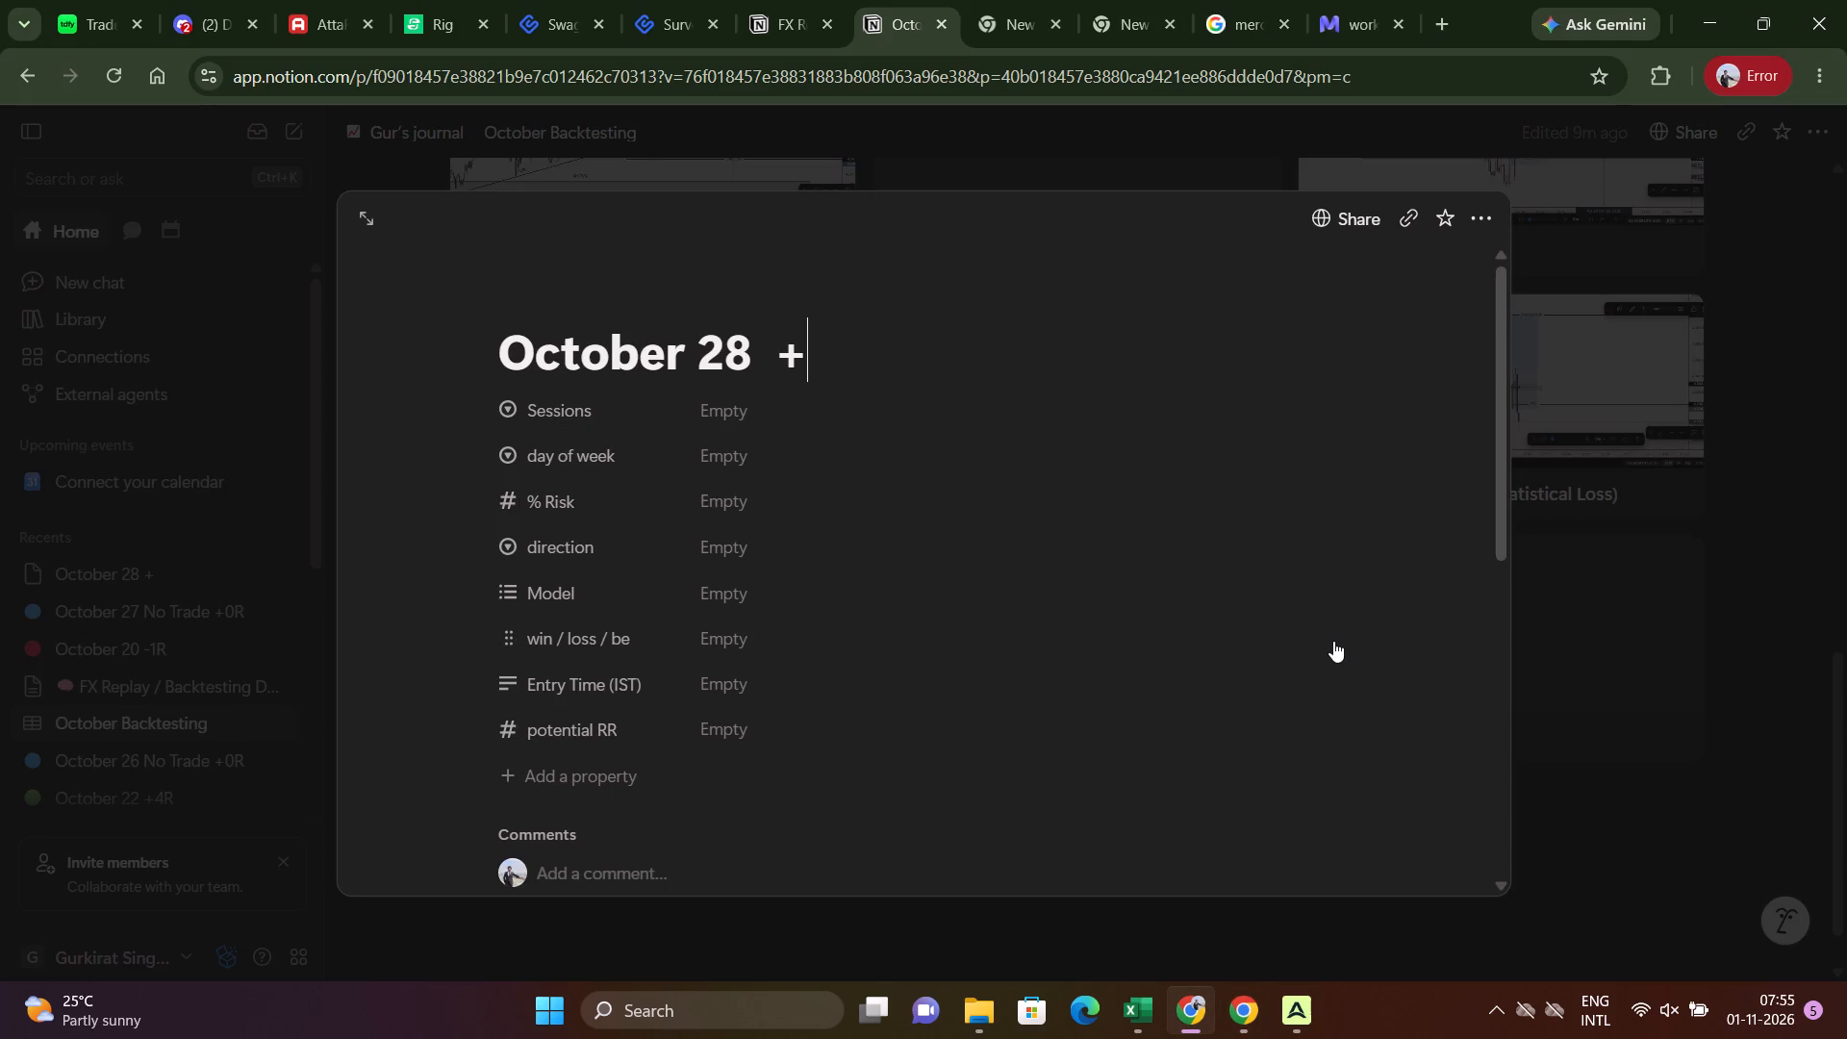
type("3.2")
key("r")
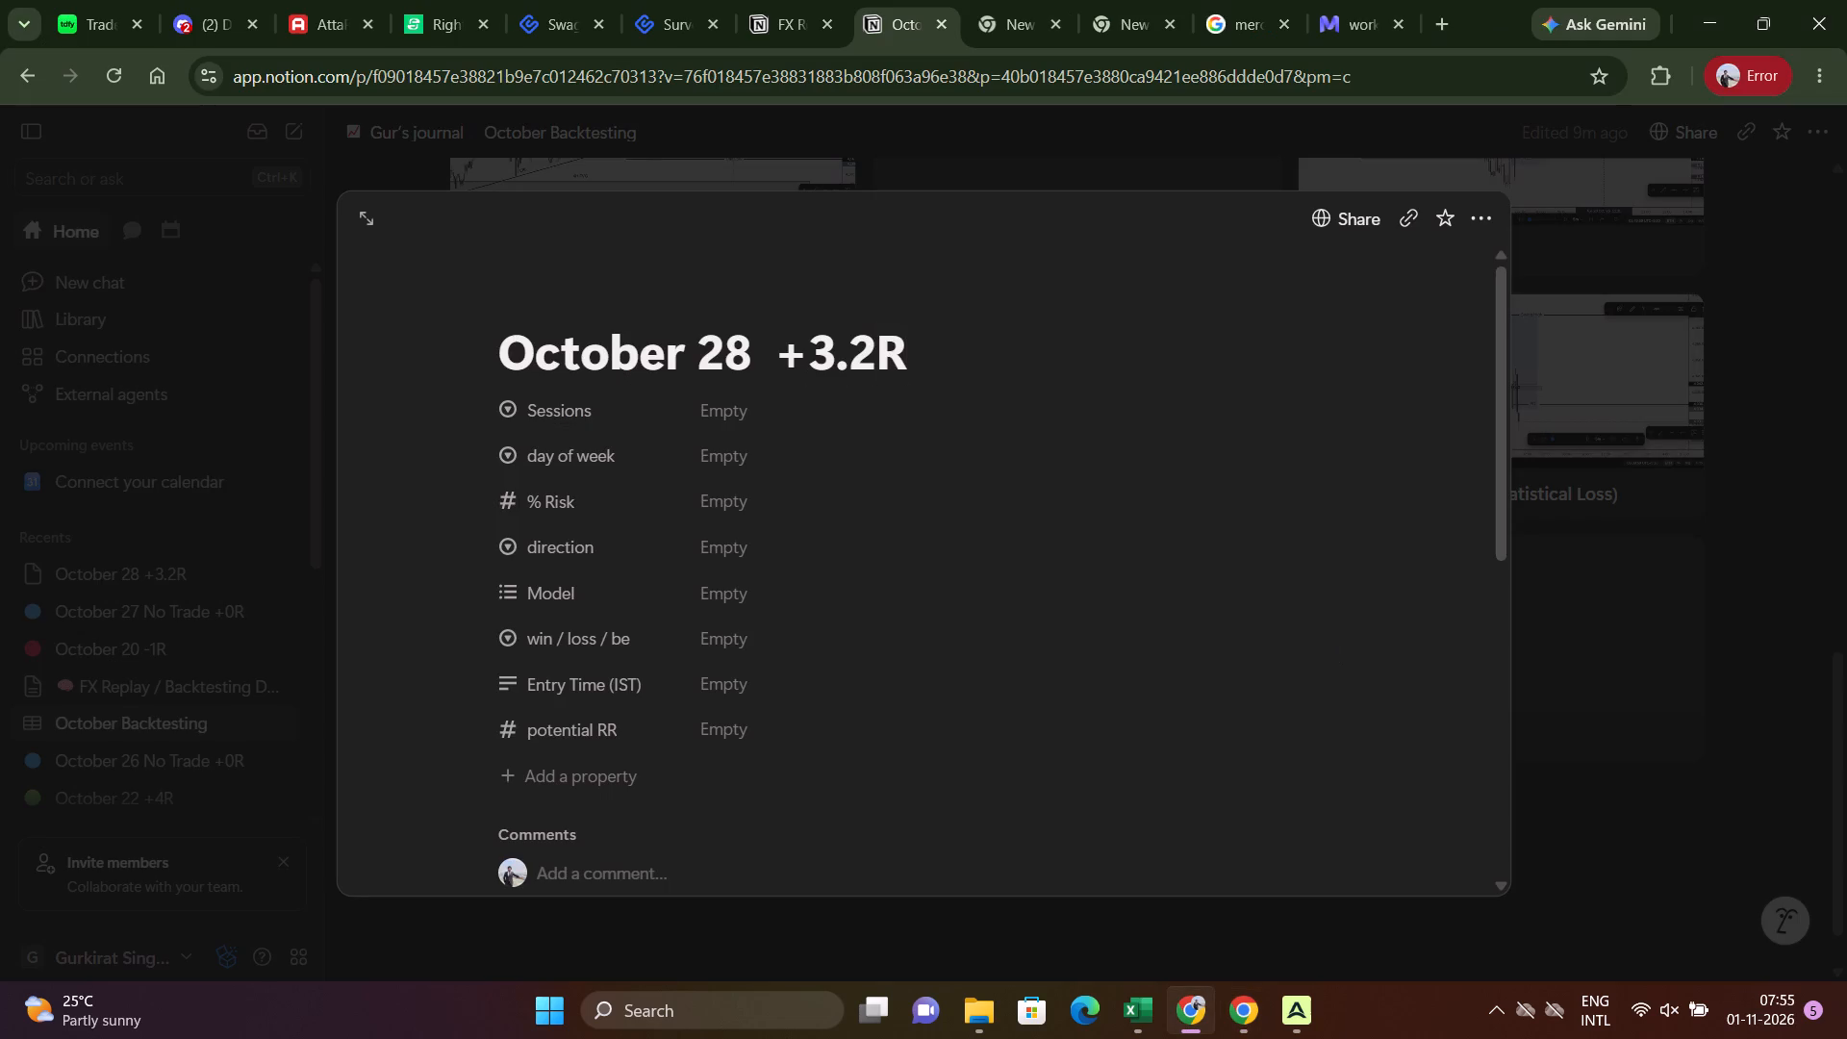
left_click(772, 360)
key("space")
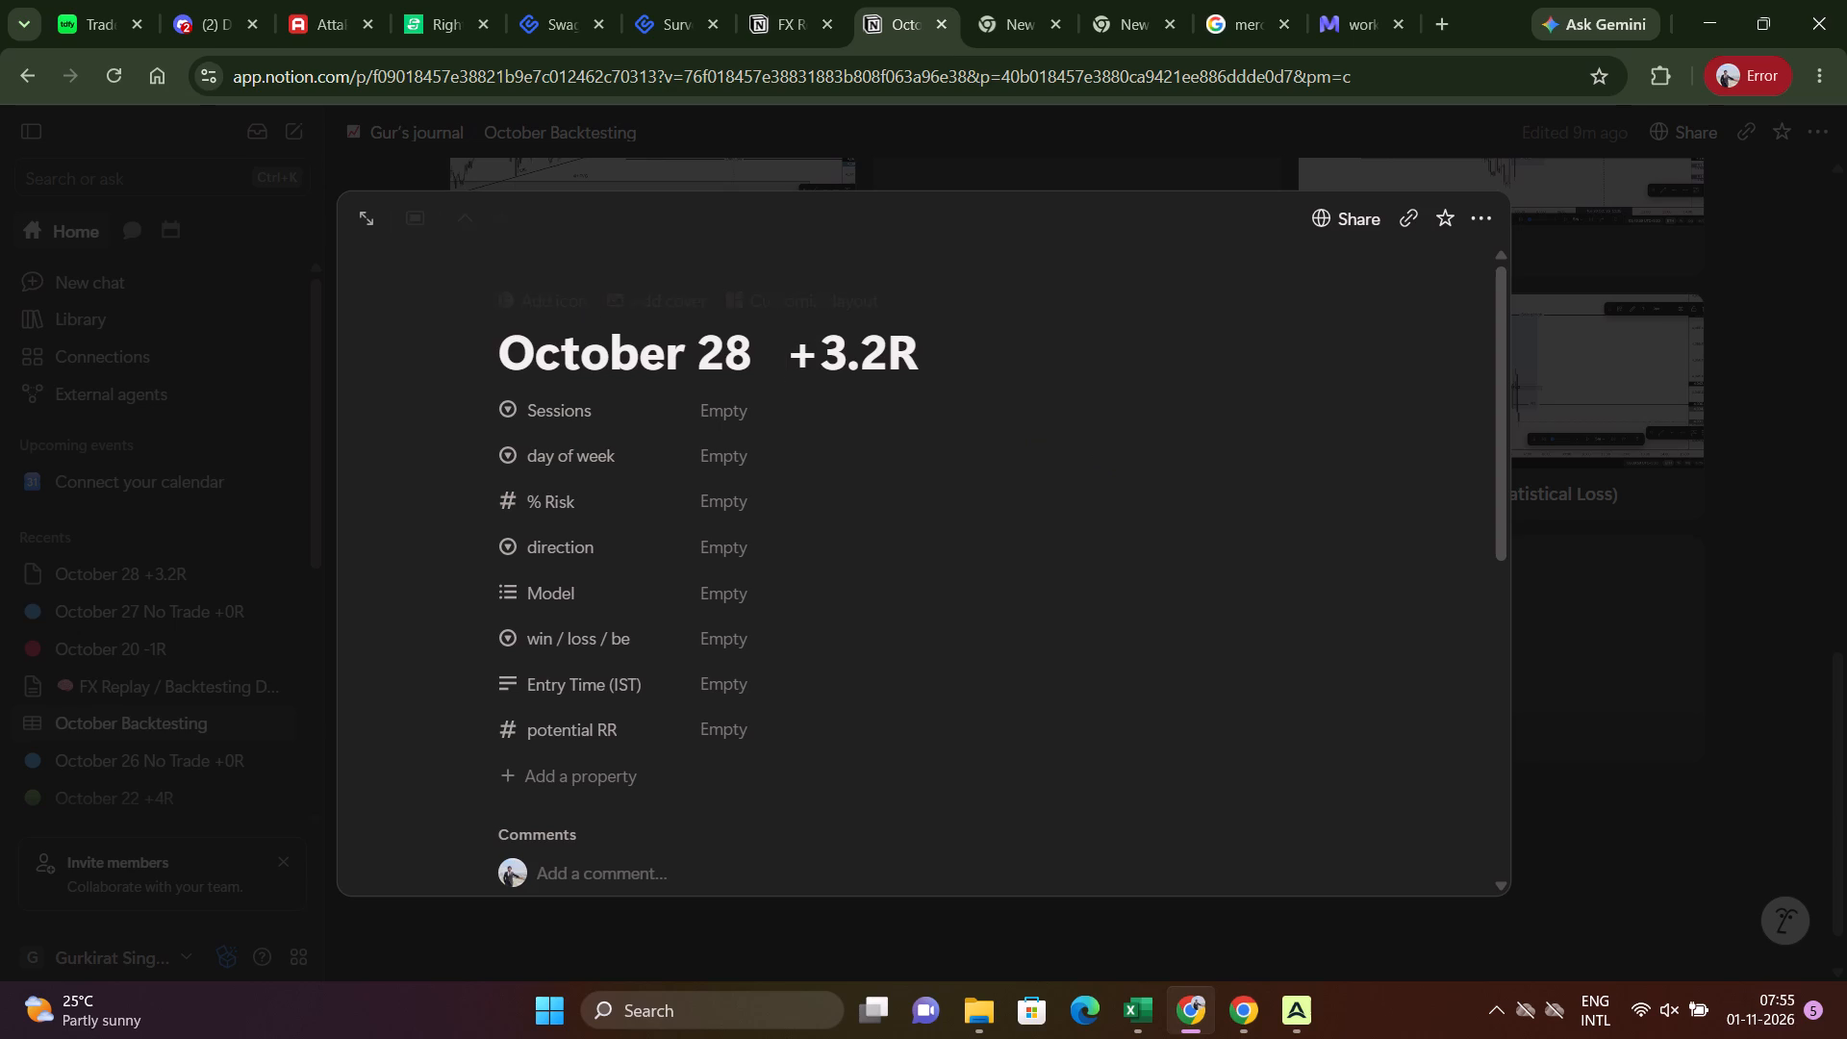
Give the October 28 page a green circle icon.
left_click(517, 300)
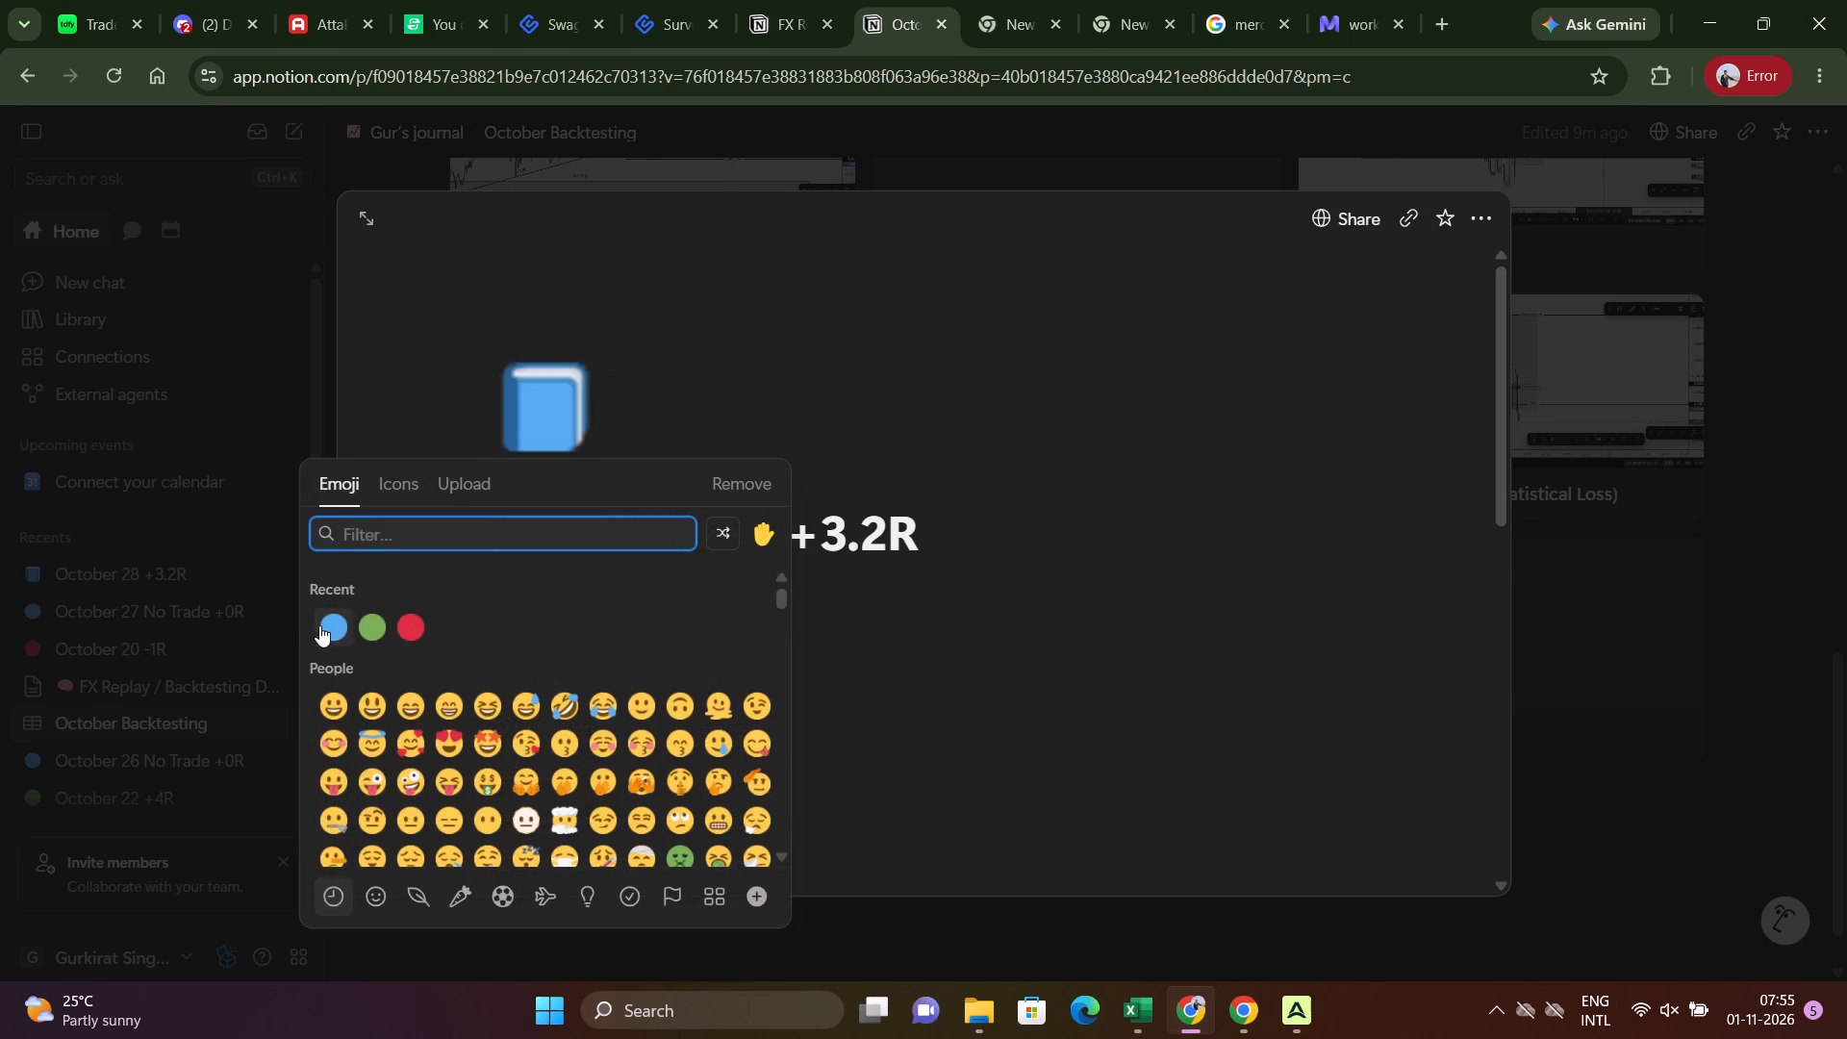
left_click(367, 627)
Set the entry's day of week to wednesday and its % Risk to 1%.
left_click(898, 651)
scroll(880, 637, "down", 3)
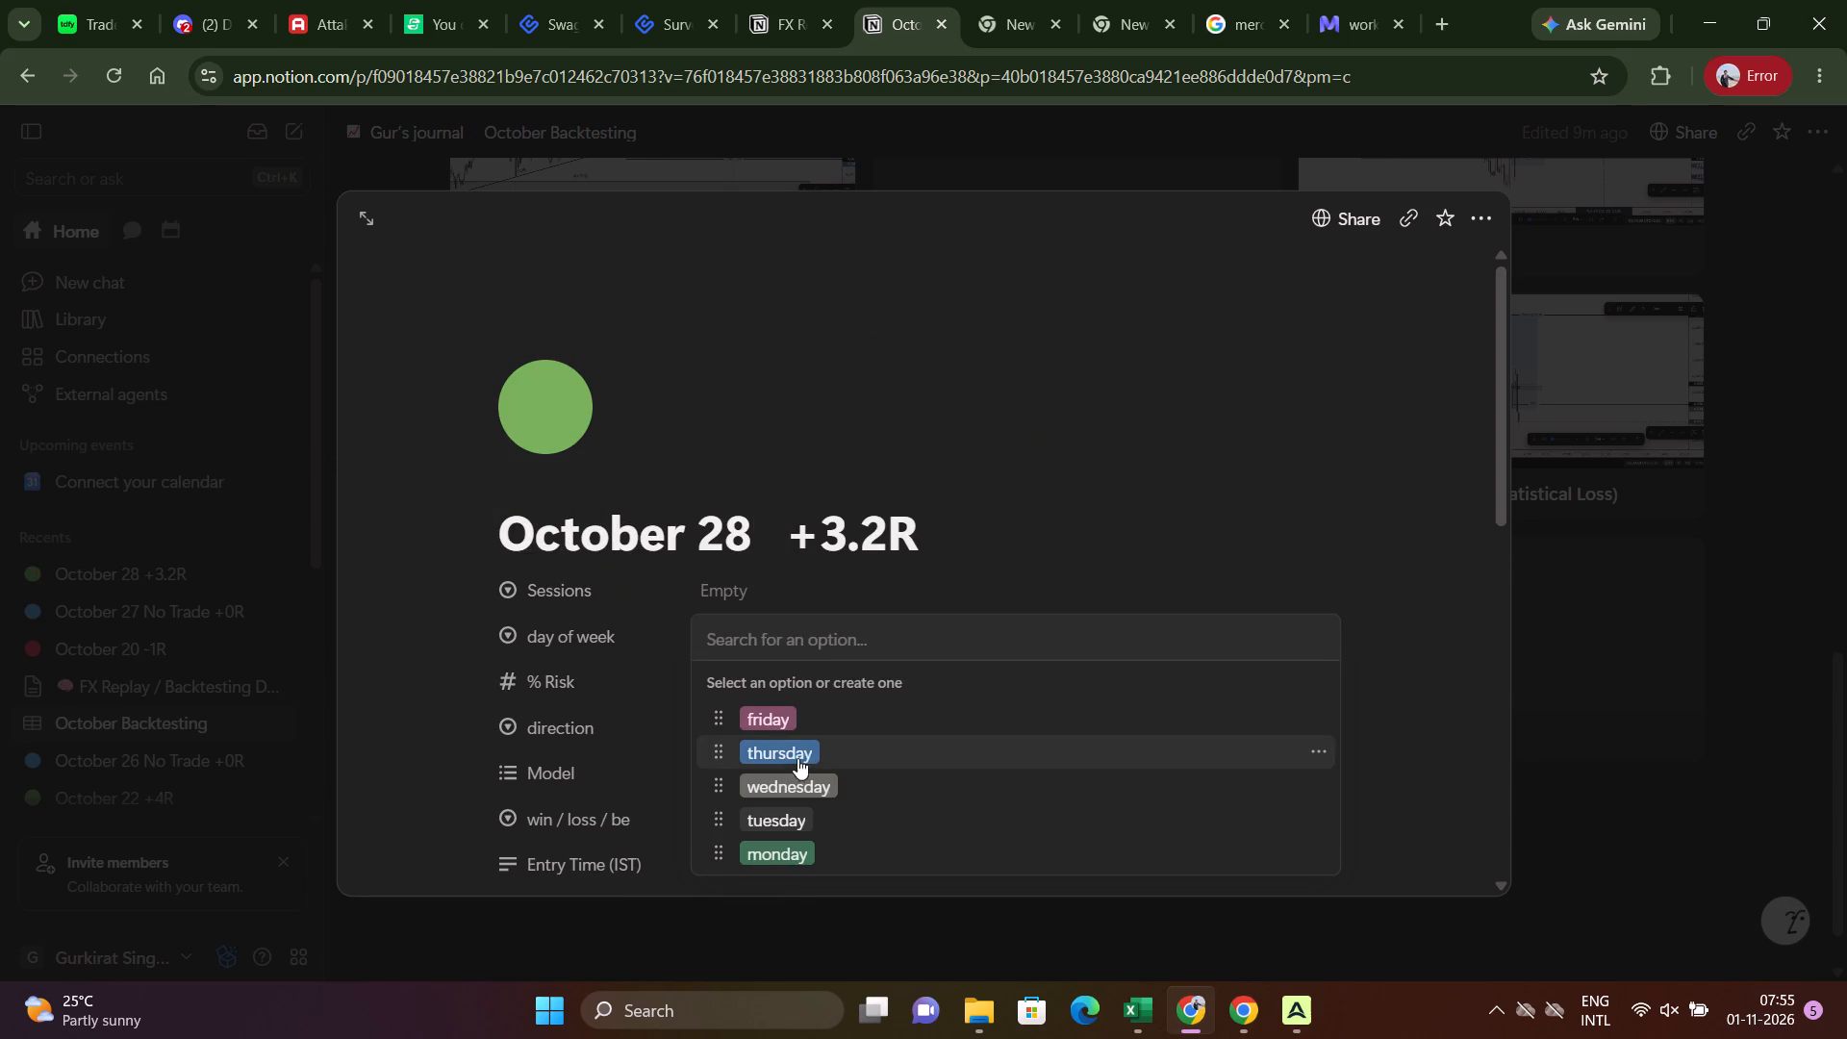
left_click(807, 784)
left_click(755, 686)
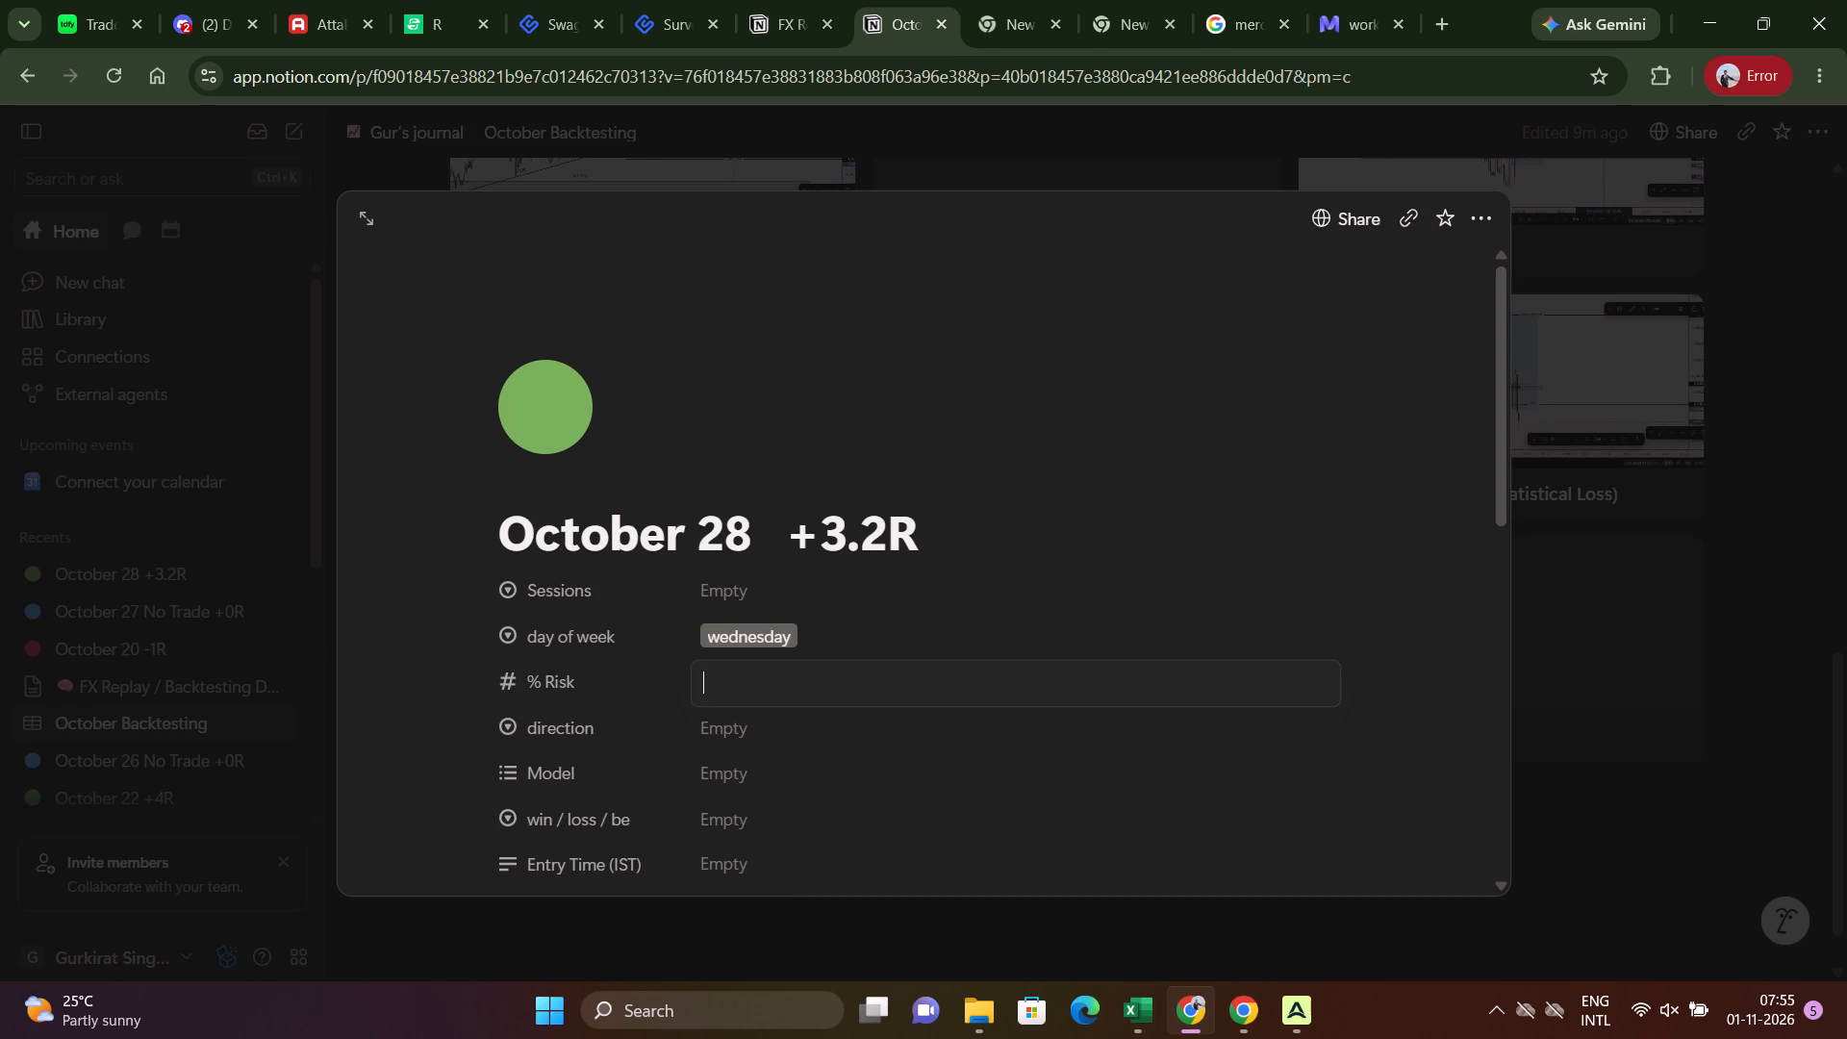
key("1")
key("shift+percent")
left_click(742, 577)
Set the entry's session to ASIA and its direction to short.
left_click(740, 601)
left_click(762, 732)
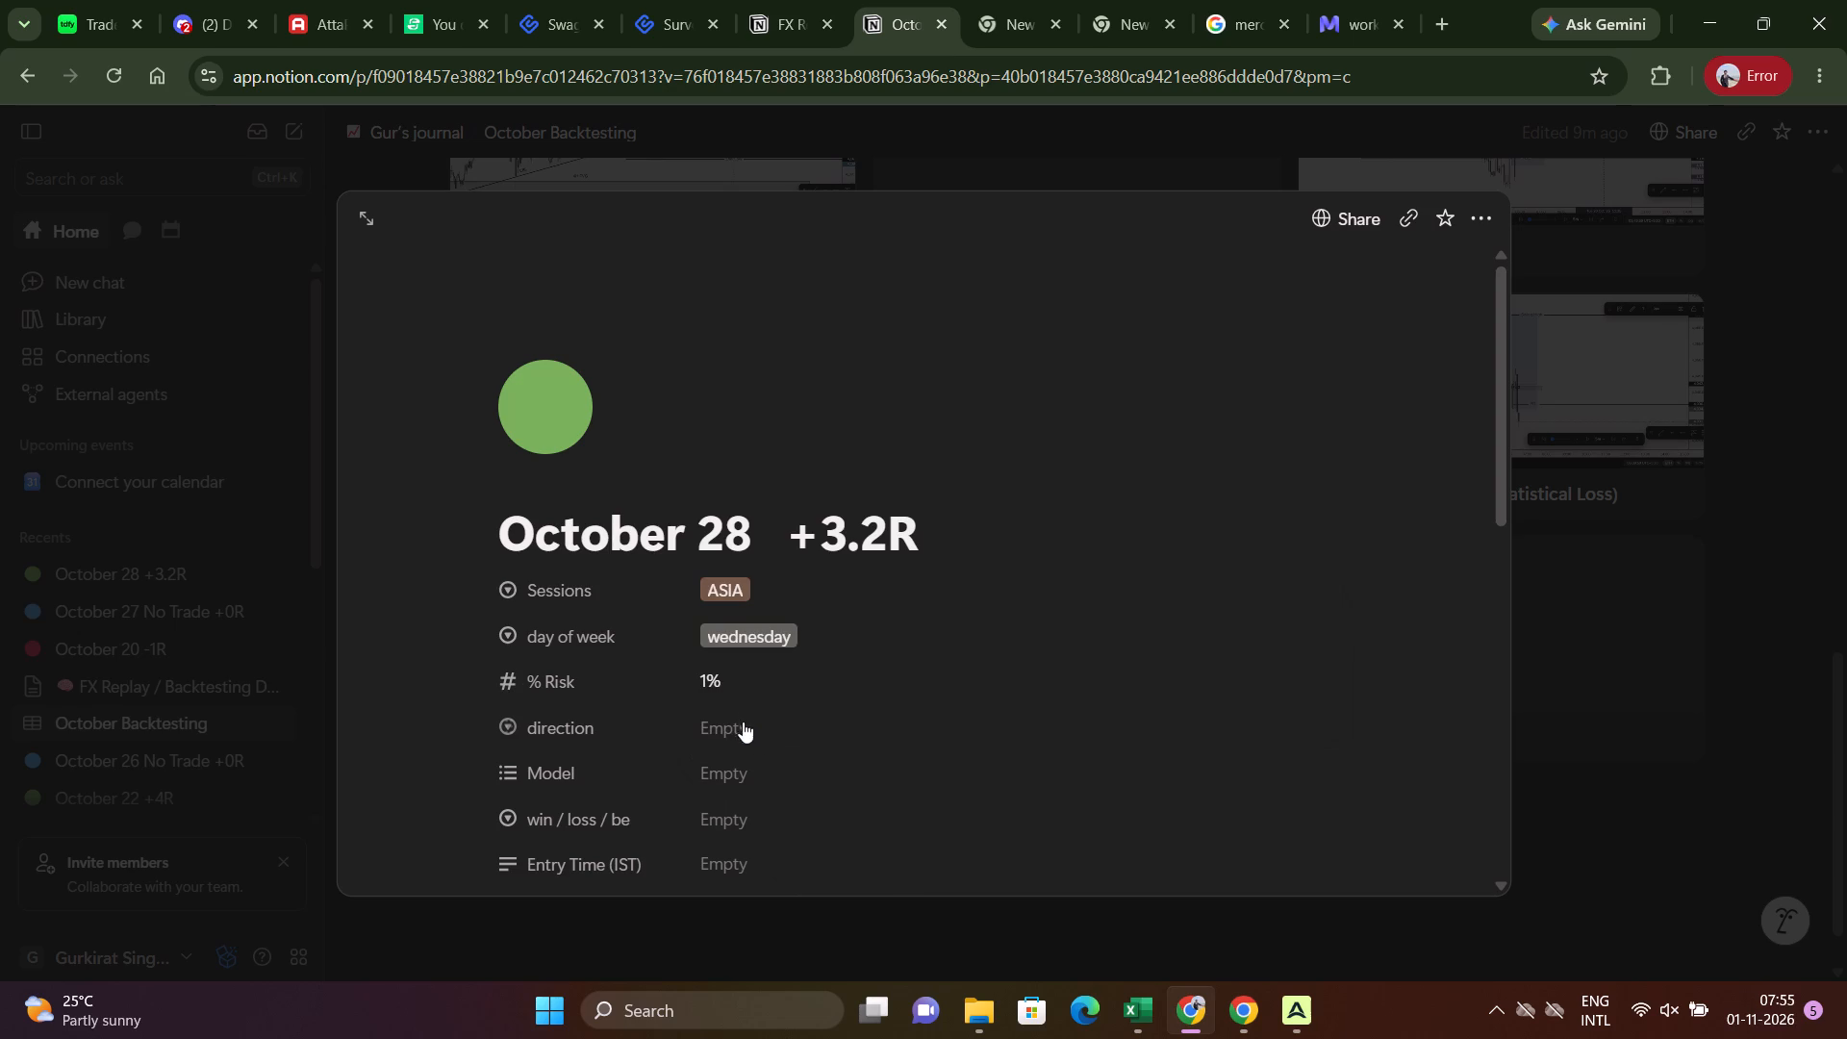
left_click(734, 723)
left_click(769, 816)
Set the entry's Model to Asian Liquidity Sweep (Gold) and its win / loss / be property to win.
scroll(788, 749, "down", 1)
left_click(723, 644)
left_click(798, 797)
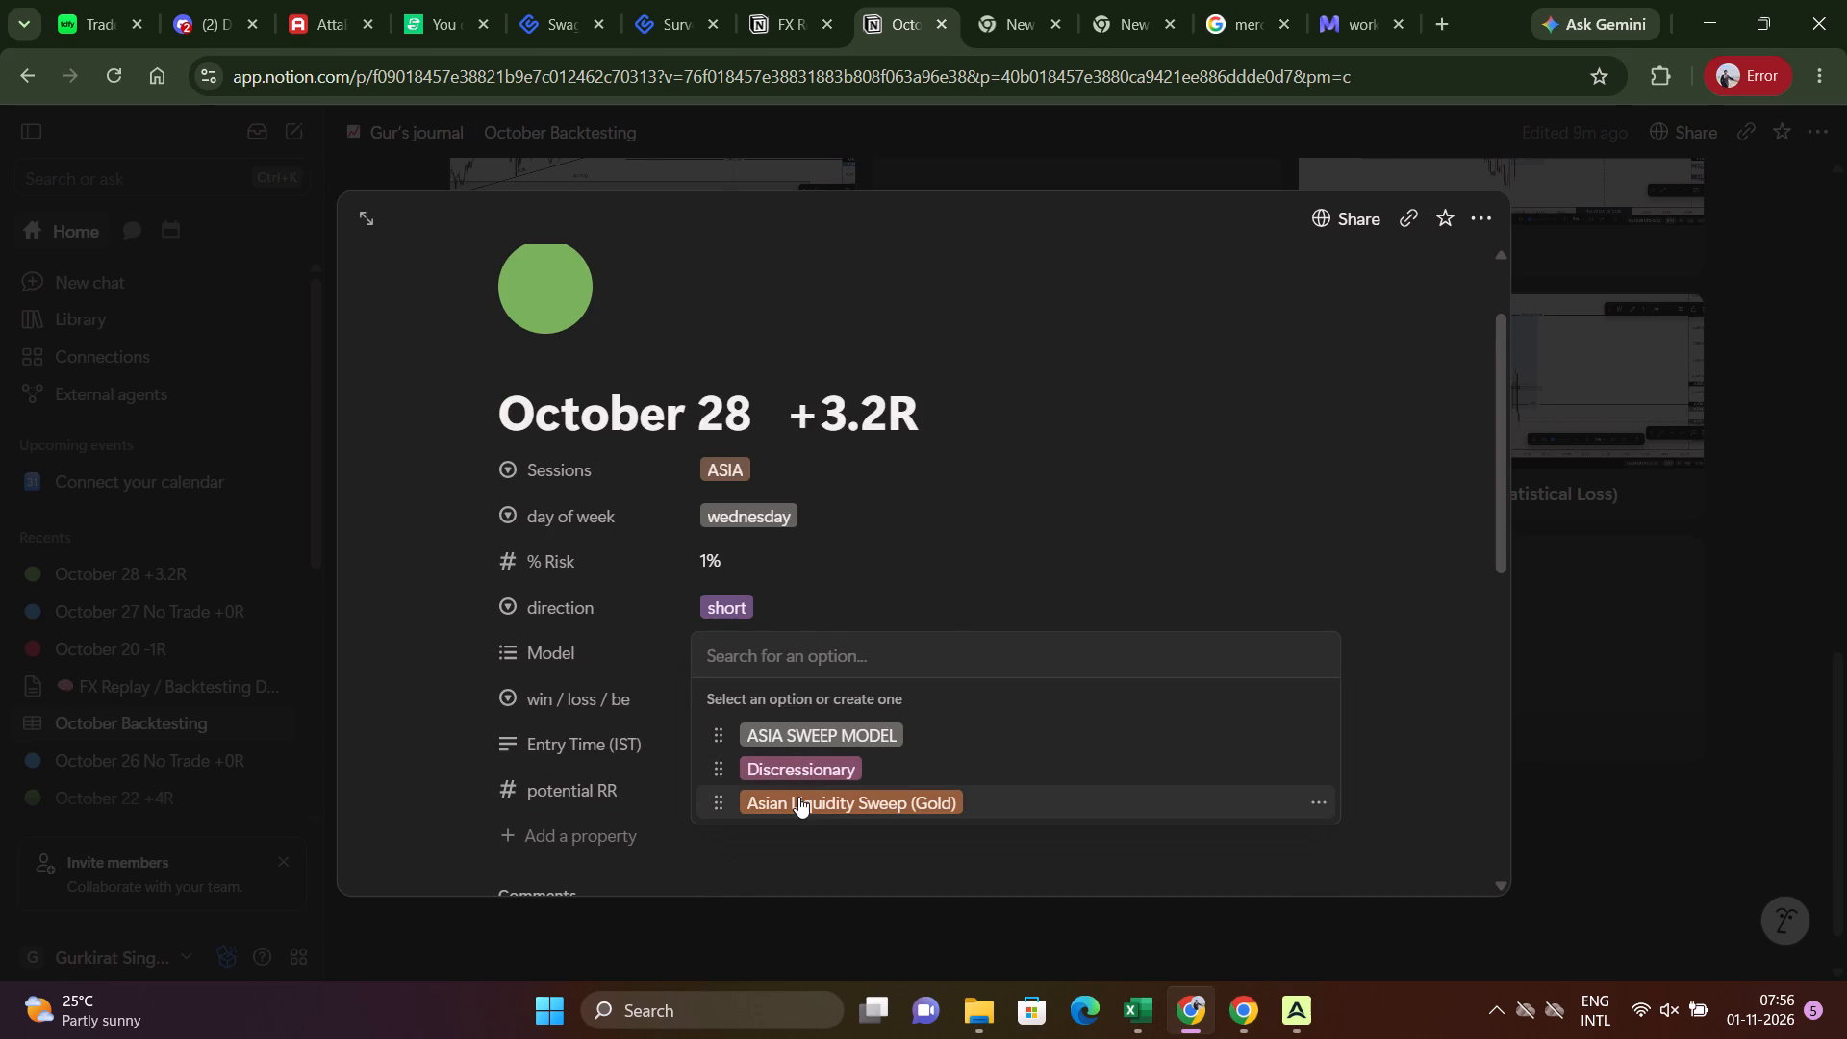
left_click(647, 707)
left_click(758, 705)
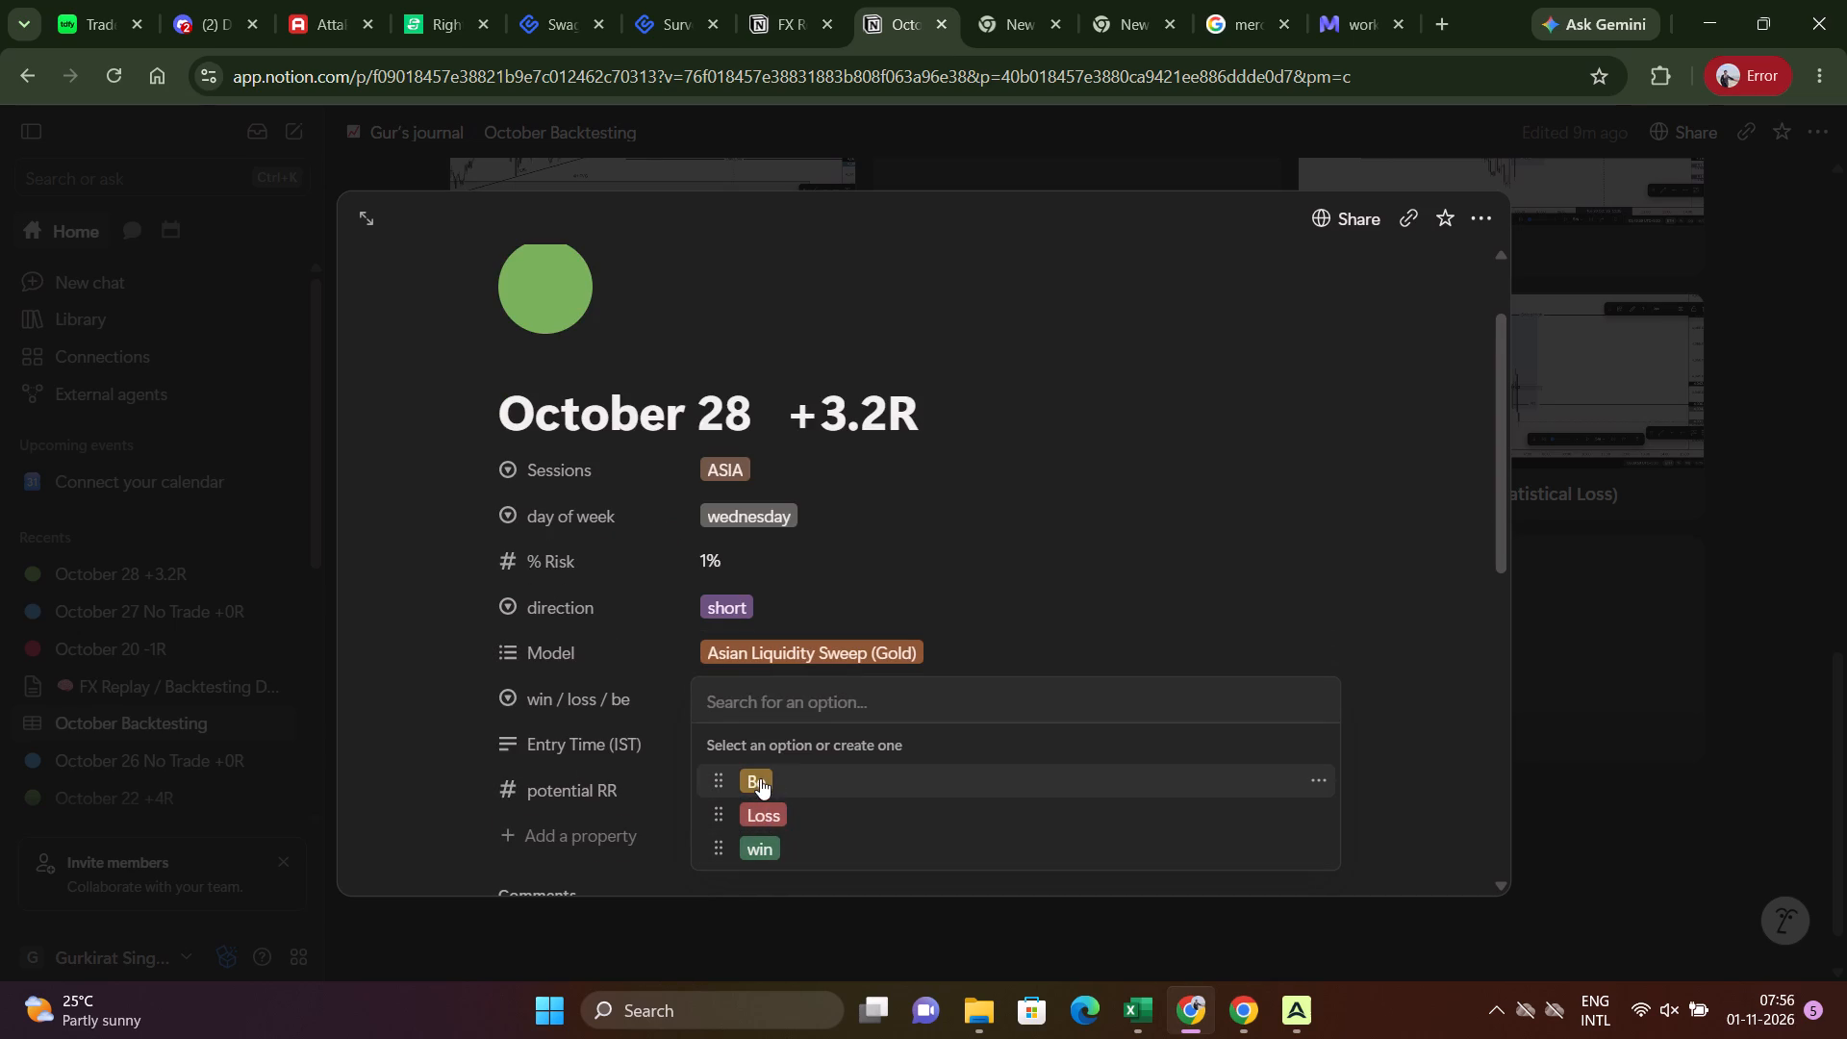
left_click(767, 843)
left_click(774, 749)
Switch to FX Replay and extend the grey rectangle just below the PDH line to about 10:05 on October 28.
key("alt+Tab")
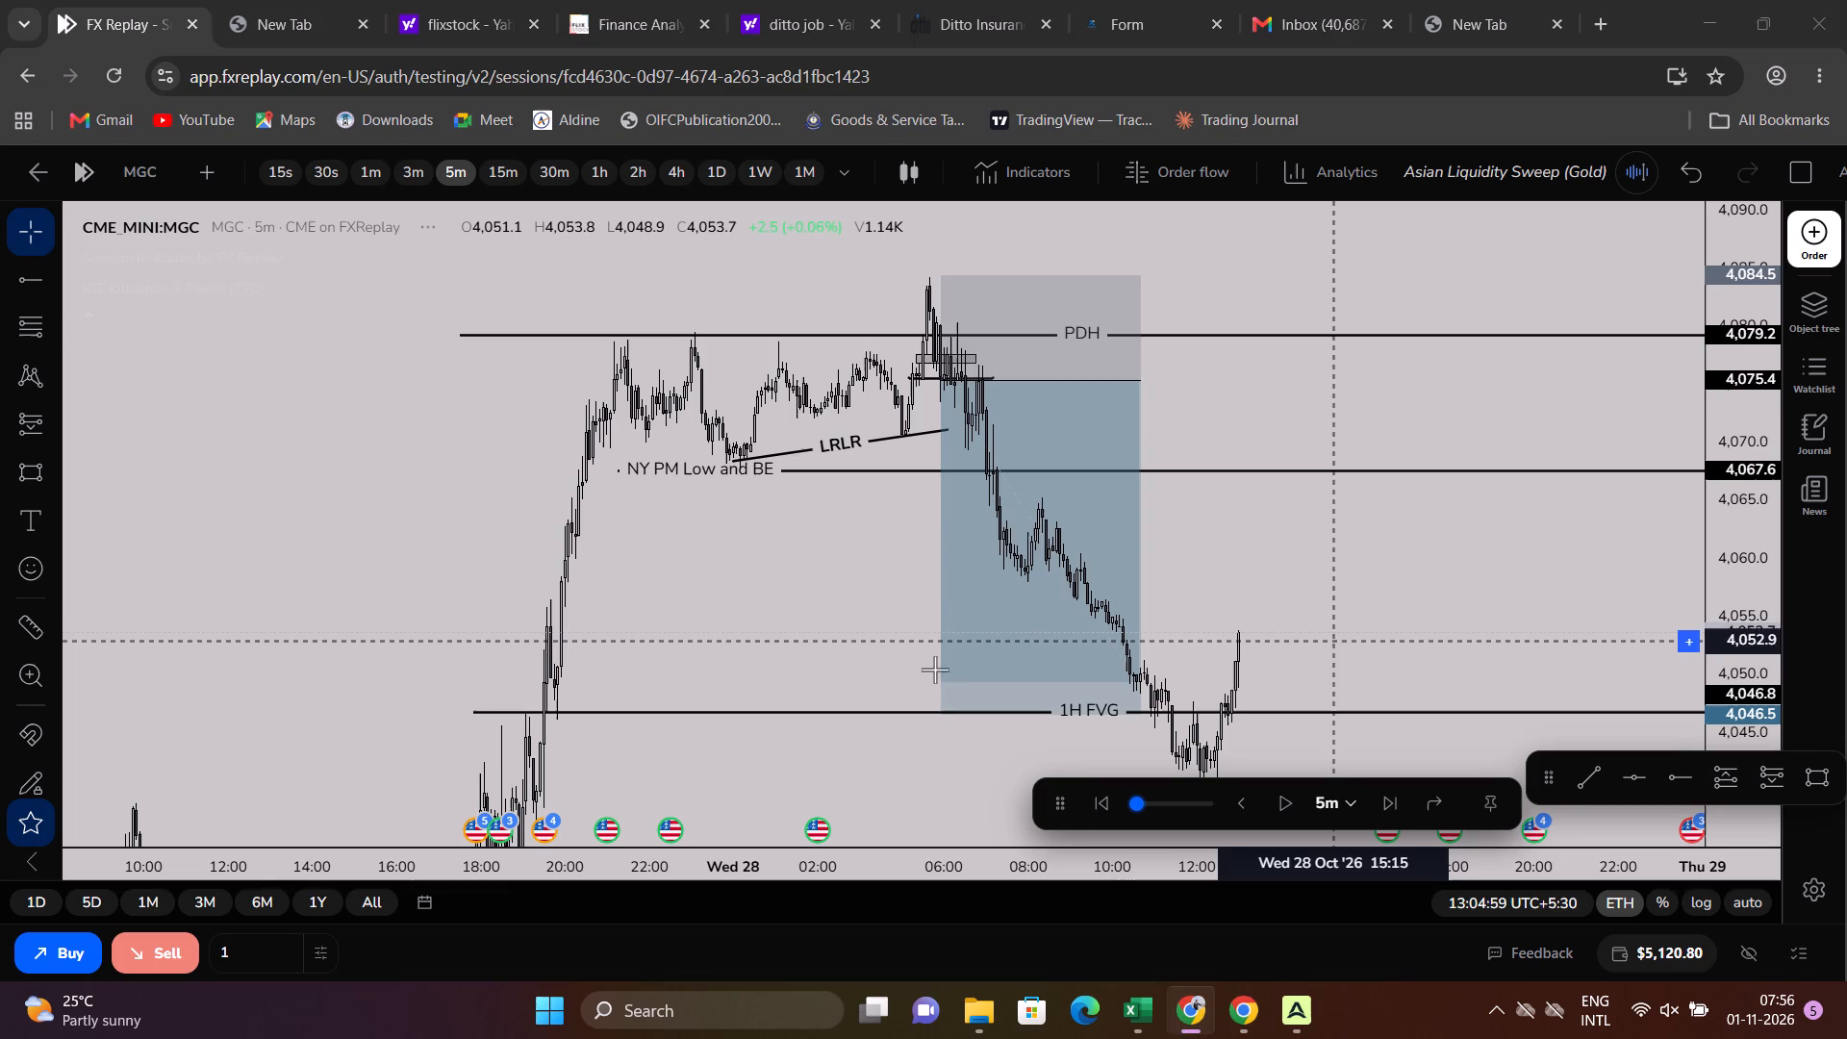
scroll(1543, 633, "up", 4)
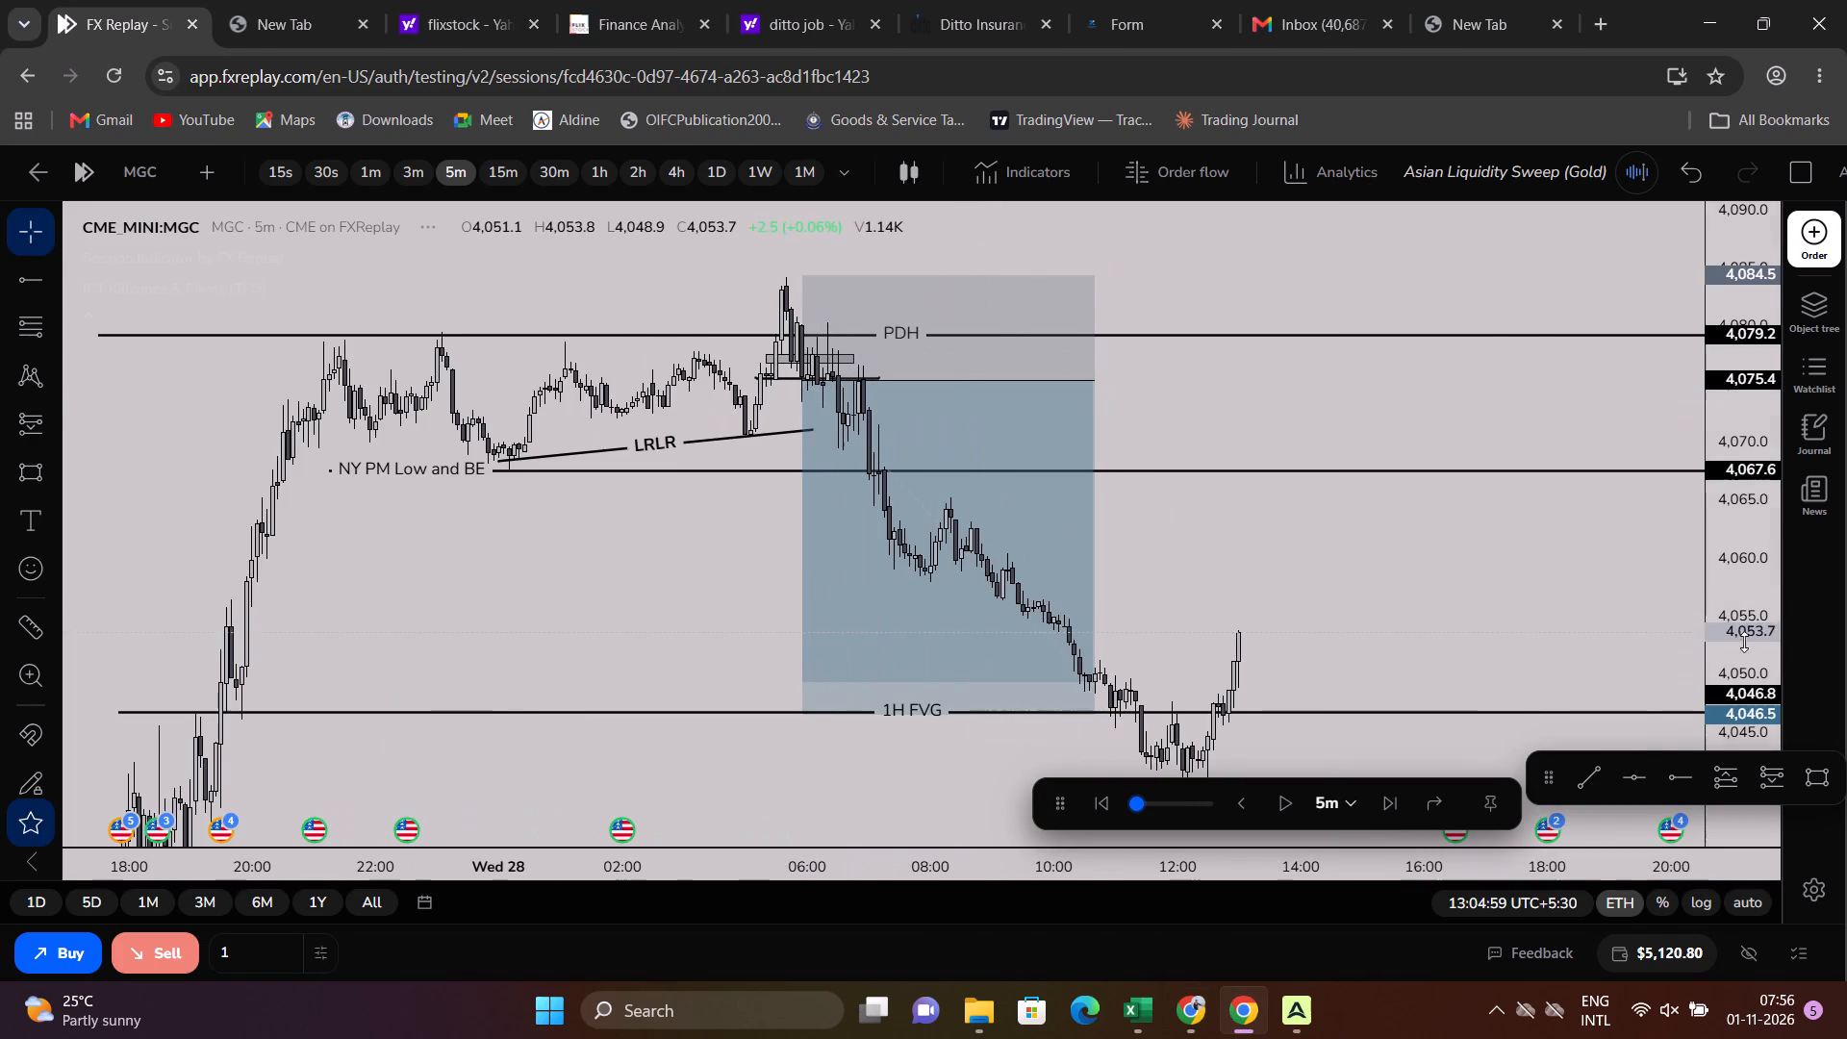
left_click_drag(1730, 663, 1737, 273)
scroll(1340, 302, "up", 3)
left_click_drag(1267, 311, 1337, 668)
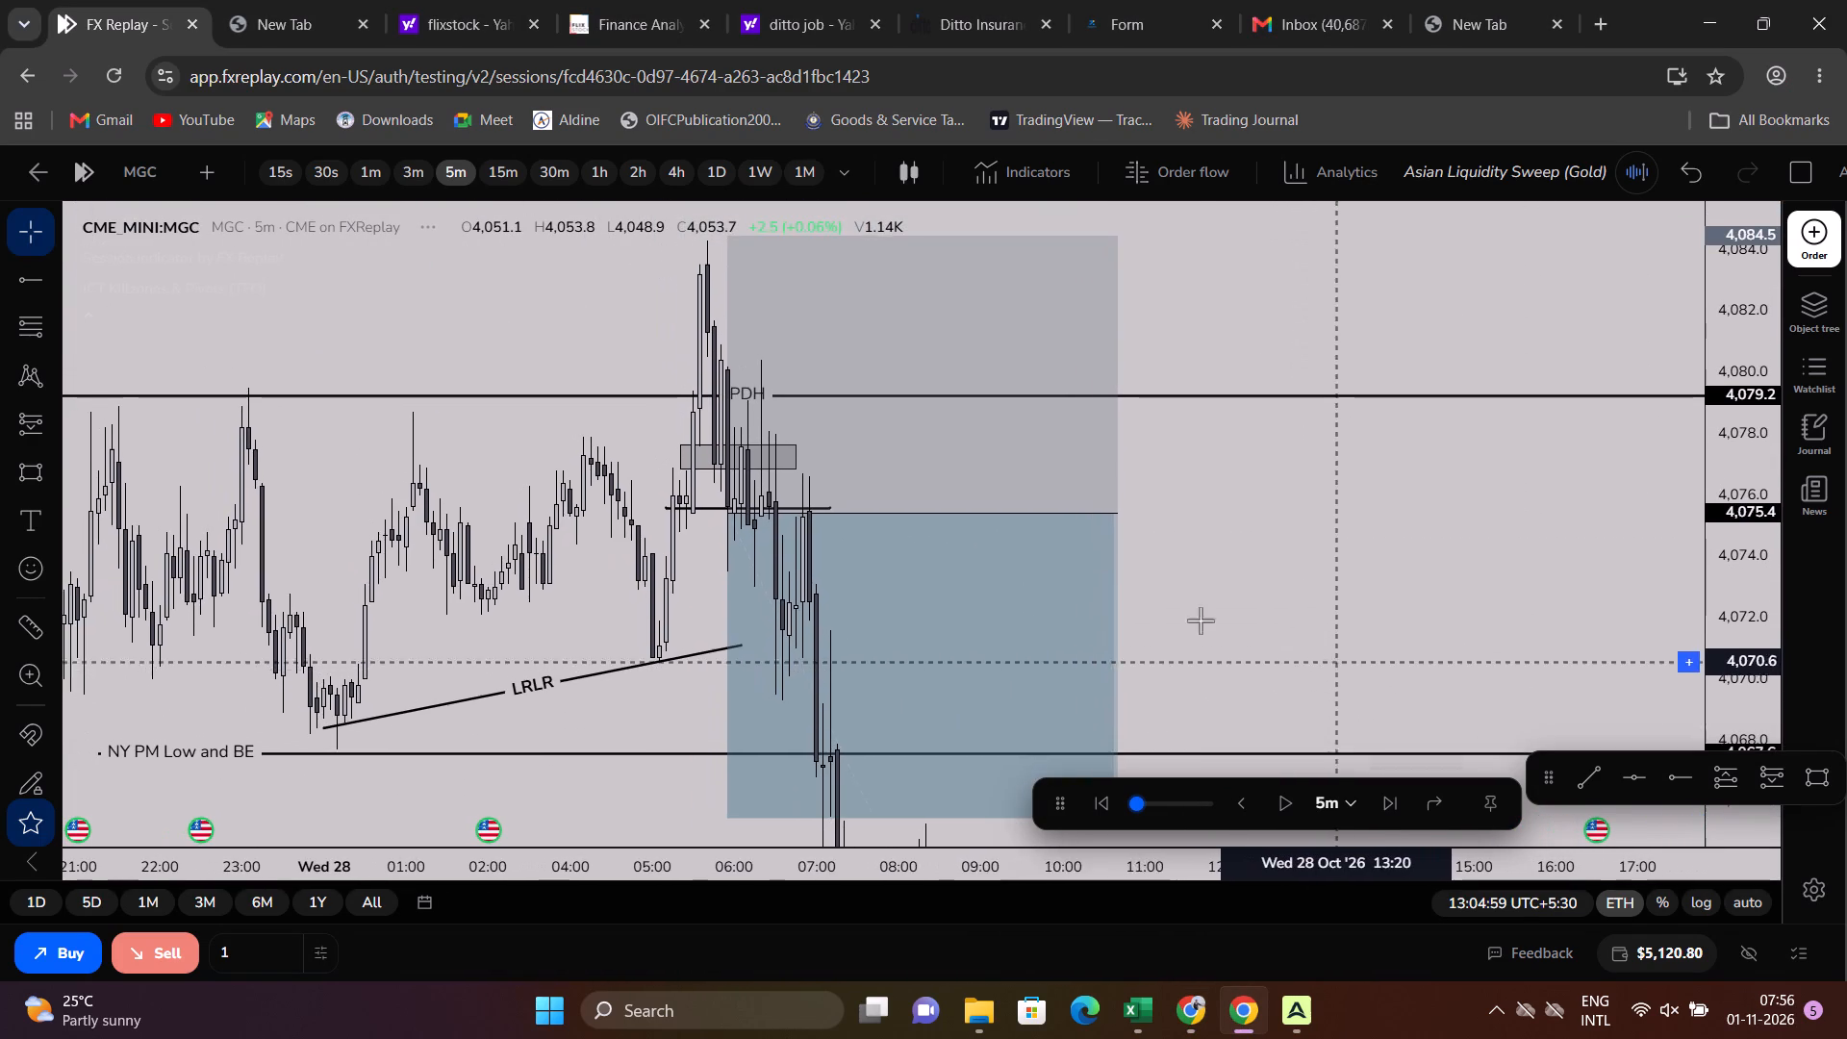
left_click(791, 455)
left_click(795, 443)
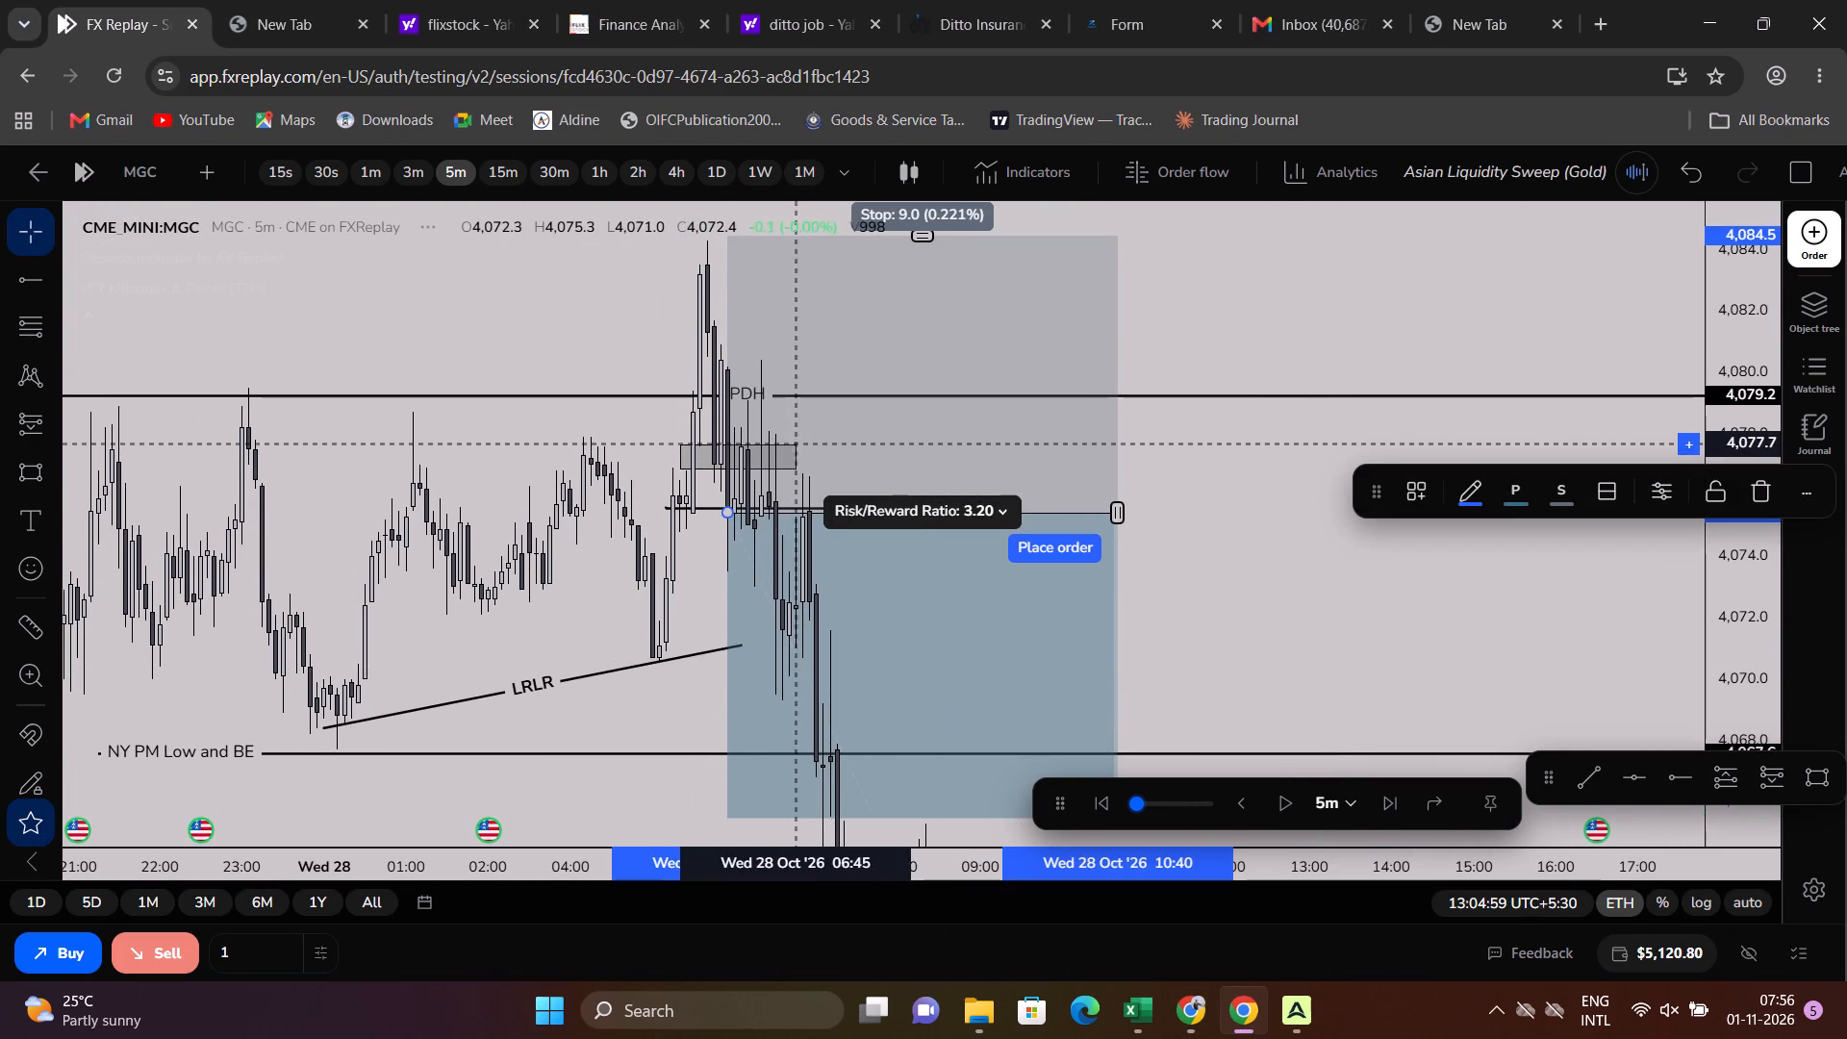
left_click(684, 436)
left_click(688, 450)
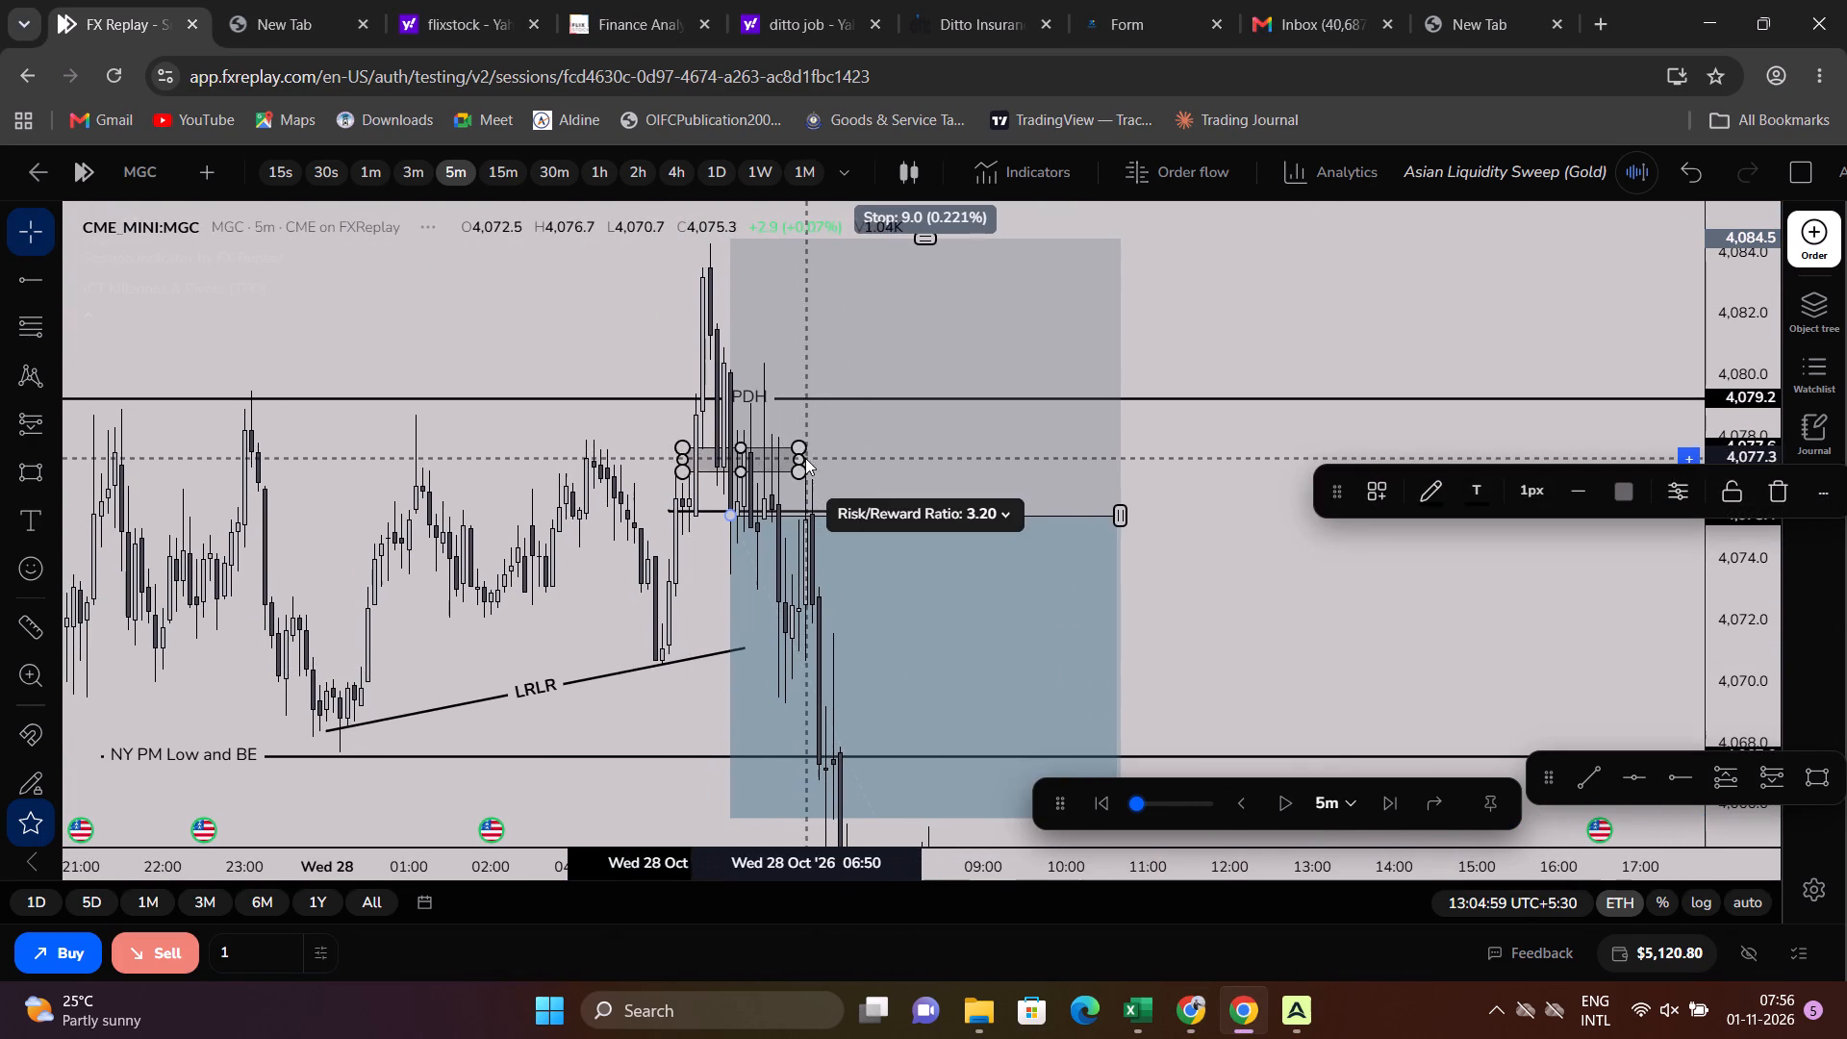
left_click_drag(796, 458, 1072, 486)
left_click(1278, 533)
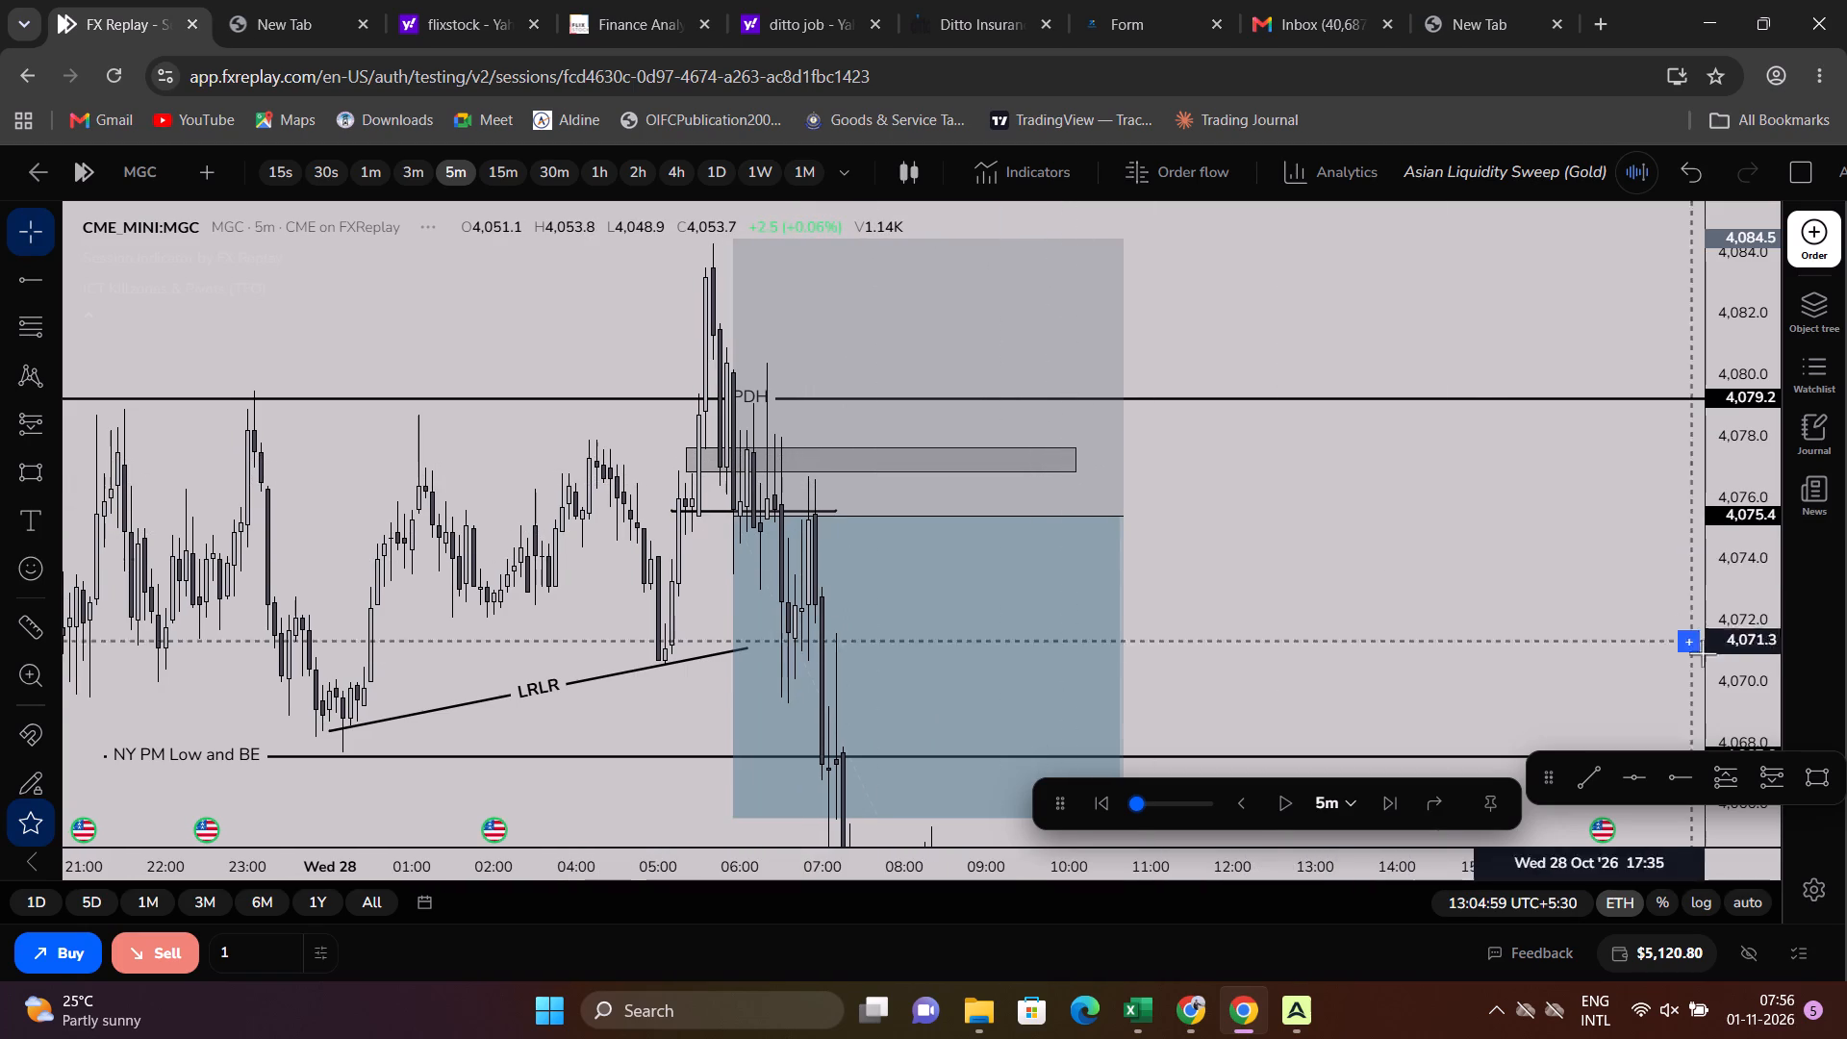
Stretch the short trend line near the 4,075.4 entry level so it runs from 05:15 to 09:35 on October 28.
left_click_drag(1735, 680, 1734, 499)
scroll(1521, 459, "up", 5)
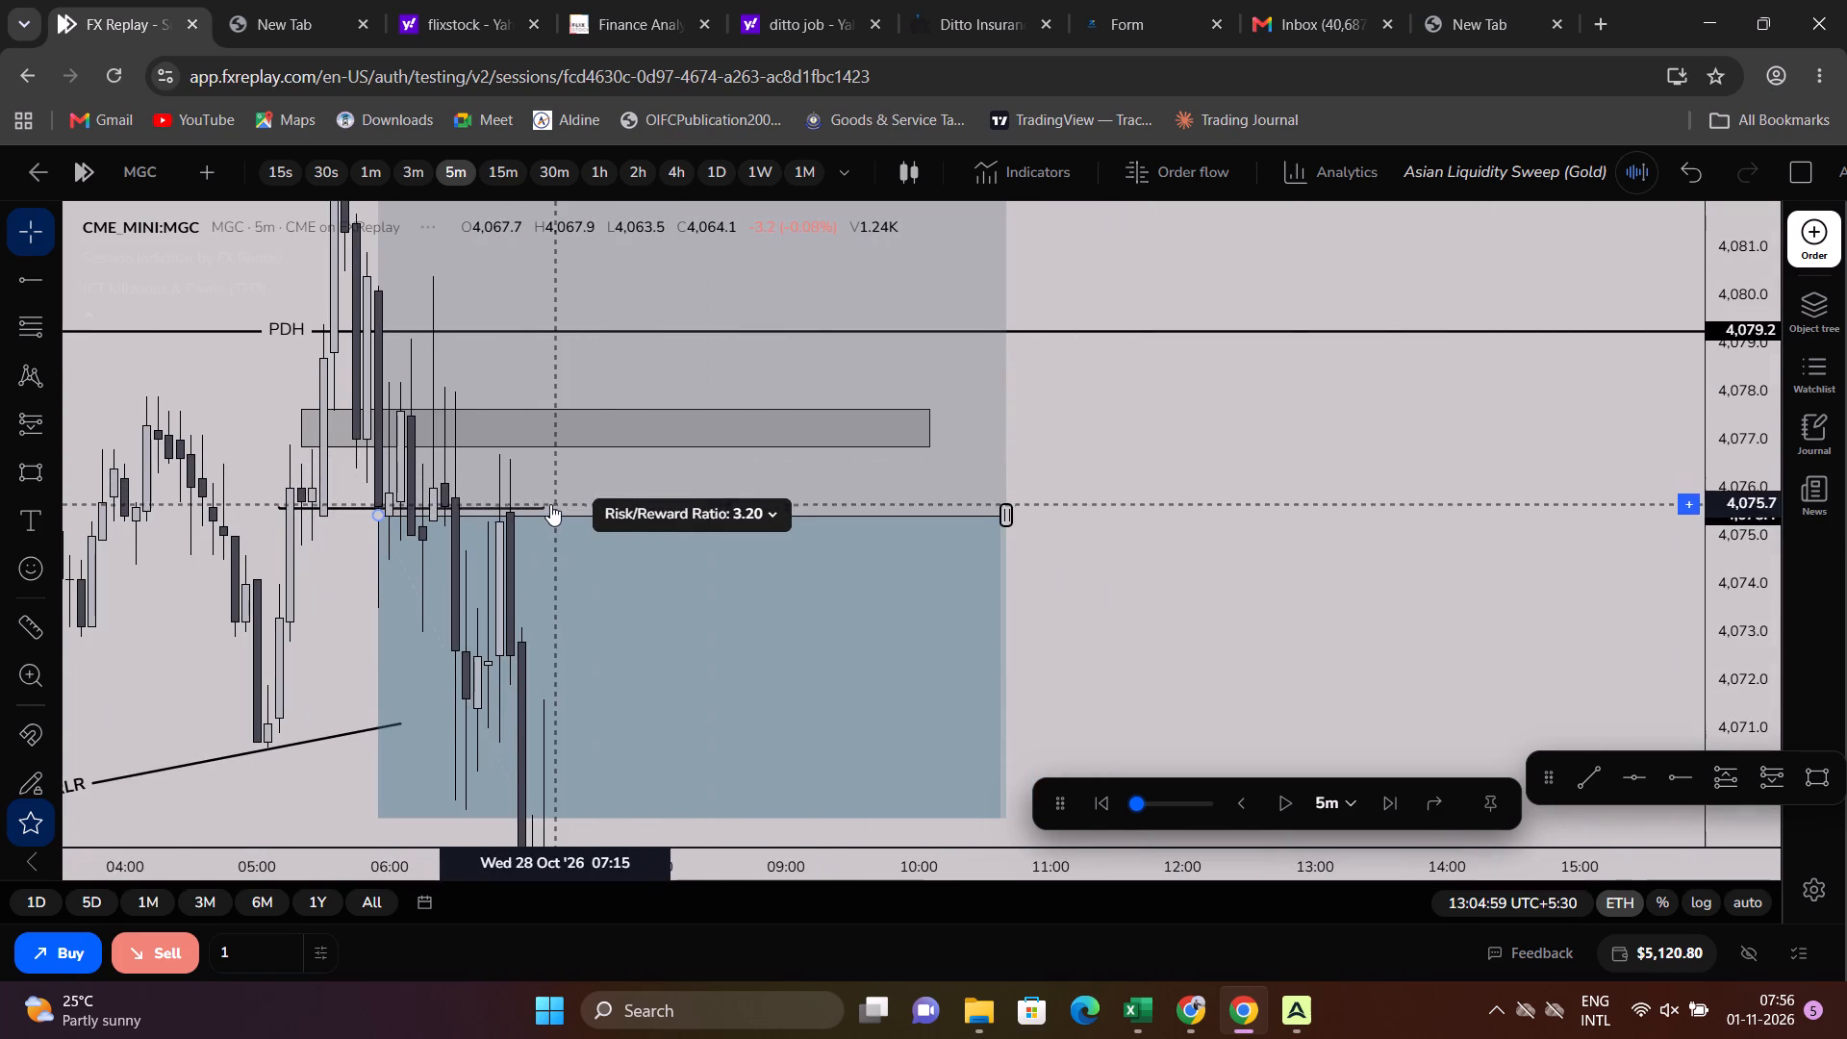
left_click(549, 509)
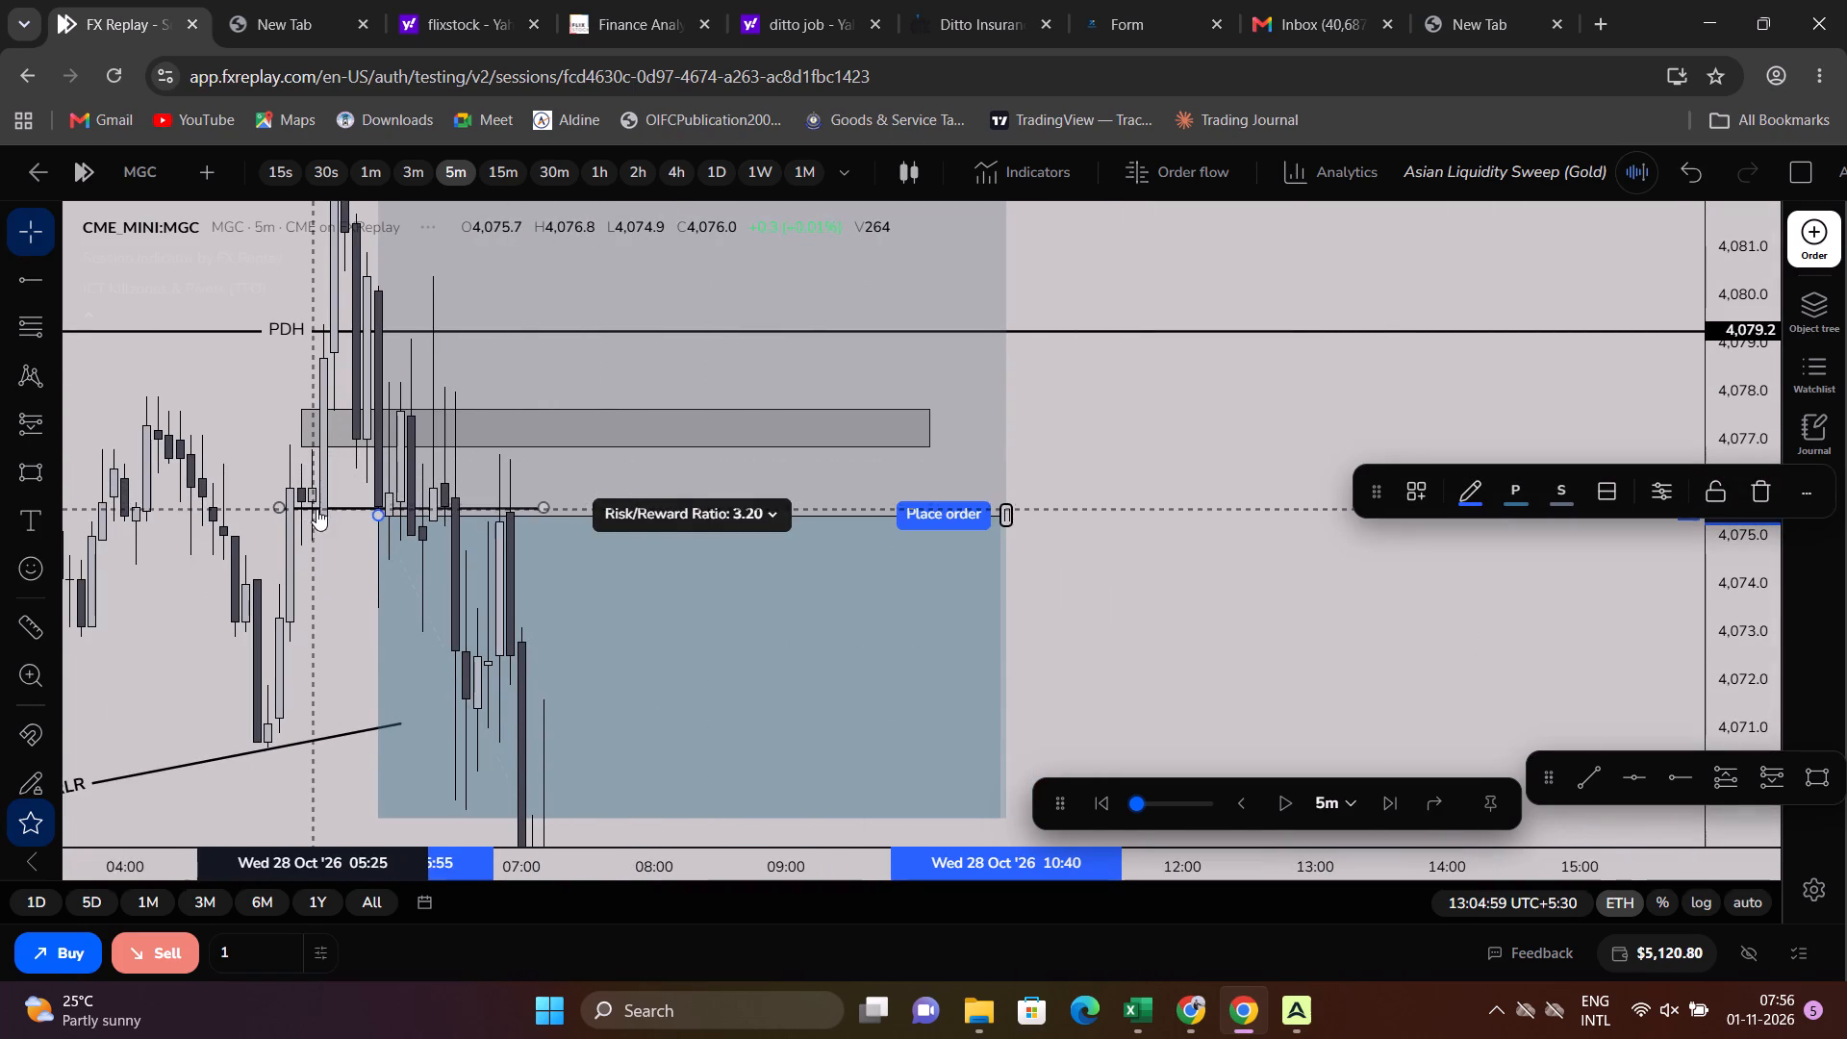
left_click(317, 509)
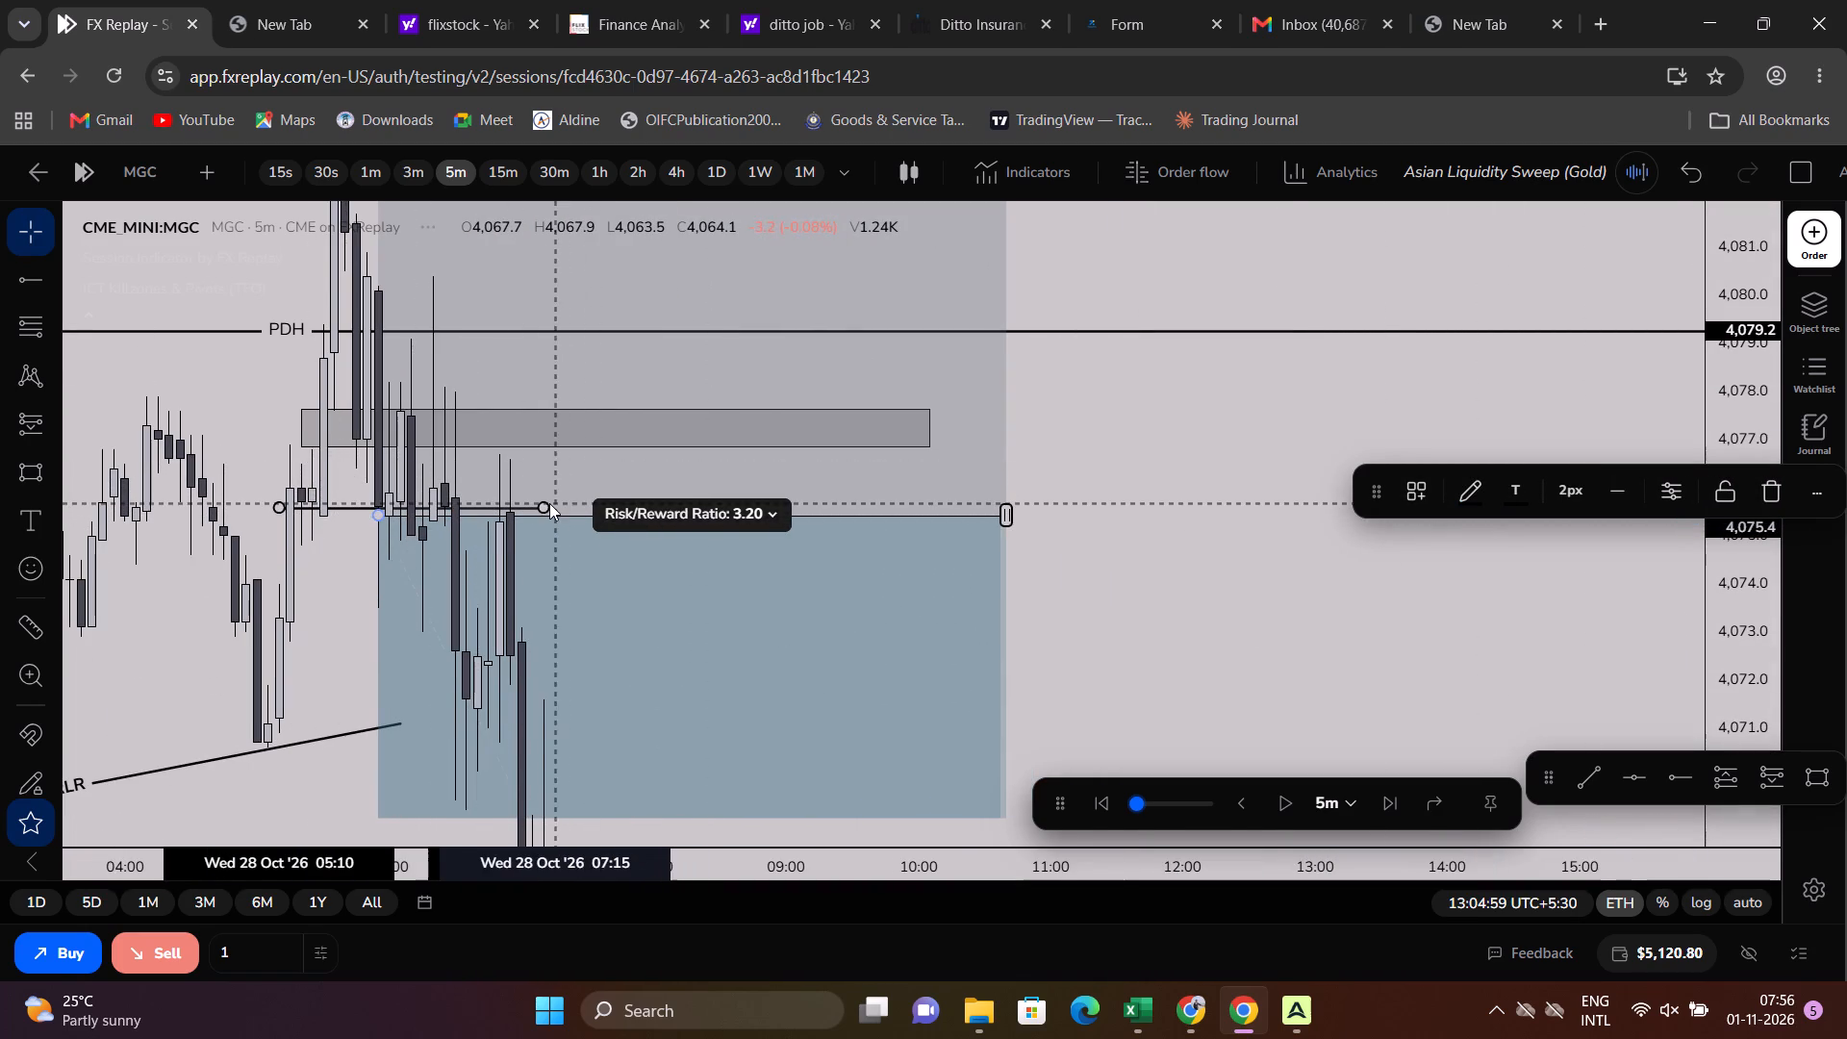
left_click_drag(545, 505, 863, 510)
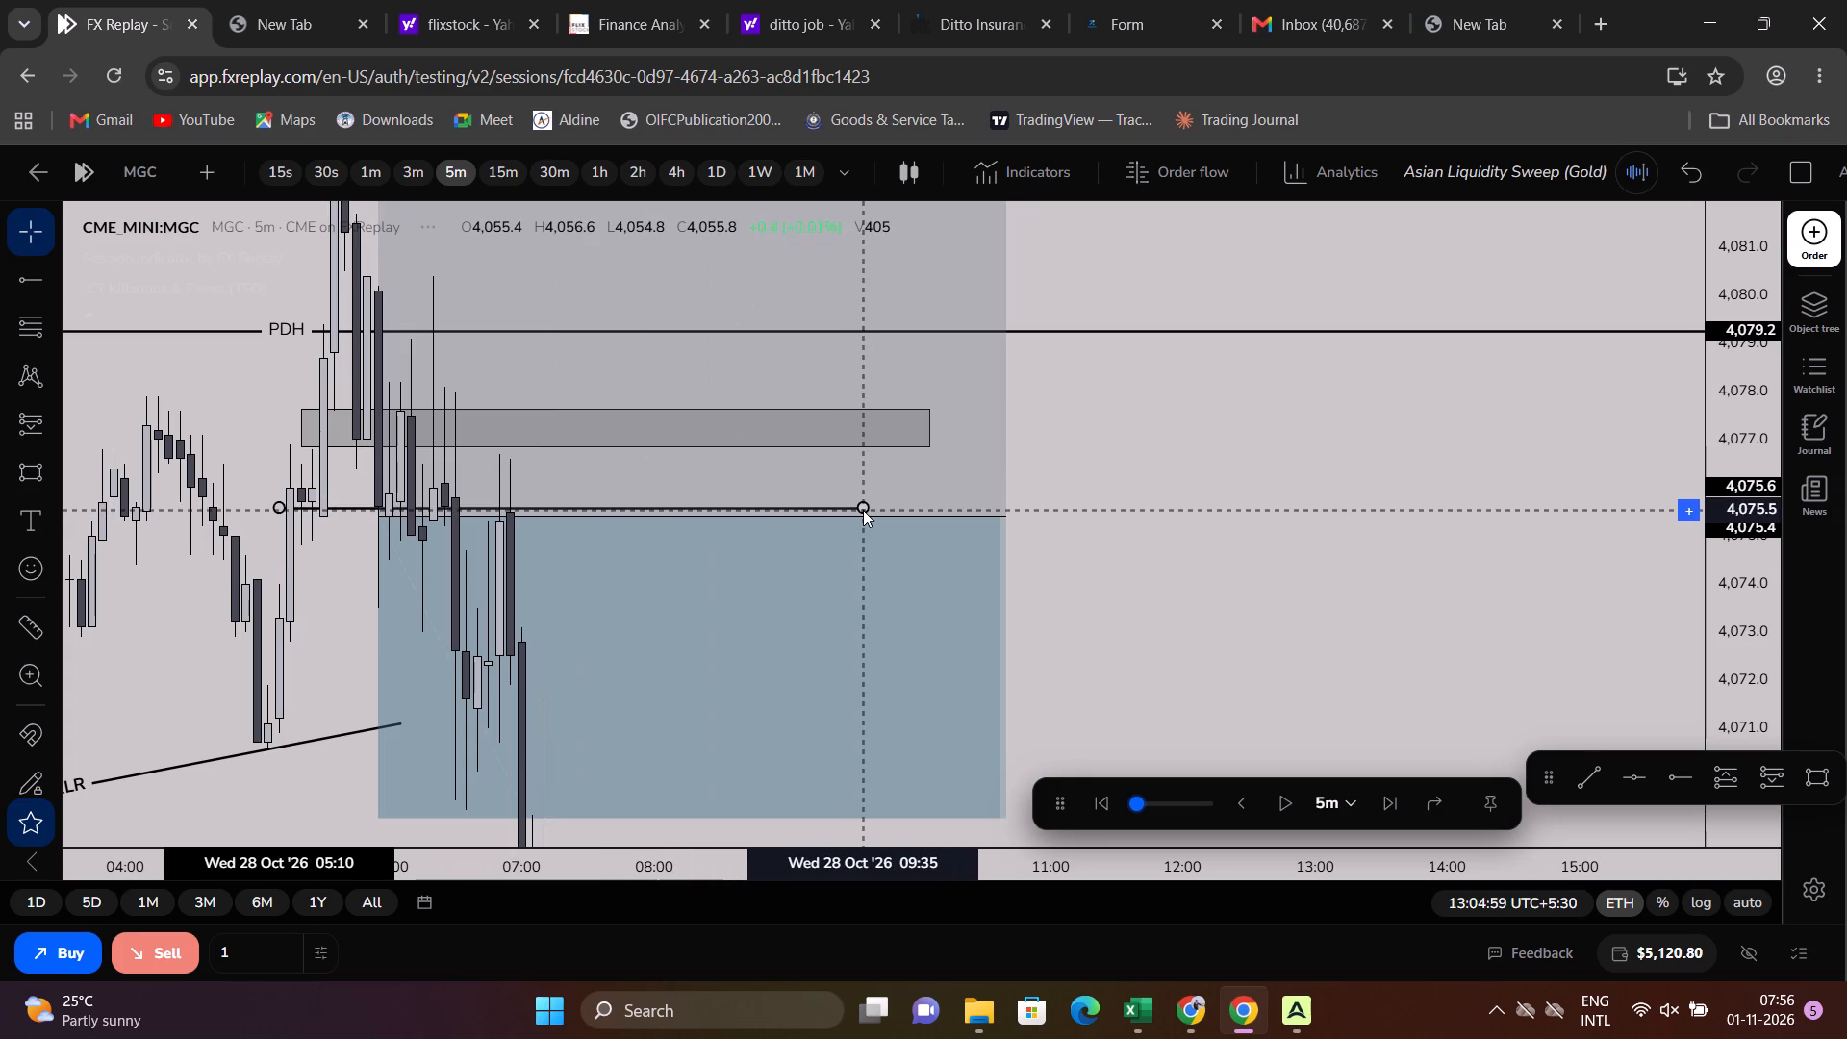
left_click_drag(863, 510, 863, 509)
left_click_drag(1091, 509, 1275, 522)
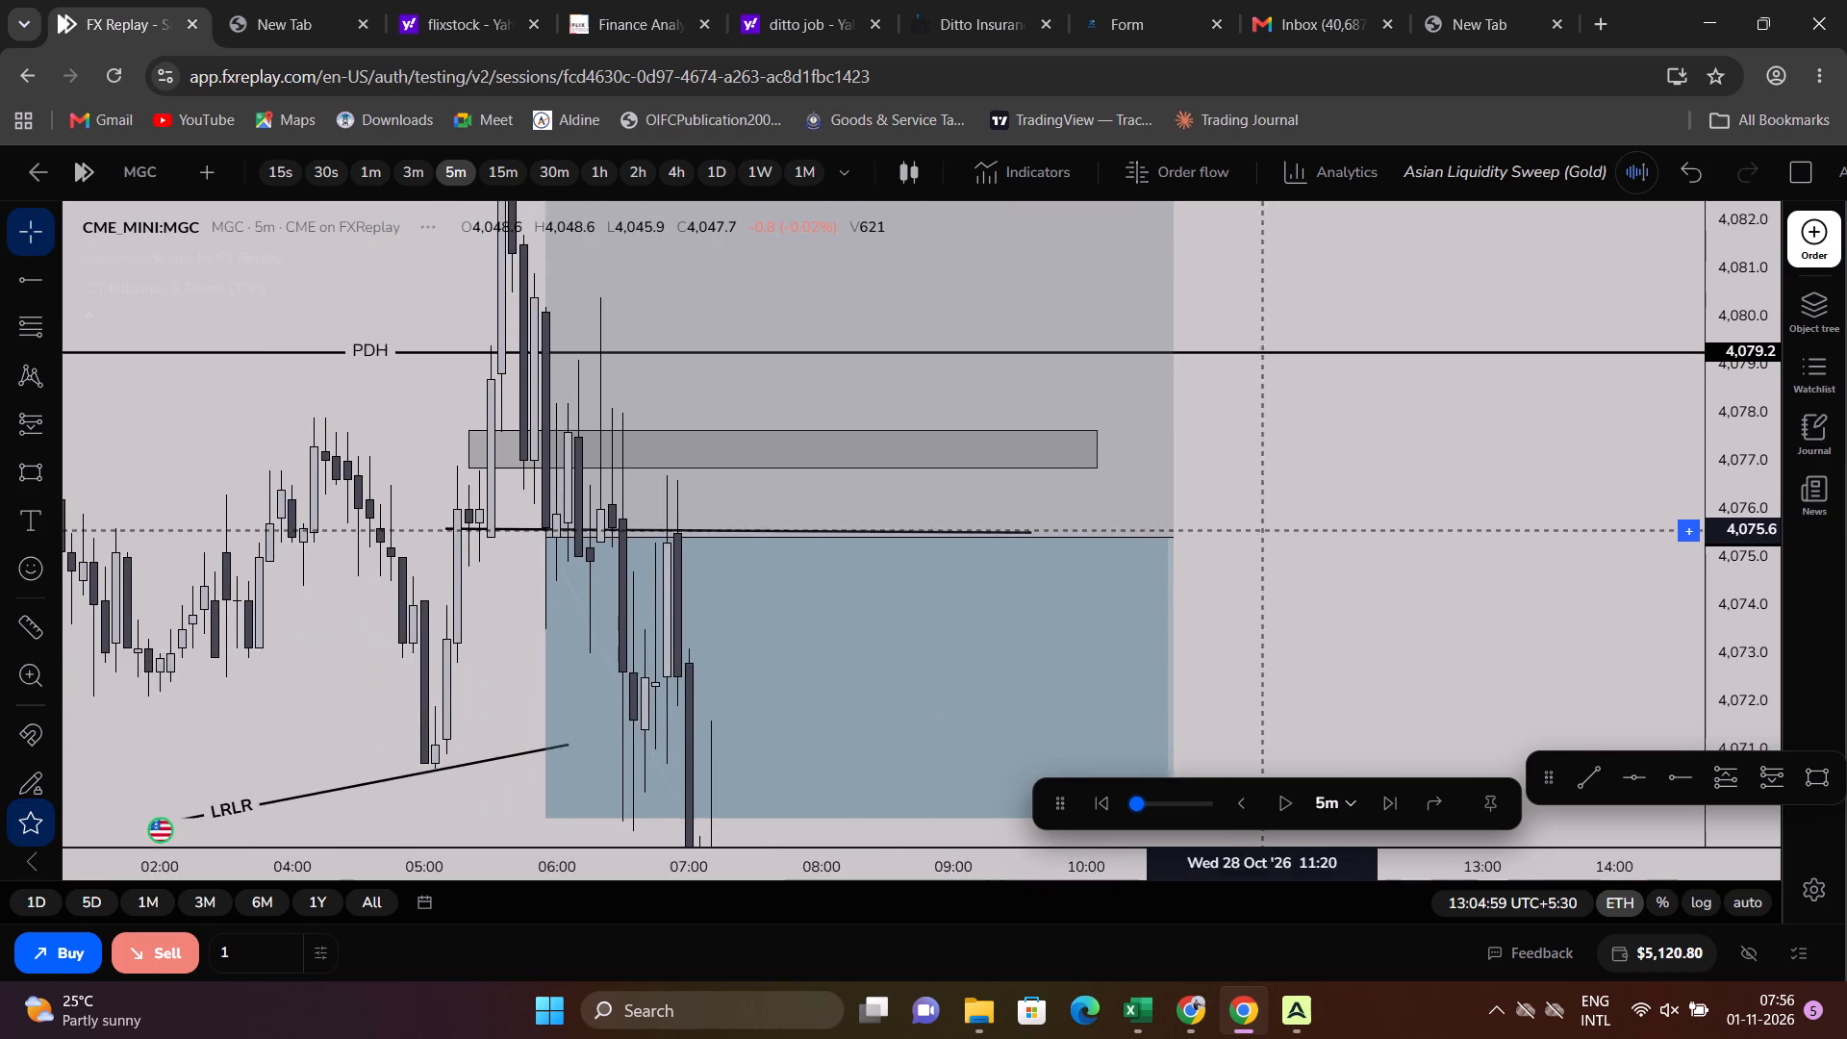
left_click_drag(1275, 522, 1279, 506)
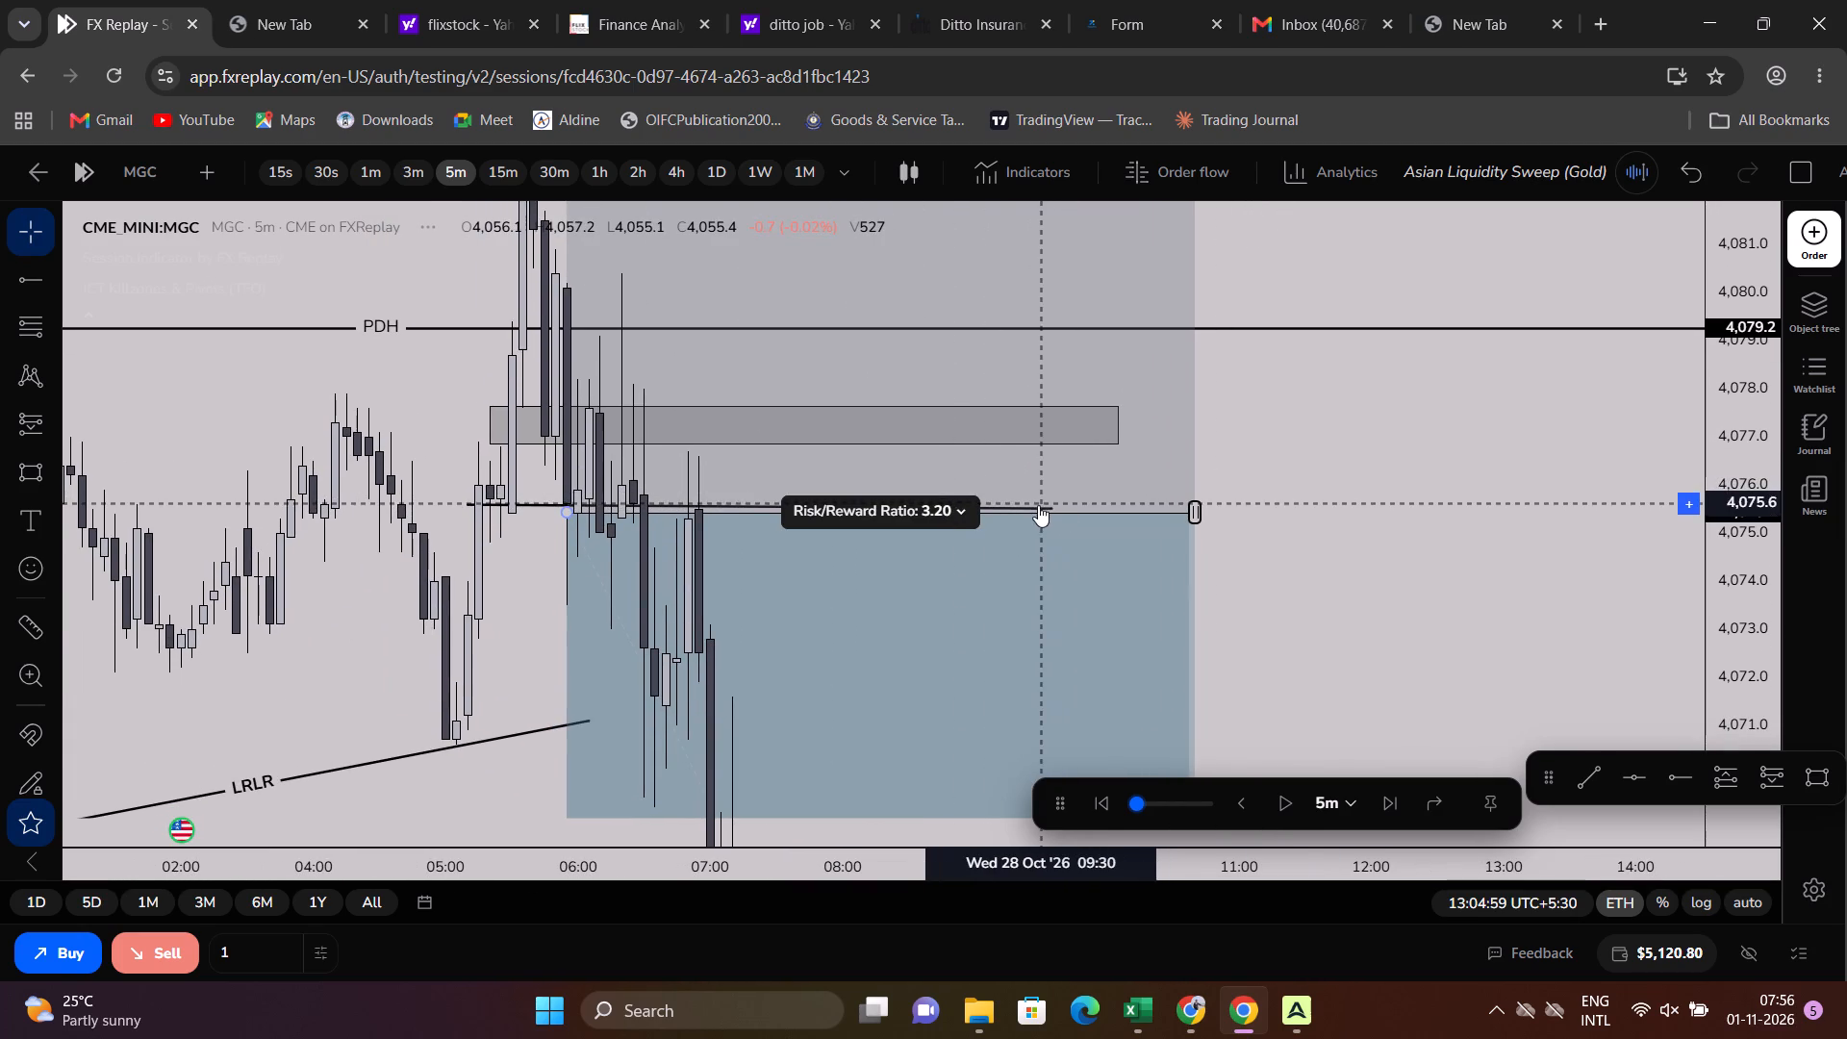
left_click(1038, 505)
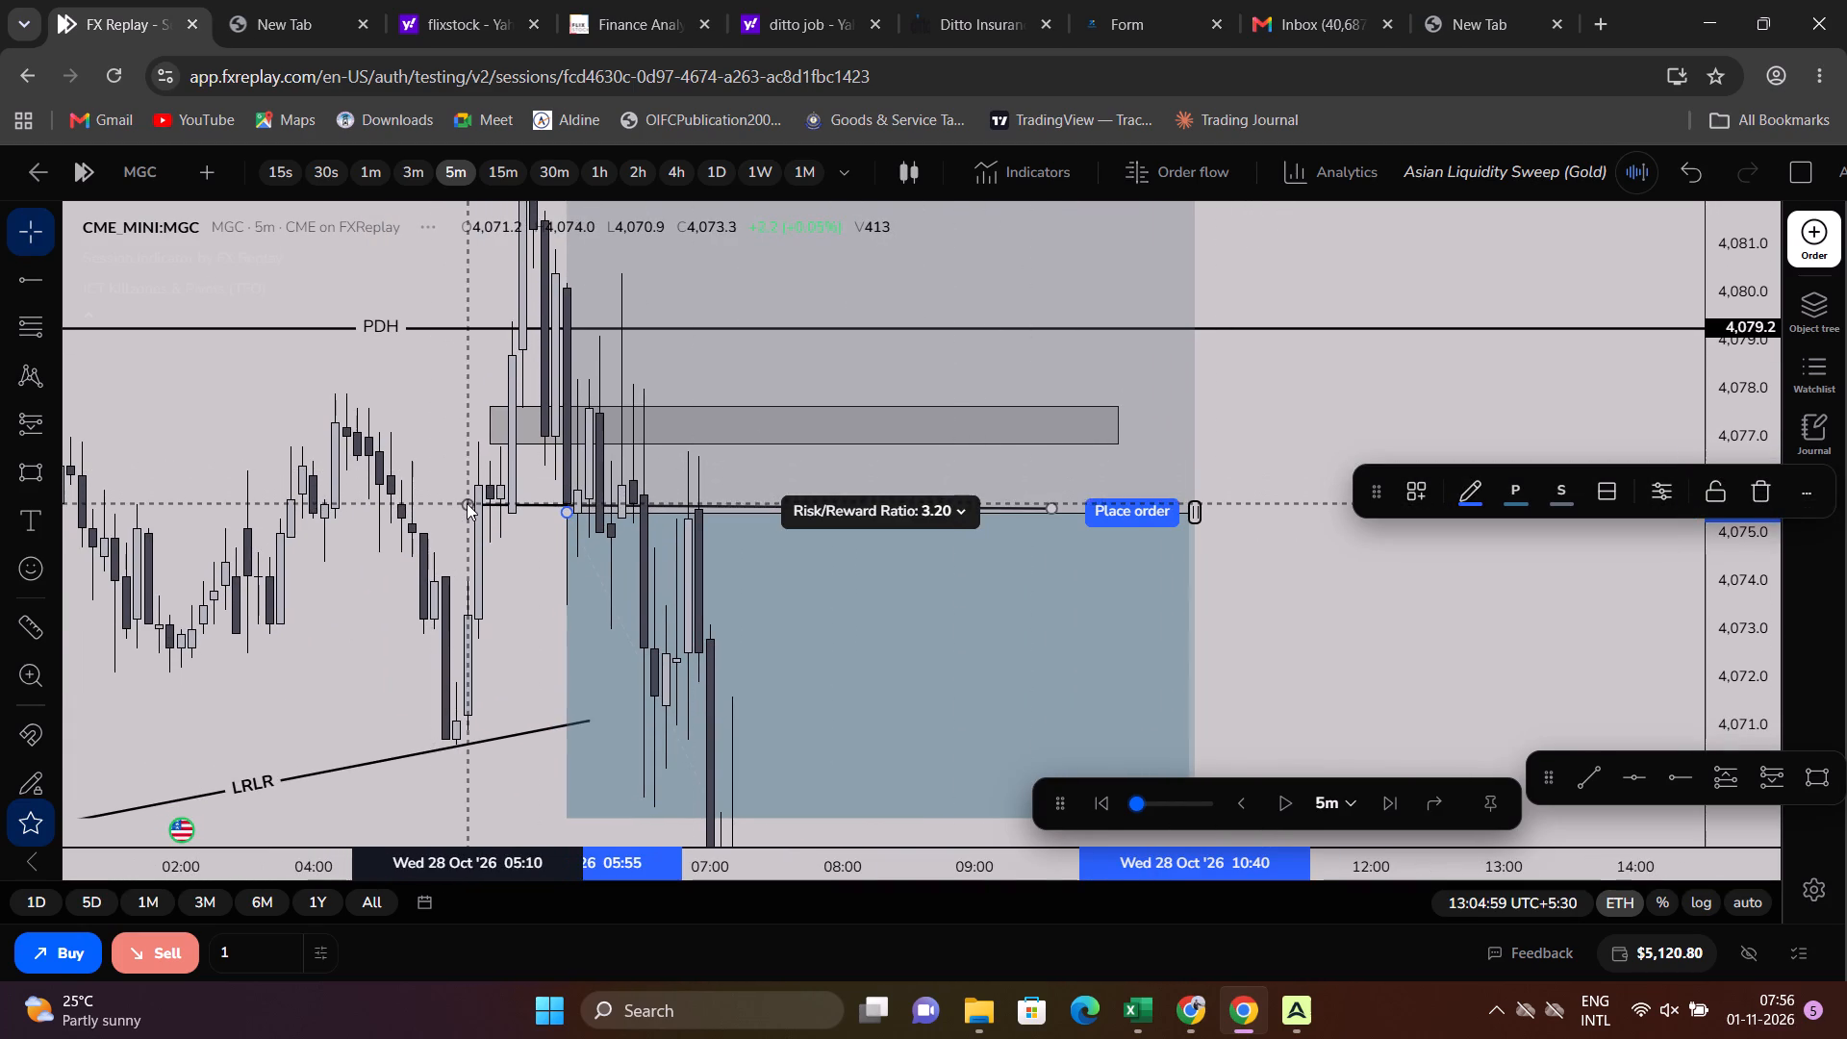
left_click_drag(467, 503, 480, 503)
Label the trend line near the entry level with the text "CISD".
double_click(480, 503)
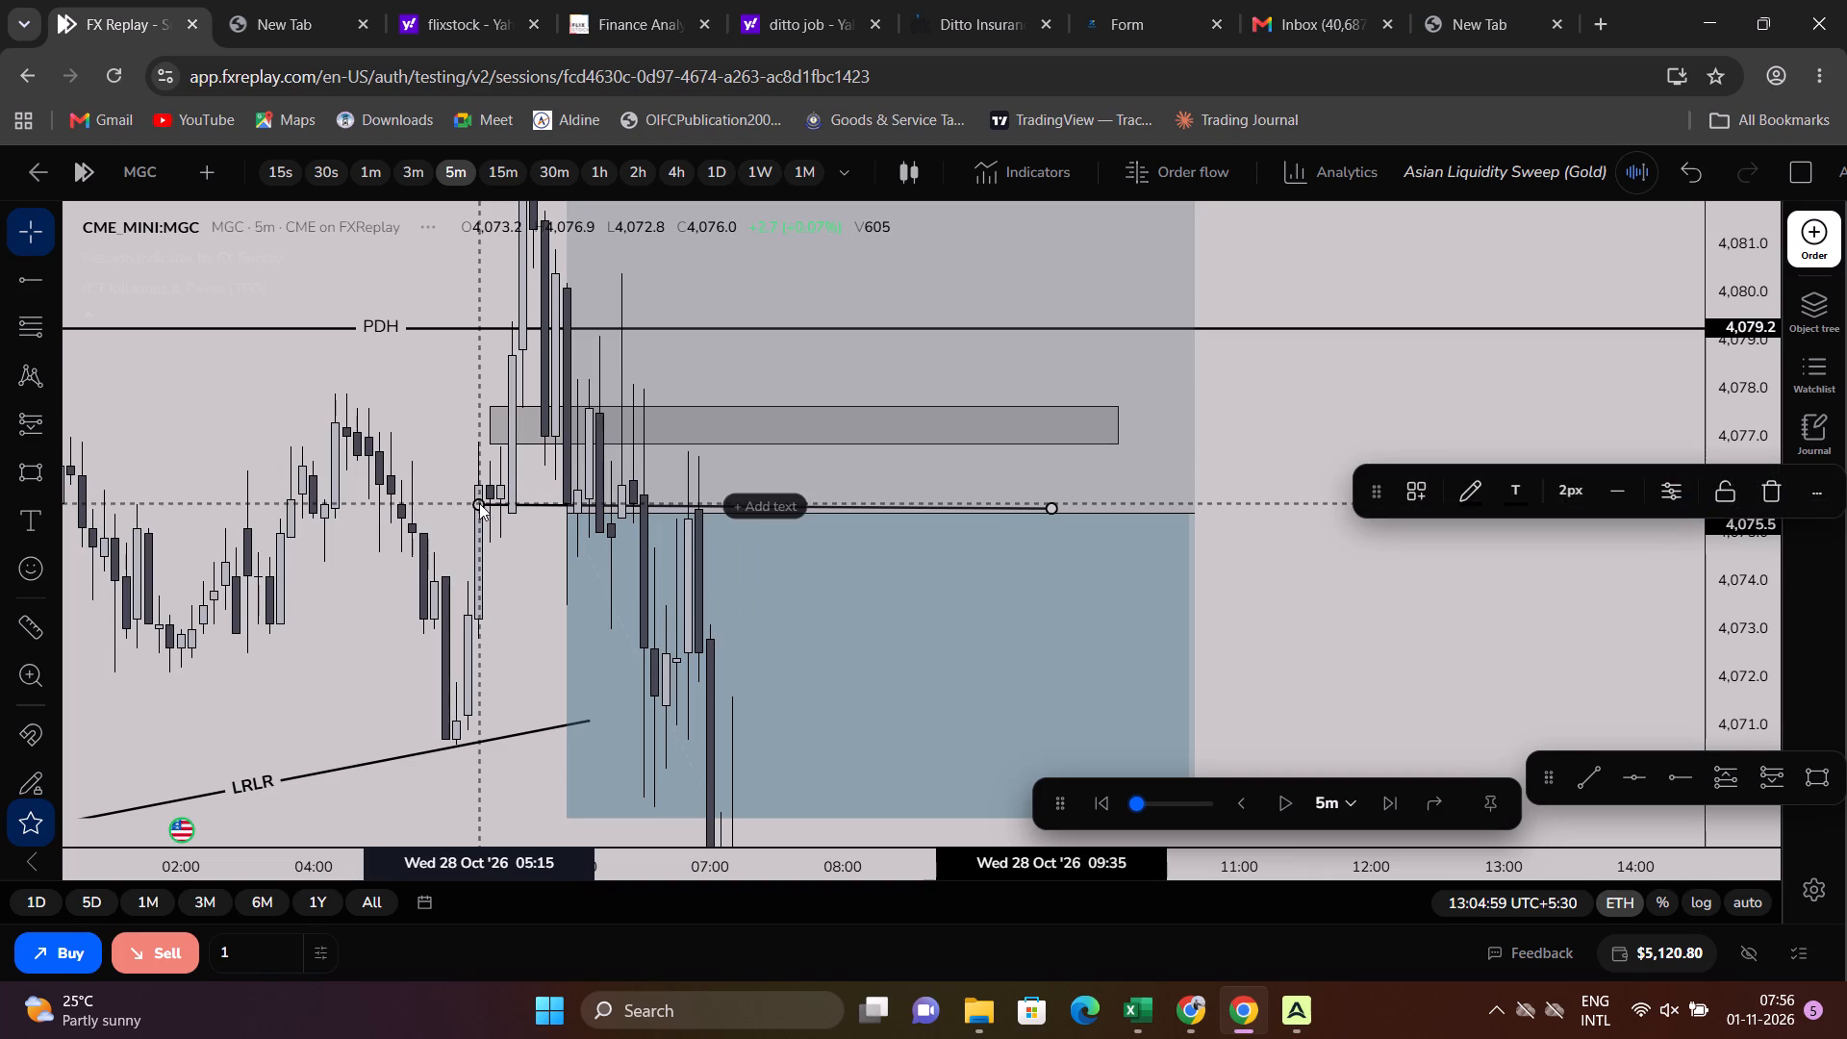
left_click(904, 464)
type("CISD")
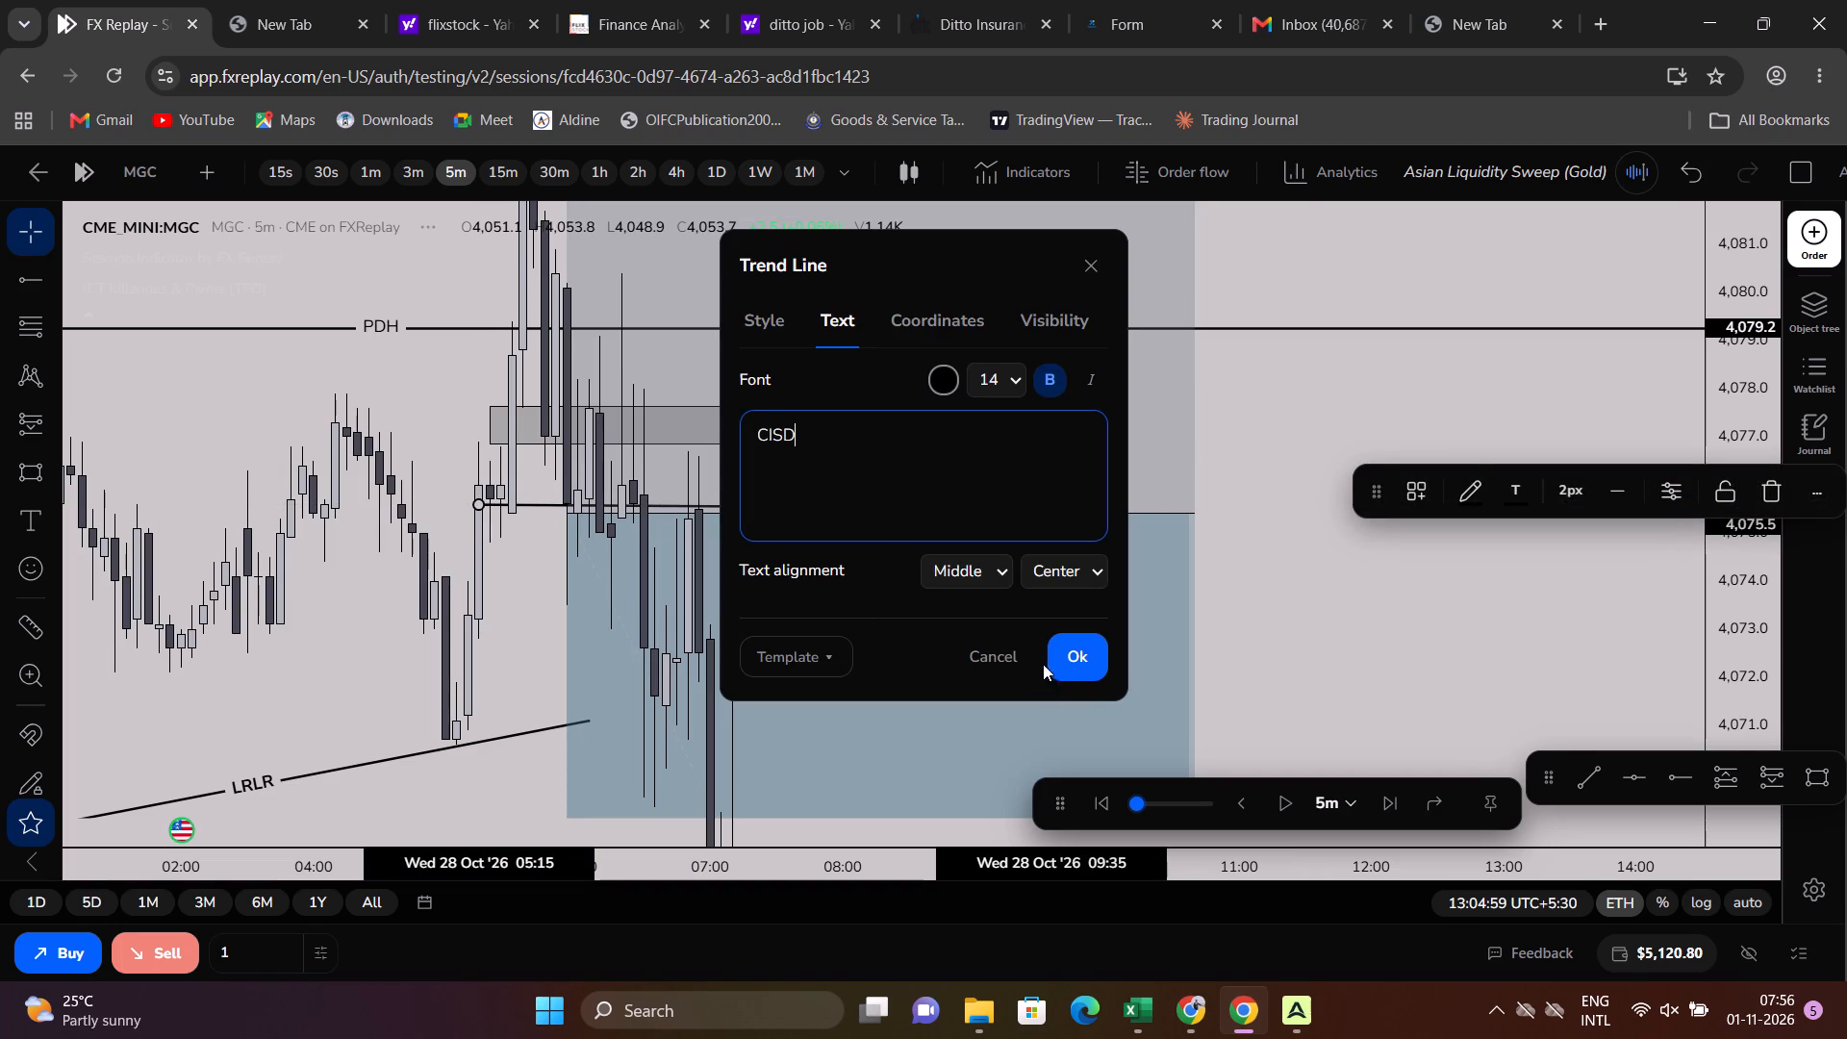
left_click(1096, 656)
left_click(1308, 634)
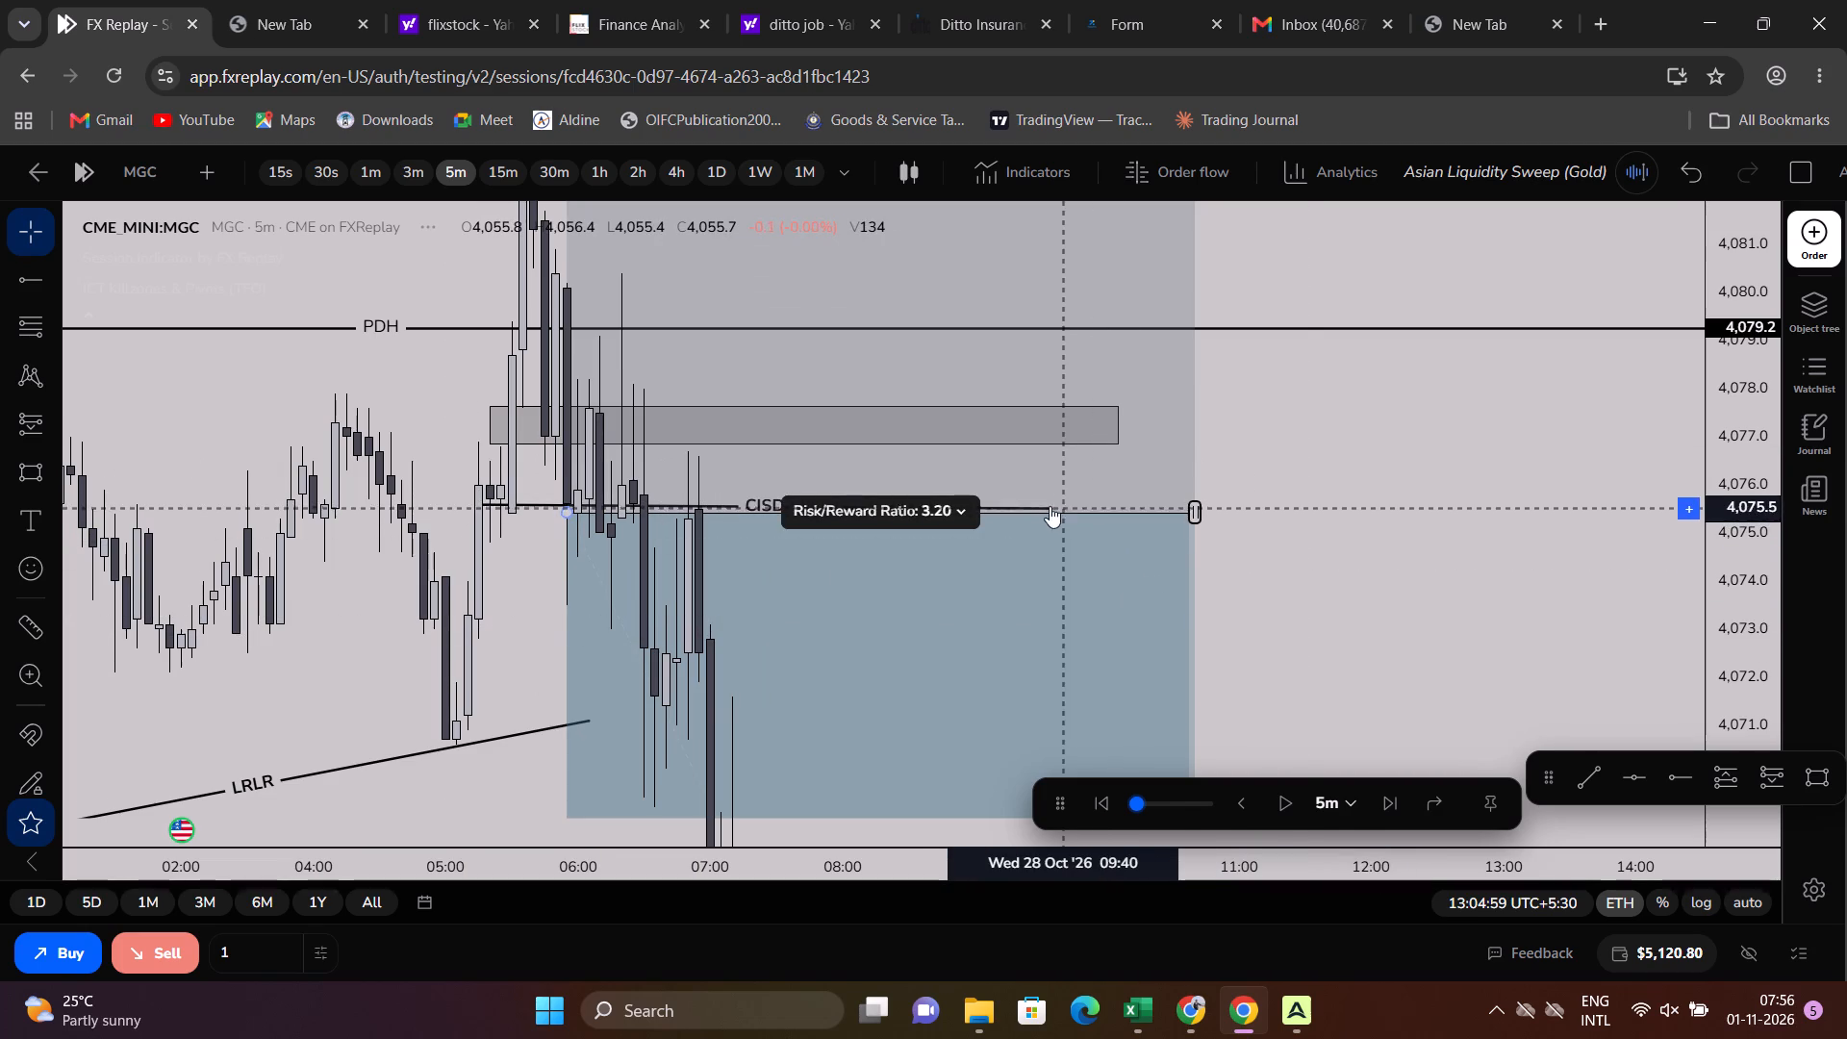
Extend the CISD trend line to about 10:40 on October 28, level with the end of the short position box.
left_click_drag(1047, 506, 1101, 507)
key("ctrl+z")
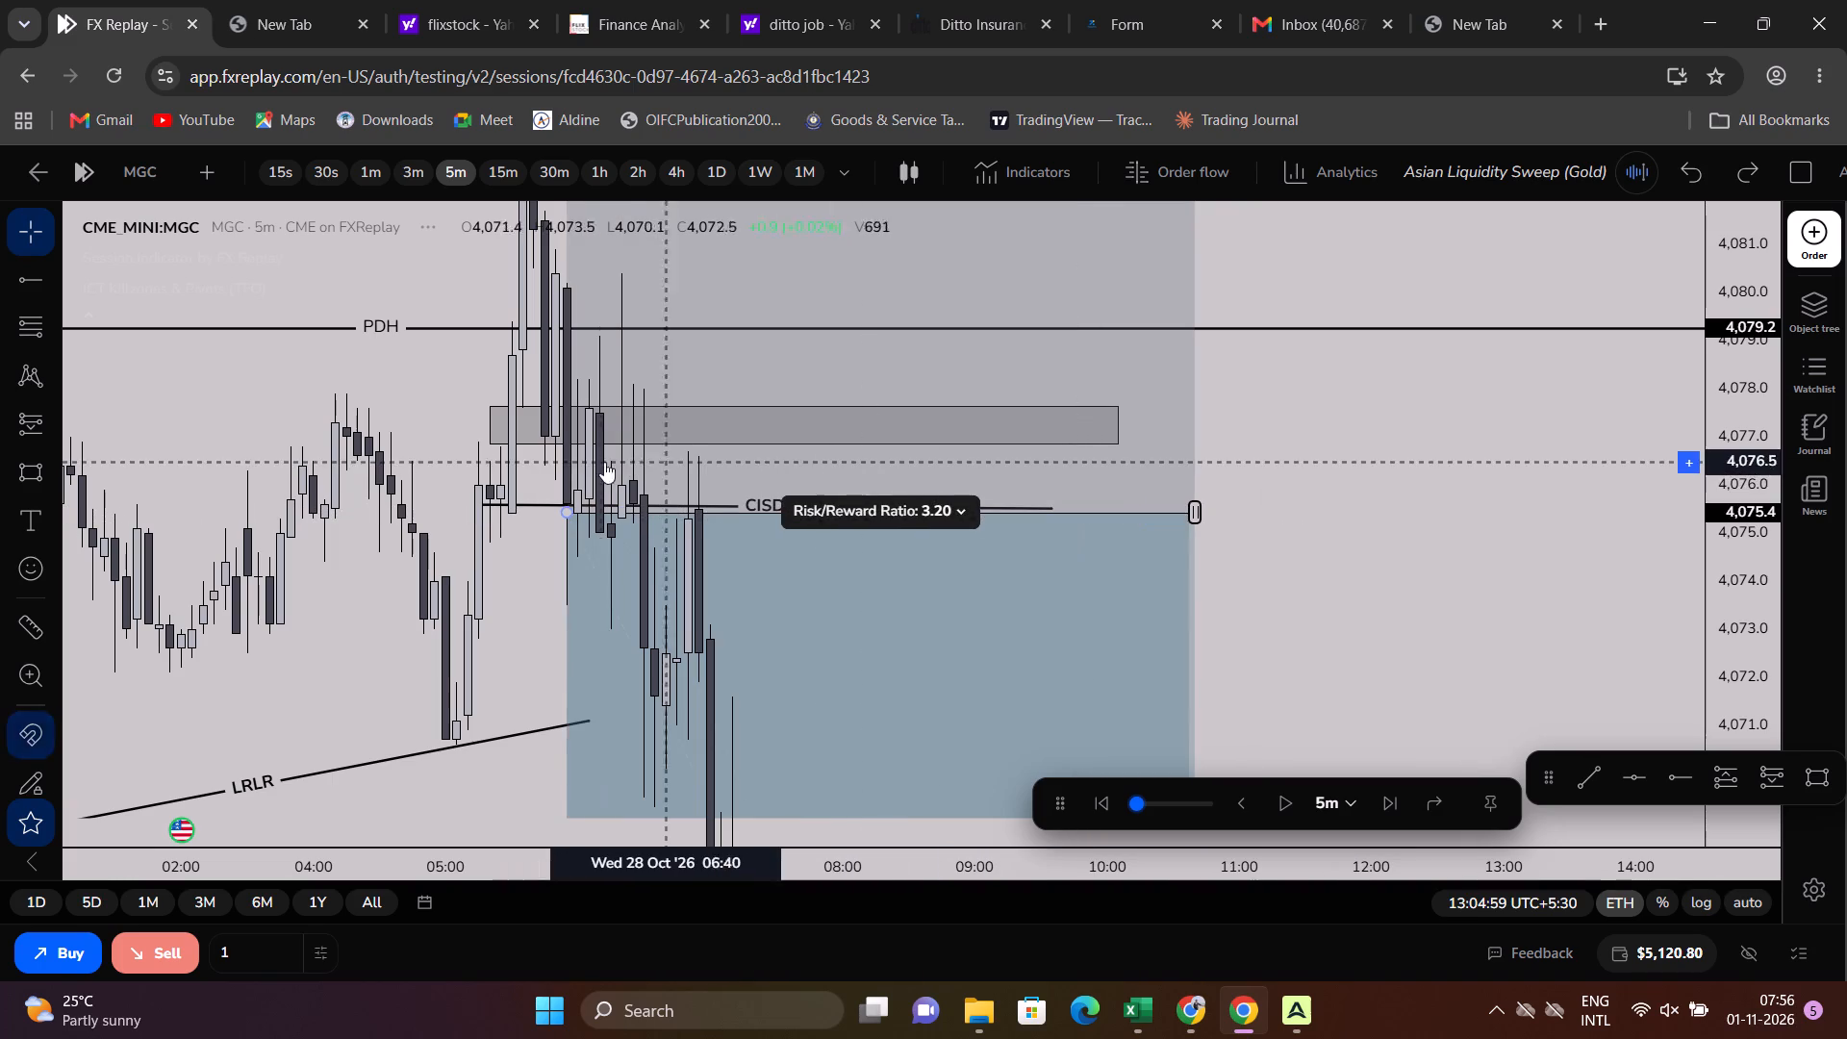
double_click(534, 502)
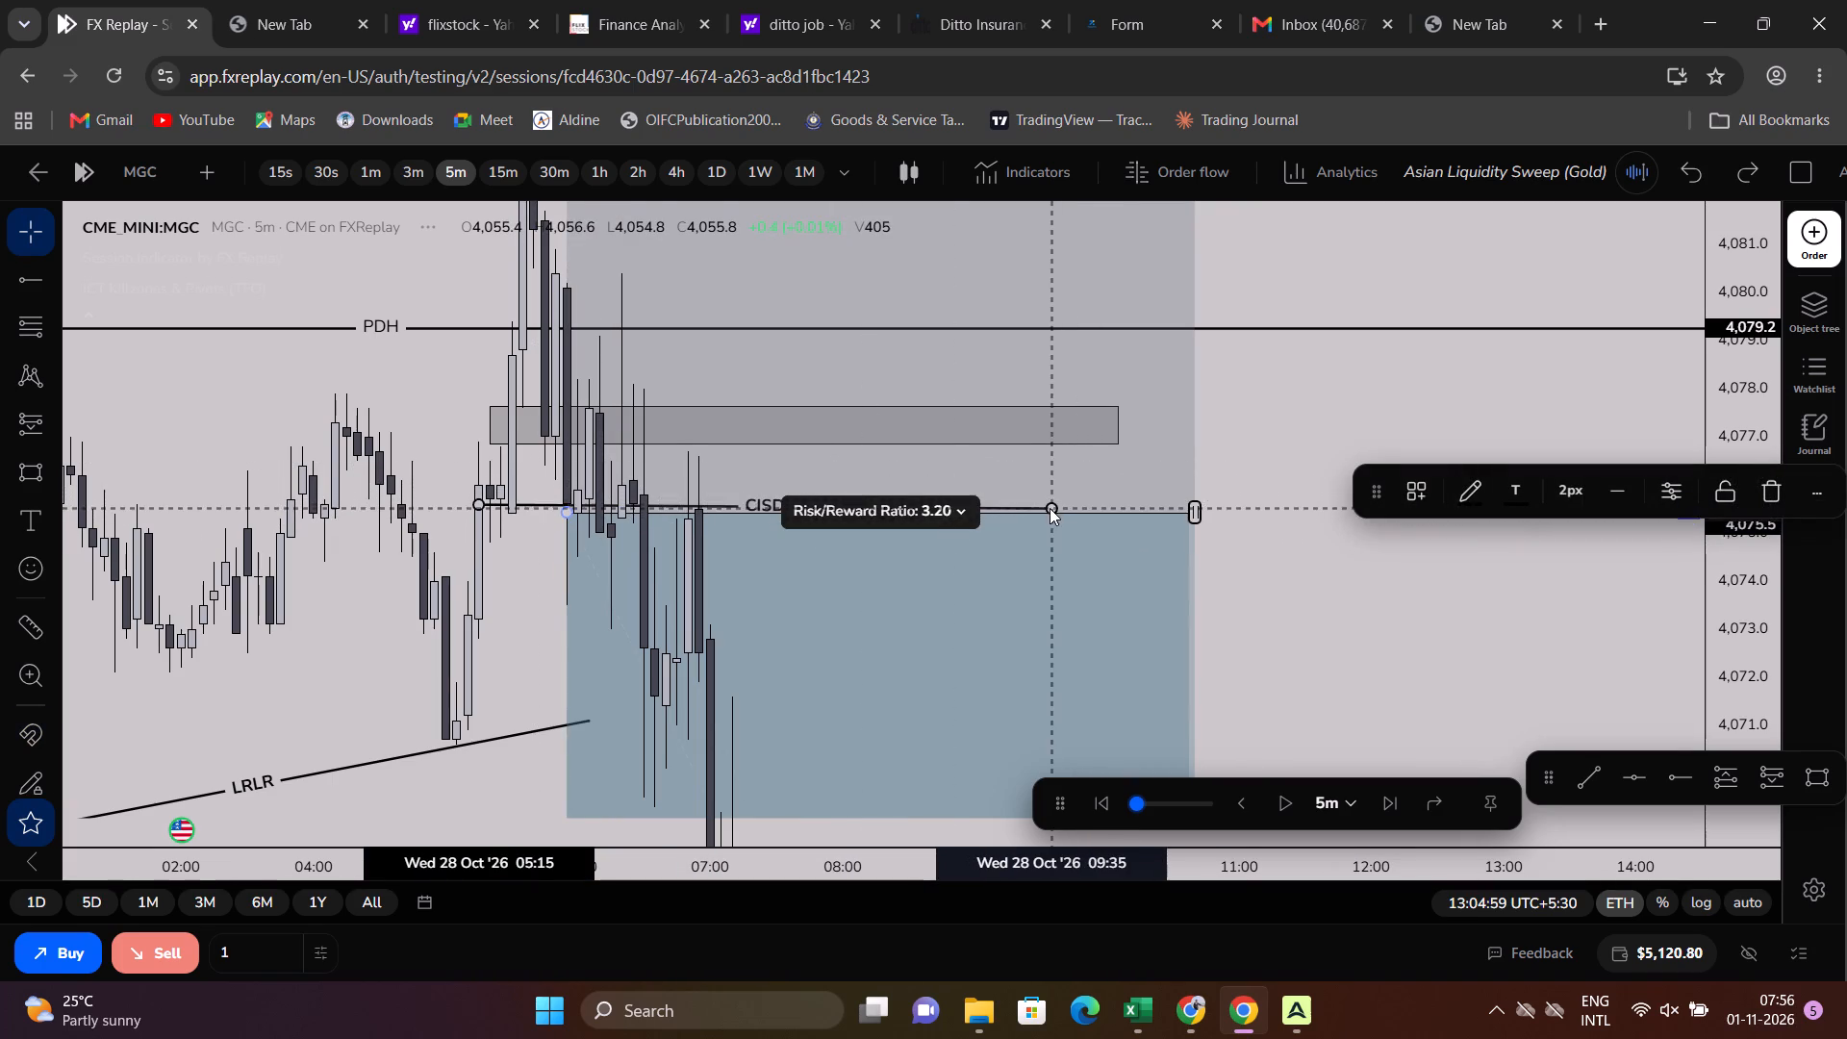
left_click_drag(1048, 510, 1194, 502)
left_click(1338, 522)
Label the grey rectangle above the CISD line with the text "5m IFVG".
left_click_drag(1306, 533, 1541, 504)
left_click_drag(1723, 472, 1723, 478)
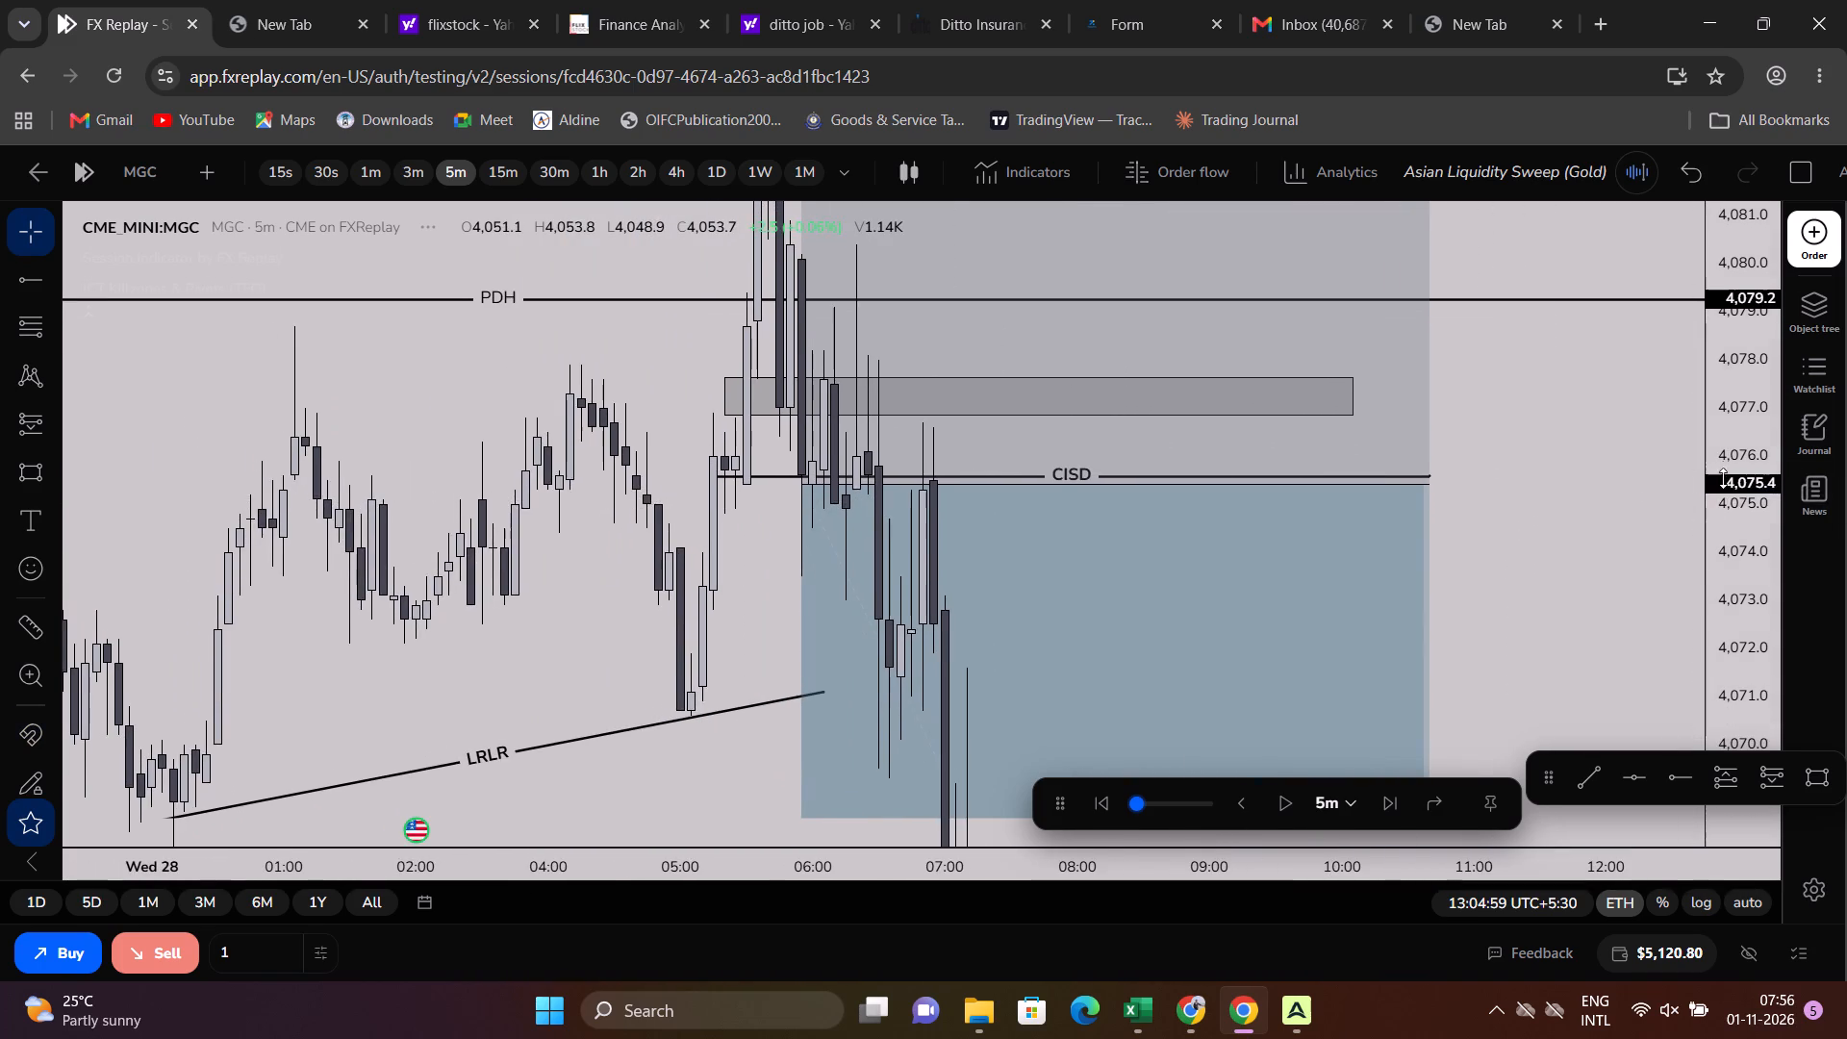
left_click_drag(1723, 478, 1681, 553)
left_click_drag(1604, 541, 1591, 614)
left_click(1329, 472)
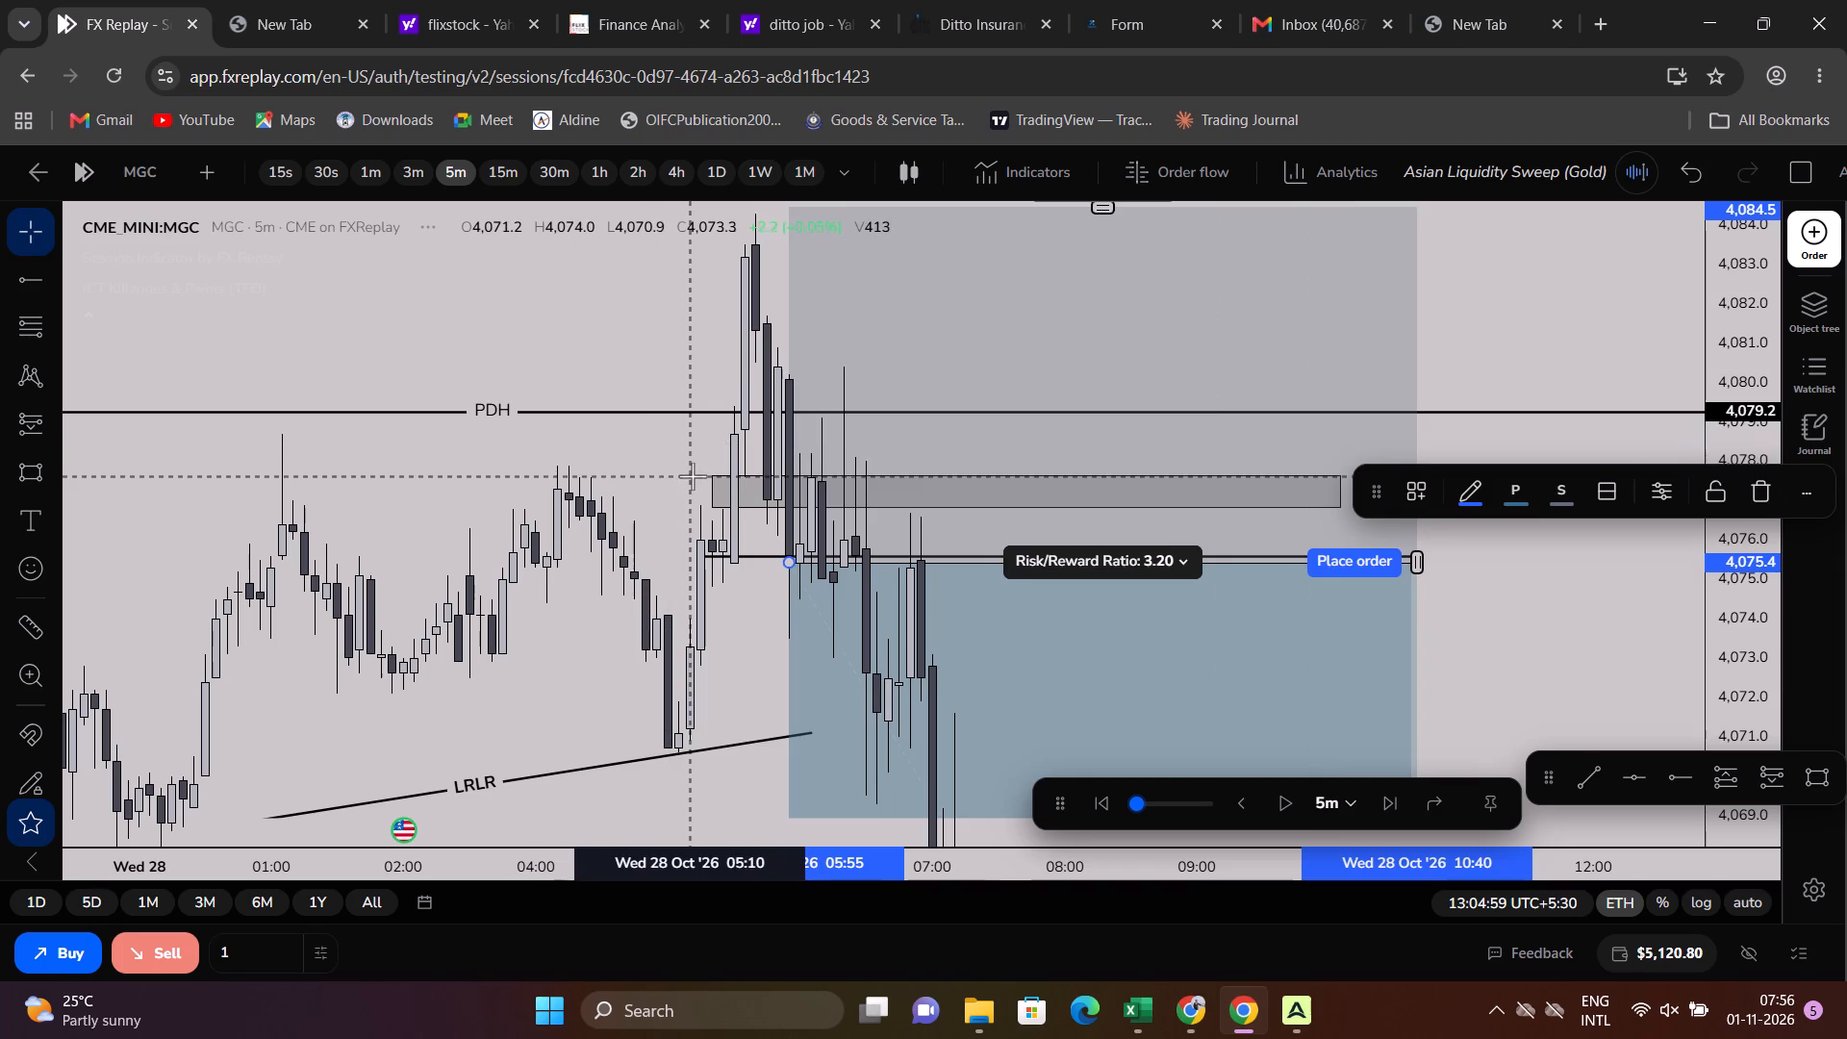
left_click(693, 476)
left_click(704, 481)
left_click(715, 486)
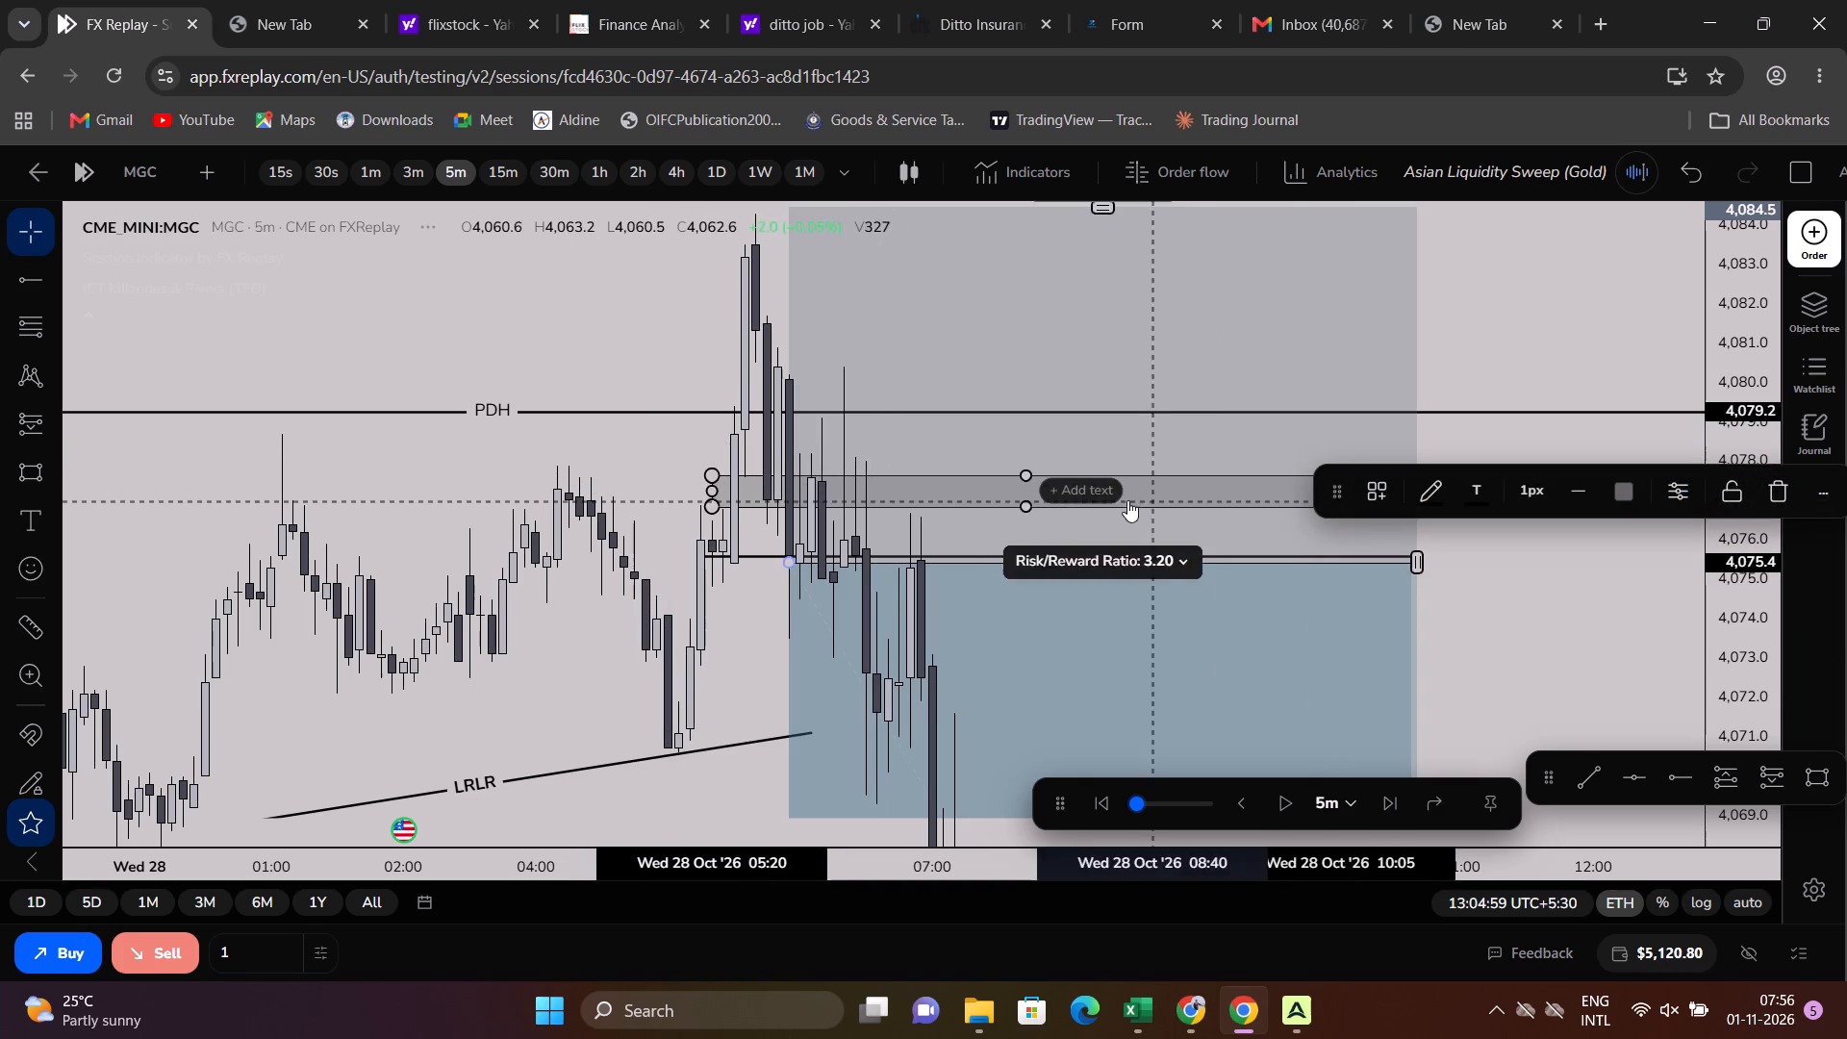
left_click(1095, 490)
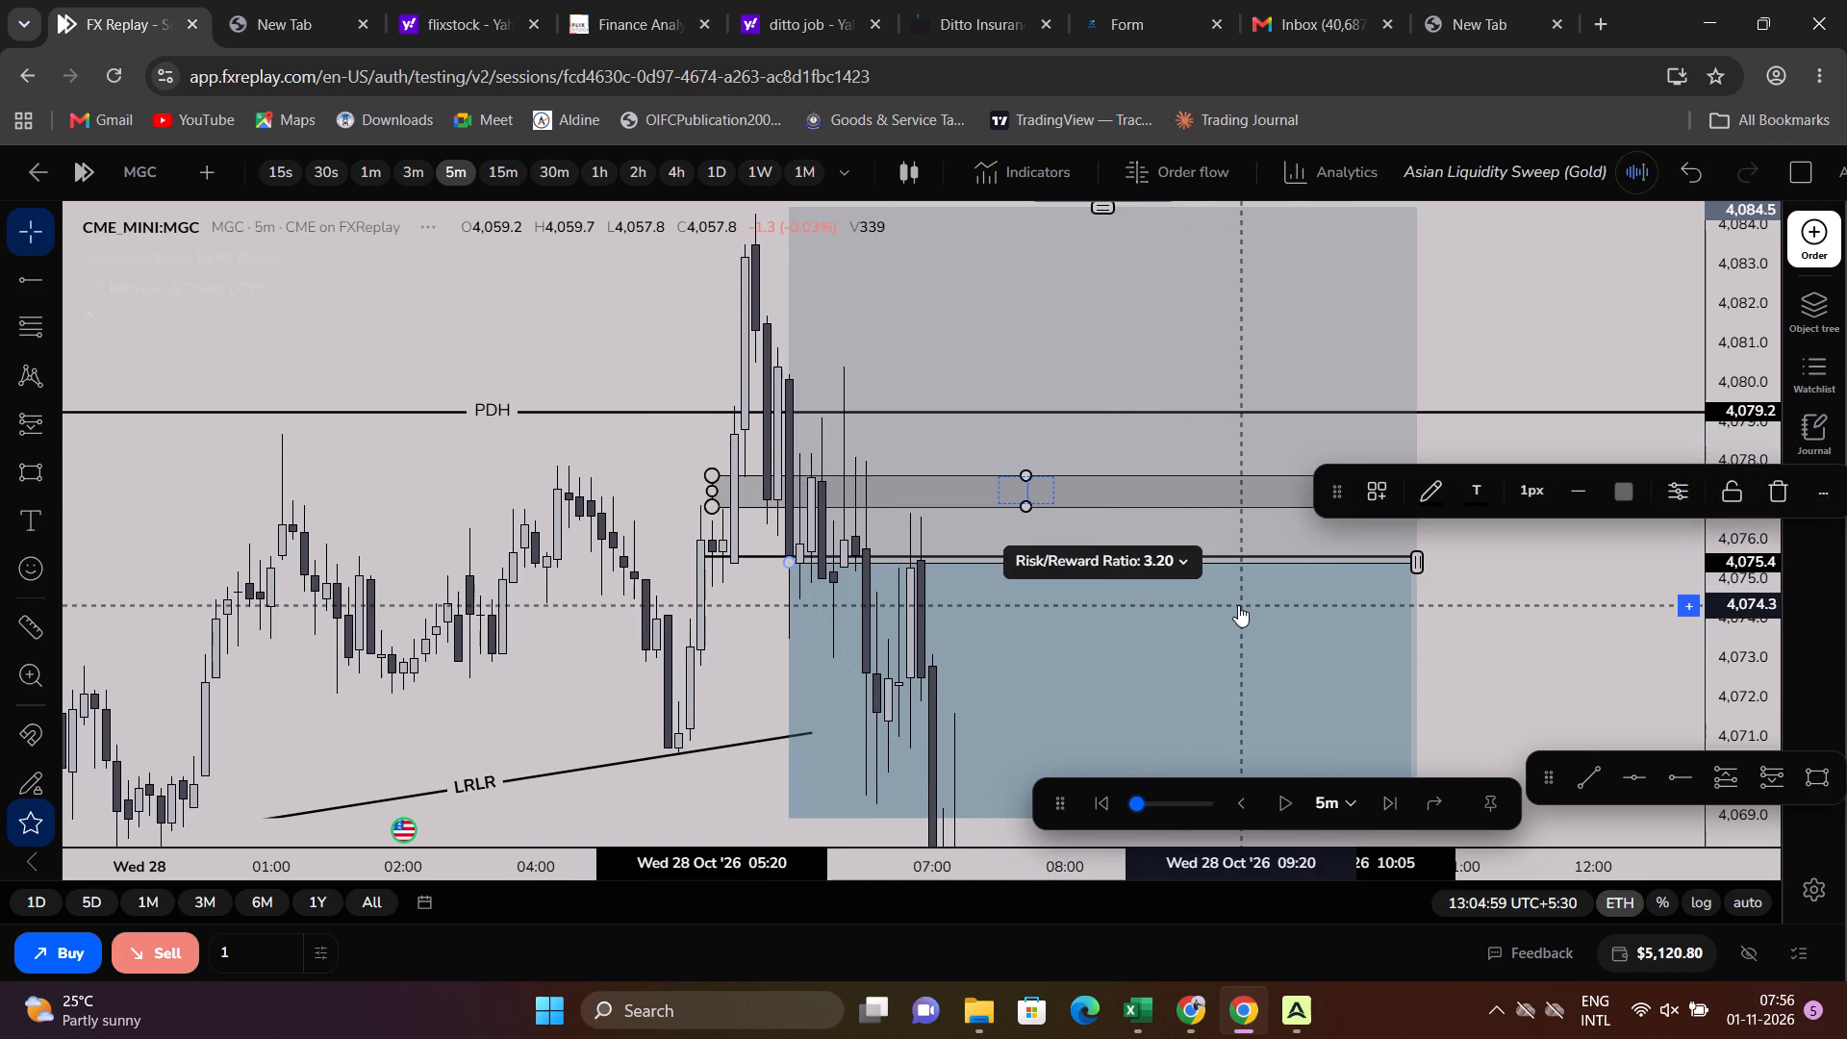
key("5")
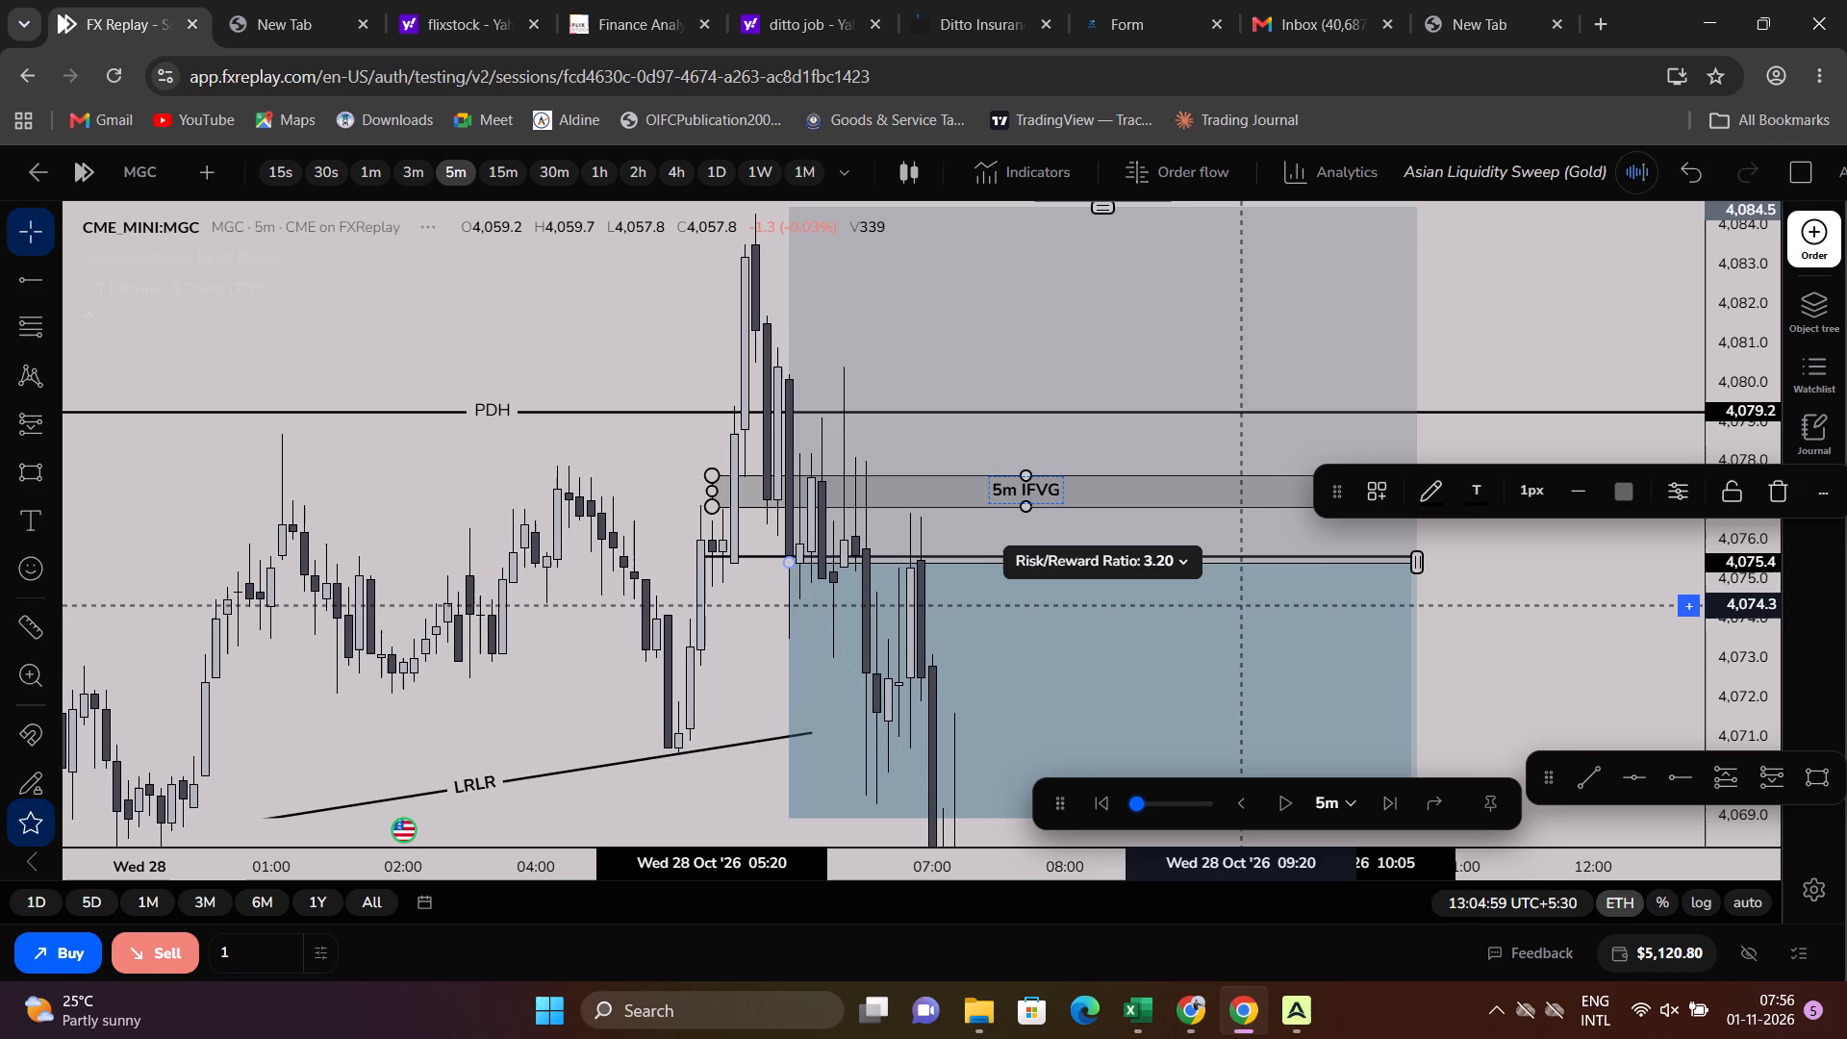
left_click(1495, 641)
Examine the labelled short trade from the PDH level down to the 1H FVG level.
left_click_drag(1461, 556, 1464, 588)
left_click_drag(1464, 588, 1470, 583)
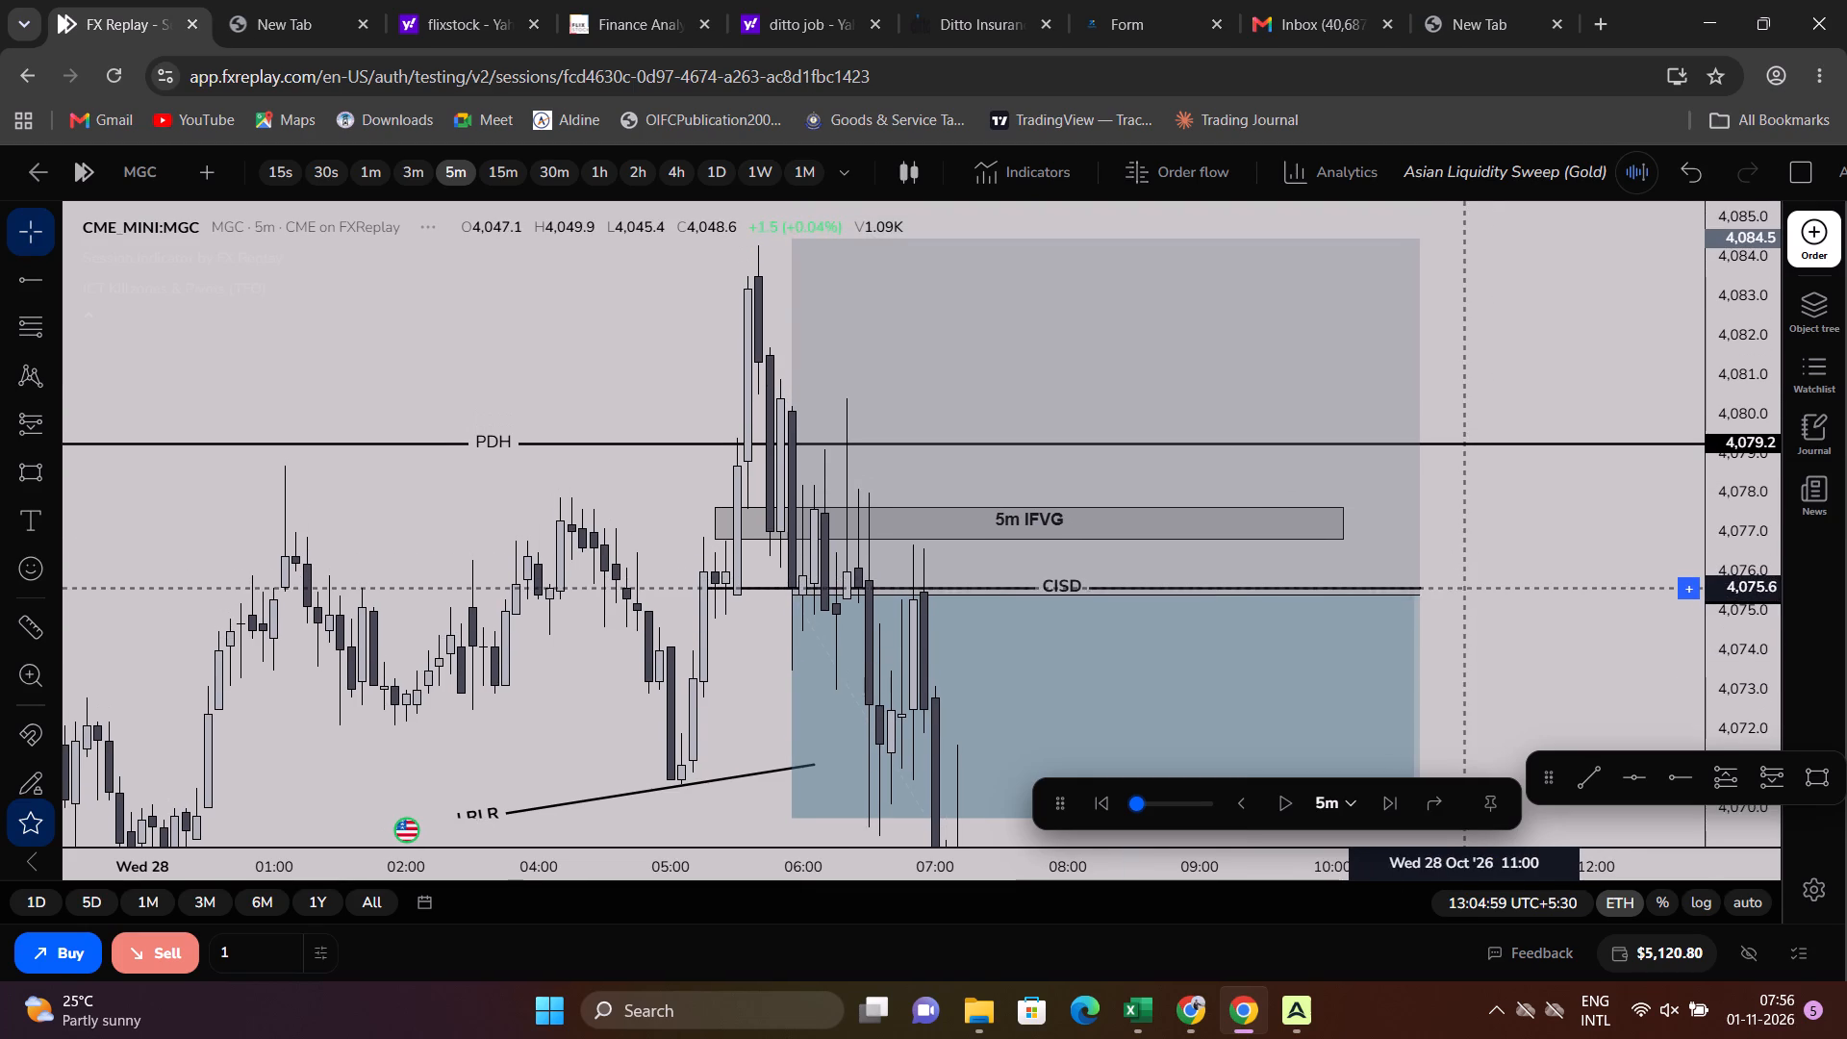
left_click_drag(1470, 583, 1501, 523)
scroll(1582, 519, "down", 3)
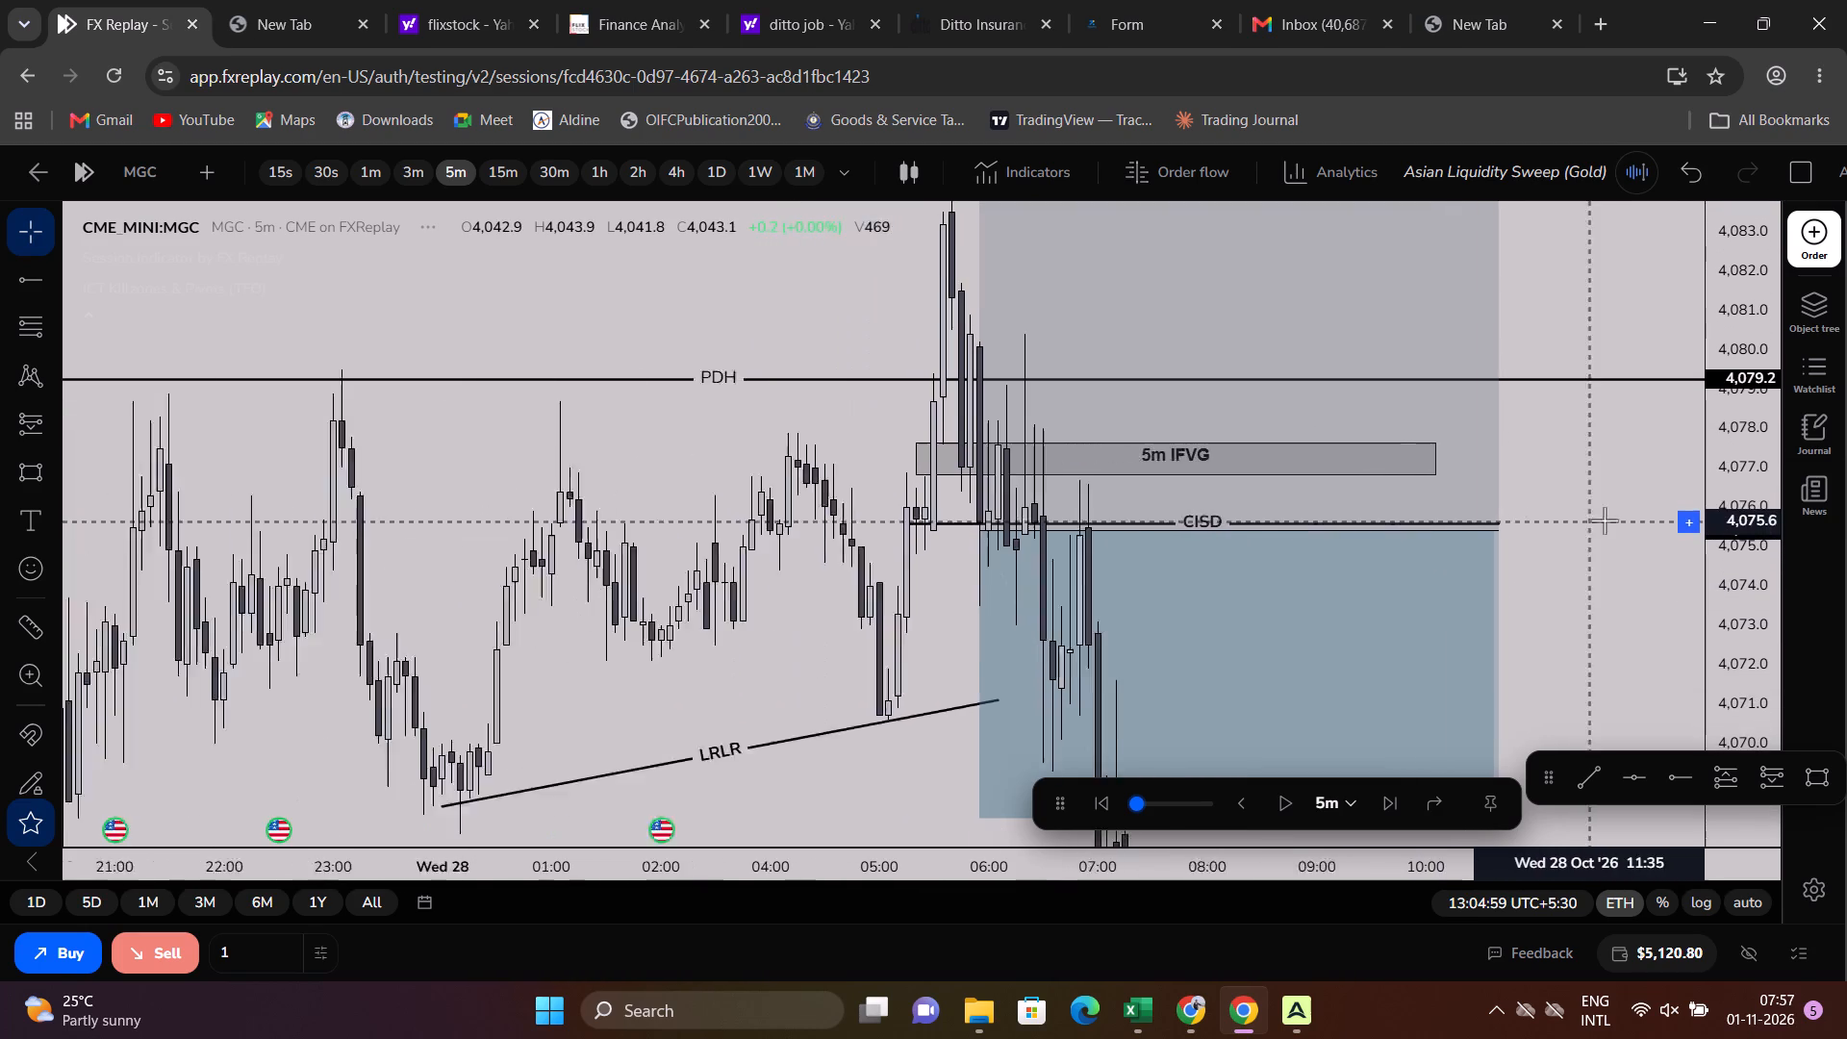
left_click_drag(1784, 481, 1745, 677)
left_click_drag(1651, 665, 1554, 318)
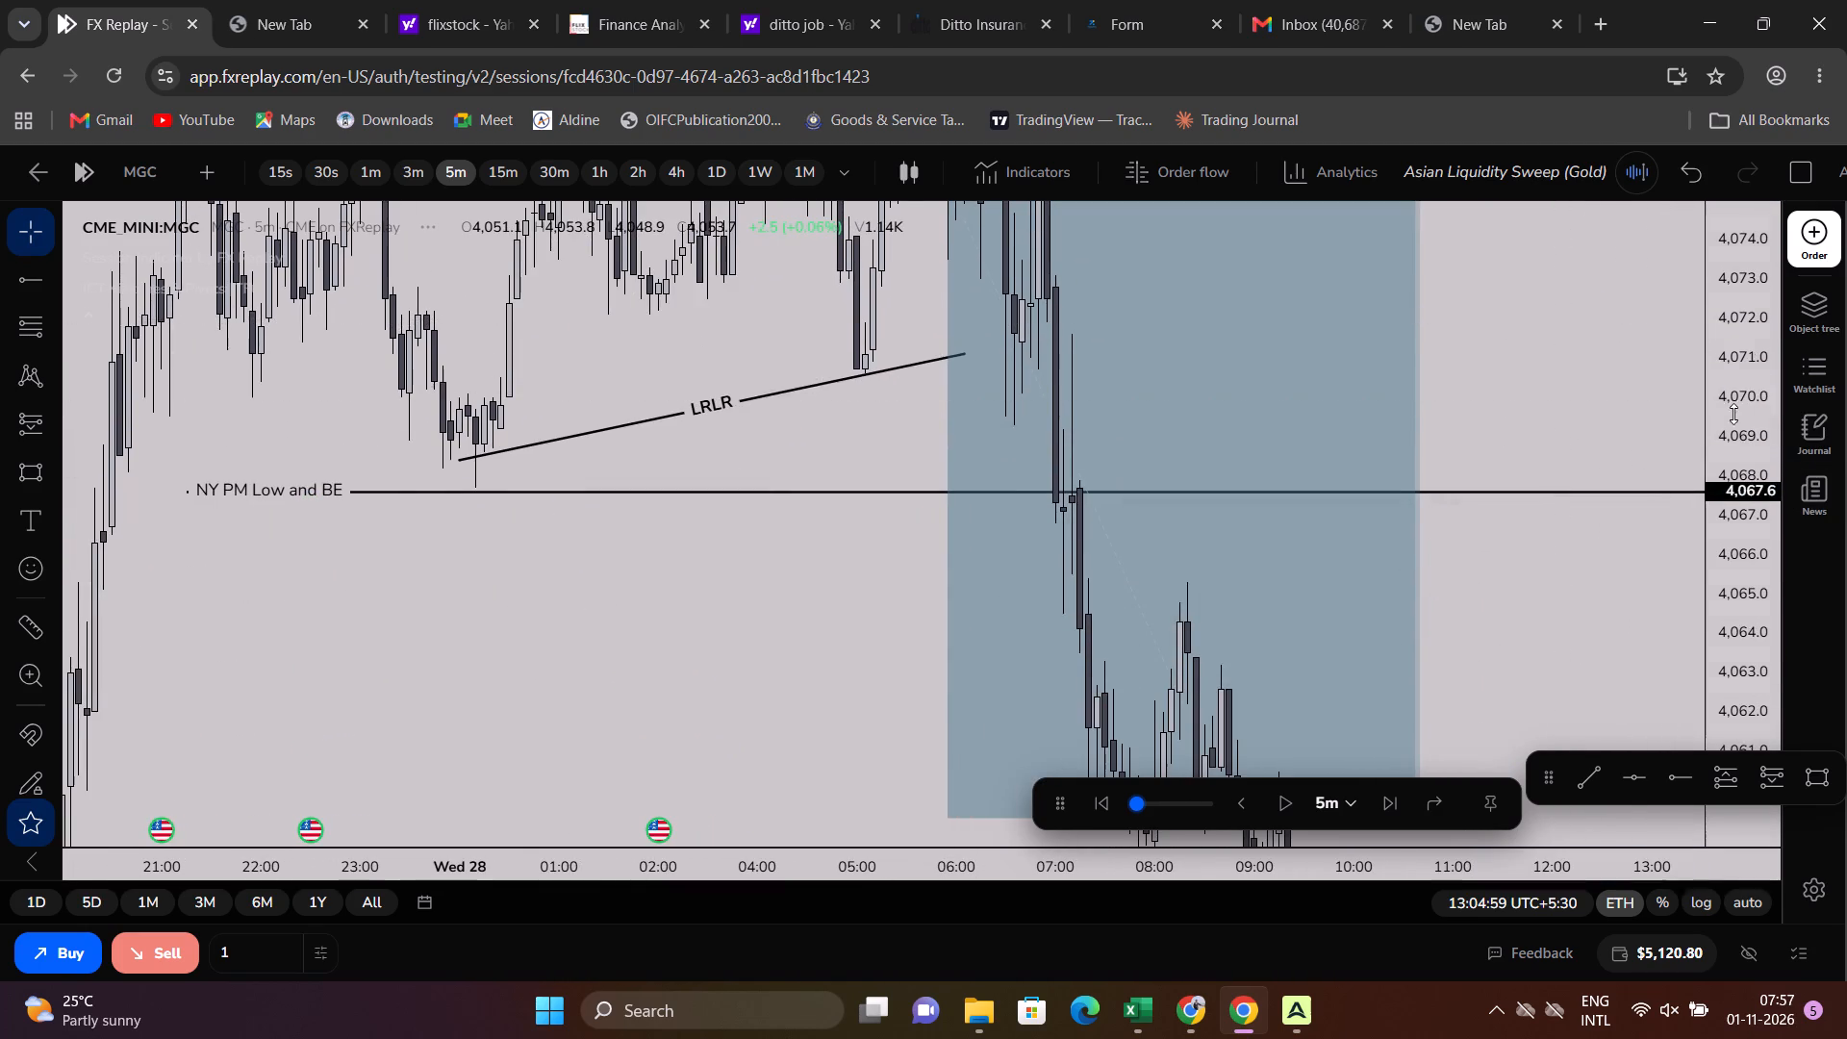
left_click_drag(1770, 445, 1683, 784)
scroll(1160, 672, "down", 3)
left_click_drag(862, 665, 702, 534)
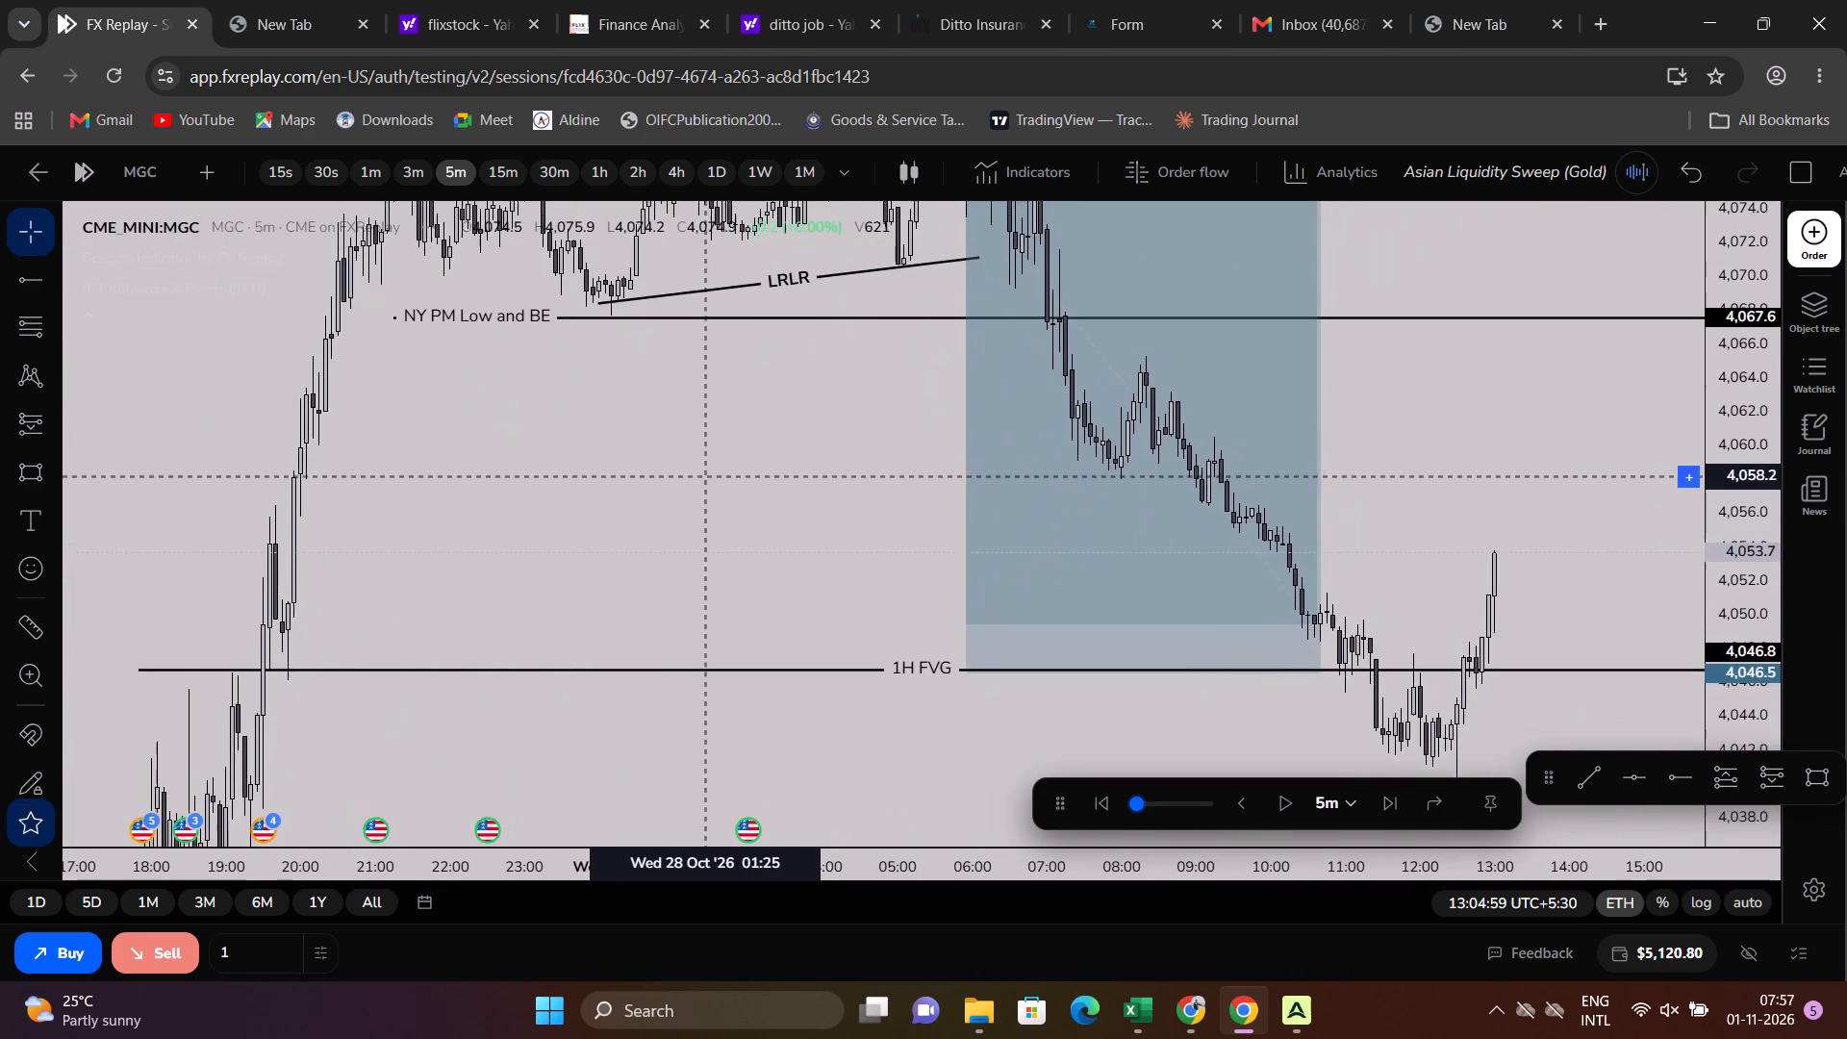
left_click_drag(702, 534, 593, 747)
scroll(611, 632, "down", 6)
scroll(629, 576, "up", 3)
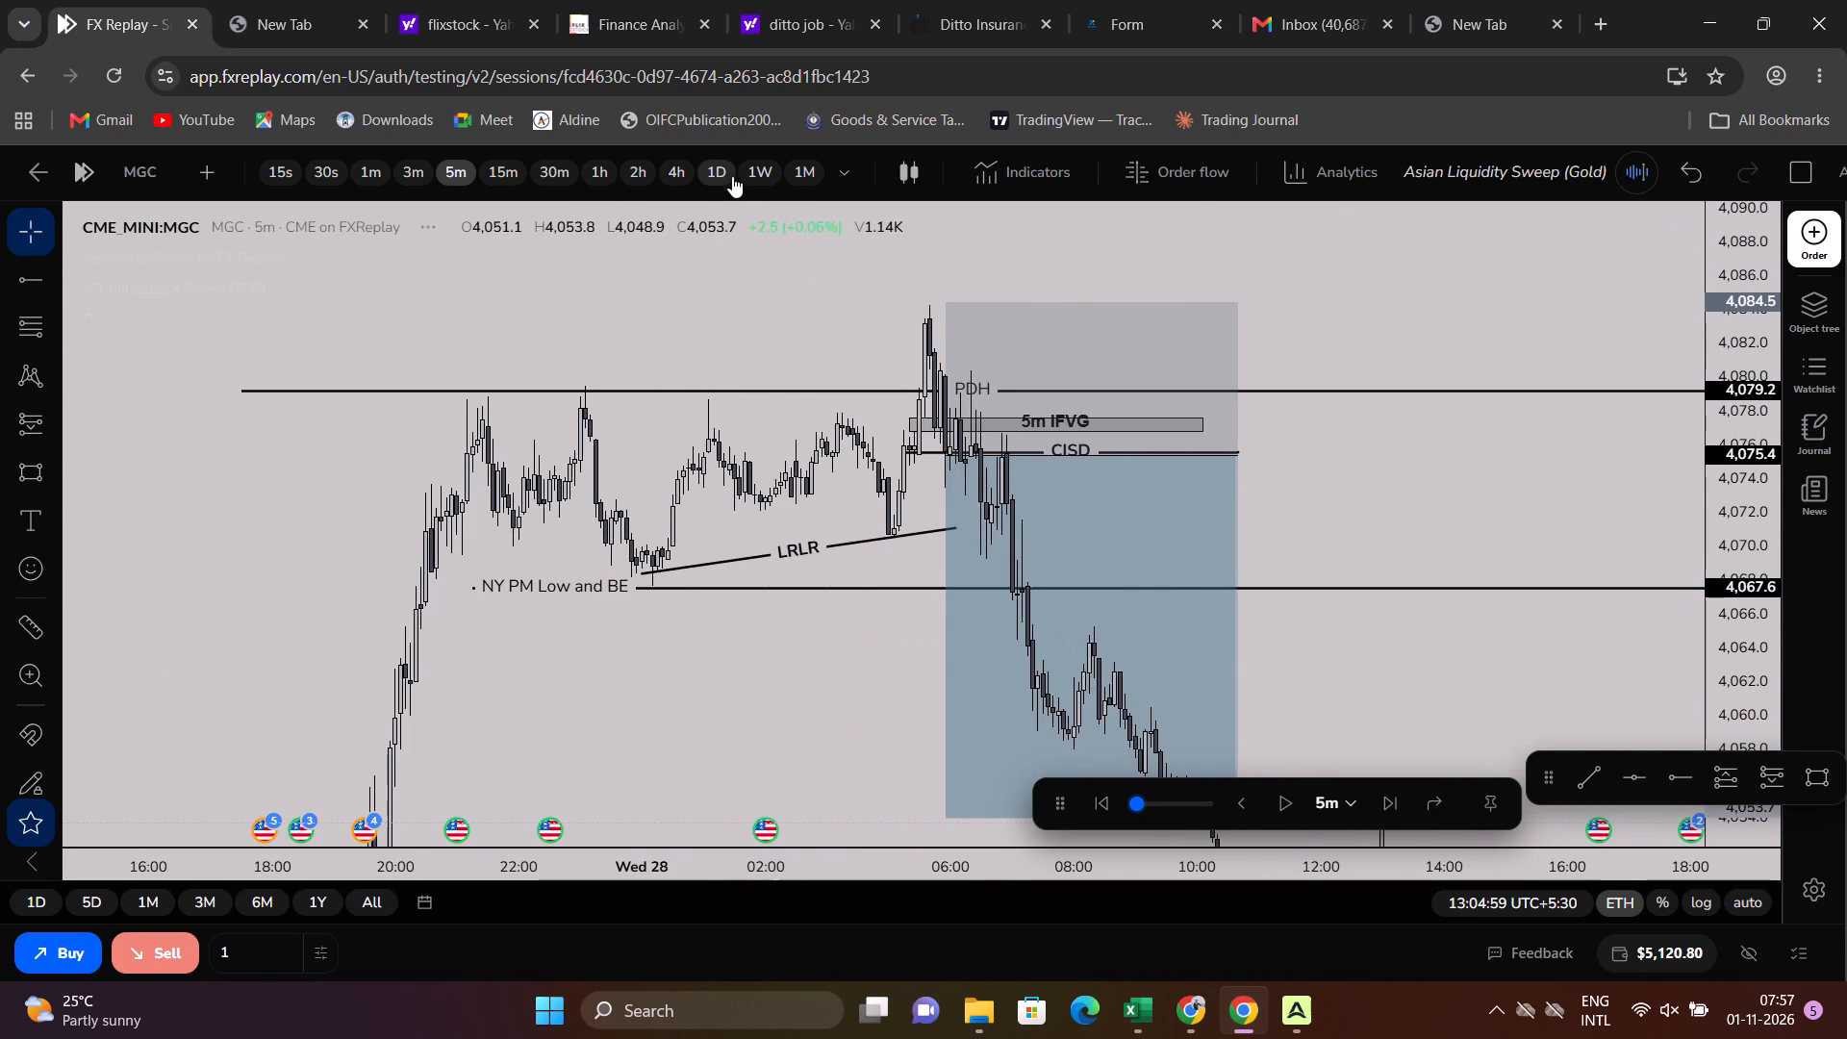
Move the PDH ray to about 4,079.6 and shift its start back to about 11:15 on October 27.
left_click(798, 391)
left_click_drag(798, 391, 517, 381)
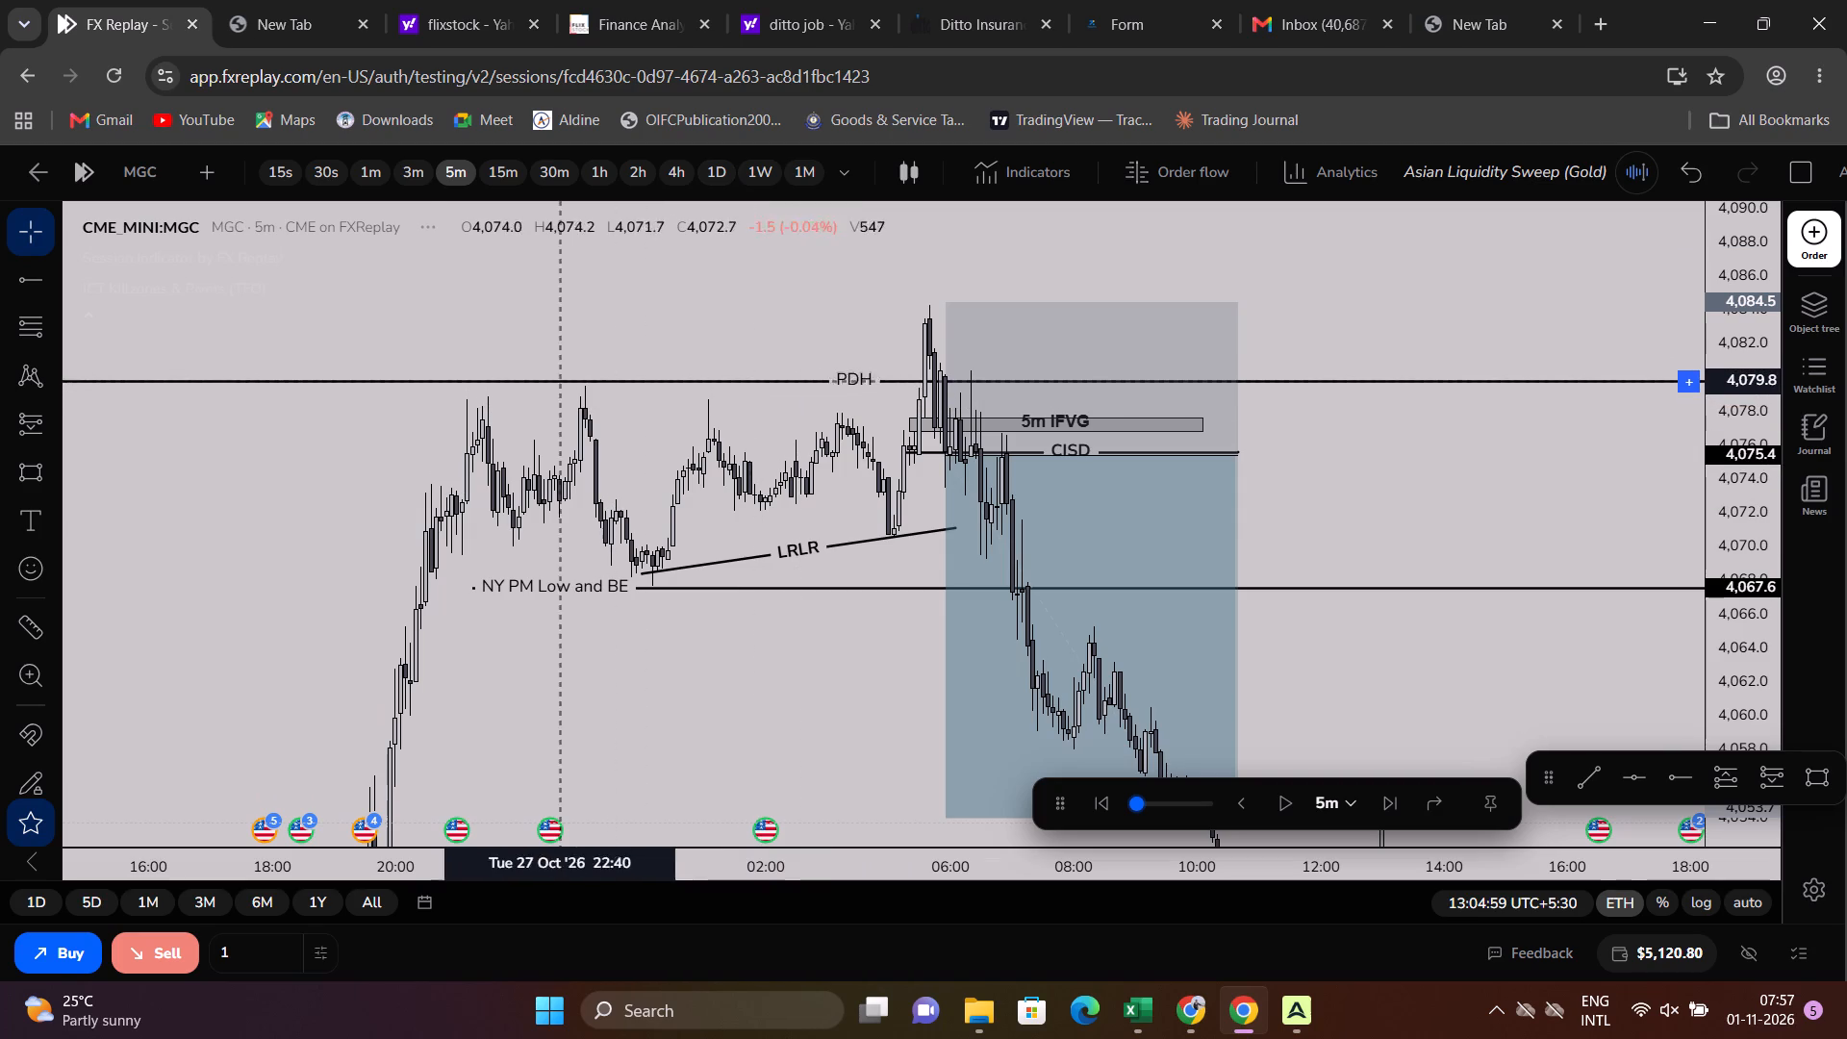
left_click_drag(517, 381, 414, 384)
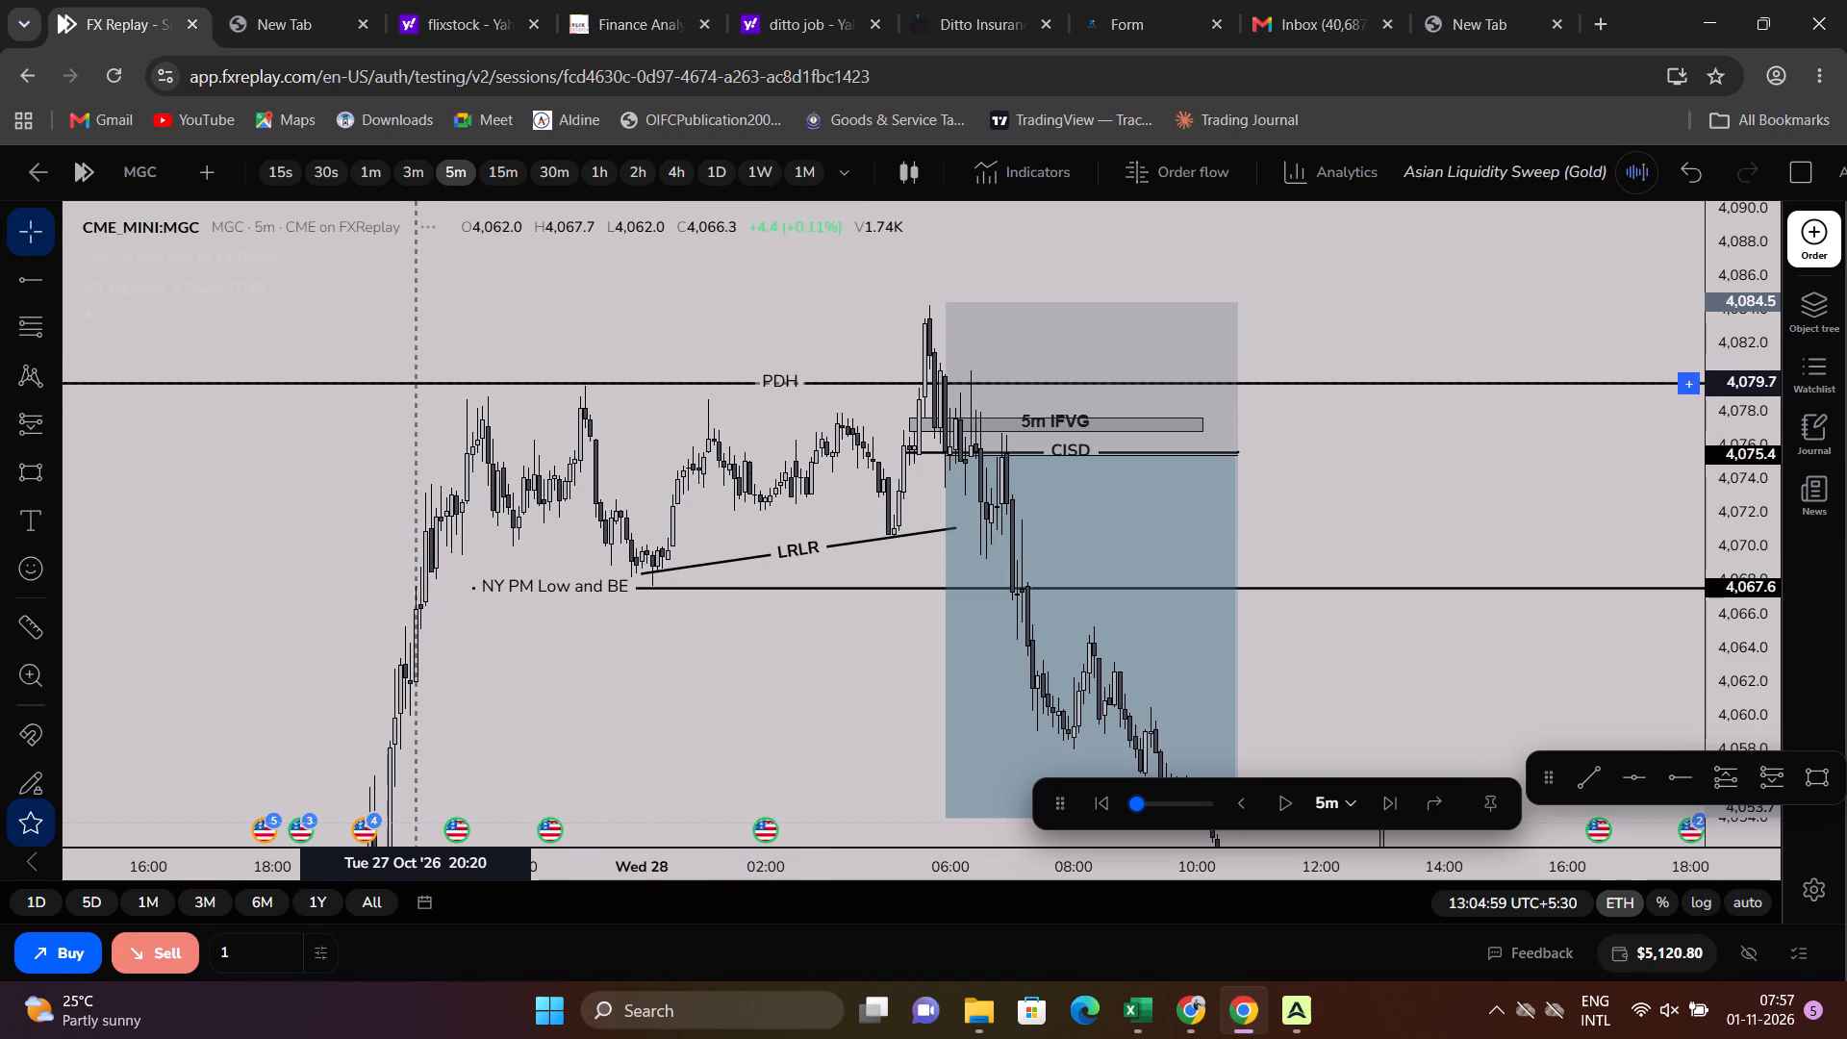
left_click(1630, 515)
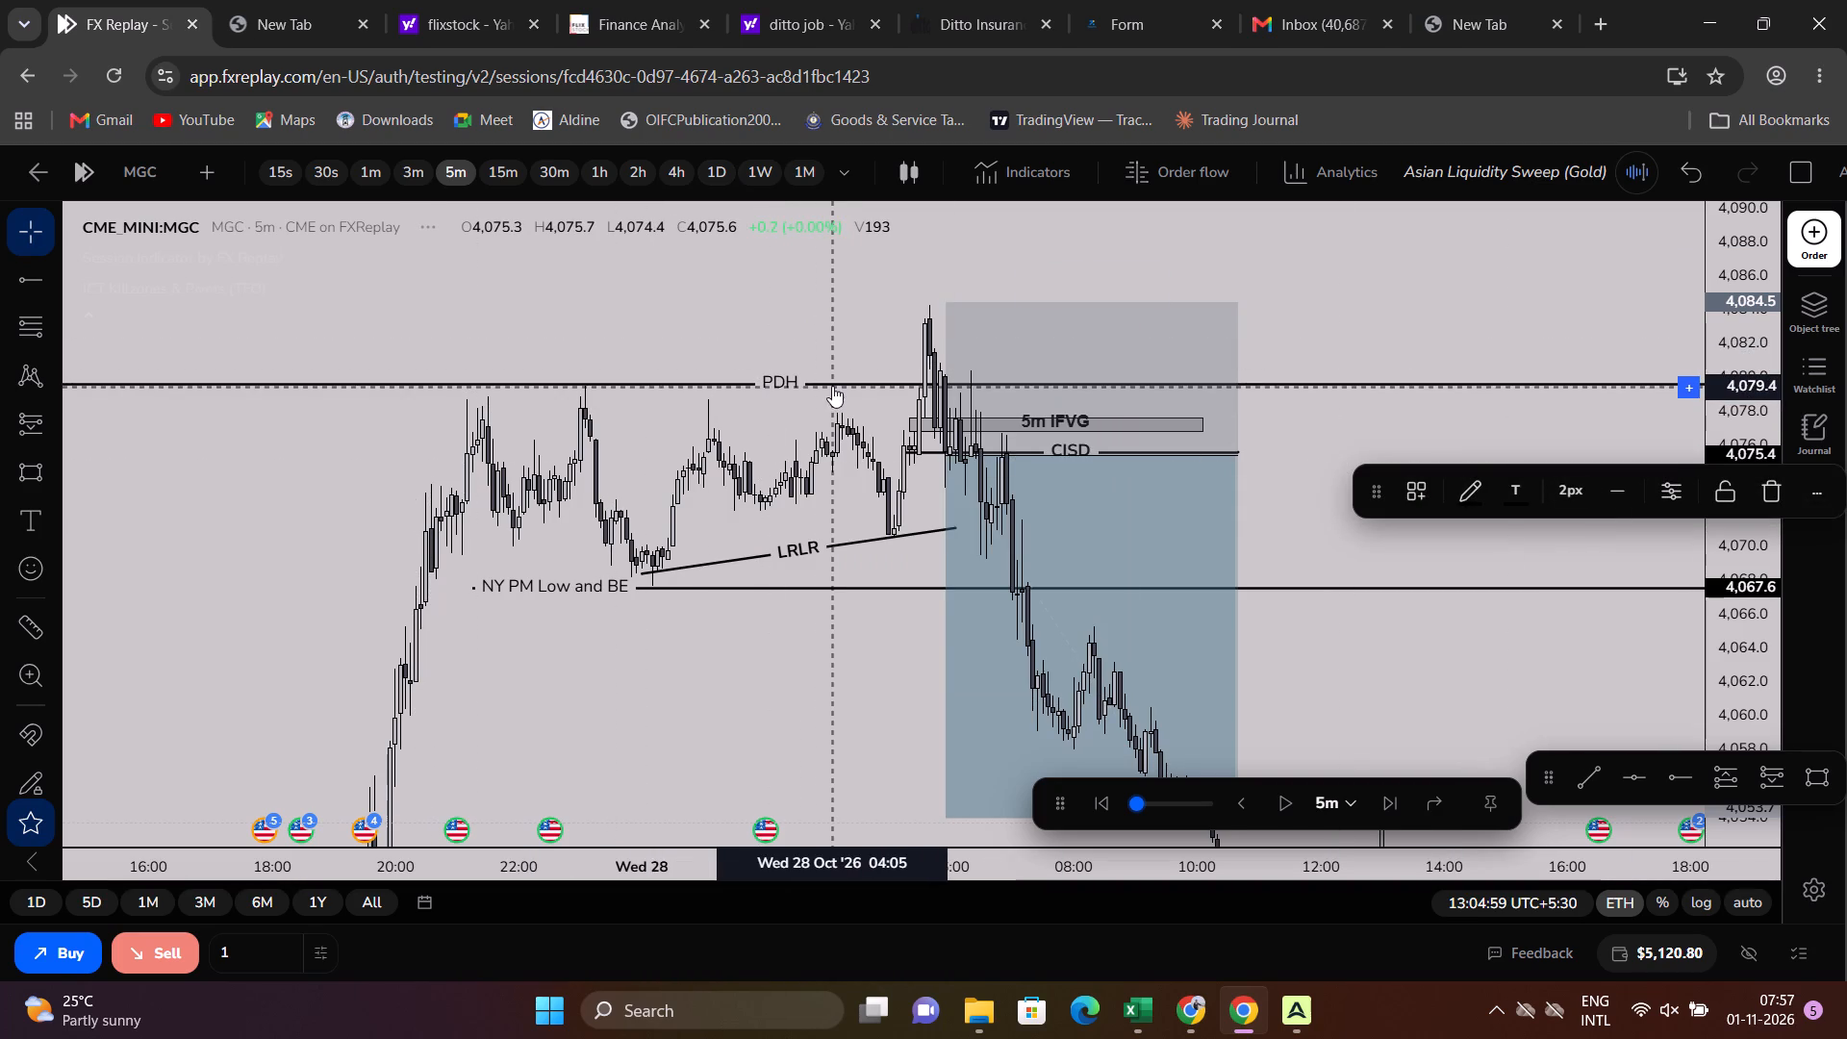
Make the PDH ray's label text bold.
double_click(832, 386)
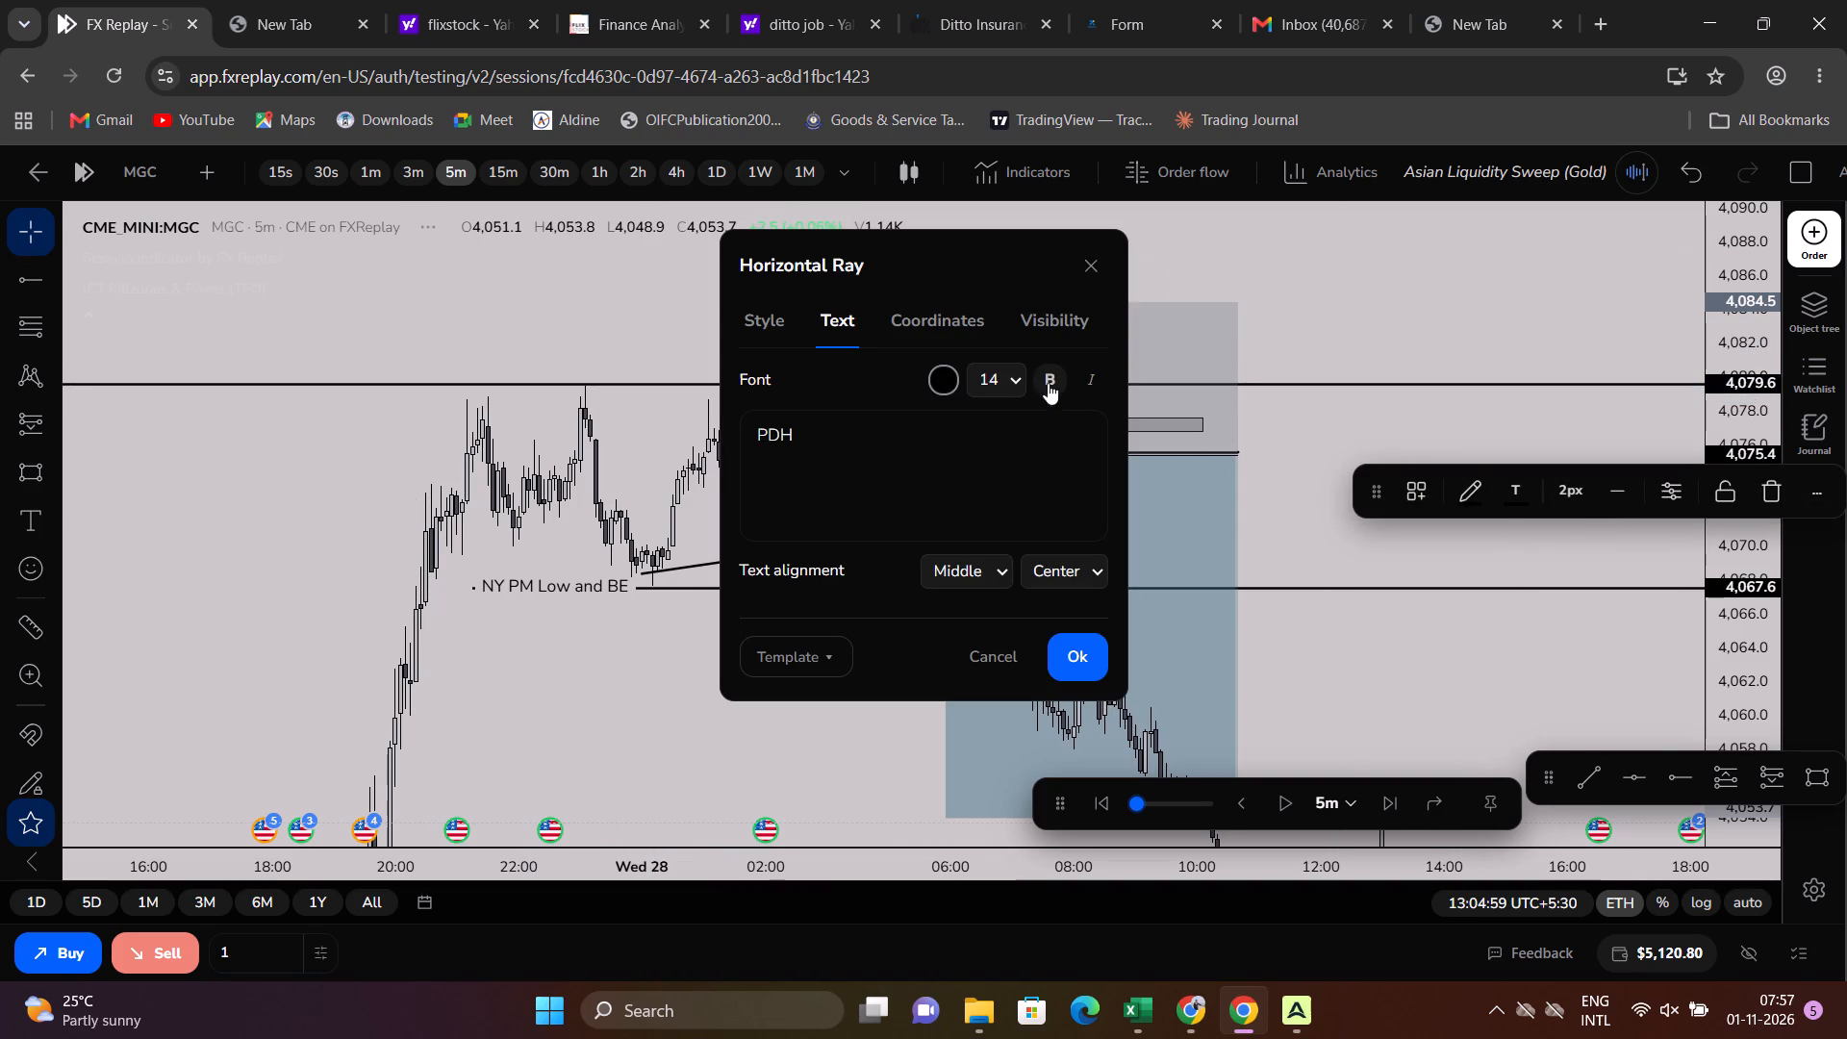
left_click(1044, 381)
left_click(1377, 420)
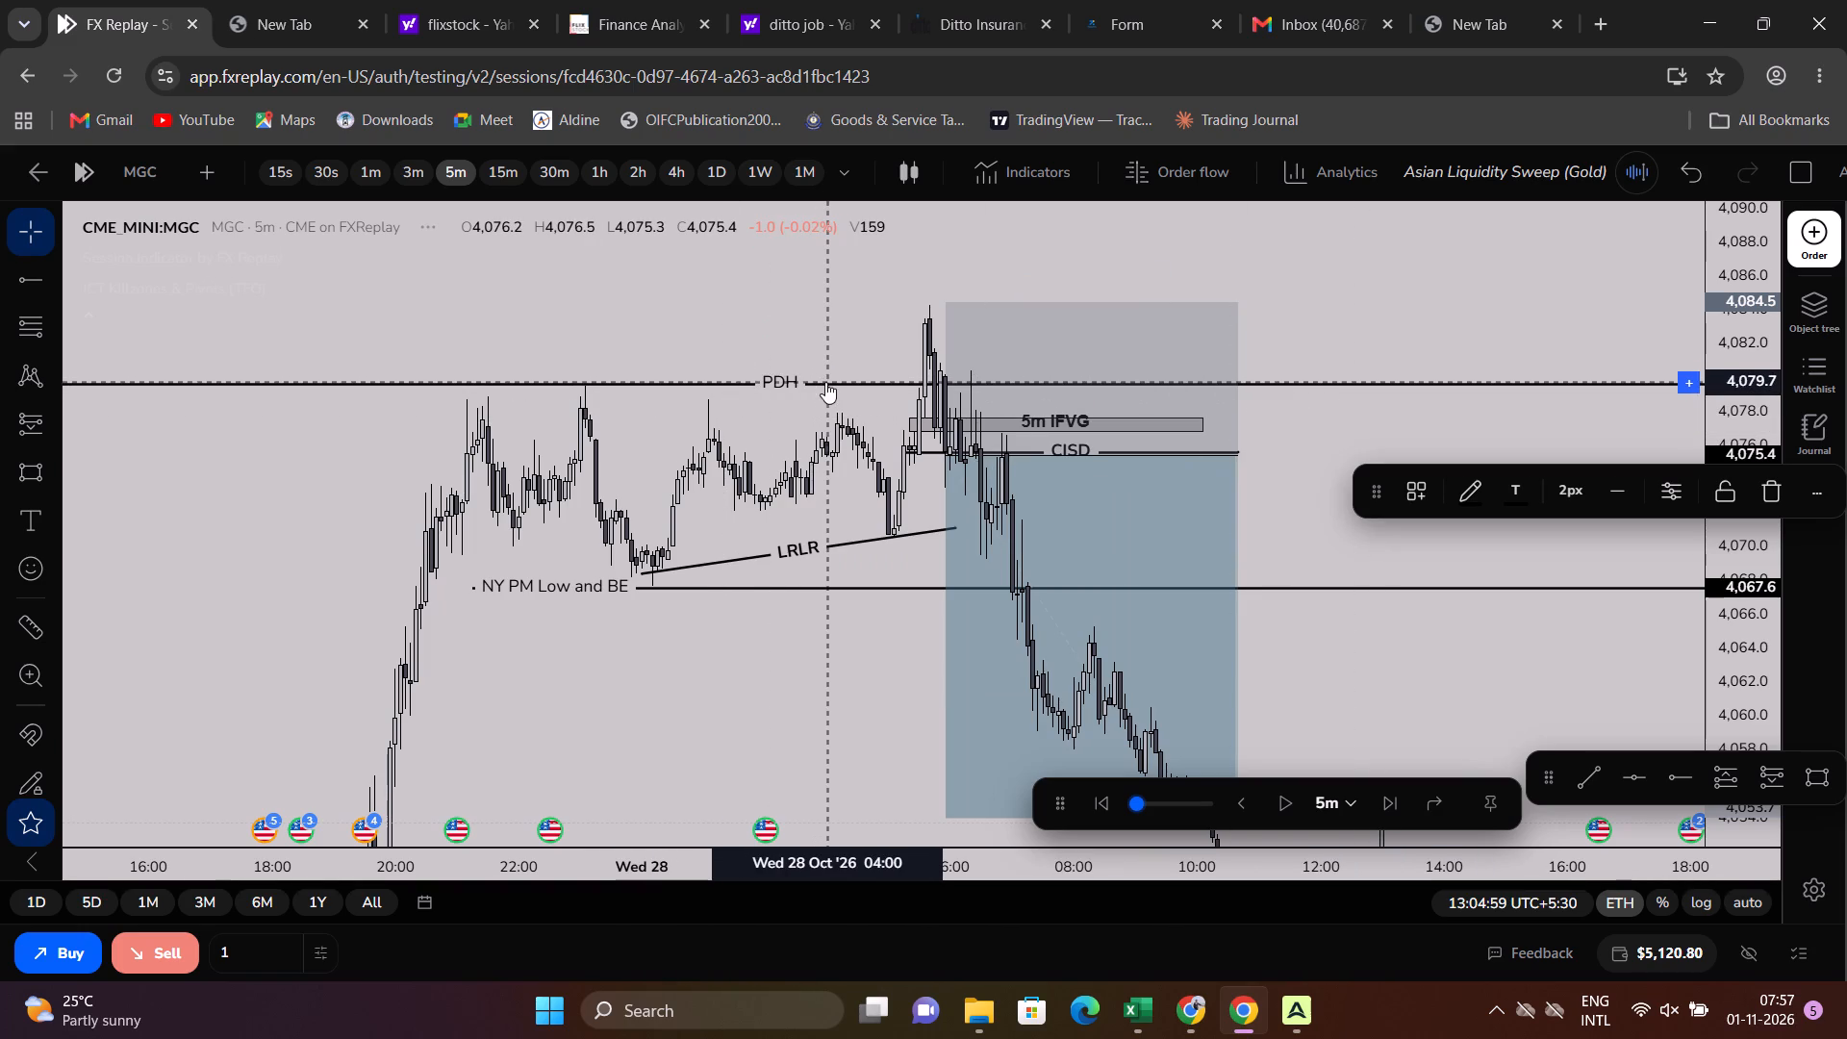
left_click(825, 382)
double_click(825, 382)
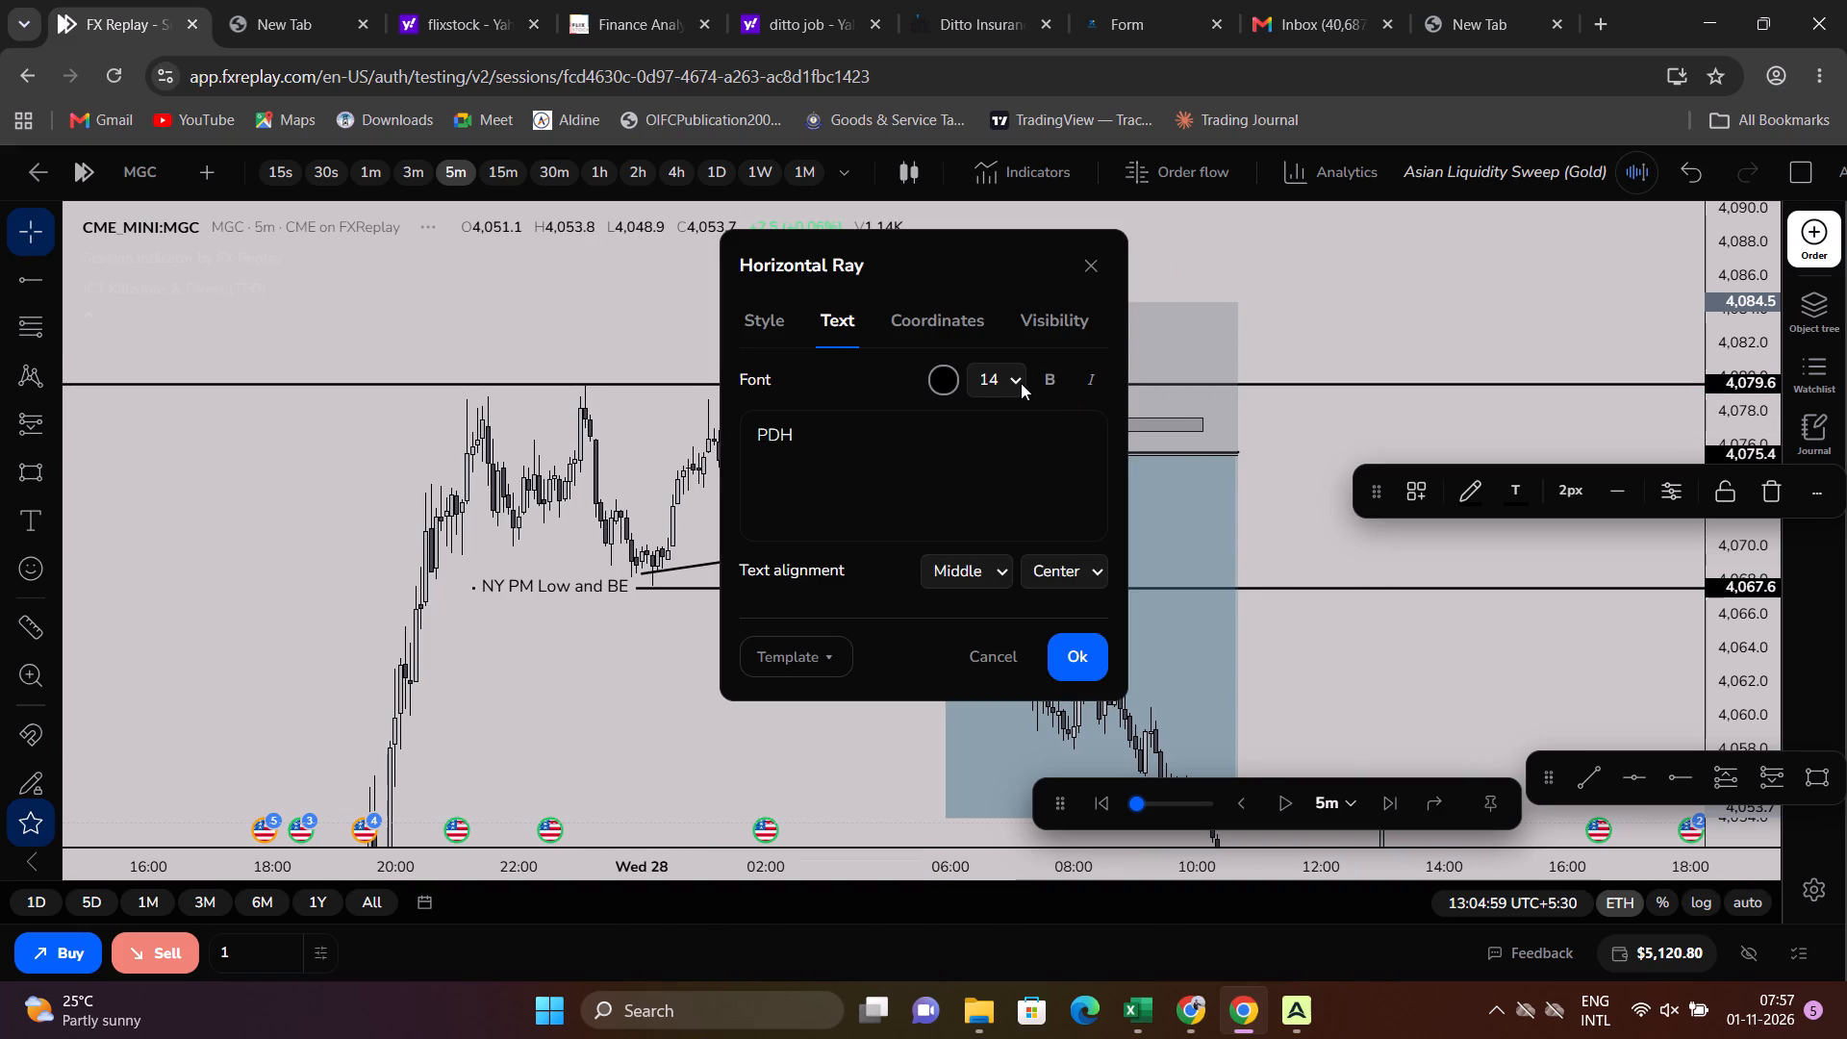
left_click(1053, 382)
left_click(1076, 668)
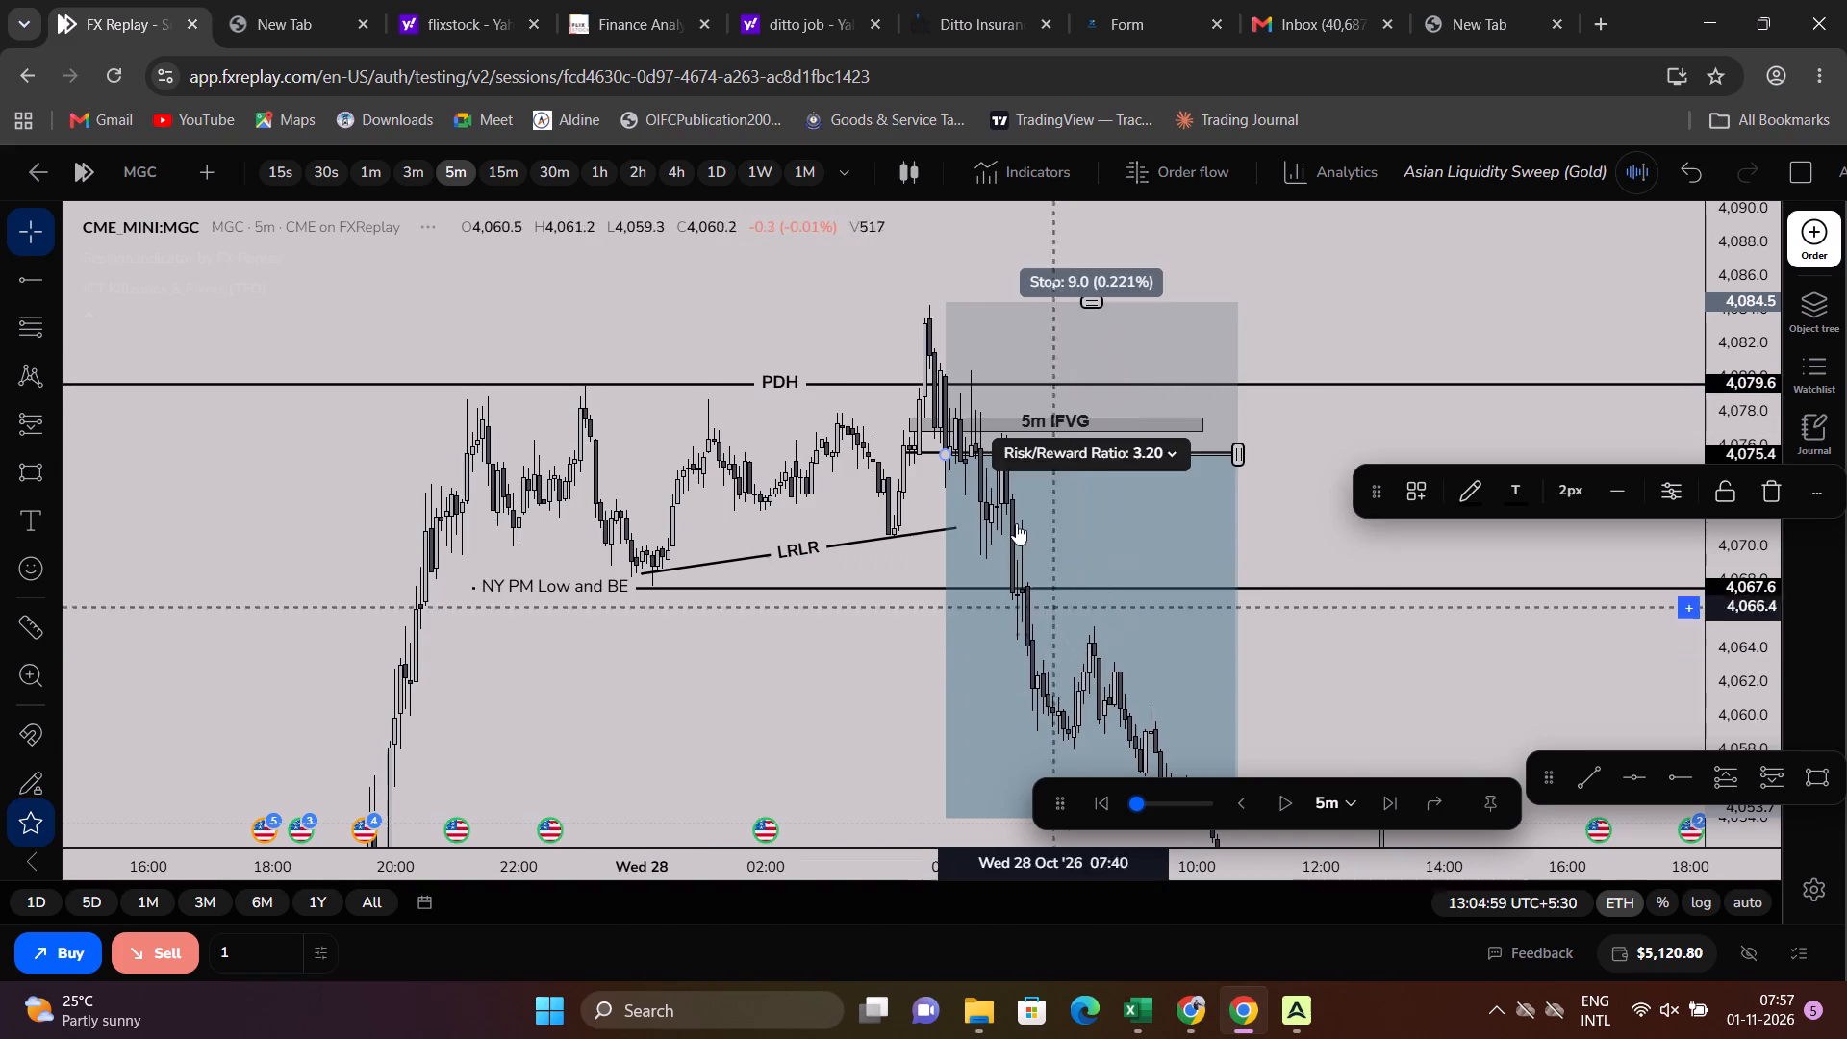
Extend the 5m IFVG rectangle to about 10:55 on October 28, just past the end of the short position box.
left_click(1201, 421)
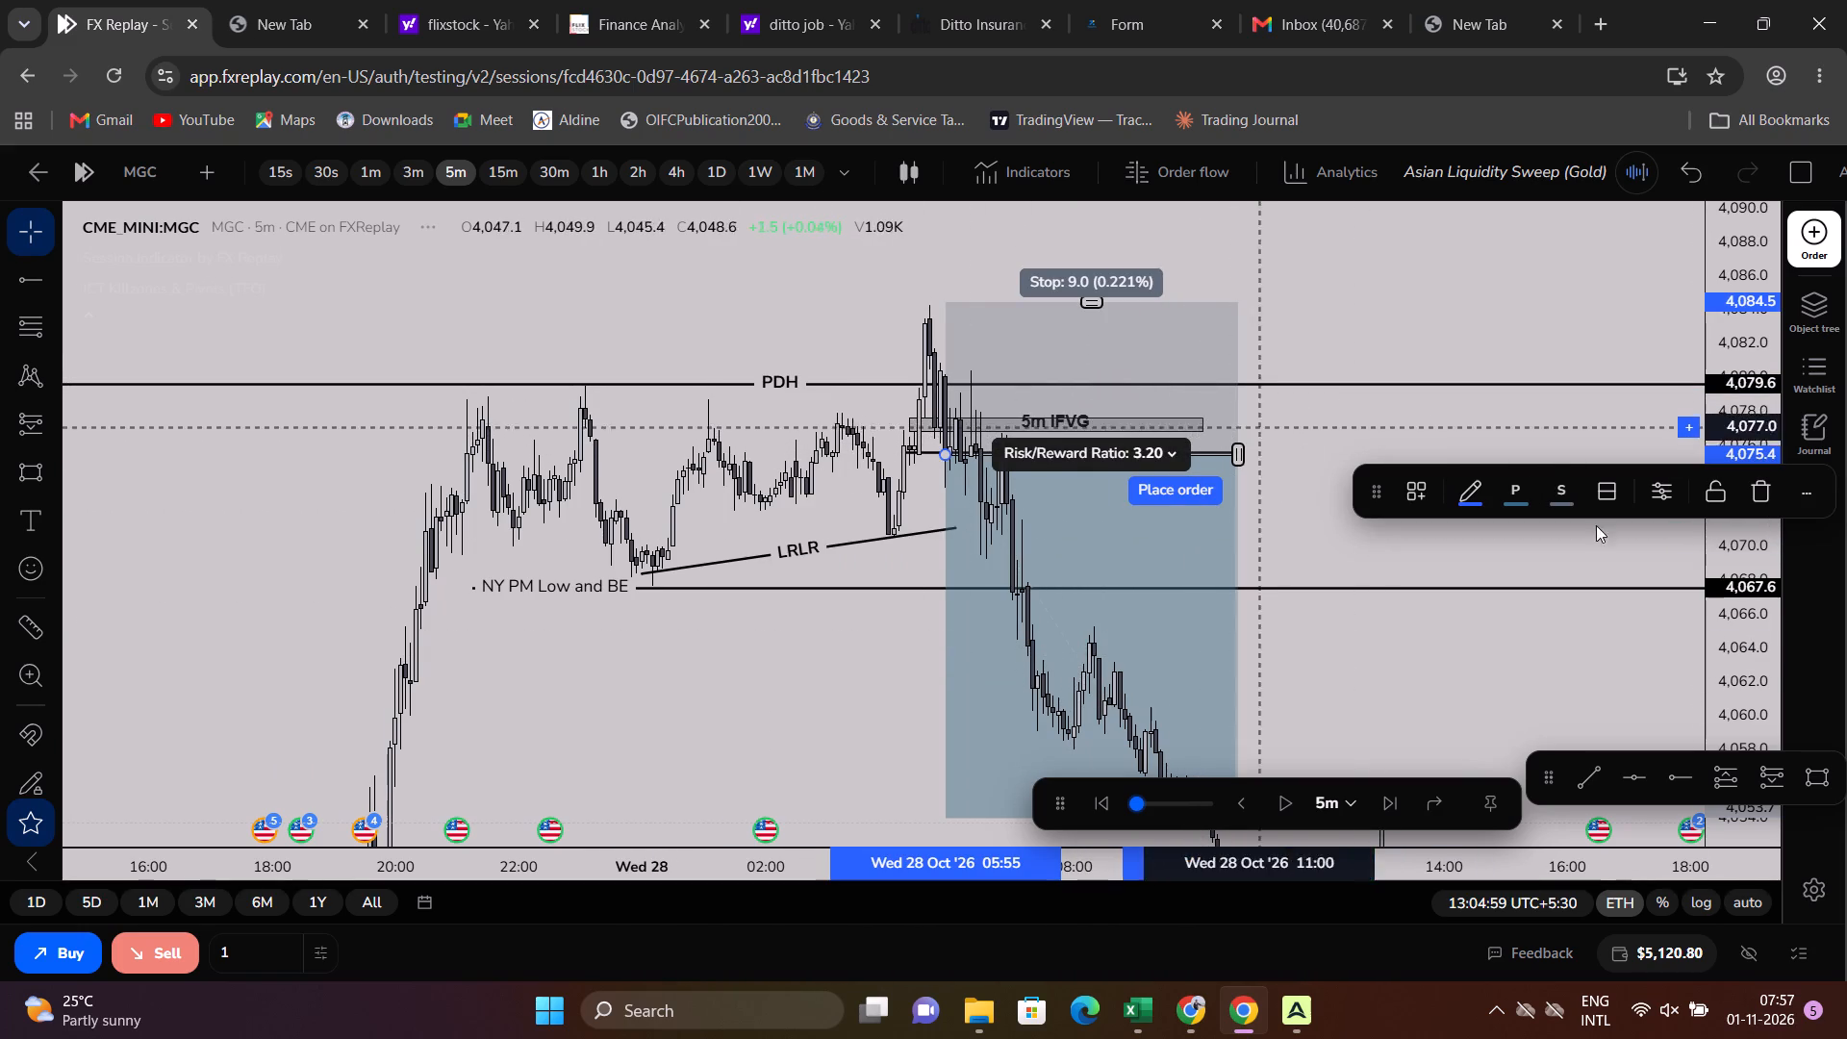
left_click_drag(1766, 643, 1656, 33)
scroll(1500, 251, "up", 1)
left_click_drag(1455, 324, 1450, 588)
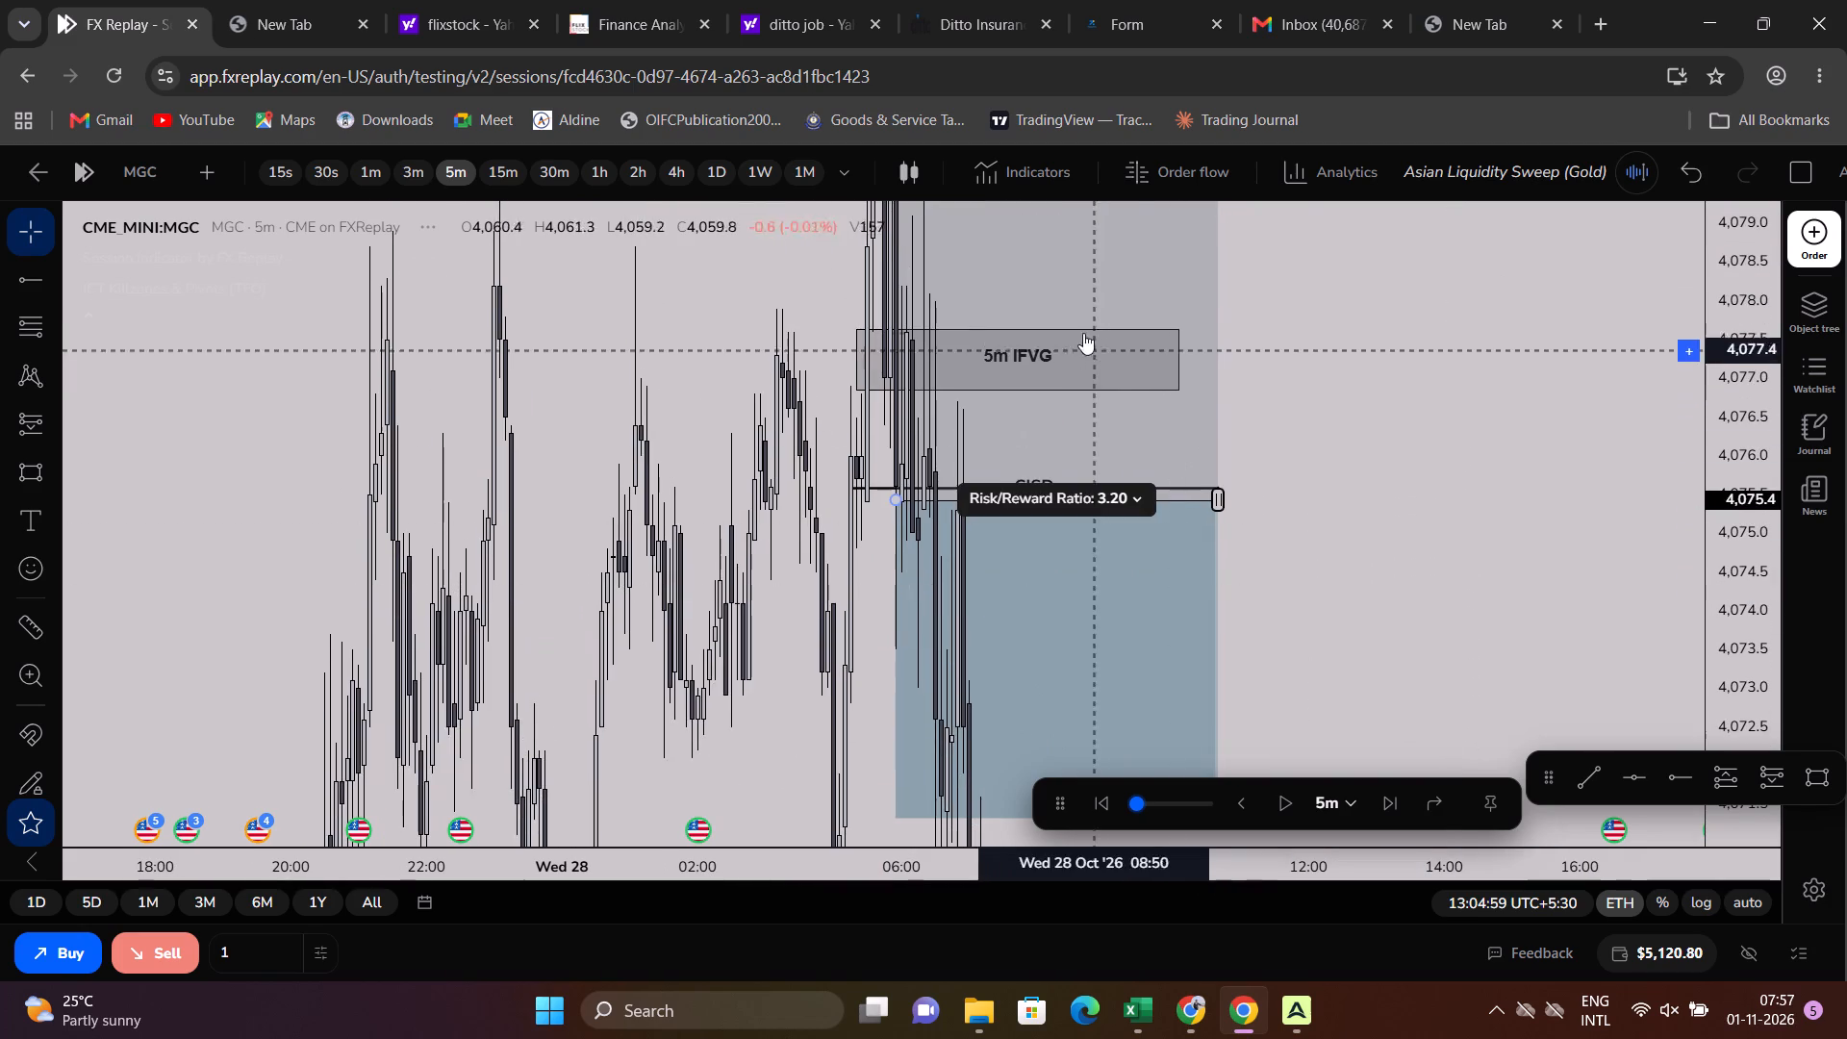
left_click(1176, 357)
left_click(858, 323)
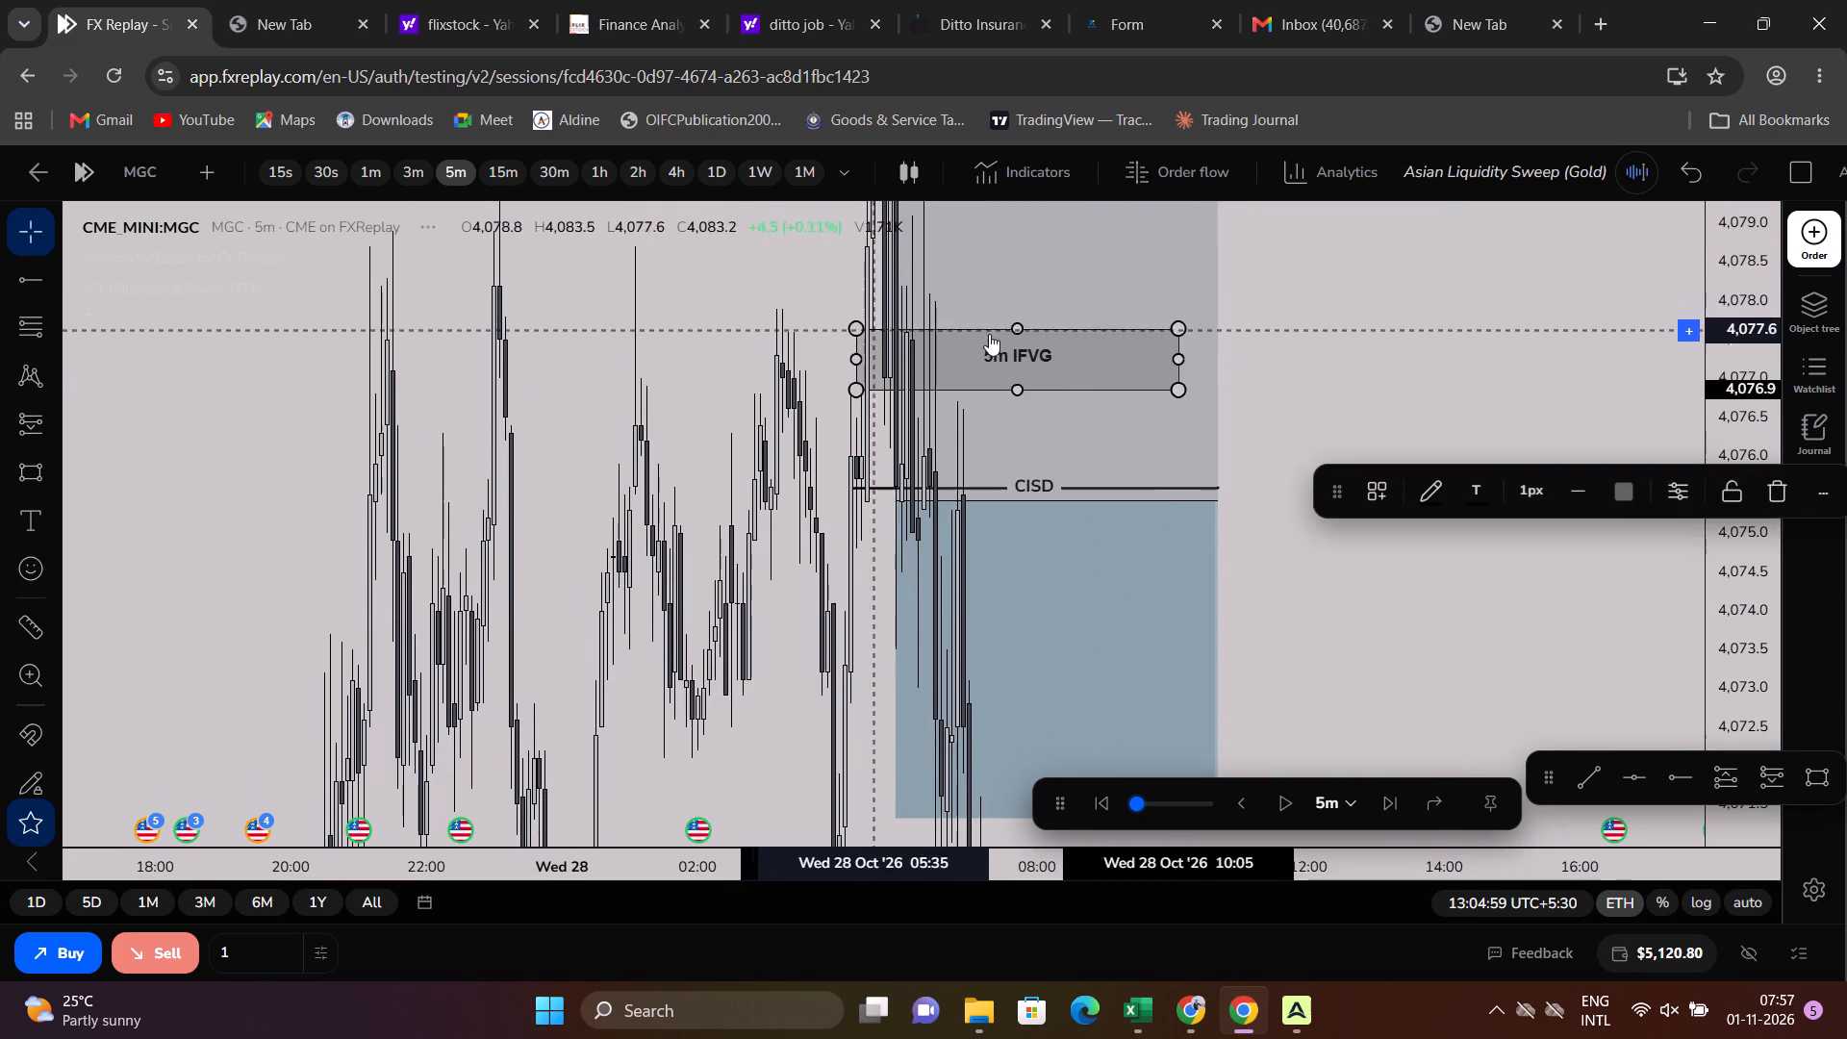
left_click_drag(1176, 358, 1230, 360)
left_click(1303, 383)
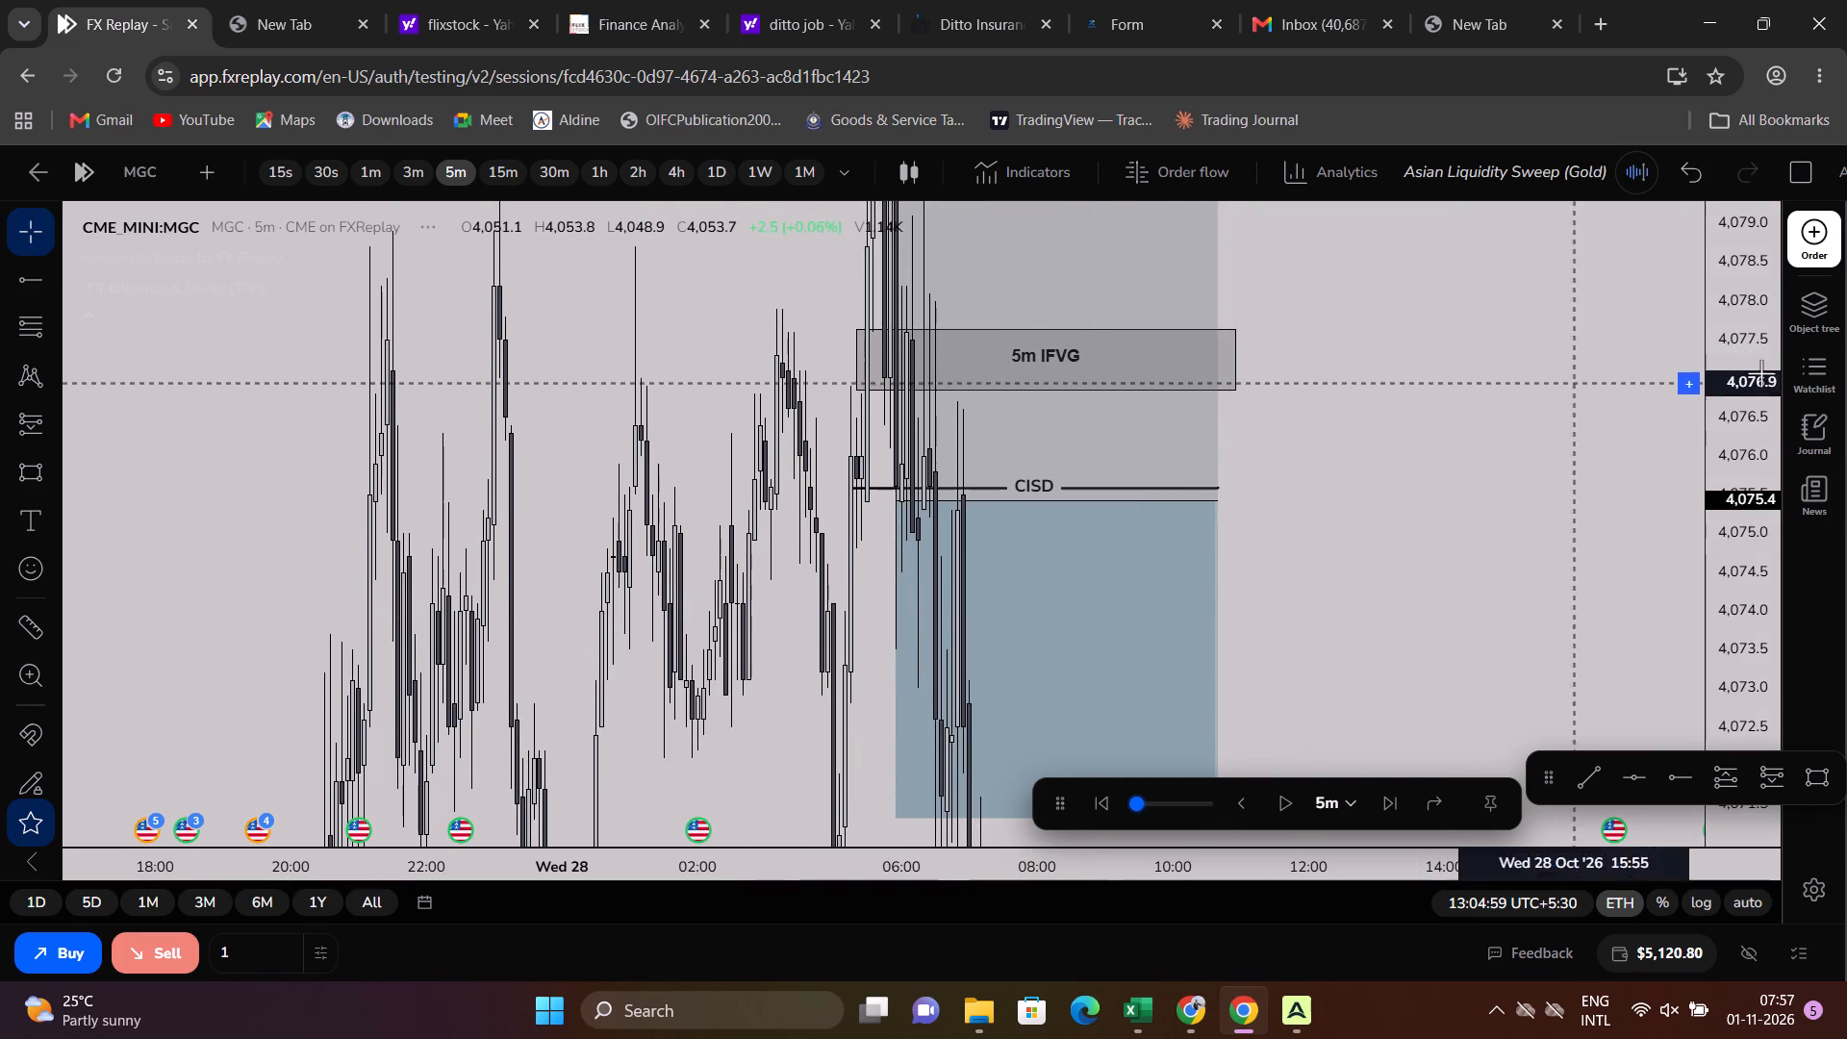
Review the annotated October 28 trade, fitting everything from the stop level above PDH to the 1H FVG line in view.
left_click_drag(1774, 357, 1664, 843)
scroll(1454, 587, "down", 3)
left_click_drag(1452, 550, 1397, 446)
scroll(1414, 419, "down", 2)
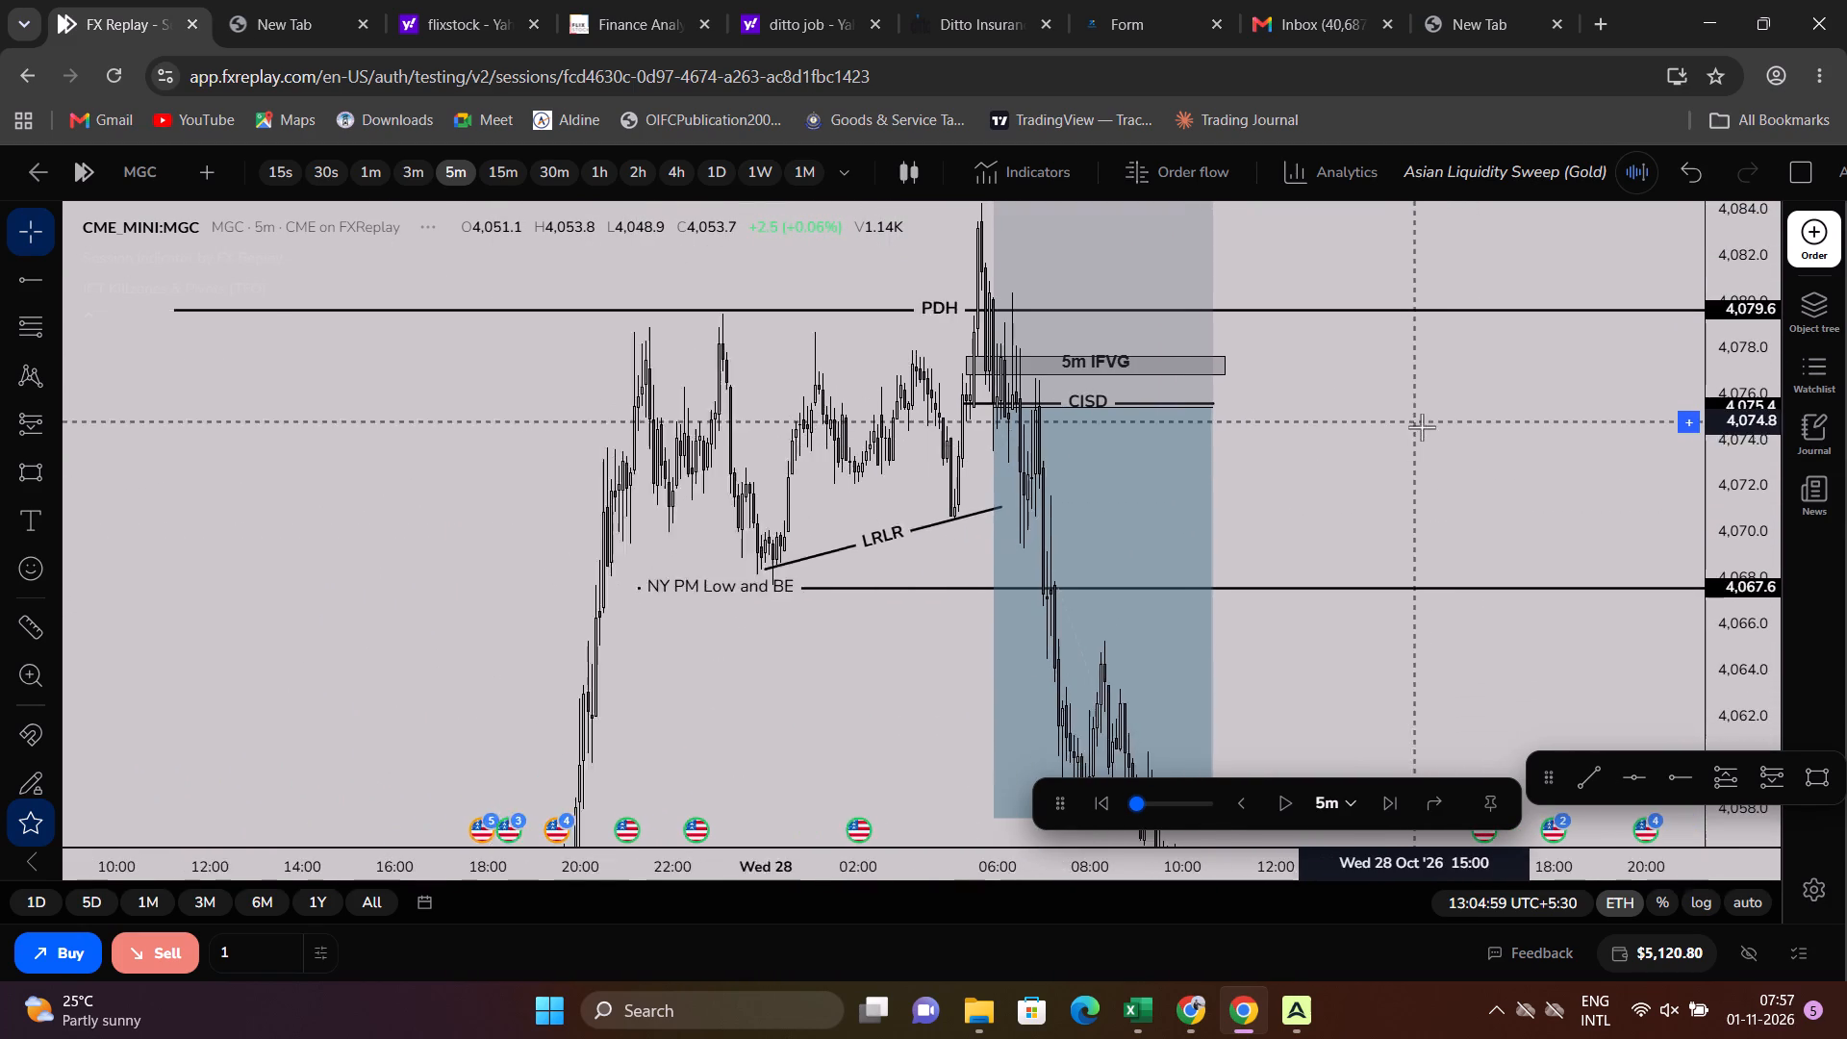
left_click_drag(1752, 473, 1721, 593)
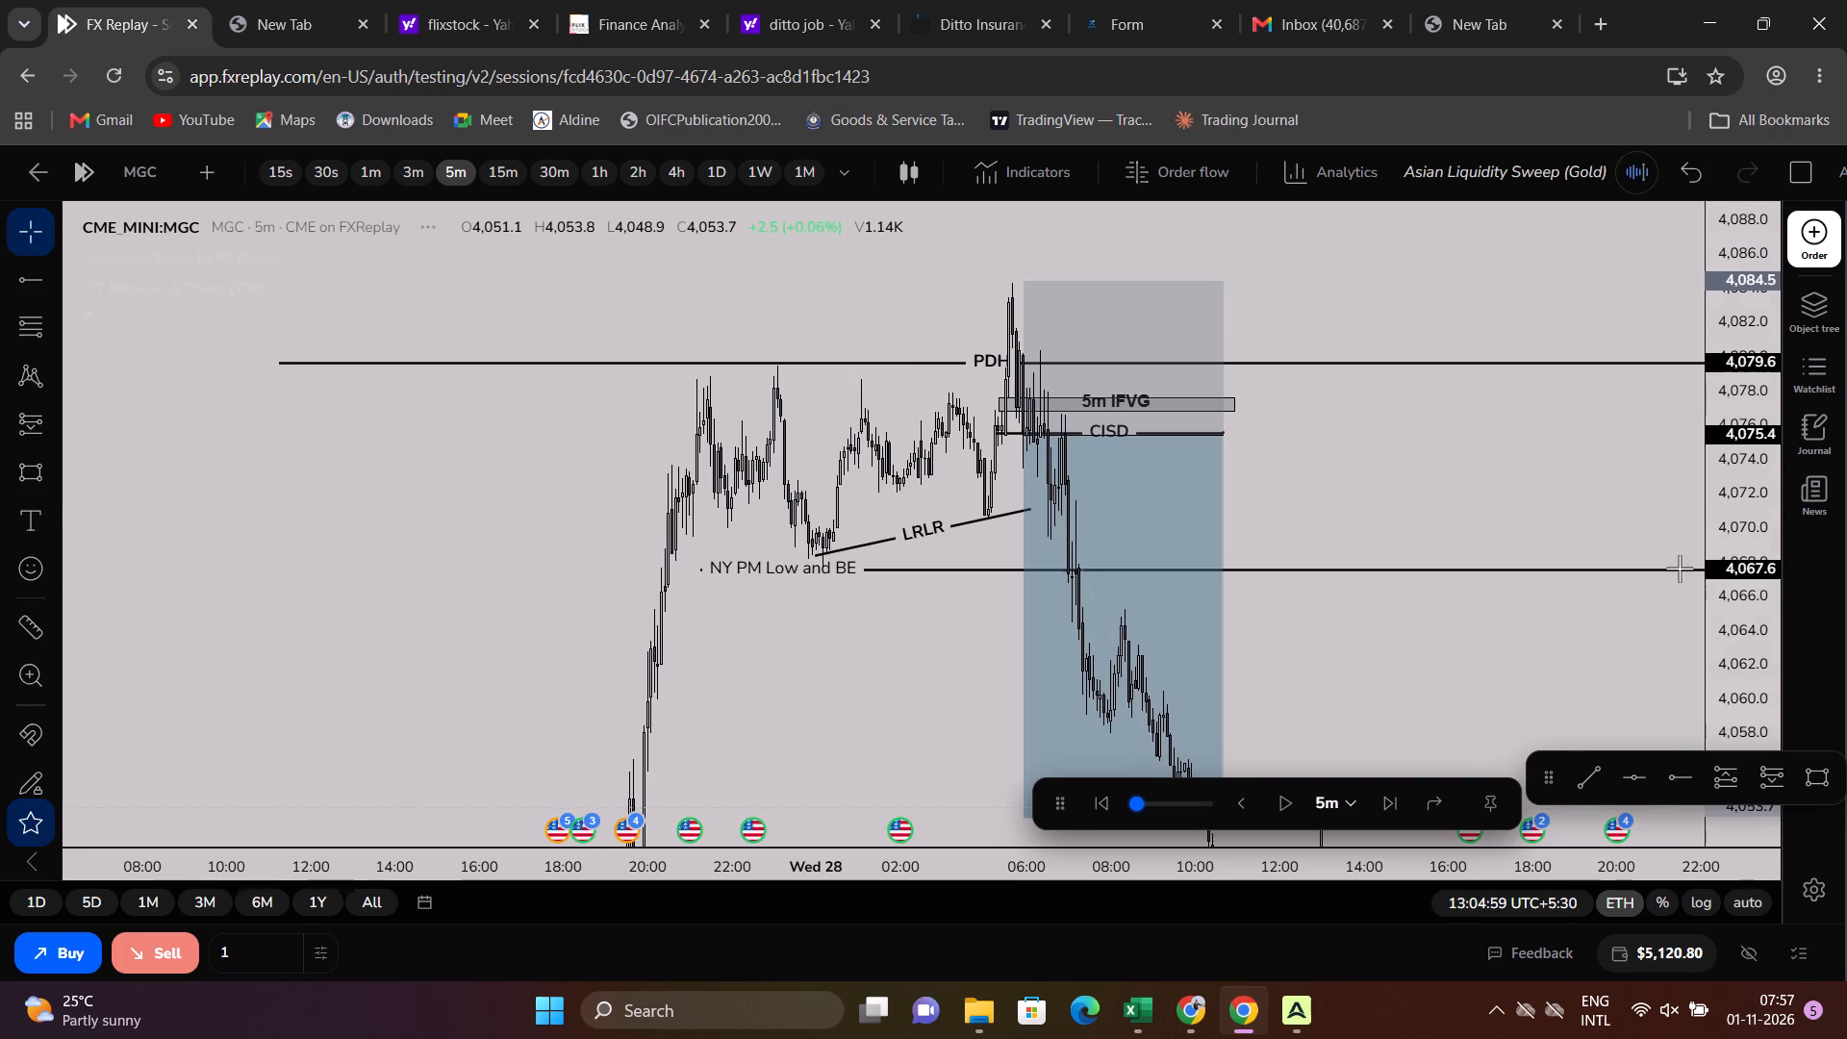
scroll(1553, 529, "up", 3)
left_click_drag(1496, 488, 1390, 364)
scroll(1423, 374, "up", 1)
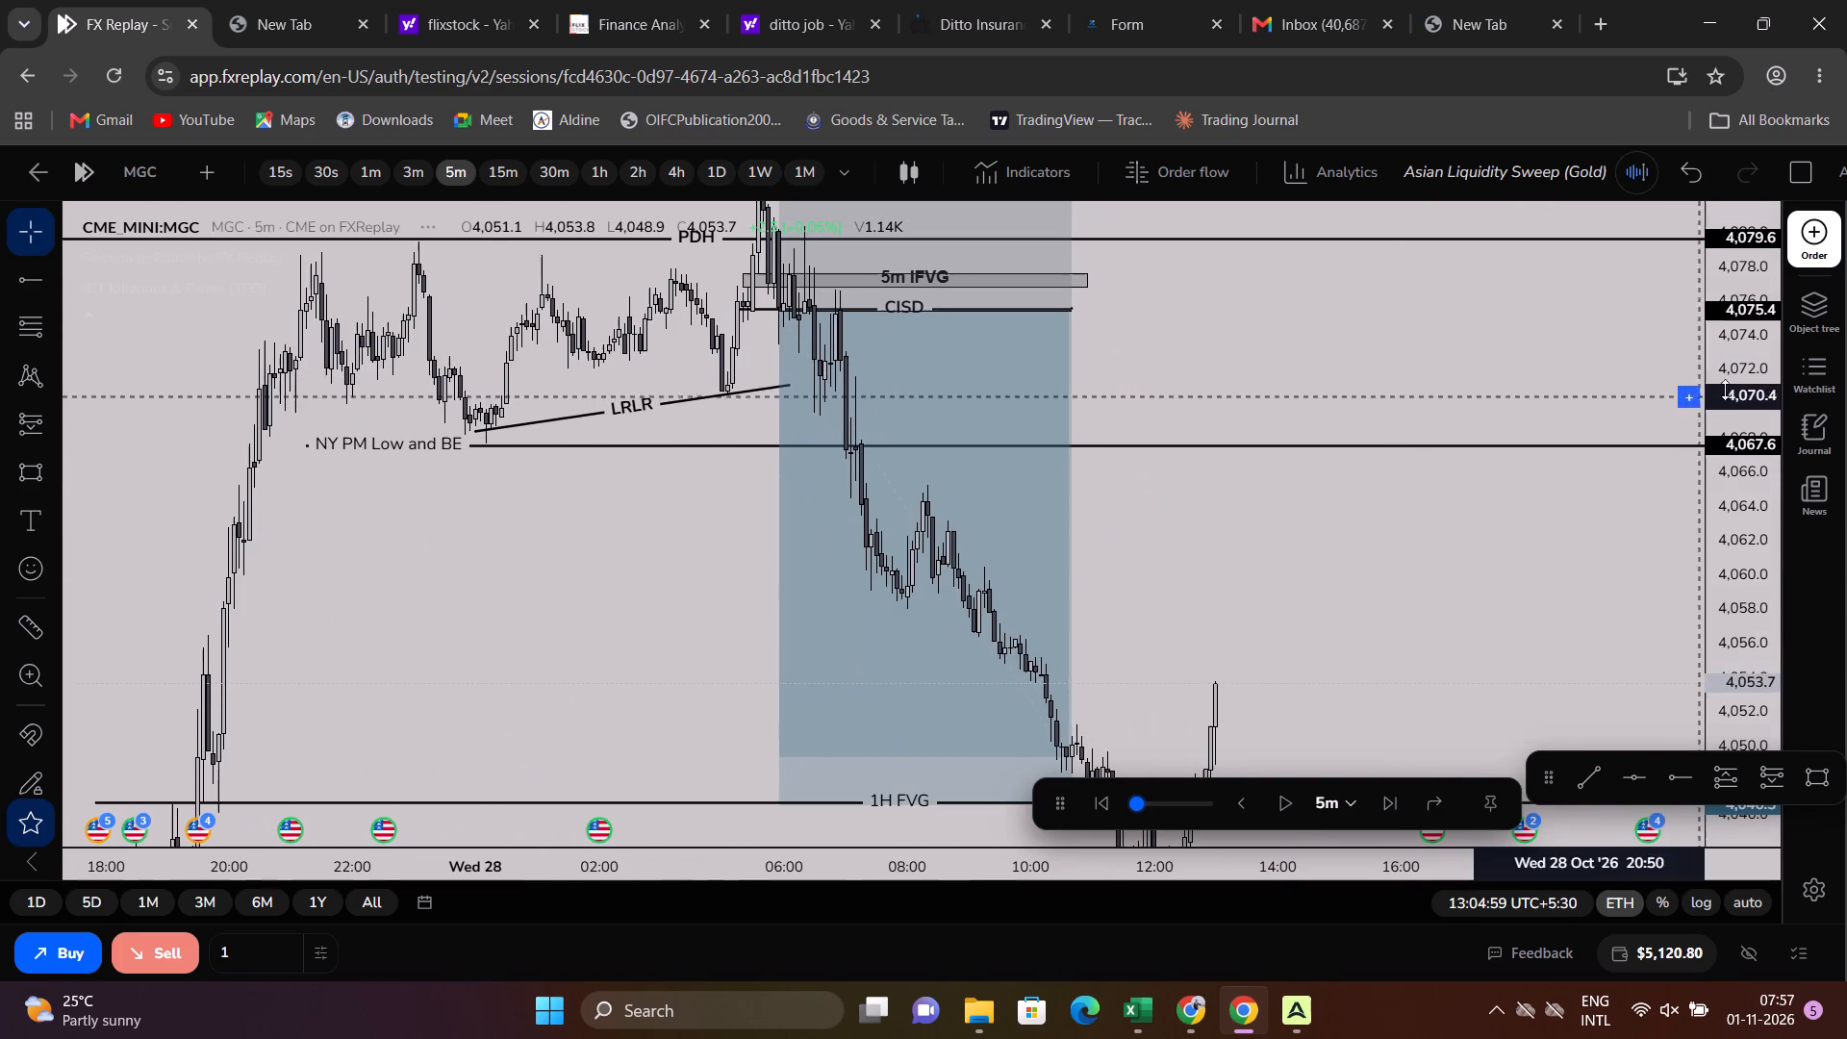
left_click_drag(1741, 395, 1740, 513)
scroll(1575, 454, "down", 1)
left_click_drag(1459, 586, 1465, 594)
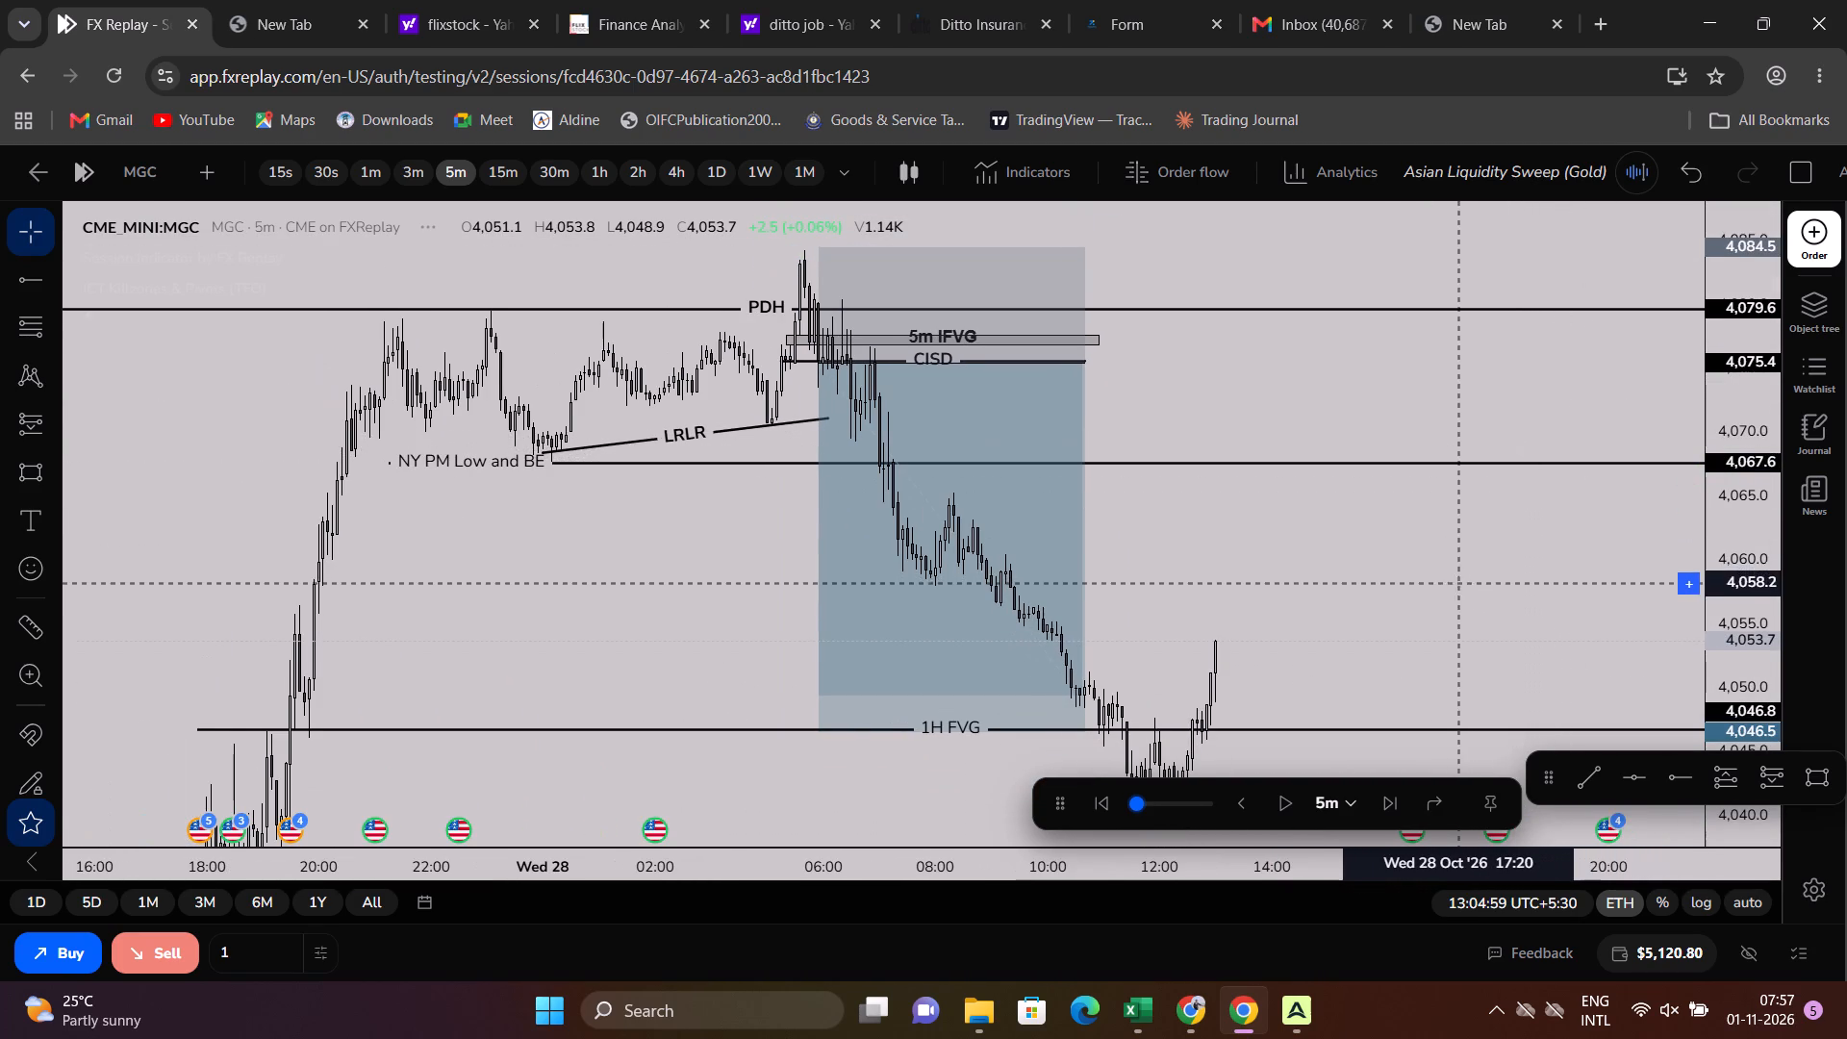
left_click_drag(1465, 594, 1478, 617)
scroll(1482, 610, "down", 1)
scroll(1482, 610, "up", 1)
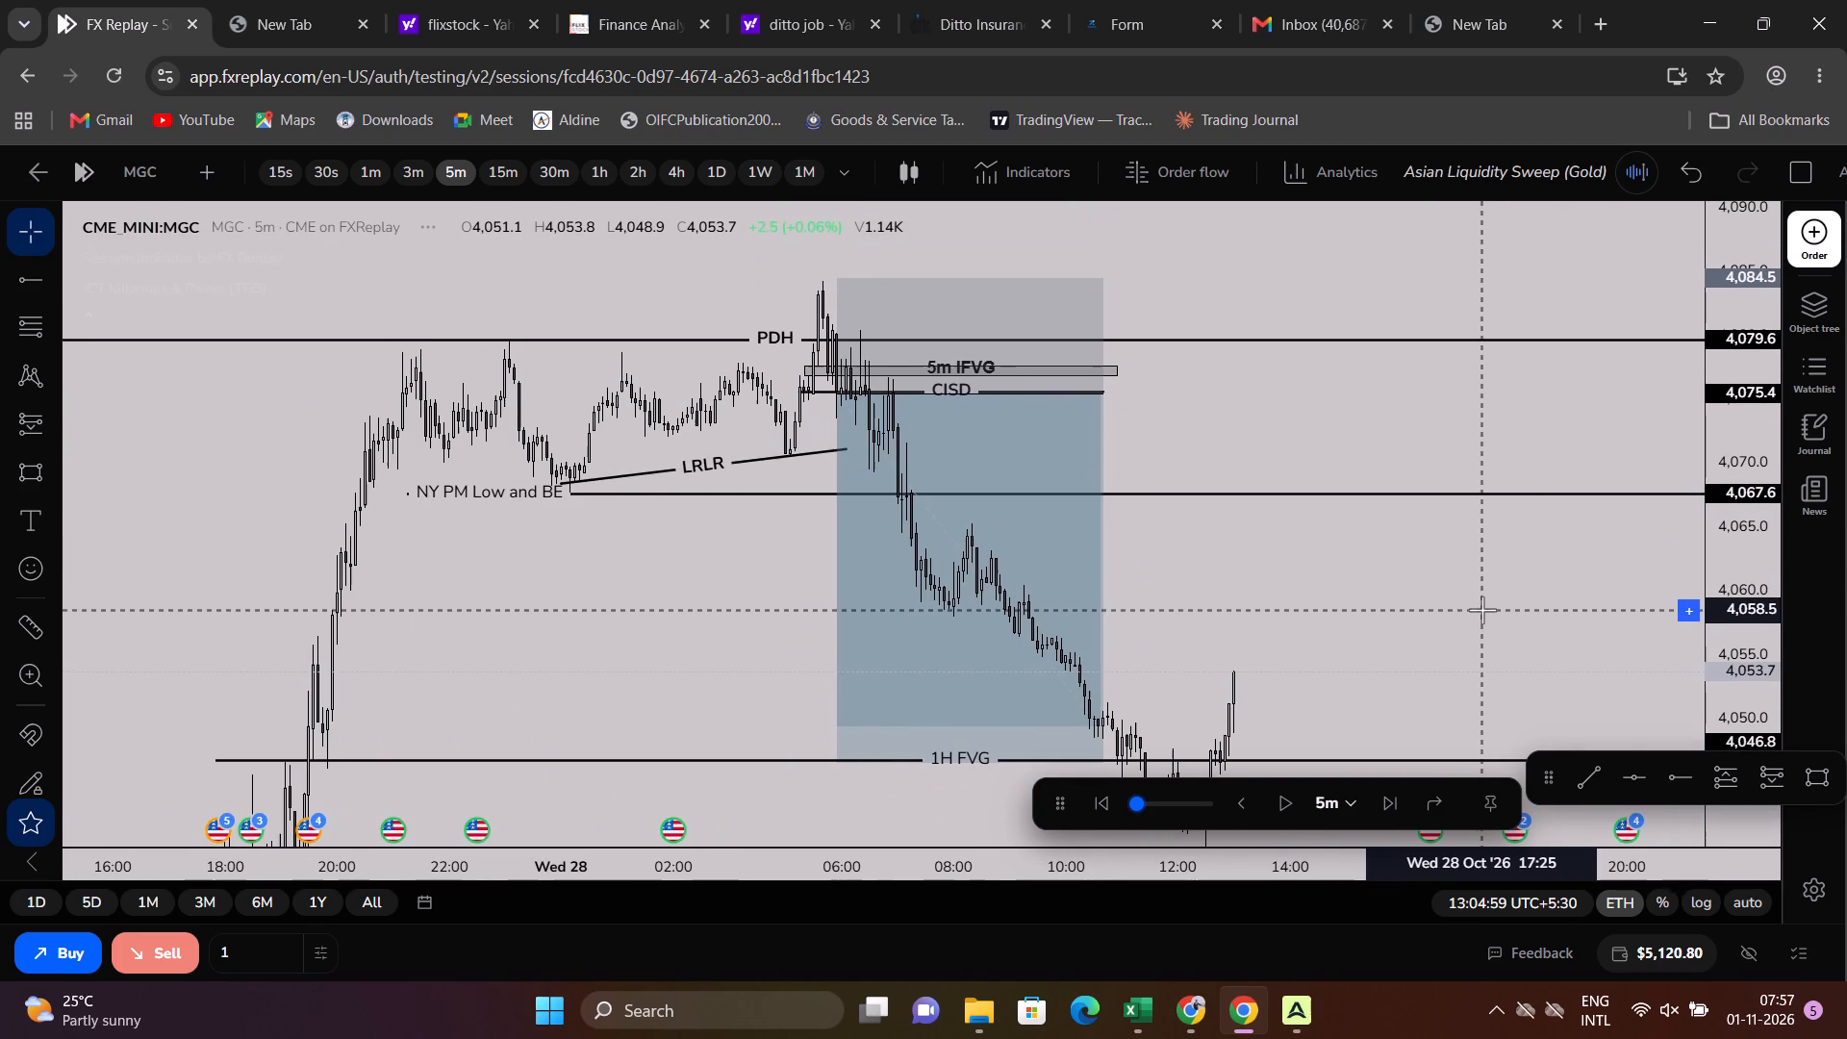
left_click_drag(1736, 593, 1738, 513)
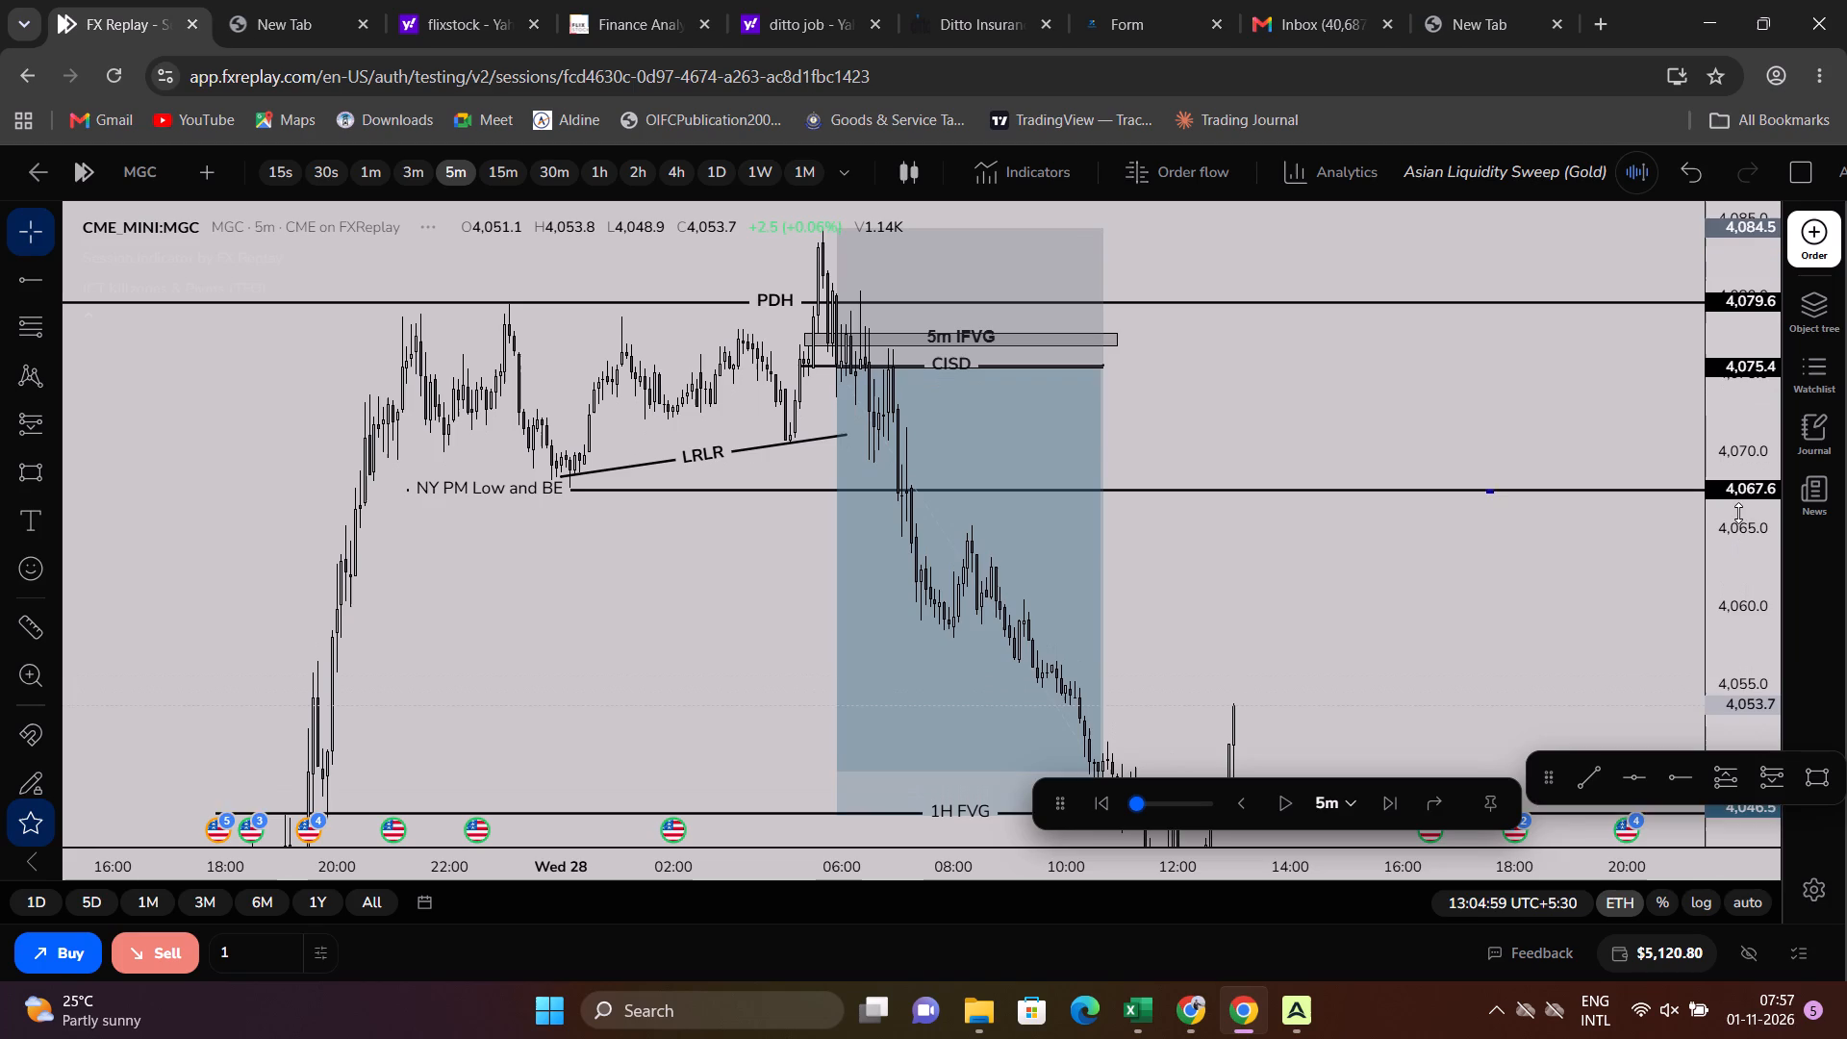
left_click_drag(1738, 513, 1738, 509)
left_click_drag(1514, 554, 1454, 511)
left_click_drag(1769, 520, 1755, 549)
left_click_drag(1644, 565, 1655, 608)
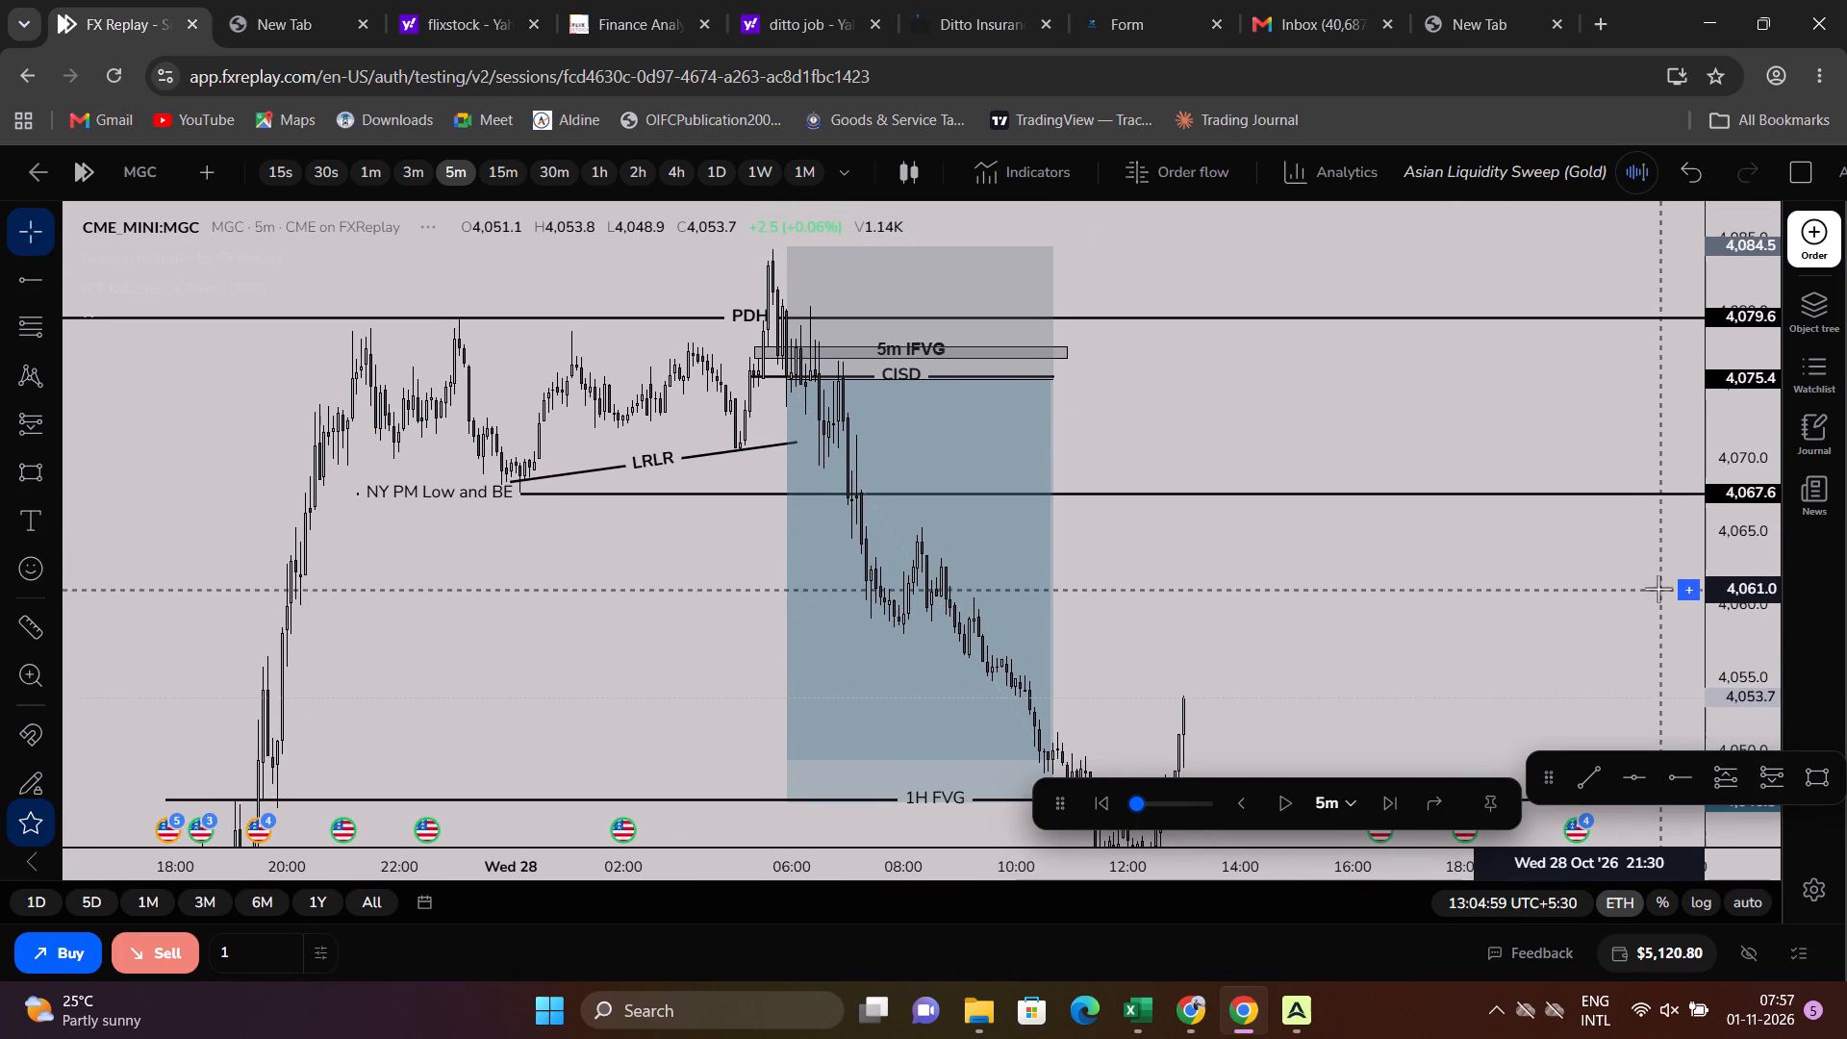
Raise the short position's stop level to 4,084.8.
left_click(916, 250)
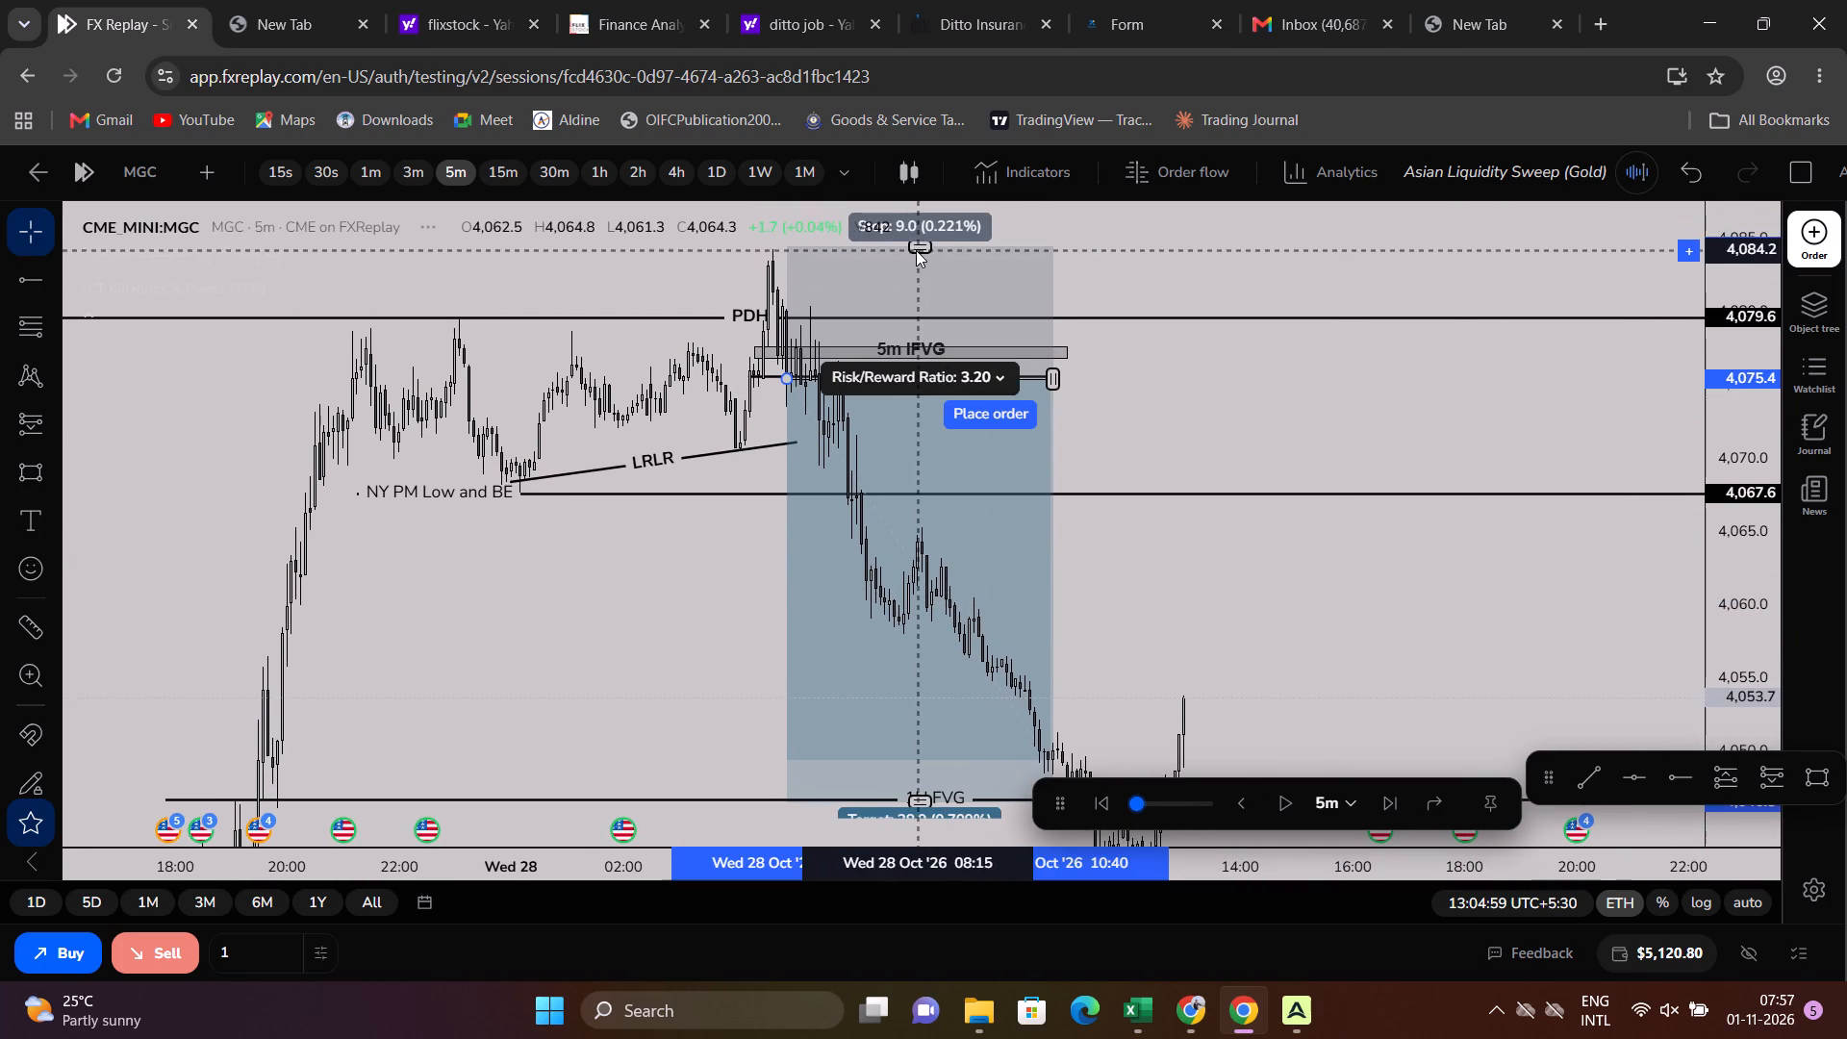
left_click(1207, 490)
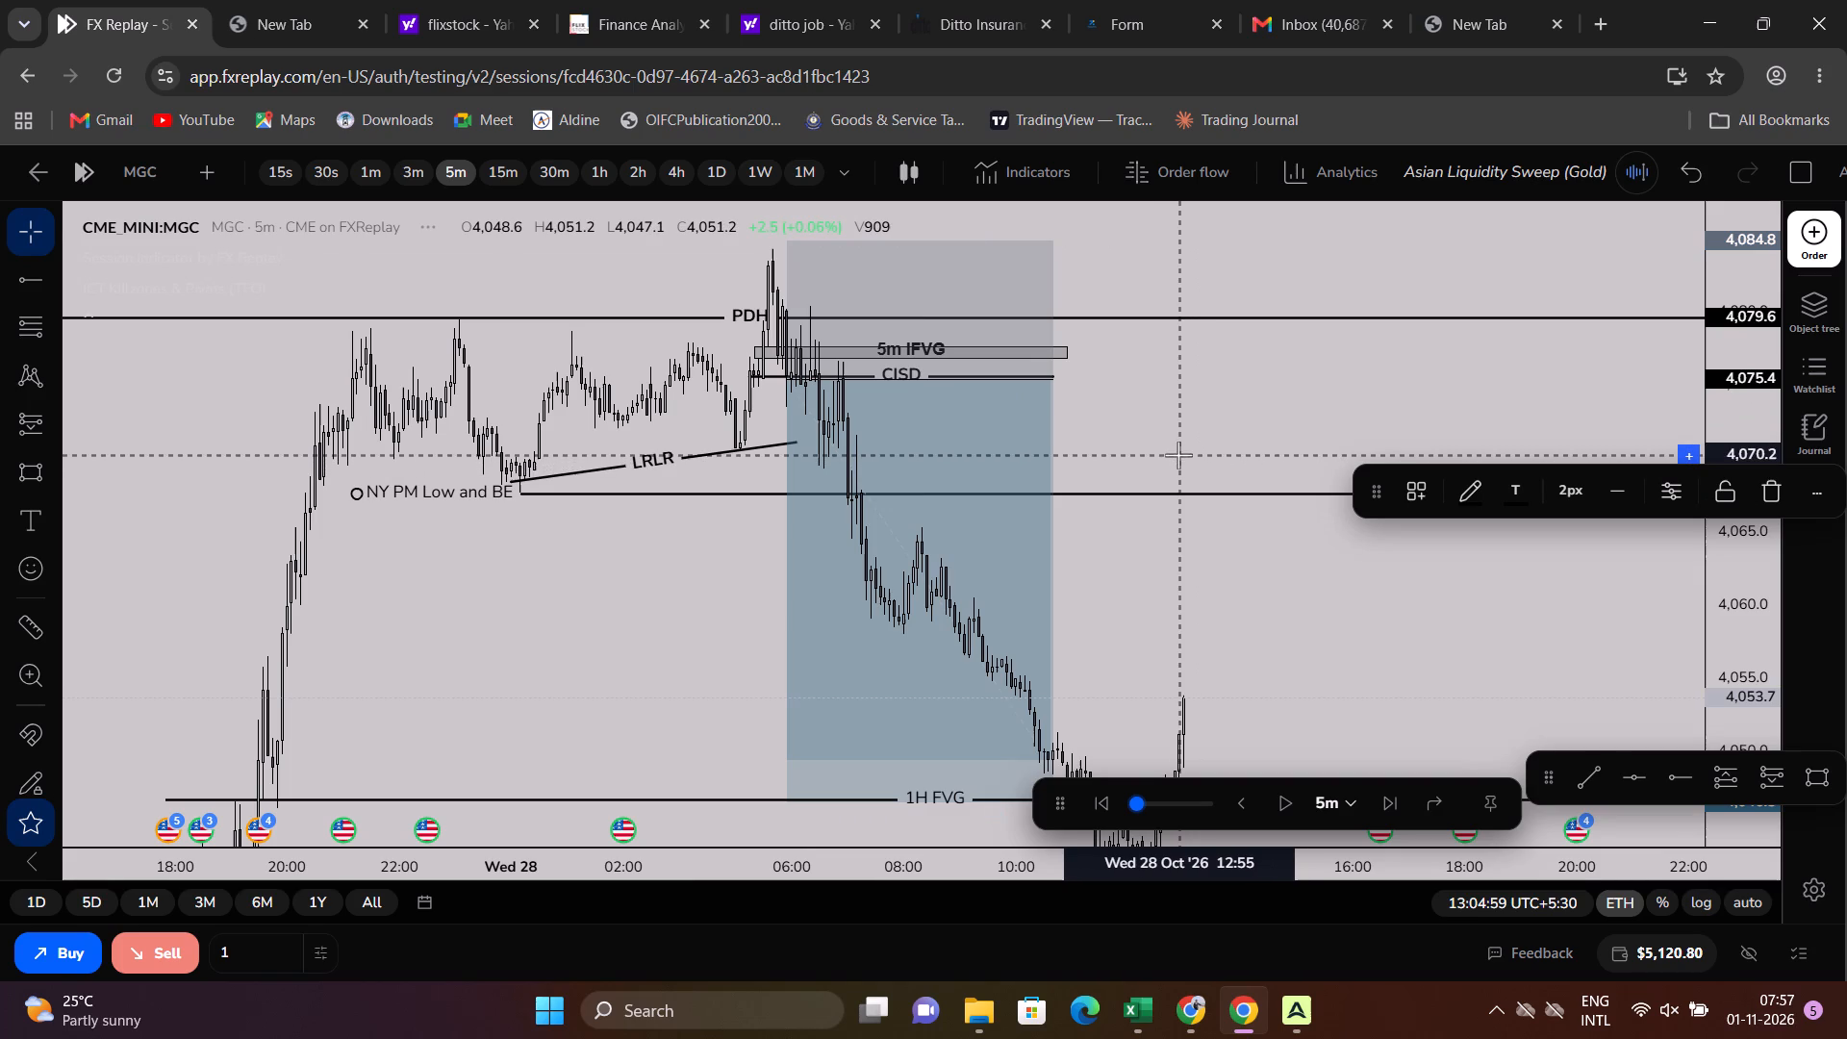
Capture a screenshot of the annotated October 28 MGC 5m chart, including its price and time axes.
key("shift+super+s")
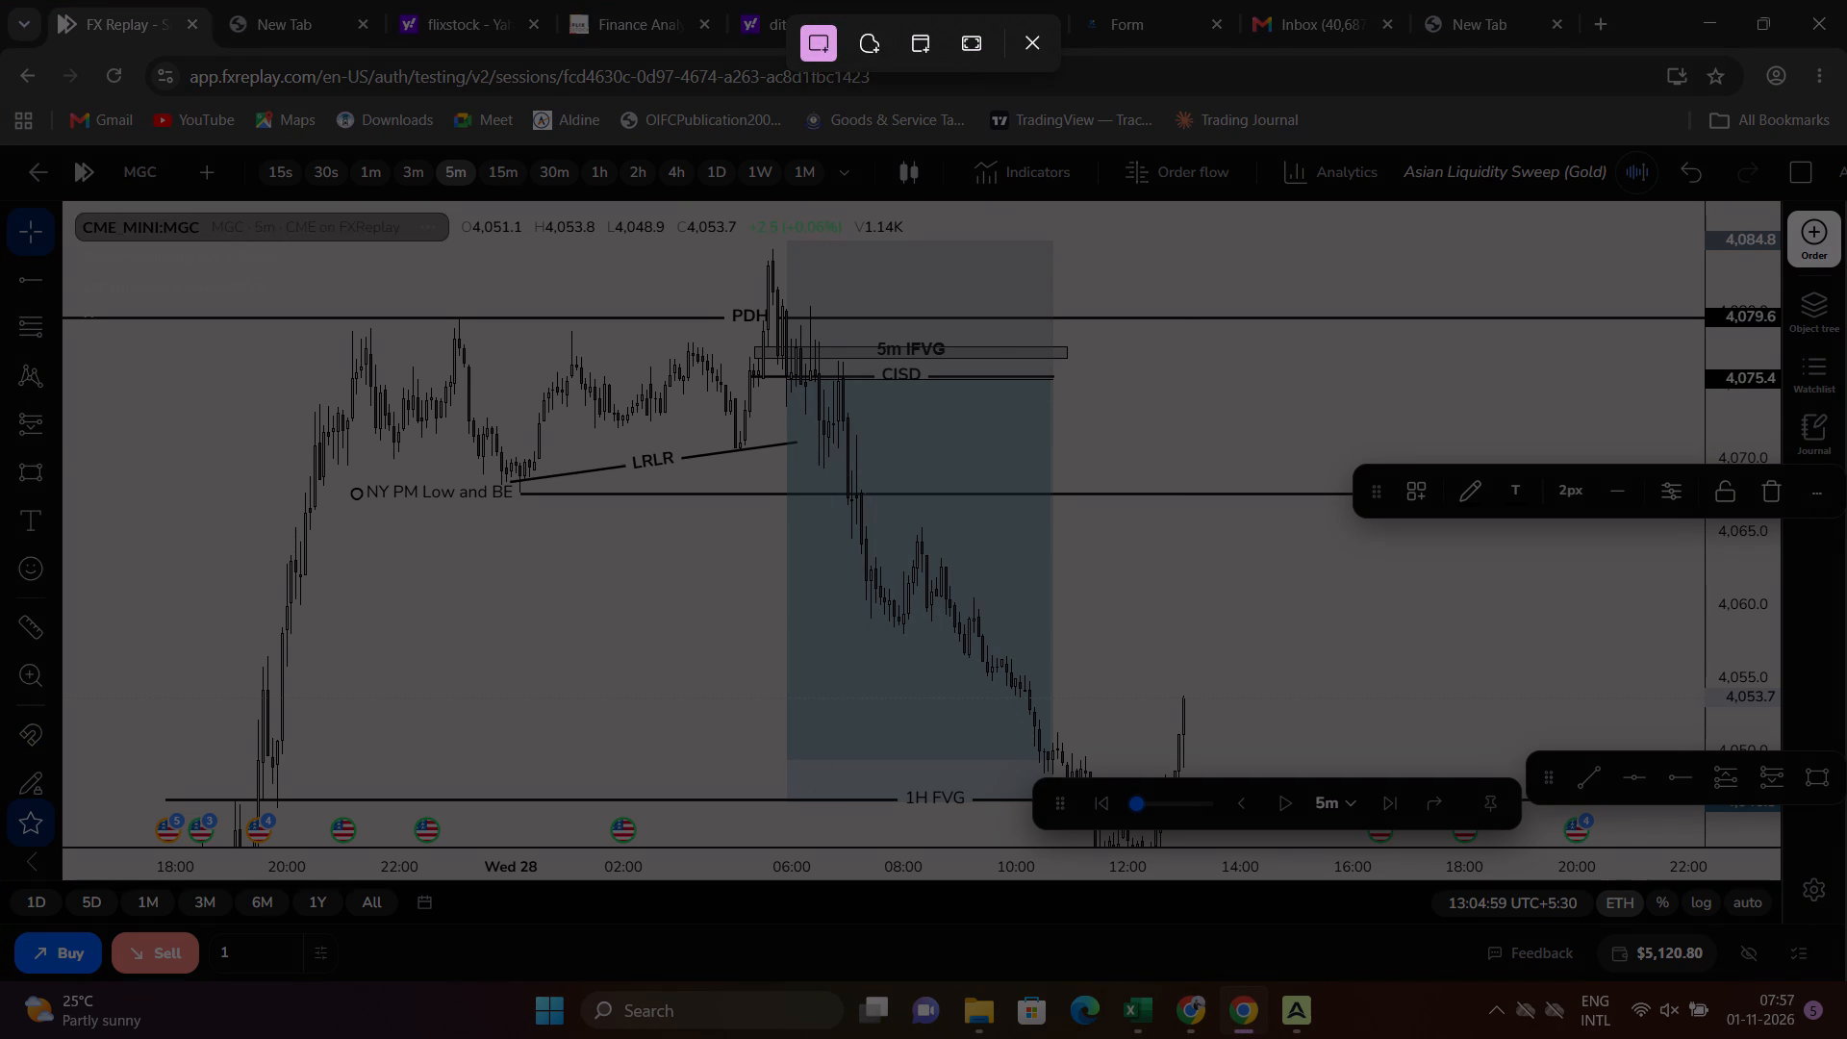
left_click_drag(59, 197, 1737, 899)
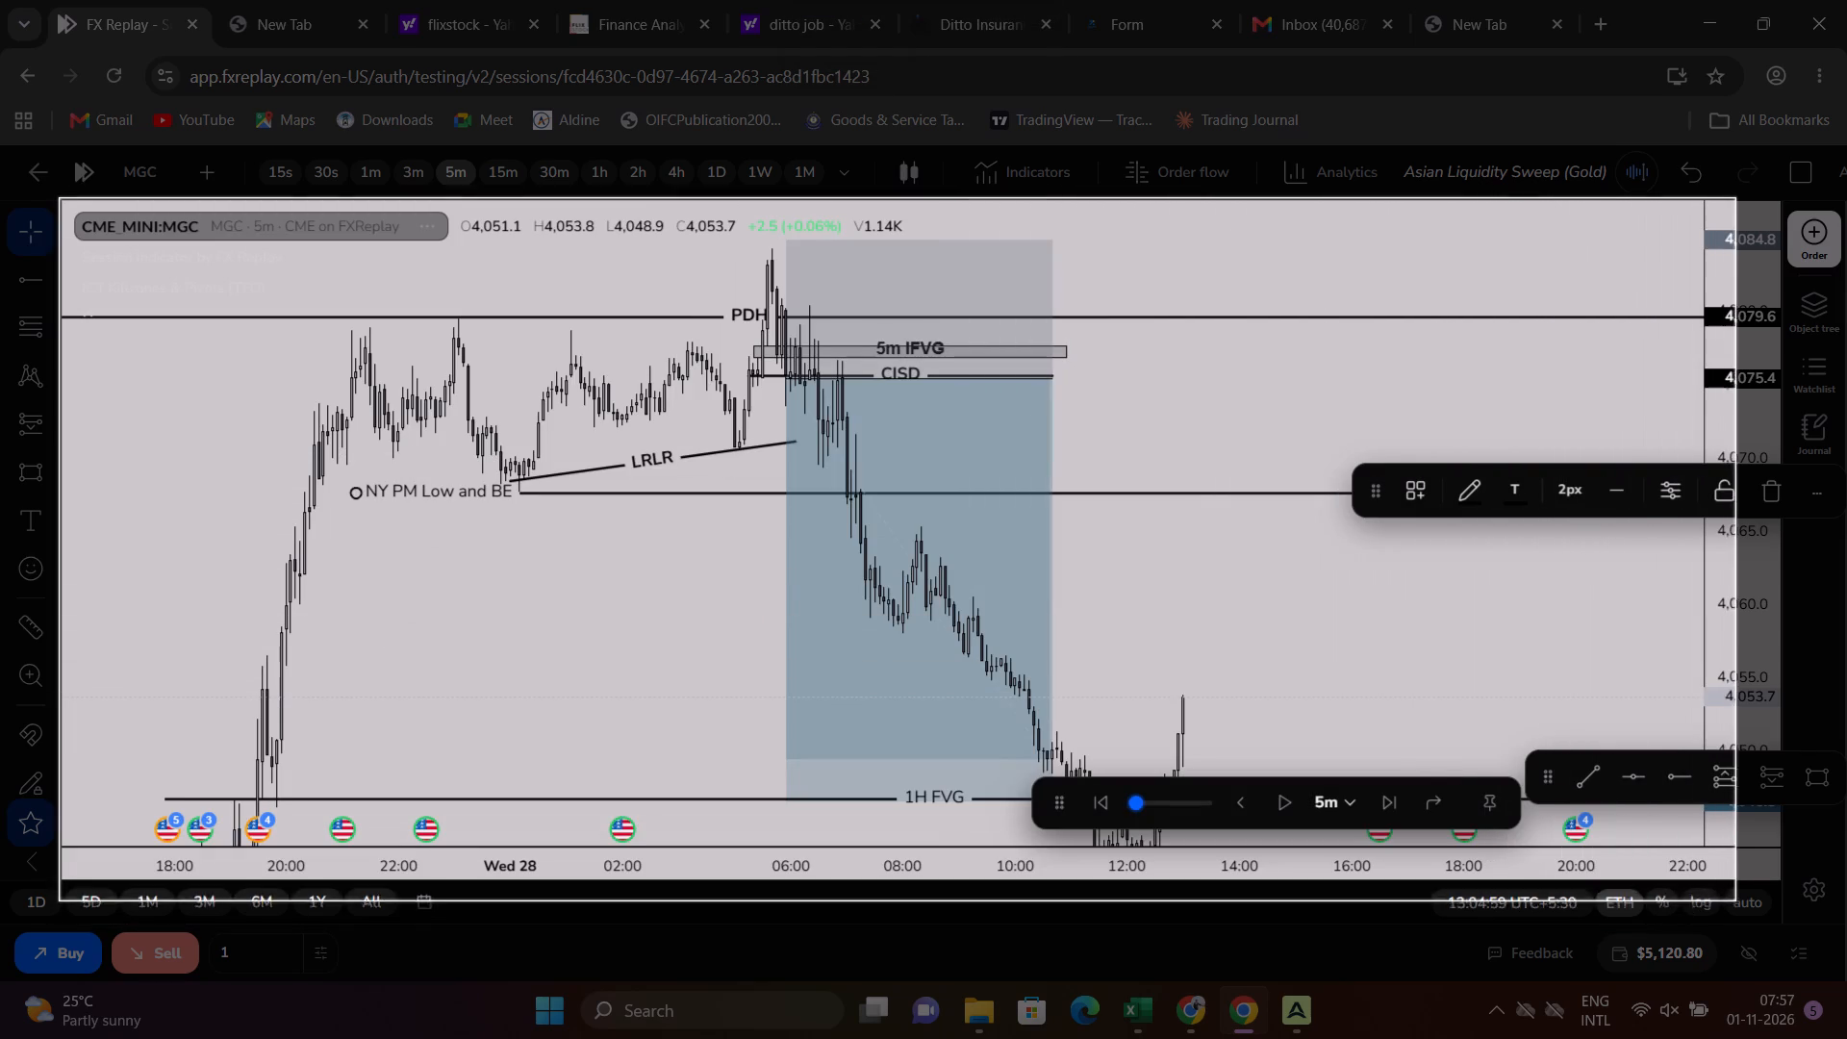
left_click_drag(1737, 899, 1789, 907)
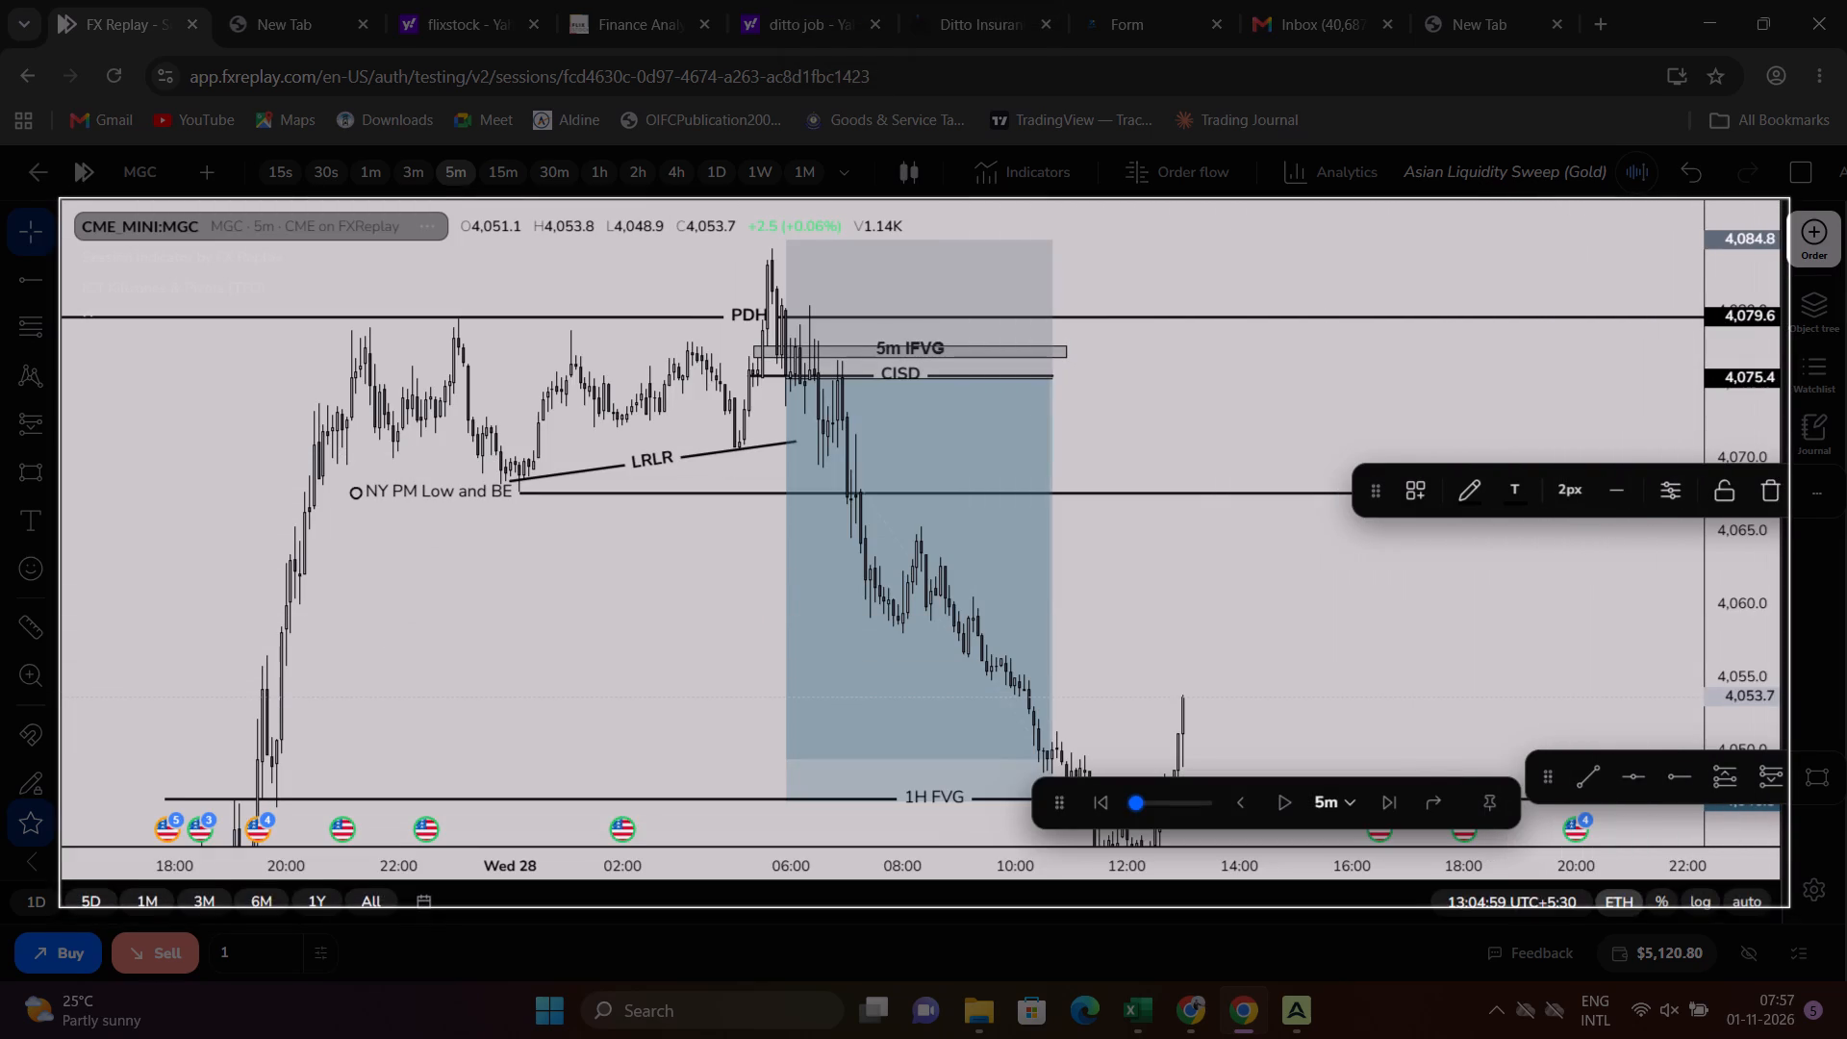
left_click_drag(1789, 907, 1789, 904)
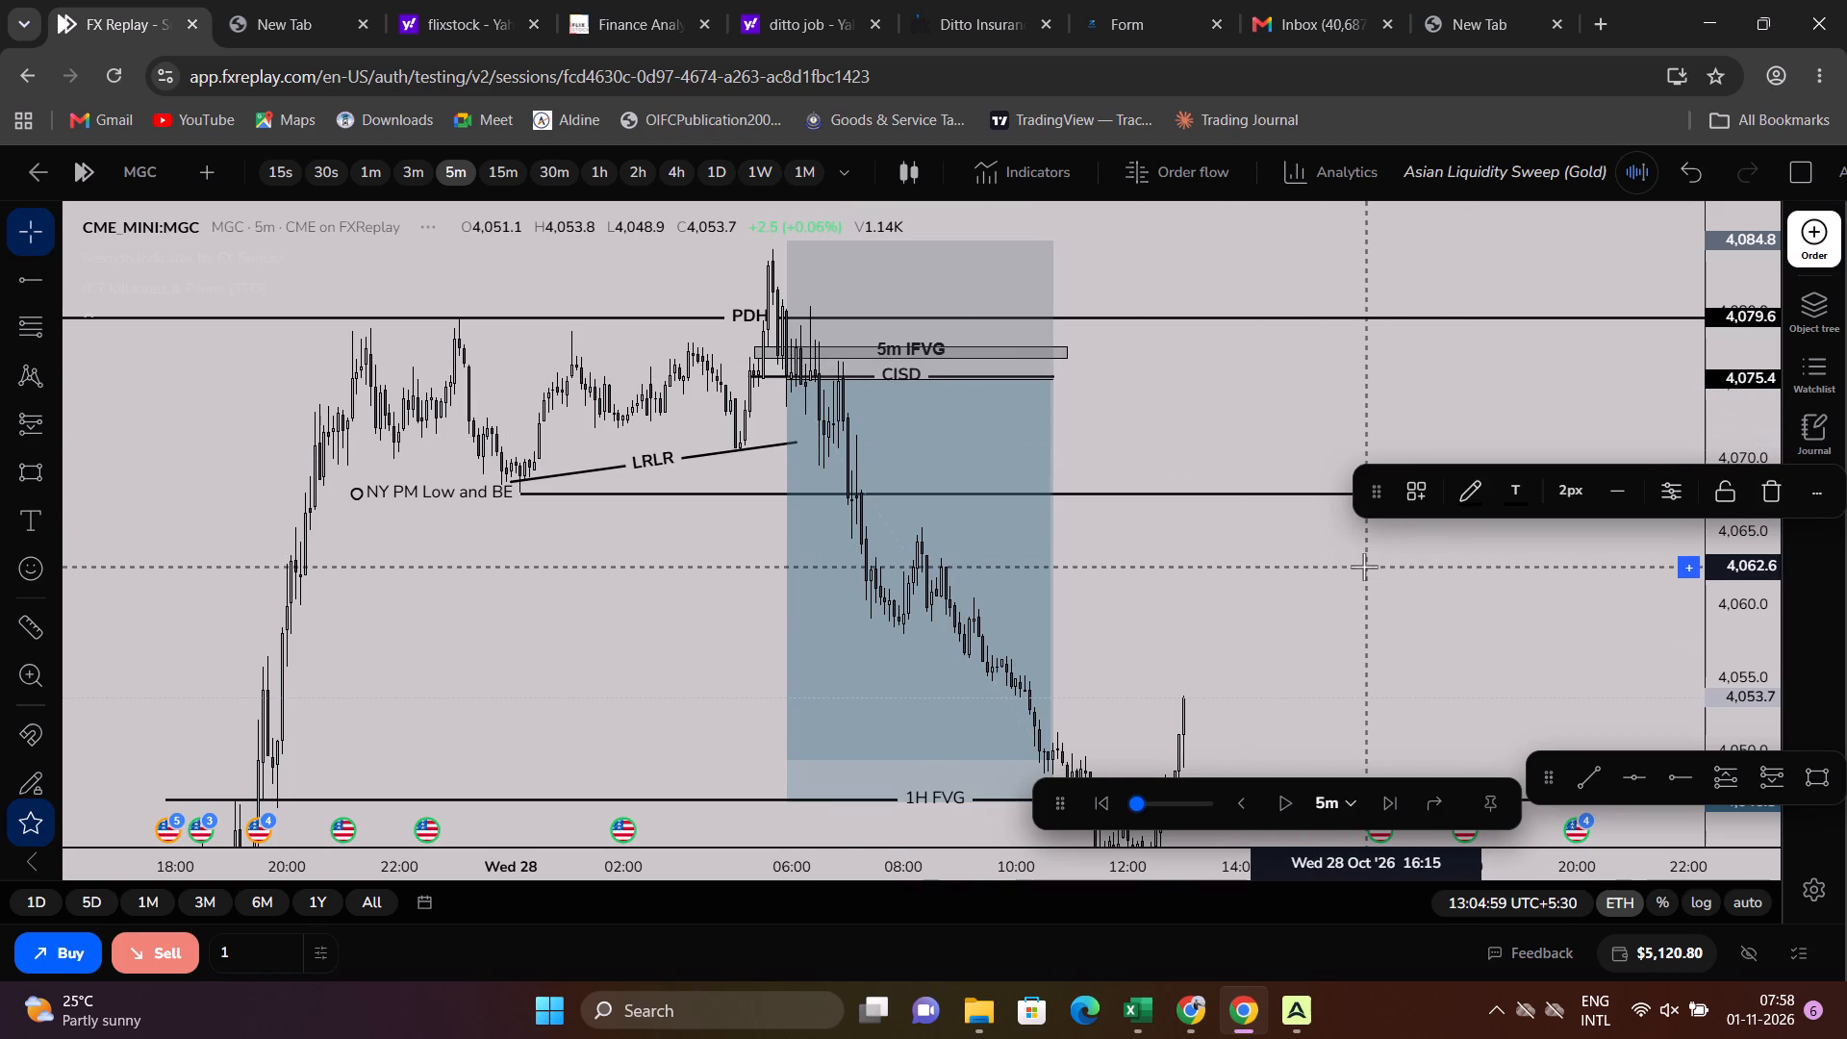
Switch to the October 28 +3.2R entry in Notion, open the new chart screenshot in Snipping Tool and copy the image.
key("alt+Tab")
left_click(949, 430, "alt")
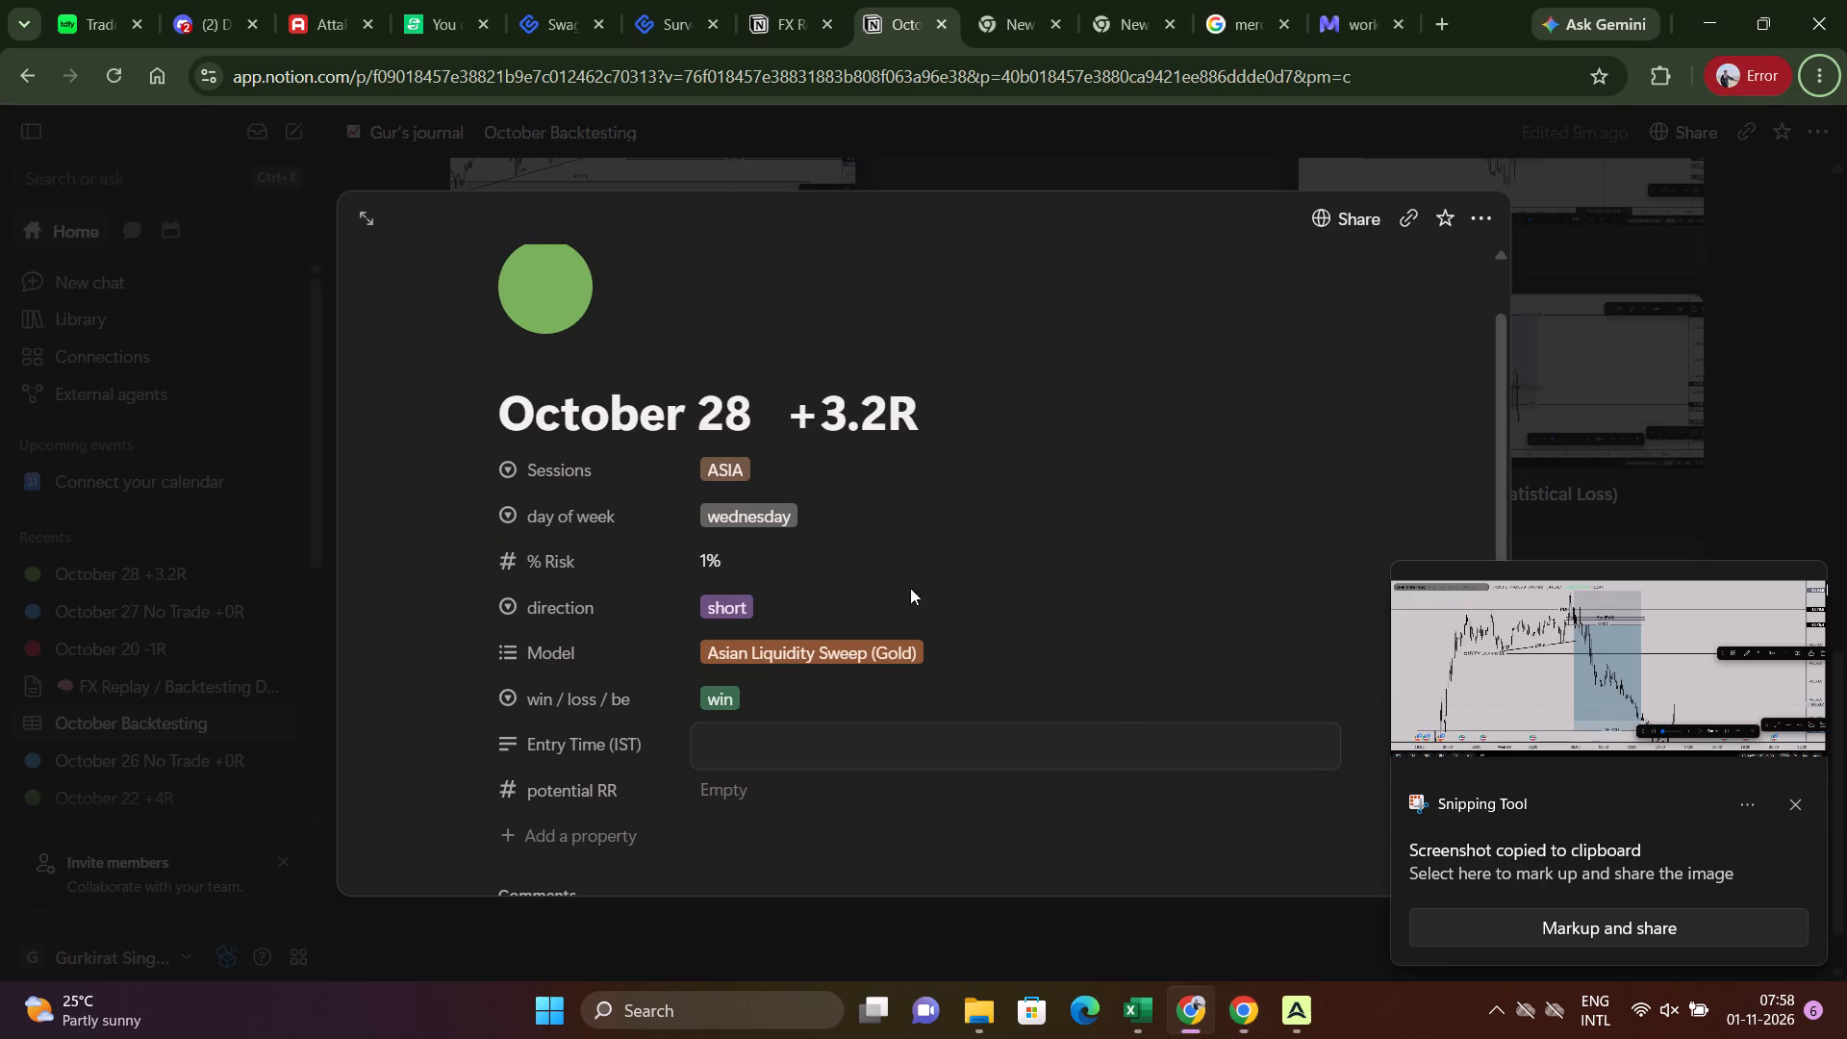
left_click(1733, 653)
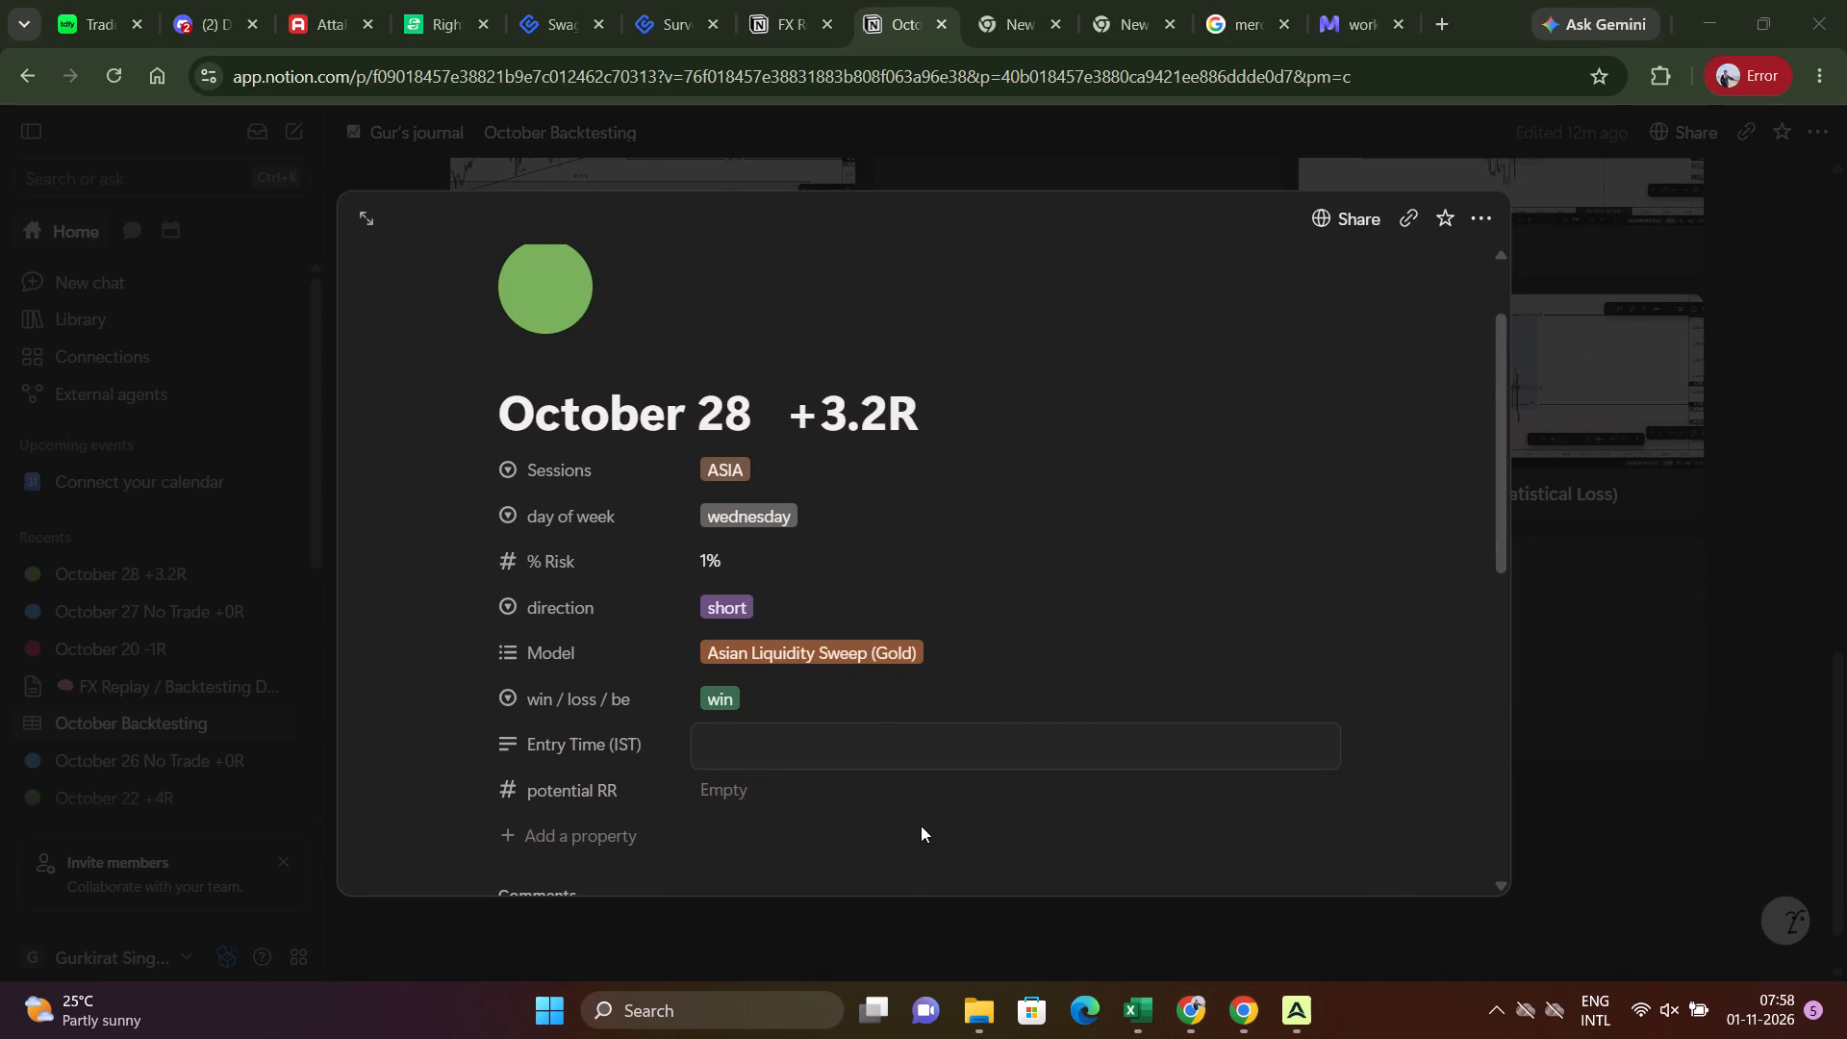
scroll(923, 687, "down", 2)
scroll(740, 773, "down", 8)
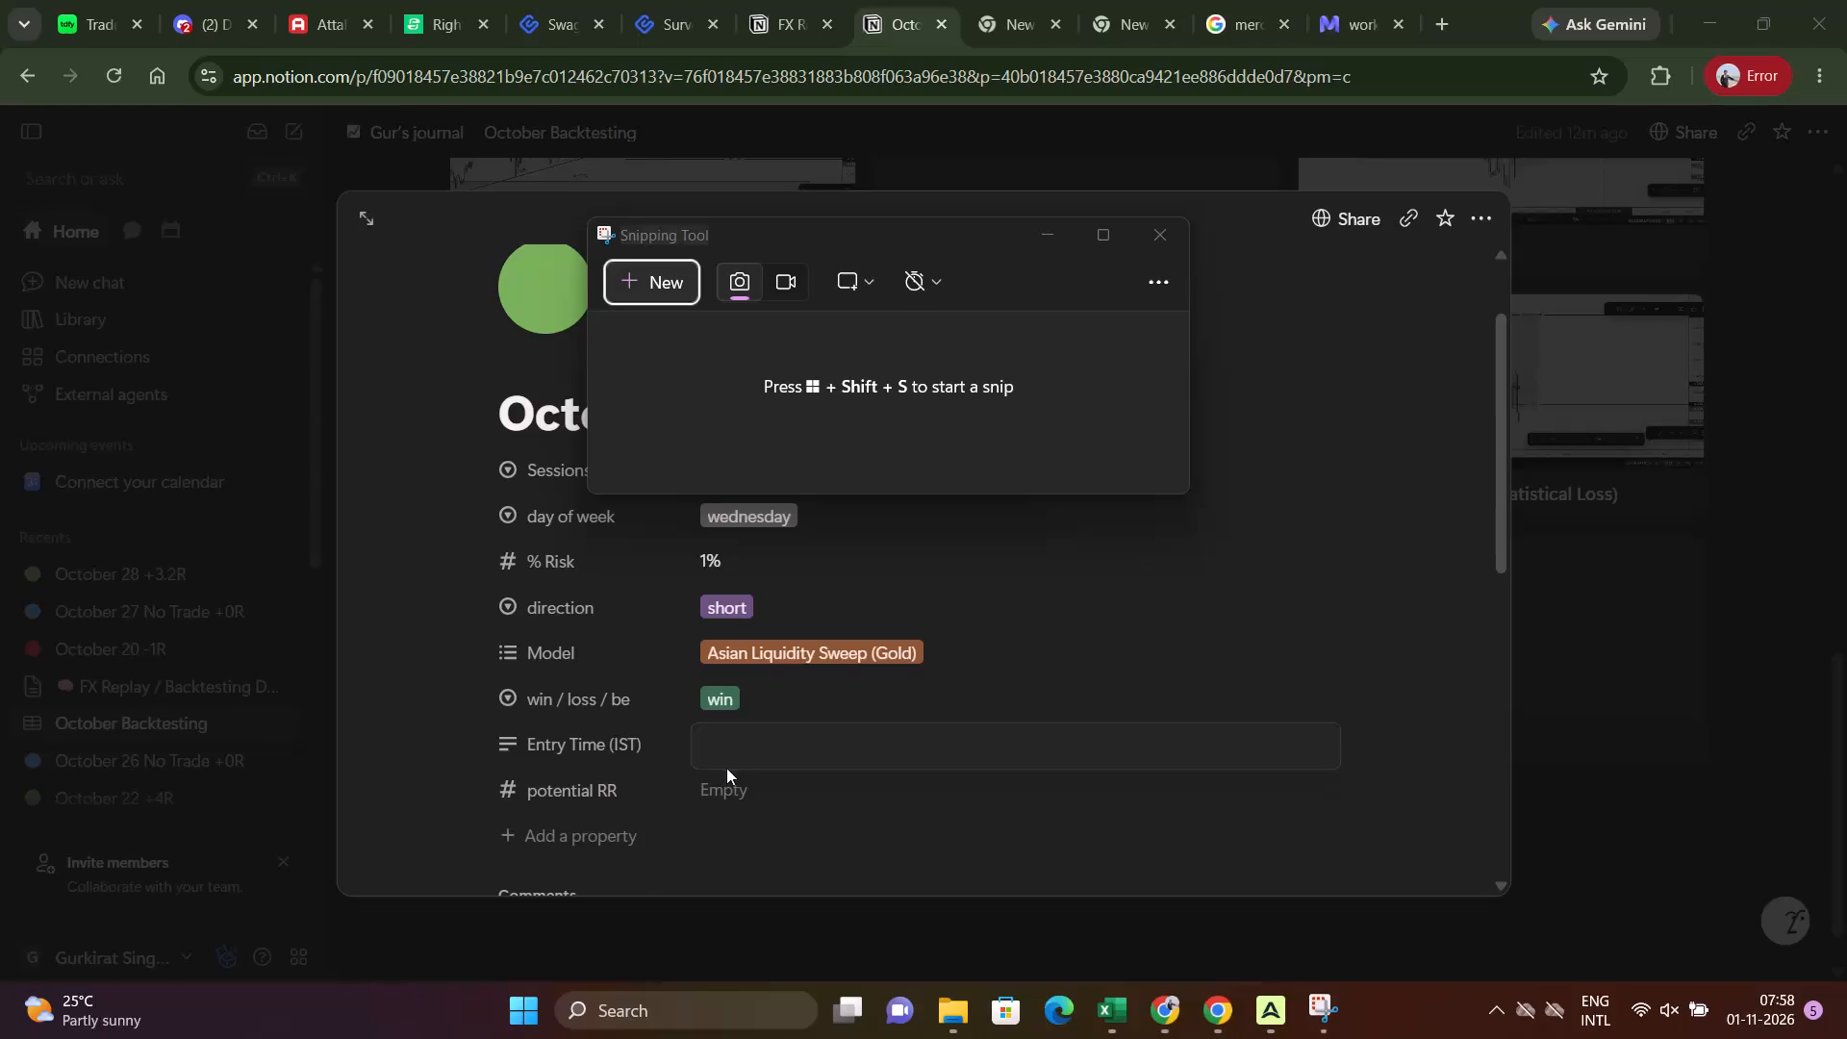
scroll(808, 792, "down", 3)
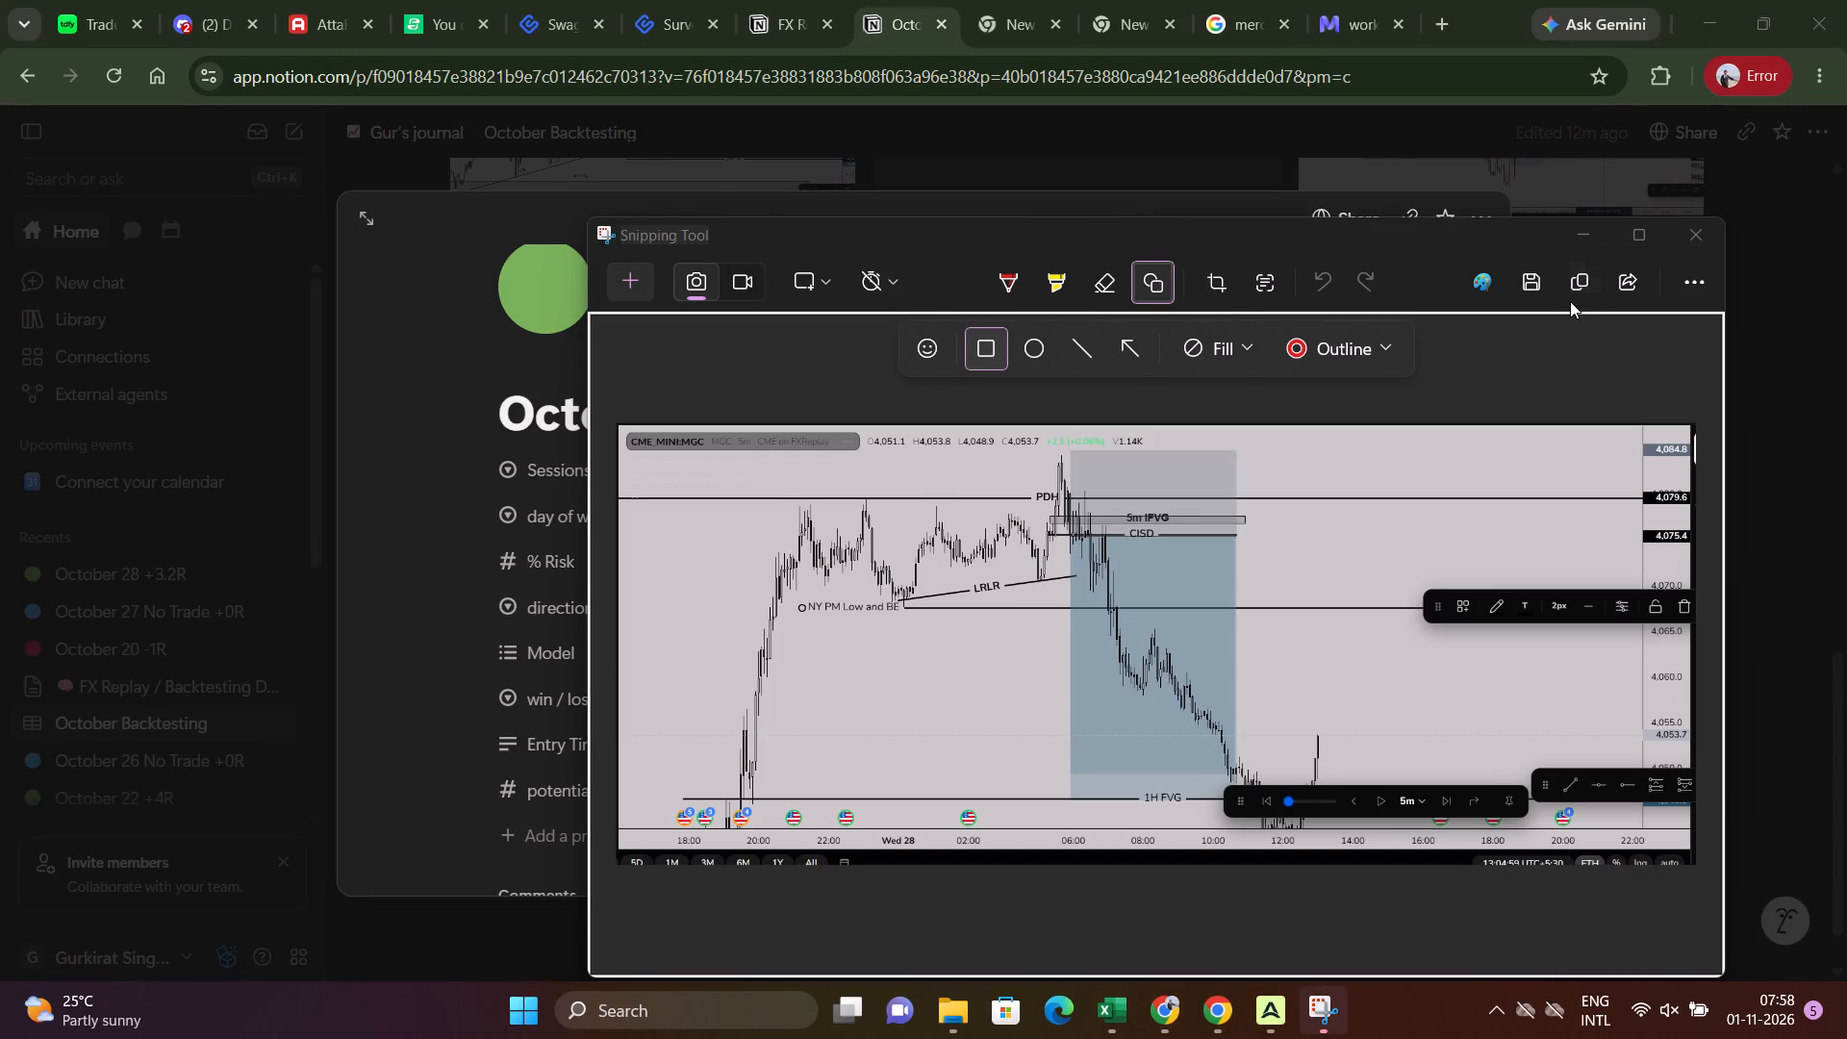
left_click(1572, 287)
left_click(1585, 229)
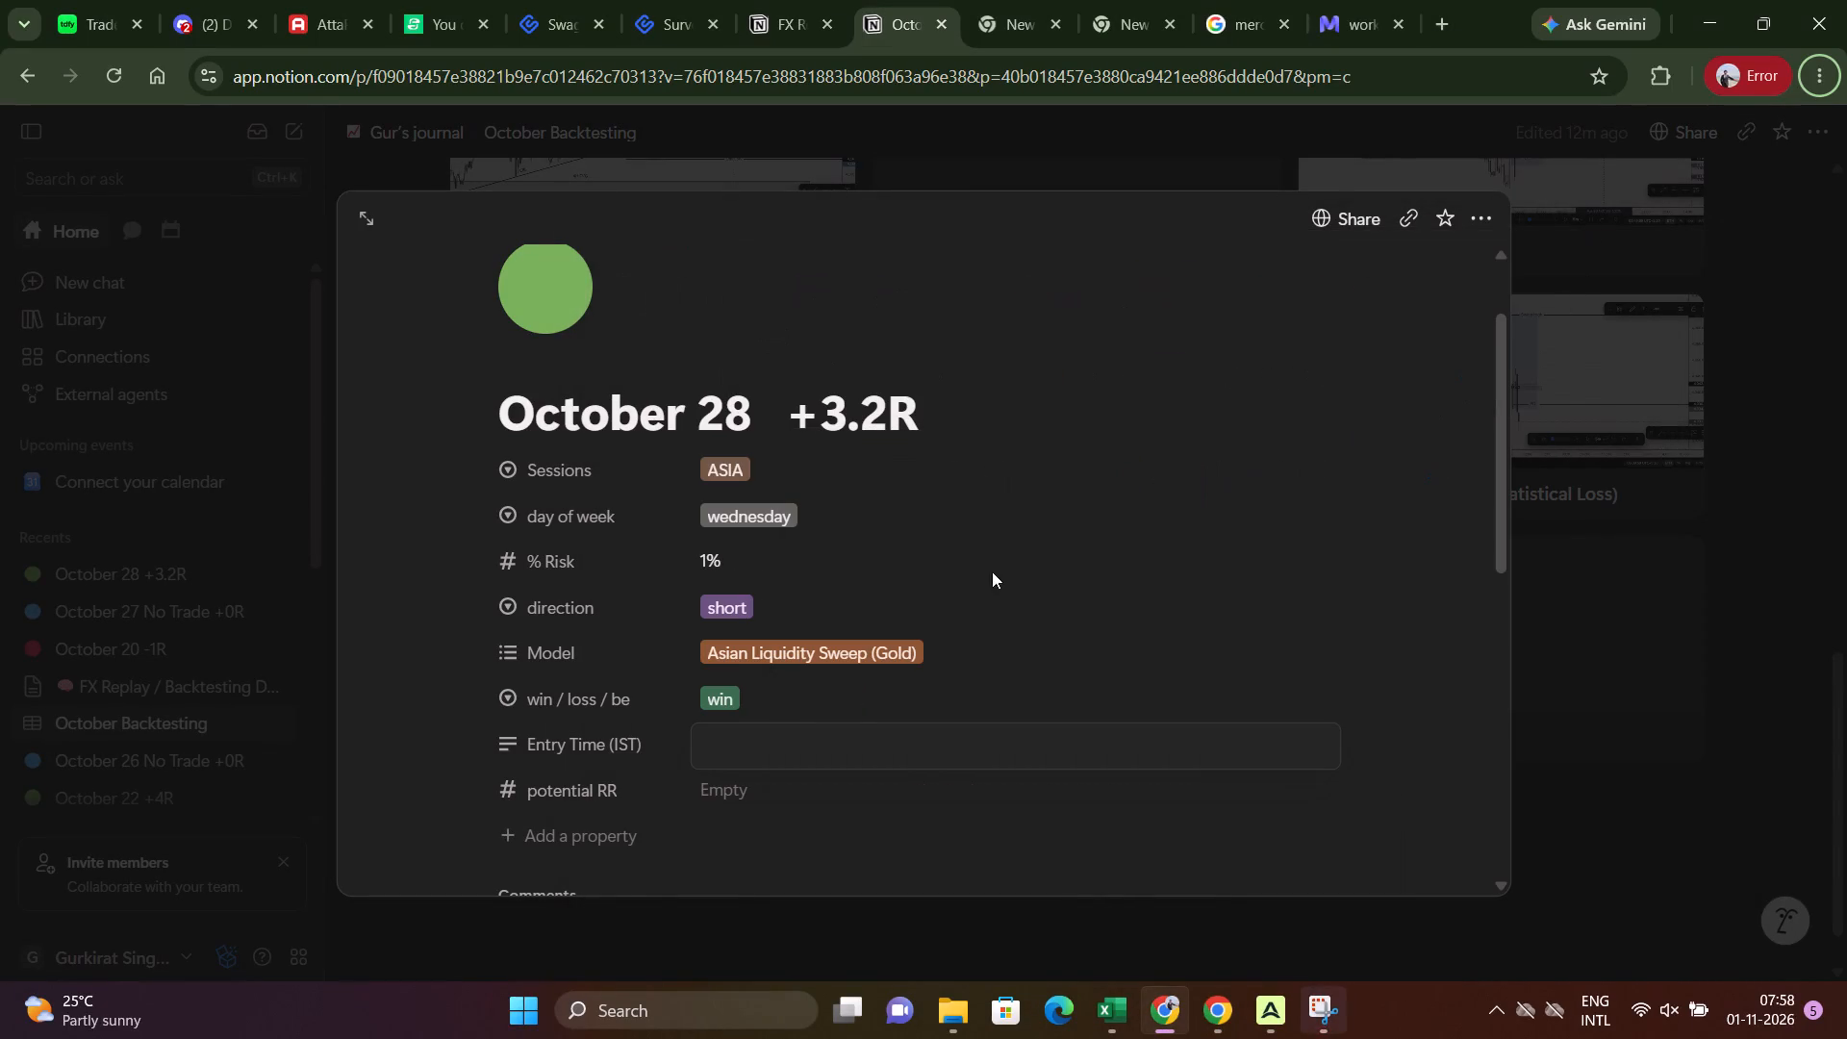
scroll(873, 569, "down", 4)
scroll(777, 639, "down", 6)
Launch the Kuro app from the desktop.
key("super+d")
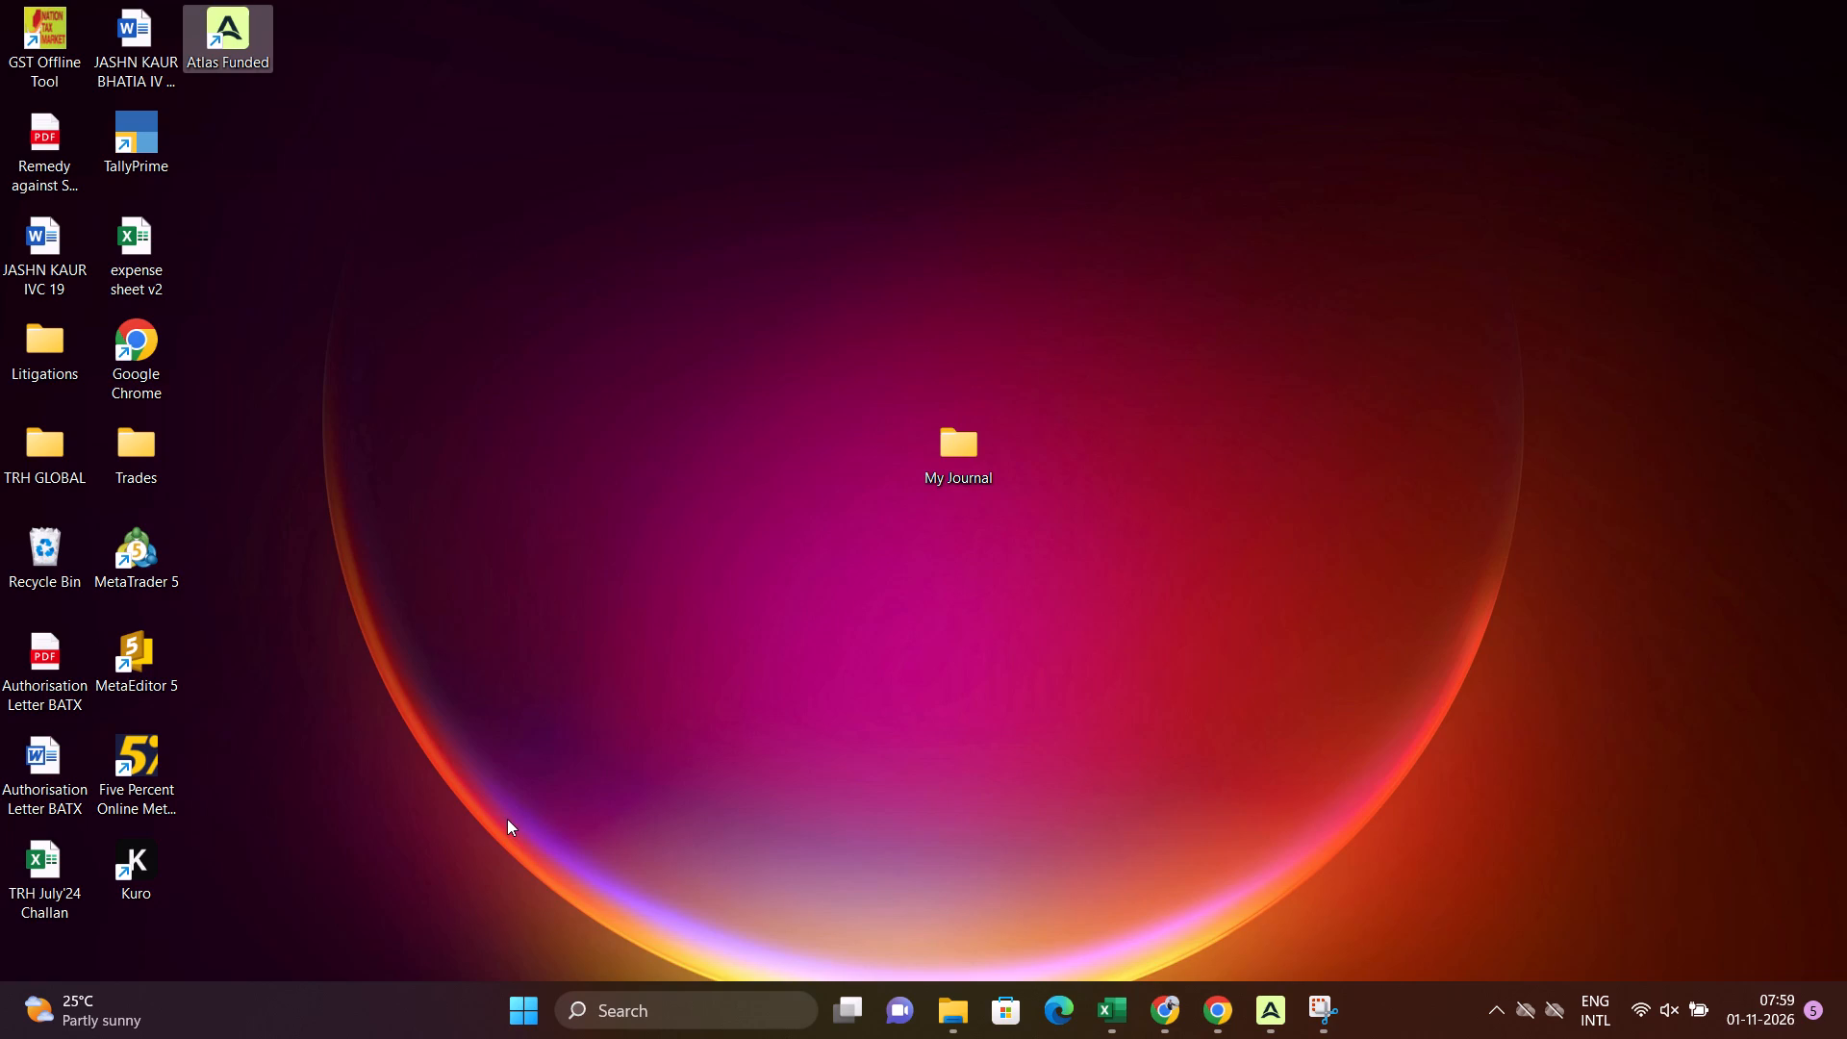
double_click(148, 883)
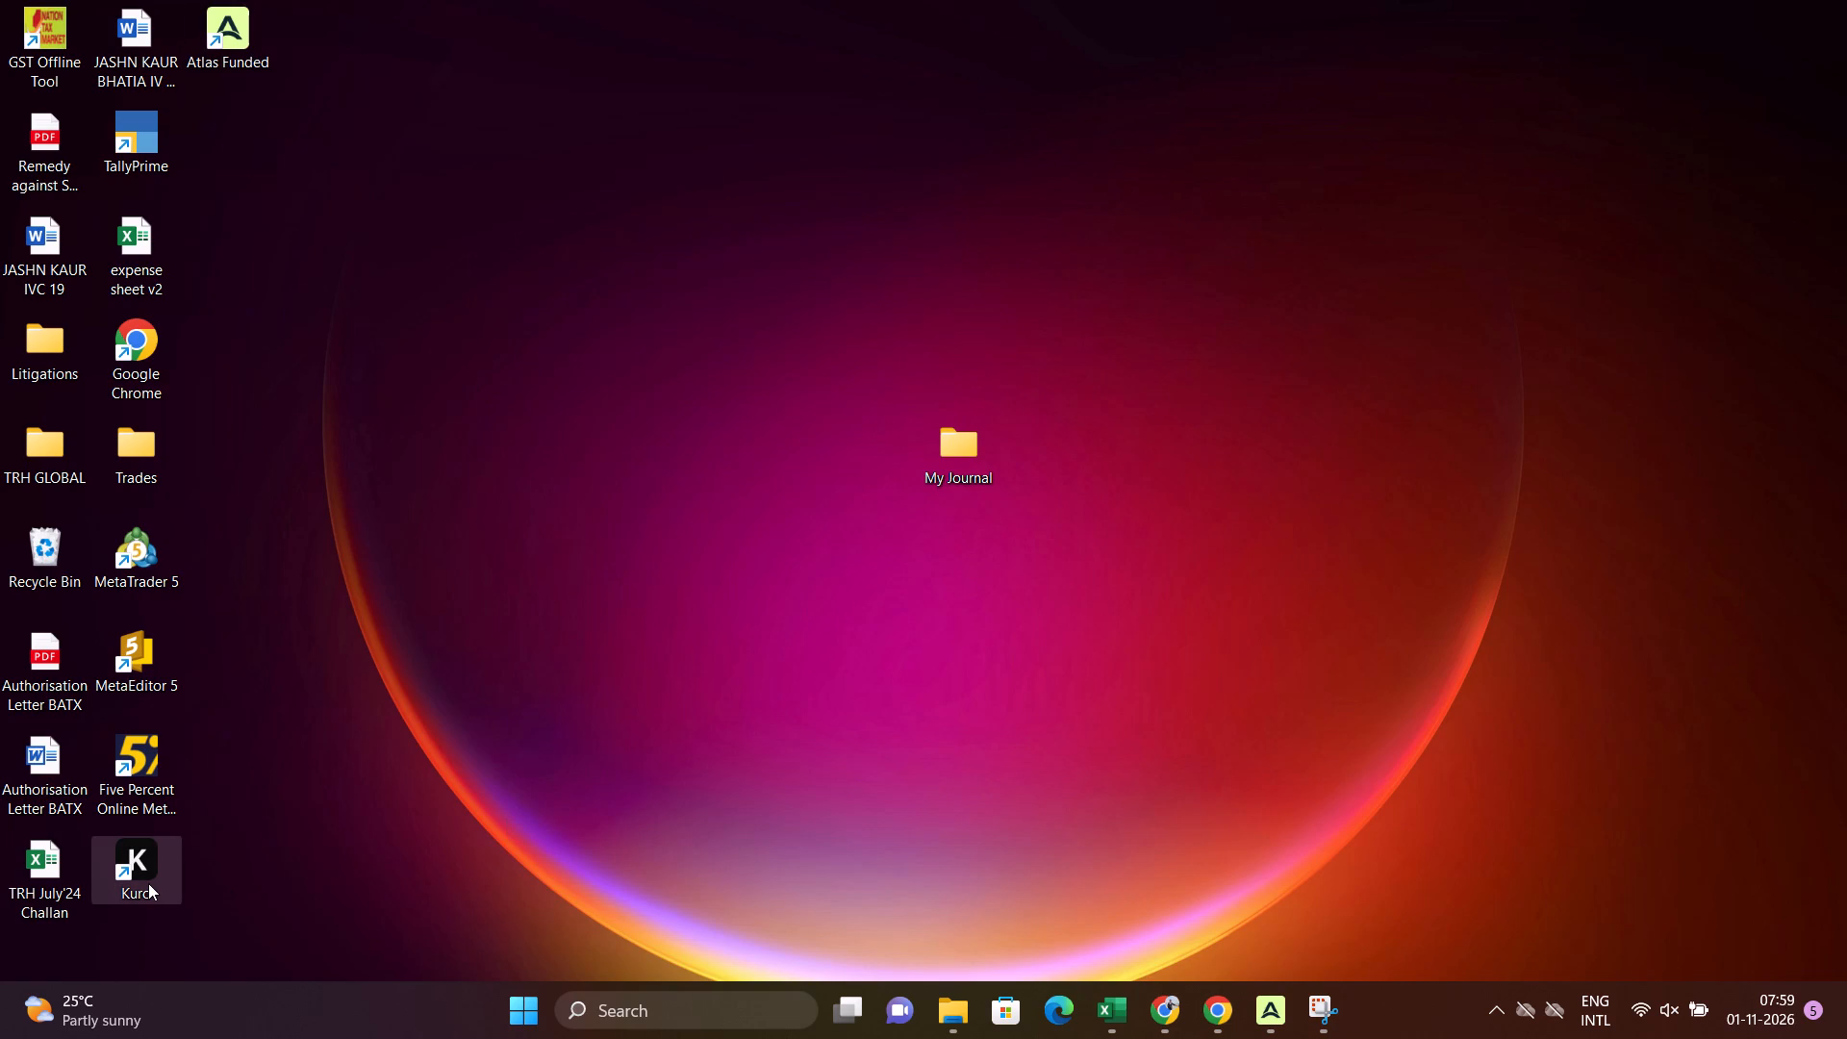
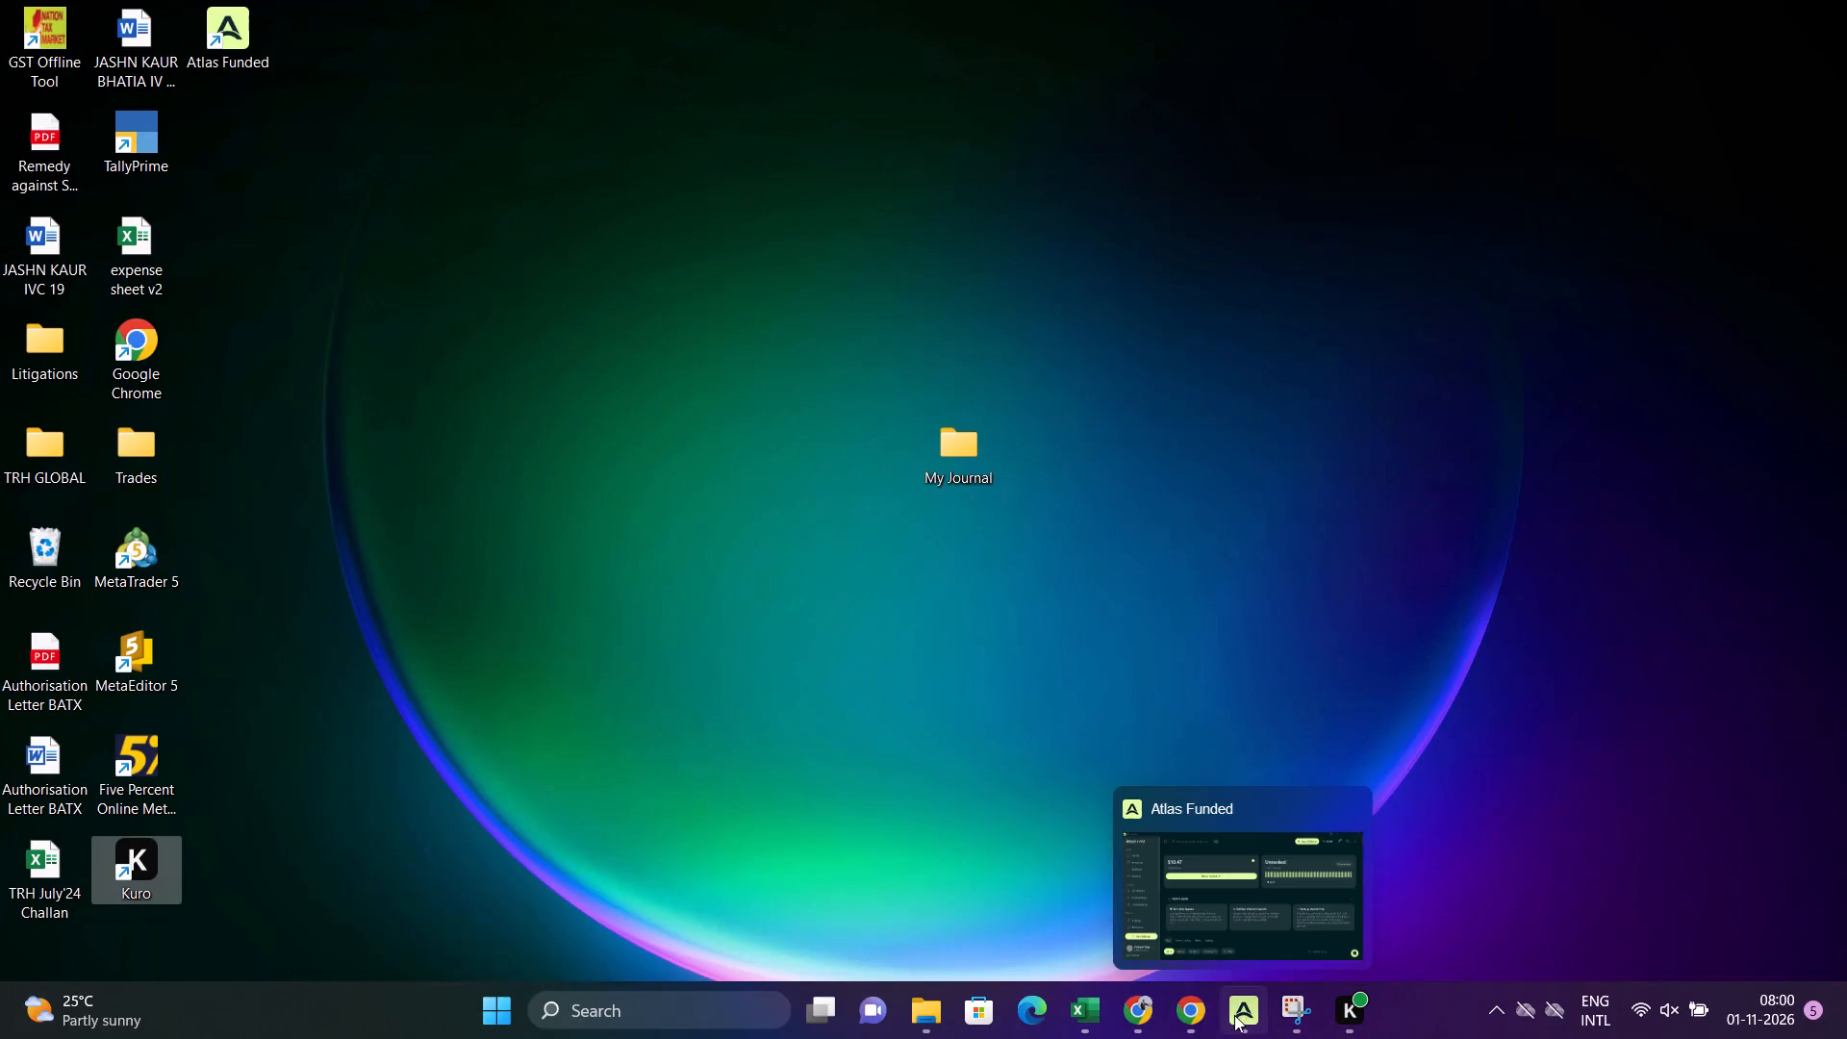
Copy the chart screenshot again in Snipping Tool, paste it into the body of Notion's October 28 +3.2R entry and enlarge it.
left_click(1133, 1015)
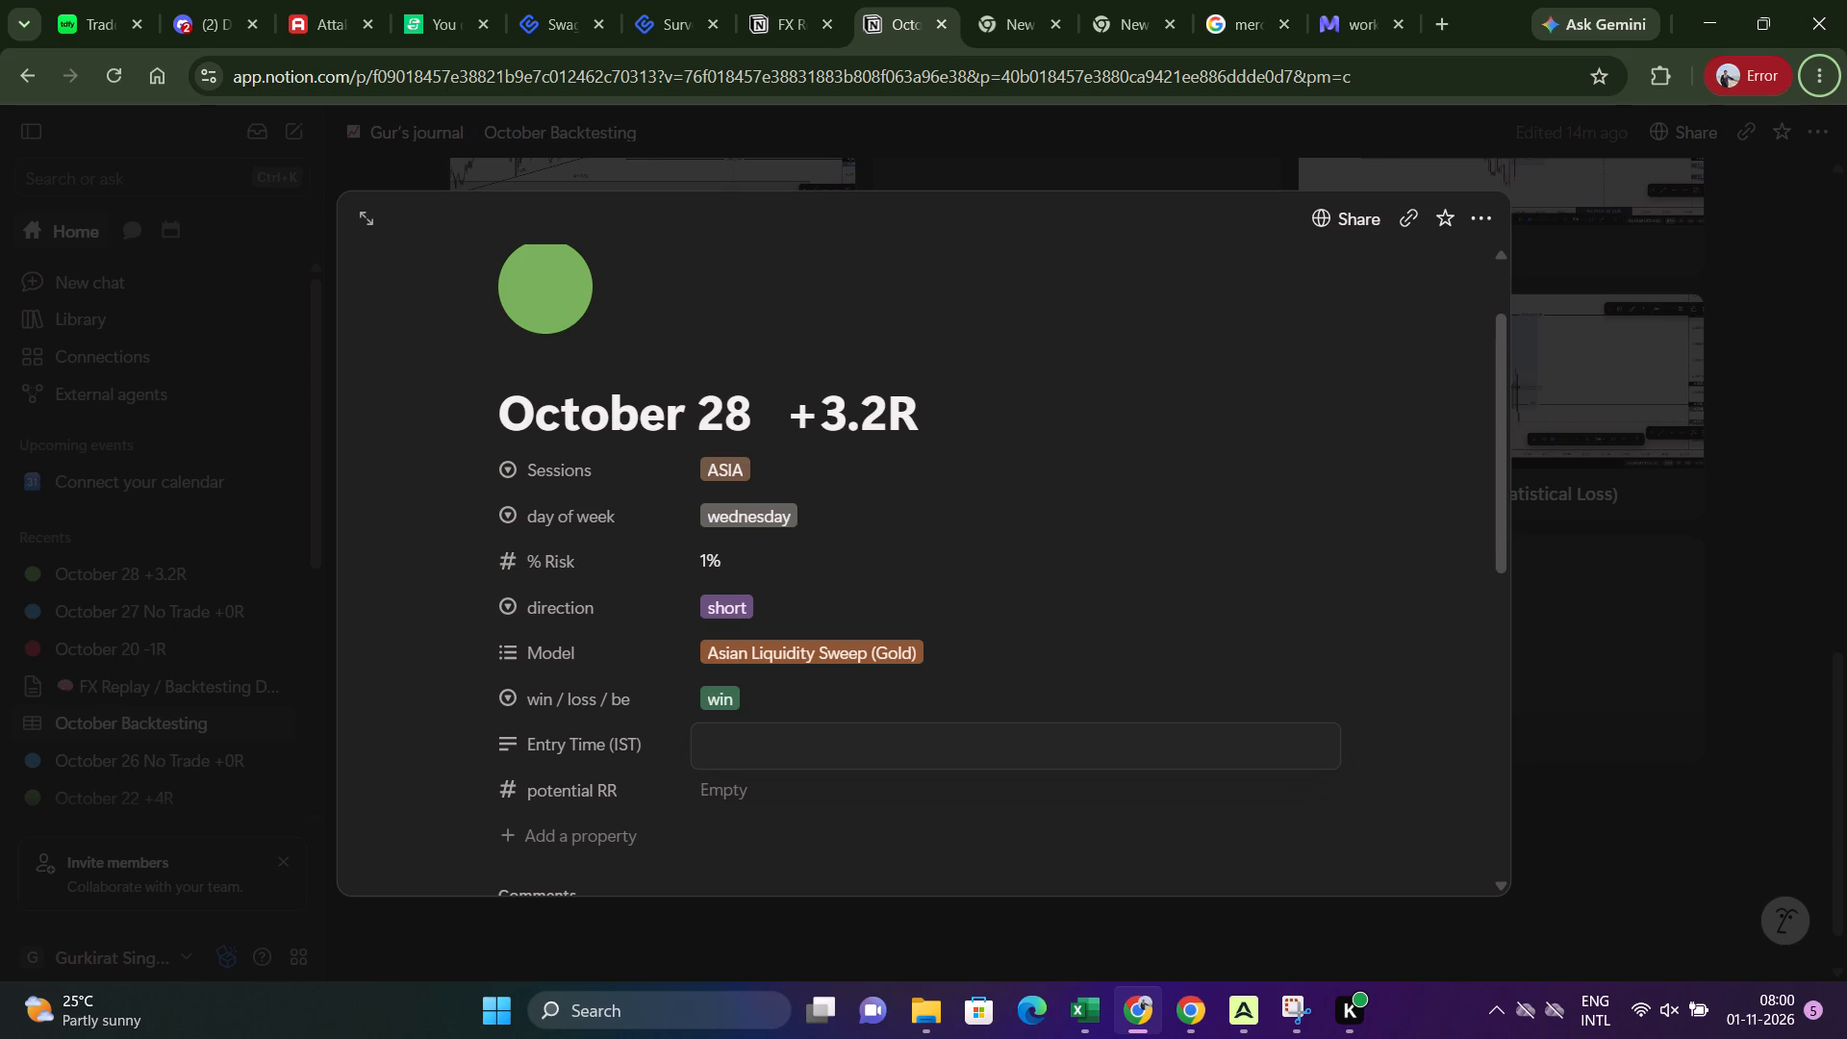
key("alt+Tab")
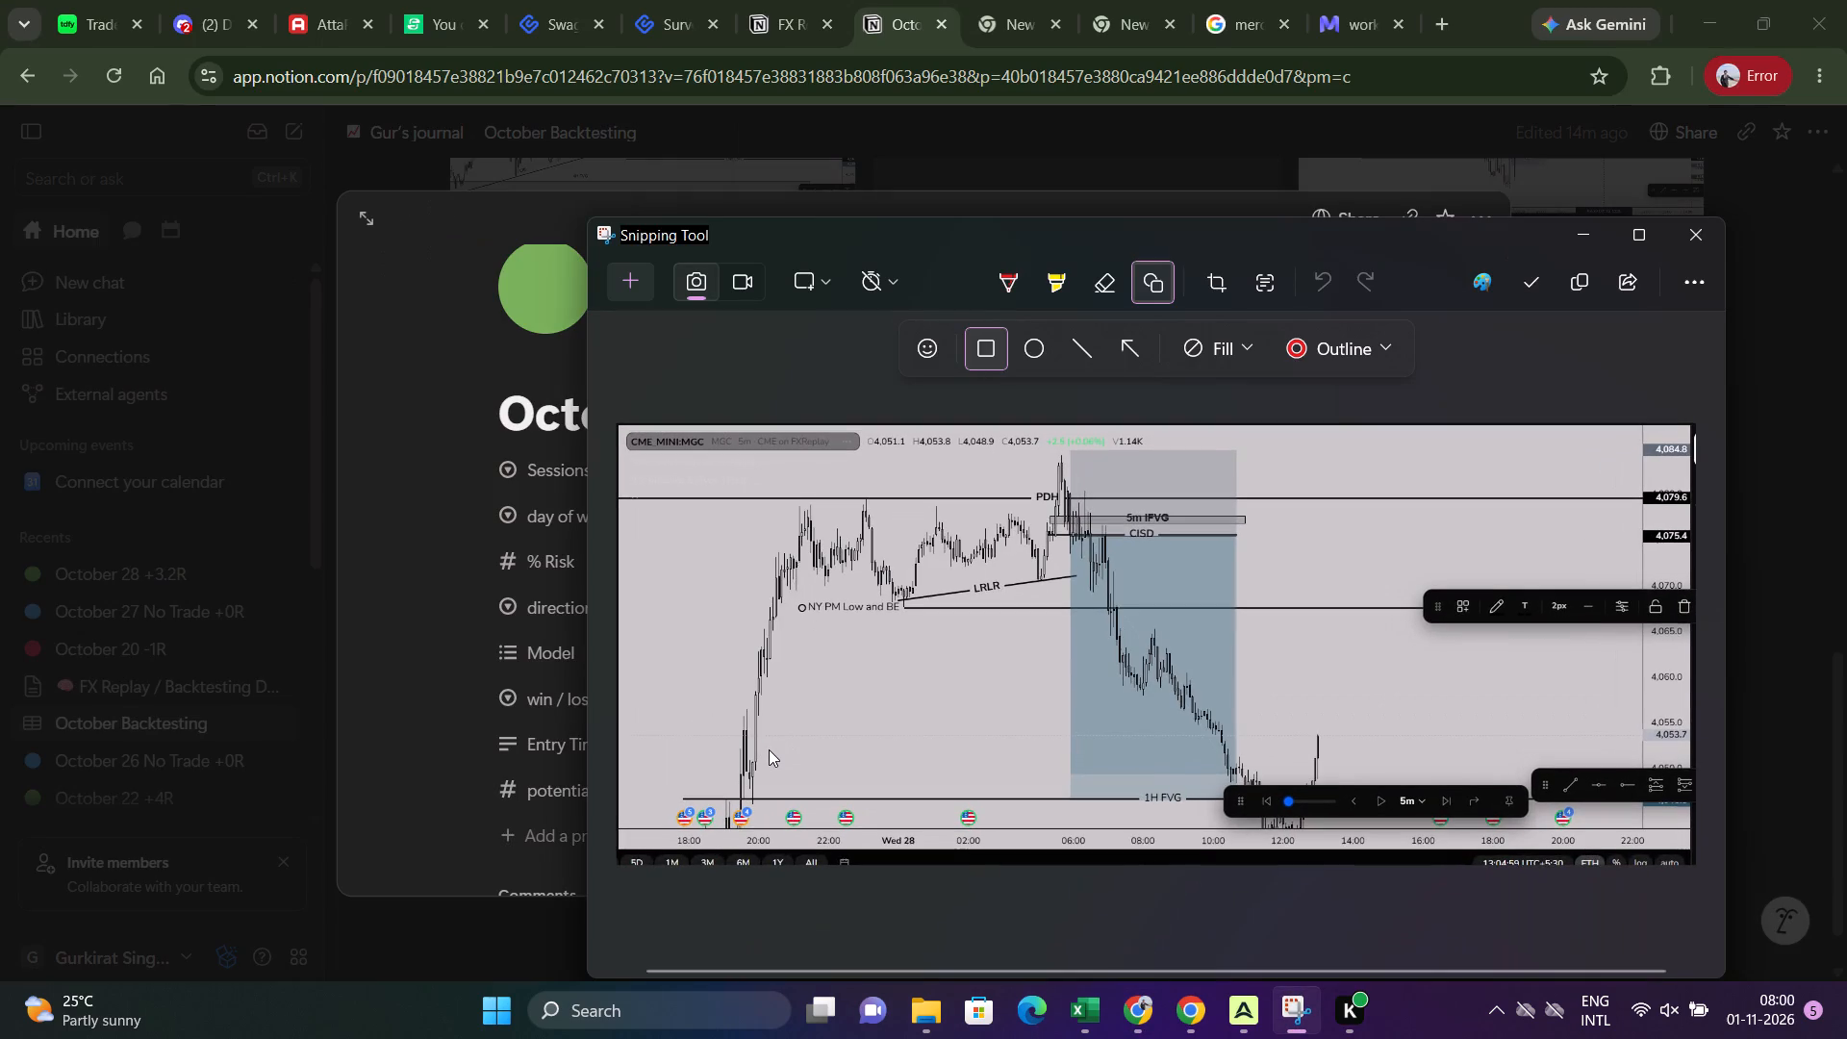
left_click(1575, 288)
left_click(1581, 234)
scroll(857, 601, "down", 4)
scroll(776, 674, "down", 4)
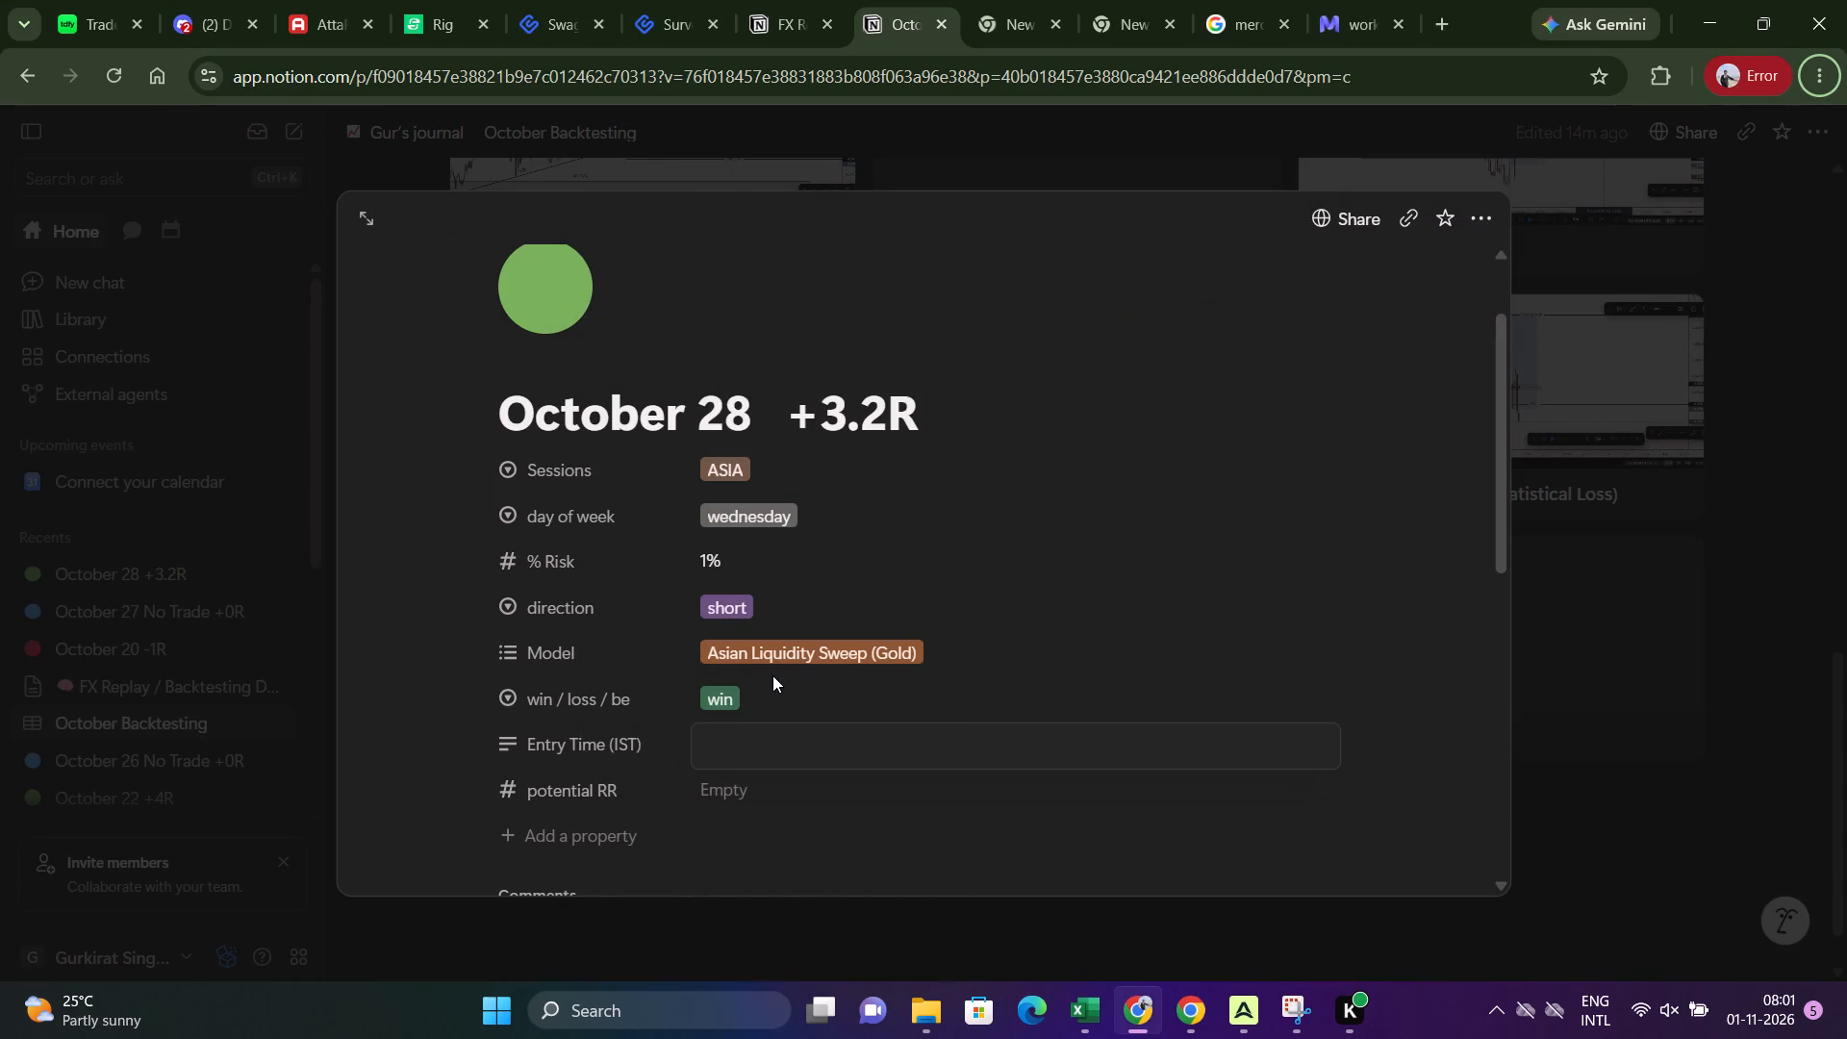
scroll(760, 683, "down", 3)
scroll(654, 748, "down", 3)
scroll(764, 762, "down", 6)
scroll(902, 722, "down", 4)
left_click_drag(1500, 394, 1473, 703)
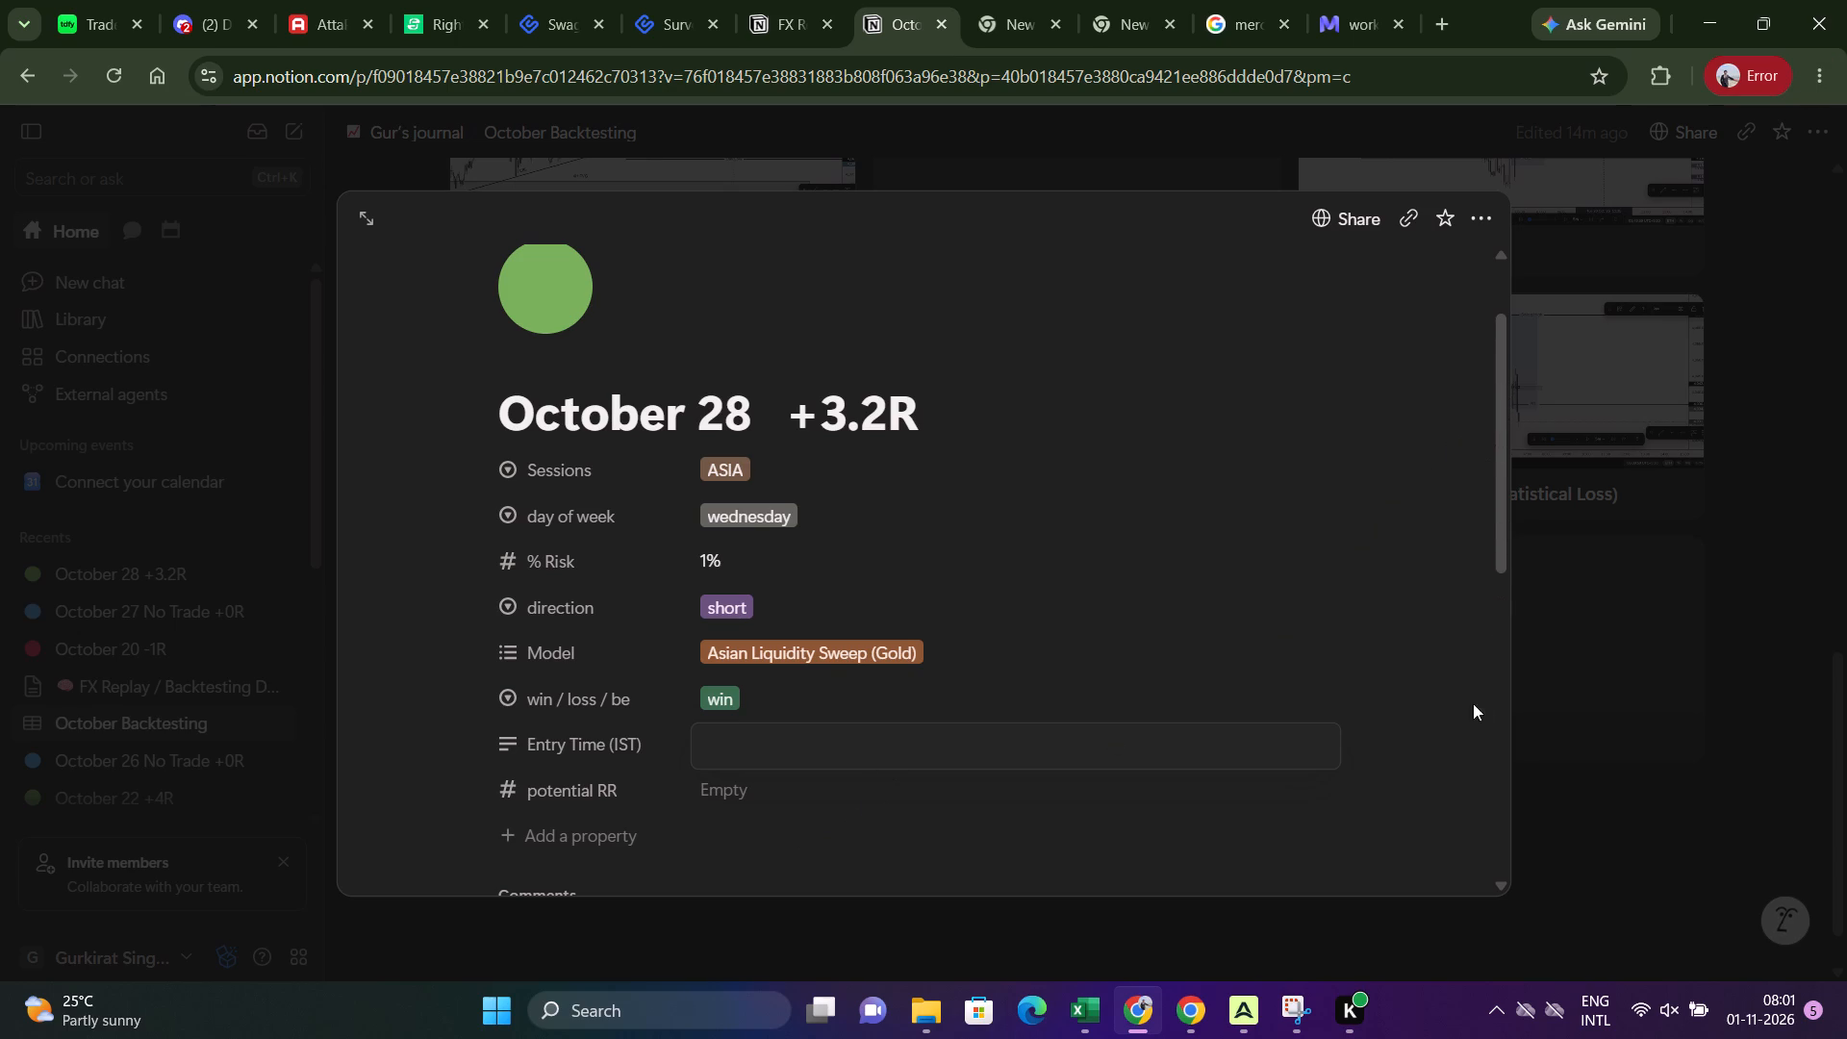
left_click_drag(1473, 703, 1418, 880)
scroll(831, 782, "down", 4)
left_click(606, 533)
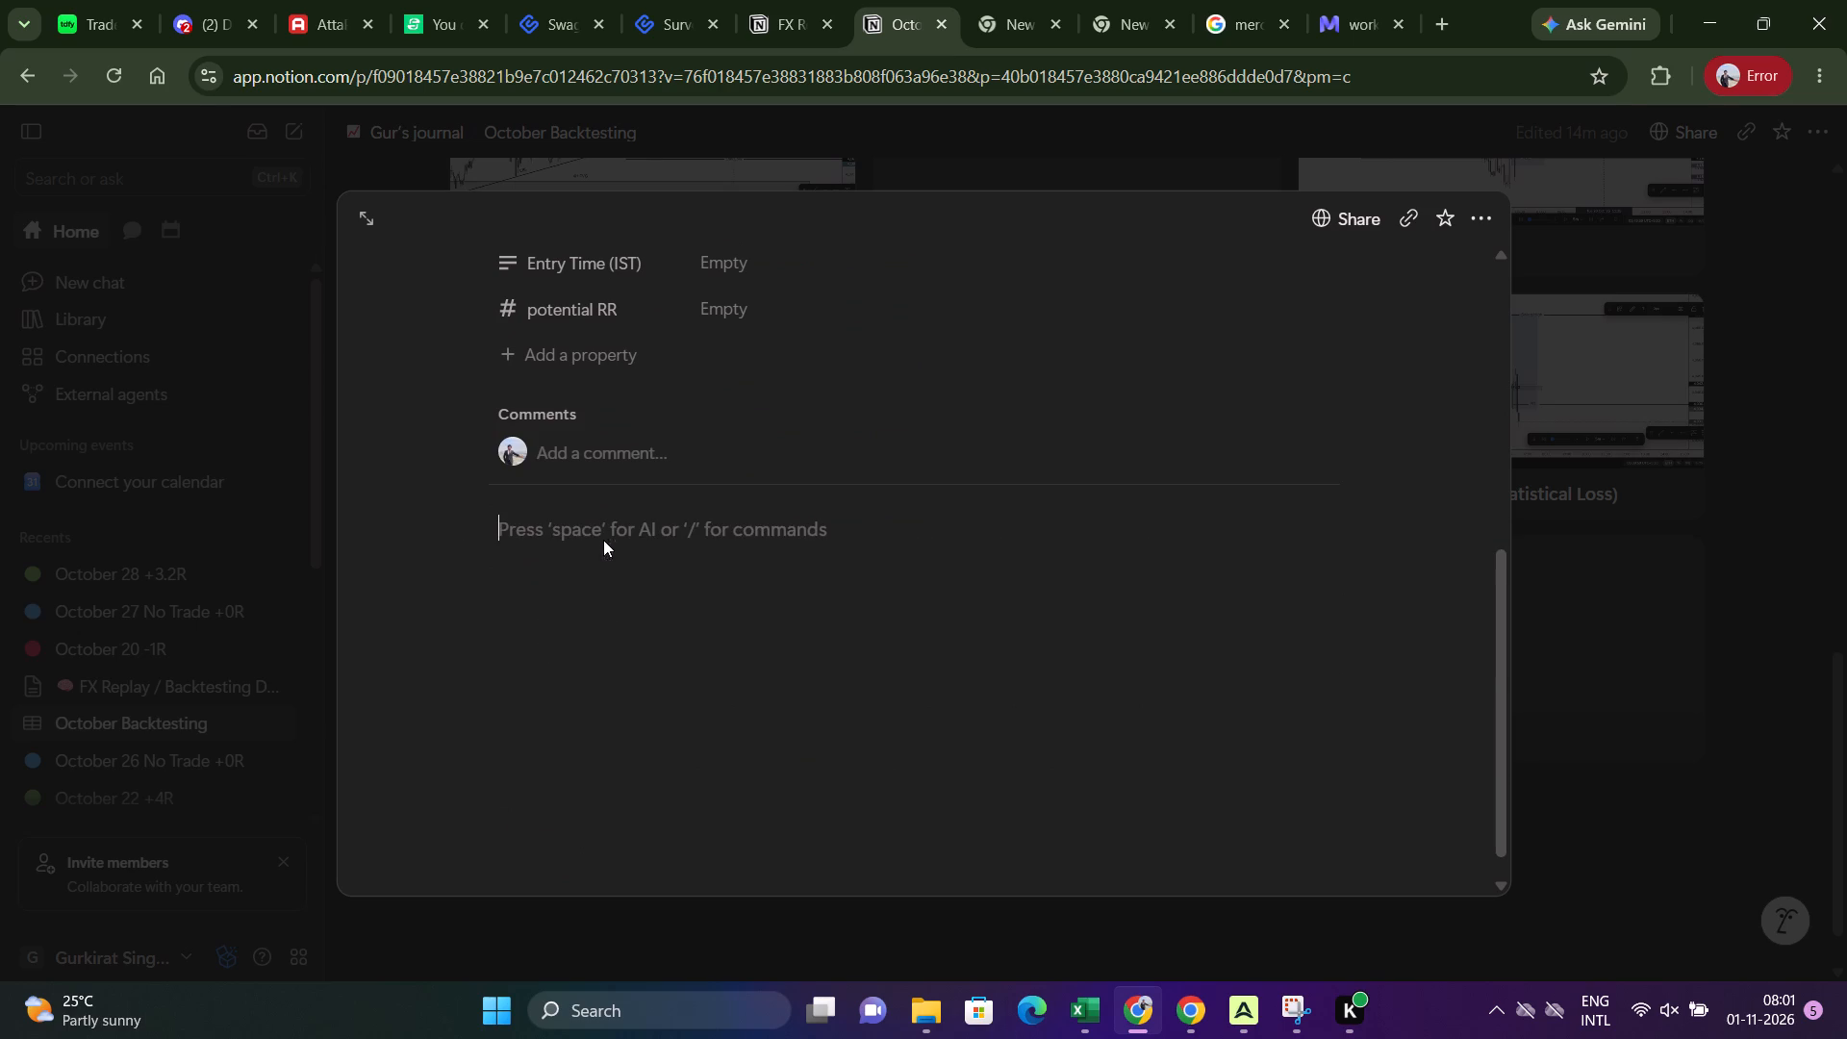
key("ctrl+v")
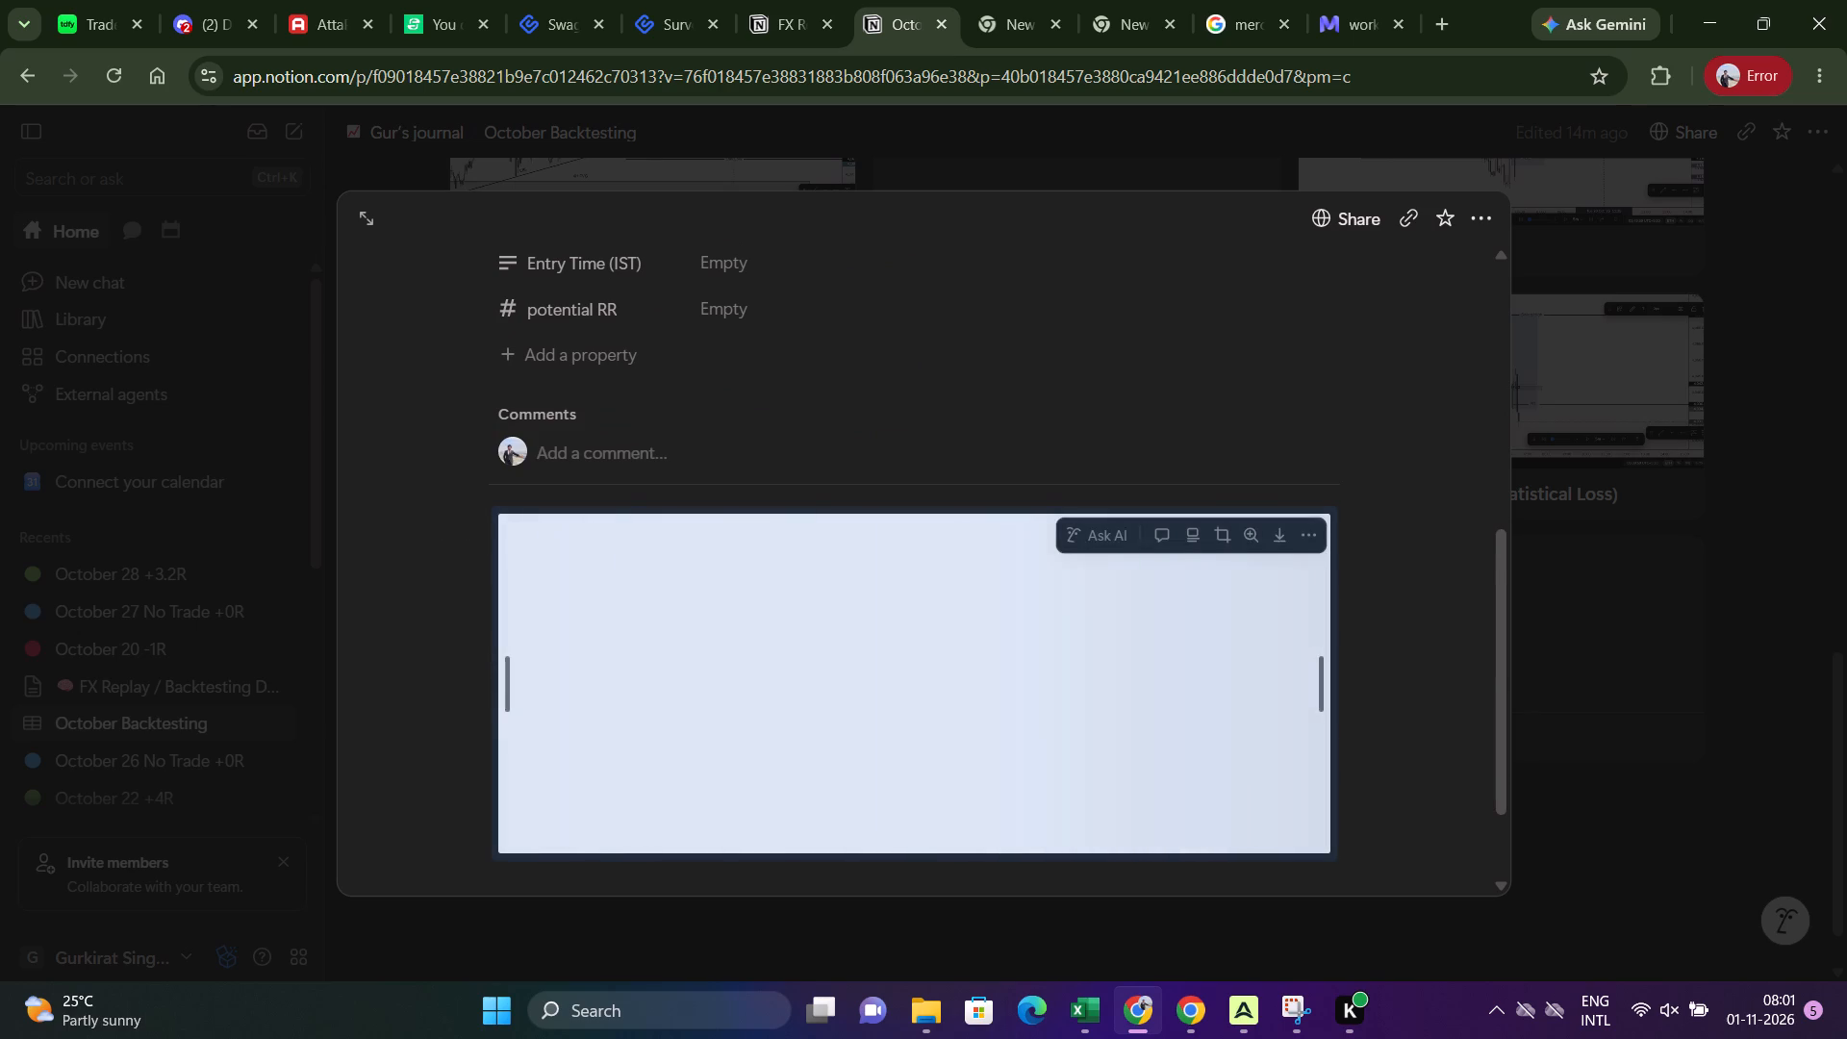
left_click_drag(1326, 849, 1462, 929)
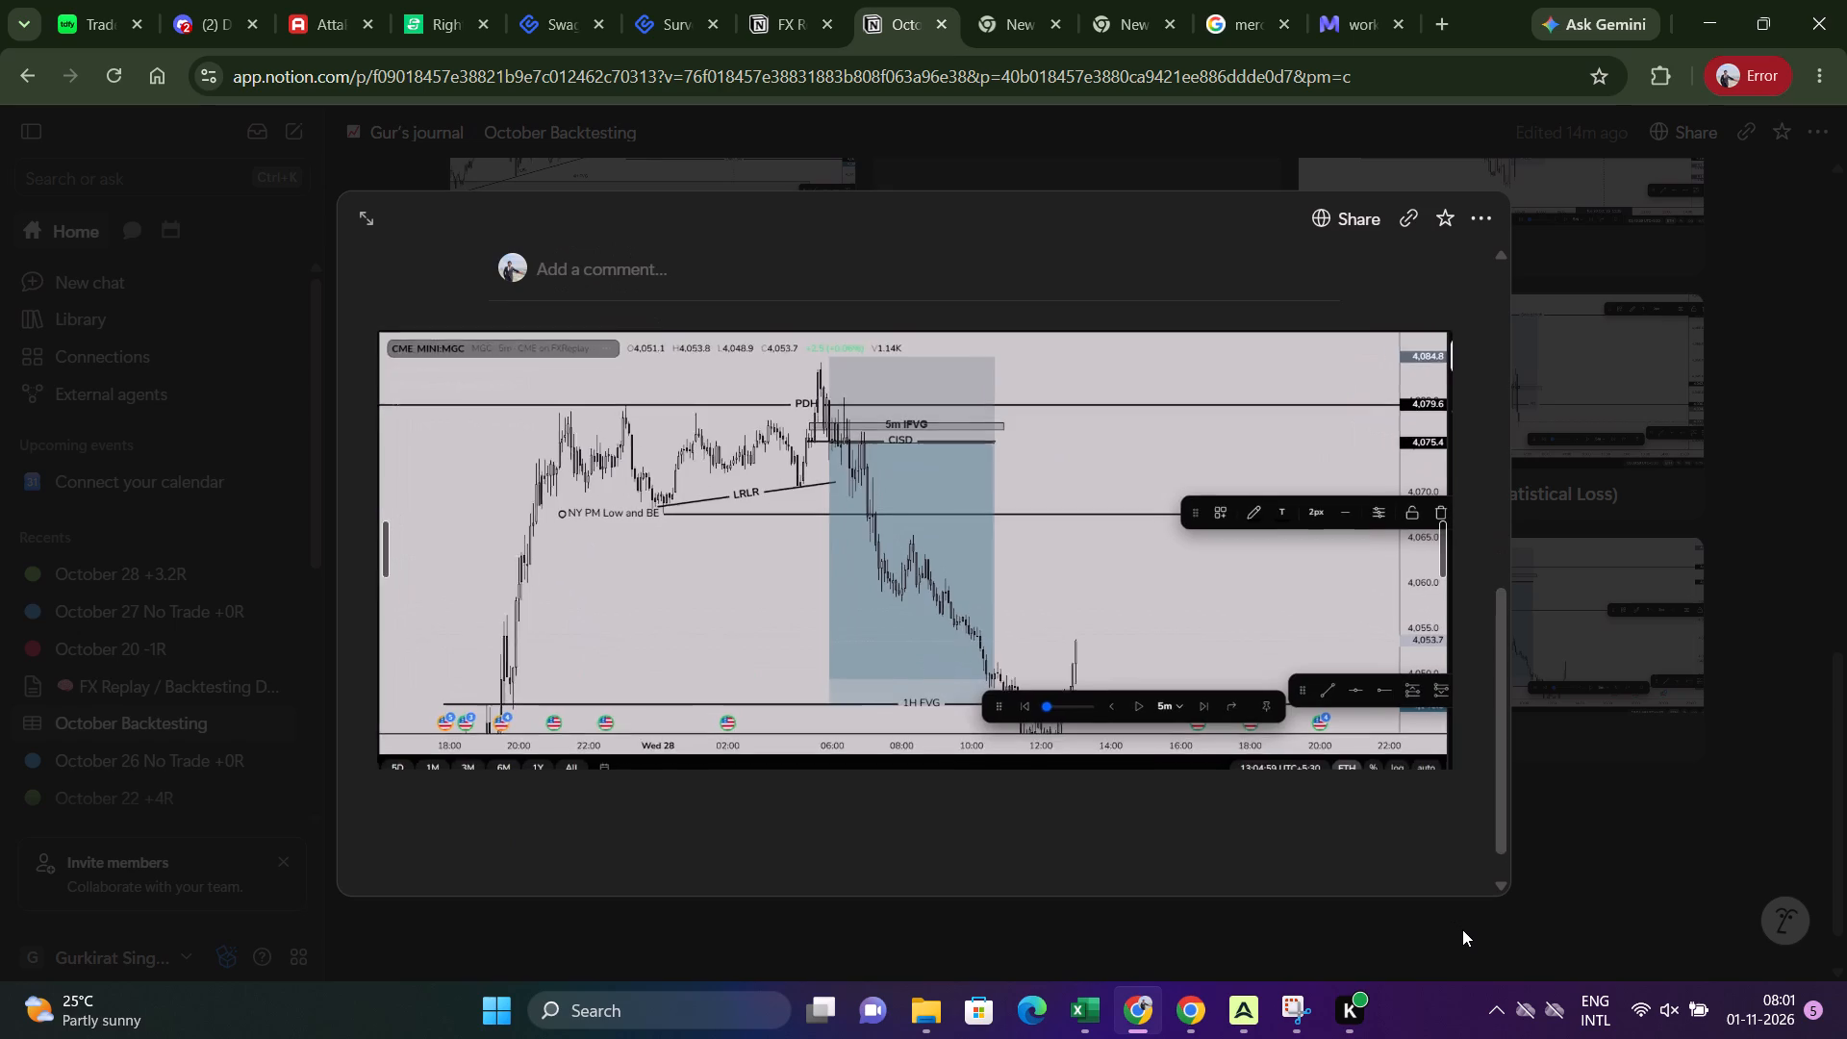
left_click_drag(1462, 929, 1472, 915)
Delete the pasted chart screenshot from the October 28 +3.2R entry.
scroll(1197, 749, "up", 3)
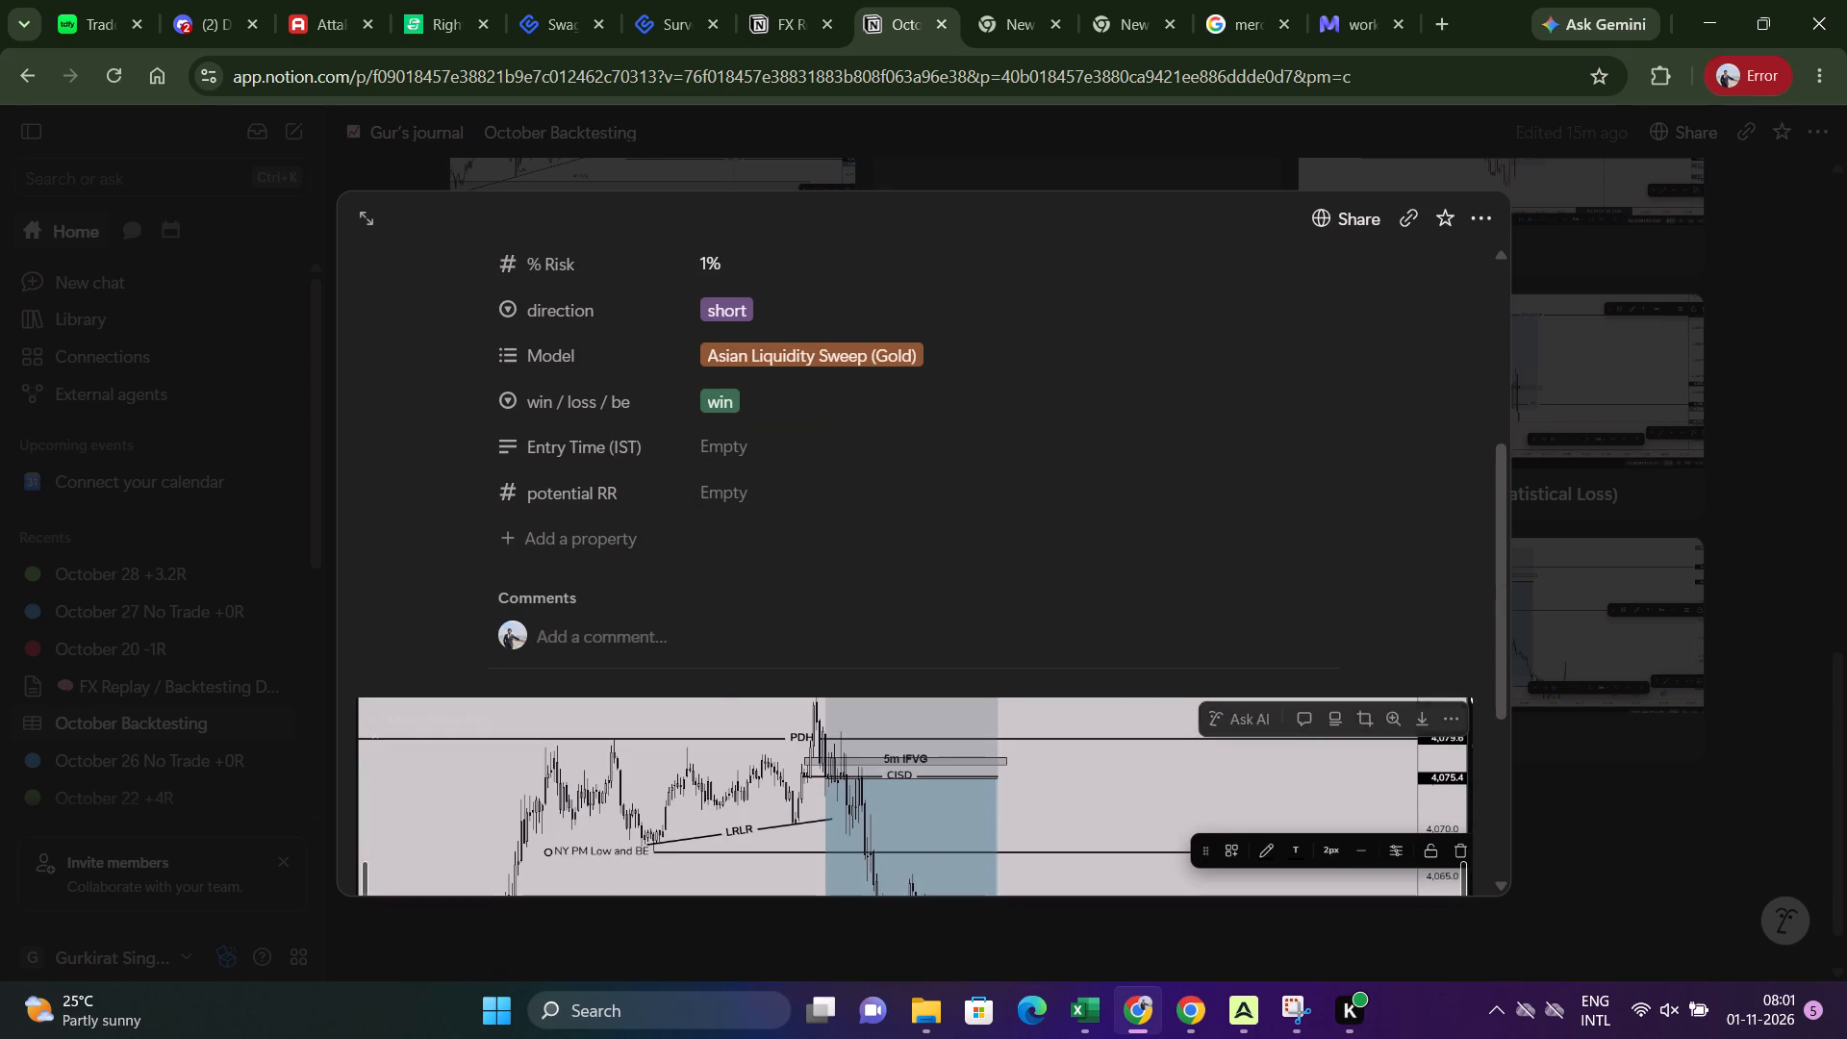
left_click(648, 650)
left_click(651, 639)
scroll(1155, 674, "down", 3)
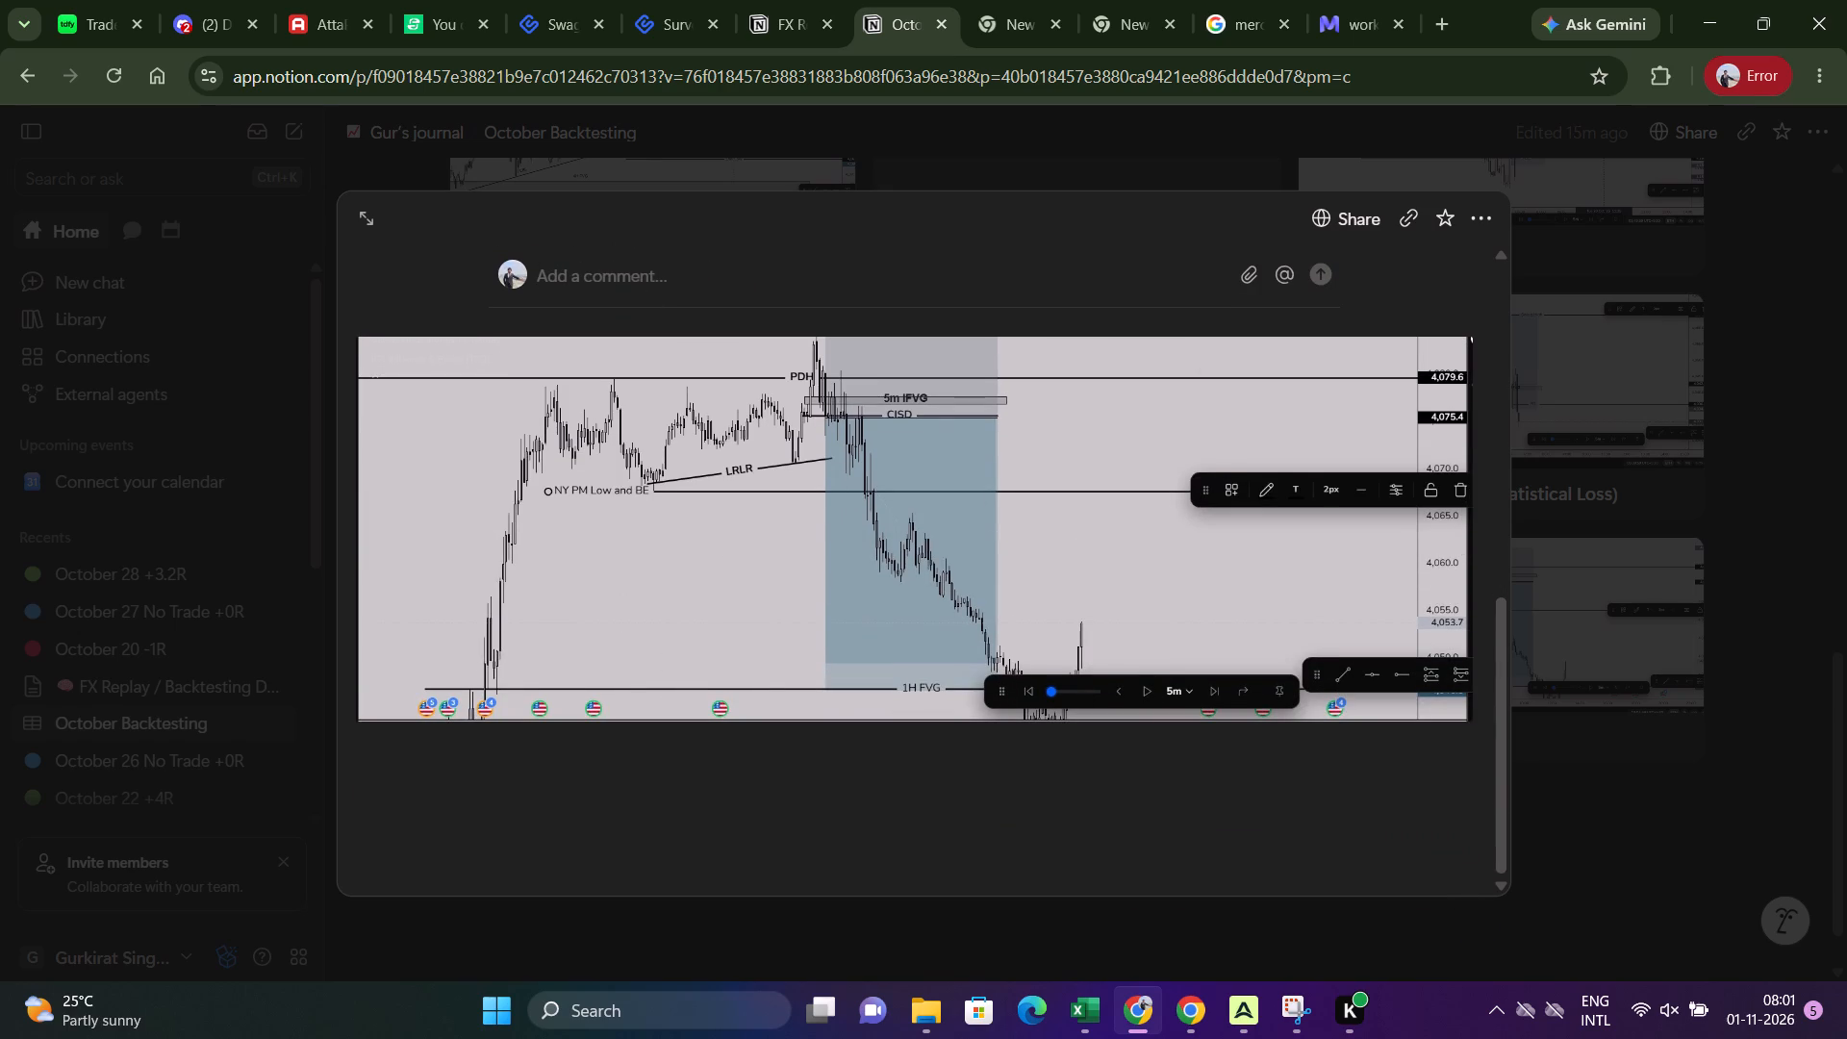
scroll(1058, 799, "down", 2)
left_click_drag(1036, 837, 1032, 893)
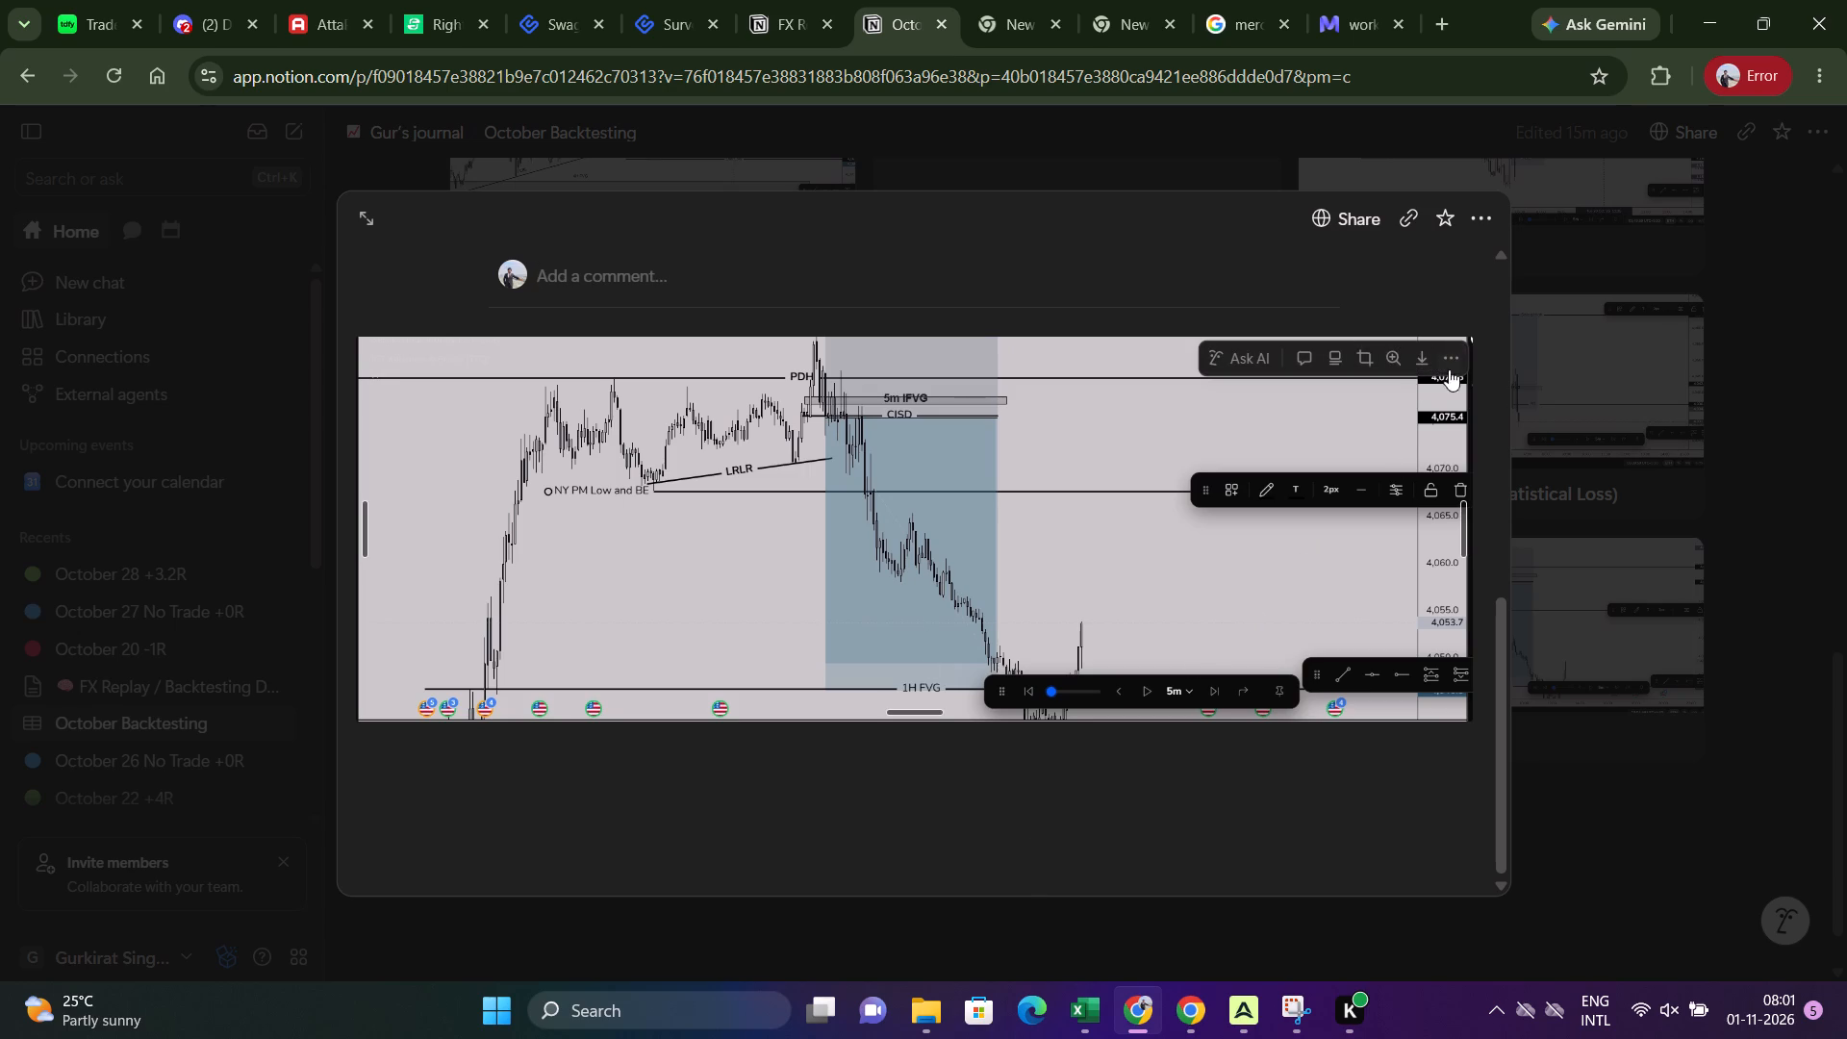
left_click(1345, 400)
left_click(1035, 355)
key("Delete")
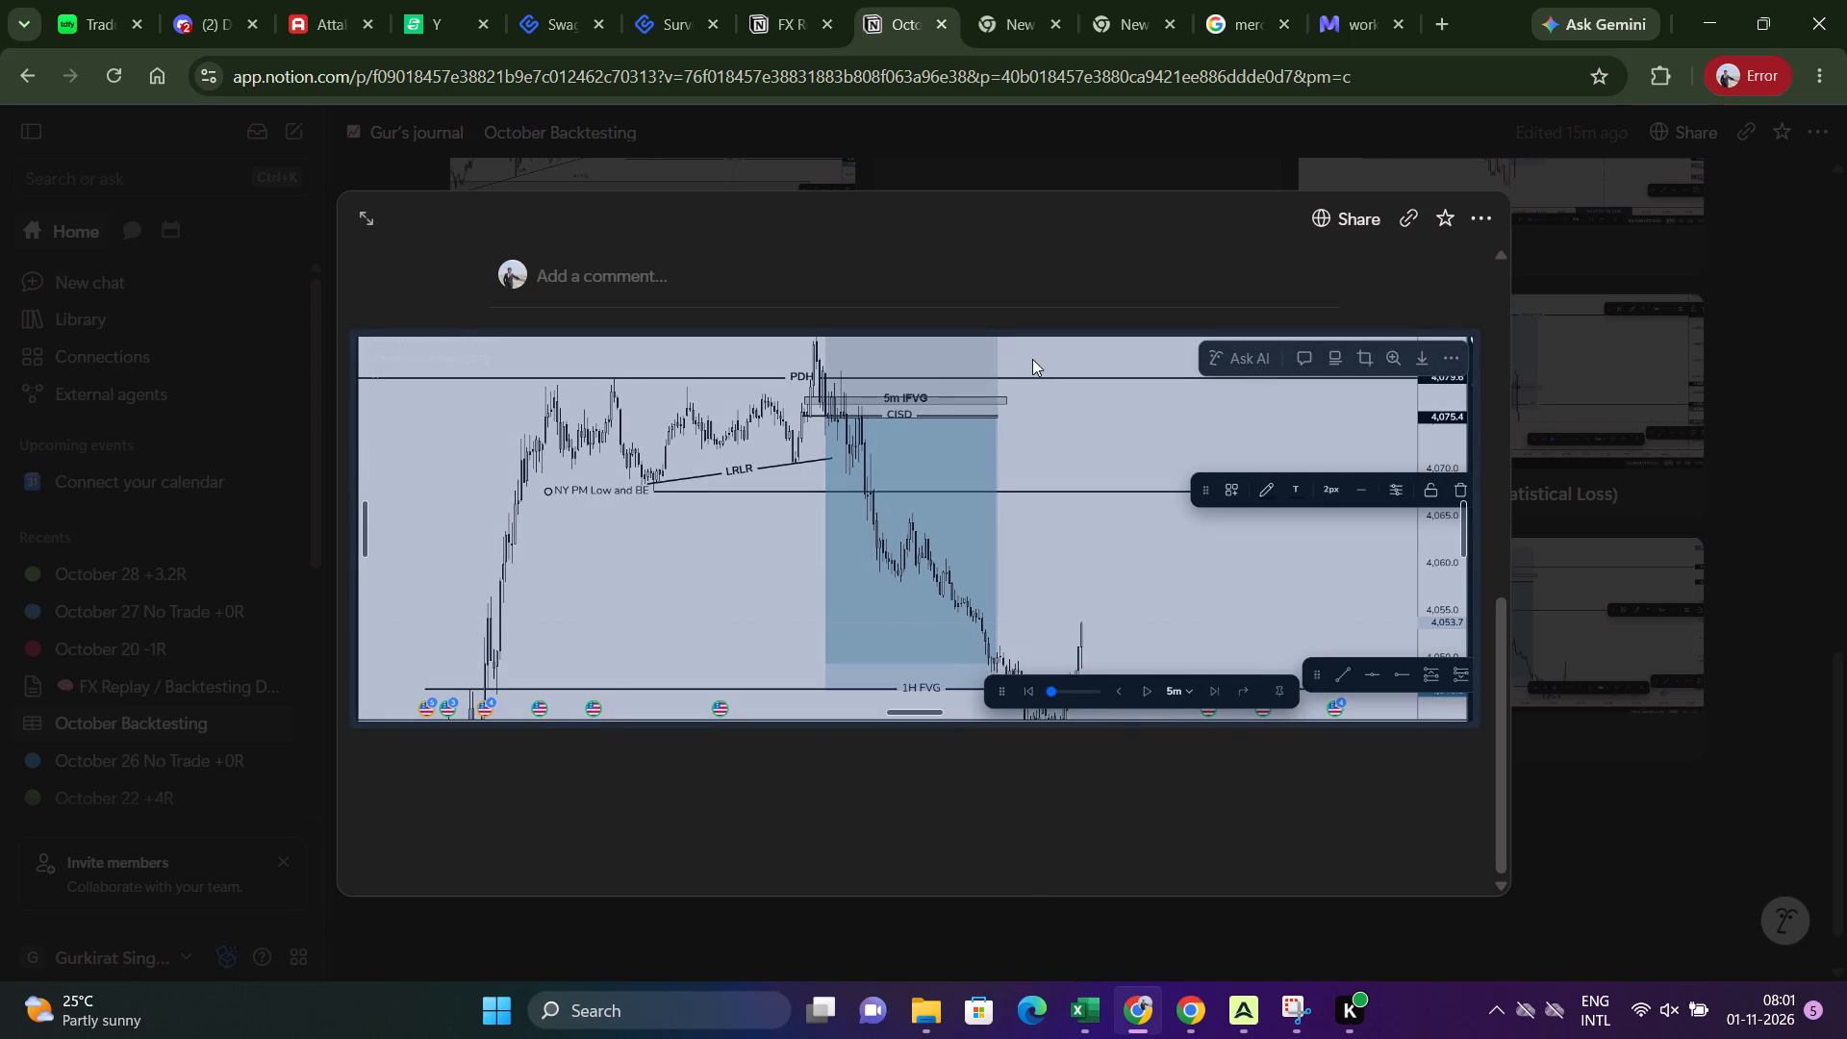
Close Snipping Tool, switch to FX Replay, deselect the NY PM Low line and move the floating replay and drawing controls below the chart.
key("alt+Tab")
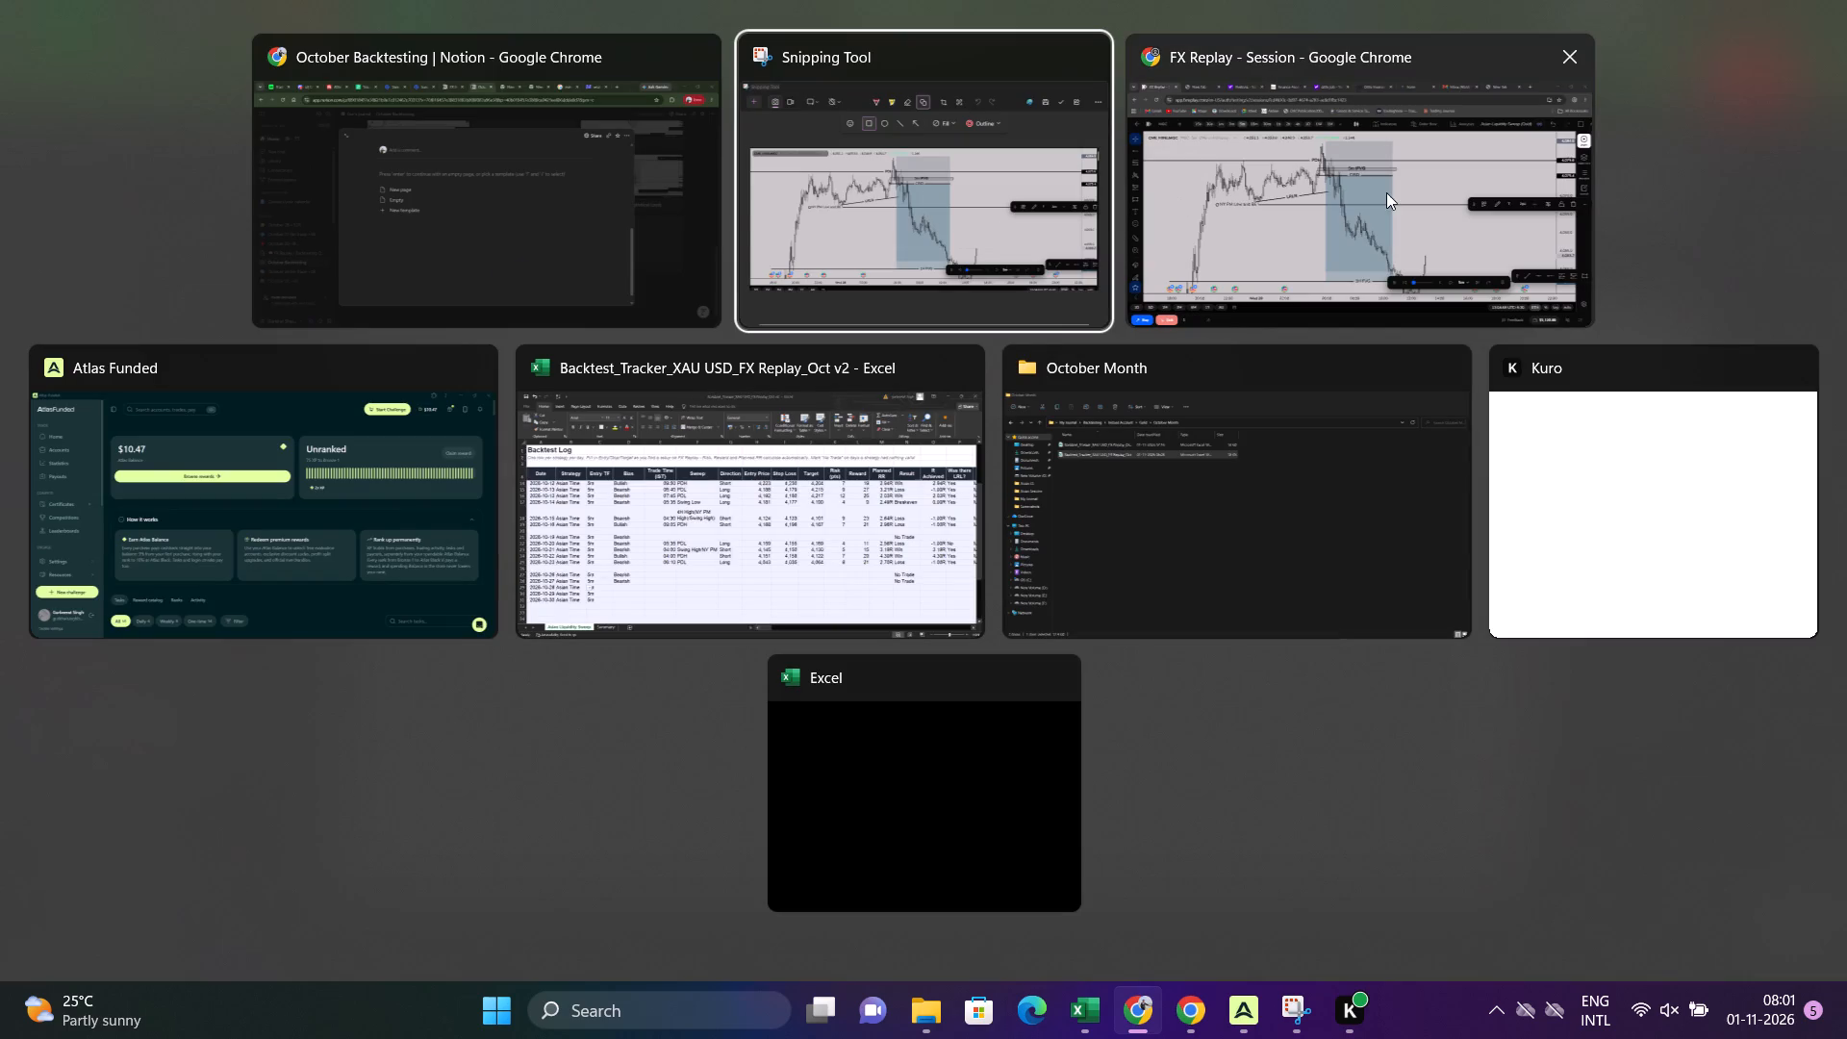
left_click(1079, 53, "alt")
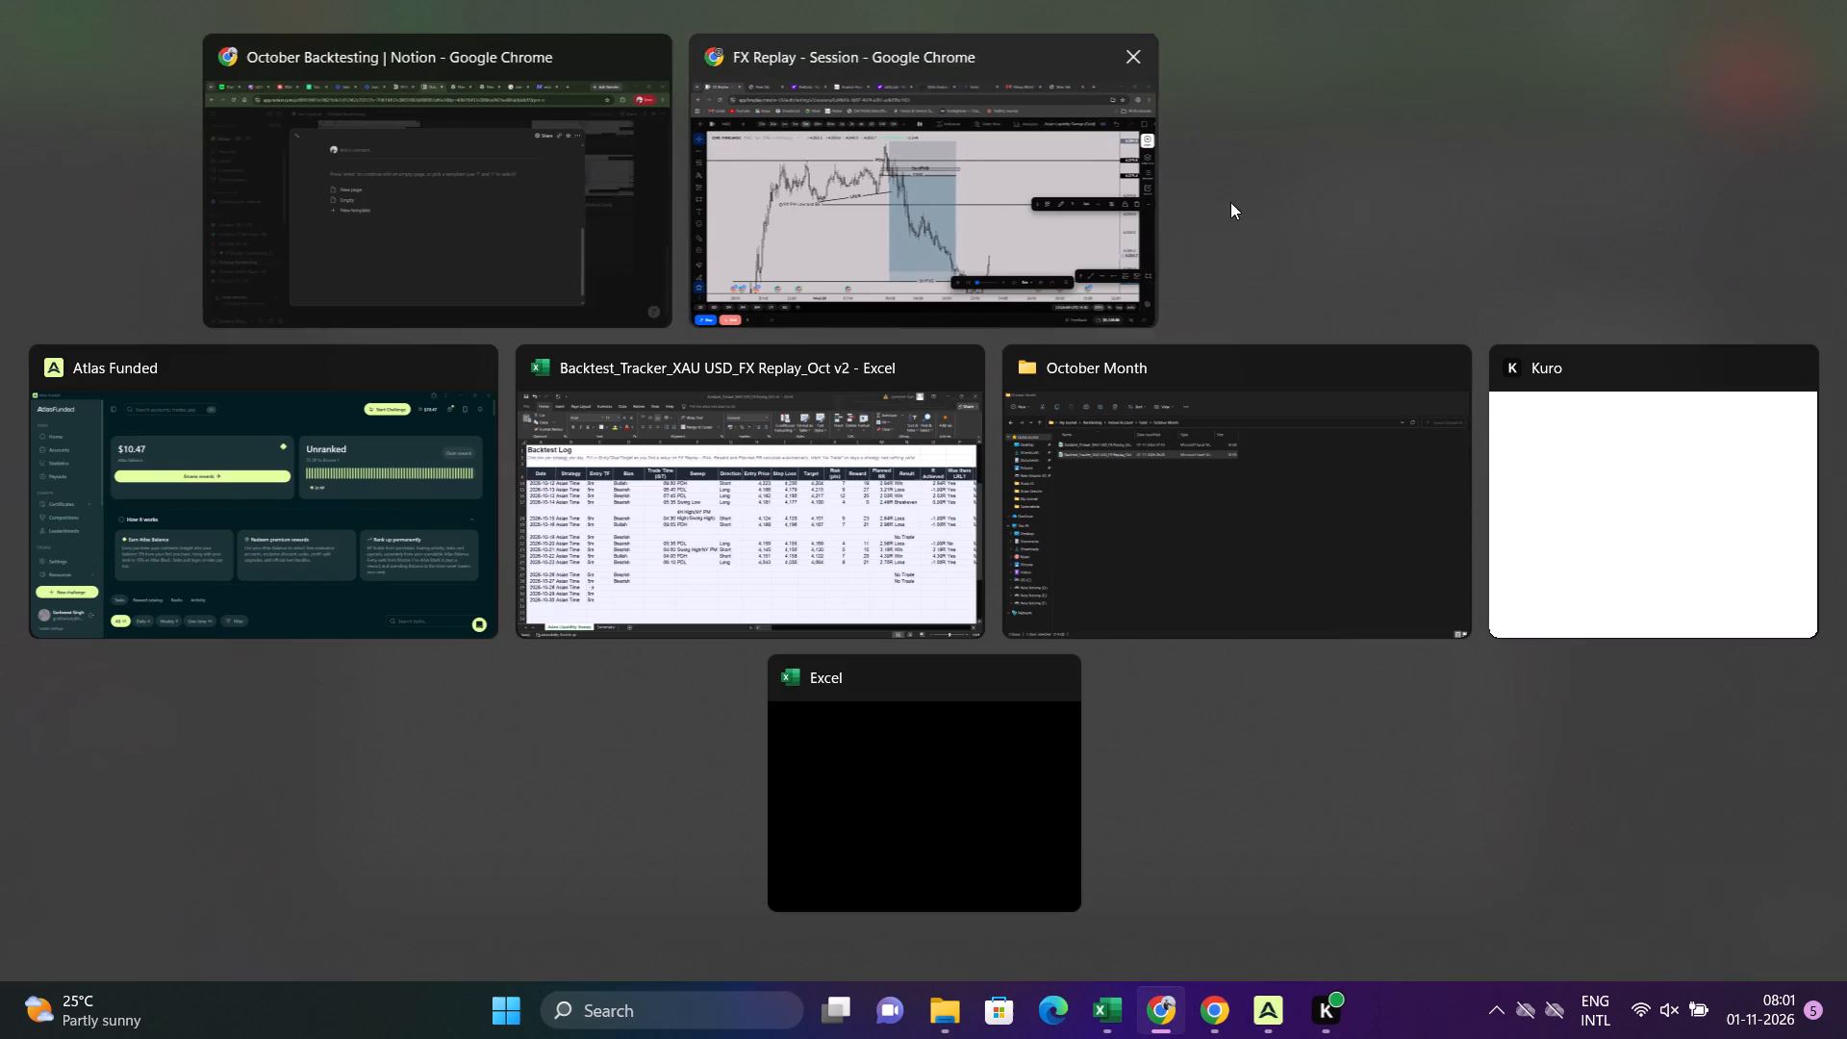
left_click(1137, 216, "alt")
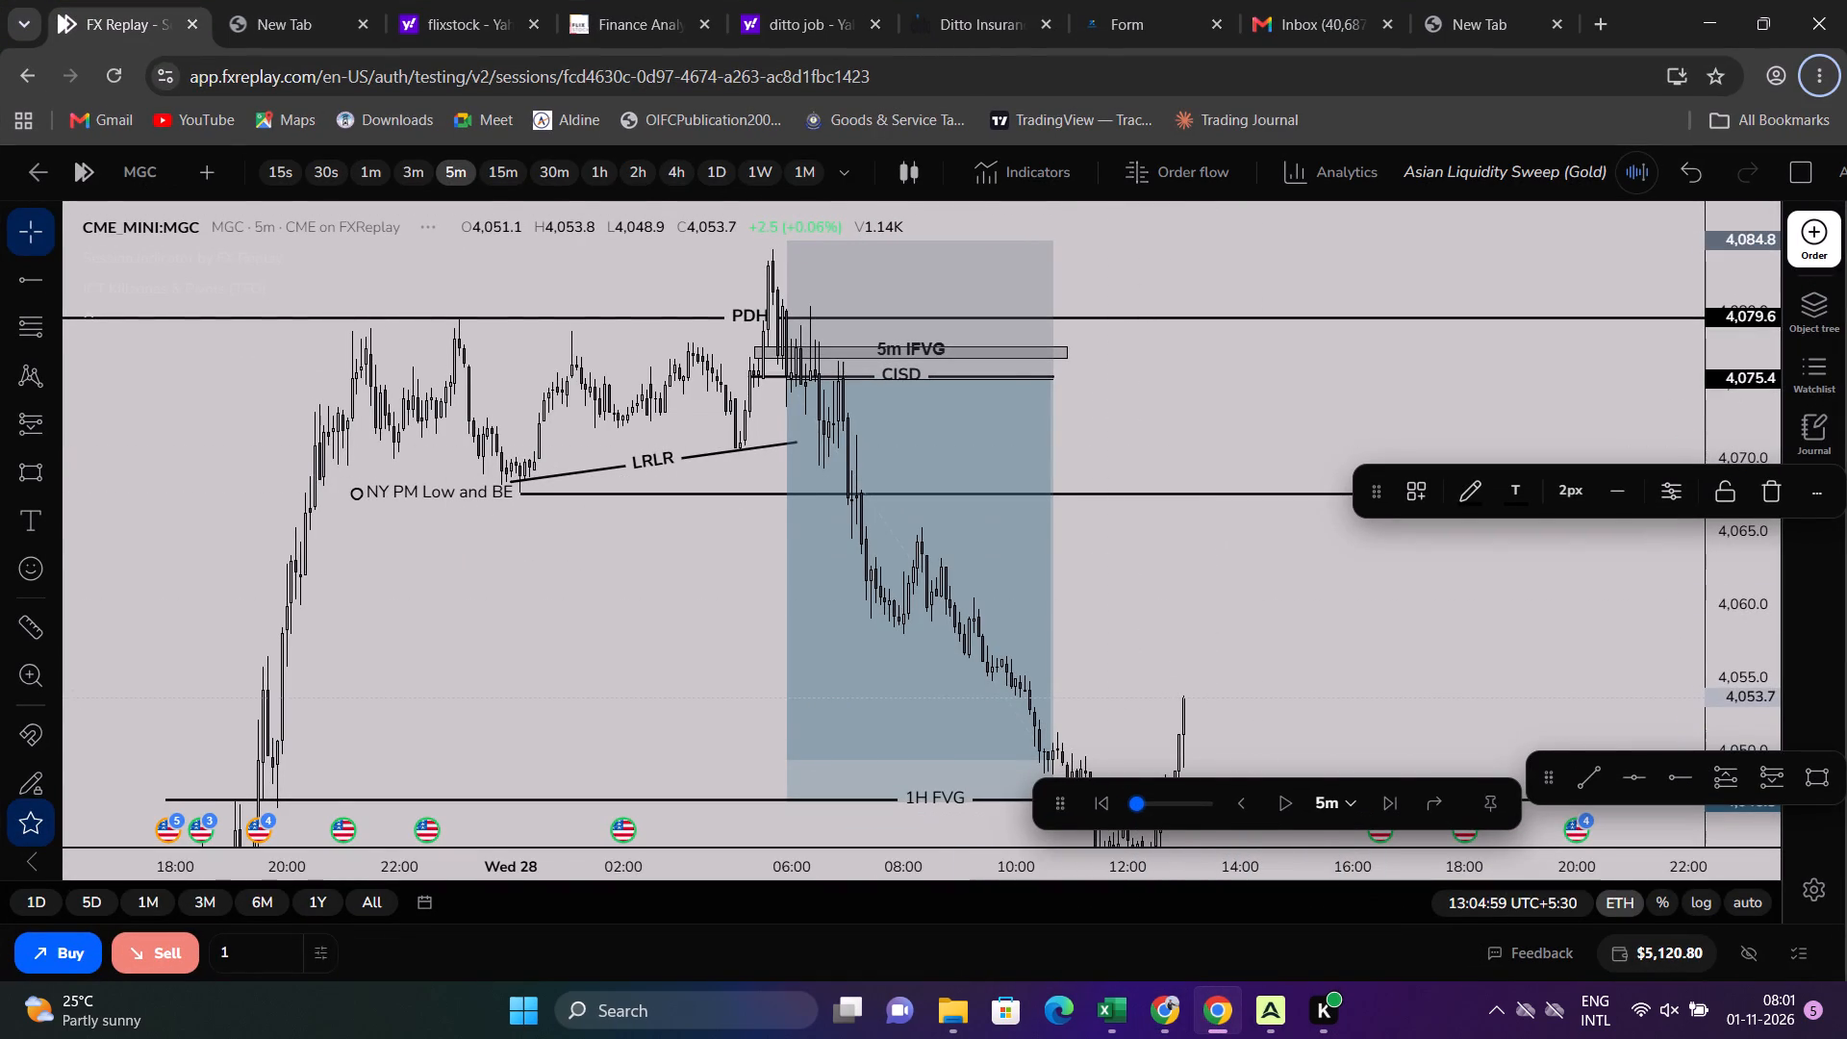
left_click_drag(1053, 798, 1403, 843)
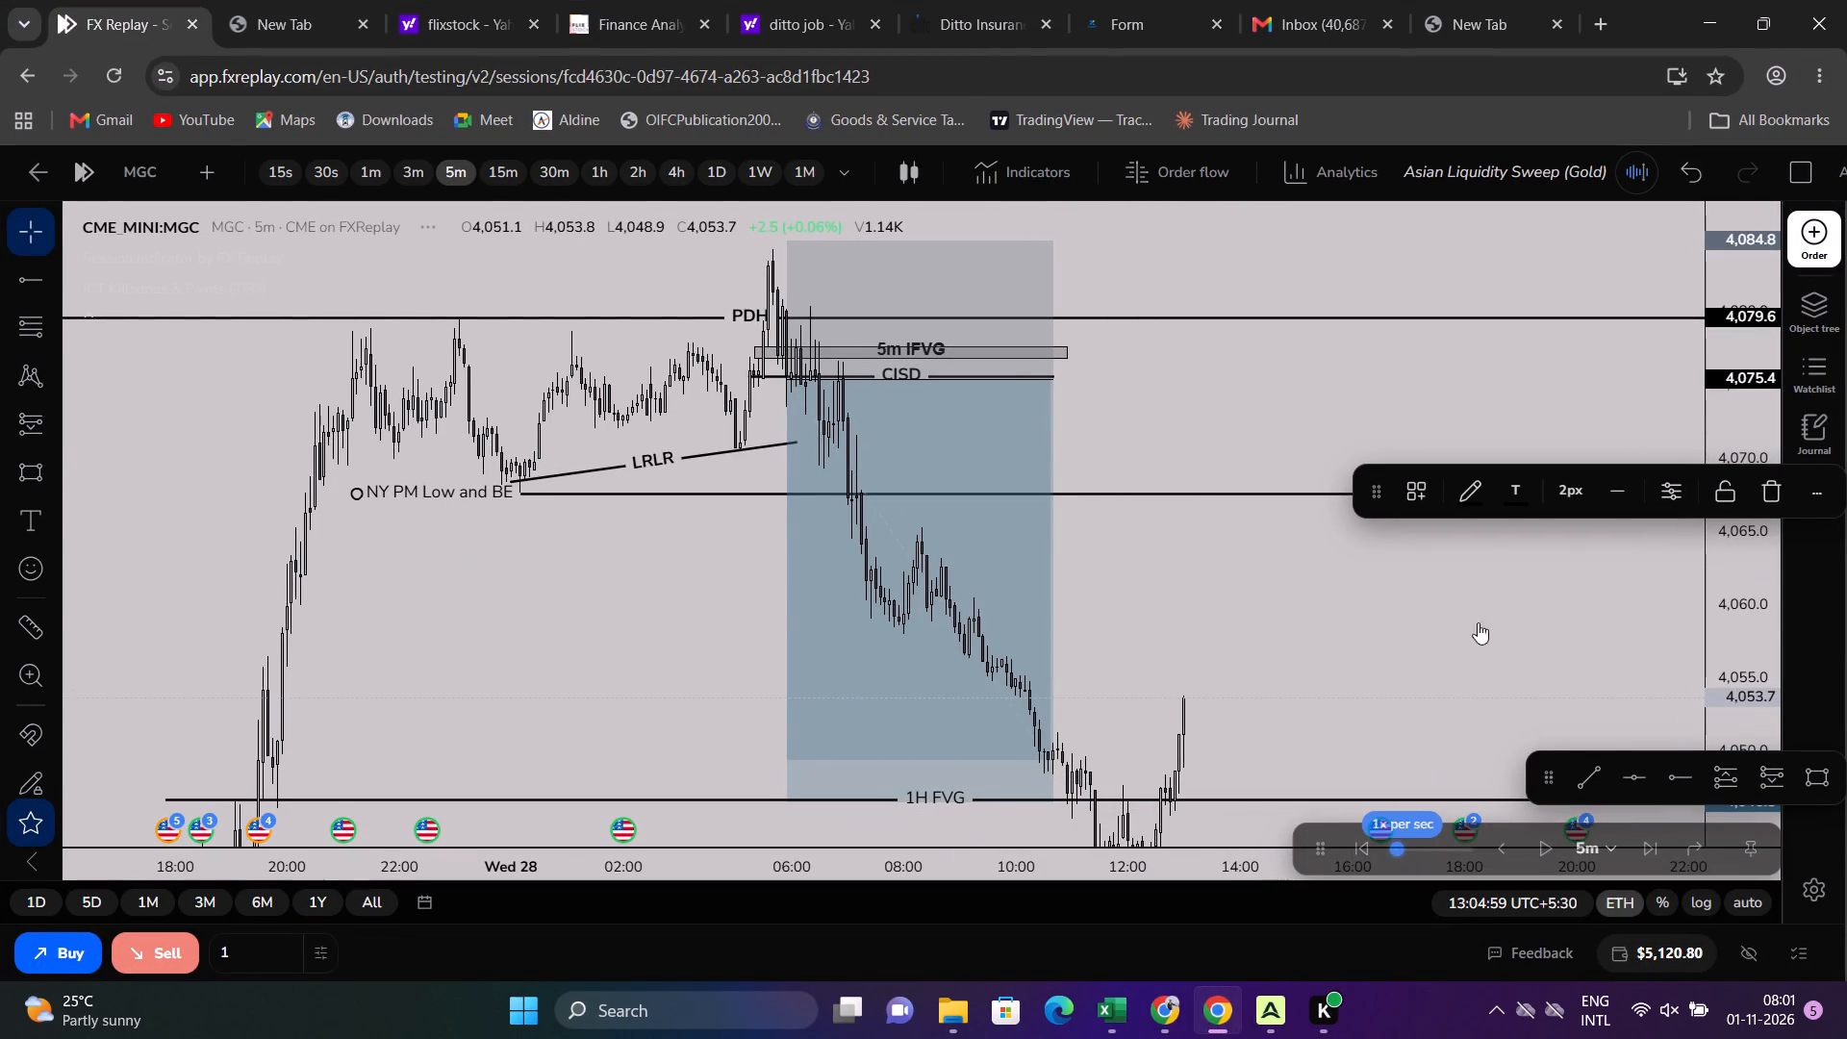
left_click(1403, 626)
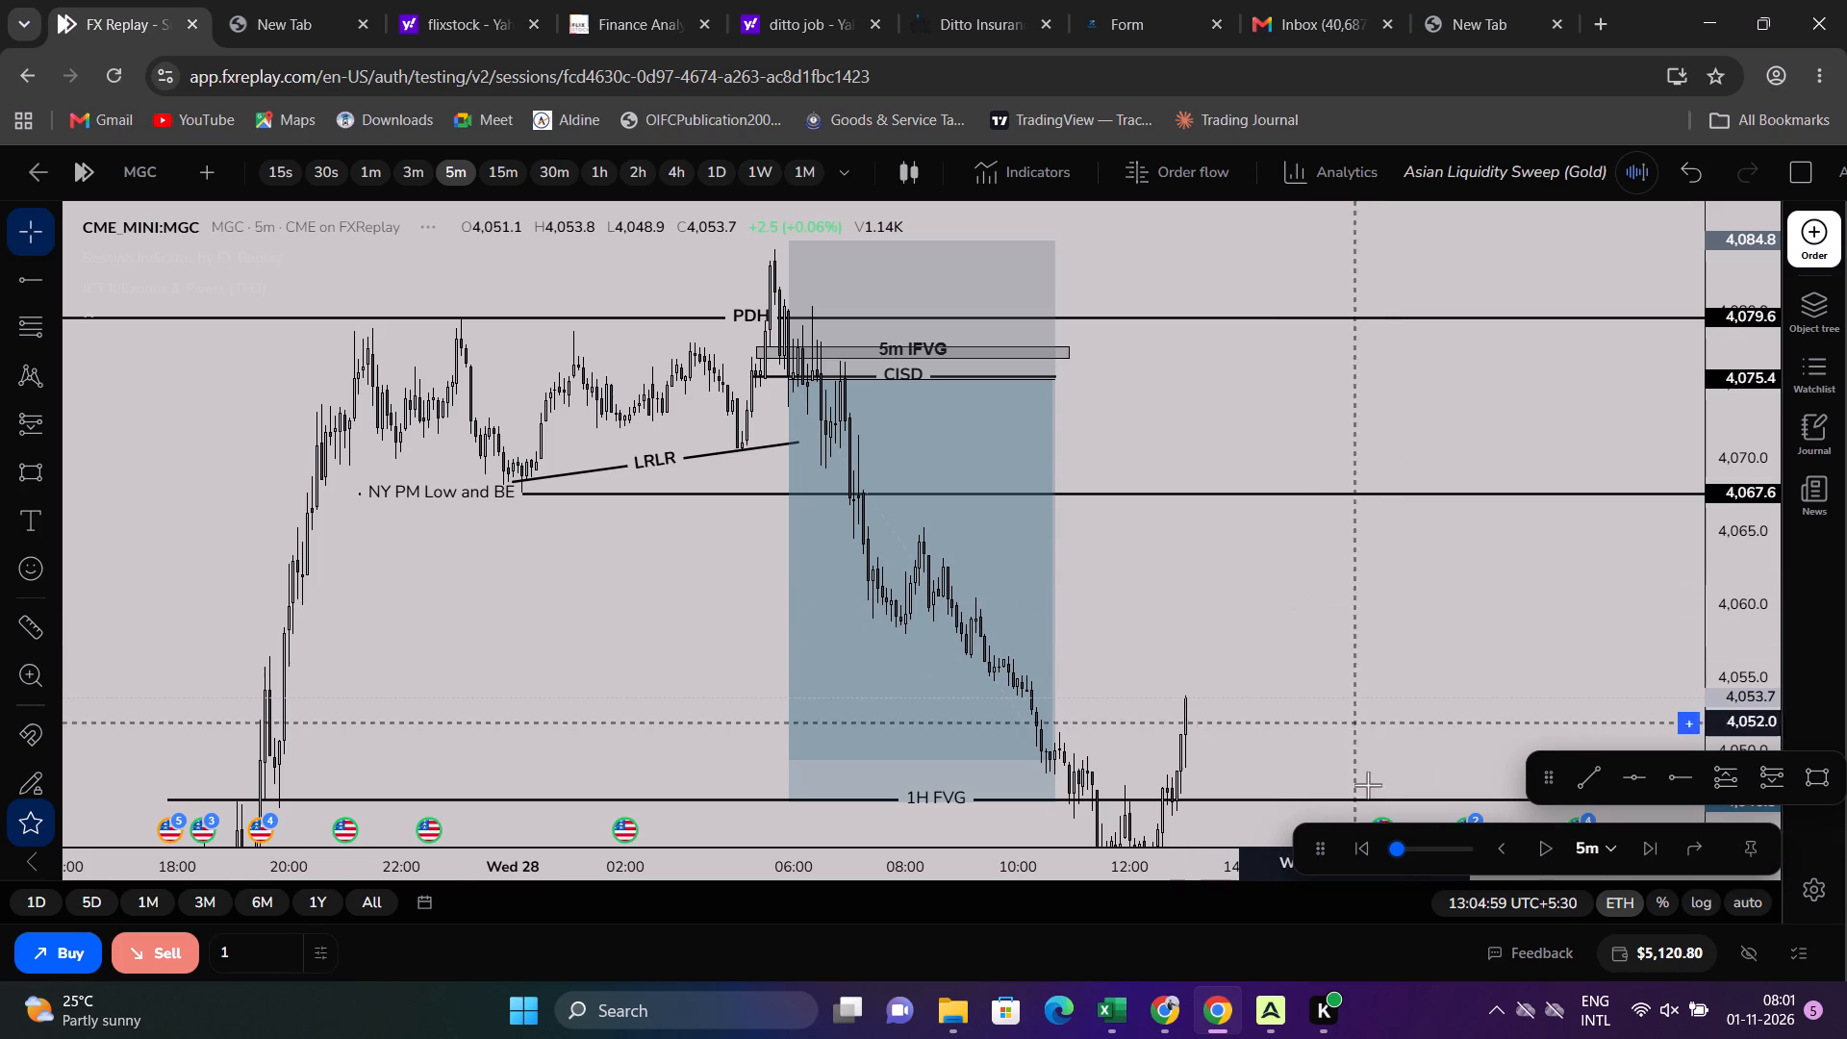
left_click_drag(1309, 850, 1240, 960)
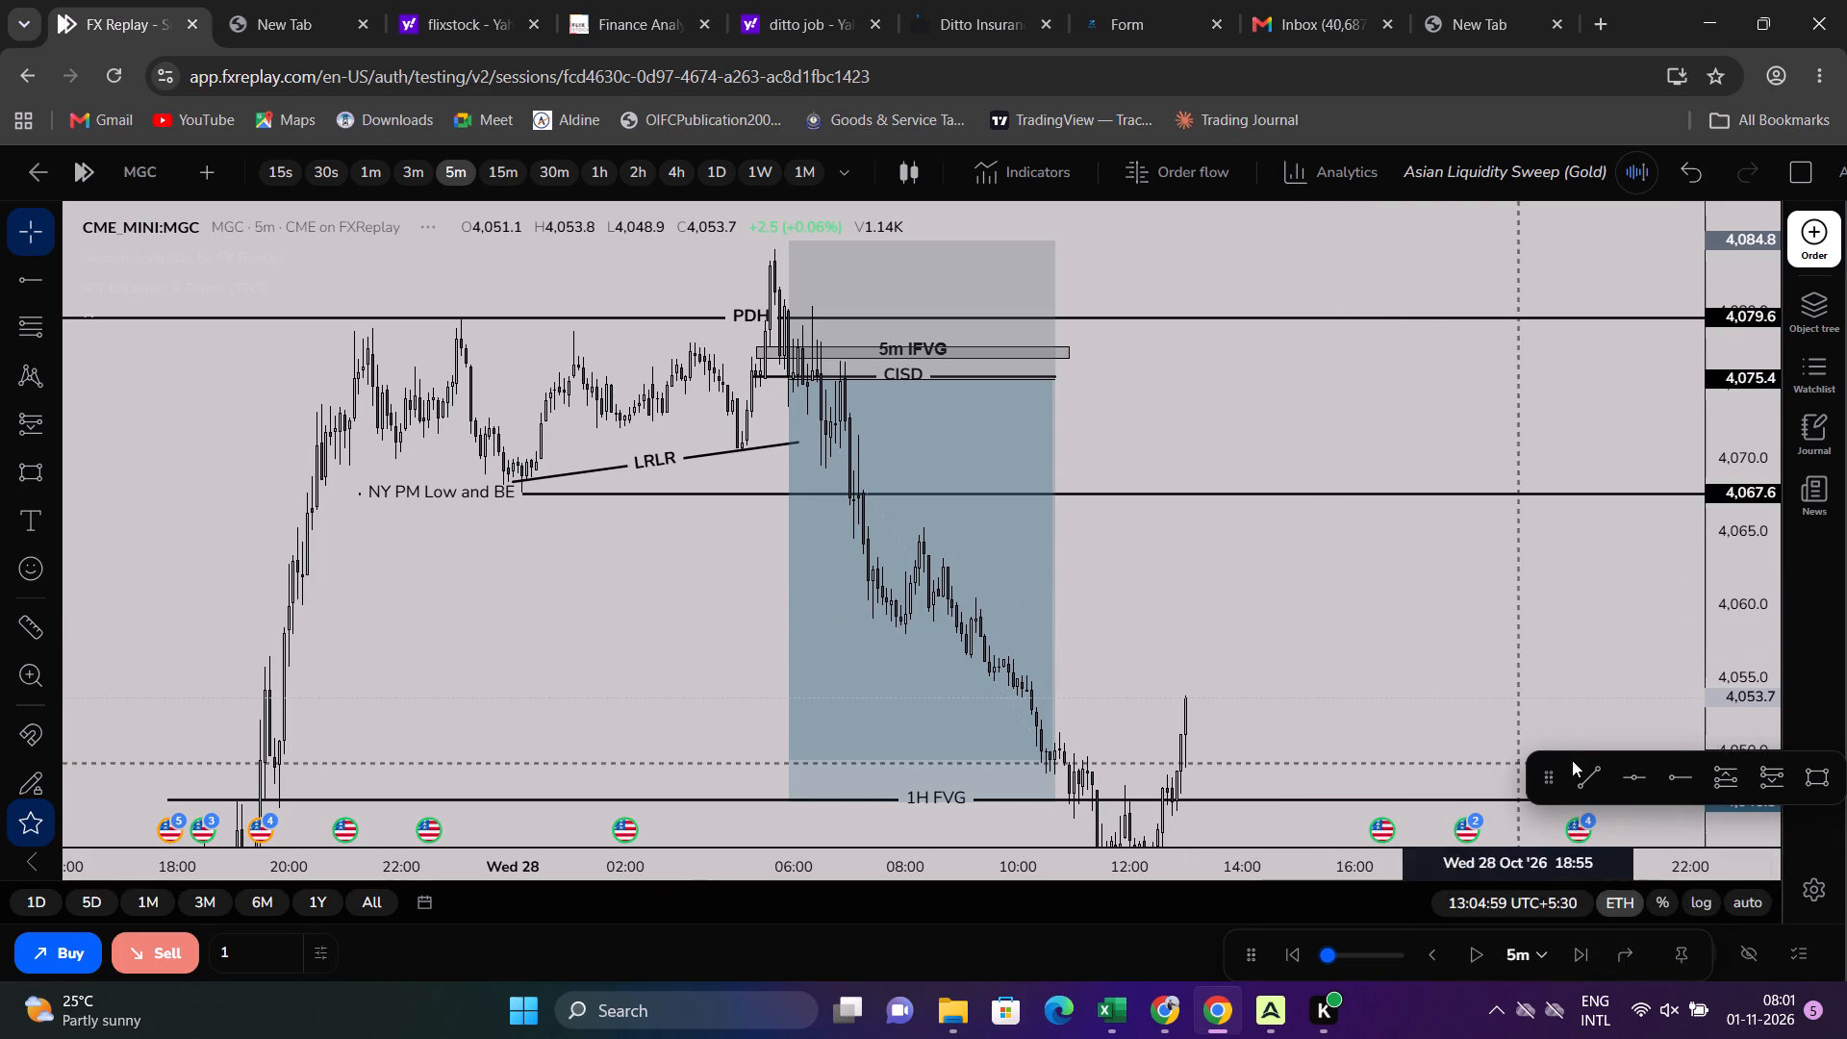
left_click_drag(1537, 776, 1474, 952)
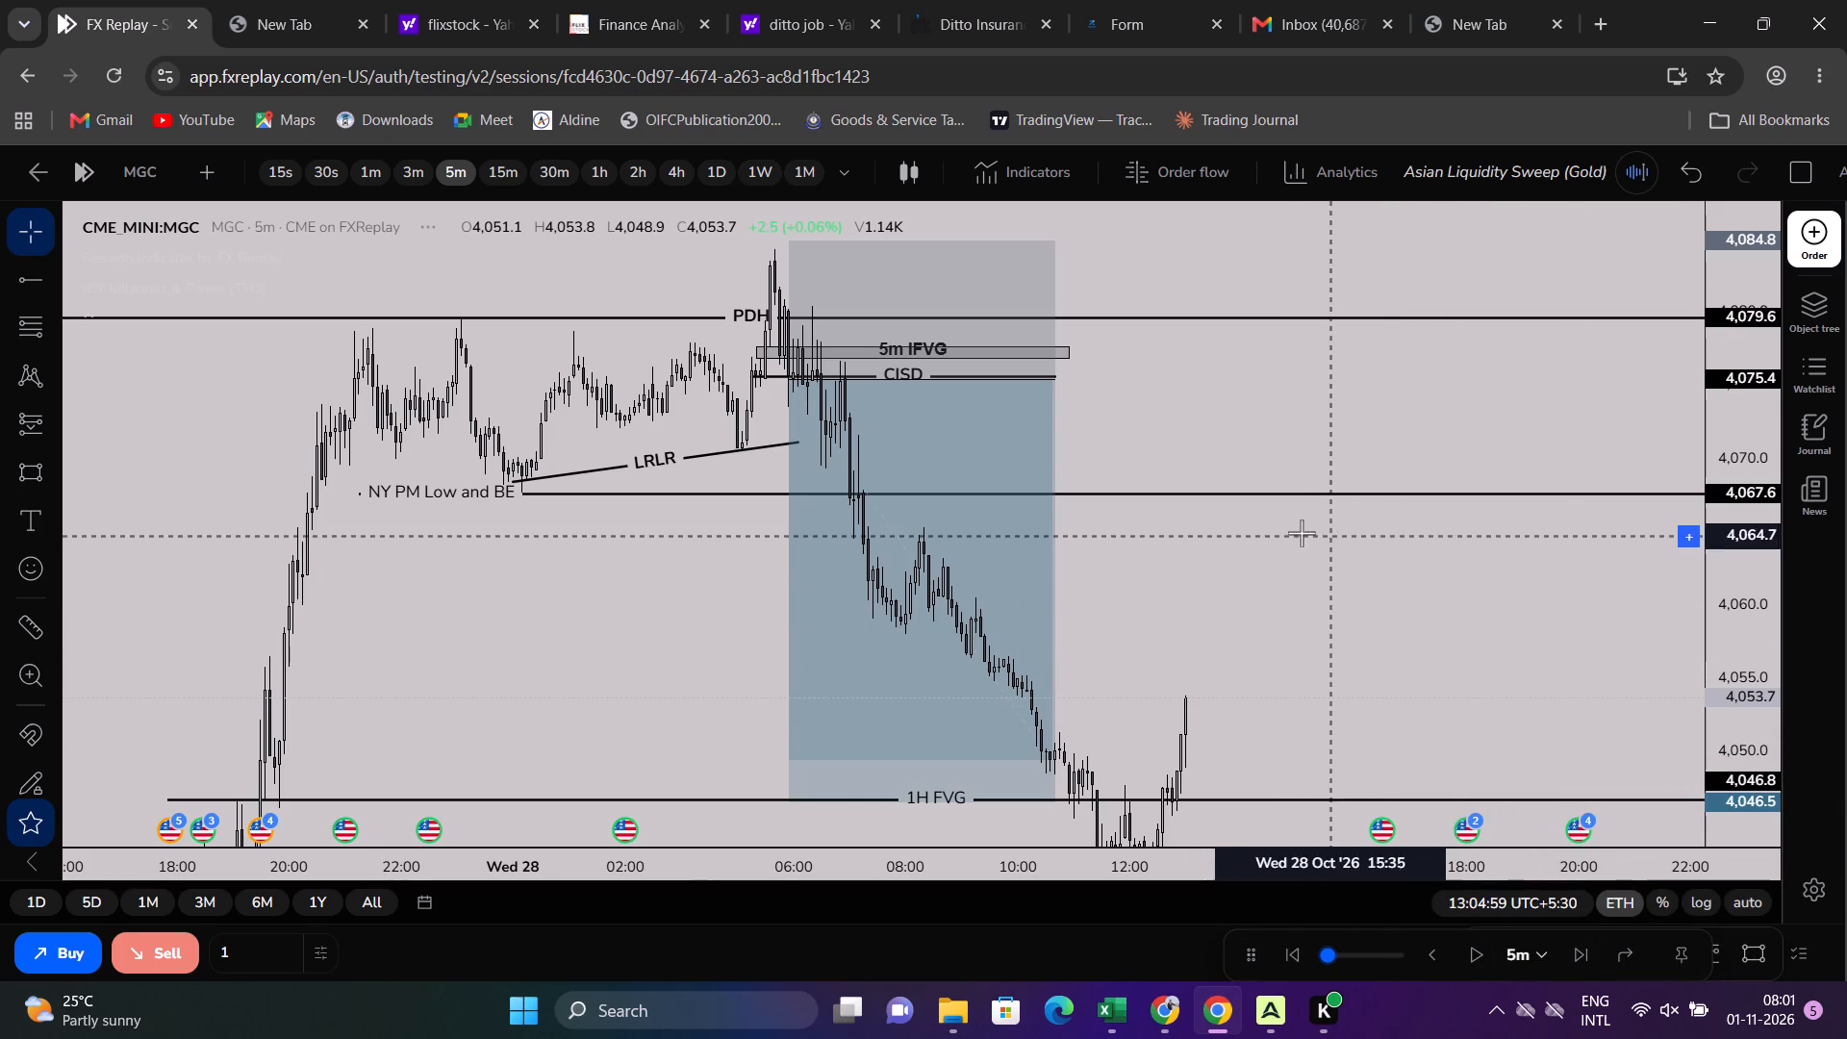
Capture the unobstructed October 28 MGC 5m chart with its price and time axes and copy the image from Snipping Tool.
key("shift+super+s")
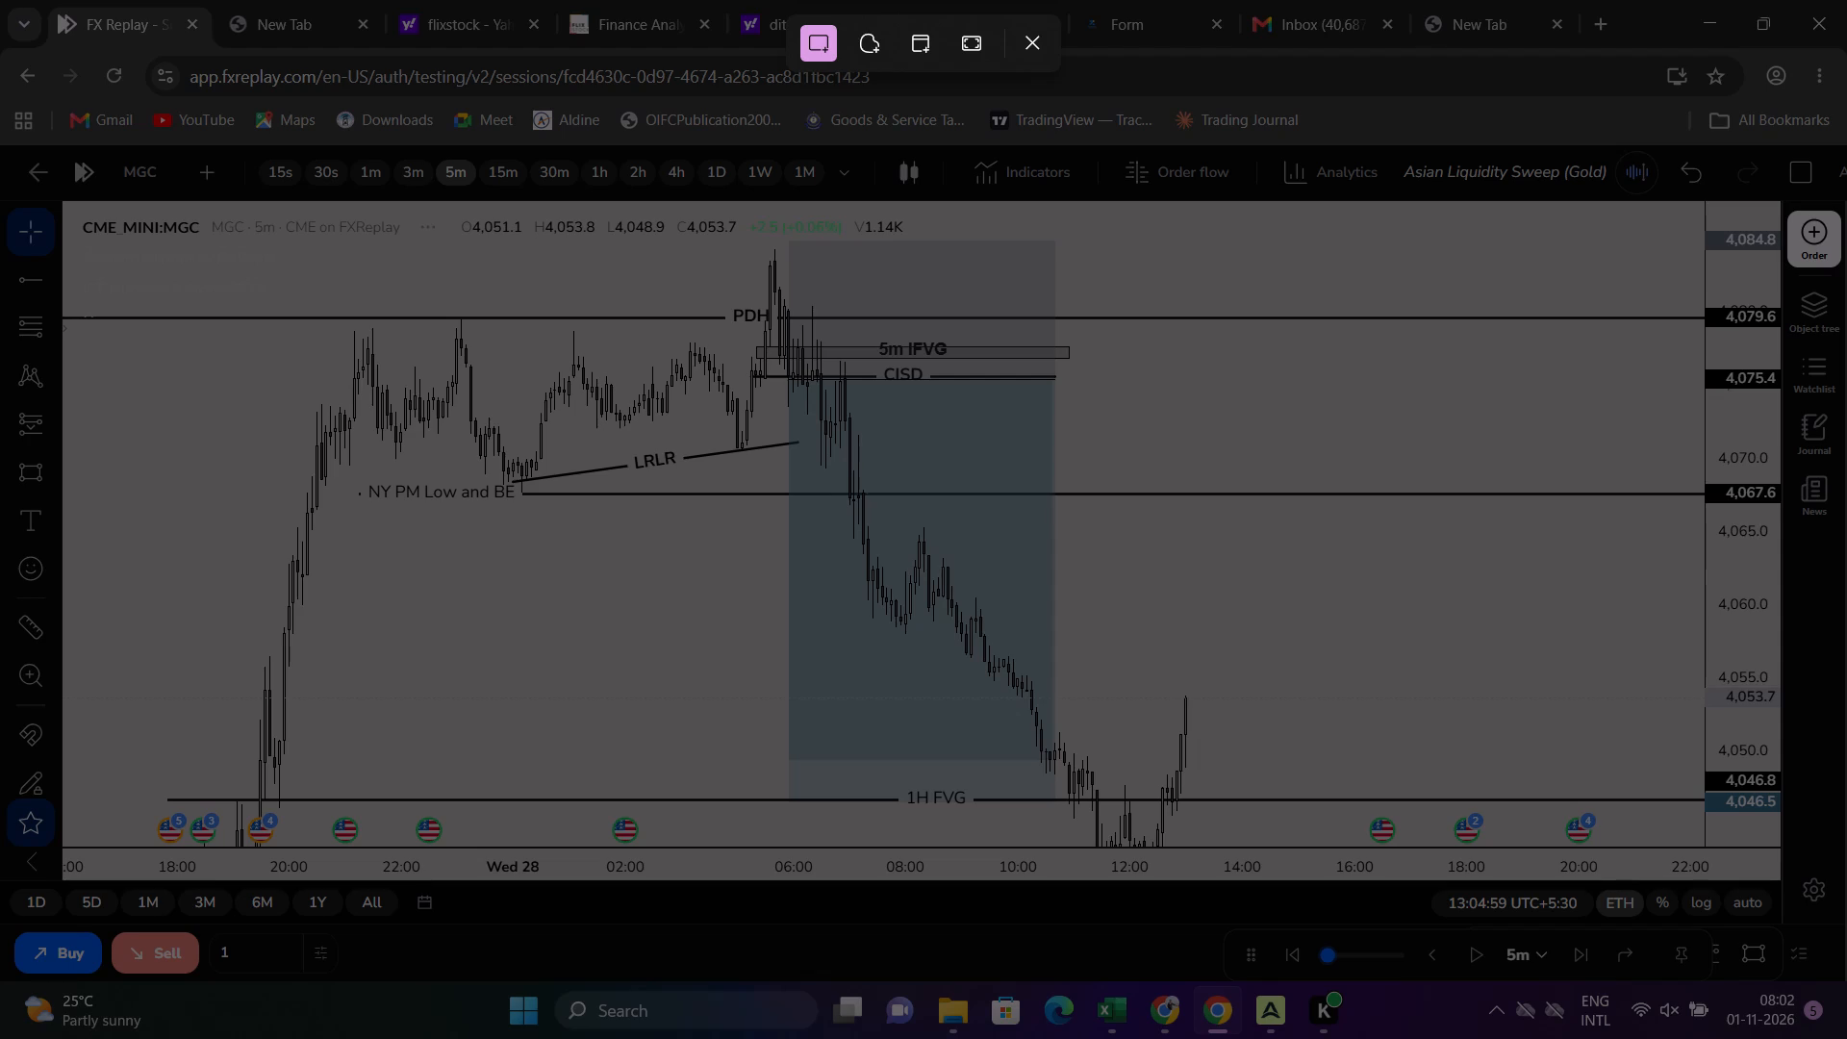
left_click_drag(59, 201, 1676, 933)
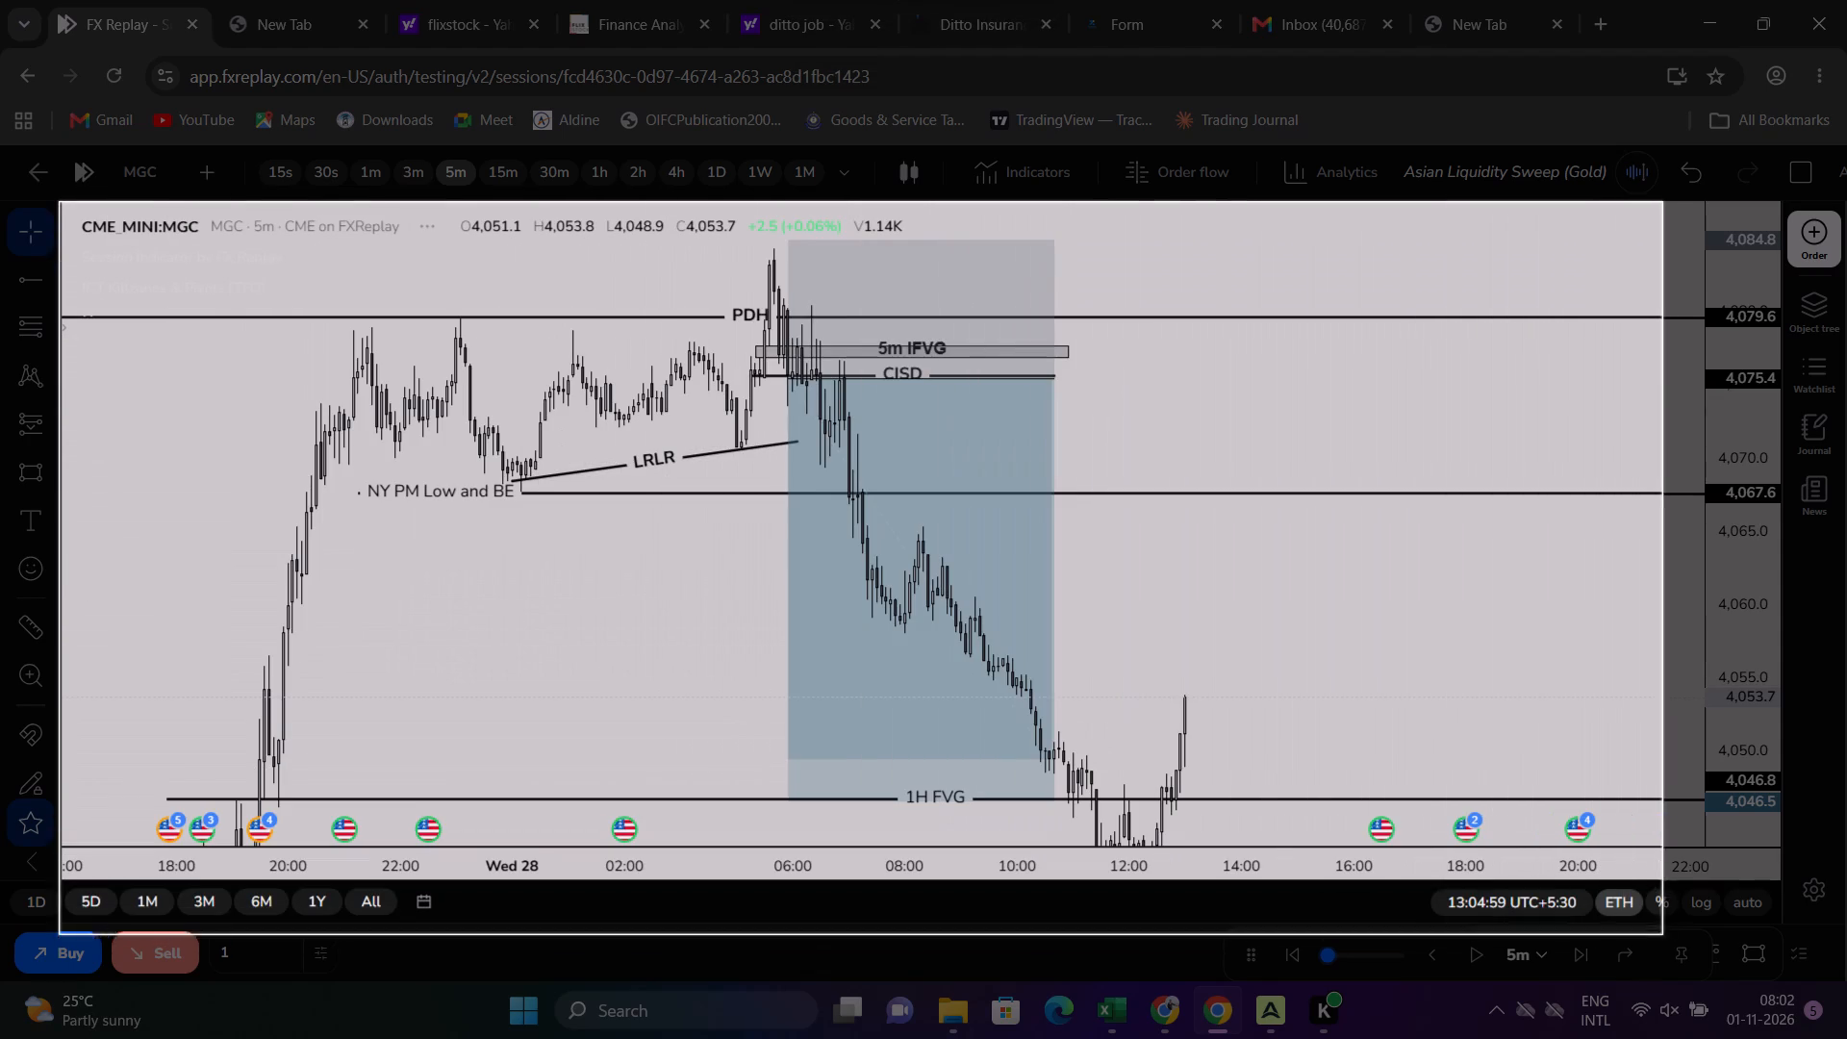
left_click_drag(1676, 933, 1781, 924)
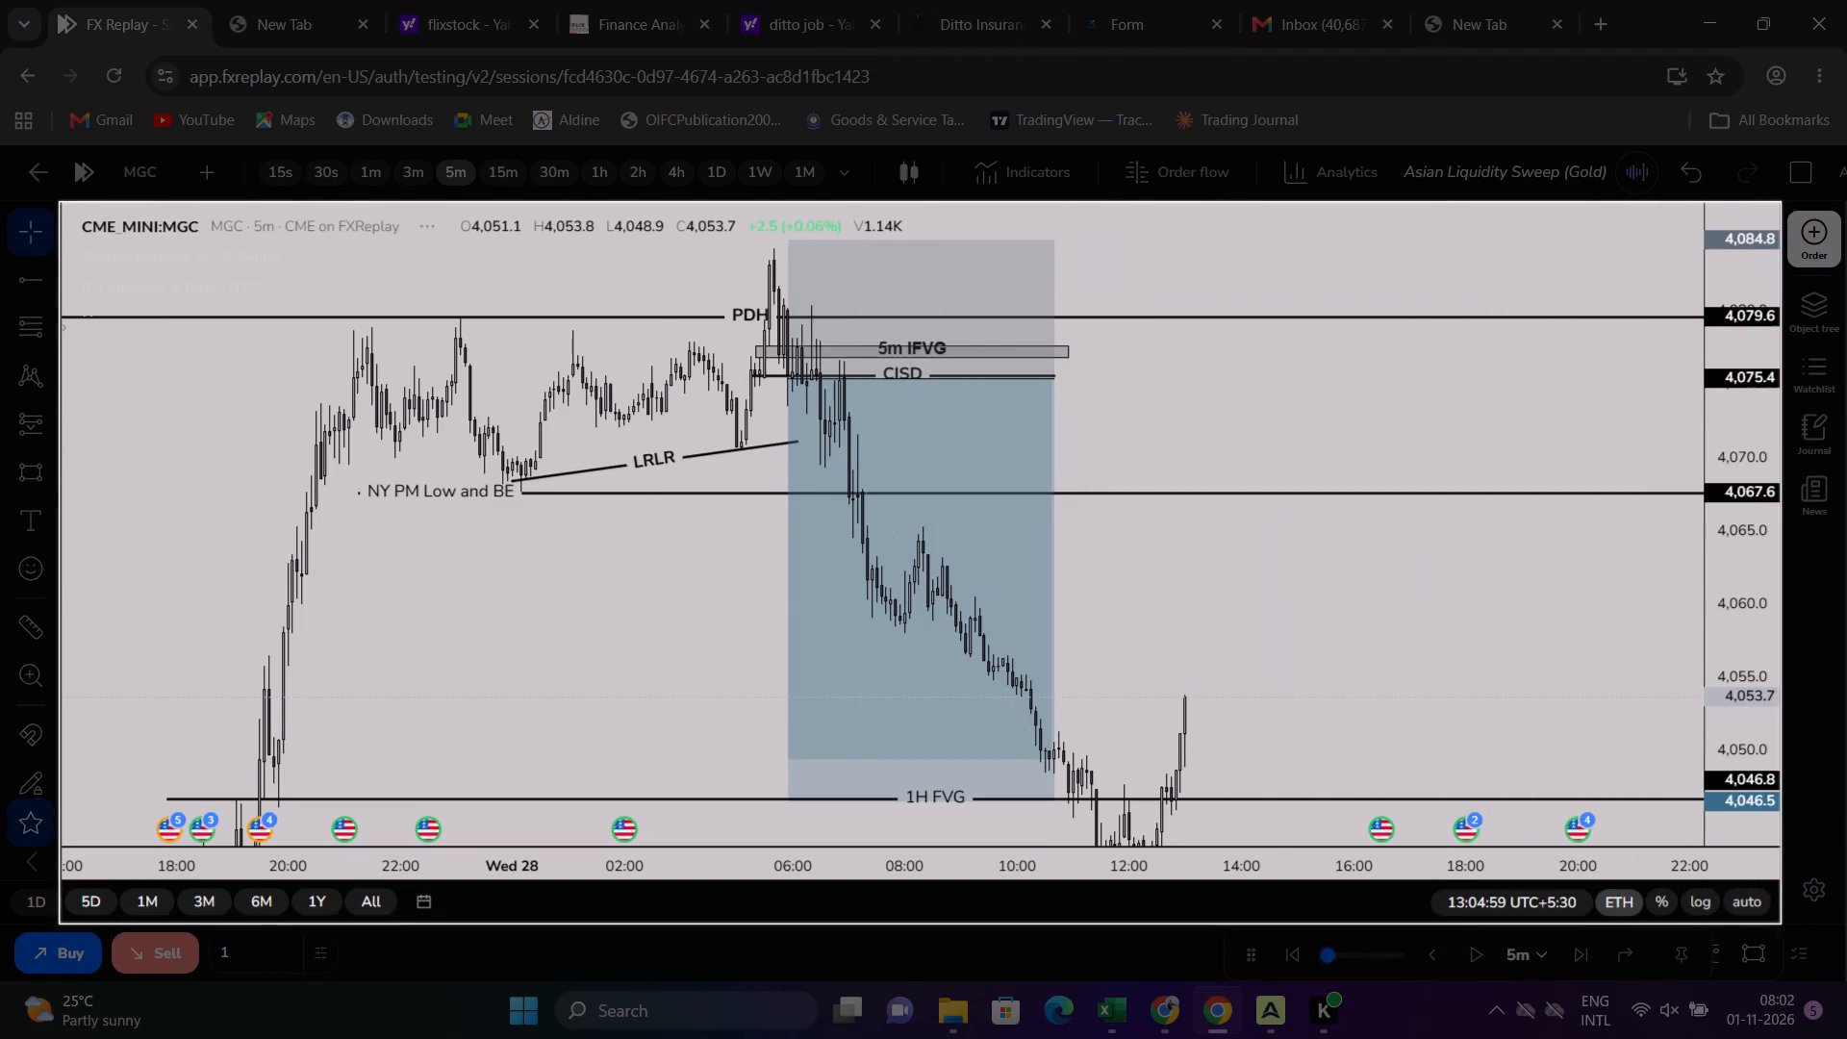
left_click_drag(1781, 924, 1784, 921)
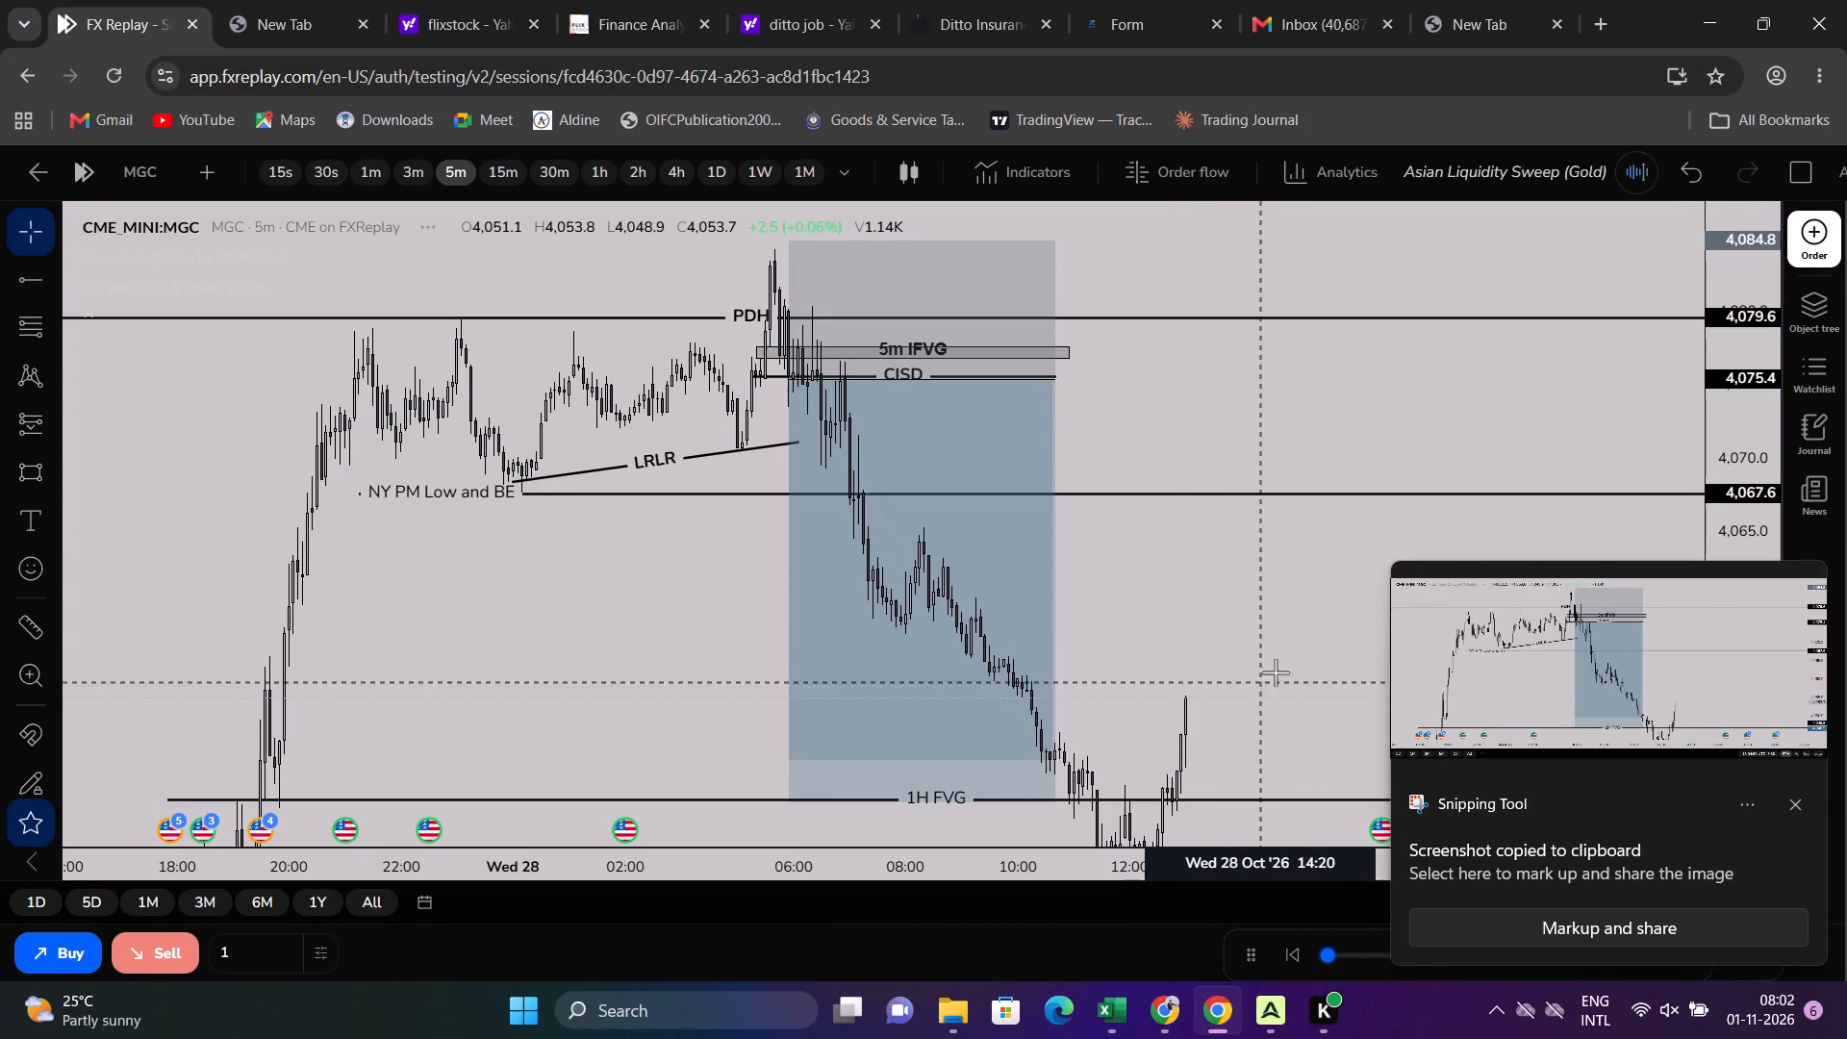
left_click(1569, 692)
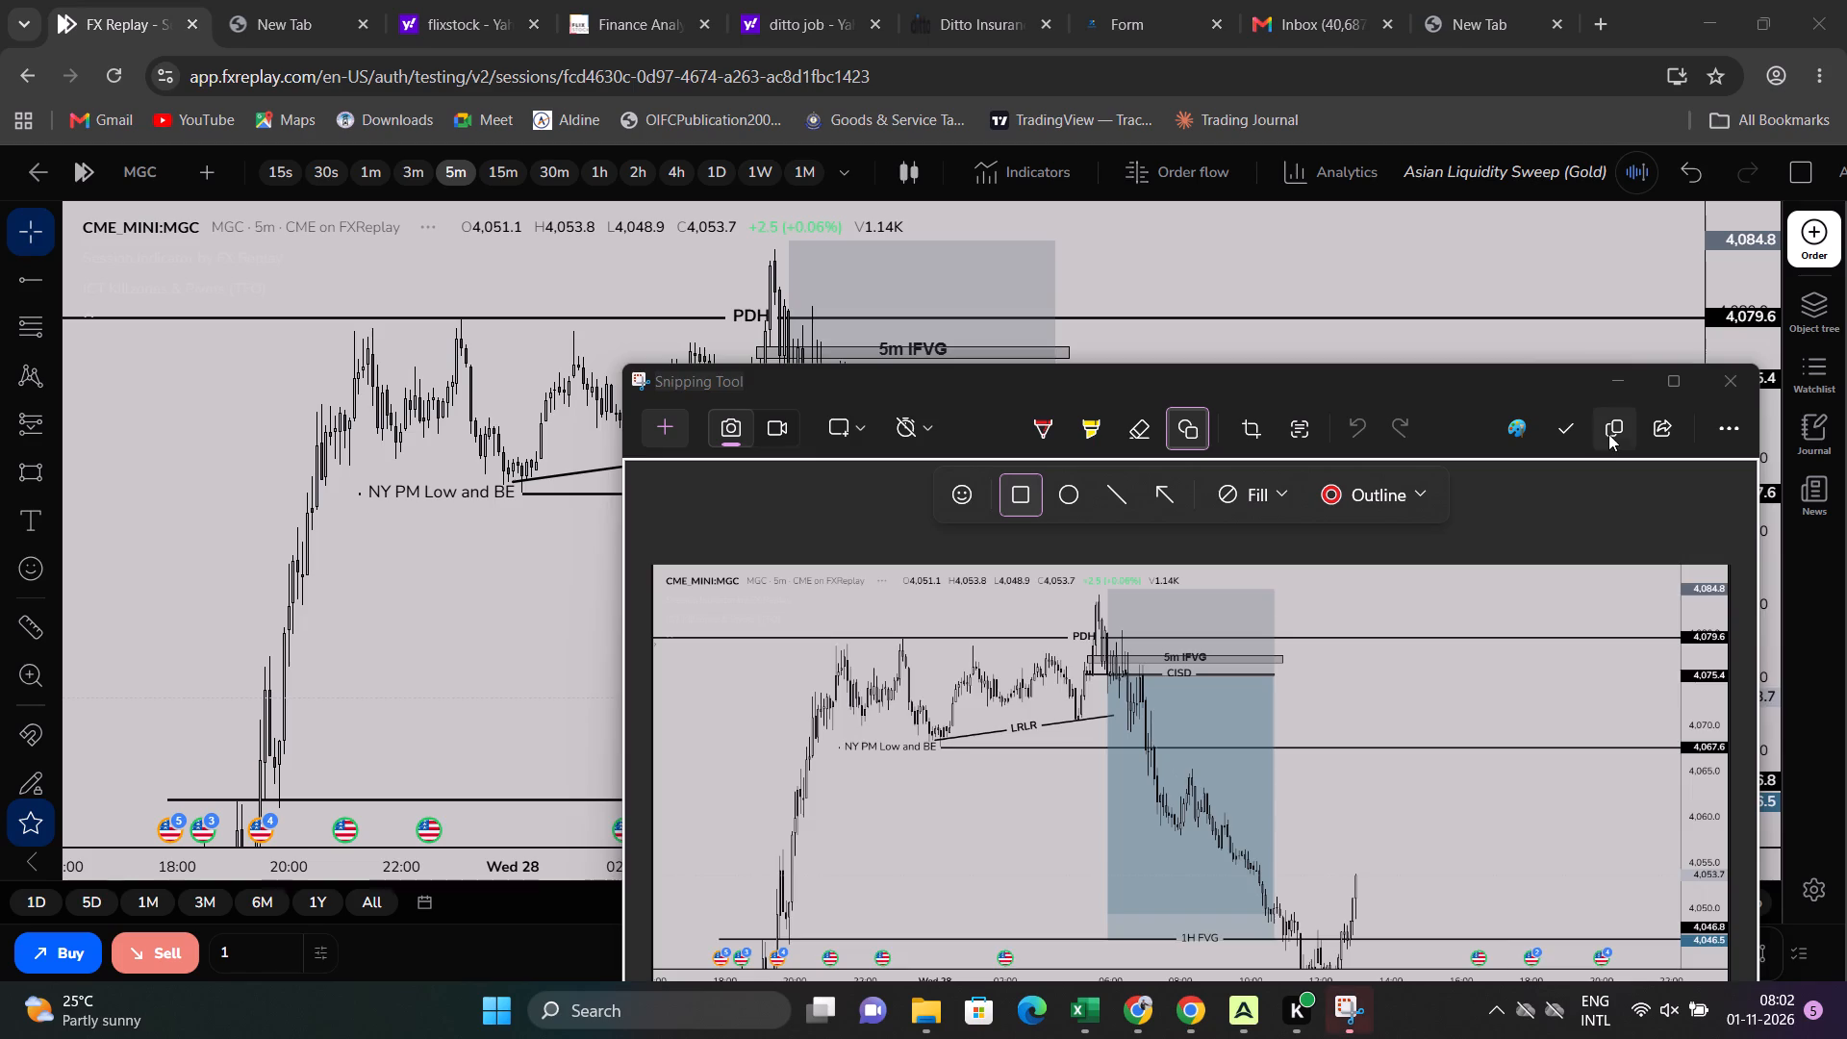
left_click(1608, 434)
Paste the new chart screenshot into the body of Notion's October 28 +3.2R entry and enlarge it to nearly the page's width.
key("alt+Tab")
left_click(1260, 260, "alt")
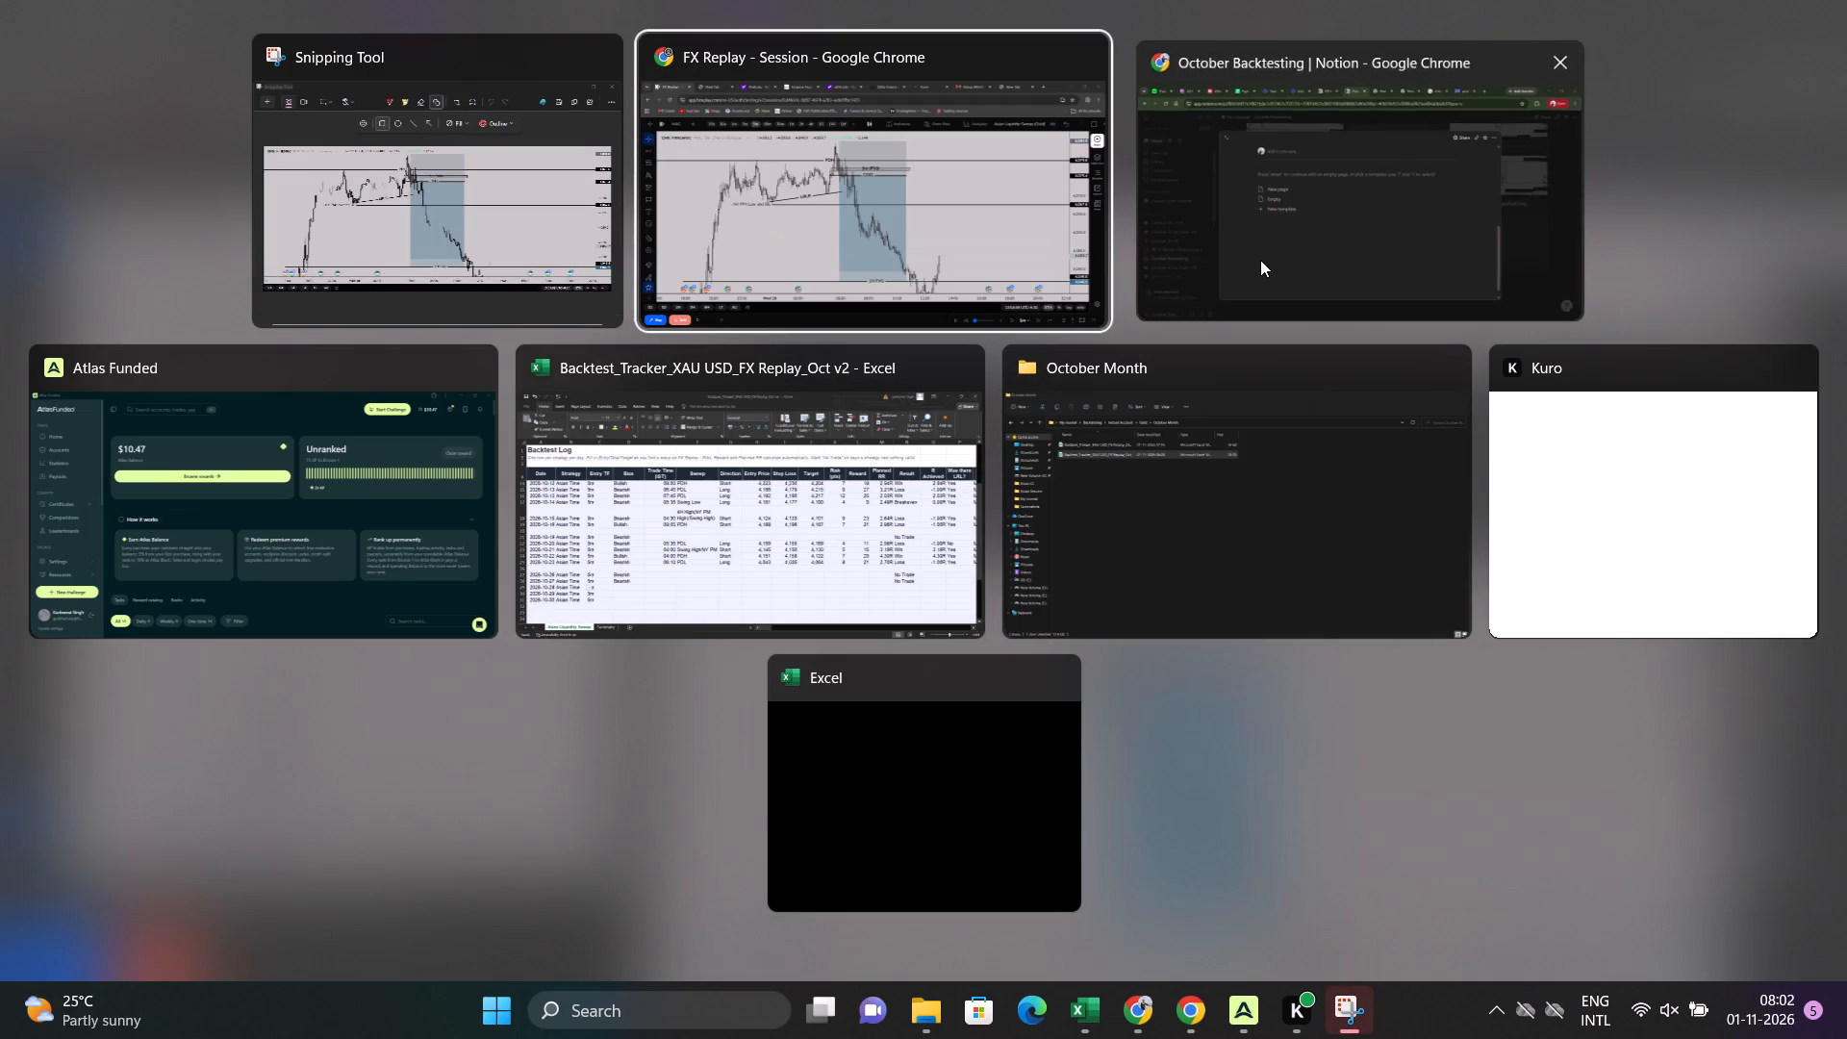
left_click(703, 361)
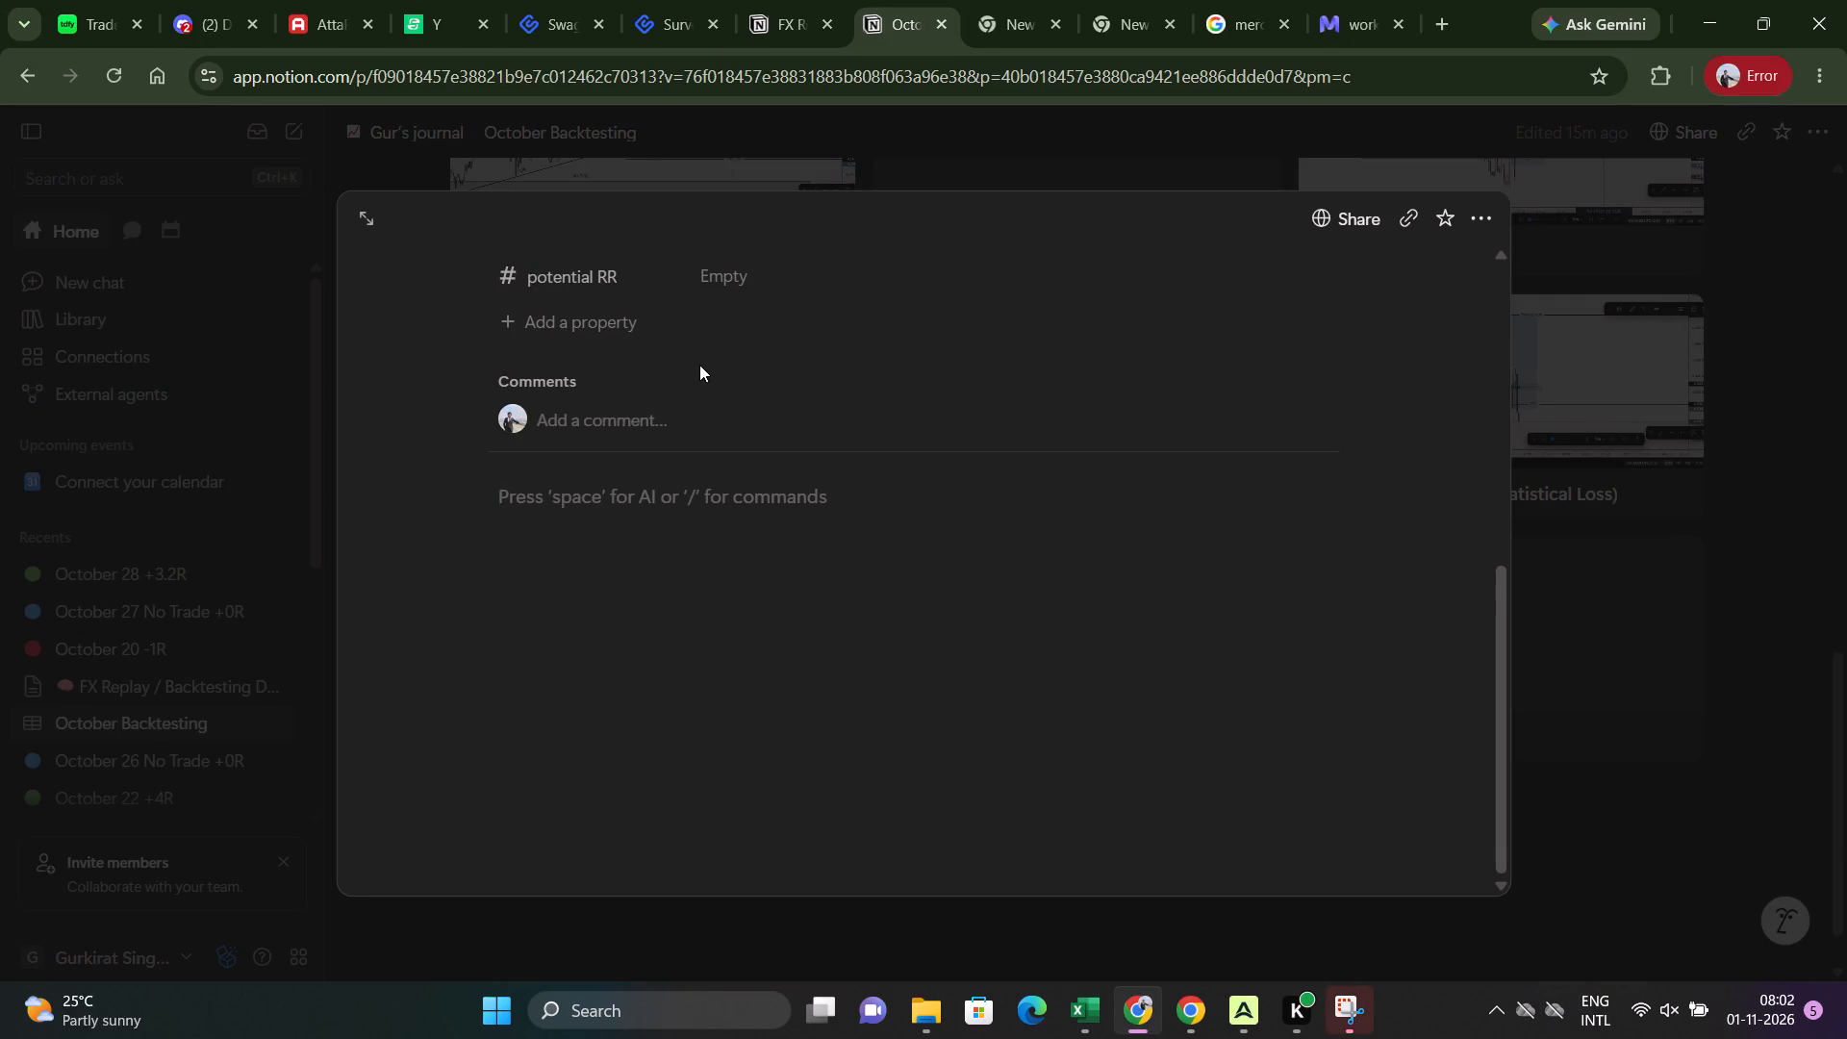
key("ctrl+v")
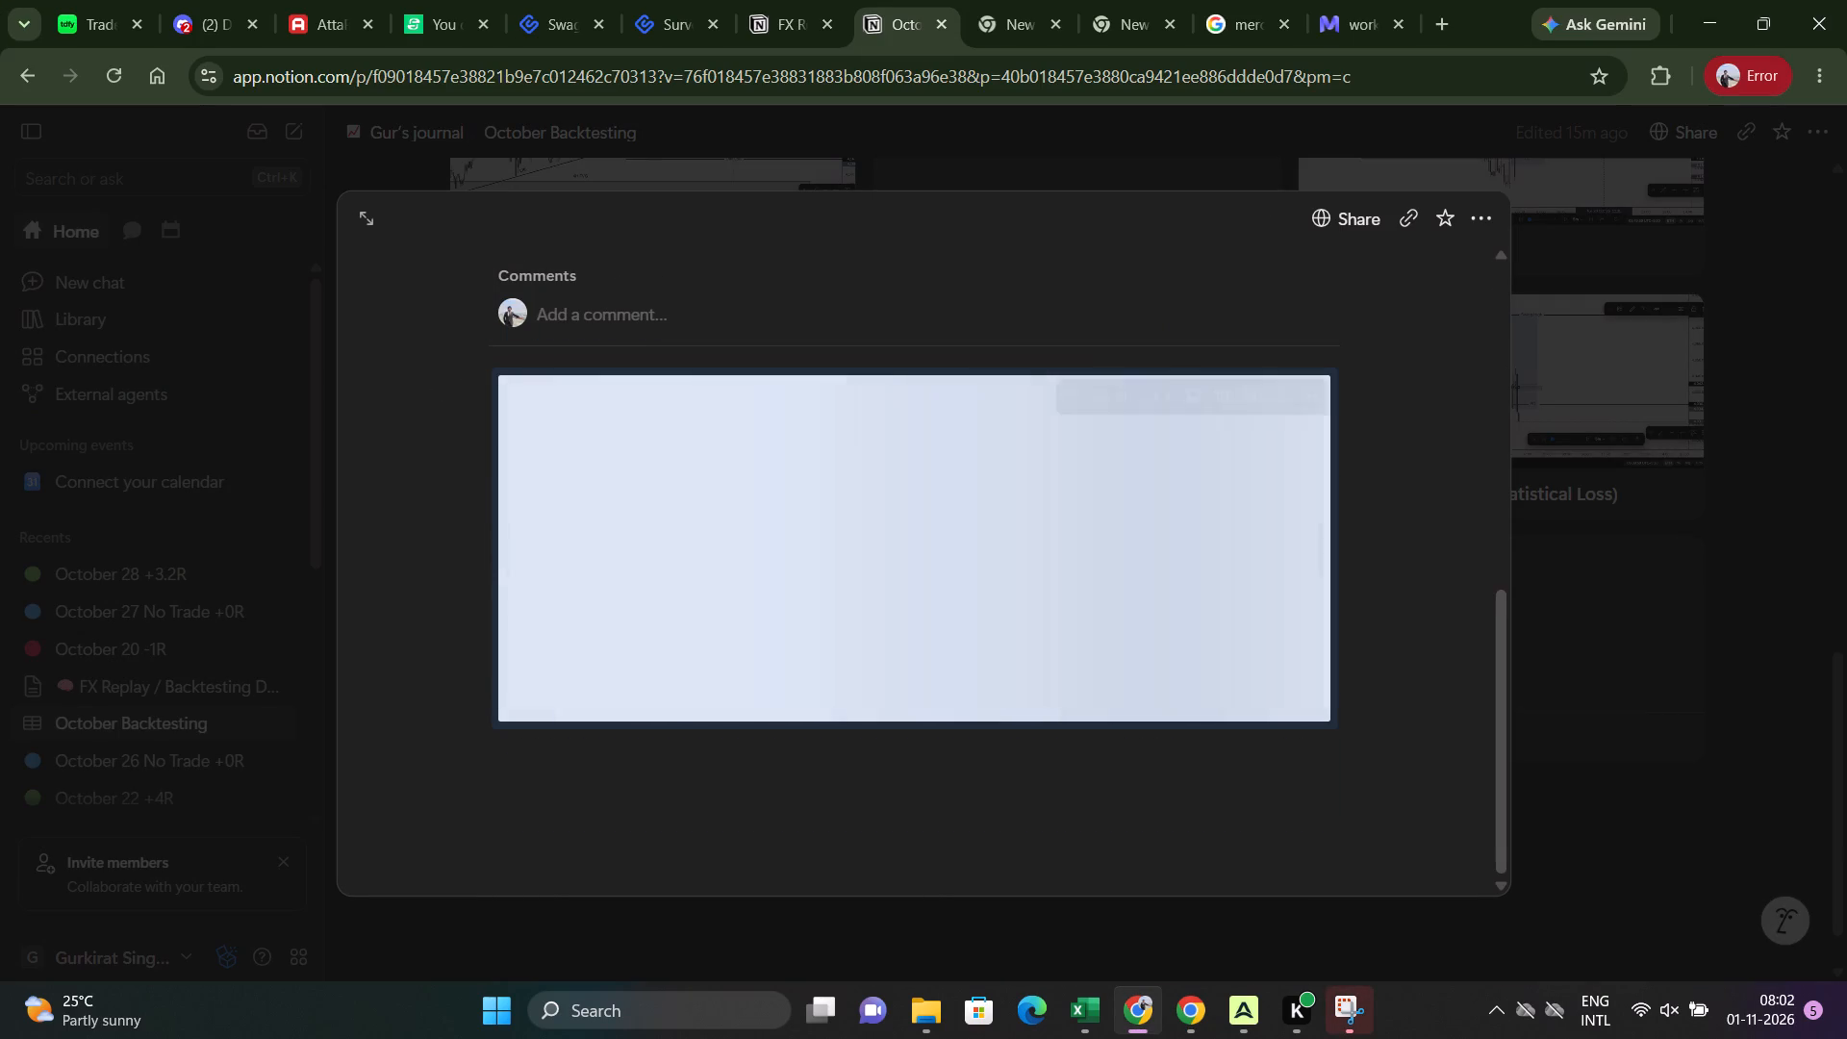
left_click_drag(1321, 719, 1423, 811)
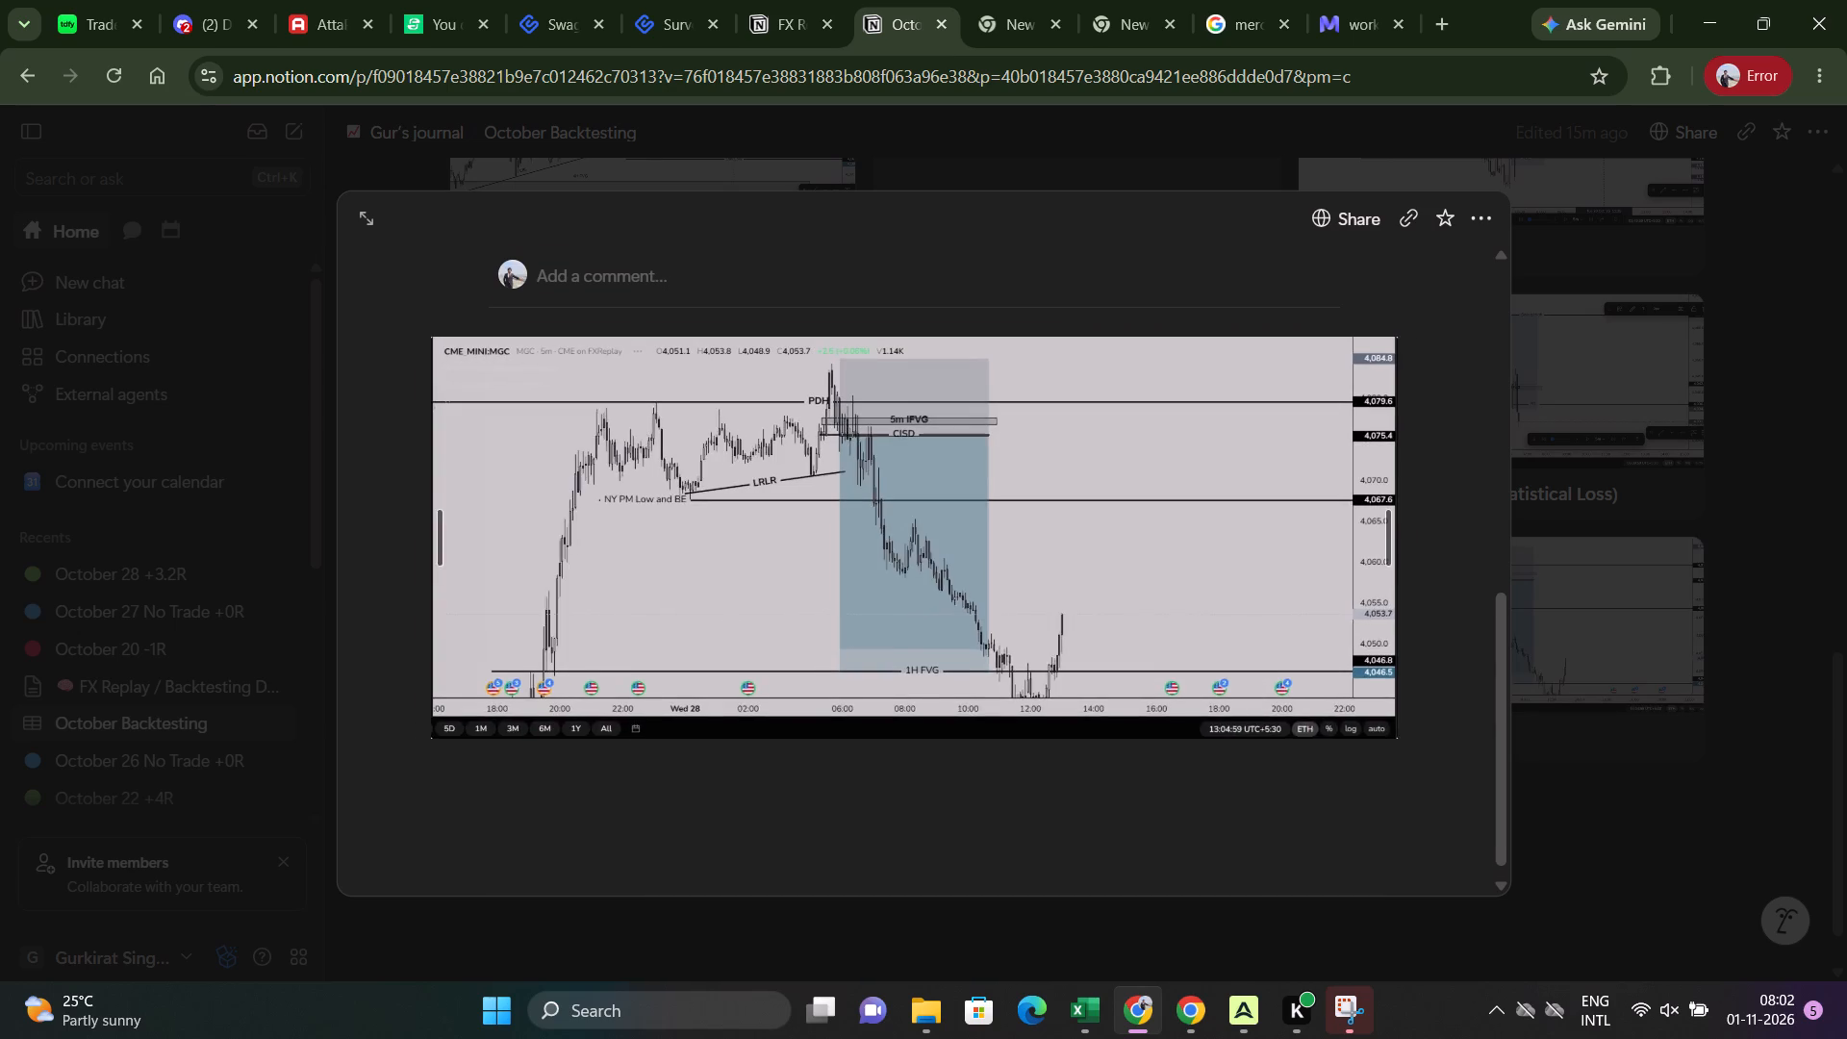
left_click_drag(1423, 811, 1456, 841)
scroll(901, 570, "up", 3)
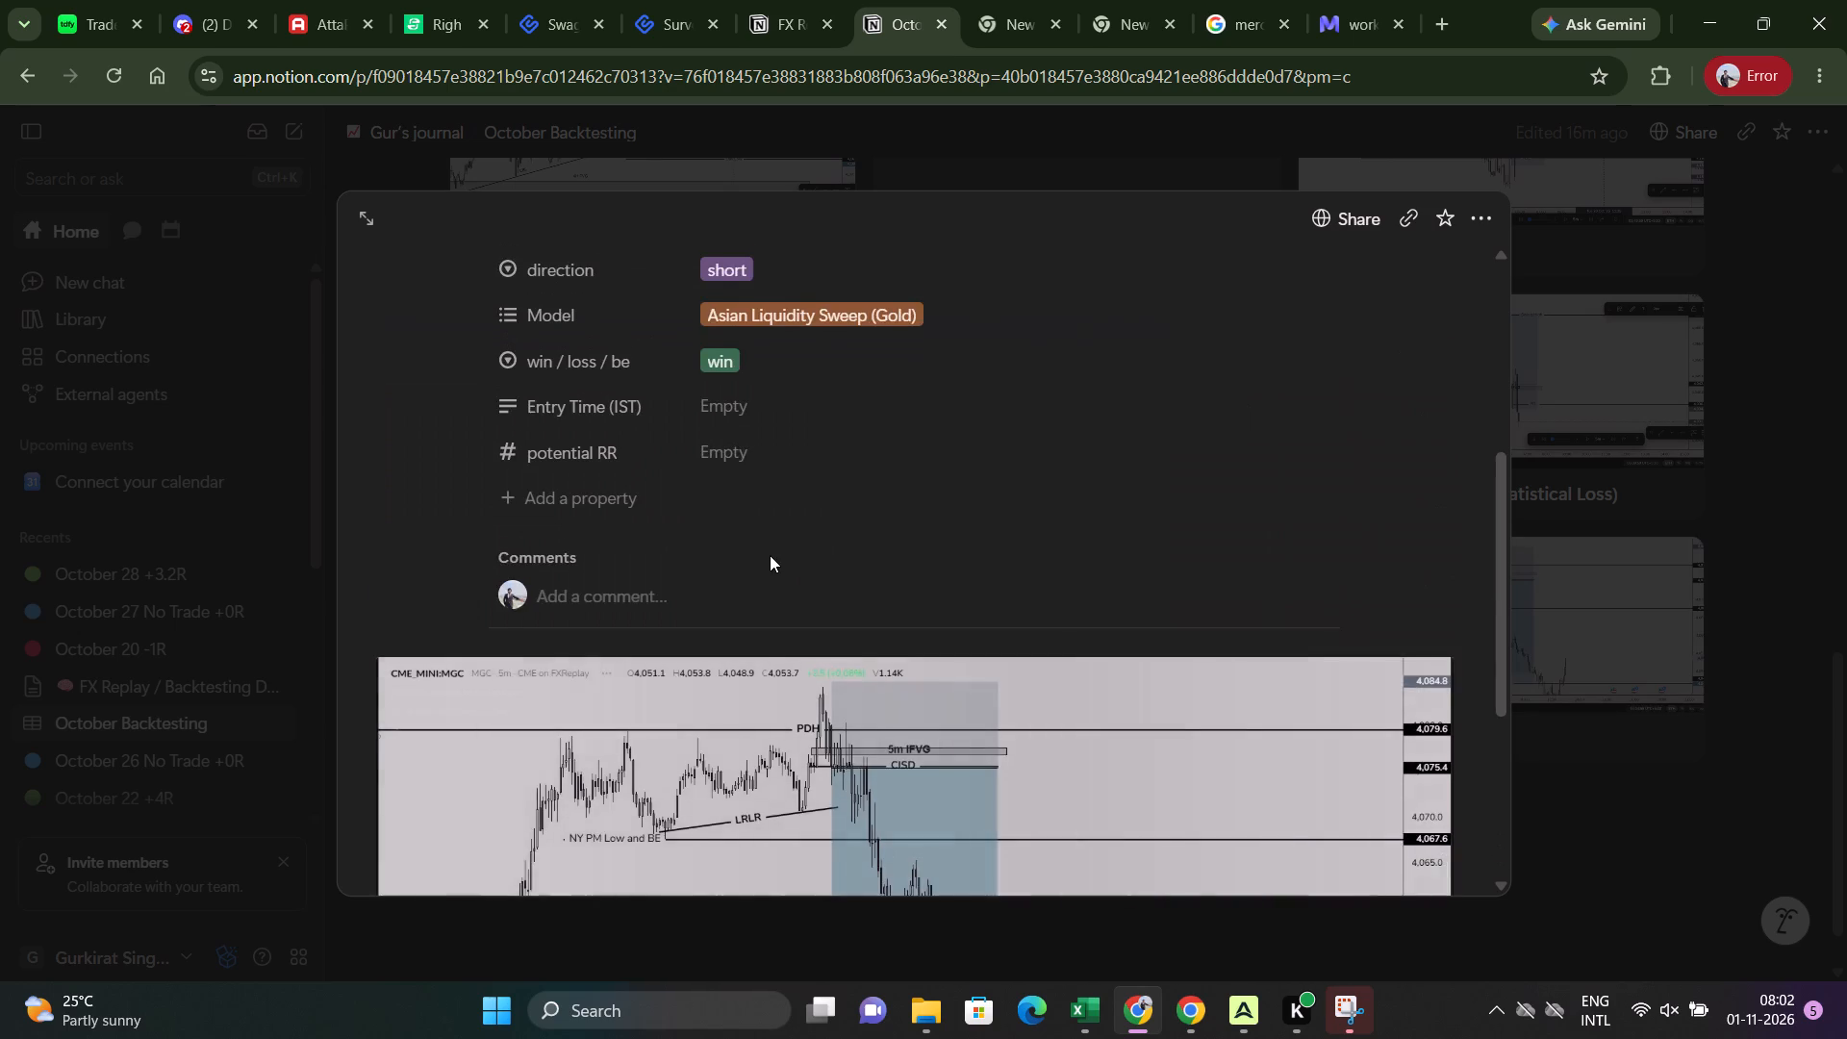
scroll(770, 555, "up", 3)
scroll(778, 571, "down", 7)
Close the Snipping Tool window and switch back to the FX Replay session.
key("alt+Tab")
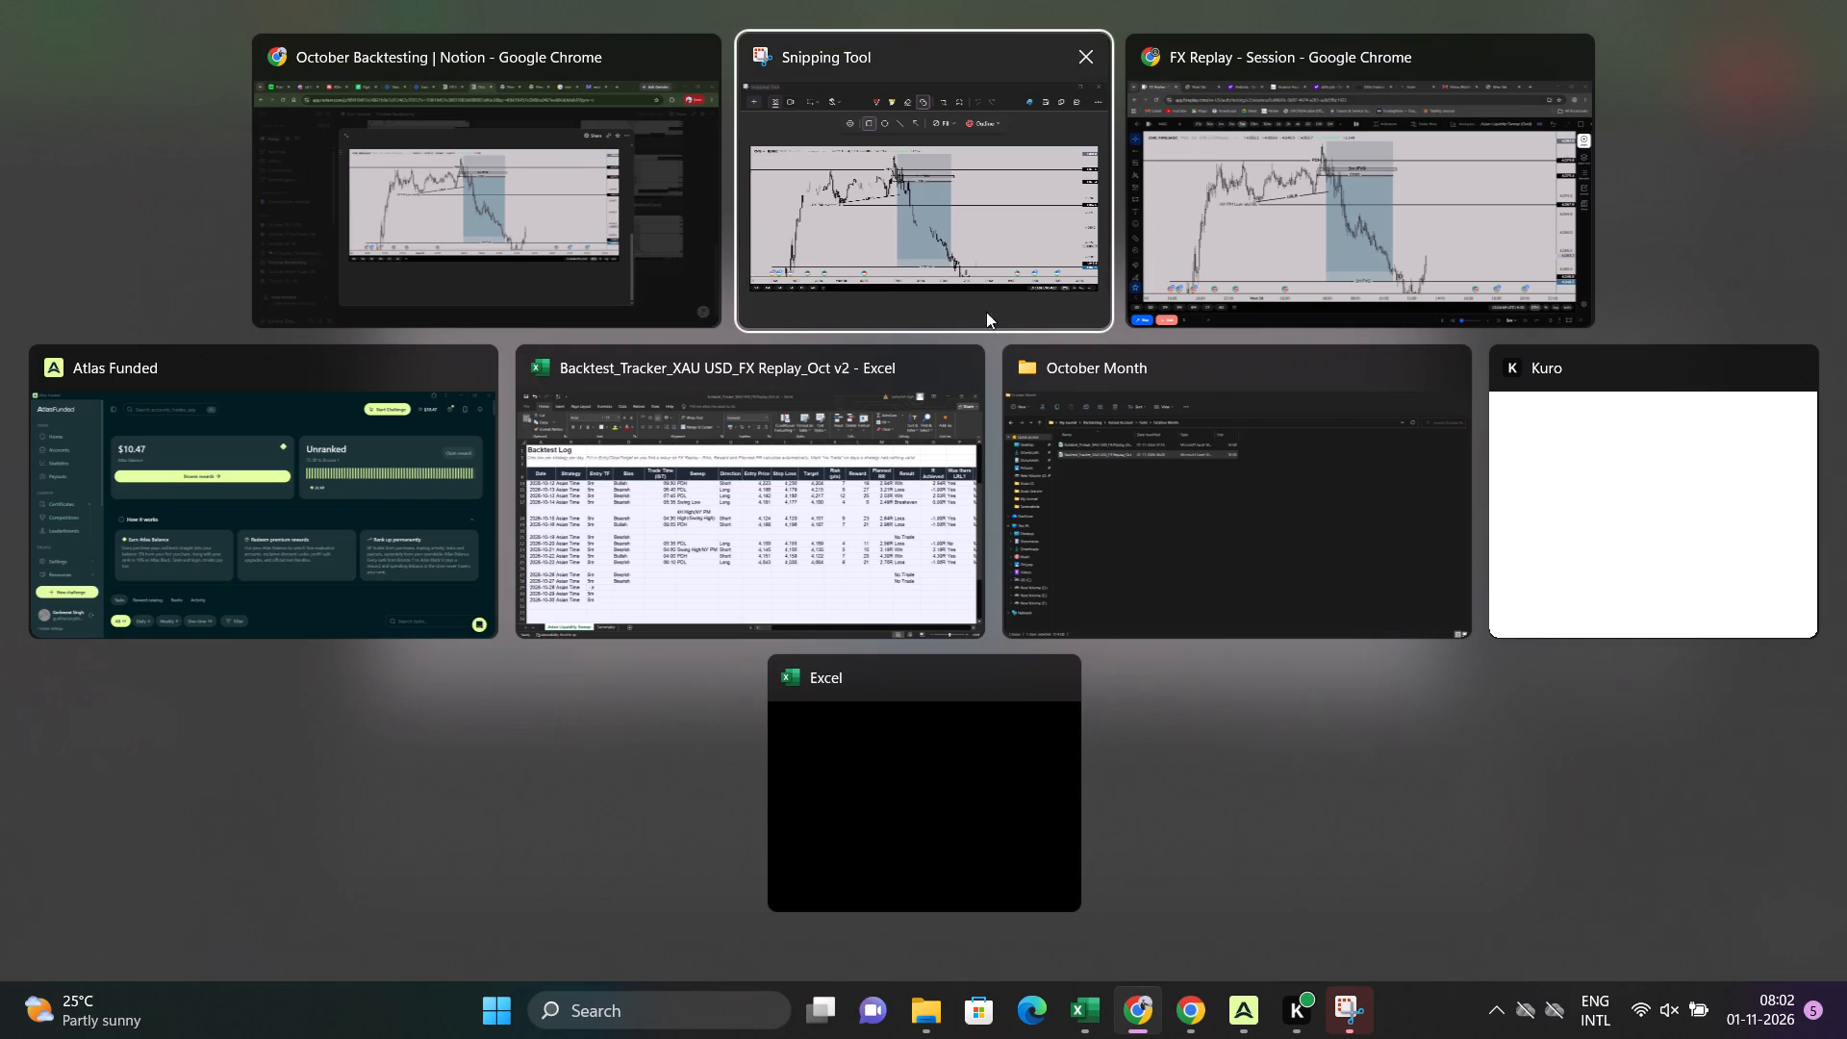
left_click(1072, 48, "alt")
left_click(1226, 218, "alt")
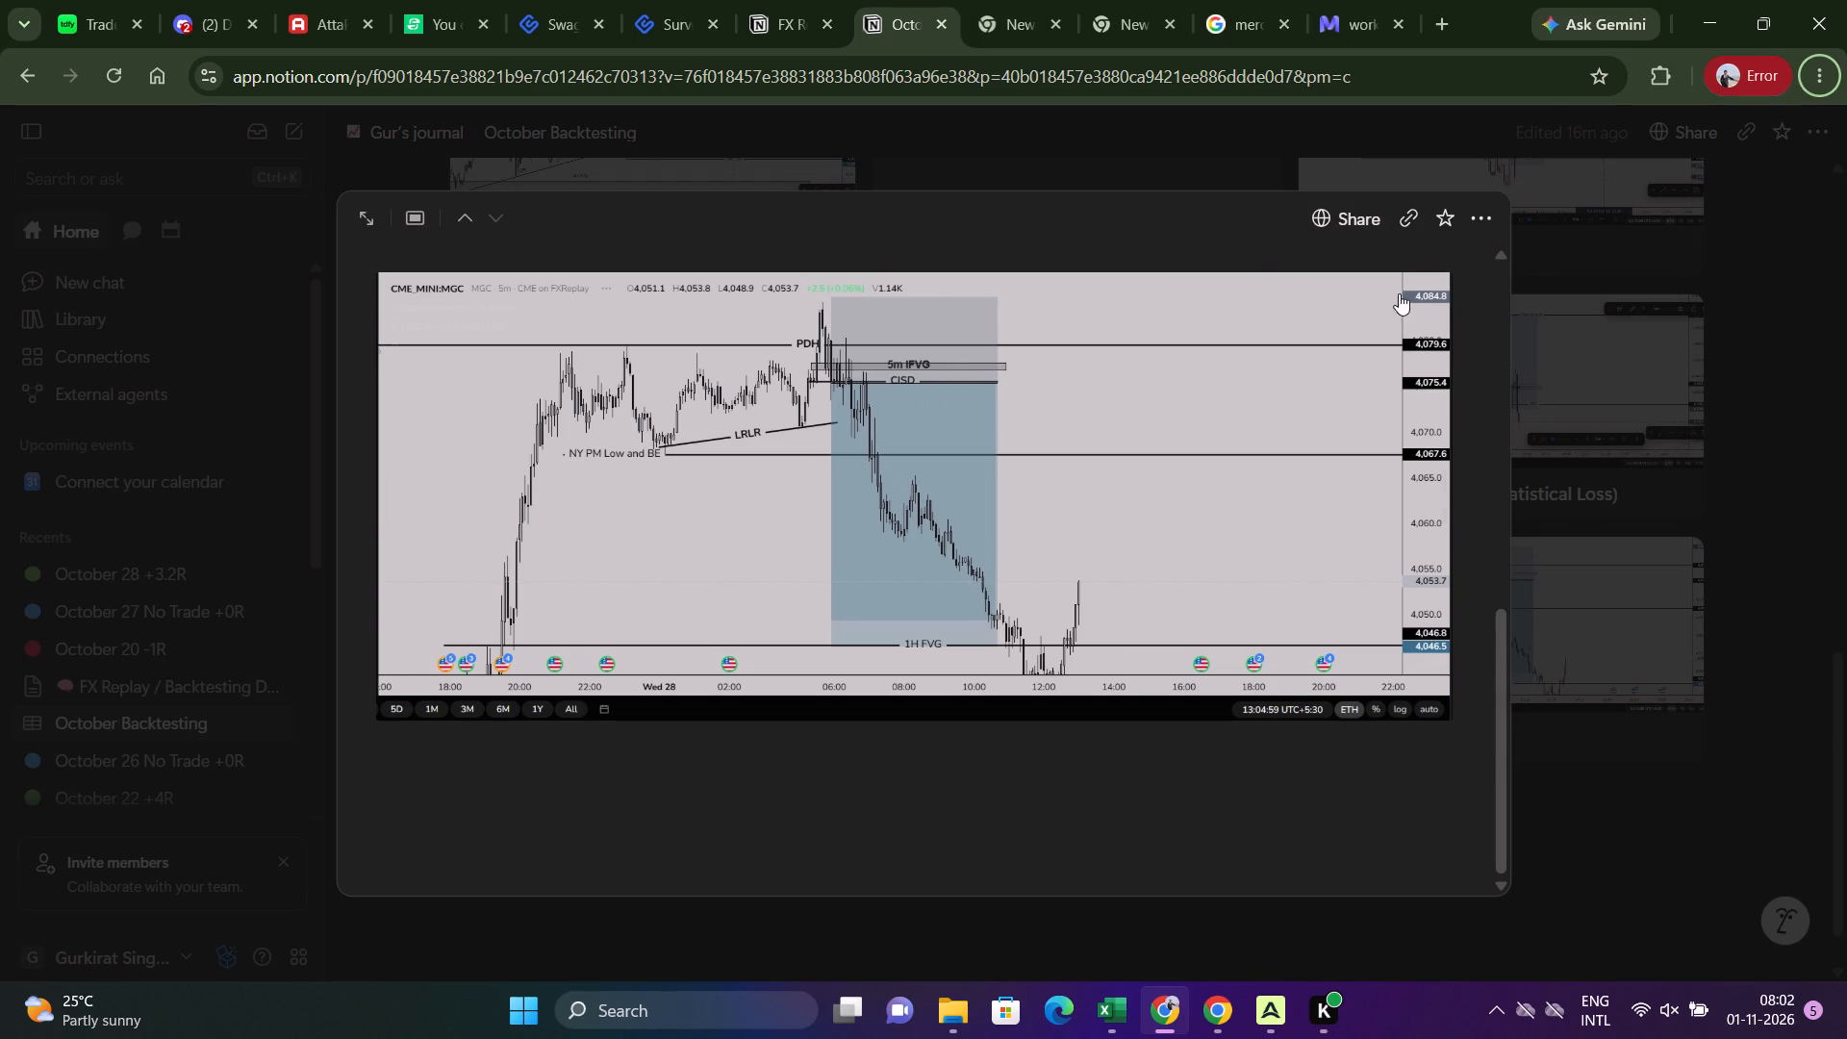
key("alt+Tab")
left_click(820, 355, "alt")
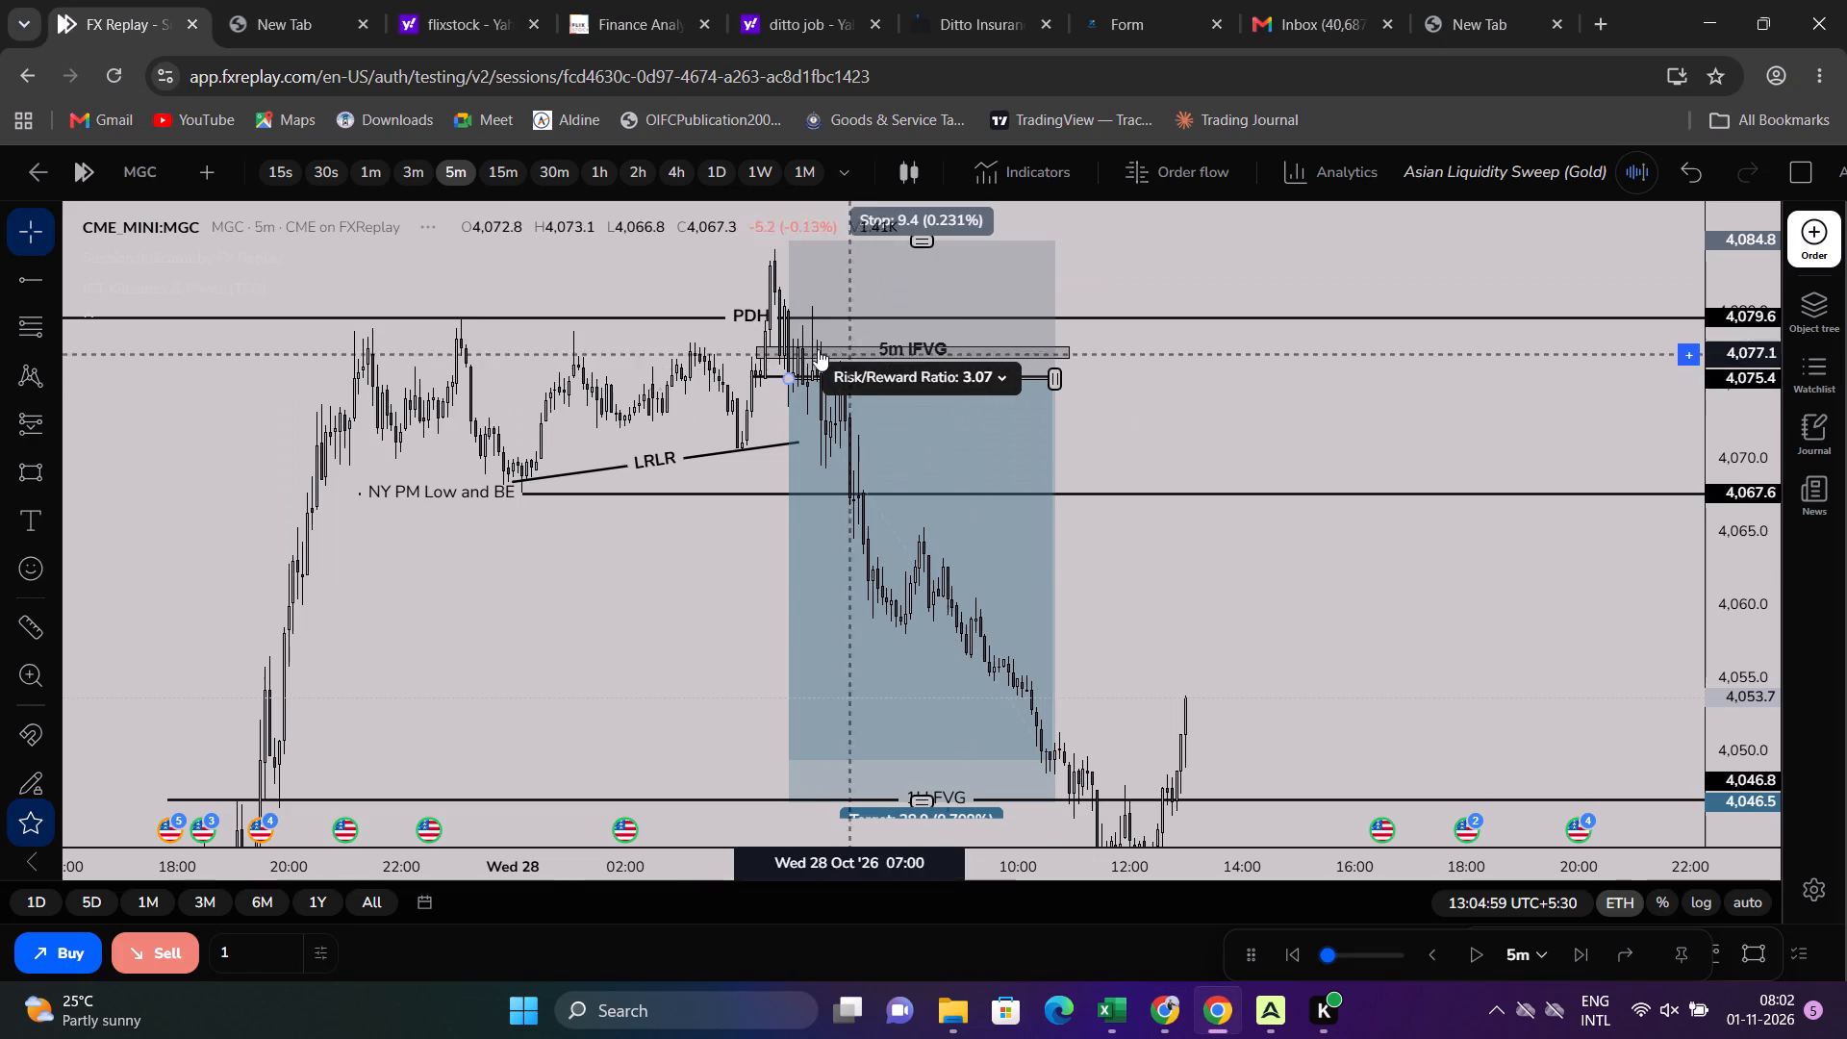
Move the floating replay controls and the drawing toolbar back onto the chart, near the price axis.
scroll(814, 344, "up", 5)
left_click_drag(1751, 692, 1750, 586)
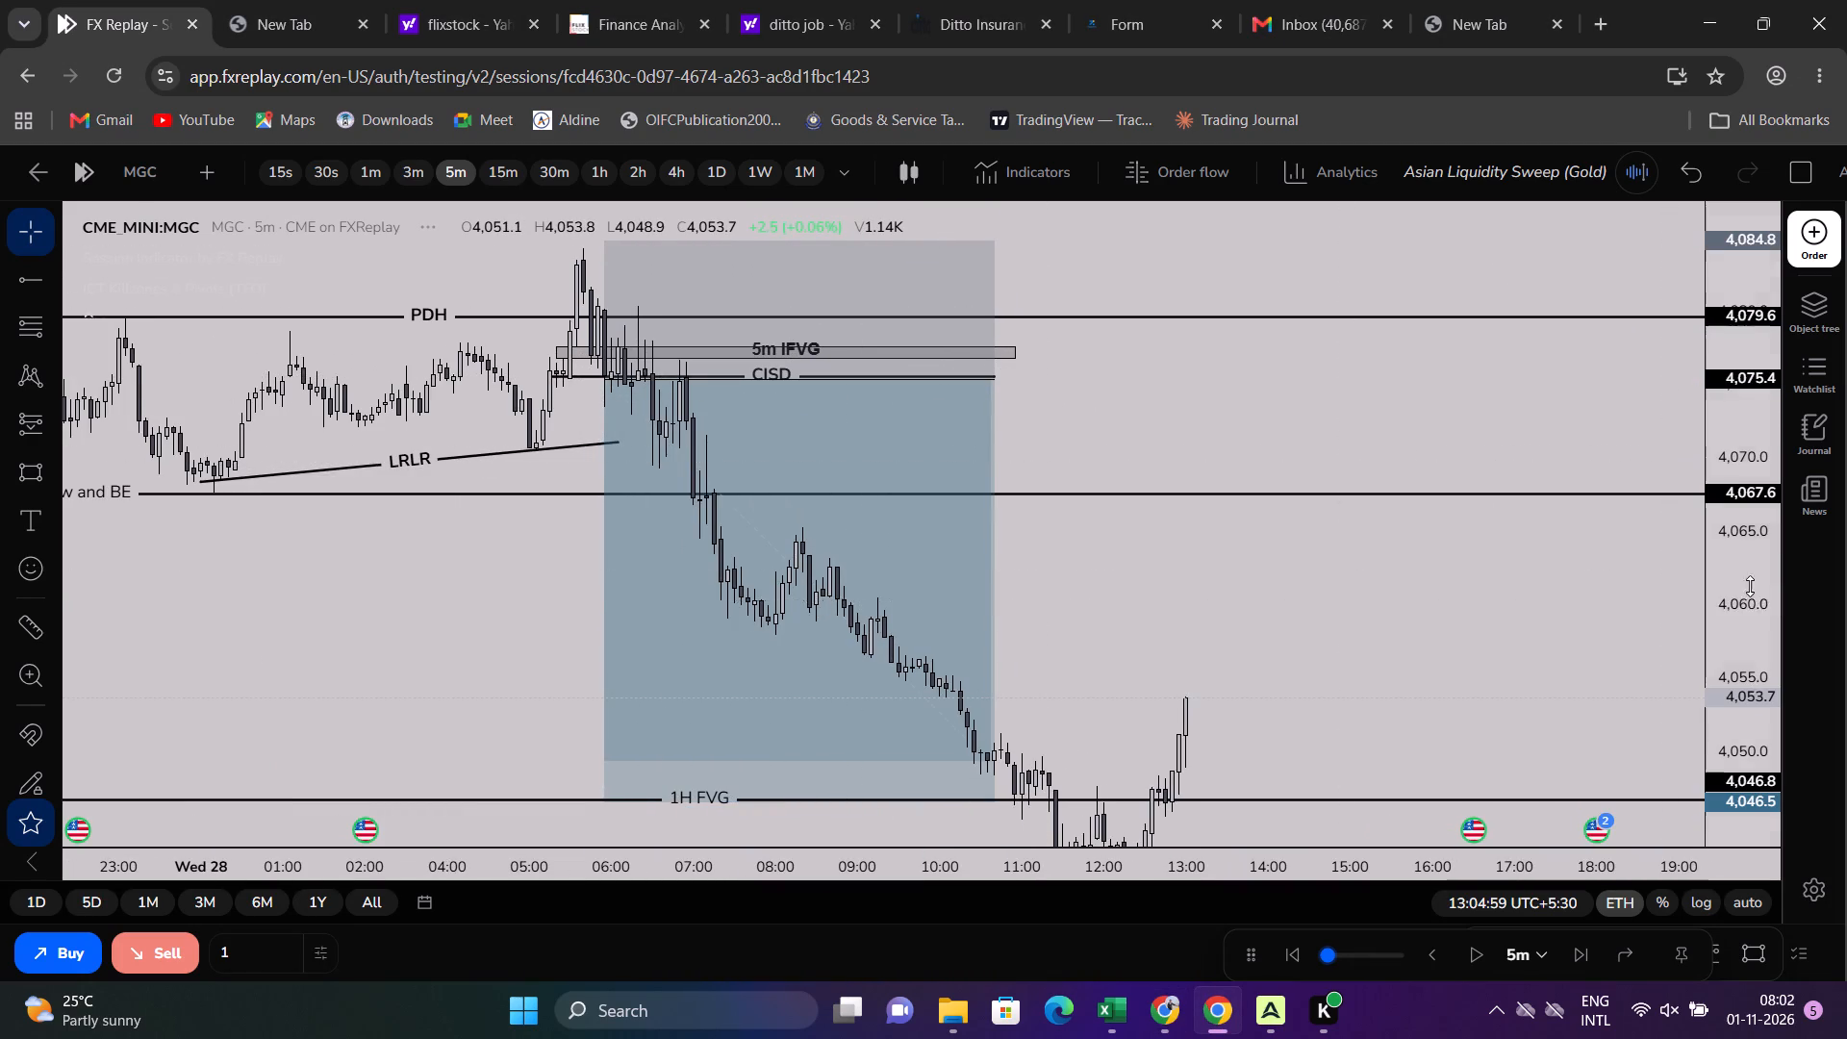
left_click_drag(1750, 586, 1748, 261)
scroll(1362, 250, "up", 4)
left_click_drag(1143, 328, 1678, 748)
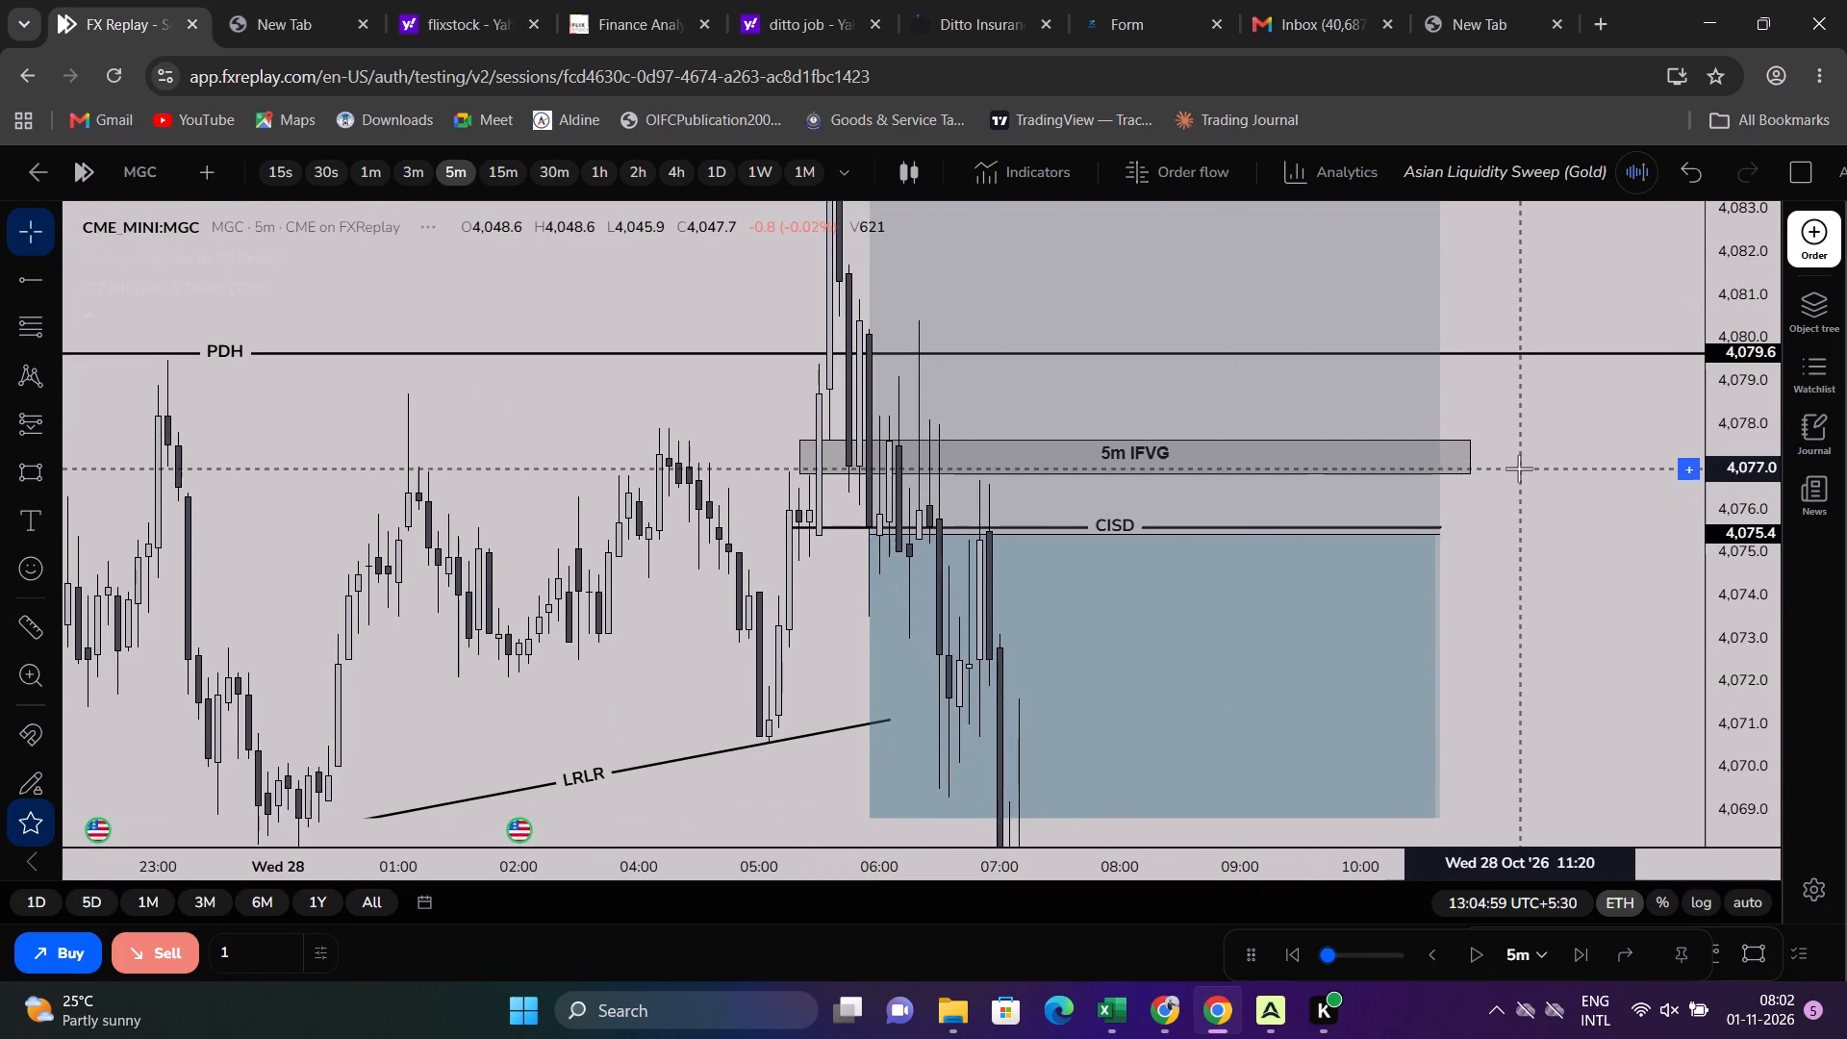
left_click_drag(1531, 489, 1467, 217)
left_click_drag(1252, 945, 1254, 939)
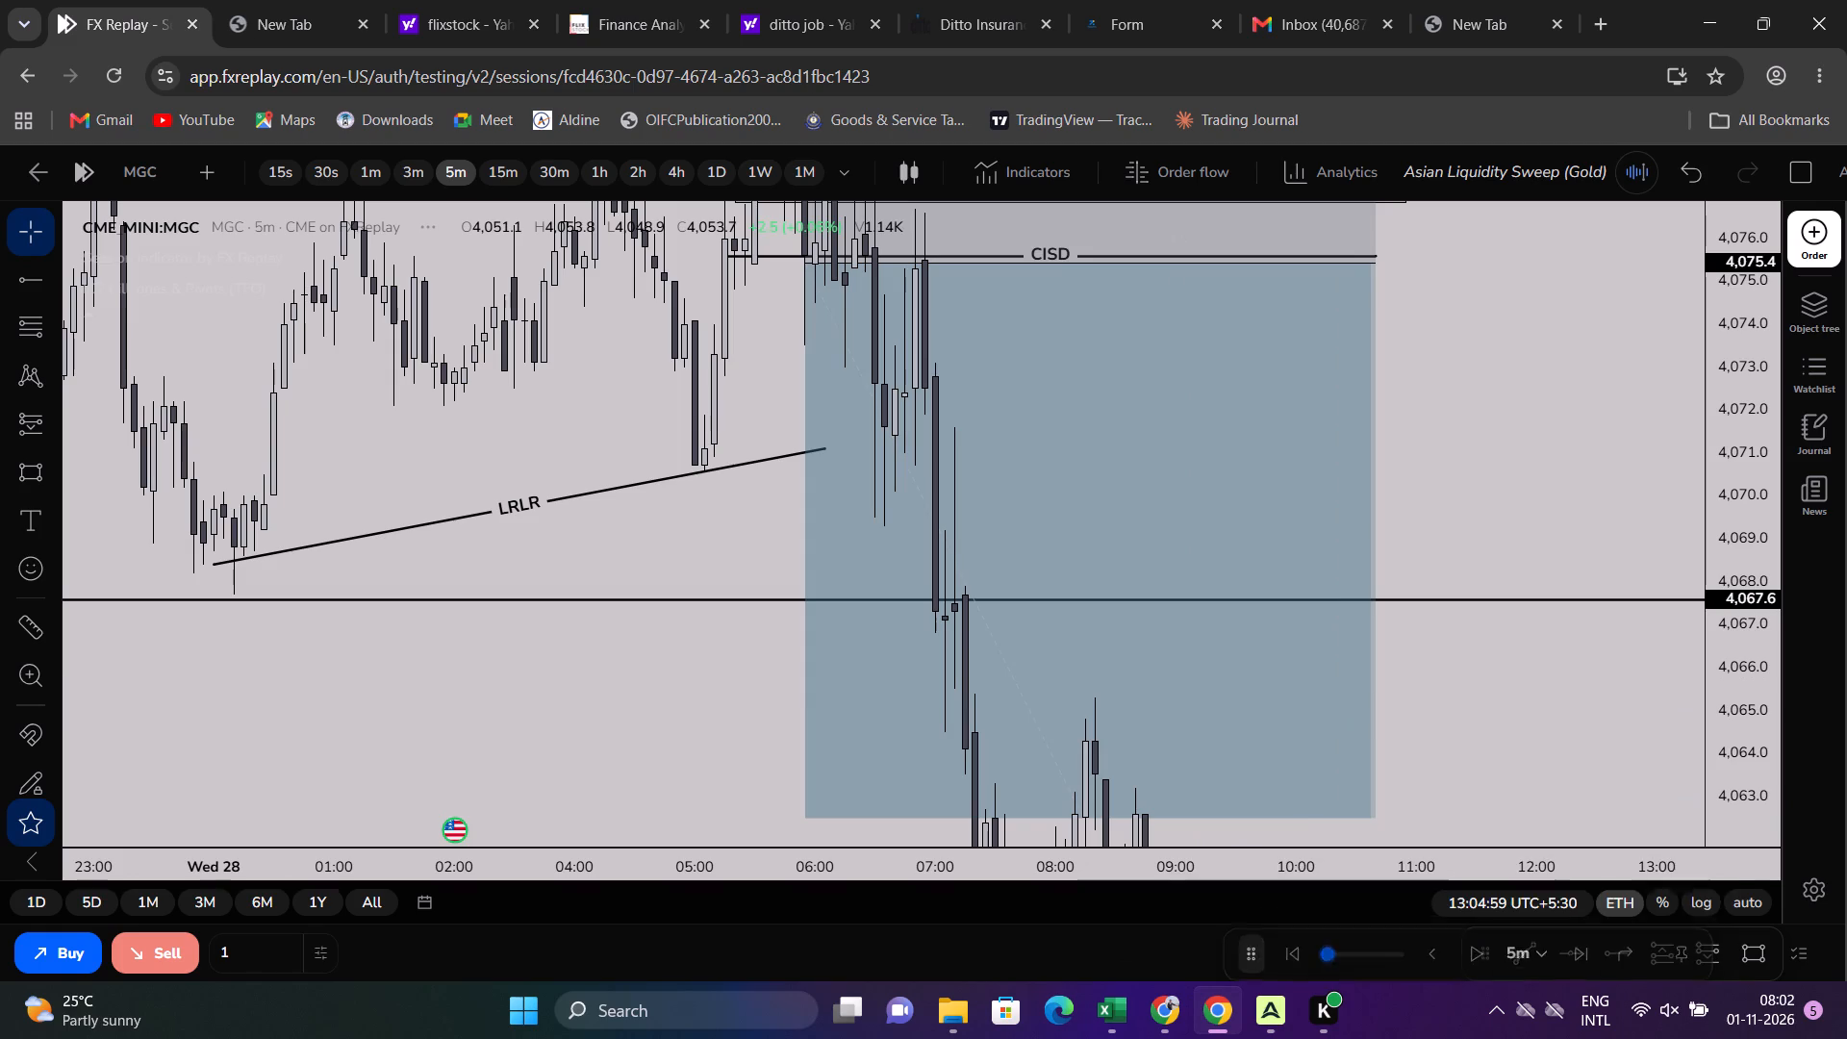
left_click_drag(1254, 939, 1545, 626)
left_click_drag(1478, 952, 1539, 381)
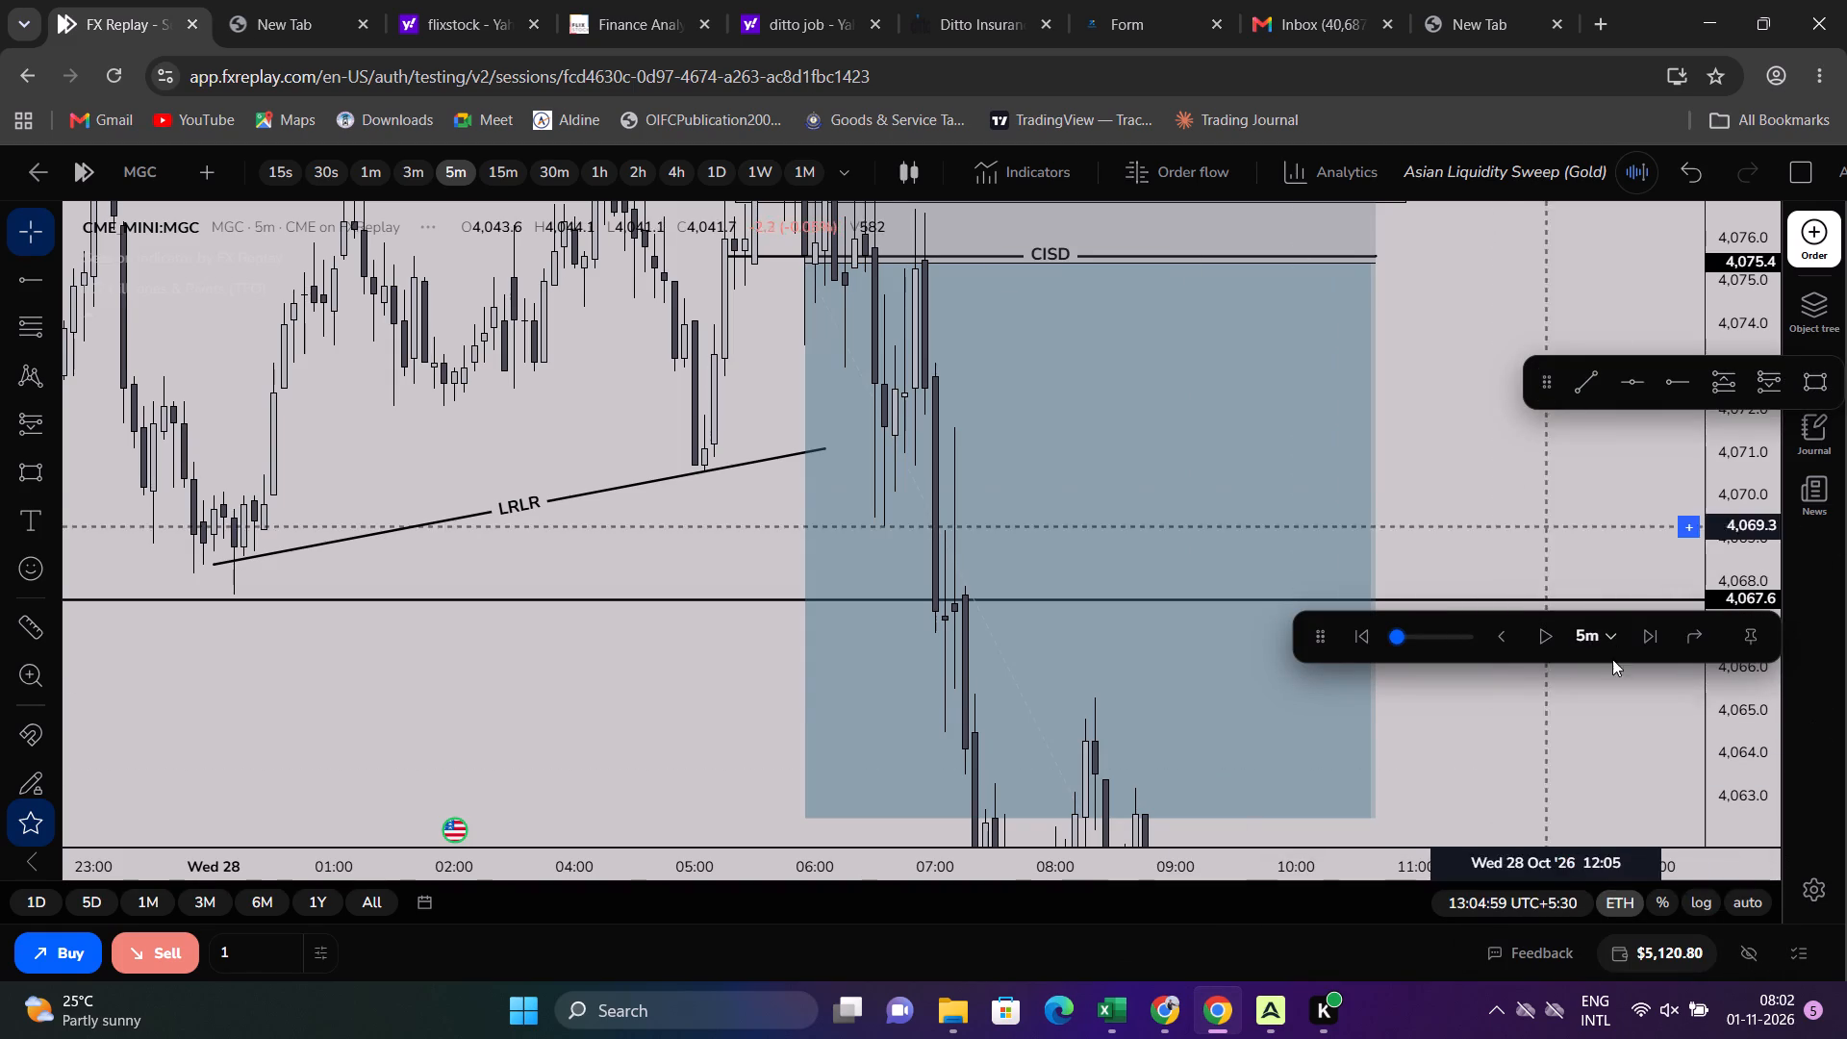
left_click_drag(1455, 405, 1294, 648)
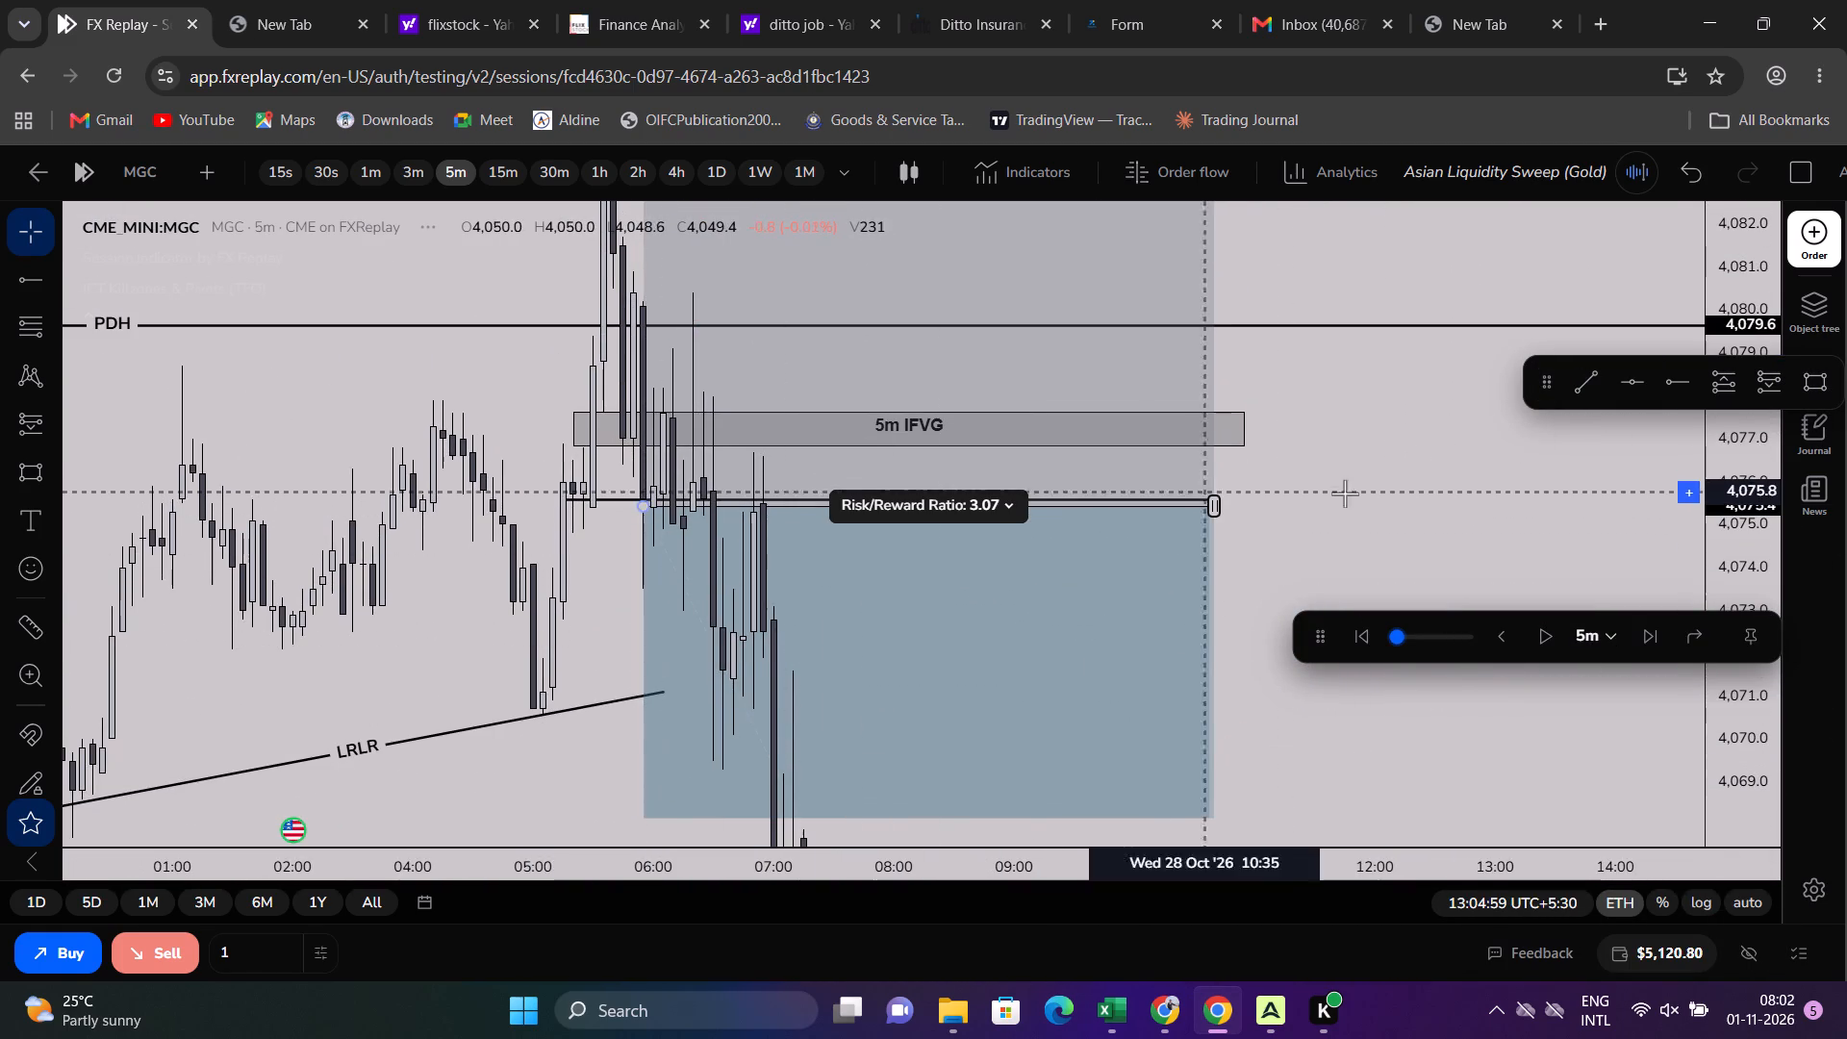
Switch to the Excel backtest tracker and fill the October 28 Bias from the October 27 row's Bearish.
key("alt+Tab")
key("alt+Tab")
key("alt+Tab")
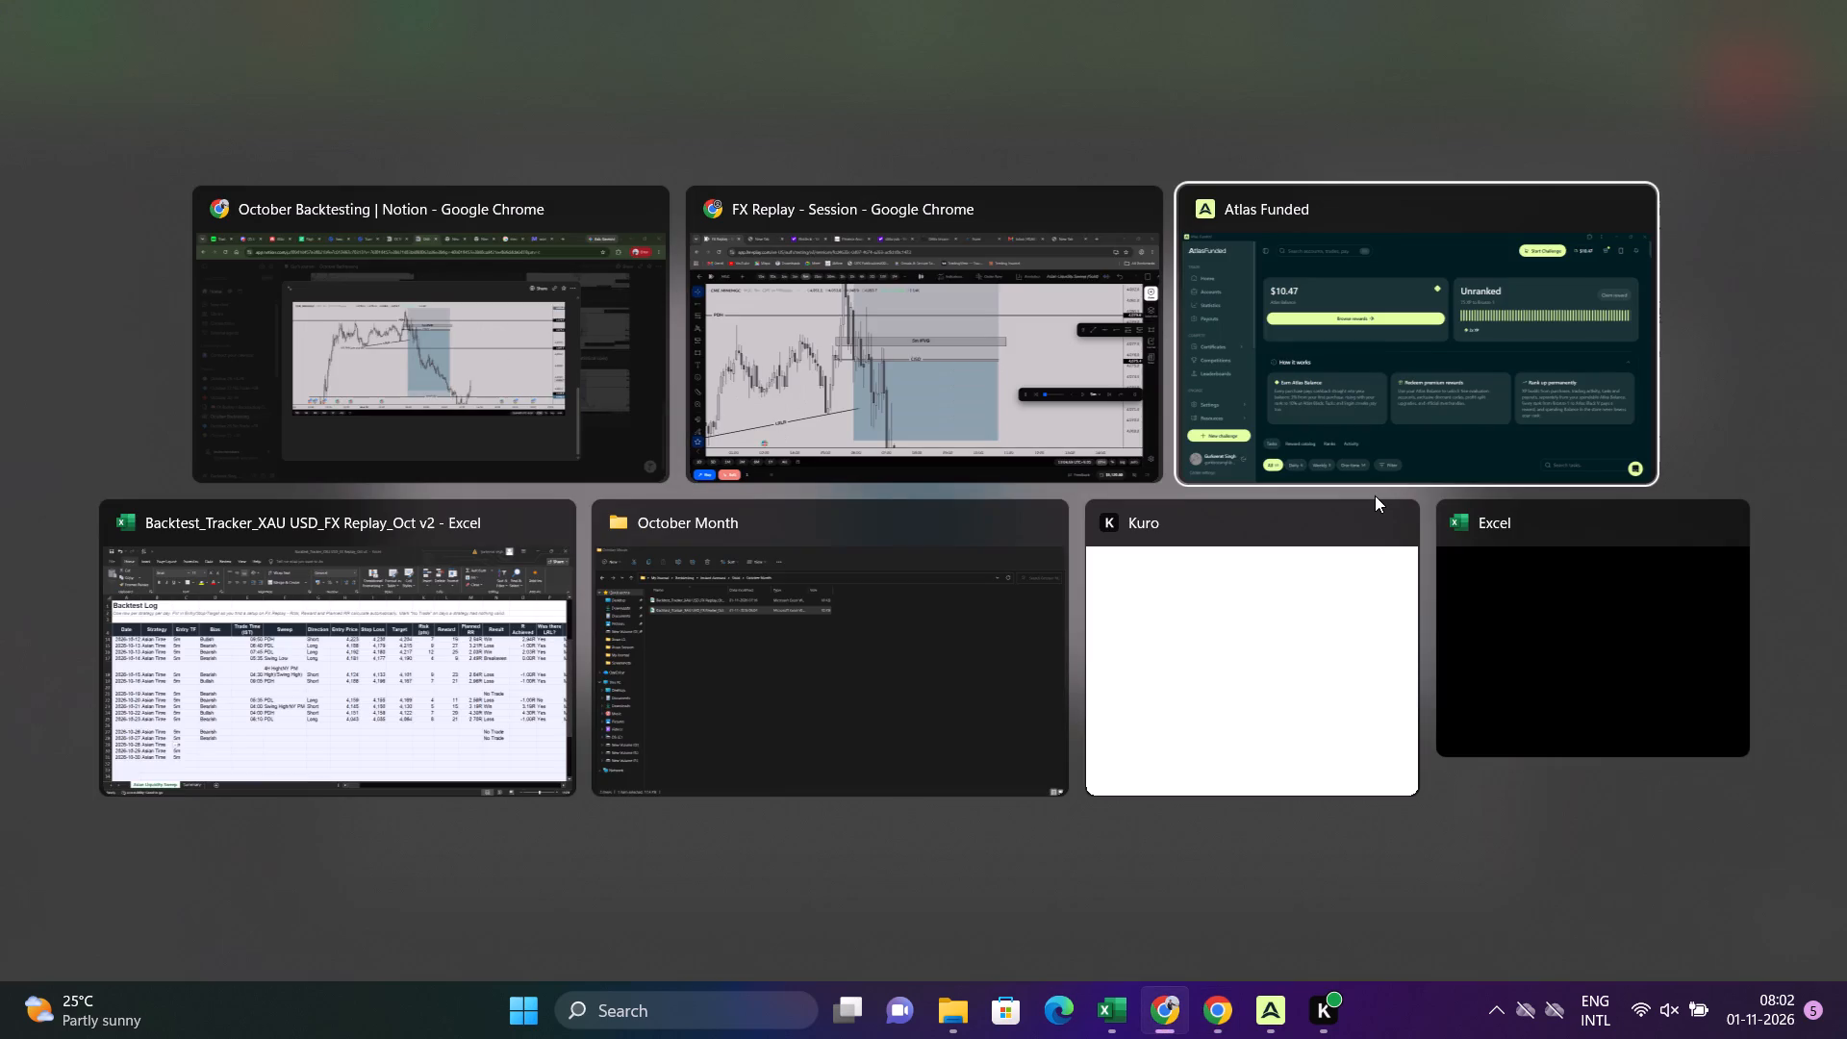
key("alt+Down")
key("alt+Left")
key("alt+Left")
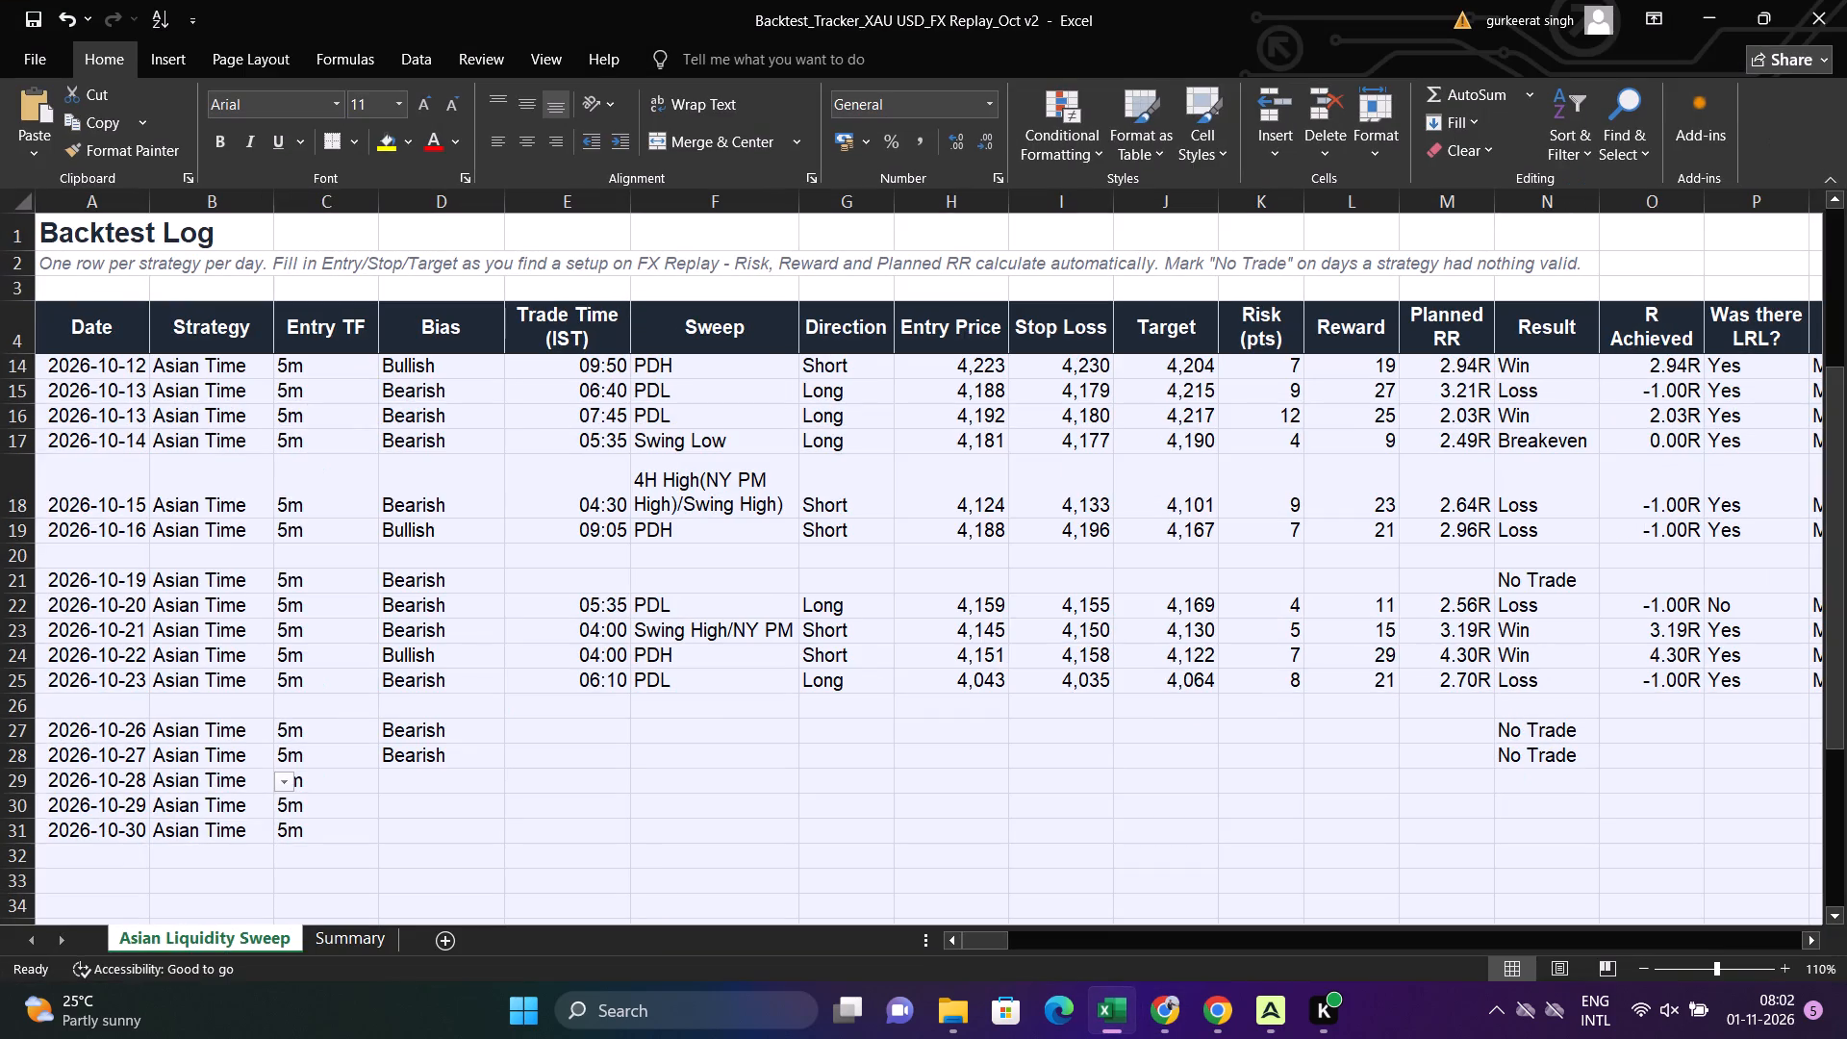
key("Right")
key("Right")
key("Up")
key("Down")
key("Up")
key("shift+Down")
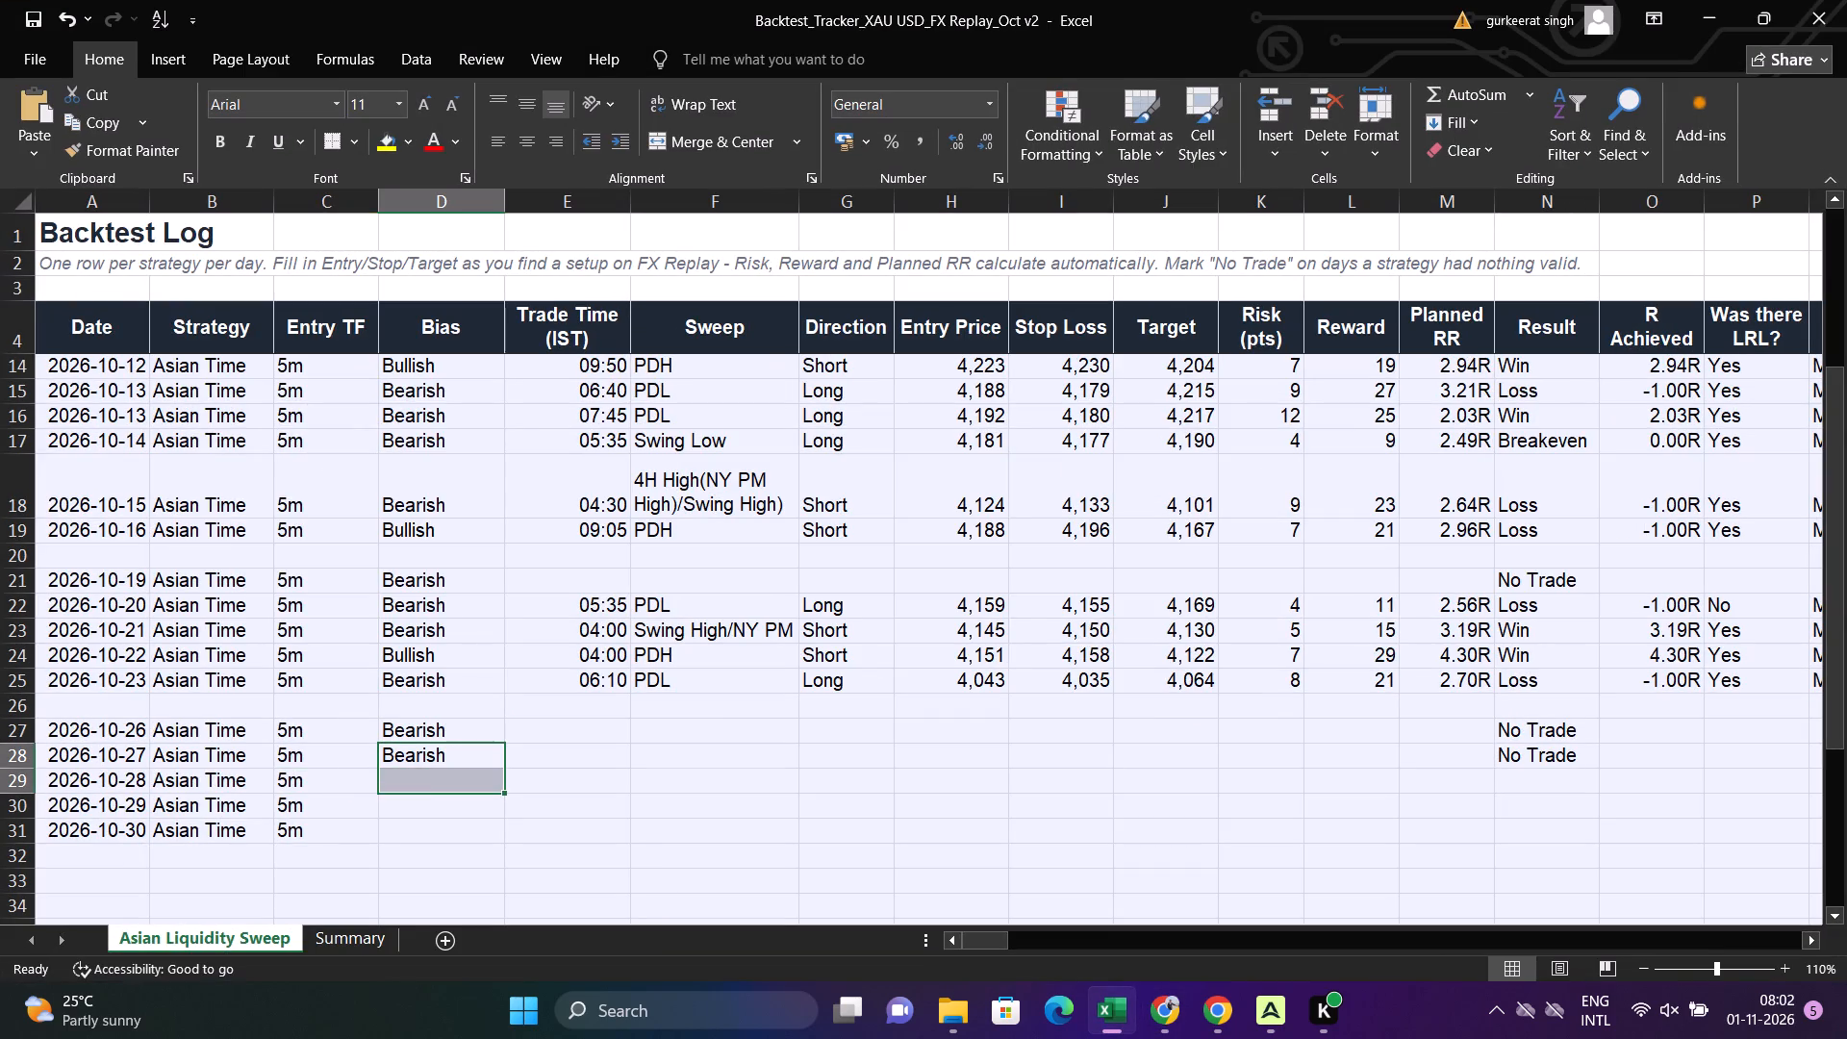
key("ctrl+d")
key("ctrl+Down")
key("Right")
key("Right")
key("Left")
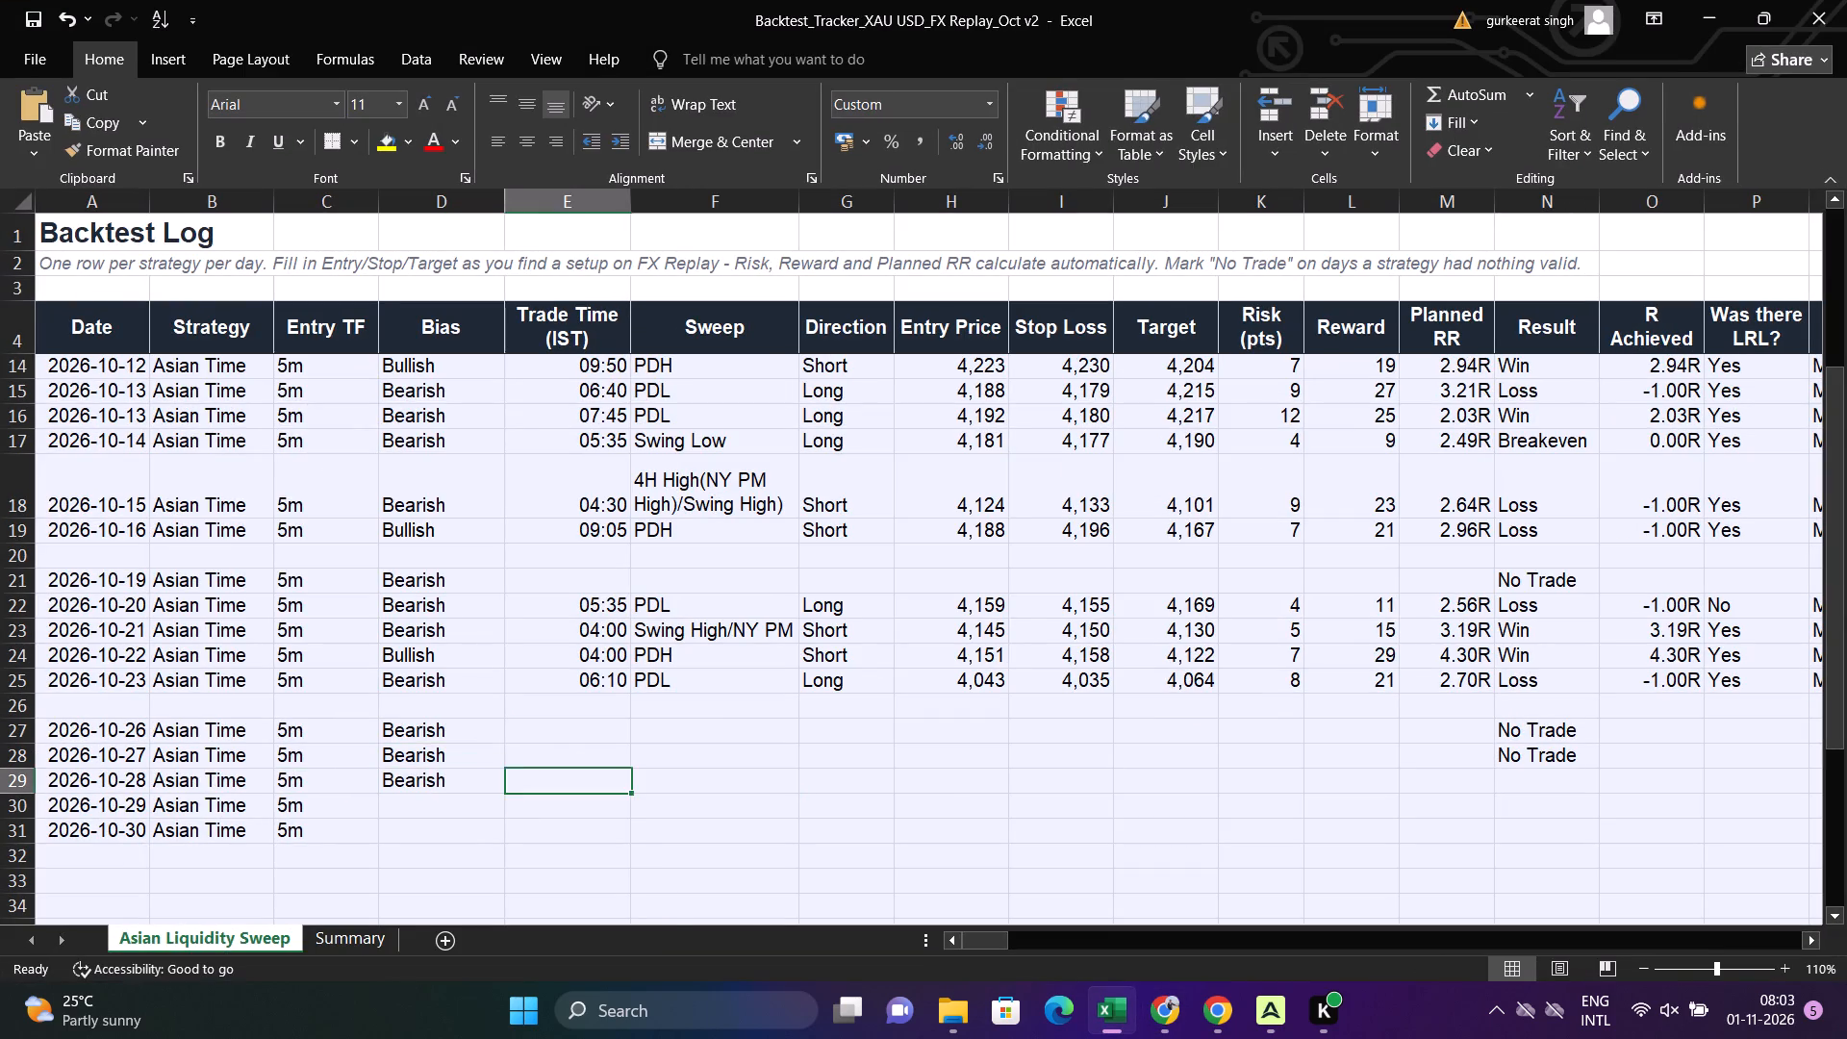
Switch to FX Replay and examine the MGC daily chart's recent candles to judge the October 28 bias.
key("alt+Tab")
key("alt+Tab")
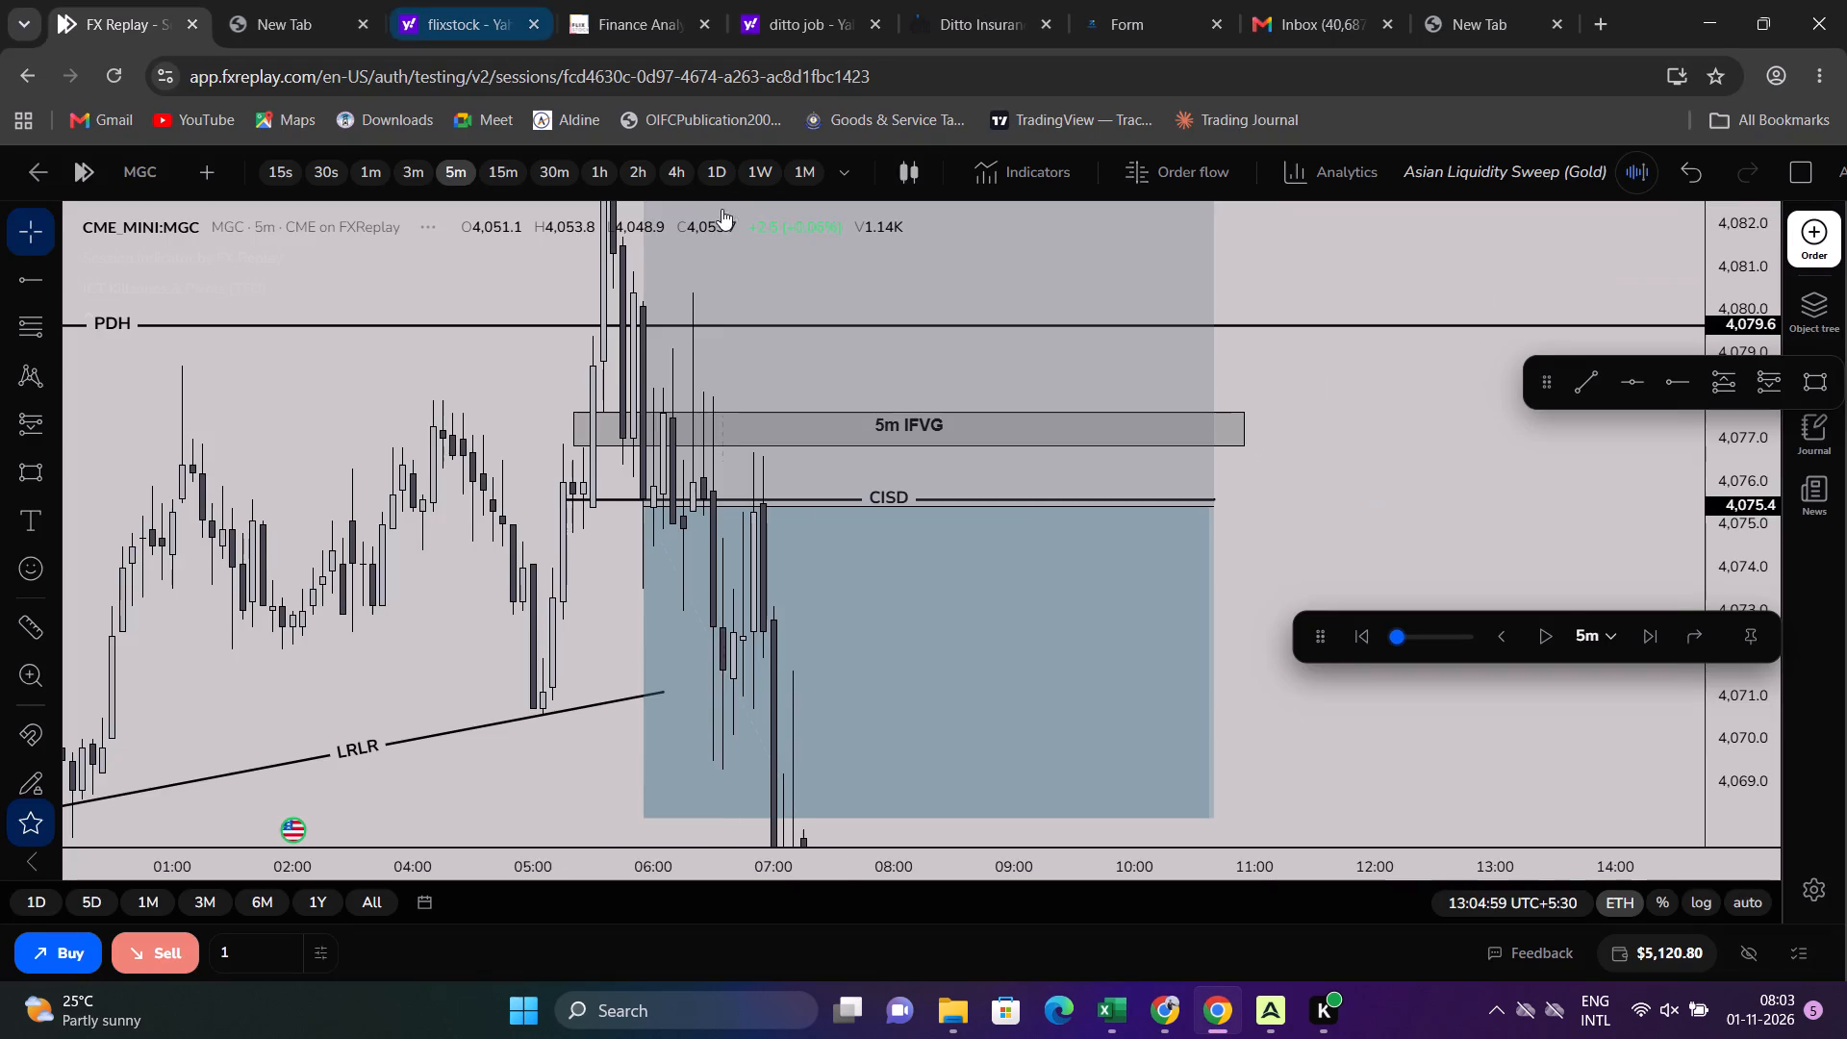
left_click(710, 176)
left_click_drag(1755, 449, 1613, 975)
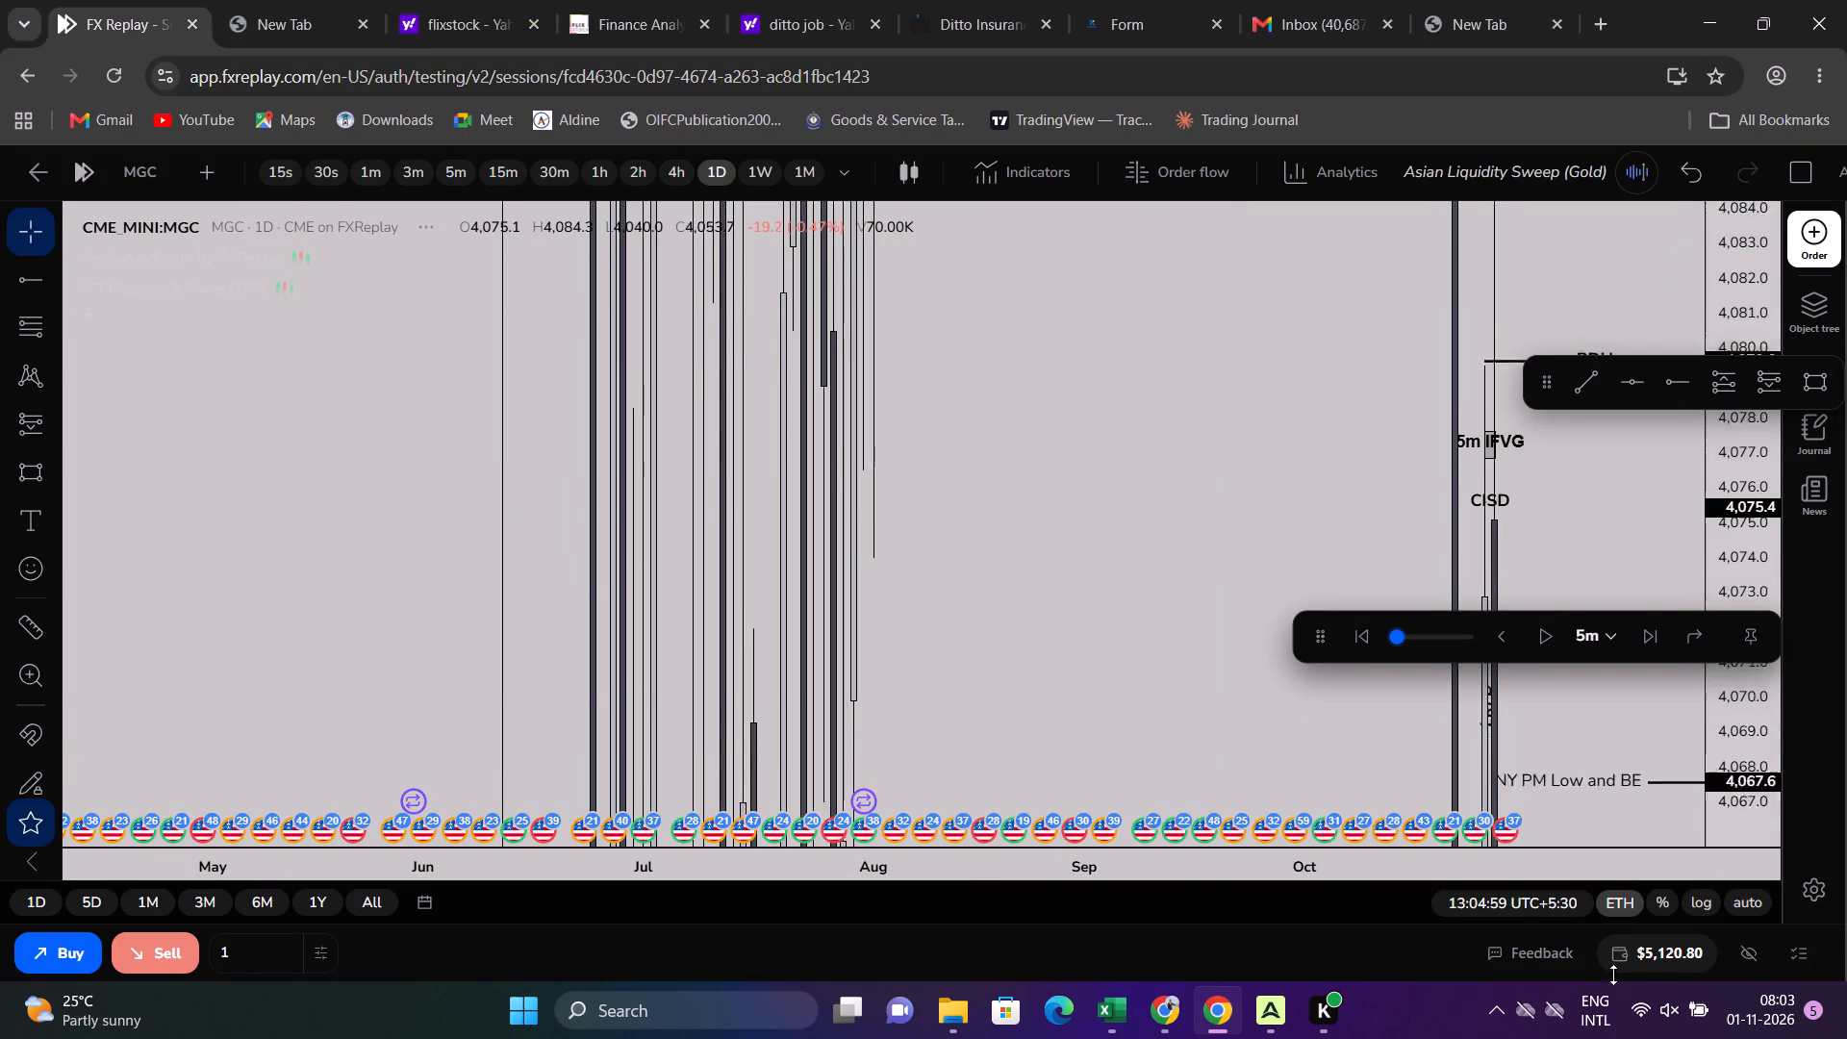
left_click_drag(1613, 975, 1617, 976)
scroll(1215, 691, "up", 5)
left_click_drag(1087, 660, 646, 483)
scroll(1077, 510, "up", 4)
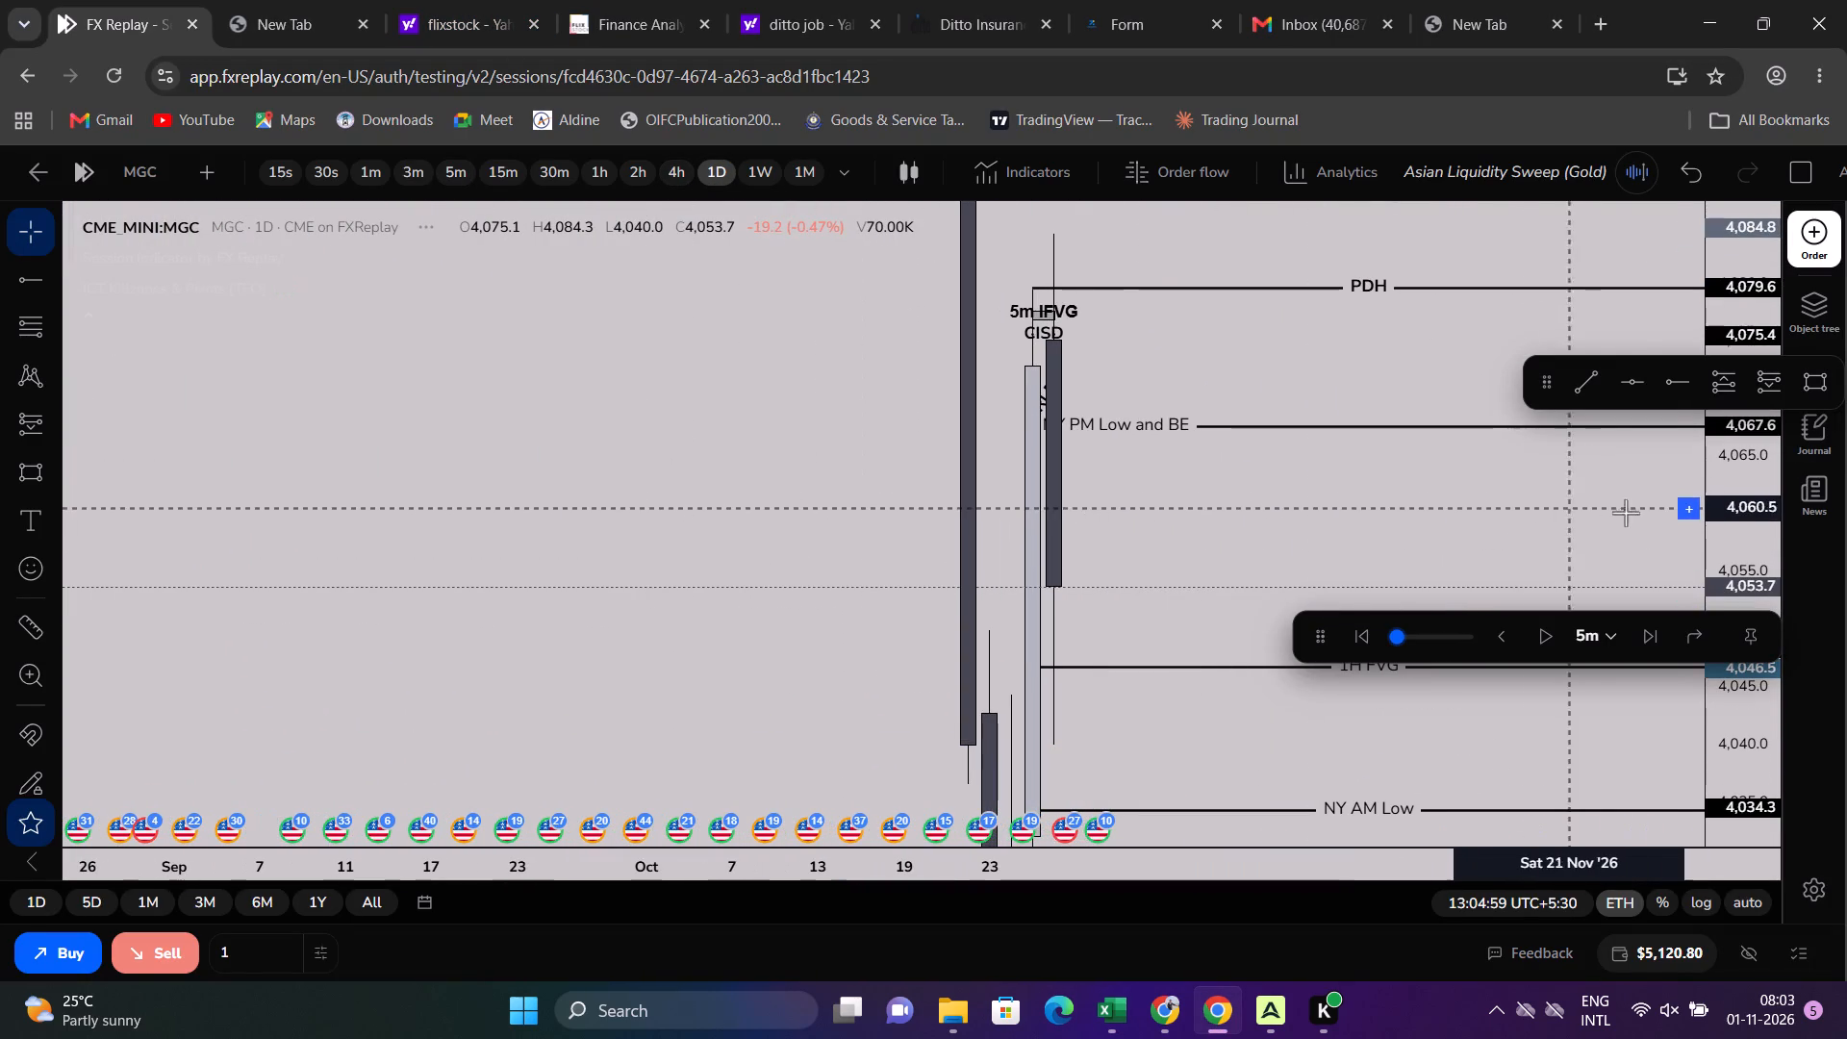
left_click_drag(1755, 453, 1700, 927)
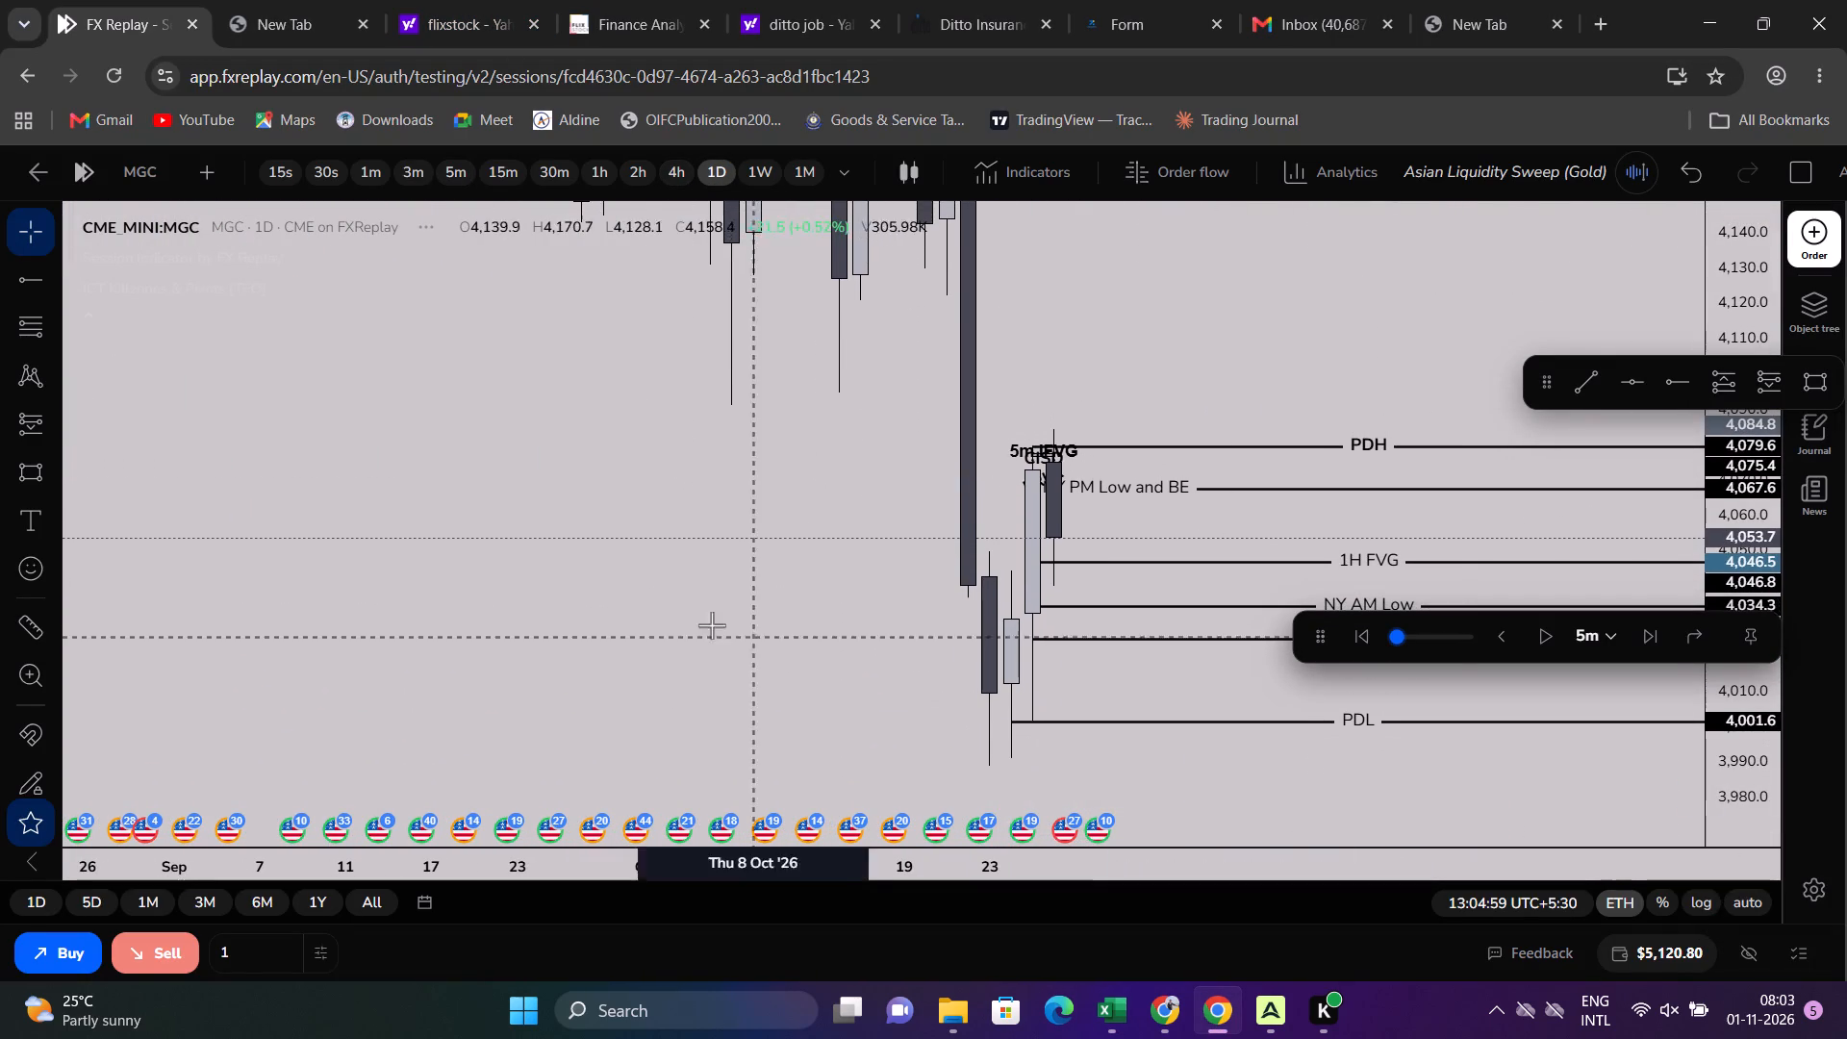
scroll(690, 621, "down", 2)
Return to the Excel tracker and set the October 28 row's Bias to Bullish.
key("alt+Tab")
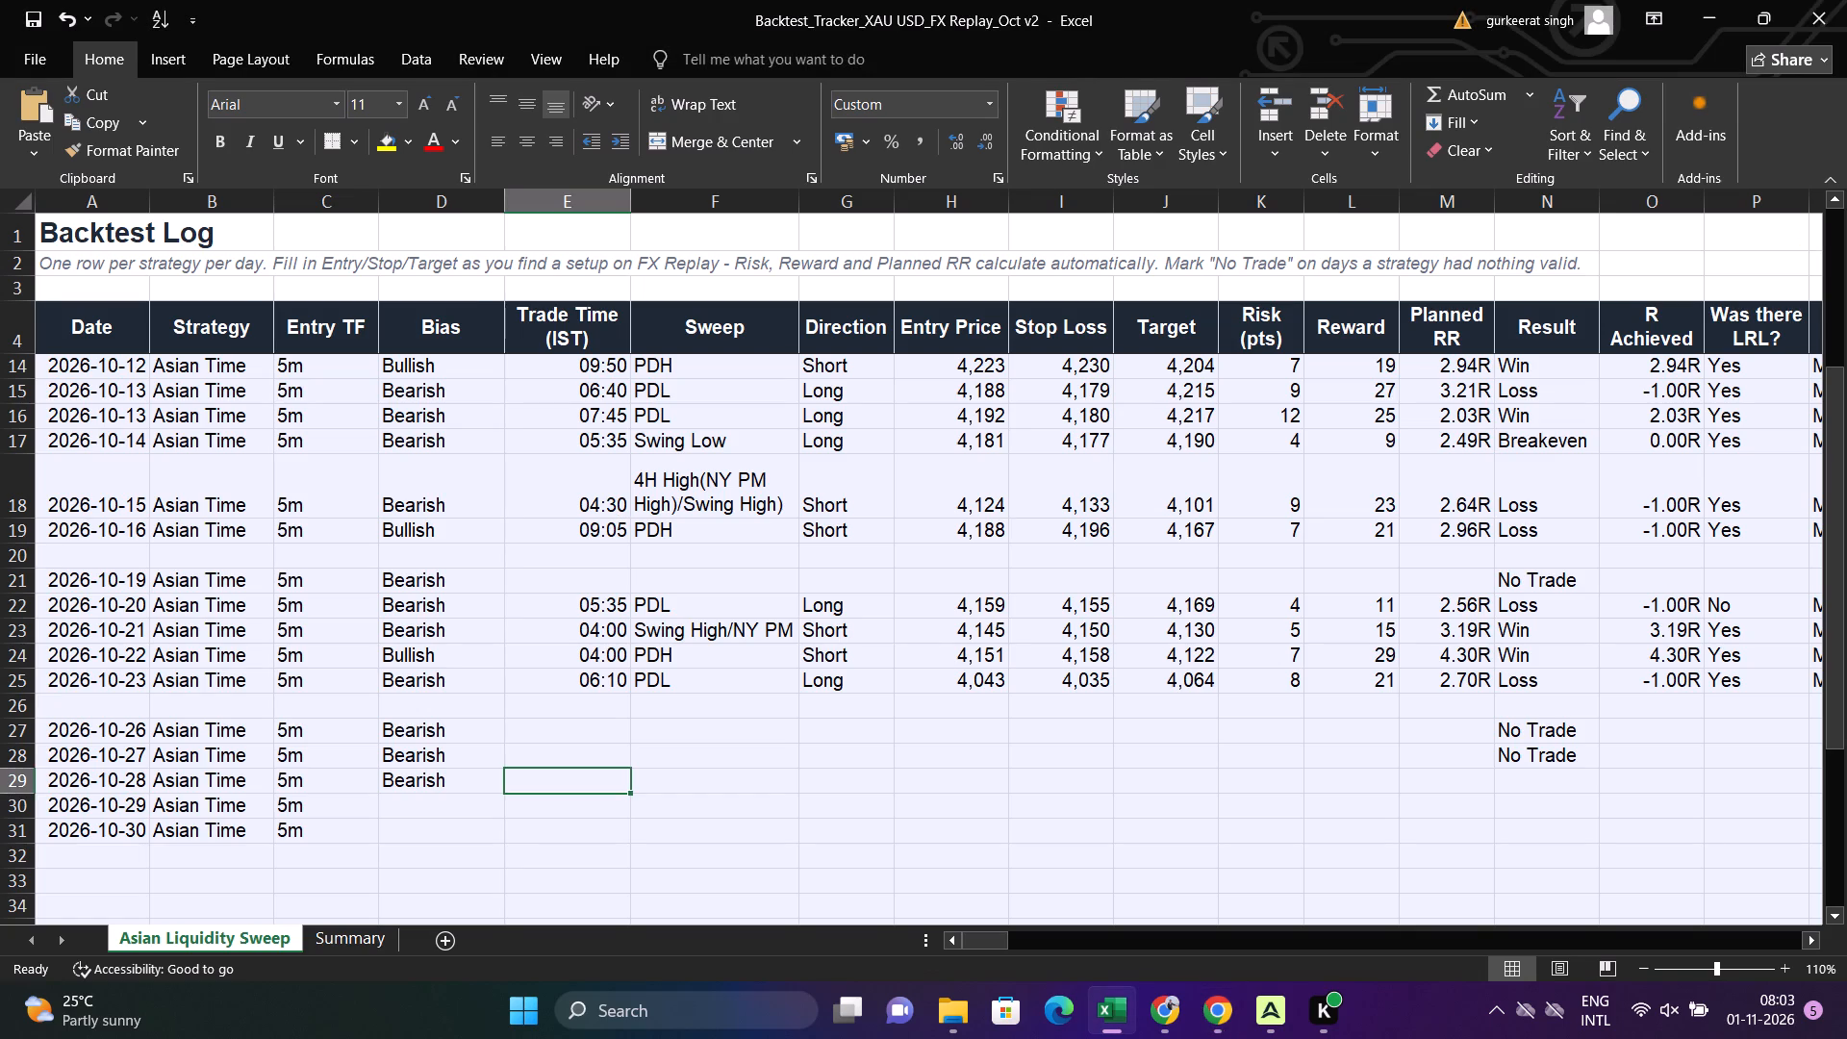
left_click(423, 775)
left_click(453, 787)
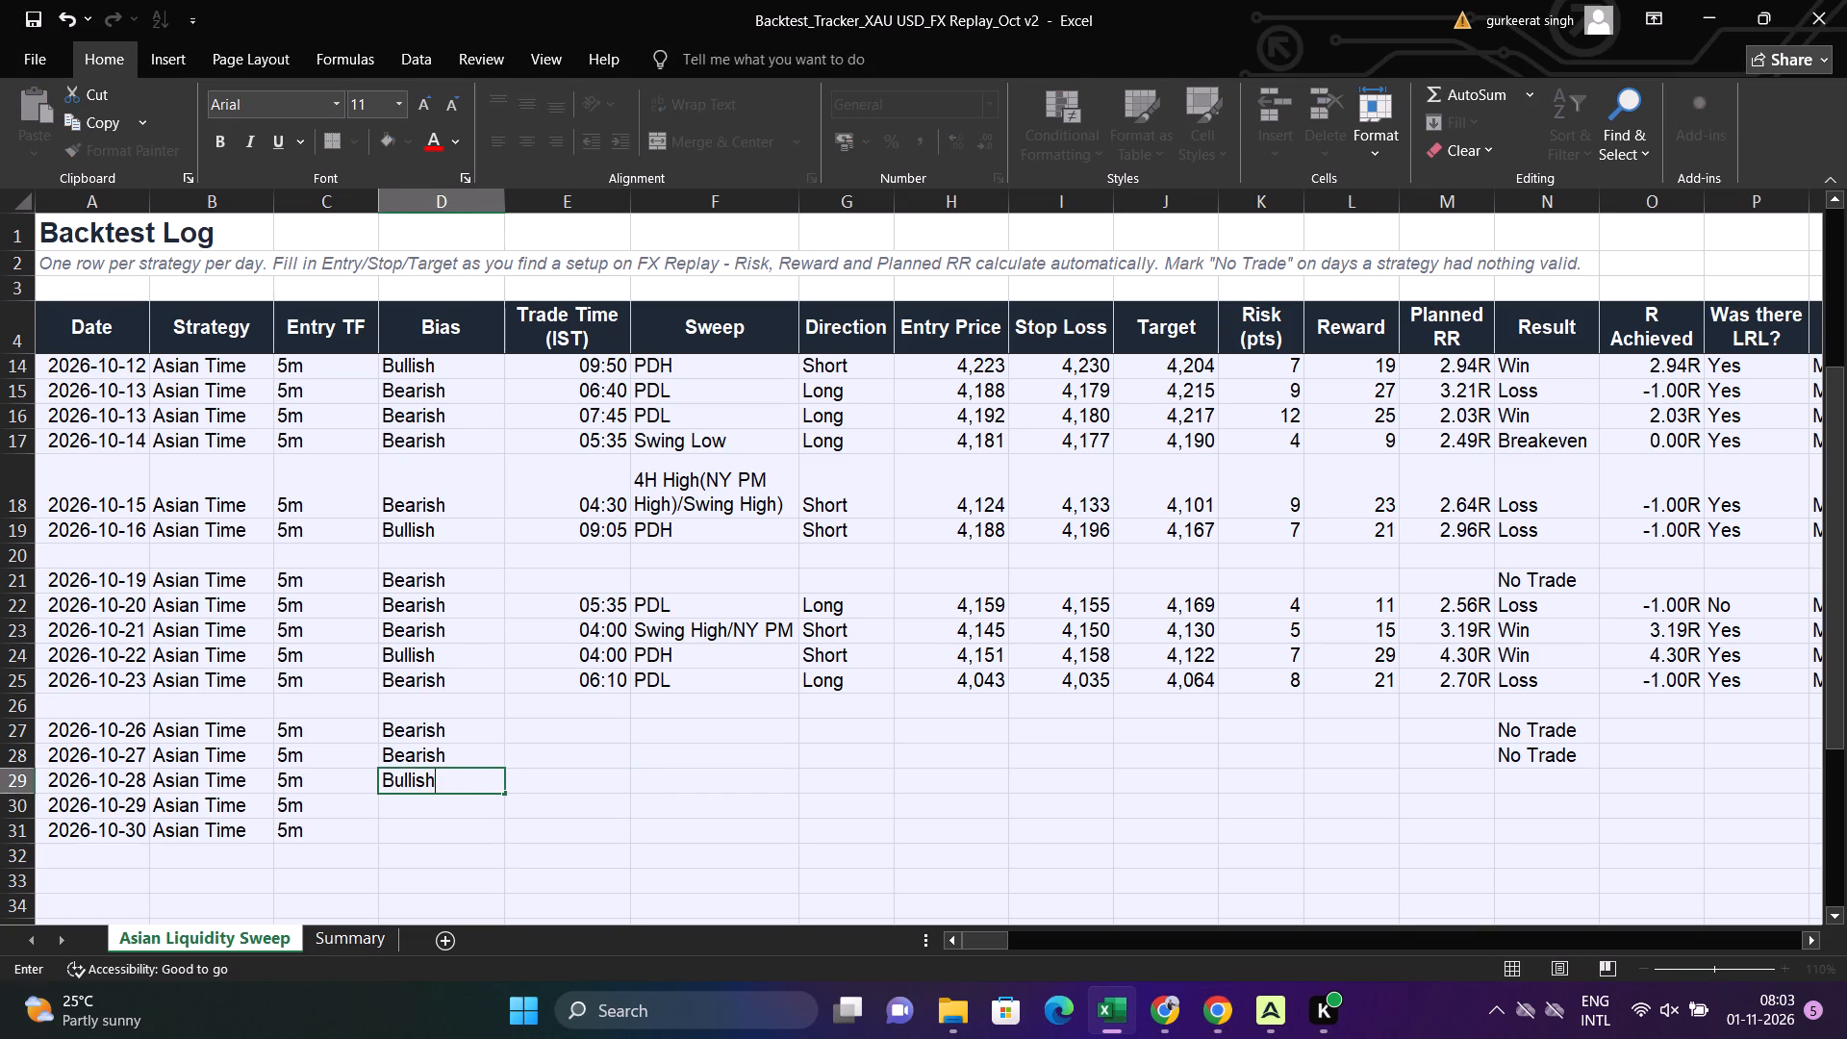
key("Return")
Enter 5:40 as the Trade Time and PDH as the Sweep in the October 28 row.
key("Up")
key("Right")
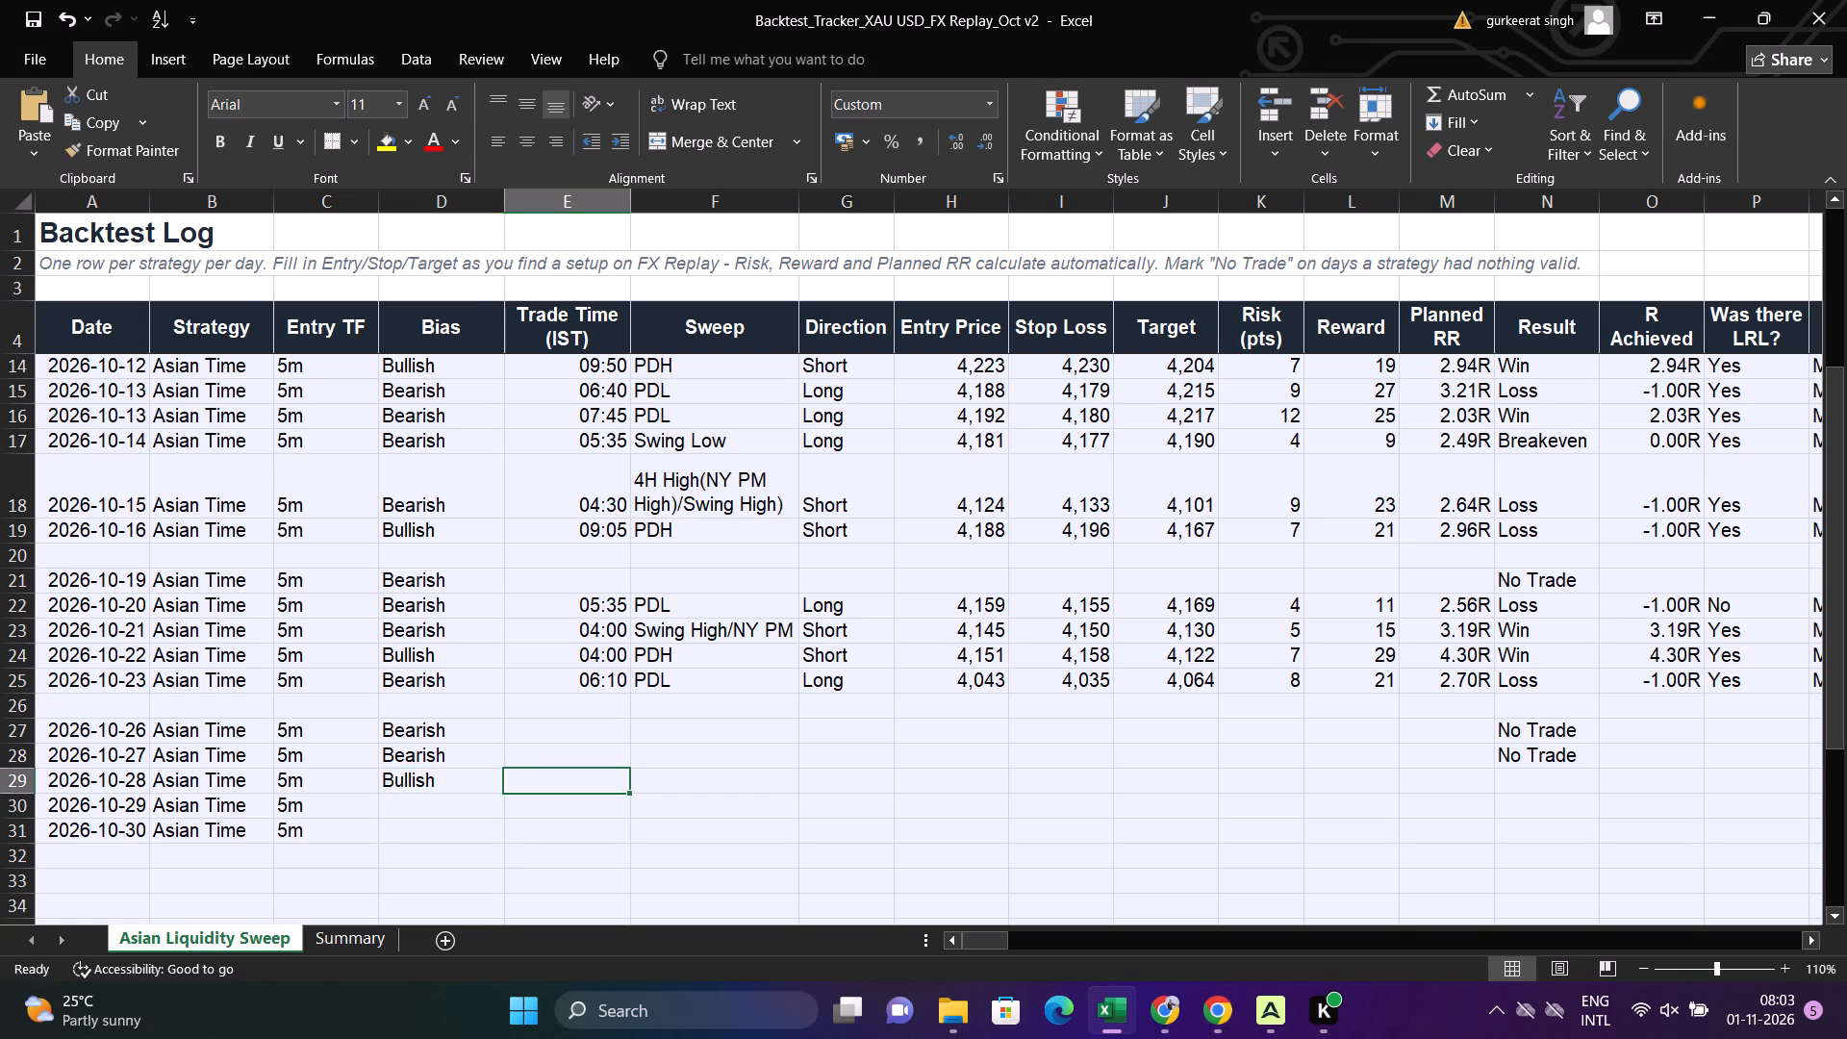
type("5:40")
key("Return")
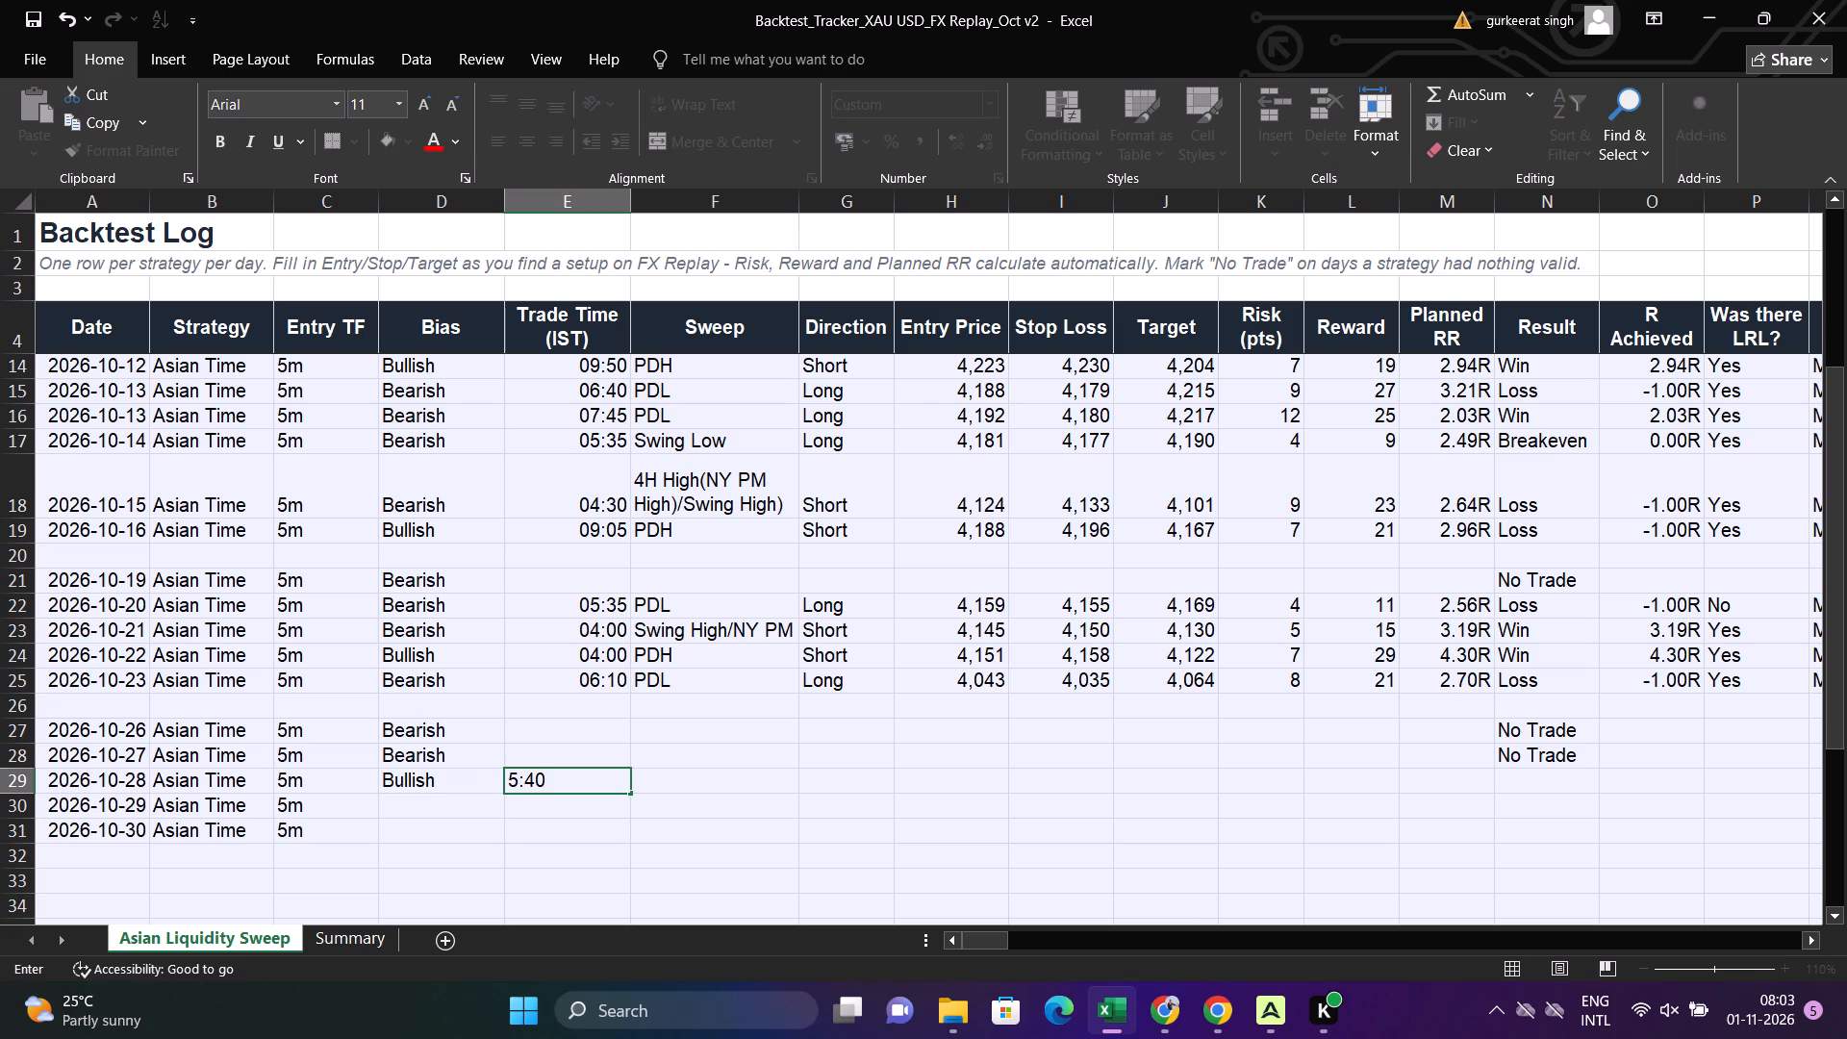
key("Up")
key("Right")
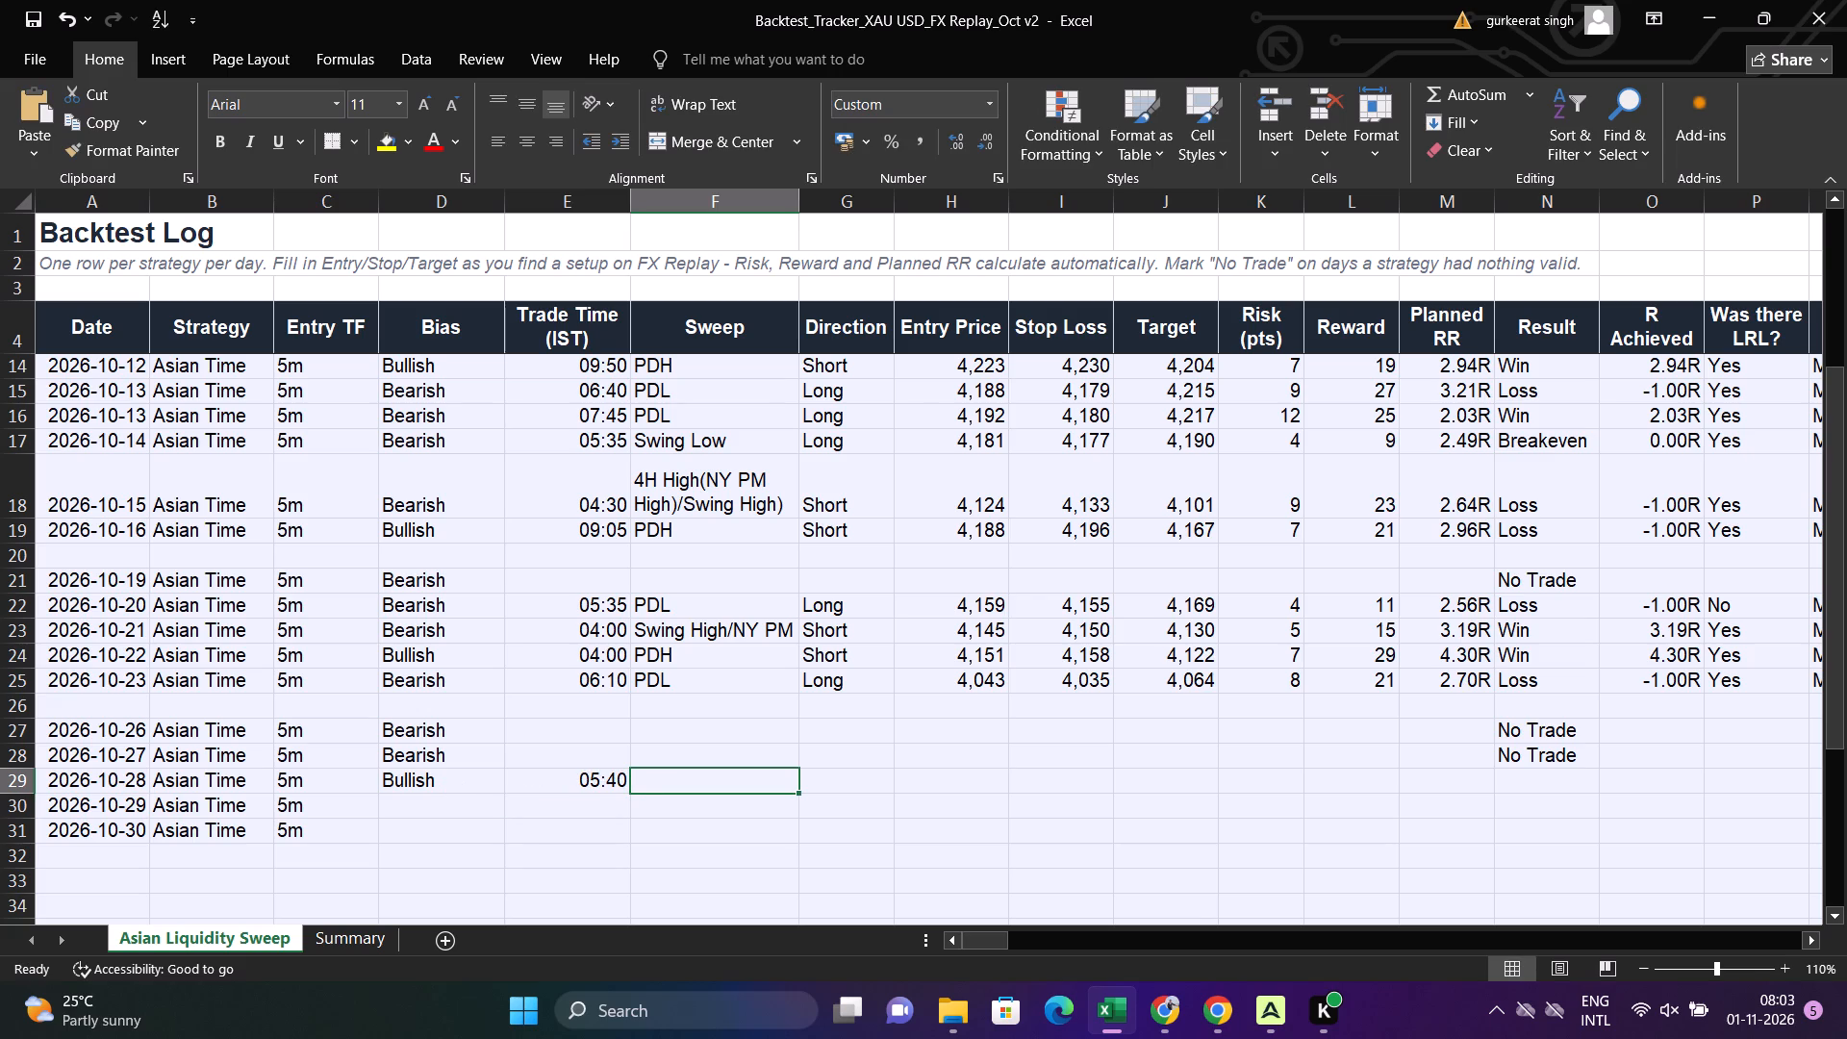
key("Return")
Set the October 28 row's Direction to Short.
key("Up")
key("Right")
key("alt+Down")
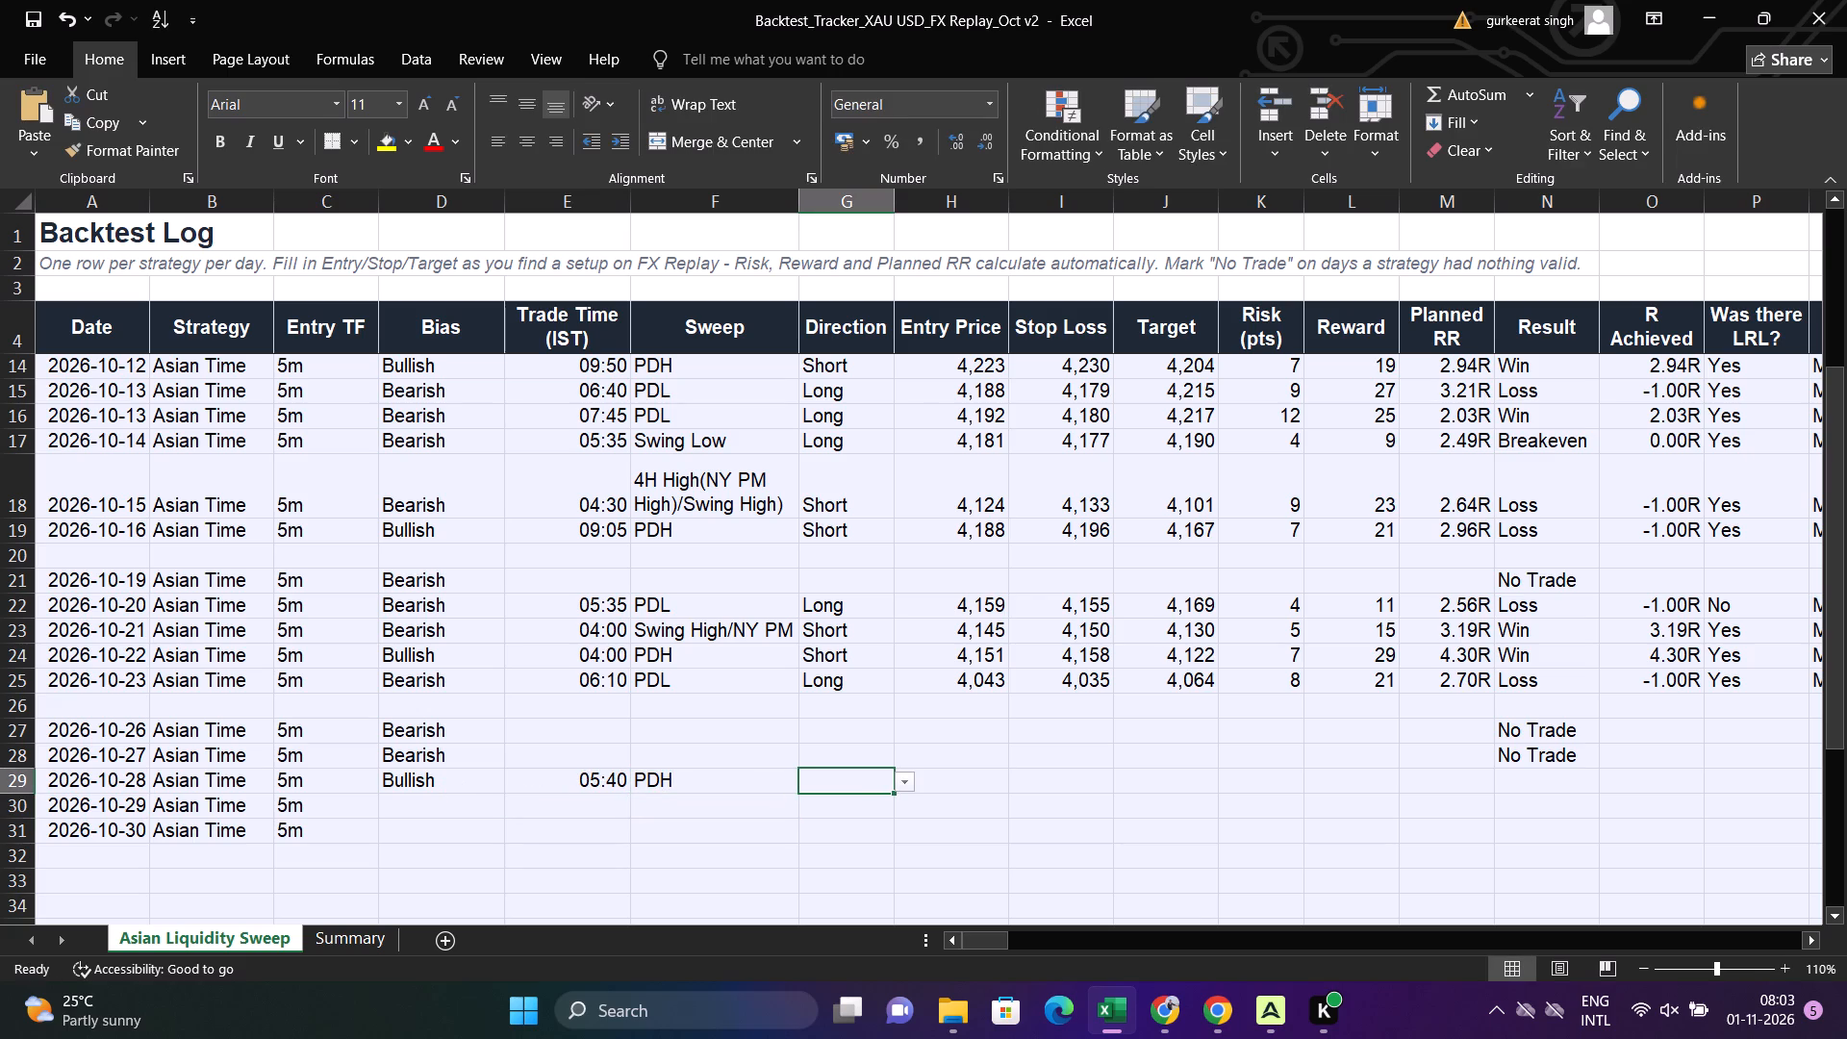
key("Down")
key("Down")
key("Down")
key("Down")
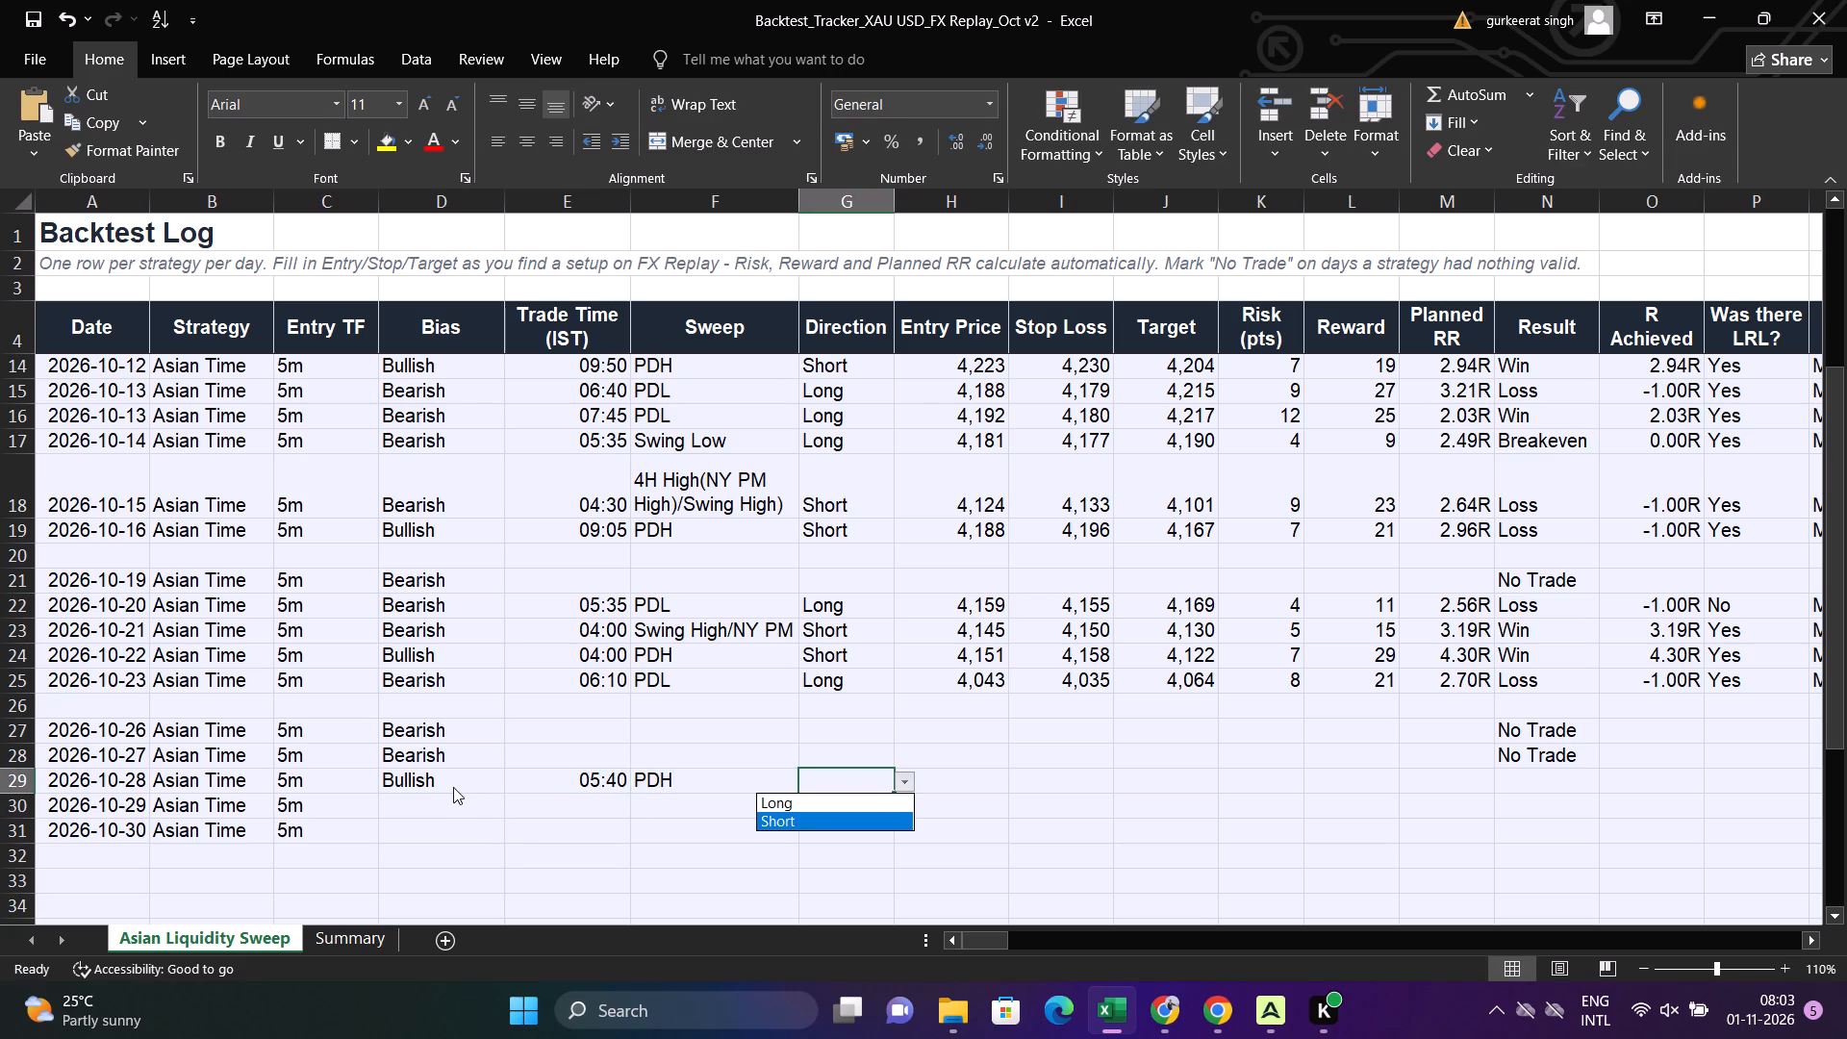
key("Return")
Check the short position's entry level on FX Replay's 5m chart and enter 4075.4 as the October 28 Entry Price in Excel.
key("Up")
key("Right")
key("Down")
key("alt+Tab")
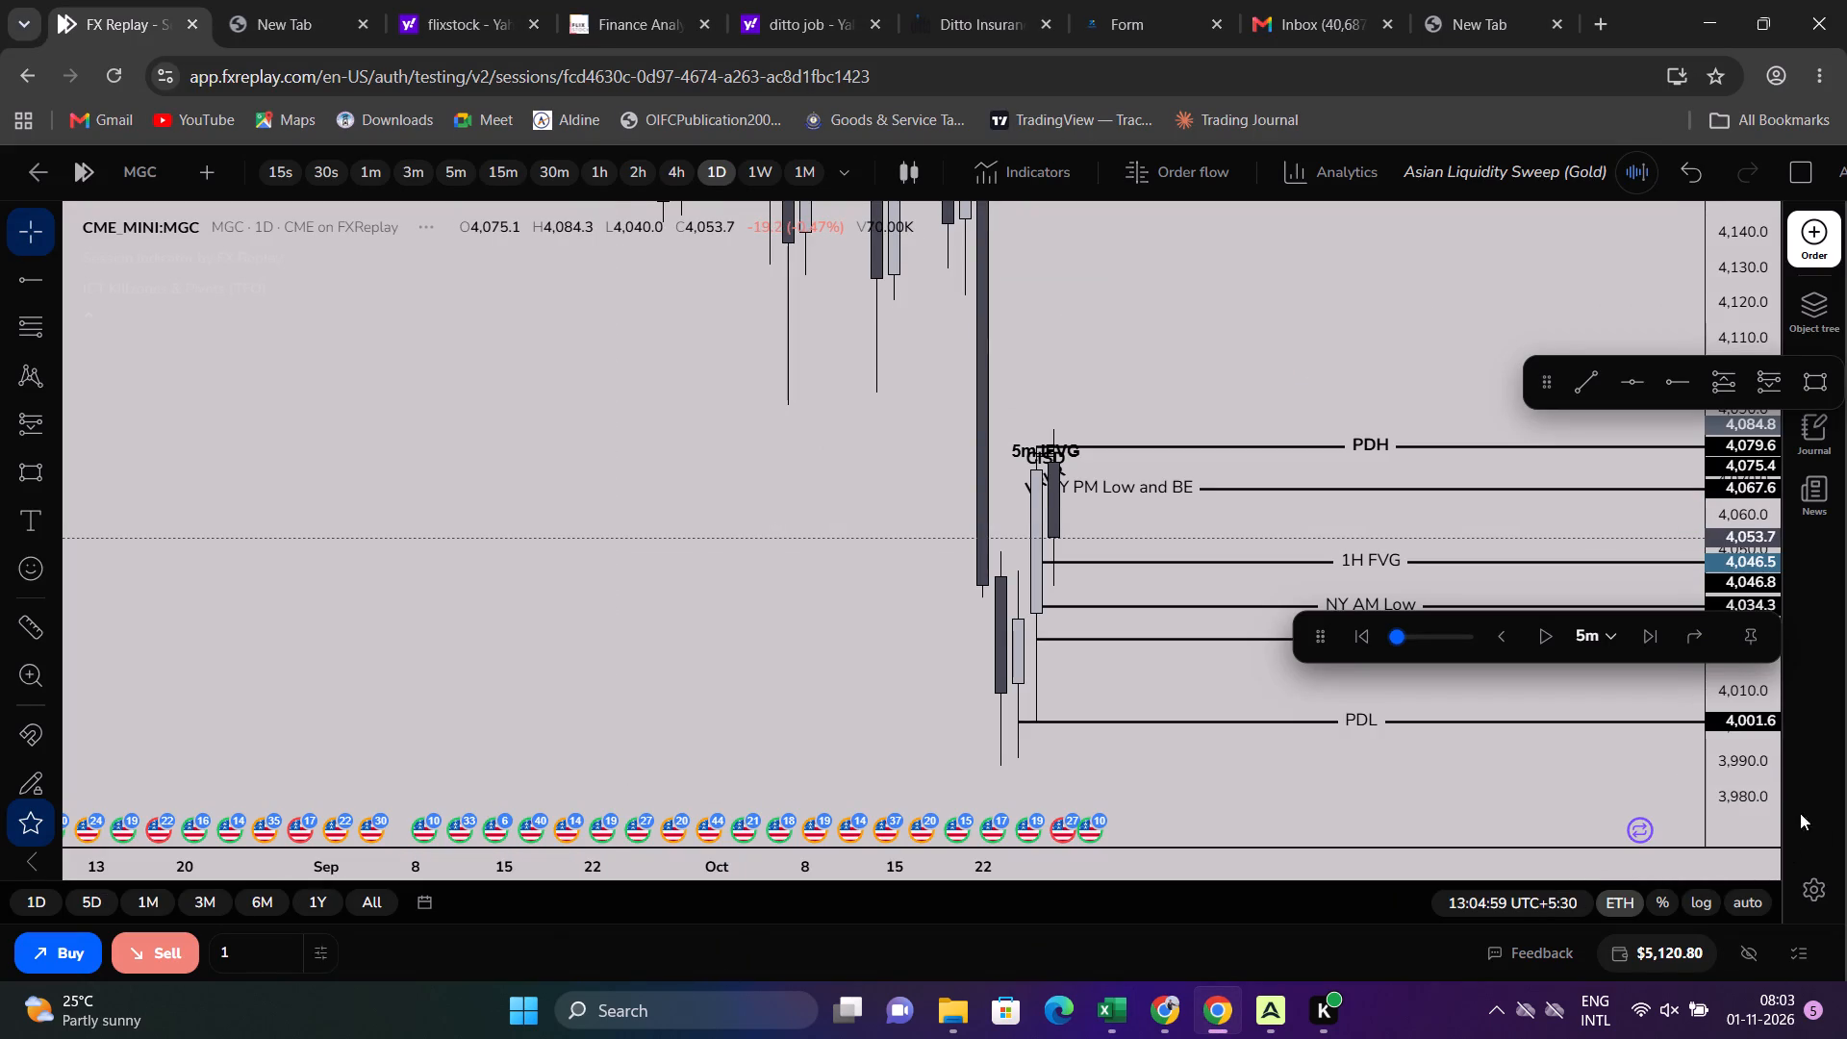
left_click_drag(1724, 803, 1682, 580)
scroll(954, 477, "up", 4)
left_click(455, 172)
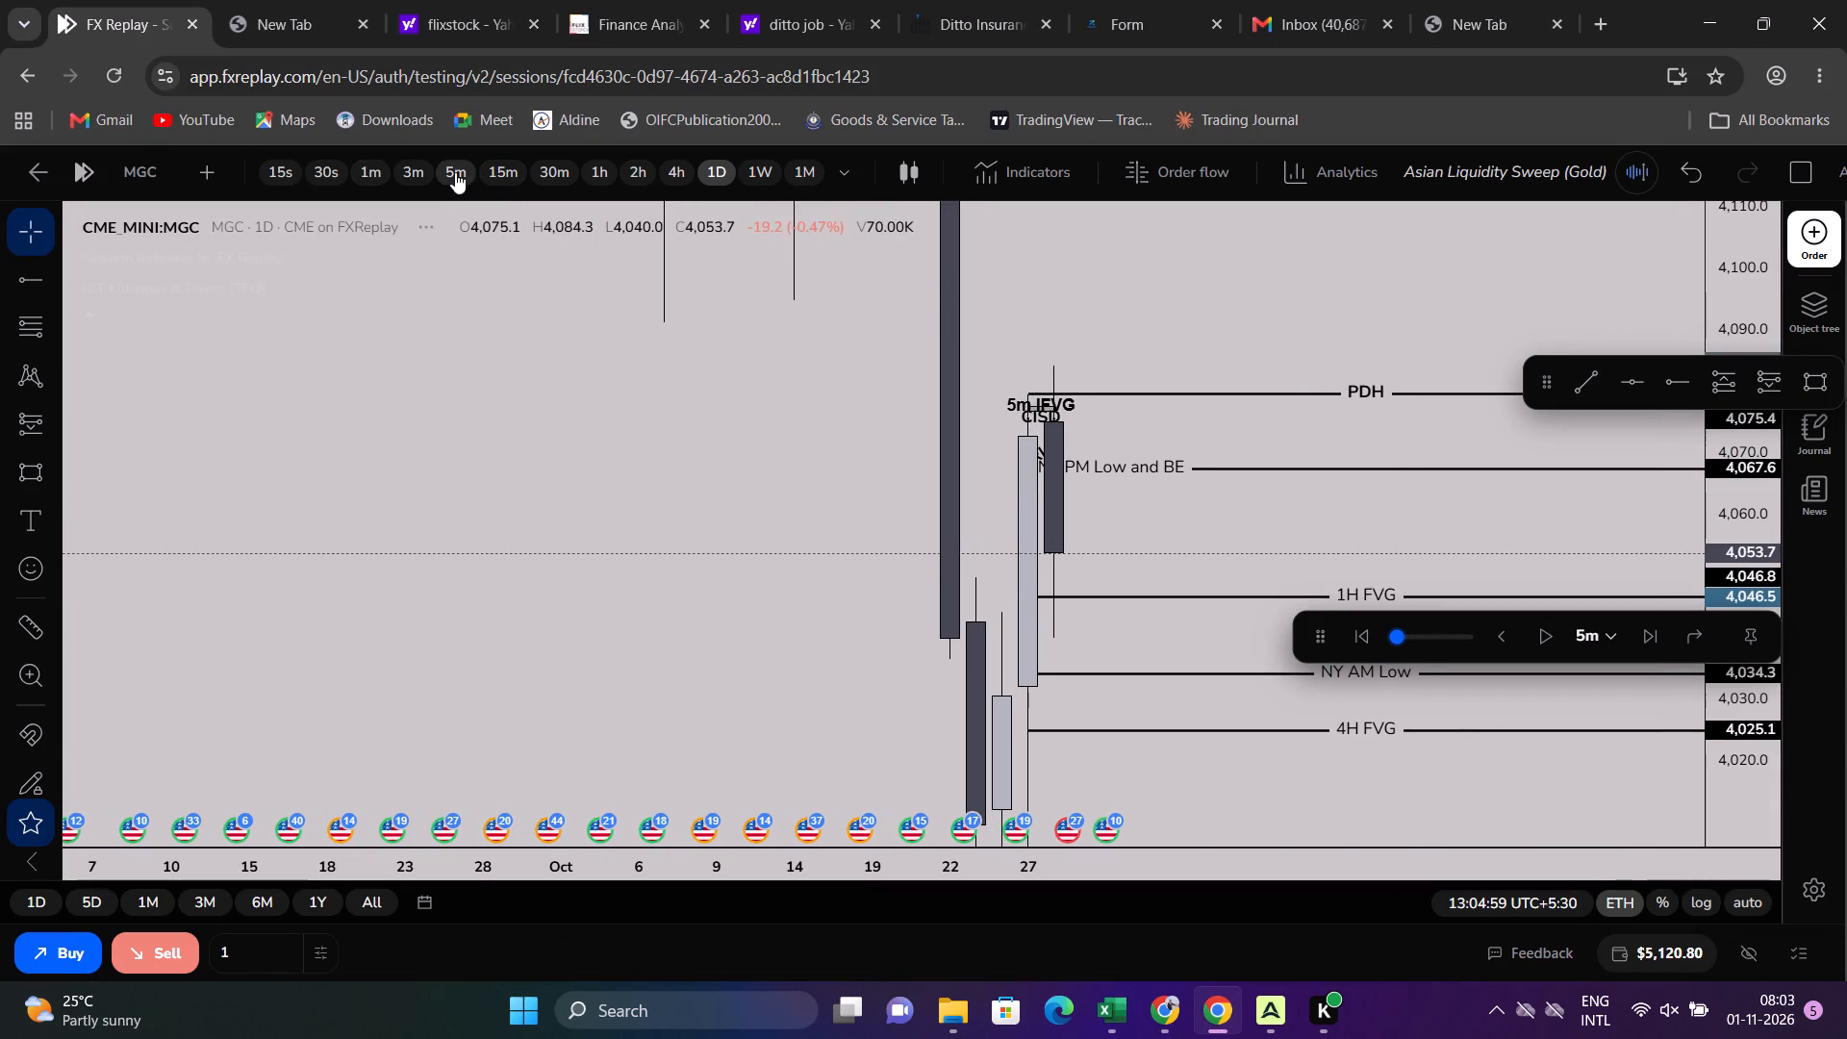
left_click_drag(1724, 798, 1713, 513)
scroll(915, 546, "down", 14)
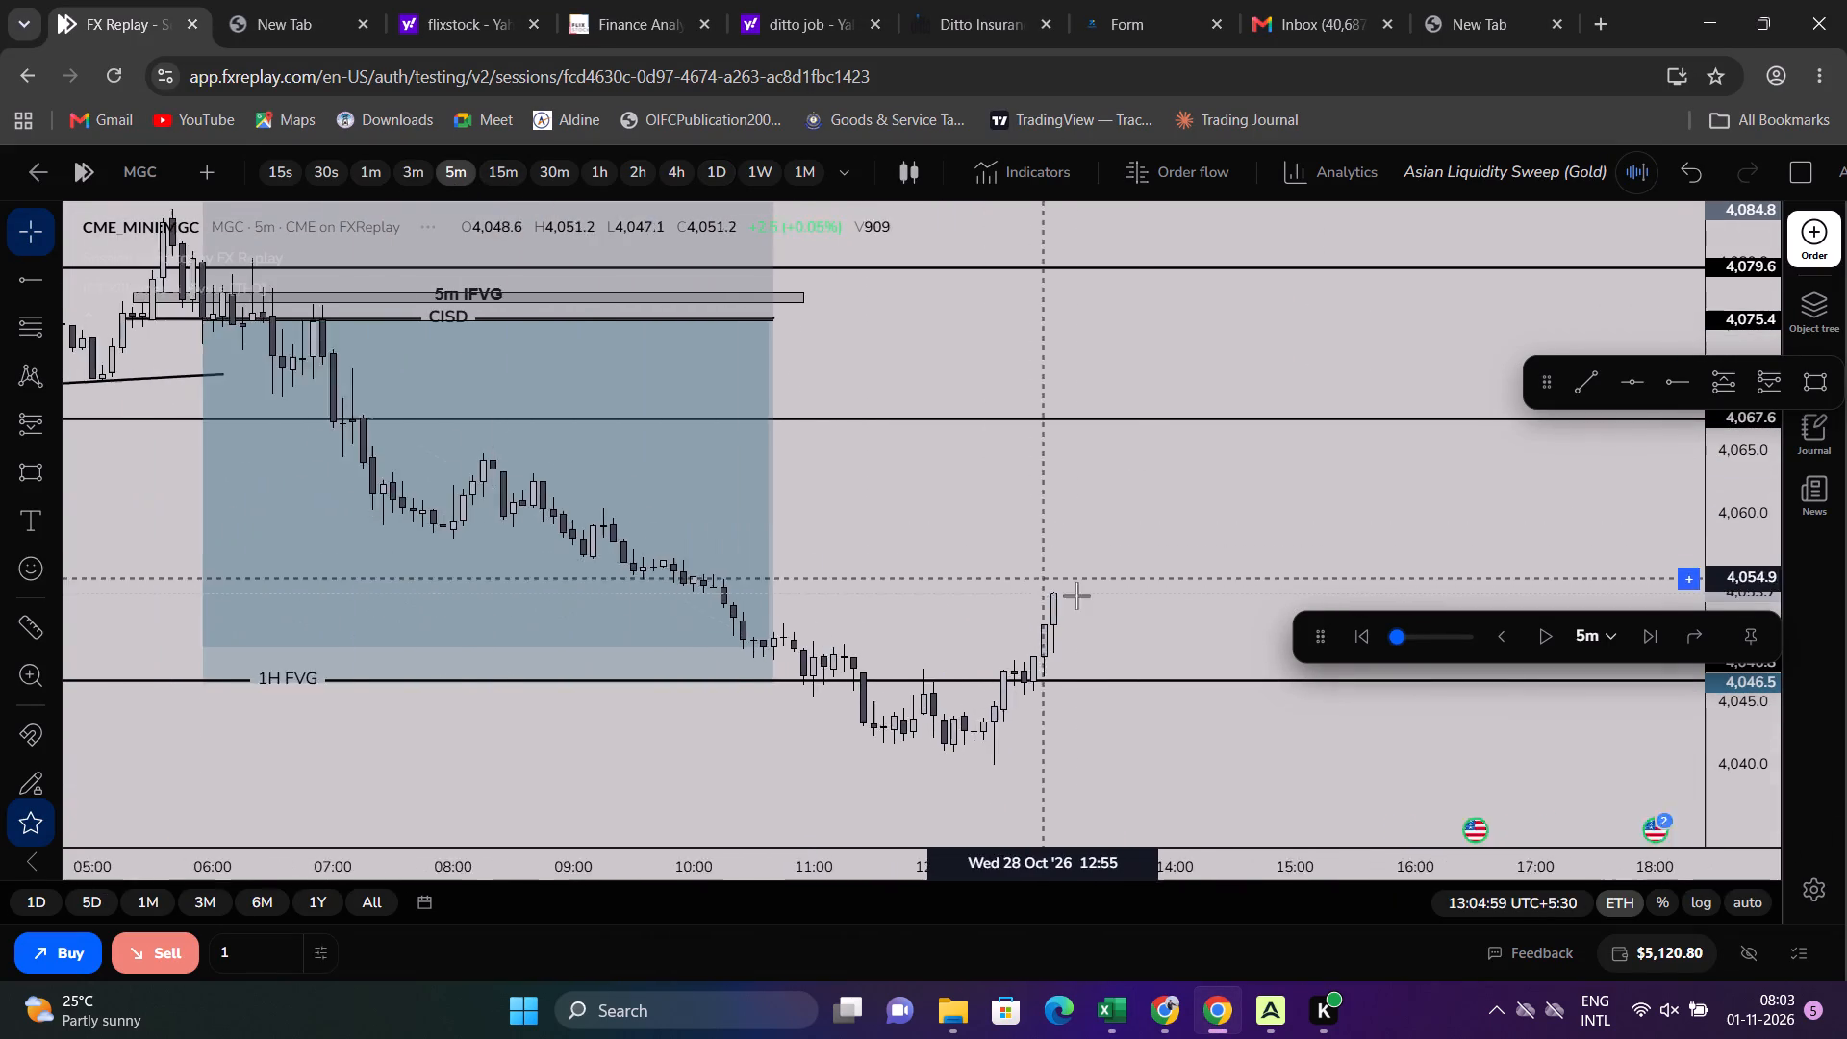
scroll(1076, 596, "down", 6)
left_click_drag(1152, 552, 1168, 642)
left_click_drag(1150, 628, 1131, 655)
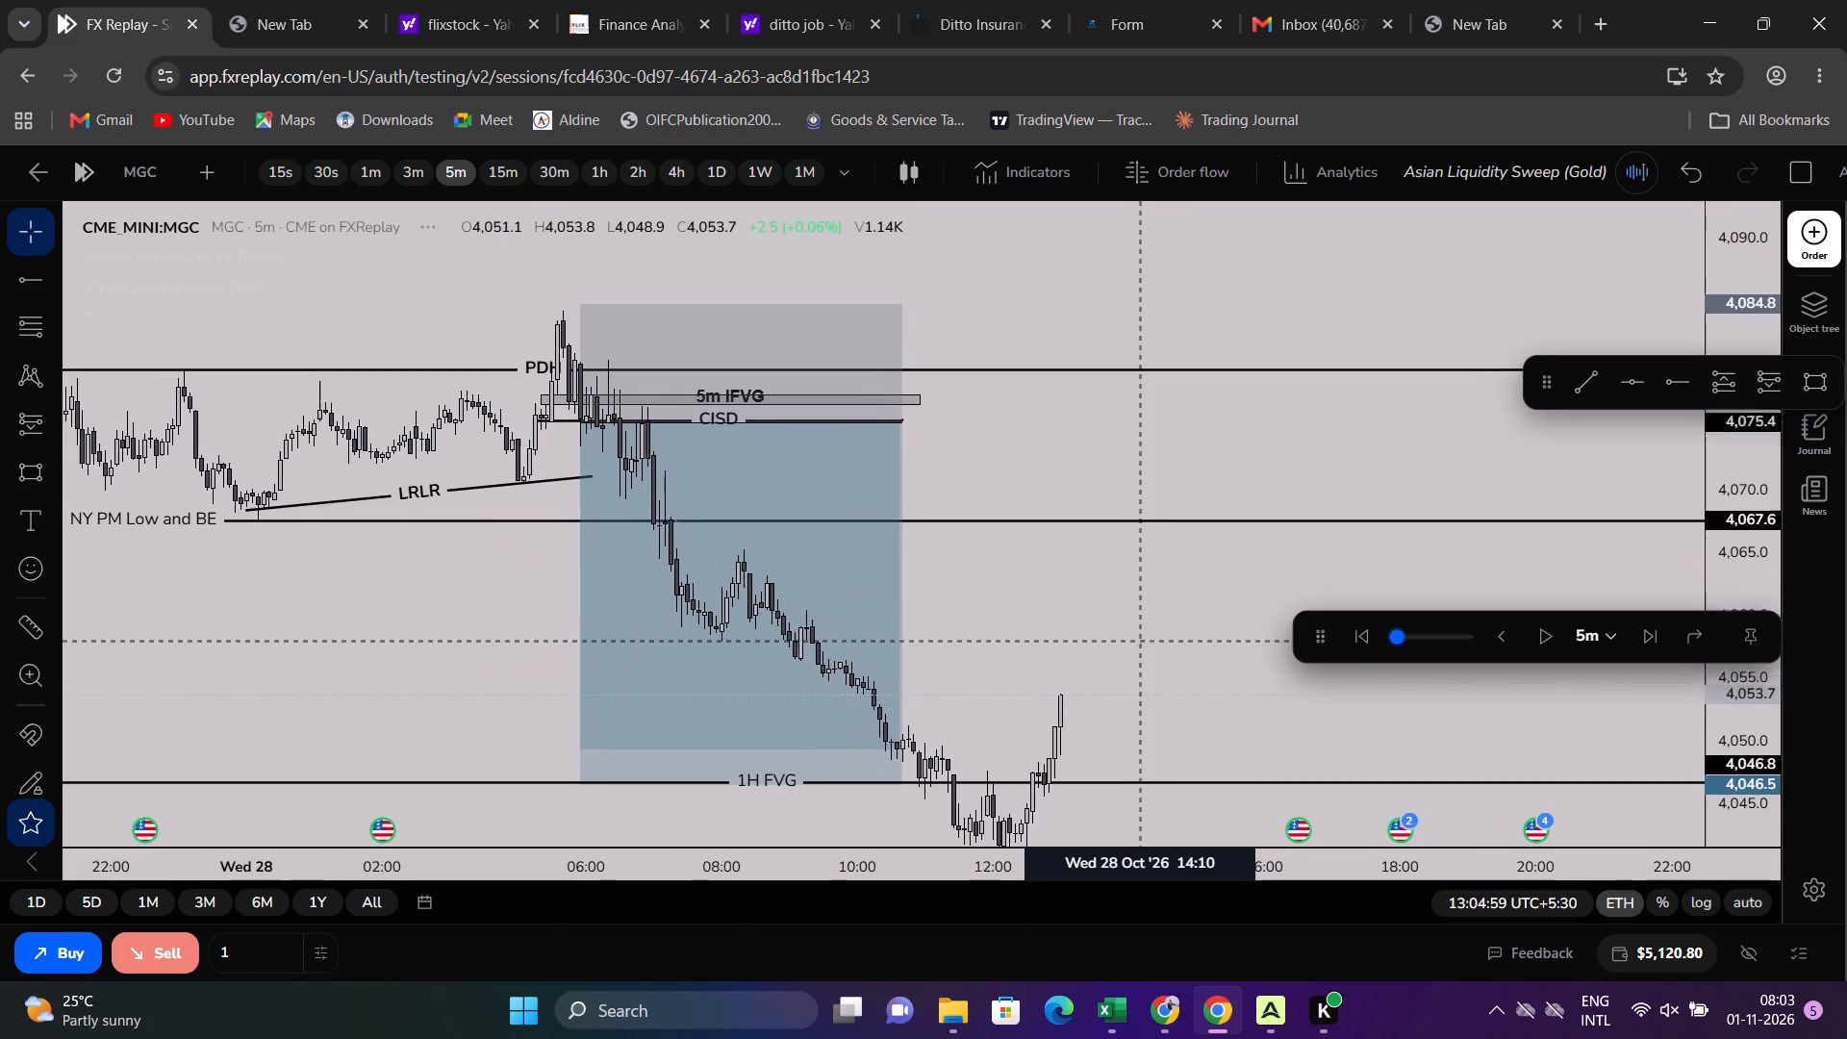
left_click_drag(1131, 655, 1133, 722)
key("alt+Tab")
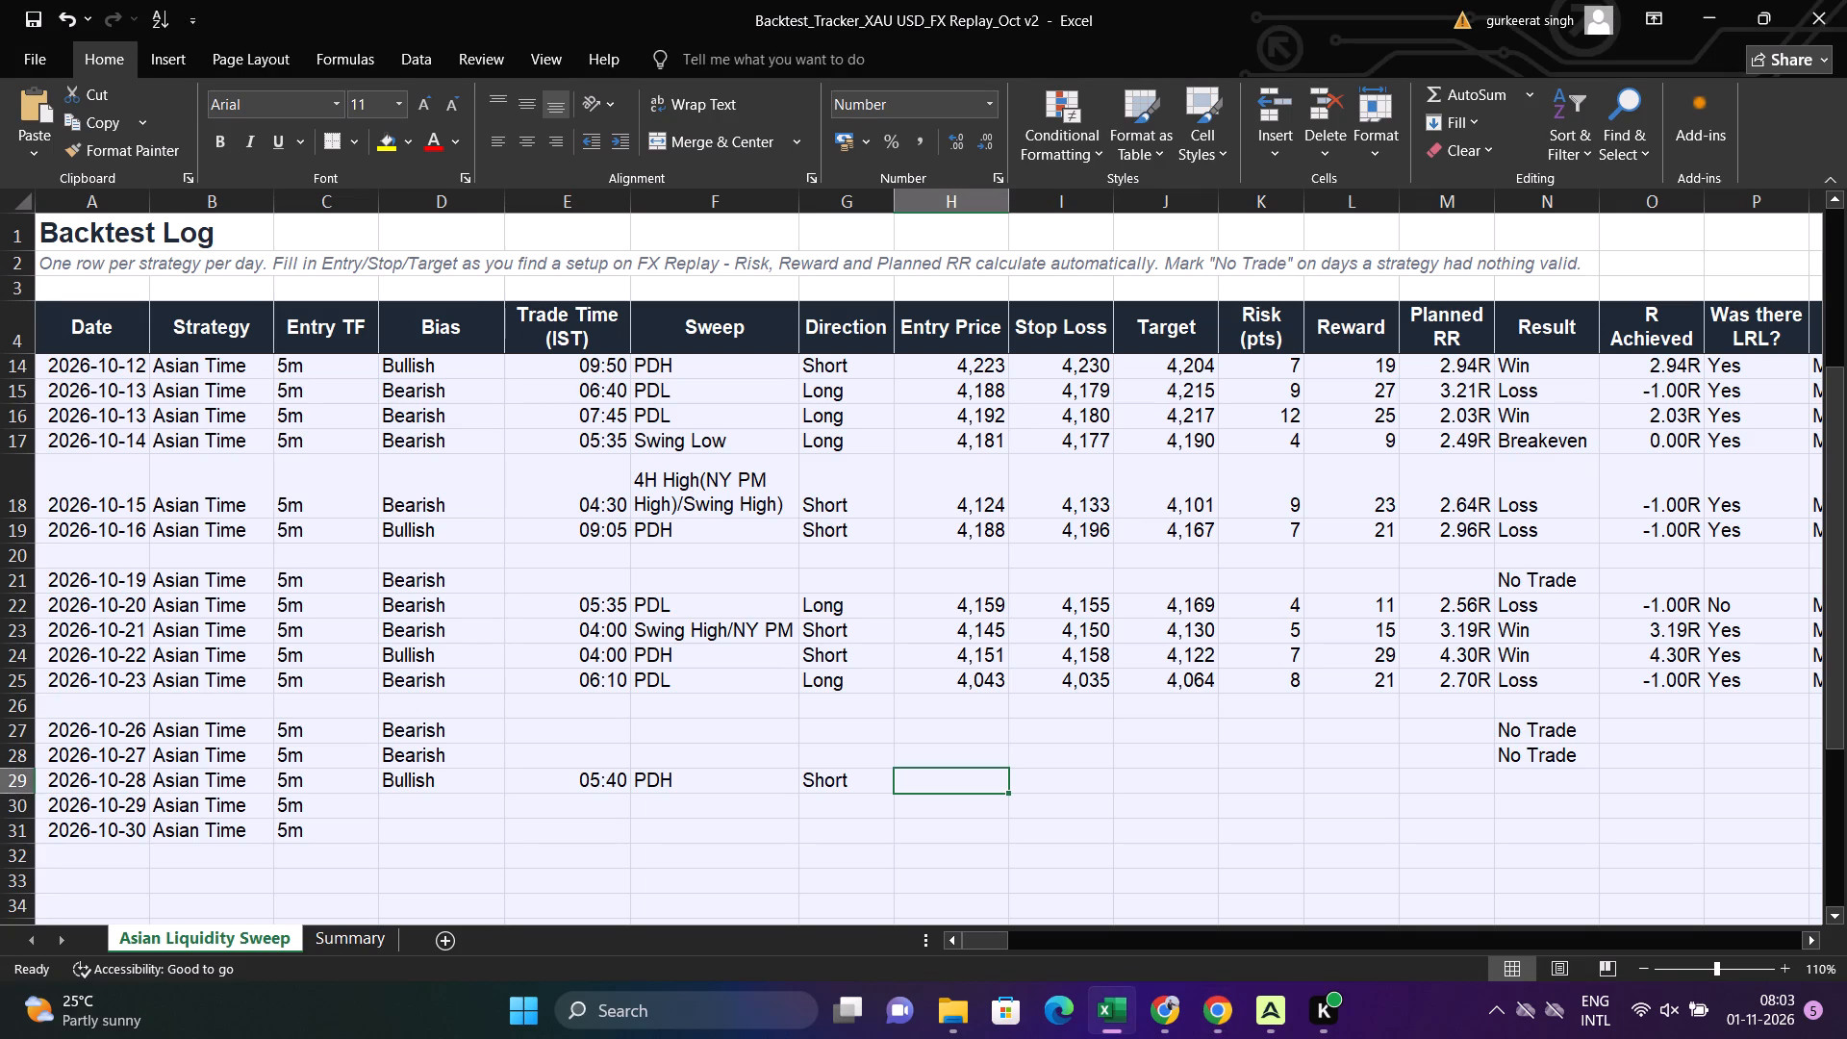
type("4075.4")
key("Return")
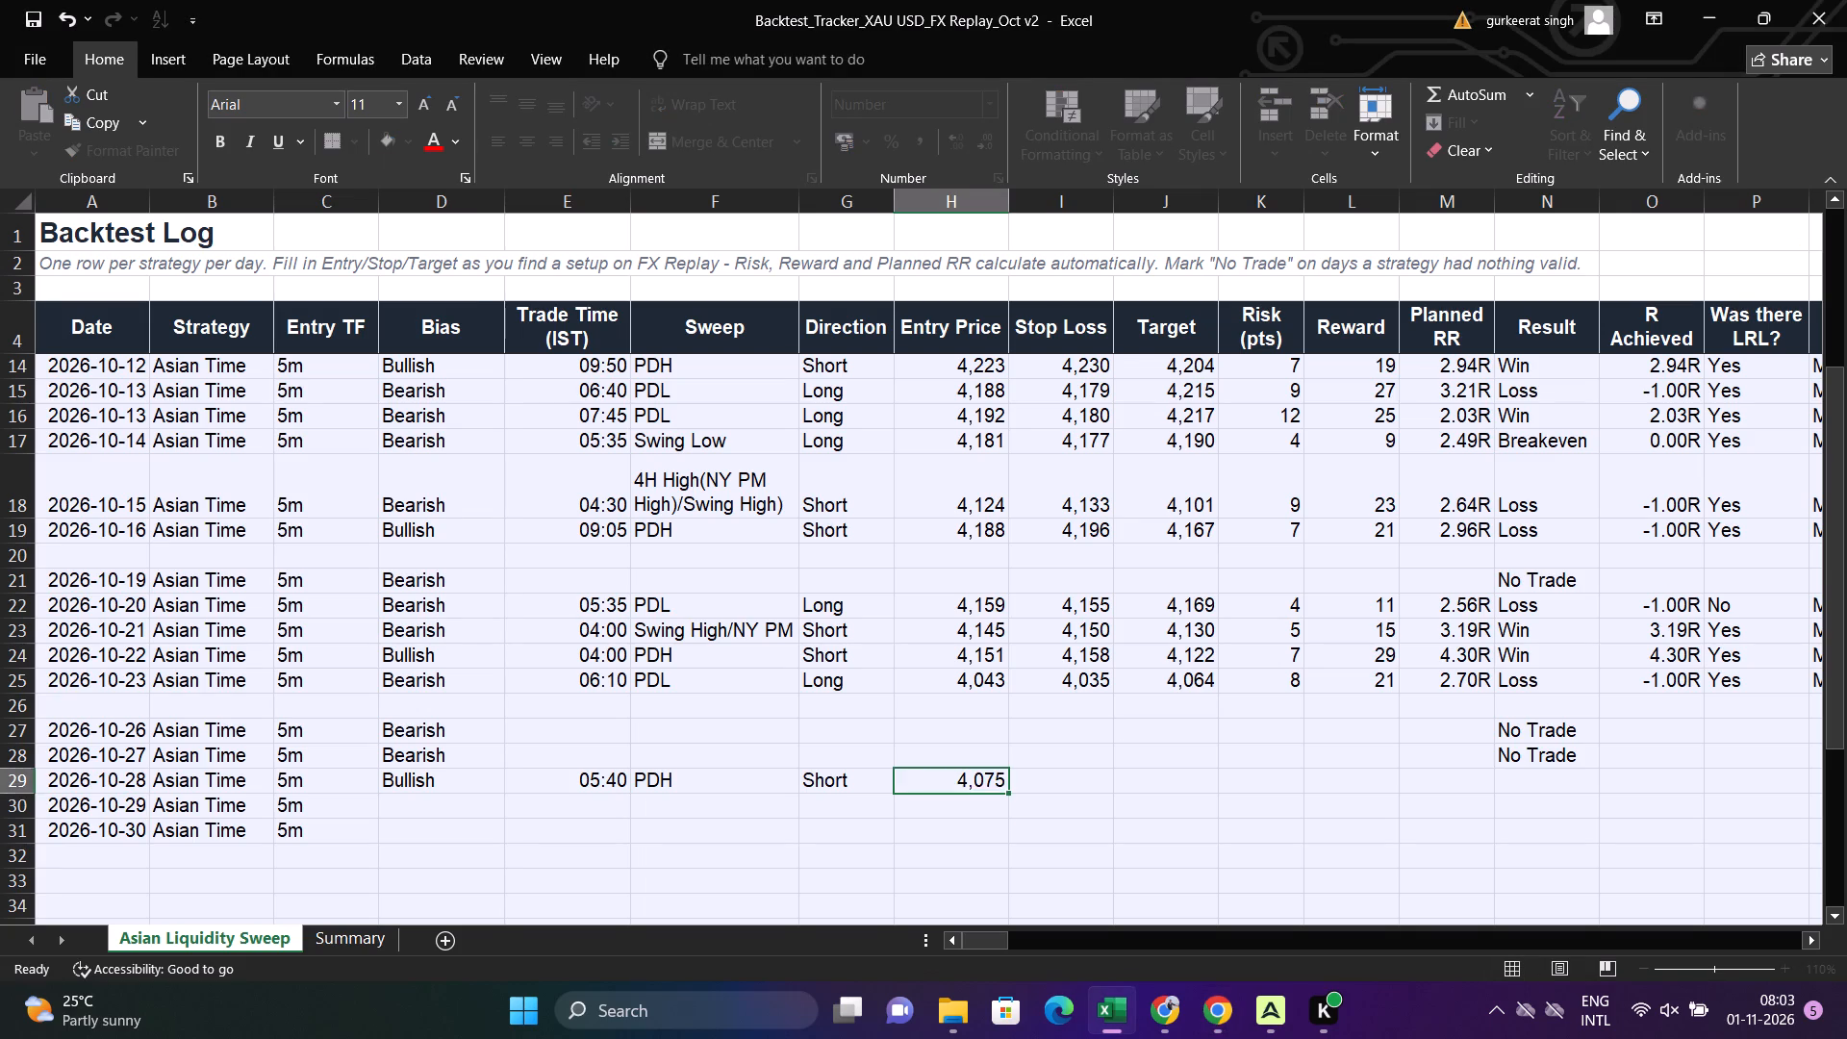
Uncover the stop level on FX Replay's price axis and enter 4084.8 as the October 28 Stop Loss in Excel.
key("Up")
key("Right")
key("alt+Tab")
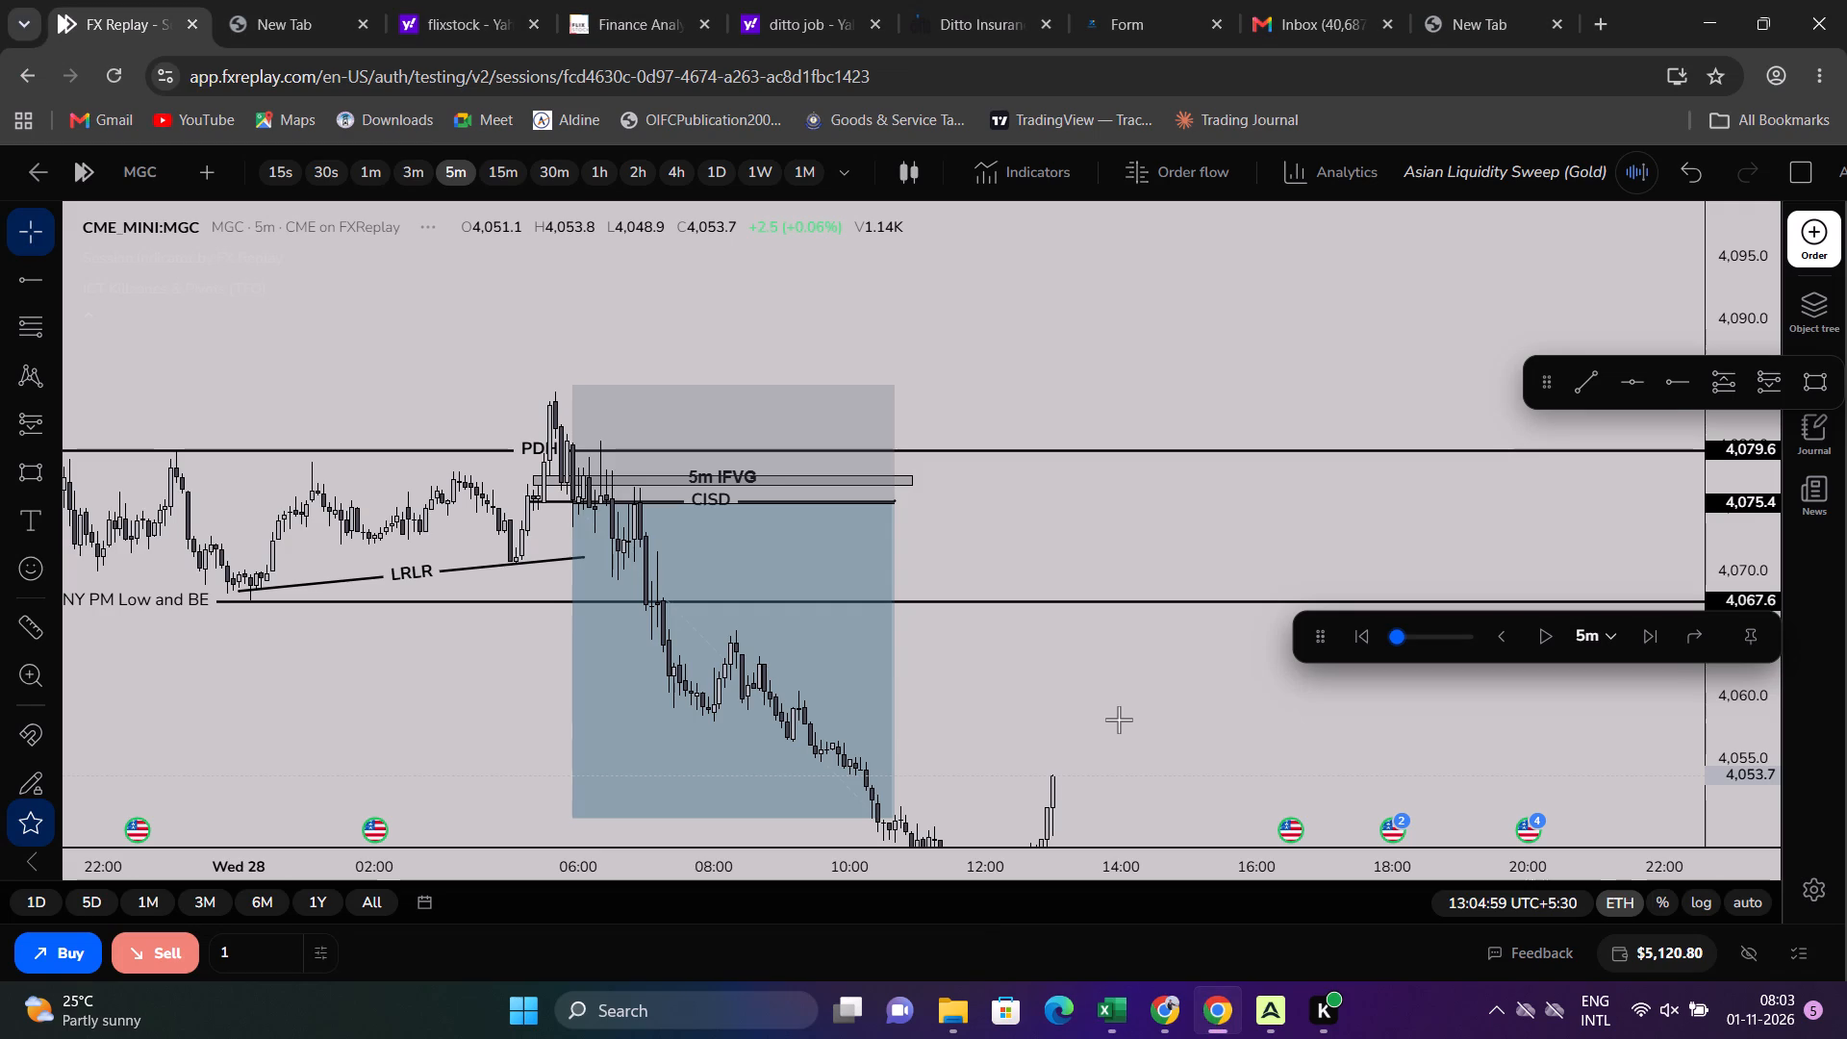
left_click_drag(1548, 376, 1480, 252)
key("alt+Tab")
type("40840")
key("BackSpace")
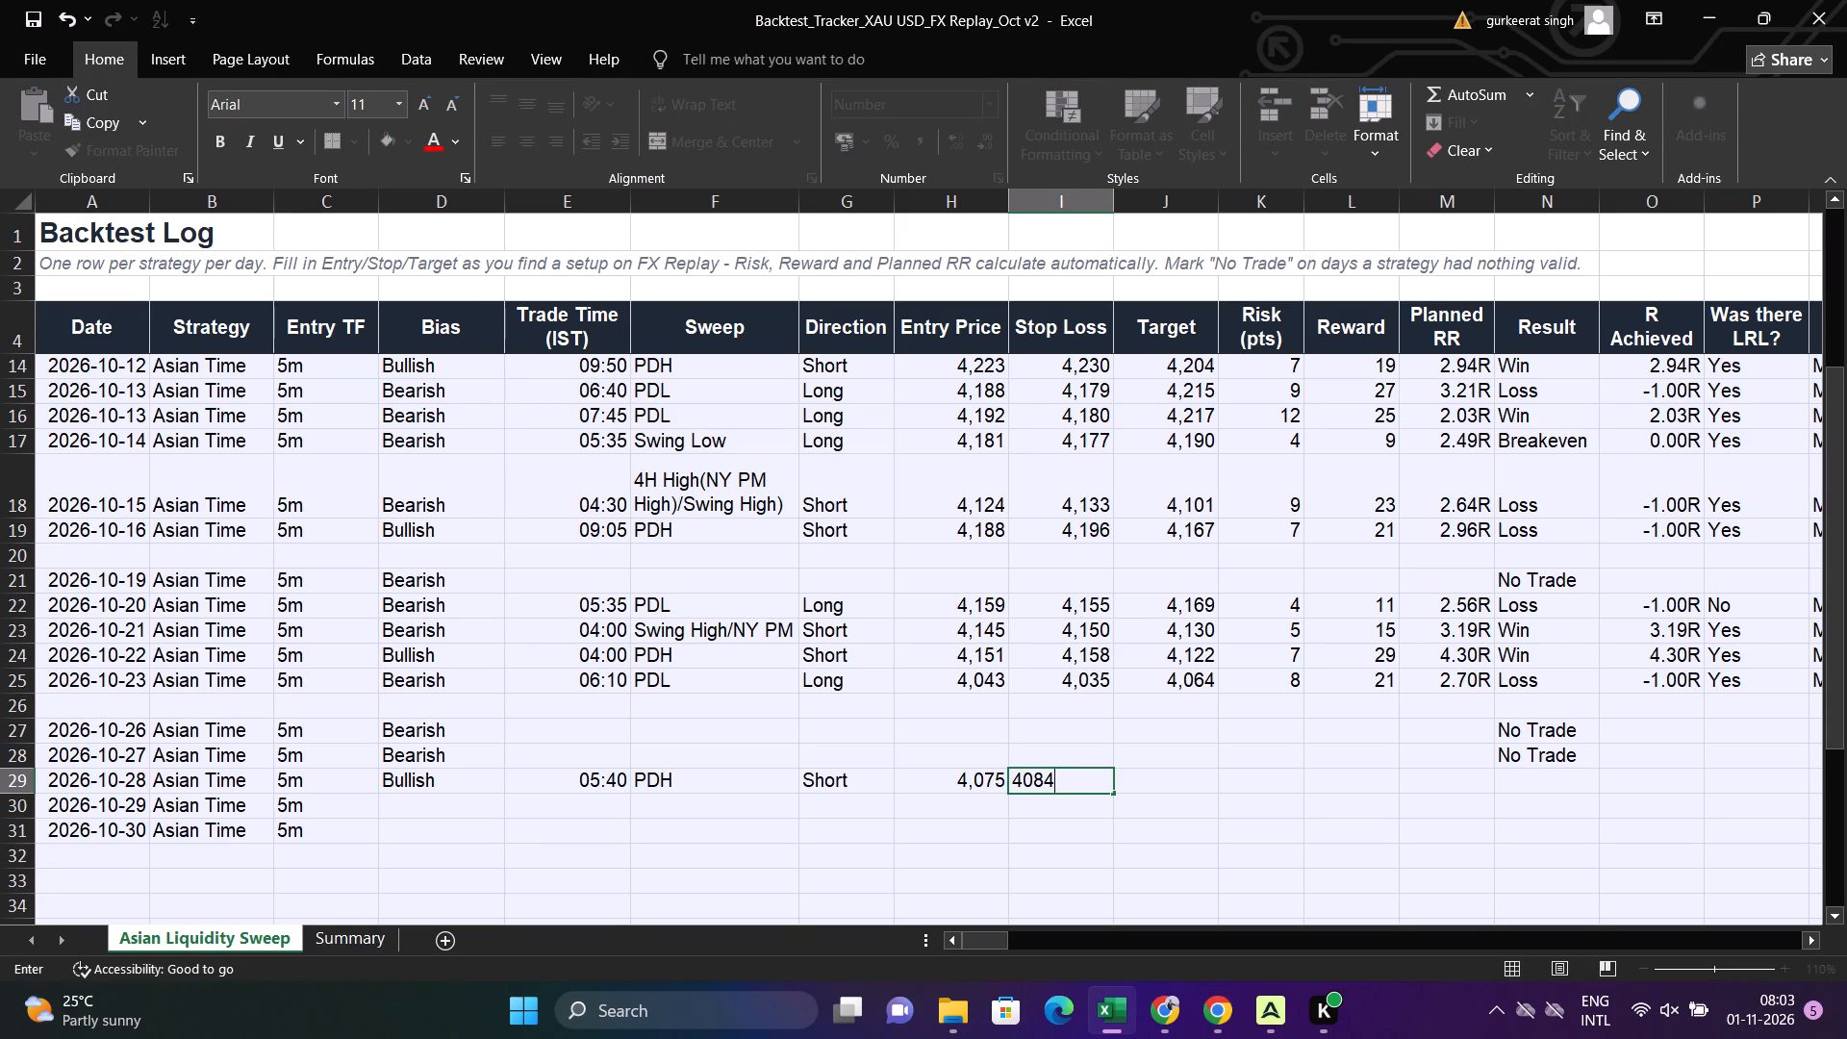
type(".8")
key("Return")
Check the target level near the 1H FVG line in FX Replay and enter 4046.5 as the October 28 Target in Excel.
key("Up")
key("Right")
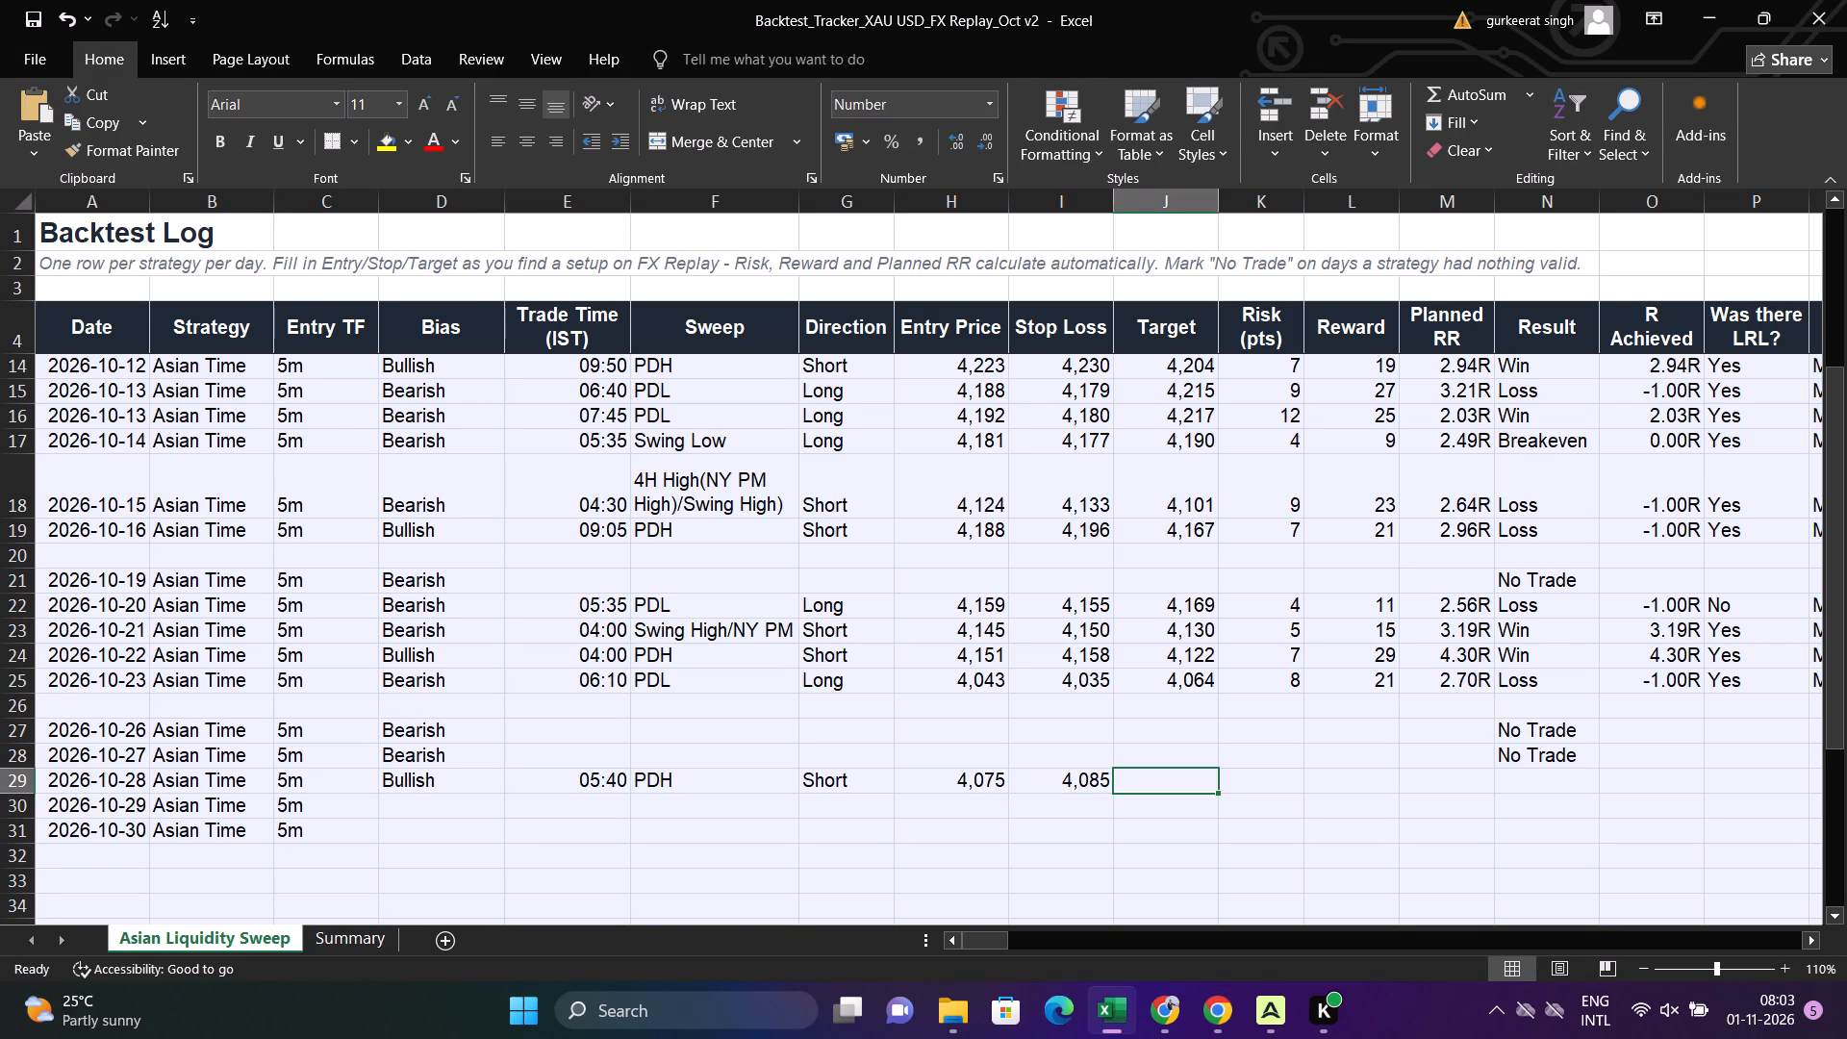
key("alt+Tab")
left_click_drag(1034, 745, 1016, 589)
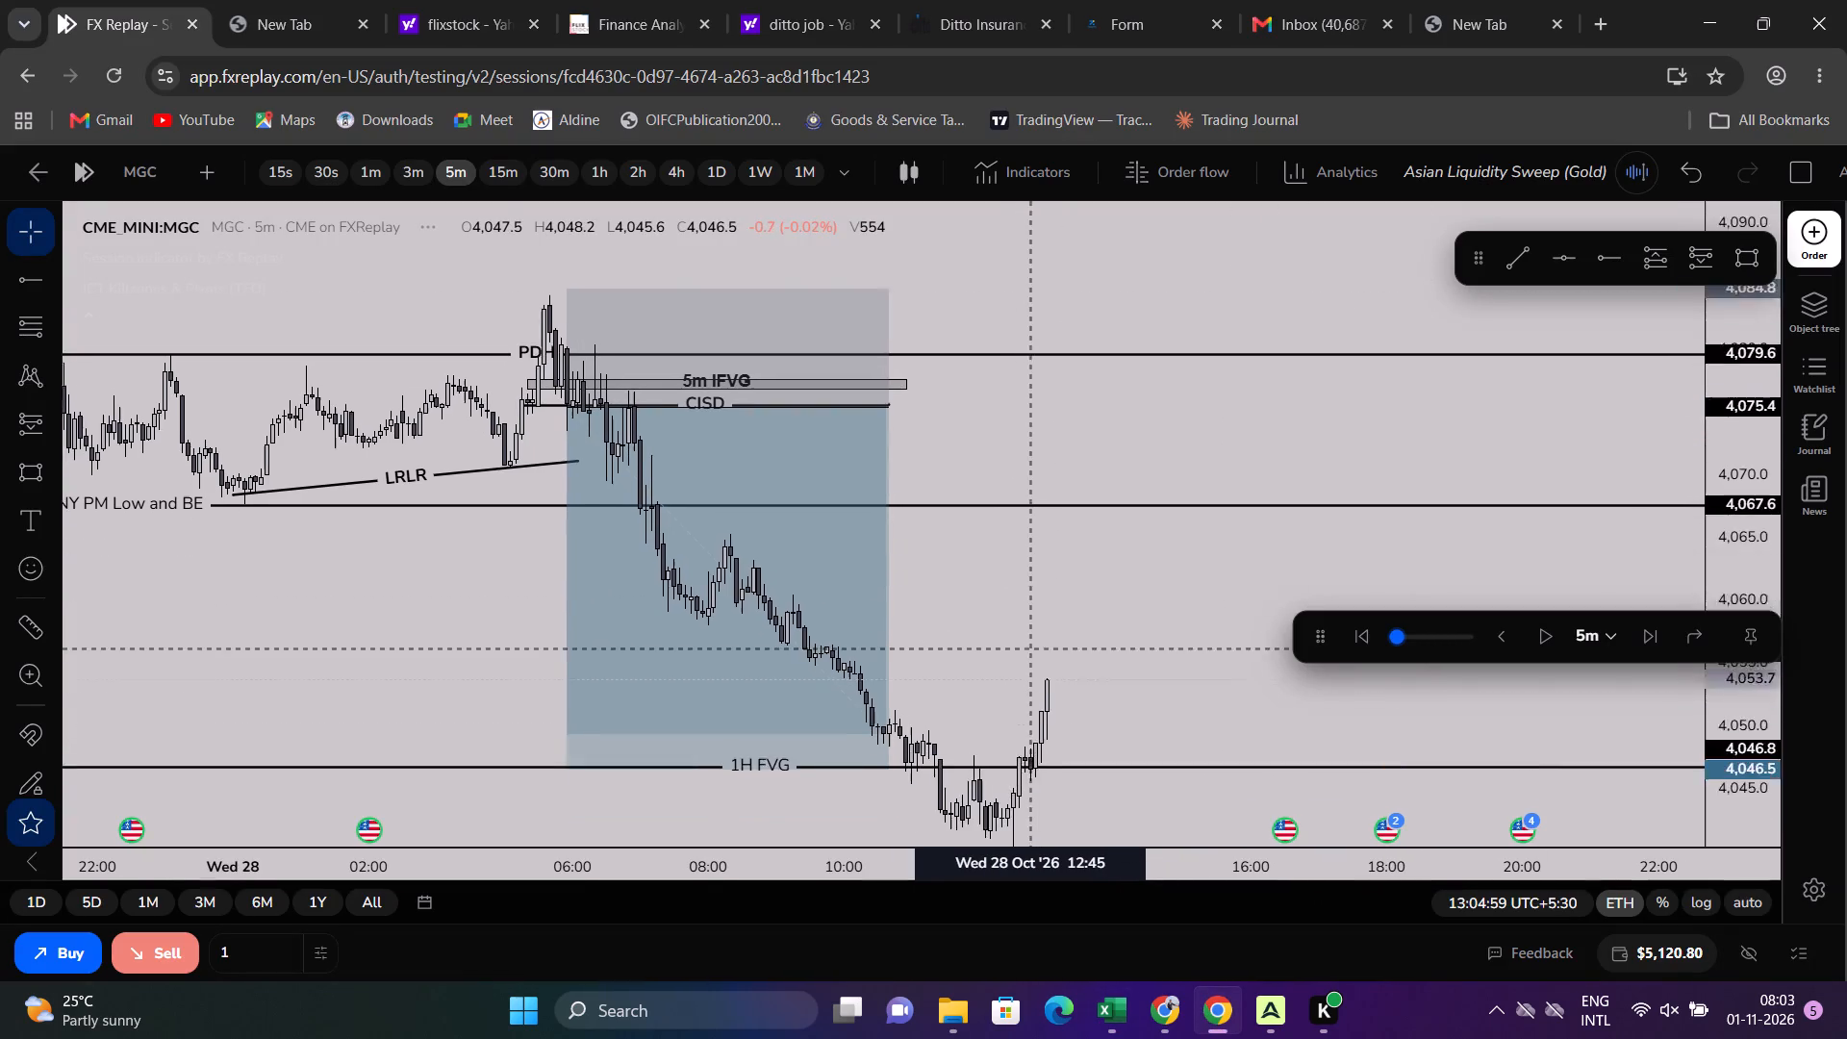
left_click_drag(1016, 589, 989, 498)
left_click_drag(989, 498, 980, 430)
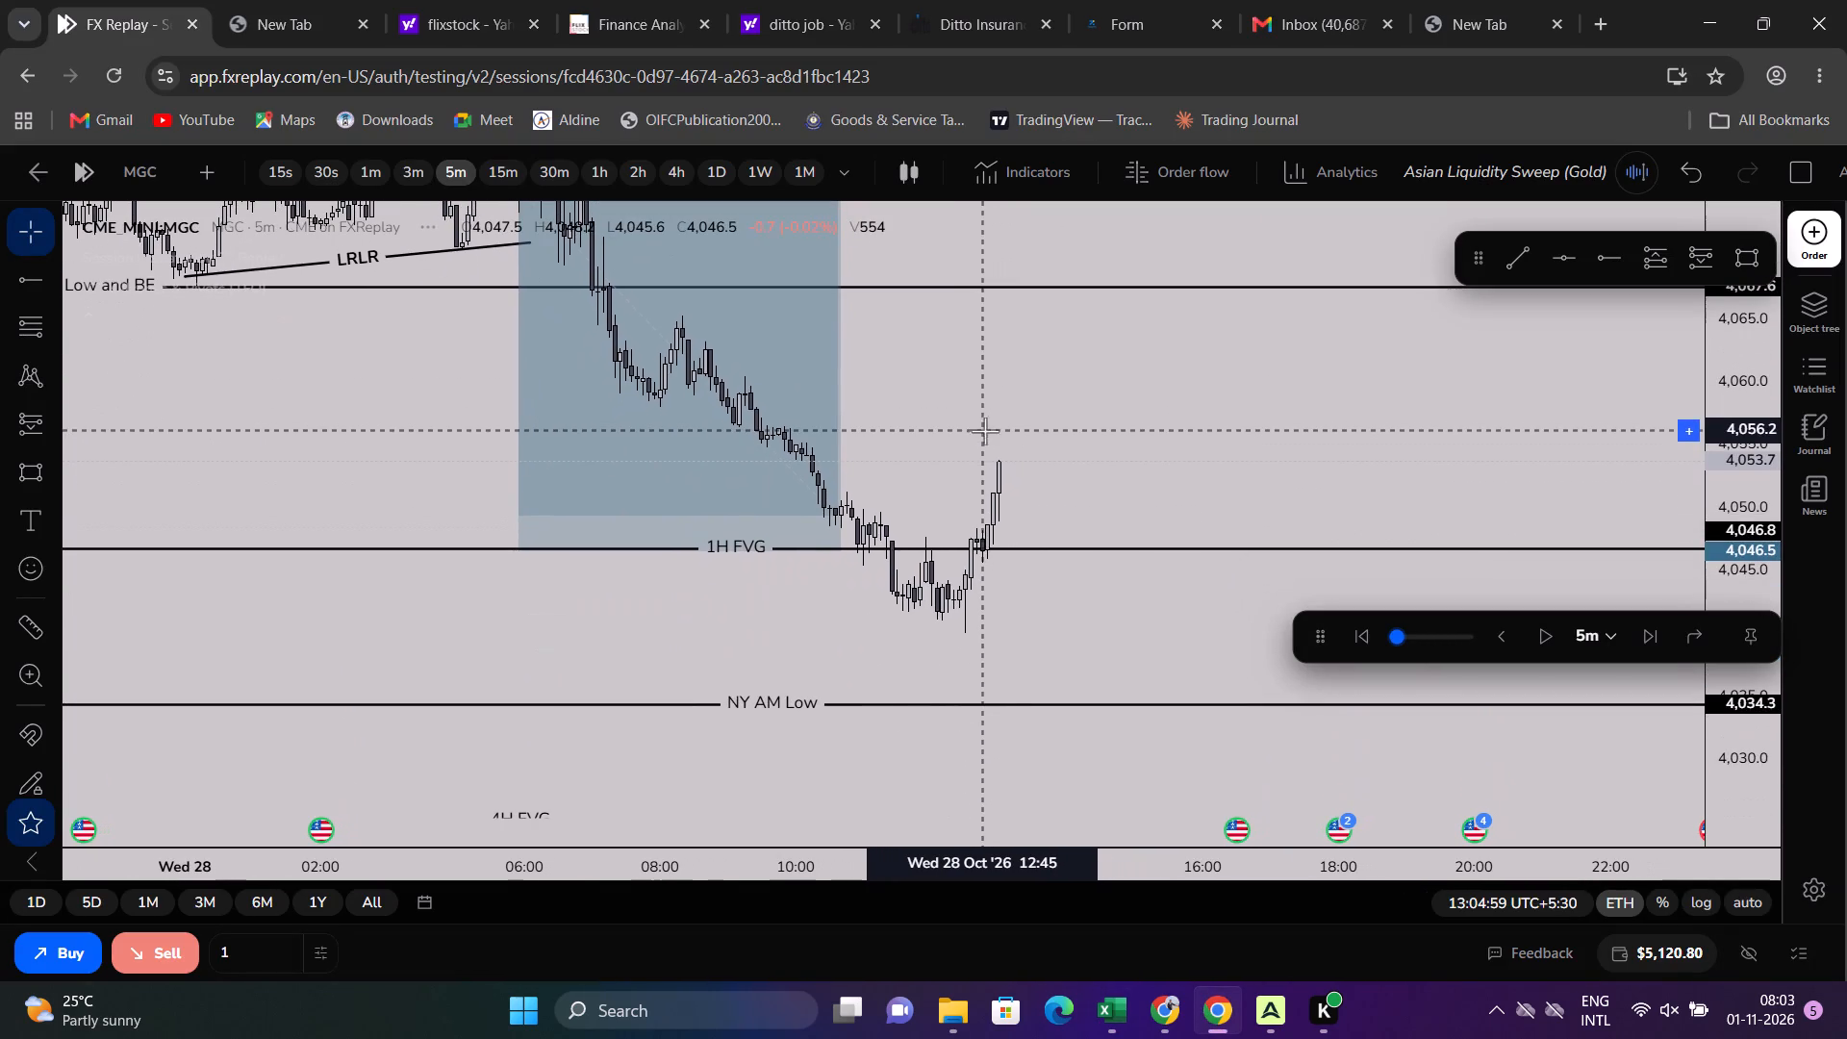
key("alt+Tab")
type("4046.5")
key("Return")
Copy the Risk, Reward, Planned RR and Result cells from the October 22 row into the October 28 row in Excel.
key("Up")
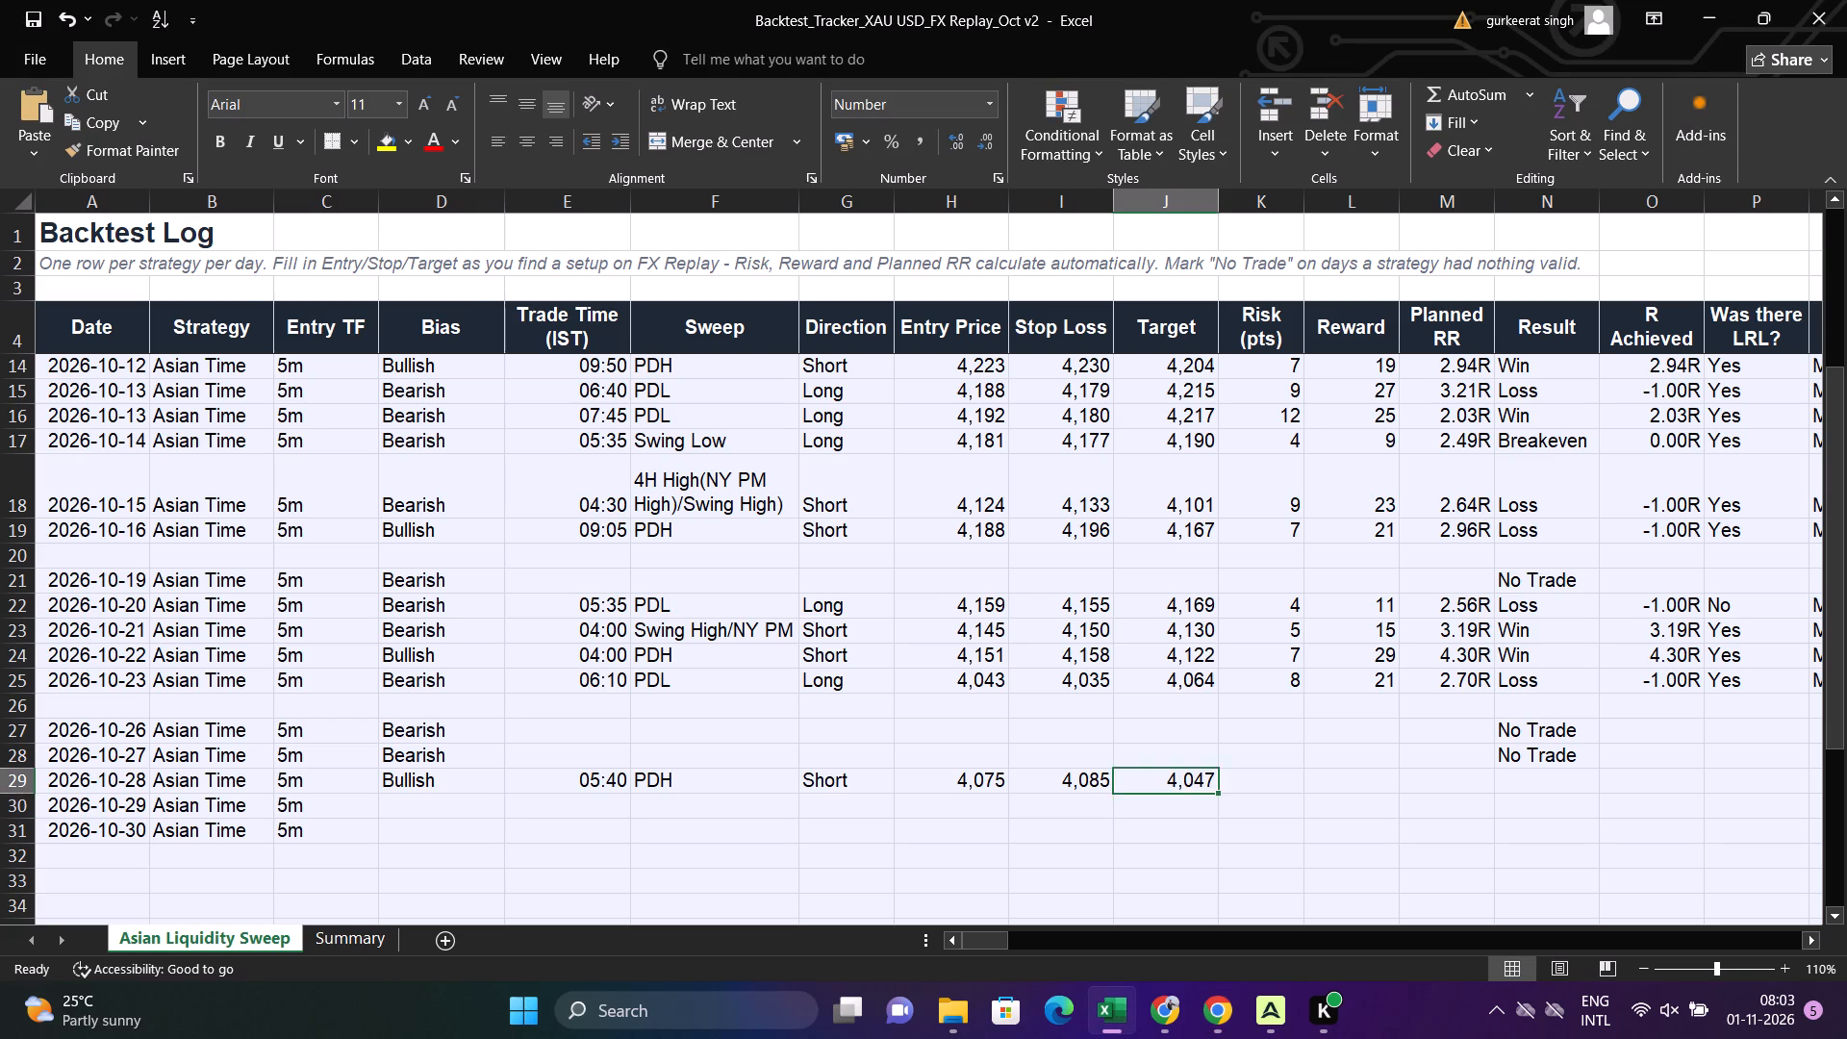
key("Right")
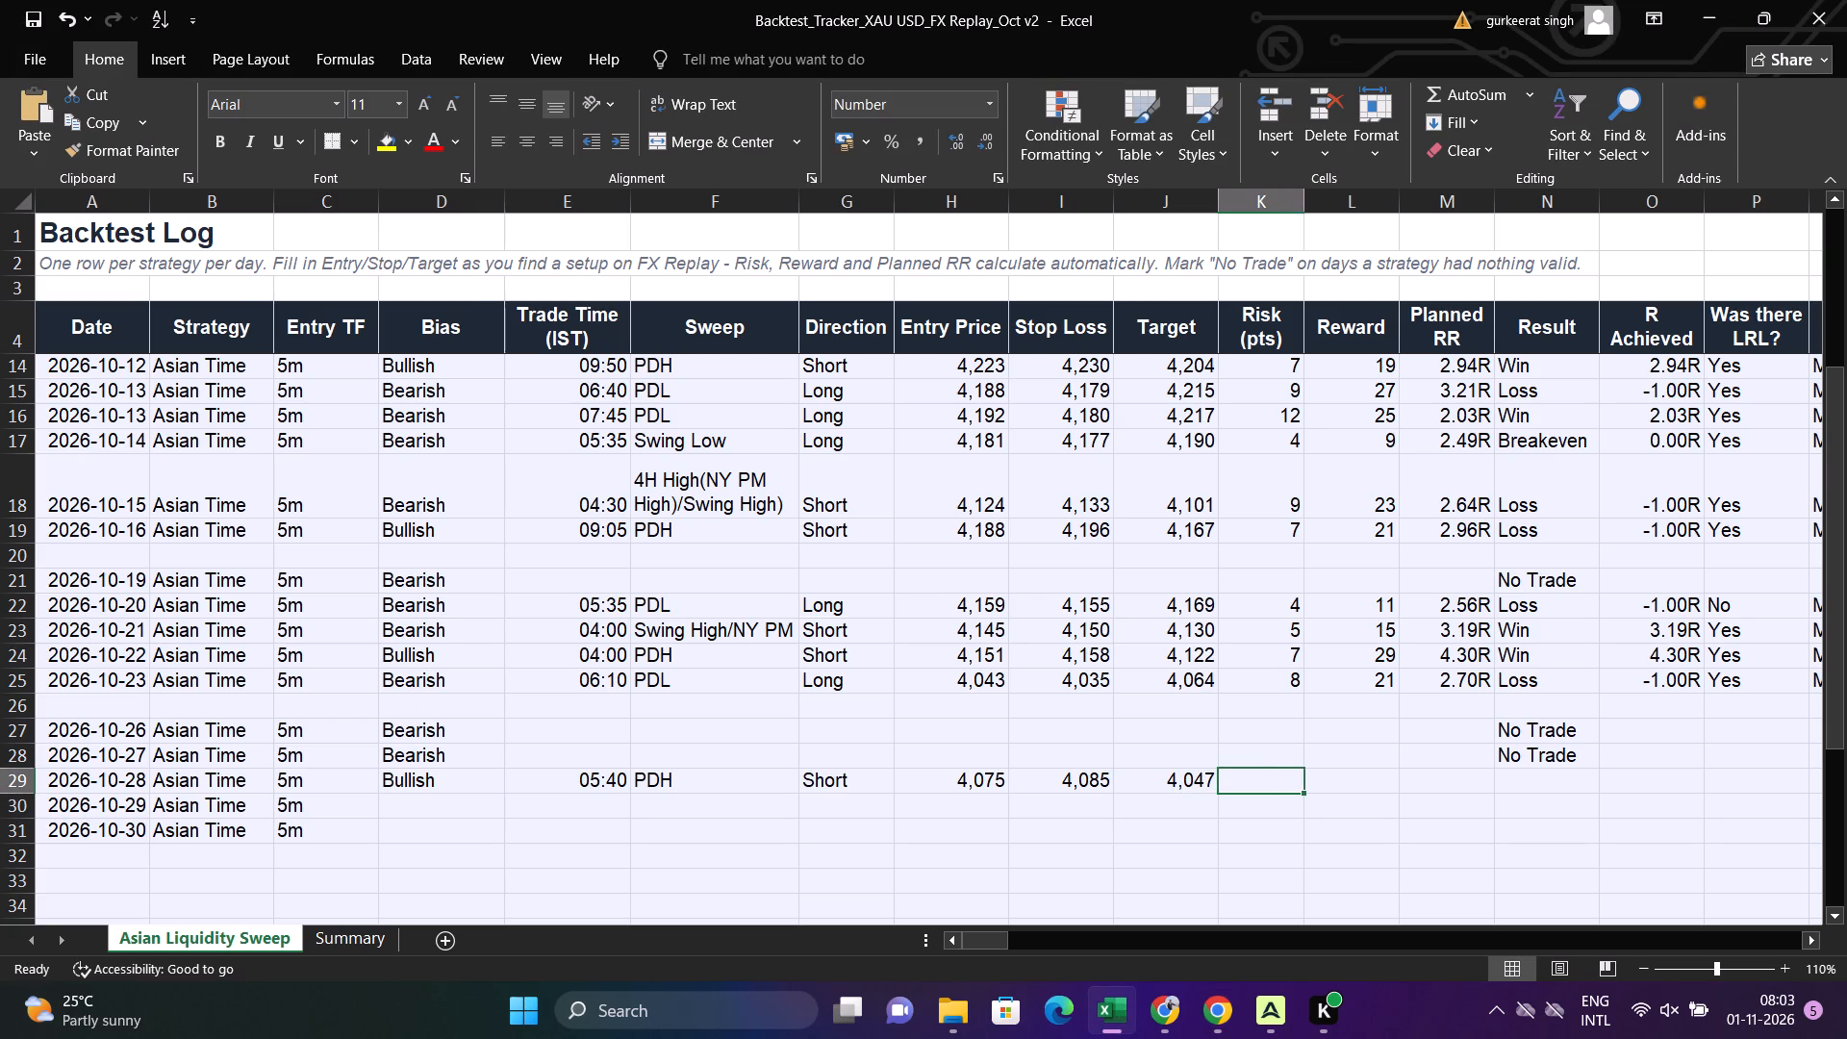
key("alt+Tab")
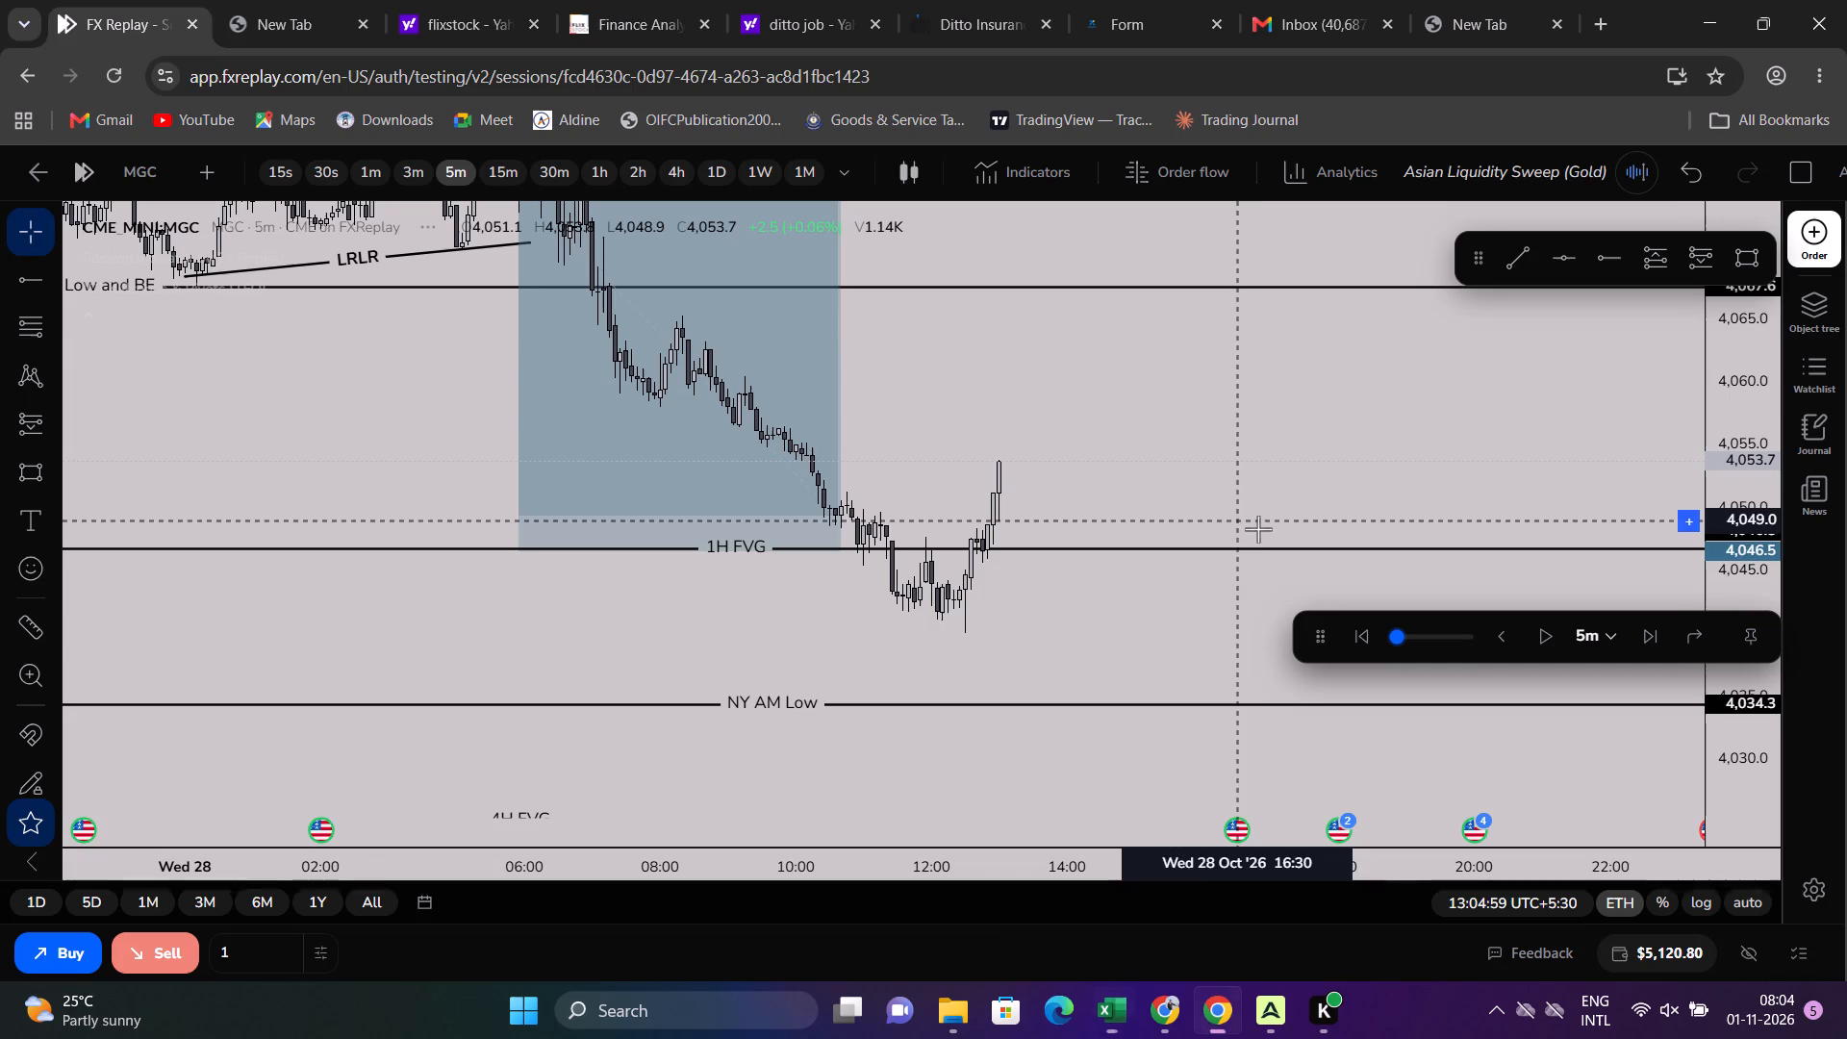
key("alt+Tab")
key("Up")
key("Up")
key("Up")
key("Up")
key("shift+Right")
key("shift+Right")
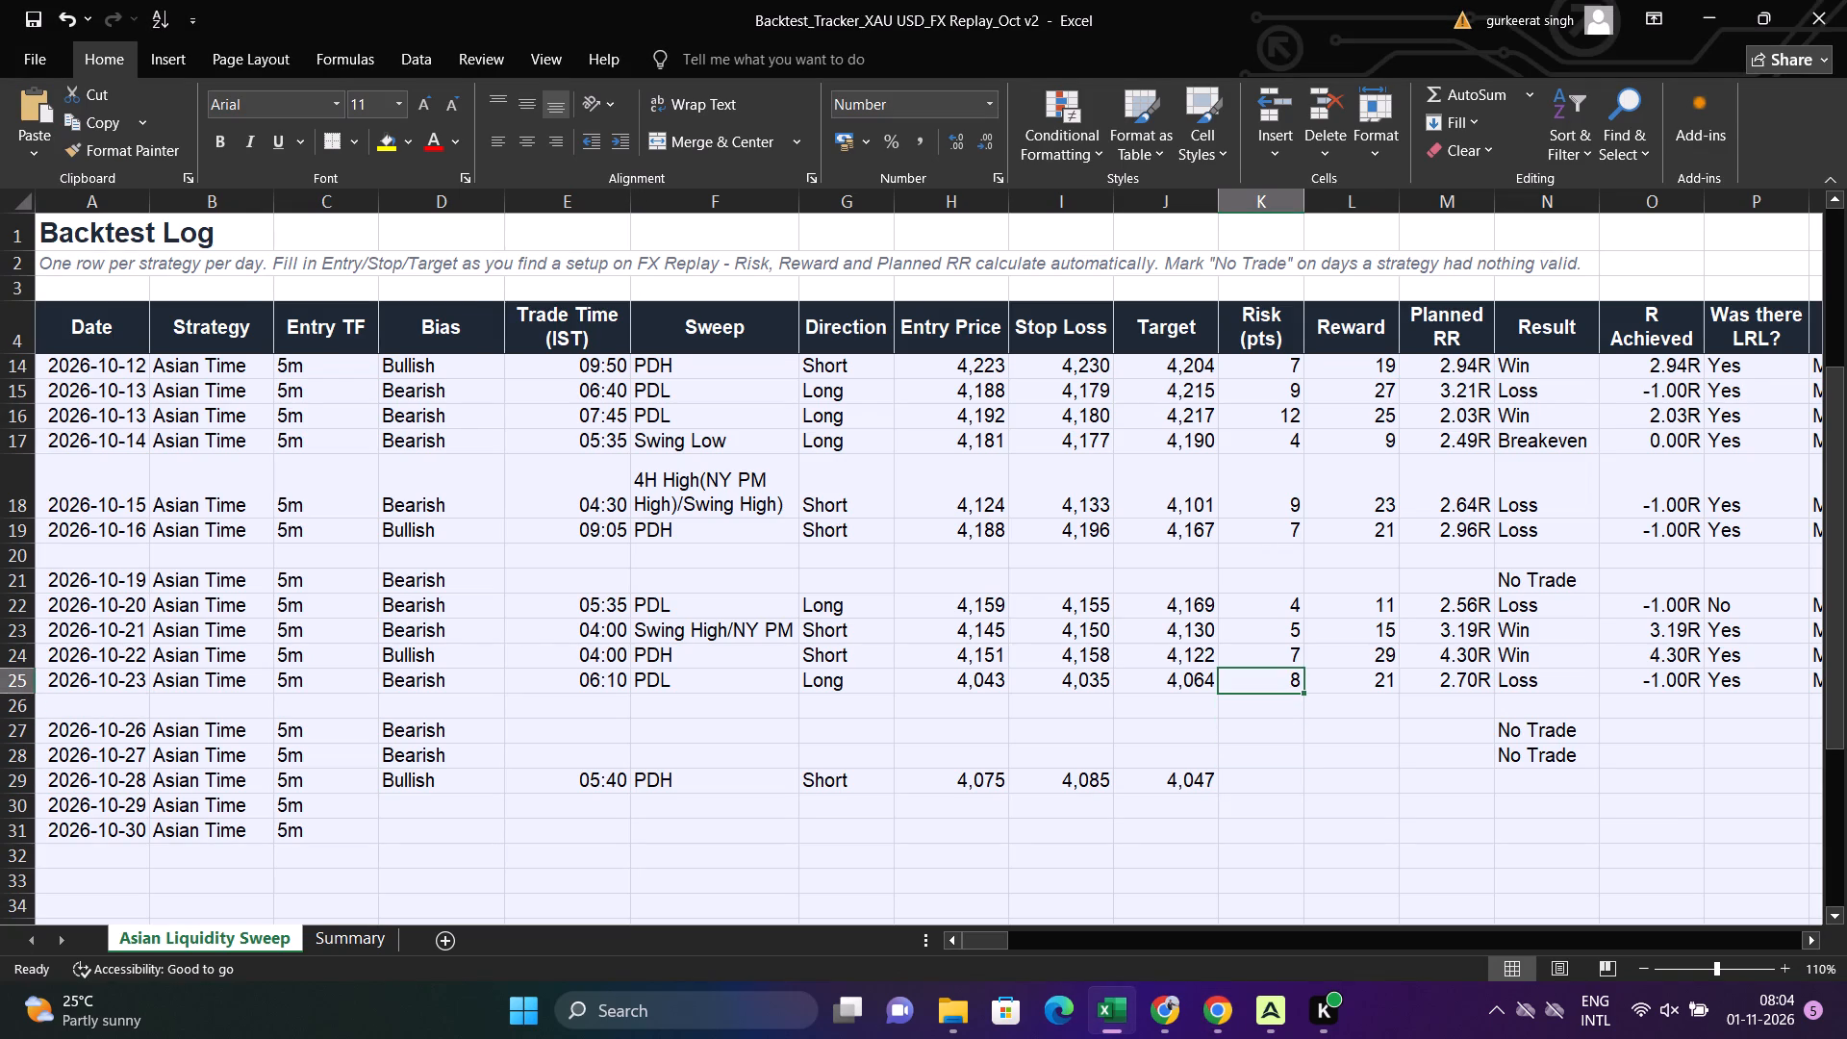
key("Up")
key("shift+Right")
key("shift+Right")
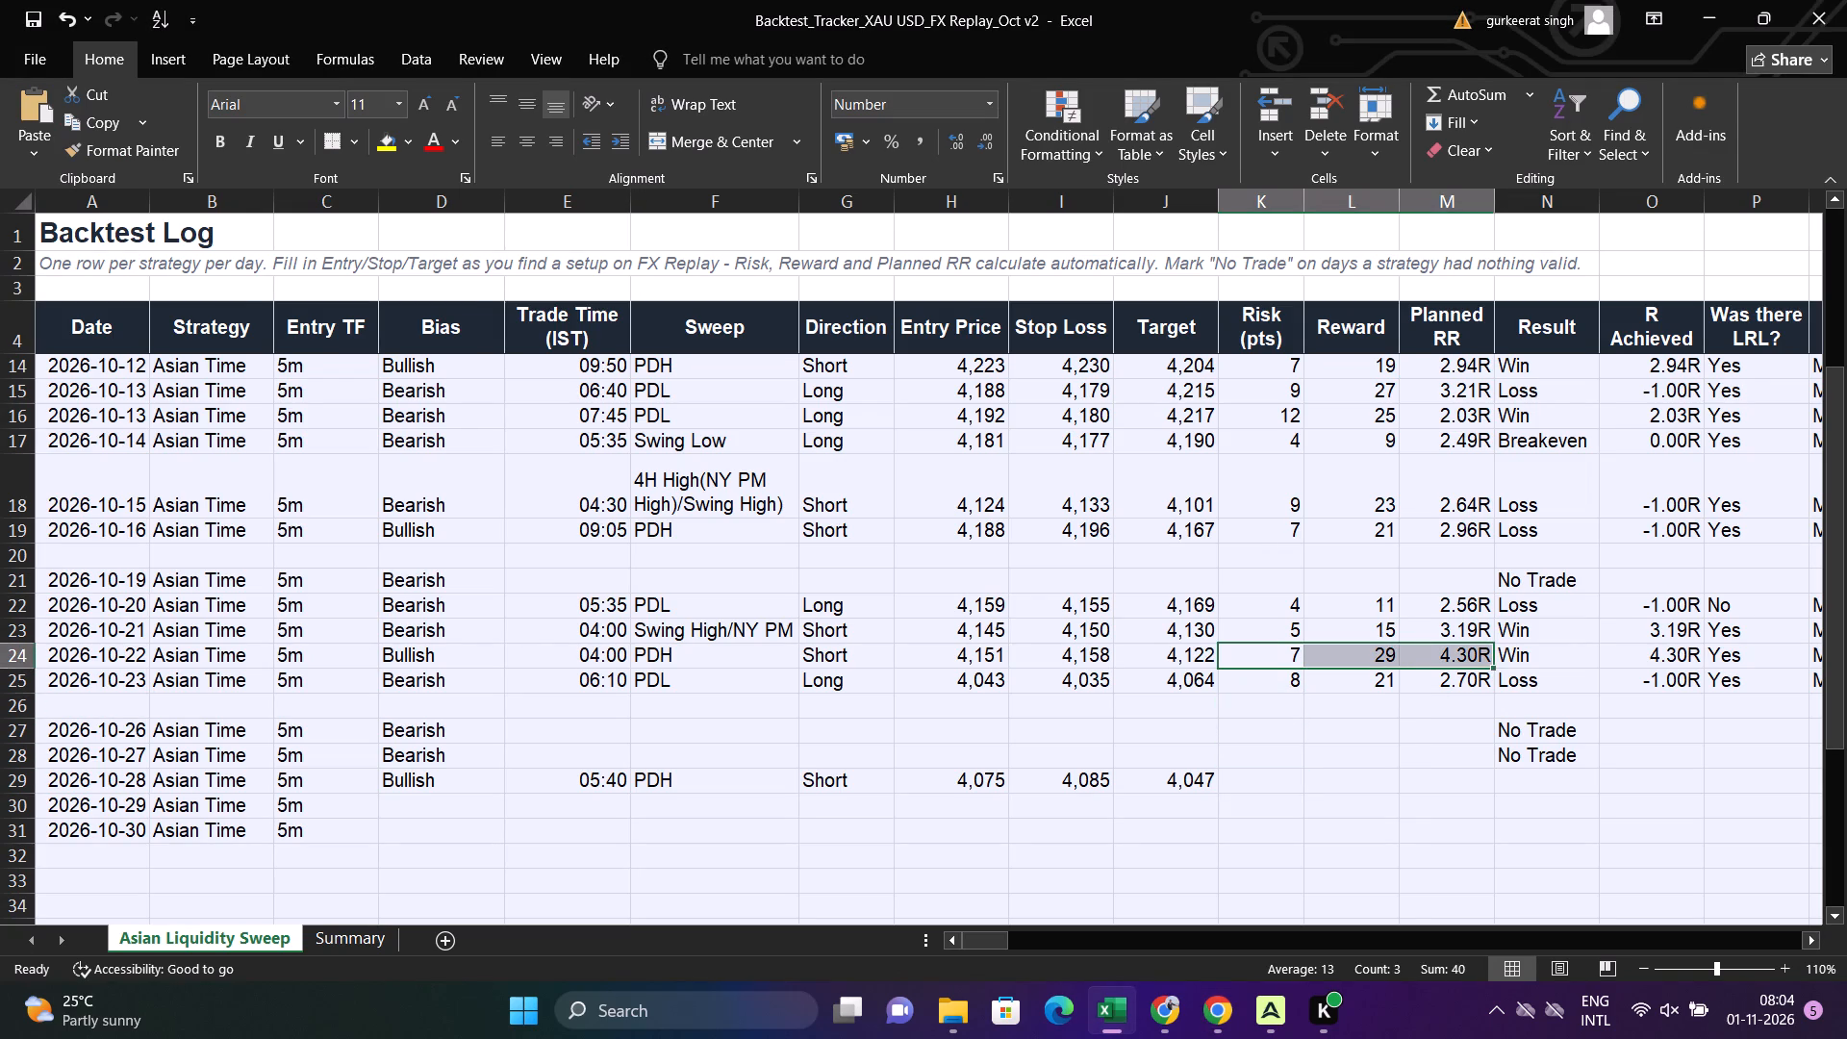
key("shift+Right")
key("ctrl+c")
key("ctrl+Down")
key("Down")
key("Down")
key("Down")
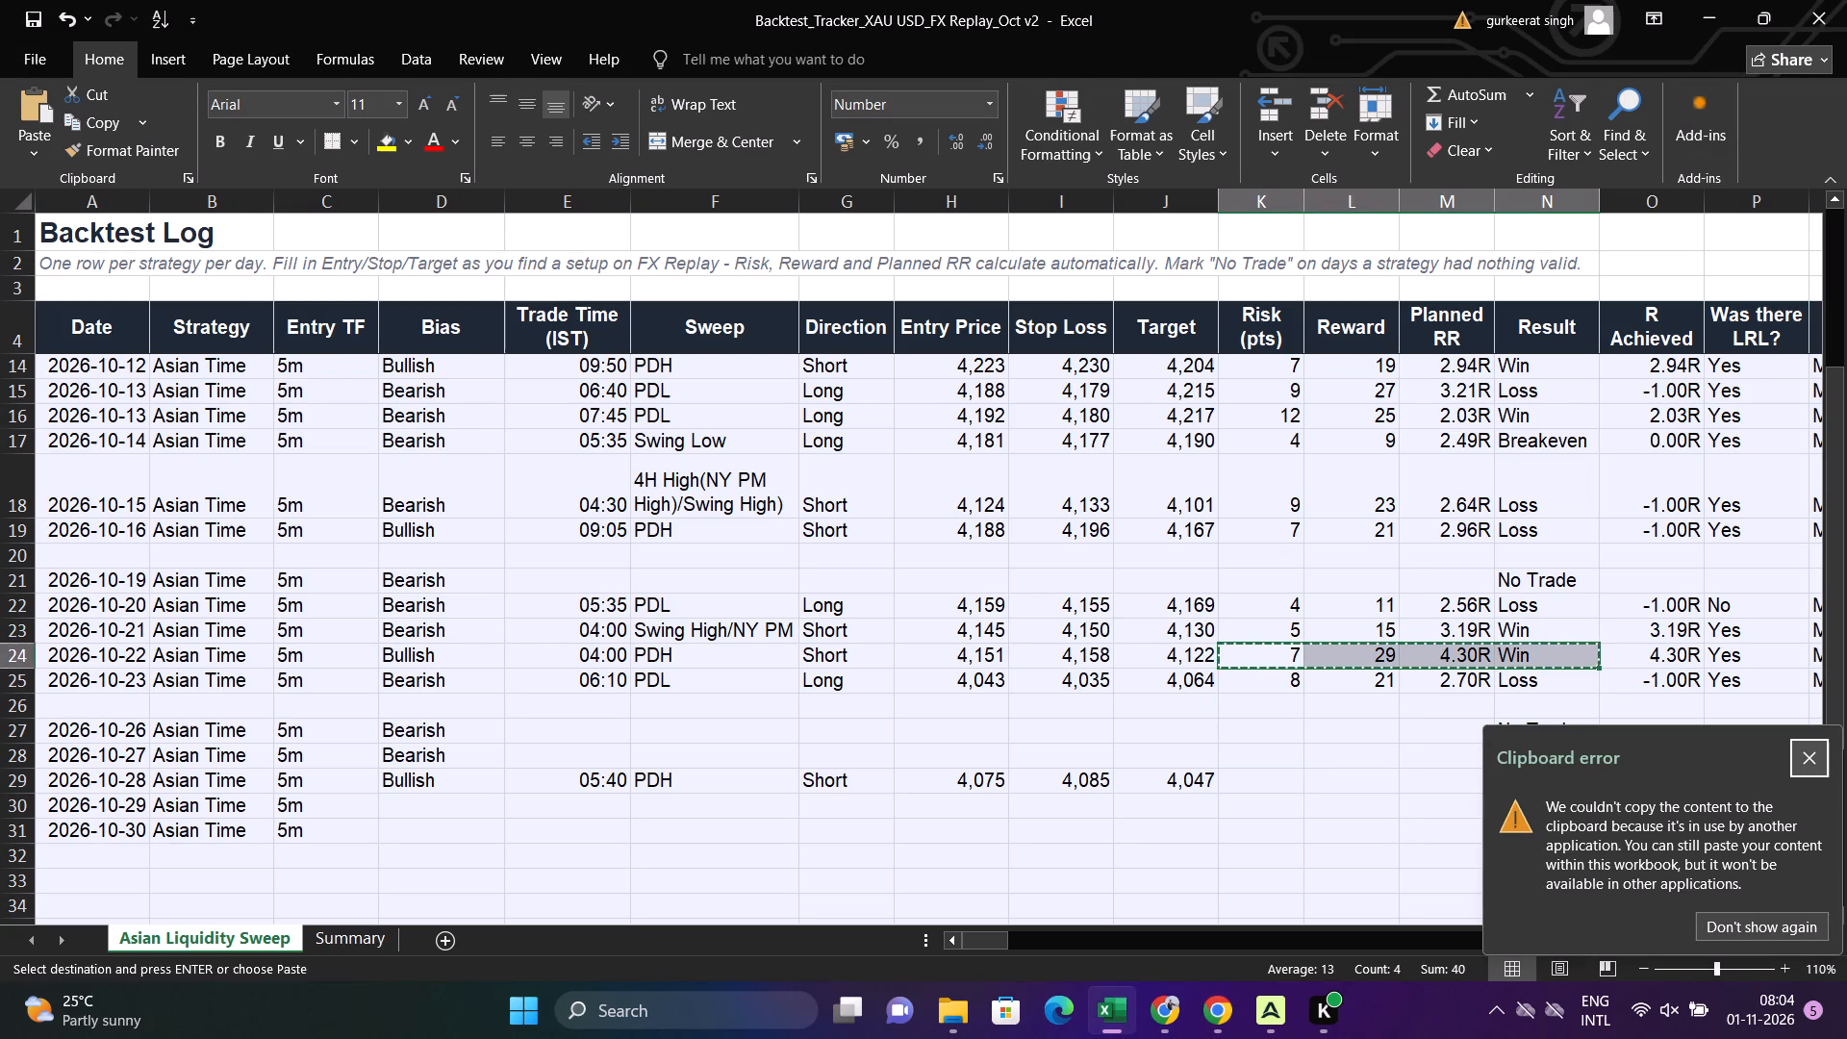
key("Down")
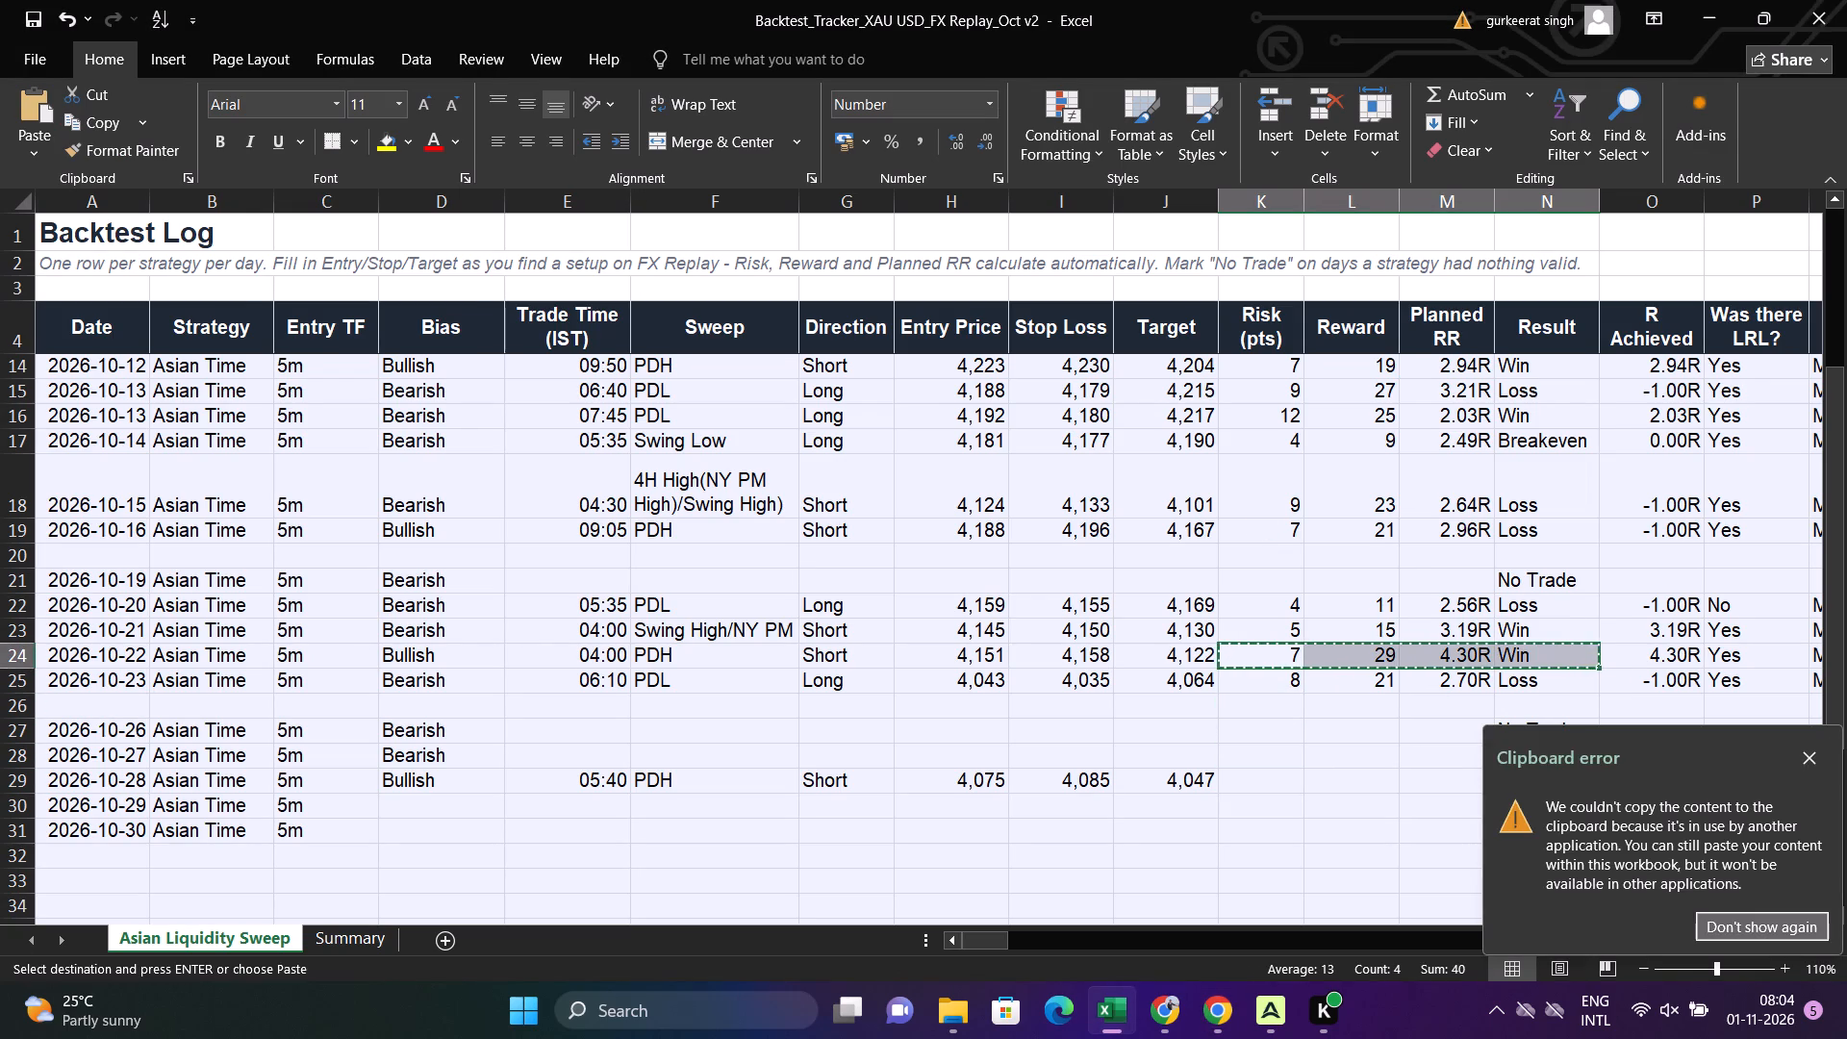
key("Escape")
key("Escape")
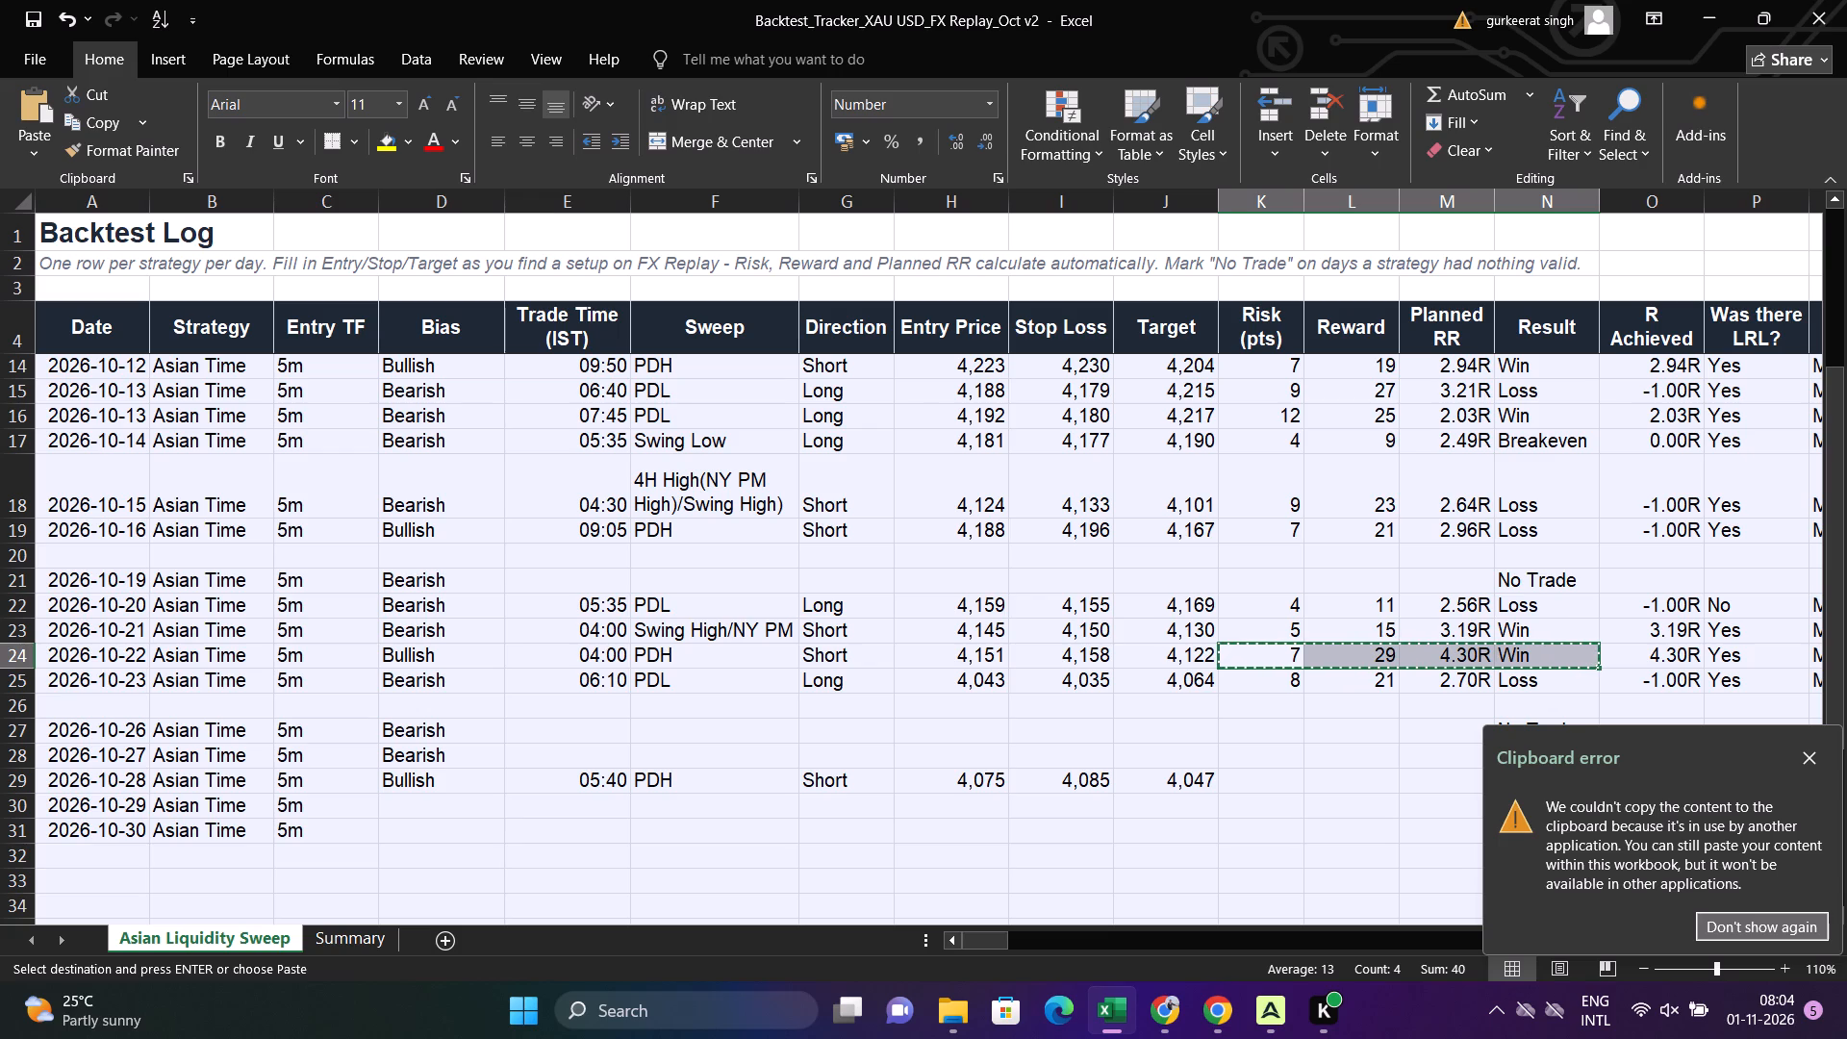
key("ctrl+c")
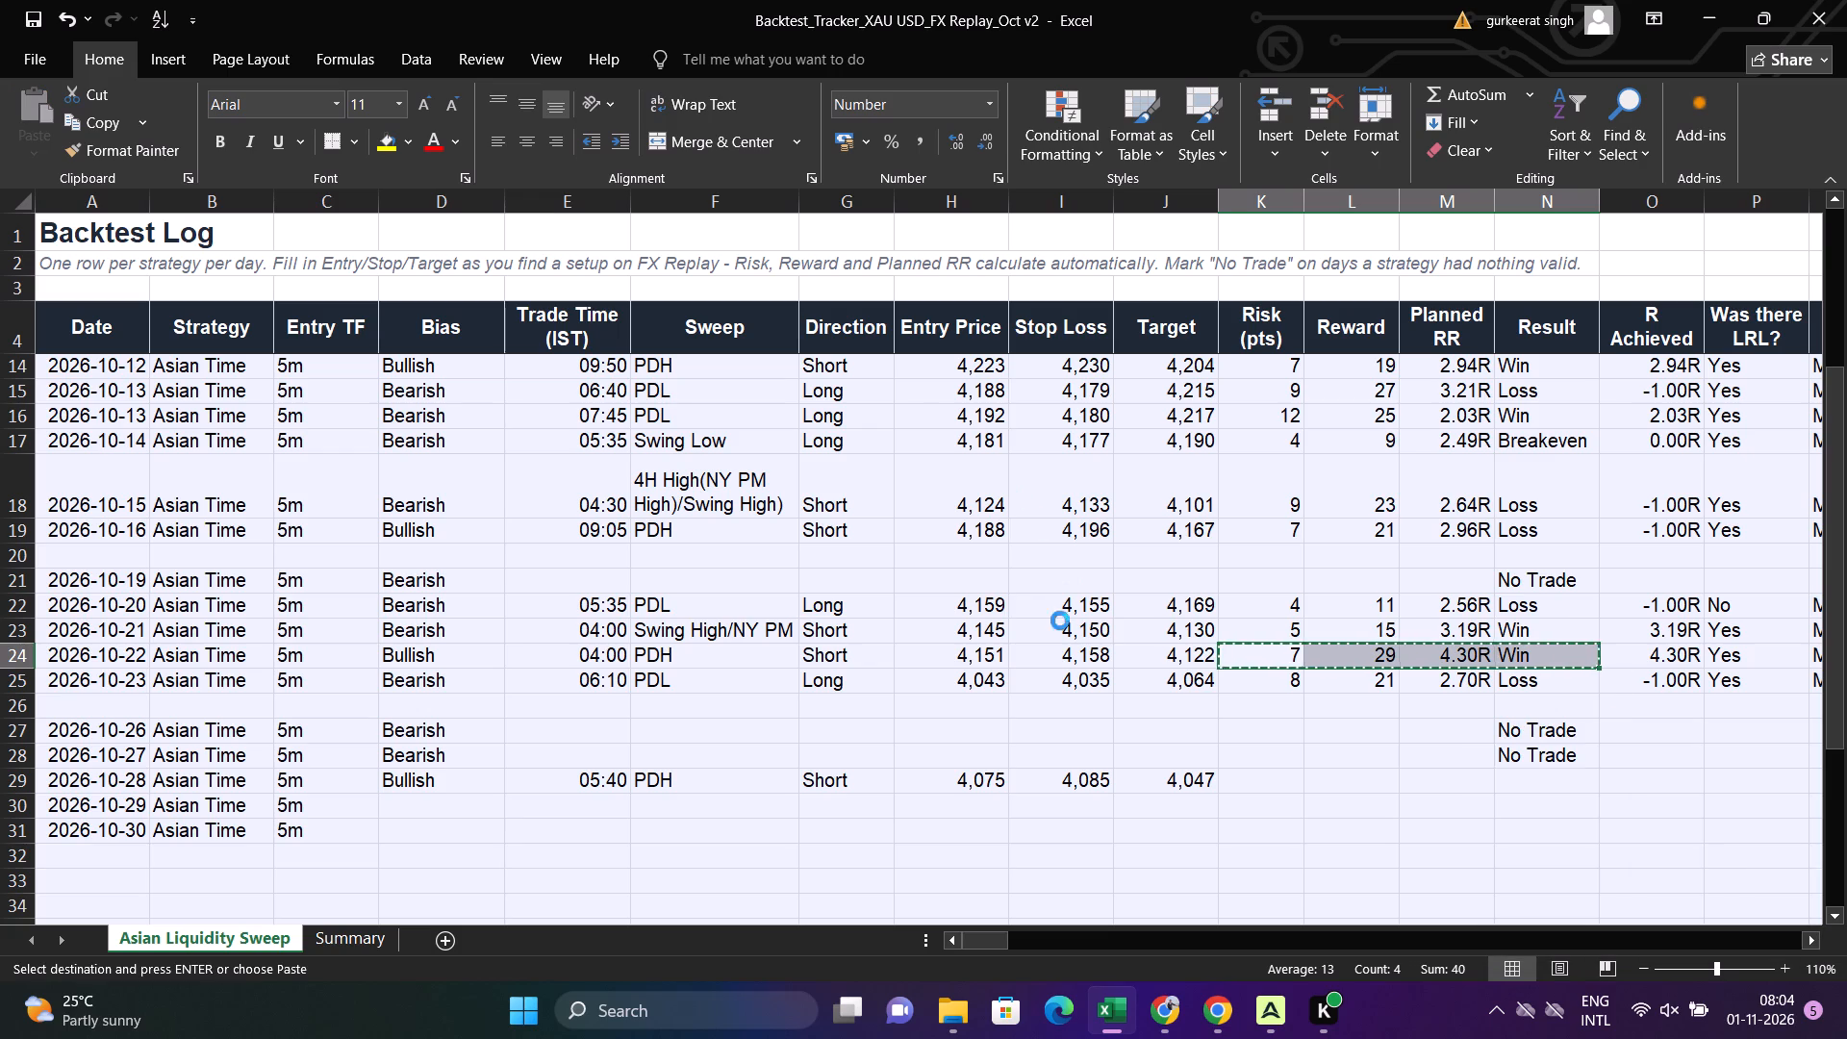
left_click(1270, 782)
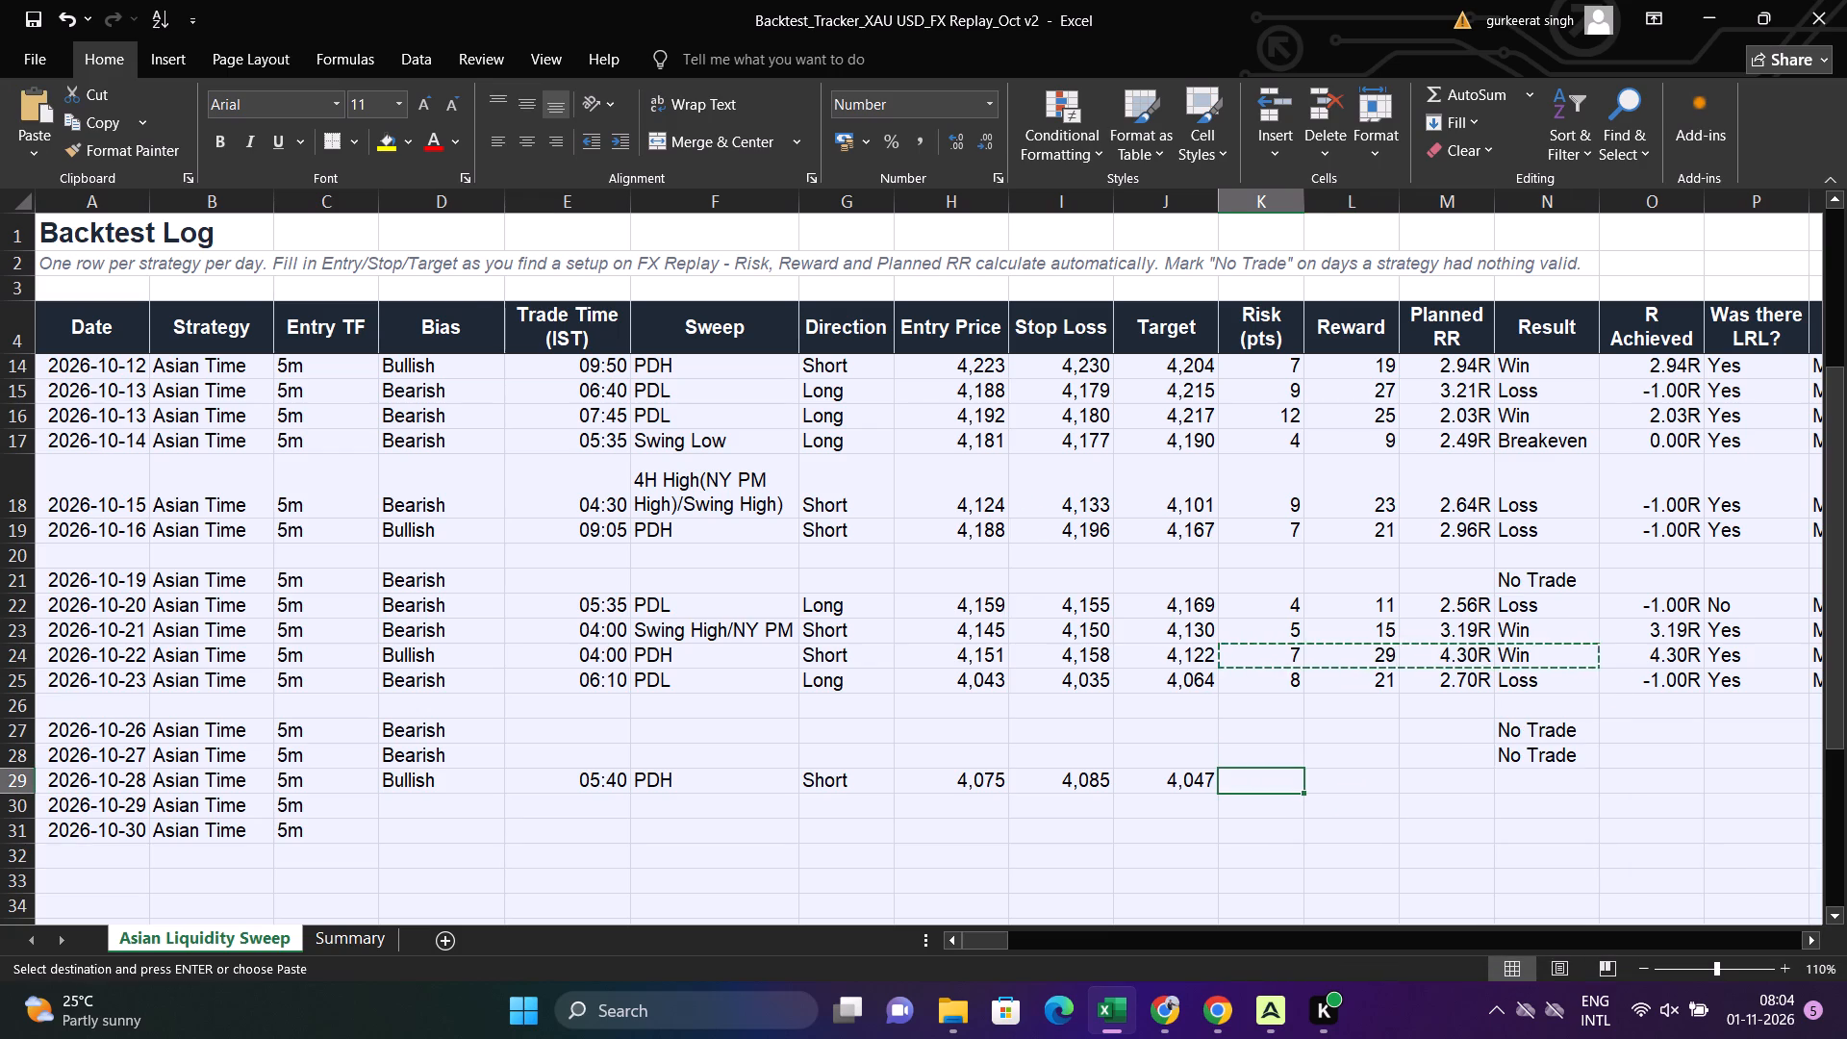
key("ctrl+v")
key("Escape")
Set the October 28 R Achieved cell equal to that row's Planned RR with the formula =M29.
key("Right")
key("Right")
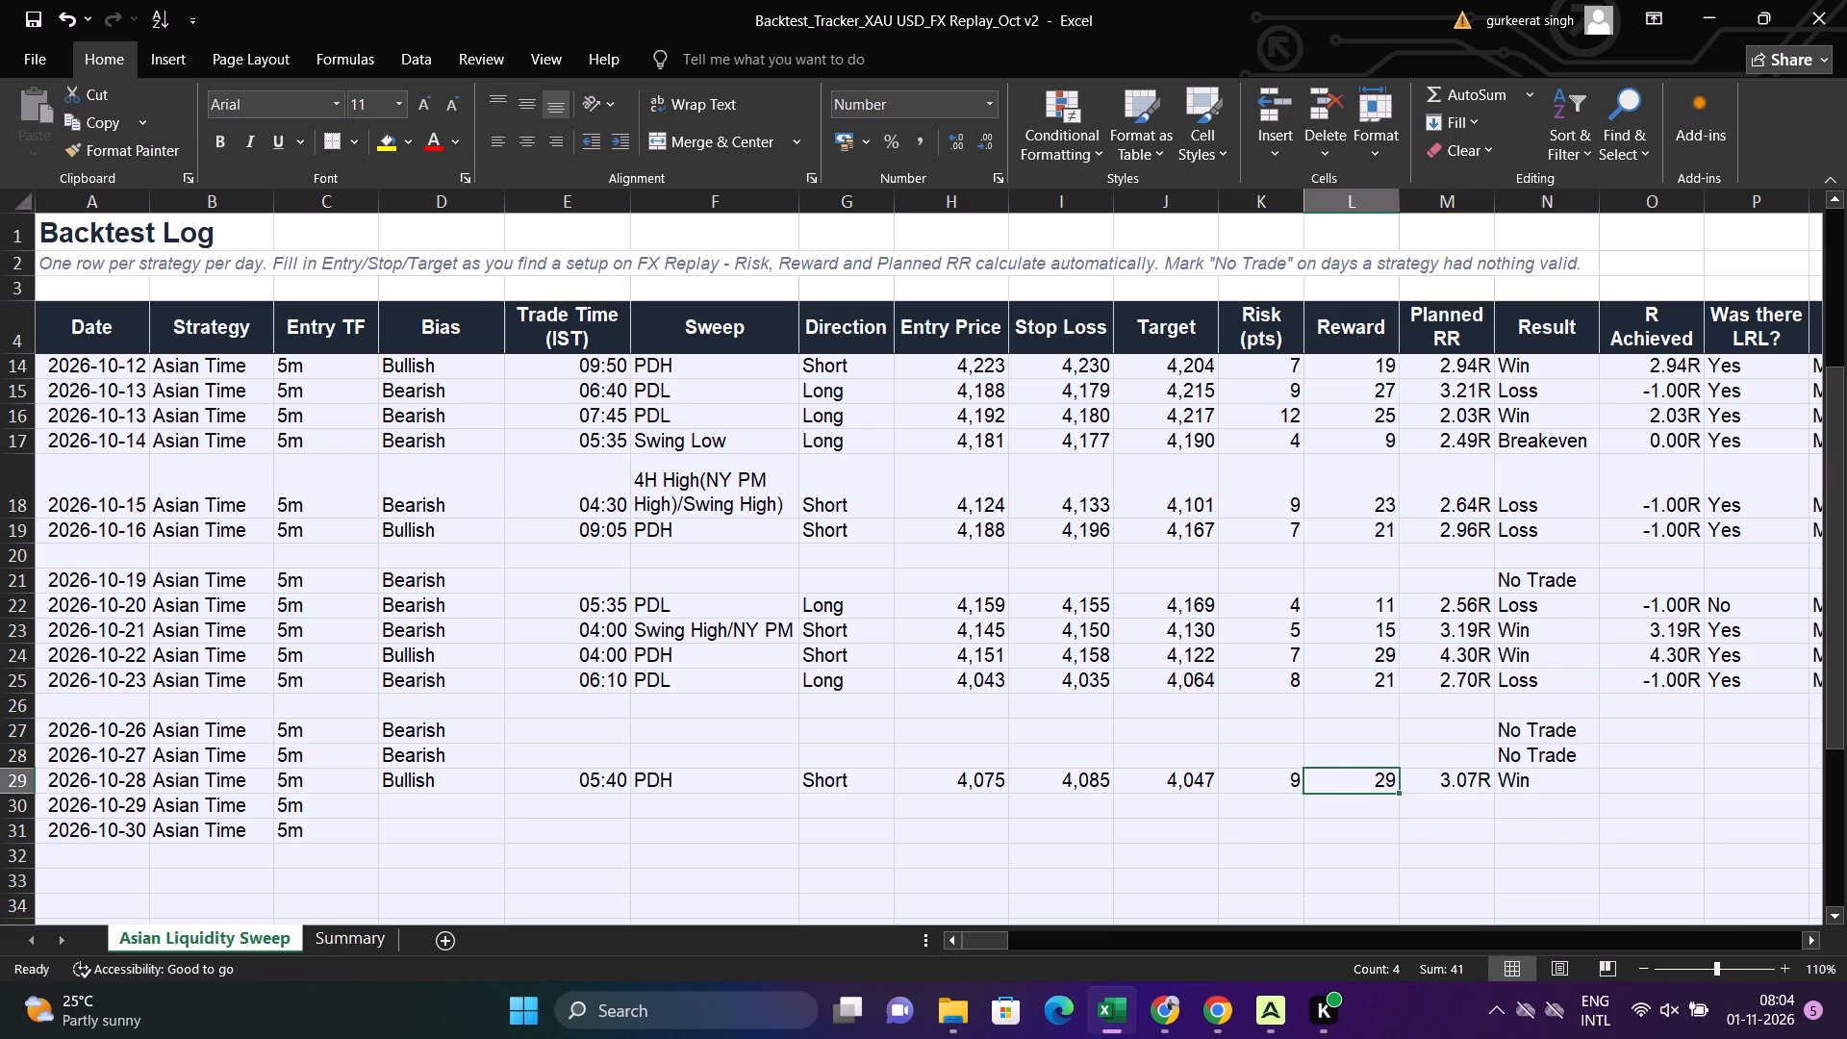
key("Right")
key("Right")
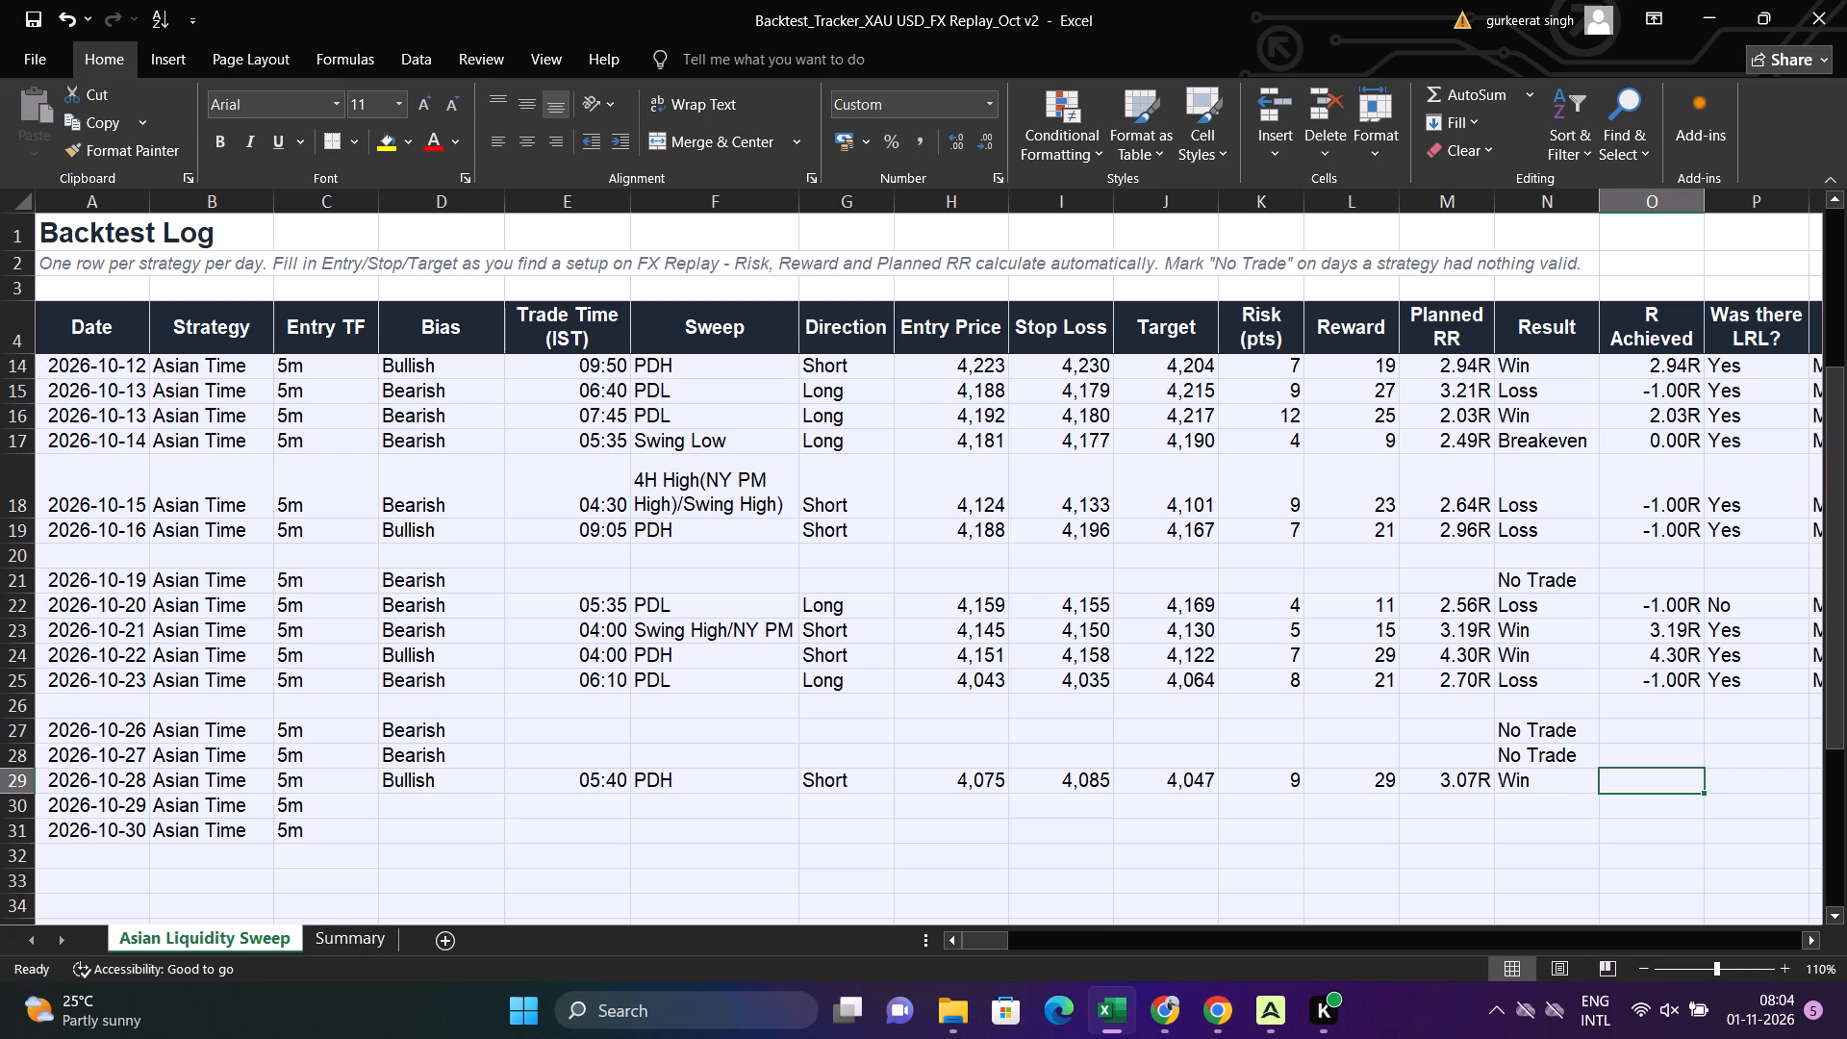
key("equal")
key("Left")
key("Left")
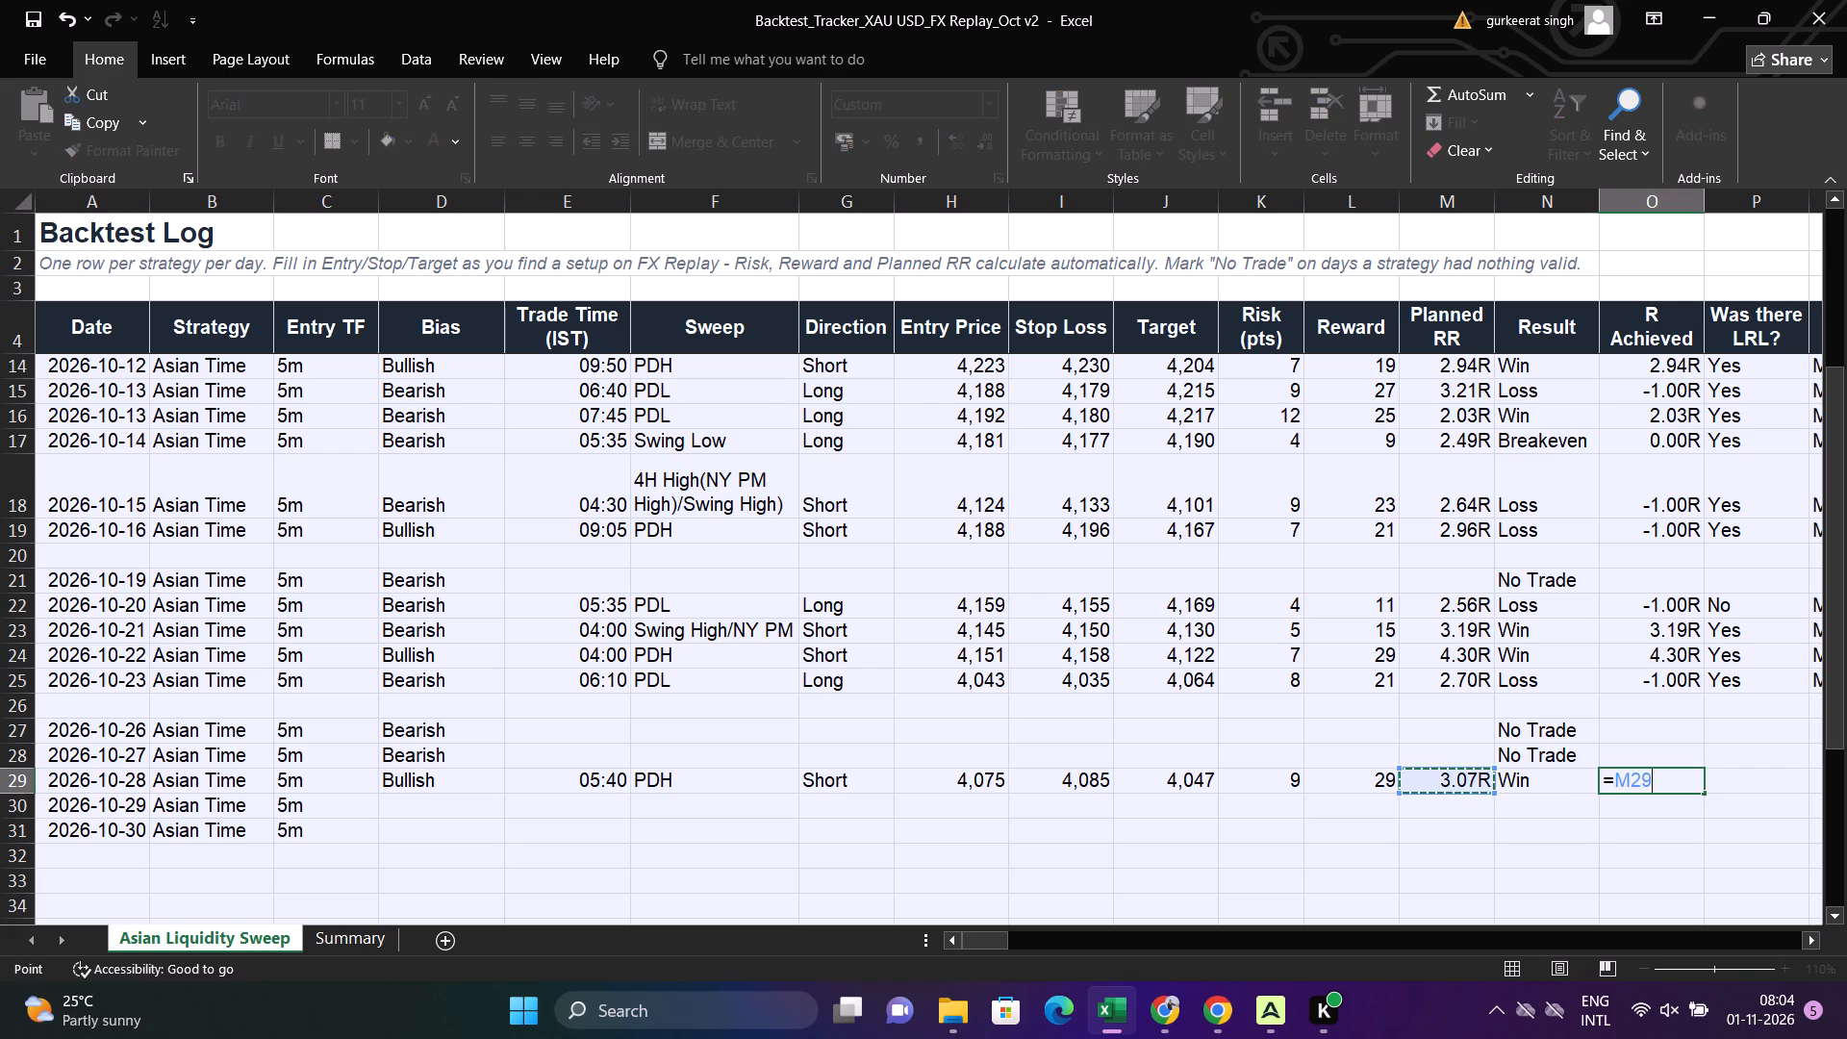
key("Return")
Enter Yes for "Was there LRL?" in the October 28 row.
key("Up")
key("Right")
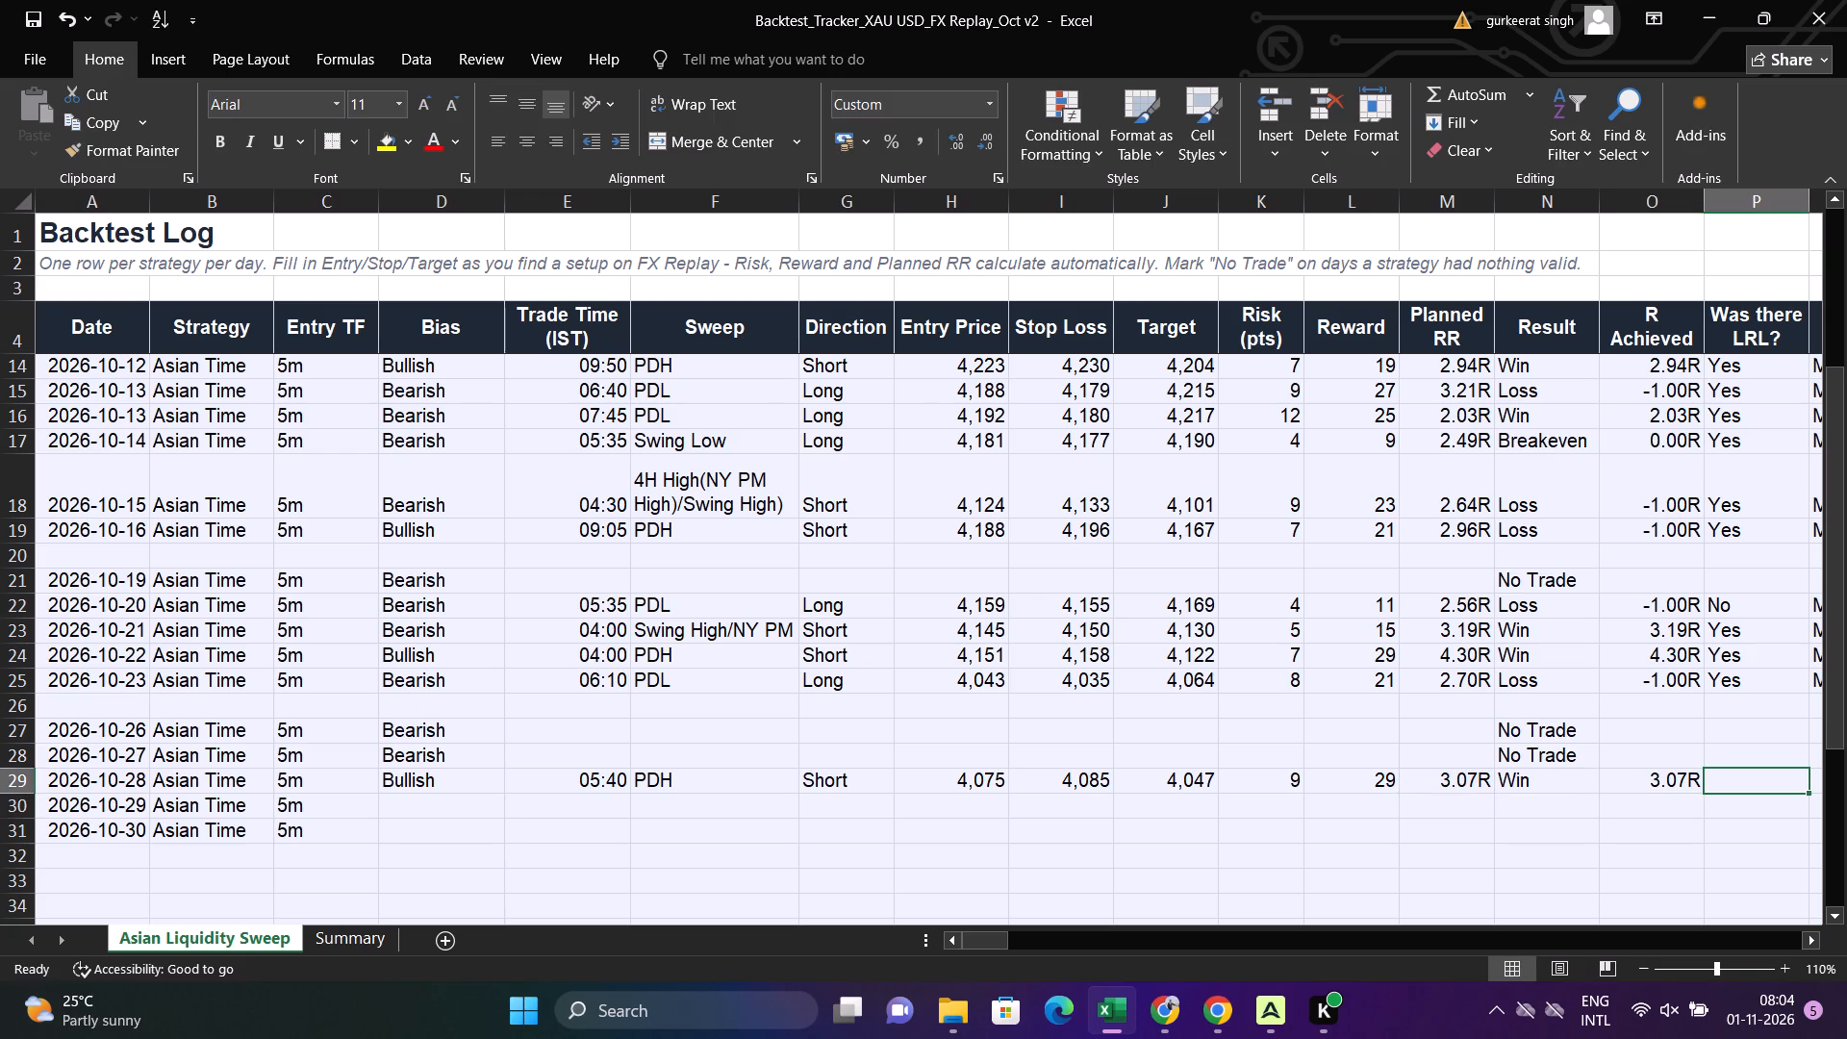
key("Return")
Enter the October 28 Notes text "Market swept PDH - Gave an IFVG along with CISD and target FVGs below along with LRL".
key("Up")
key("Right")
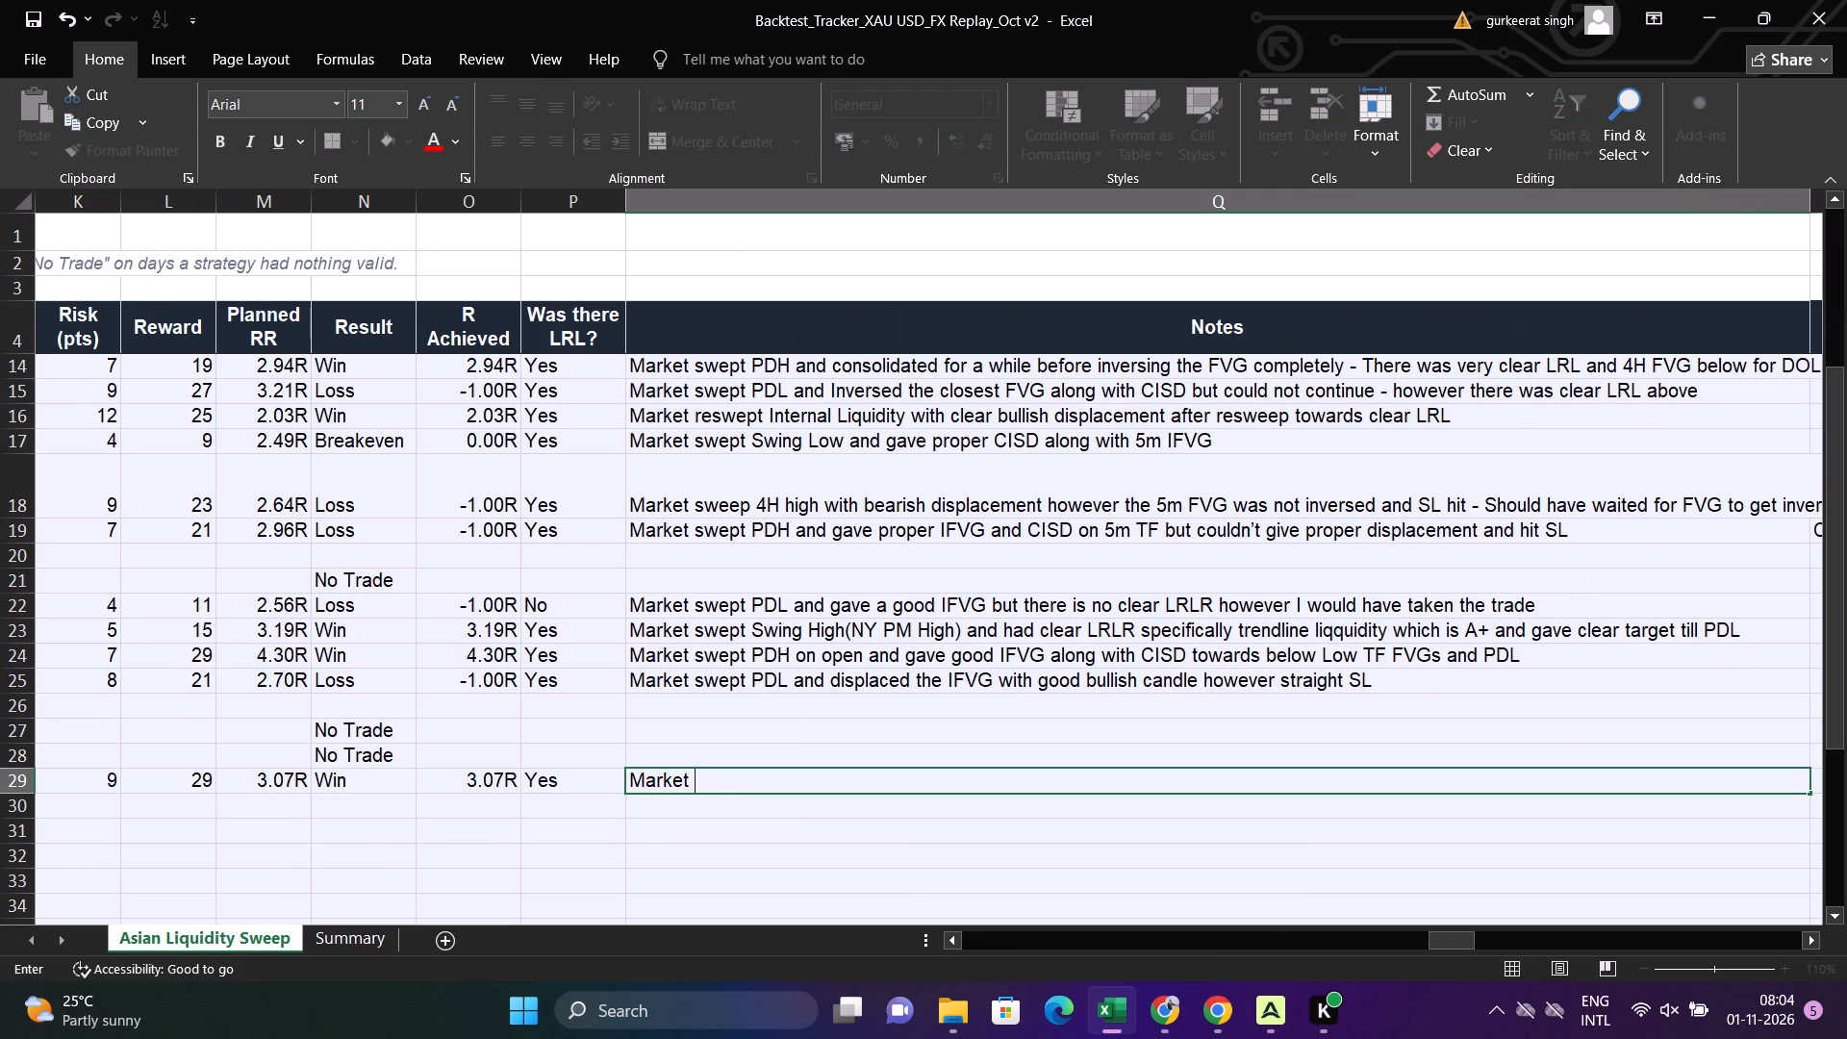
type("PDH")
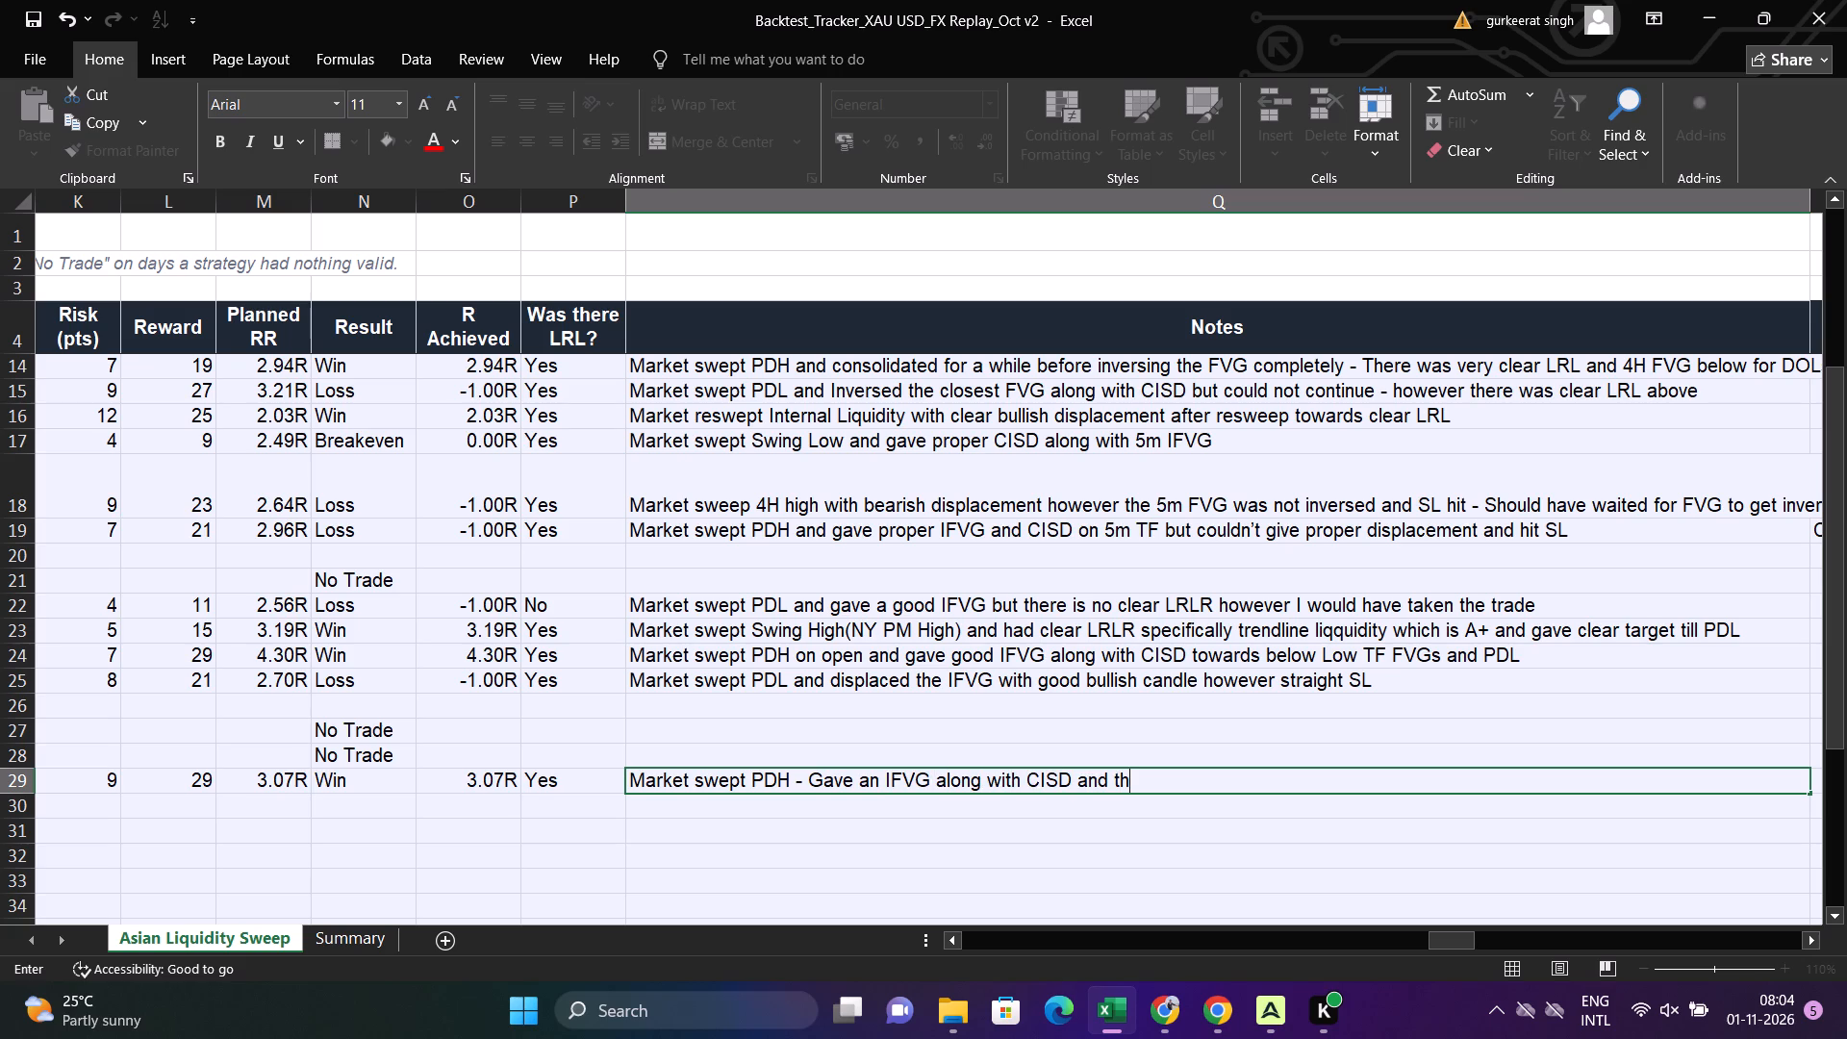
key("BackSpace")
key("BackSpace")
key("BackSpace")
key("BackSpace")
key("BackSpace")
type("target")
key("space")
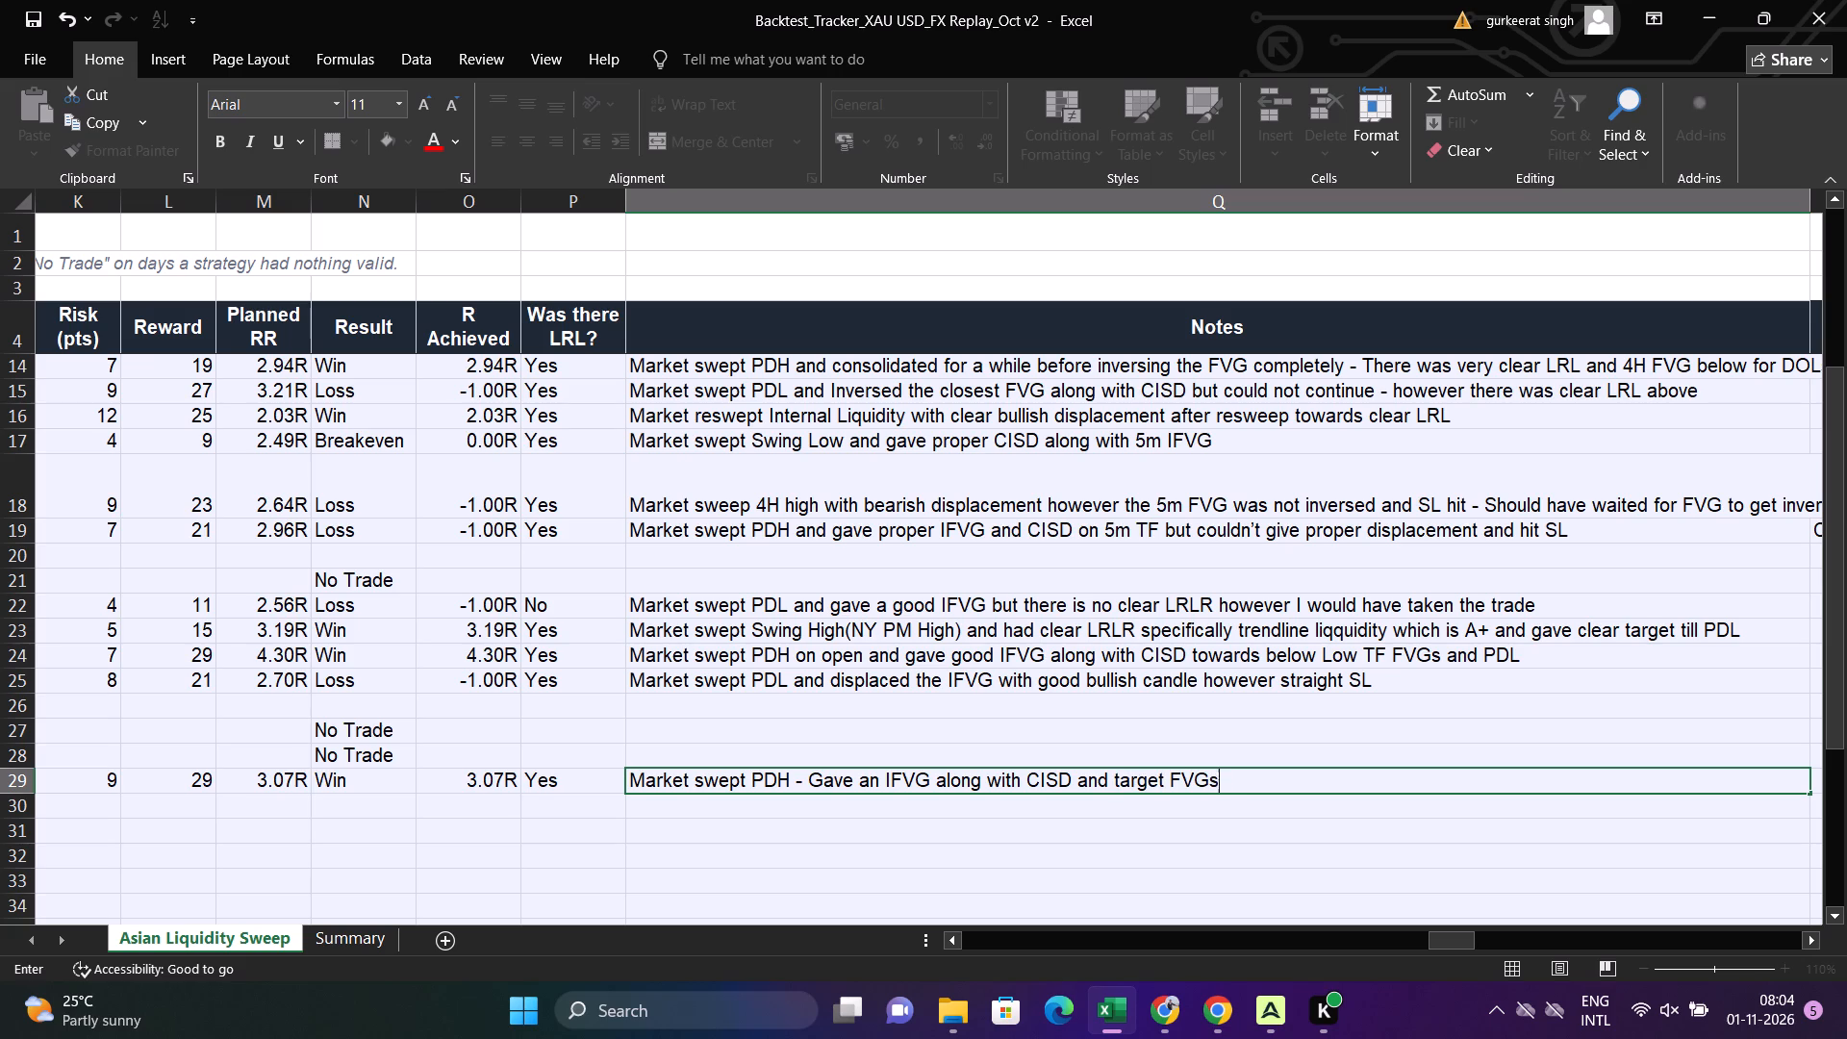
type("low along woth")
key("BackSpace")
key("BackSpace")
key("BackSpace")
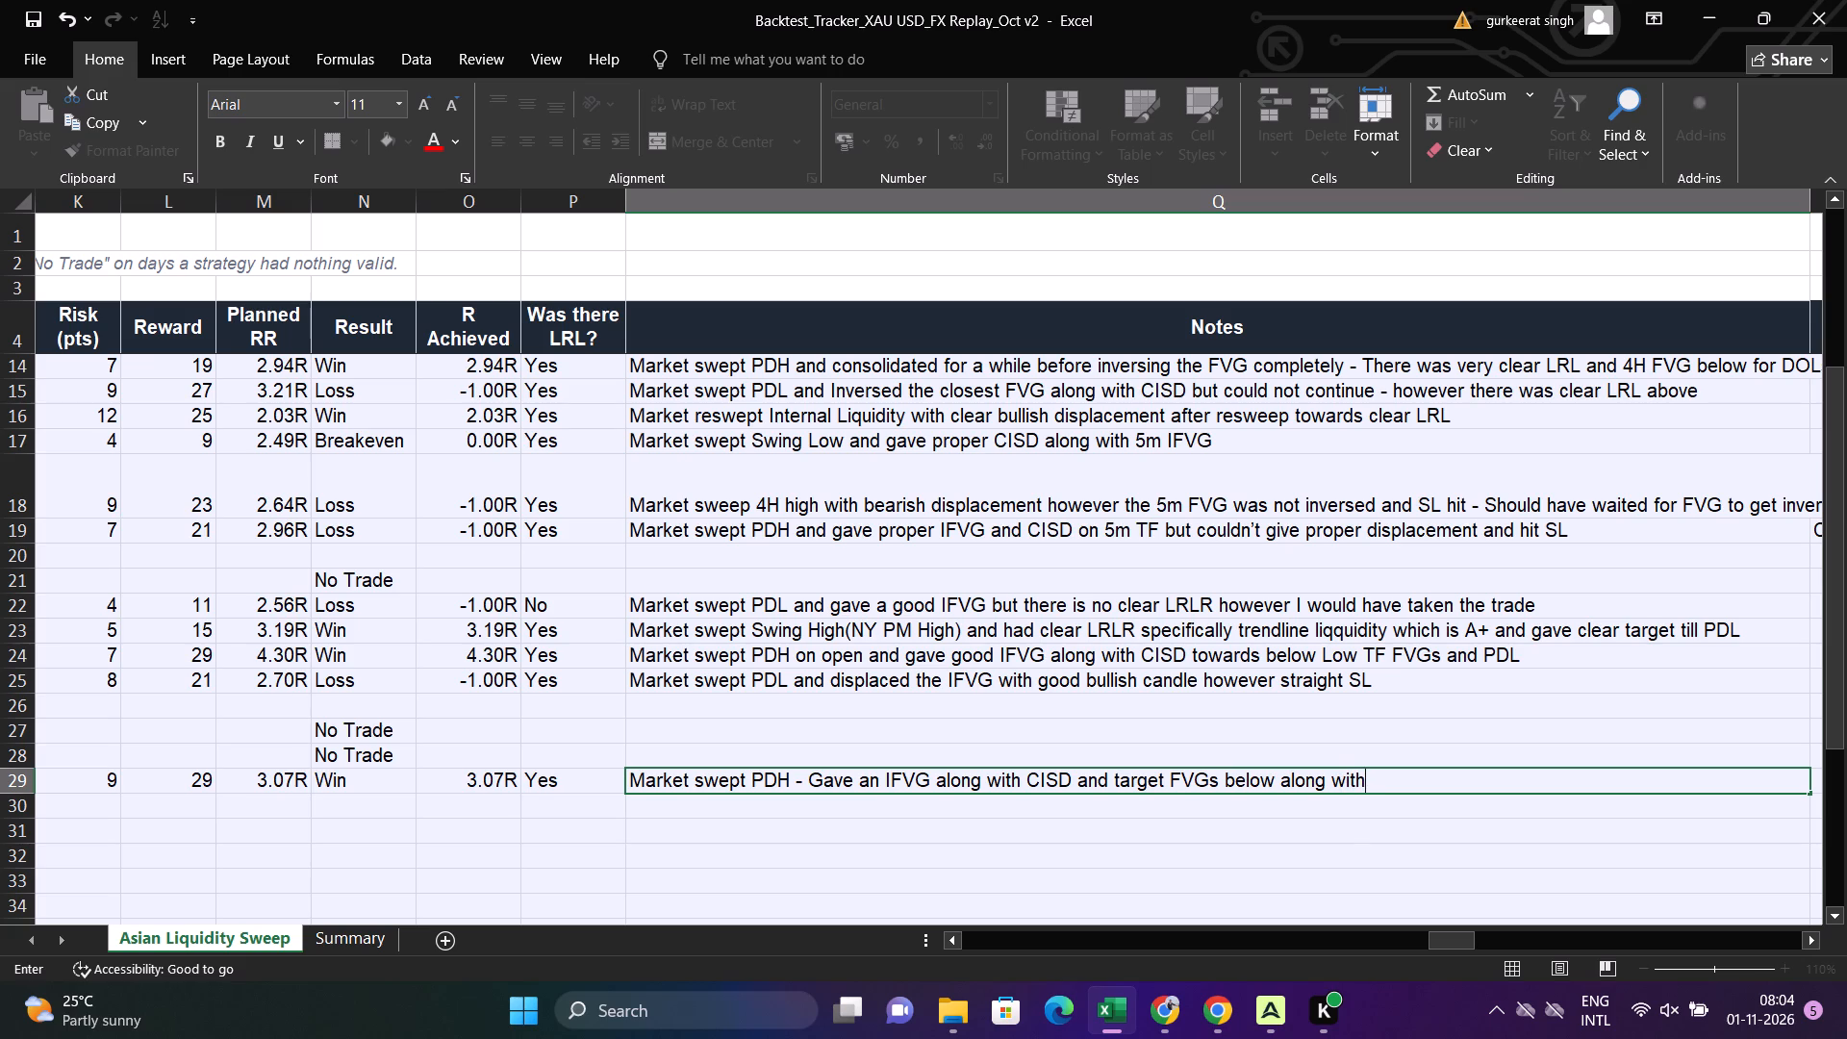
key("BackSpace")
Finish the October 28 note with "- Can hold more I think towards Daily draws".
key("space")
type("-")
key("space")
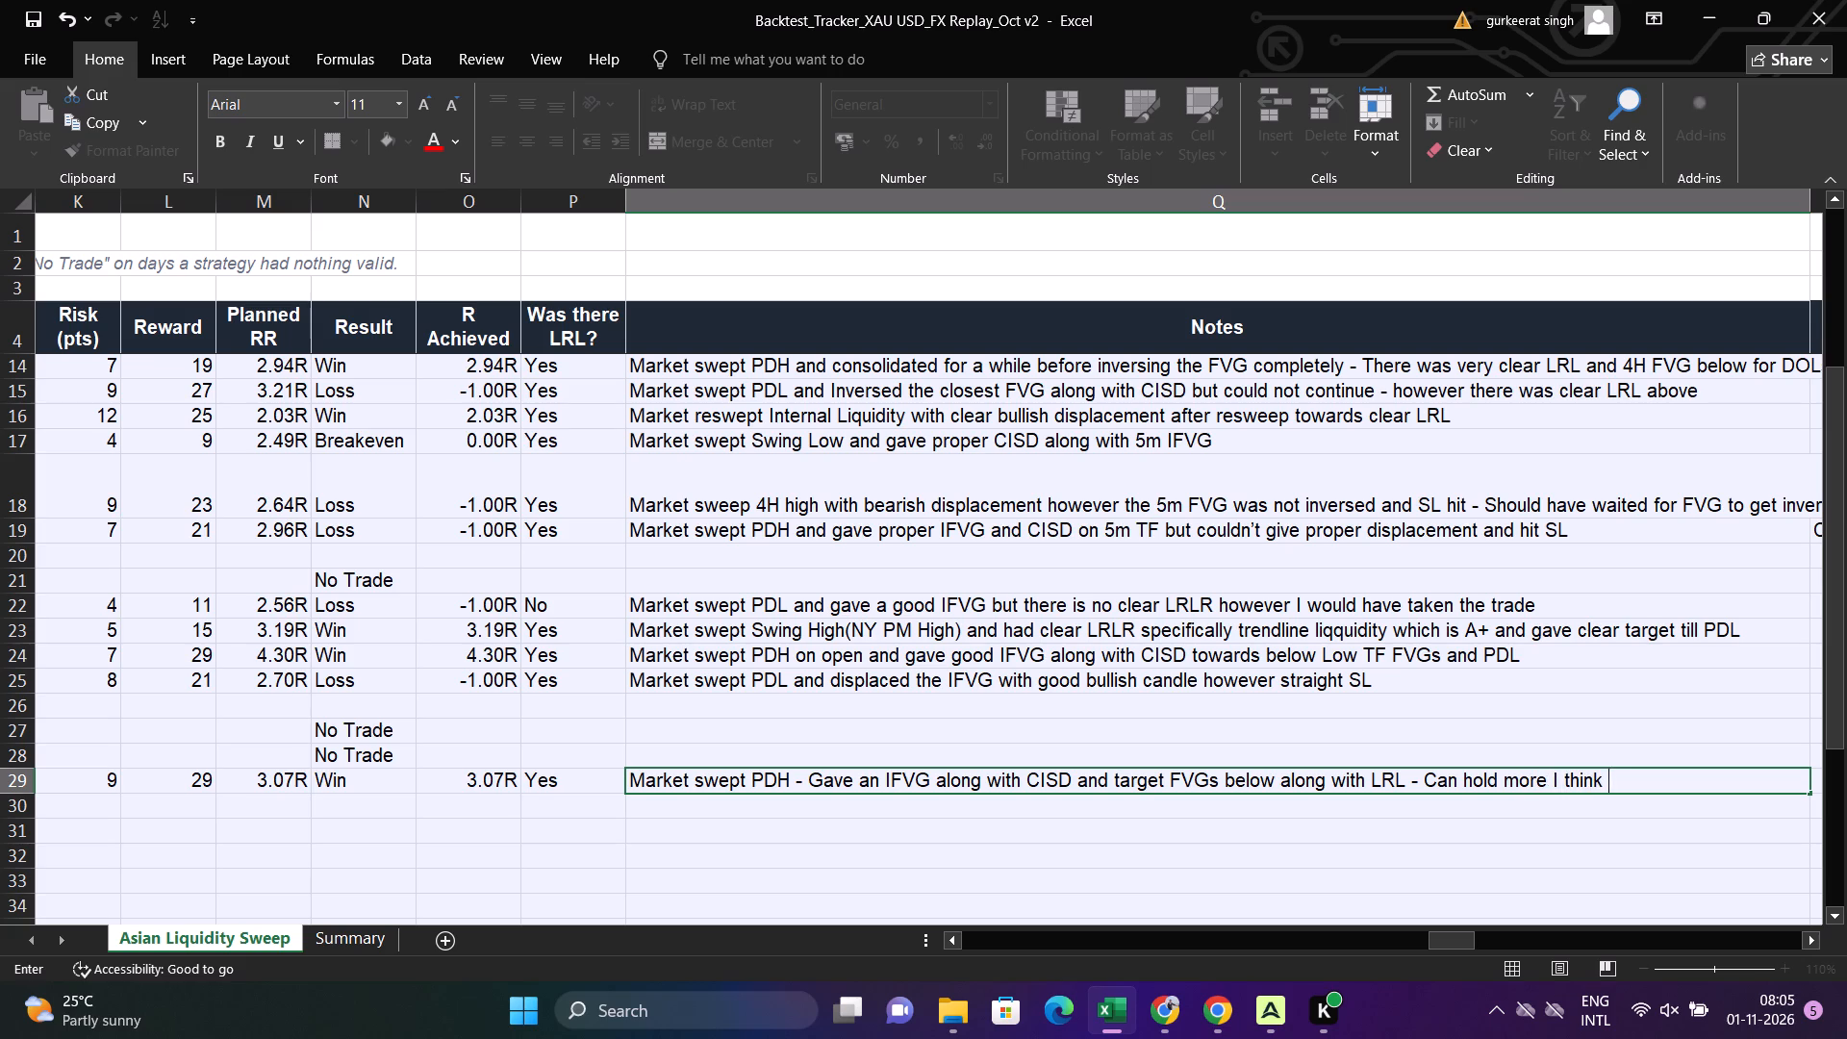
type("as")
key("BackSpace")
key("BackSpace")
type("towards")
key("space")
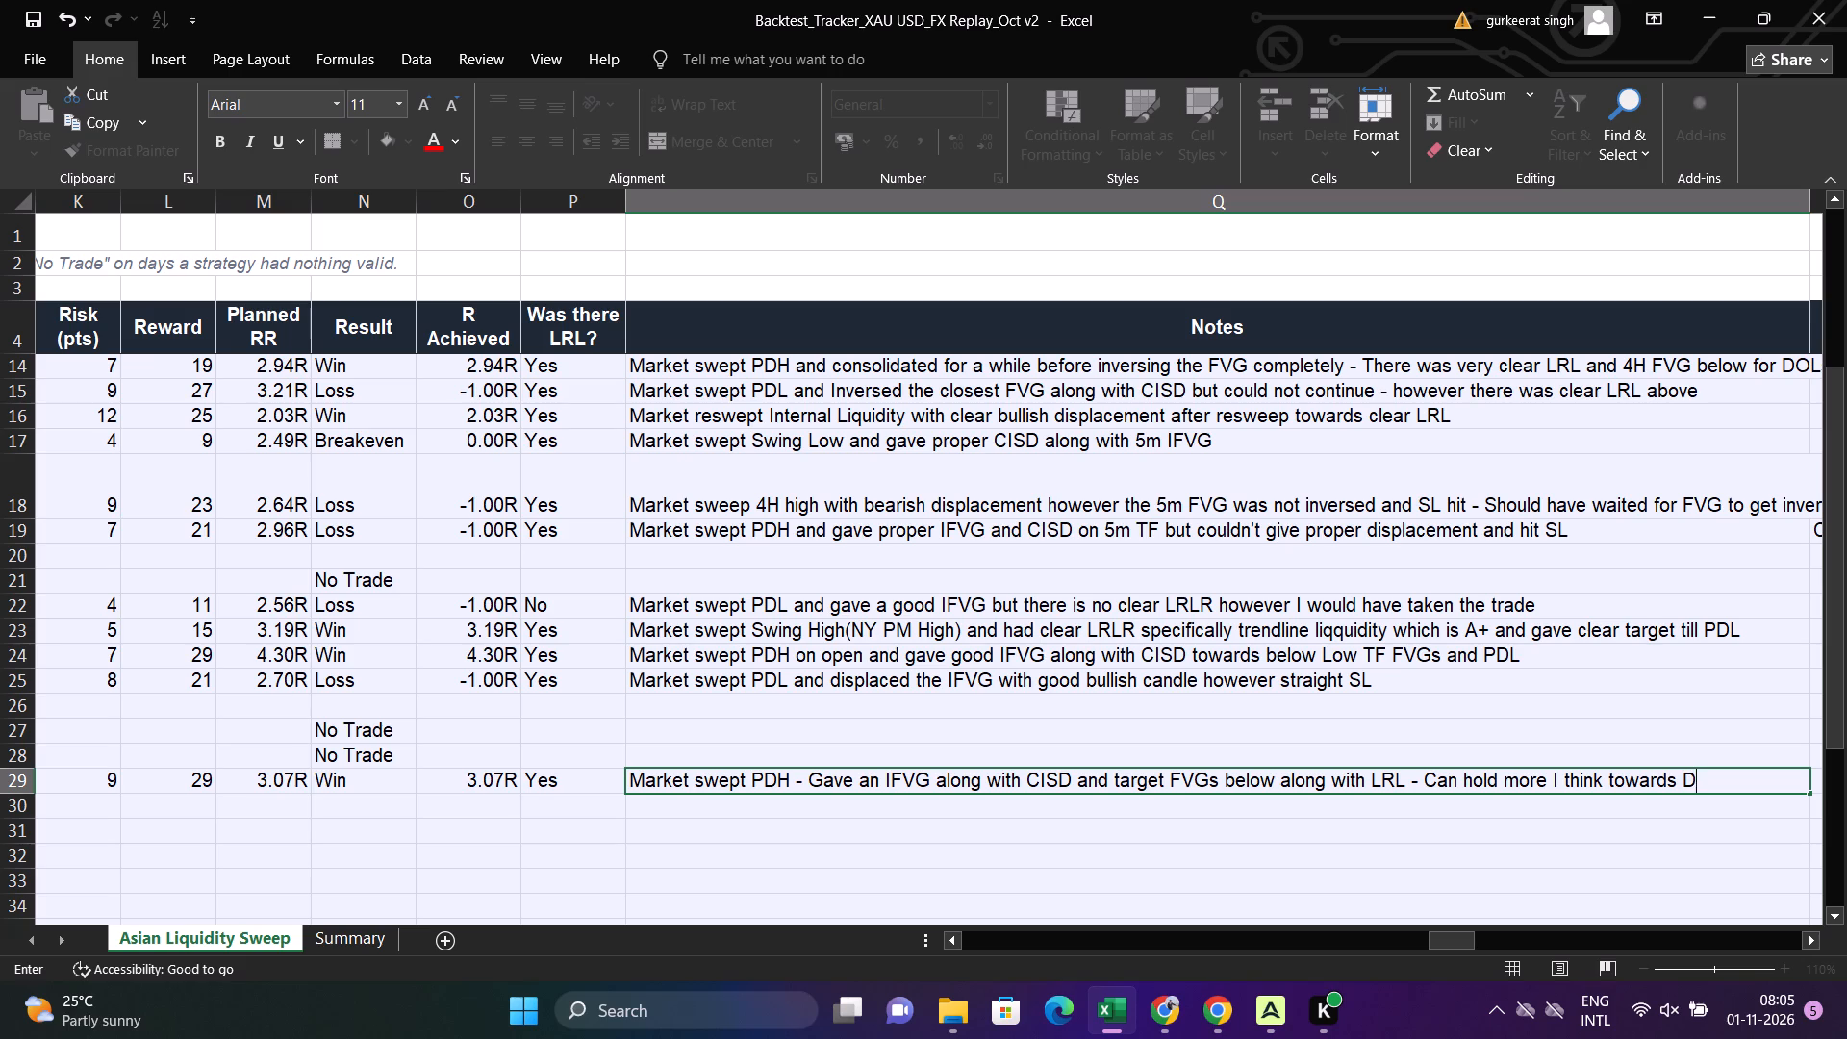
key("BackSpace")
type("y drs")
key("BackSpace")
type("aws")
key("Return")
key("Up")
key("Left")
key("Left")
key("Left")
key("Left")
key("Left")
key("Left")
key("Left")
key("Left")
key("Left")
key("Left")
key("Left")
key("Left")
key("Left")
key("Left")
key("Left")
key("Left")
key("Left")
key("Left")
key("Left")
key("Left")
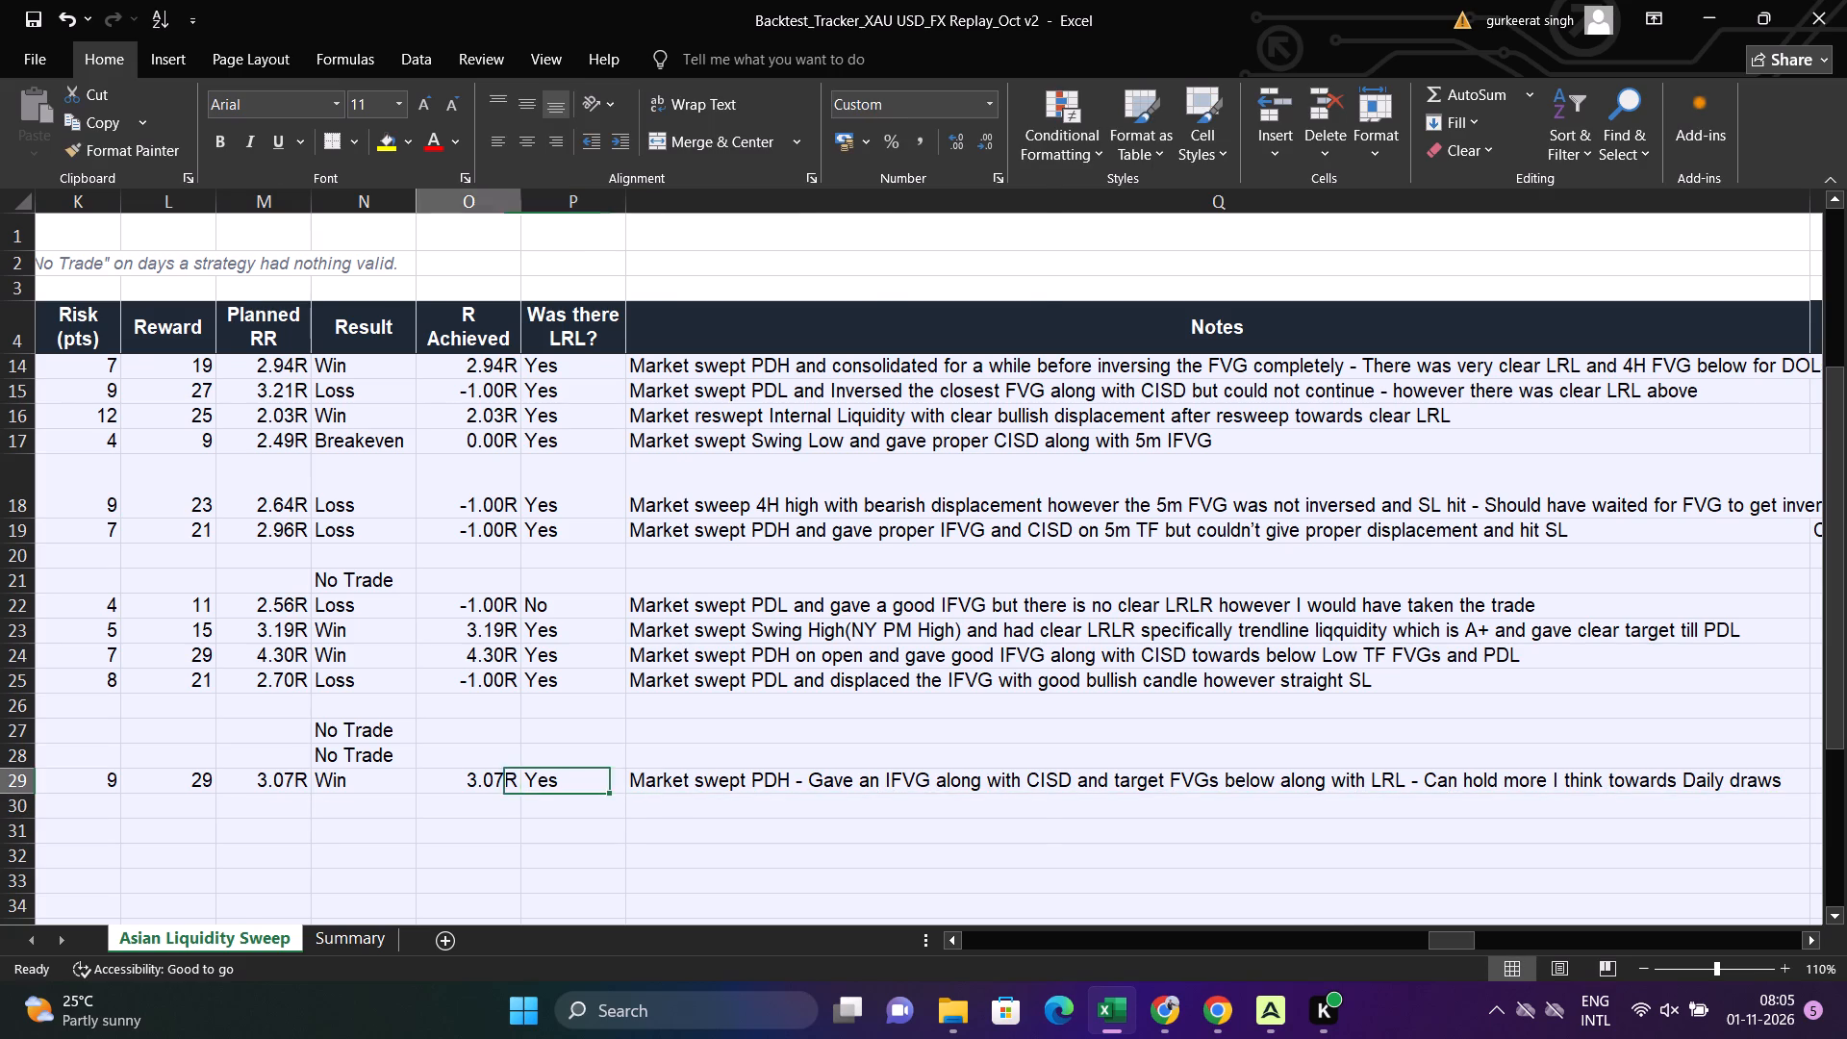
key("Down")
Switch to the Notion journal and copy the three-line comment about sweep, confirmation and LRLR from the October 22 +4R entry.
key("alt+Tab")
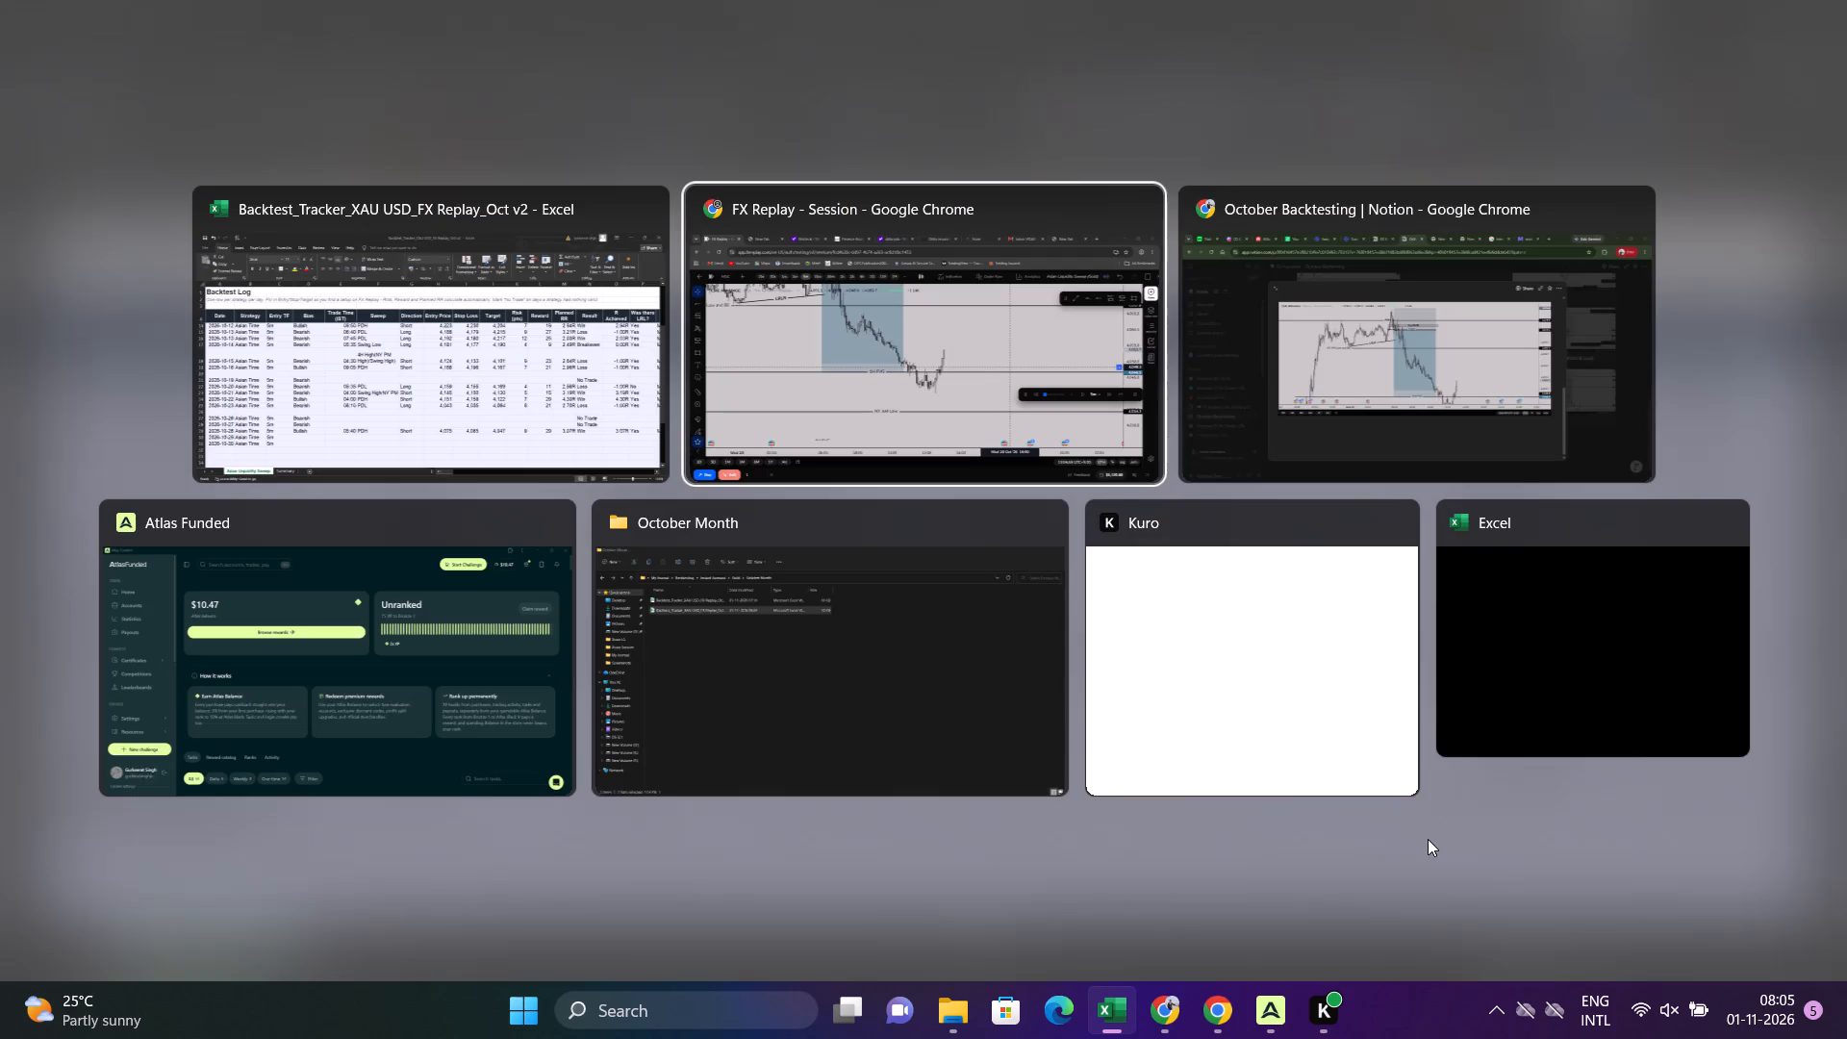
key("alt+Tab")
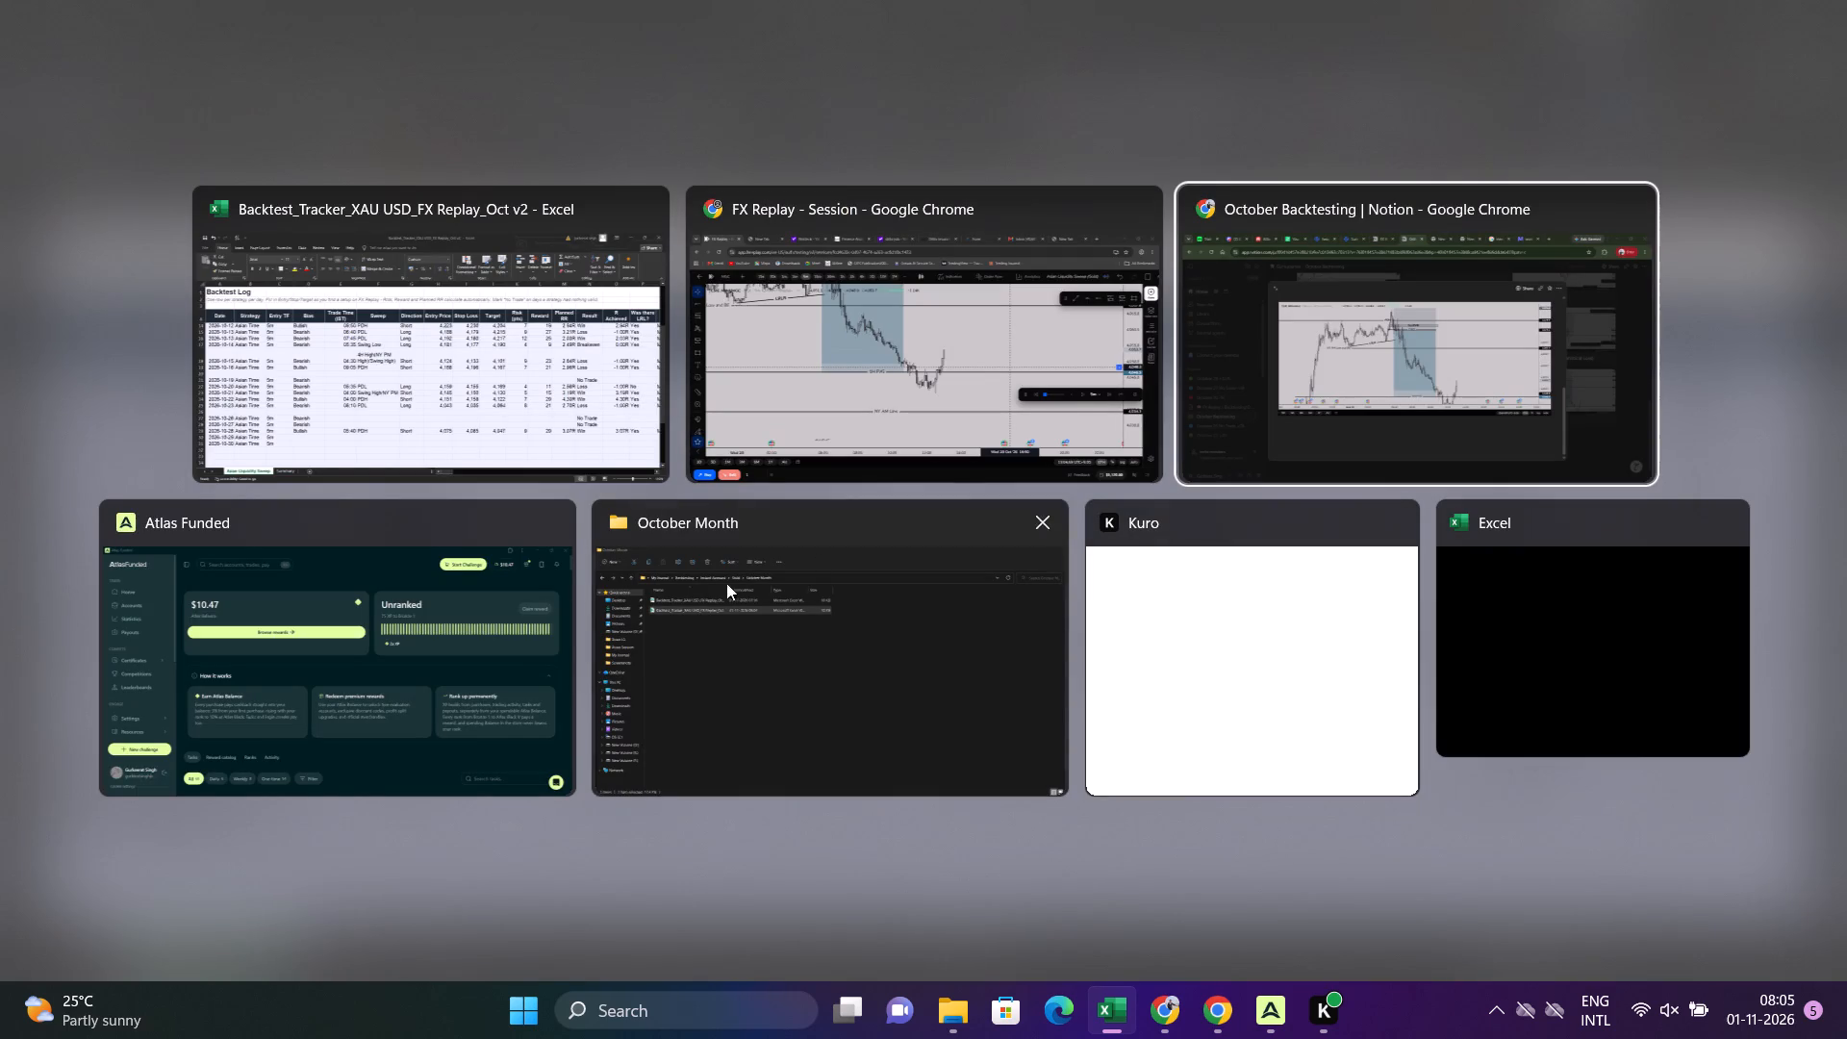
left_click(1043, 387, "alt")
key("alt+Tab")
left_click(1399, 390, "alt")
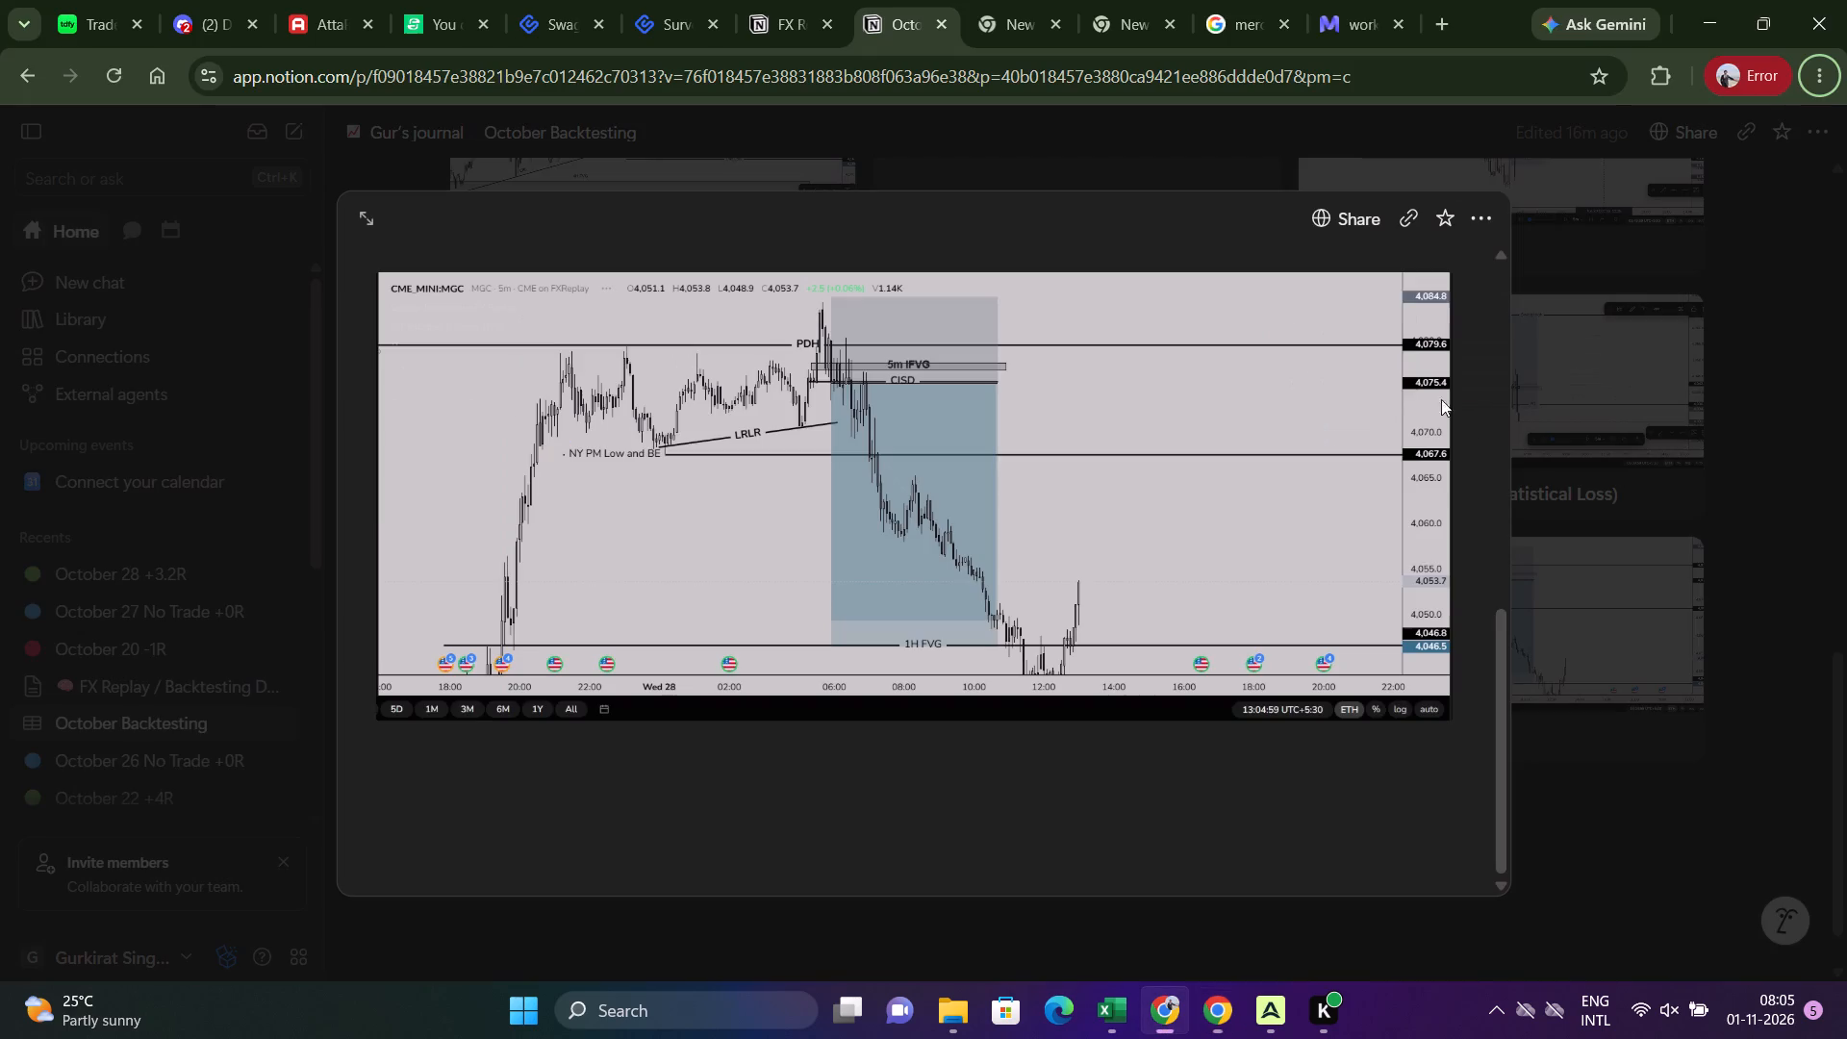
scroll(1121, 566, "up", 4)
left_click(1694, 597)
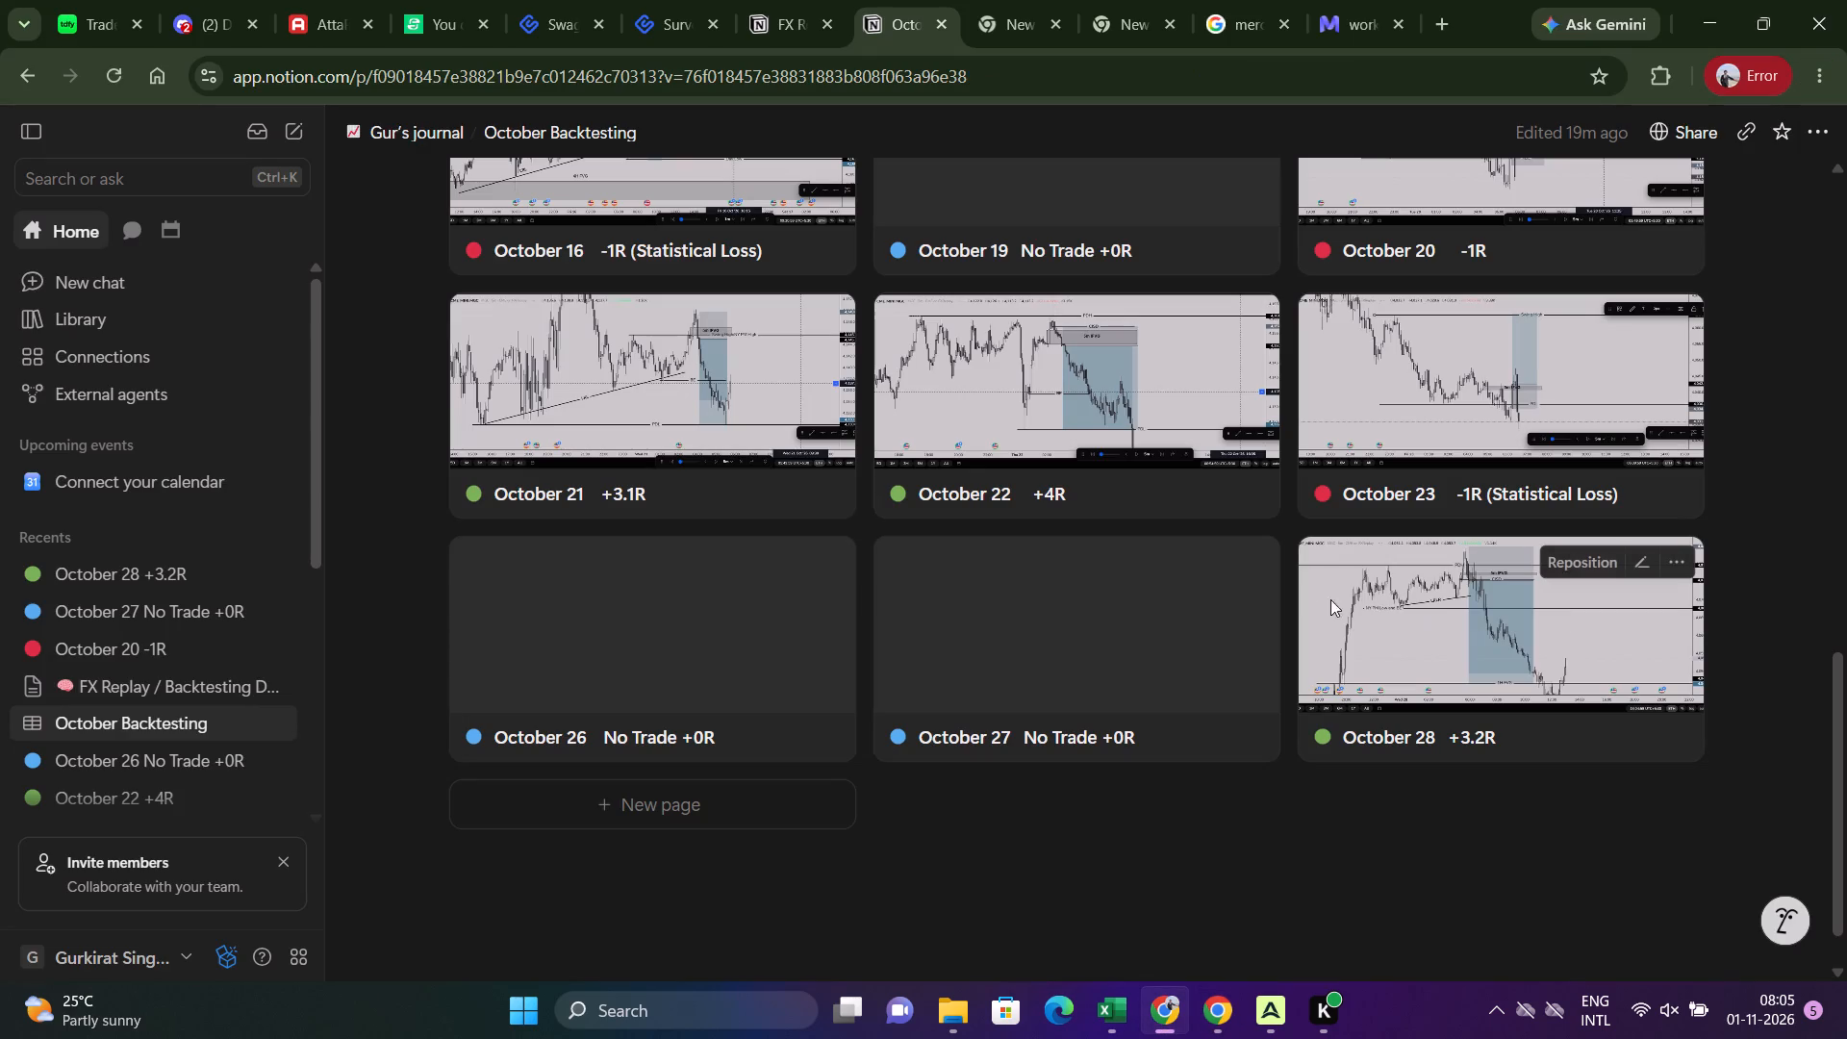
left_click(1128, 445)
scroll(890, 566, "down", 4)
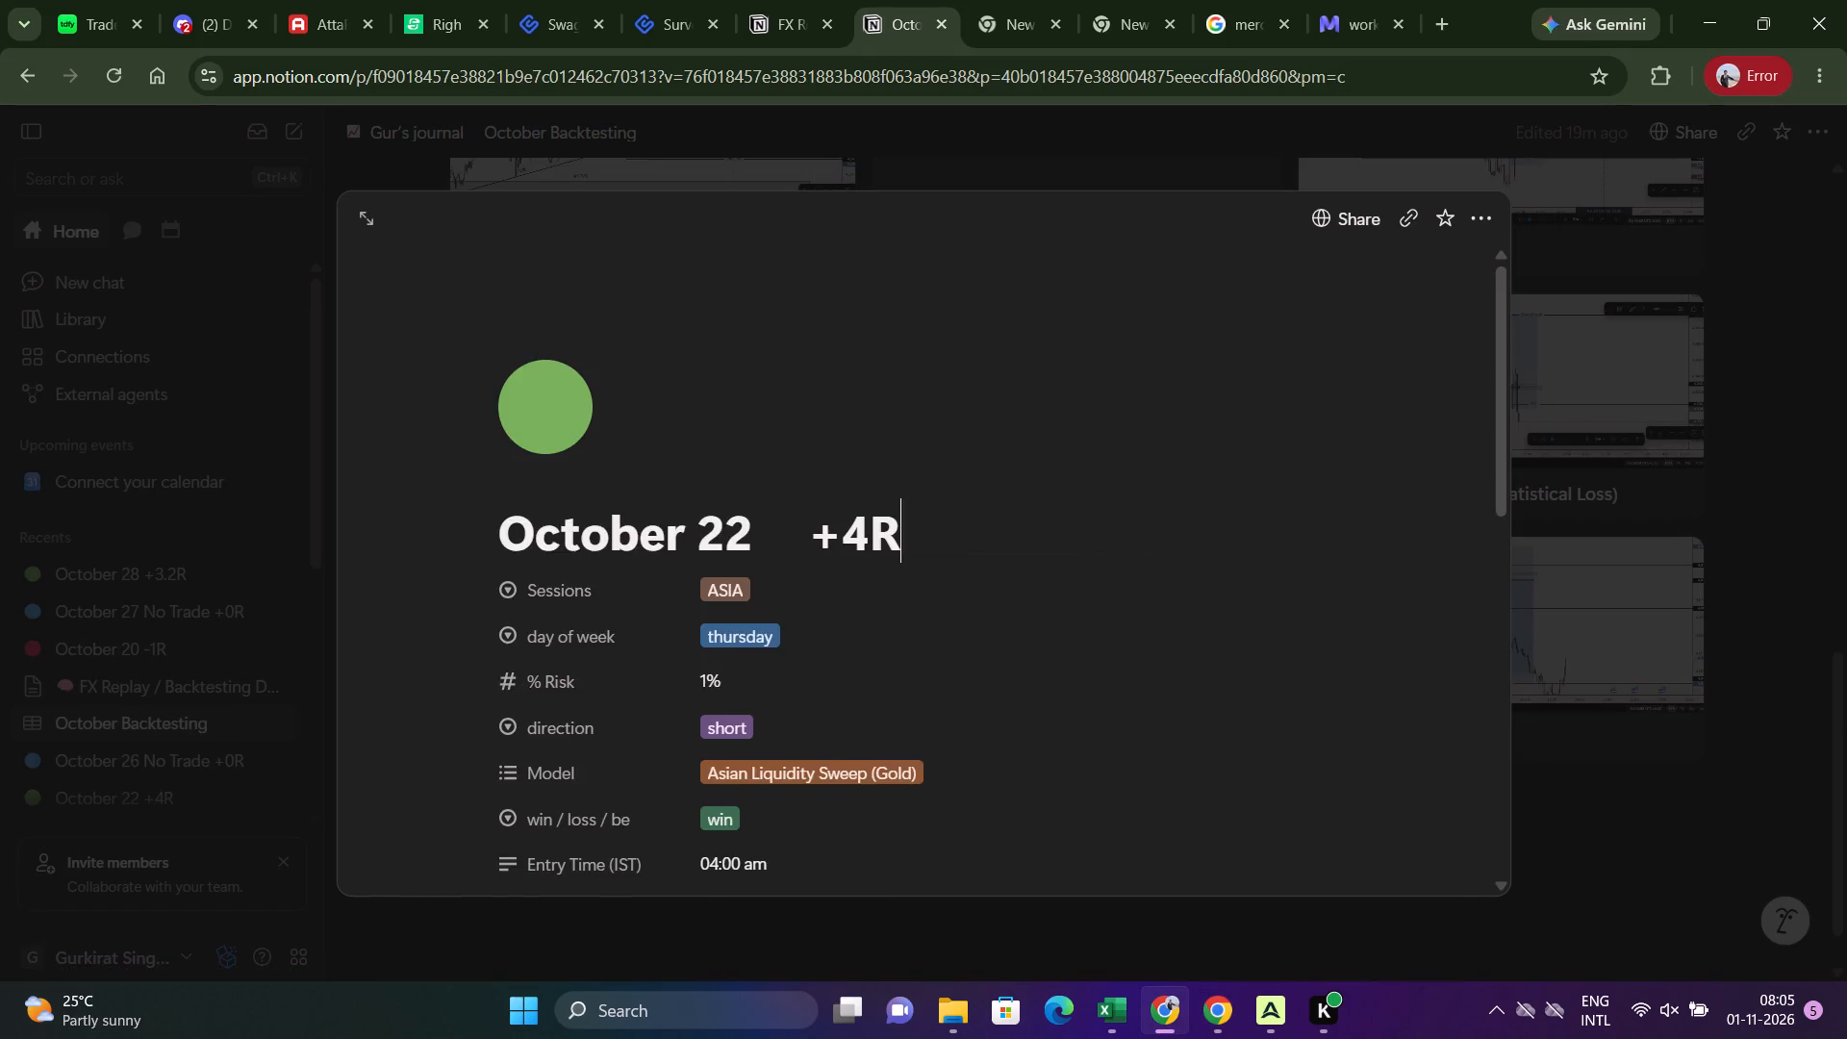
scroll(831, 570, "down", 4)
left_click_drag(817, 633, 592, 603)
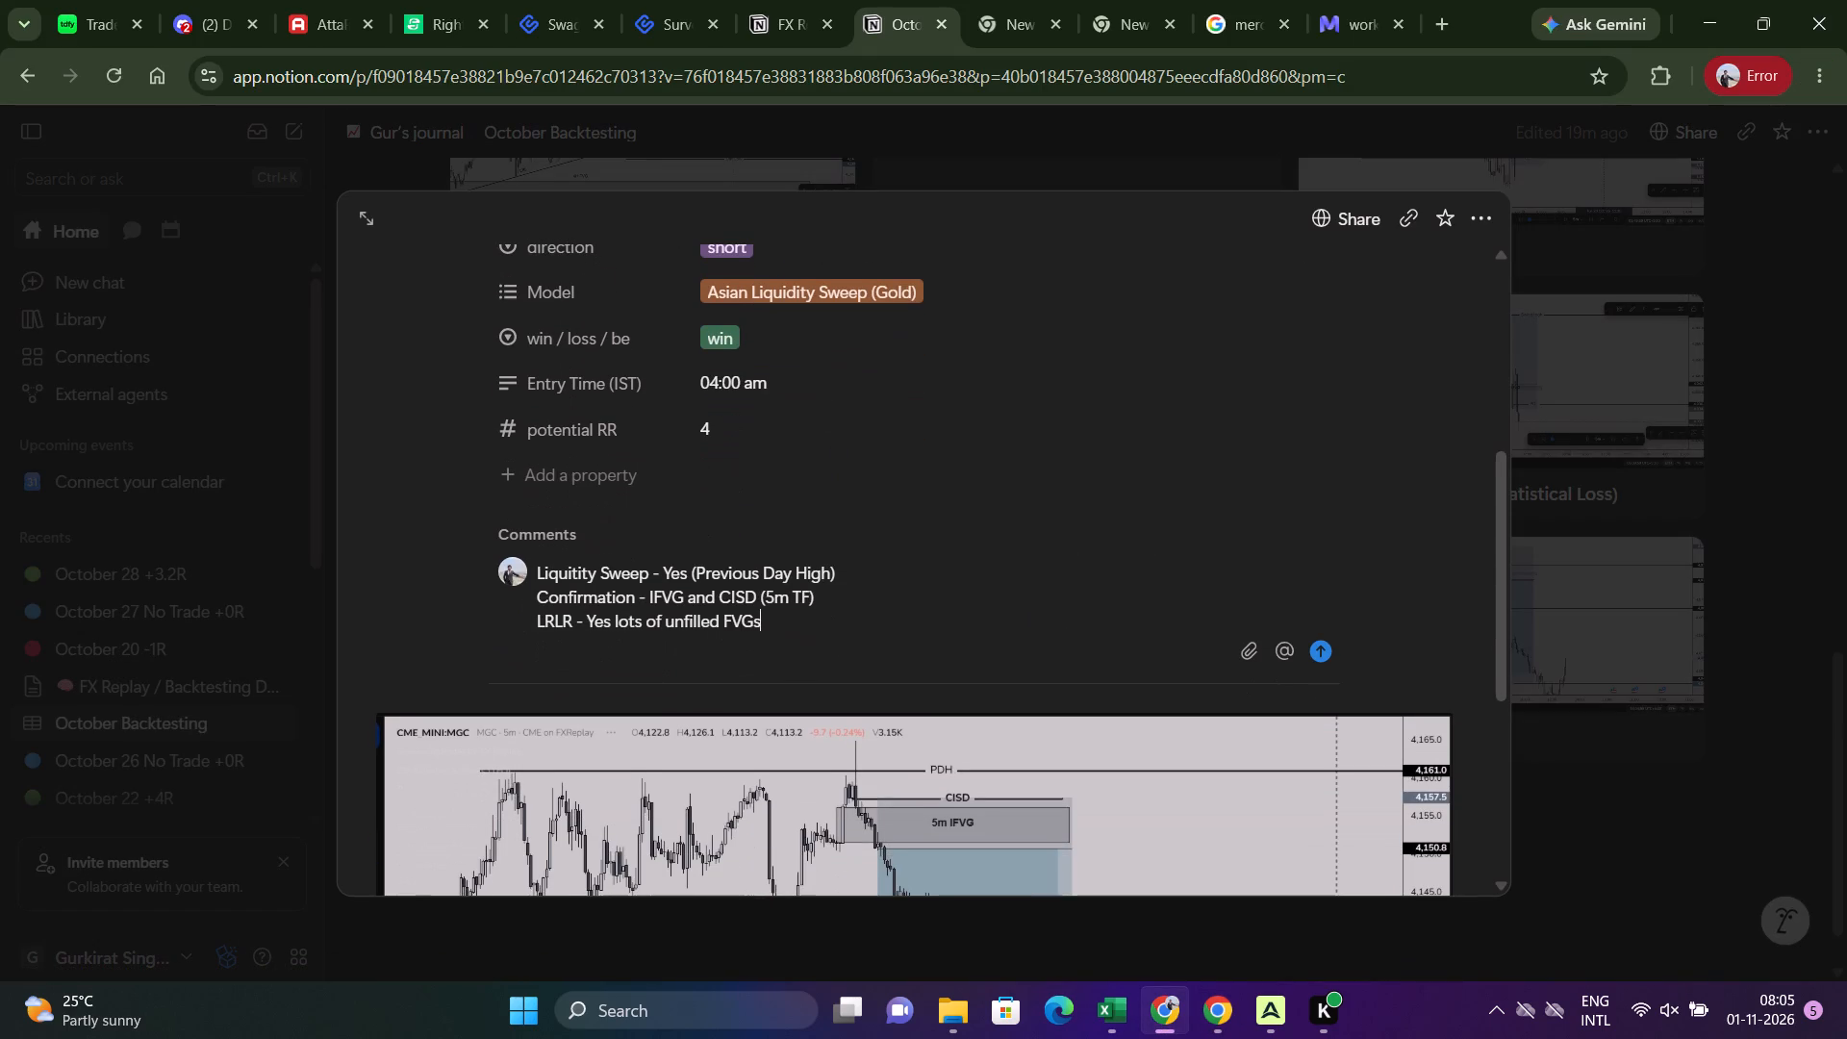
left_click_drag(592, 603, 540, 567)
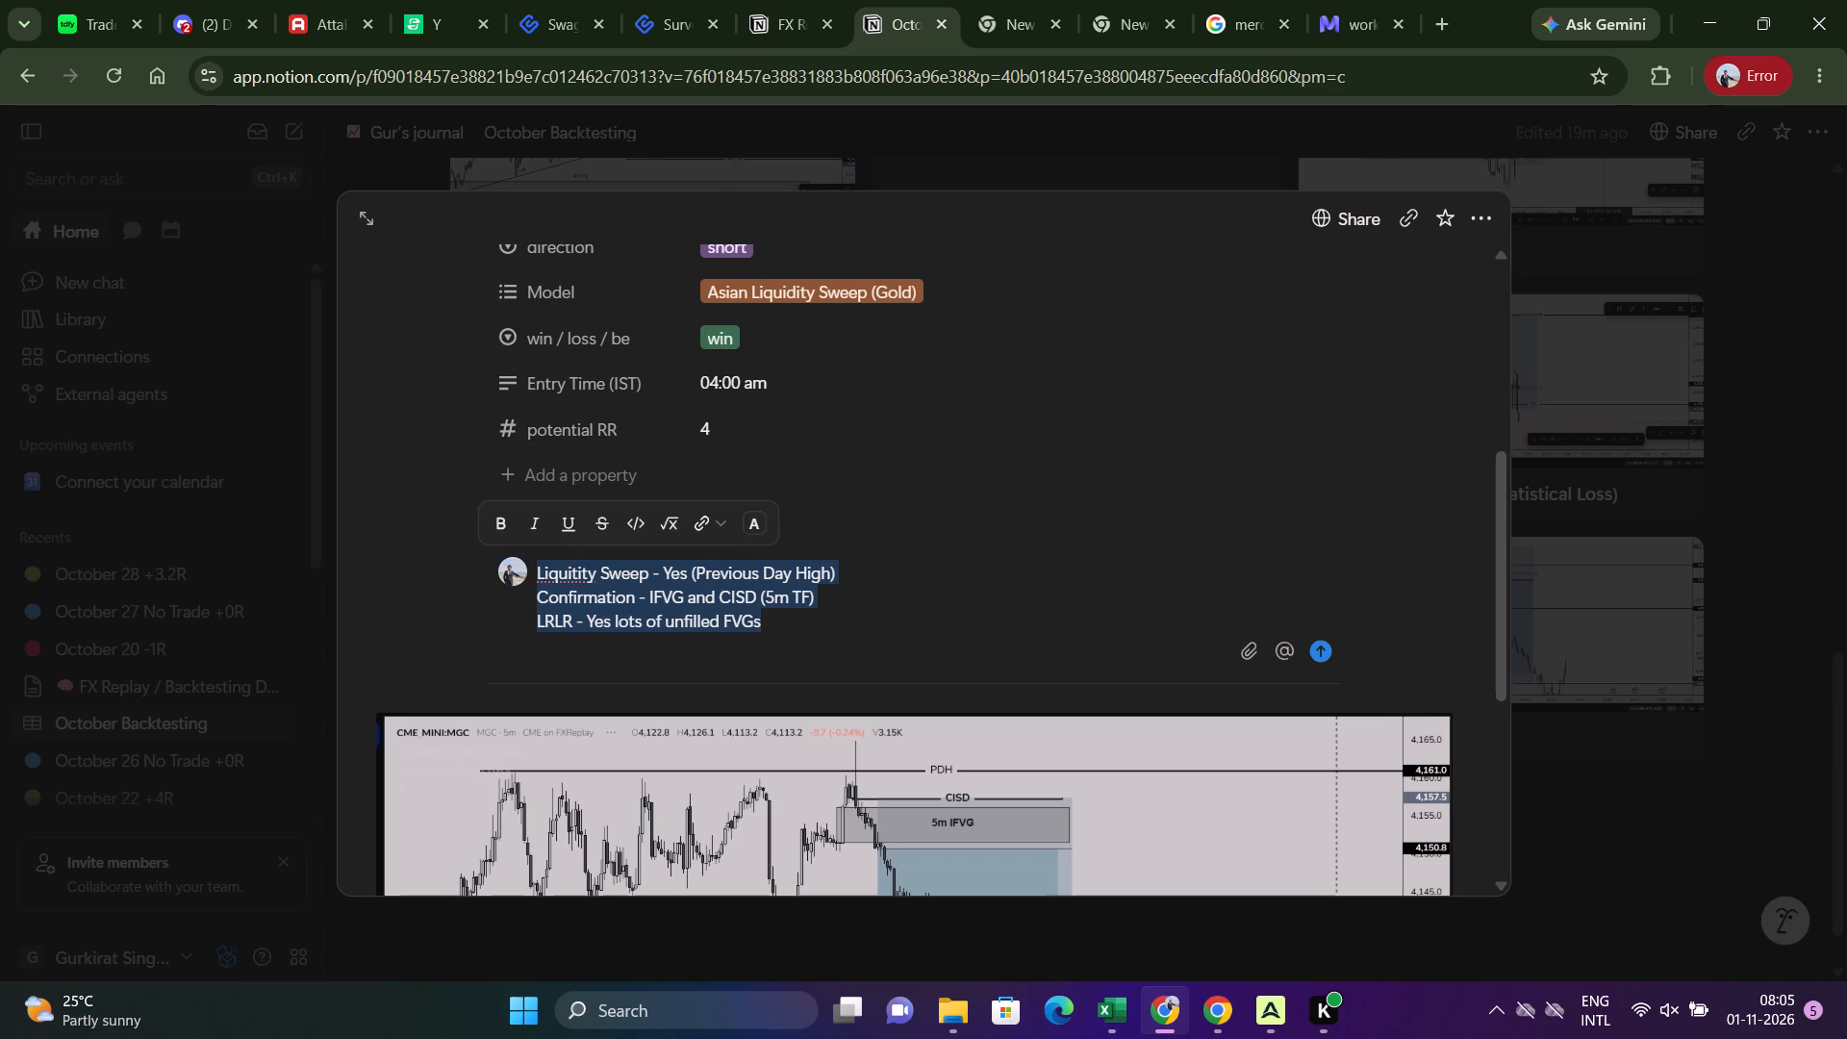
key("ctrl+c")
Paste the copied three-line comment into the October 28 journal entry and extend its LRLR line with "along with LRL".
left_click(1687, 652)
left_click(1429, 735)
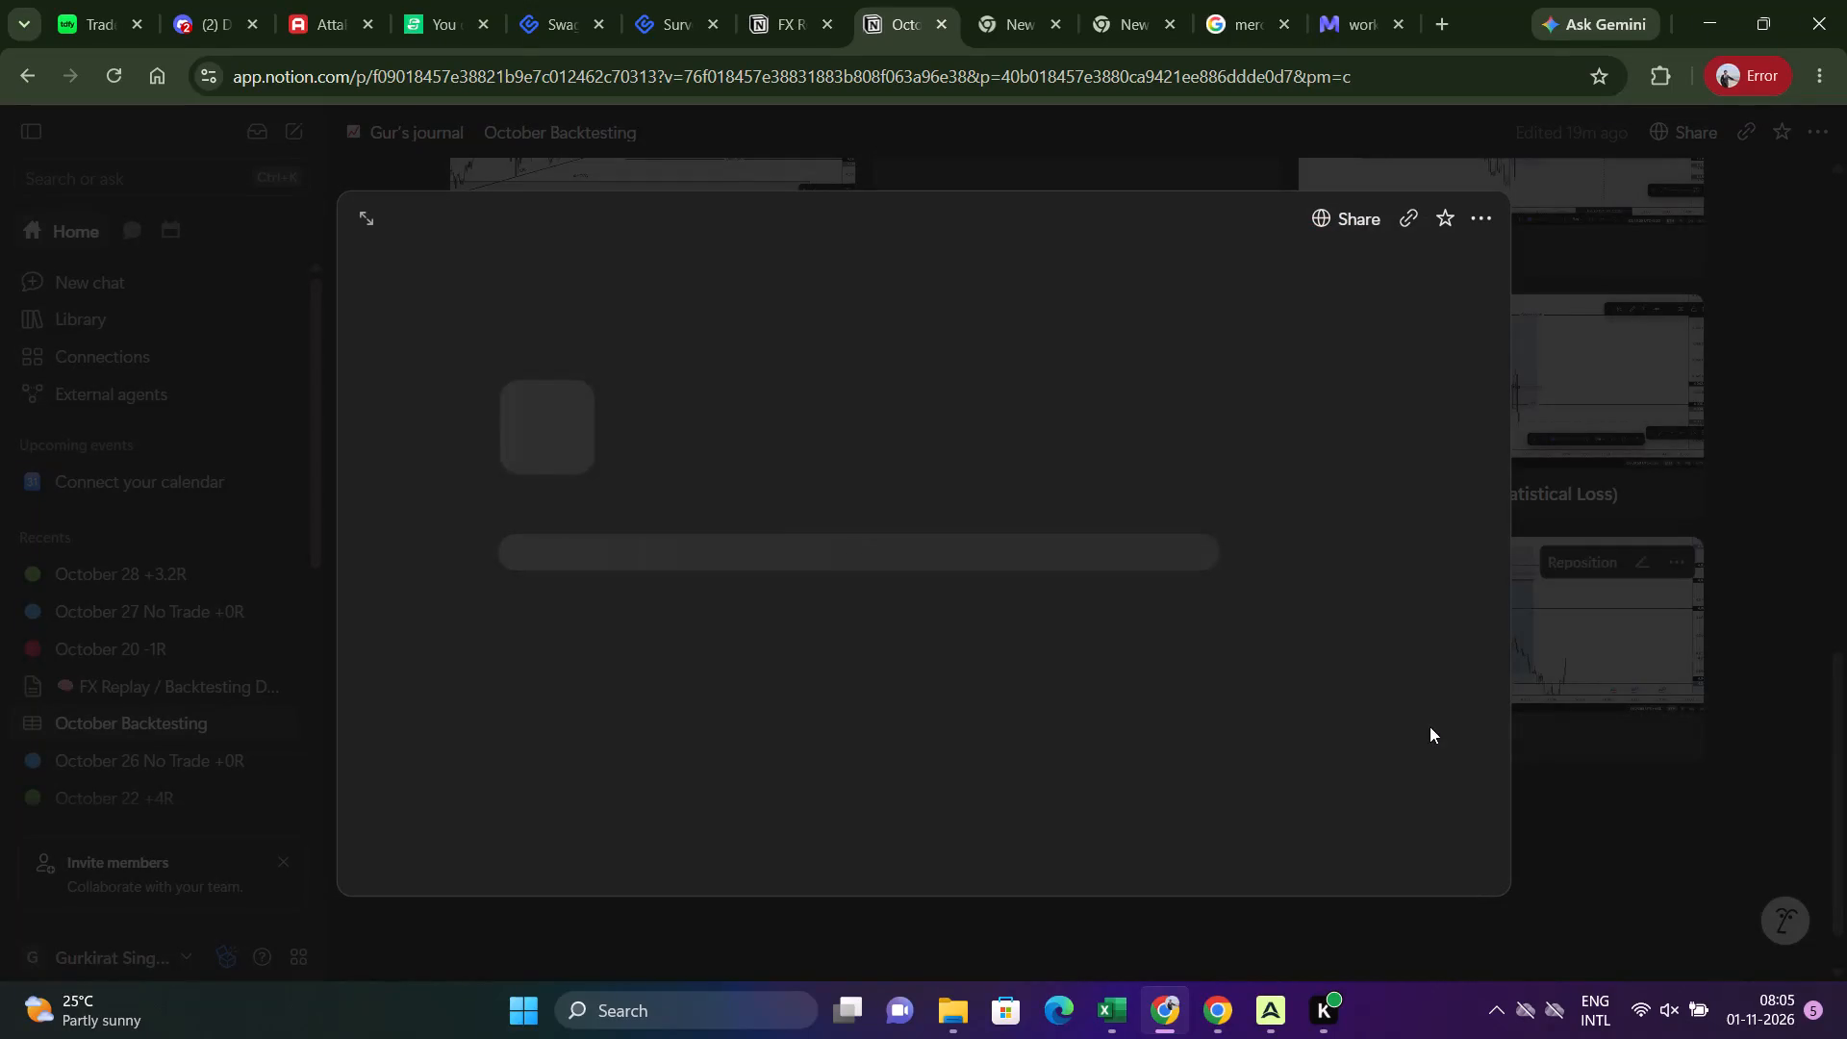
scroll(994, 629, "down", 3)
scroll(893, 632, "down", 2)
left_click(715, 489)
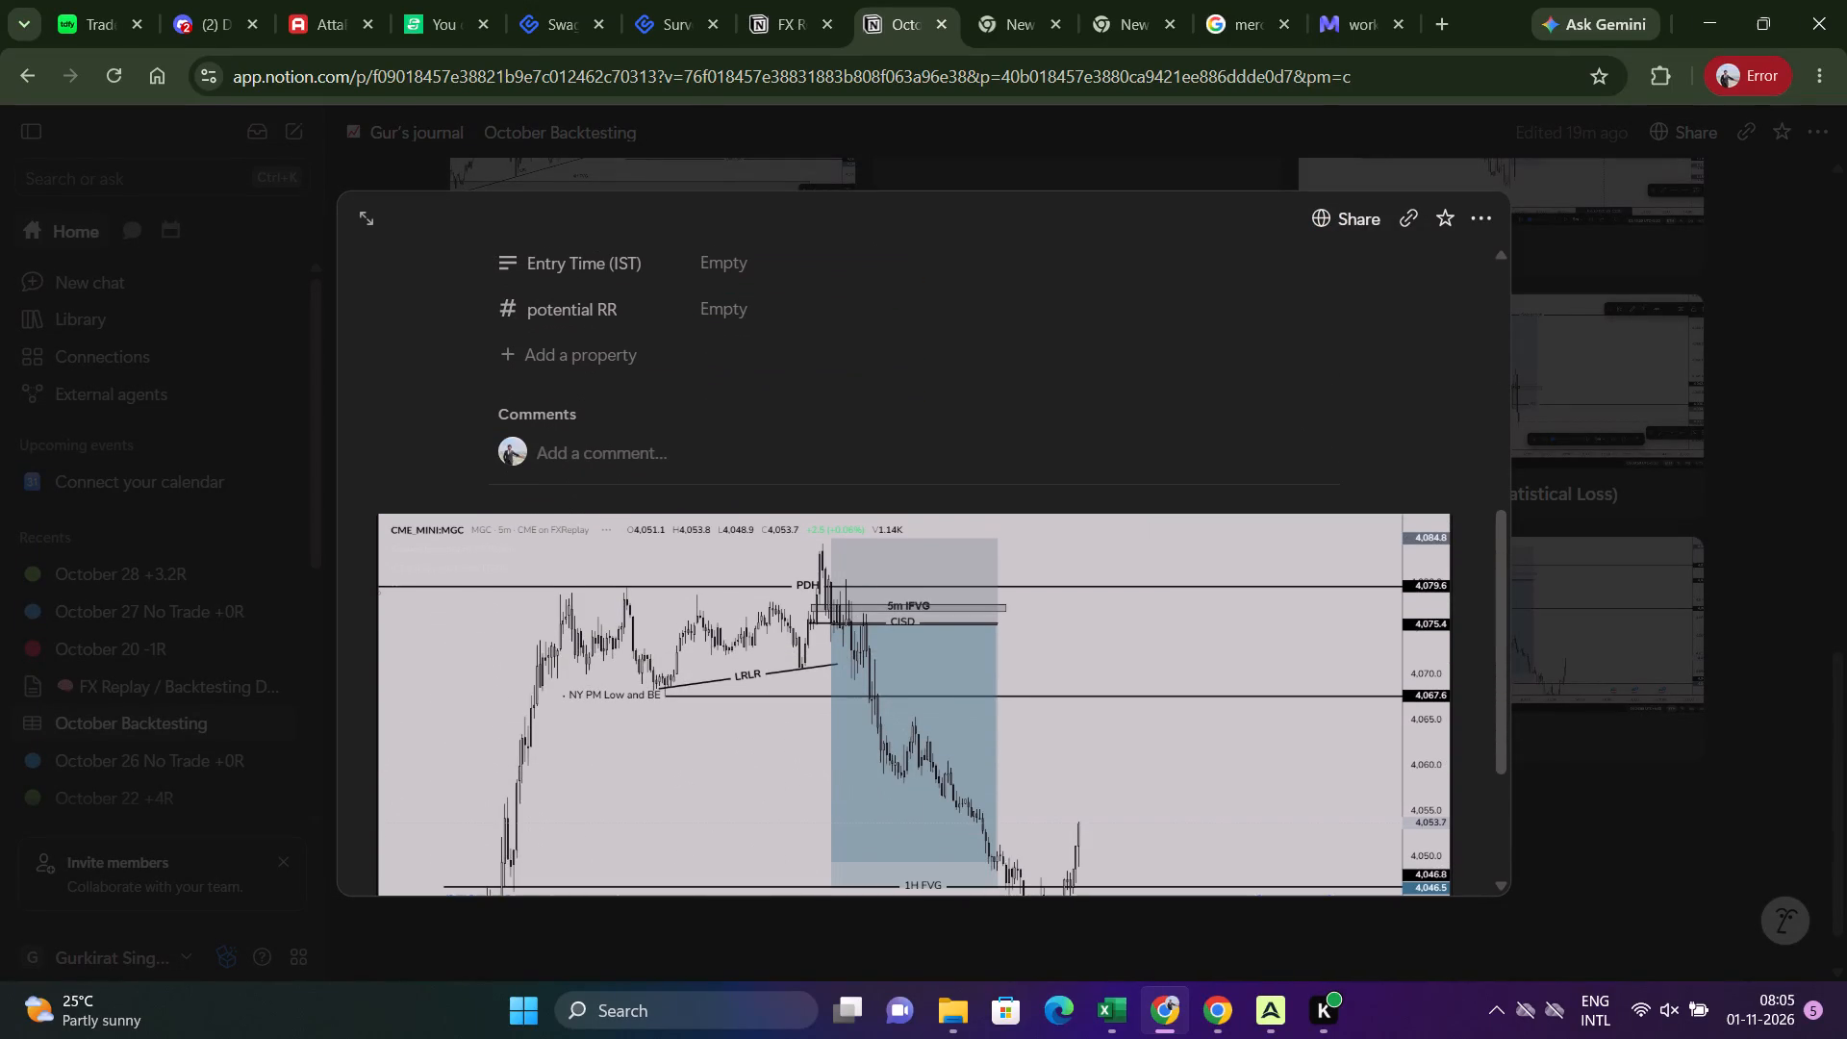
left_click(717, 479)
left_click(717, 468)
left_click(717, 461)
key("ctrl+b")
key("ctrl+v")
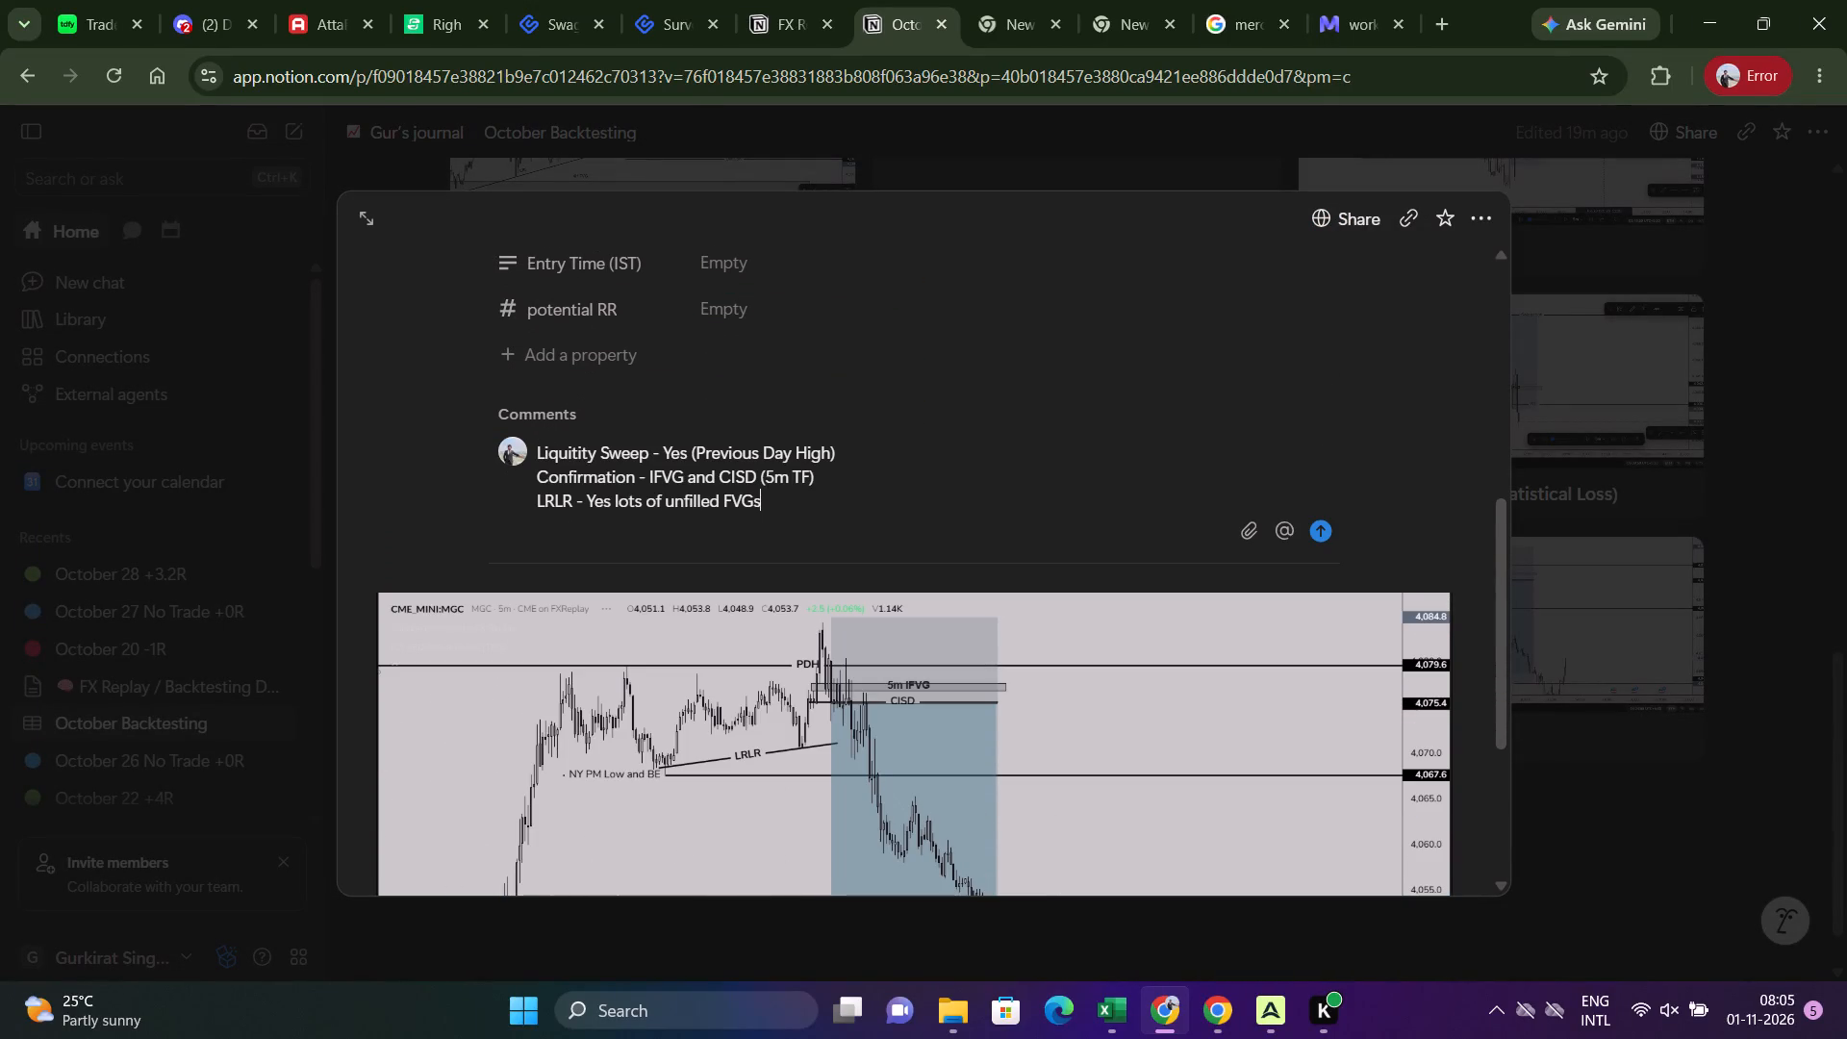
scroll(813, 502, "down", 1)
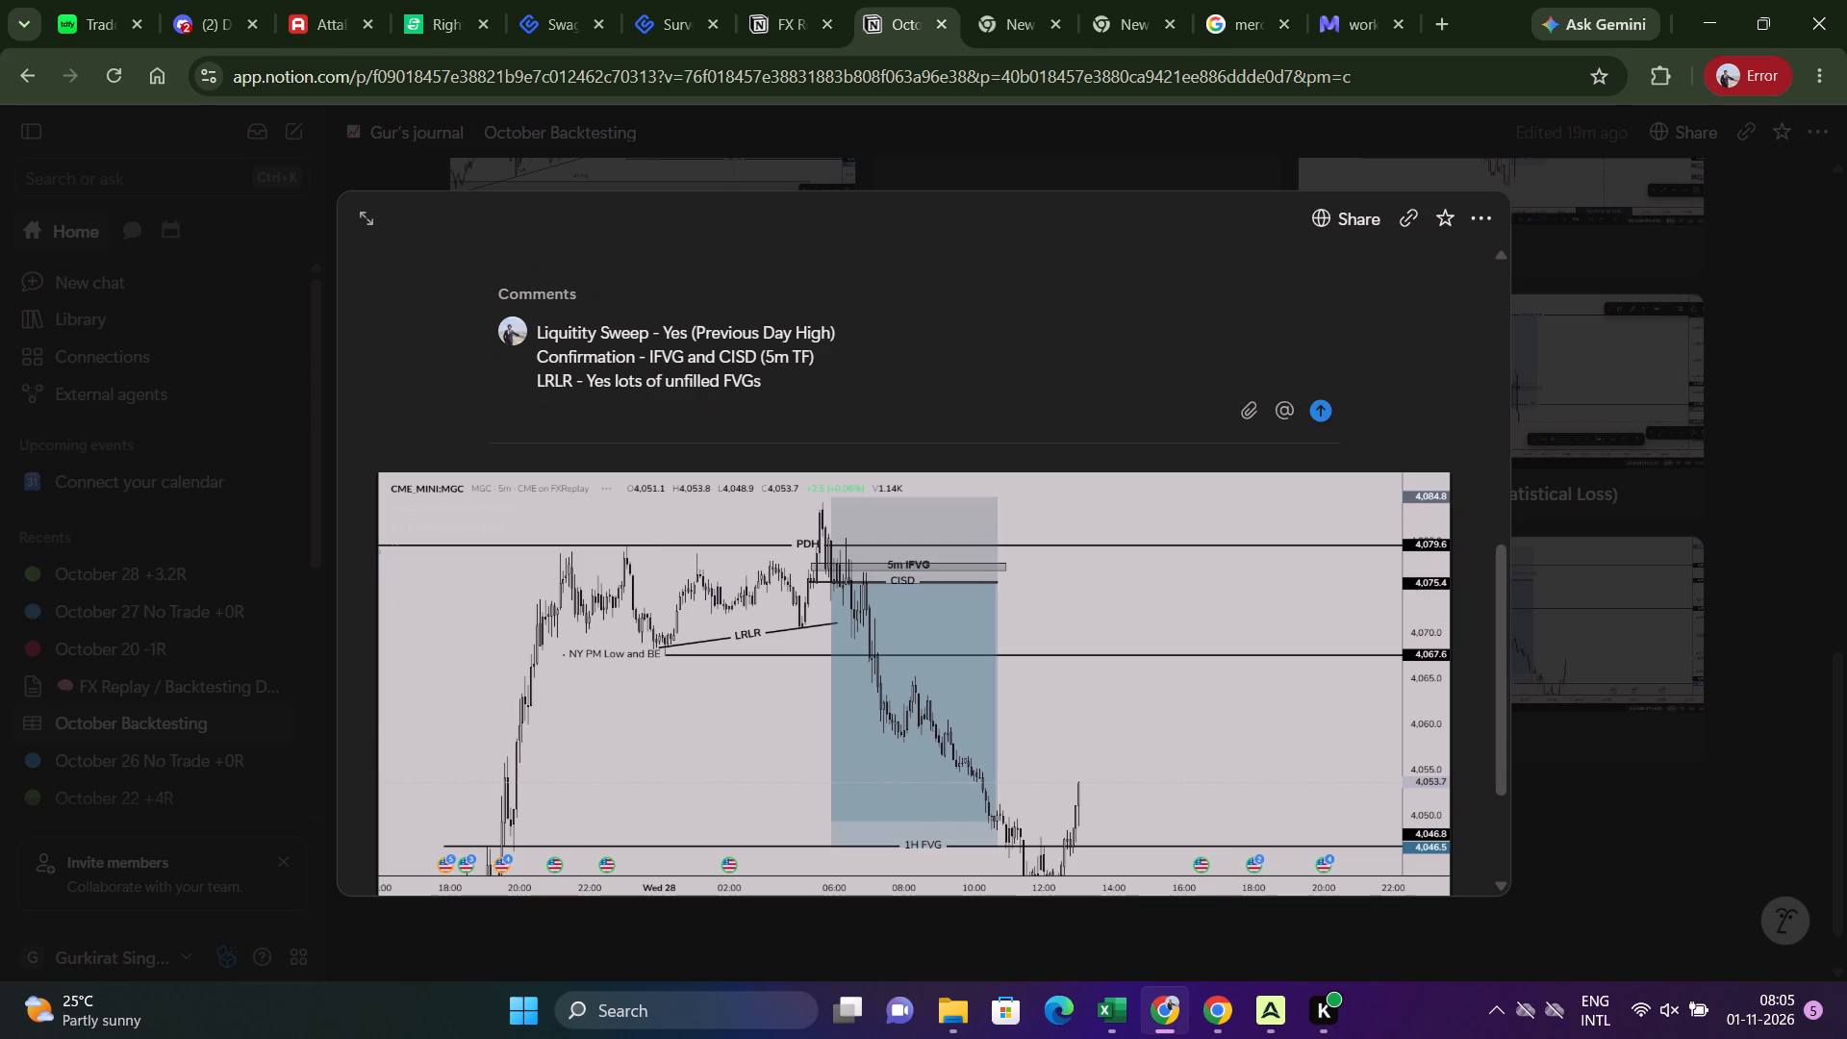
left_click(774, 390)
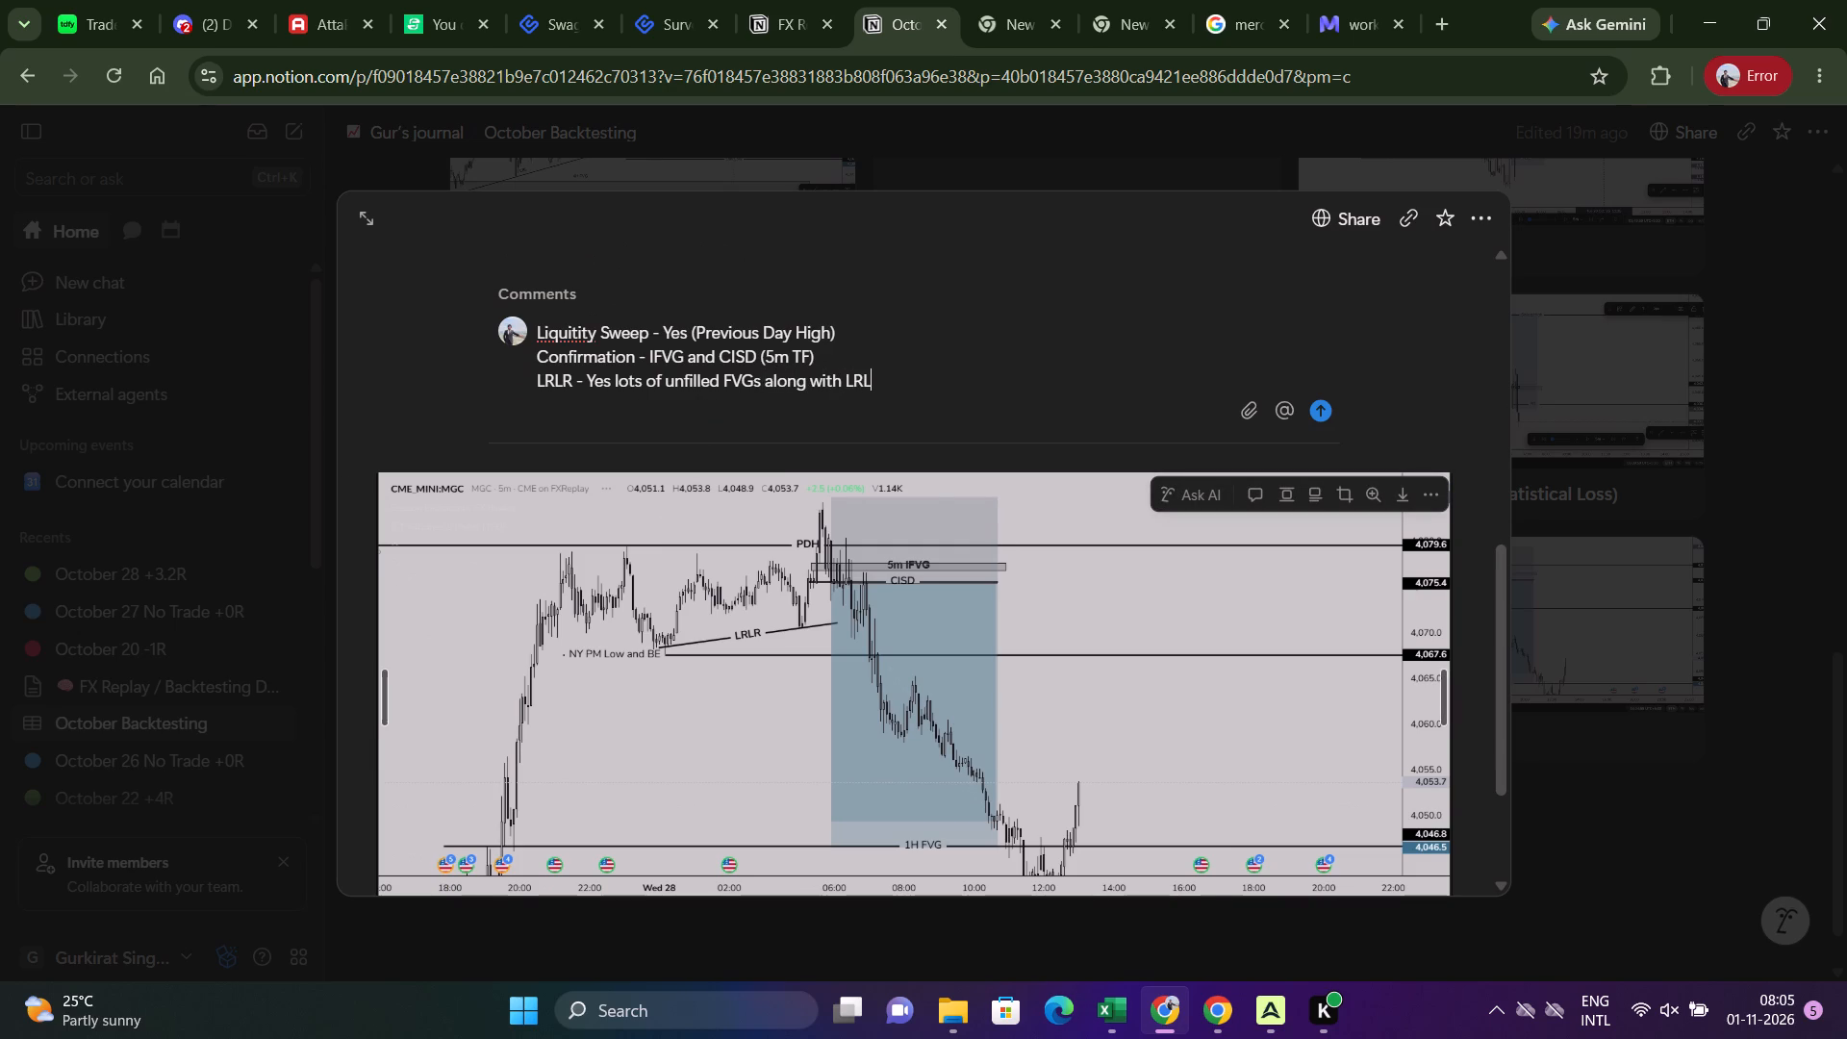
Check the short's entry candle time on the FX Replay chart and enter 5:55 am as the October 28 Entry Time (IST) in Notion.
scroll(978, 498, "up", 1)
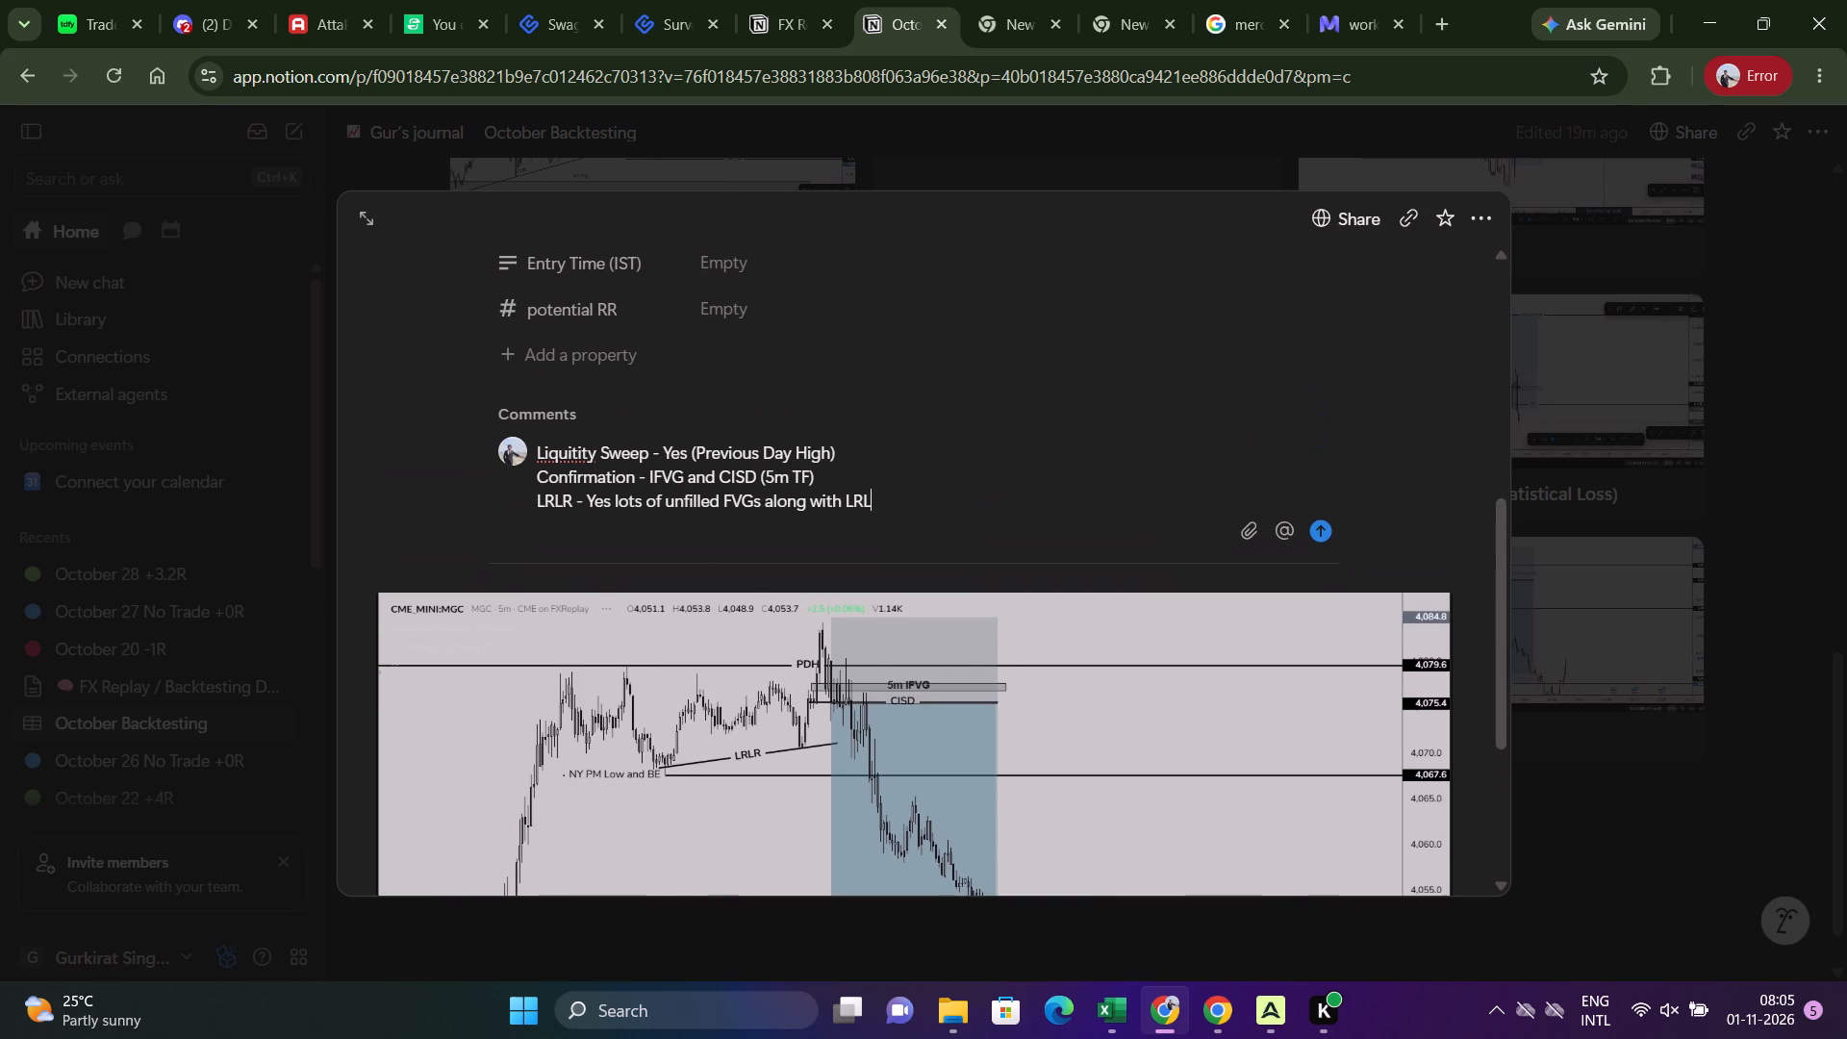
scroll(944, 511, "up", 2)
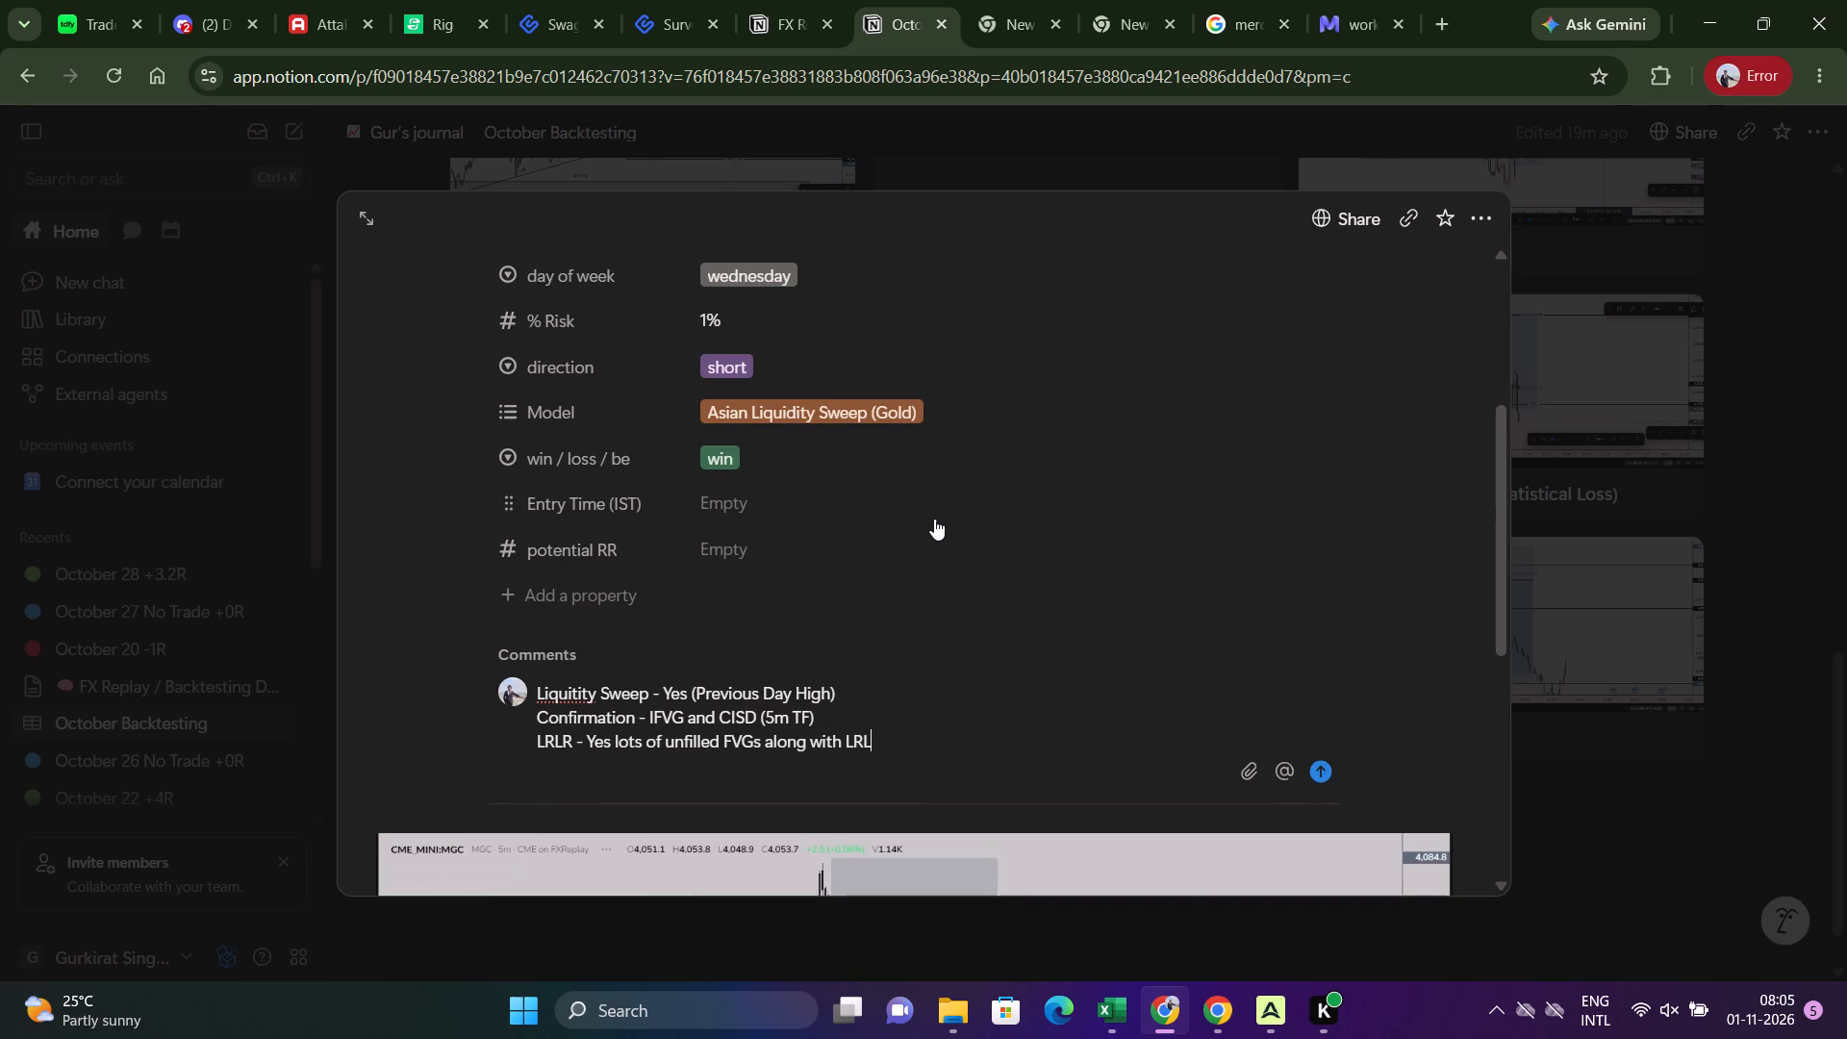
left_click(732, 502)
key("alt+Tab")
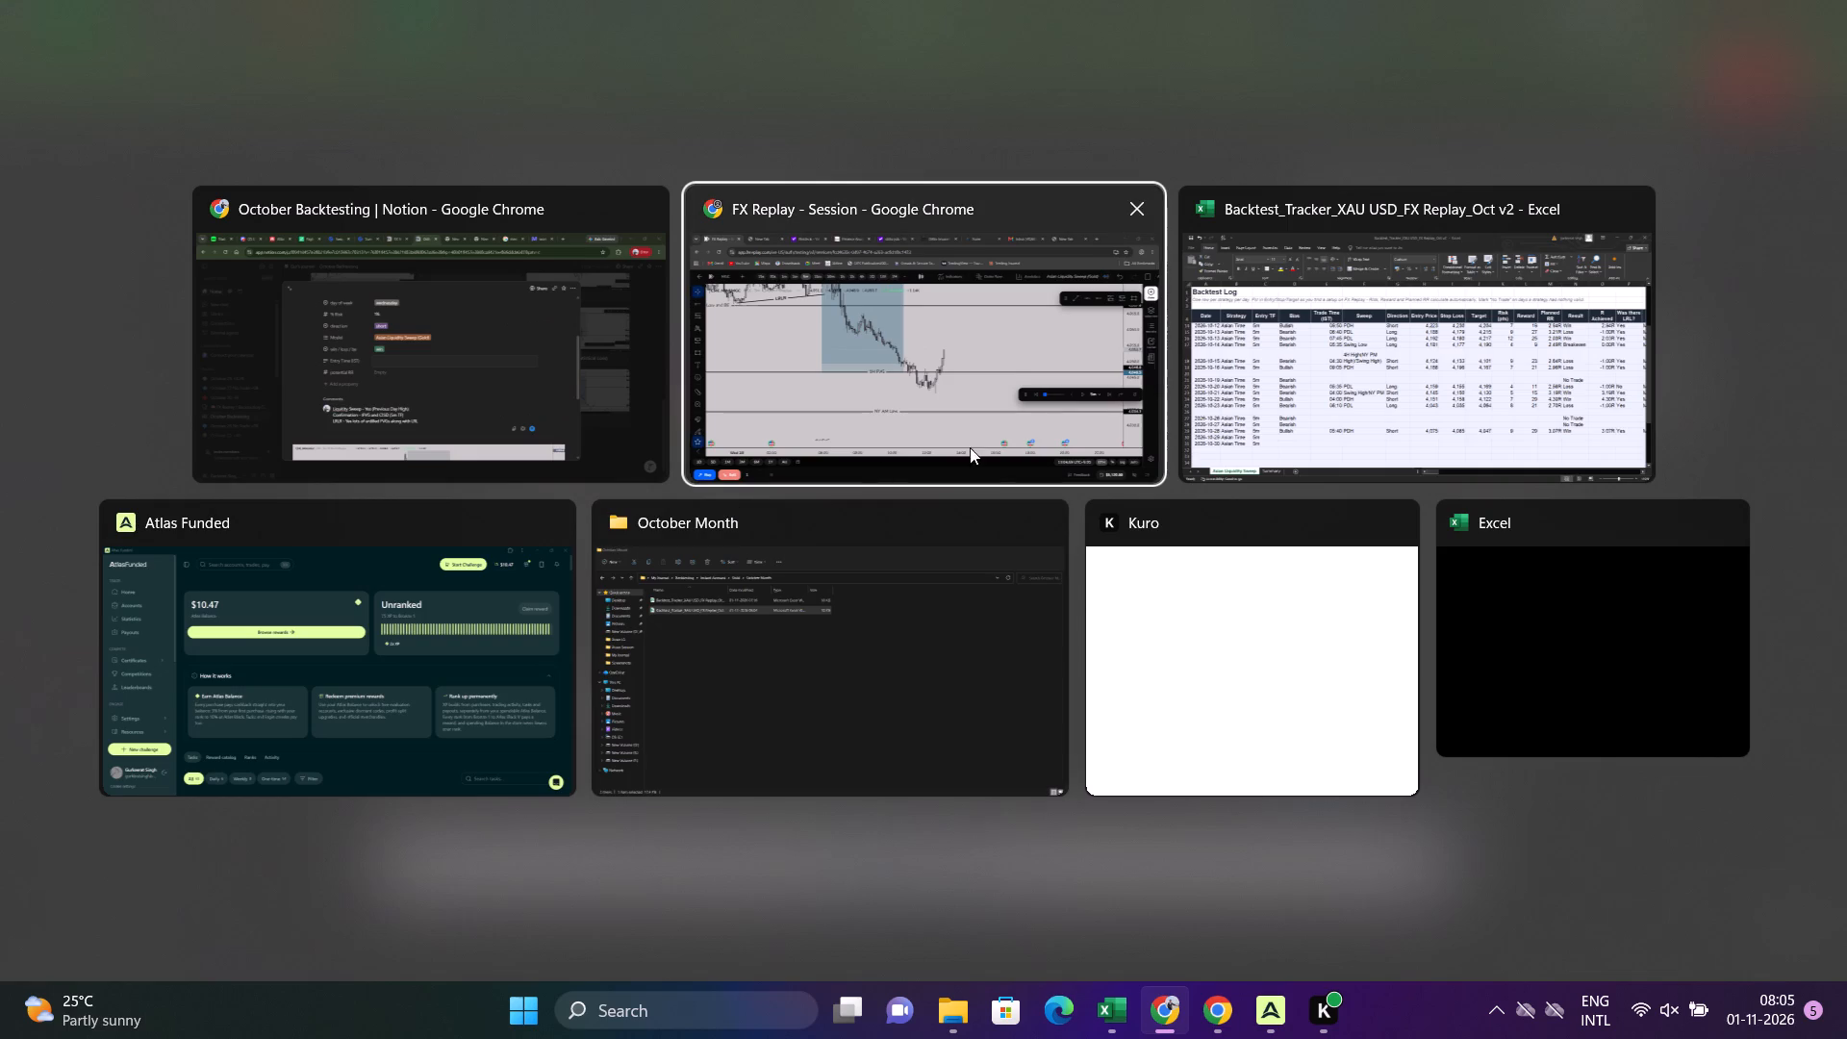
left_click(1055, 412, "alt")
scroll(394, 373, "up", 3)
left_click_drag(367, 410, 526, 524)
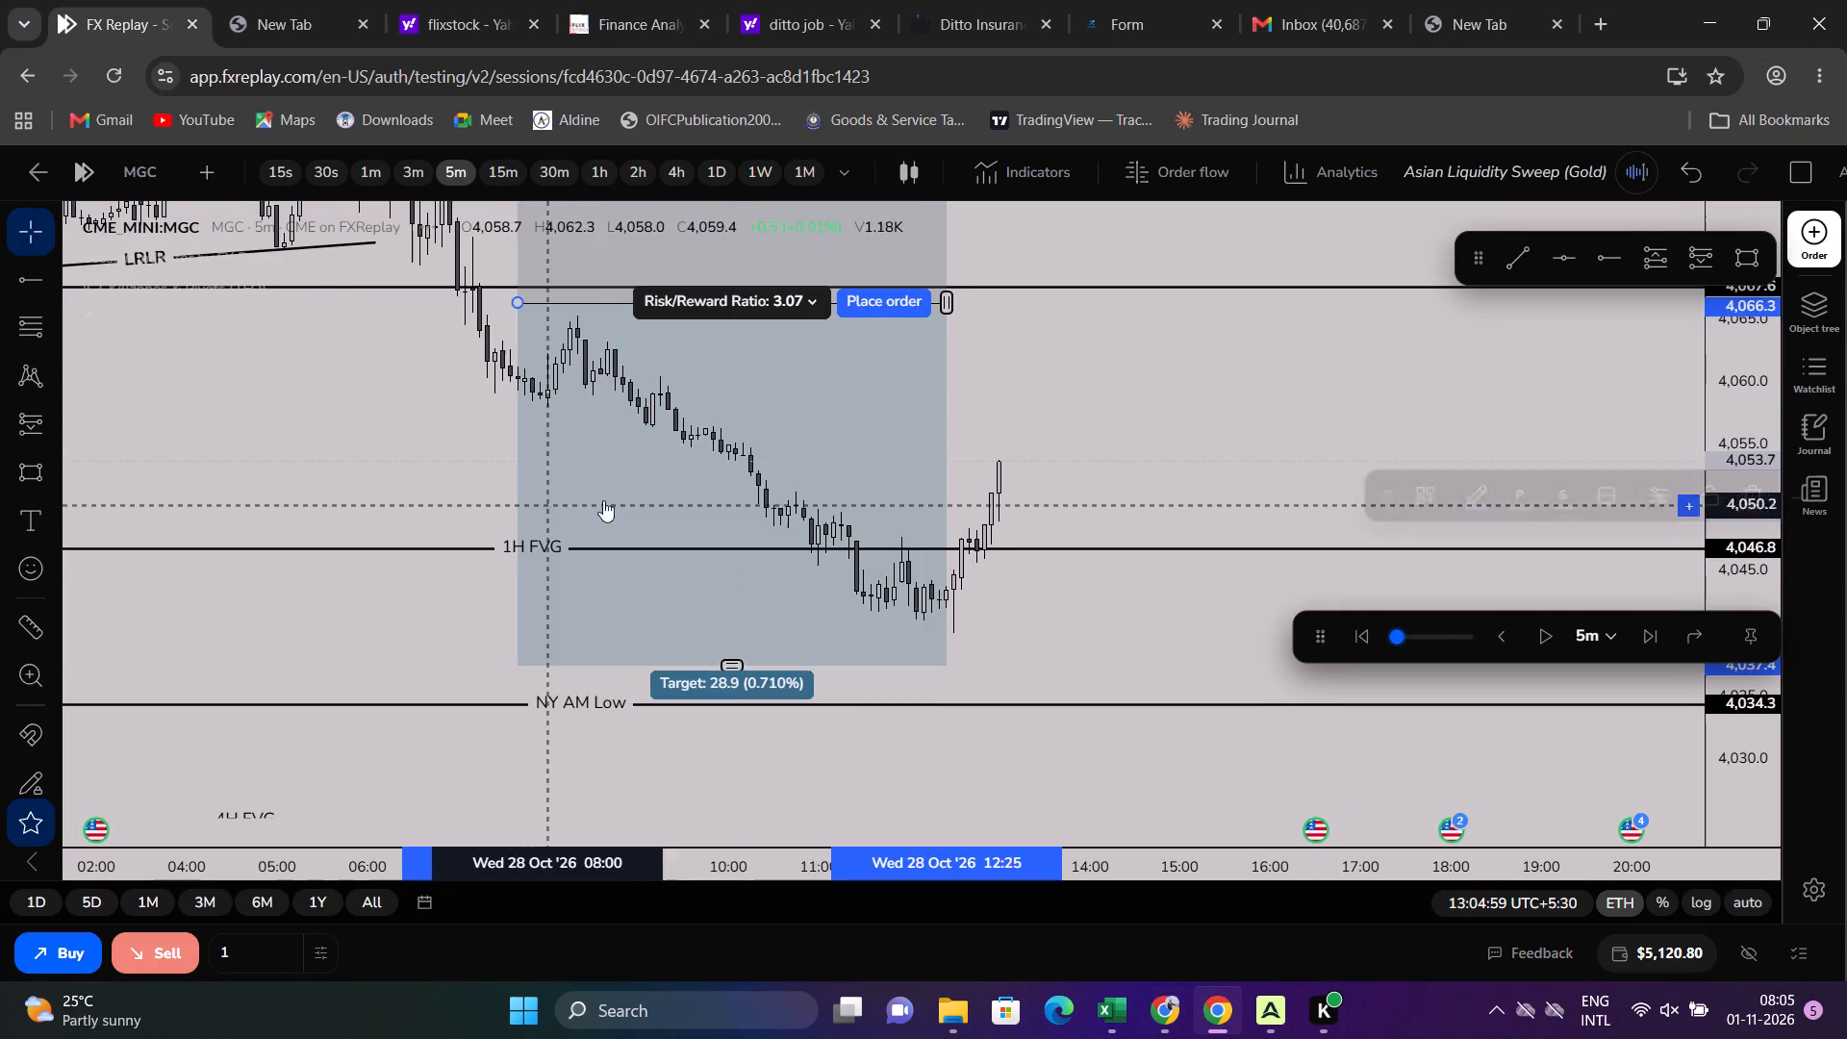
key("ctrl+z")
left_click_drag(1113, 382, 1586, 623)
left_click_drag(1729, 548, 1817, 337)
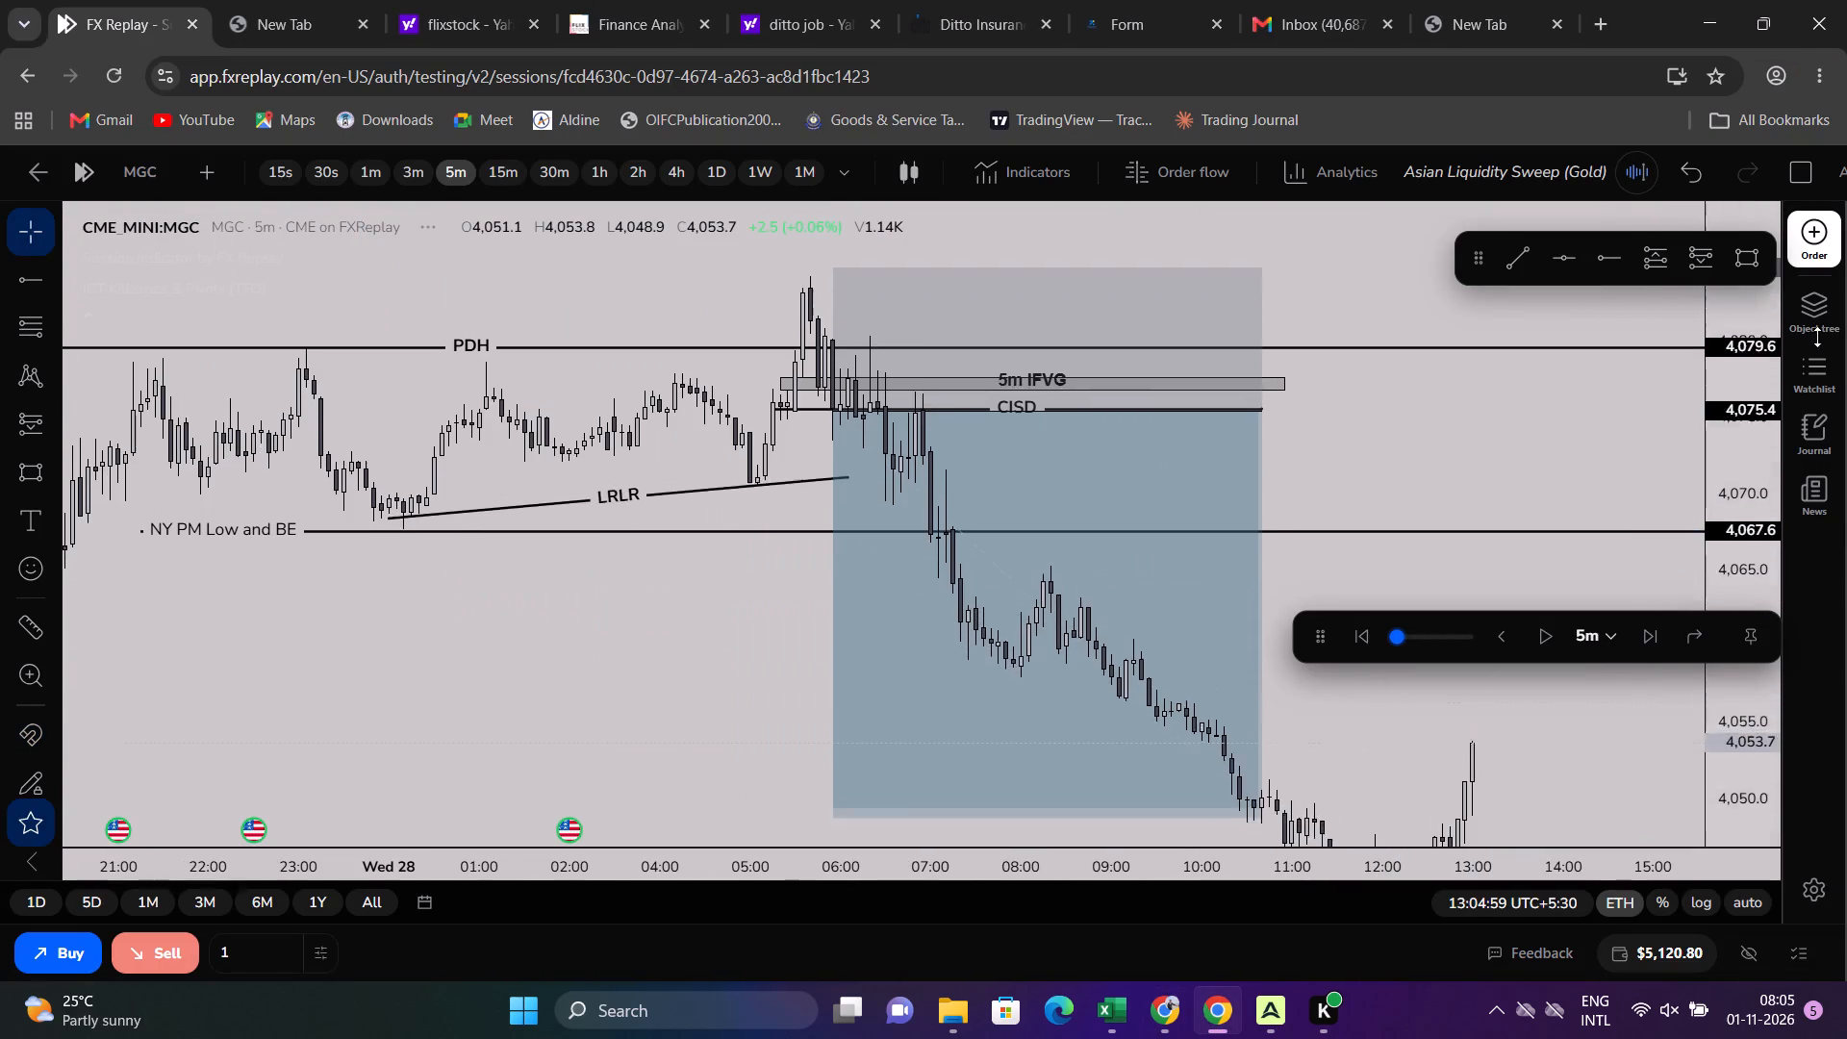
left_click_drag(1817, 337, 1846, 237)
scroll(1307, 235, "up", 4)
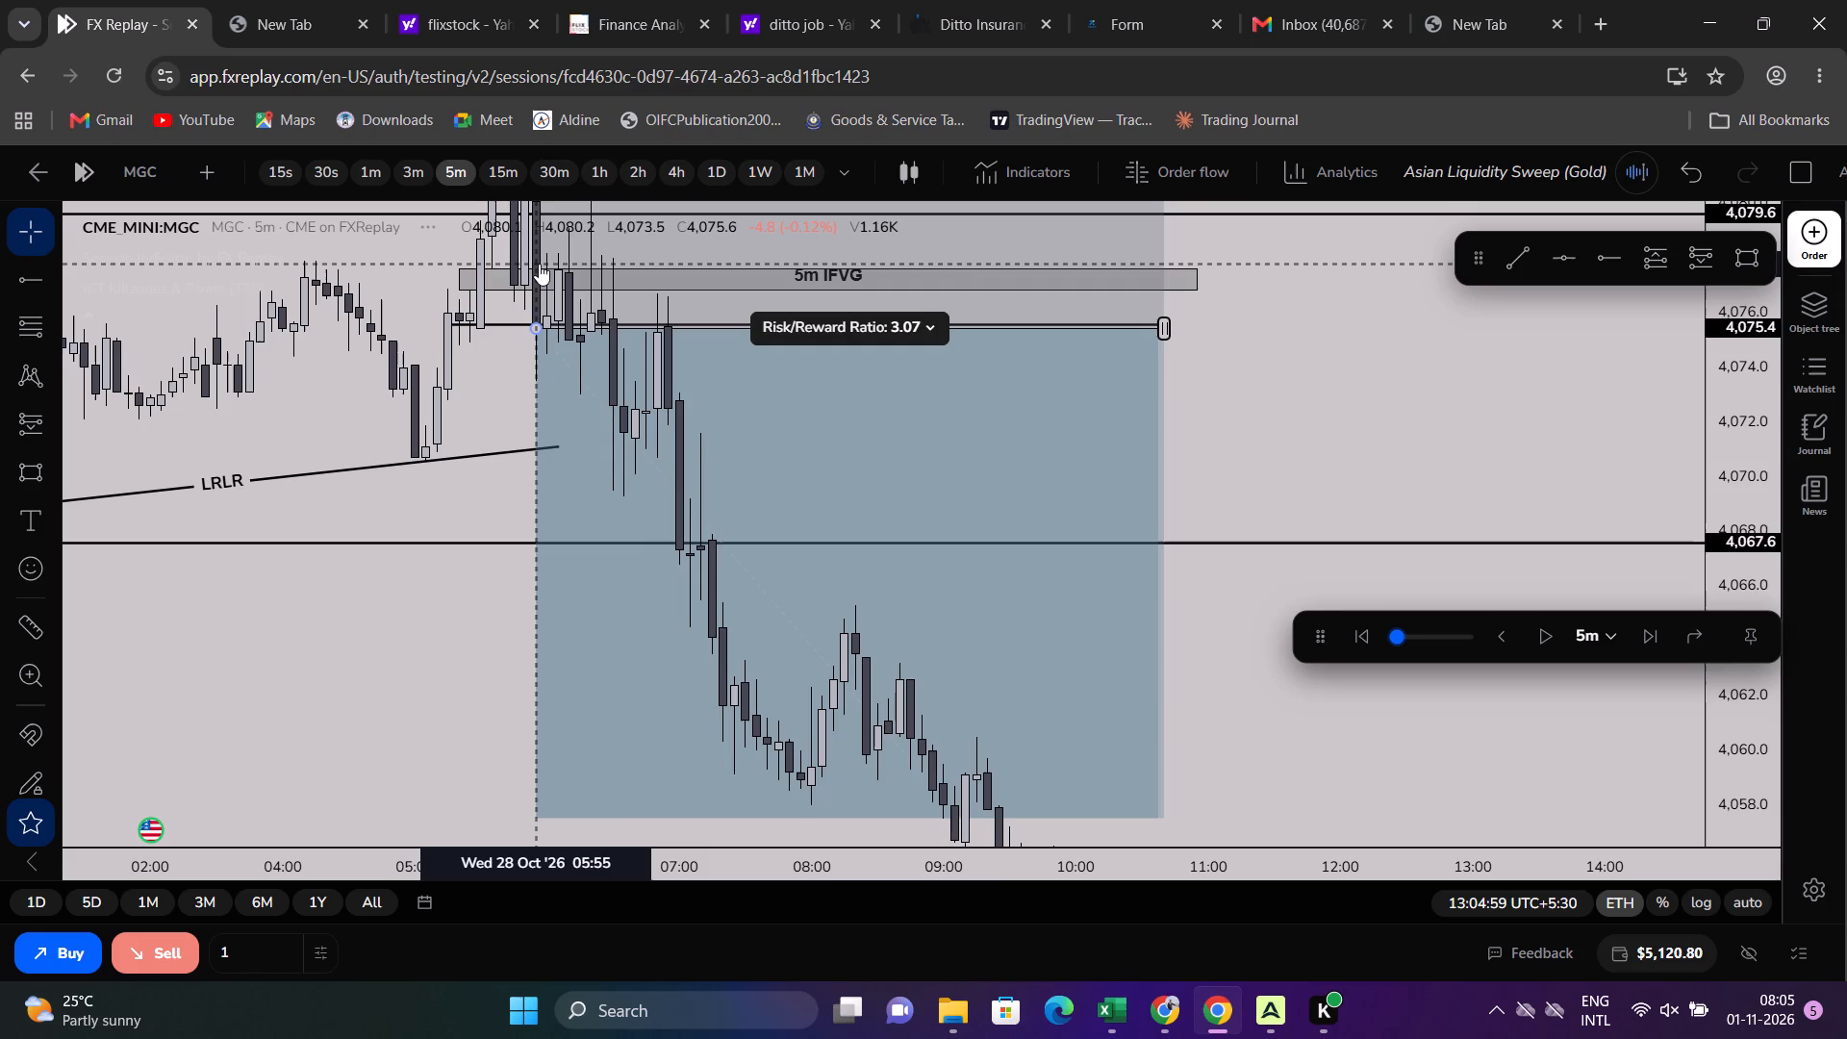
key("alt+Tab")
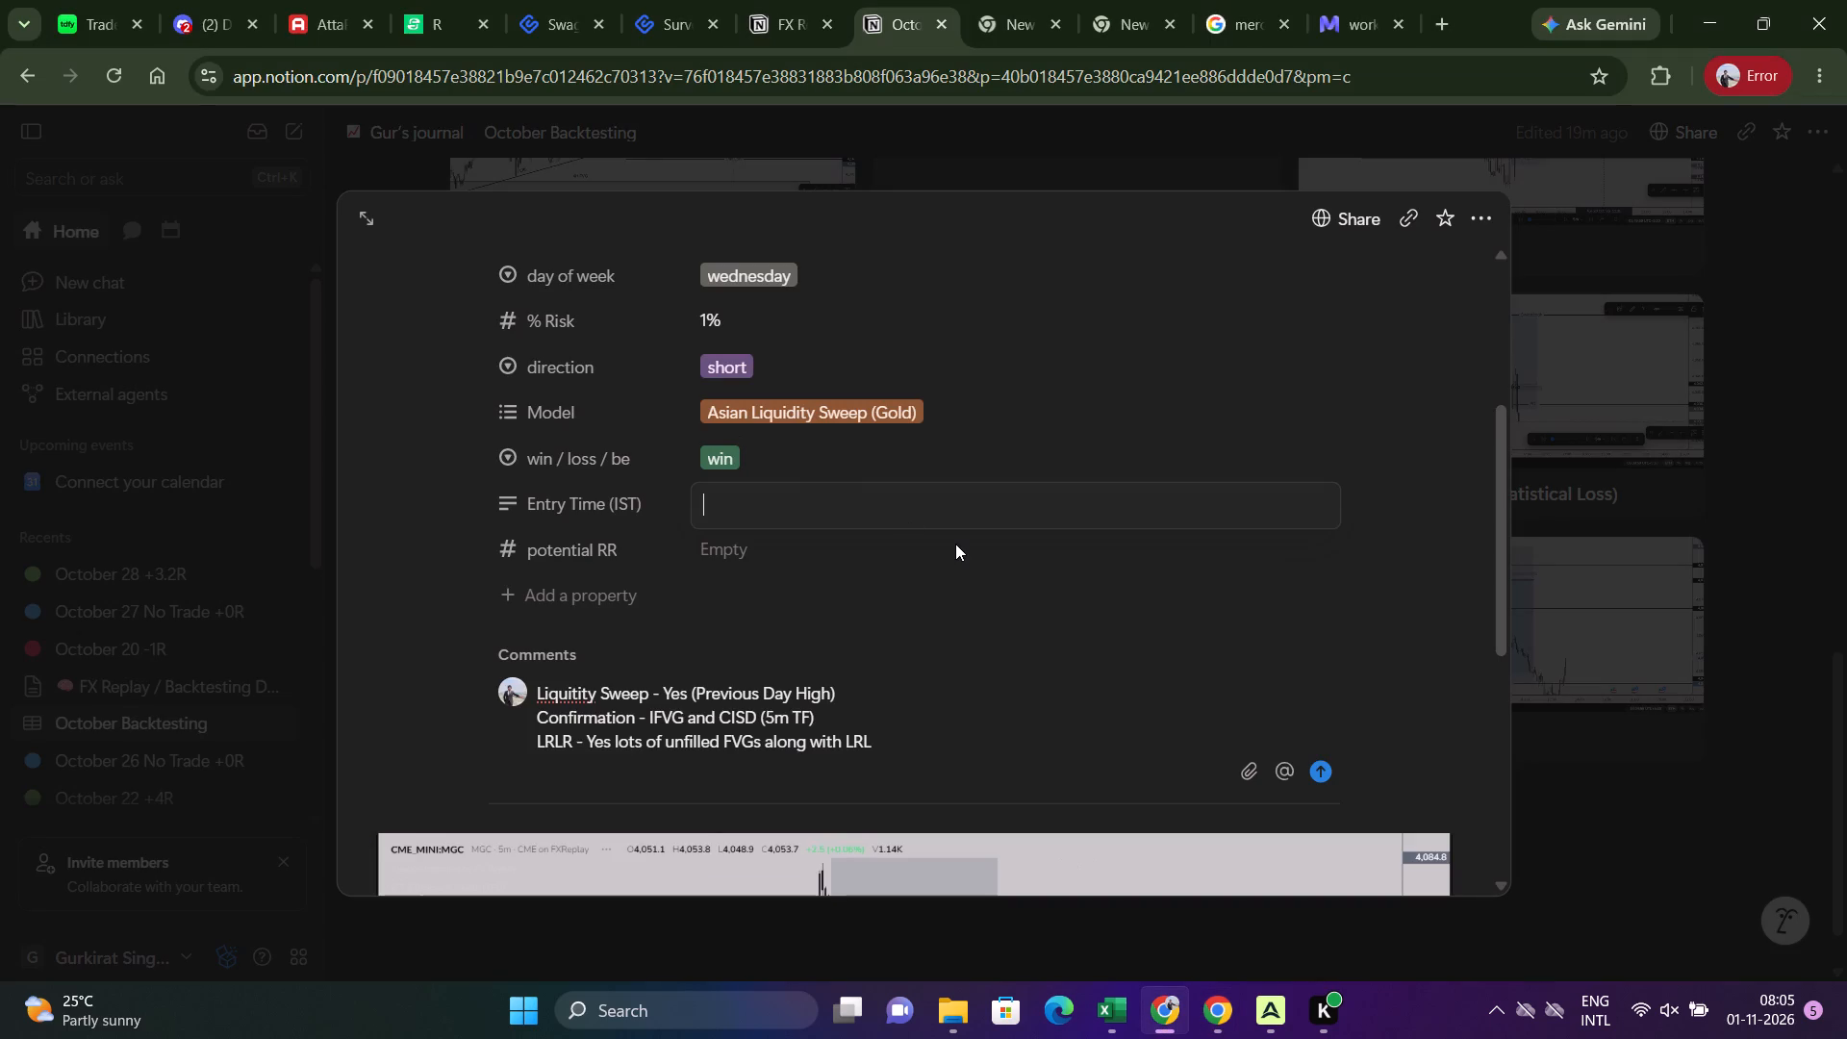
type("5:55")
key("space")
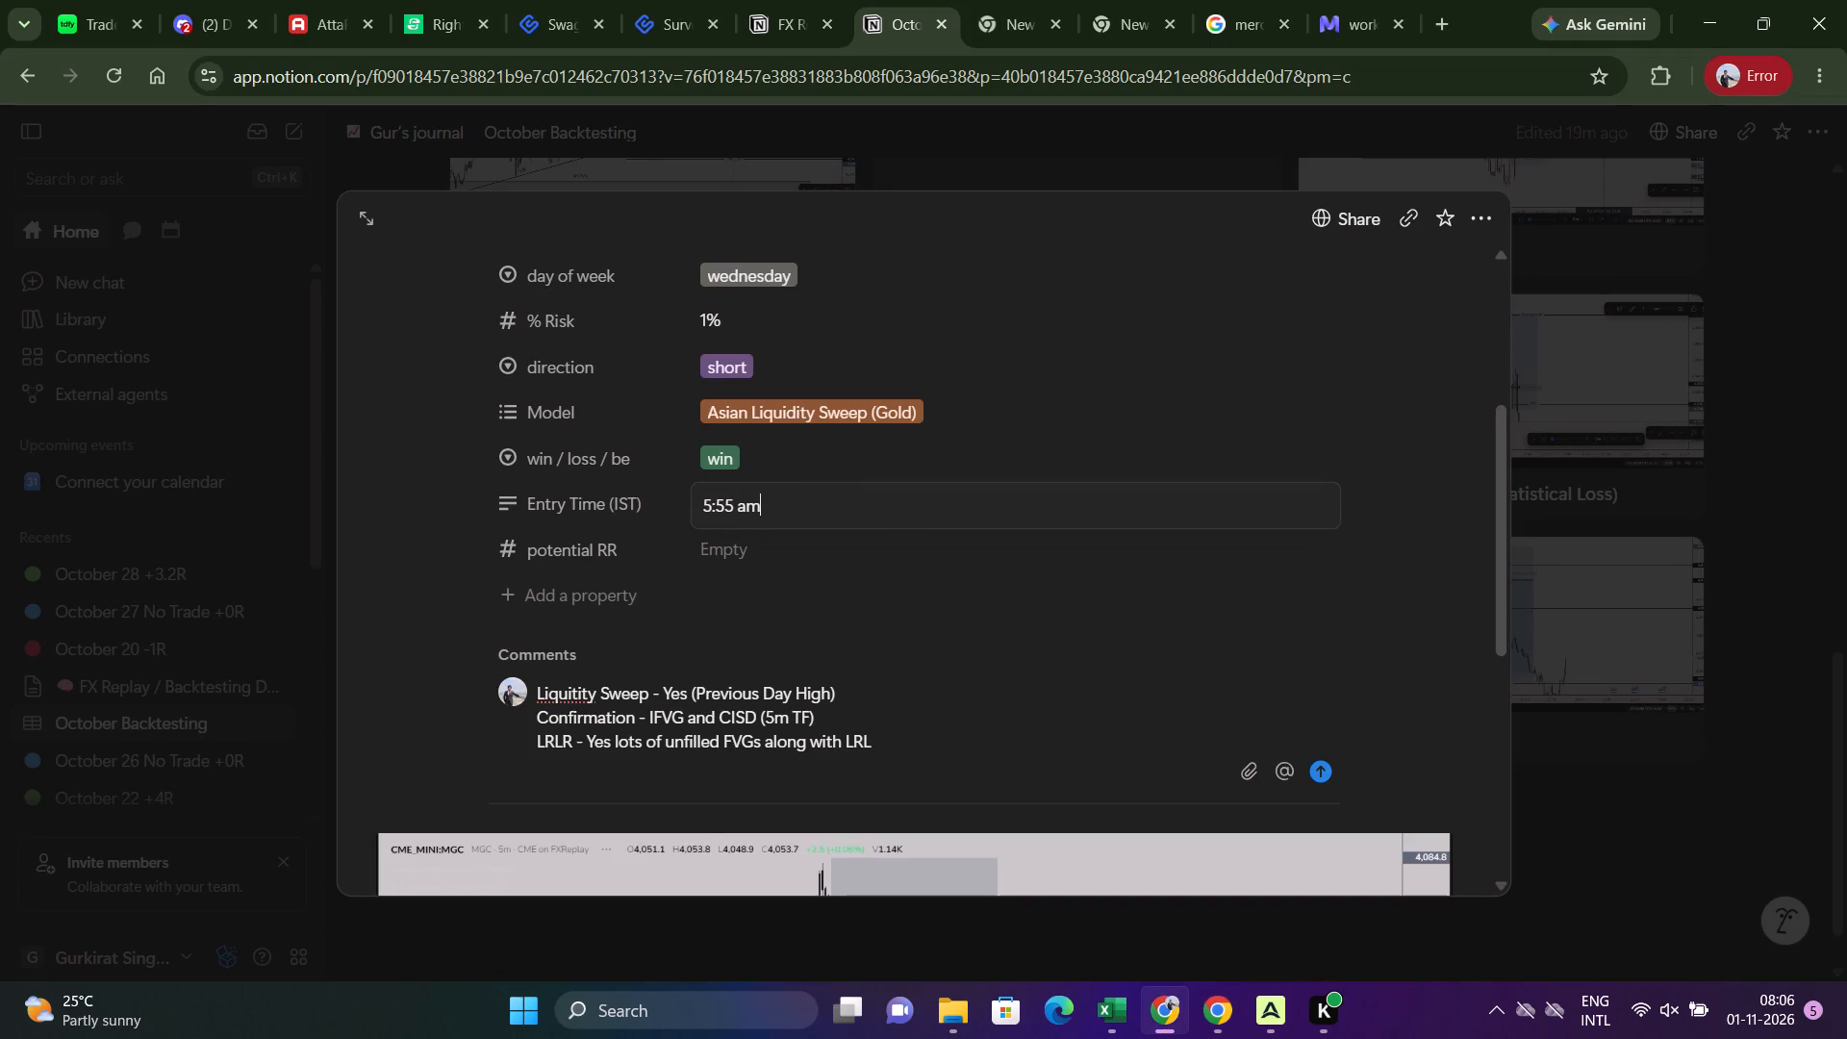
Set the October 28 entry's potential RR to 3, review its chart image and close the entry.
key("Tab")
scroll(732, 499, "down", 1)
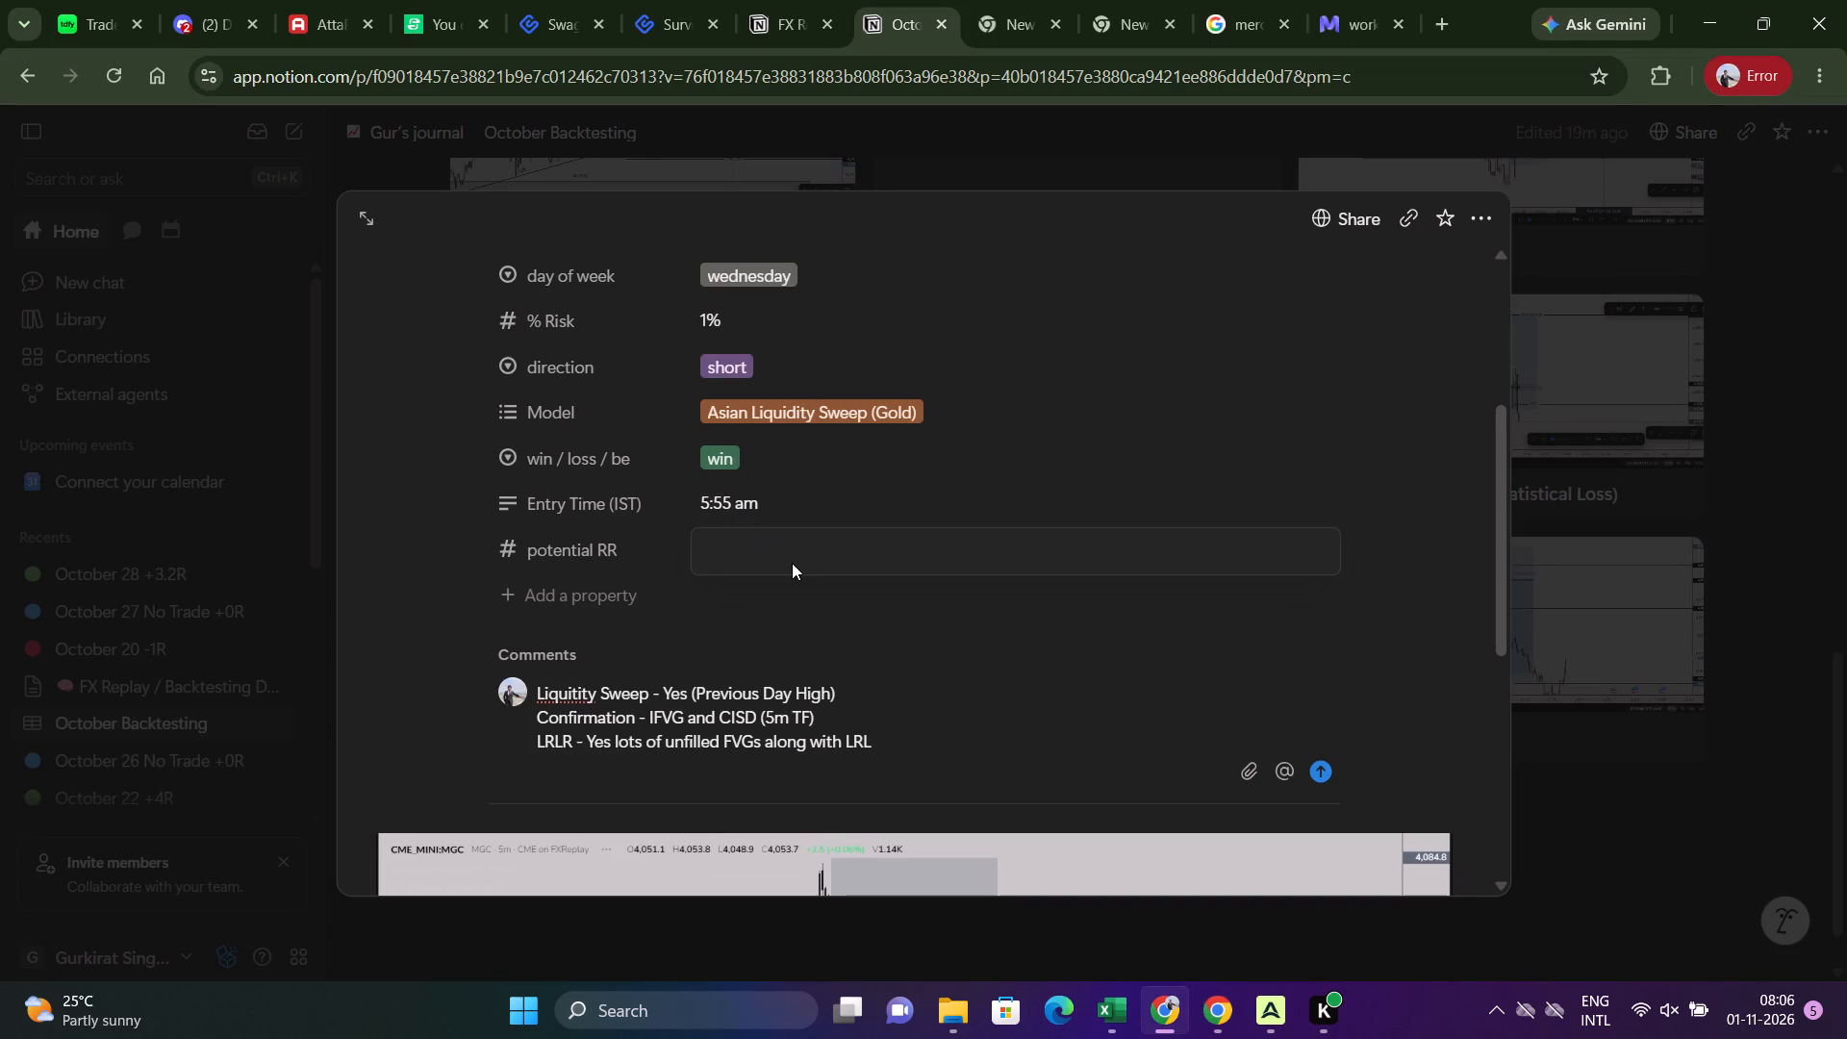
key("3")
type("RR")
left_click(794, 699)
scroll(809, 684, "down", 3)
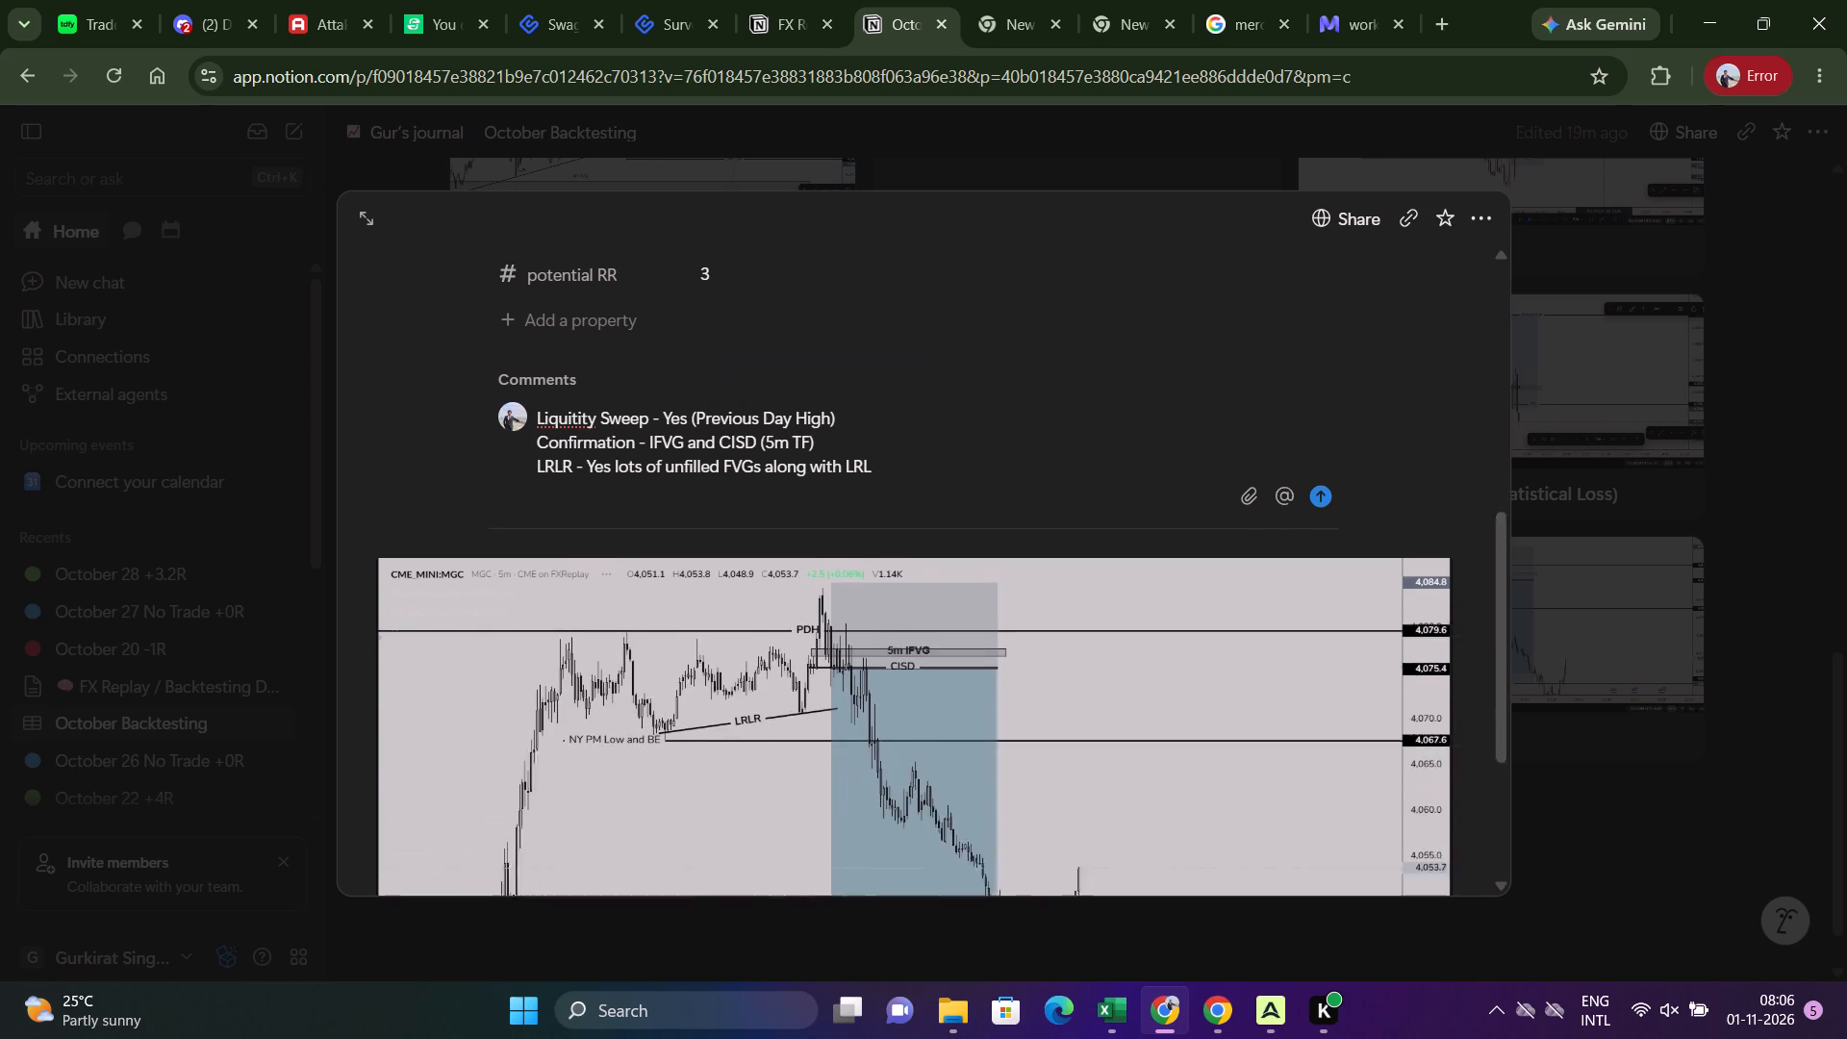
scroll(848, 671, "down", 3)
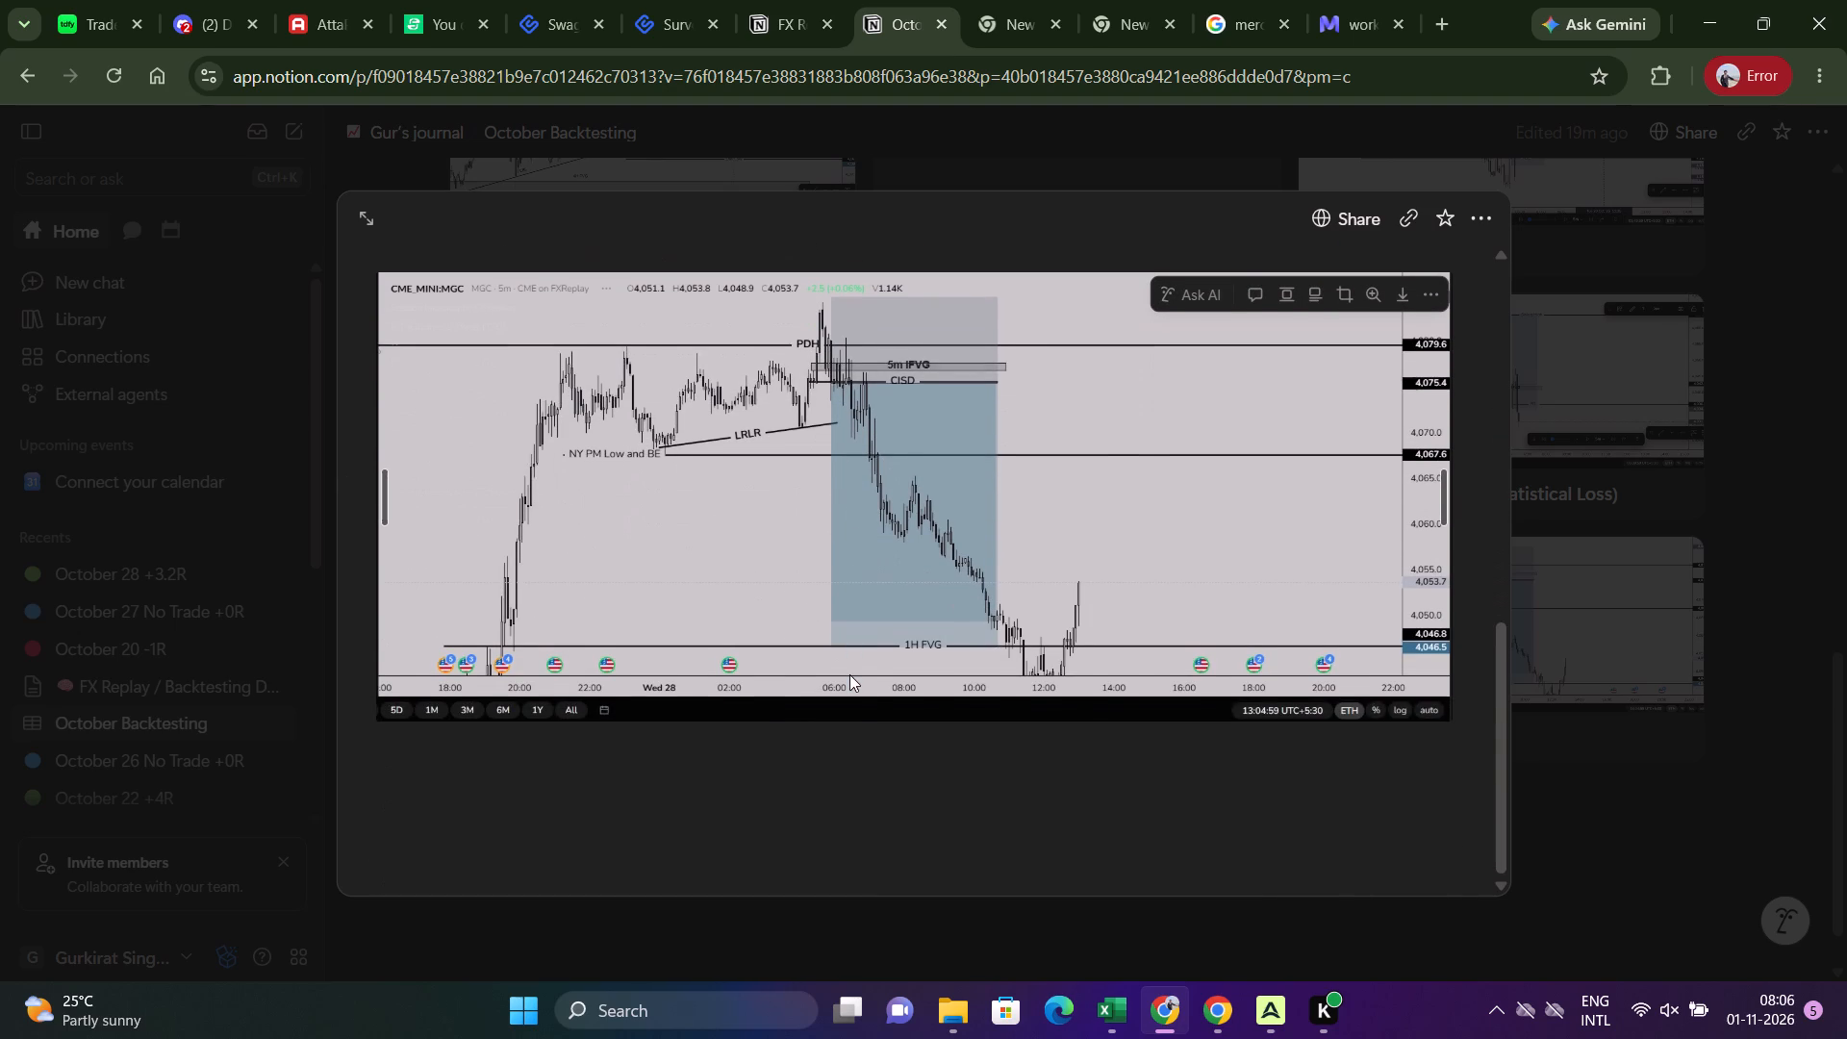
scroll(970, 698, "up", 1)
left_click(1570, 765)
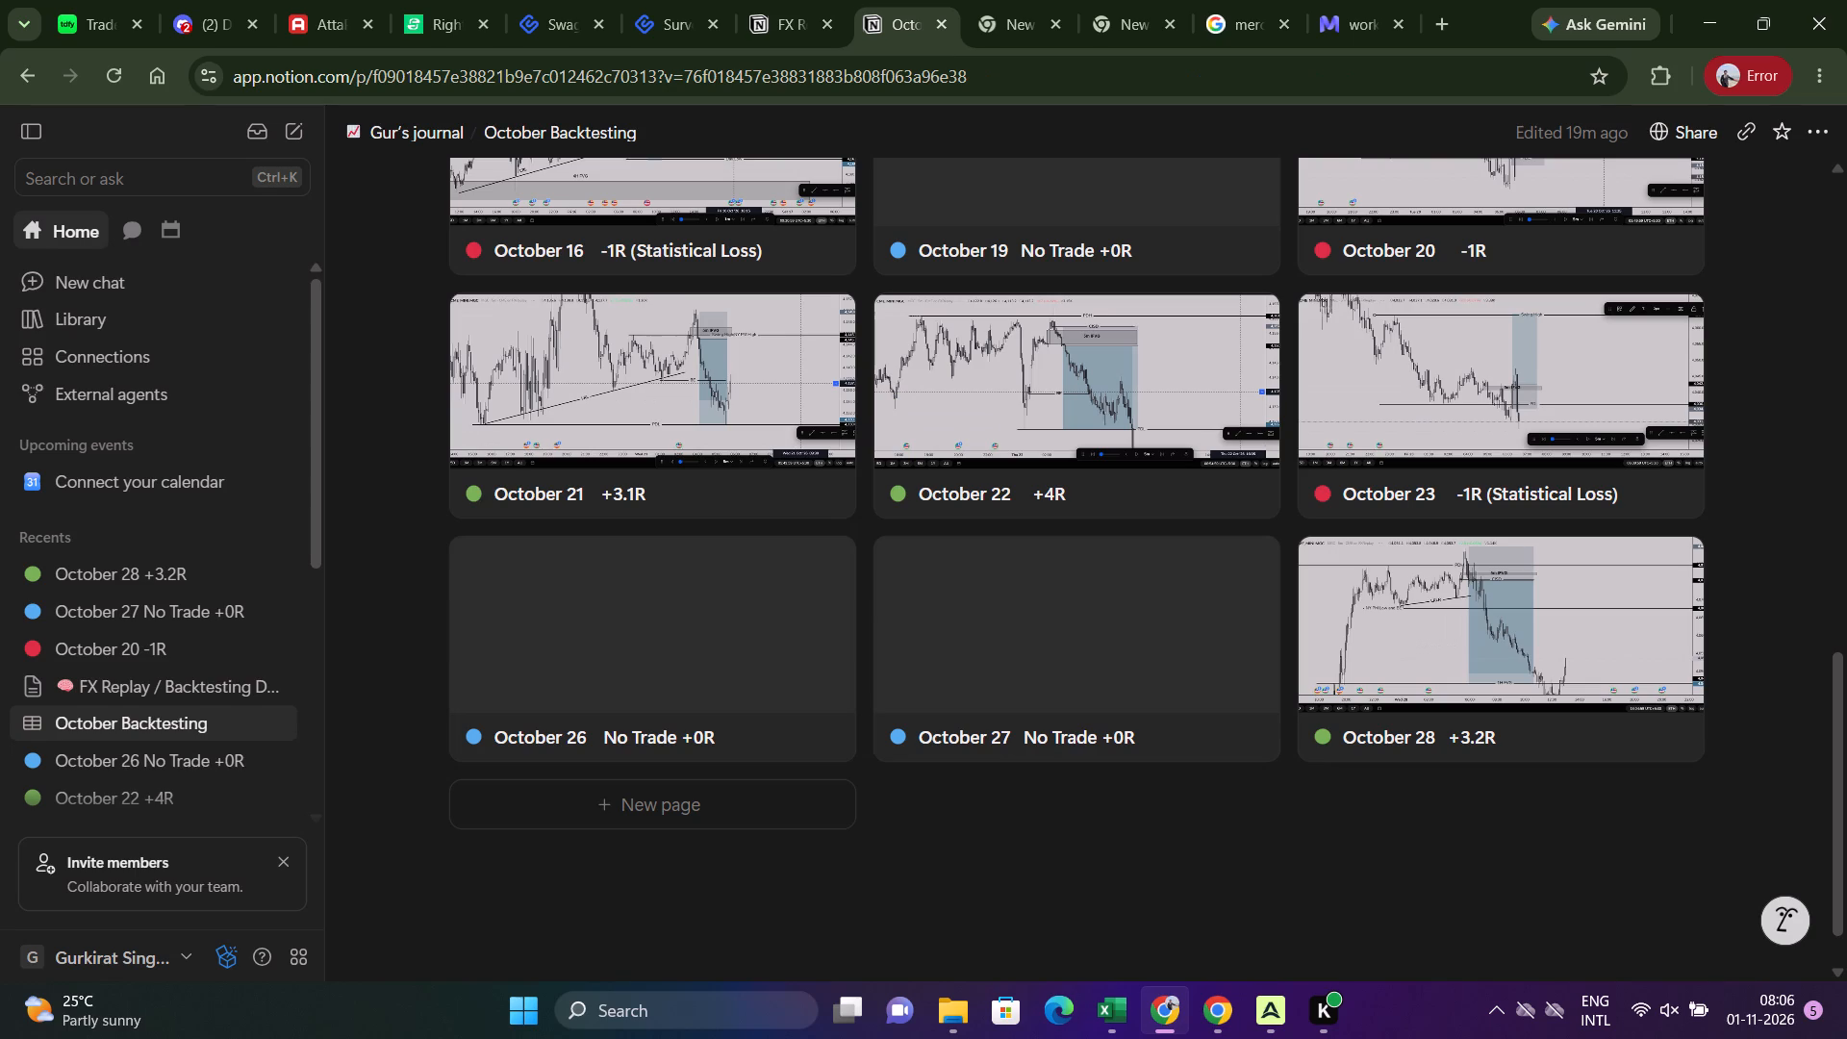
Switch to FX Replay and set both the gold chart timeframe and the replay step interval to 1h.
key("alt+Tab")
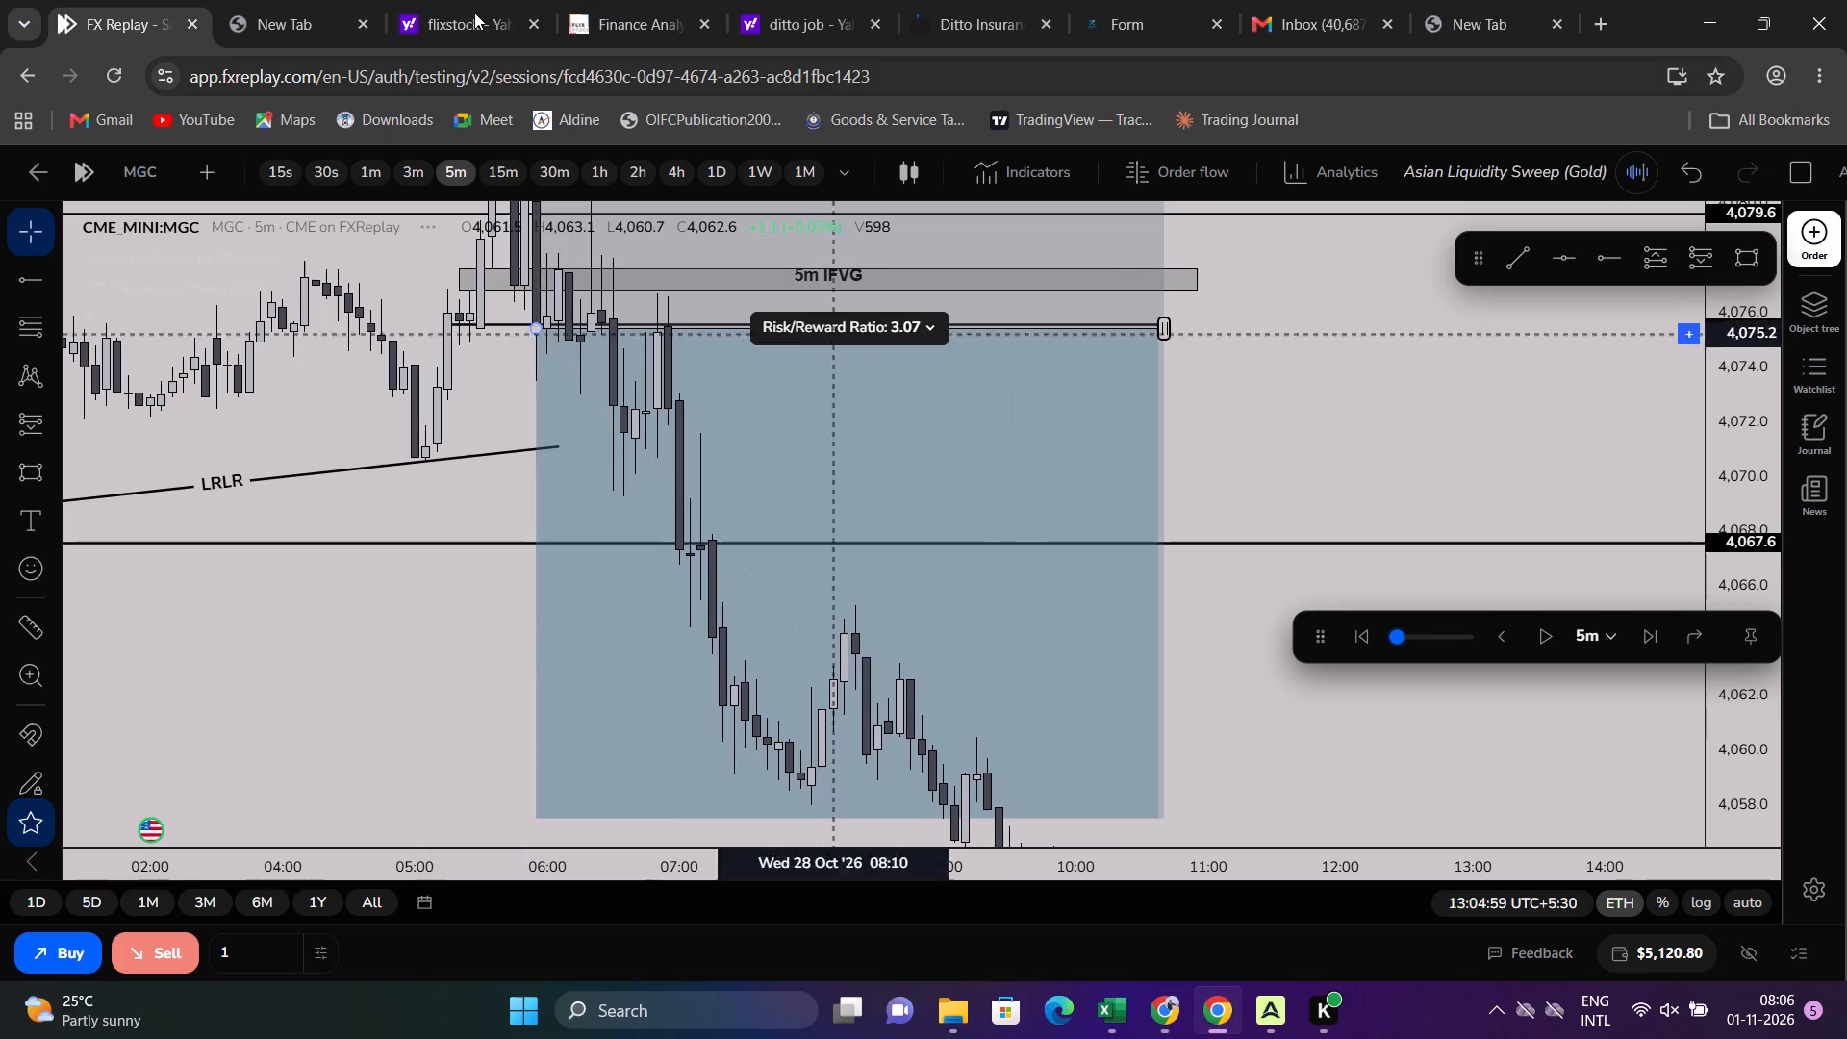
left_click(598, 159)
left_click_drag(1710, 488, 1694, 804)
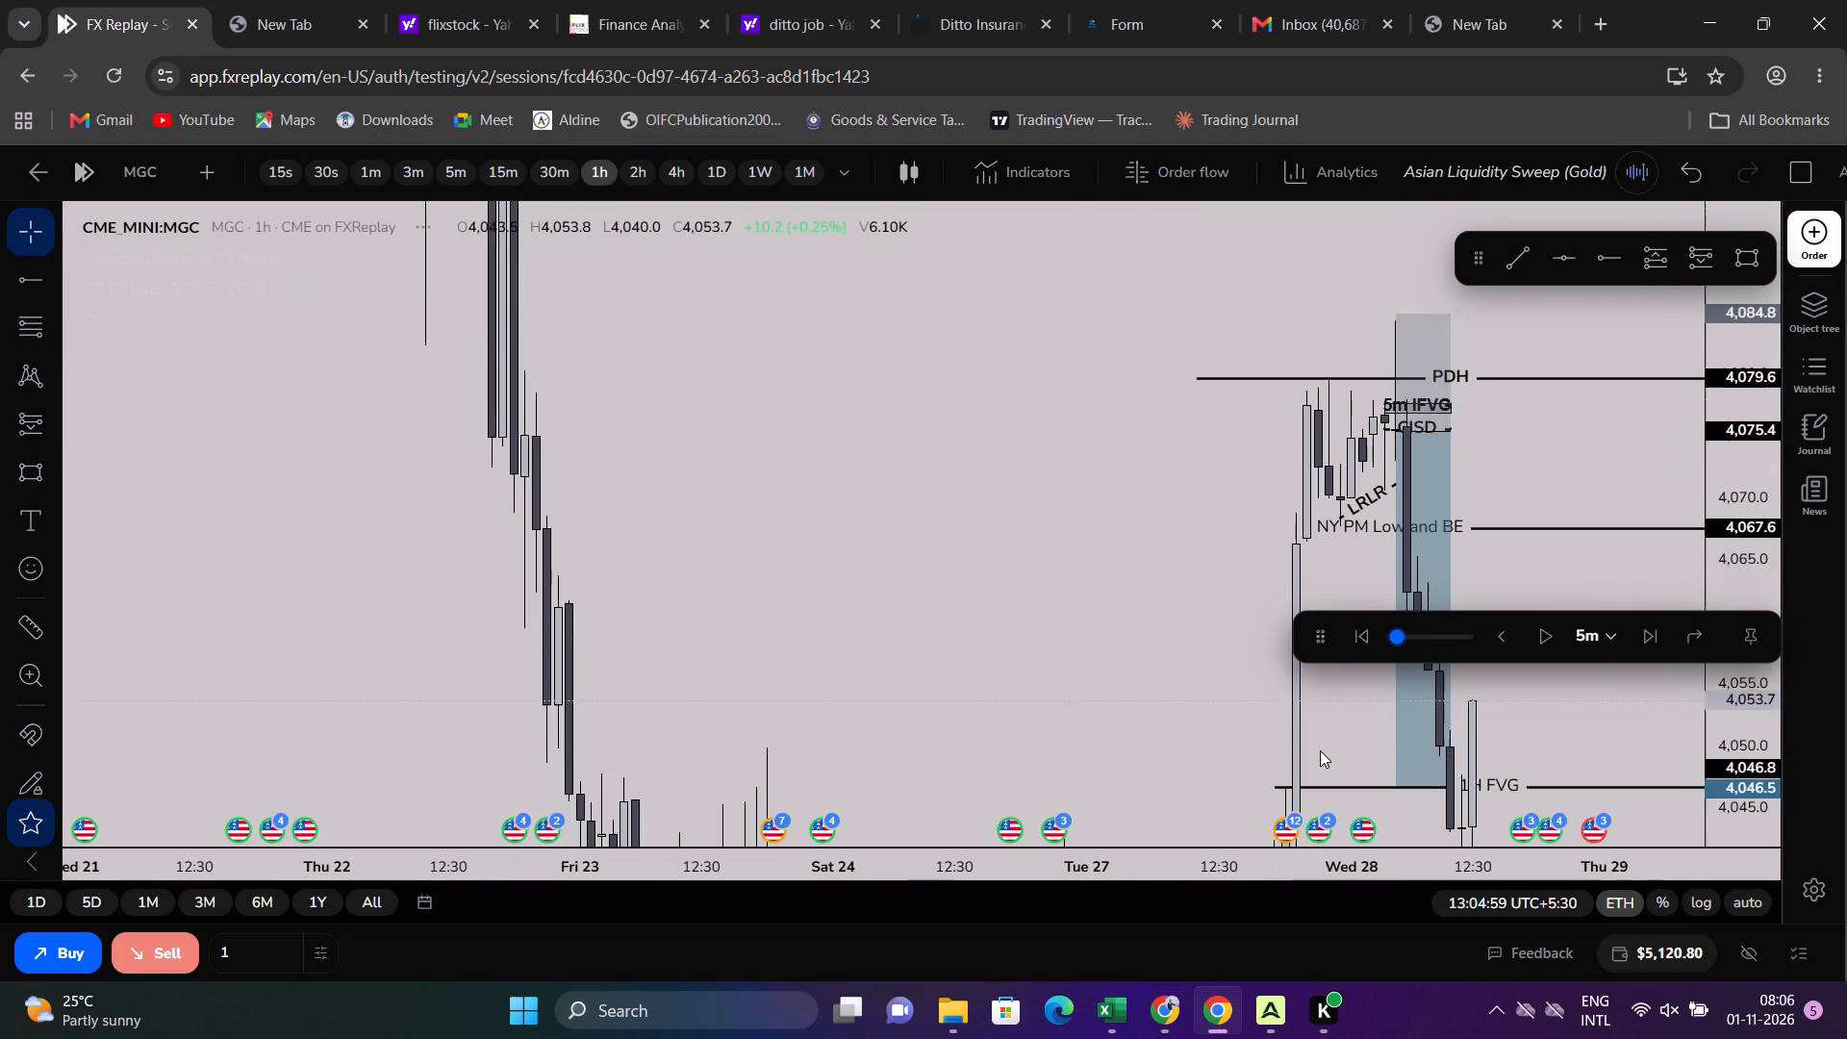
left_click_drag(1004, 660, 653, 391)
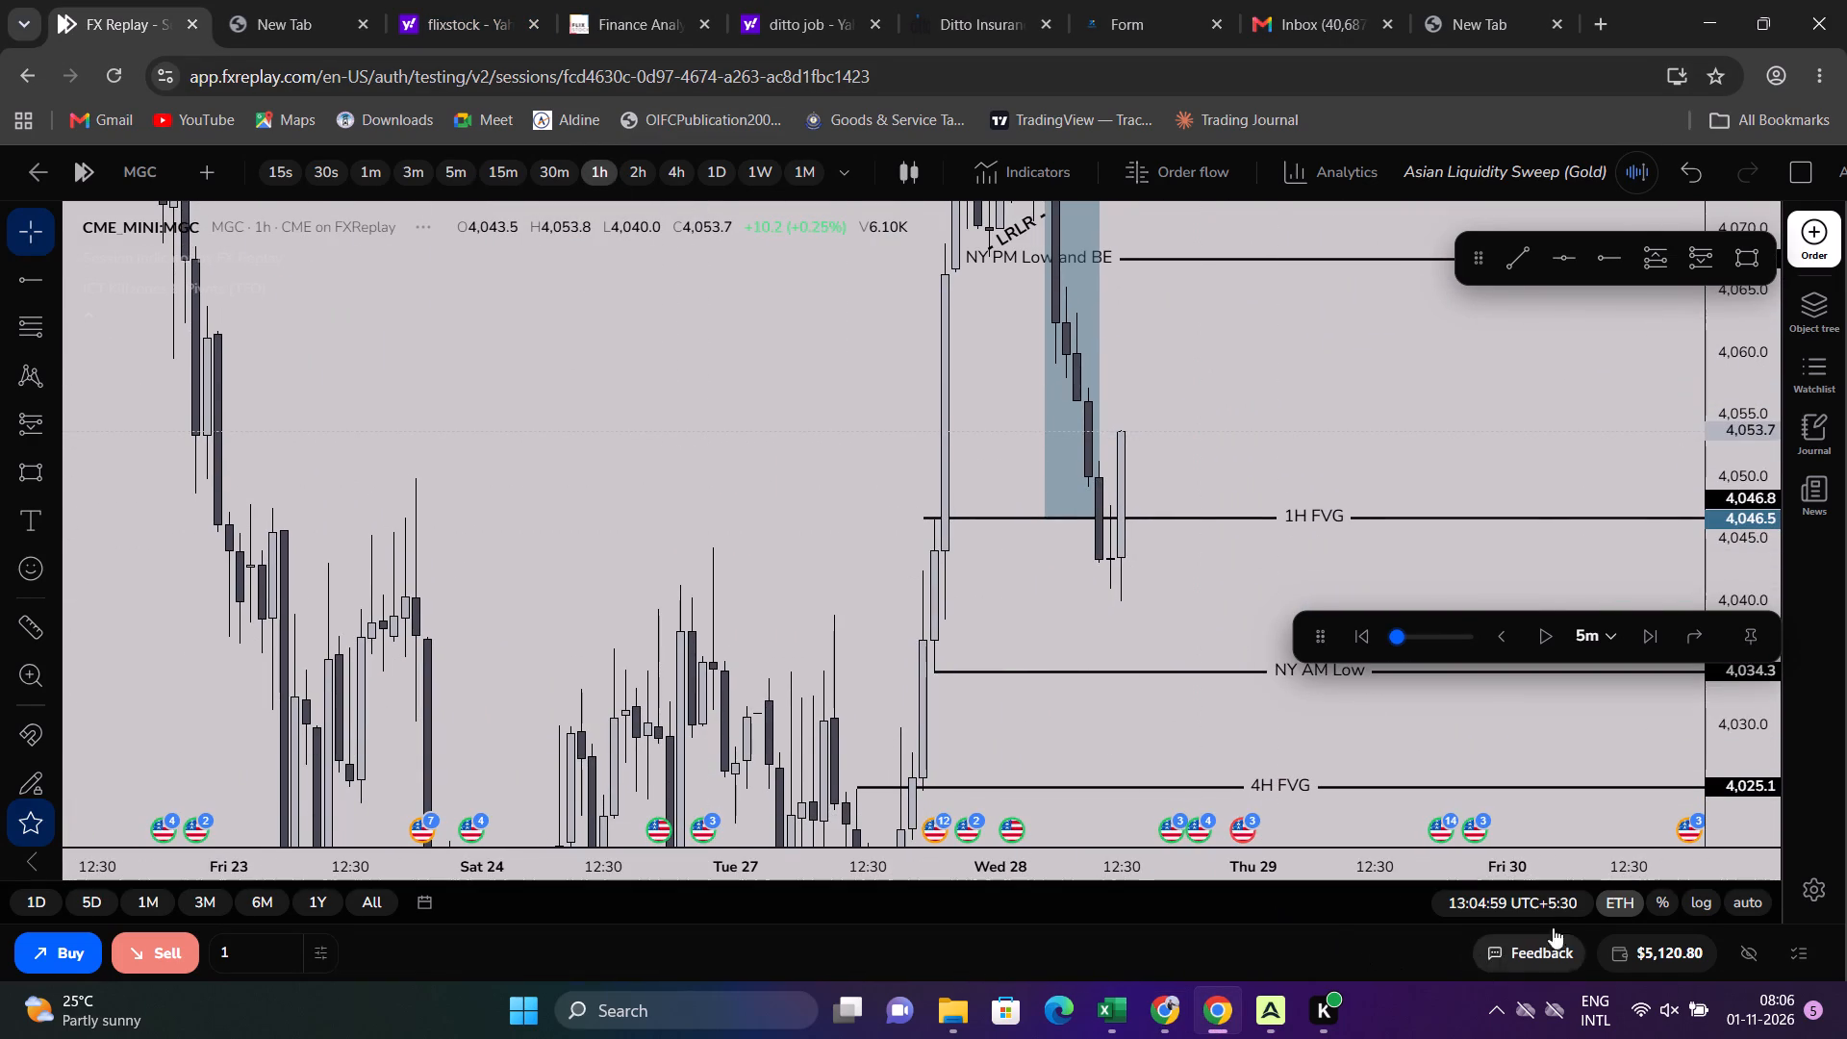
left_click(1596, 638)
scroll(1597, 683, "down", 3)
scroll(1569, 851, "down", 2)
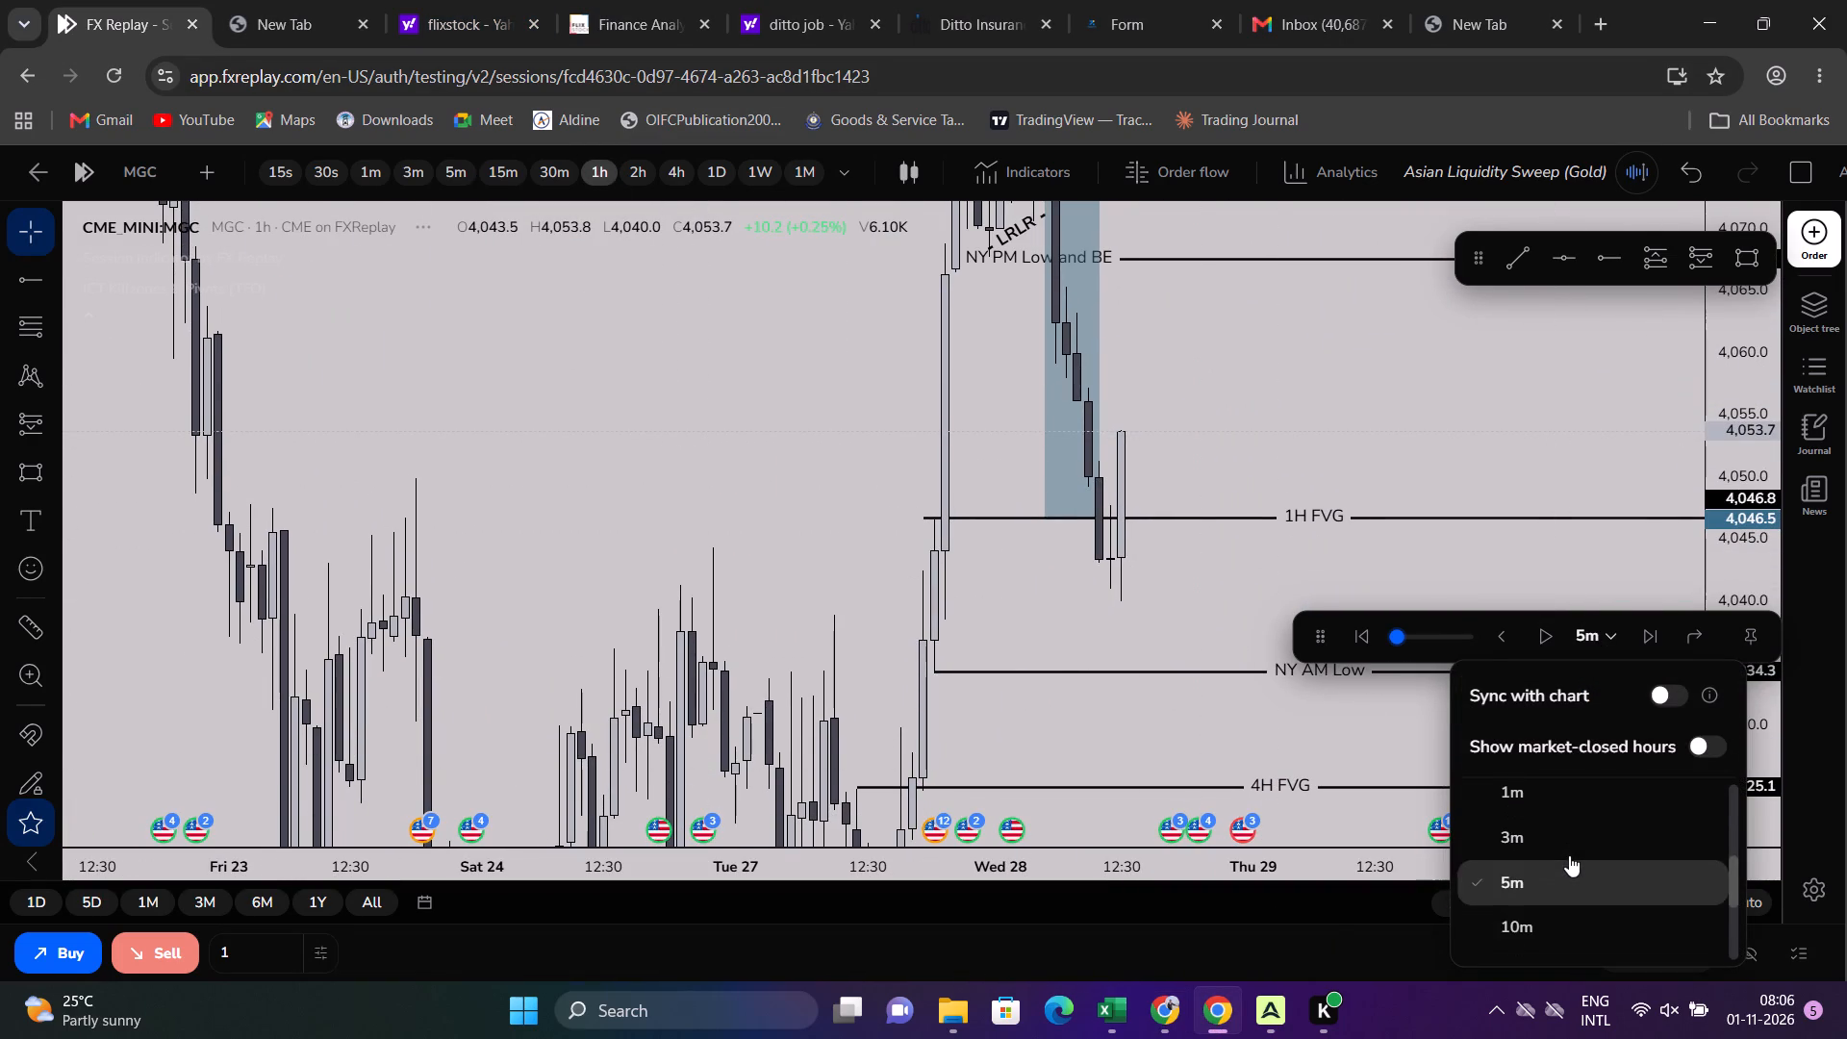
scroll(1569, 857, "down", 1)
left_click(1567, 939)
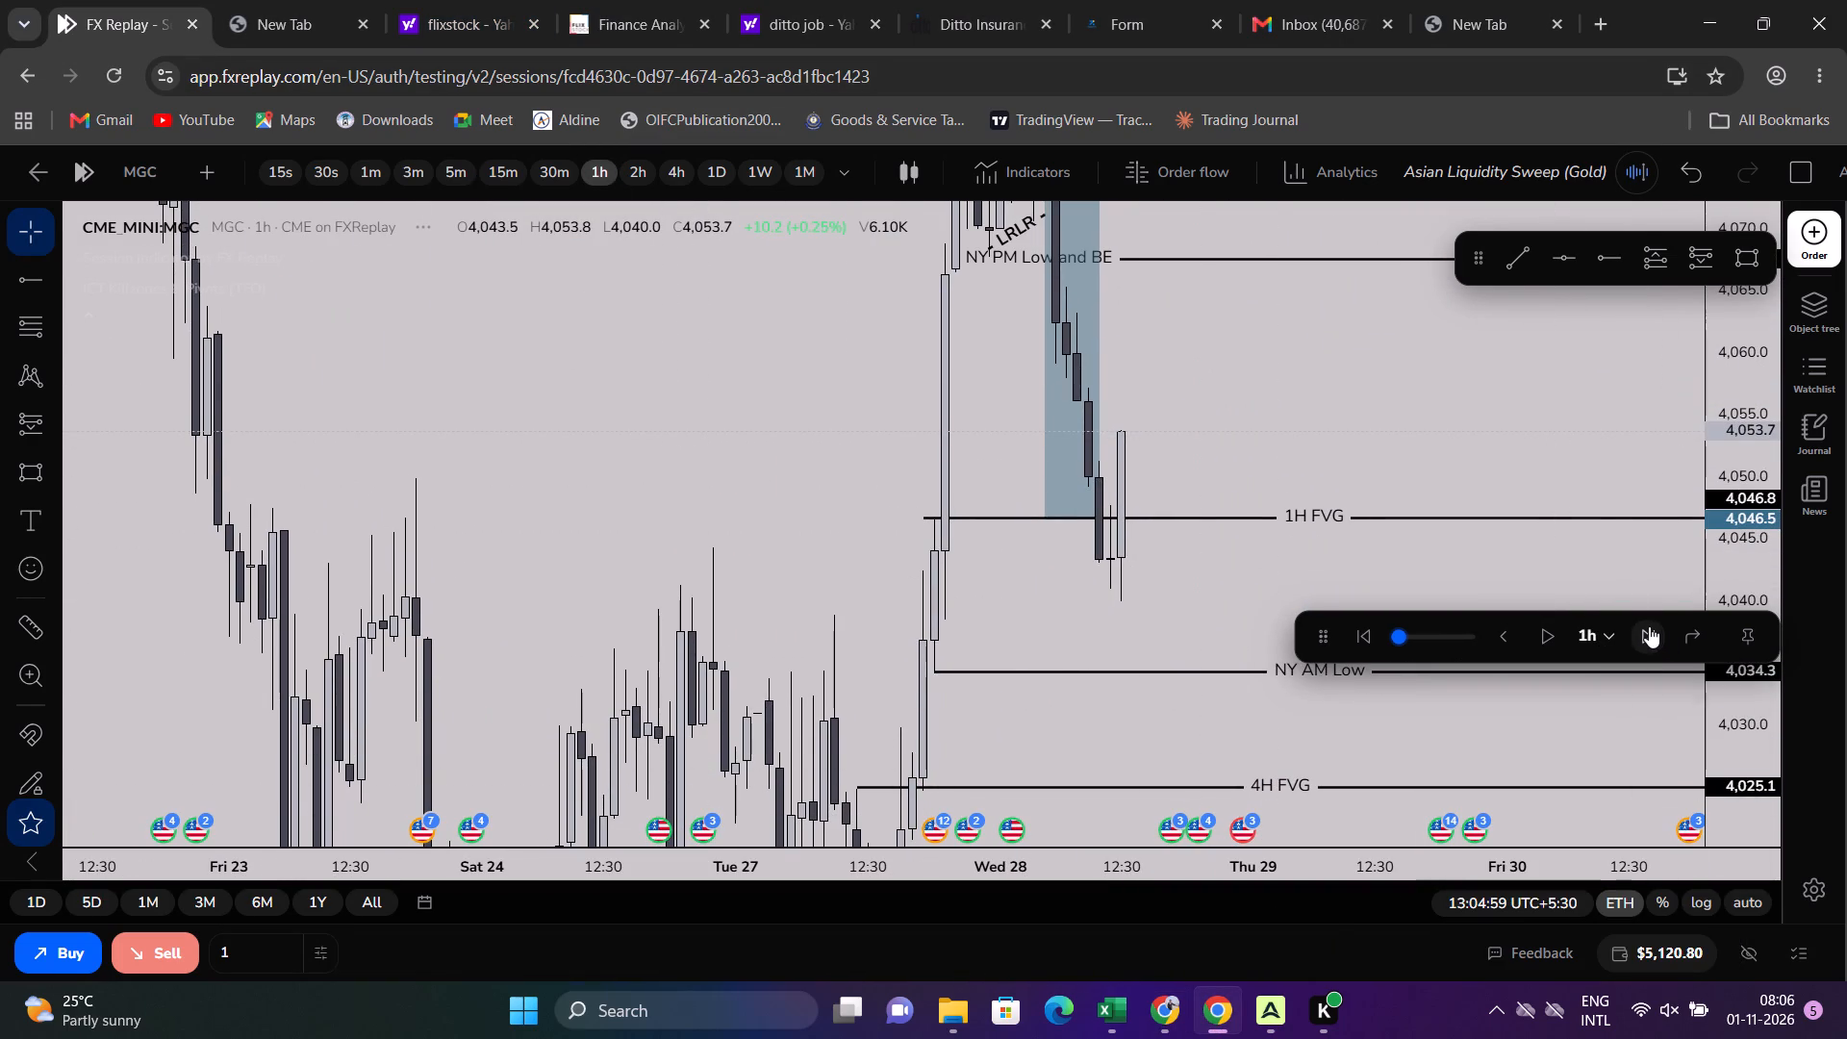
Advance the replay in 1h steps through the rest of October 28 to about 02:30 on October 29.
left_click(1649, 626)
left_click(1649, 626)
left_click(1649, 626)
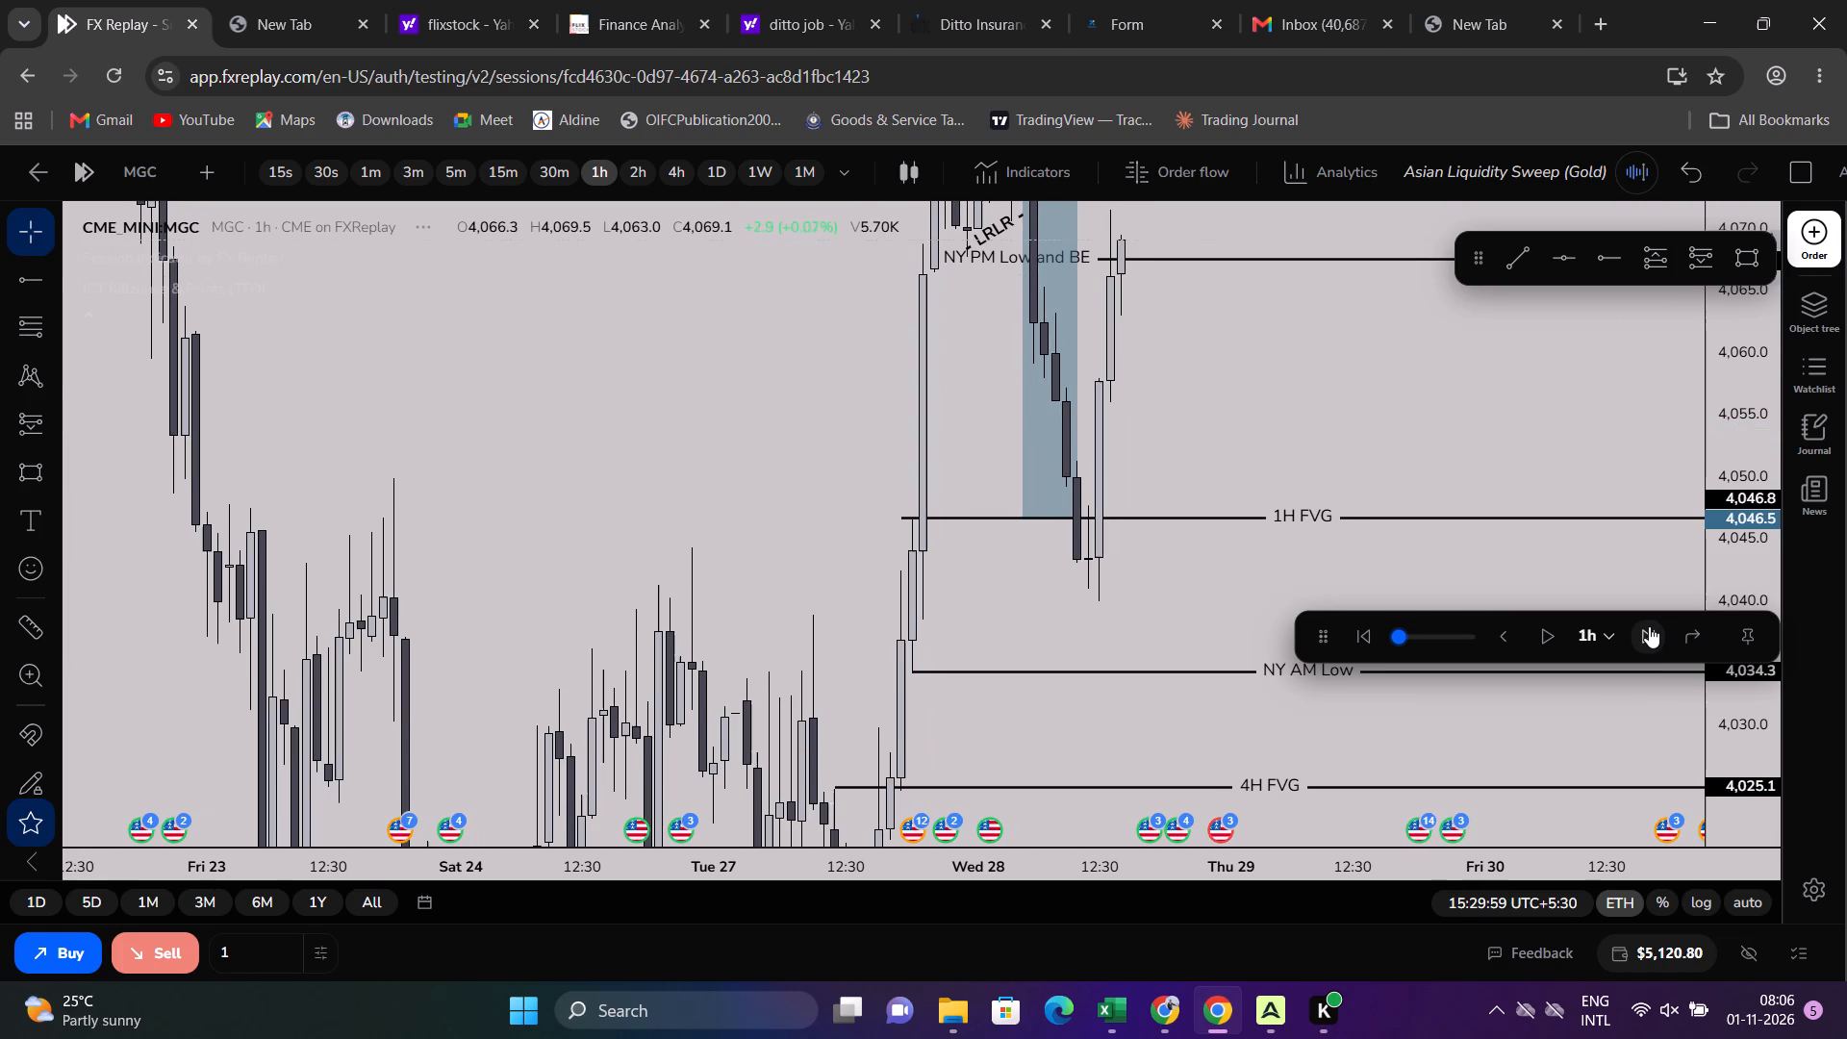
left_click(1649, 626)
triple_click(1649, 626)
triple_click(1649, 626)
triple_click(1649, 626)
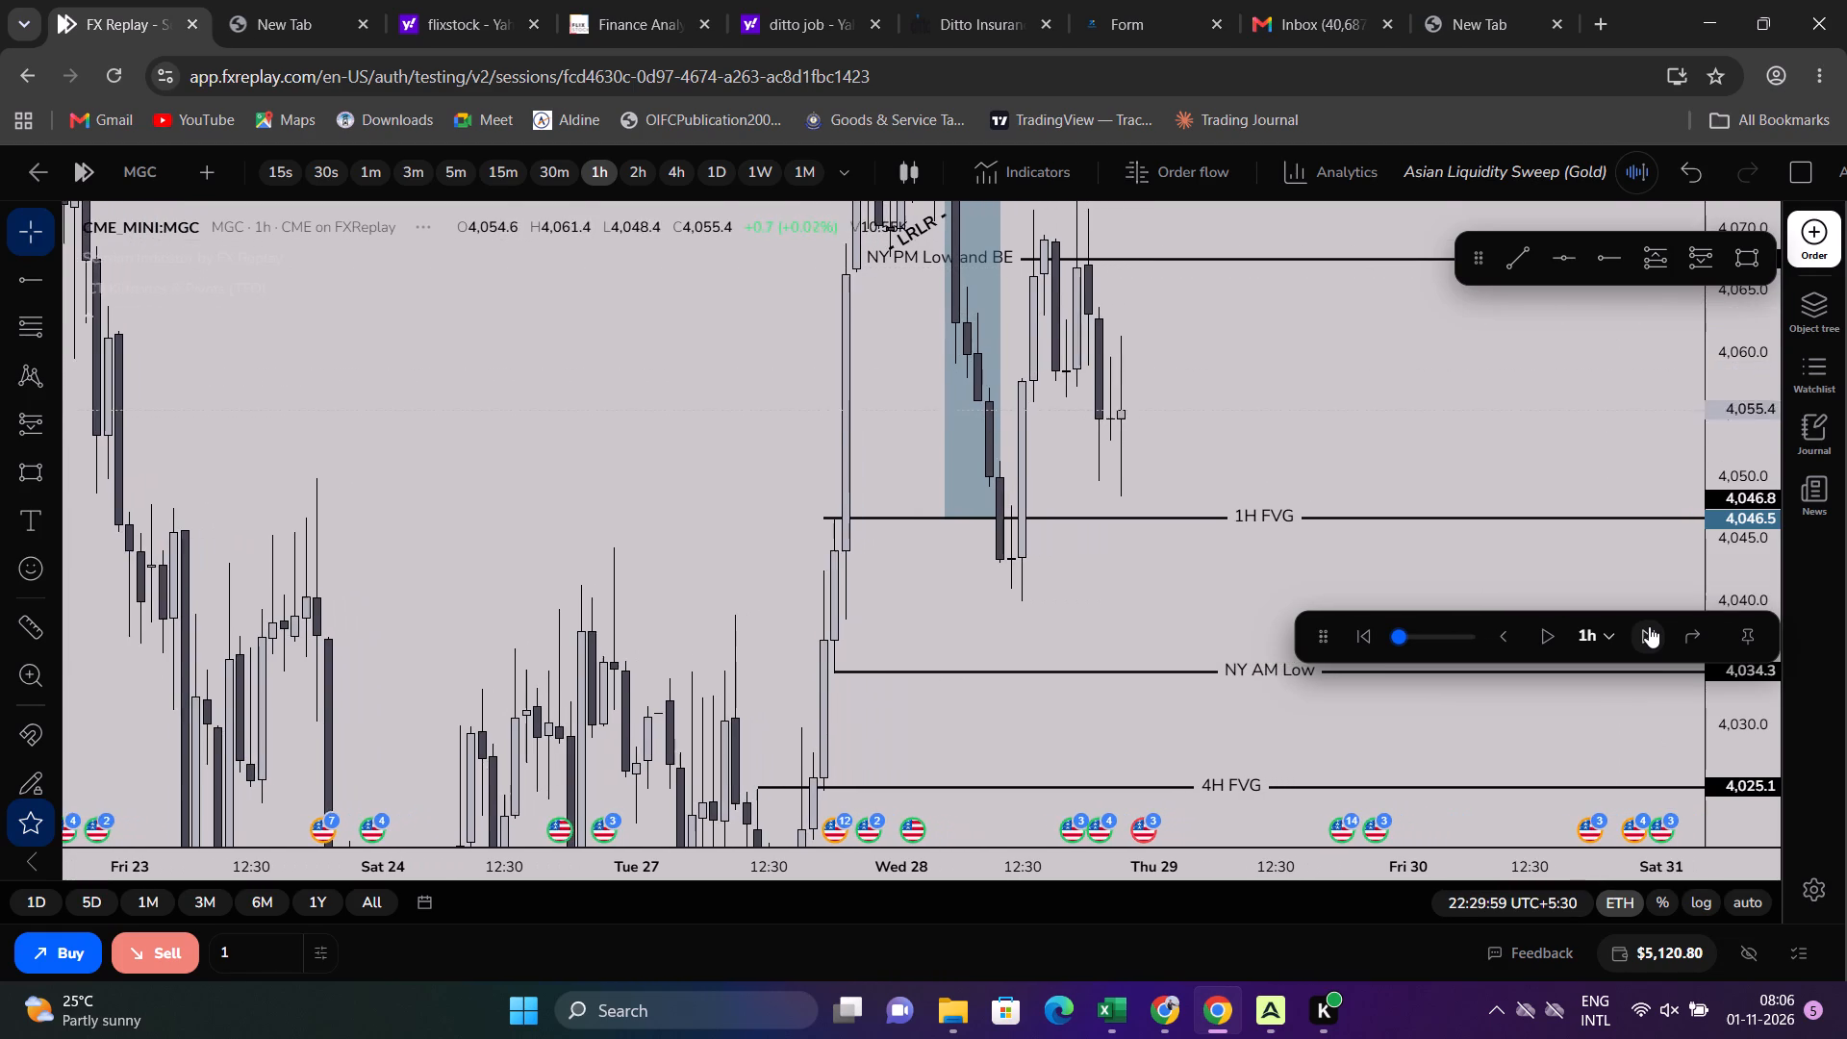
left_click(1649, 626)
Review price around the October 28 levels and remove all drawings from the gold chart.
left_click_drag(1188, 392, 1143, 555)
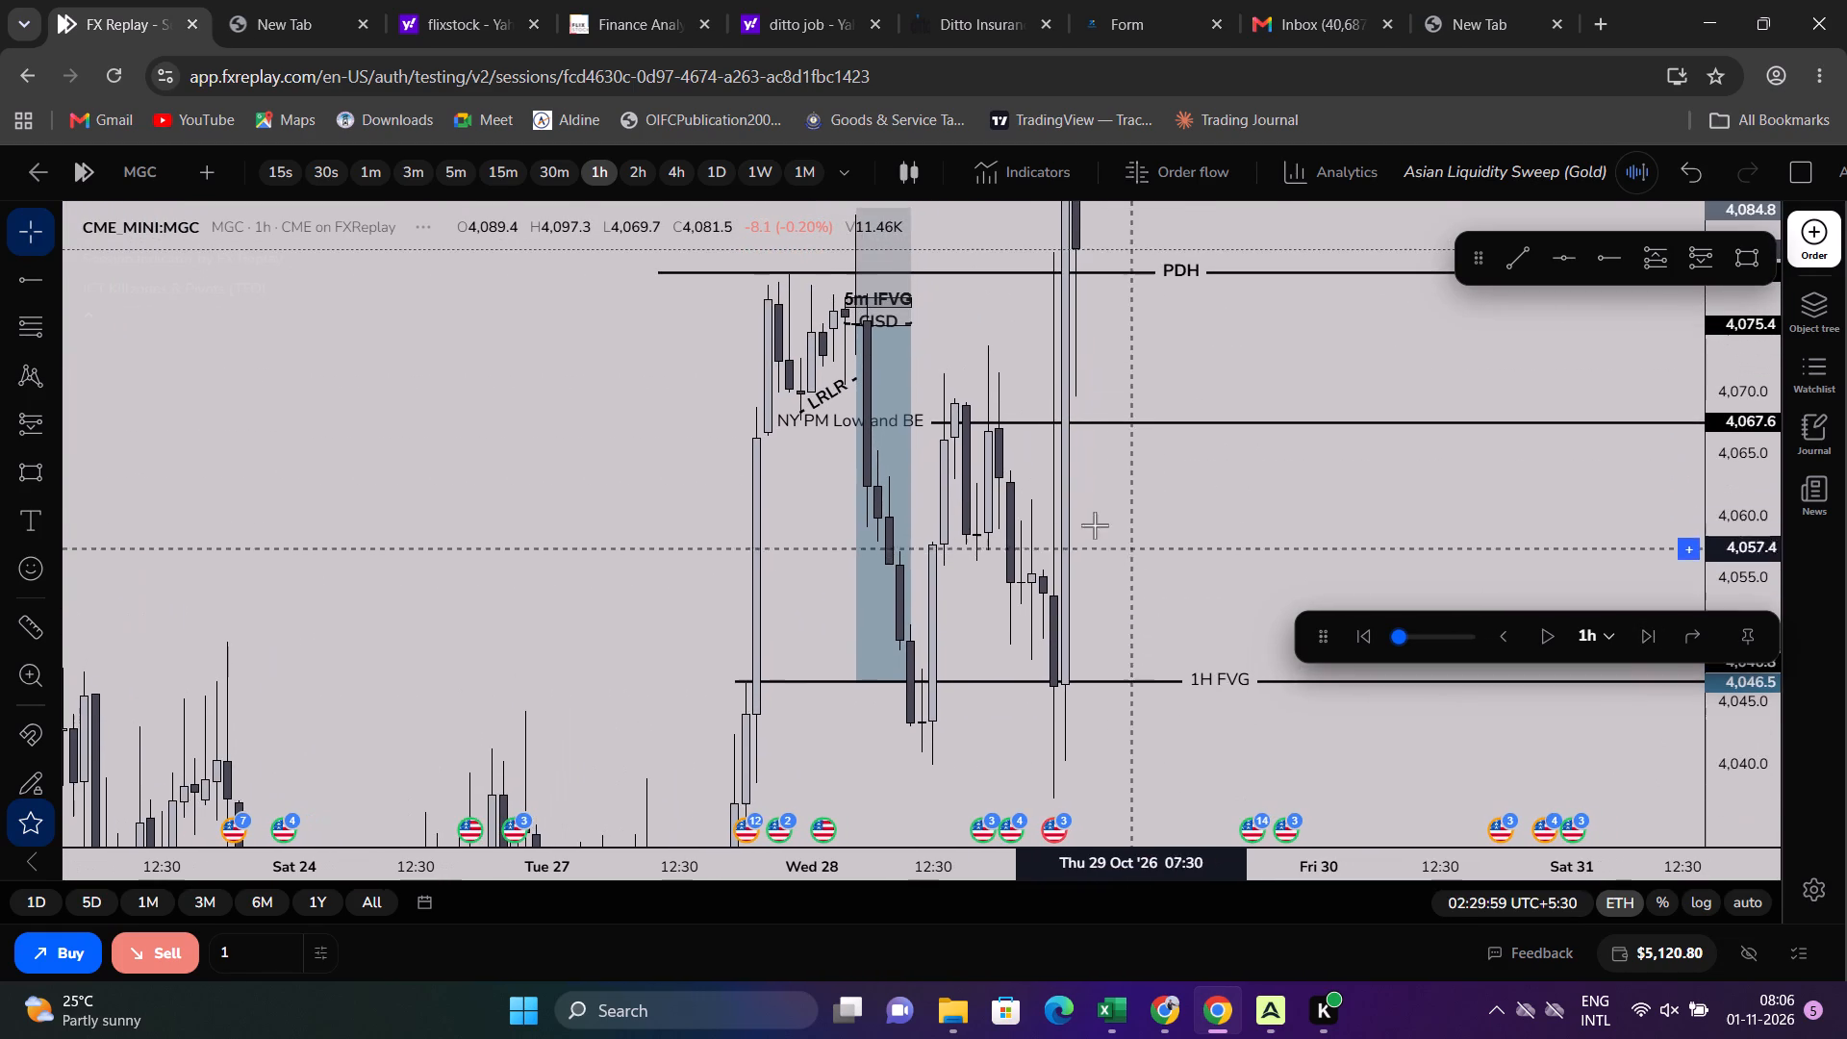
left_click_drag(1114, 504, 1102, 406)
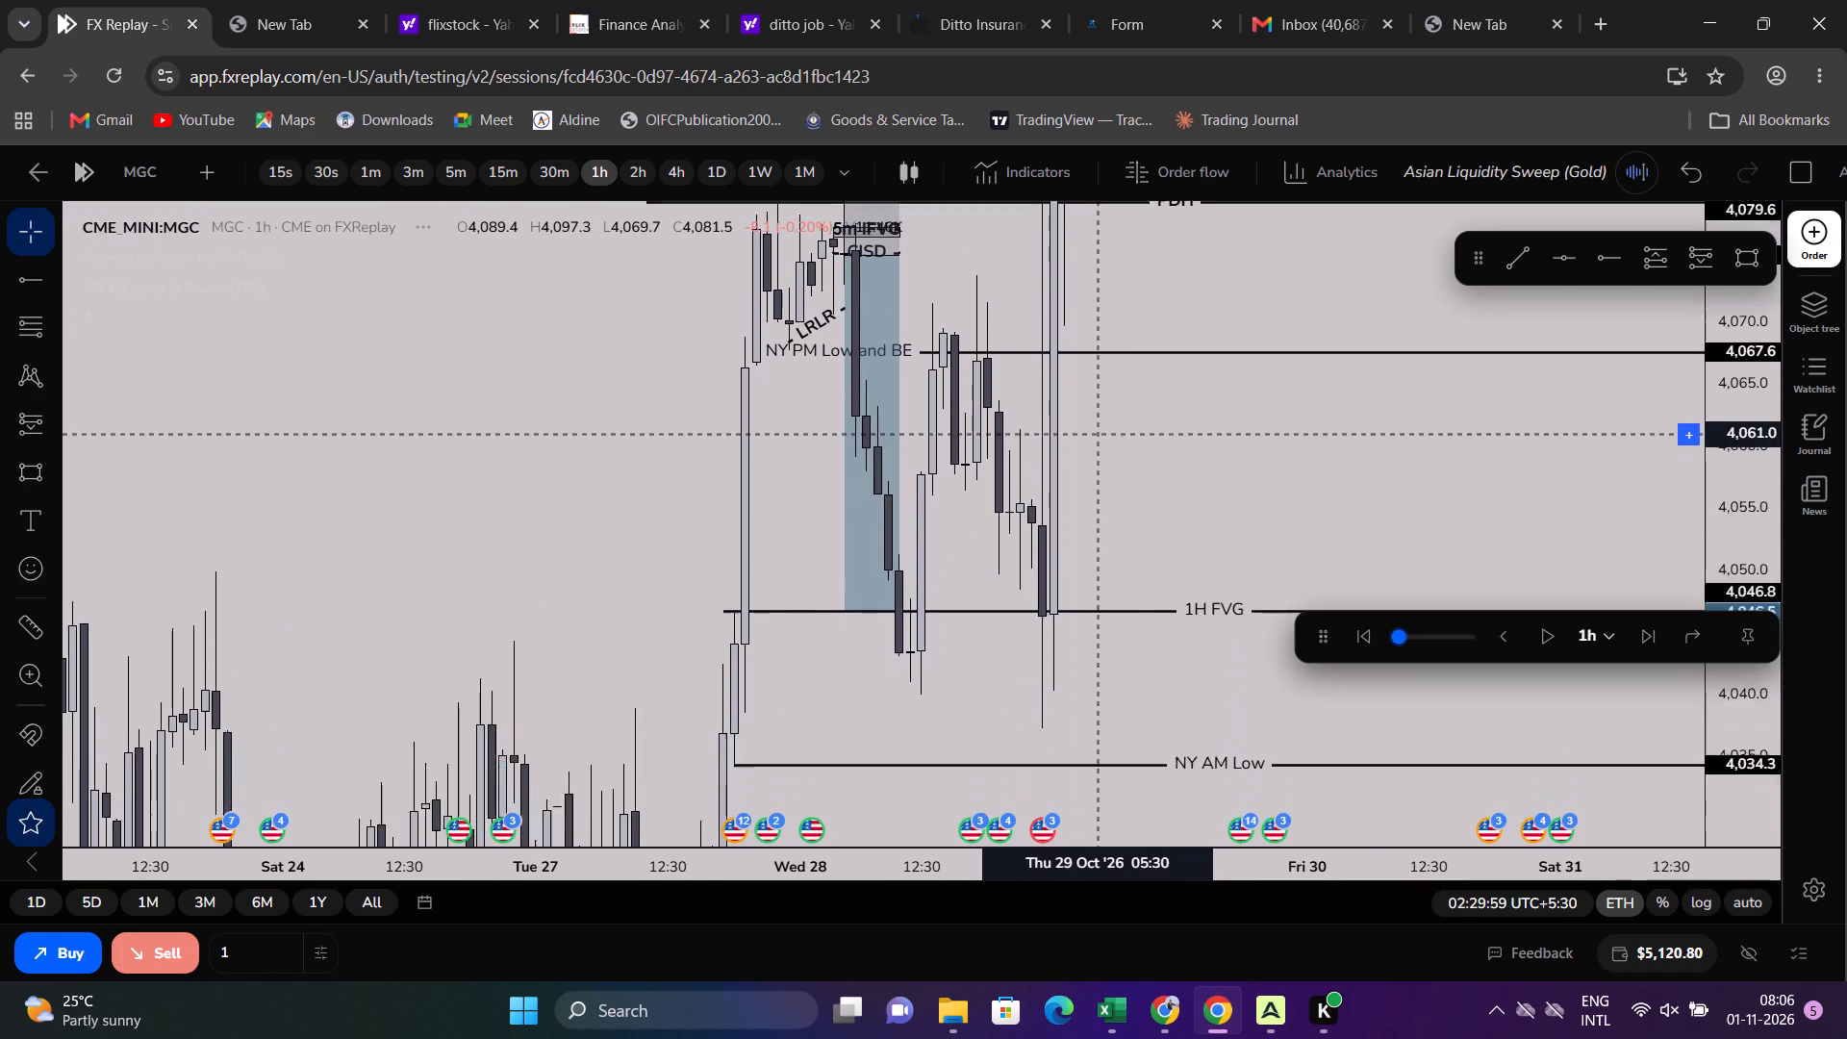
left_click_drag(1102, 406, 1079, 635)
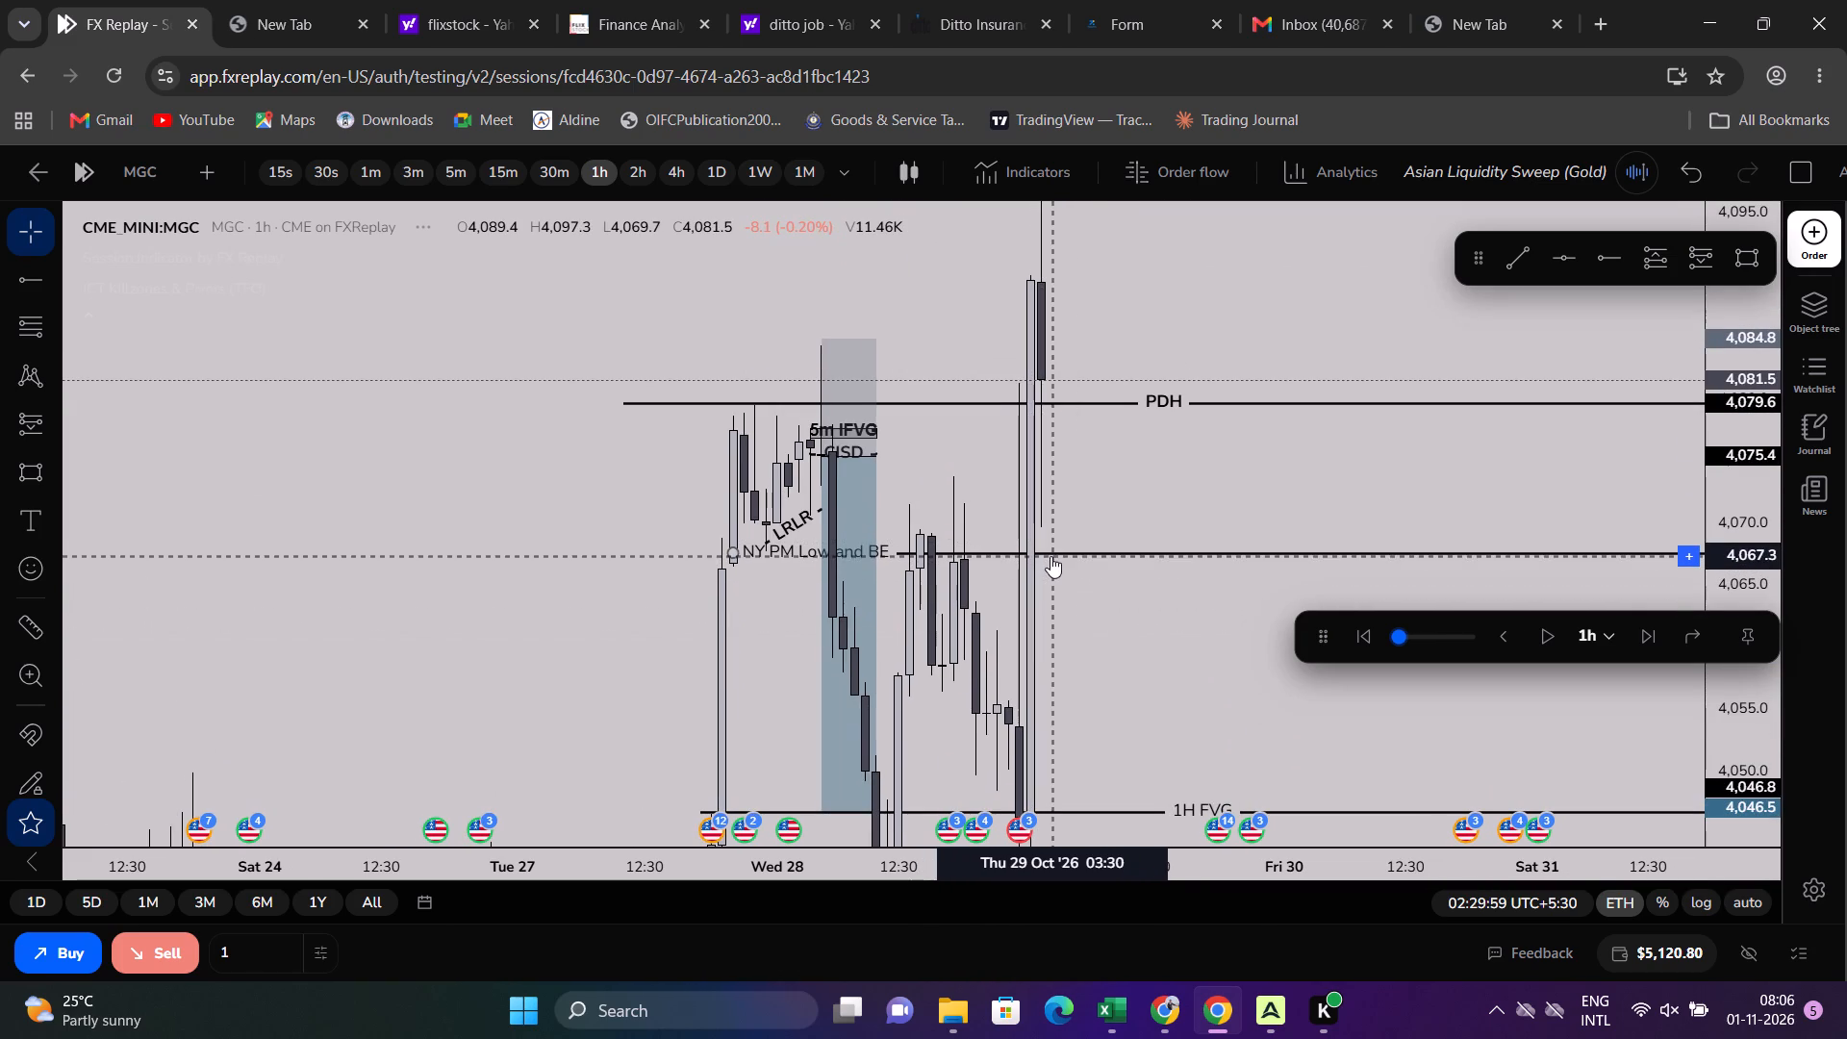
right_click(1131, 498)
left_click(1310, 940)
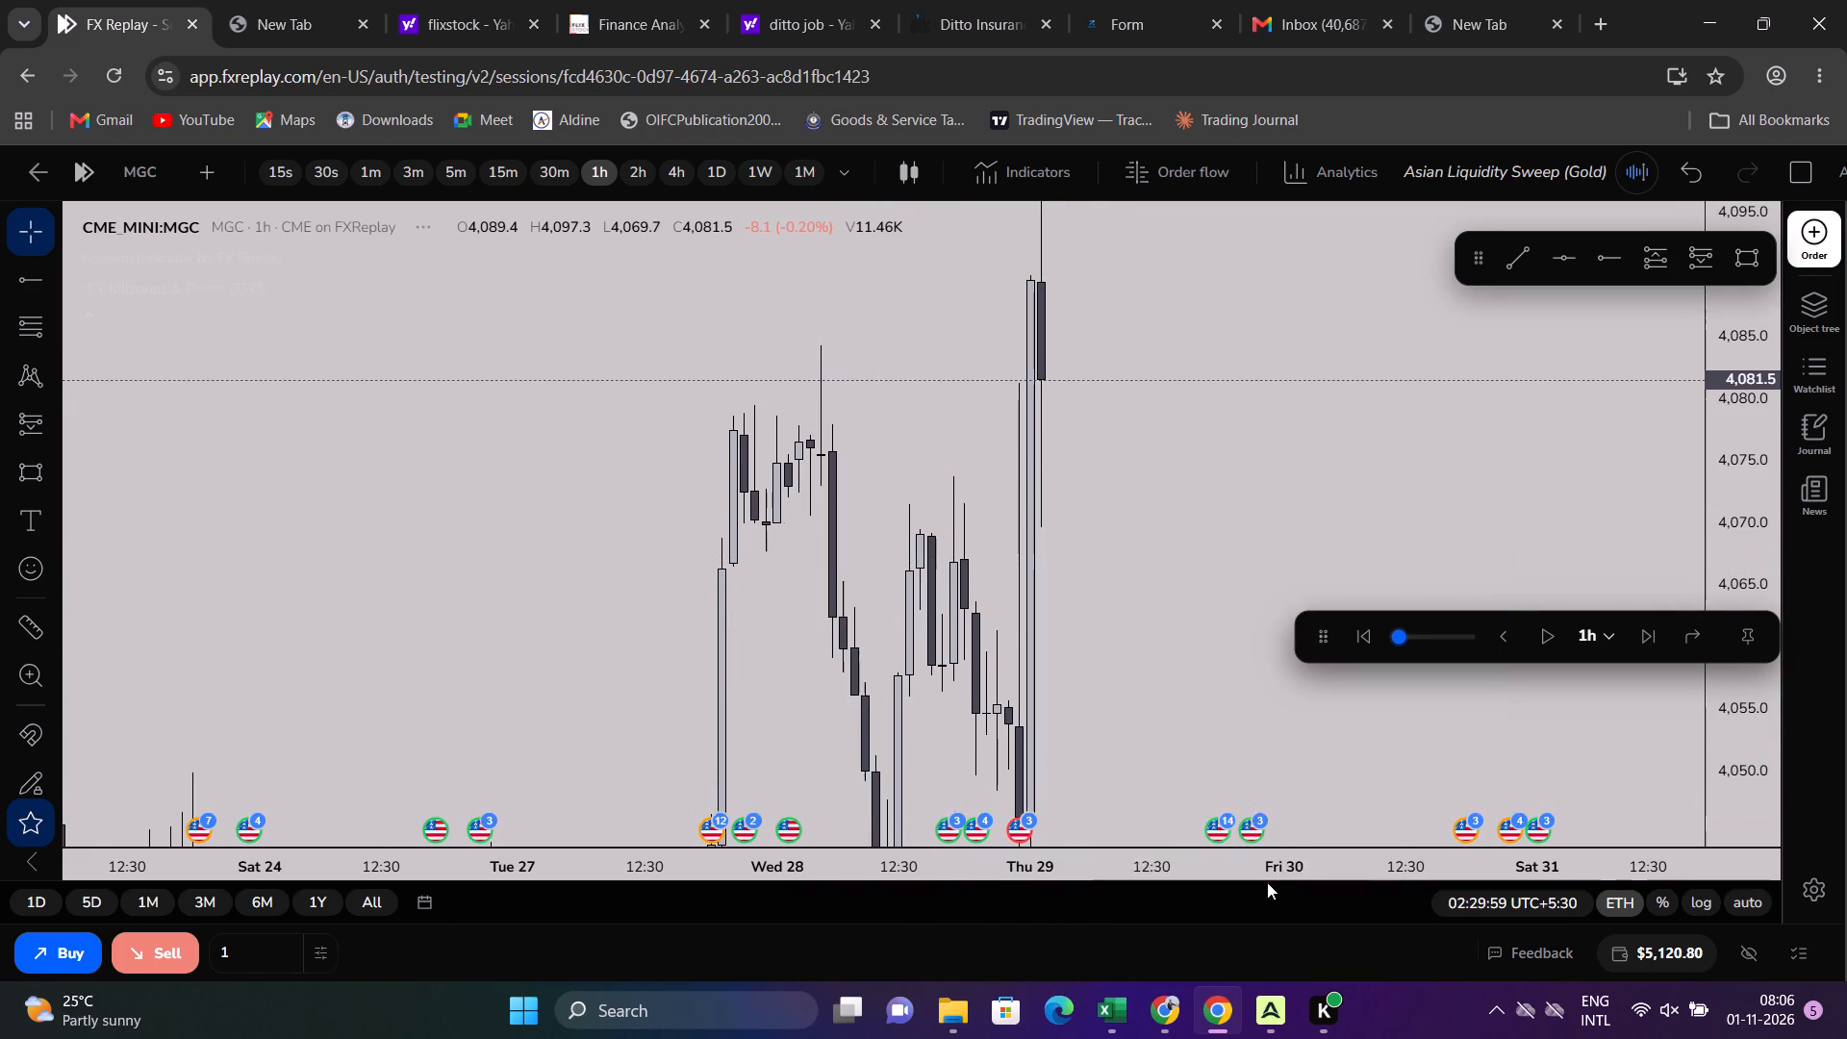
Switch to the Excel backtest tracker and look over the log rows across to the Extra Notes column.
key("alt+Tab")
left_click(1378, 446, "alt")
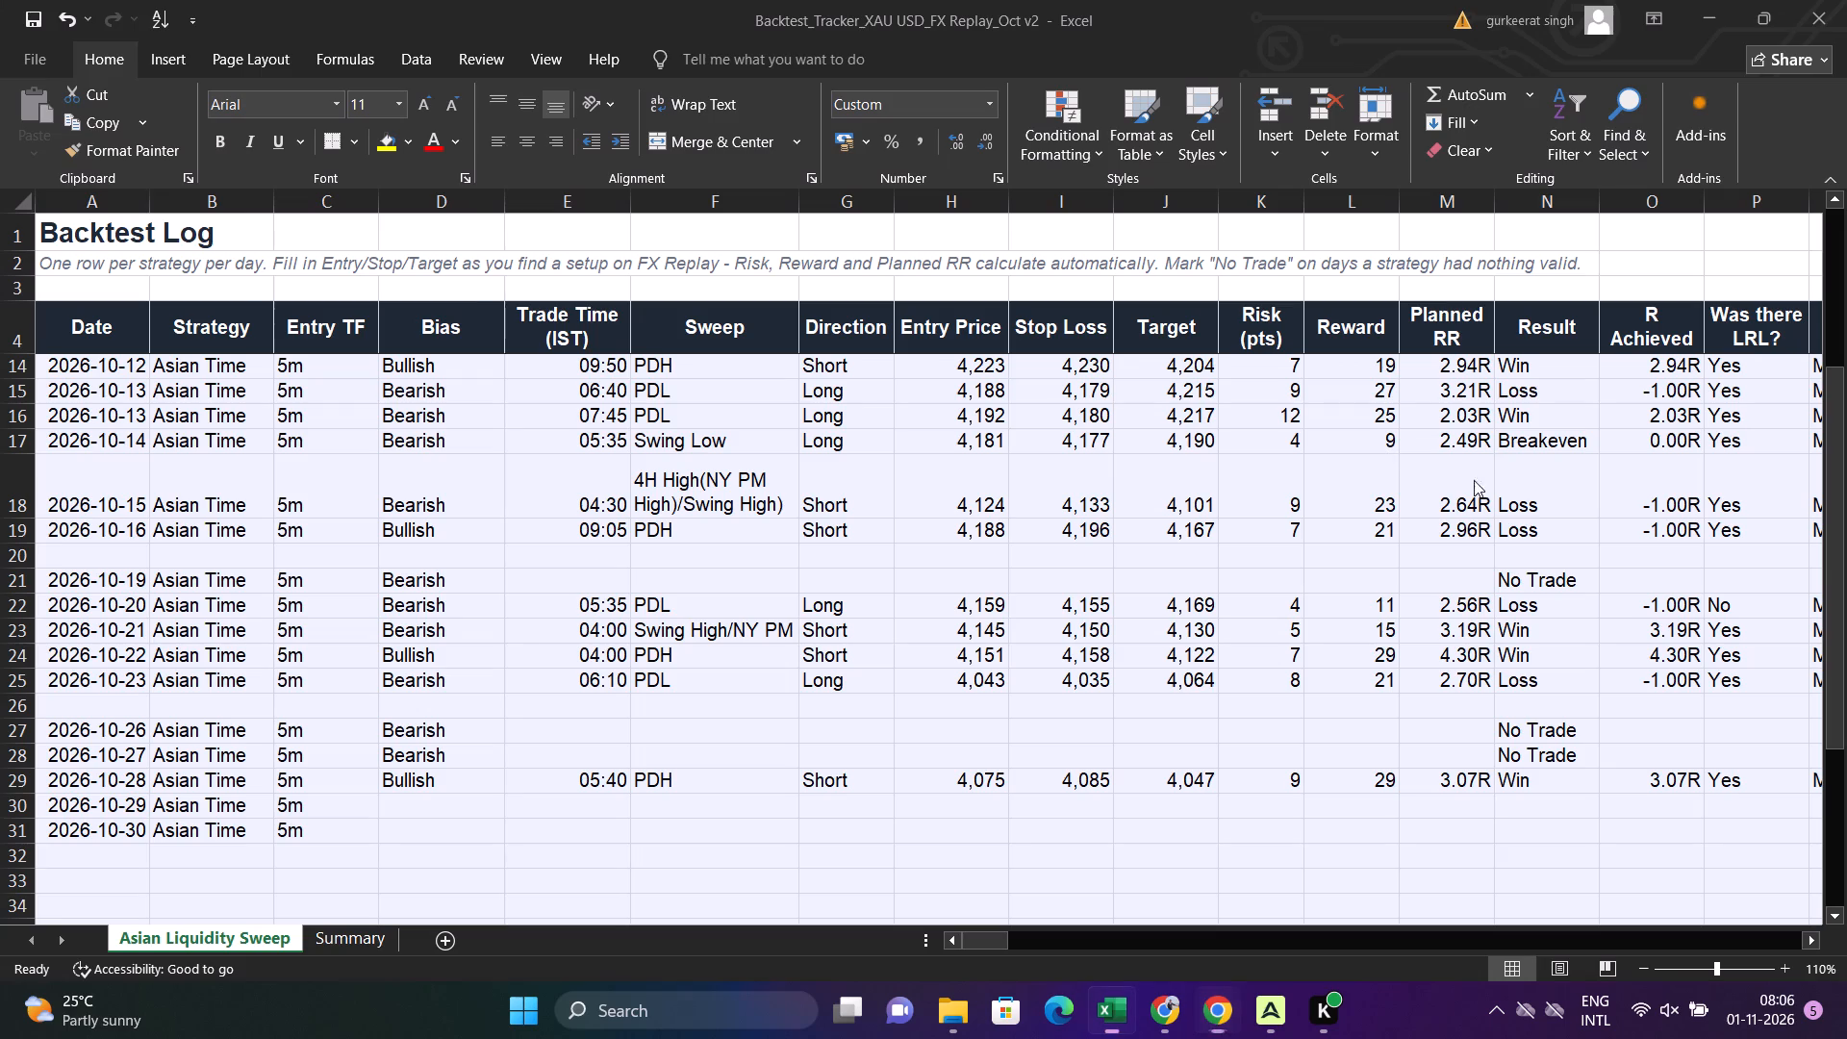
key("Right")
key("Right")
key("Right")
key("Right")
key("Right")
key("Right")
key("Right")
key("Right")
key("Right")
key("Right")
key("Right")
key("Right")
key("Right")
key("Right")
key("Right")
key("Right")
key("Right")
key("Right")
key("Right")
key("Right")
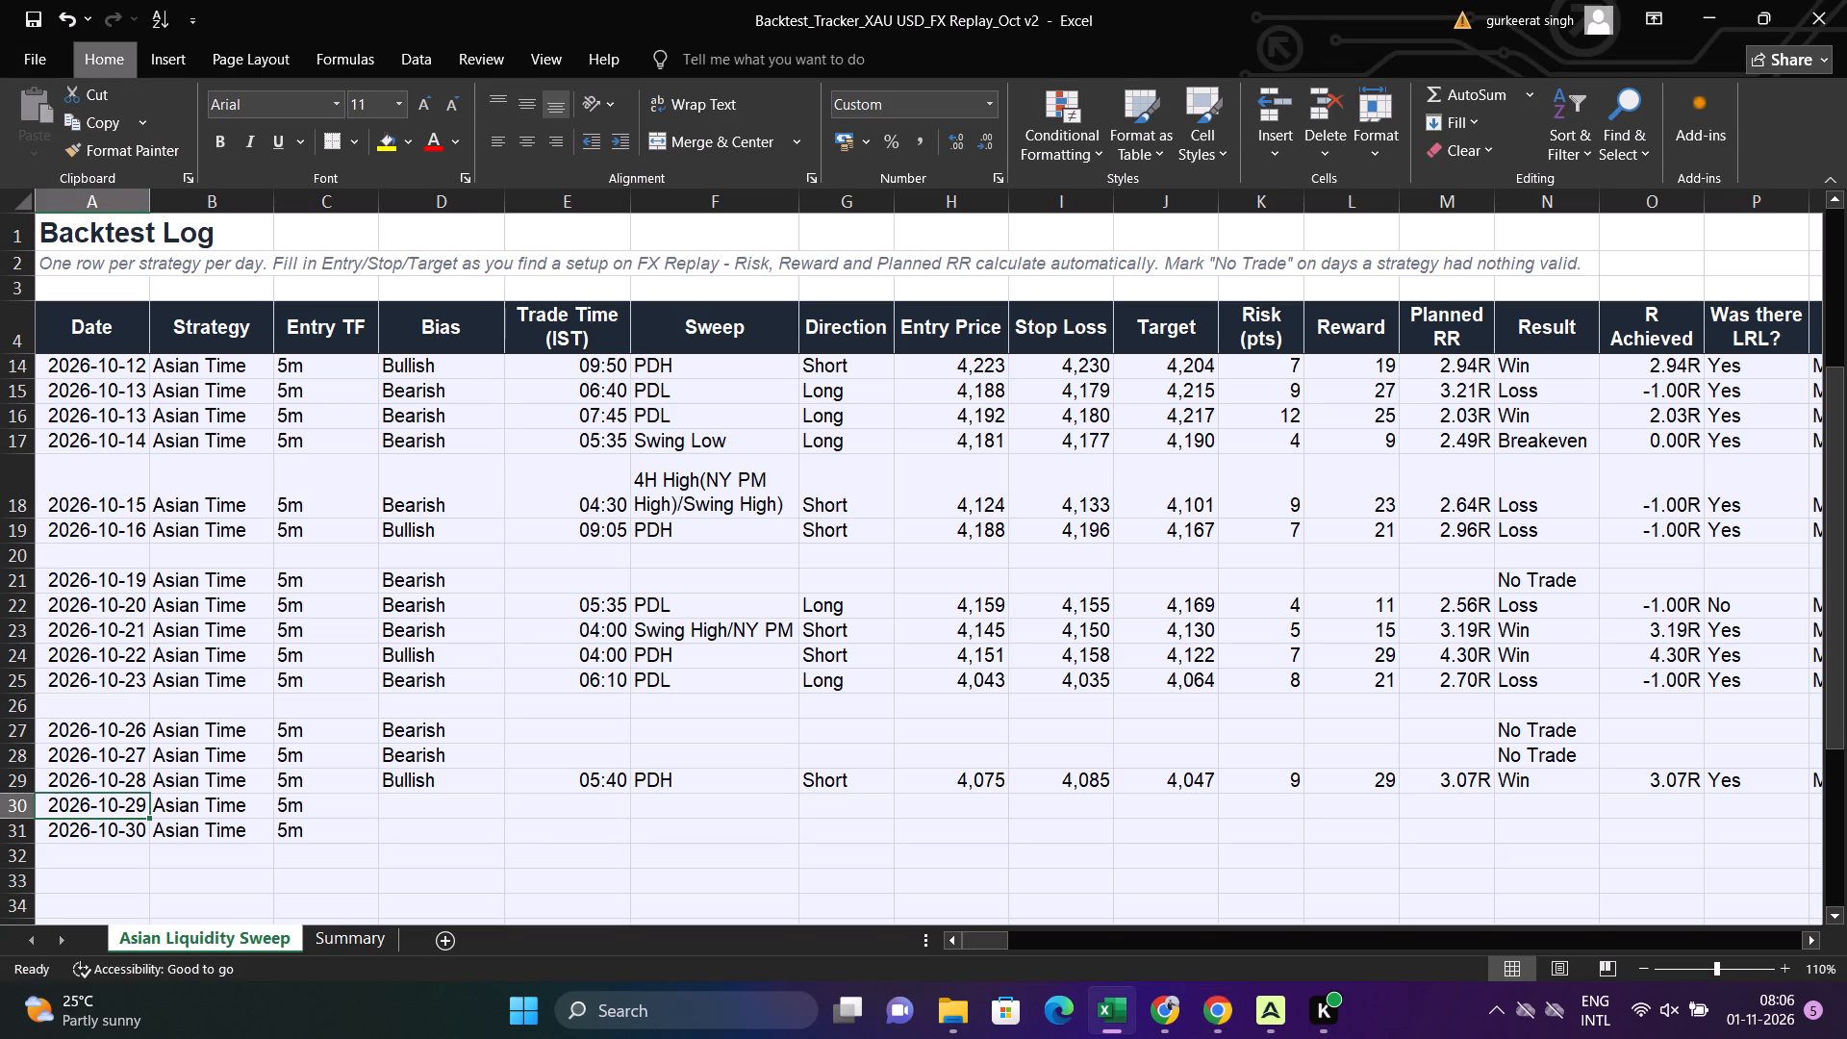
key("grave")
key("Down")
key("Down")
key("Down")
key("Down")
key("Down")
key("Down")
key("Down")
key("grave")
key("Escape")
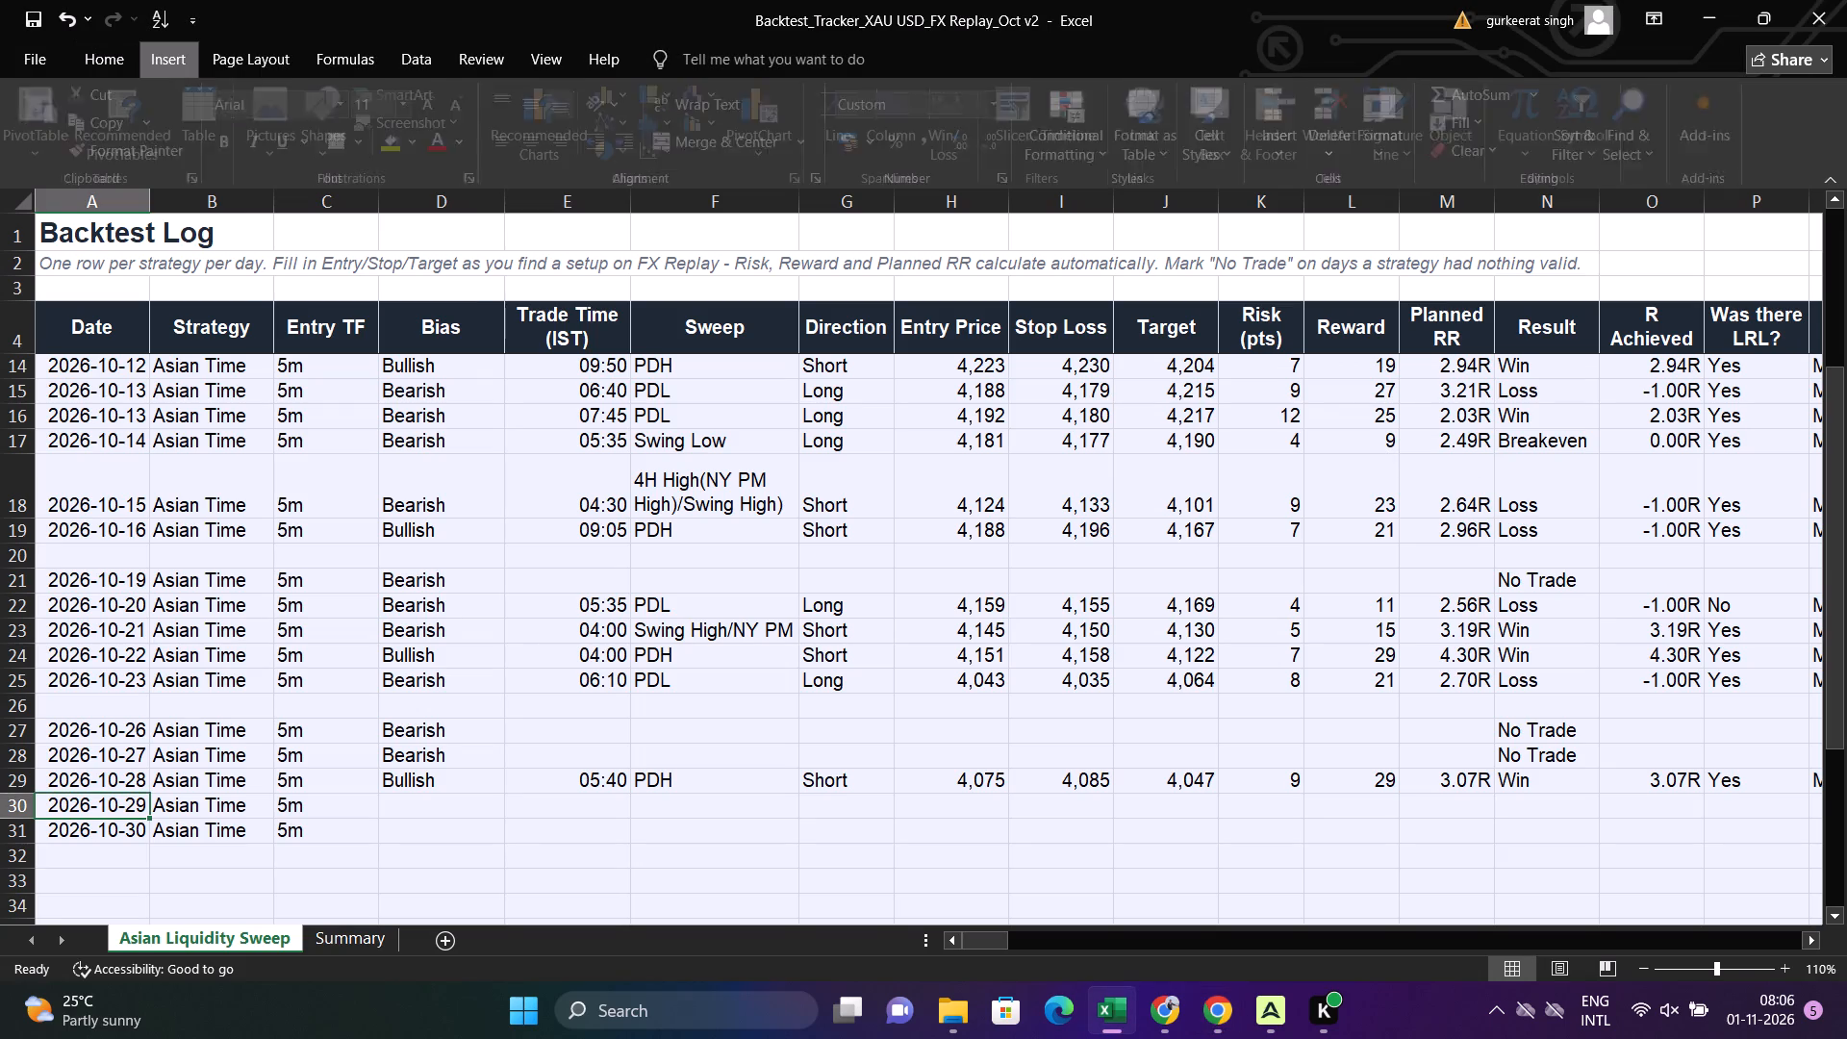
key("Down")
key("Escape")
key("Down")
key("Down")
key("Down")
key("Down")
key("Down")
key("Down")
key("Down")
key("Down")
key("Down")
key("Down")
key("Down")
key("Down")
key("Down")
key("Down")
key("Down")
key("Down")
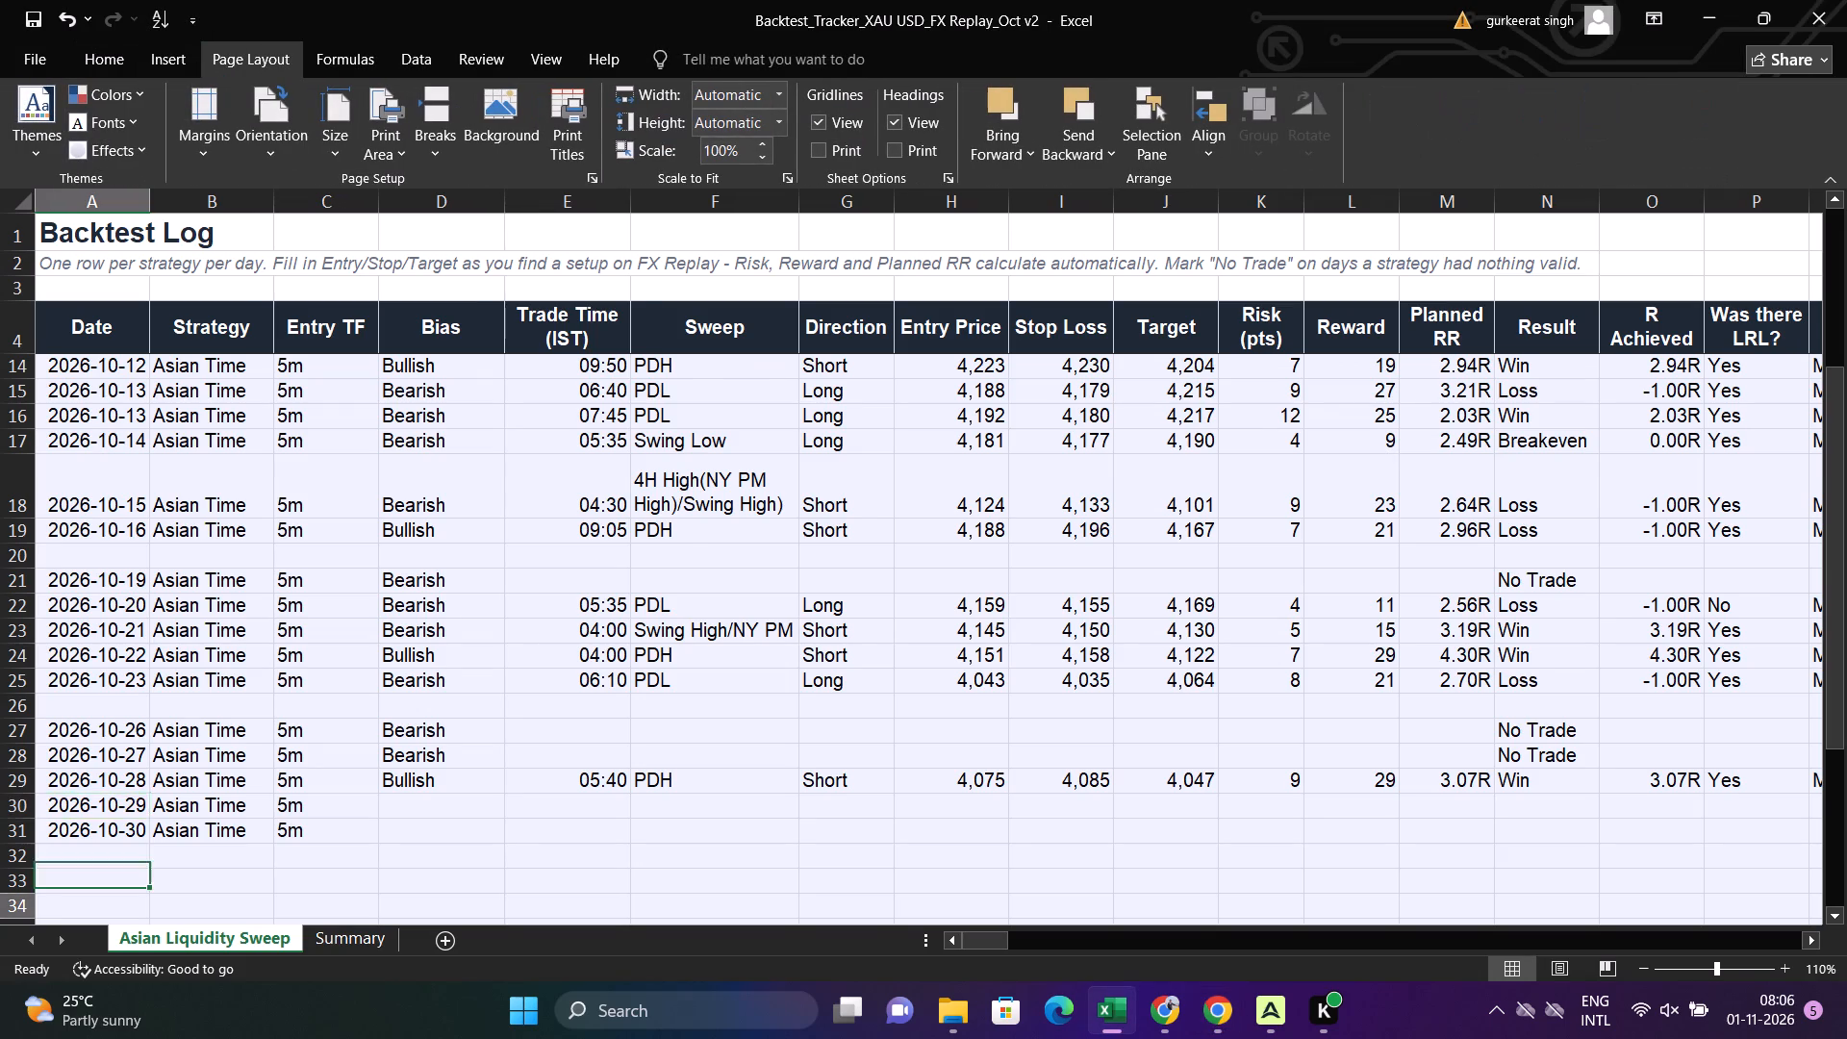
key("Right")
key("Right")
key("Right")
key("Right")
key("Right")
key("Right")
key("Right")
key("Right")
key("Right")
key("Right")
key("Right")
key("Right")
key("Right")
key("Right")
key("Right")
key("Right")
key("Right")
key("Up")
key("Up")
key("Up")
key("Up")
key("Up")
key("Up")
key("Up")
key("Up")
key("Up")
key("Up")
key("Up")
key("Up")
key("Up")
key("Up")
key("Up")
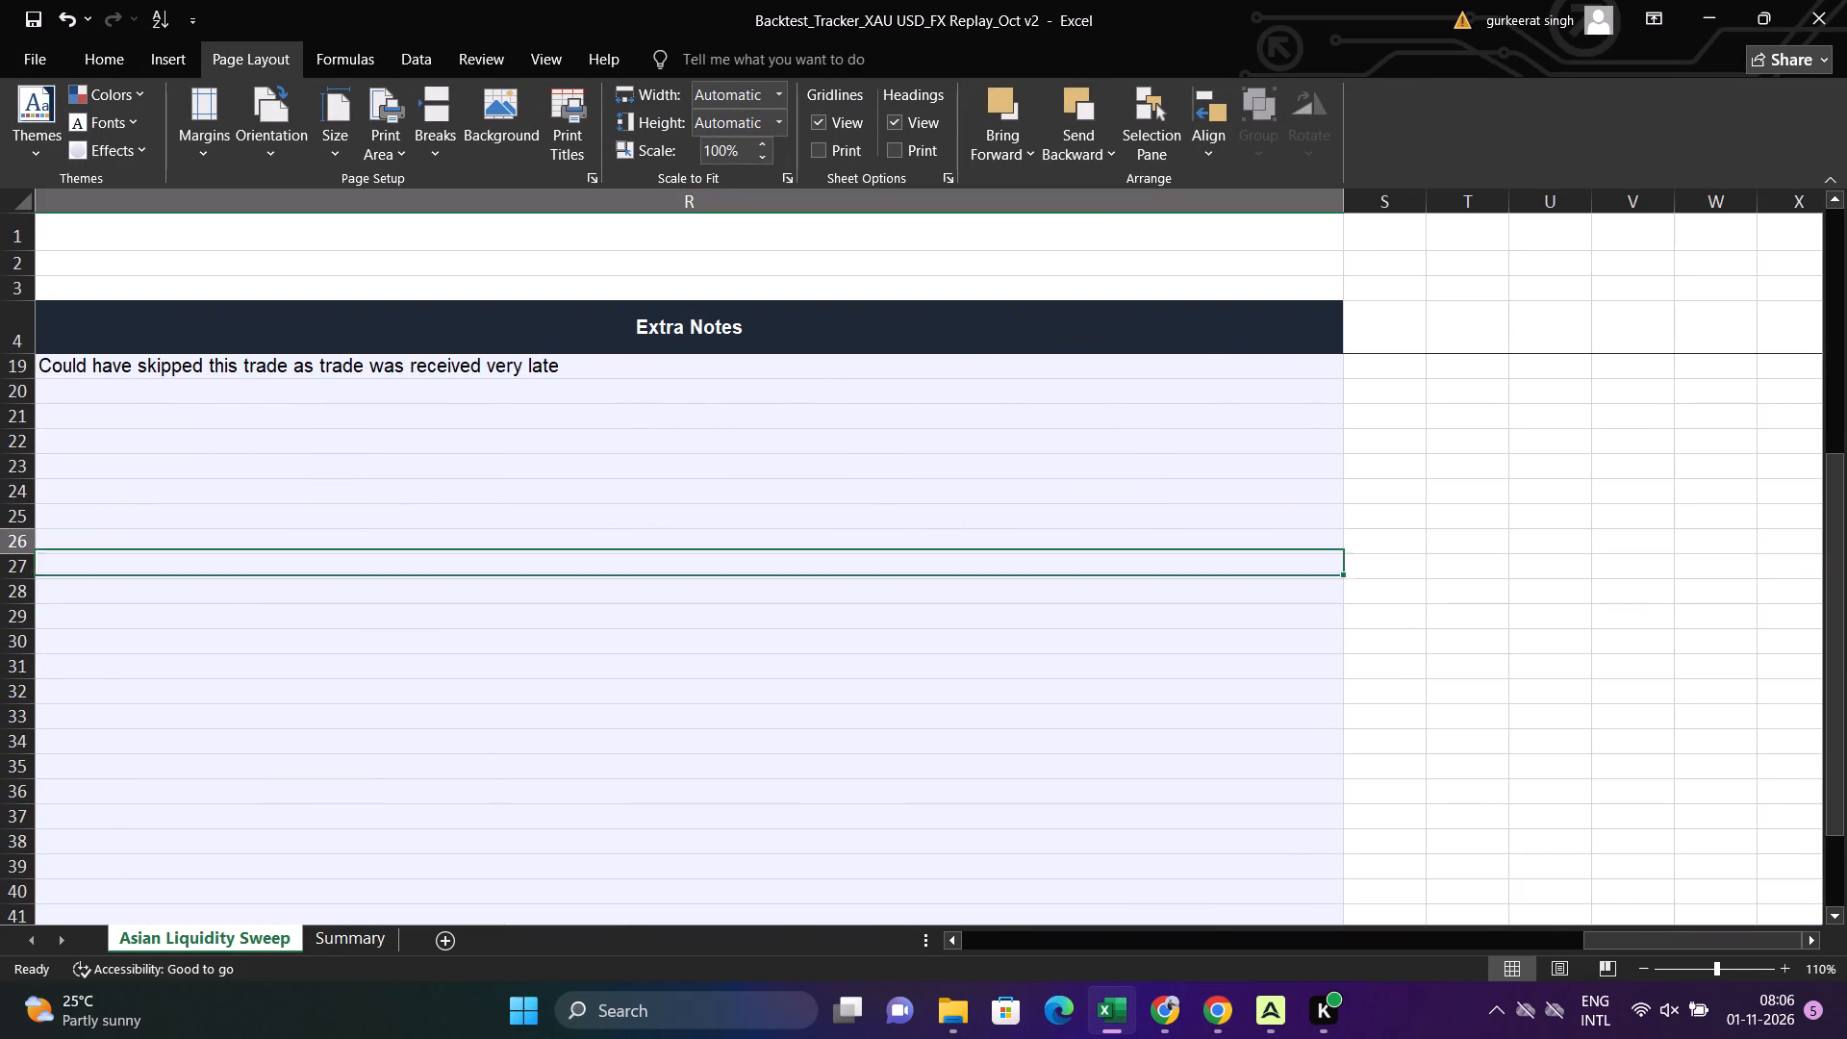
Remove the ending "- Can hold more I think towards Daily draws" from the October 28 trade's Notes cell.
key("Left")
key("Left")
key("Left")
key("Left")
key("Left")
key("Left")
key("Left")
key("Left")
key("Left")
key("Left")
key("Left")
key("Left")
key("Left")
key("Left")
key("Left")
key("Left")
key("Left")
key("Left")
key("Down")
key("Right")
key("Right")
key("Right")
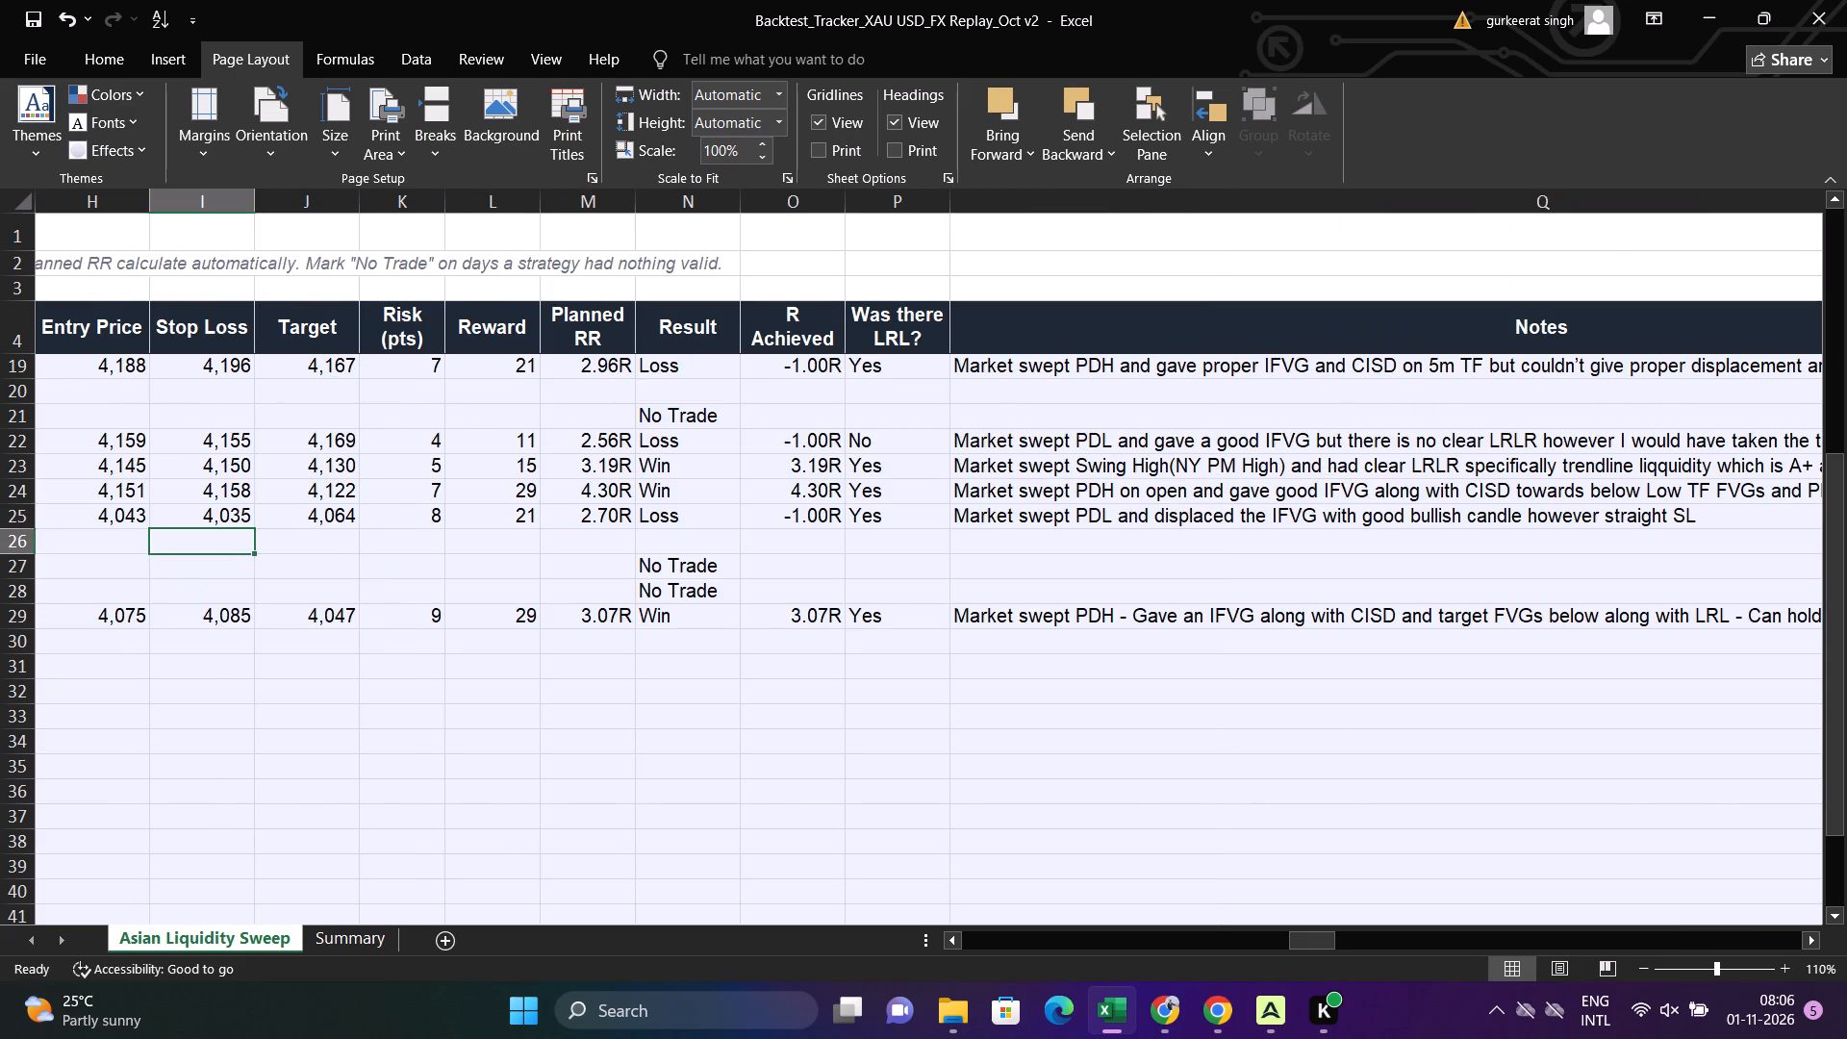
key("Down")
key("Right")
key("Right")
key("Down")
key("Right")
key("Right")
key("Right")
key("Down")
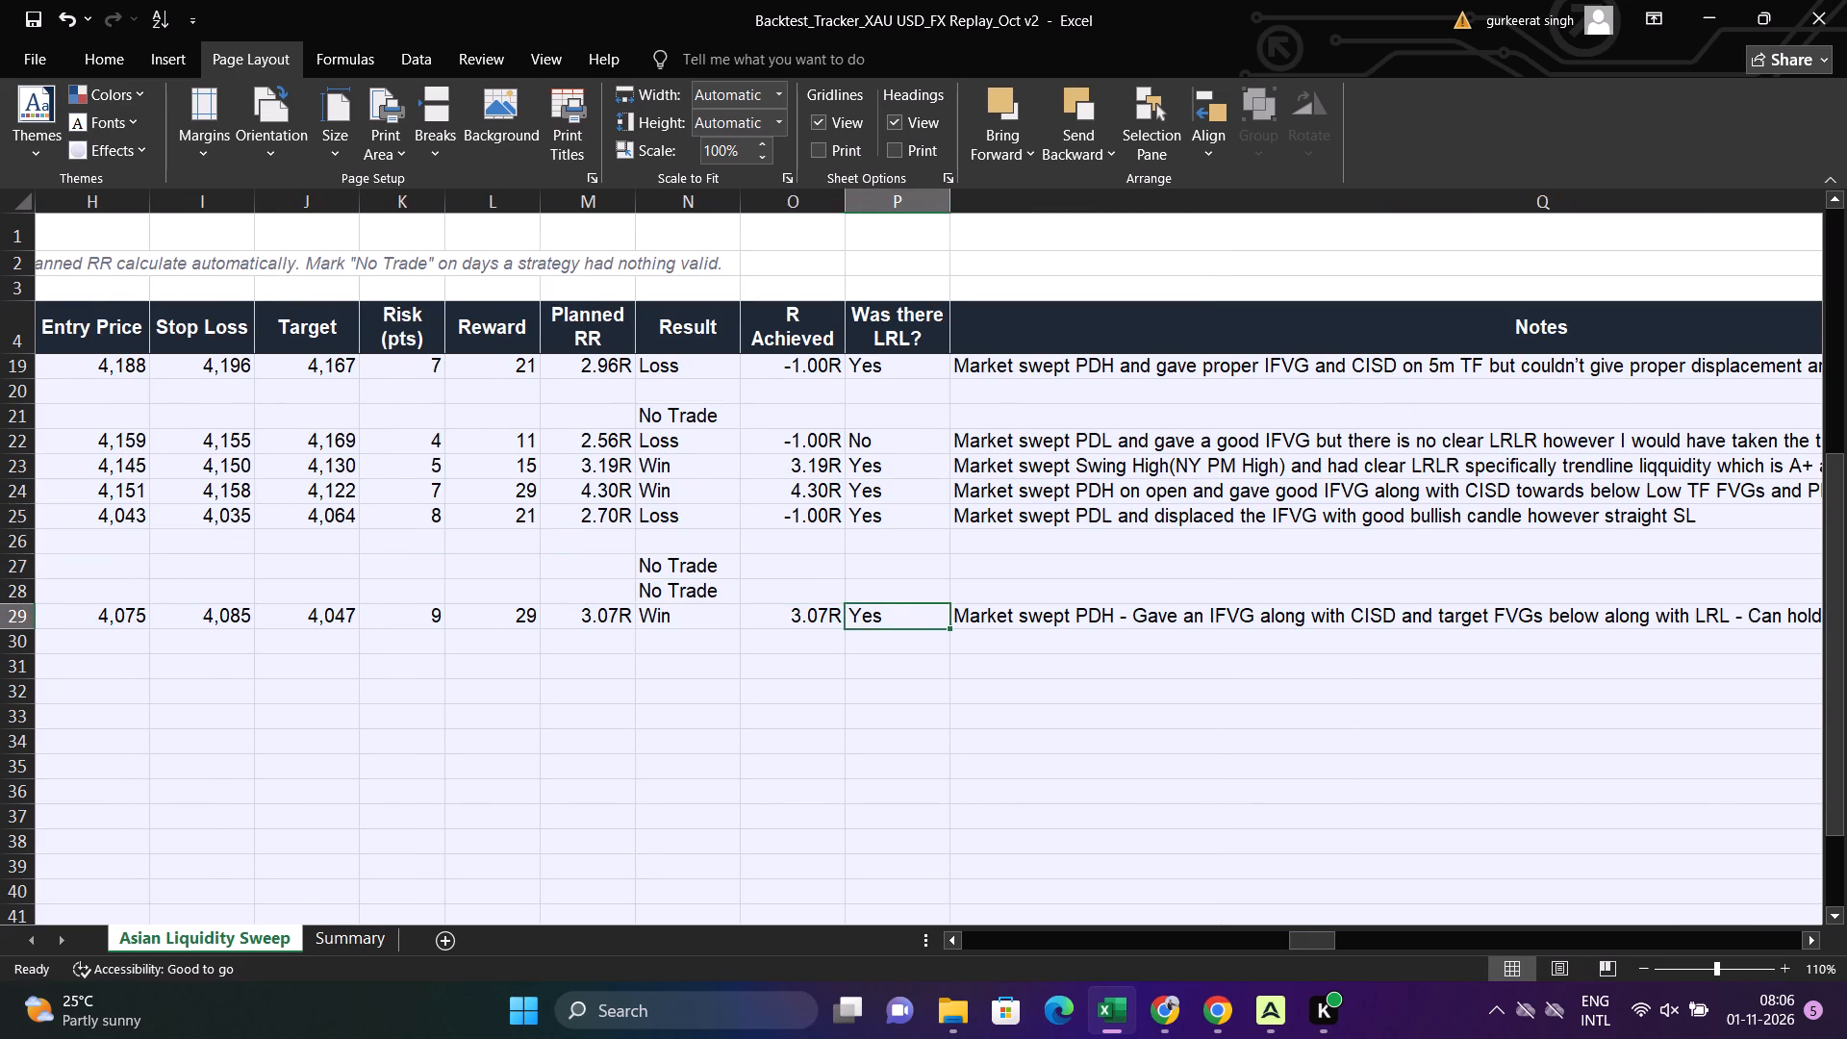
key("Right")
key("F2")
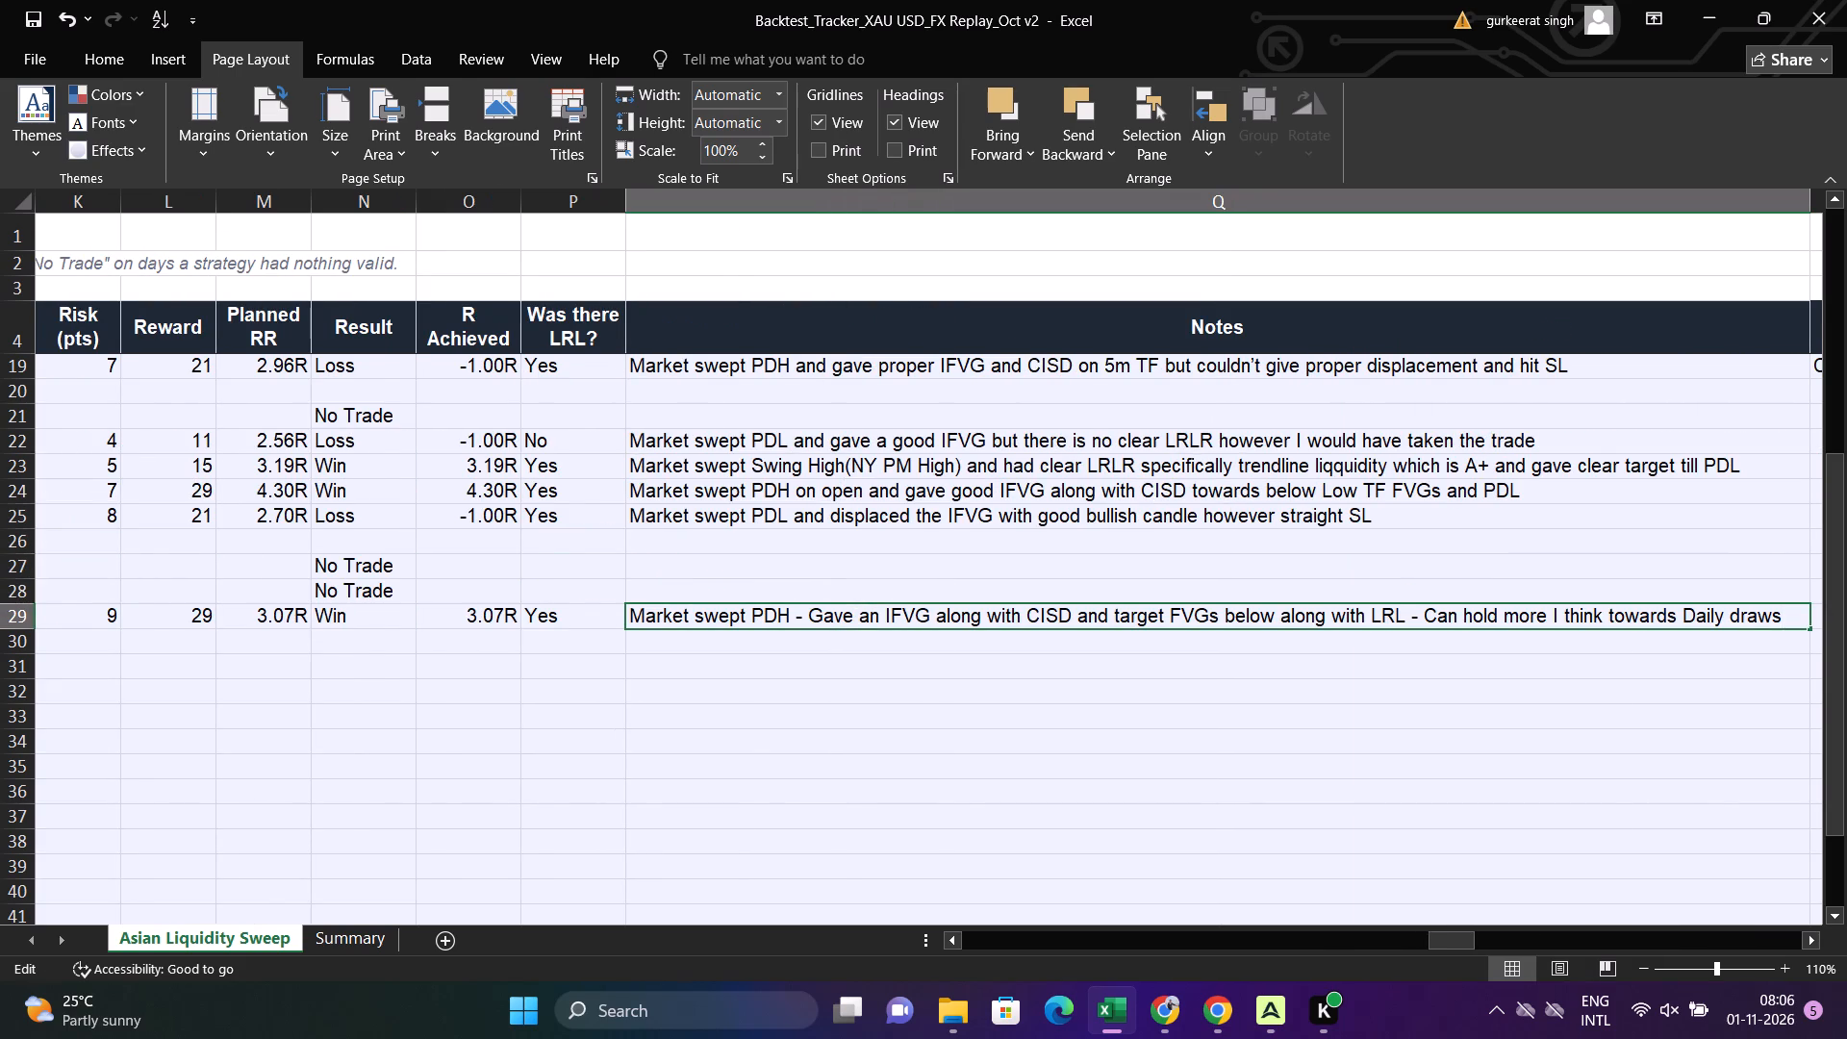
key("BackSpace")
key("BackSpace")
key("BackSpace")
key("BackSpace")
key("BackSpace")
key("BackSpace")
key("BackSpace")
key("BackSpace")
key("BackSpace")
key("BackSpace")
key("BackSpace")
key("BackSpace")
key("BackSpace")
key("BackSpace")
key("BackSpace")
key("BackSpace")
key("BackSpace")
key("BackSpace")
key("BackSpace")
key("BackSpace")
key("BackSpace")
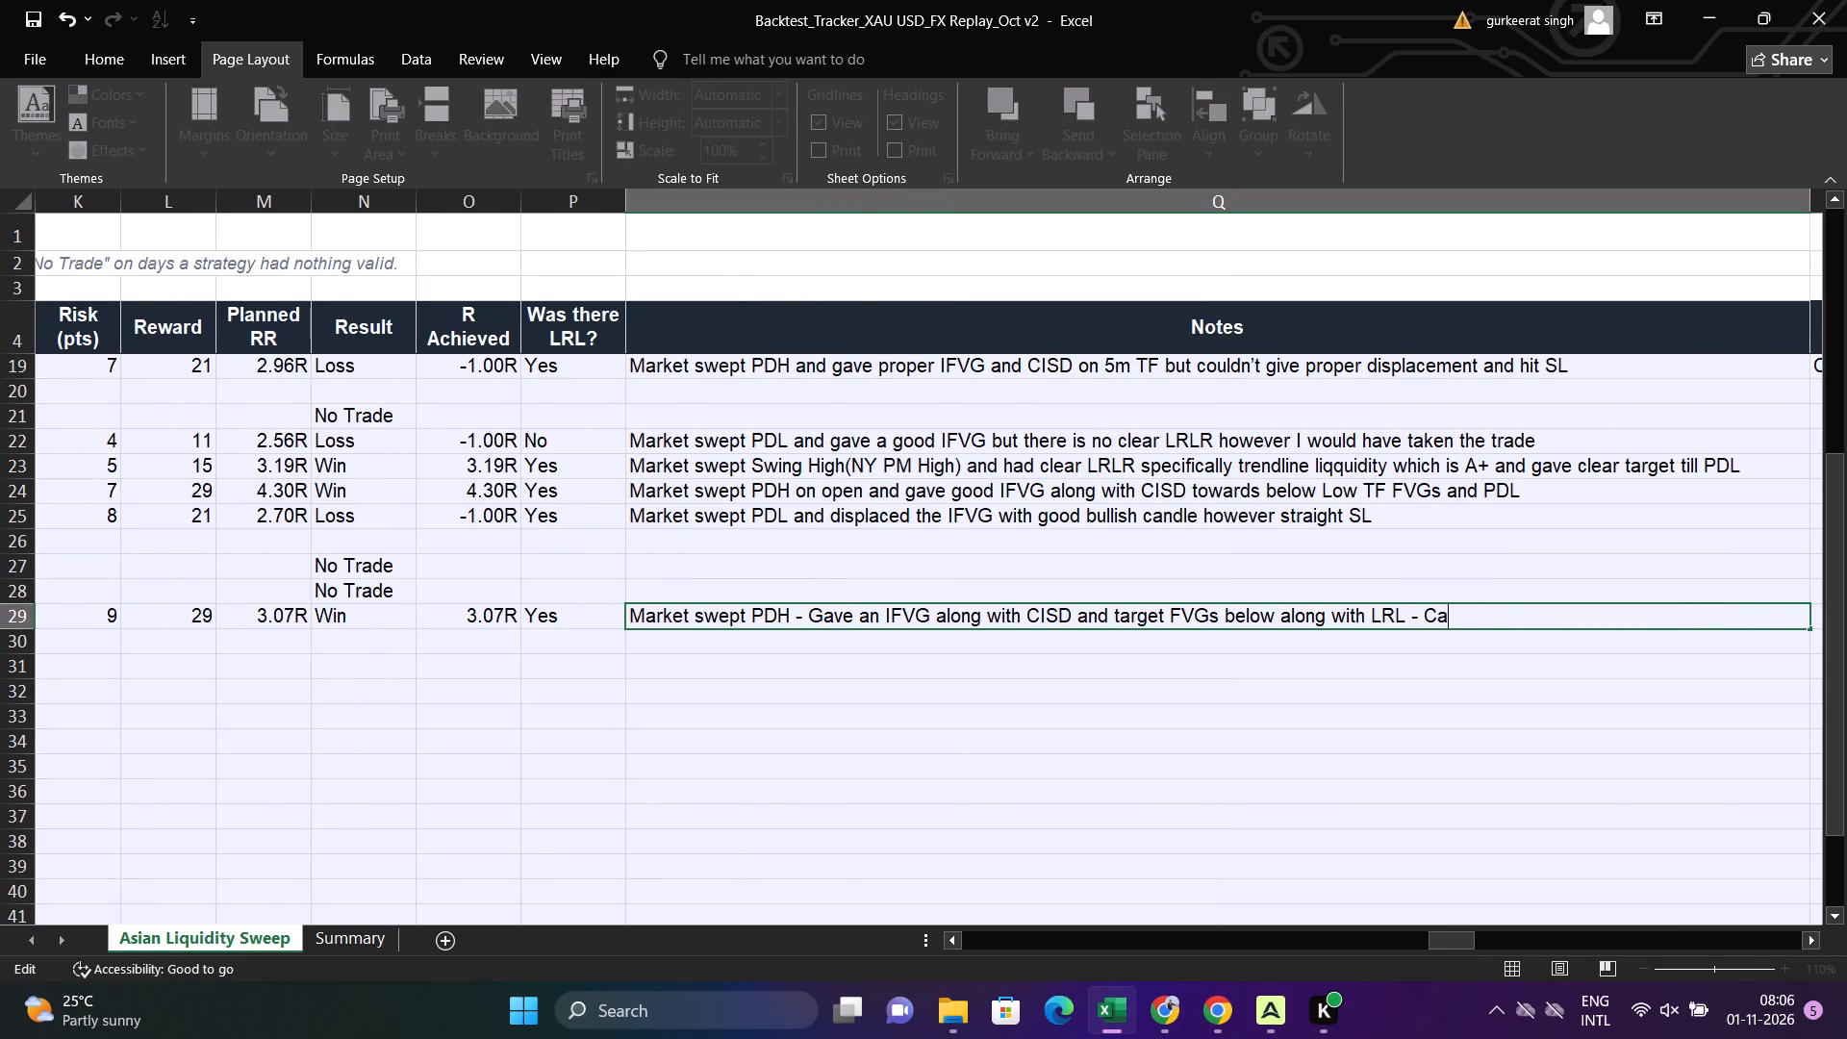
key("BackSpace")
key("BackSpace")
key("BackSpace")
key("BackSpace")
key("BackSpace")
key("Return")
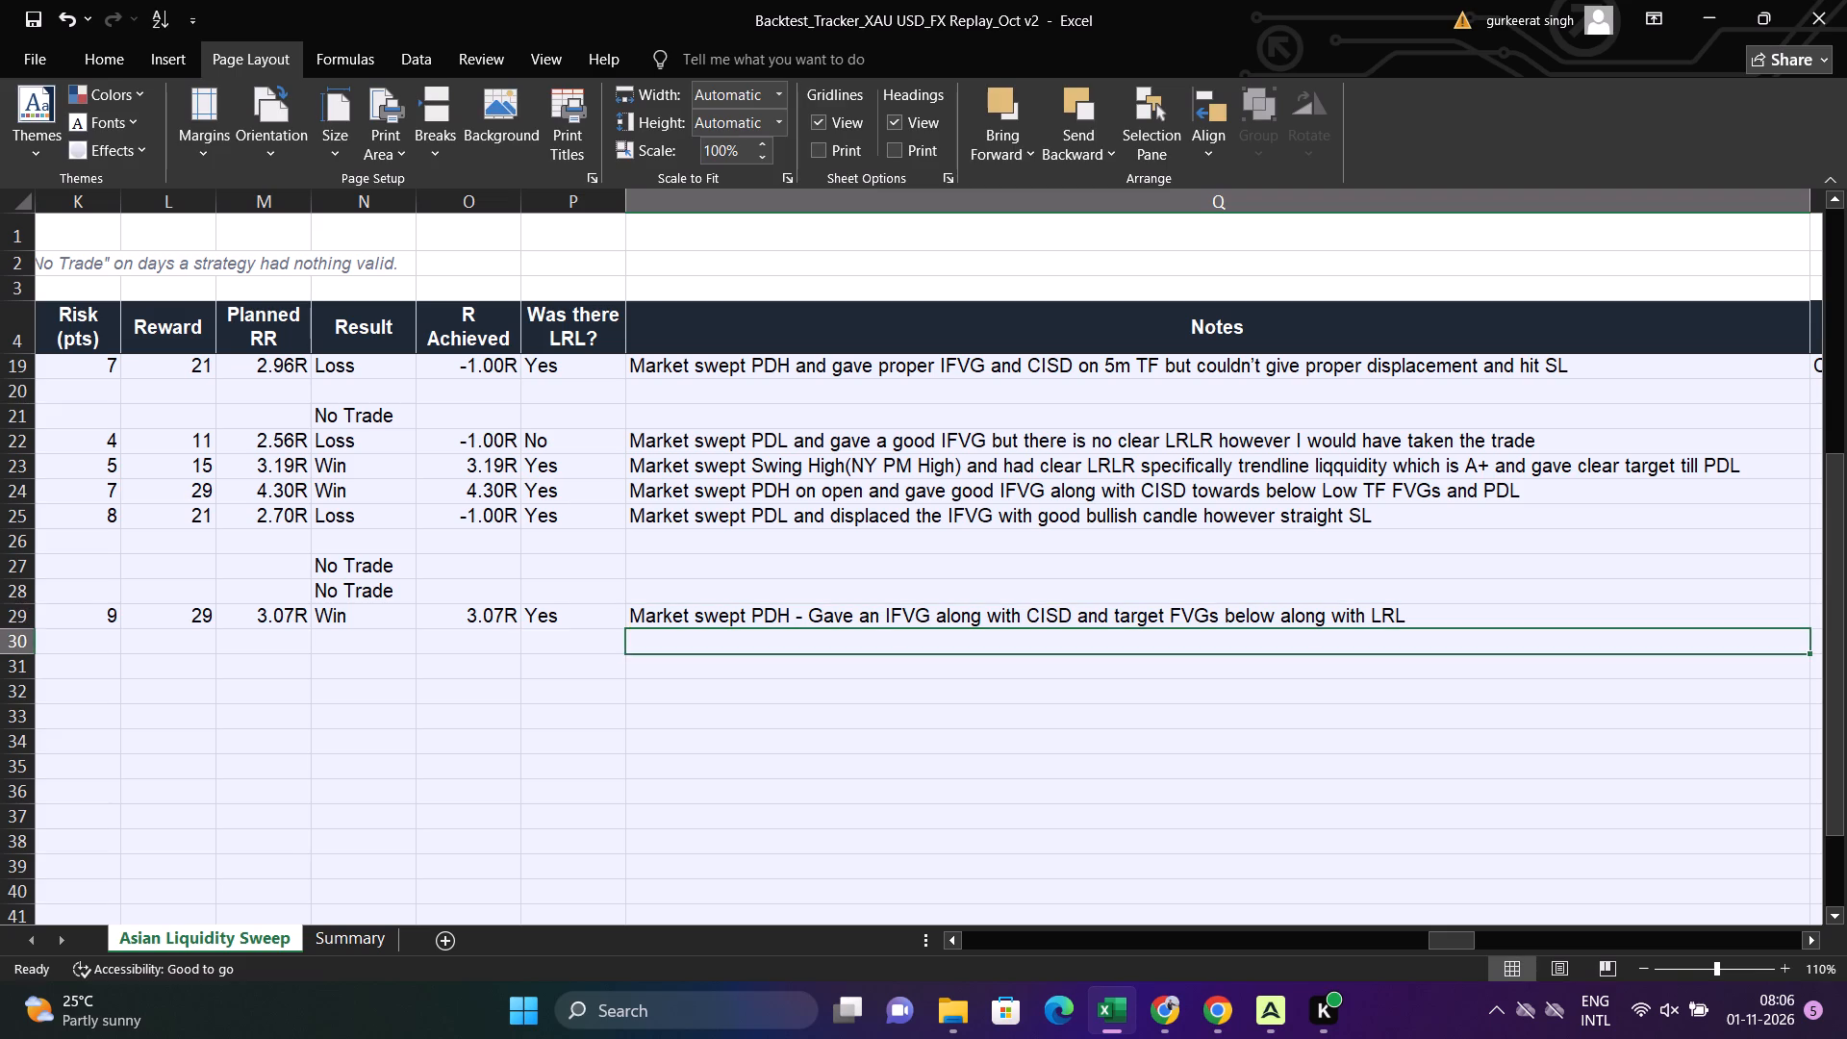
Return to the start of the October 29 row in the Backtest Log to check which day comes next.
key("Left")
key("Left")
key("Left")
key("Left")
key("Left")
key("Left")
key("Left")
key("Left")
key("Left")
key("Left")
key("Left")
key("Left")
key("Left")
key("Left")
key("Left")
key("Left")
key("Left")
key("Left")
key("Left")
key("Left")
key("Right")
key("Right")
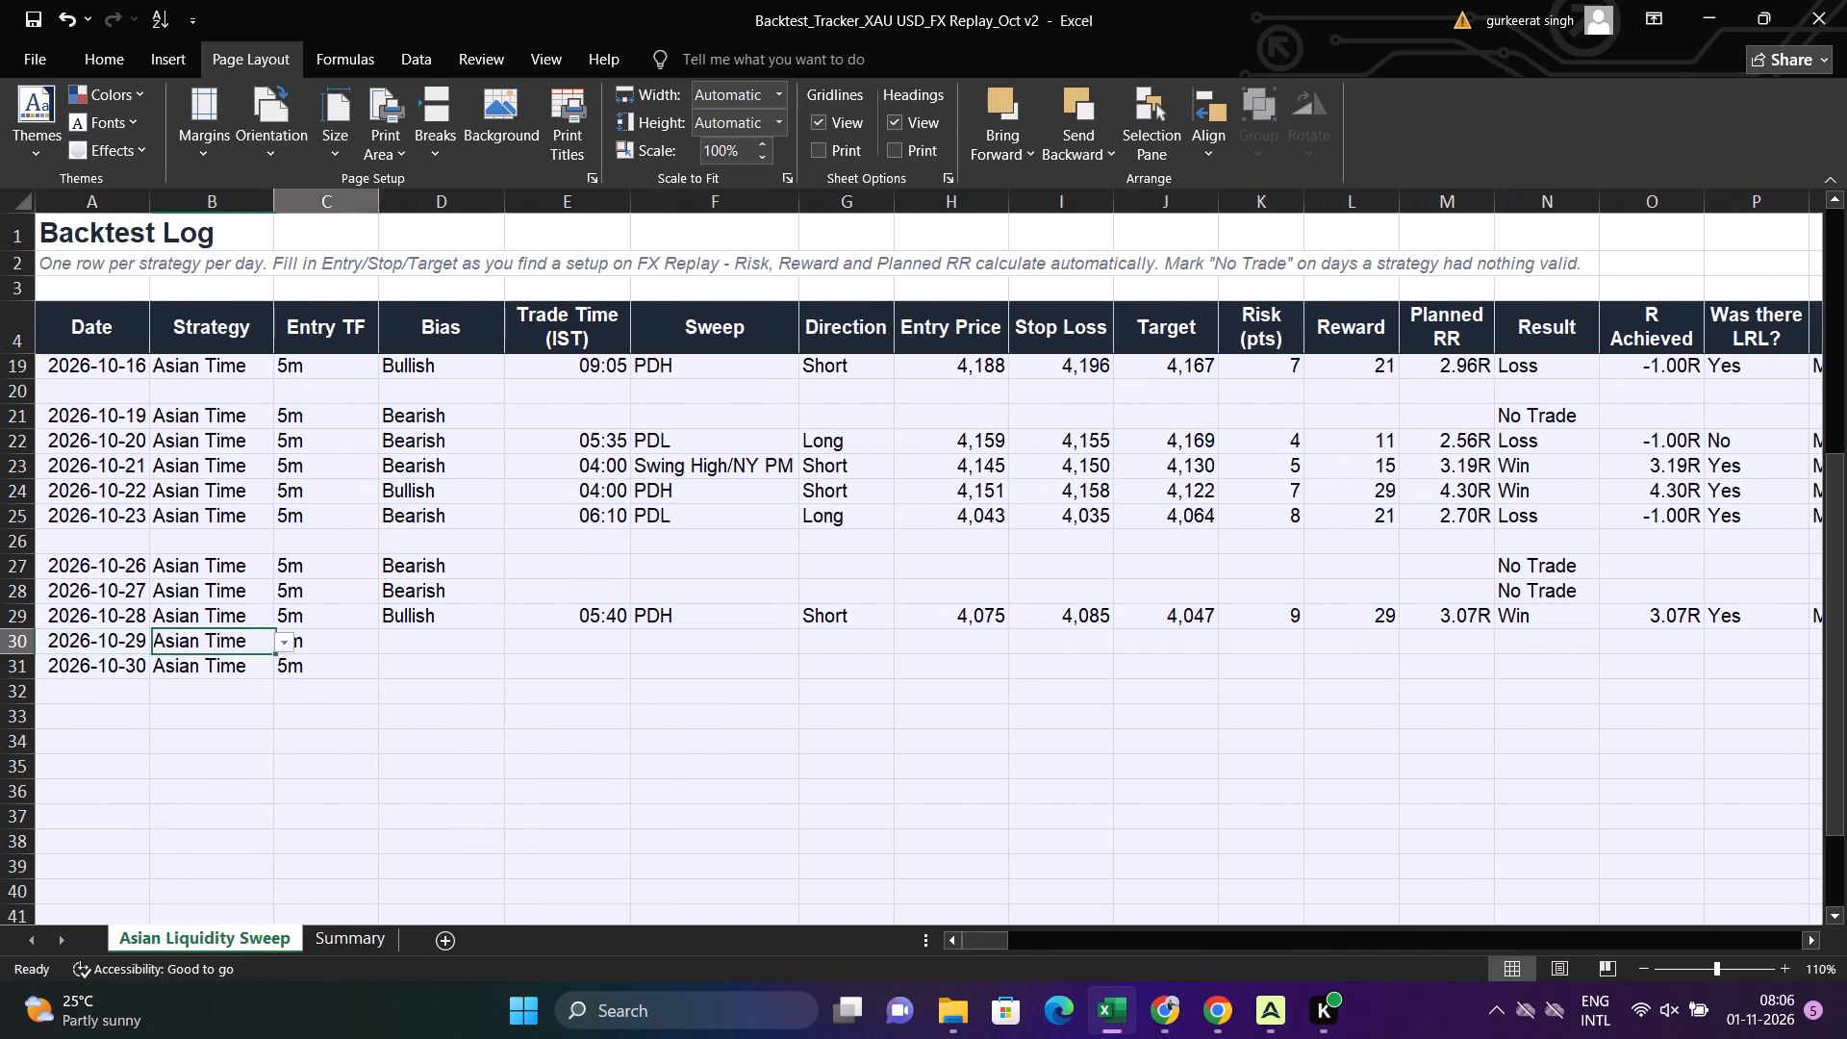
key("Right")
Switch to FX Replay, show the daily gold chart and draw a horizontal ray from the October 28 candle's low at about 4,037.6.
key("alt+Tab")
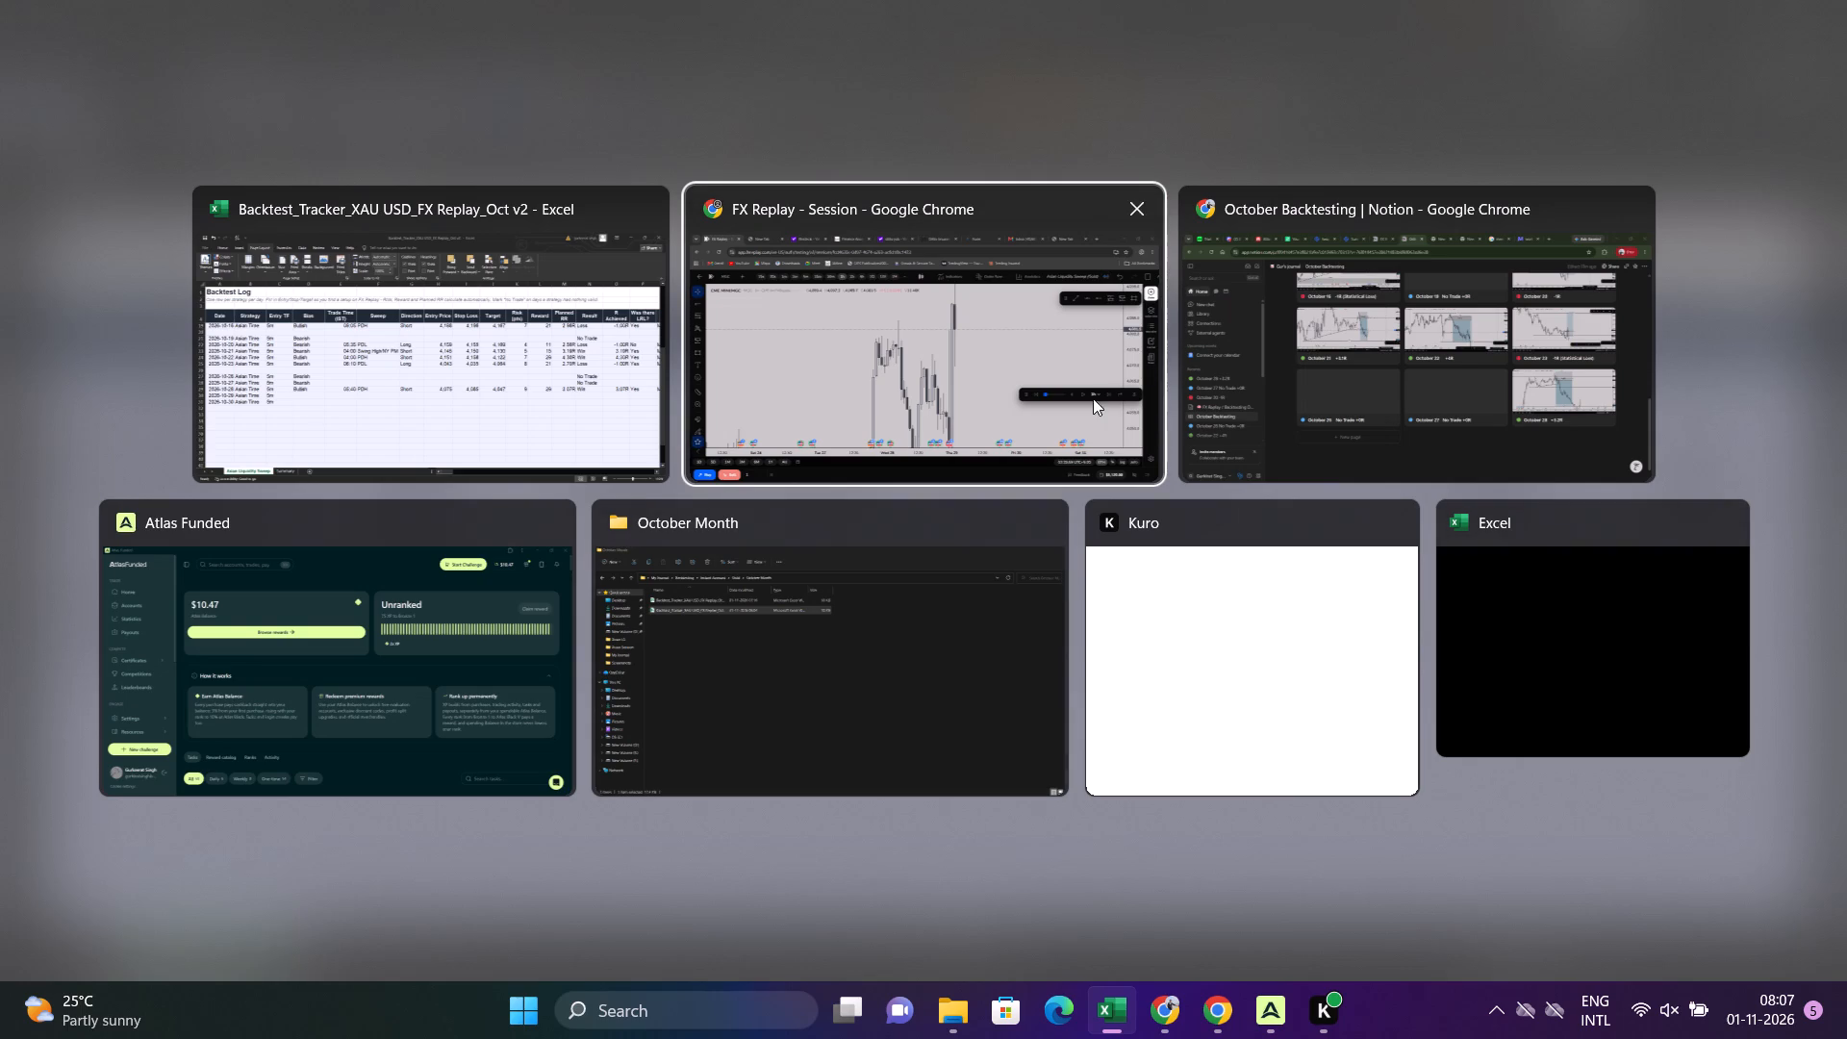
left_click(1078, 393, "alt")
scroll(982, 367, "up", 4)
left_click(716, 170)
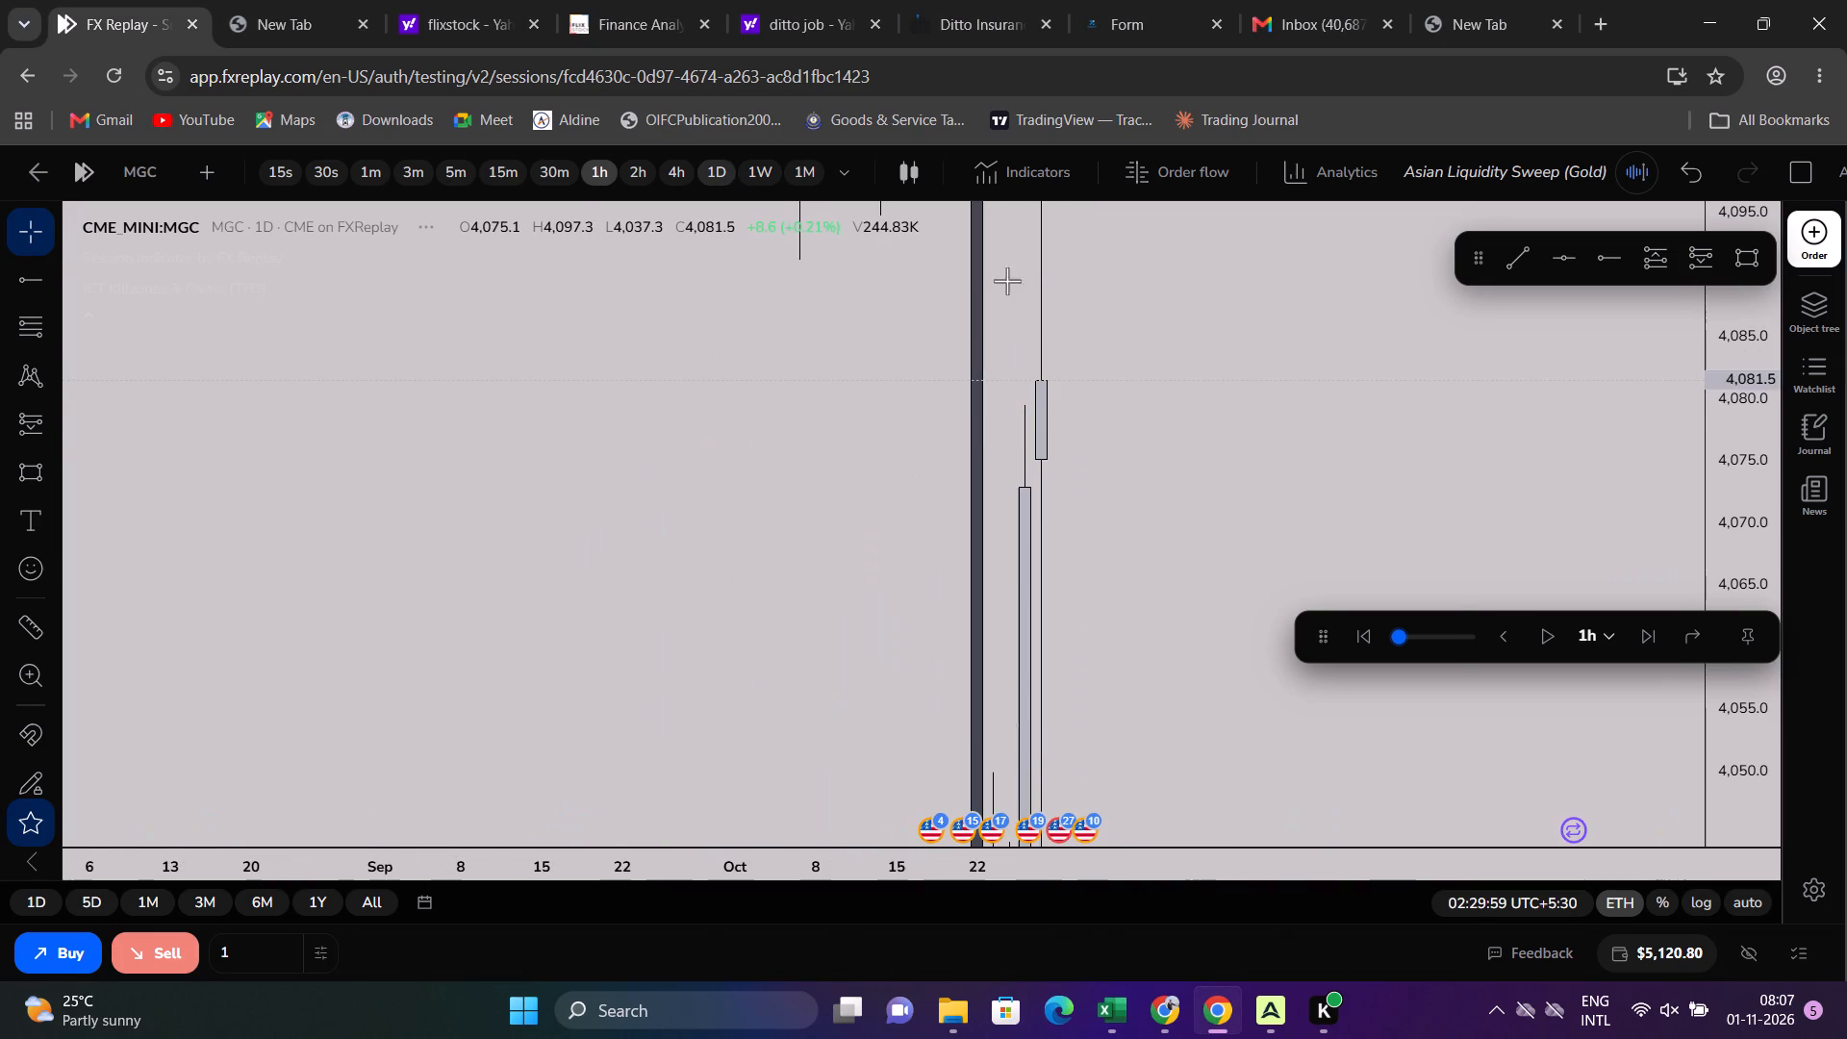
left_click_drag(1739, 462, 1444, 1030)
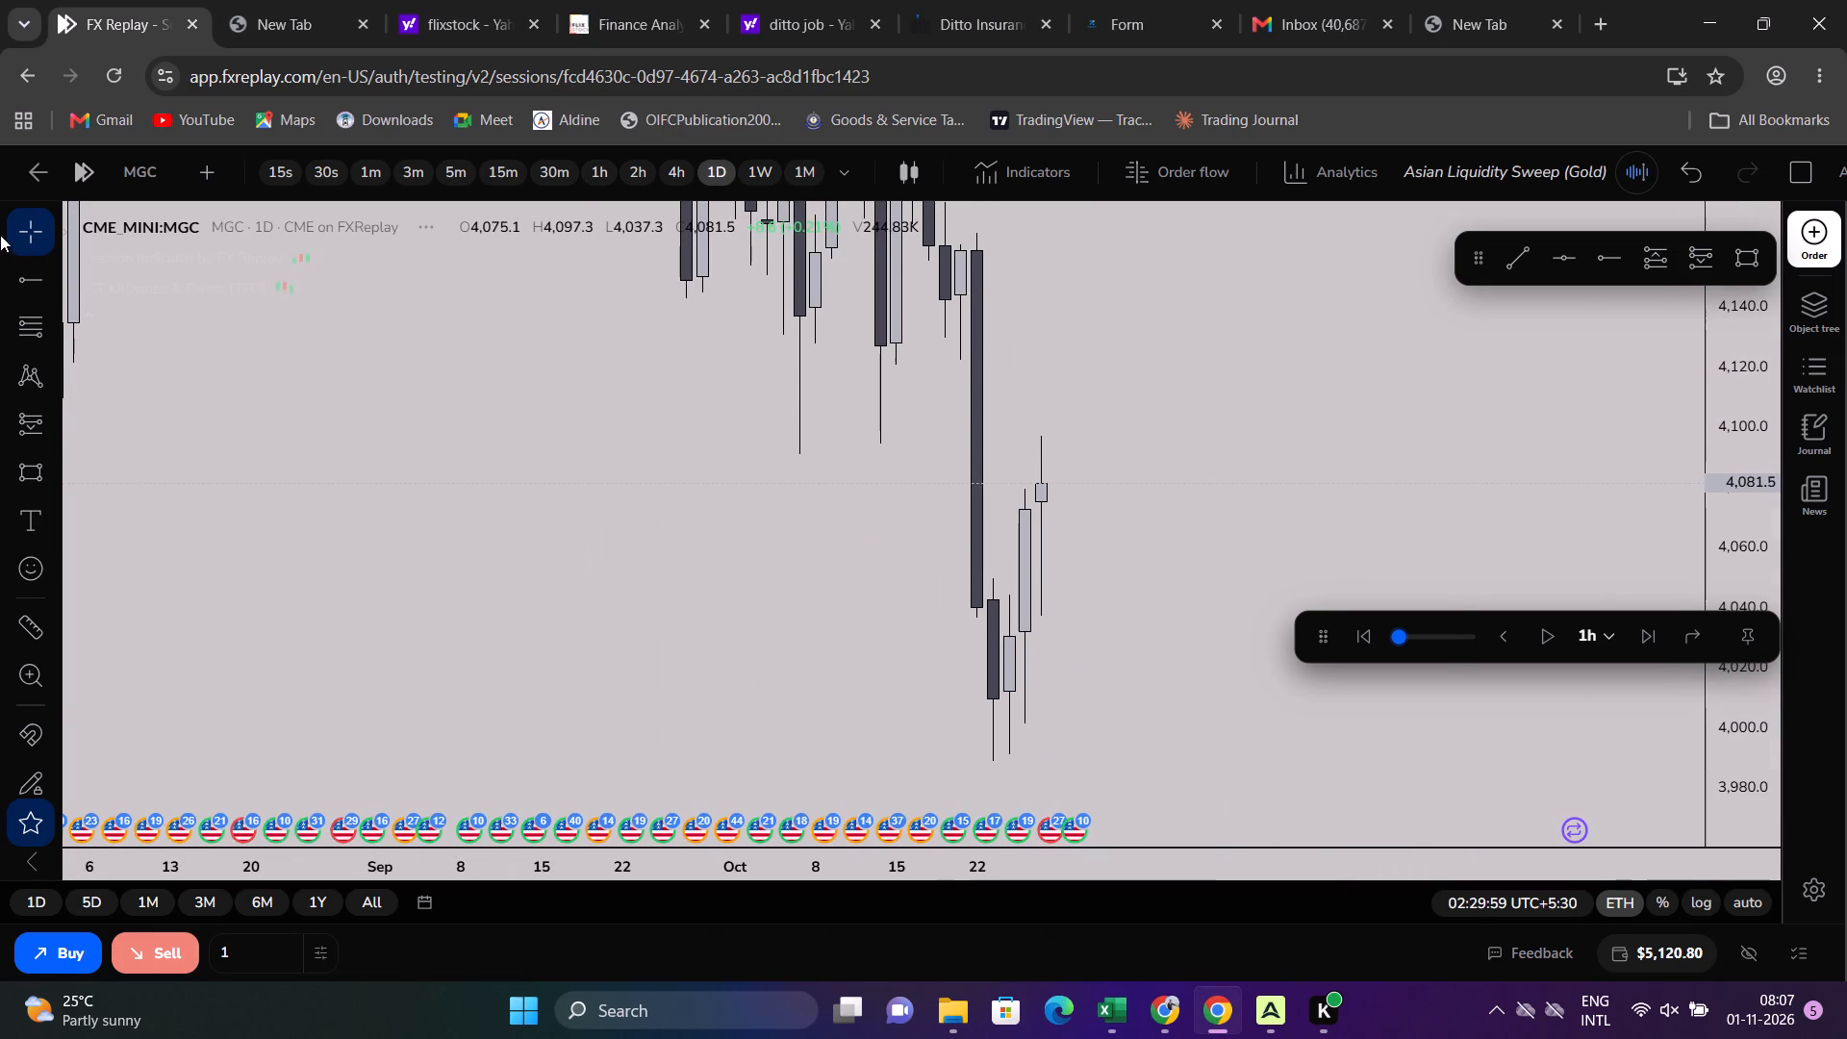
left_click(29, 279)
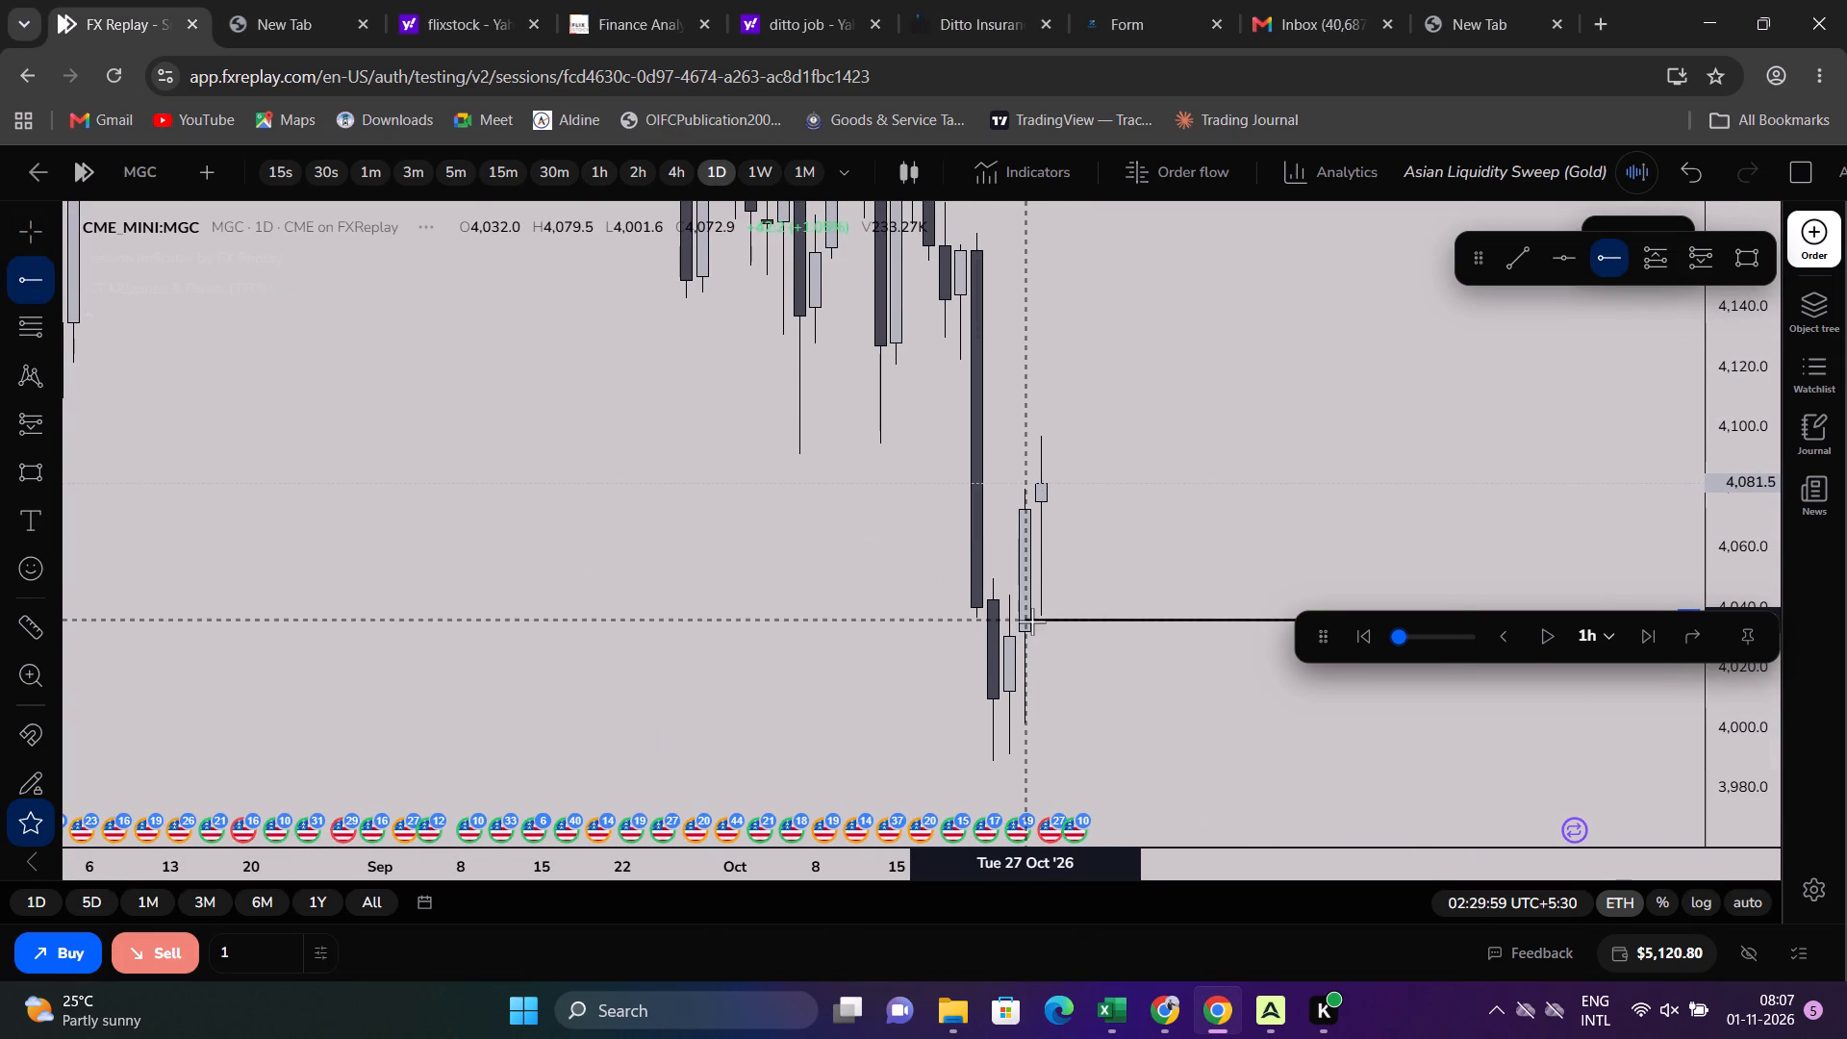
left_click(1034, 617)
left_click(1075, 672)
left_click(1044, 617)
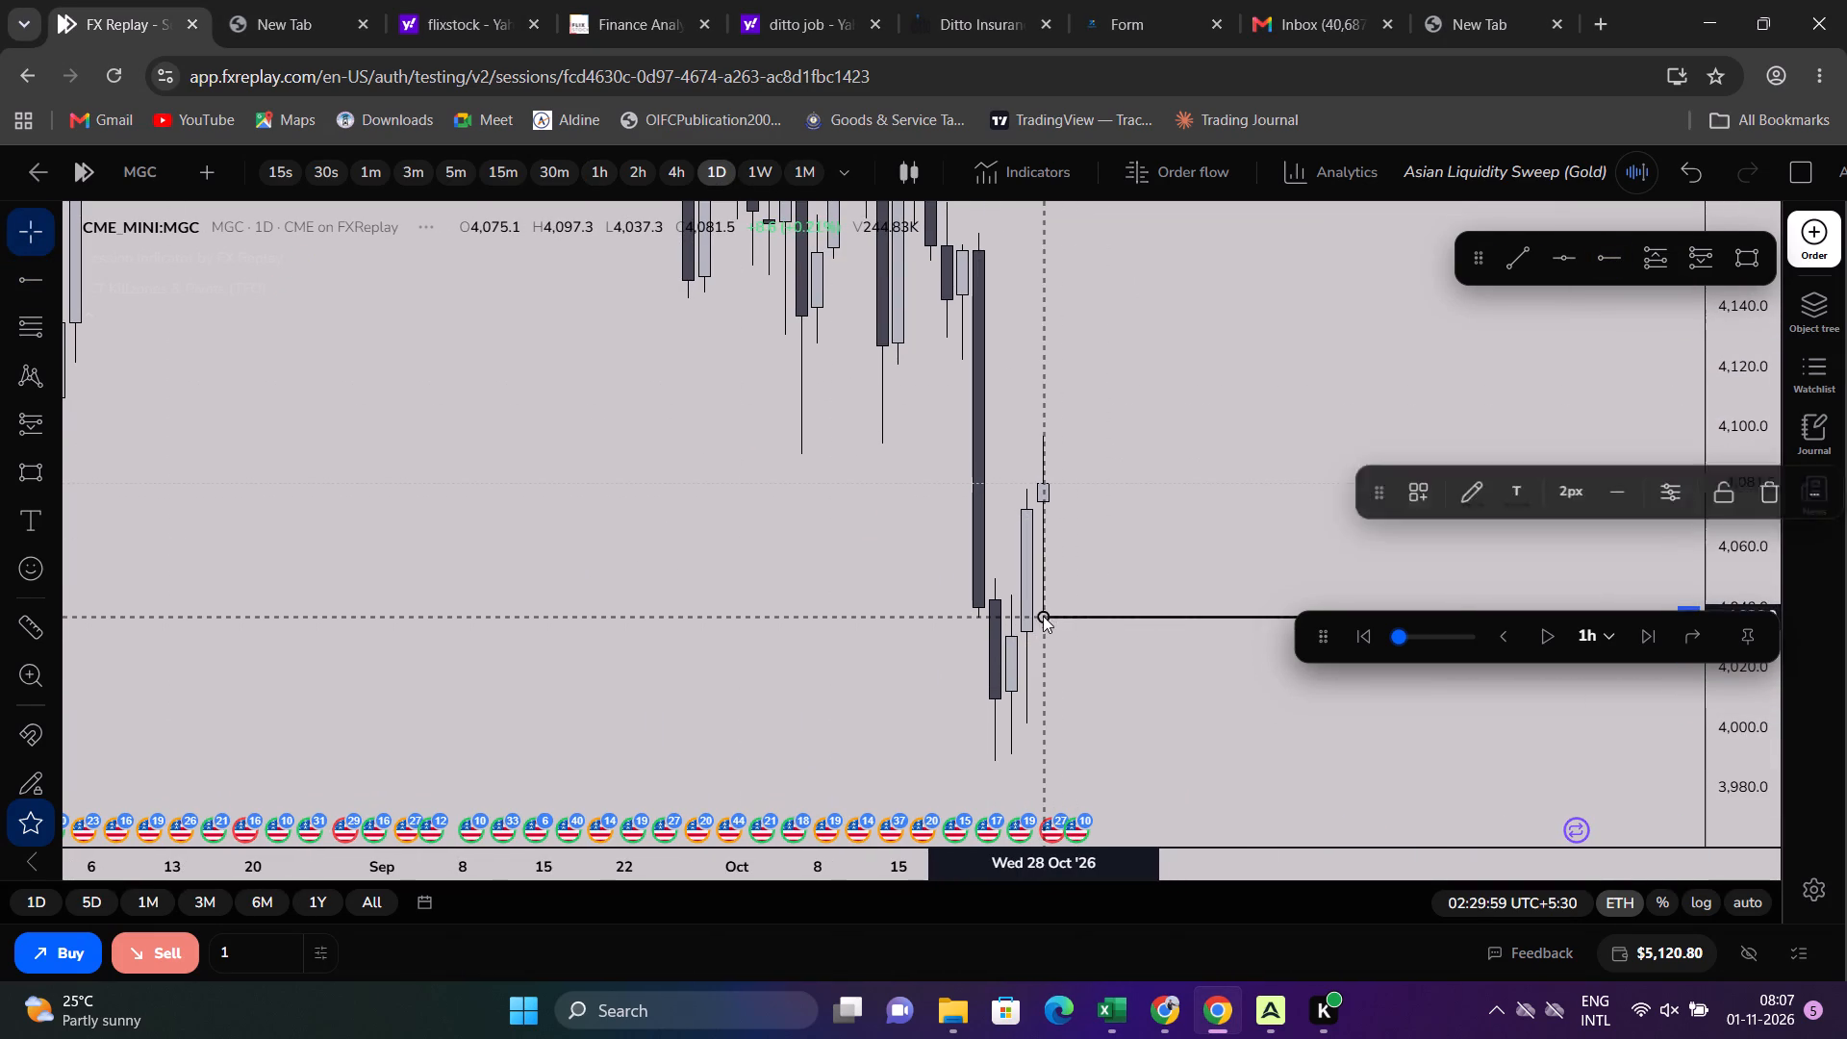
left_click(1052, 632)
left_click(1039, 610)
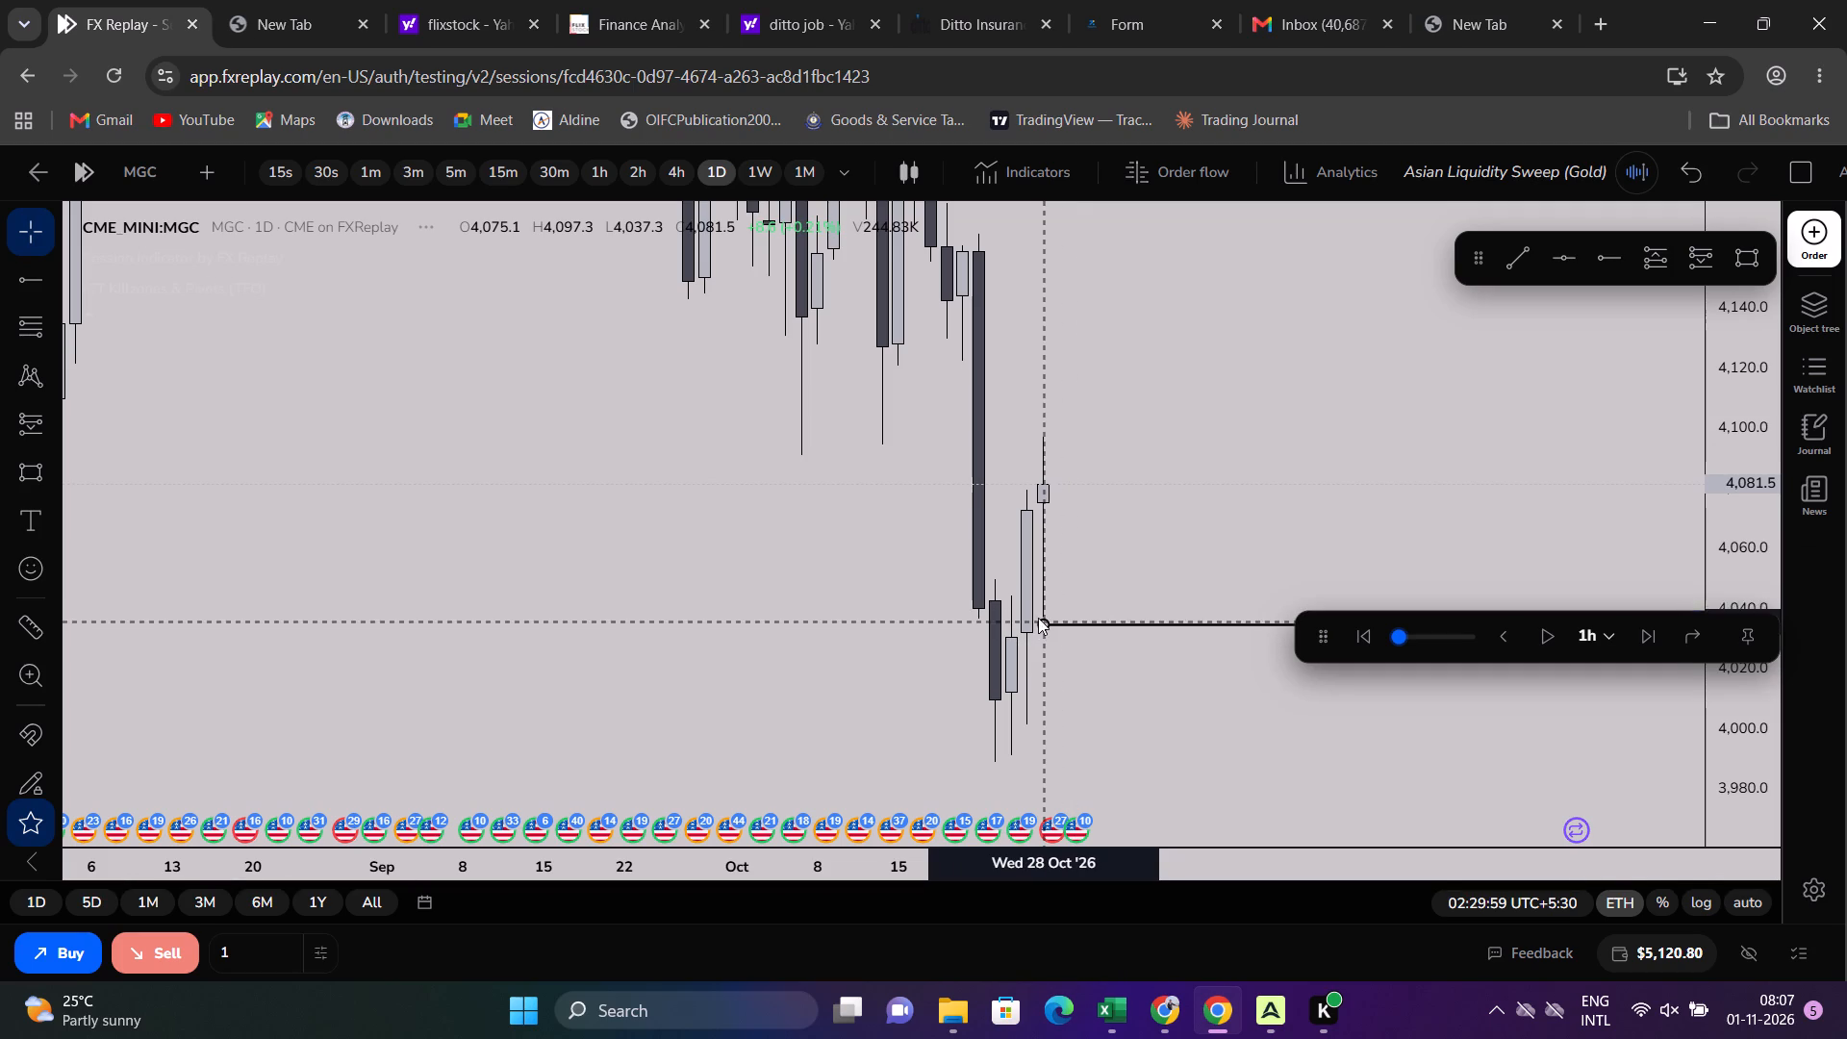
left_click(1048, 634)
left_click(1034, 621)
left_click(1044, 621)
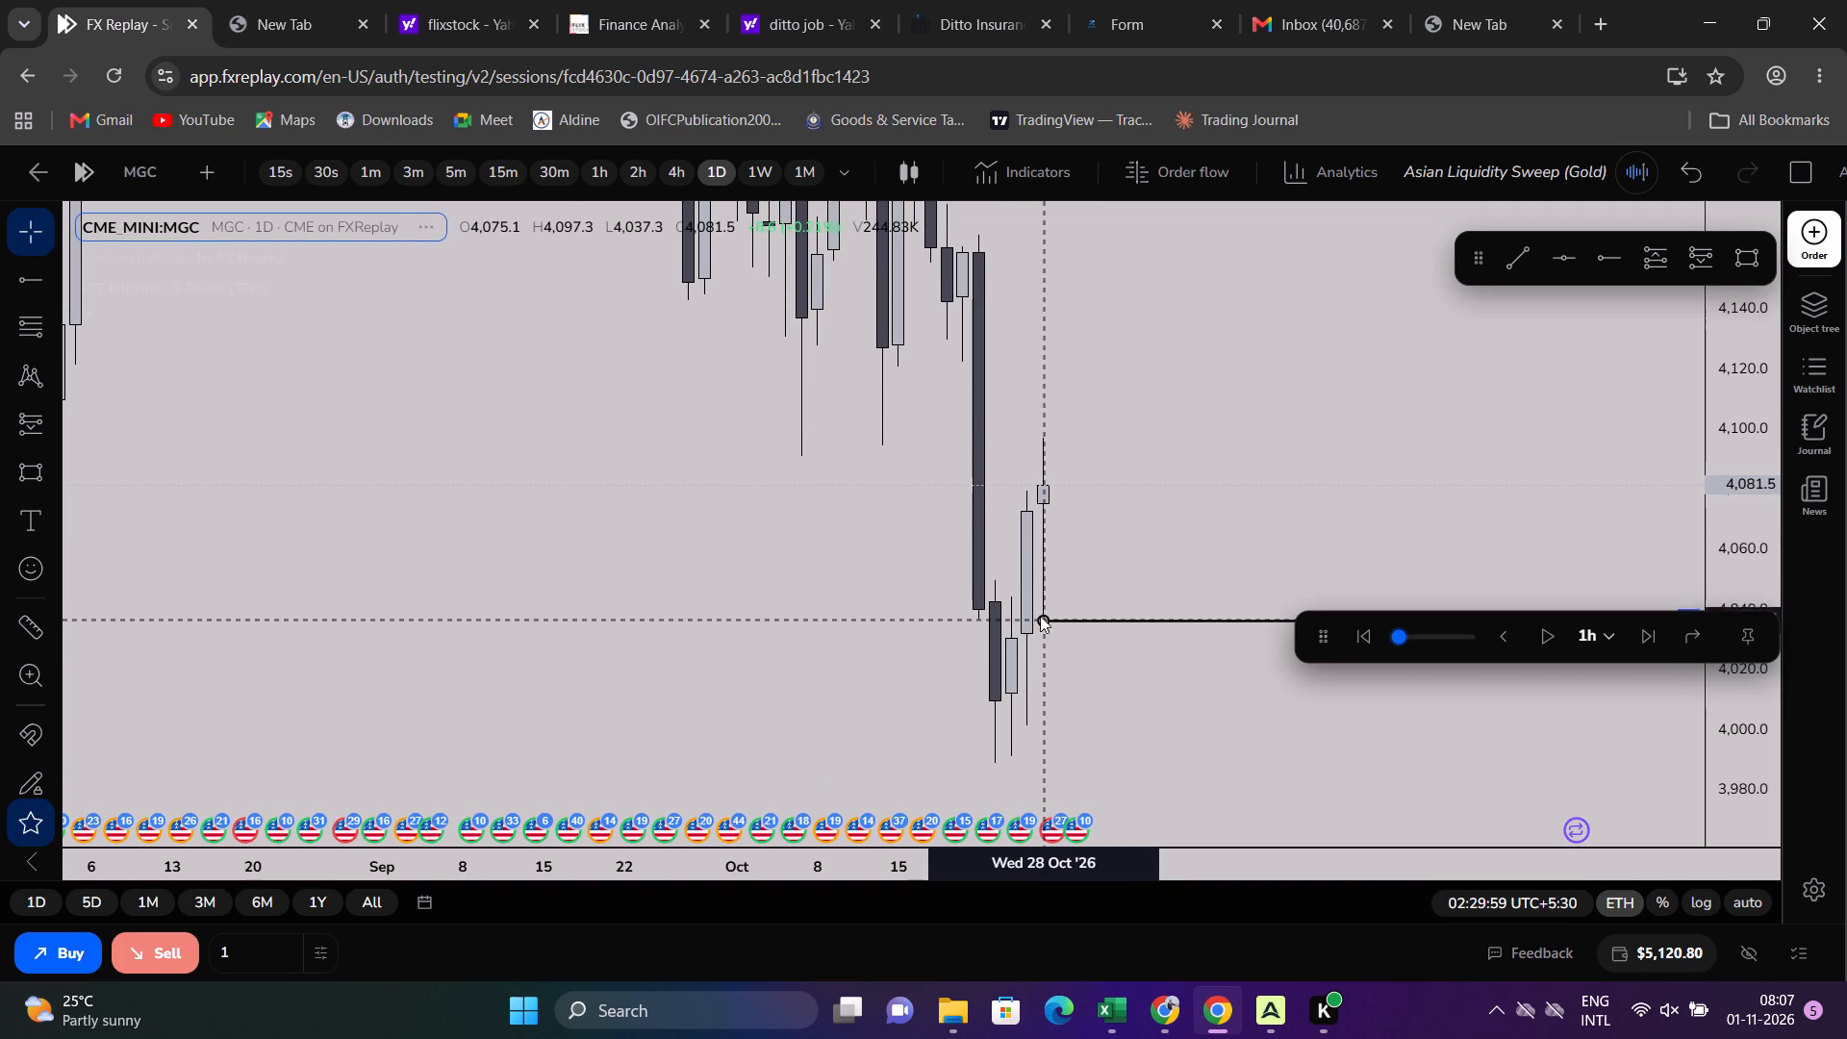
left_click(1051, 646)
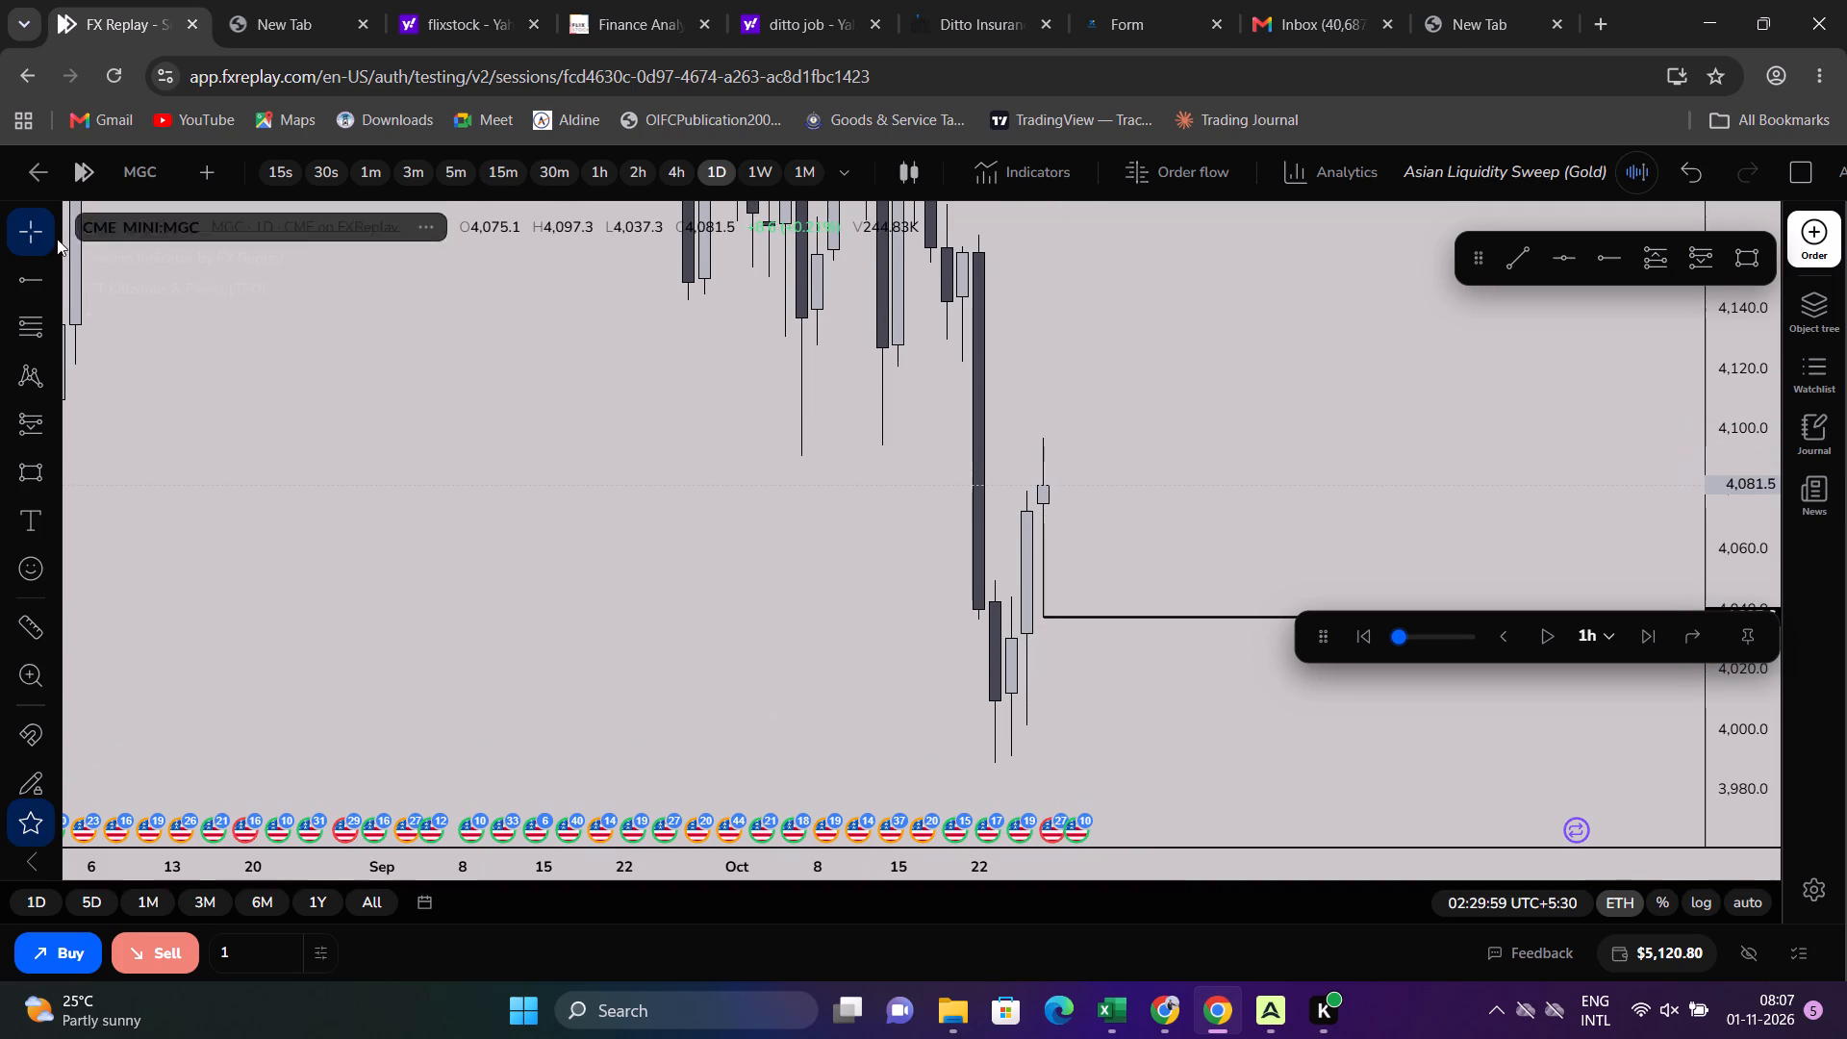
Draw a horizontal ray from the October 28 candle's high at about 4,096.8.
left_click(31, 271)
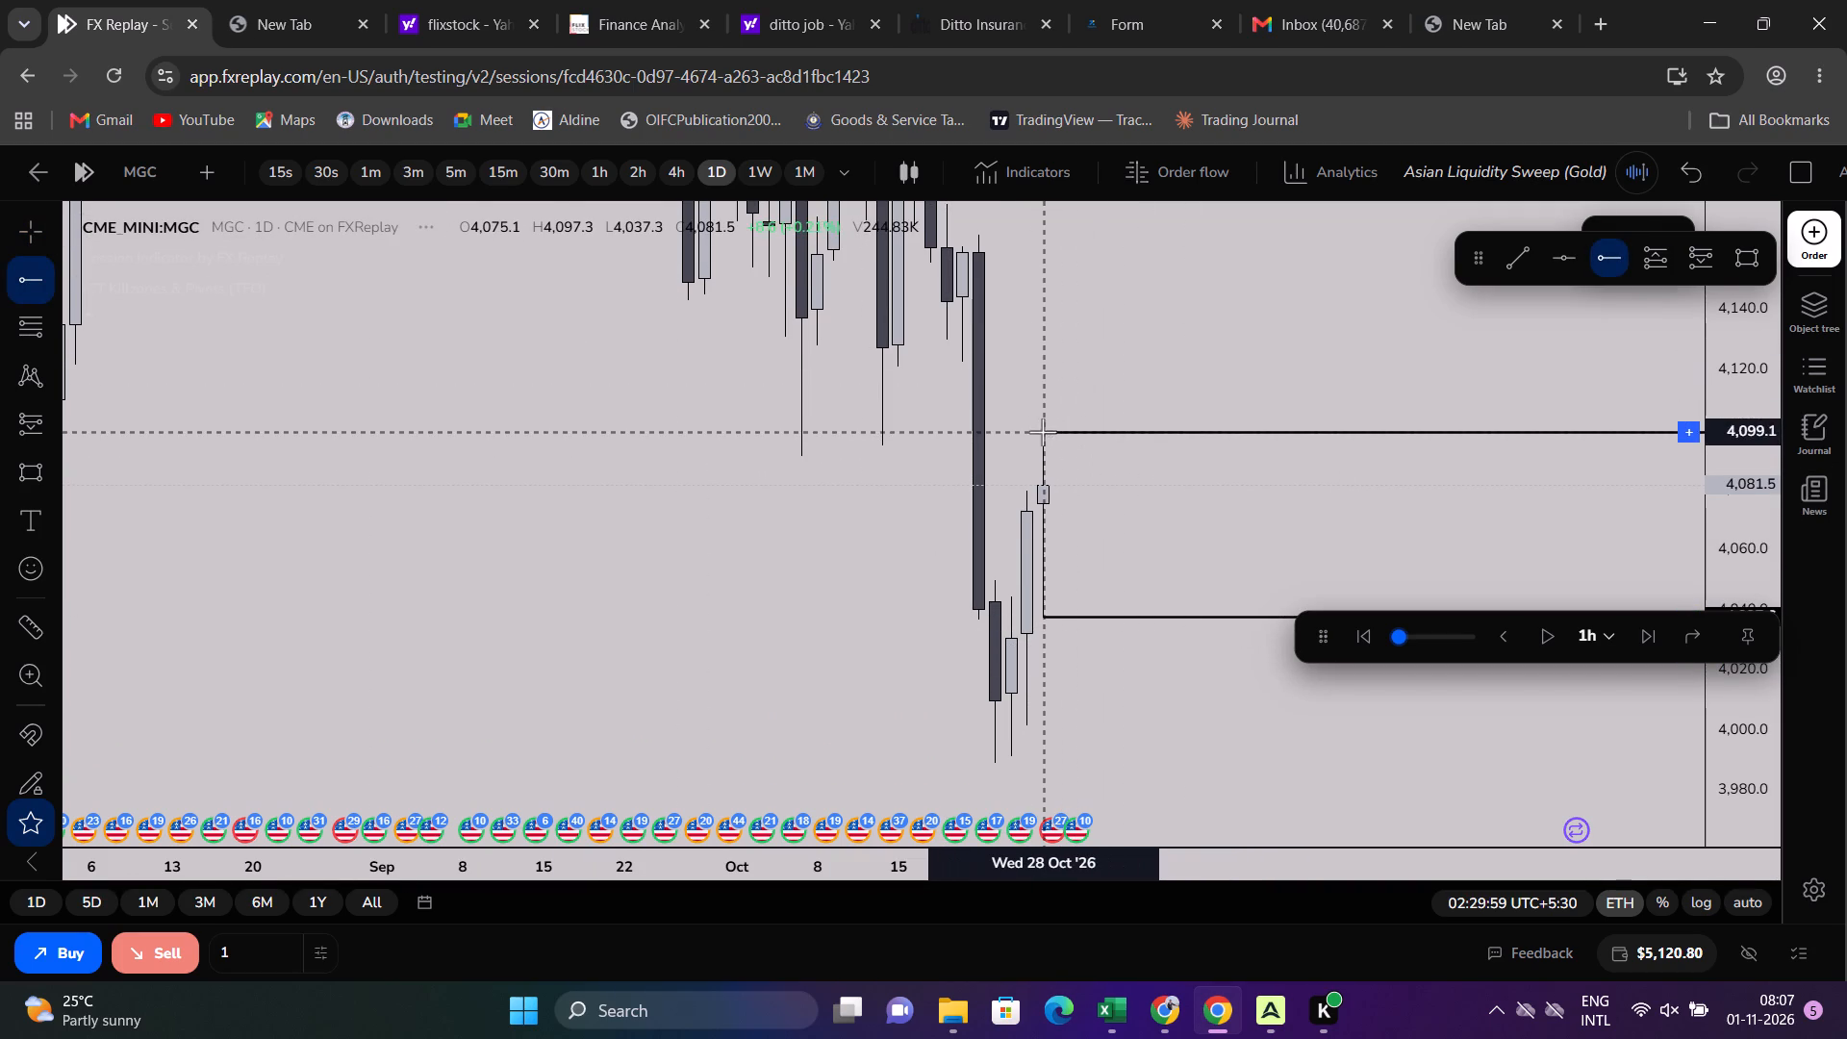
left_click(1037, 436)
left_click(1084, 463)
left_click_drag(1037, 430, 1029, 428)
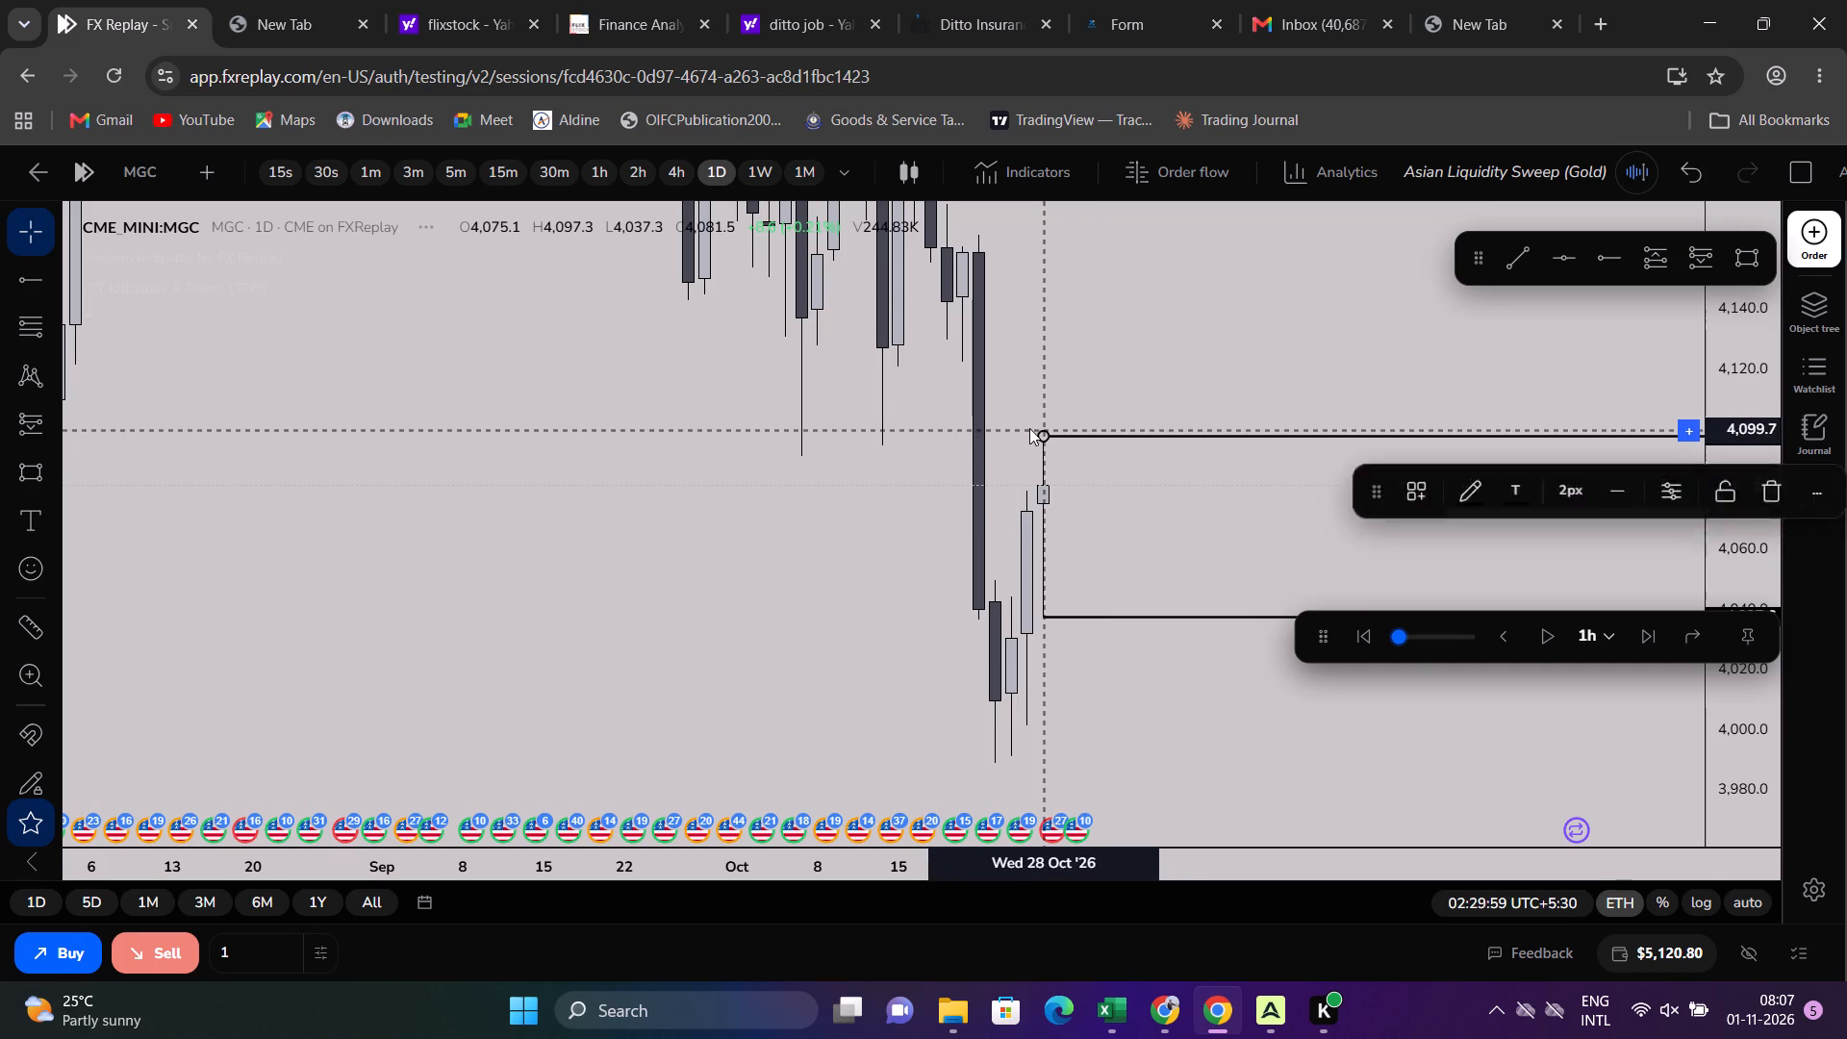
left_click_drag(1029, 428, 1028, 428)
left_click_drag(1022, 429, 1031, 431)
left_click(1028, 436)
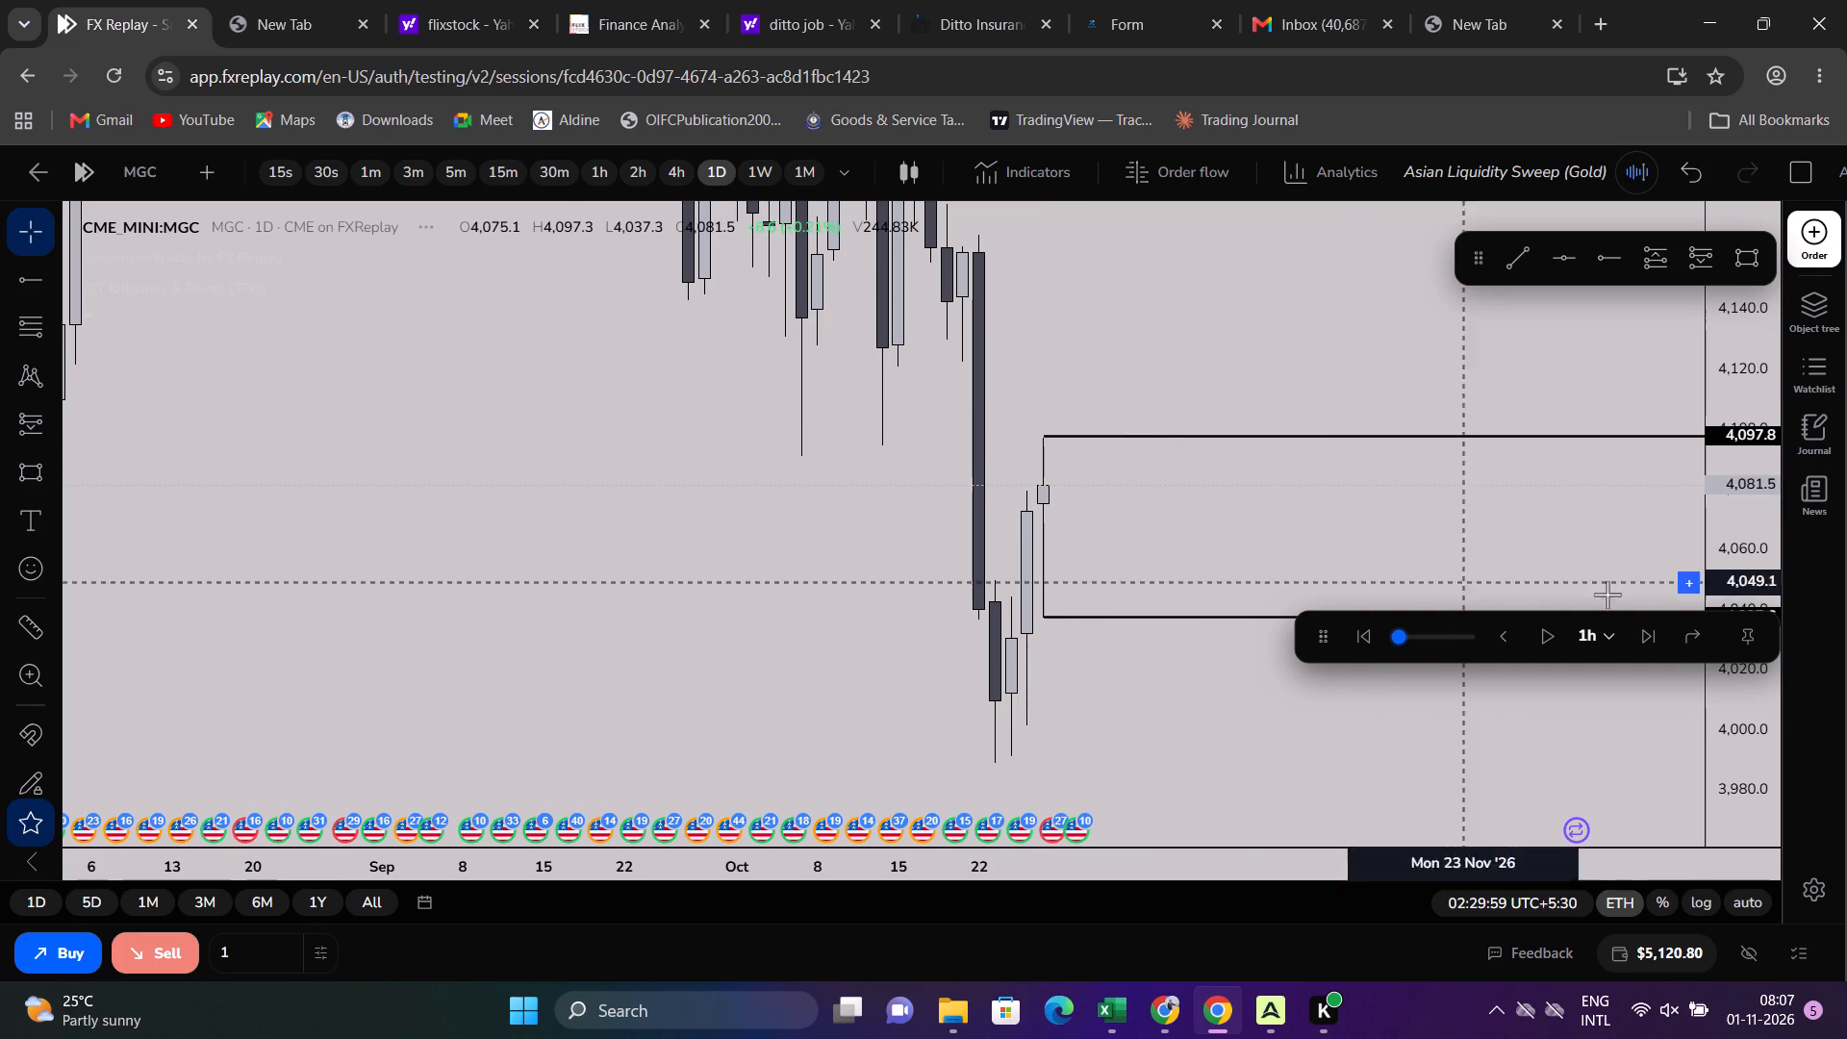
left_click_drag(1782, 562, 1772, 279)
scroll(1362, 391, "up", 4)
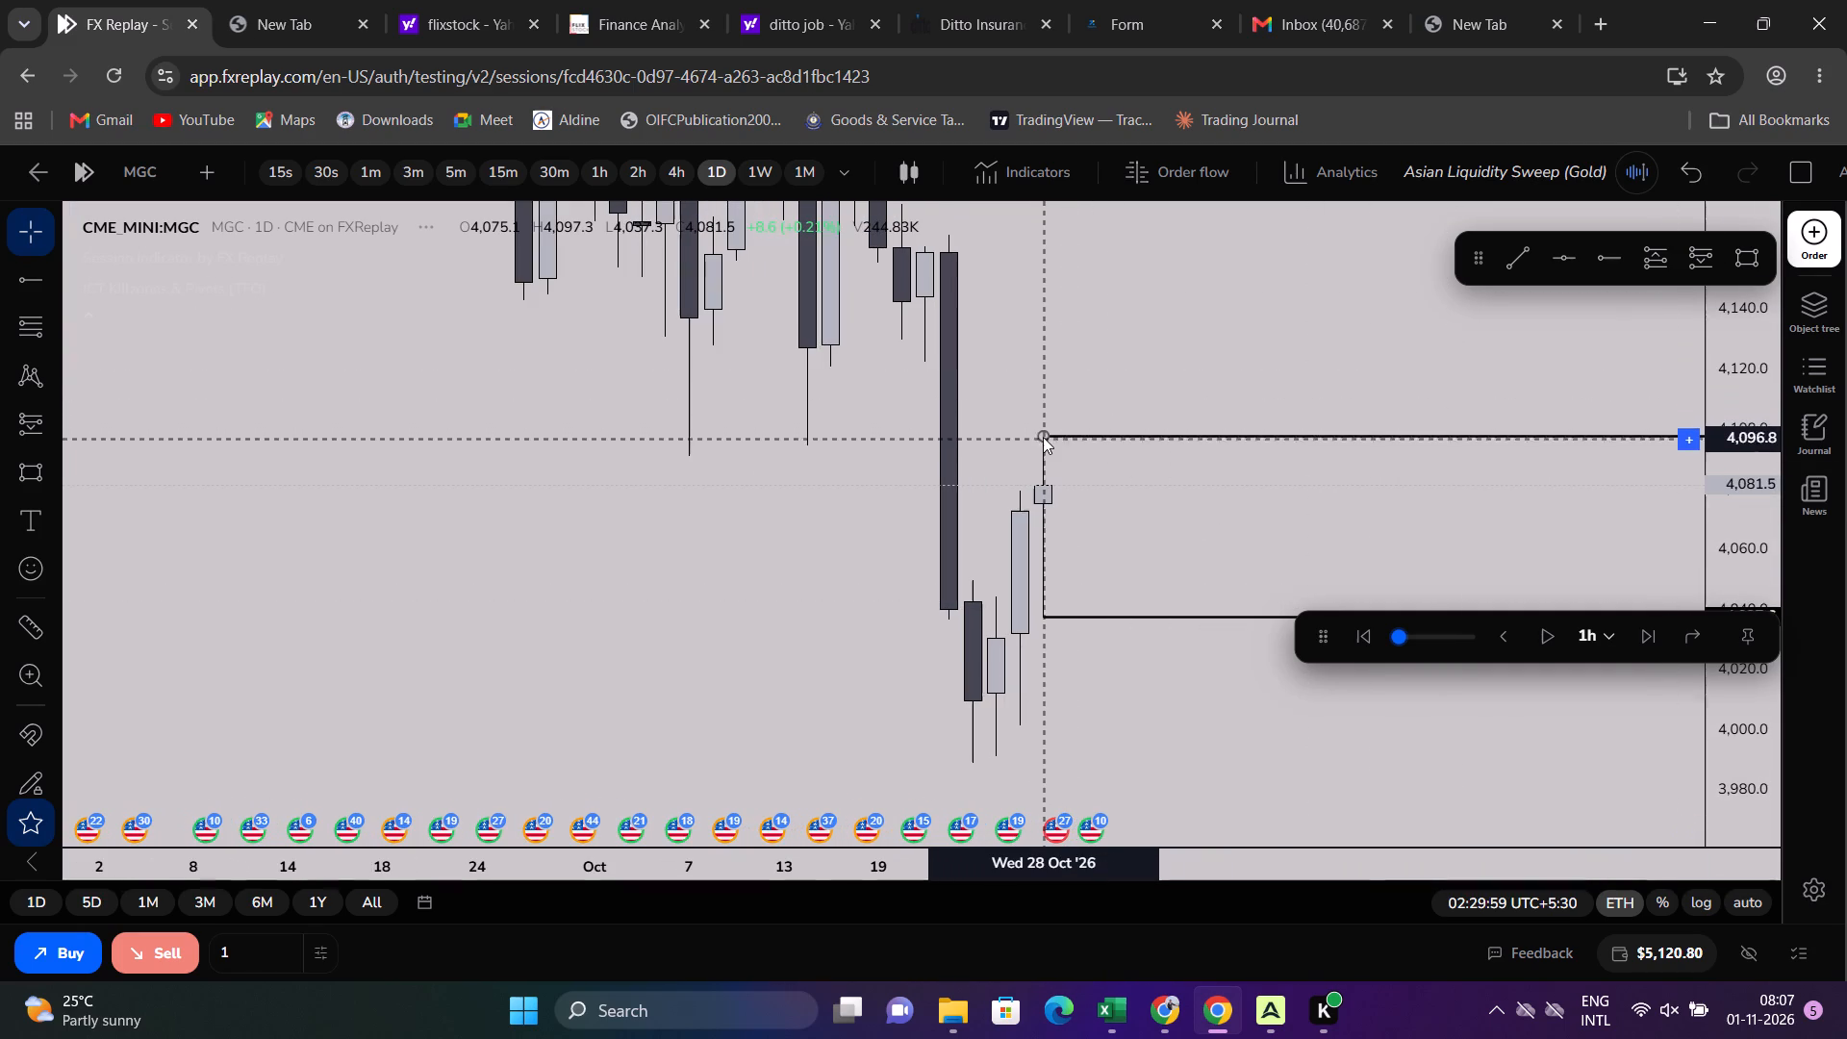
left_click(1044, 436)
left_click(1061, 458)
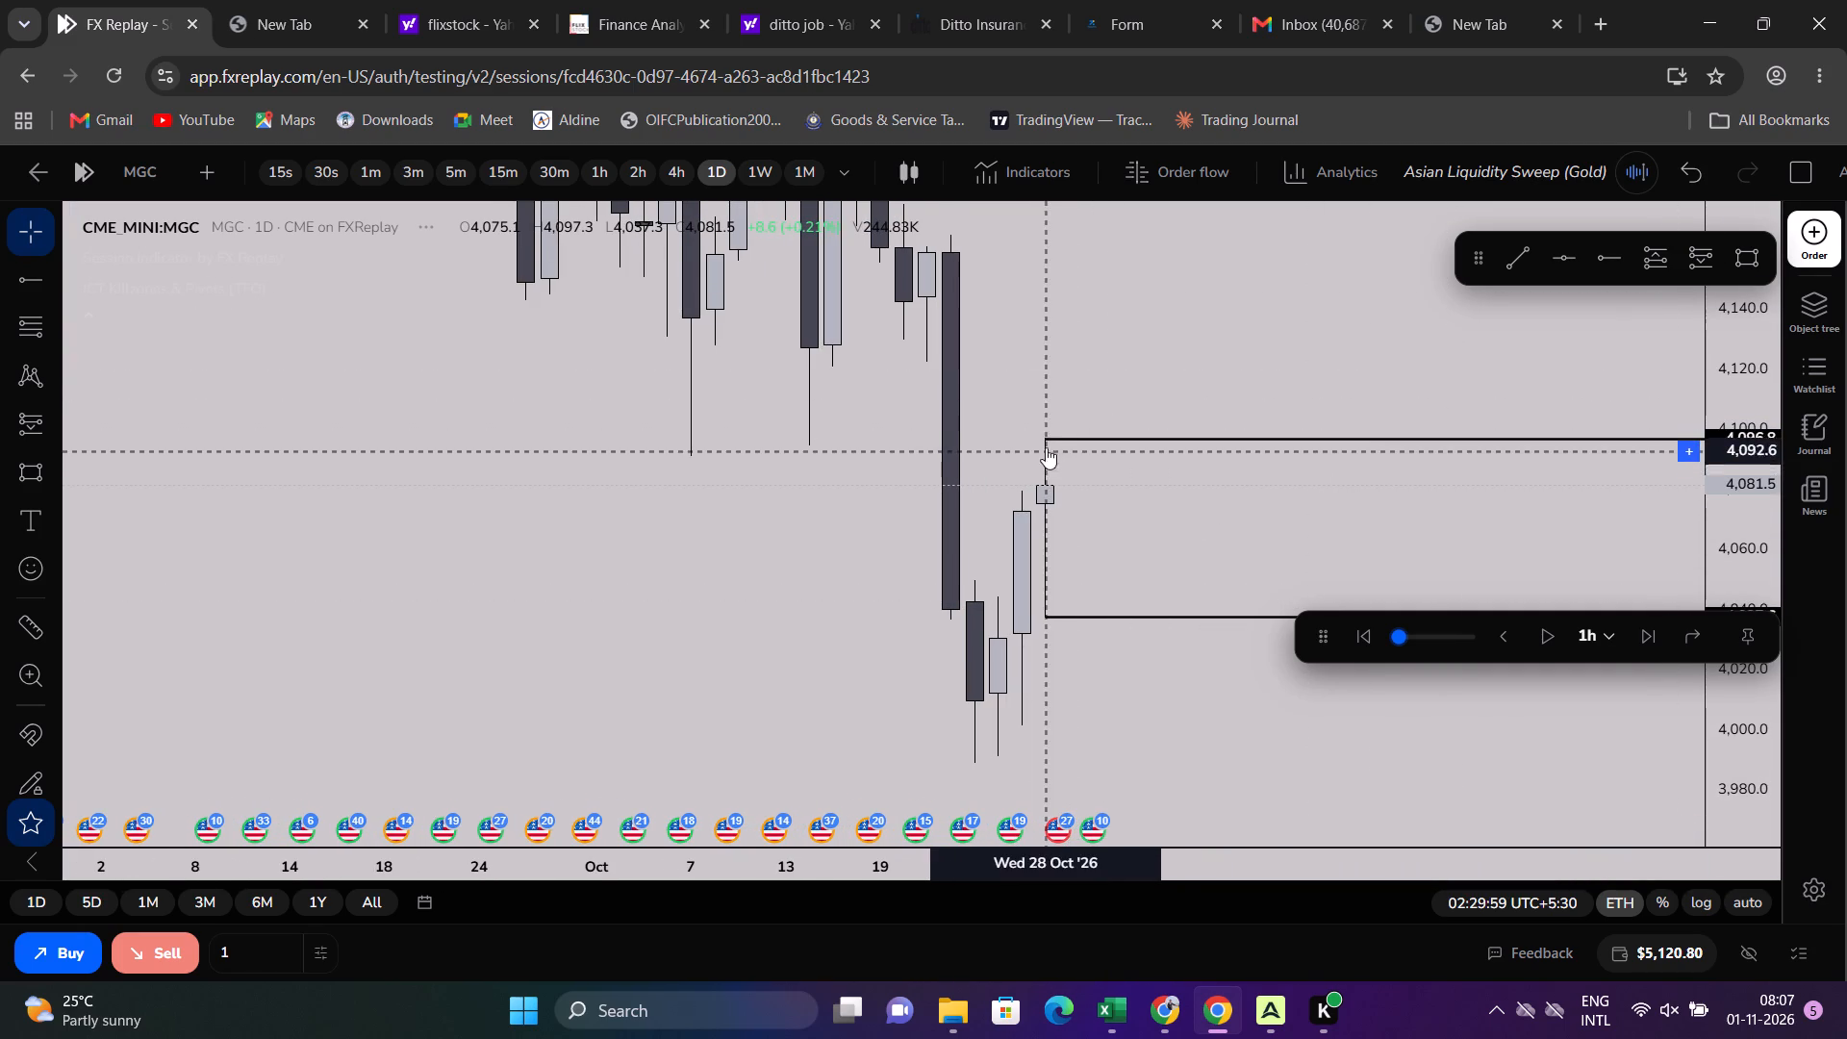
Draw a trend line under the daily lows from October 23 to October 27 and label it "LRL".
left_click_drag(1186, 529, 1174, 398)
scroll(1215, 556, "down", 3)
scroll(1230, 632, "up", 3)
left_click_drag(1027, 601, 872, 593)
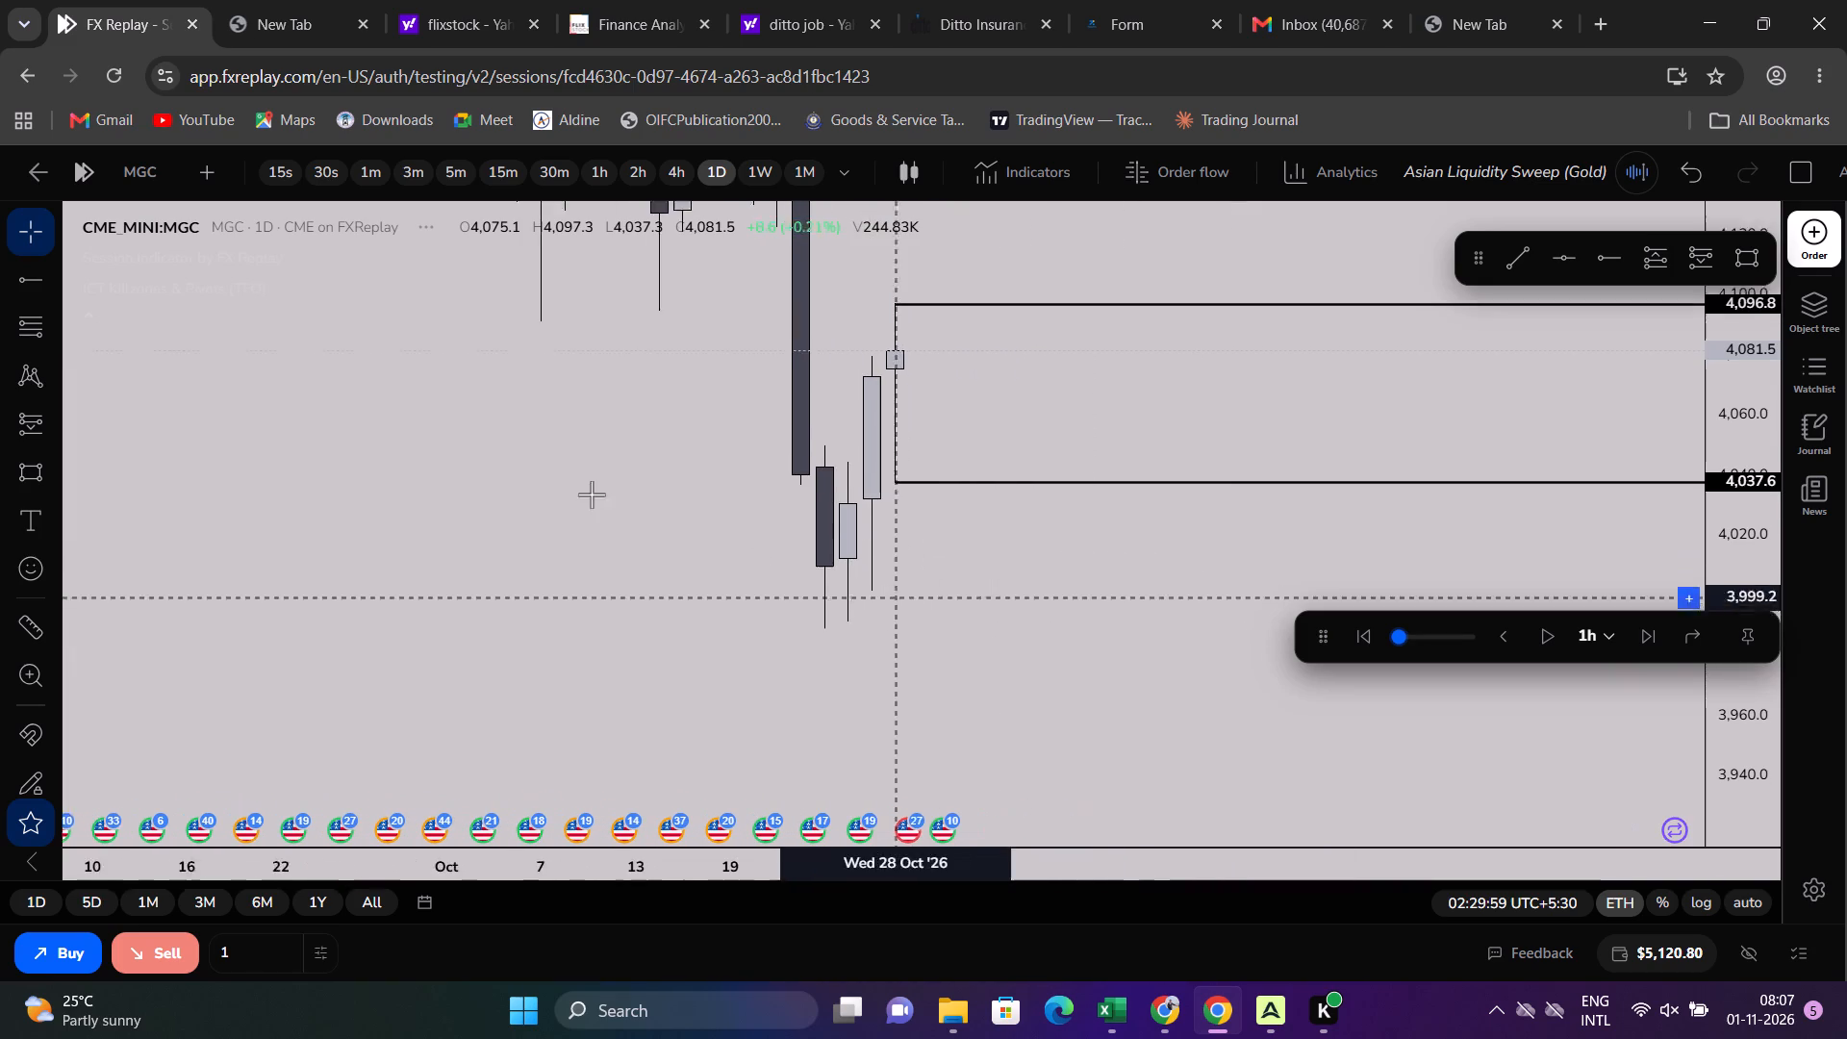
left_click(47, 285)
left_click(125, 313)
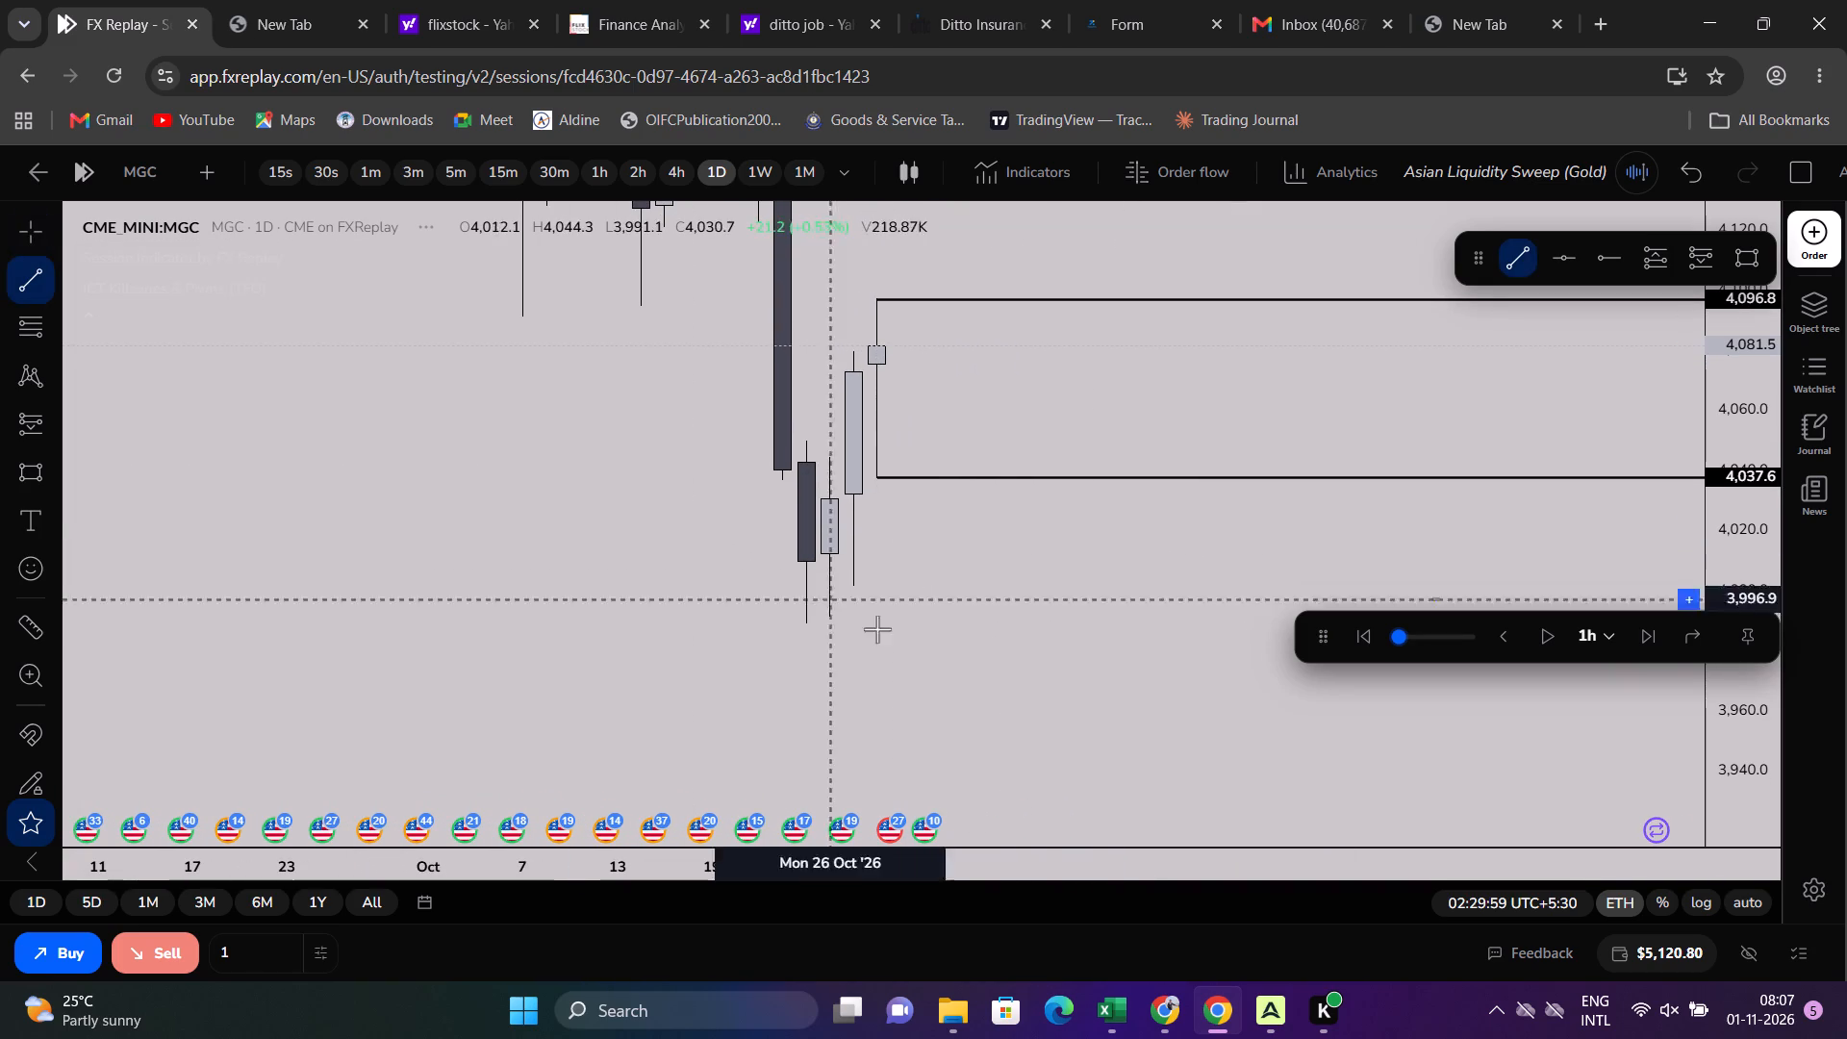
left_click(806, 628)
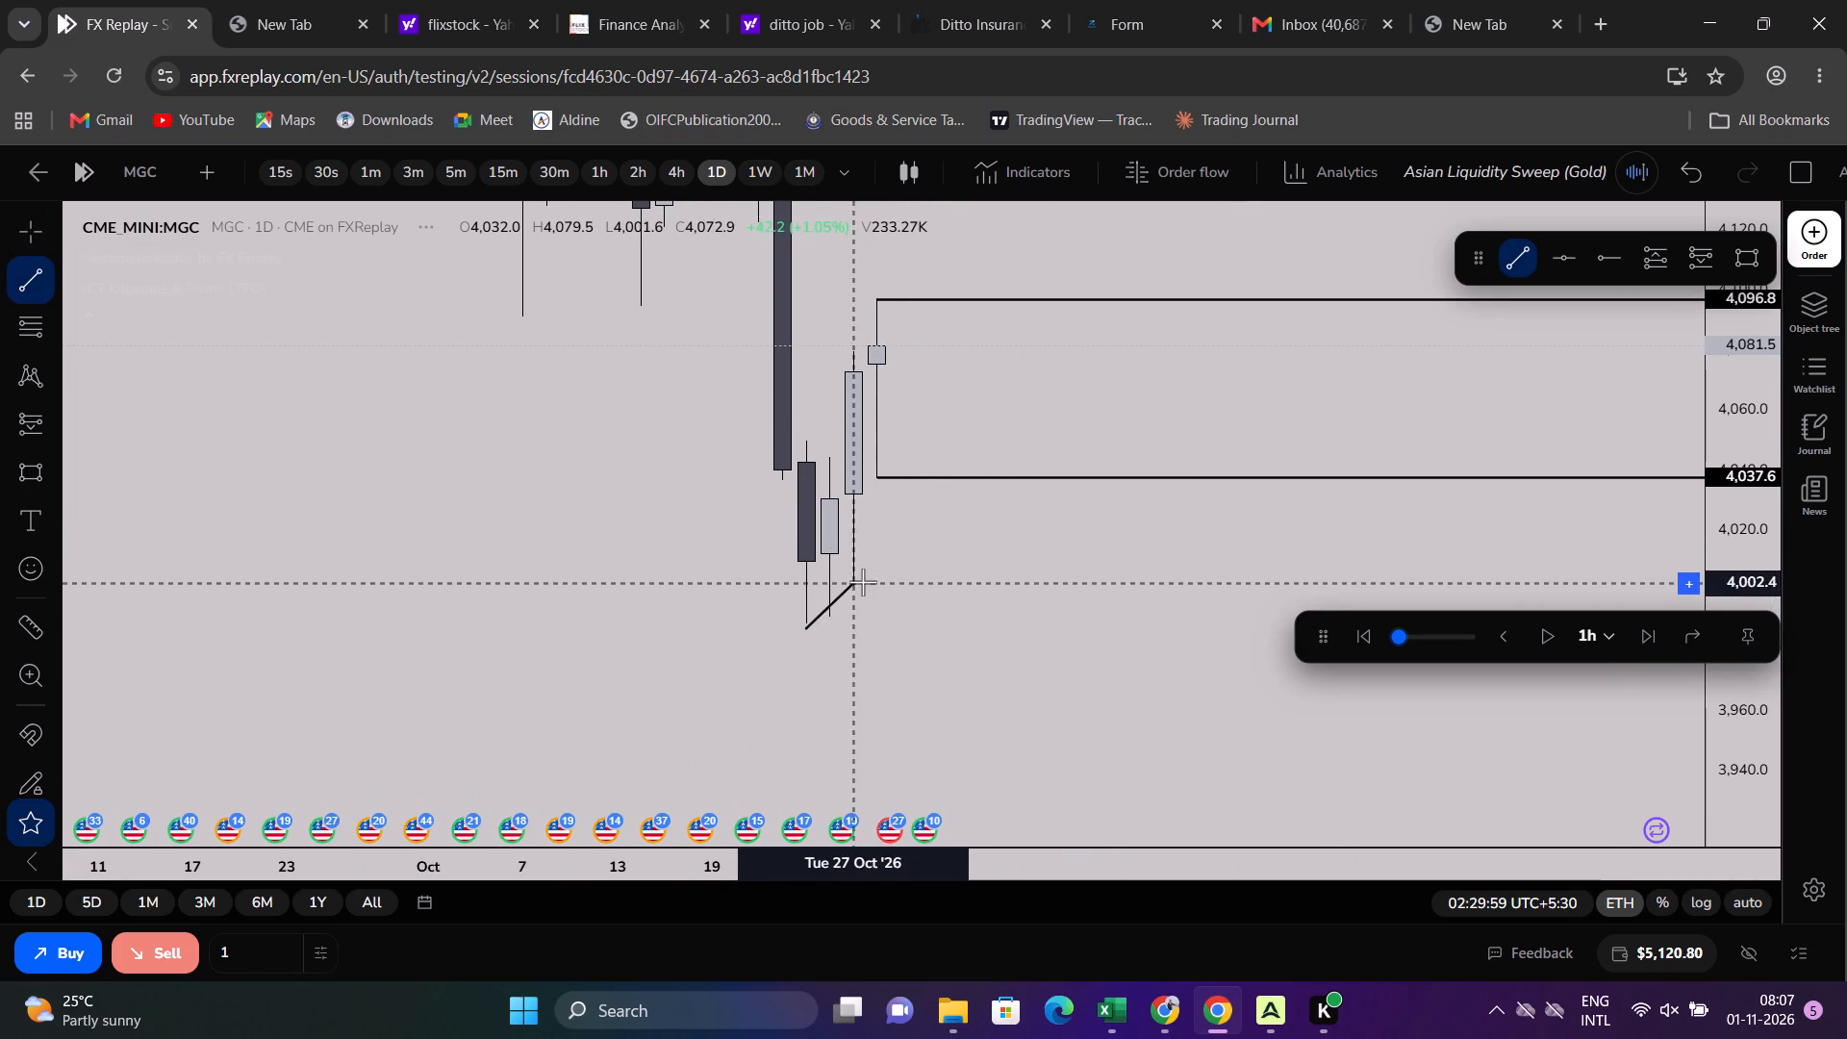
left_click(857, 583)
left_click(828, 606)
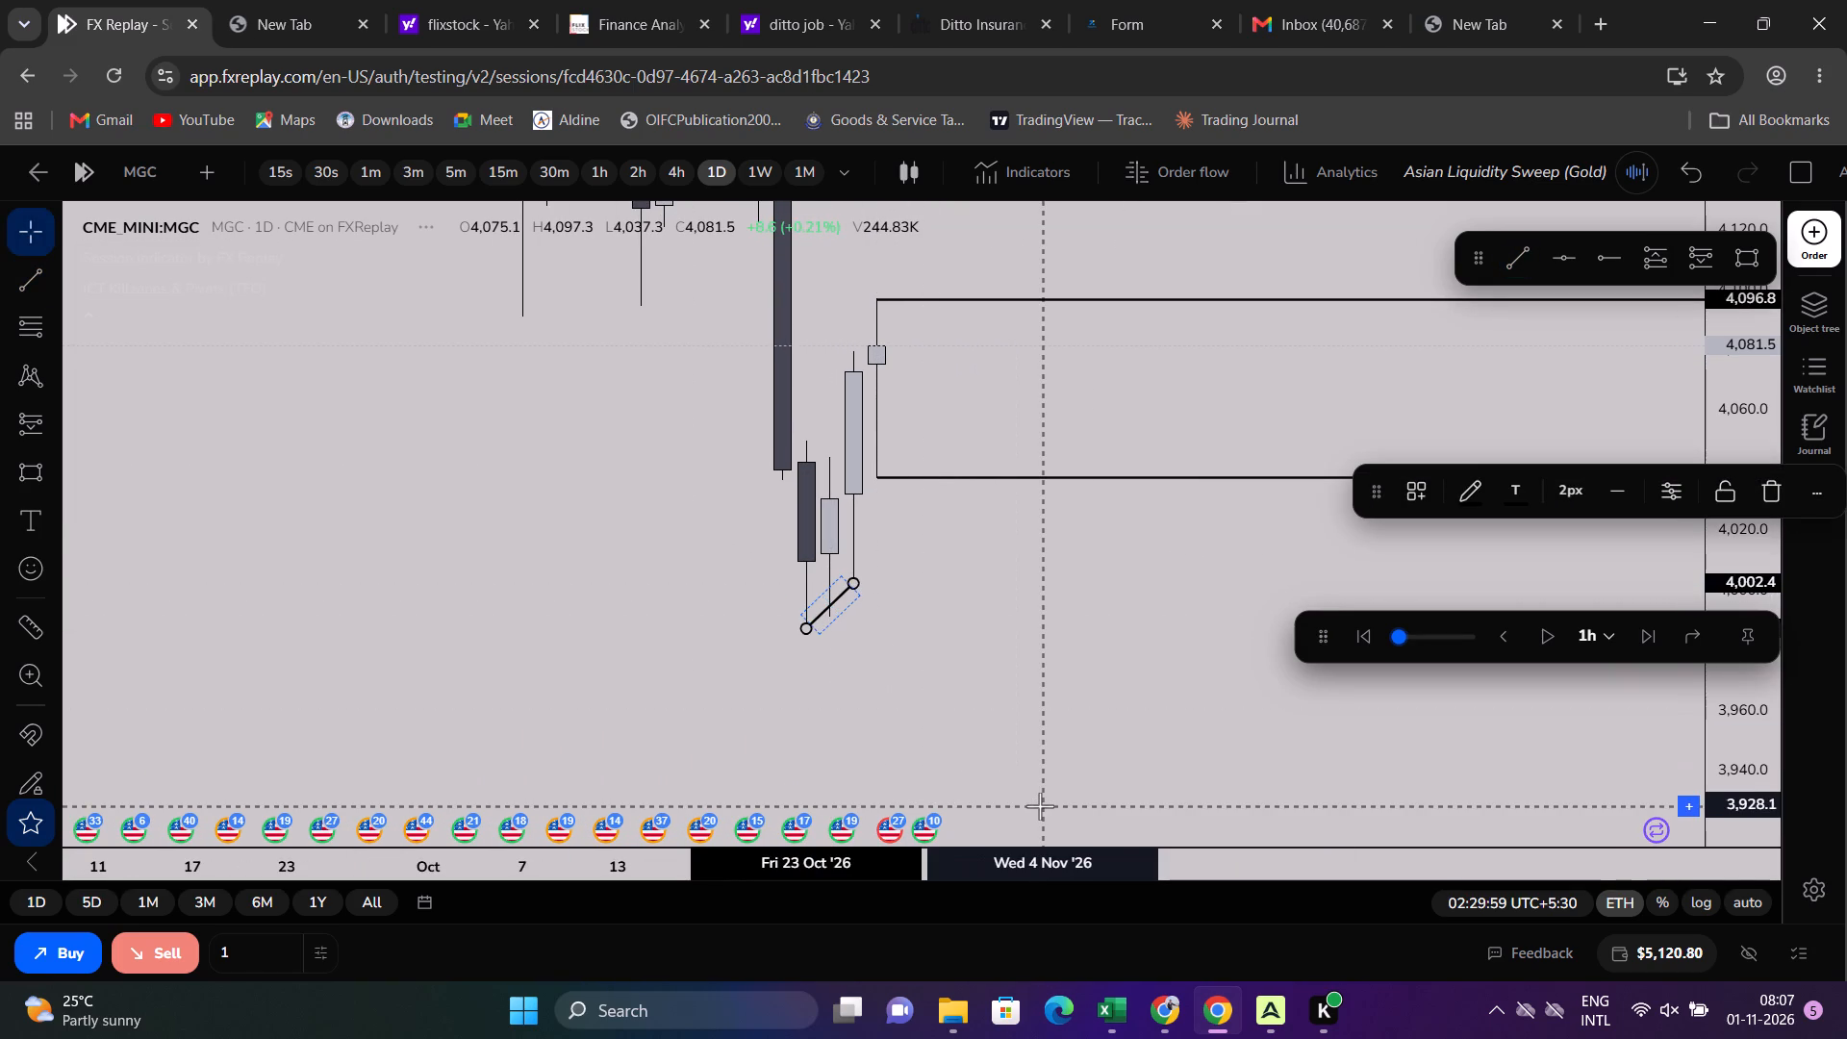
type("LRL")
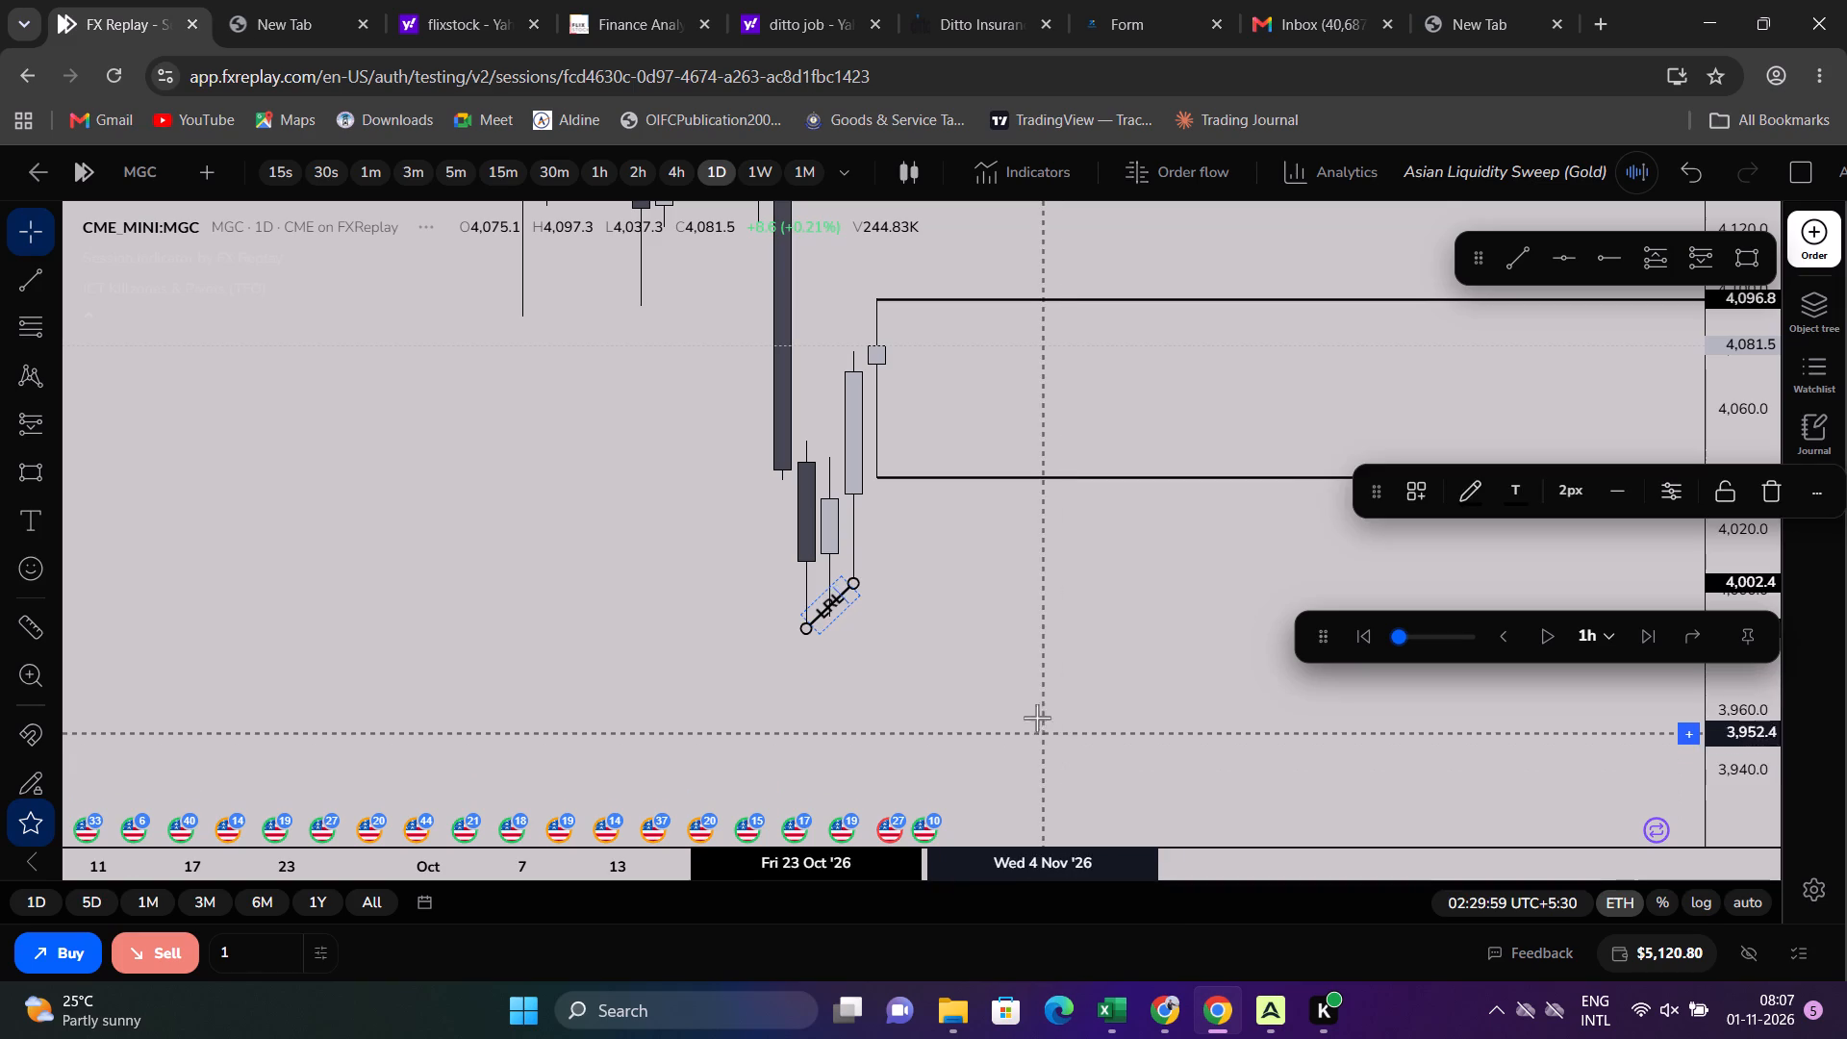
left_click(1036, 718)
Fine-tune the upper ray's anchor so it sits on the wick tip of the October 28 high.
left_click(877, 303)
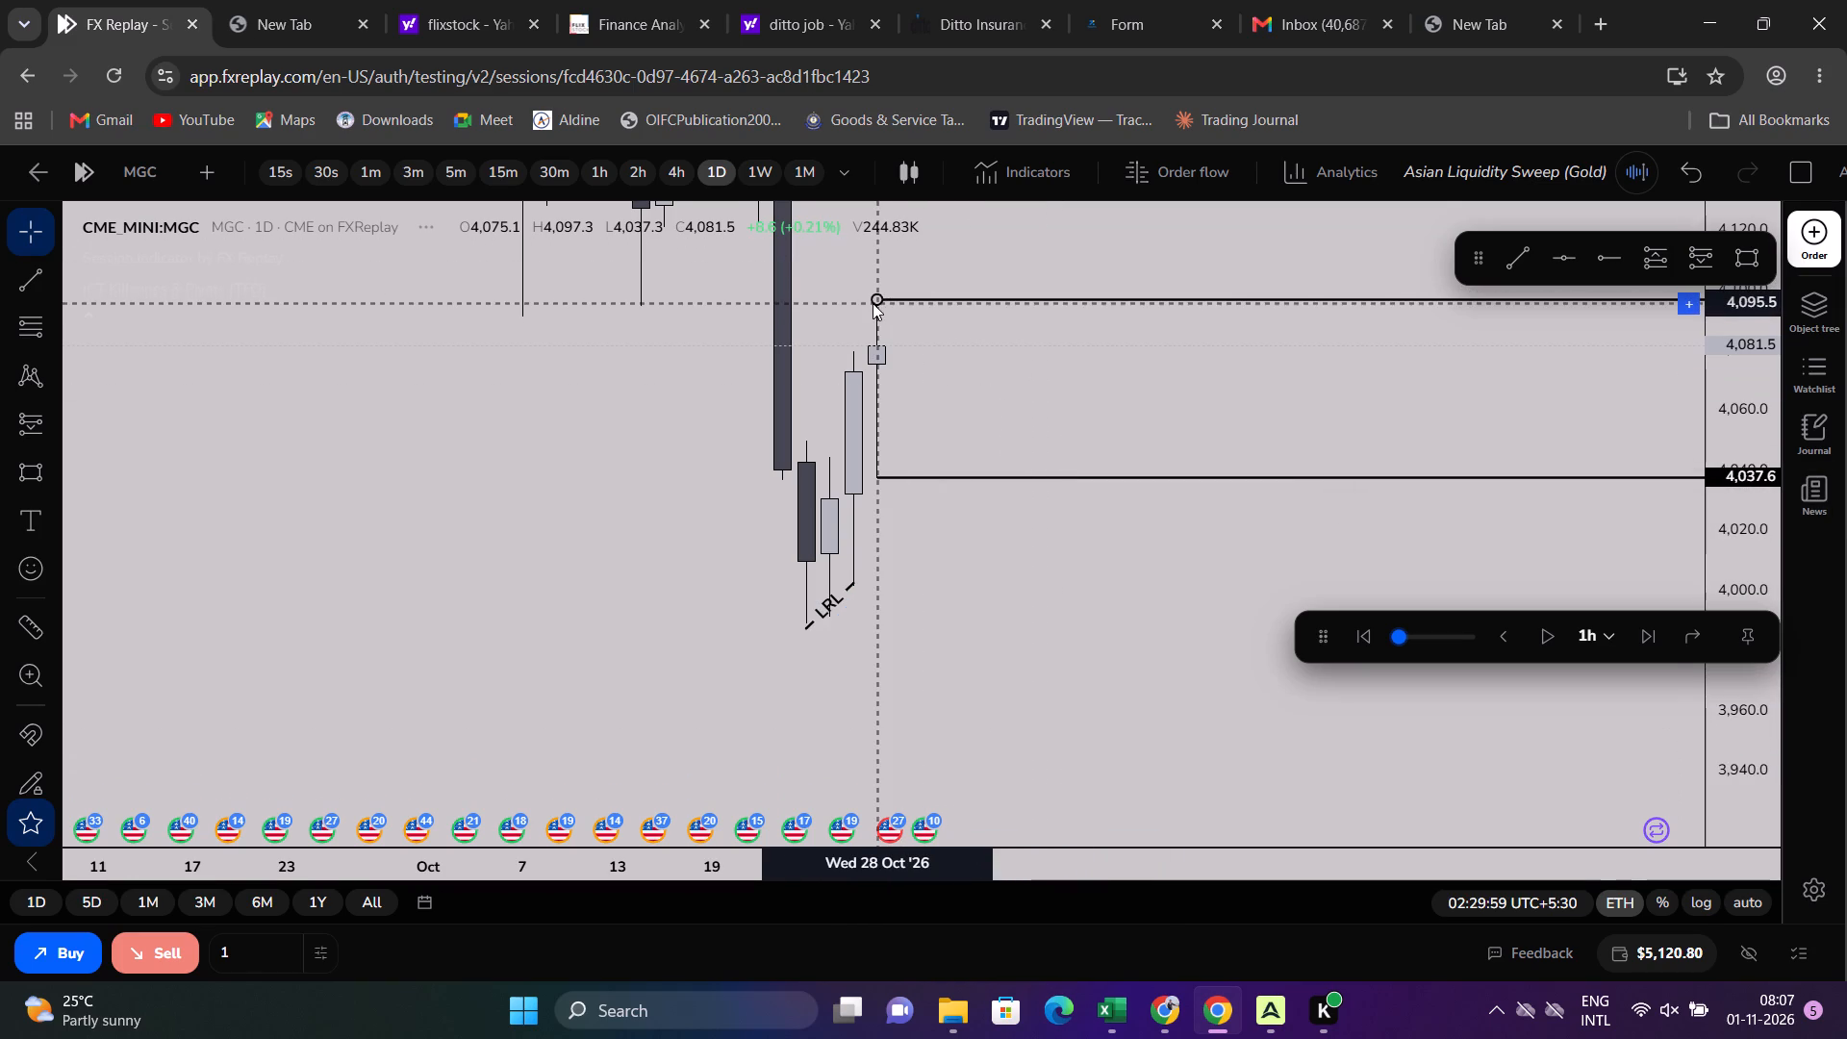
left_click(900, 326)
left_click_drag(1009, 379, 1047, 434)
left_click_drag(1773, 787, 1719, 419)
scroll(1266, 328, "up", 3)
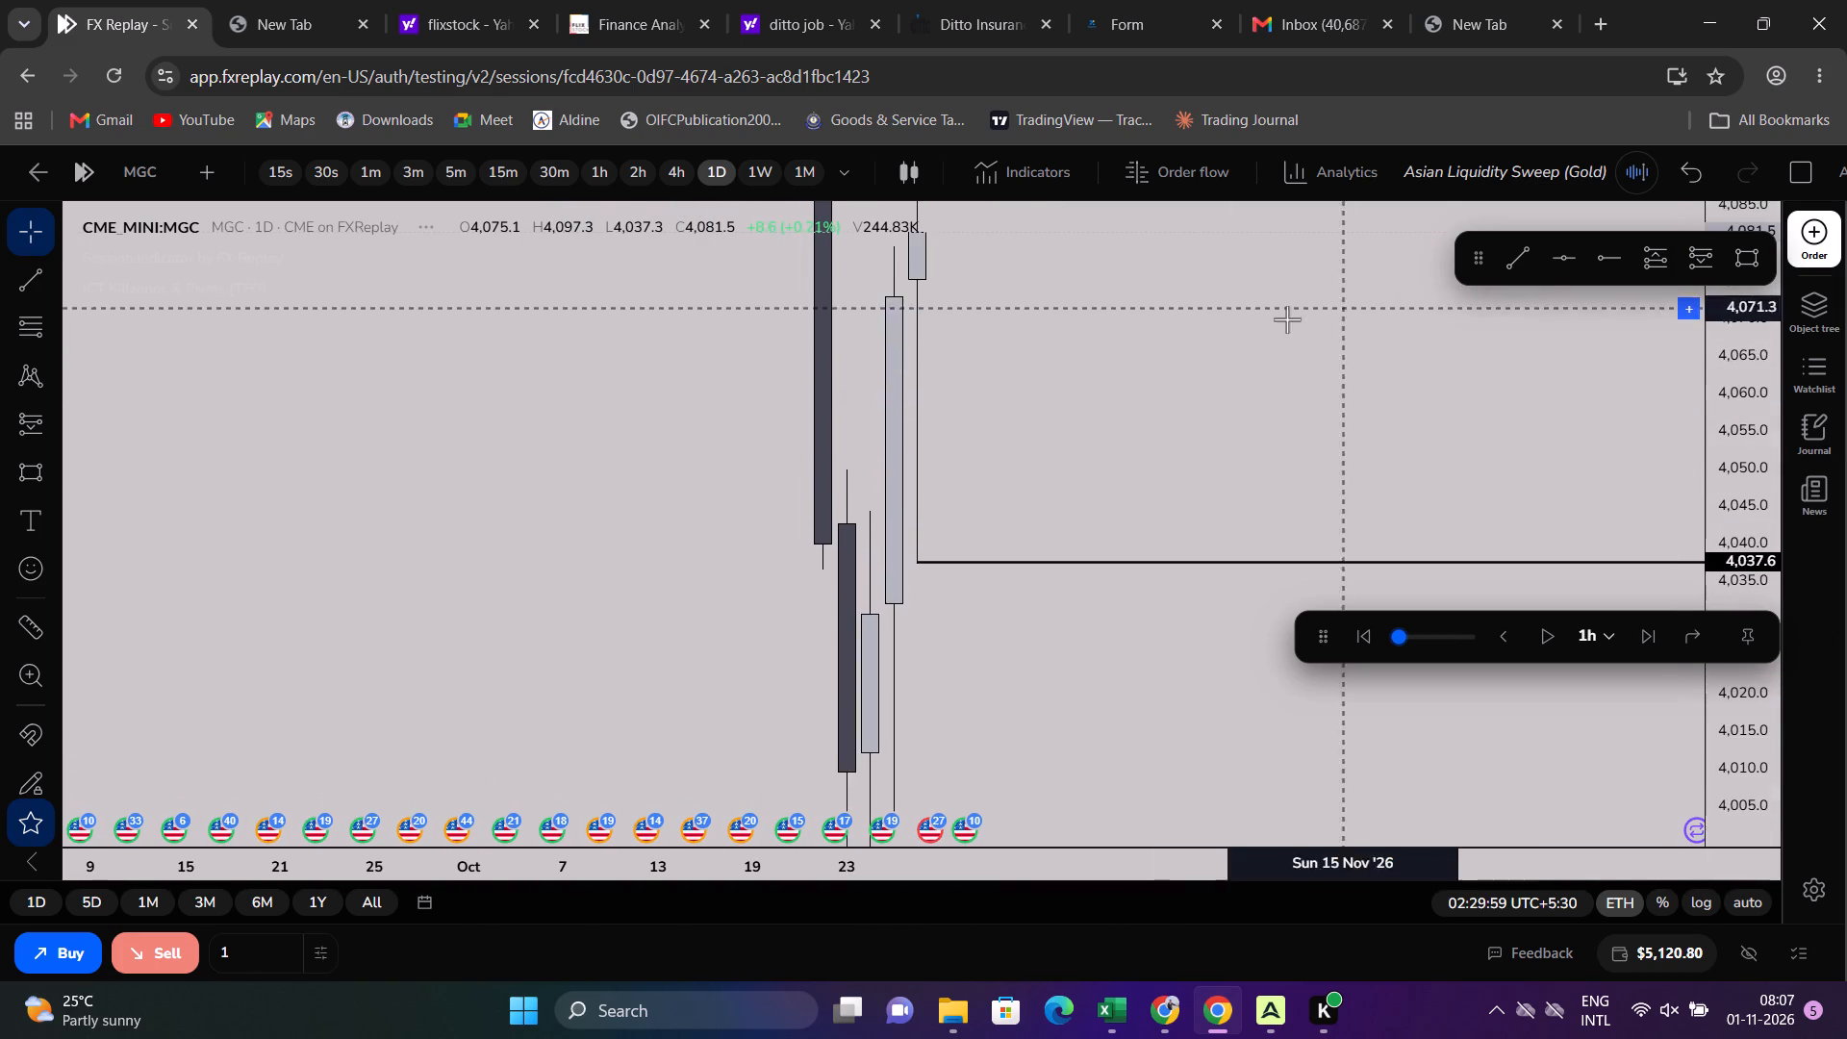
scroll(1287, 319, "up", 2)
left_click_drag(1139, 375, 1084, 542)
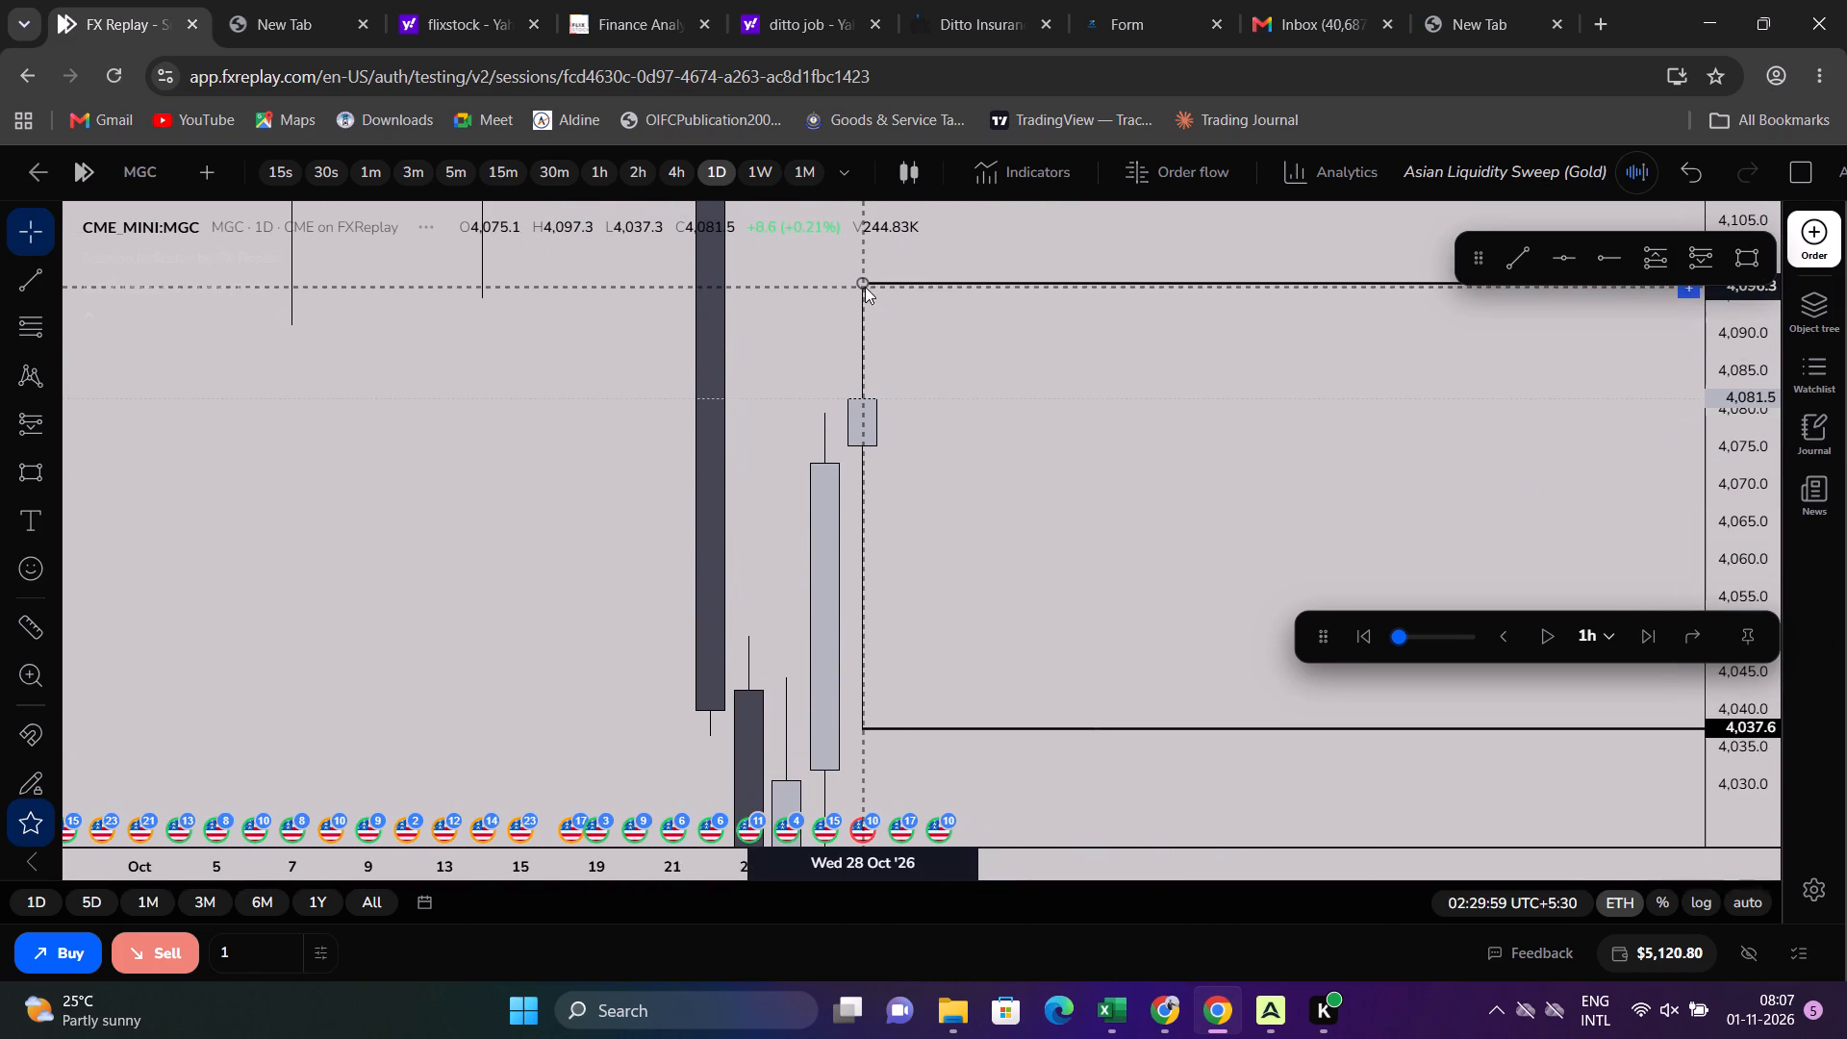
left_click_drag(865, 287, 851, 282)
left_click(858, 292)
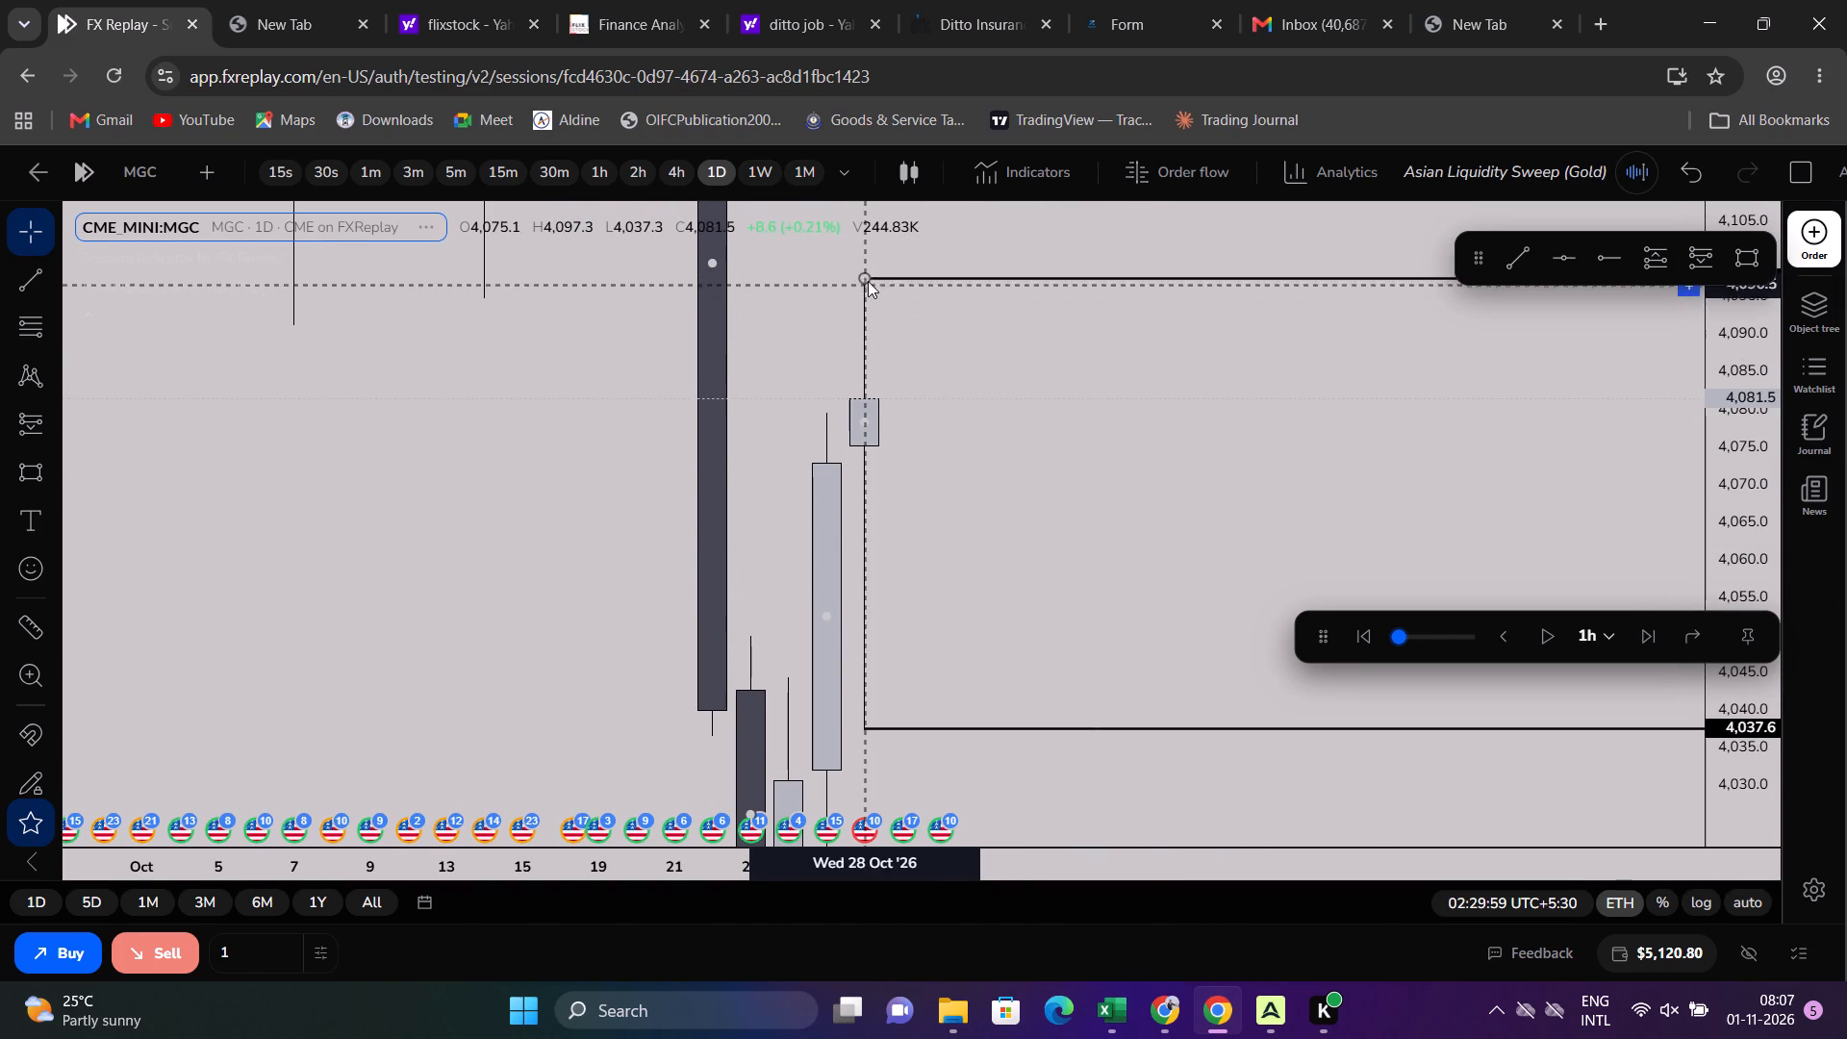
left_click(864, 279)
Label the horizontal ray at the October 28 high "PDH".
double_click(870, 281)
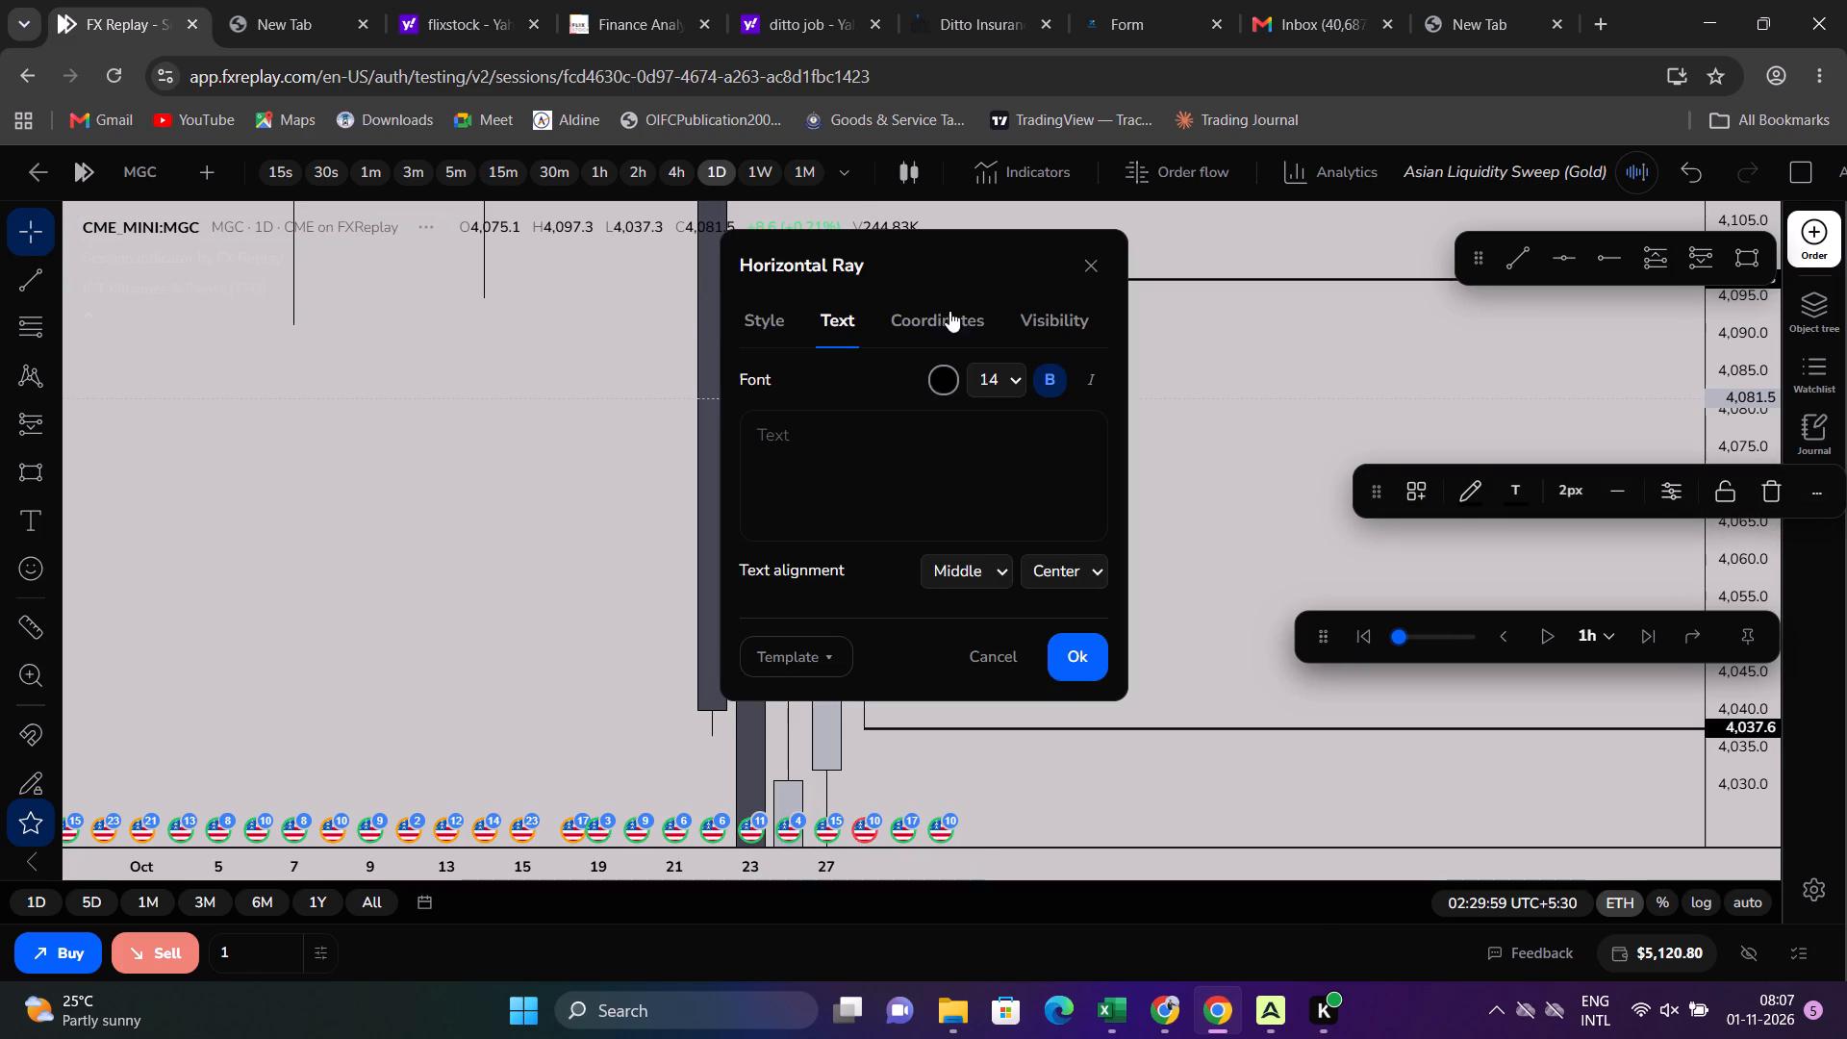
left_click(822, 664)
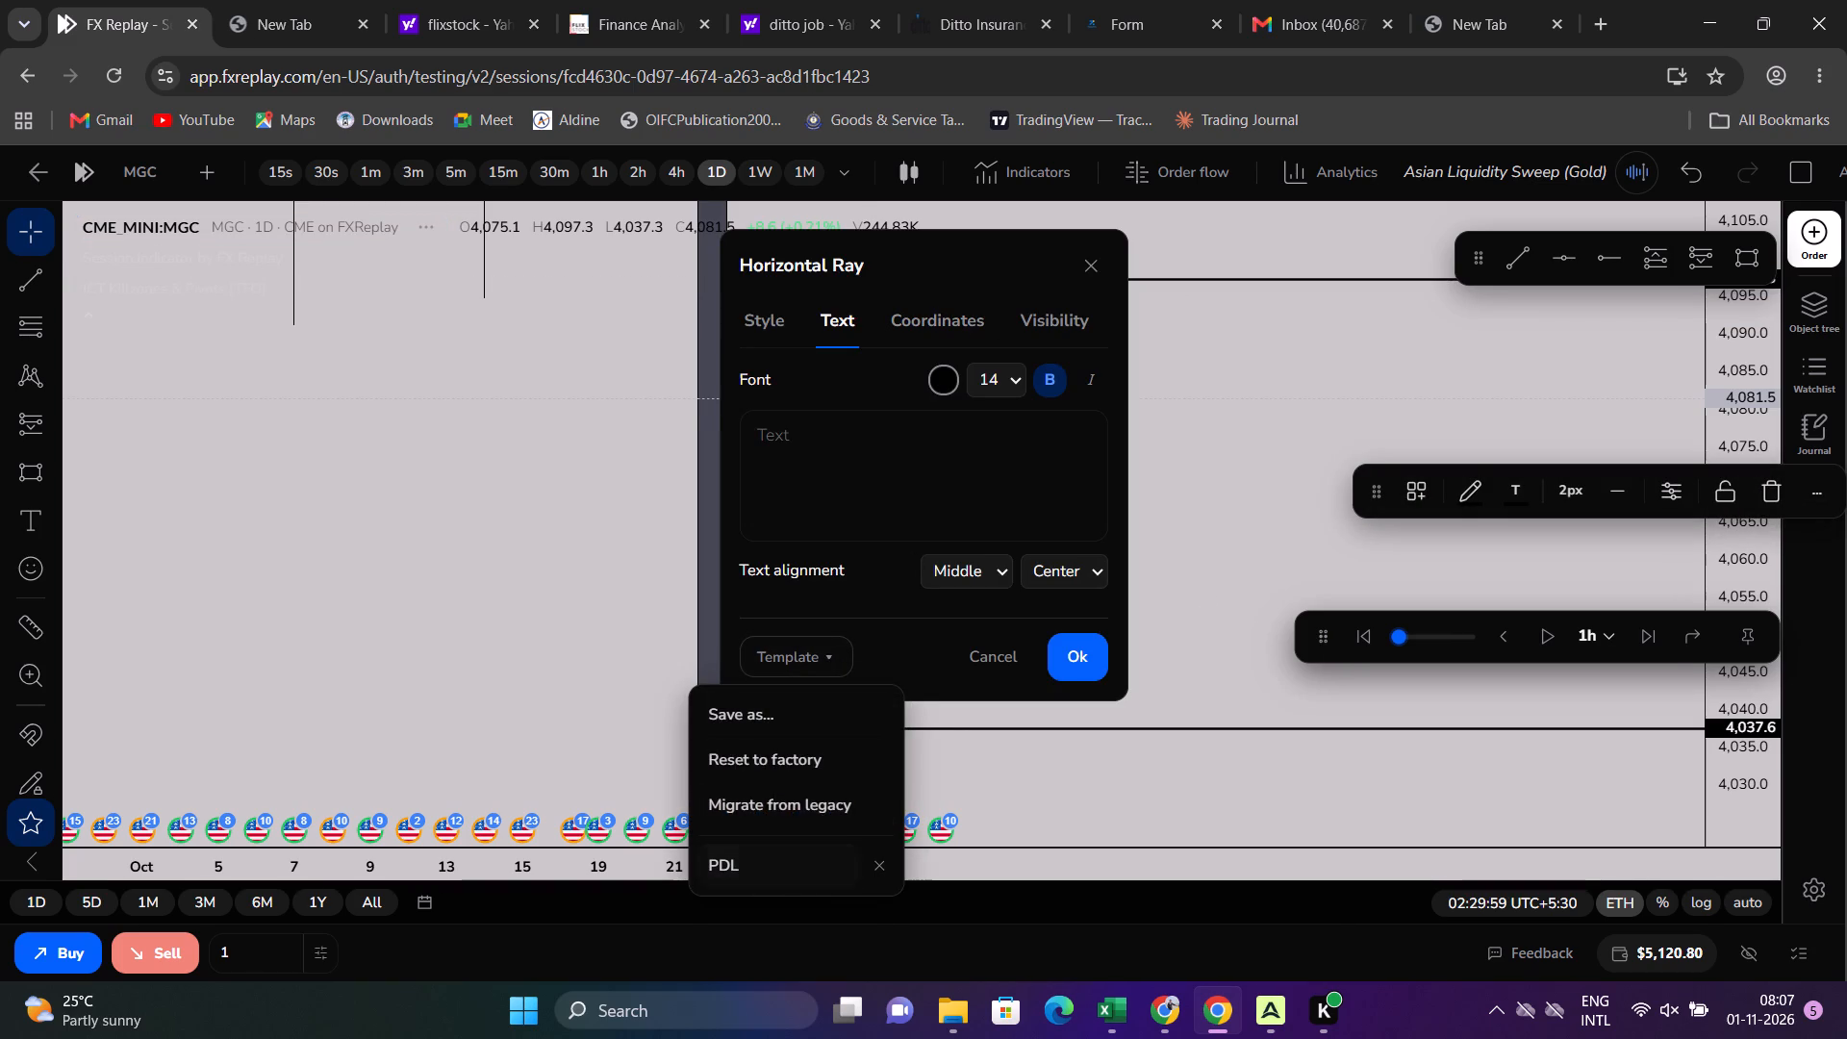
left_click(902, 401)
left_click(901, 443)
type("PDH")
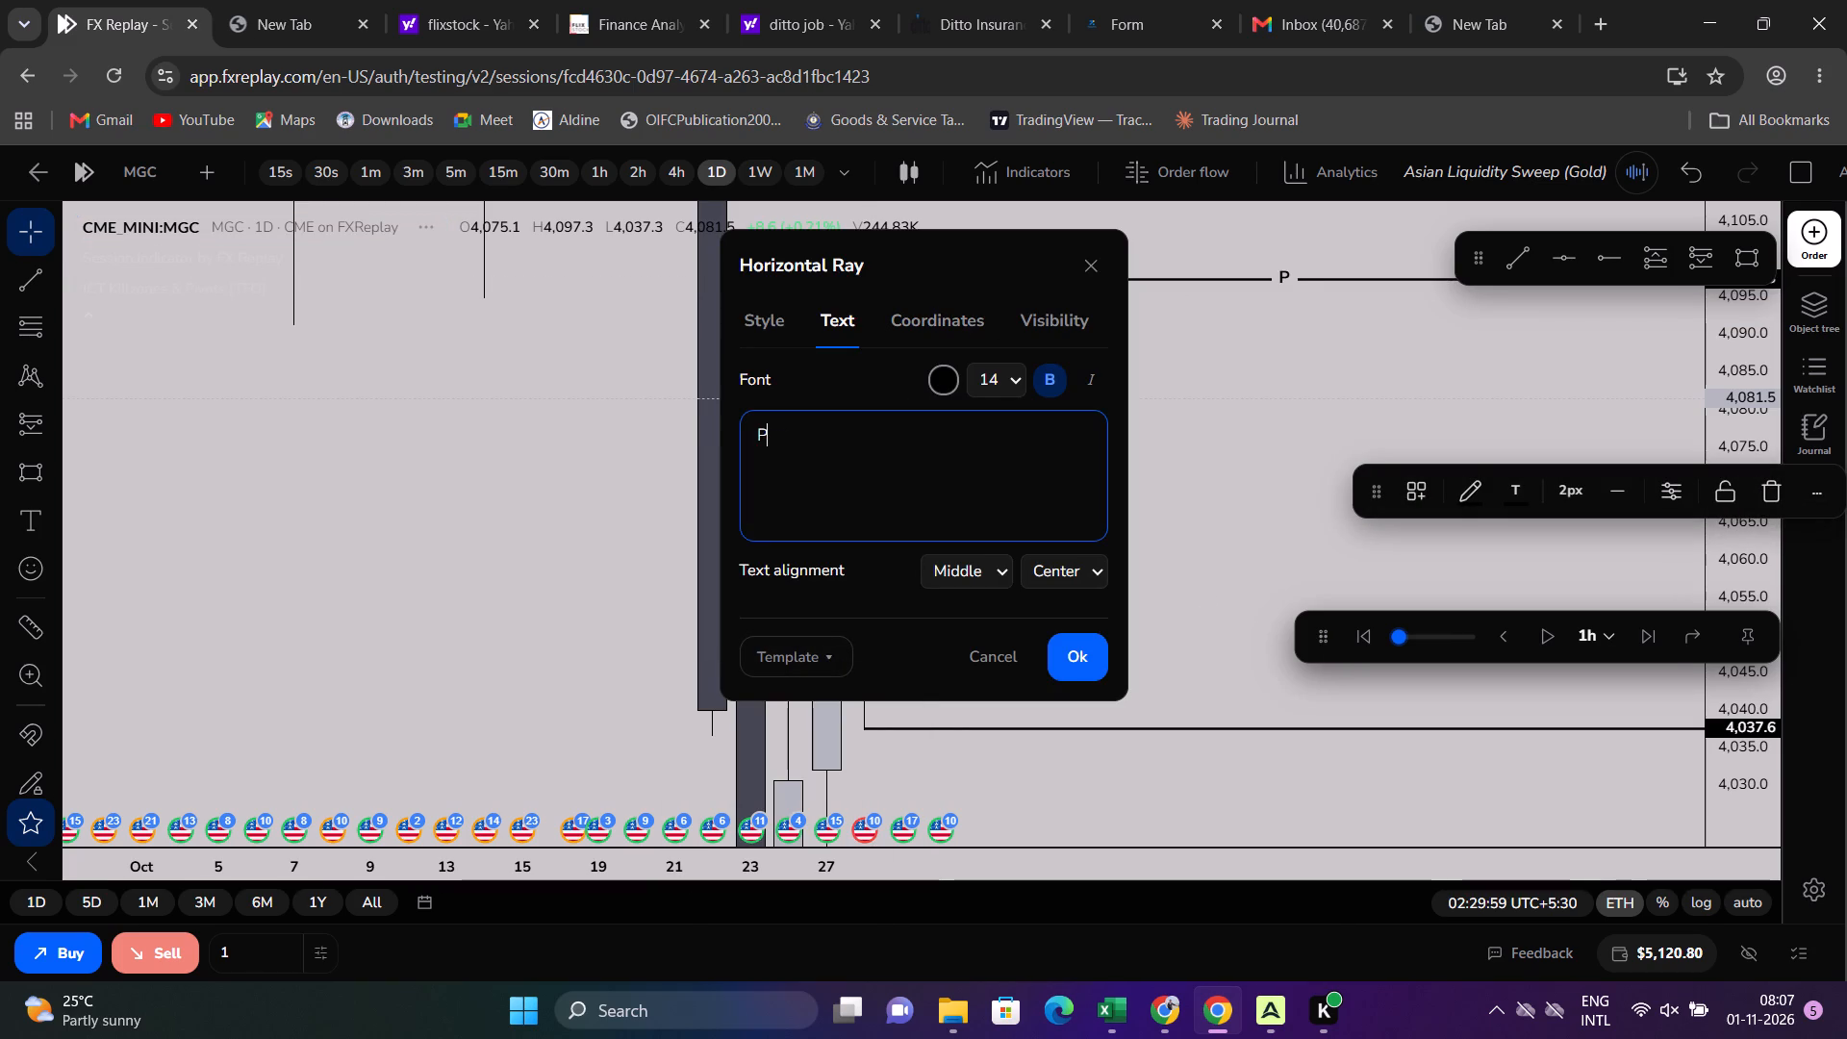
left_click(1075, 662)
Label the horizontal ray at the October 28 low "PDL".
double_click(868, 735)
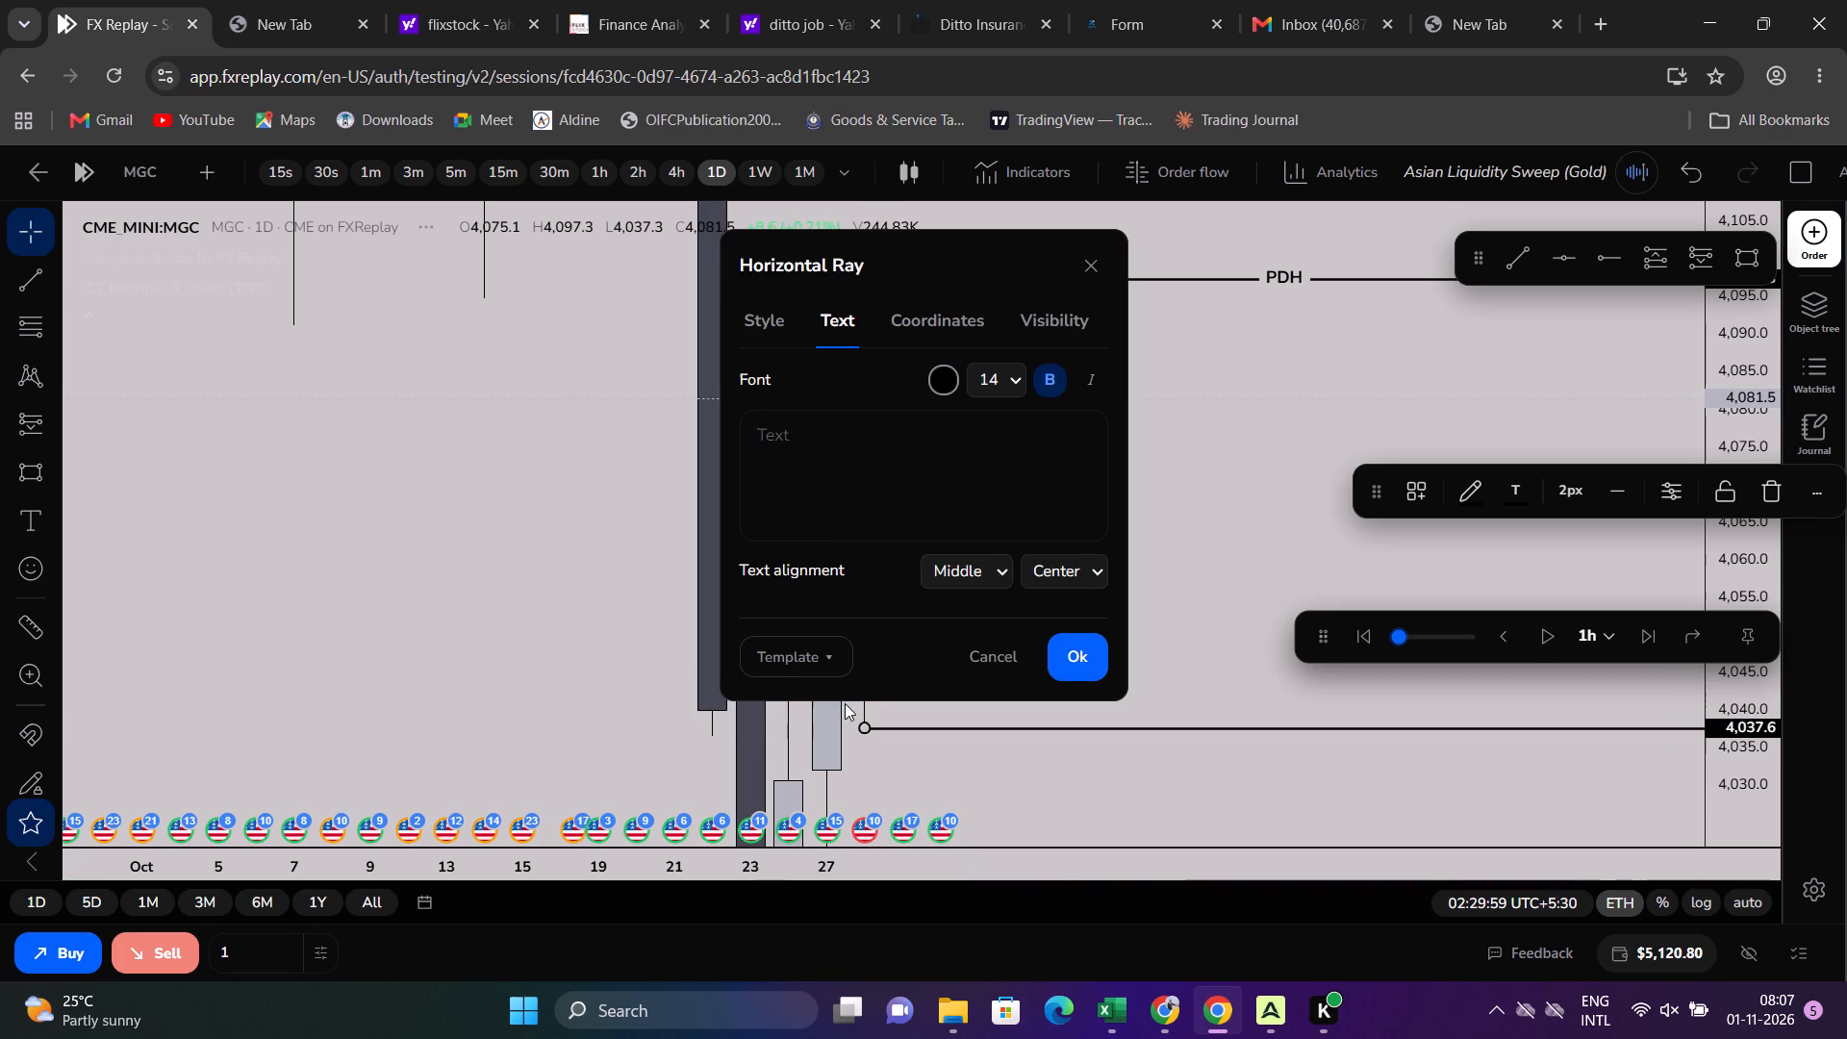
left_click(869, 464)
type("PDL")
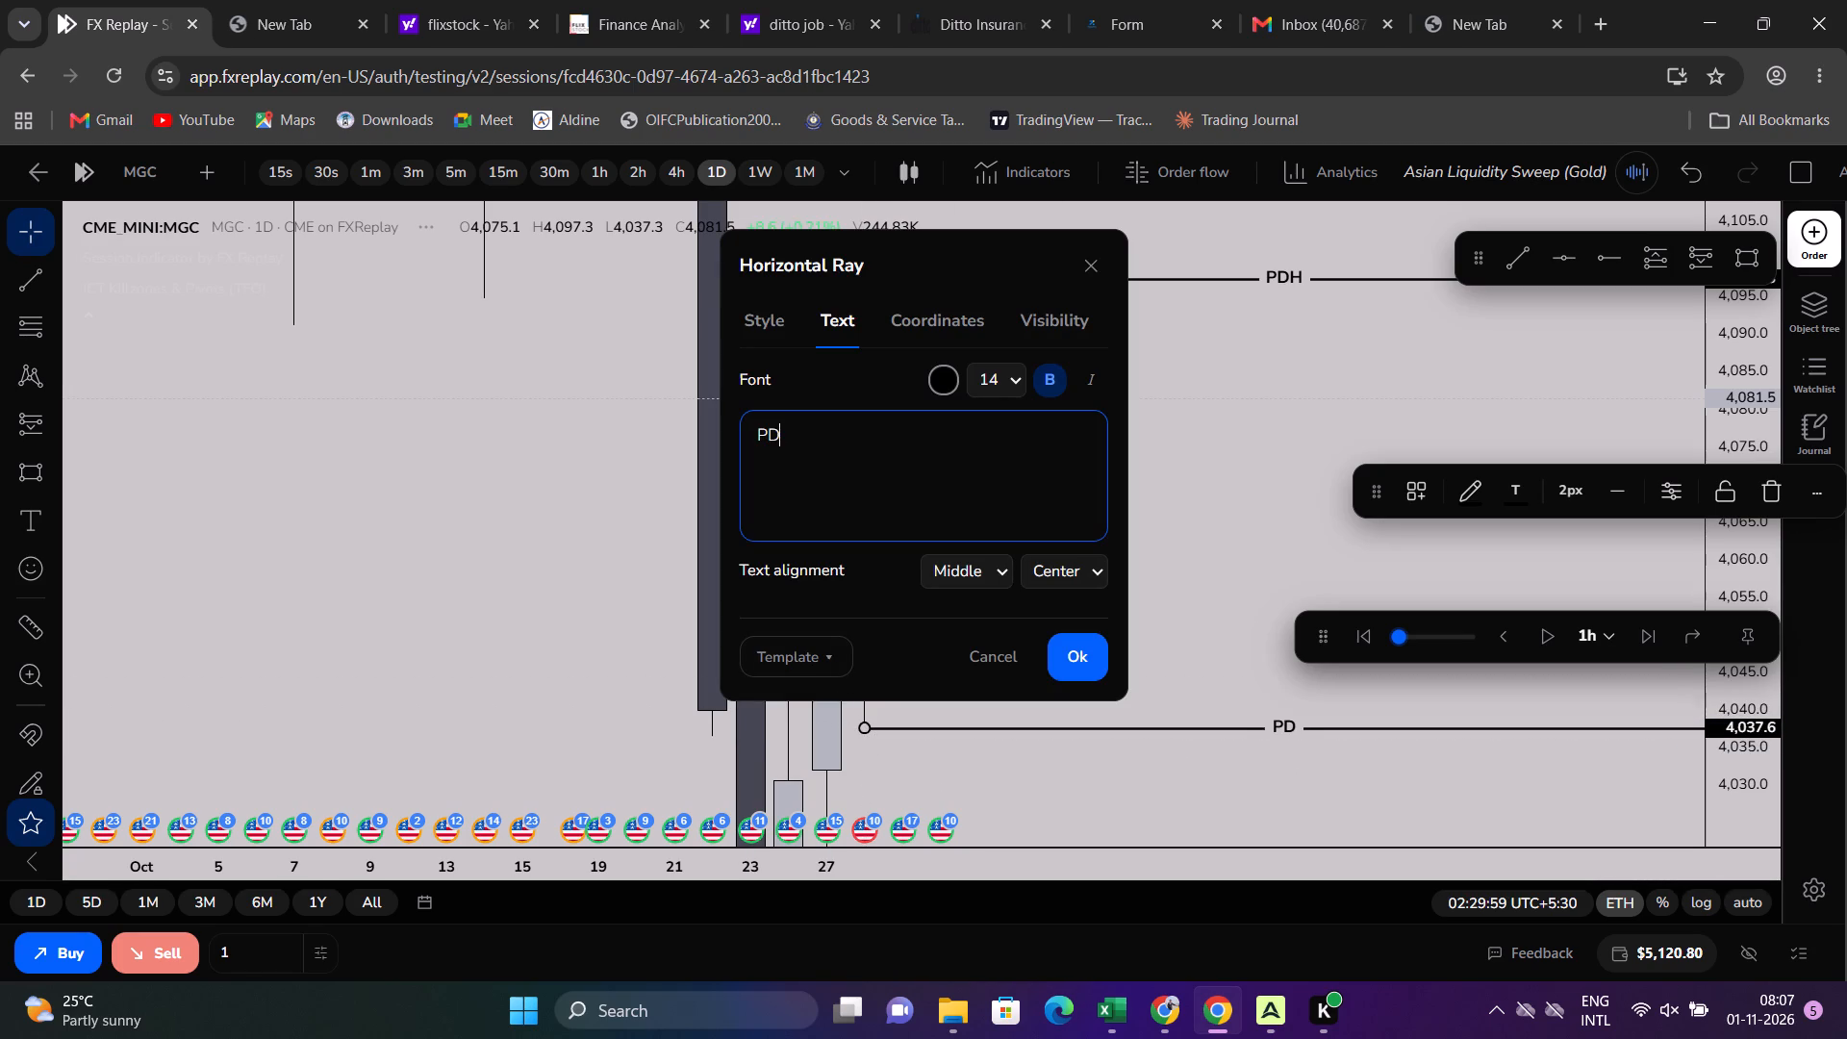
left_click(1081, 650)
left_click(1087, 530)
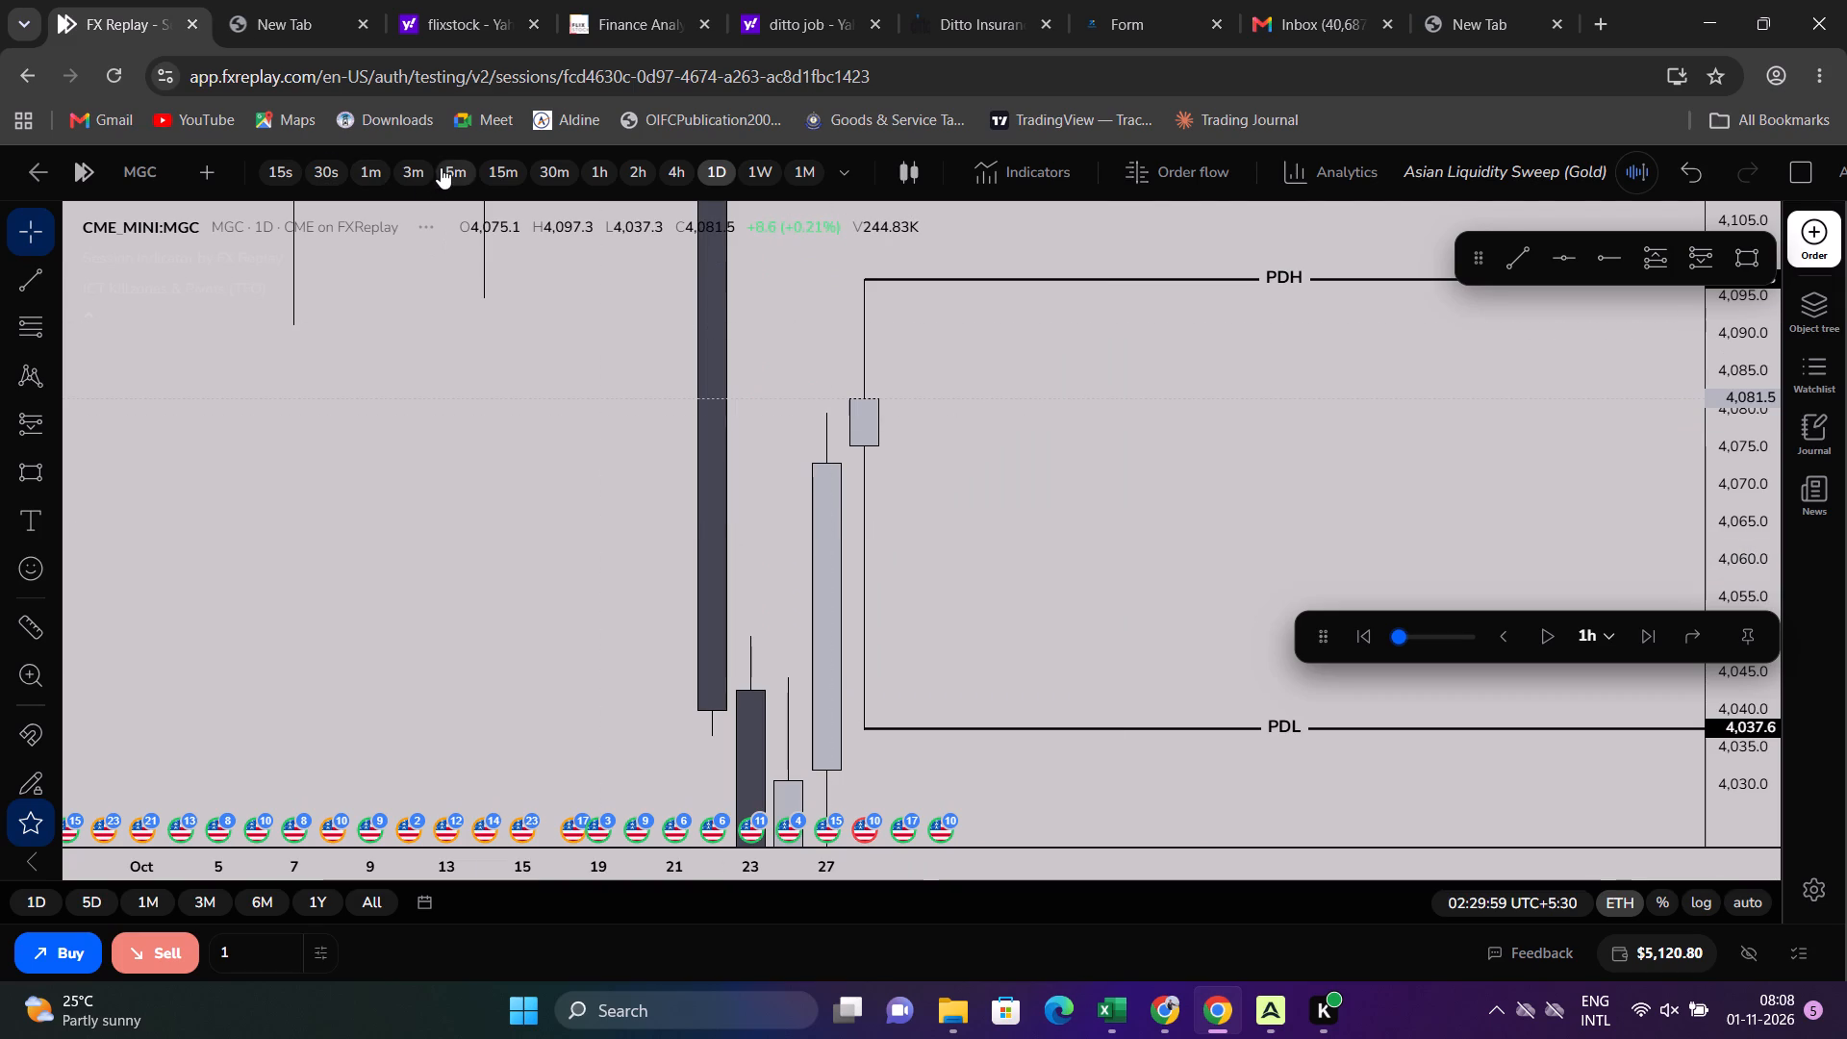
Switch the gold chart to the 5m timeframe and examine the October 28 price action between PDH and PDL.
left_click(441, 167)
scroll(921, 443, "down", 20)
scroll(921, 443, "down", 2)
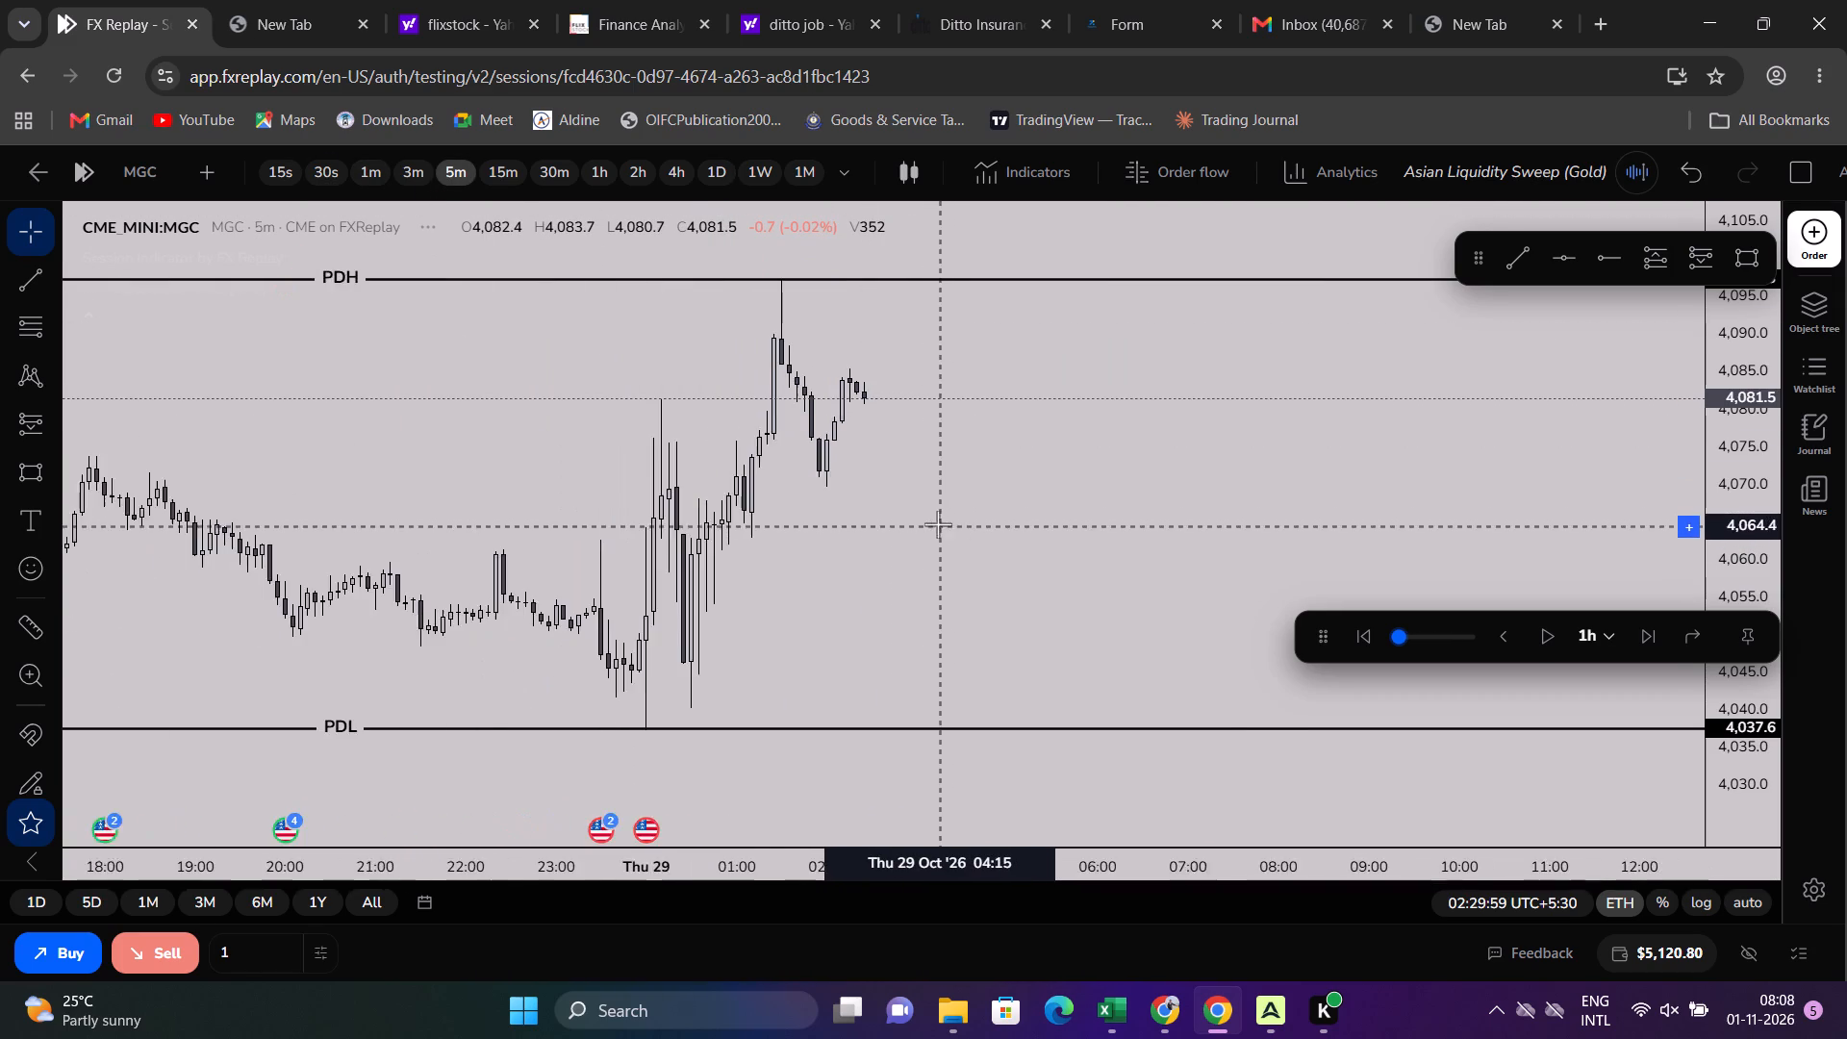
scroll(938, 524, "down", 17)
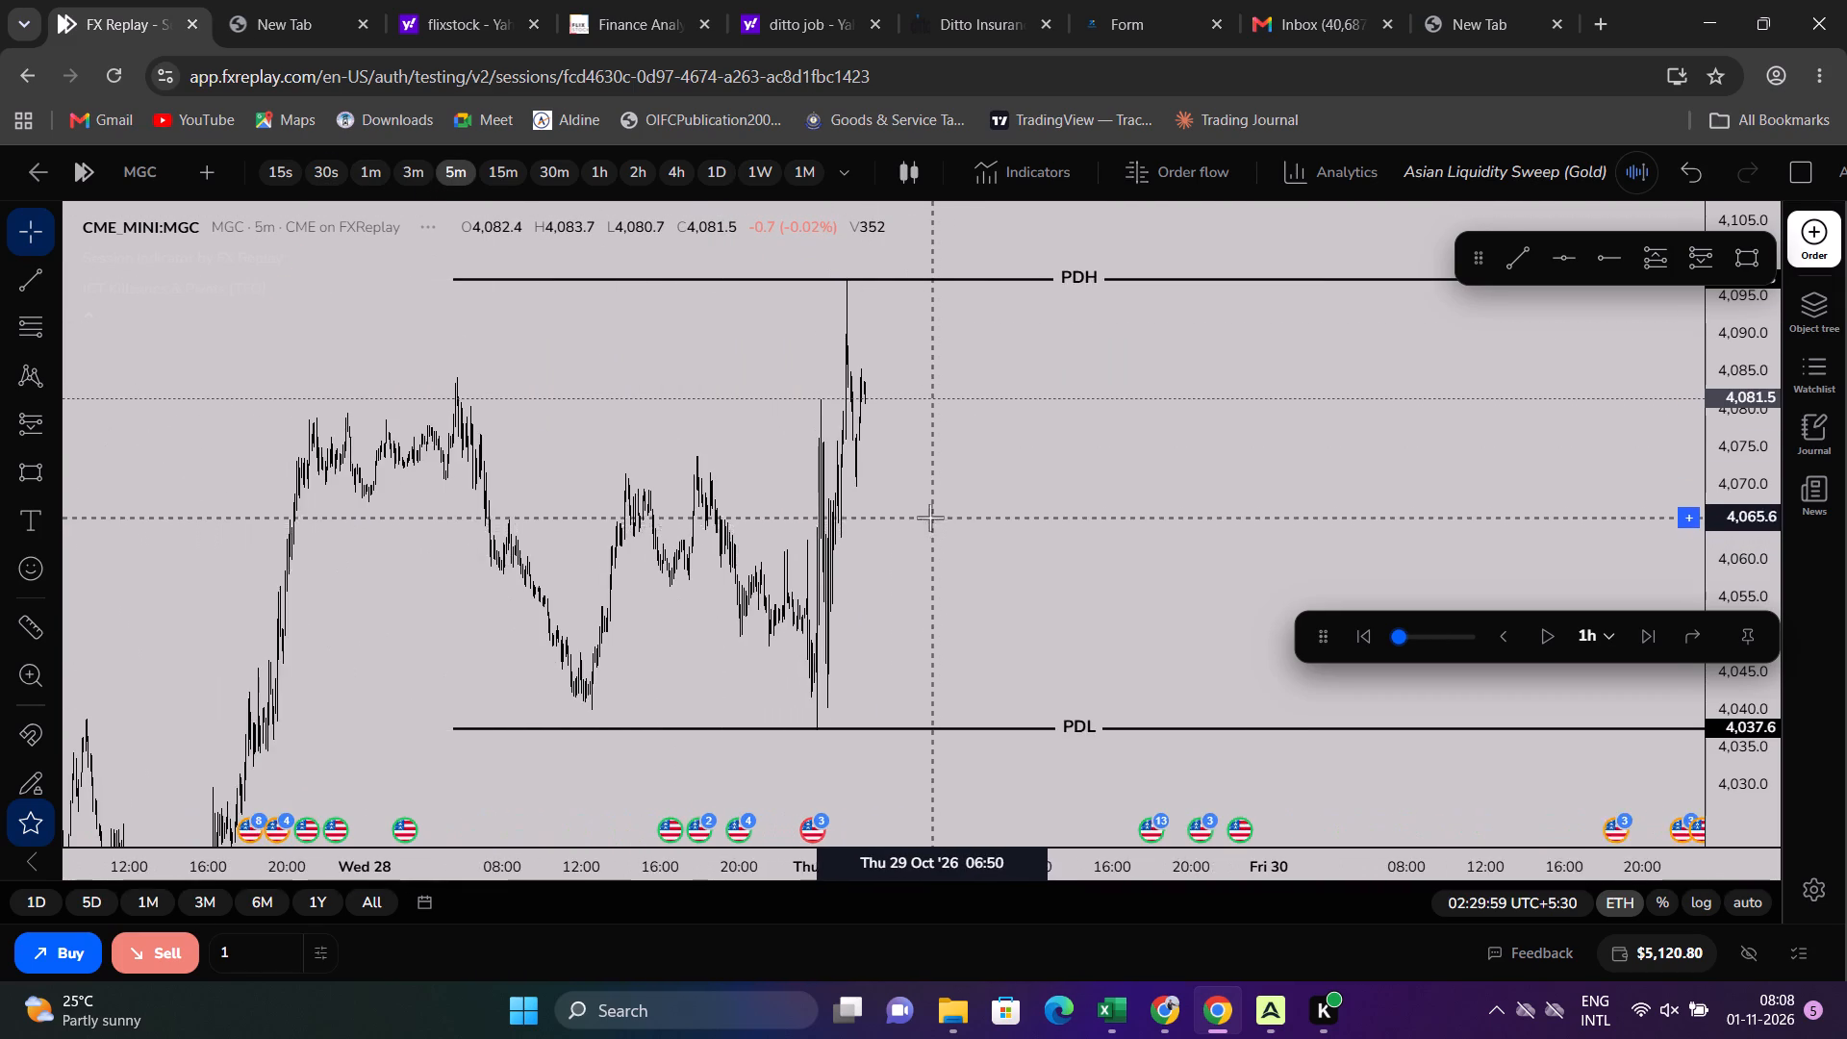
scroll(931, 518, "up", 13)
scroll(911, 462, "down", 10)
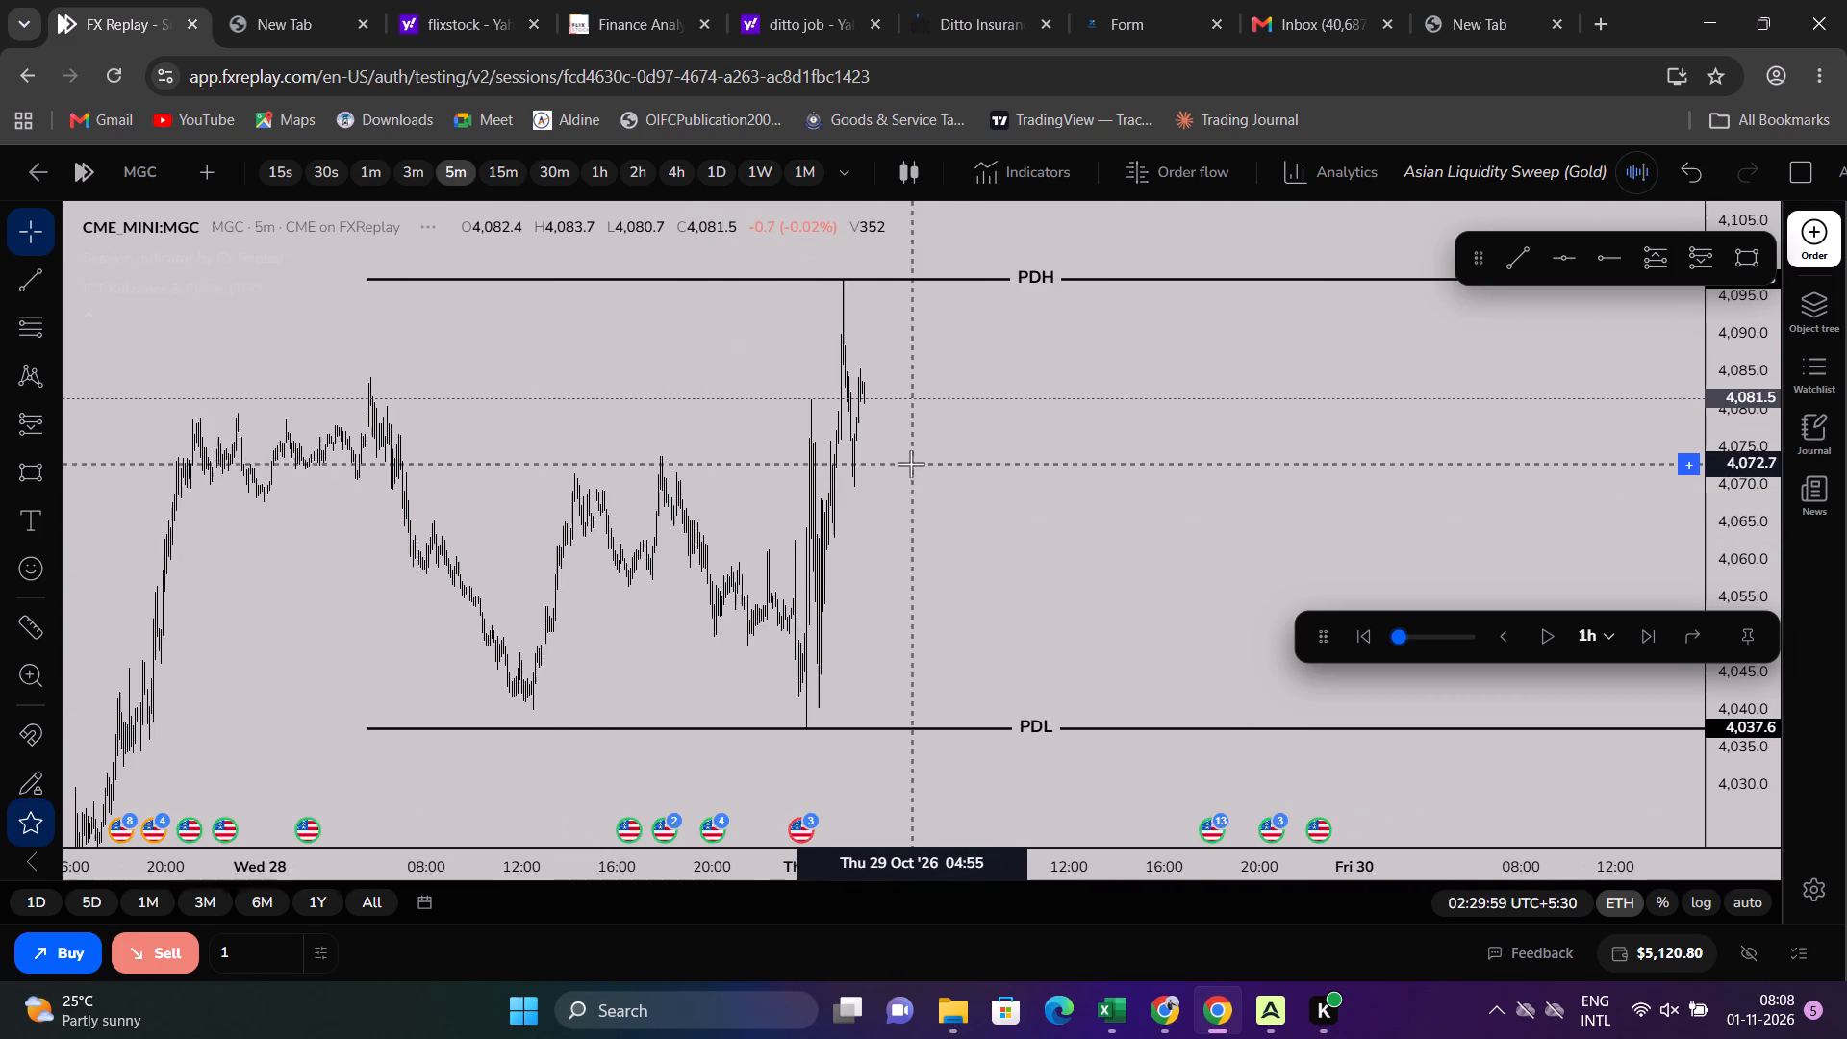
scroll(879, 398, "up", 11)
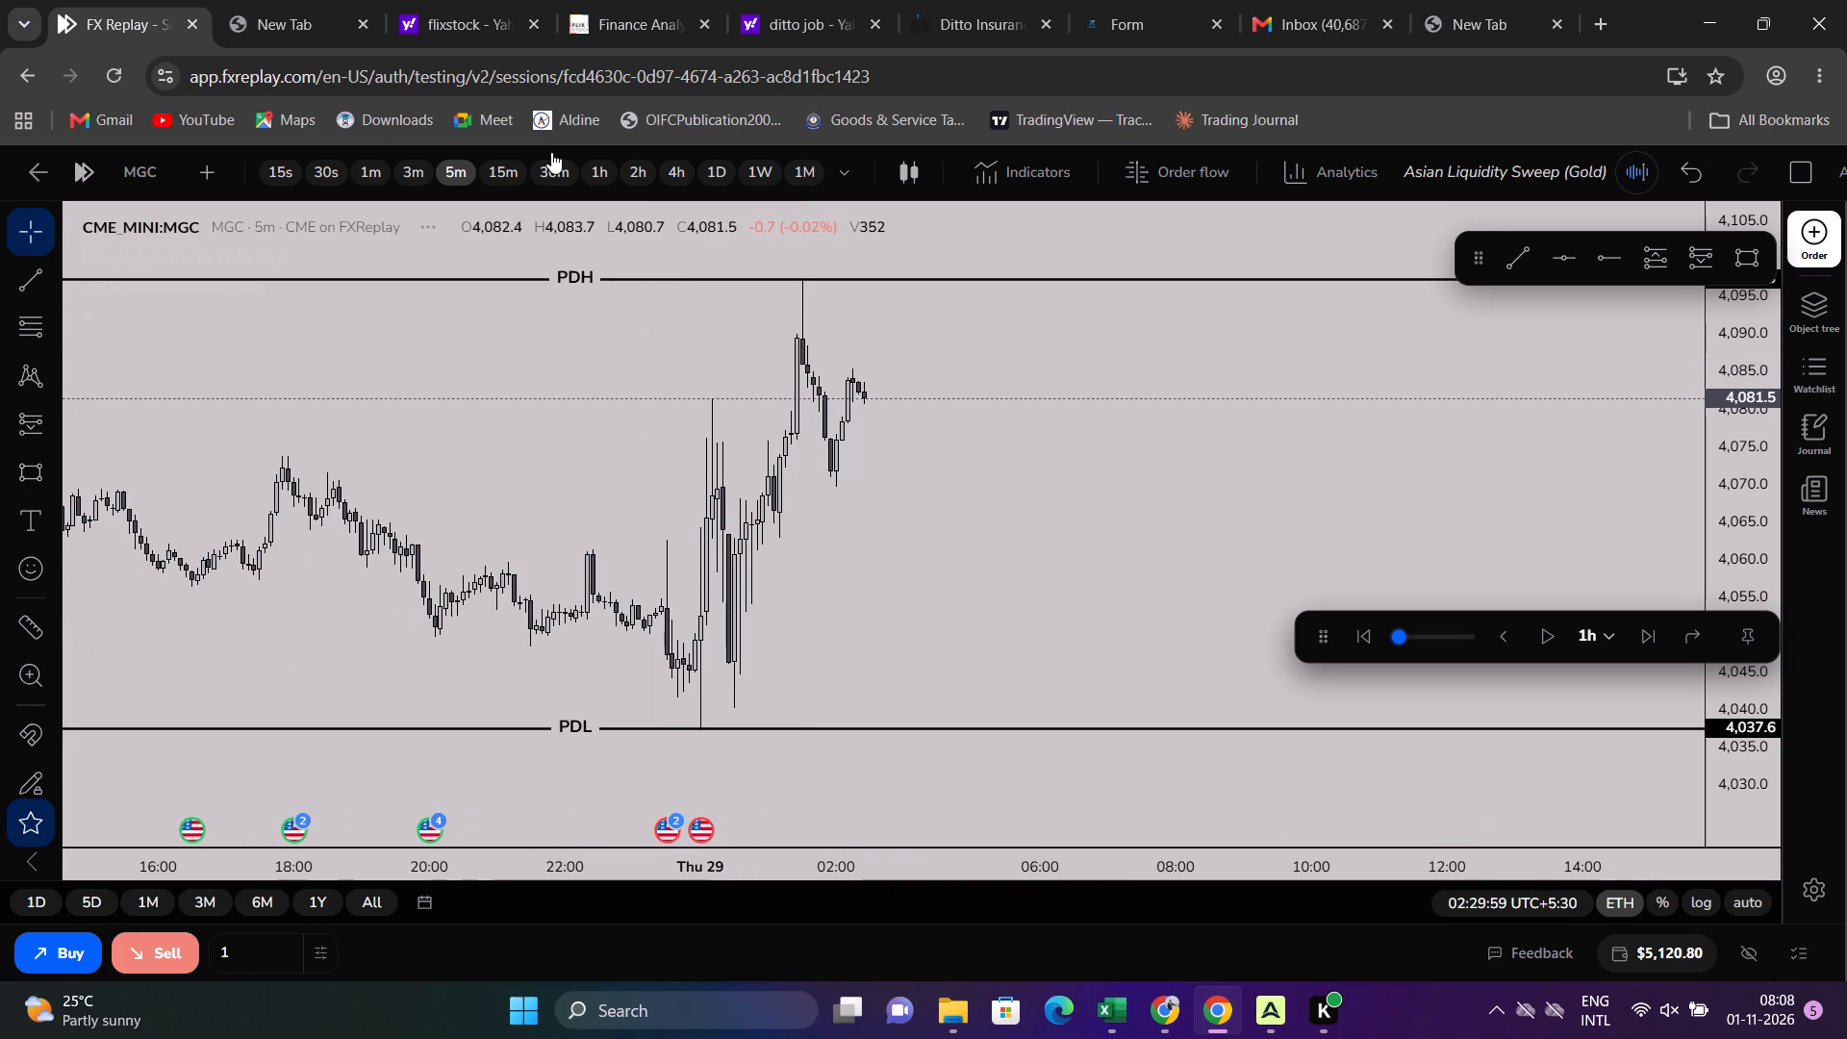
Show the hidden ICT Killzones & Pivots [TFO] indicator on the 5m chart.
left_click(287, 276)
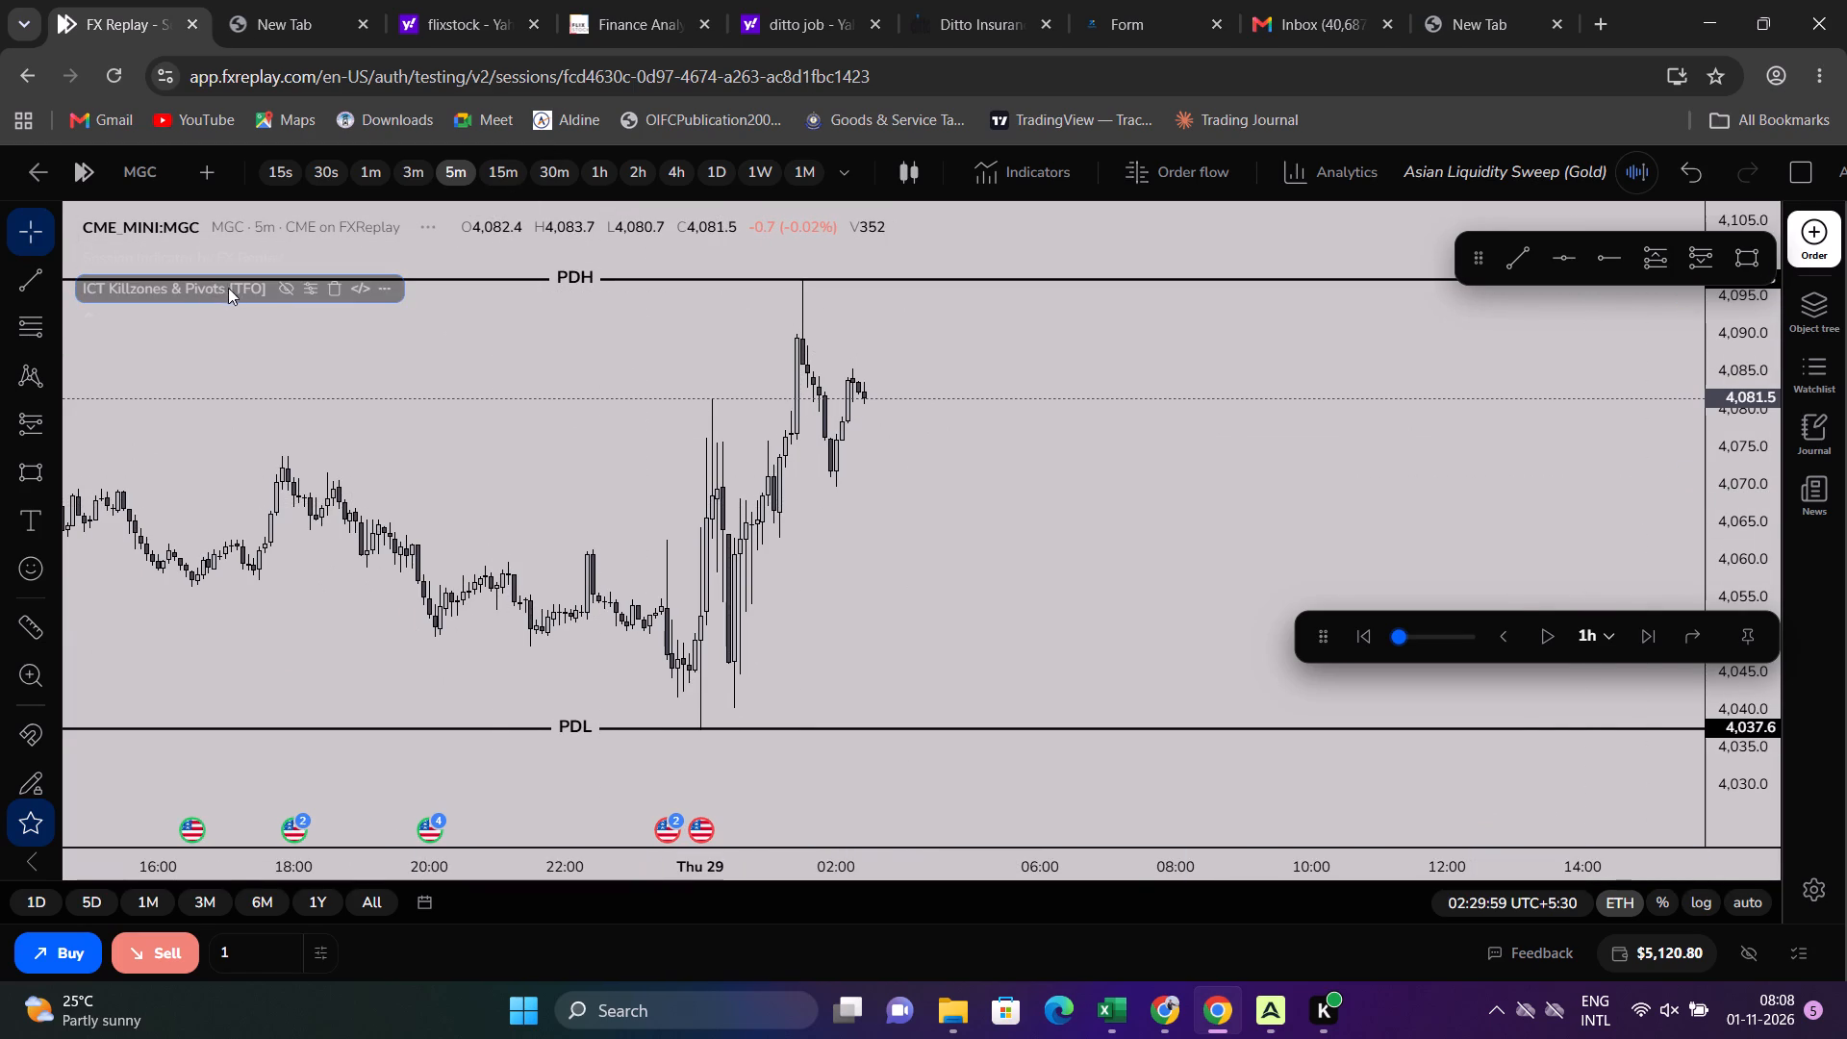
left_click(280, 286)
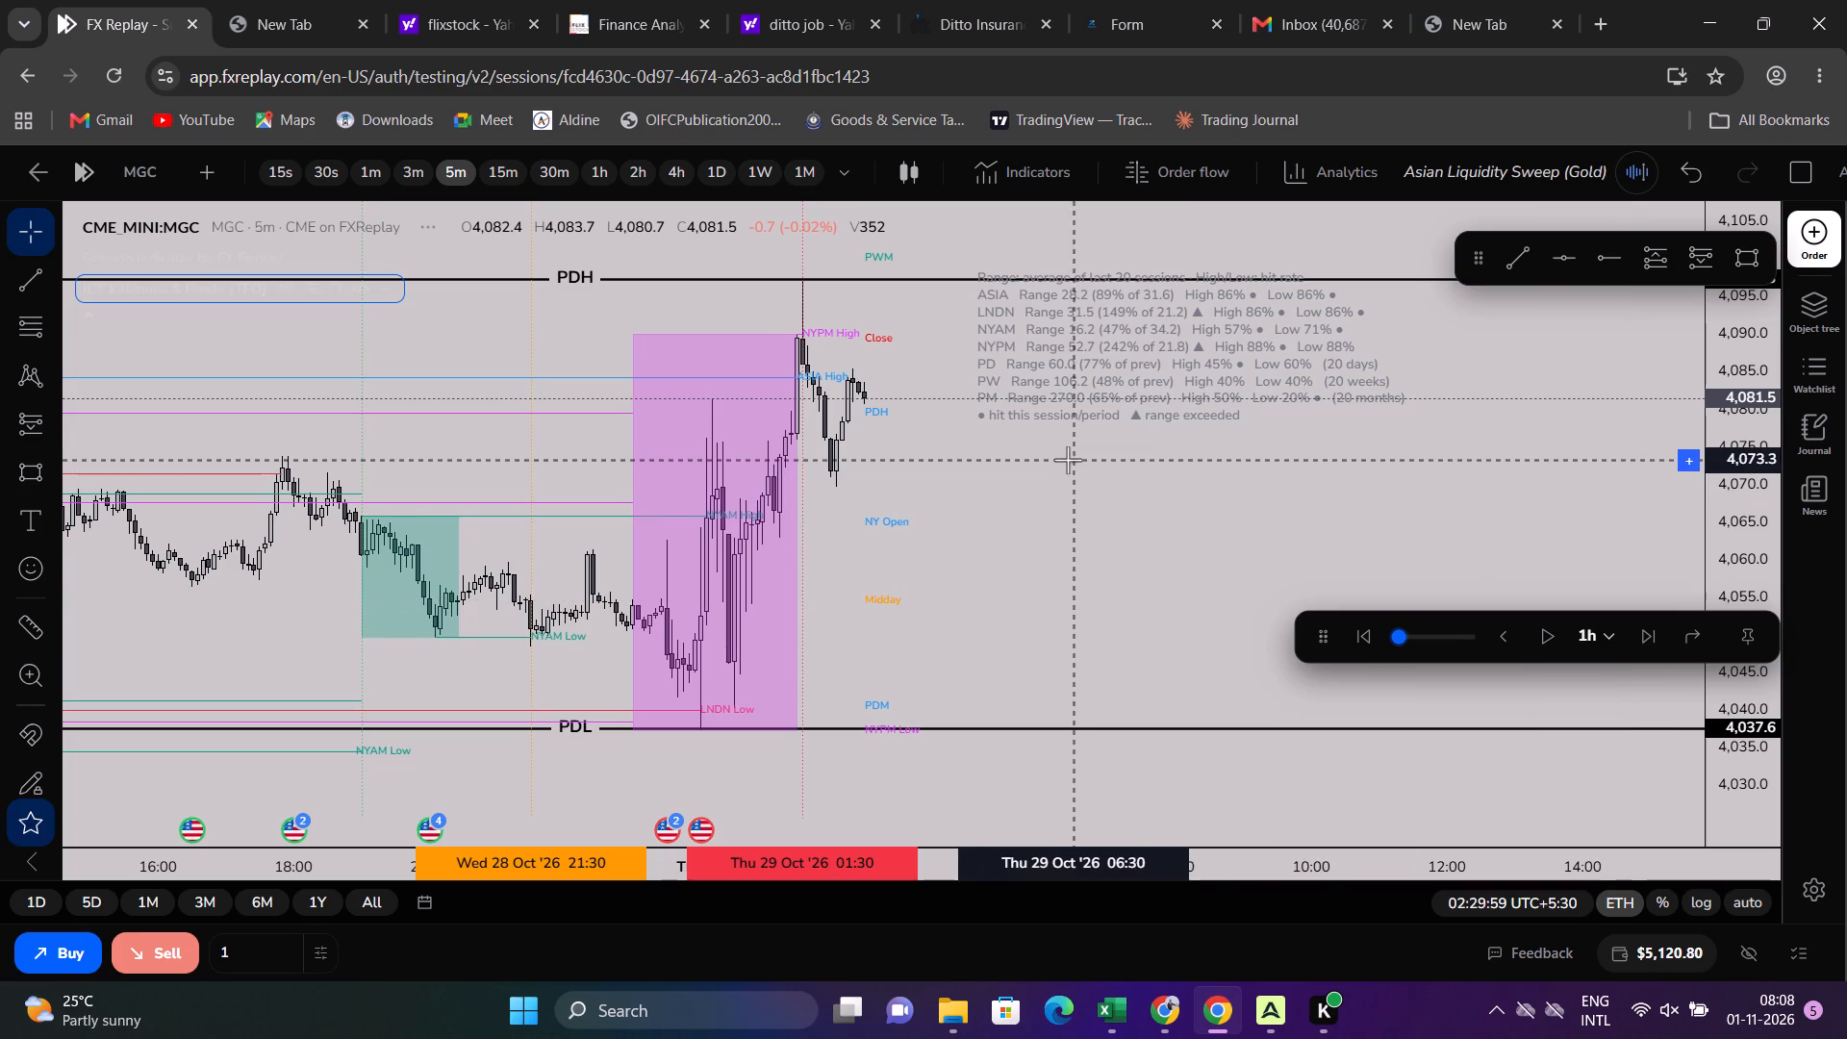
Hide the ICT Killzones & Pivots [TFO] indicator on the 5m gold chart.
scroll(1066, 460, "up", 3)
scroll(1066, 460, "down", 5)
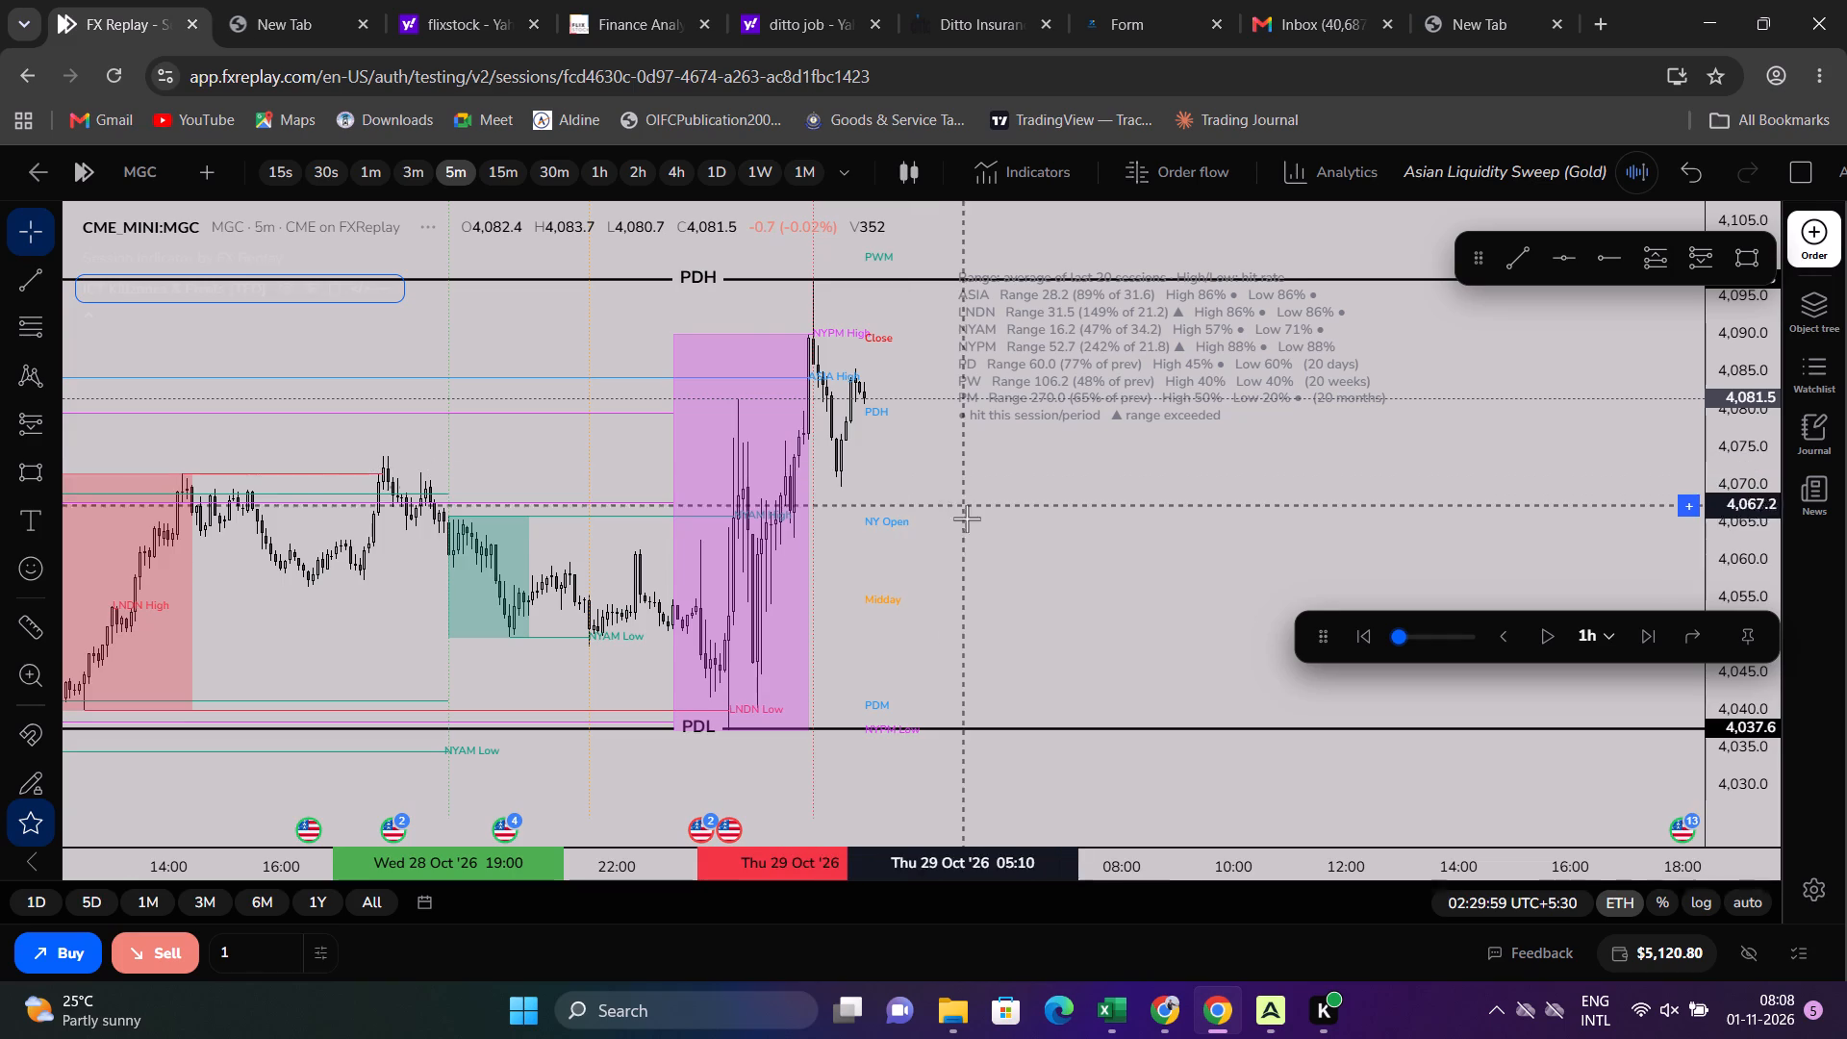
scroll(1038, 541, "down", 5)
scroll(1092, 538, "up", 4)
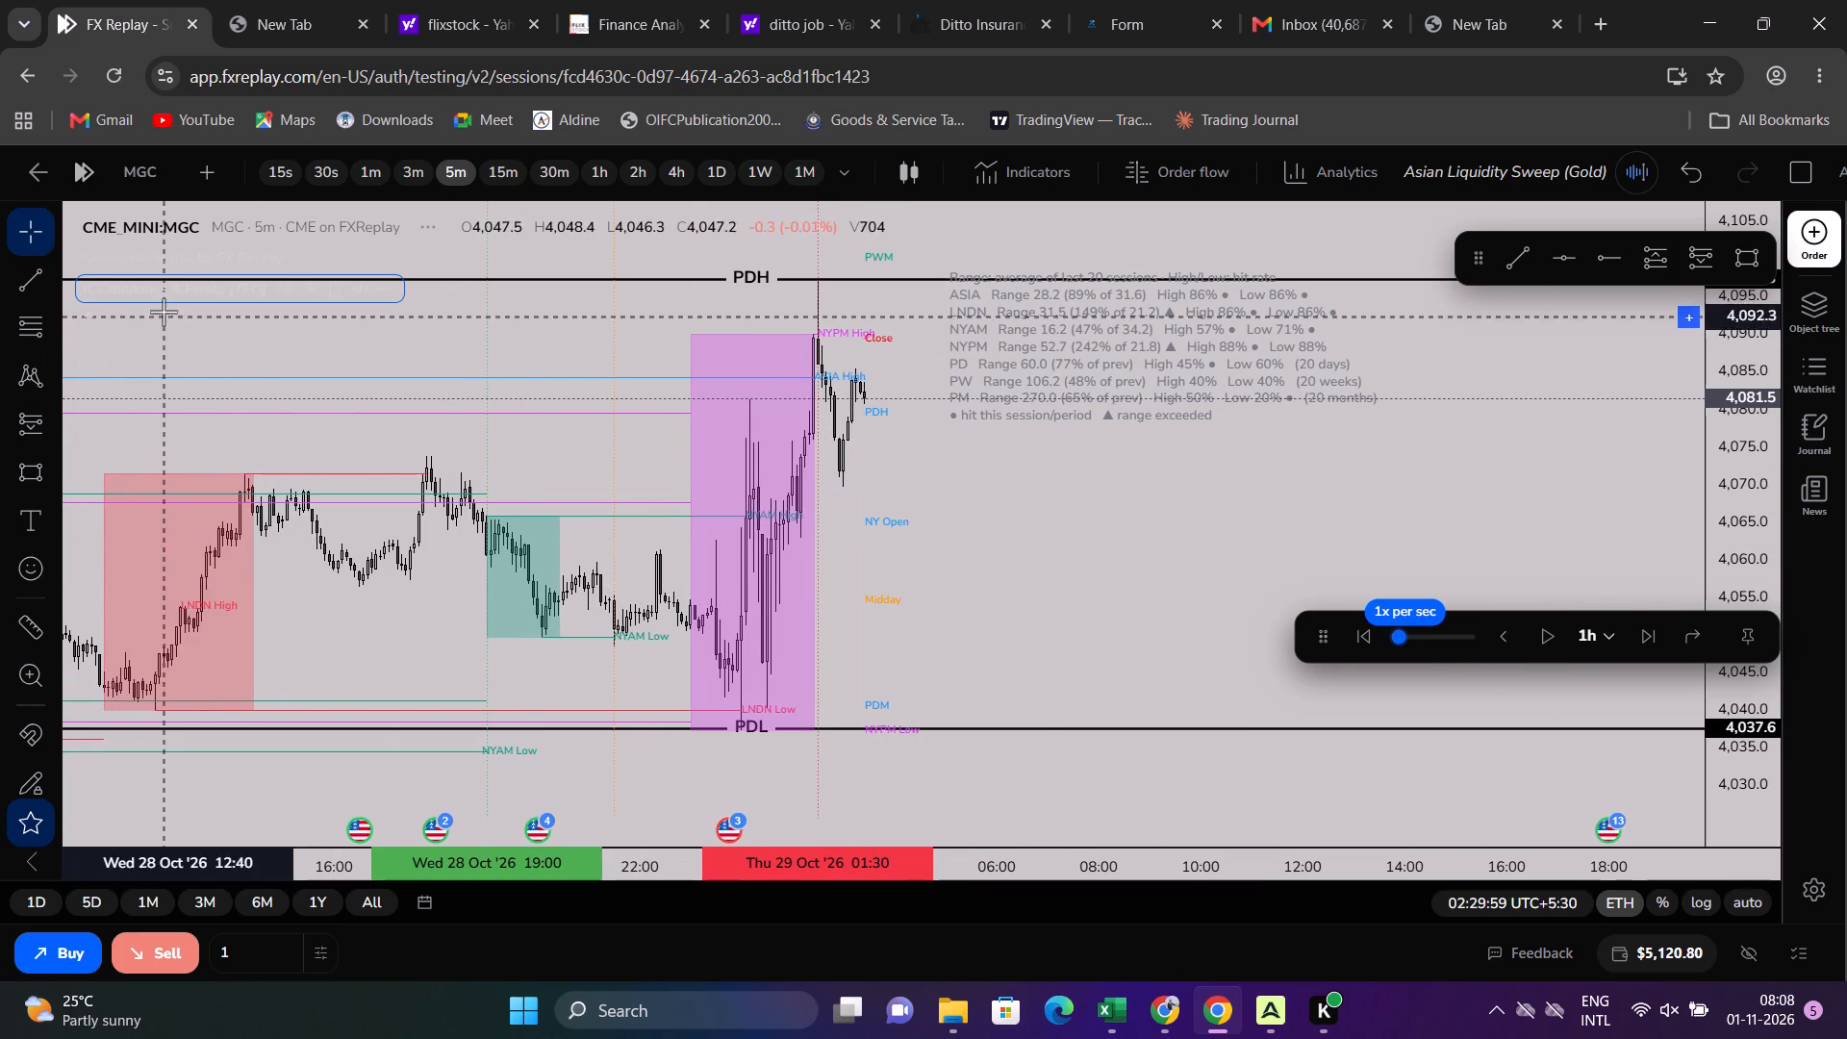
left_click(287, 291)
scroll(1099, 655, "down", 1)
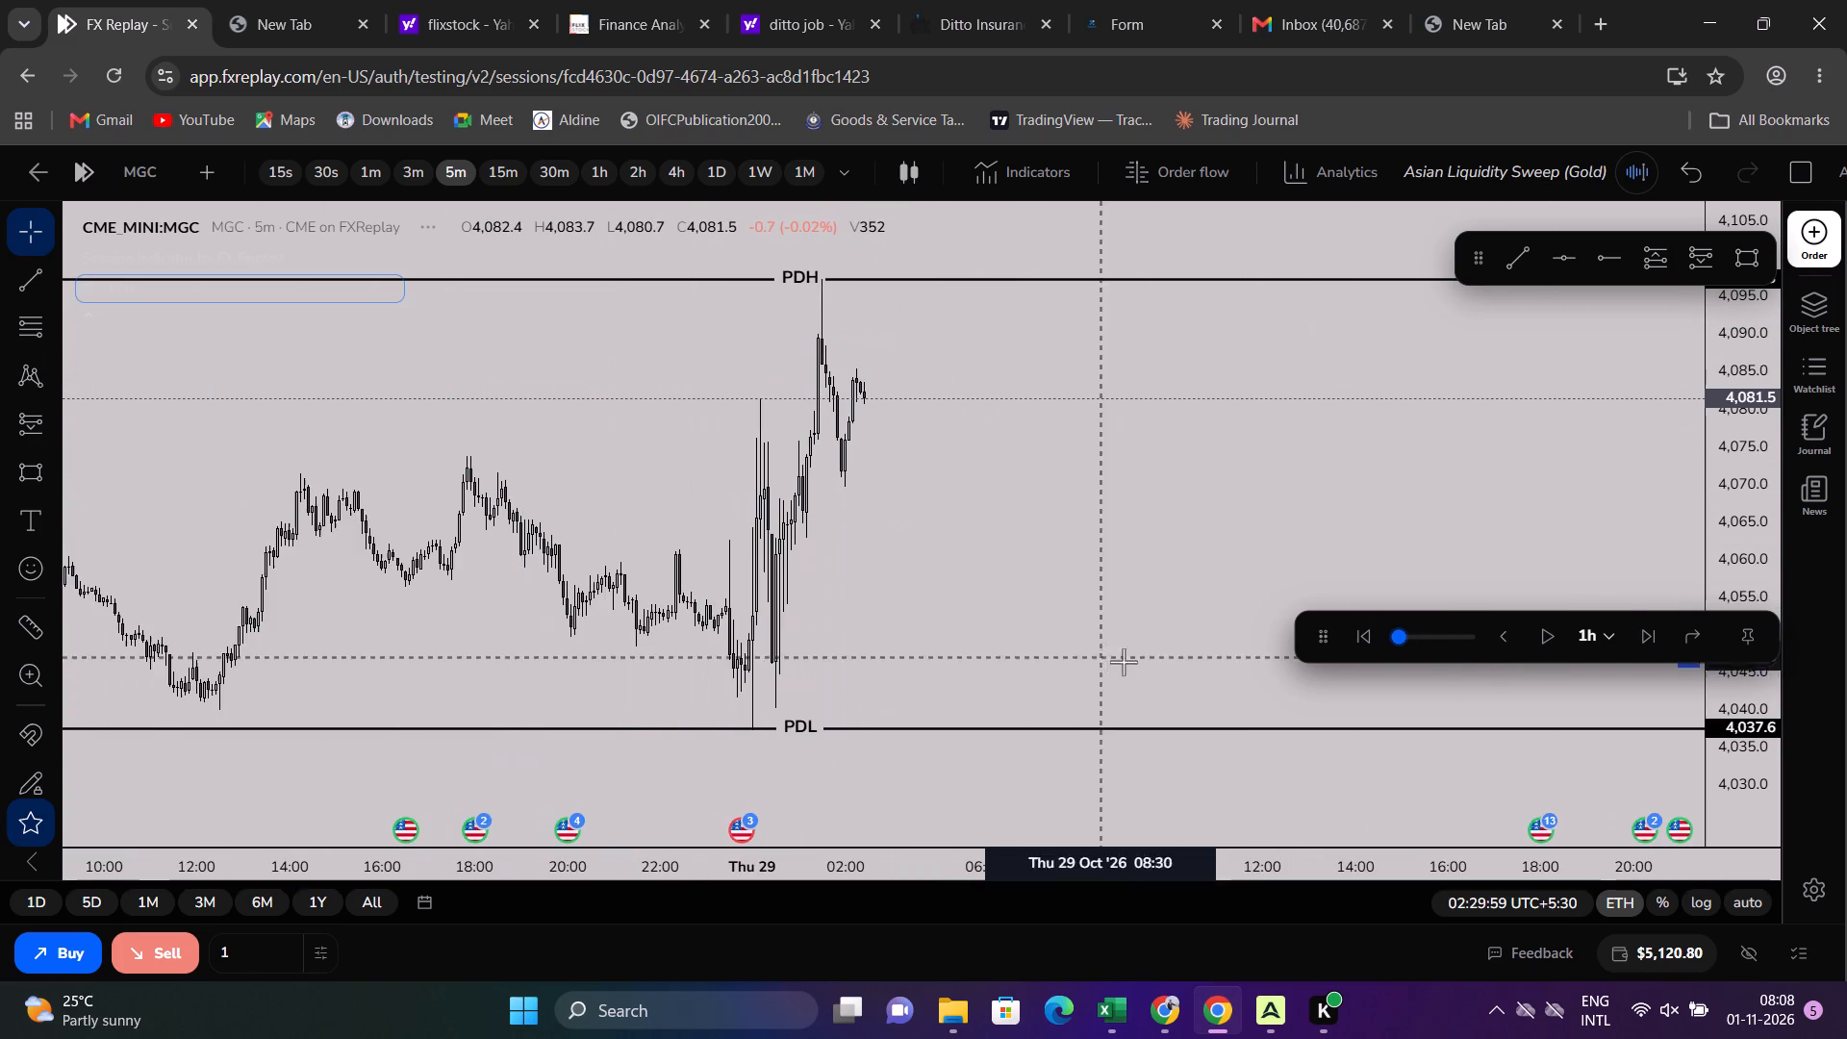
scroll(1220, 704, "down", 2)
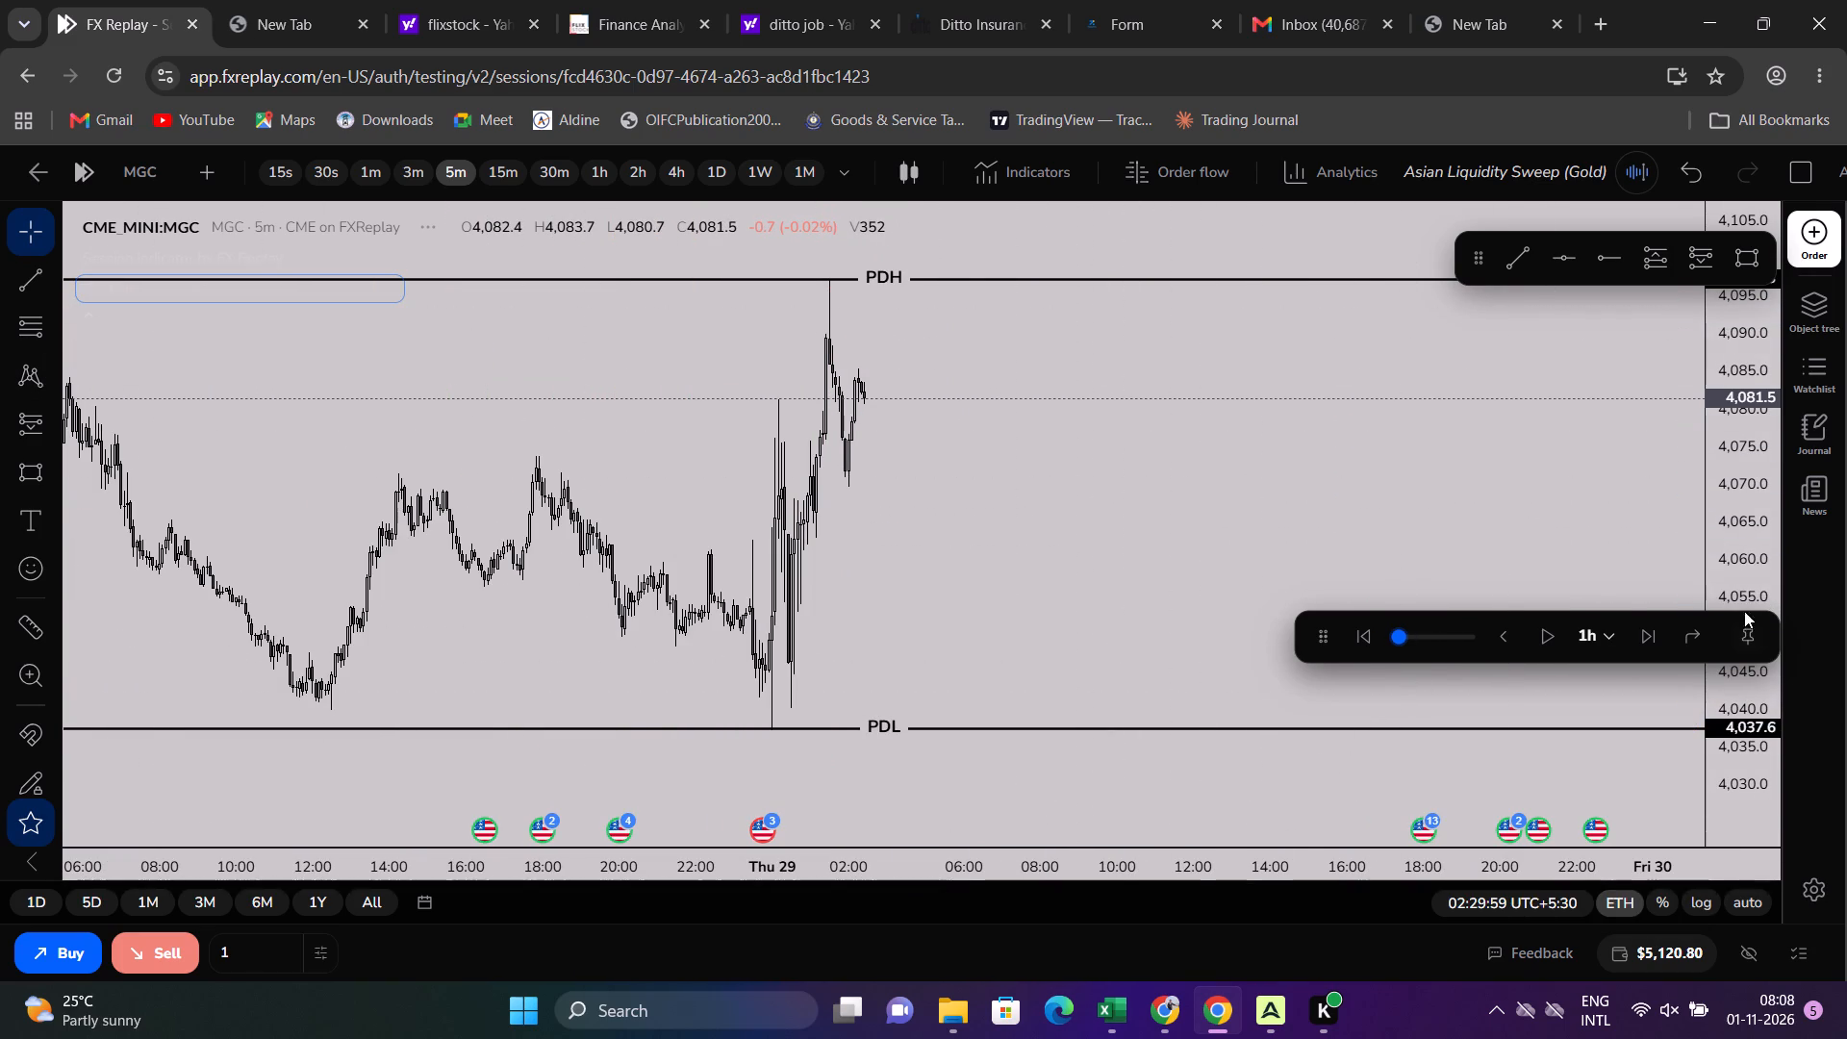
Set the replay step interval to 5m.
left_click(1609, 620)
left_click(1607, 637)
scroll(1570, 716, "down", 5)
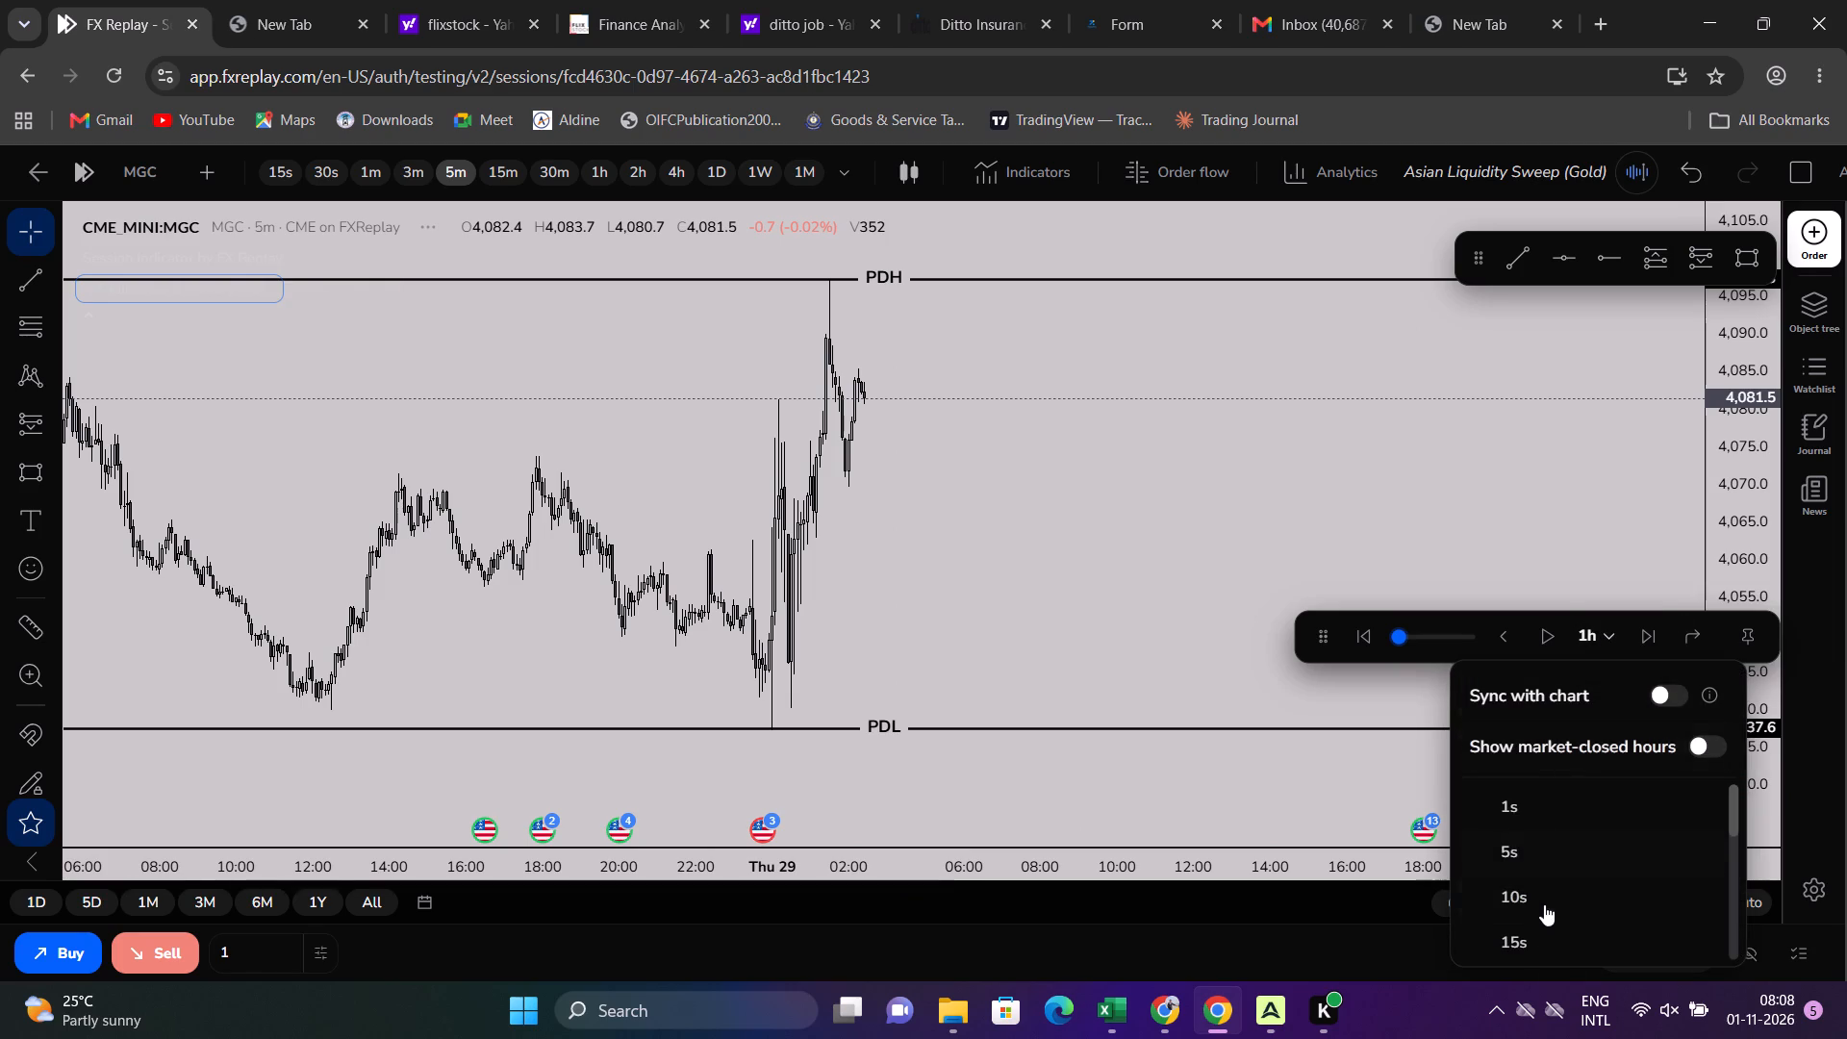
scroll(1544, 910, "down", 2)
left_click(1531, 877)
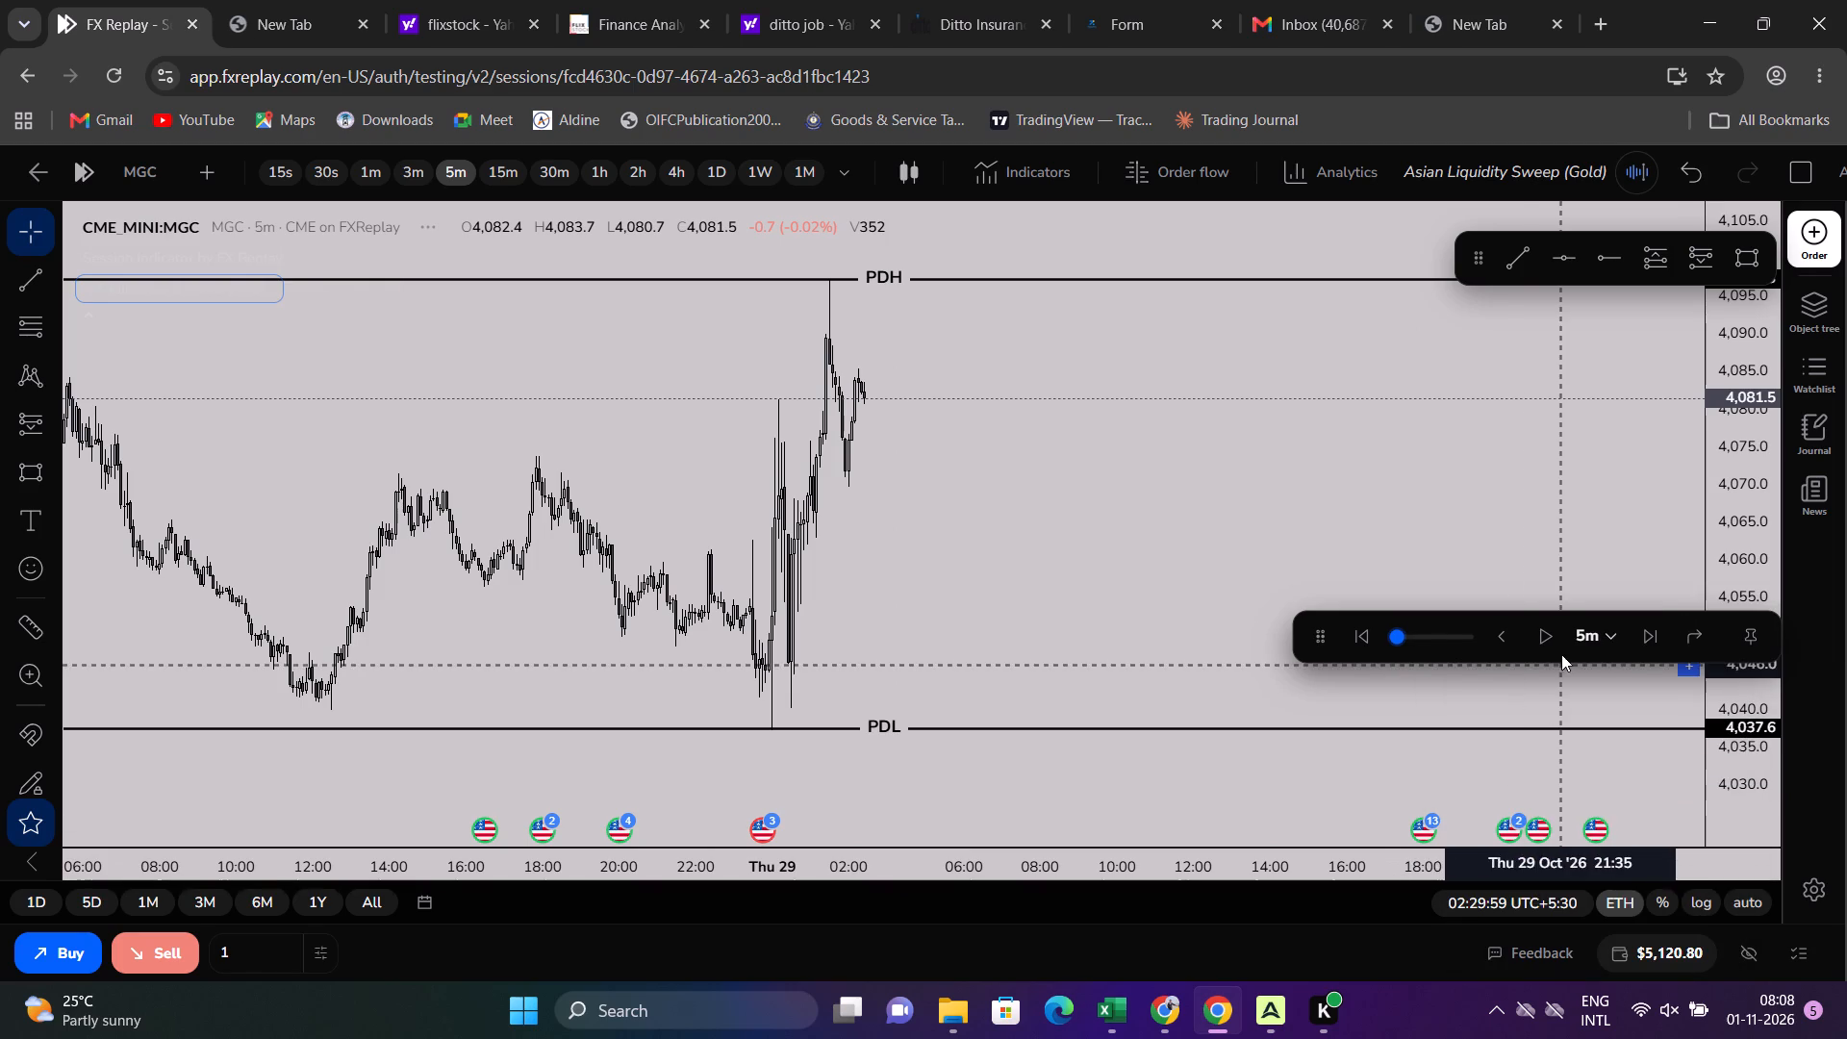
Advance the October 29 gold replay in 5m steps to about 05:30, following price below PDH.
left_click(1644, 637)
triple_click(1644, 637)
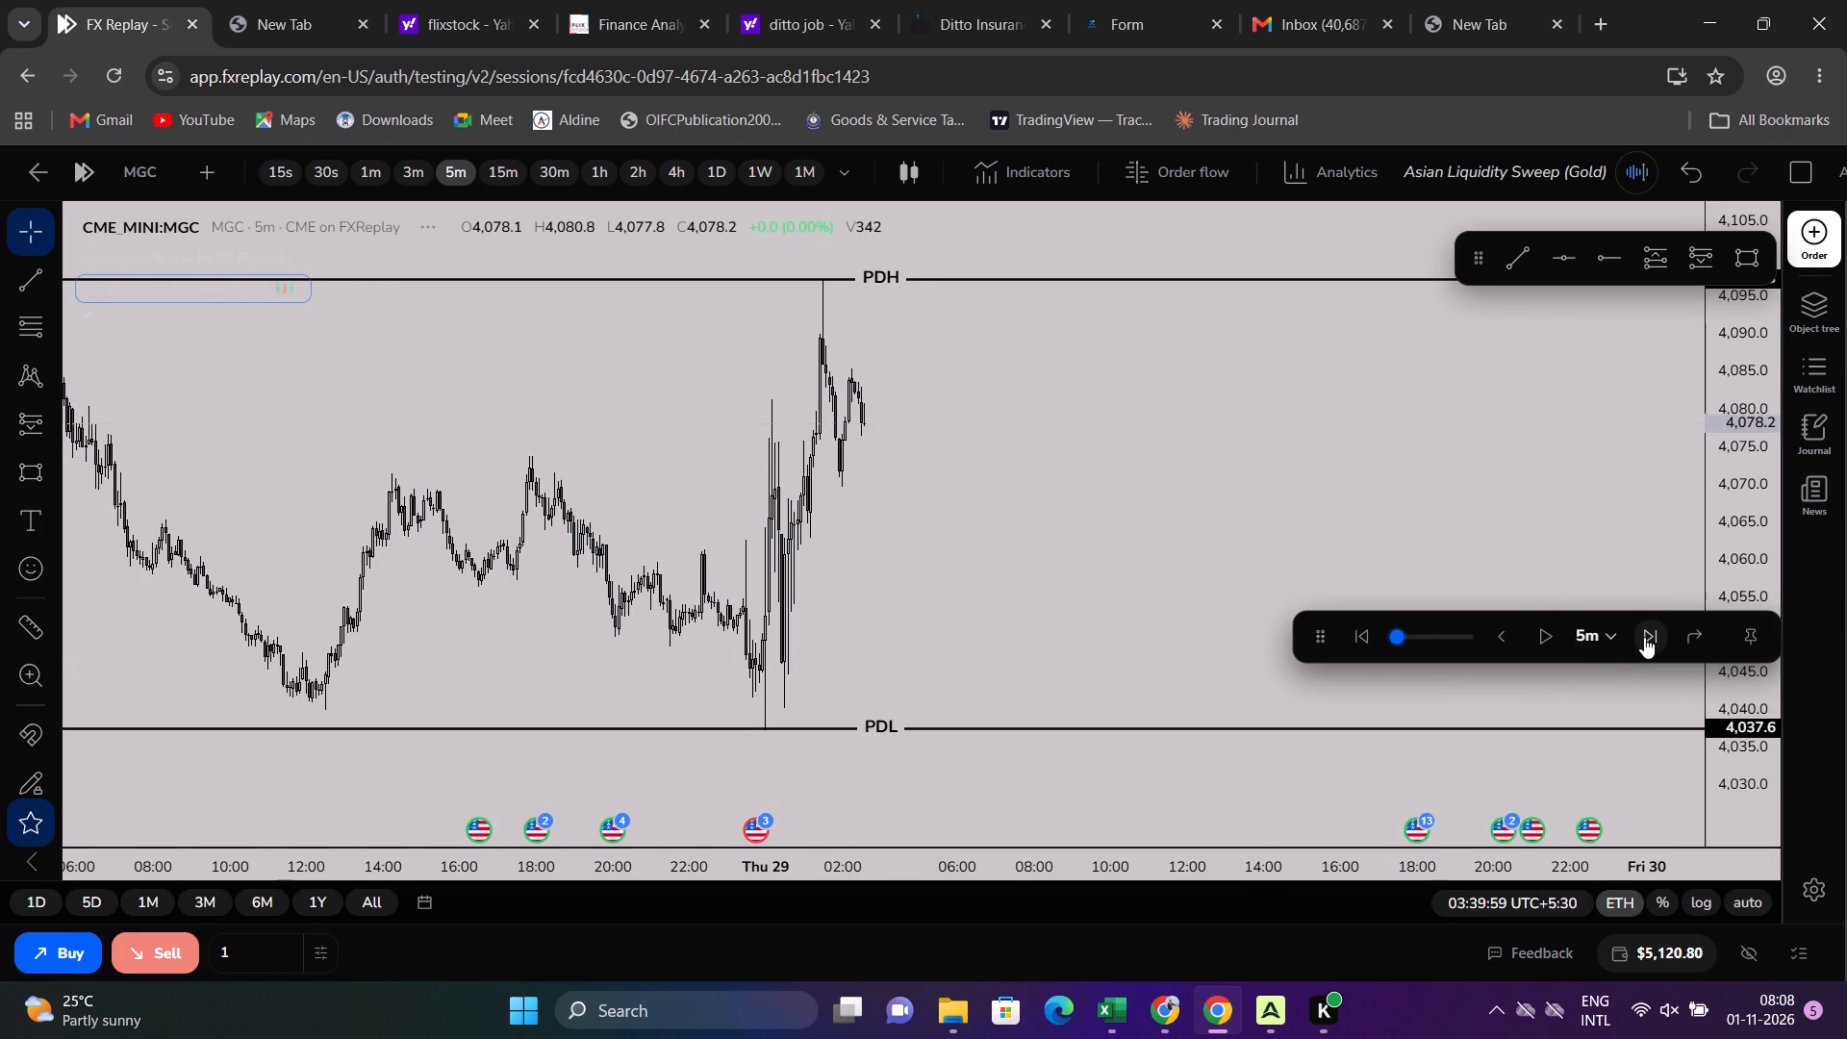
left_click(1644, 637)
left_click(1644, 637)
left_click(1644, 637)
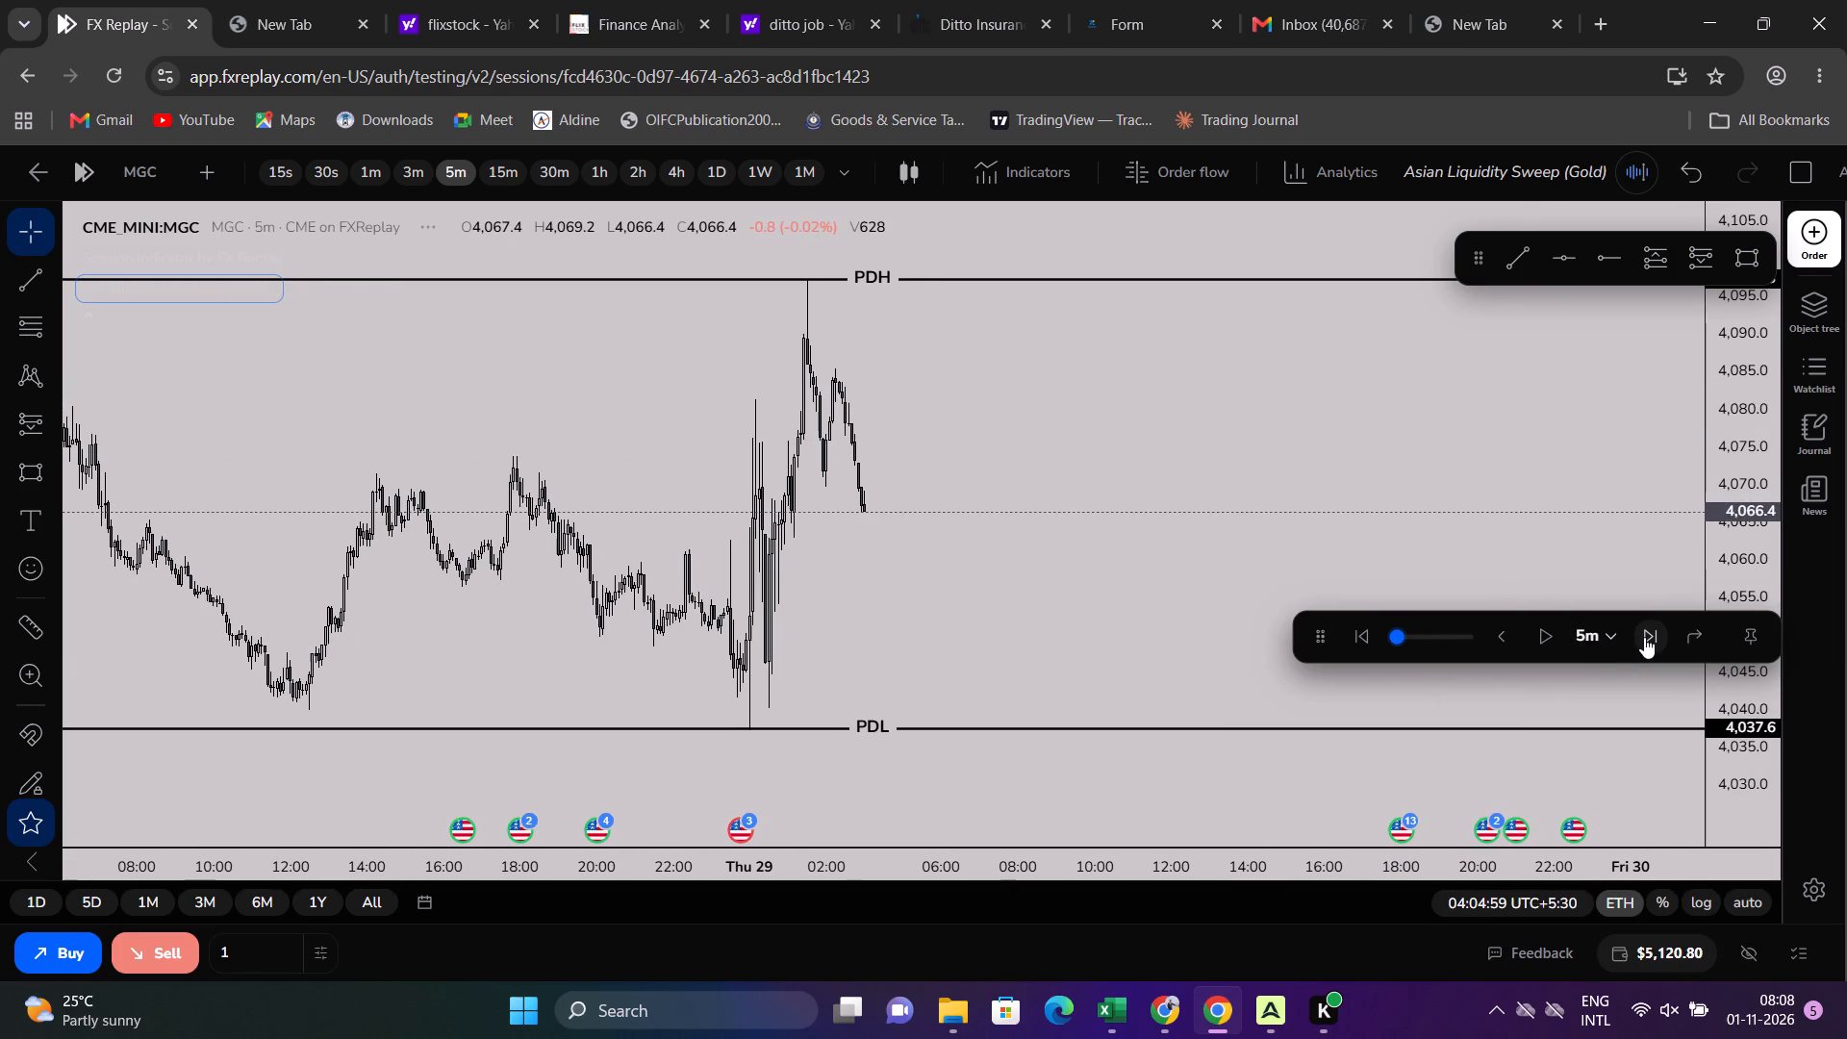
double_click(1644, 637)
left_click(1644, 637)
left_click(1644, 637)
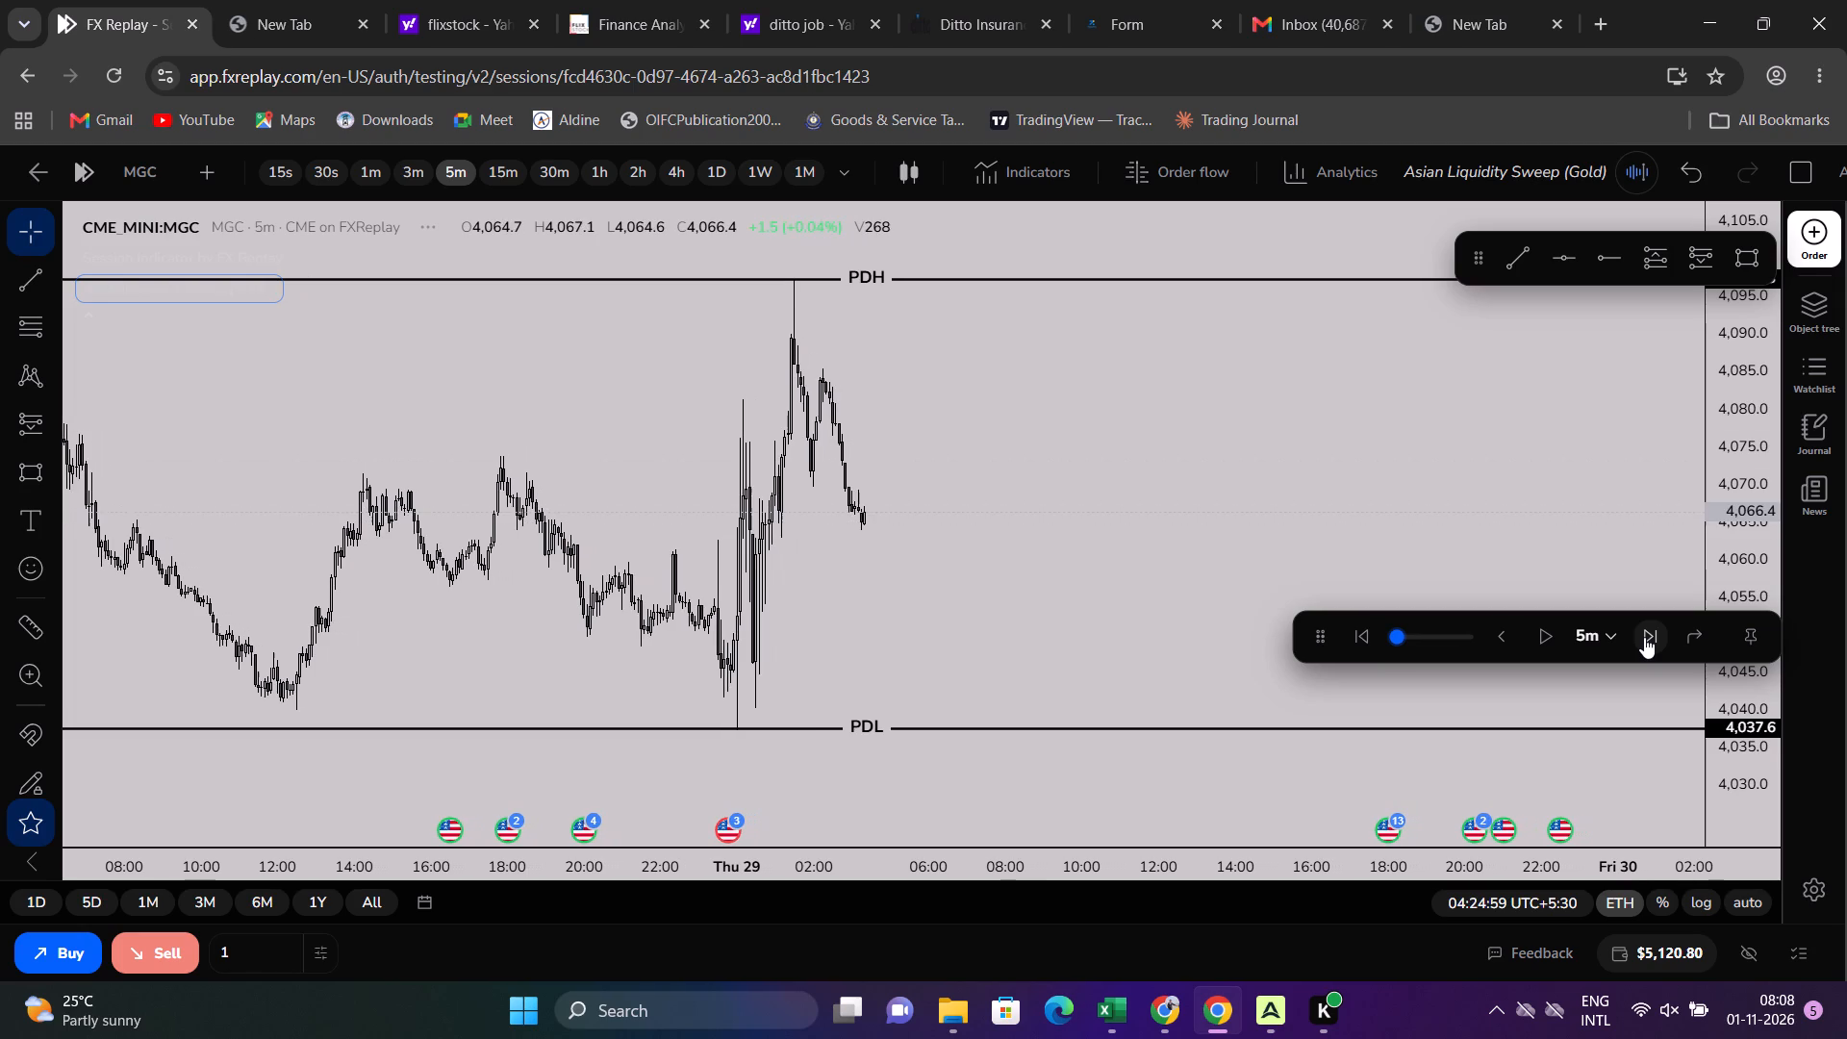
left_click(1644, 637)
triple_click(1644, 637)
triple_click(1644, 637)
triple_click(1644, 637)
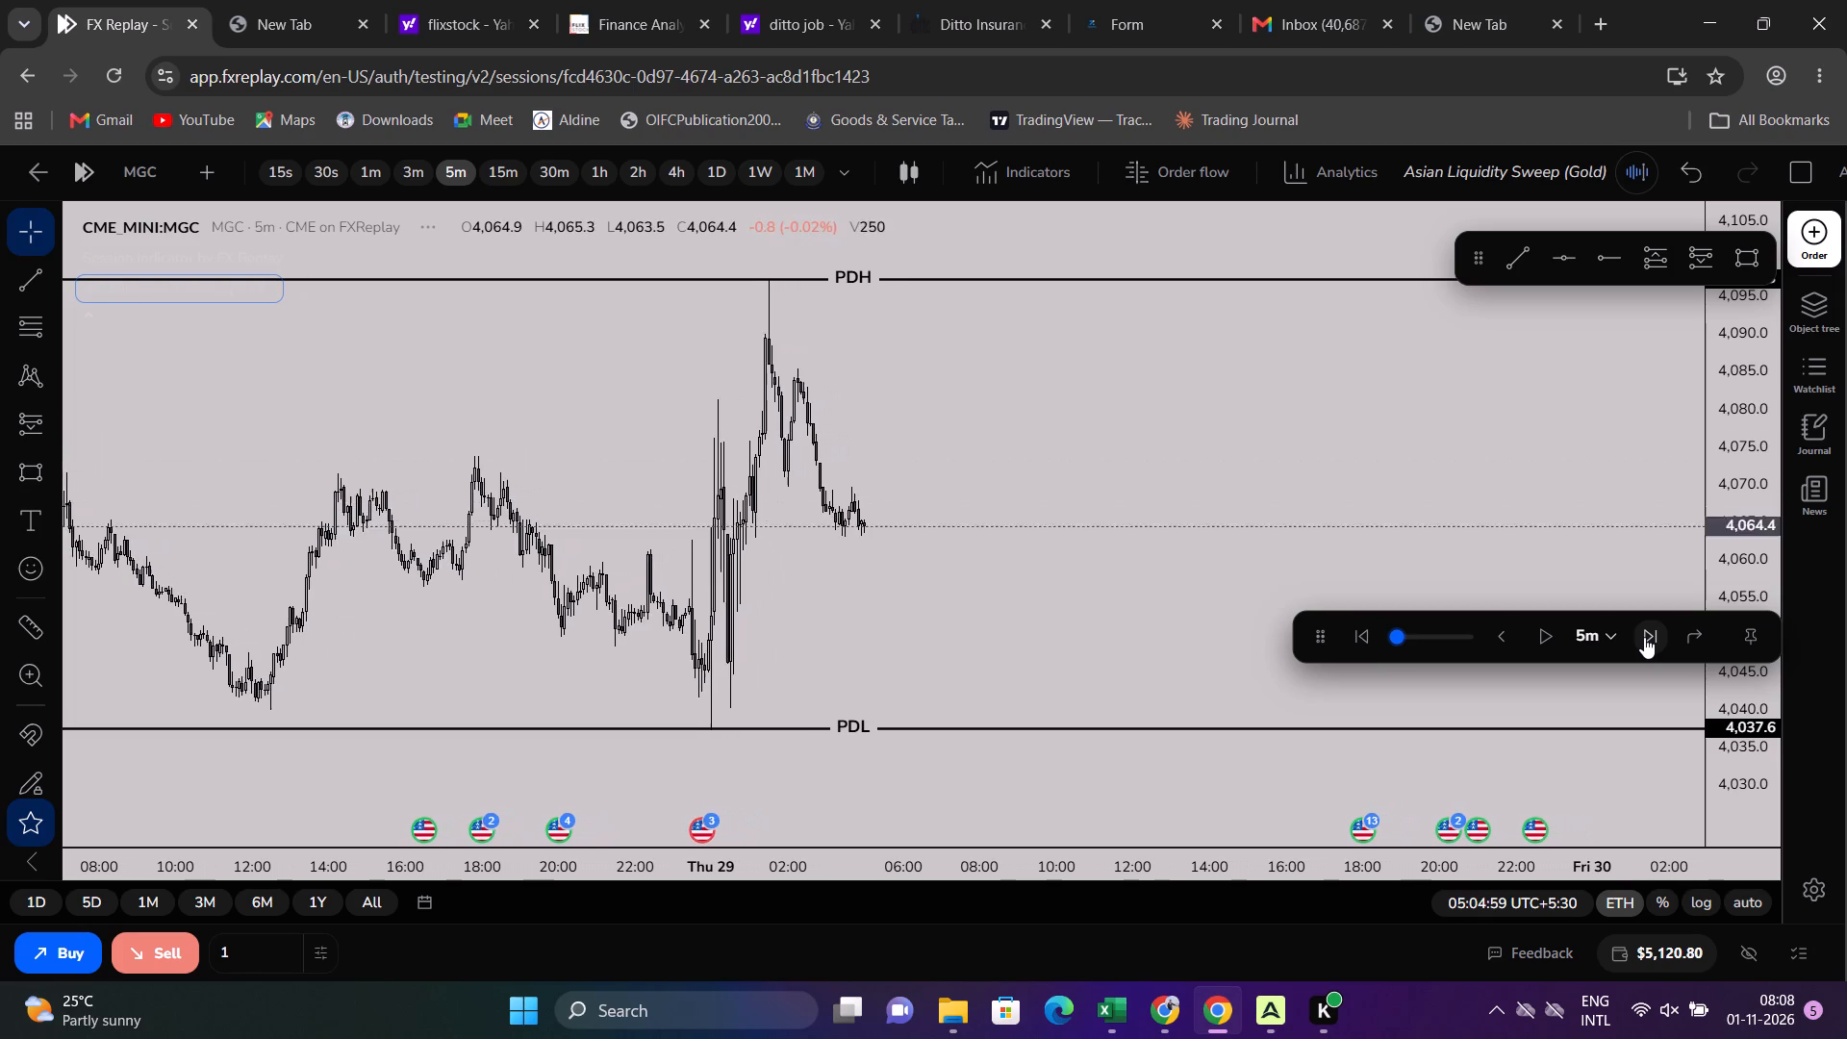
triple_click(1644, 637)
Advance the replay candle by candle to about 07:05, keeping price action above PDL in view.
left_click(1706, 722)
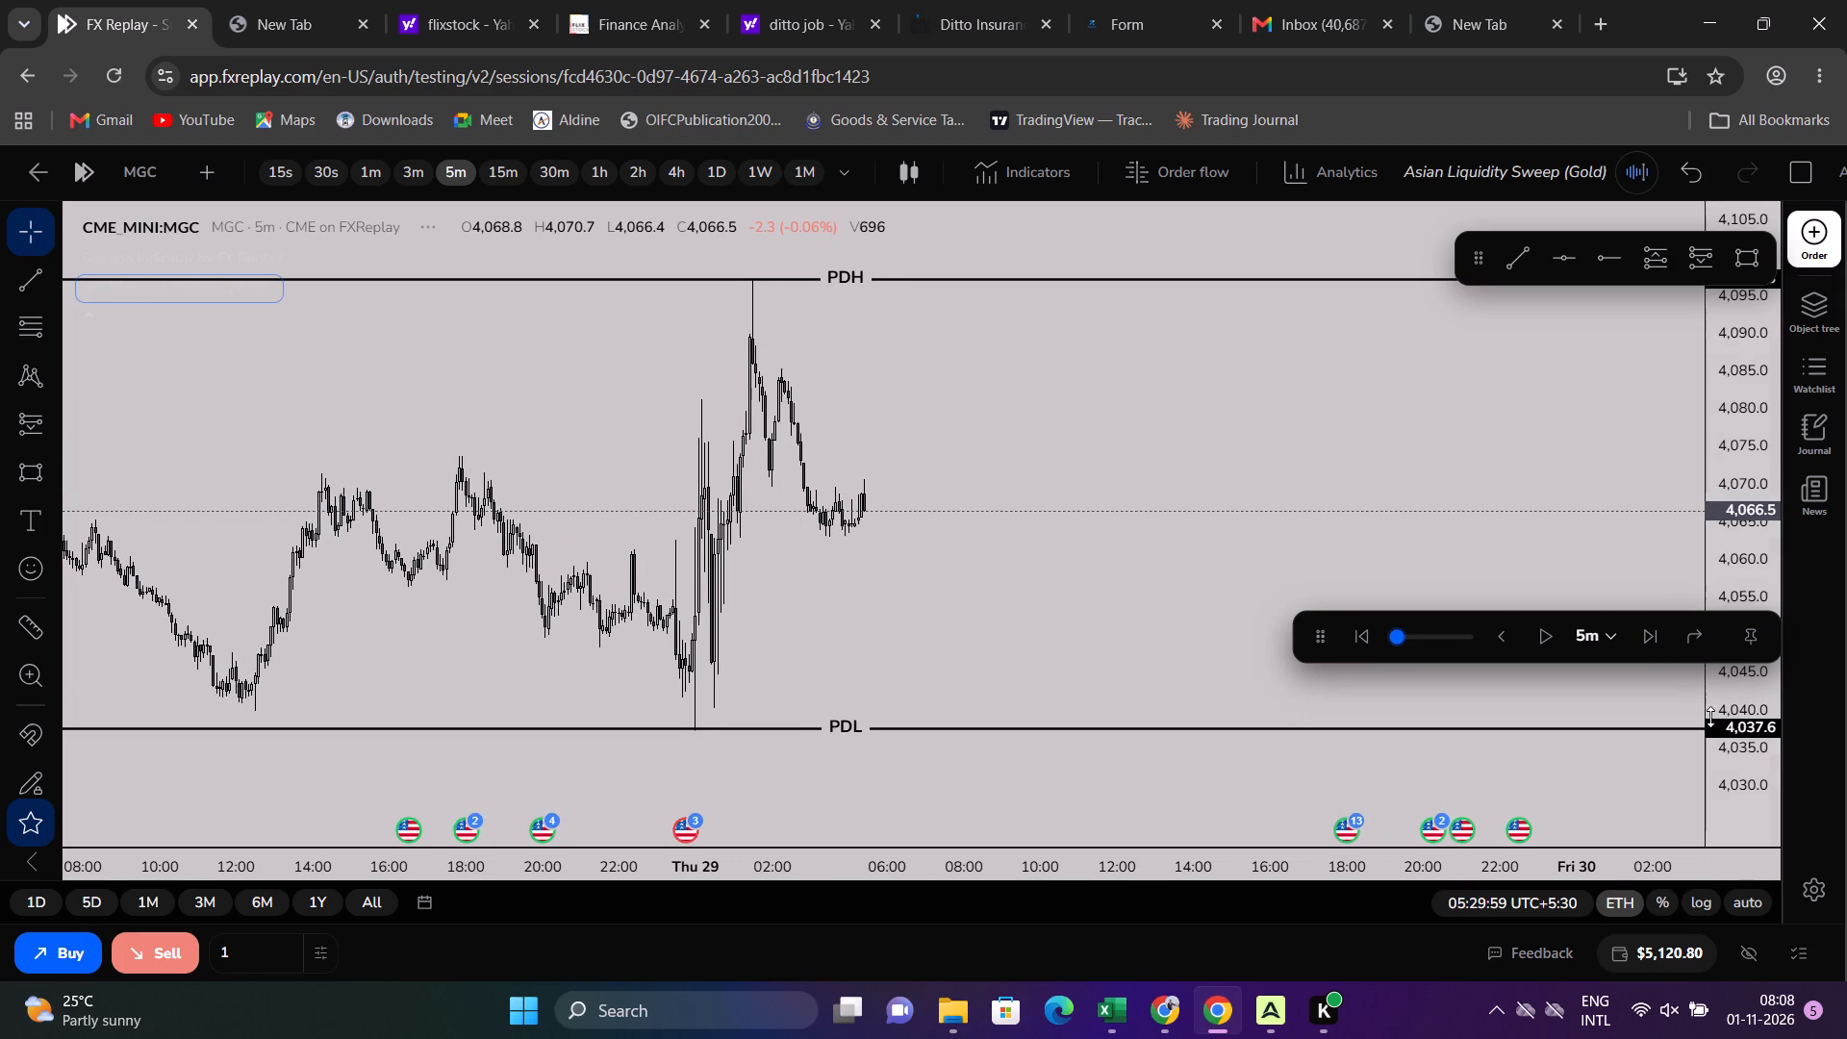
left_click_drag(1733, 719, 1700, 317)
scroll(1115, 494, "up", 4)
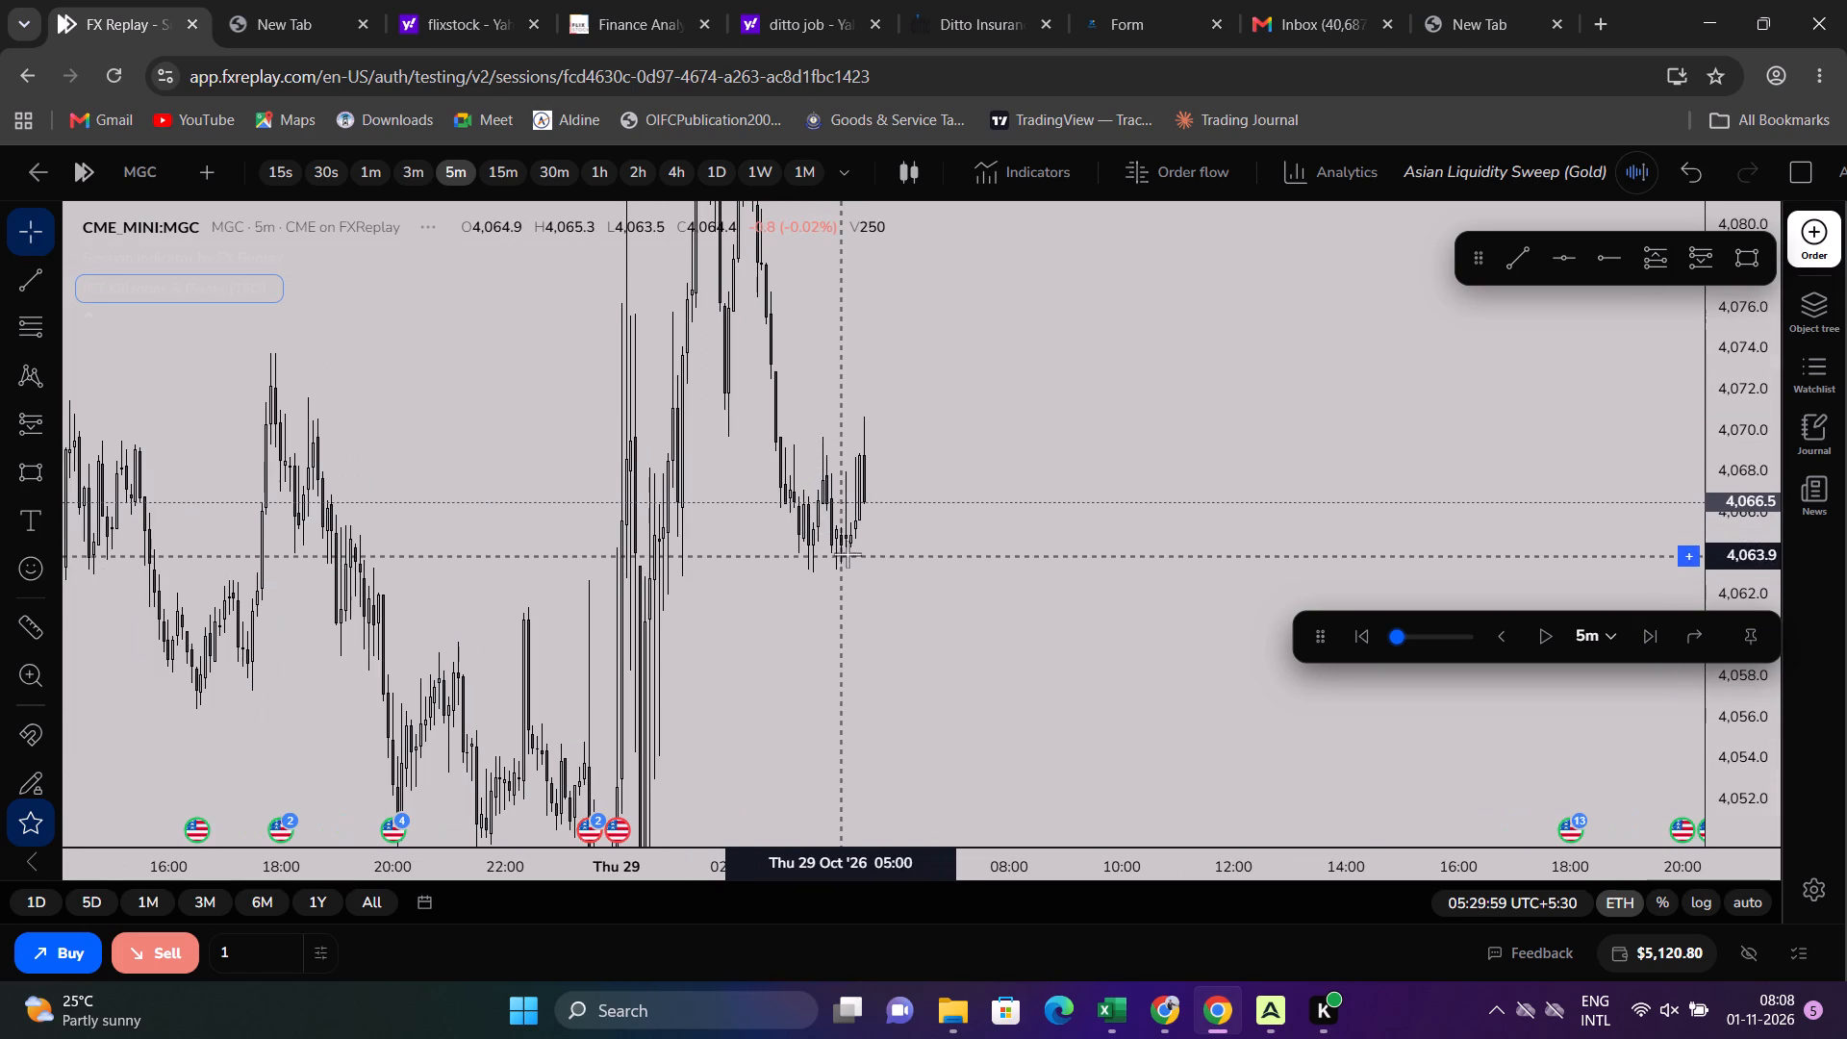
left_click(1642, 634)
left_click(1642, 634)
triple_click(1642, 634)
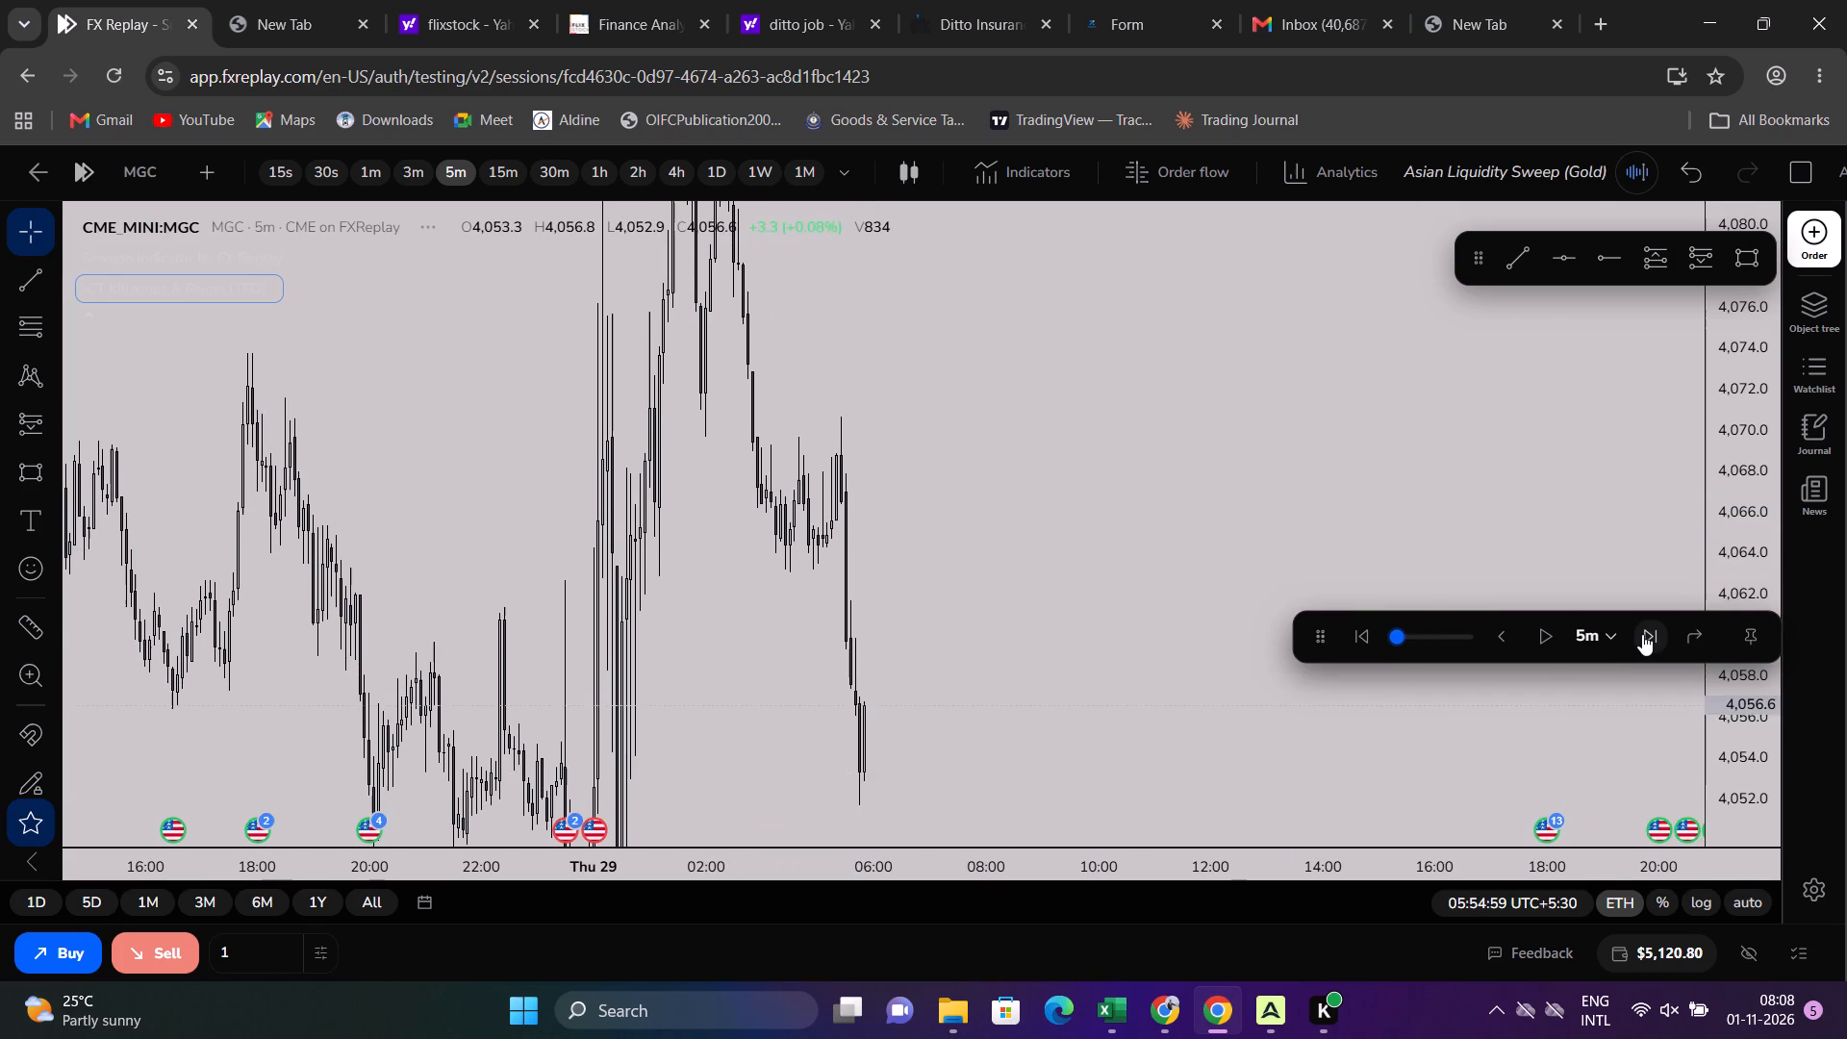
triple_click(1642, 634)
left_click(1642, 634)
left_click_drag(869, 623, 907, 254)
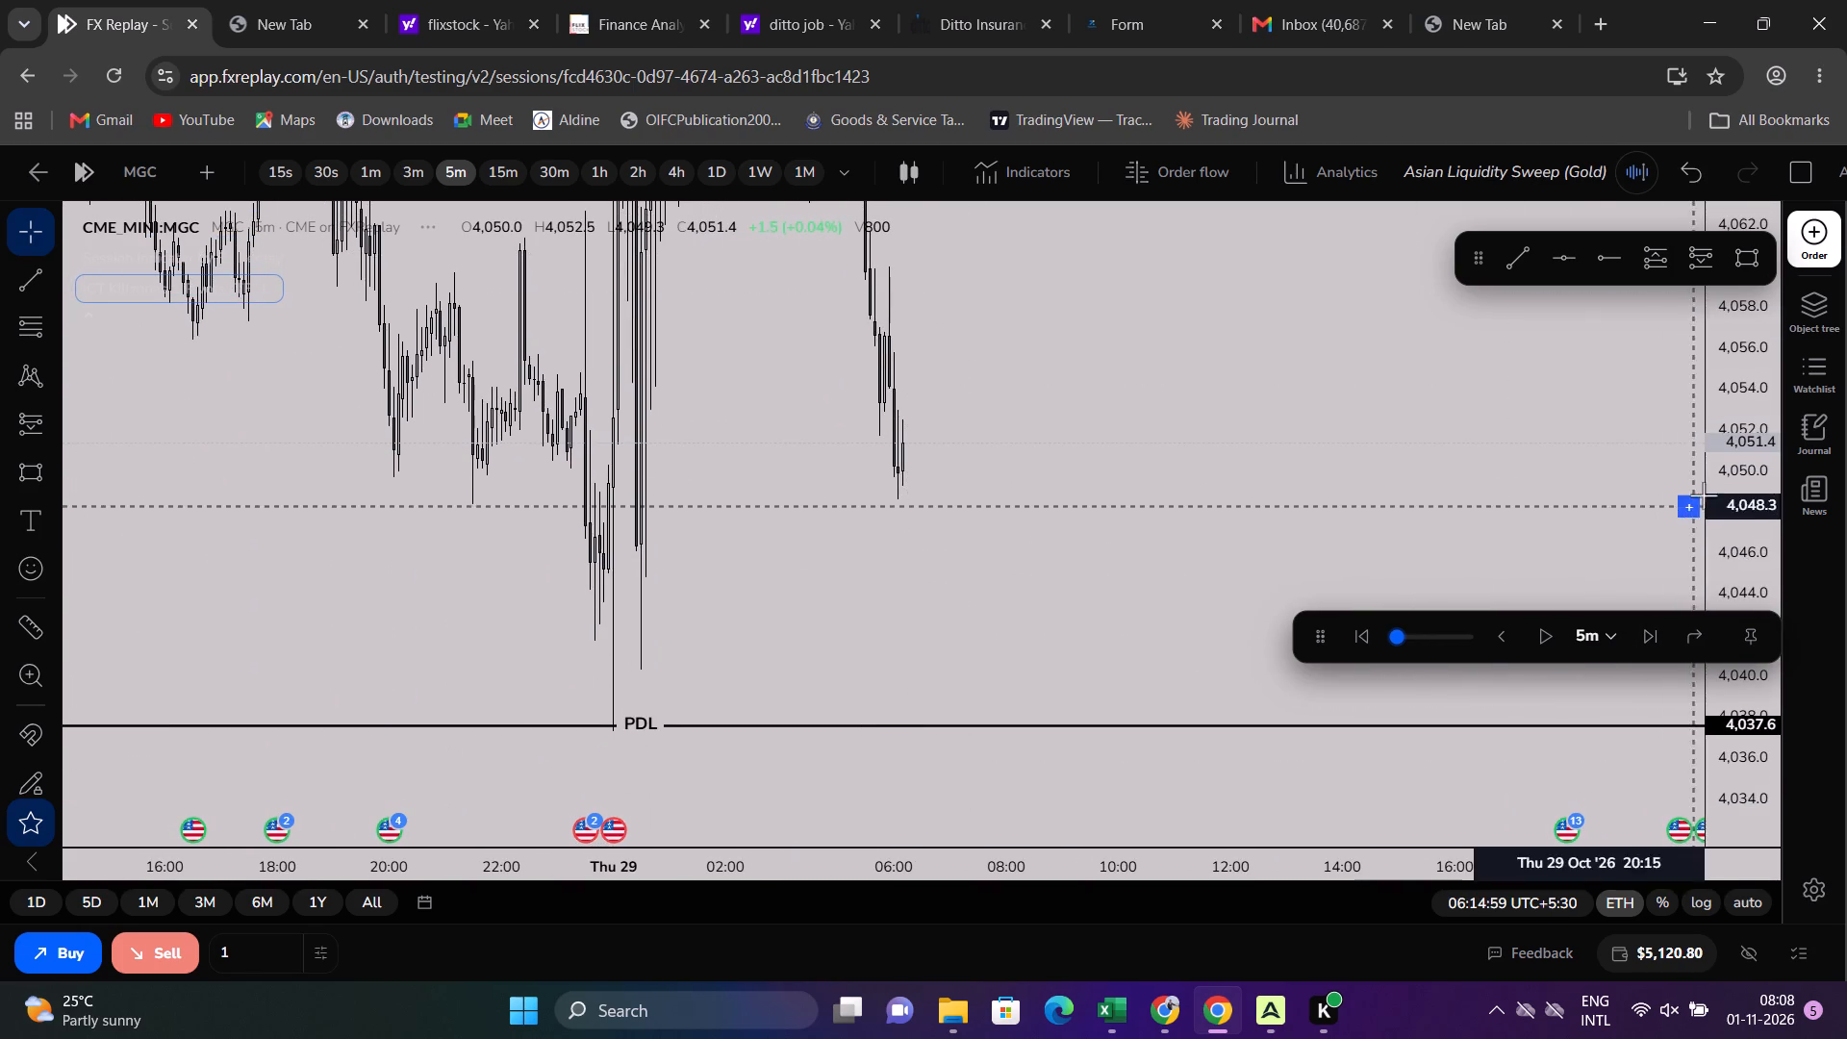
left_click_drag(1713, 482, 1693, 714)
triple_click(1652, 633)
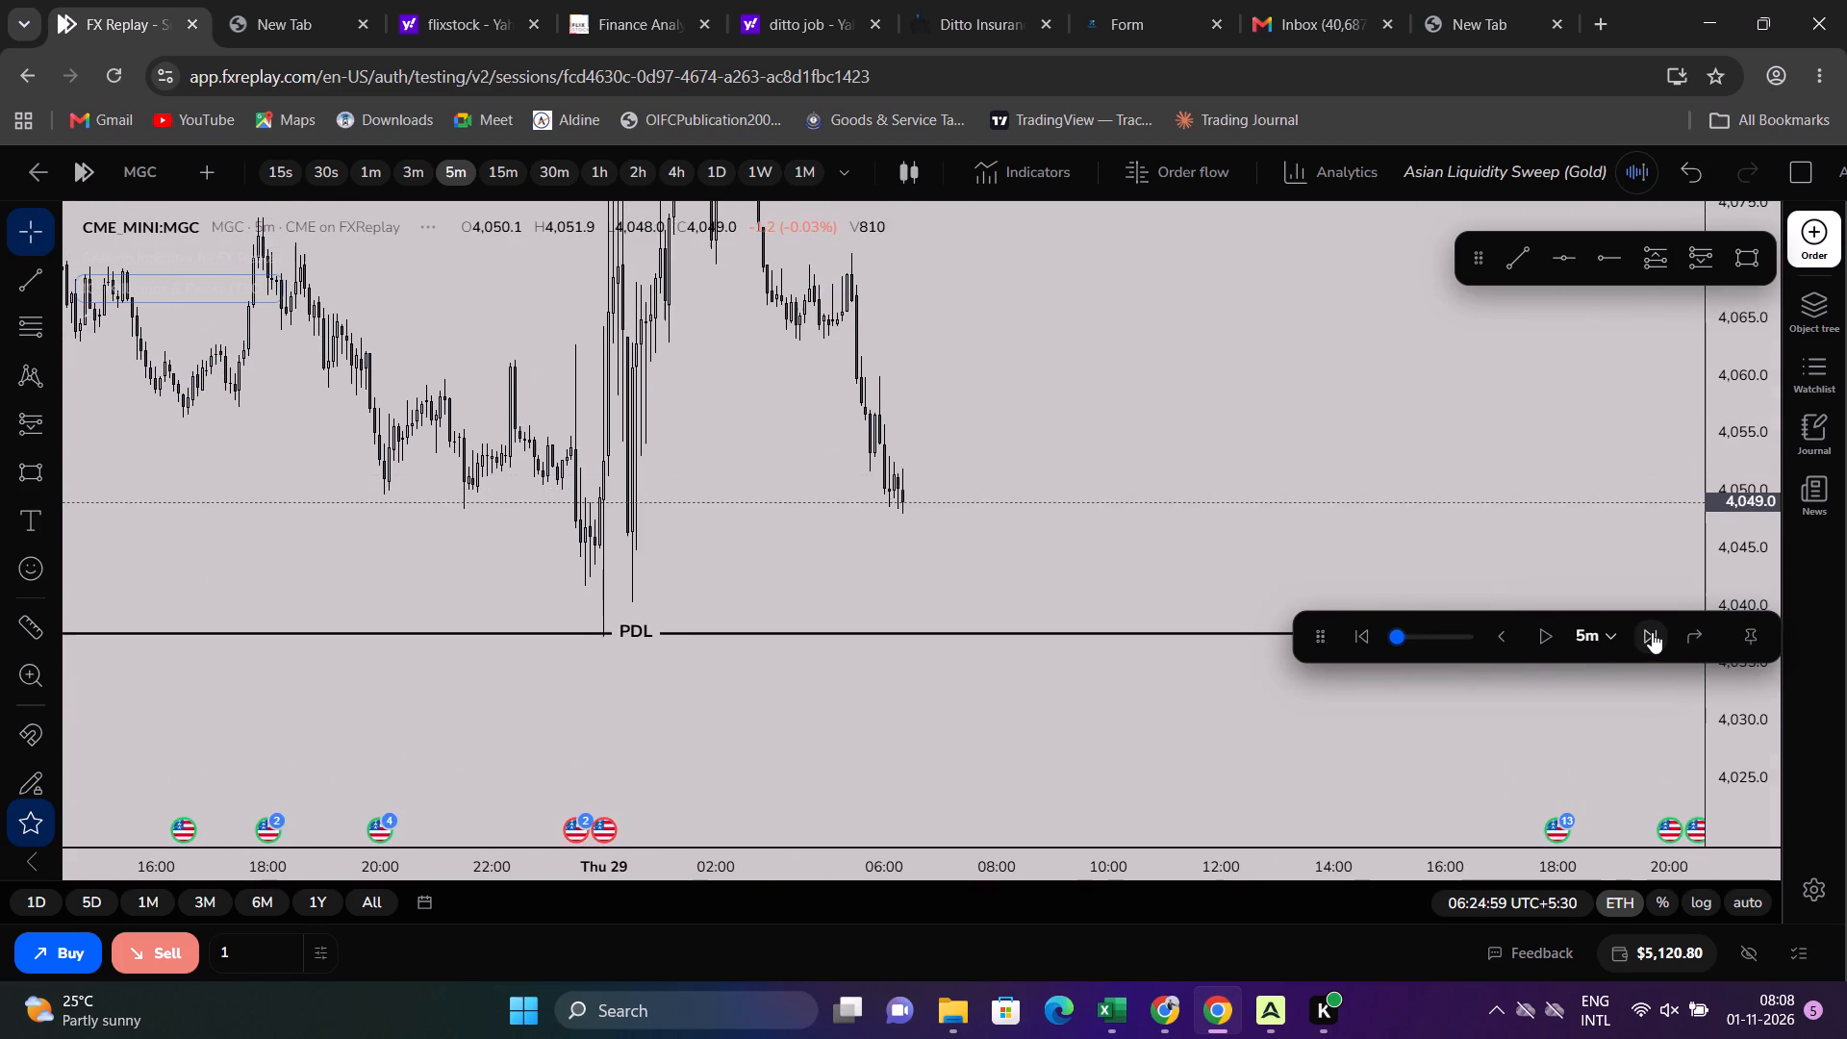
triple_click(1652, 632)
triple_click(1652, 632)
left_click(1652, 632)
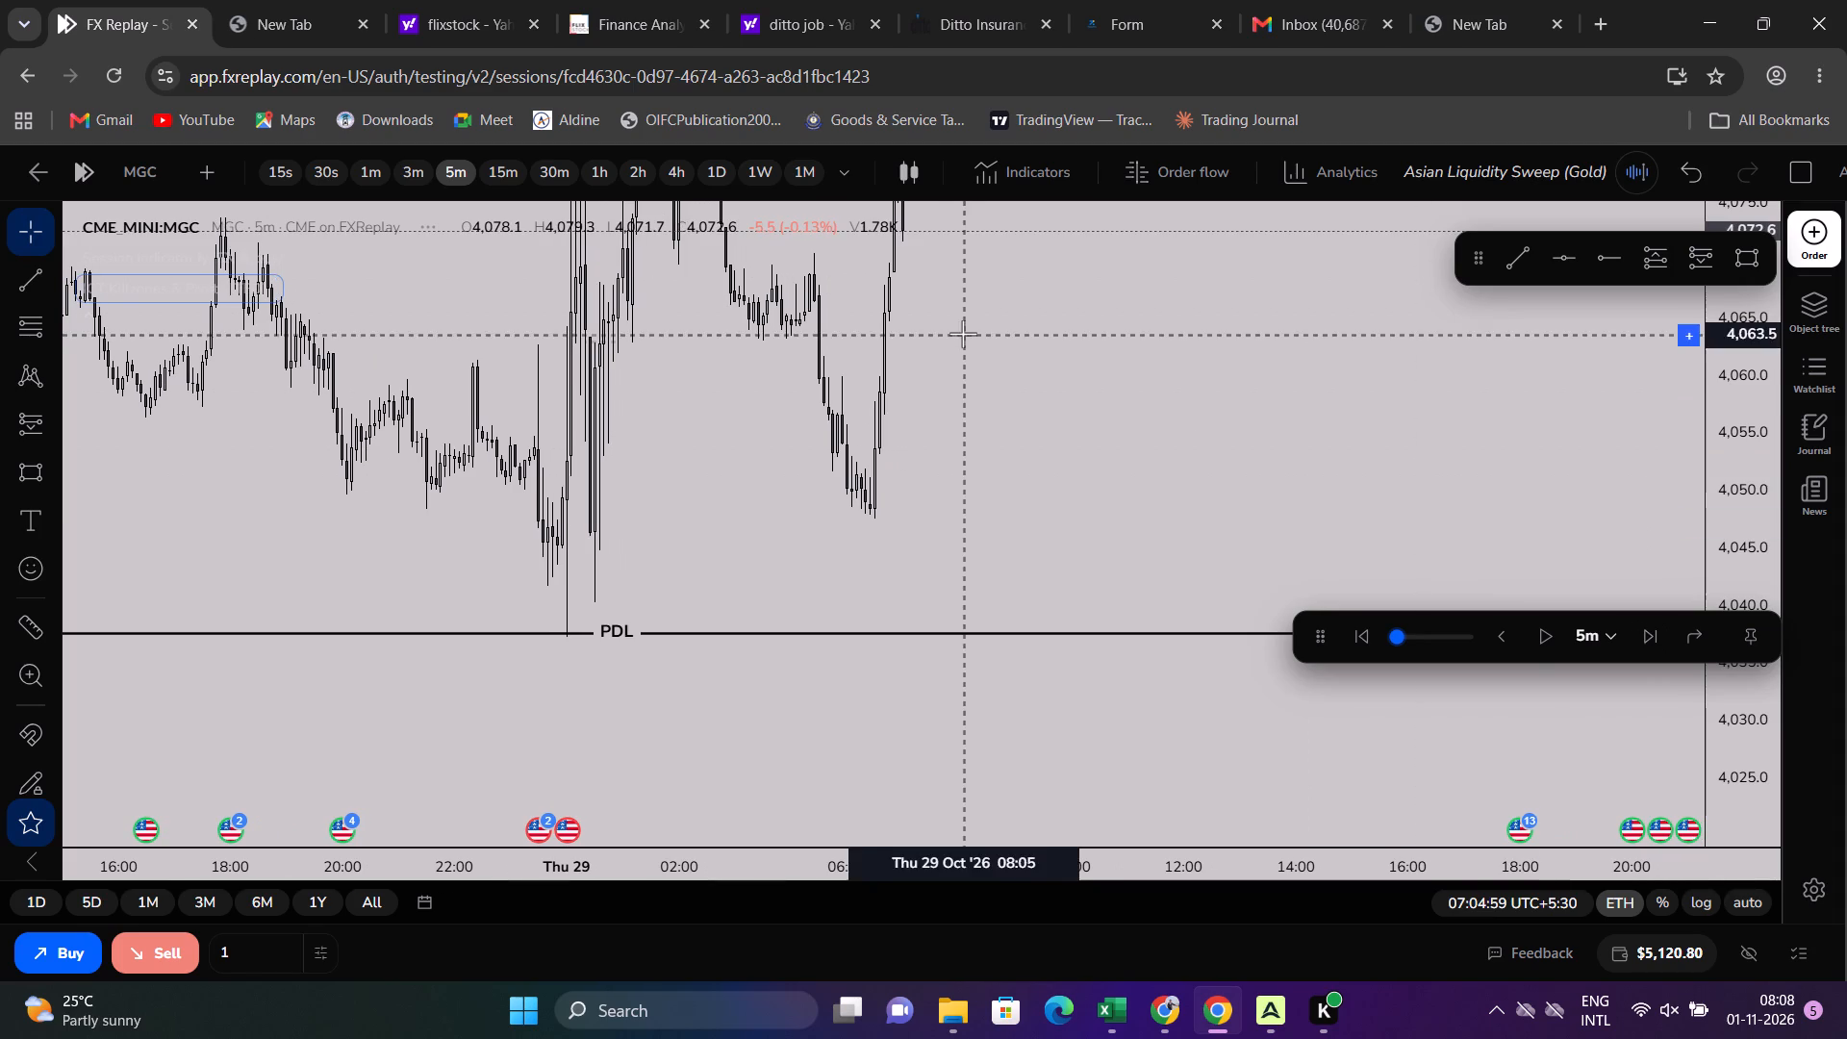
Advance the October 29 replay in 5m steps to about 08:55.
left_click_drag(981, 481, 980, 687)
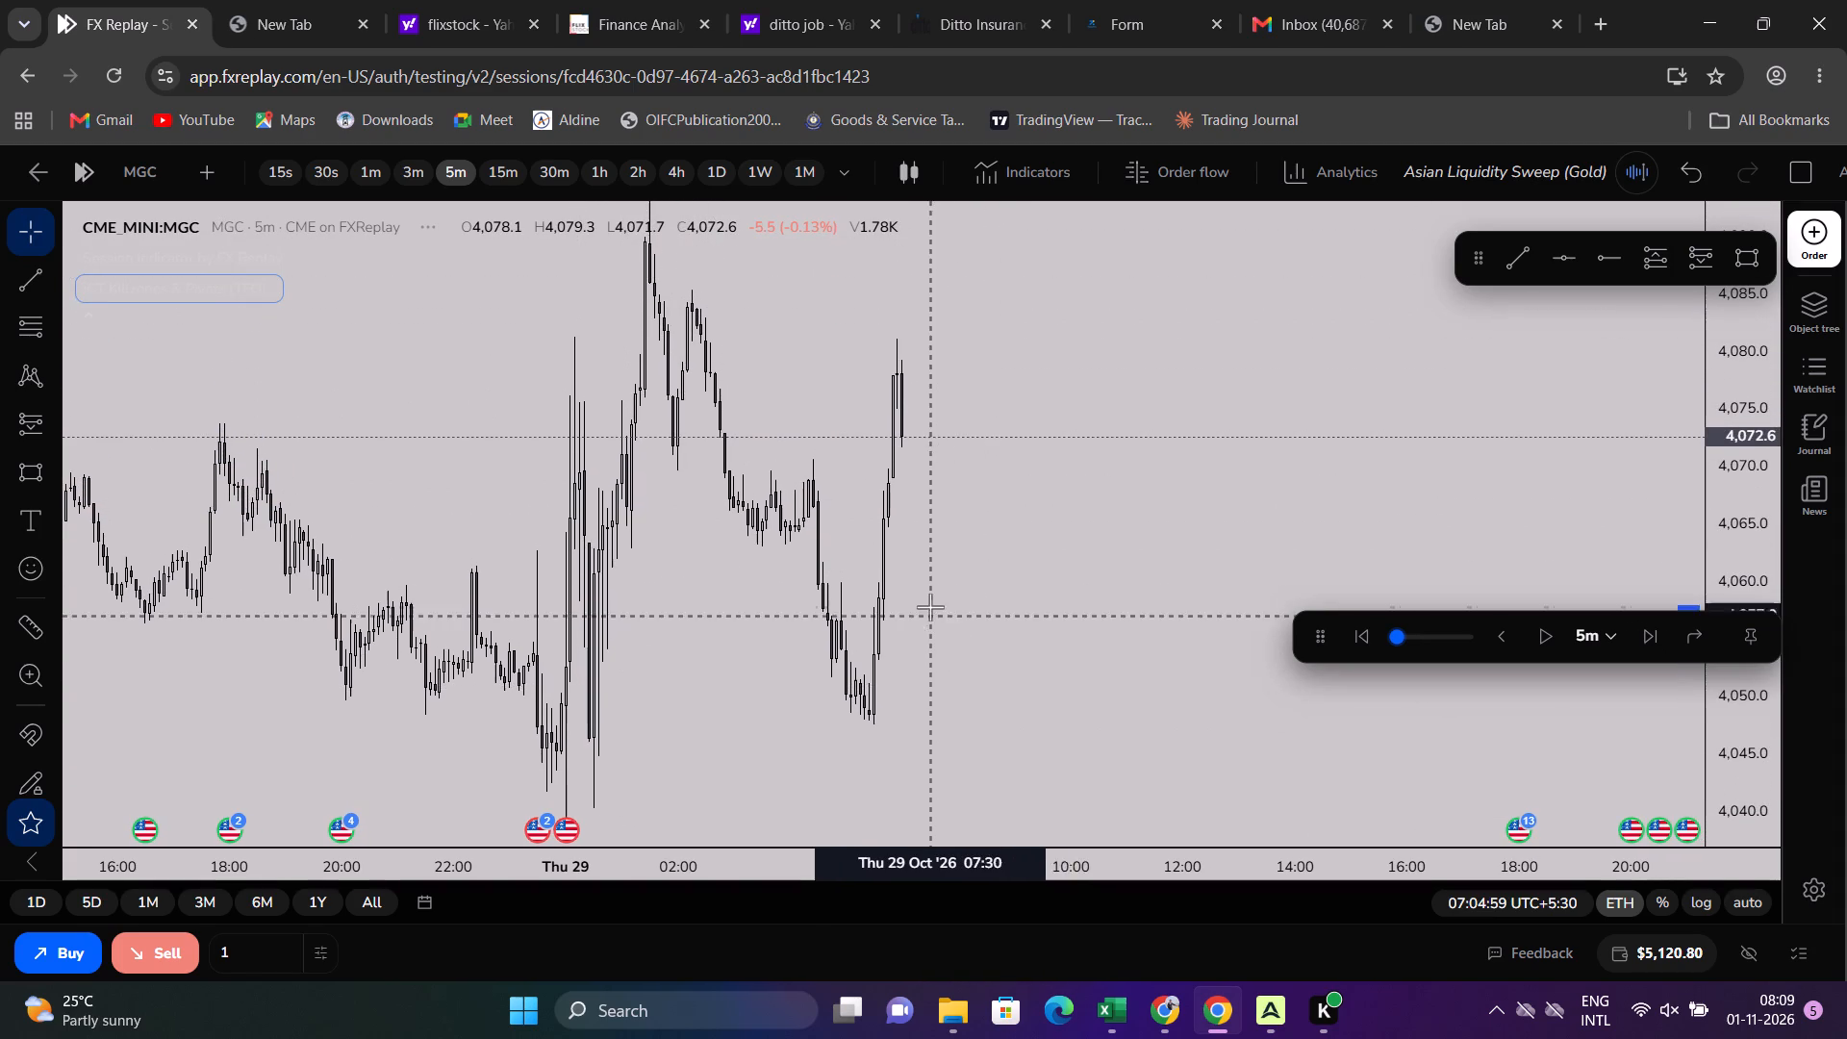
triple_click(1633, 626)
triple_click(1634, 626)
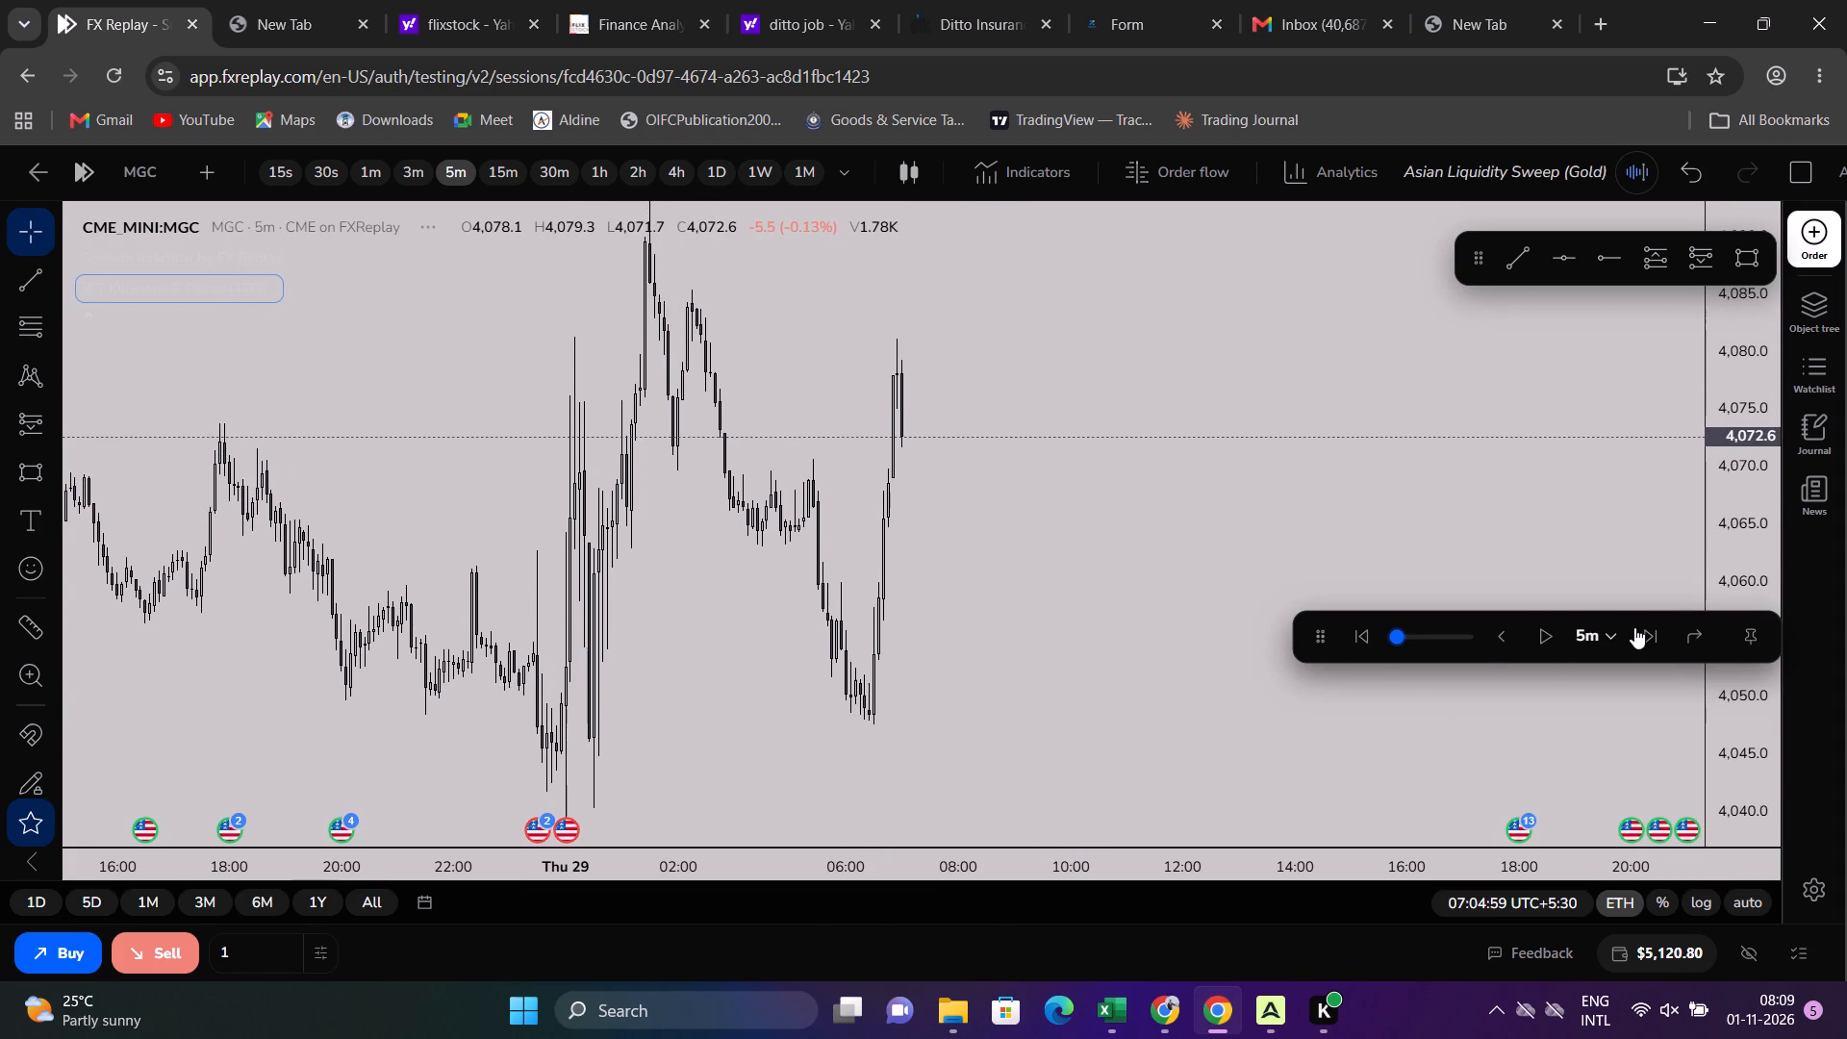
triple_click(1637, 631)
triple_click(1638, 631)
triple_click(1638, 631)
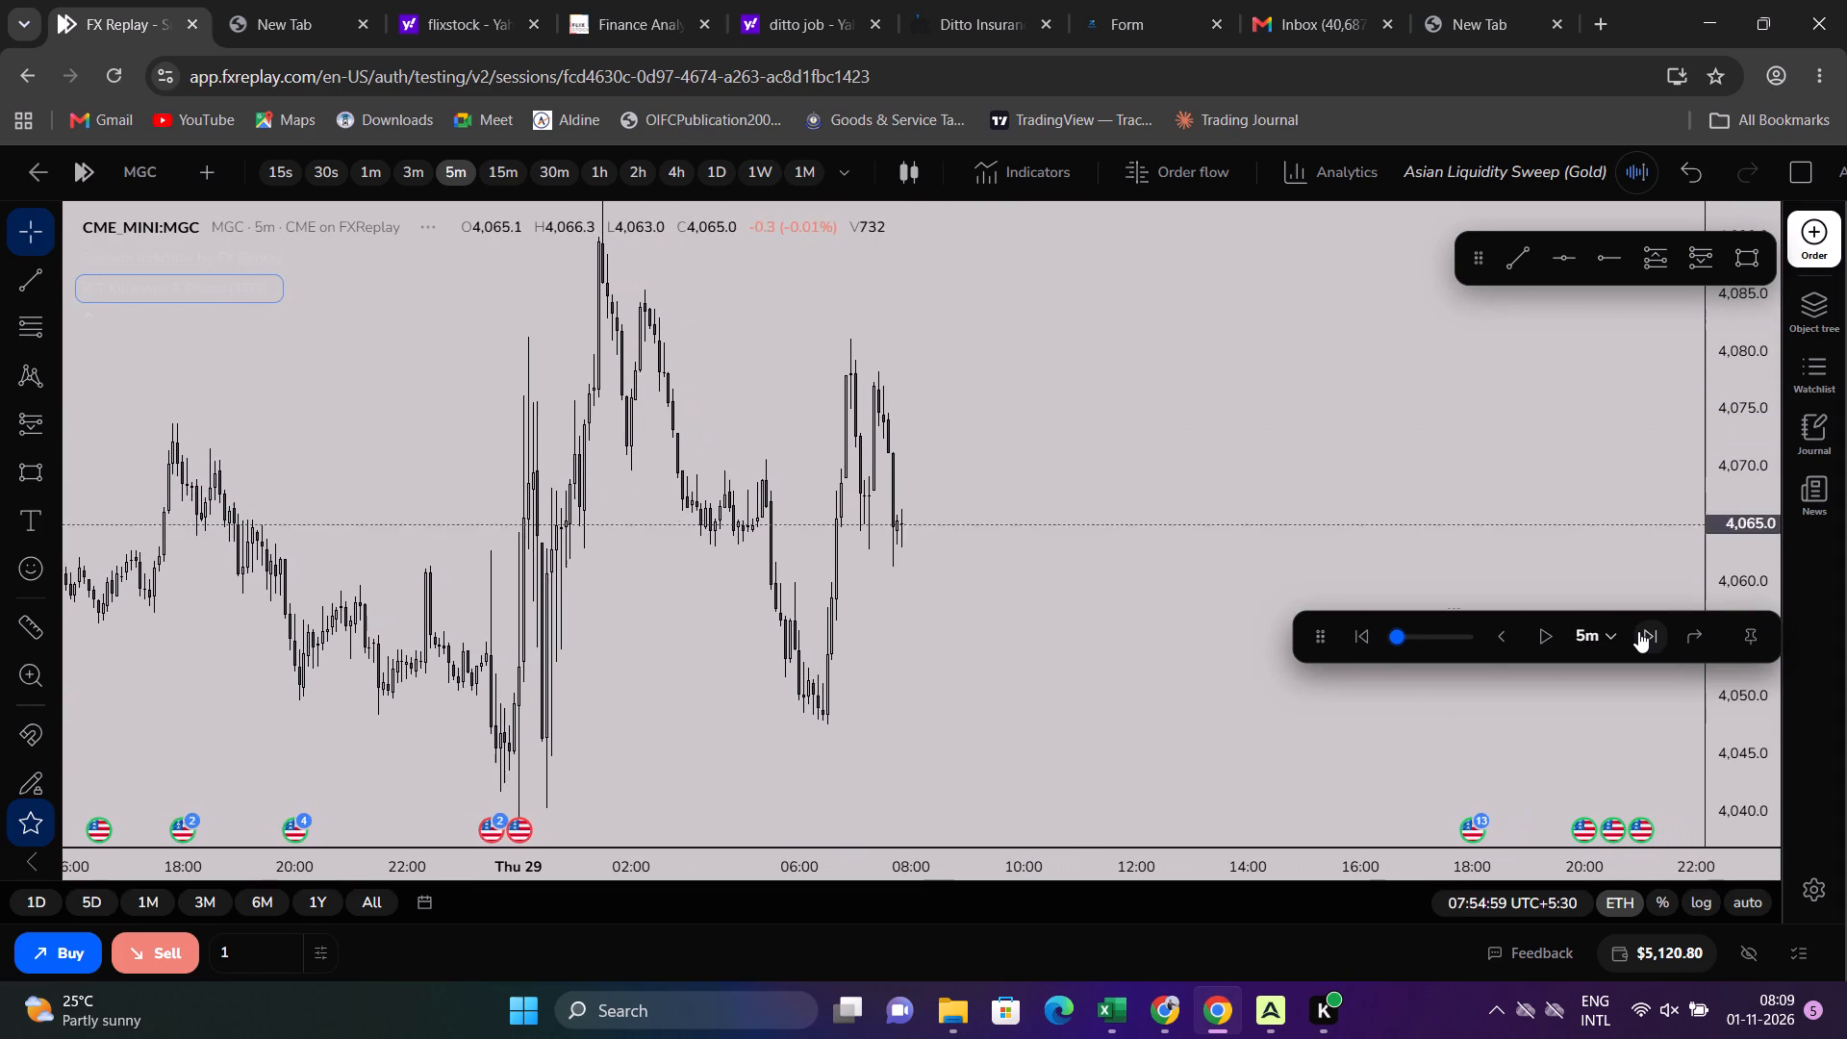
triple_click(1638, 631)
triple_click(1638, 631)
triple_click(1638, 631)
triple_click(1638, 631)
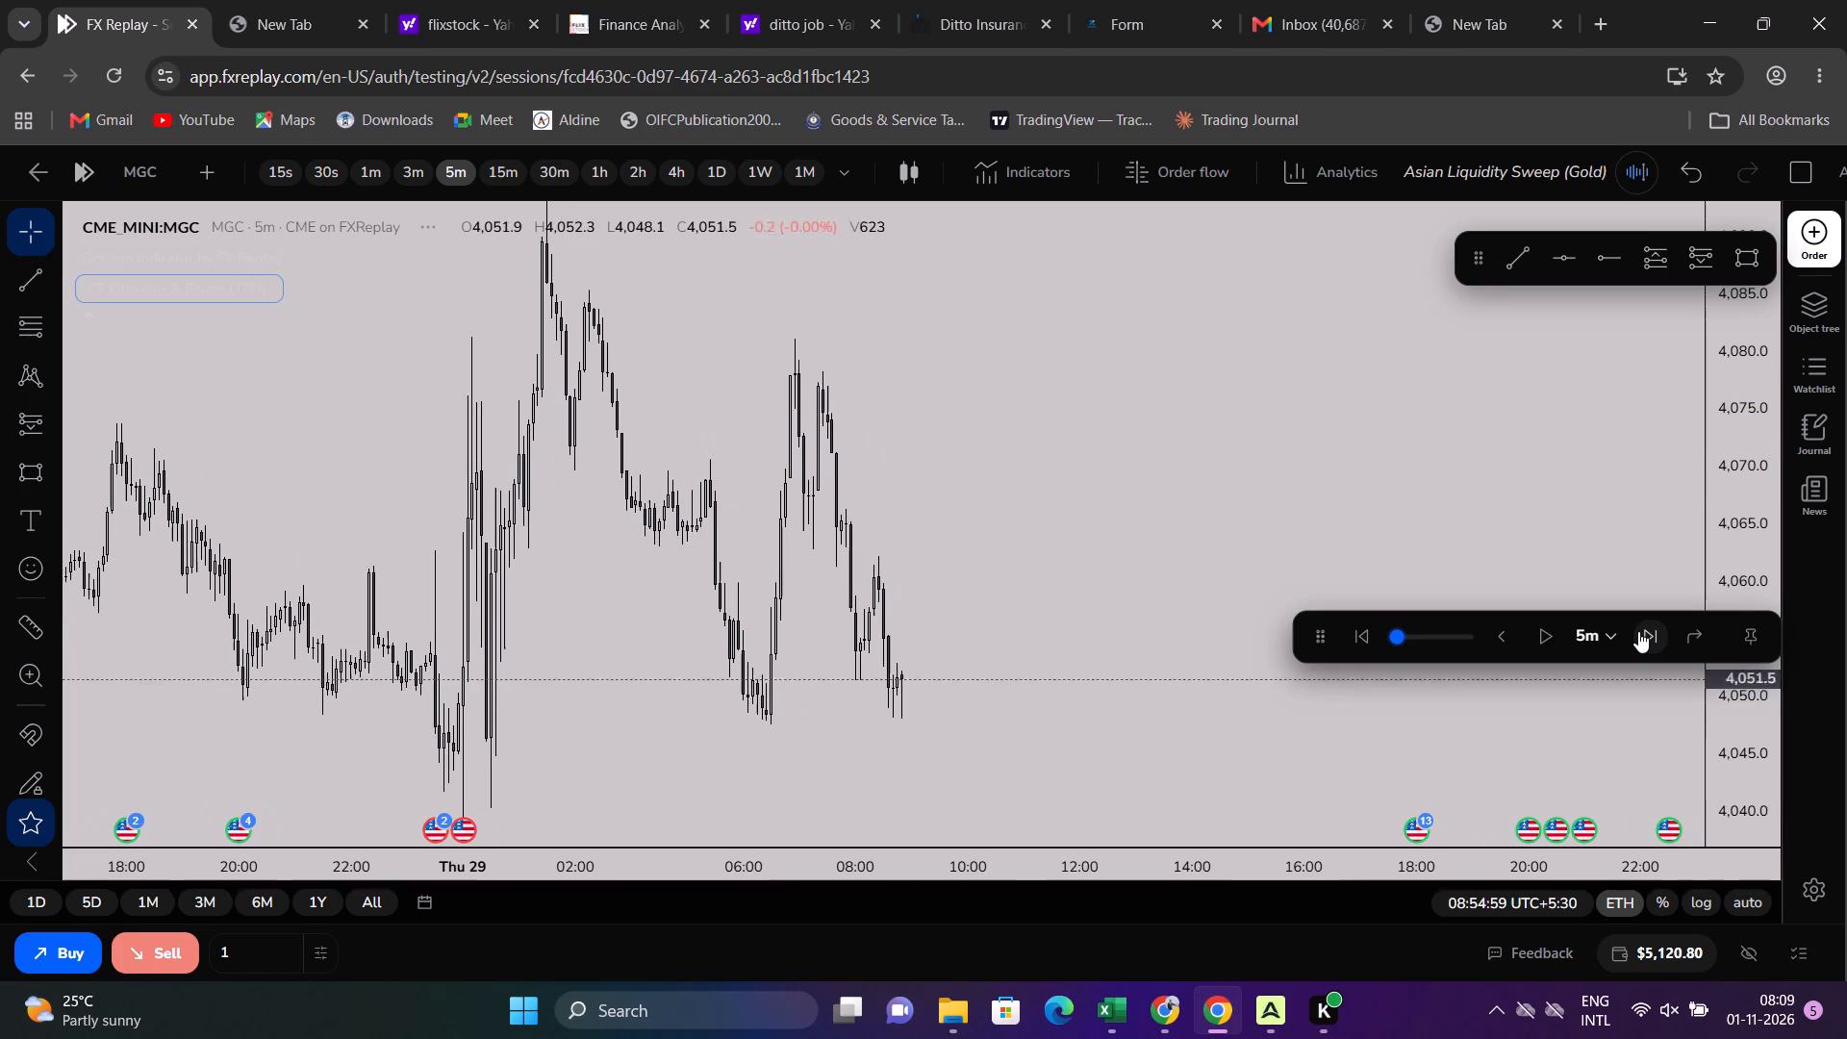
Advance the October 29 replay in 5m steps to about 11:30.
triple_click(1638, 631)
triple_click(1638, 631)
triple_click(1638, 631)
triple_click(1638, 631)
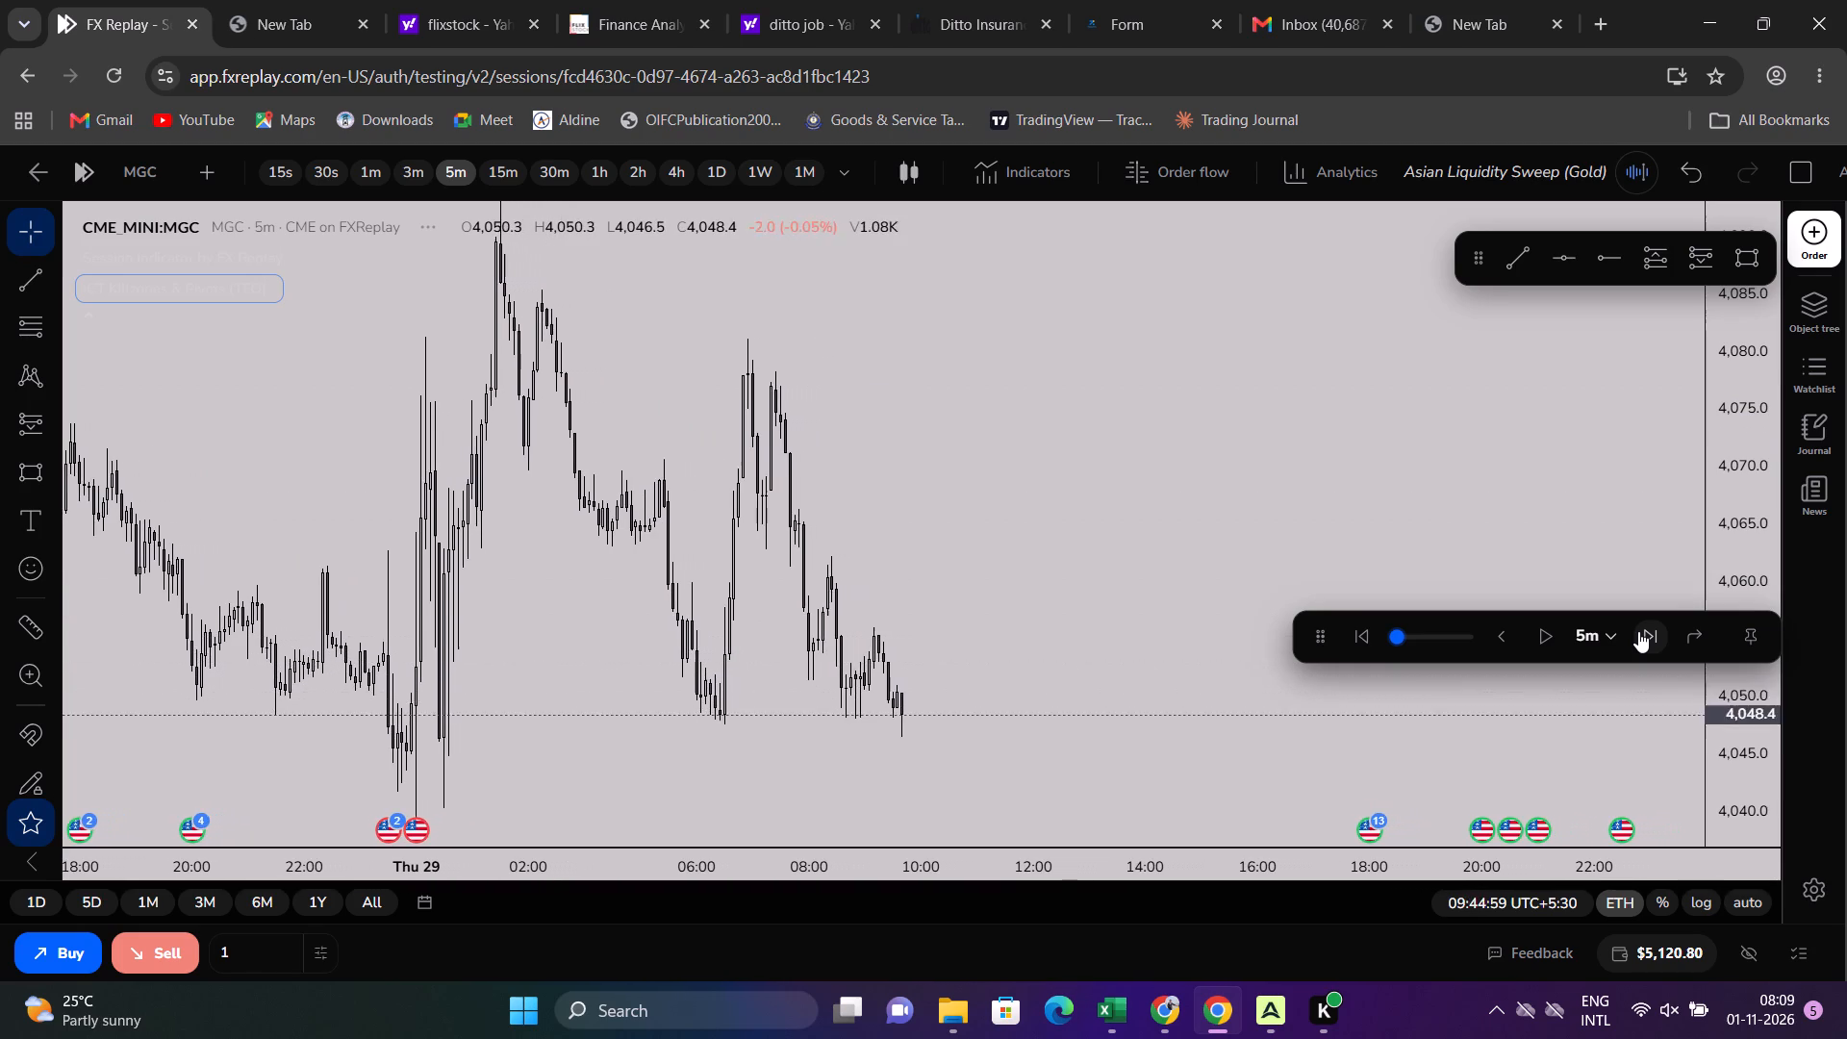
triple_click(1638, 631)
triple_click(1638, 631)
triple_click(1638, 631)
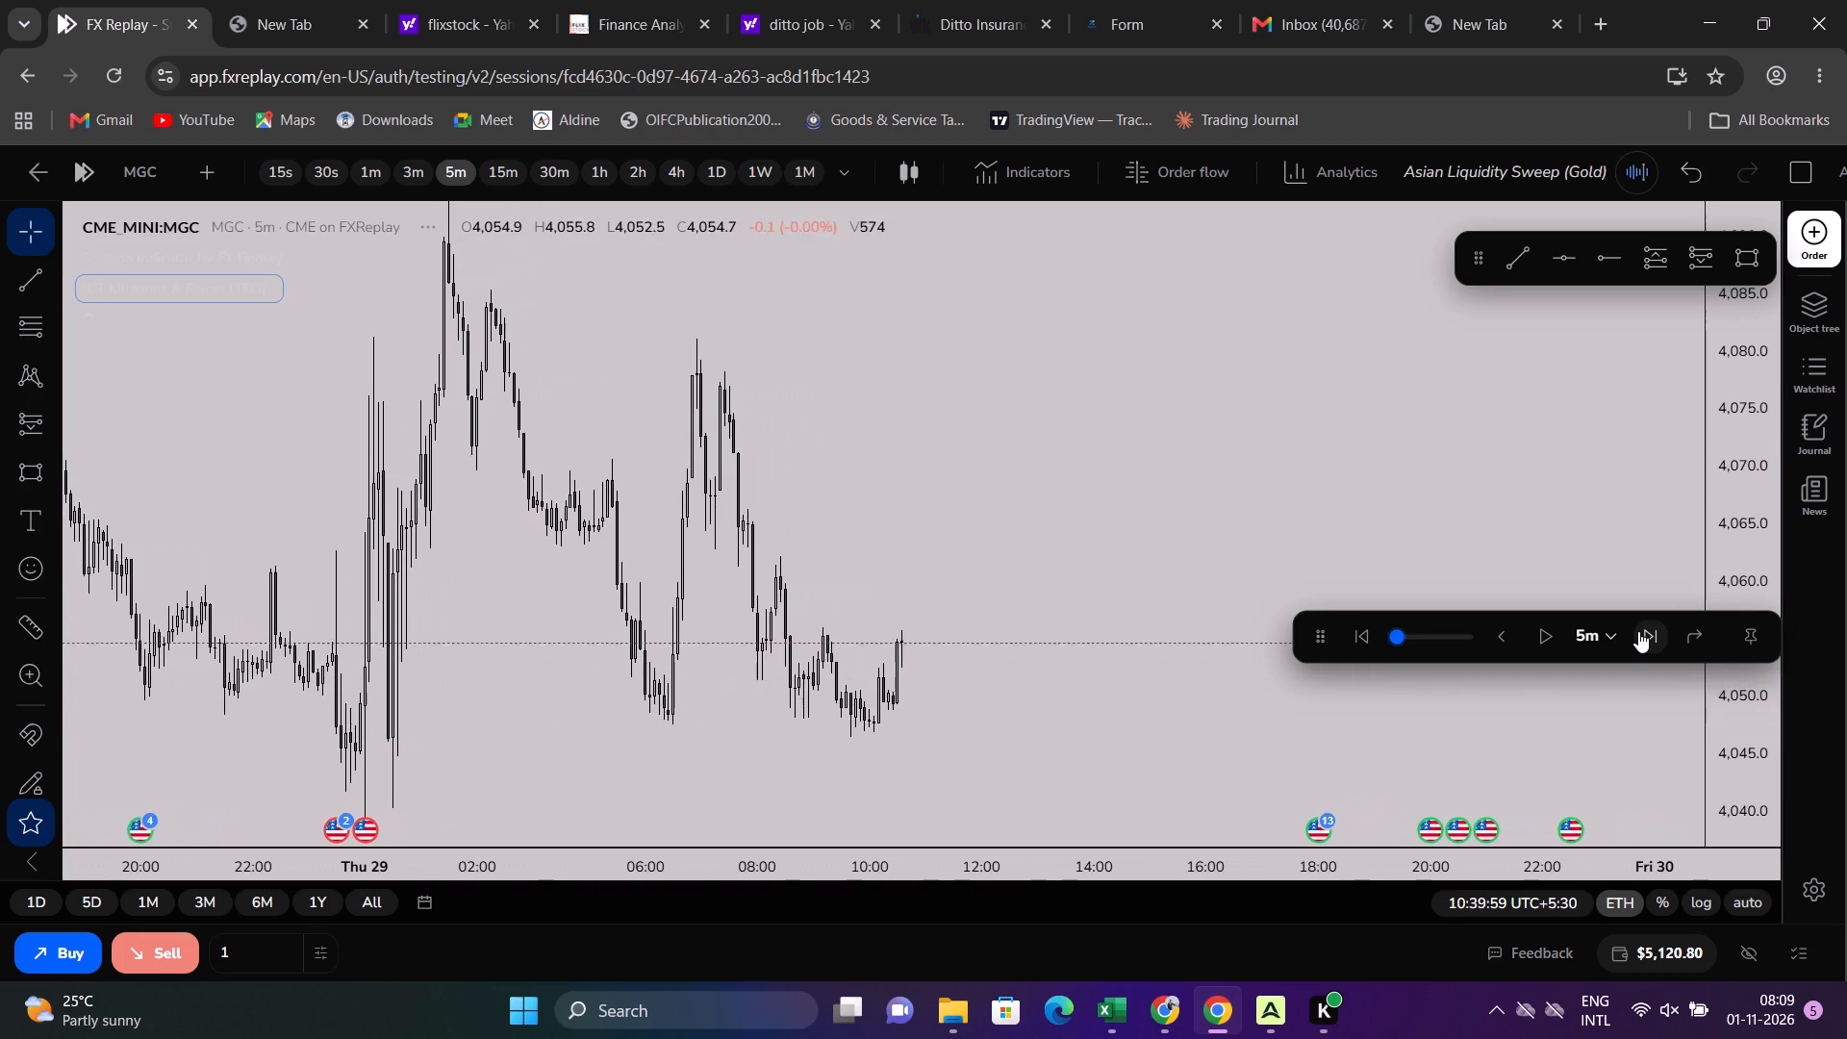
triple_click(1638, 631)
triple_click(1638, 631)
triple_click(1638, 631)
left_click(1638, 631)
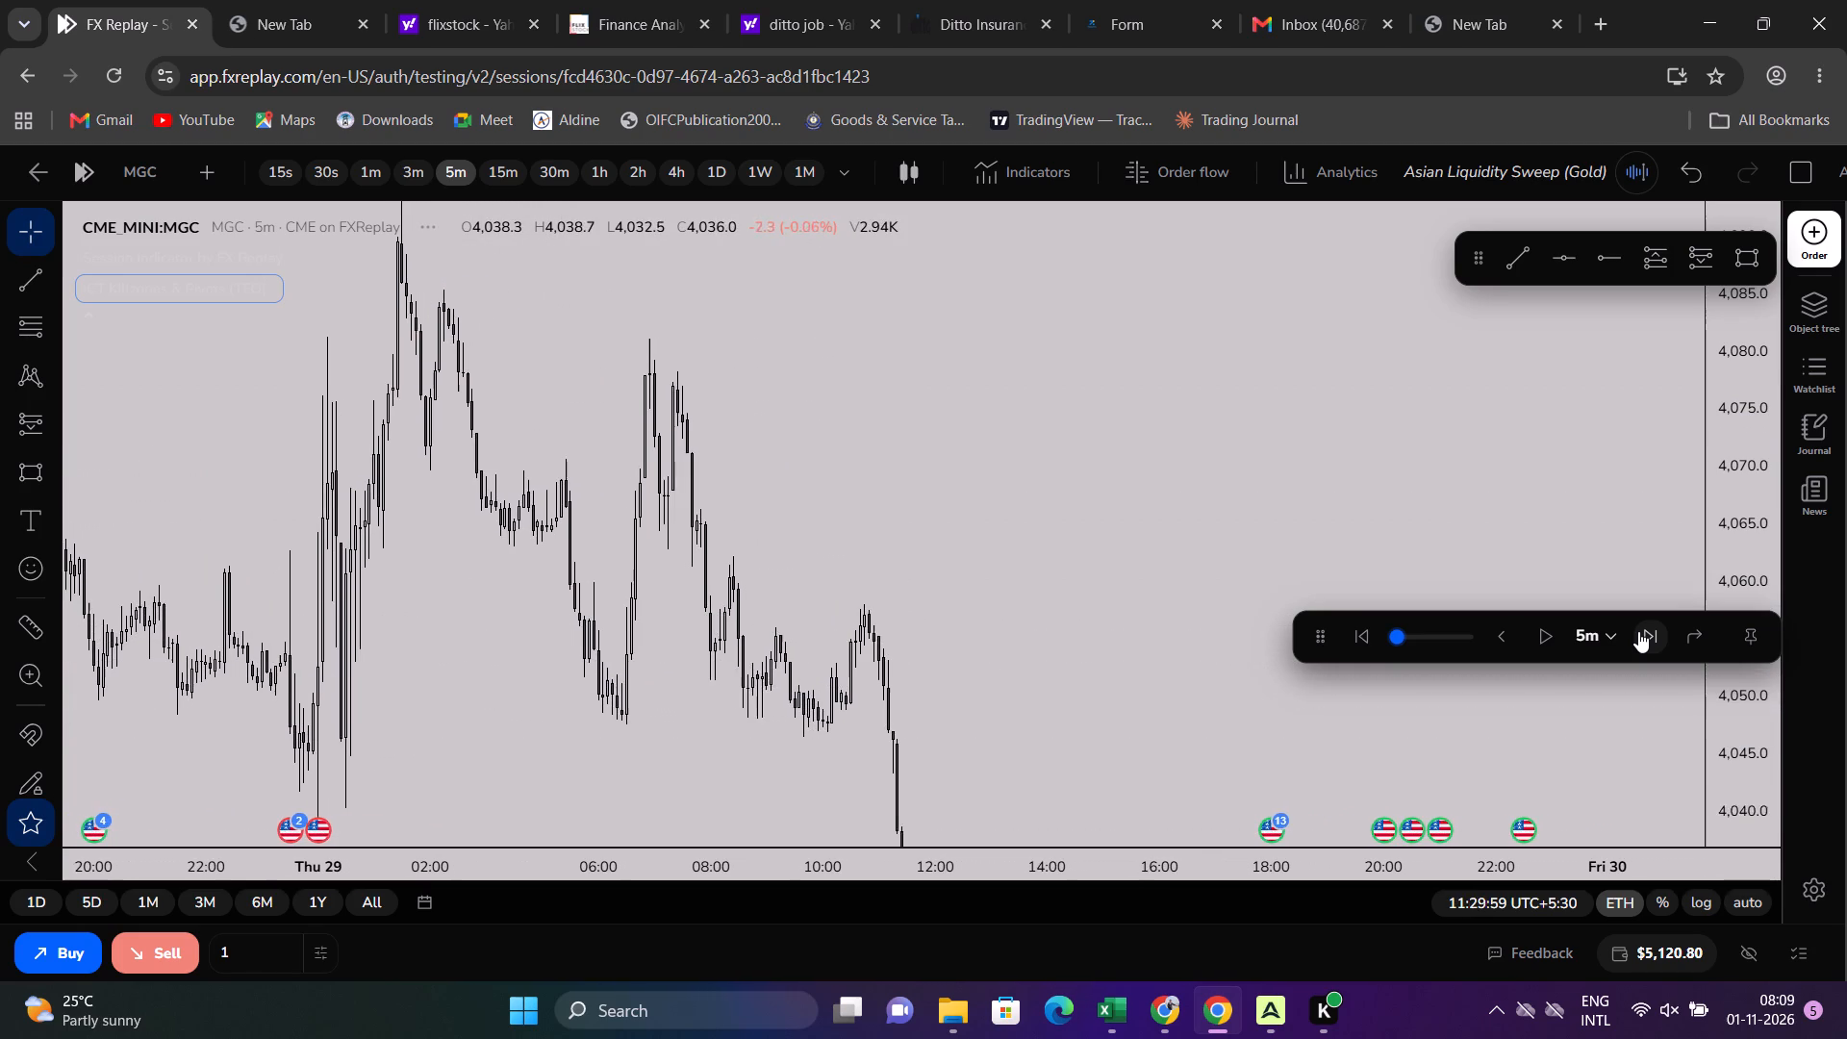
Advance the replay to about 13:50 with the price action around PDL in view.
left_click_drag(1231, 621, 1200, 490)
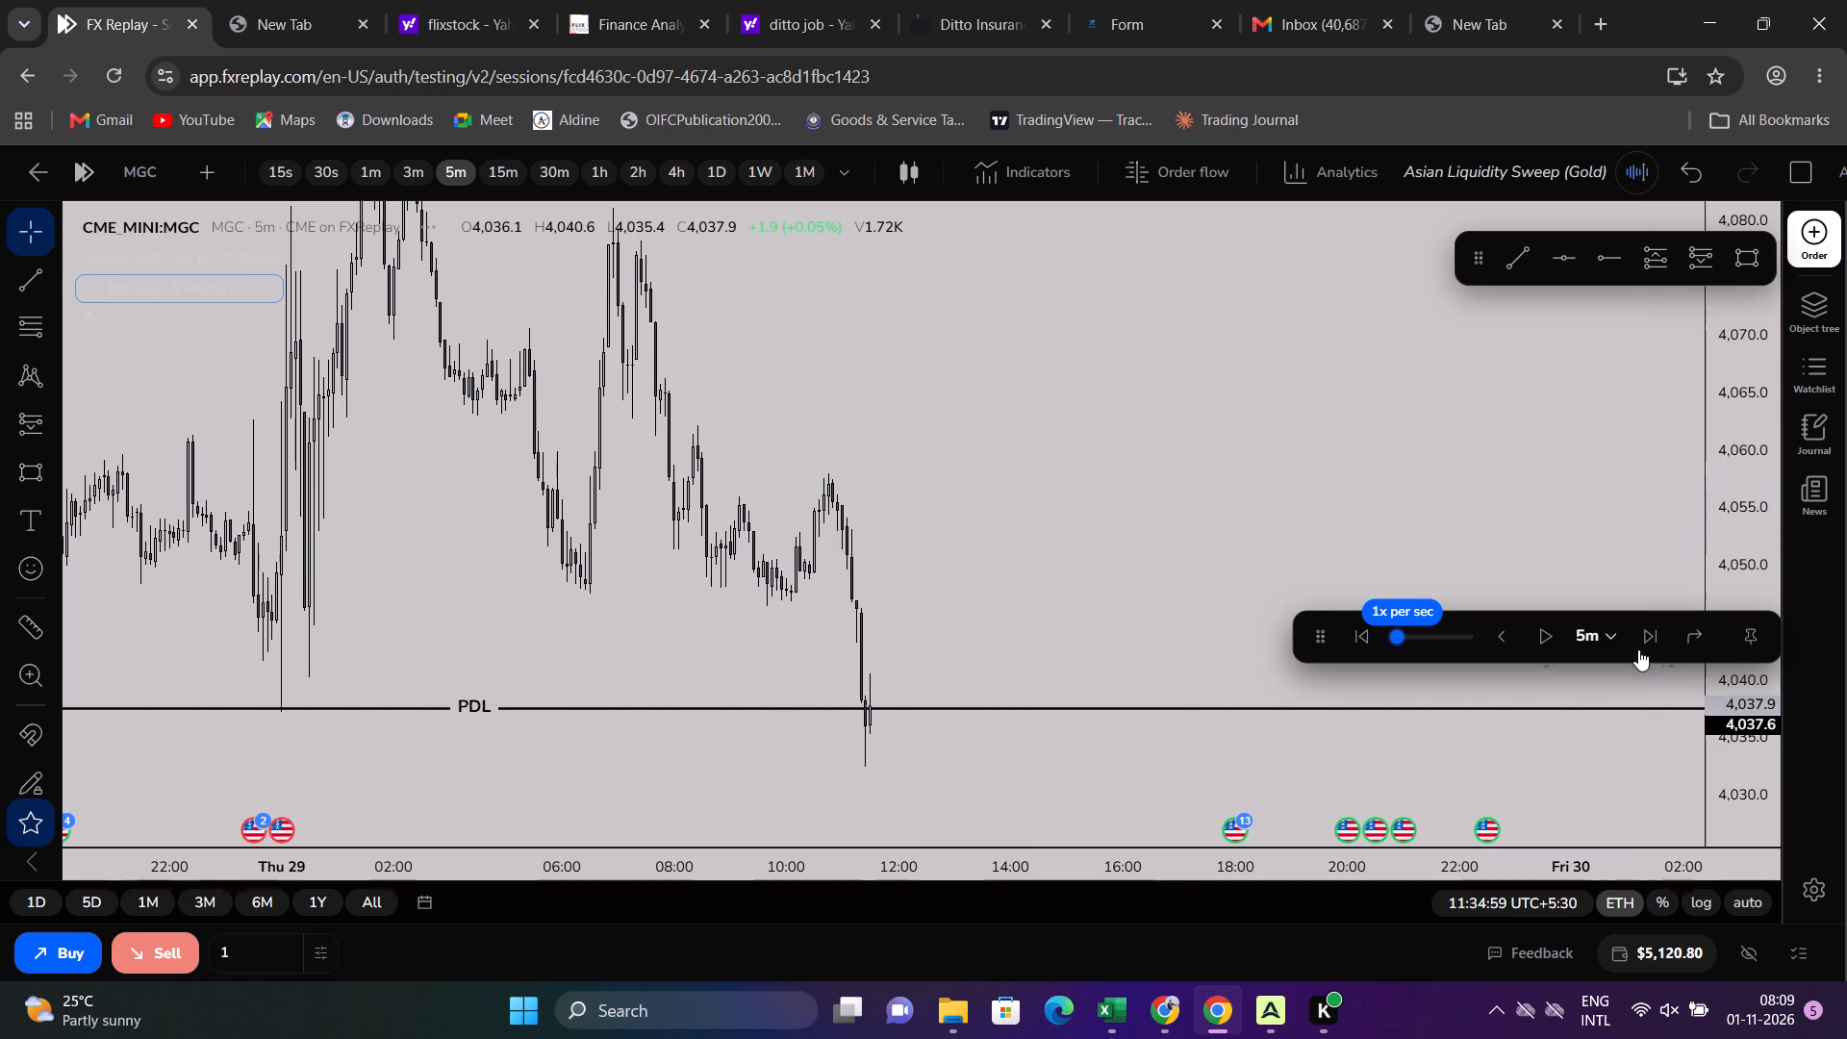
left_click(1641, 640)
triple_click(1642, 640)
triple_click(1642, 640)
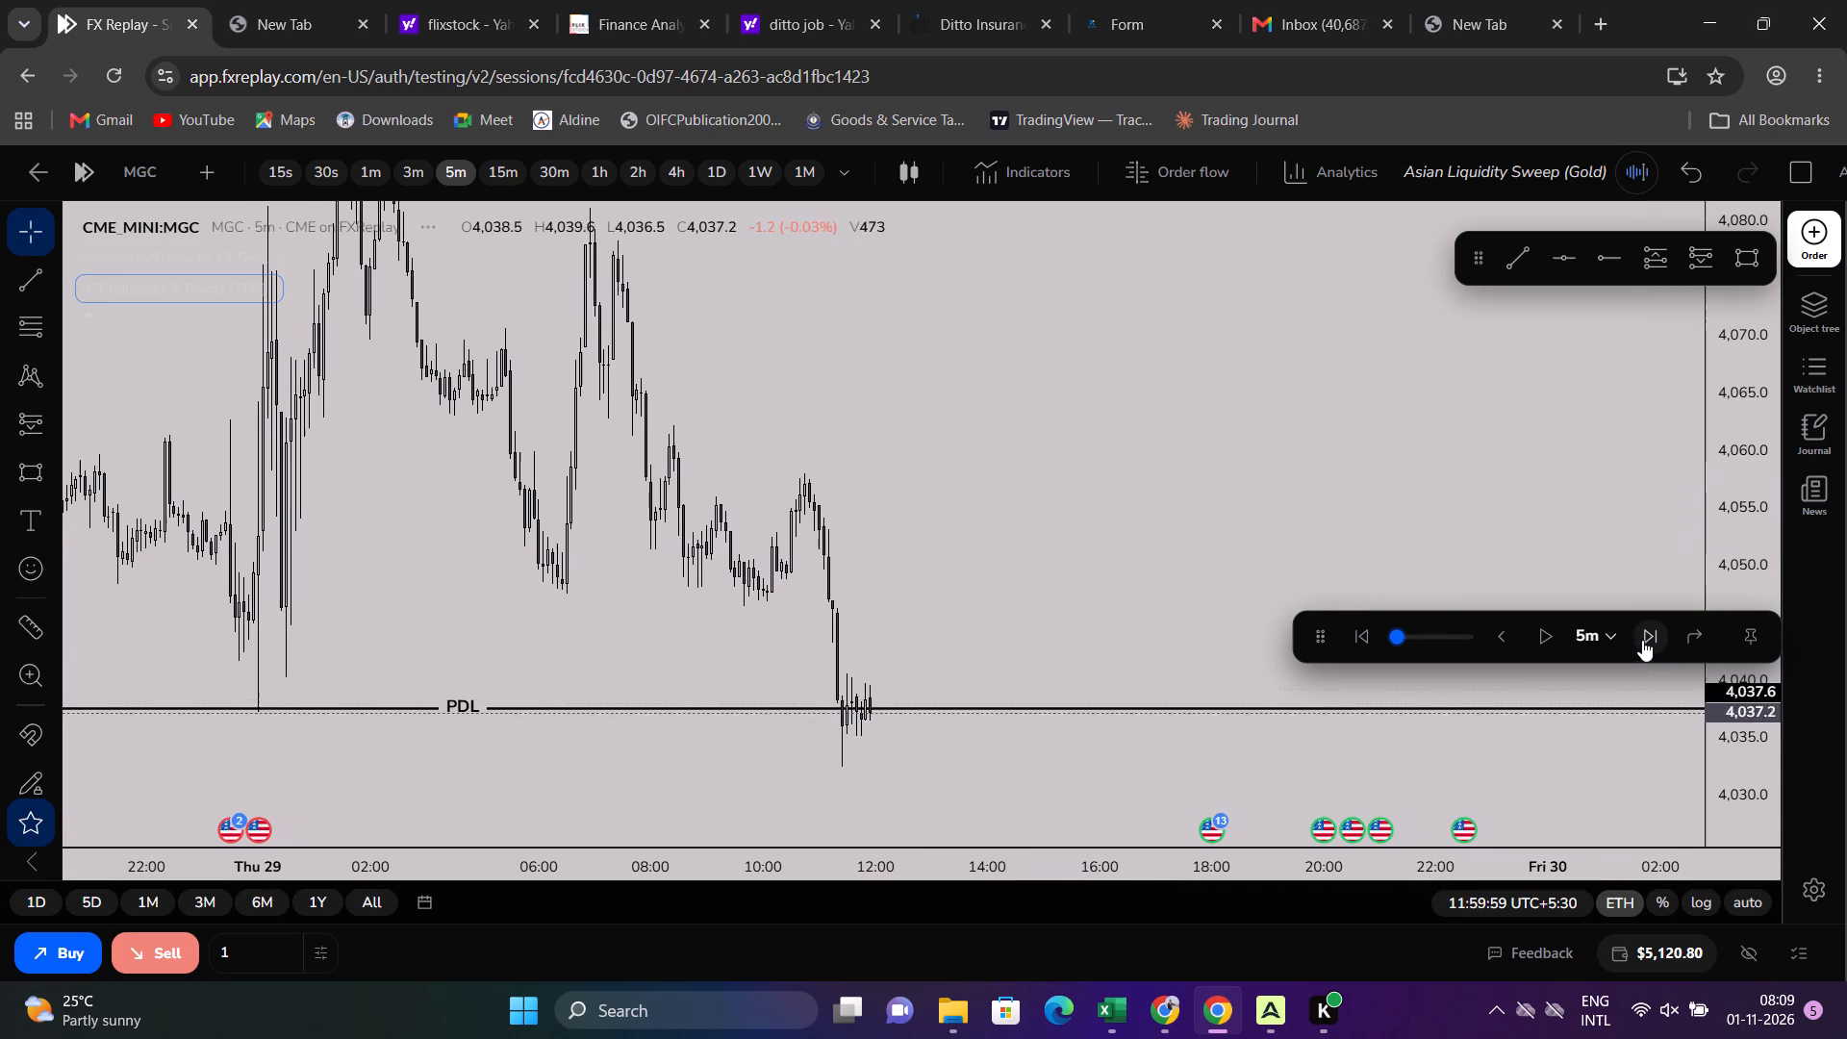
triple_click(1642, 640)
triple_click(1642, 640)
triple_click(1642, 640)
triple_click(1642, 640)
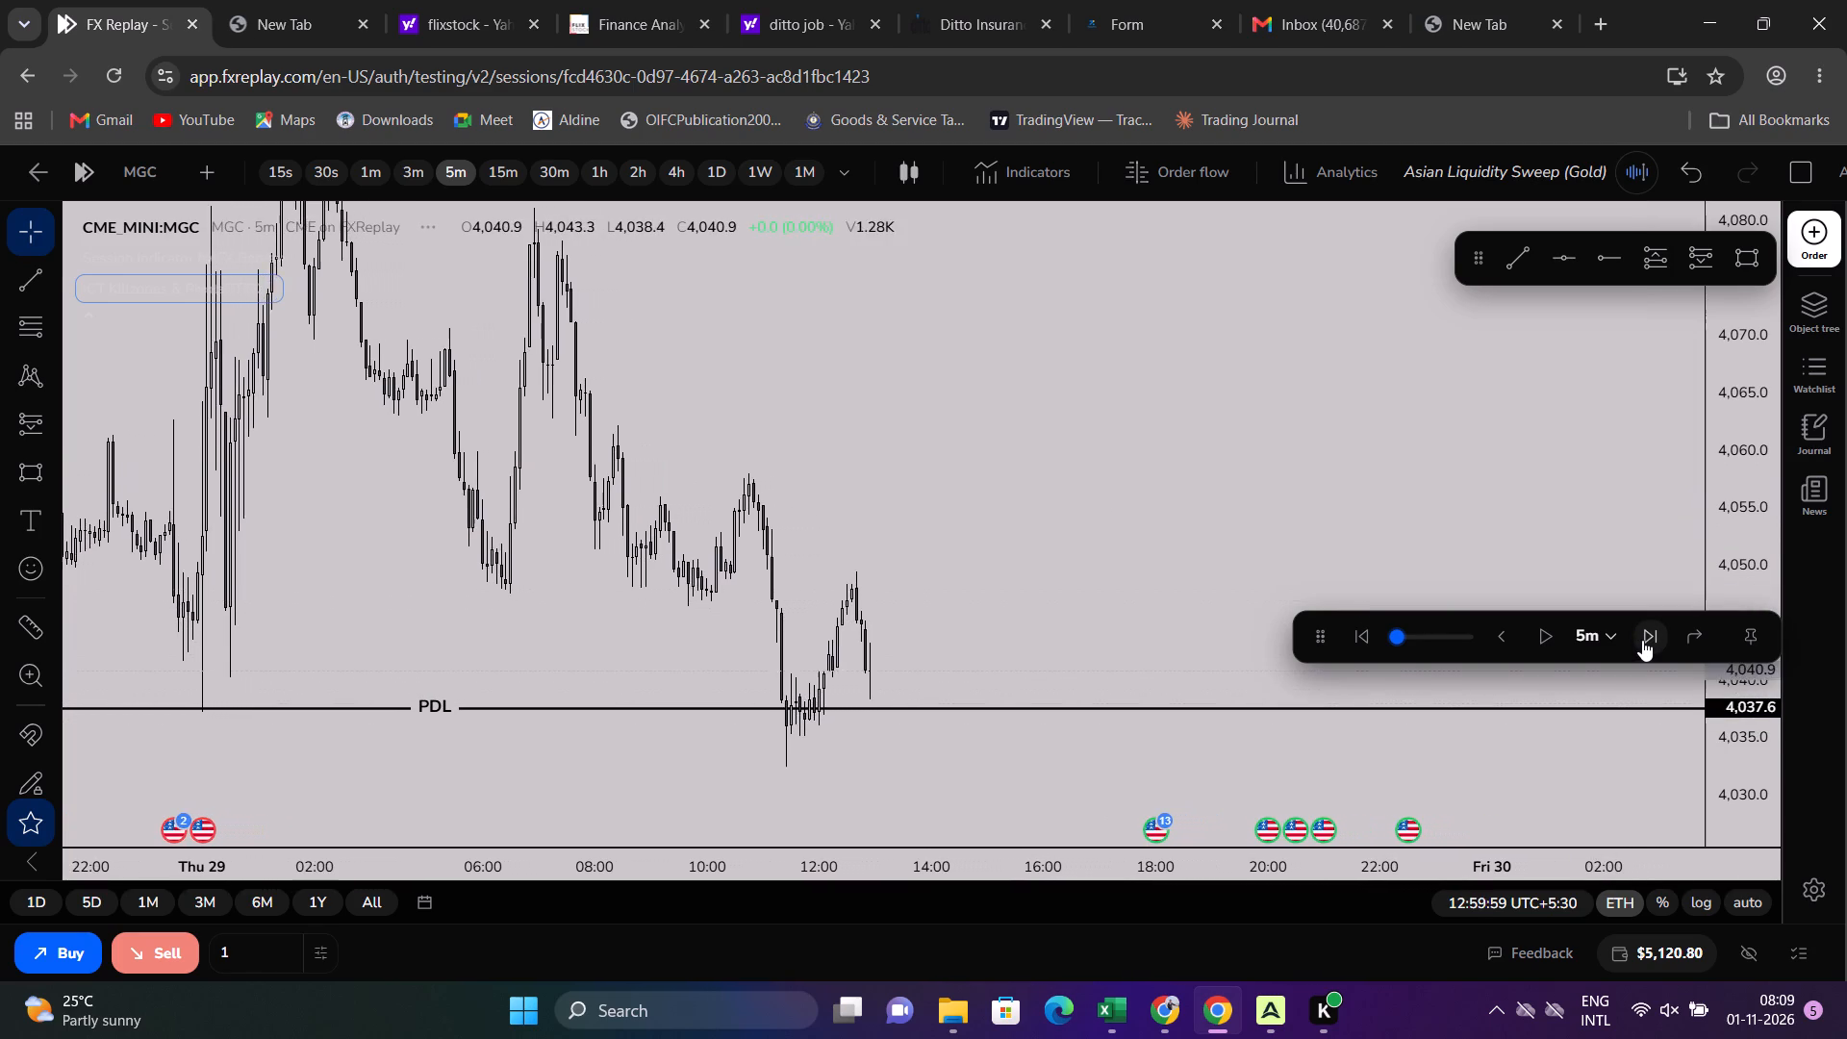
triple_click(1642, 640)
triple_click(1642, 640)
triple_click(1642, 640)
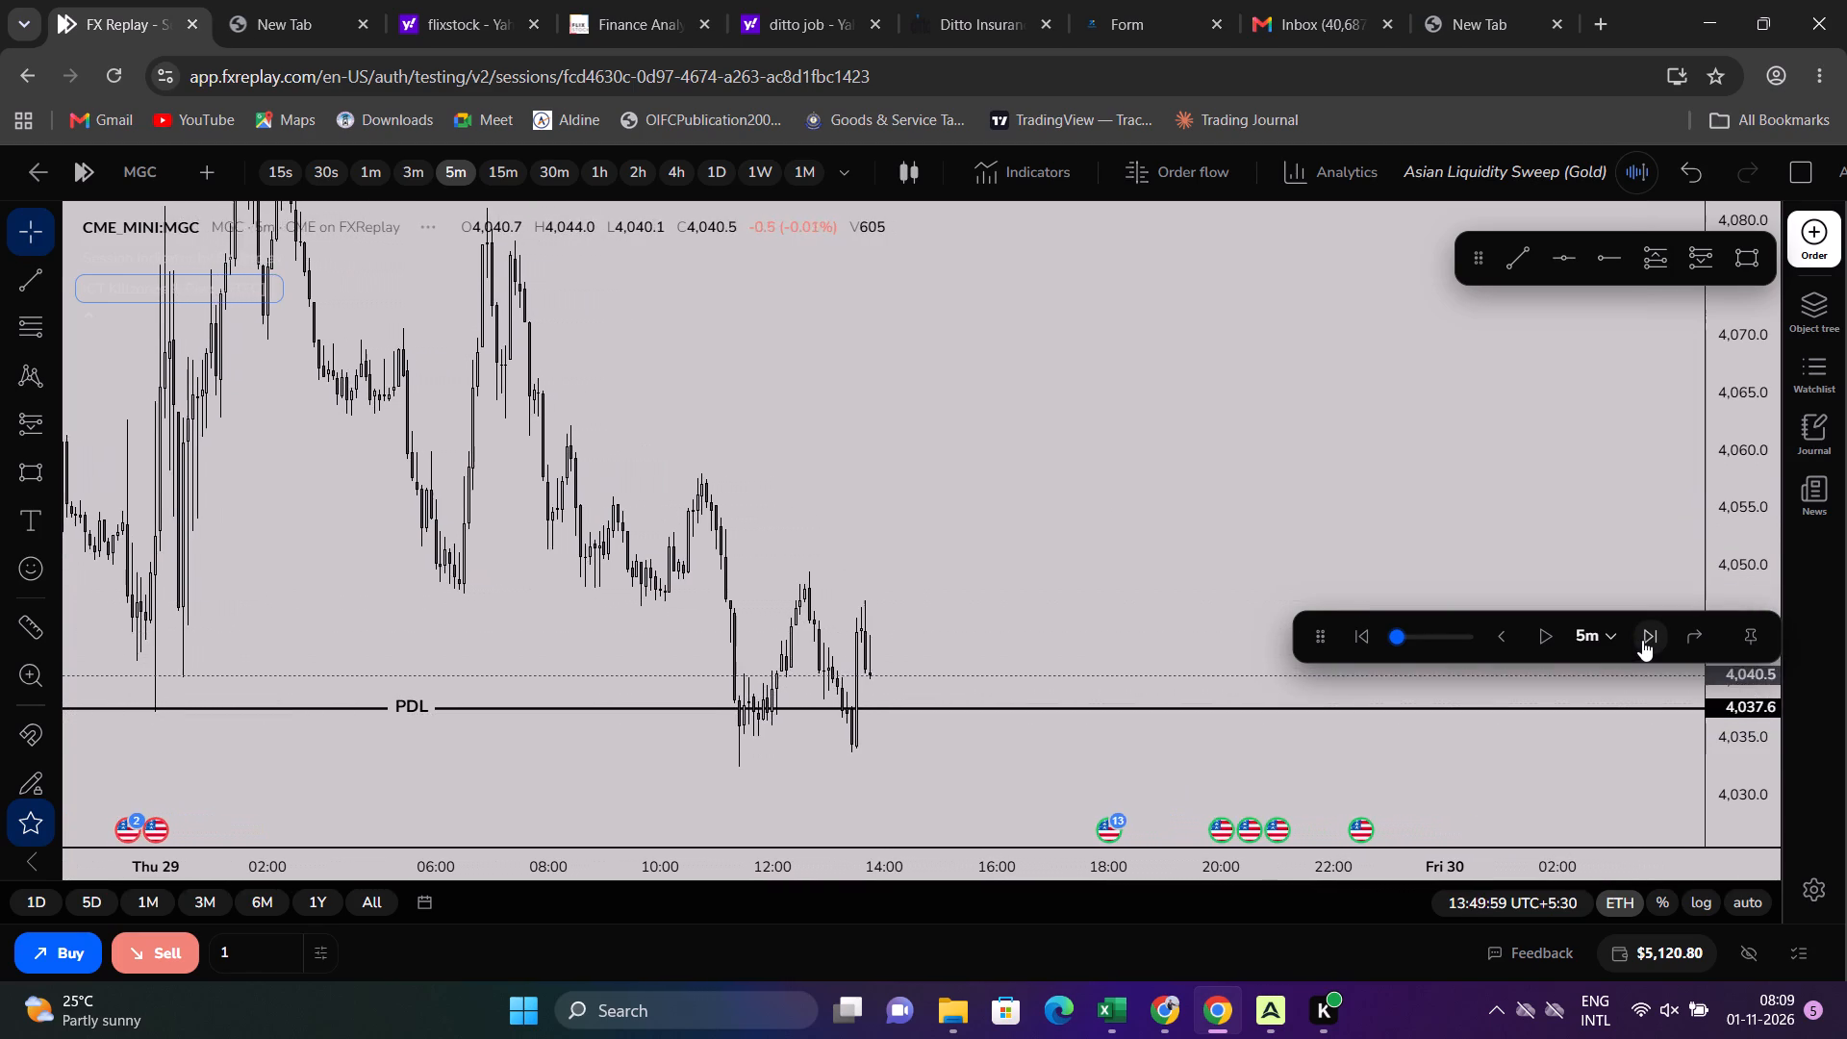
Advance the October 29 replay in 5m steps to about 17:00, following price around PDL.
triple_click(1642, 640)
triple_click(1642, 640)
triple_click(1642, 640)
triple_click(1642, 640)
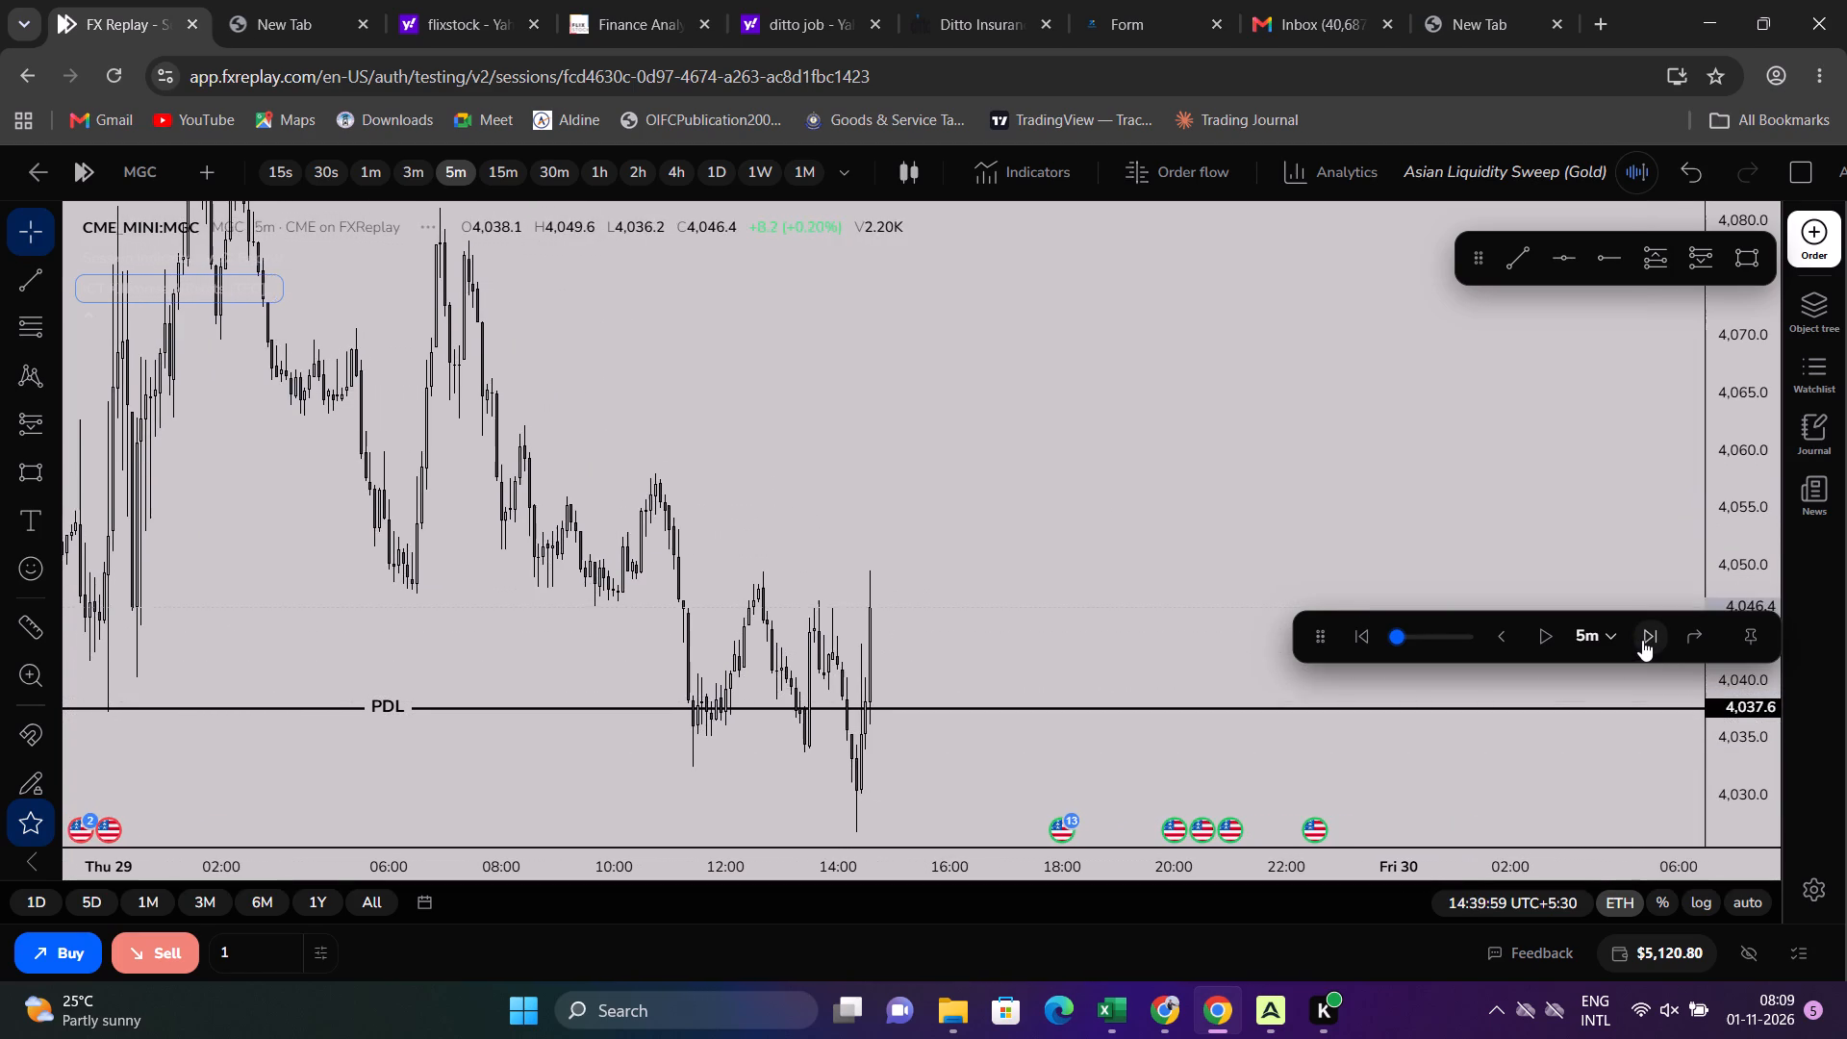
left_click(1642, 640)
triple_click(1642, 640)
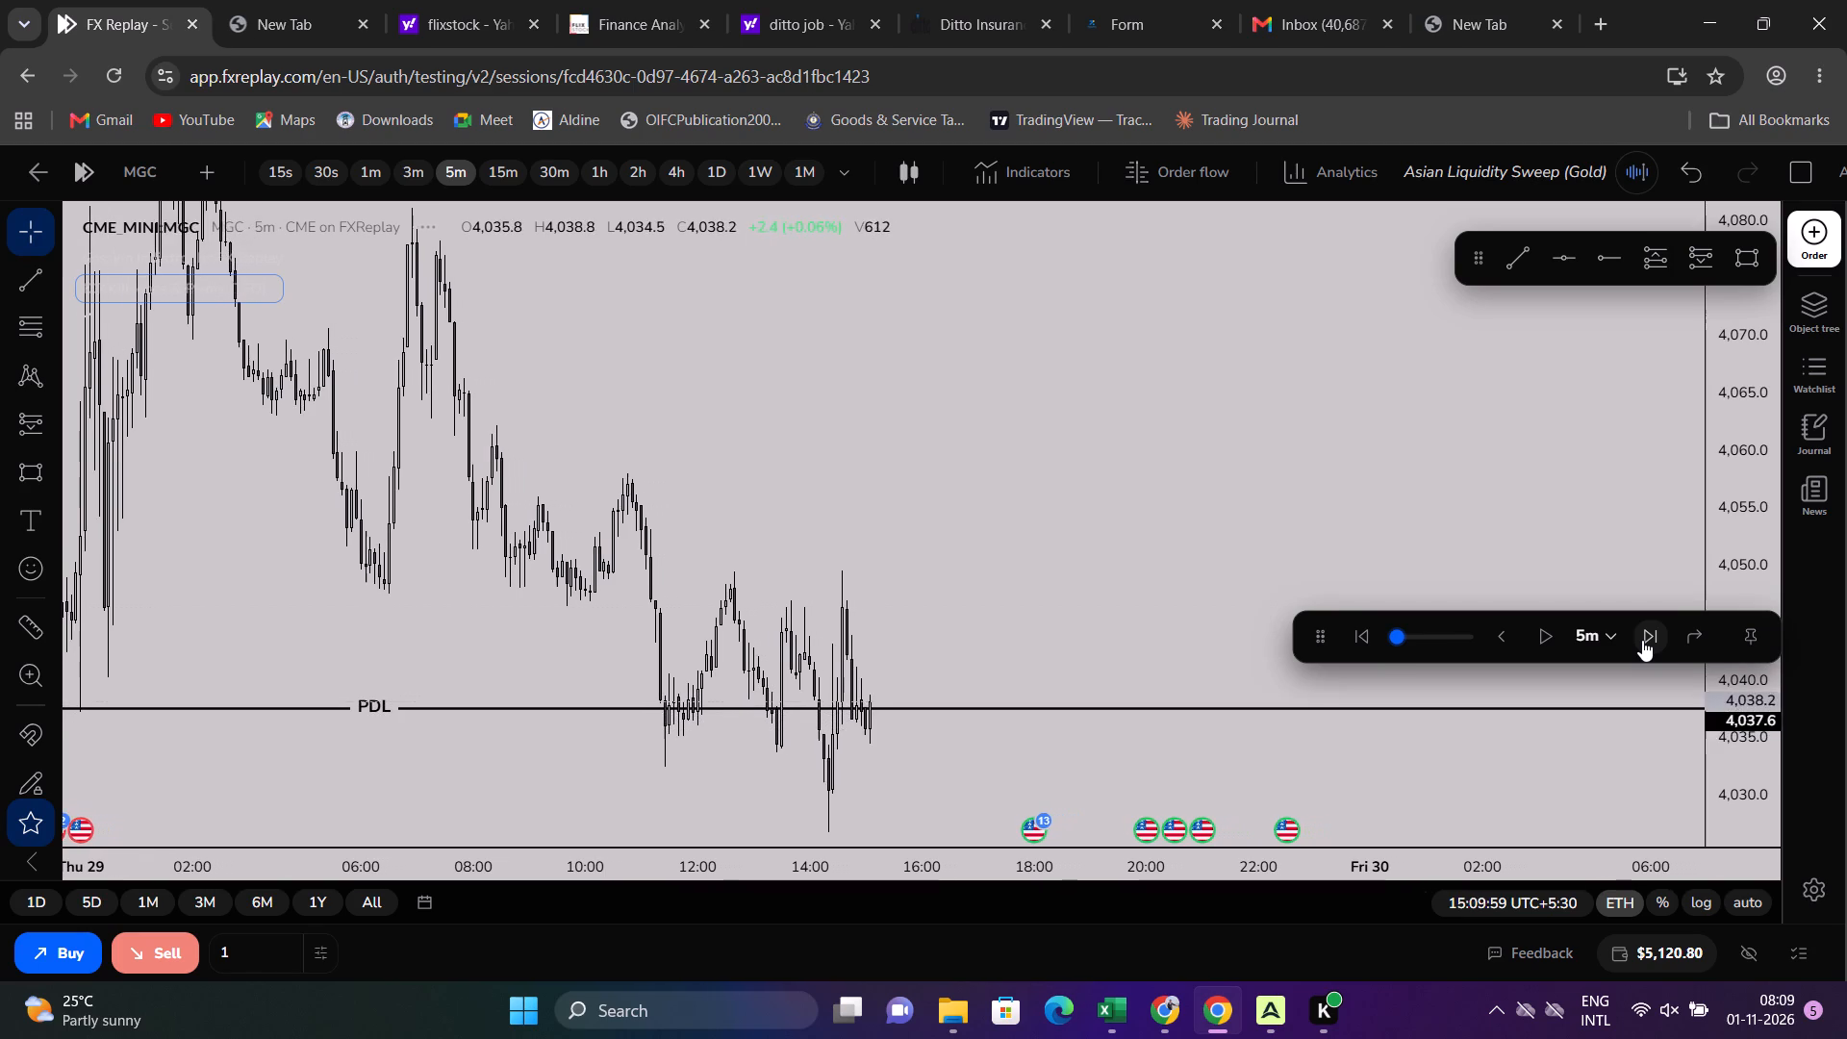
triple_click(1642, 640)
triple_click(1642, 640)
triple_click(1642, 640)
triple_click(1642, 640)
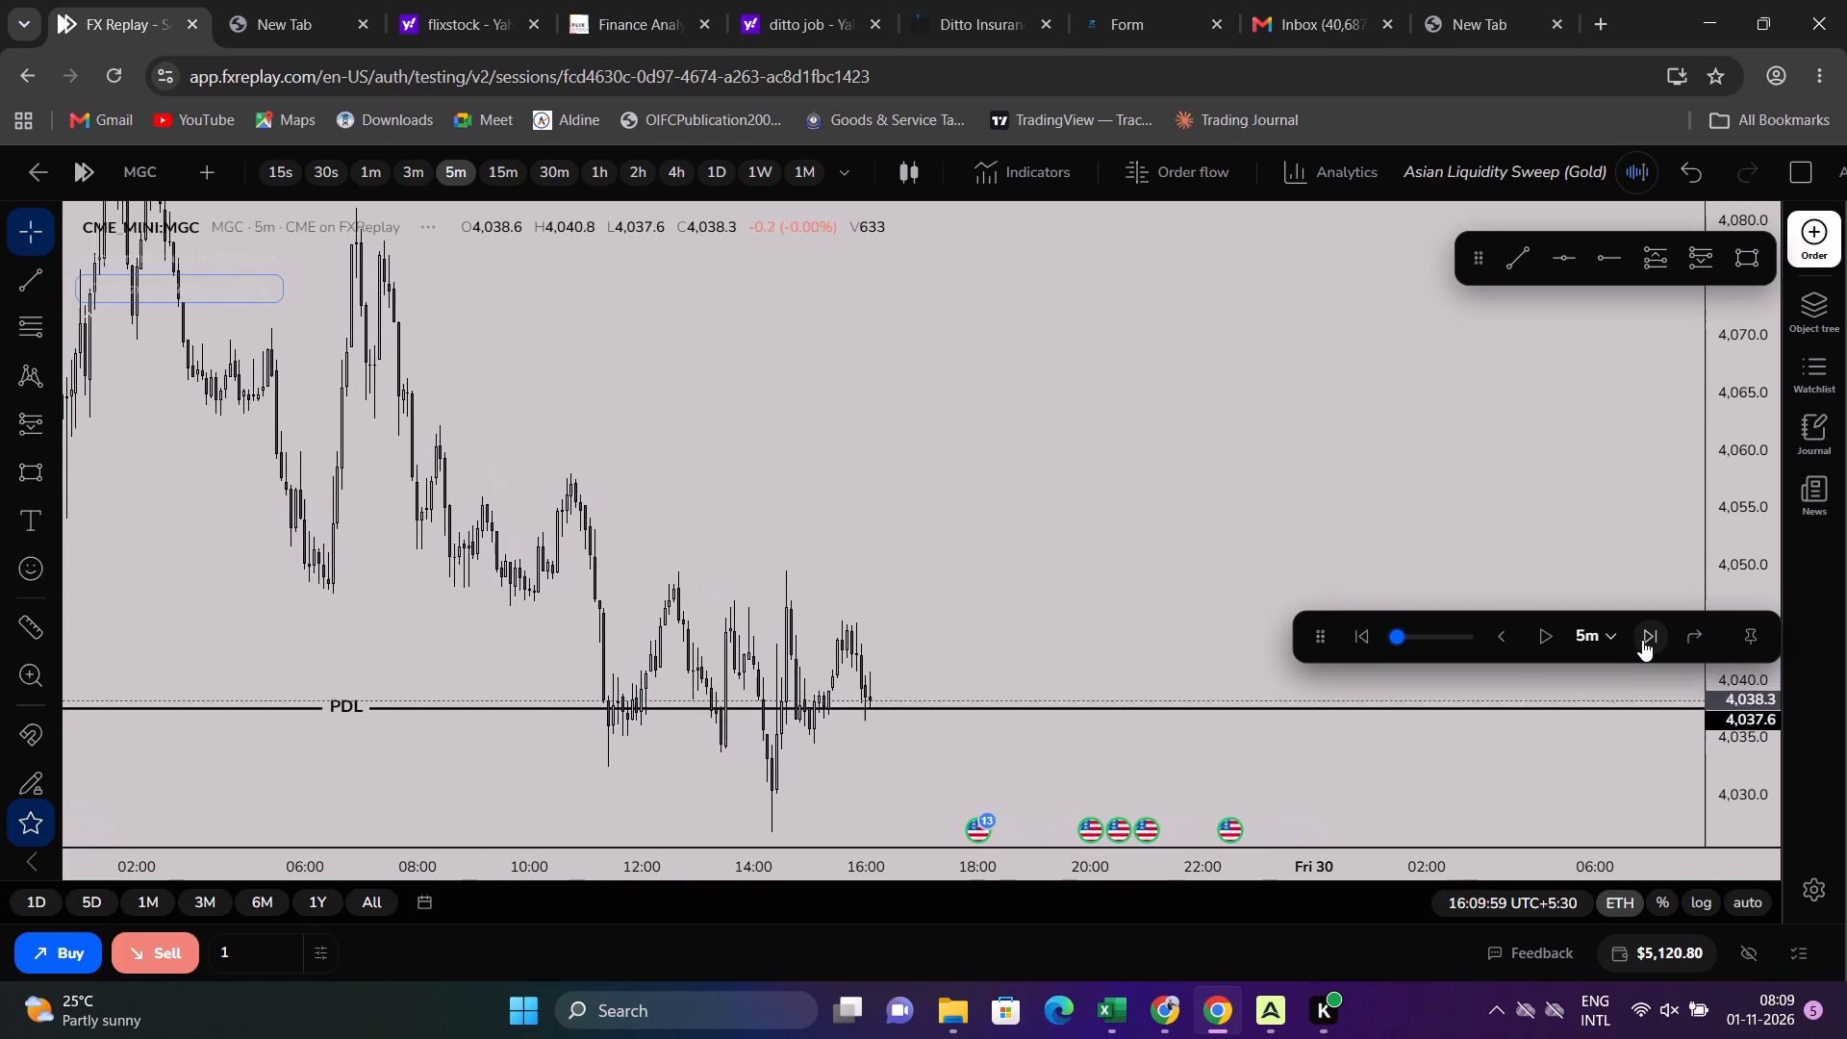
triple_click(1642, 640)
triple_click(1642, 640)
triple_click(1642, 640)
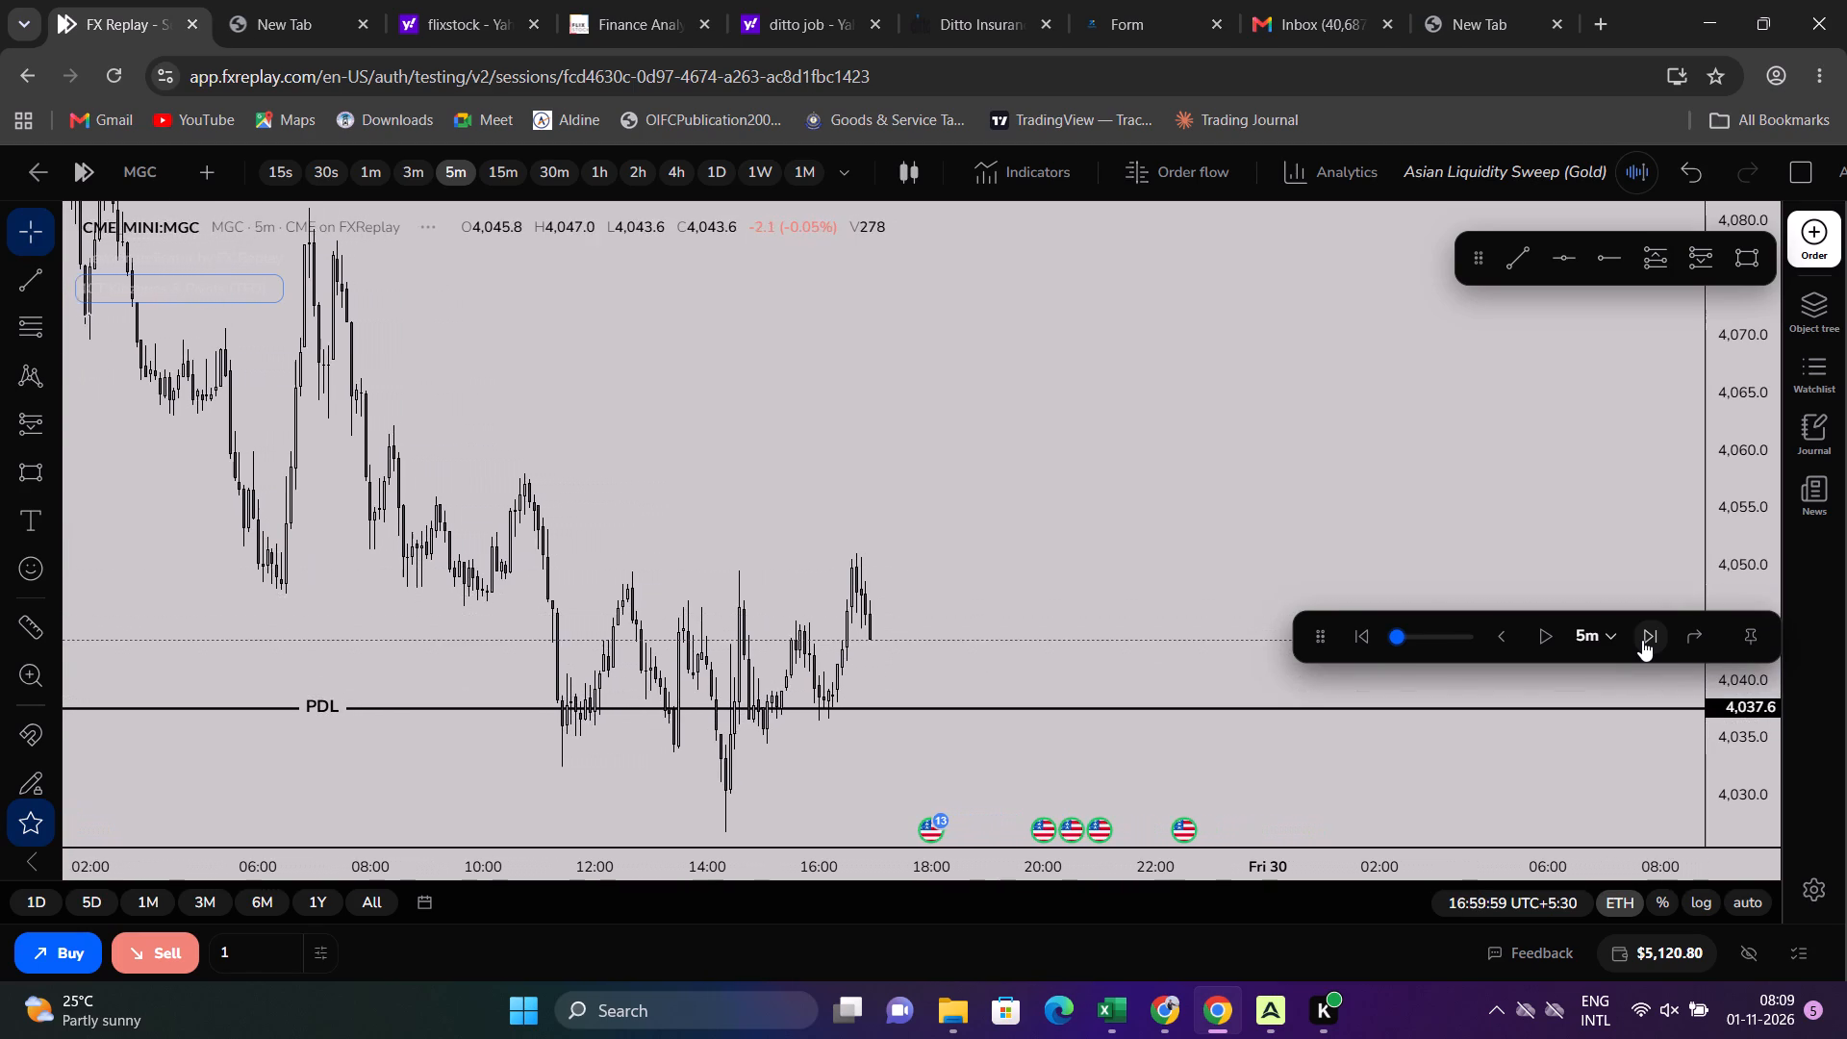
Advance the October 29 replay in 5m steps to about 20:10, following price around PDL.
triple_click(1642, 640)
triple_click(1642, 640)
triple_click(1642, 640)
triple_click(1642, 640)
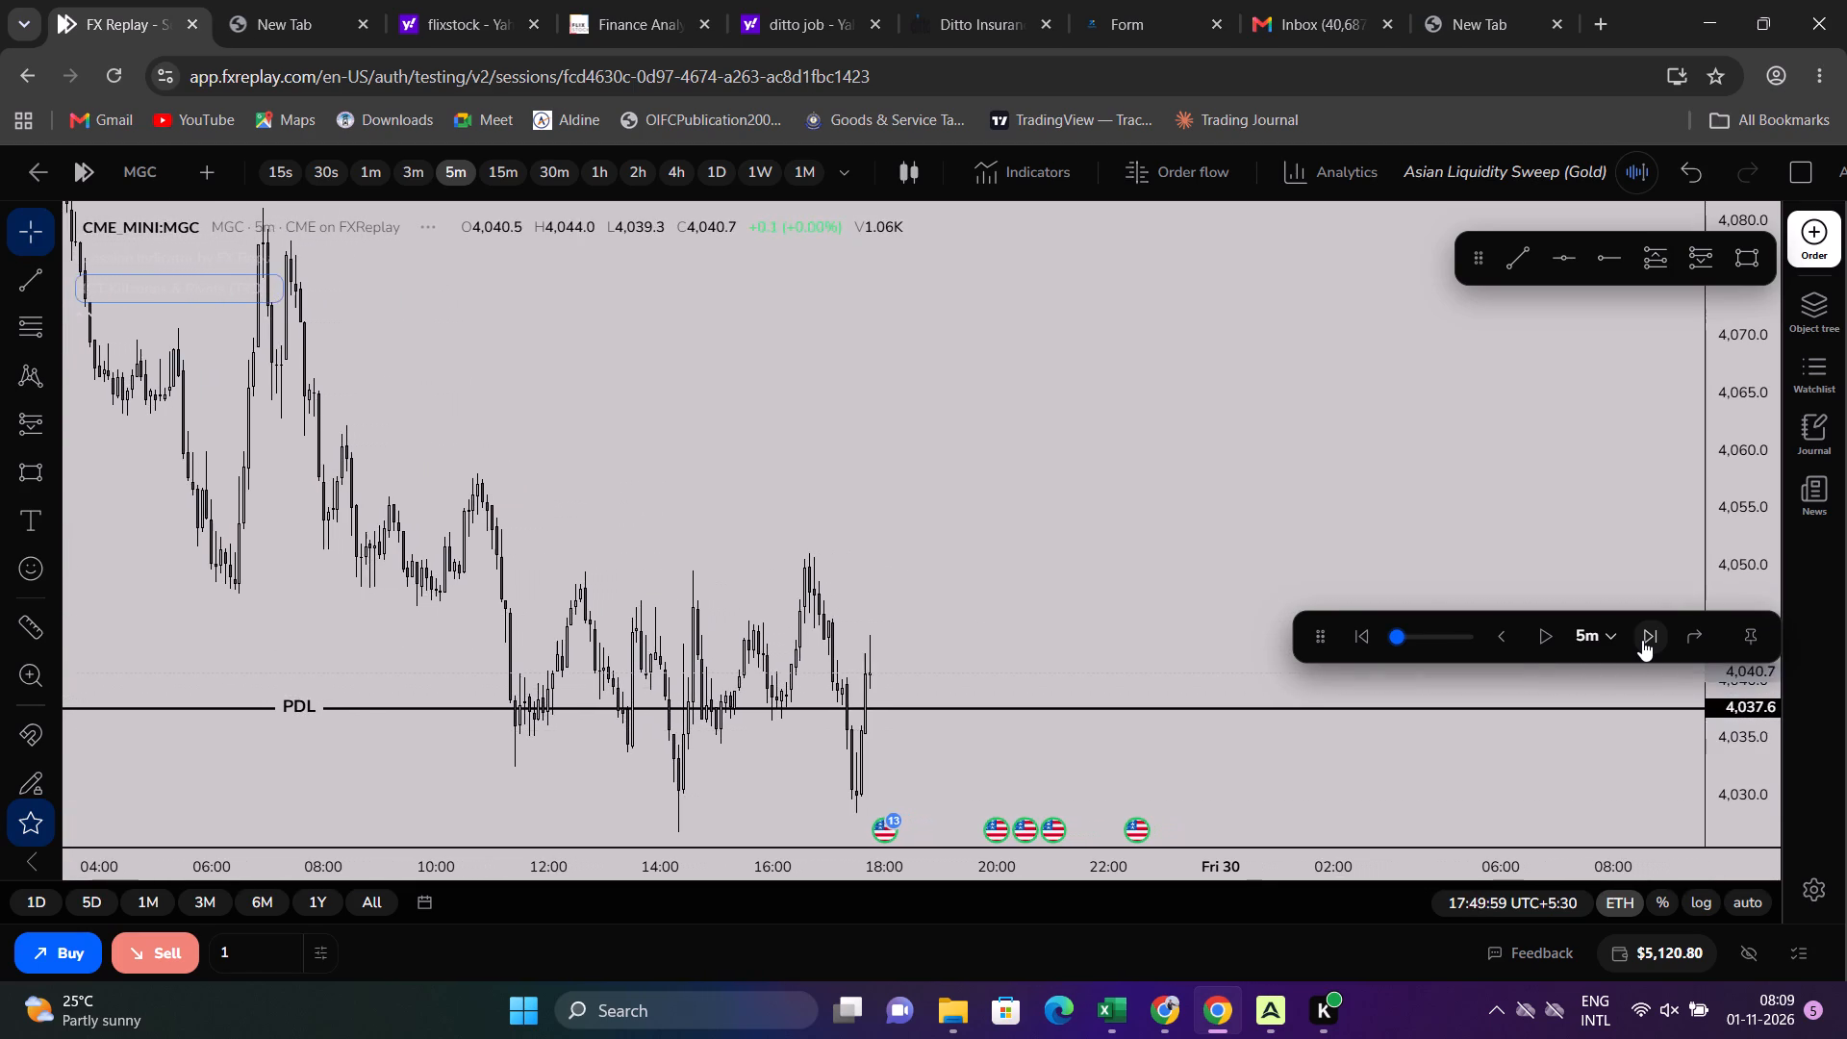
triple_click(1642, 640)
triple_click(1642, 640)
triple_click(1642, 640)
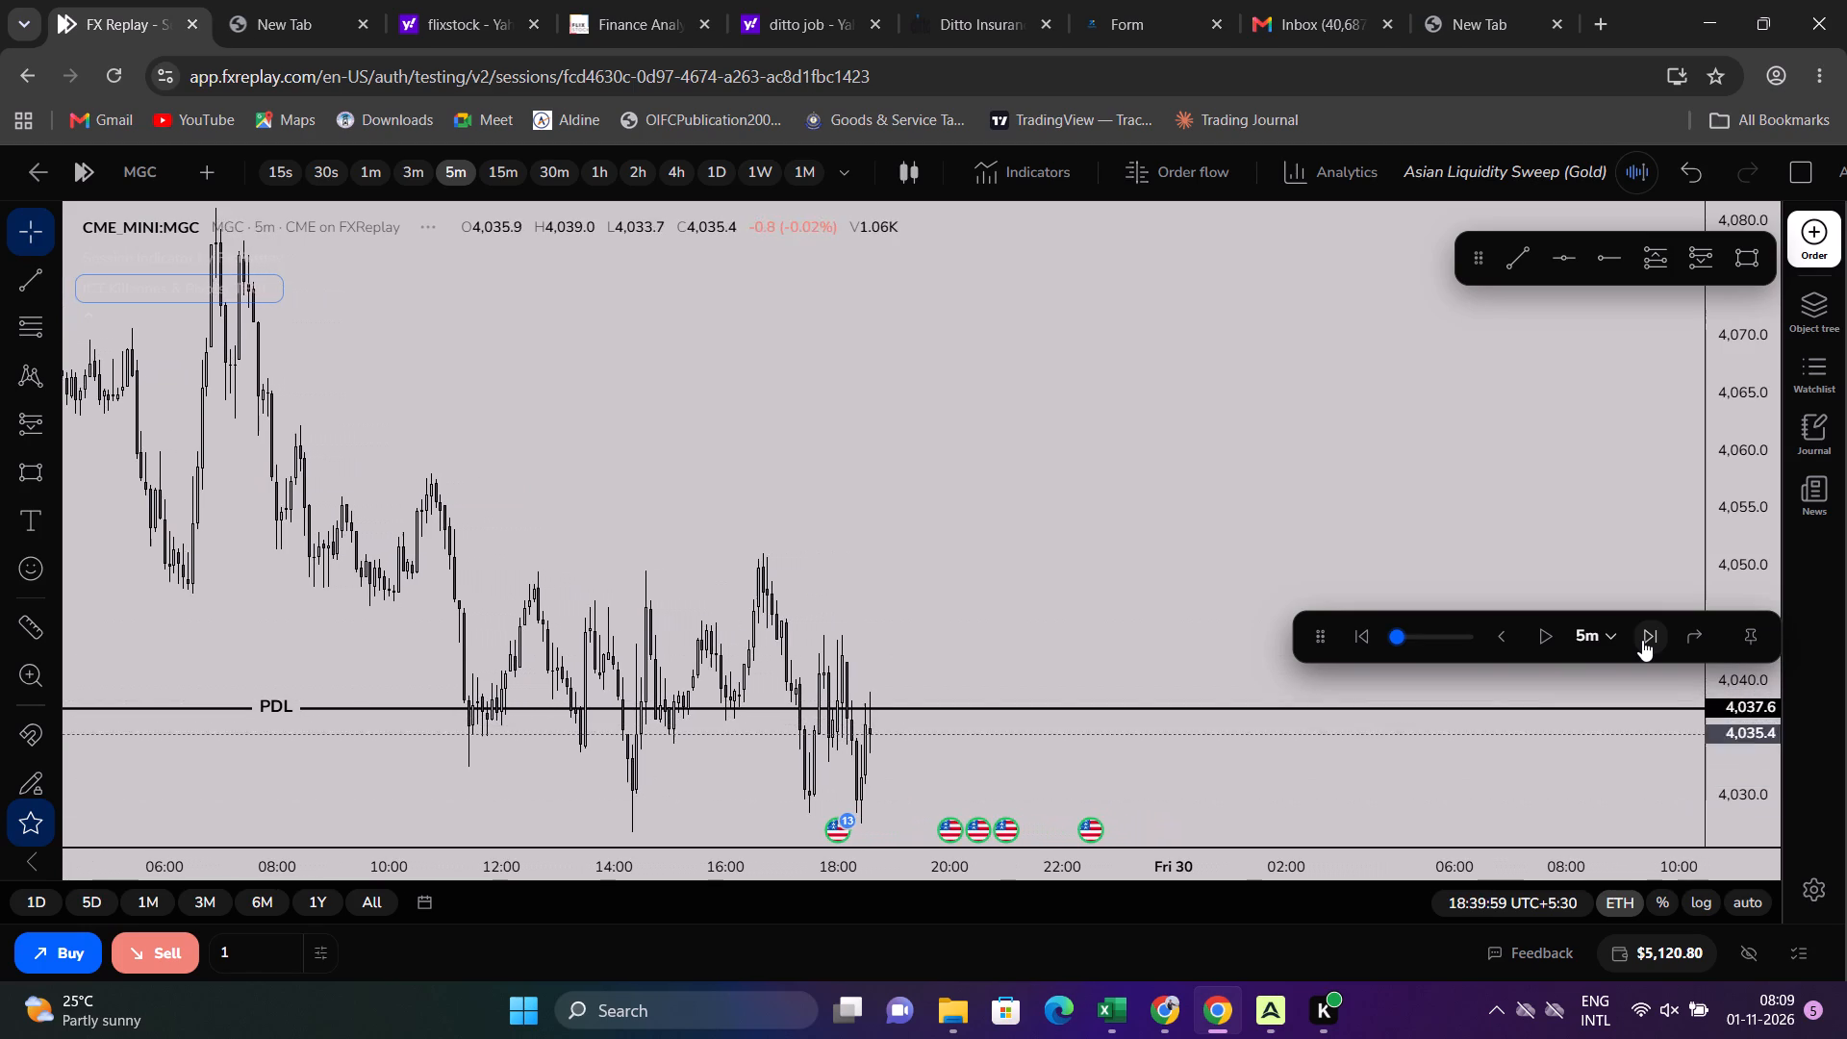
triple_click(1642, 640)
triple_click(1642, 640)
triple_click(1642, 640)
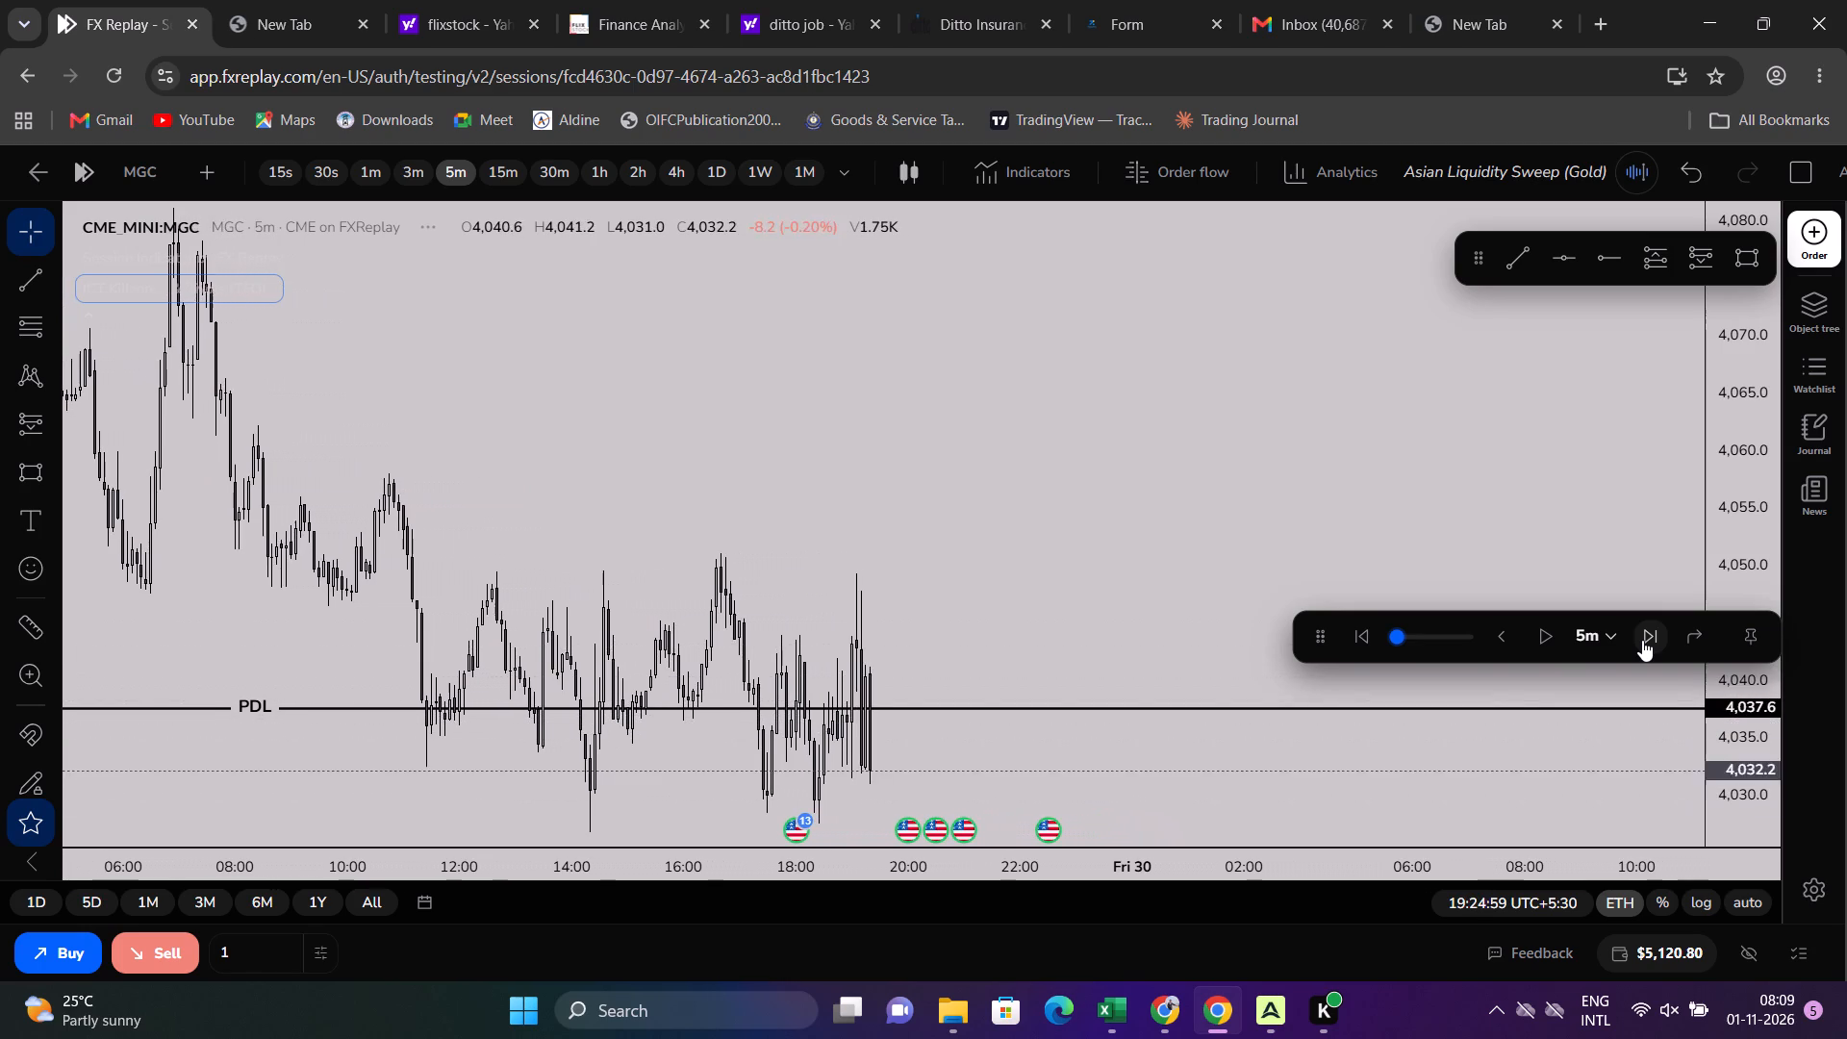
triple_click(1642, 640)
triple_click(1642, 640)
triple_click(1642, 640)
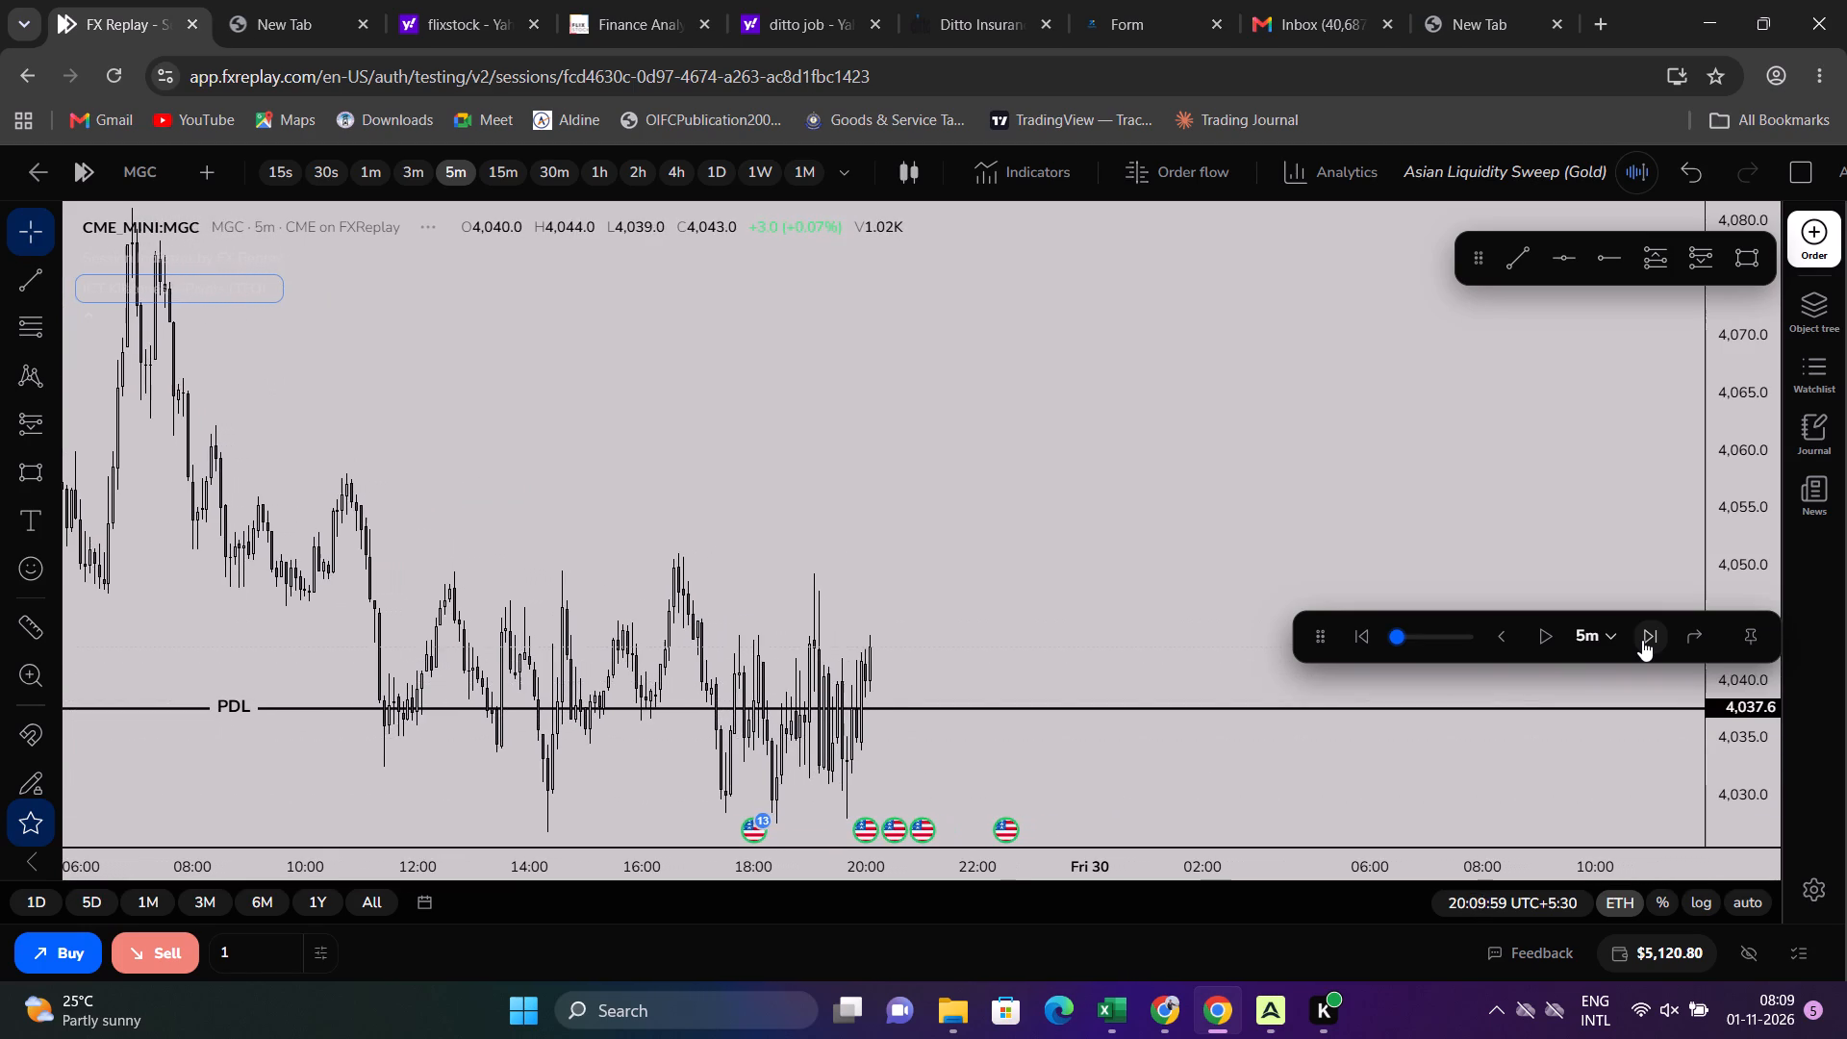
Advance the October 29 replay in 5m steps to about 23:15, following price around PDL.
triple_click(1642, 640)
triple_click(1642, 640)
triple_click(1642, 640)
triple_click(1642, 640)
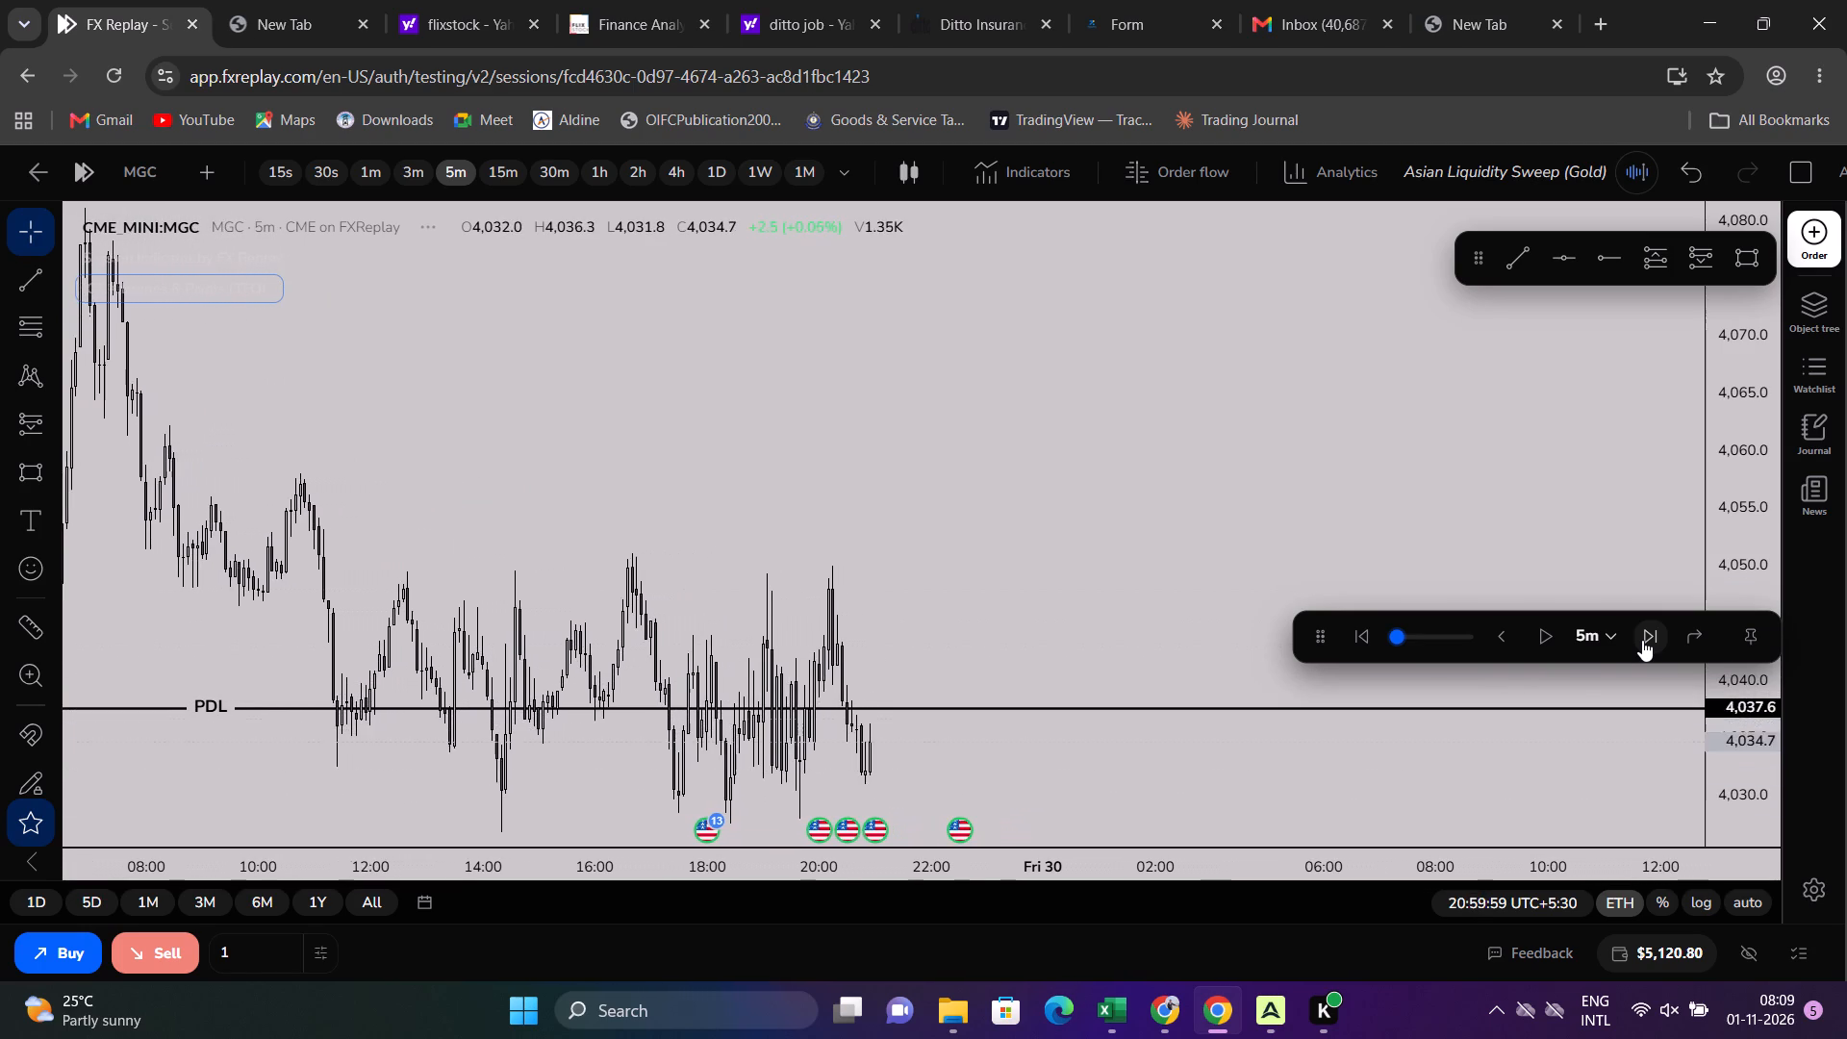
triple_click(1642, 640)
triple_click(1642, 640)
triple_click(1642, 640)
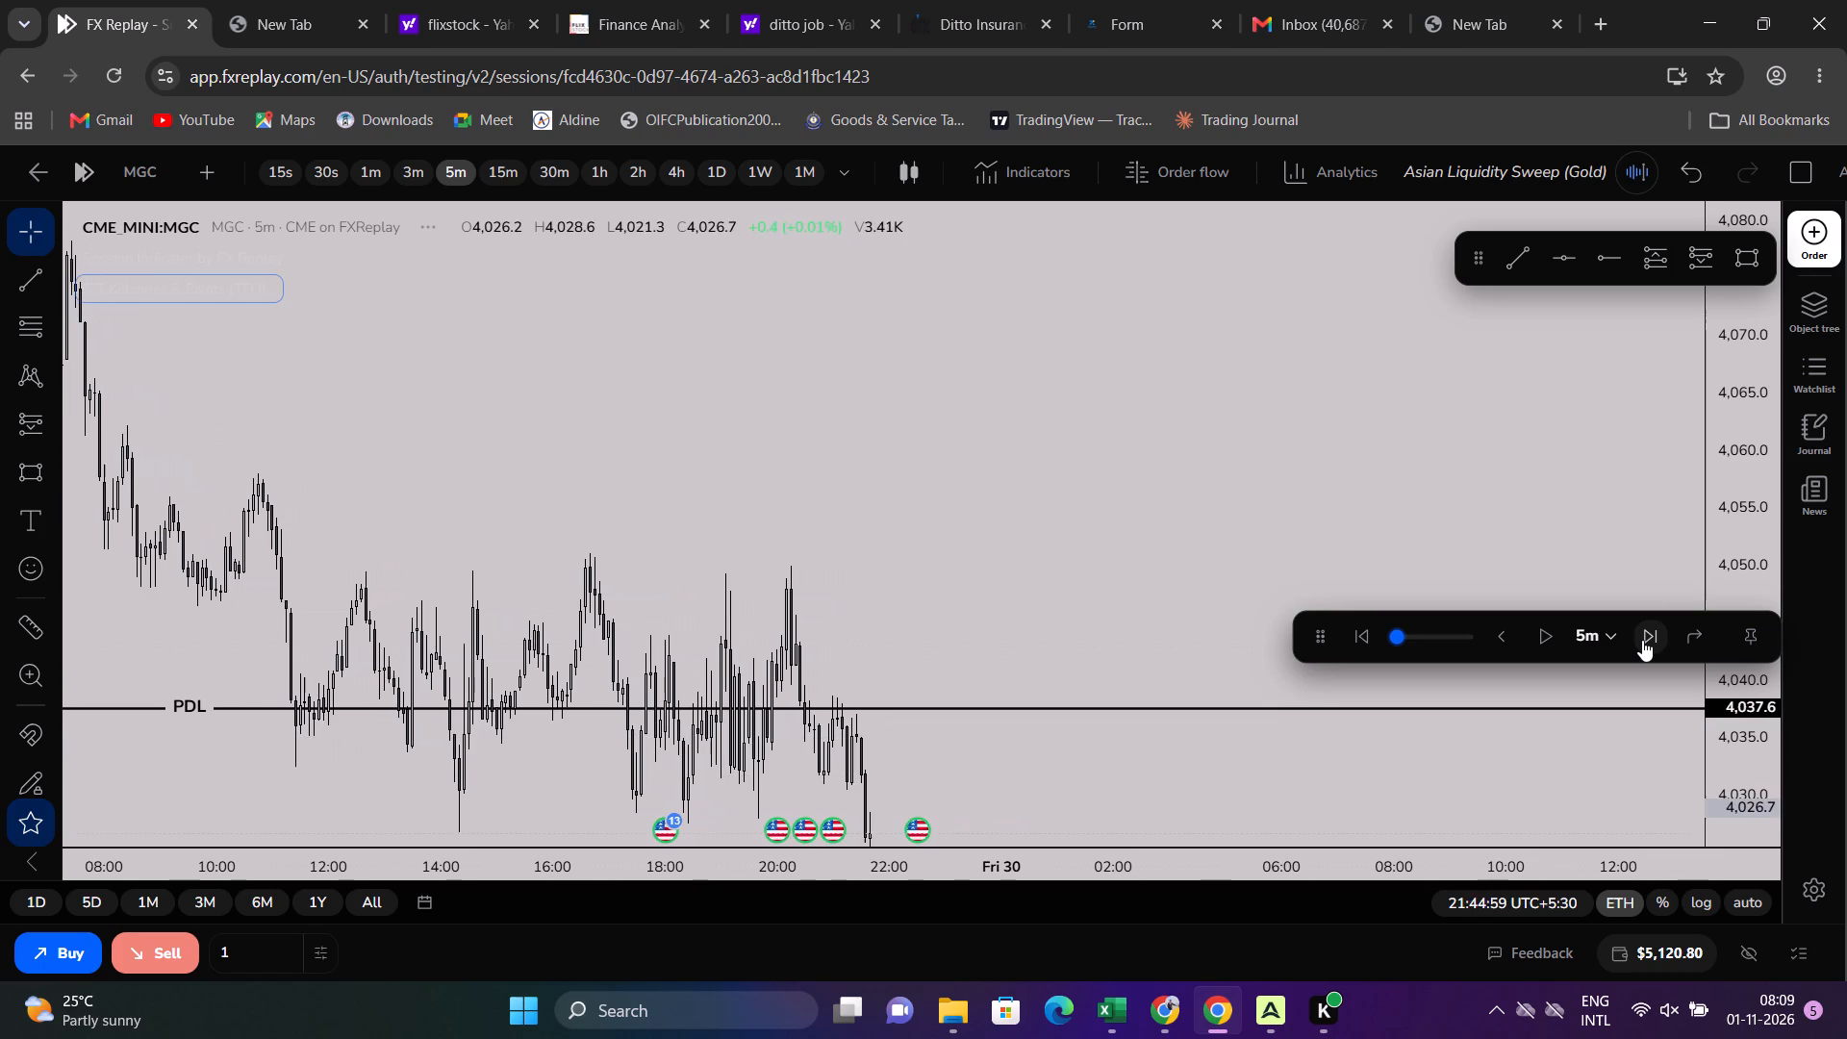
triple_click(1642, 640)
triple_click(1642, 640)
triple_click(1642, 640)
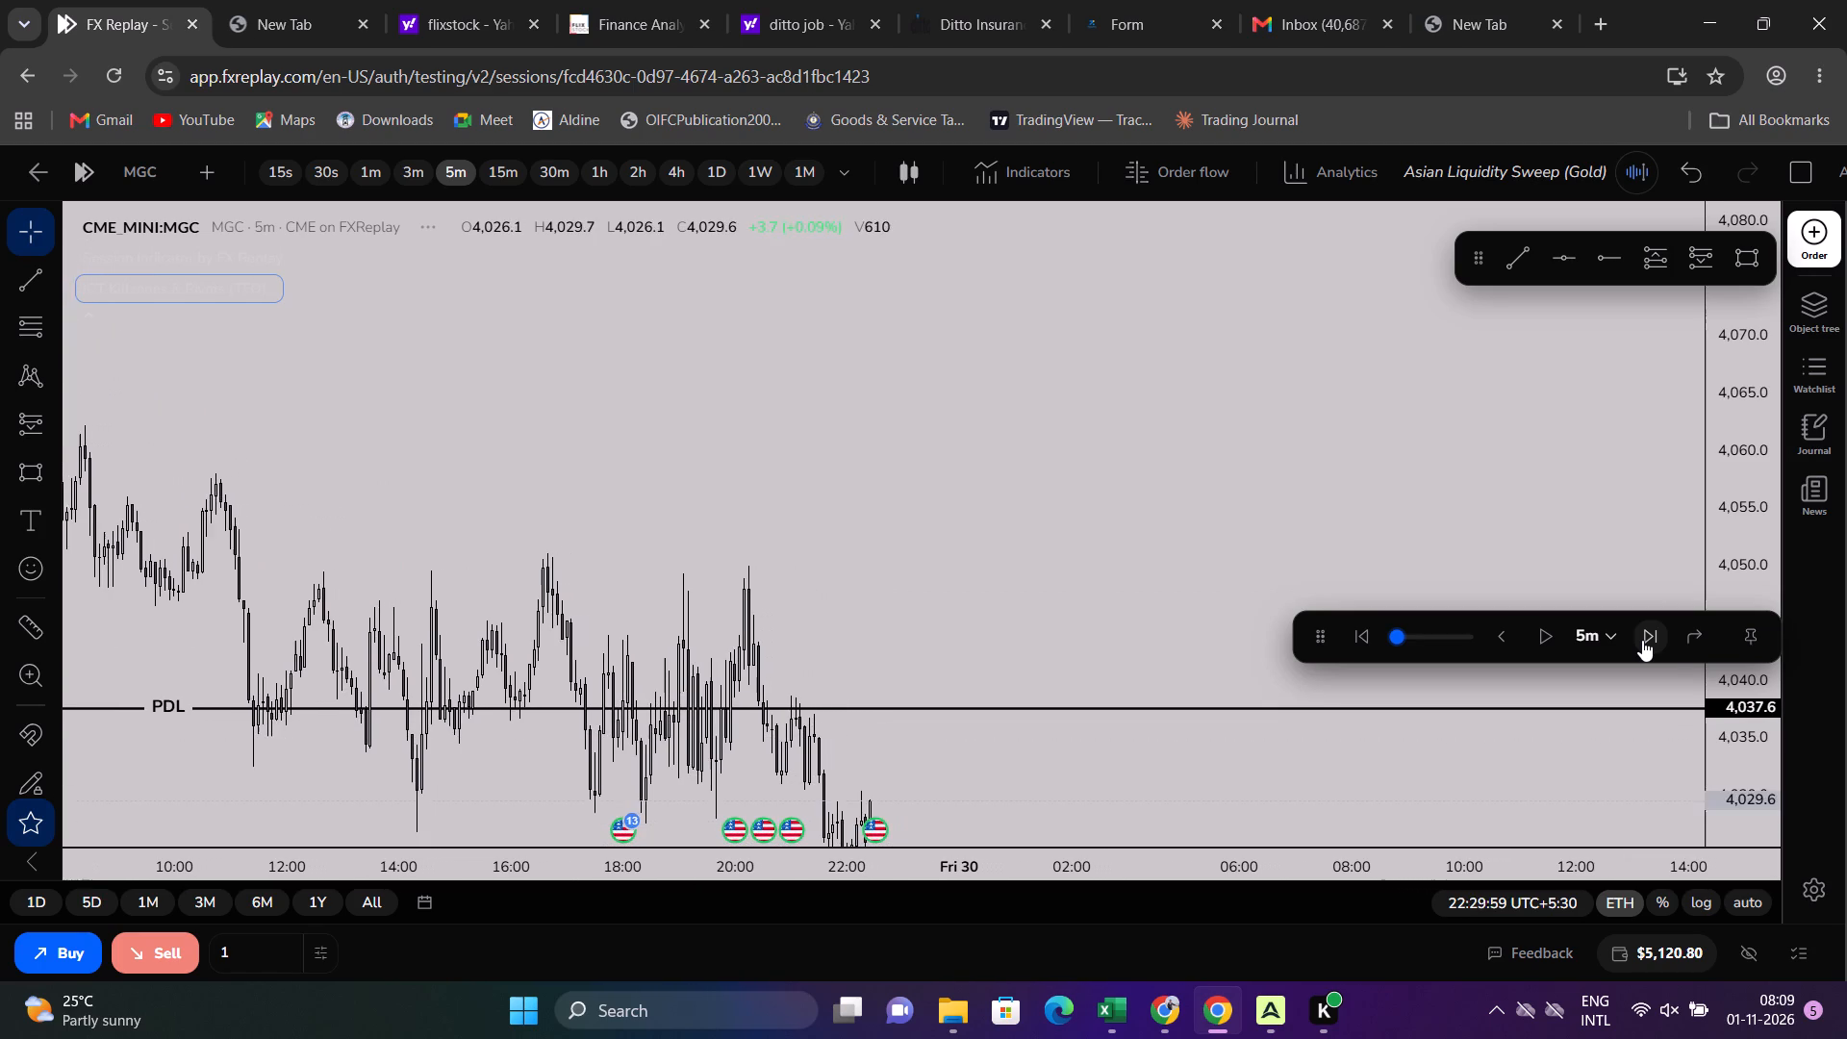
triple_click(1642, 640)
triple_click(1642, 640)
triple_click(1642, 640)
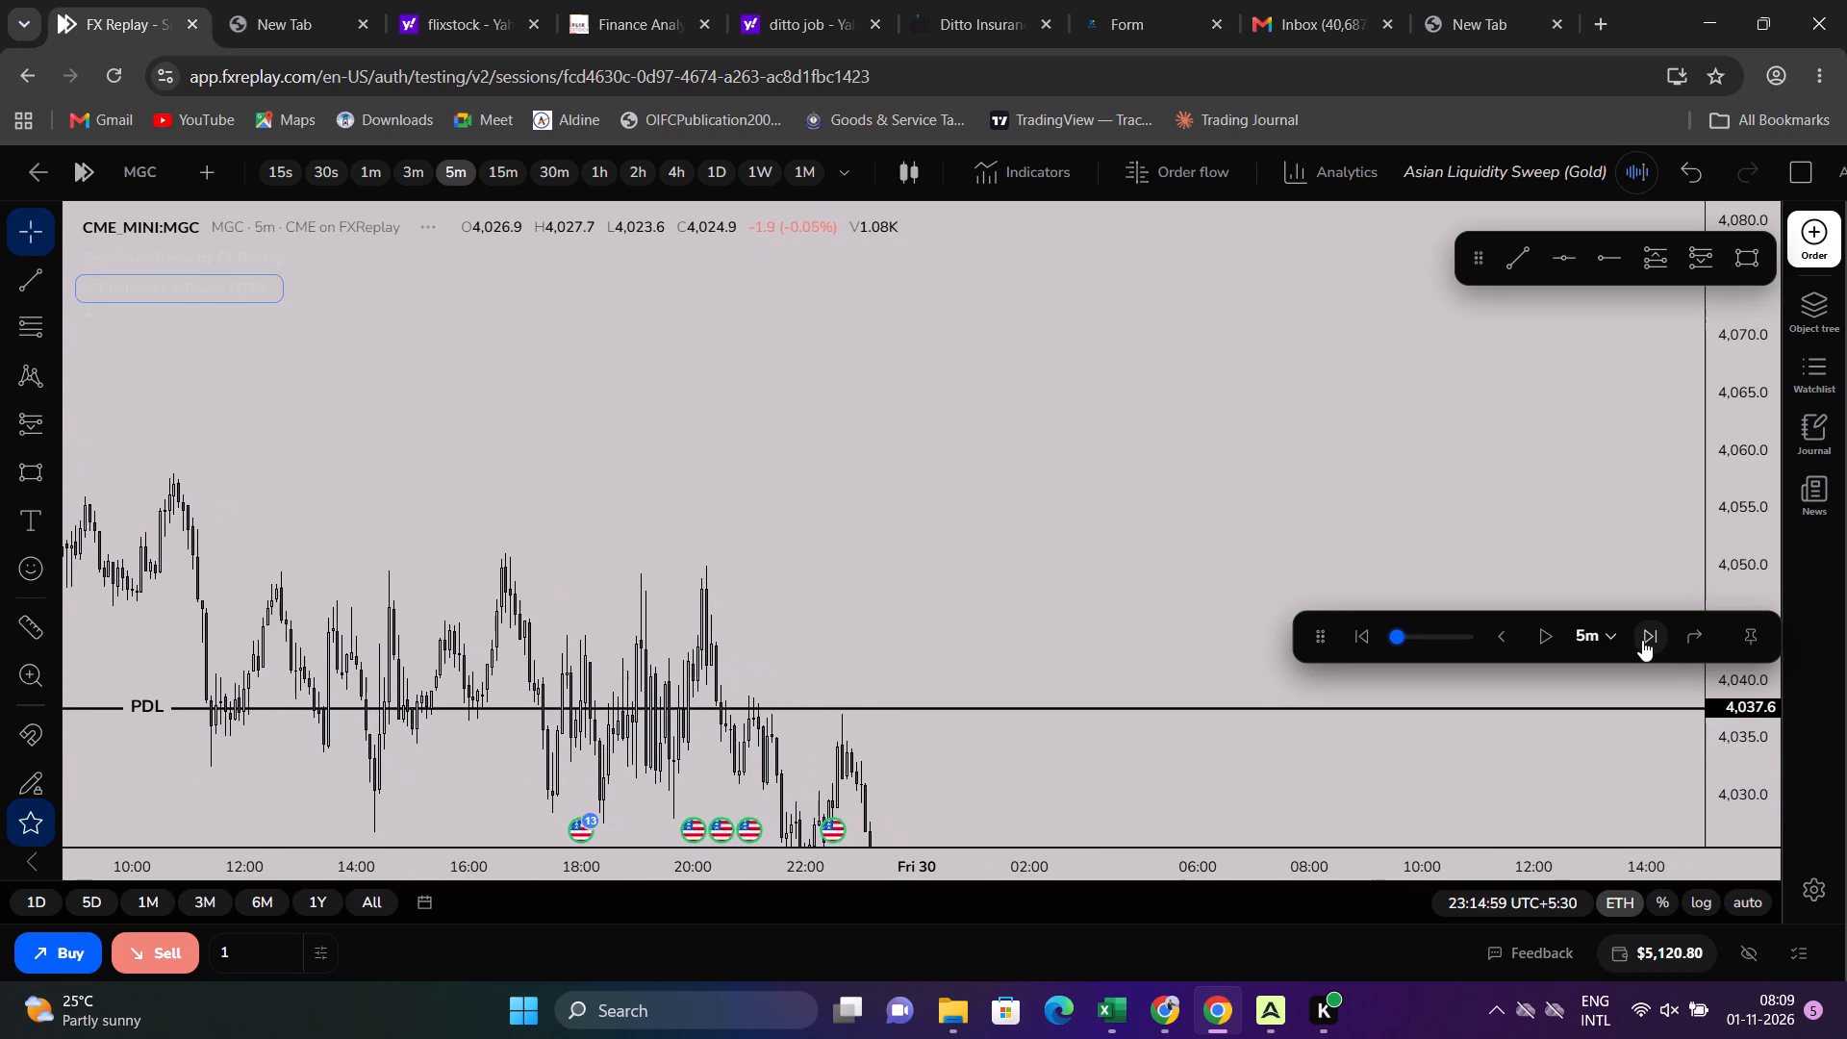
Advance the replay in 5m steps past midnight to about 03:55 on October 30, keeping price below PDL in view.
left_click_drag(1459, 588, 1360, 263)
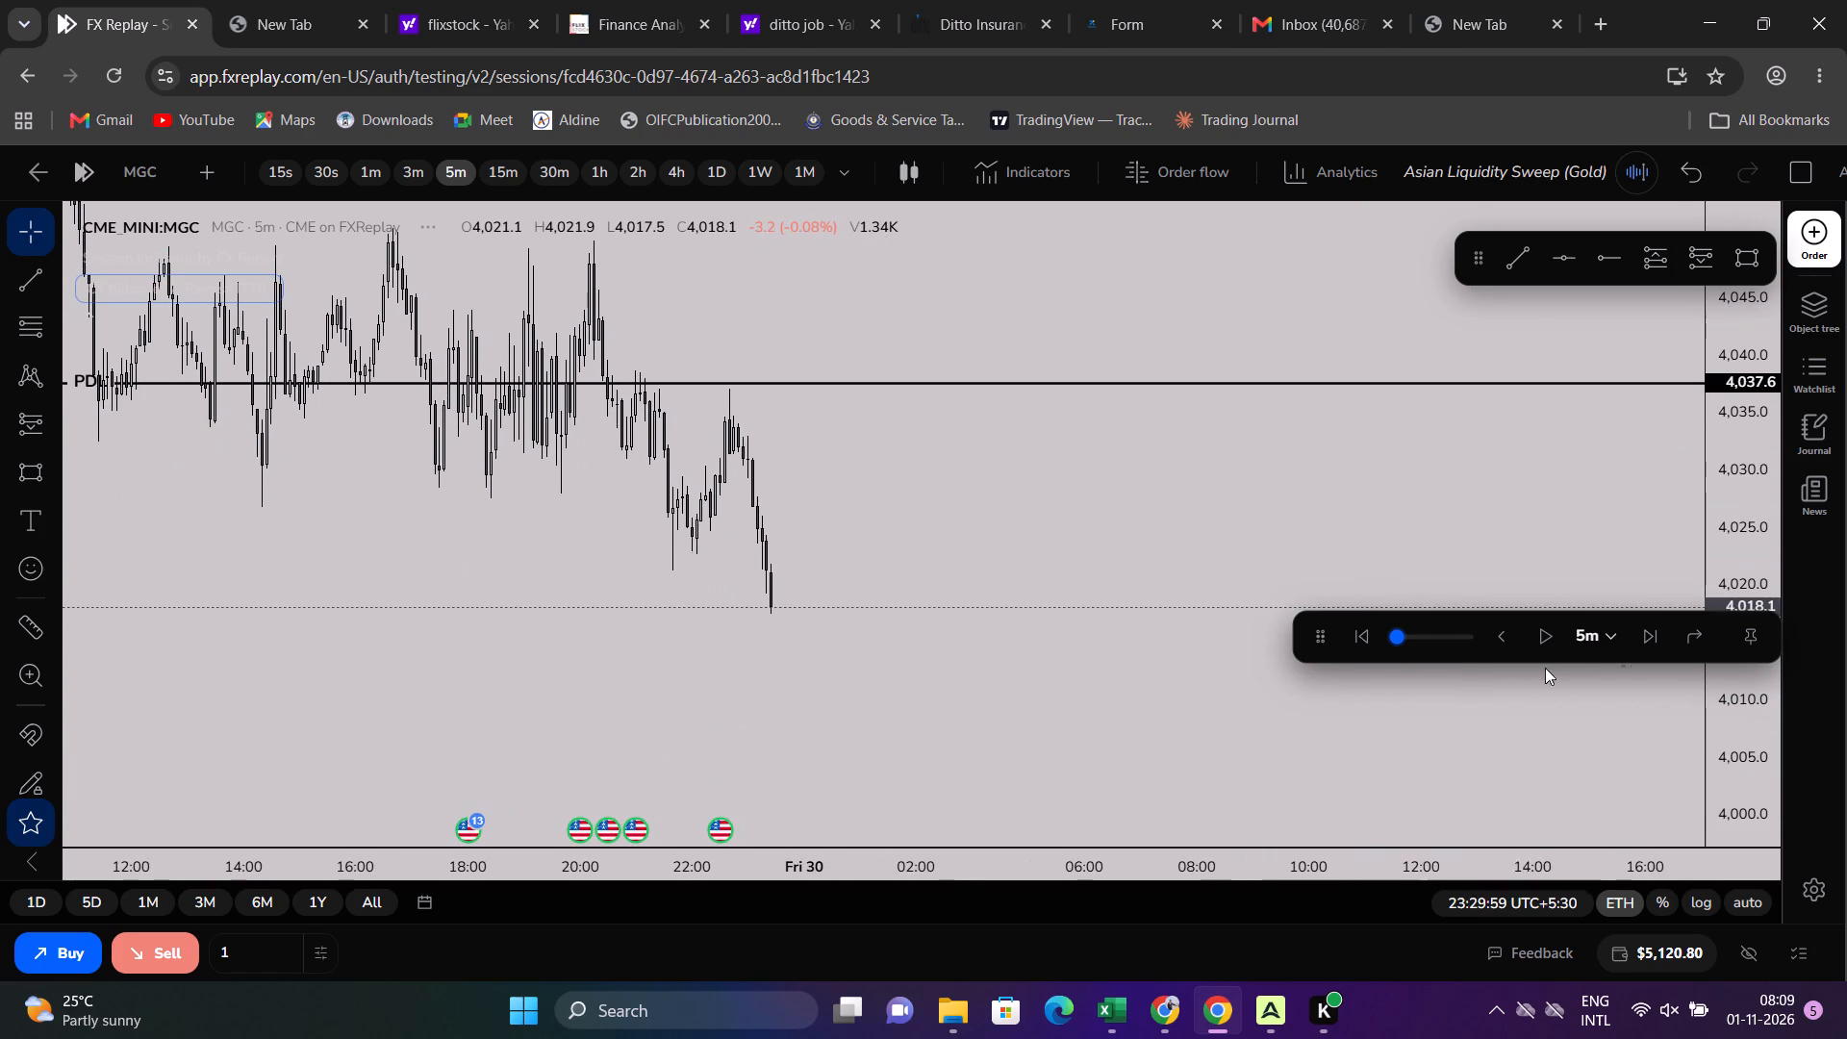
triple_click(1643, 632)
triple_click(1641, 632)
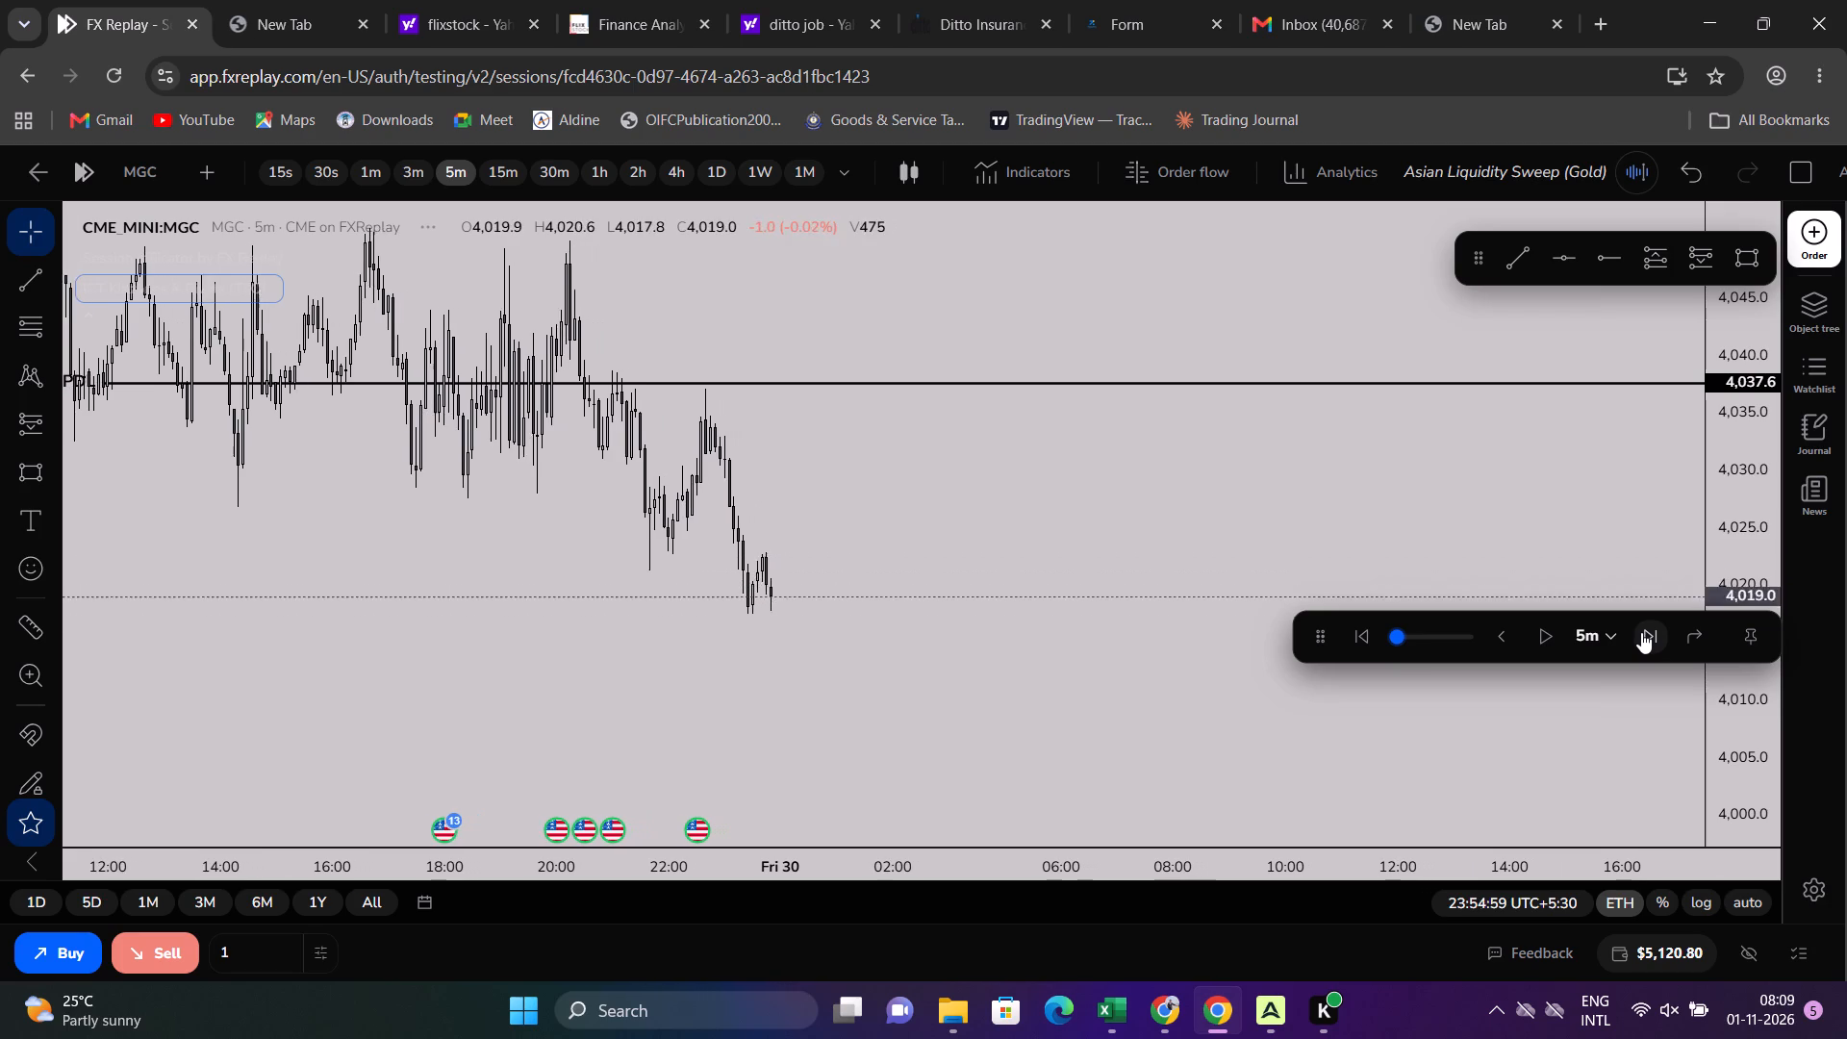
triple_click(1641, 632)
triple_click(1641, 632)
triple_click(1641, 632)
triple_click(1641, 632)
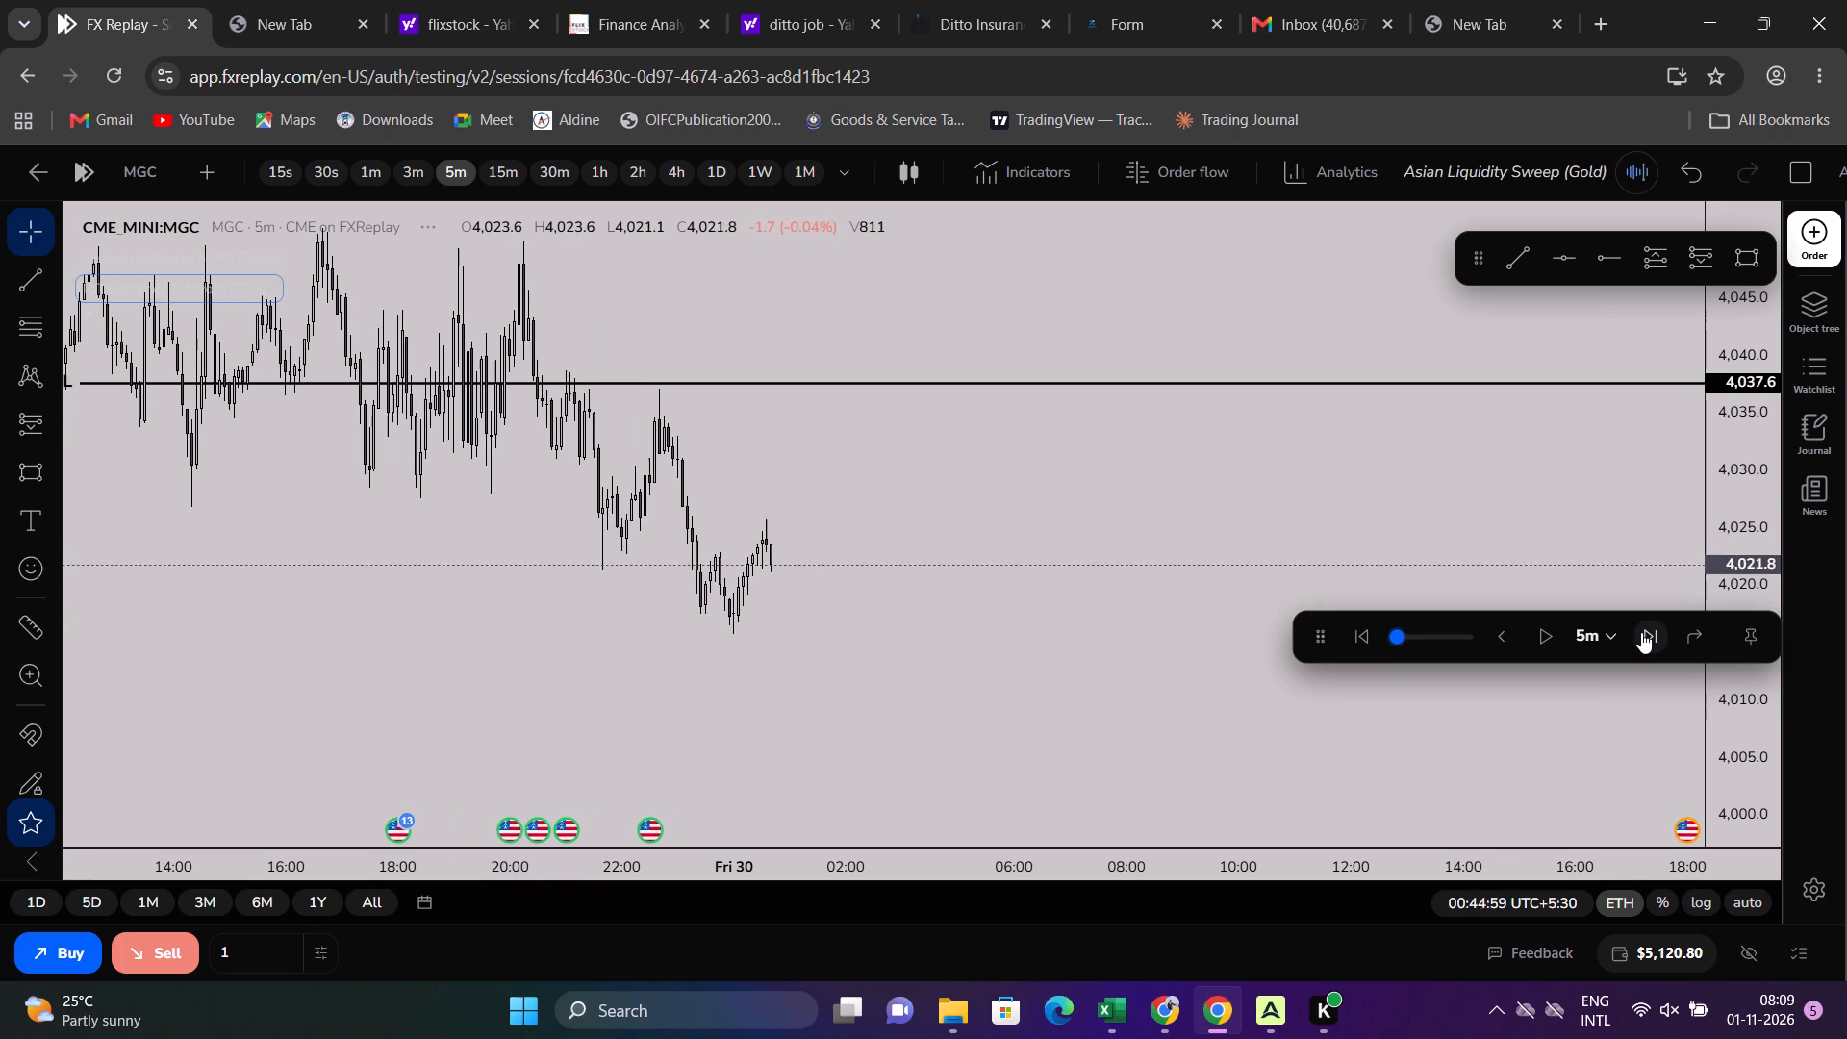
triple_click(1641, 632)
triple_click(1641, 632)
triple_click(1641, 632)
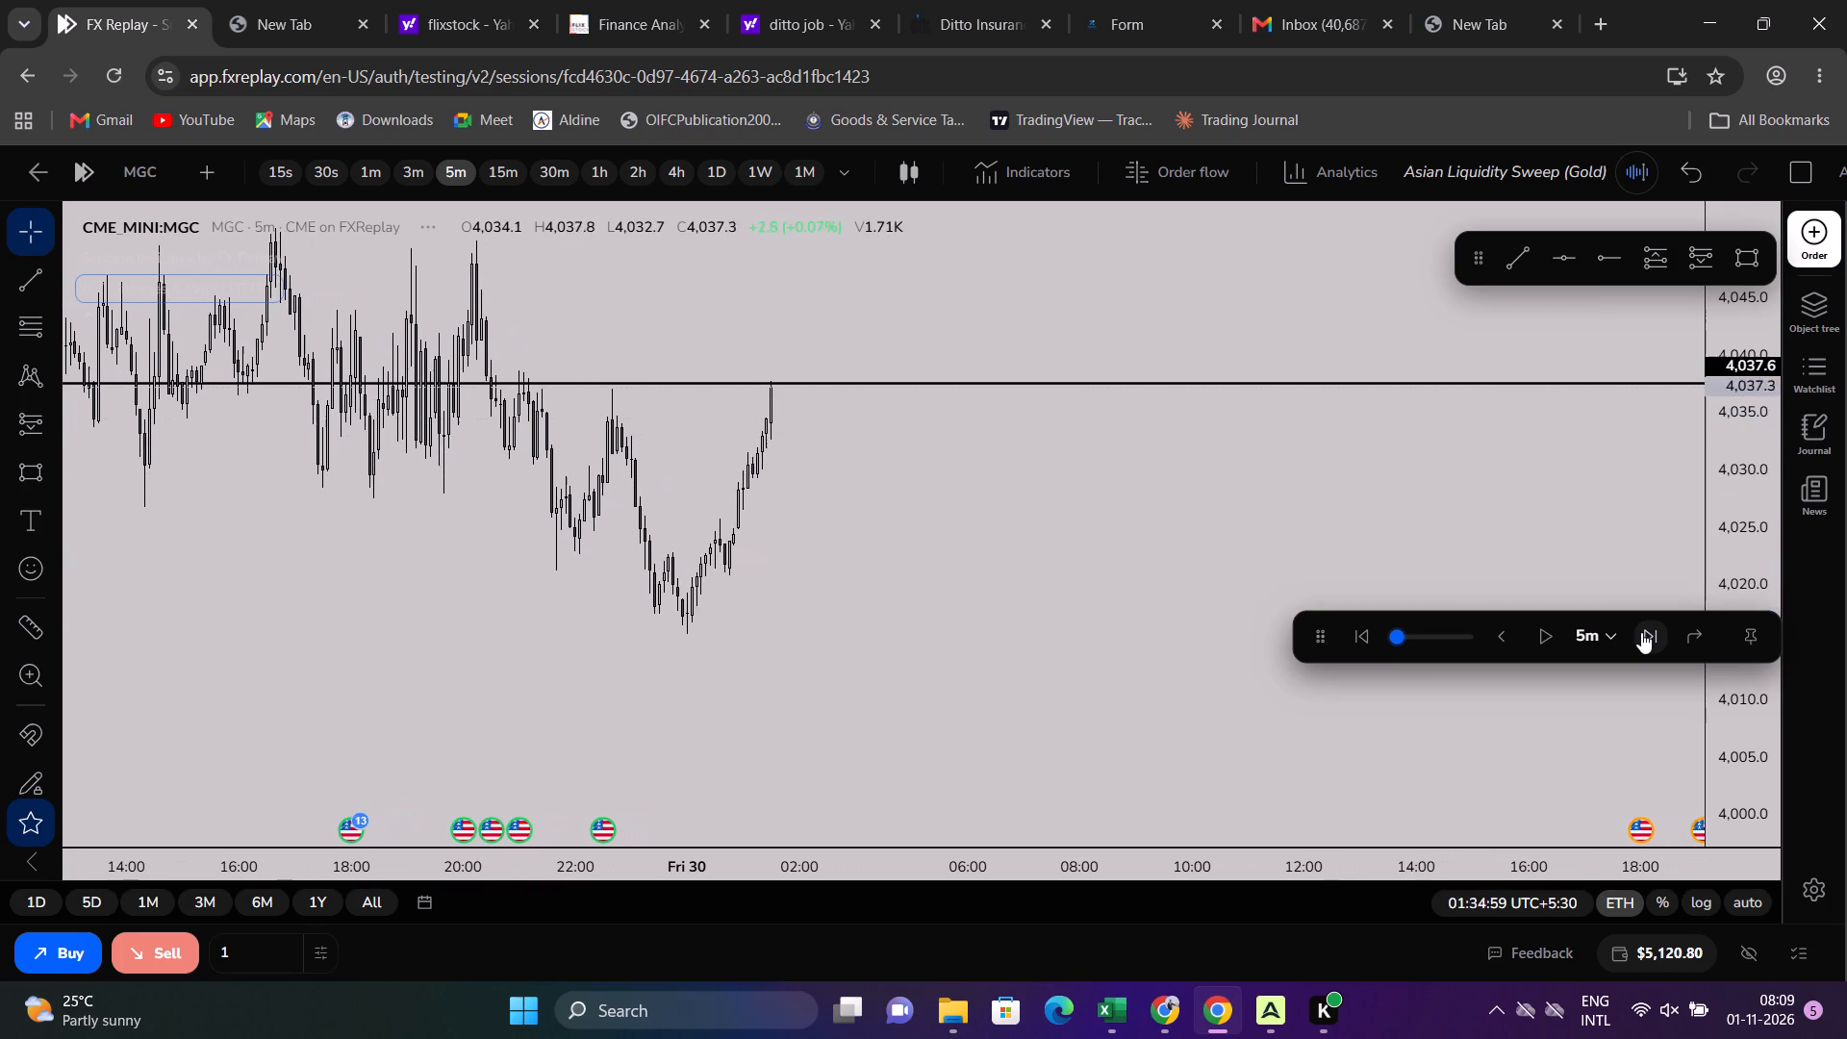
triple_click(1641, 632)
triple_click(1641, 632)
triple_click(1641, 632)
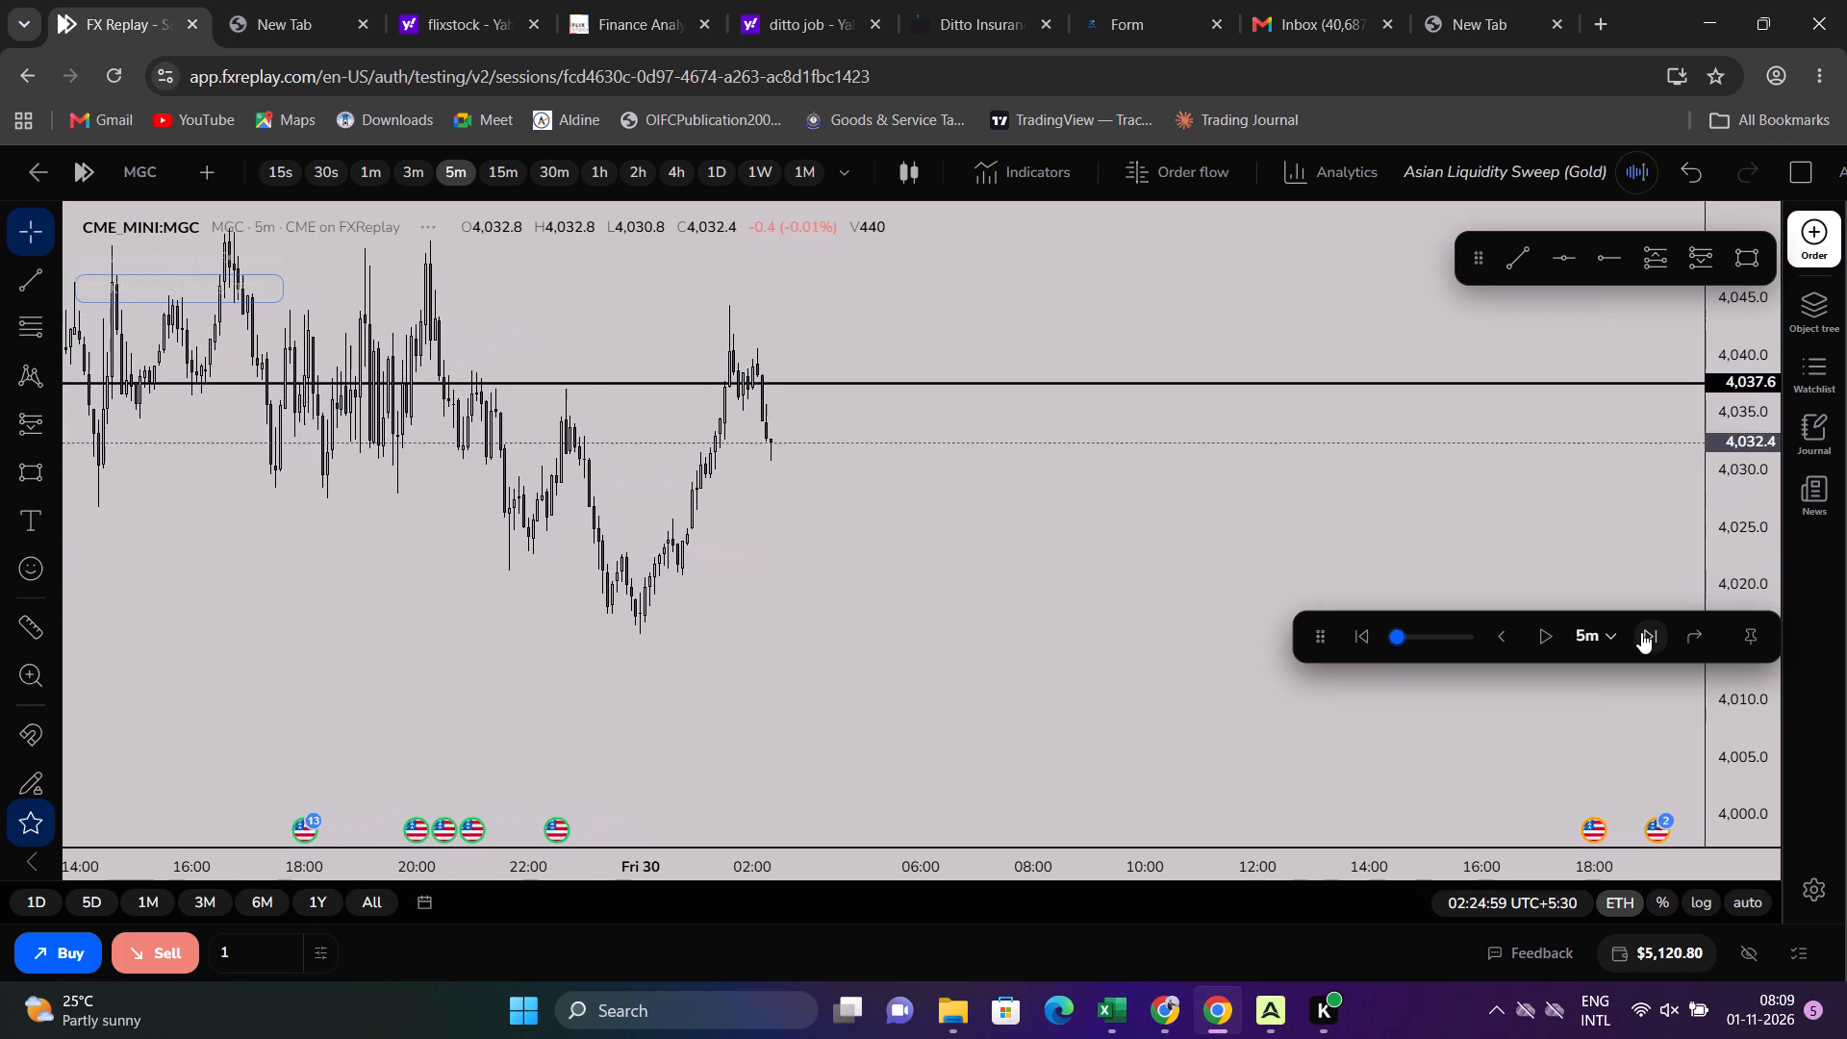
triple_click(1641, 632)
double_click(1641, 632)
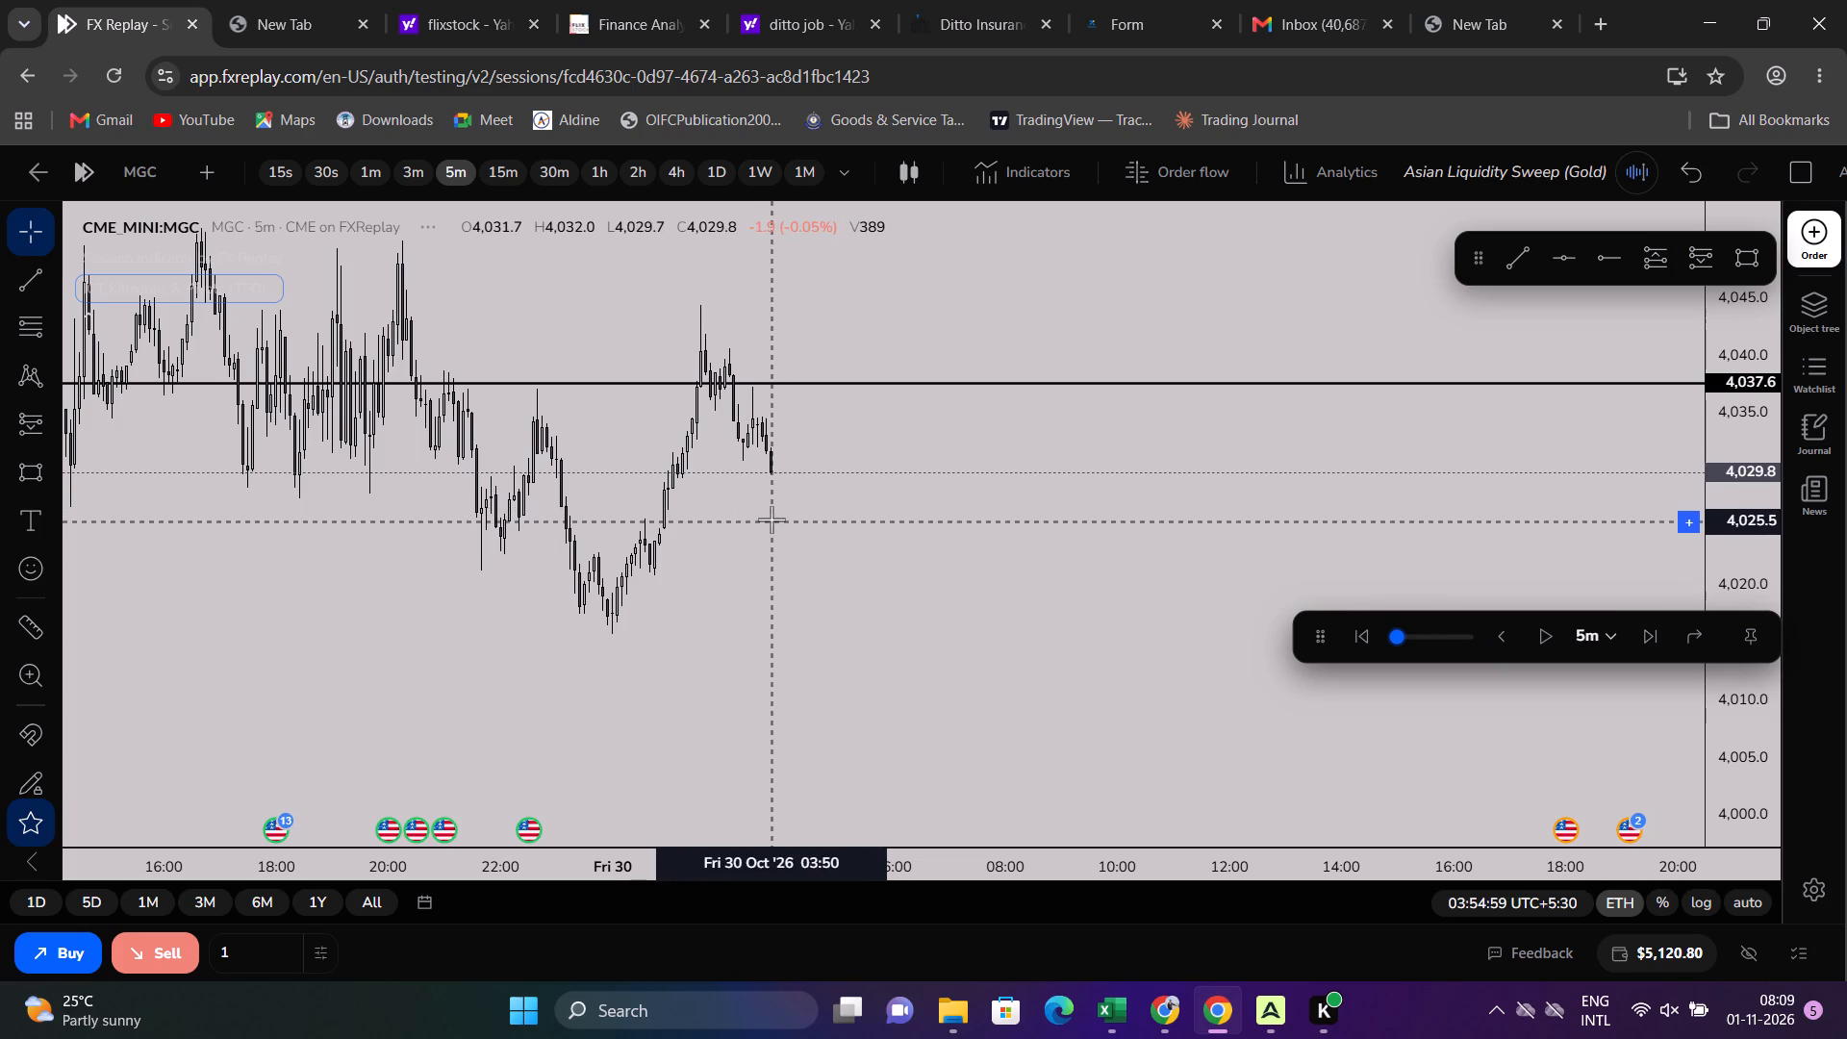
right_click(772, 519)
scroll(607, 680, "down", 2)
left_click(613, 676)
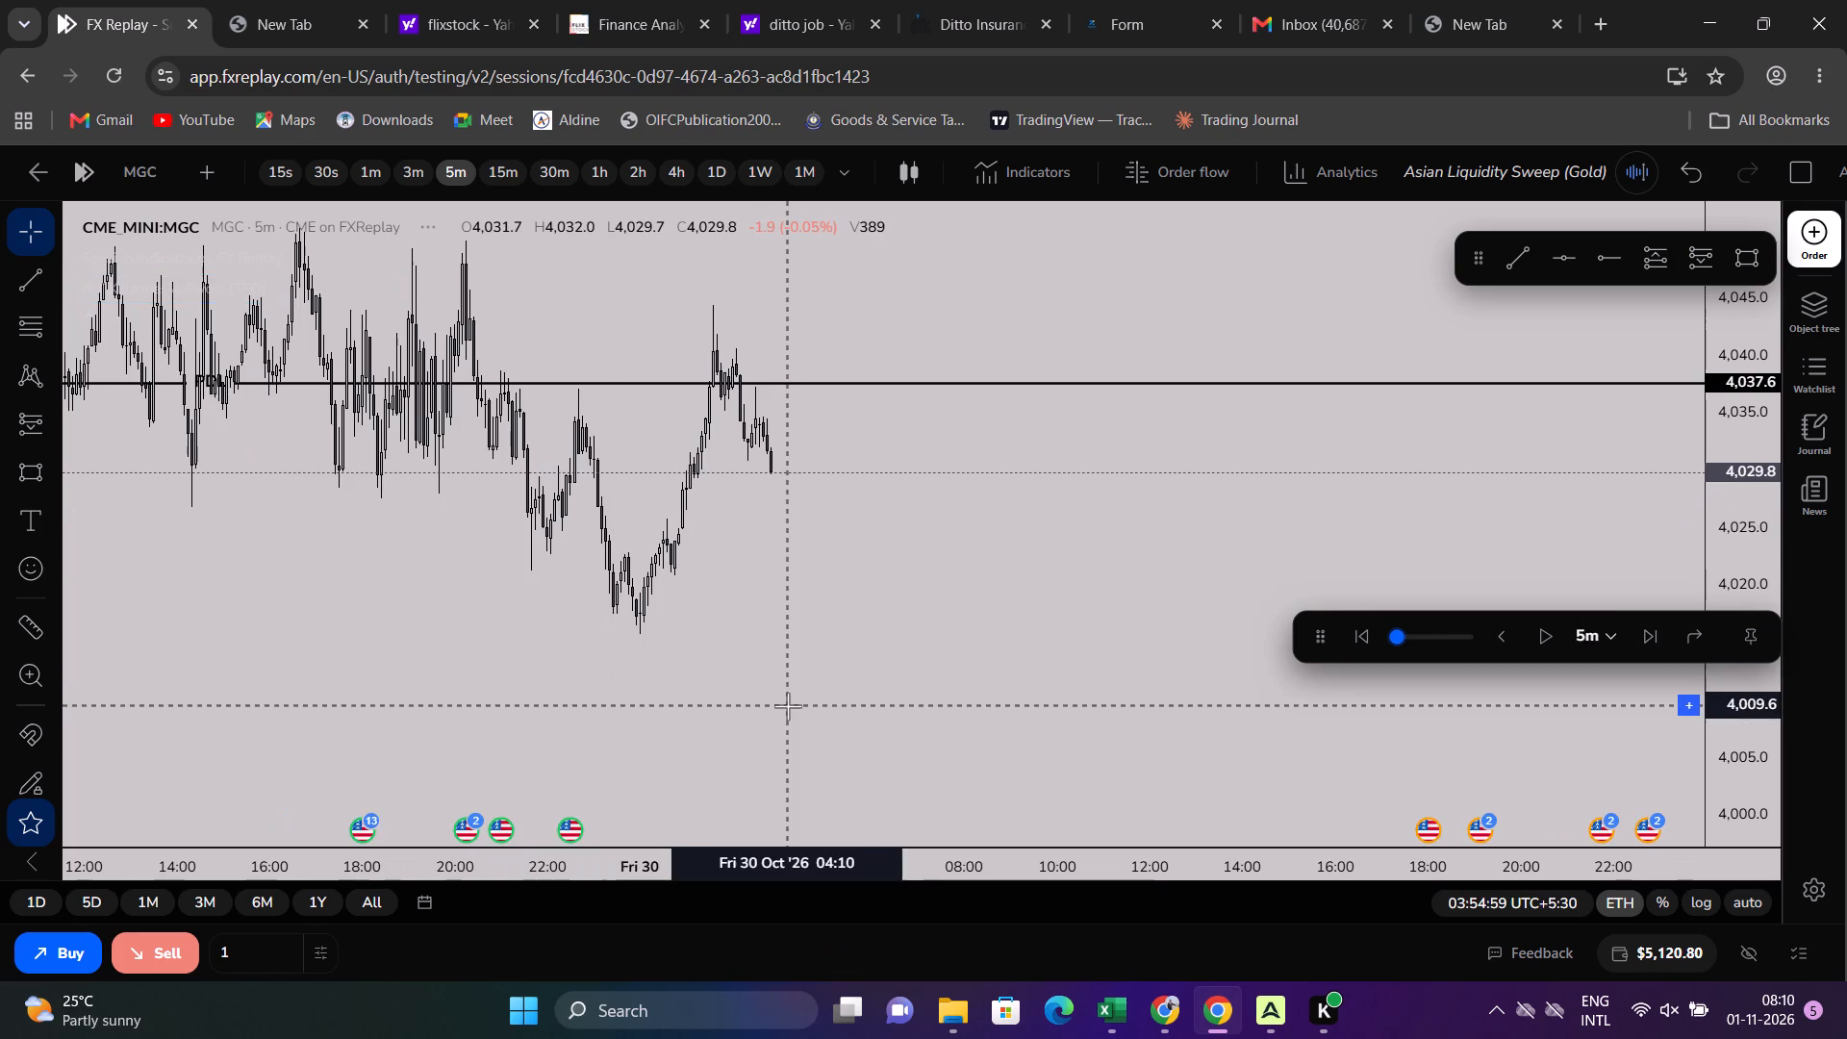
Switch to the Excel backtest log and enter Bearish as the bias for 2026-10-29.
key("alt+Tab")
key("Right")
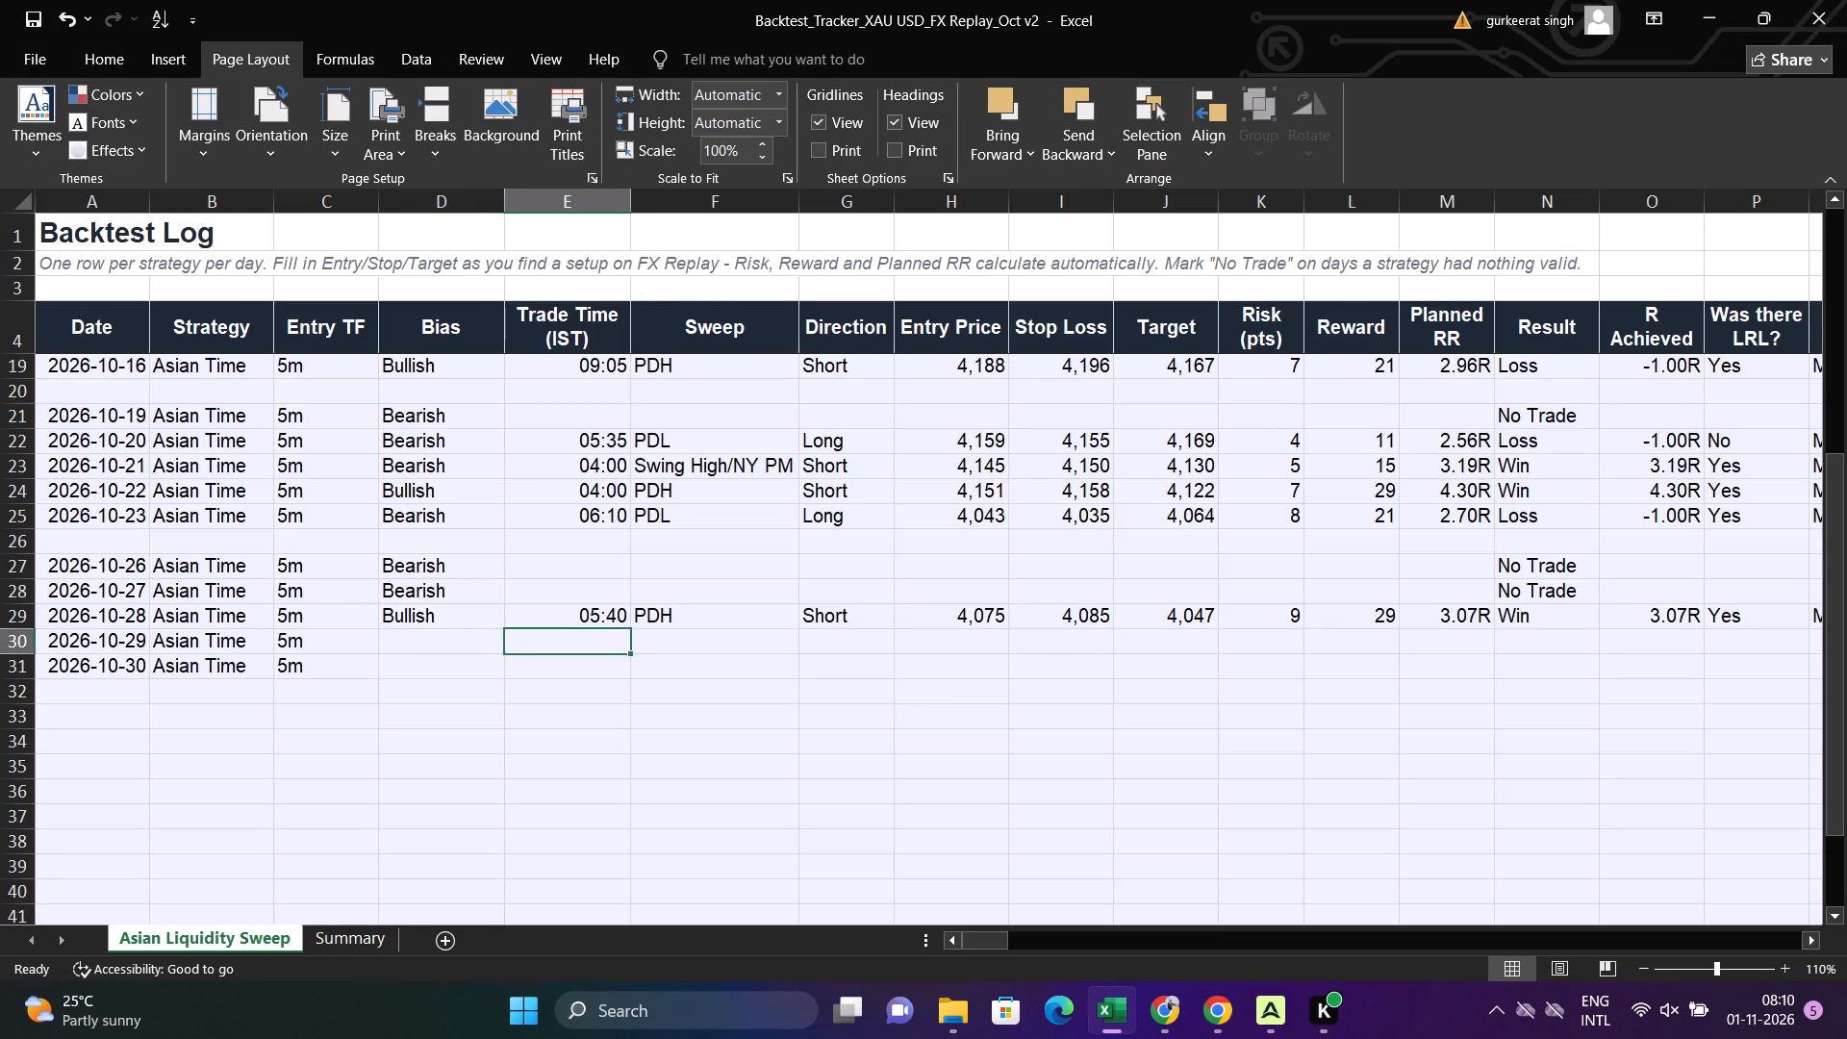
key("Up")
key("Left")
key("Down")
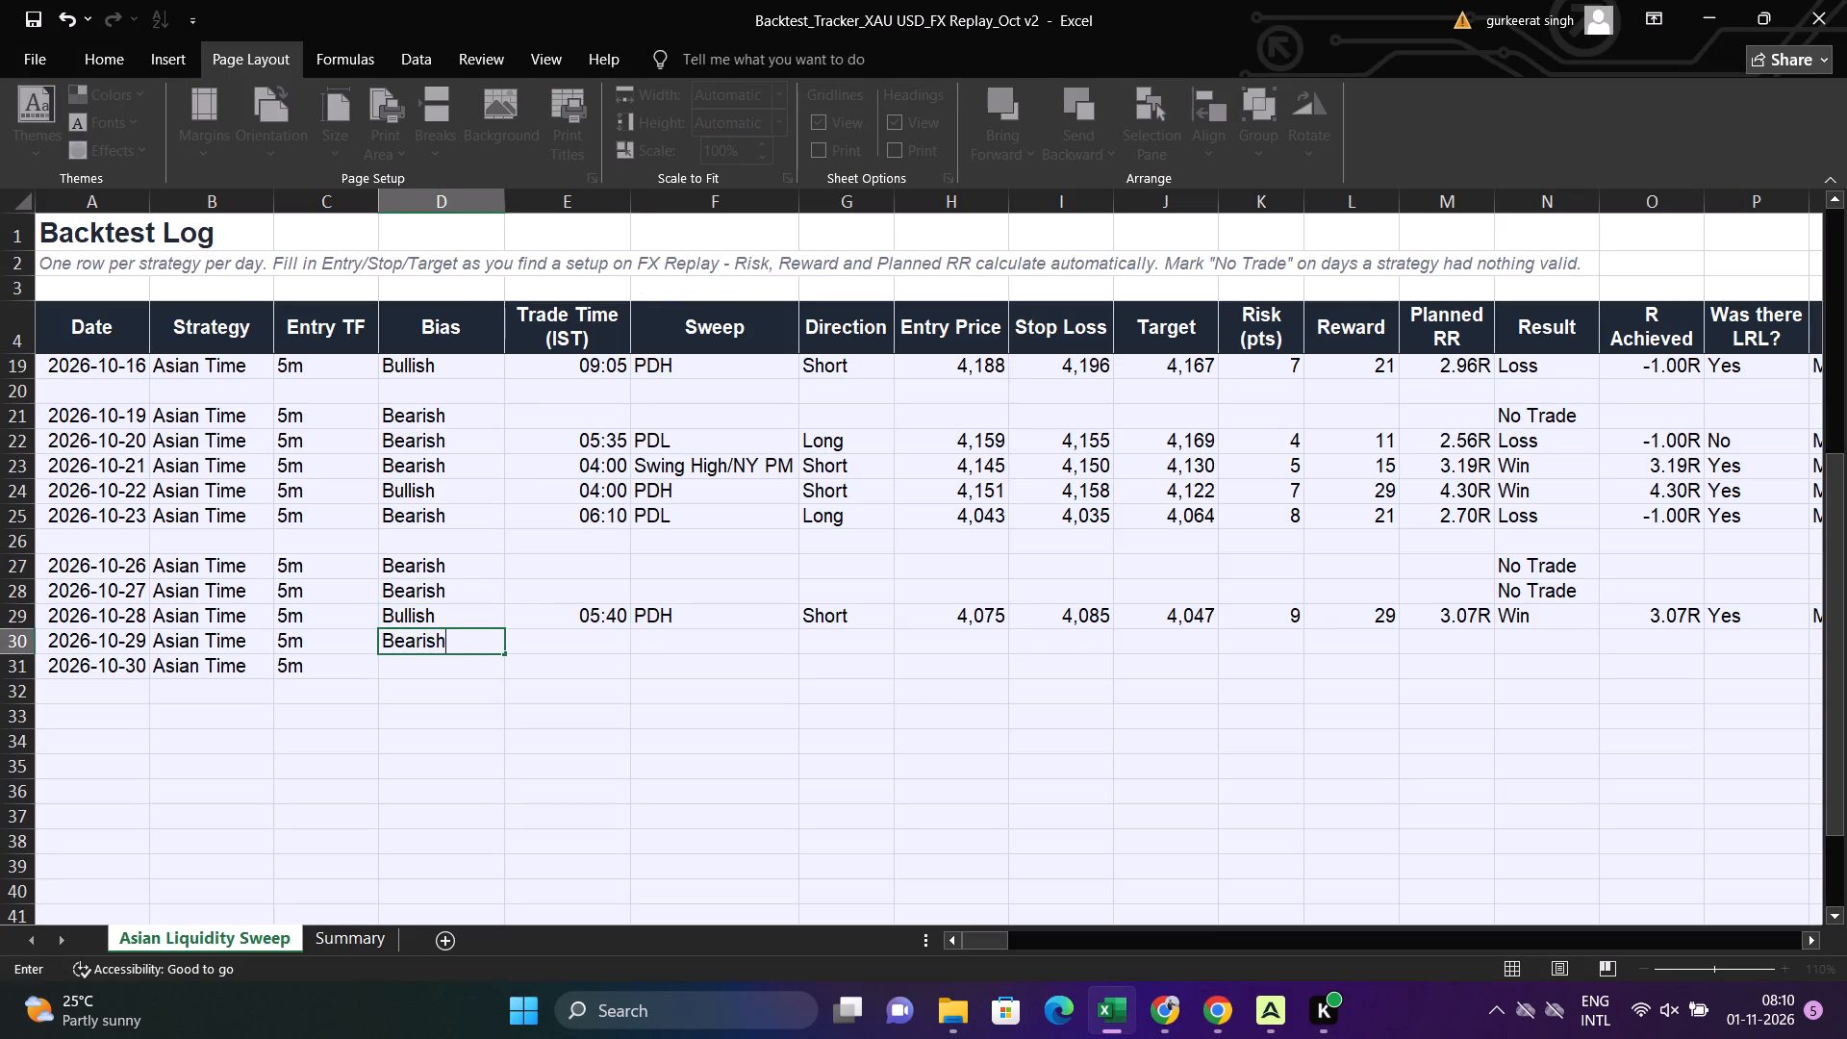
key("Return")
key("Up")
Set the result for 2026-10-29 to No Trade in the backtest log.
key("Right")
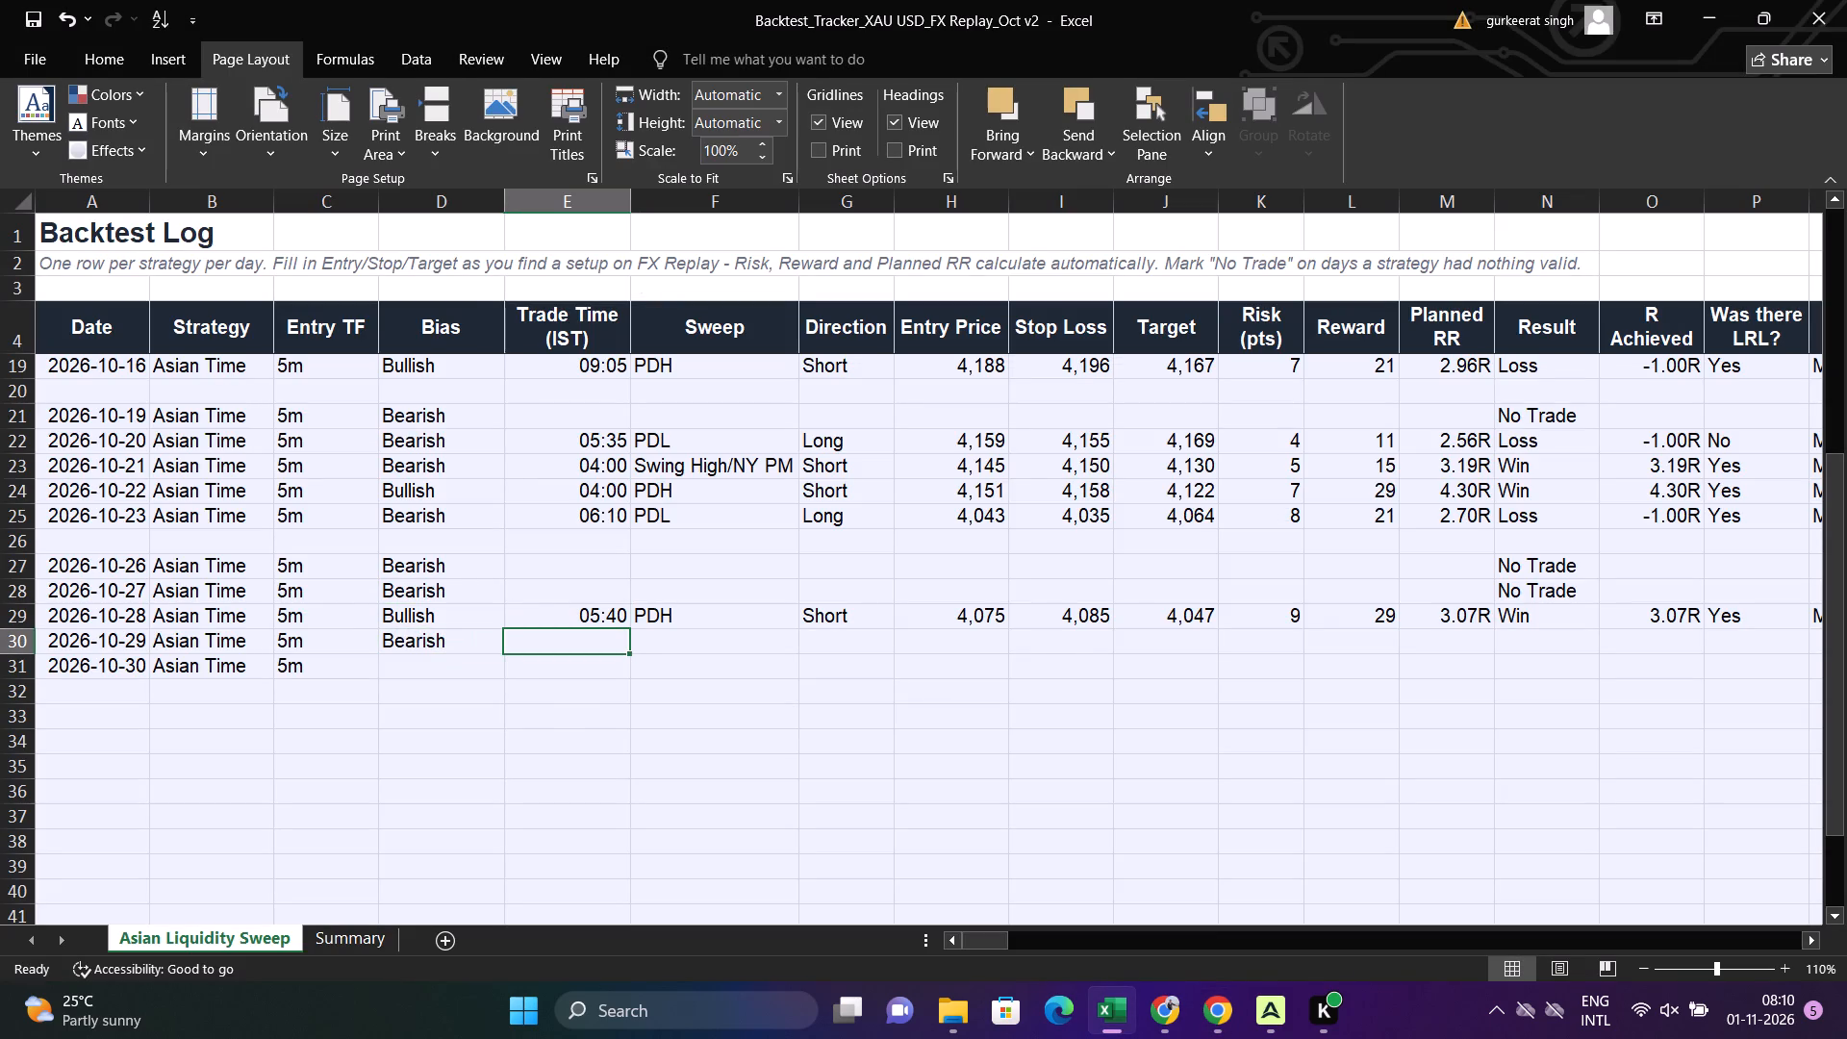
key("Right")
key("Right")
key("Right")
key("Right")
key("Right")
key("Right")
key("Right")
key("Right")
key("Right")
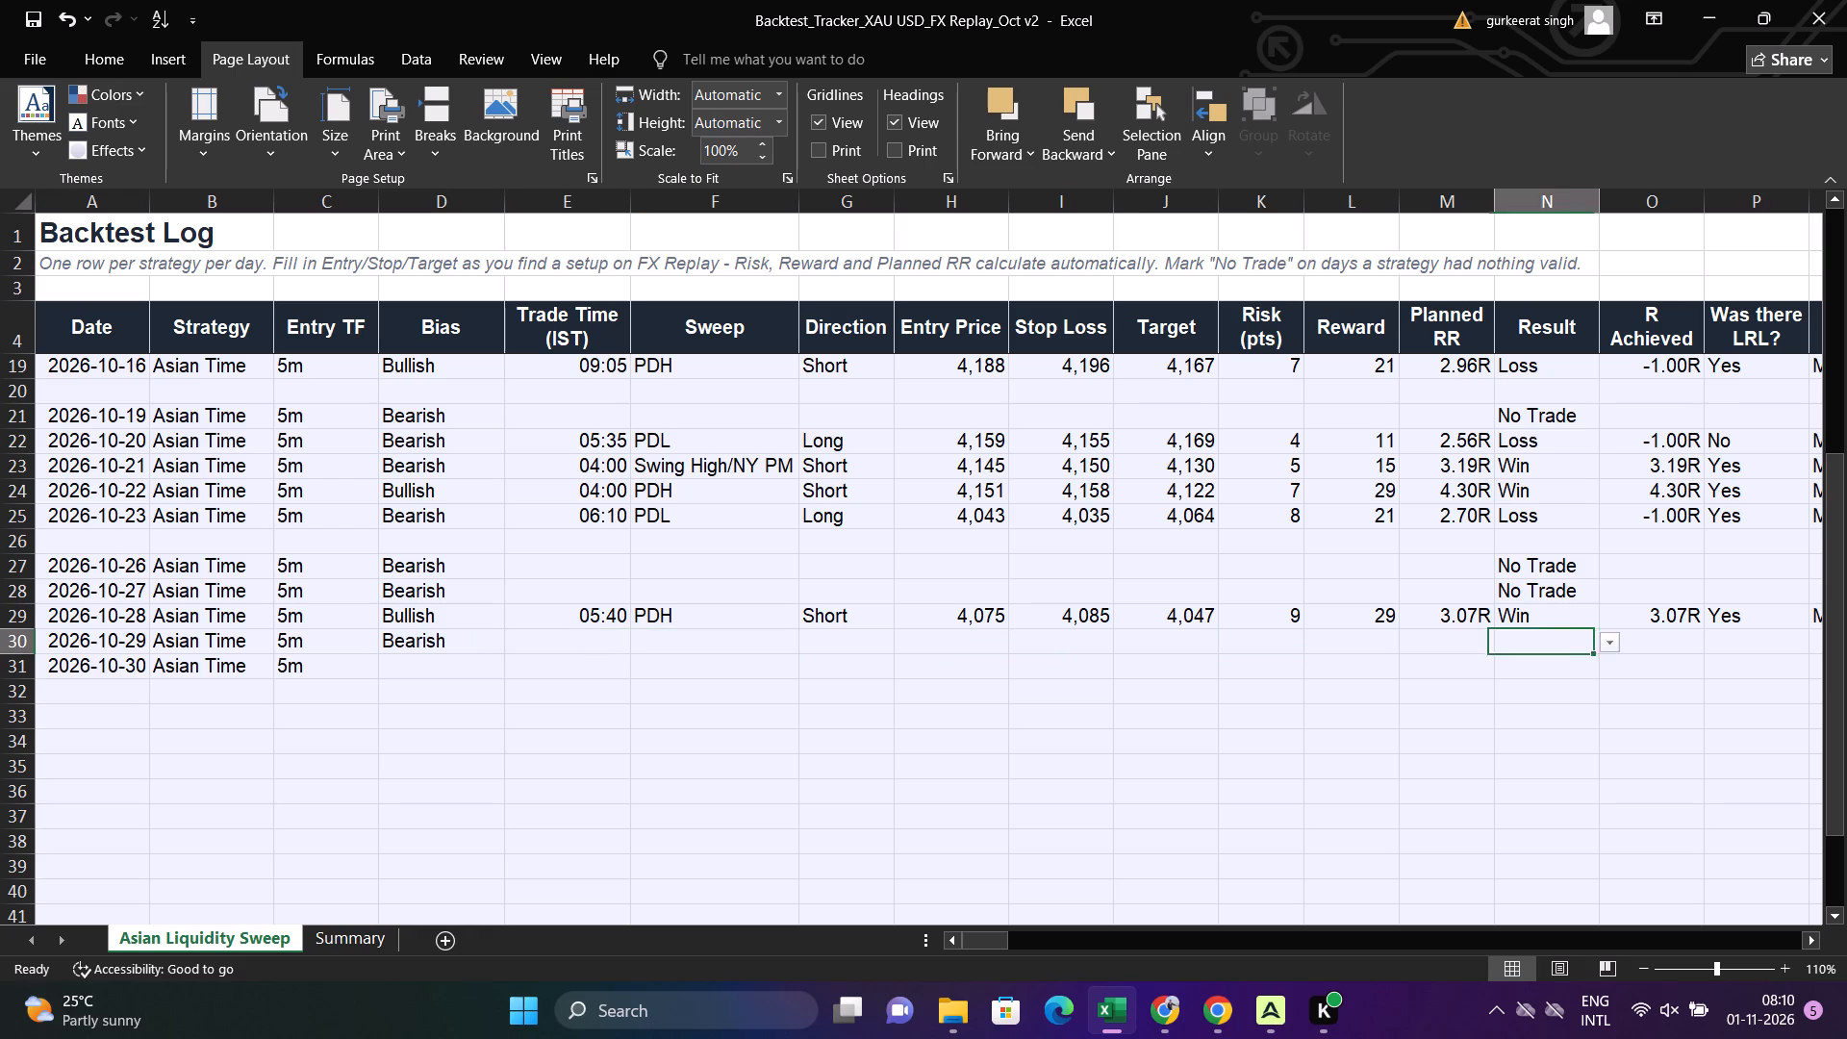
key("Right")
key("Left")
key("alt+Down")
key("Down")
key("Down")
key("Down")
key("Return")
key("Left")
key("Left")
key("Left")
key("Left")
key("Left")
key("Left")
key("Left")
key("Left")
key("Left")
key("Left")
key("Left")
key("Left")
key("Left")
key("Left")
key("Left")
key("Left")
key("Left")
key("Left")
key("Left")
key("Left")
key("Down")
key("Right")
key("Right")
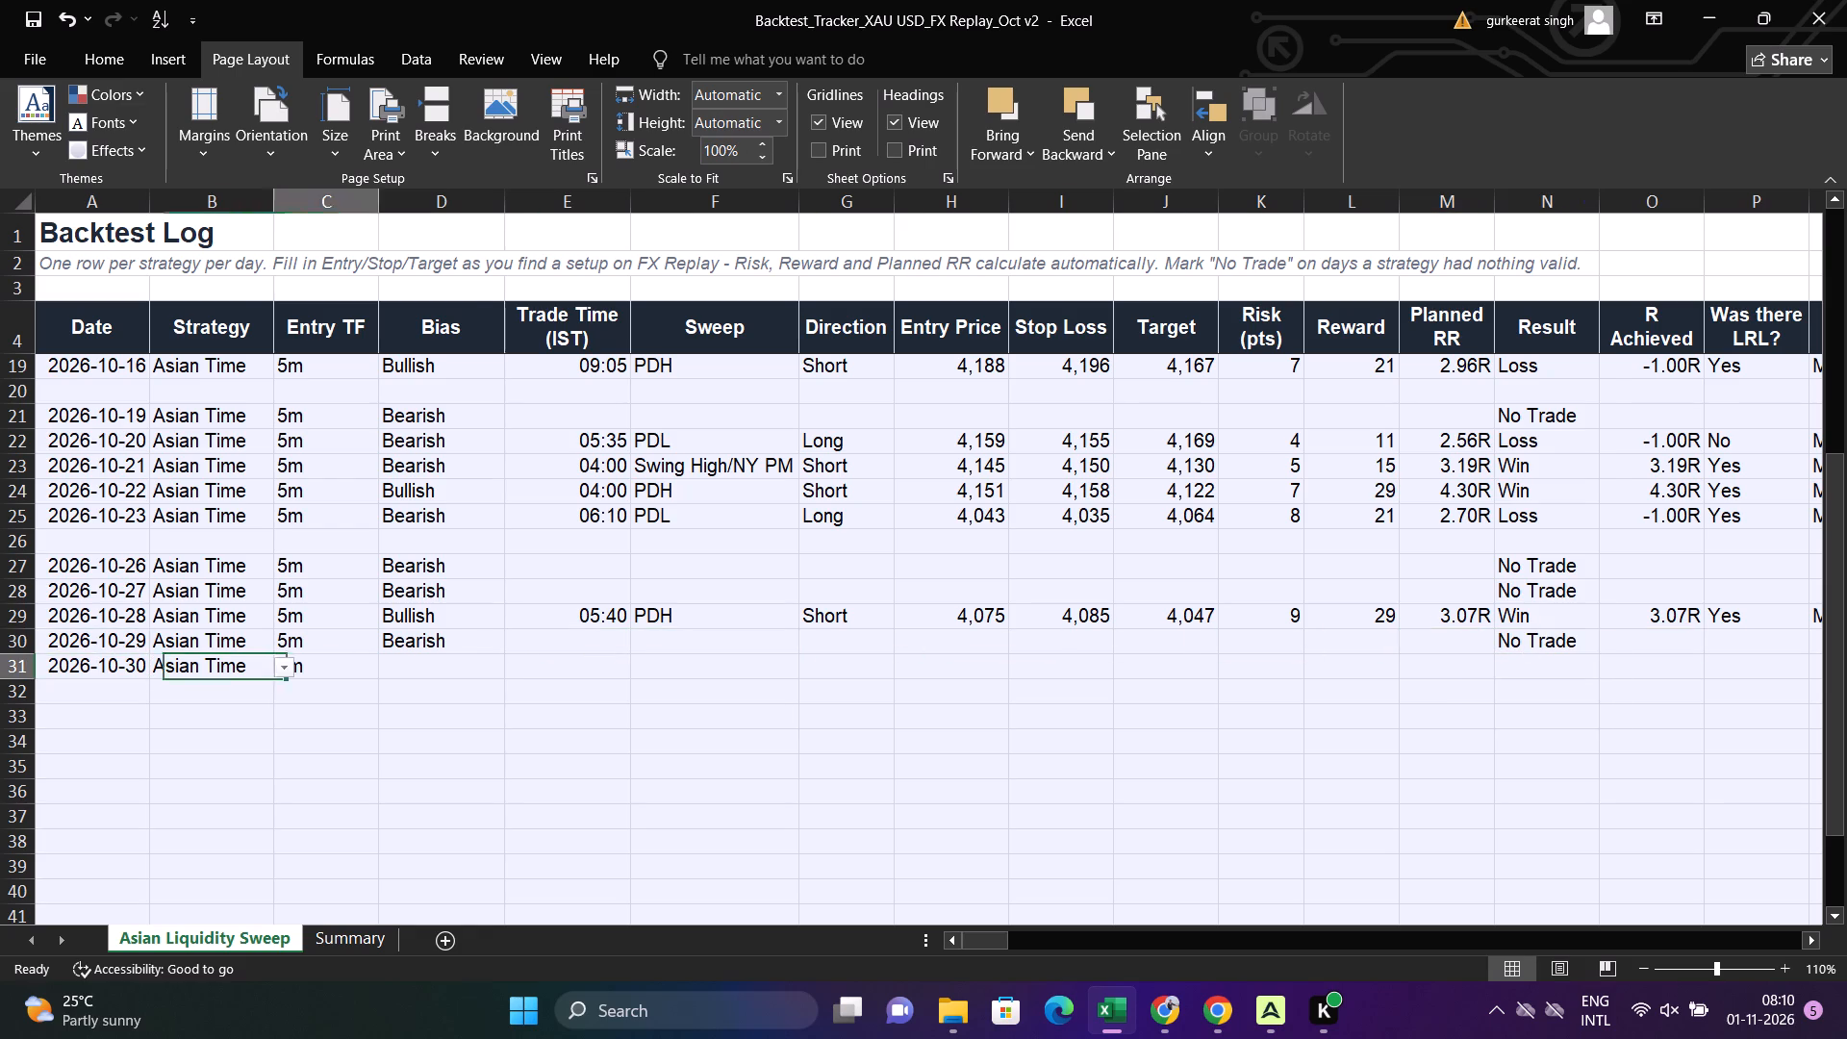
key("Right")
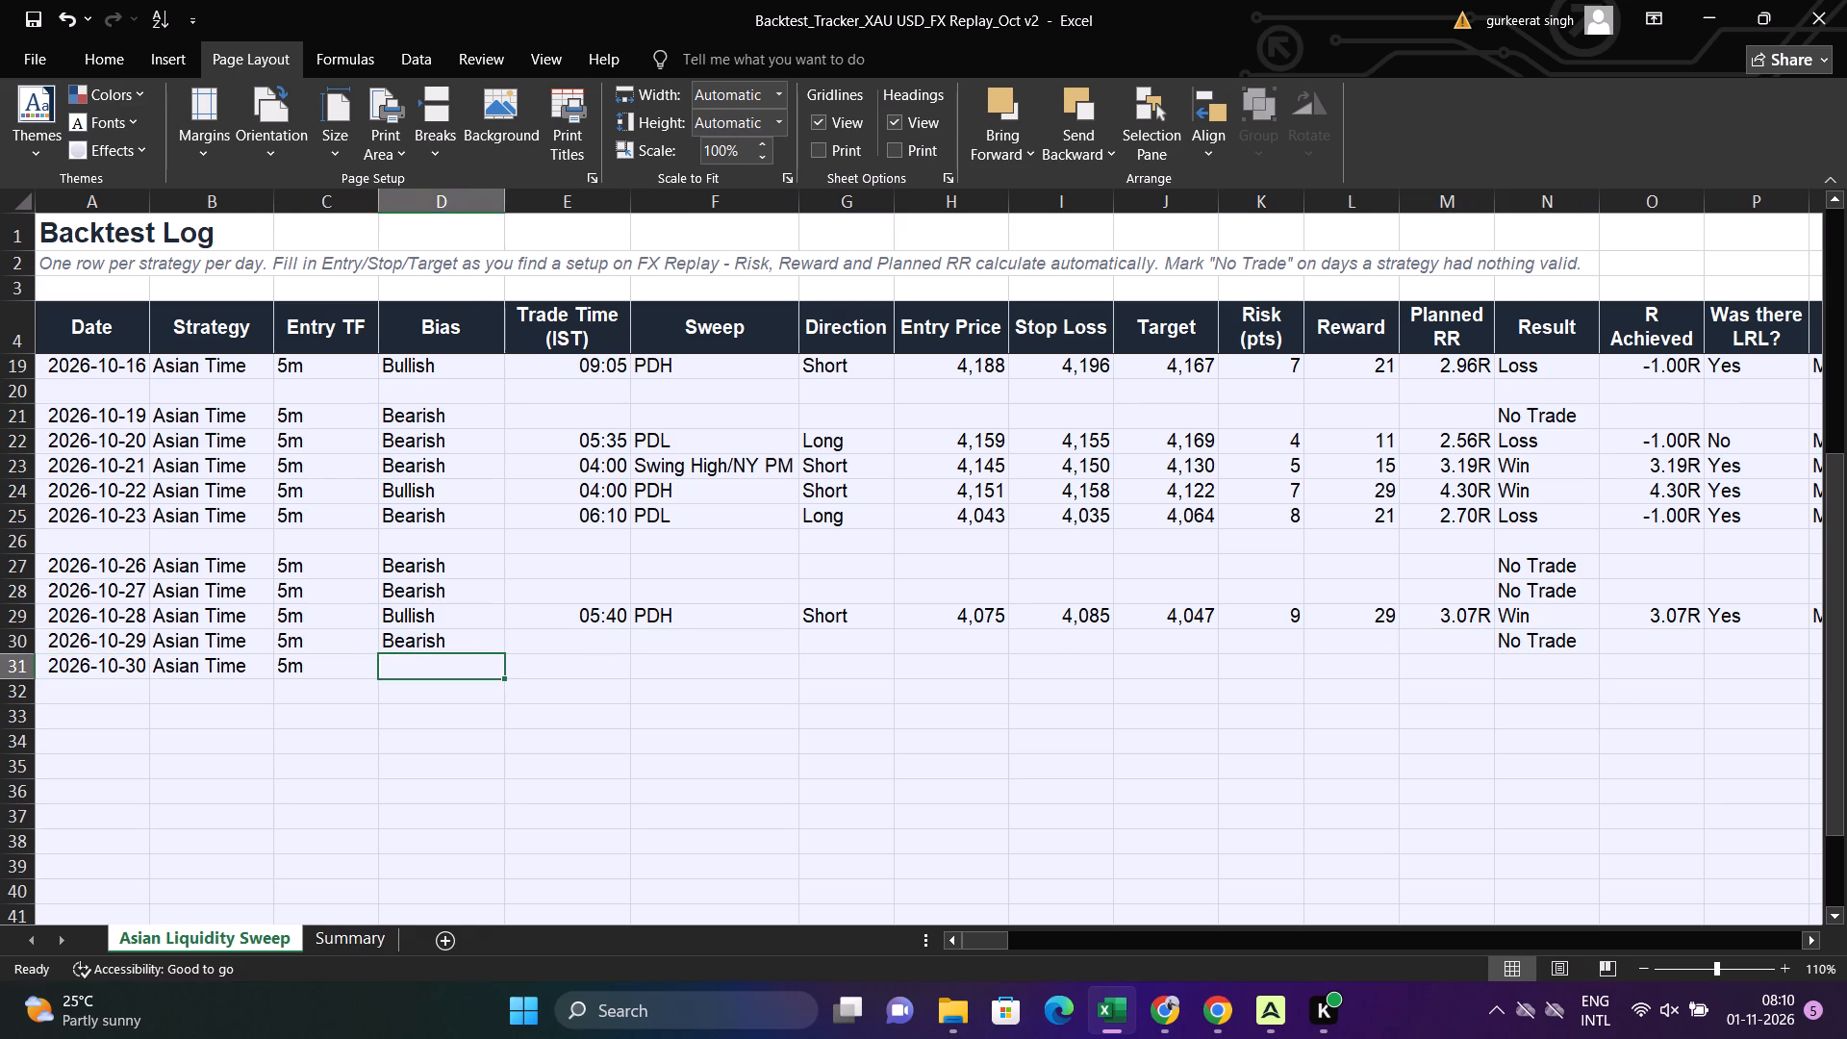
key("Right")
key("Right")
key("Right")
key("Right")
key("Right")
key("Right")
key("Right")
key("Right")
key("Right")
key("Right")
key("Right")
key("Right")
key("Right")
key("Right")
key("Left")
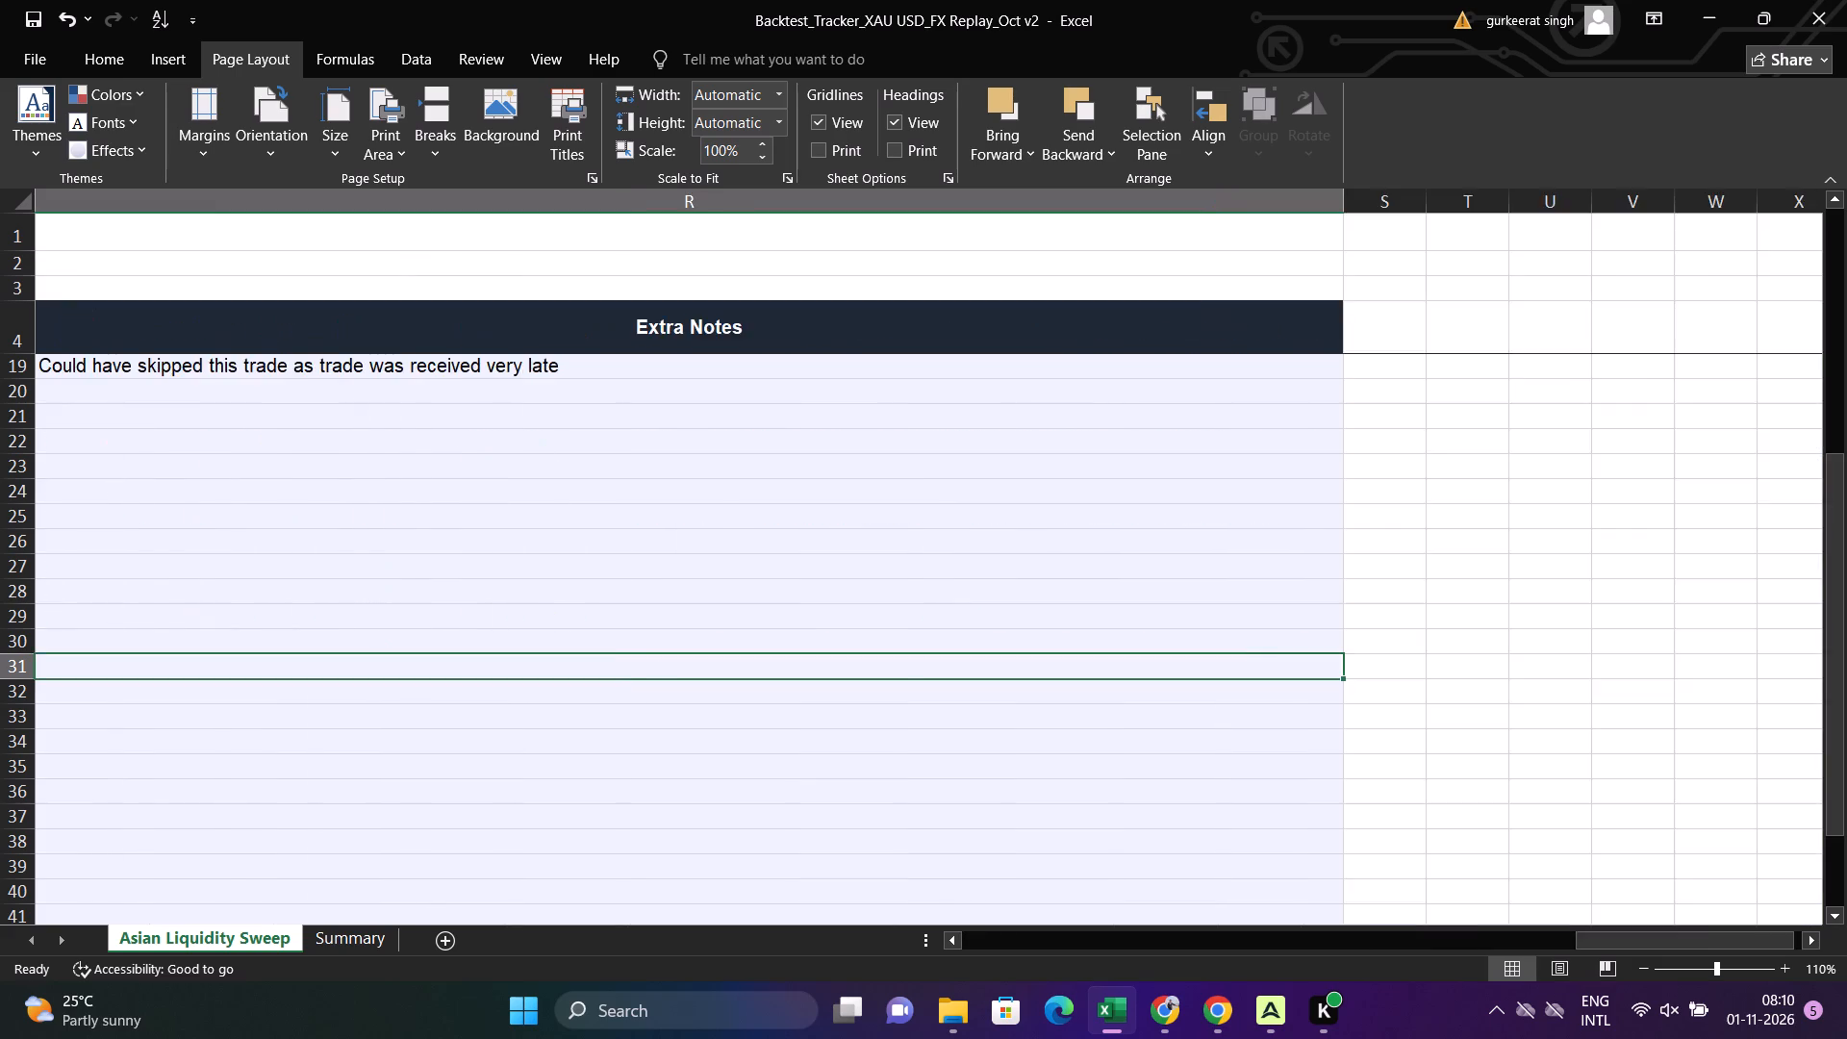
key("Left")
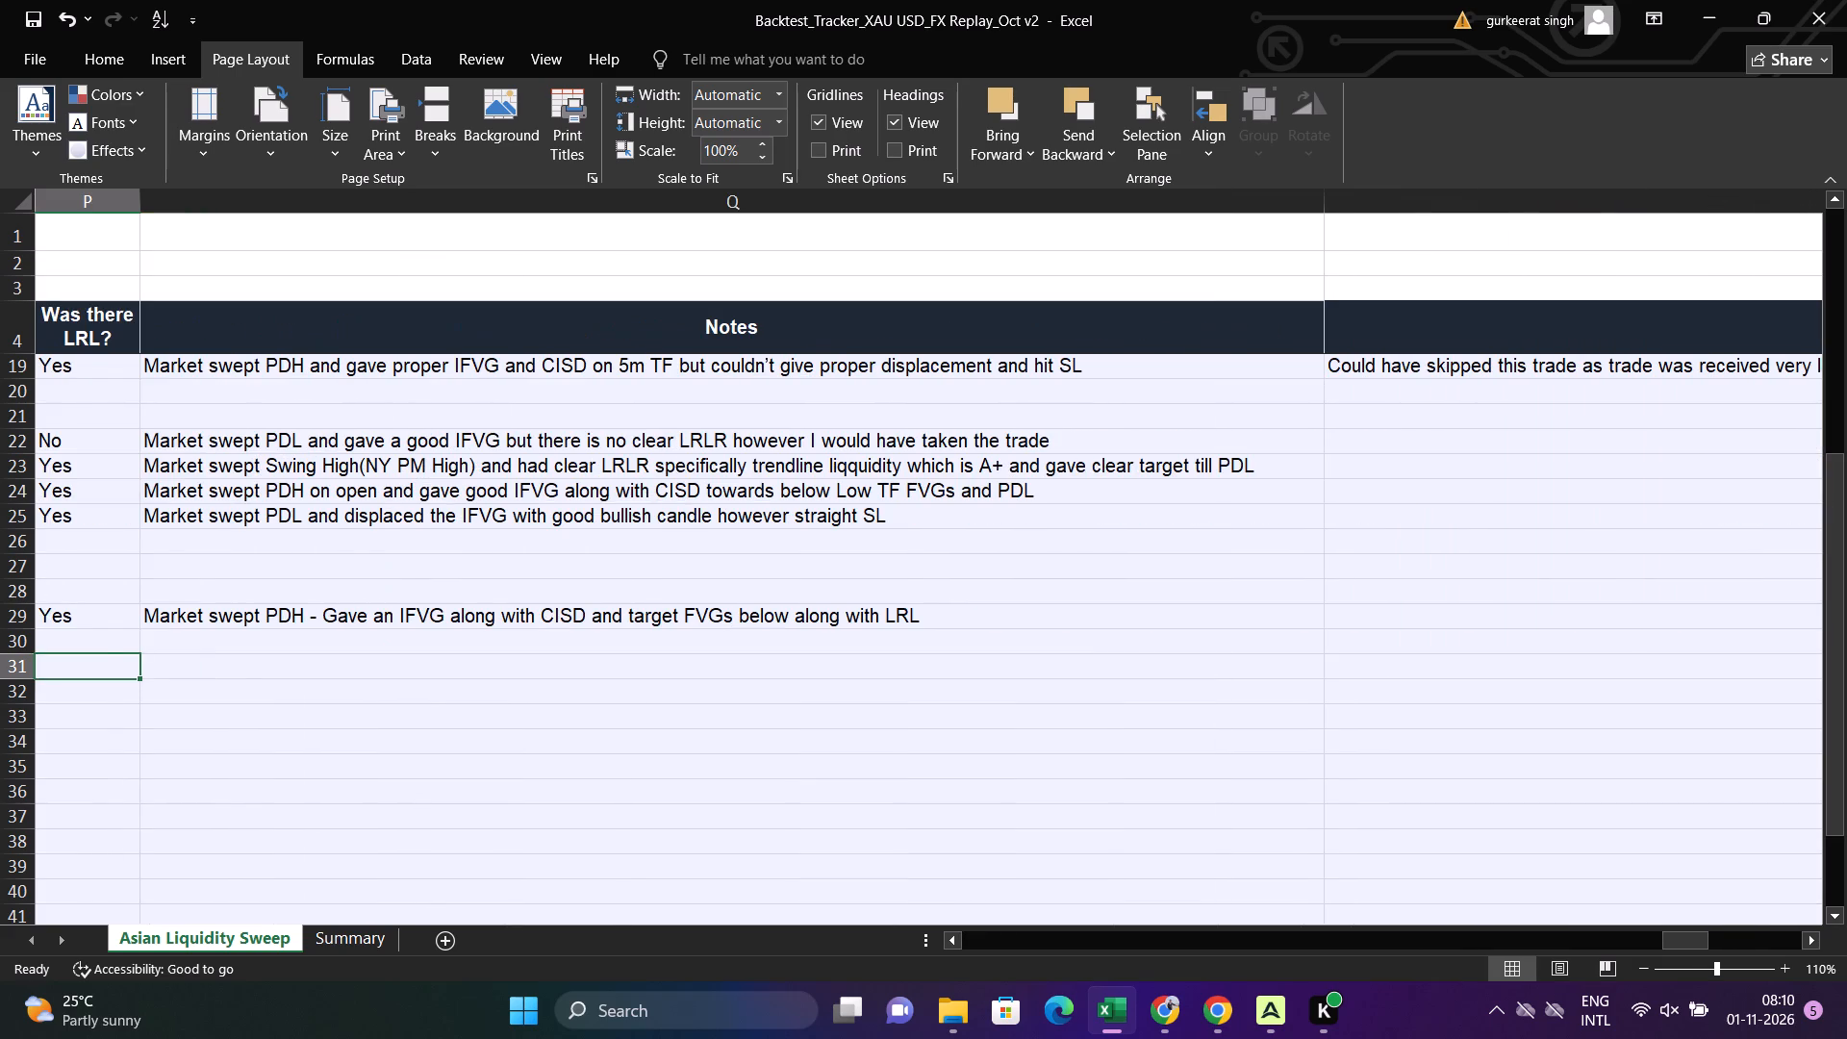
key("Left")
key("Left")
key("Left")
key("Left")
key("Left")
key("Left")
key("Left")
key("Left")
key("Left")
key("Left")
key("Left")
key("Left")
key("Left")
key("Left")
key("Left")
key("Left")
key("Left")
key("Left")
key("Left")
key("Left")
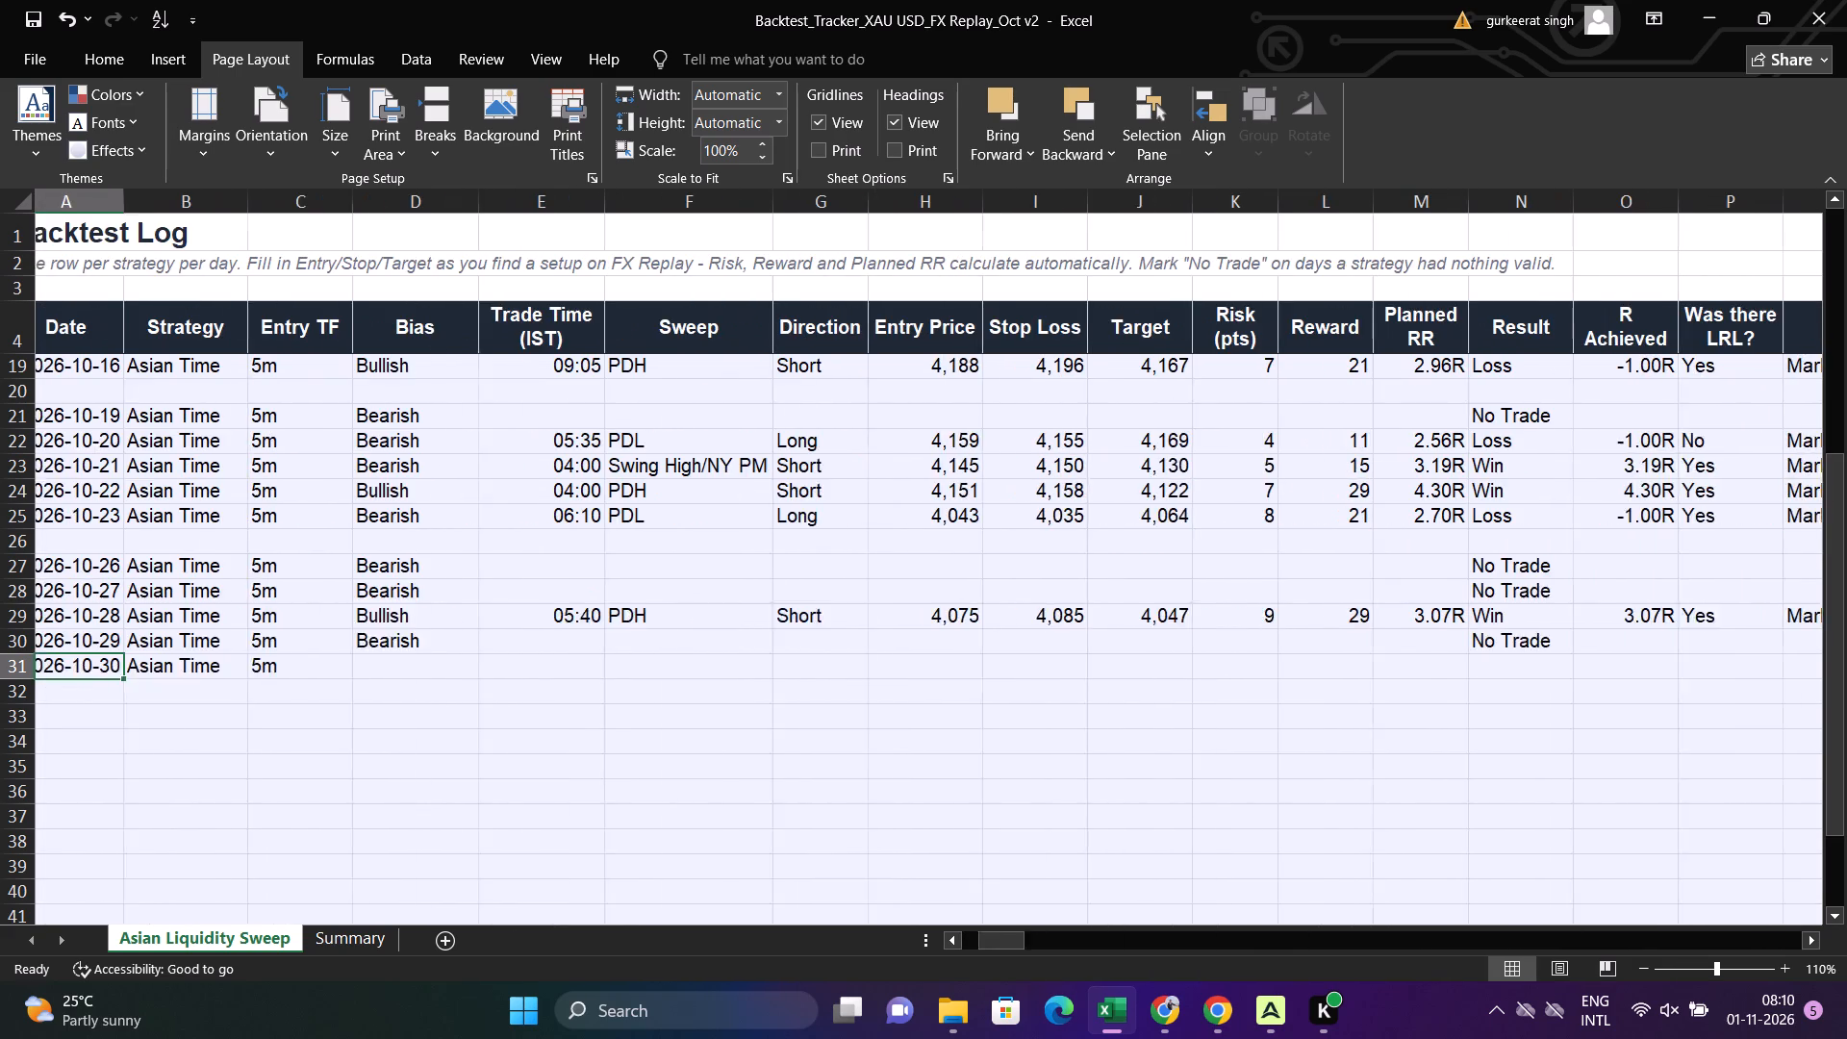
Switch to Notion and add a page titled "October 29 No Trade +0R" to the October Backtesting gallery.
key("alt+Tab")
key("alt+Right")
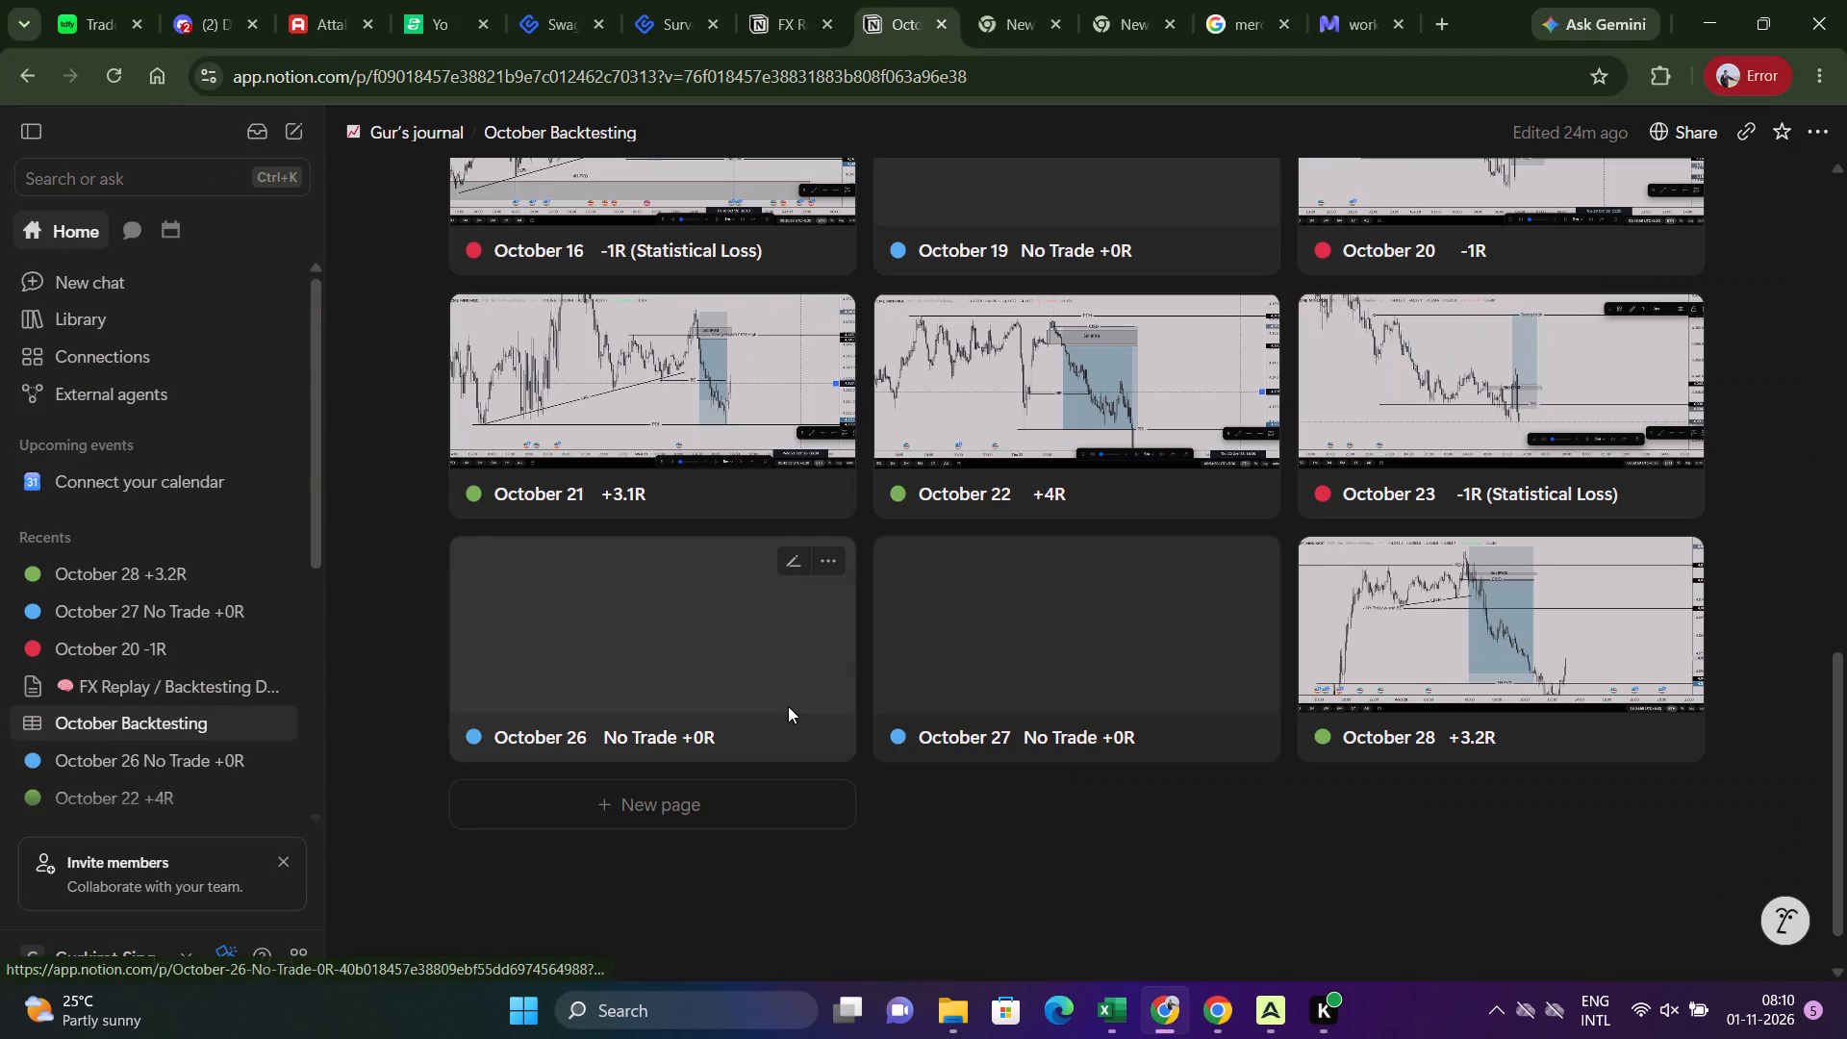
scroll(772, 681, "down", 6)
left_click(720, 727)
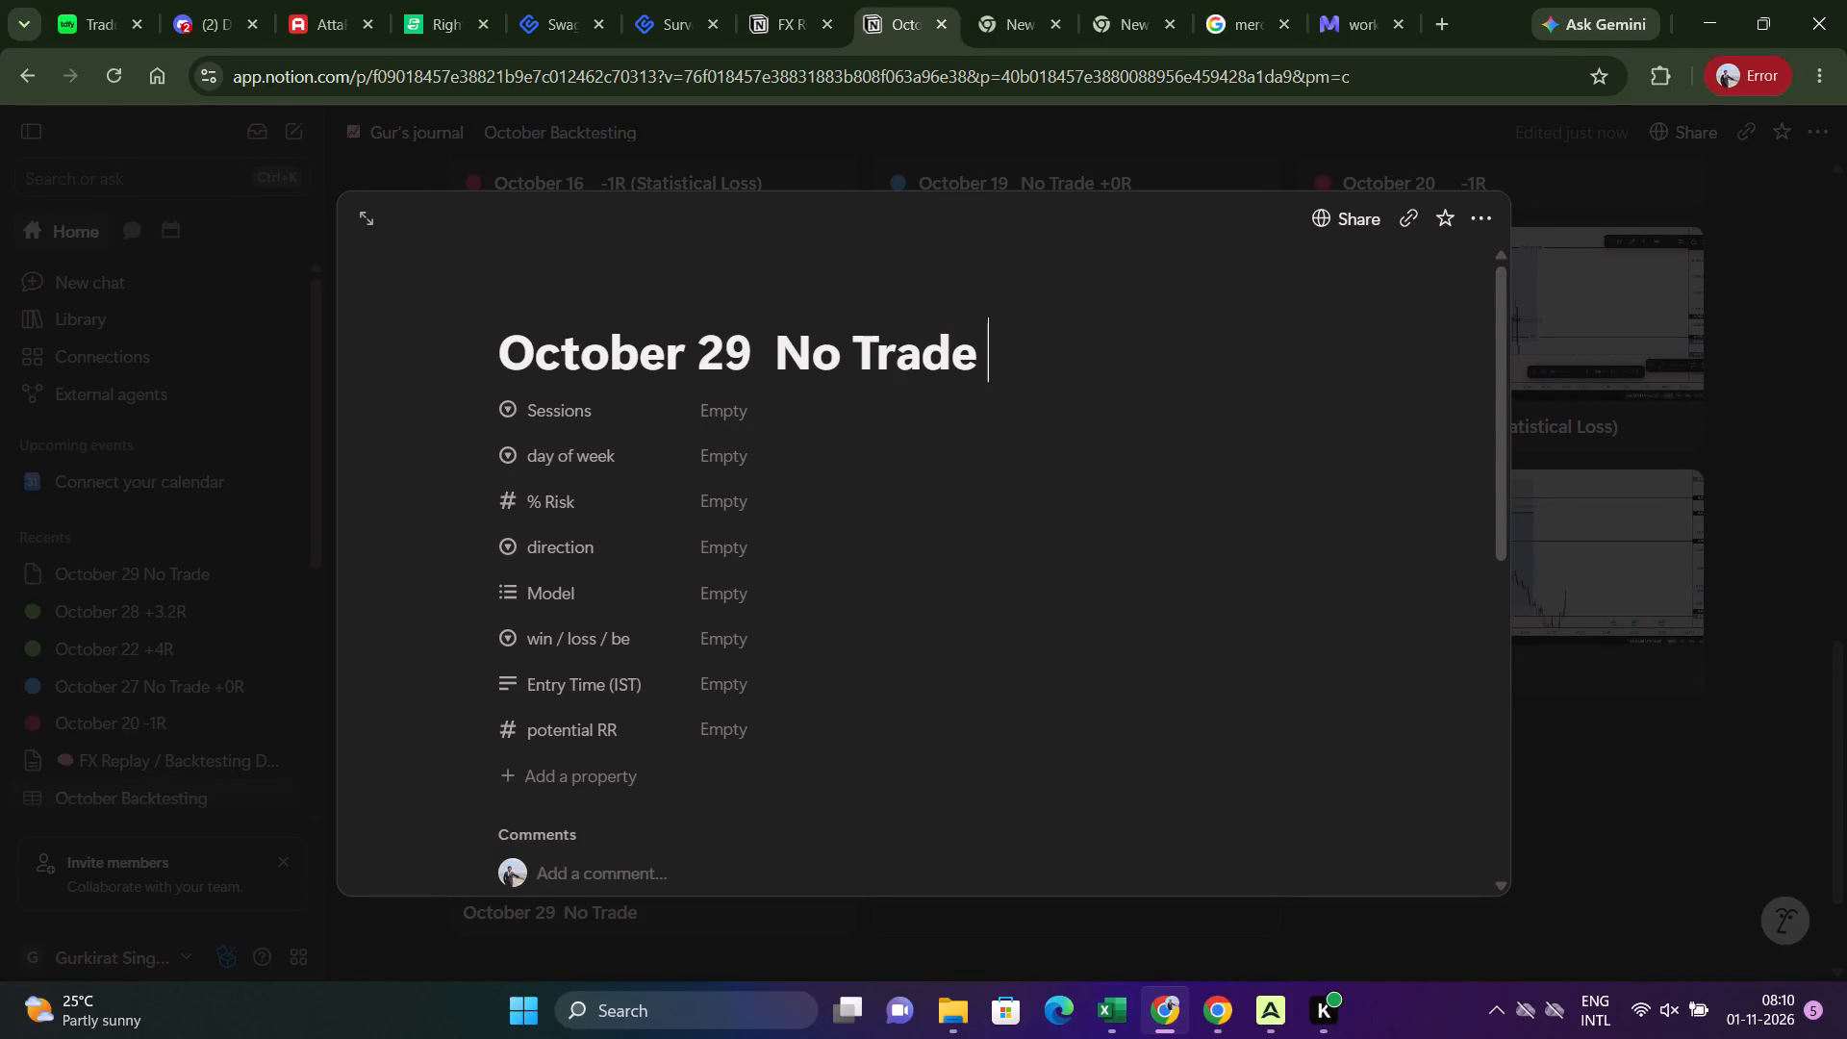
key("shift+plus")
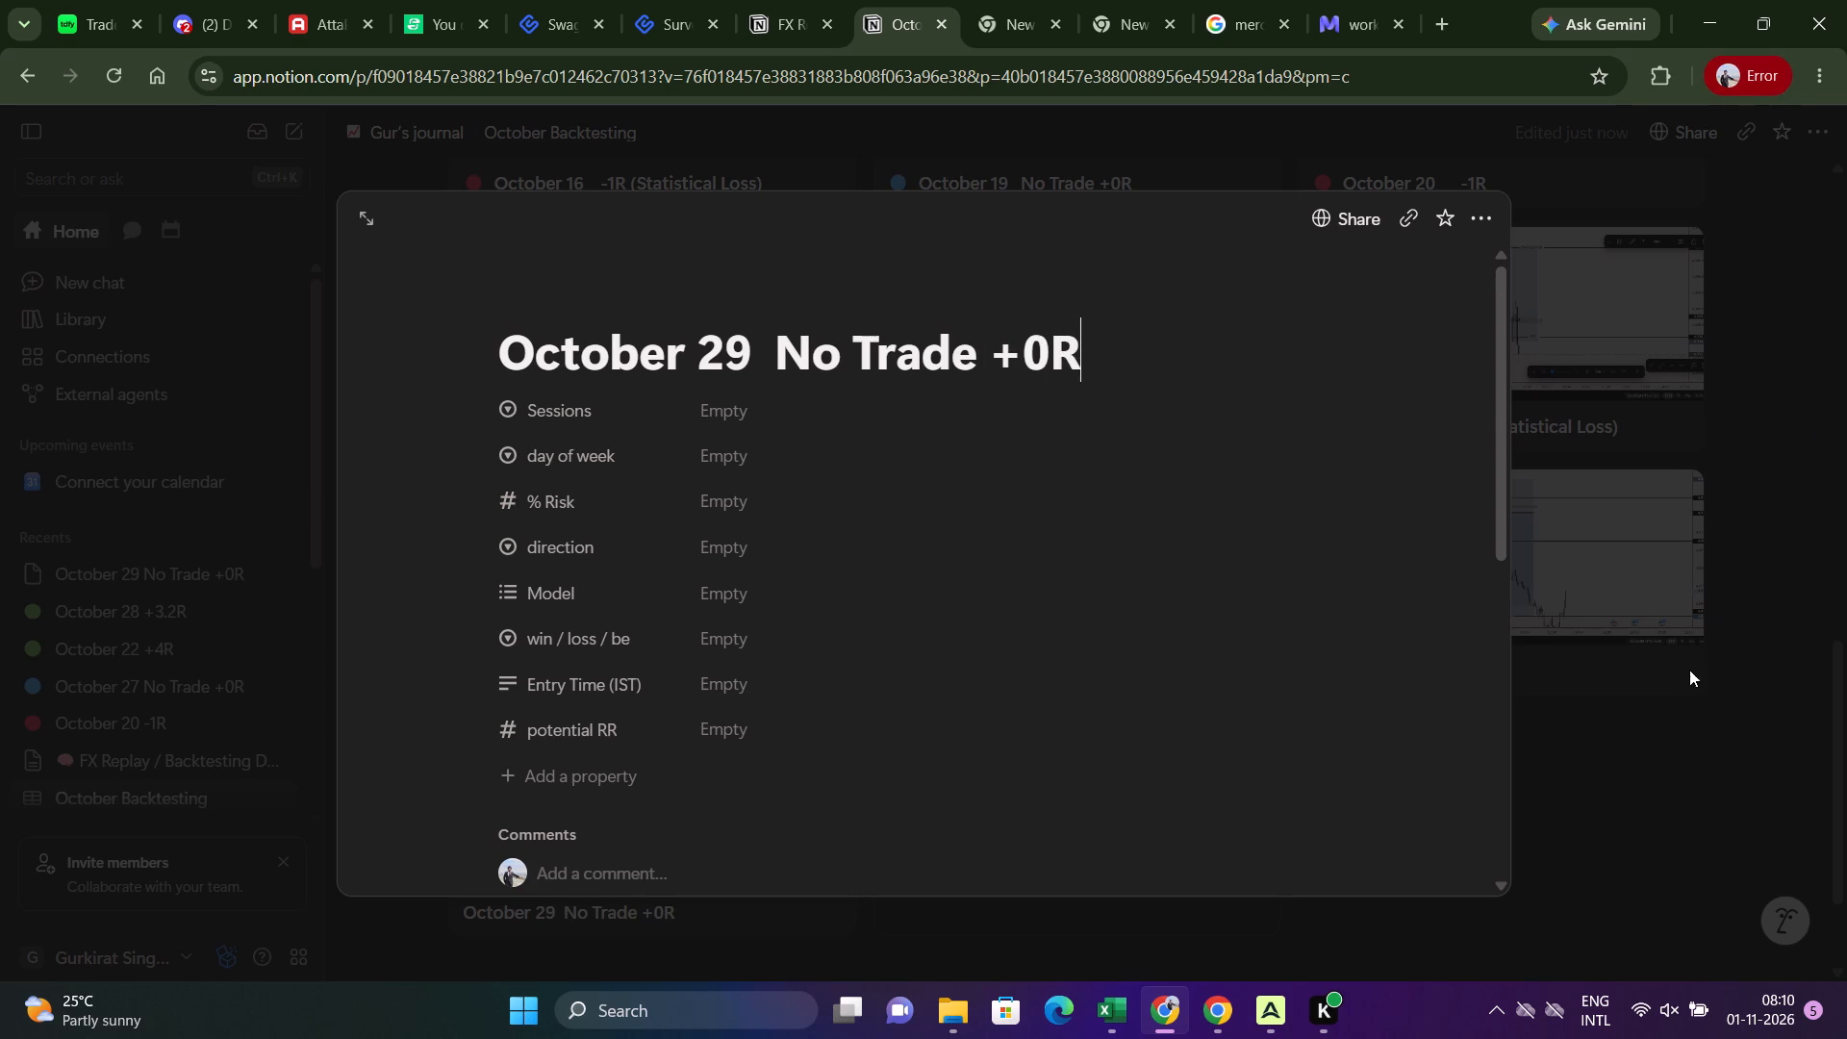
left_click(1689, 670)
Give the October 29 page a blue circle icon.
scroll(1169, 756, "down", 3)
left_click(691, 689)
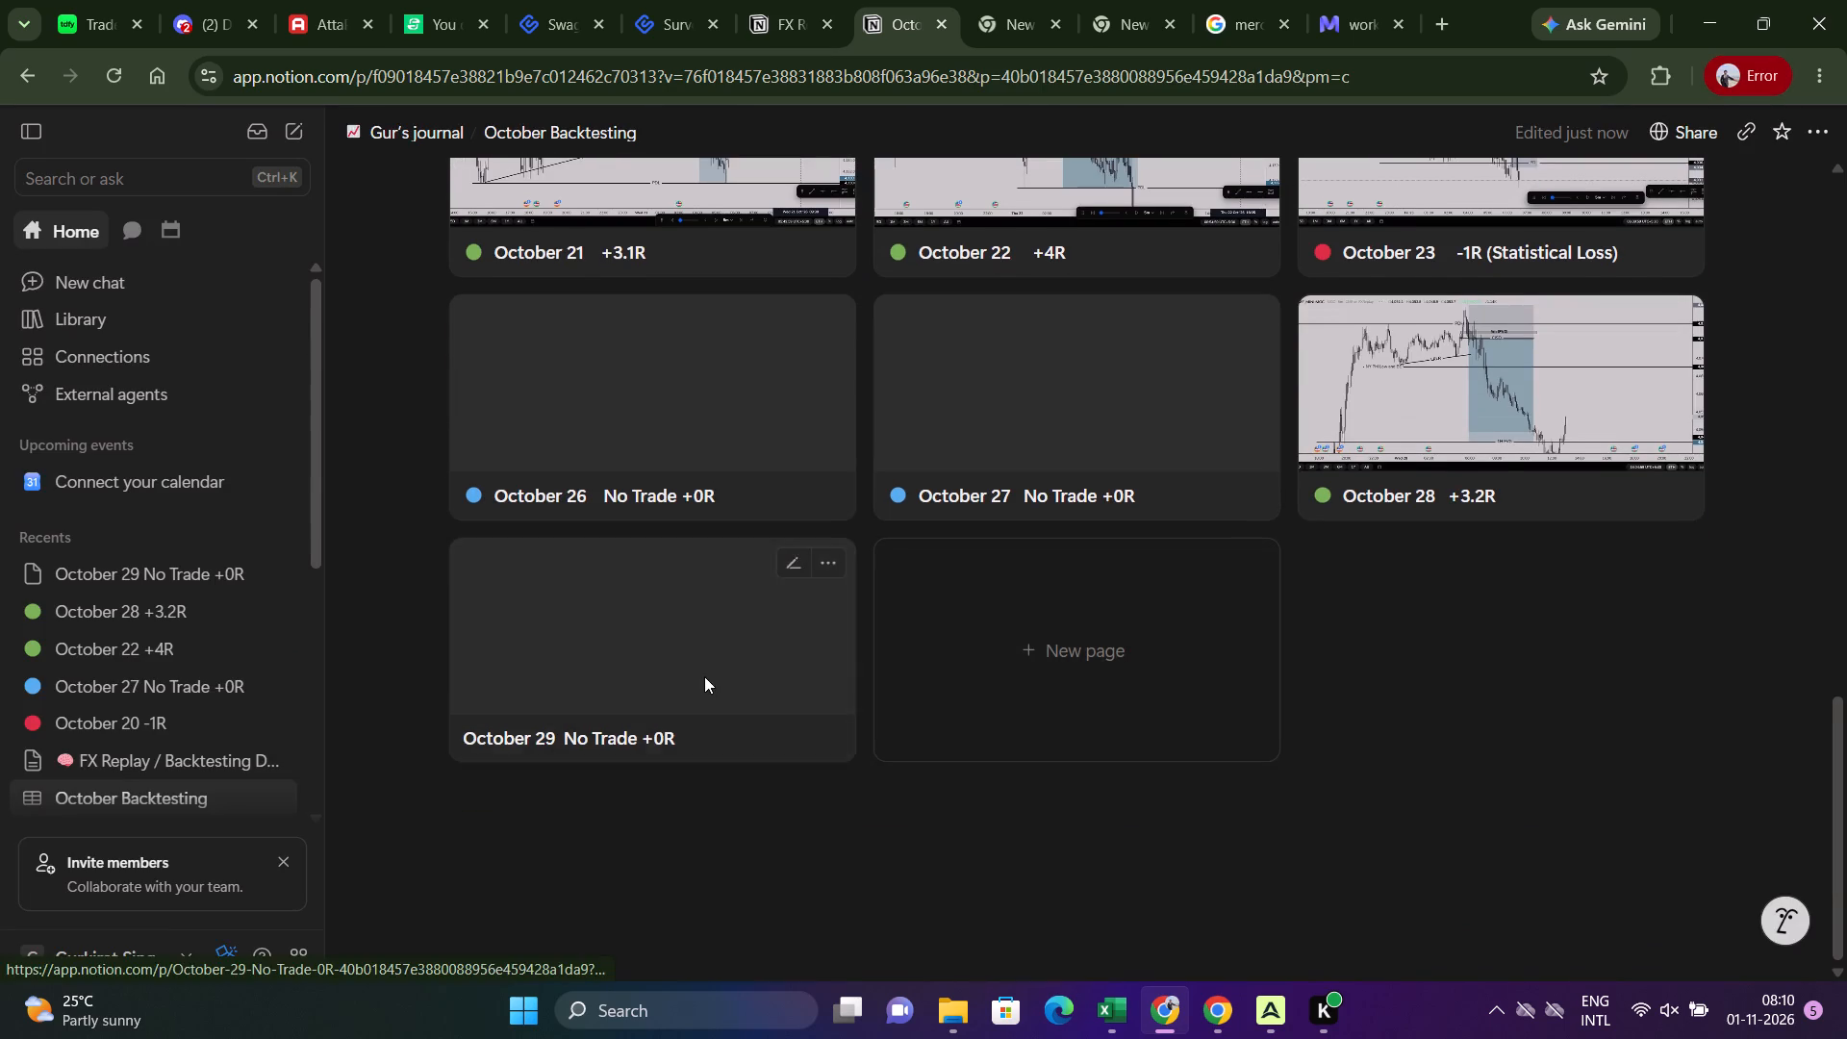
left_click(535, 298)
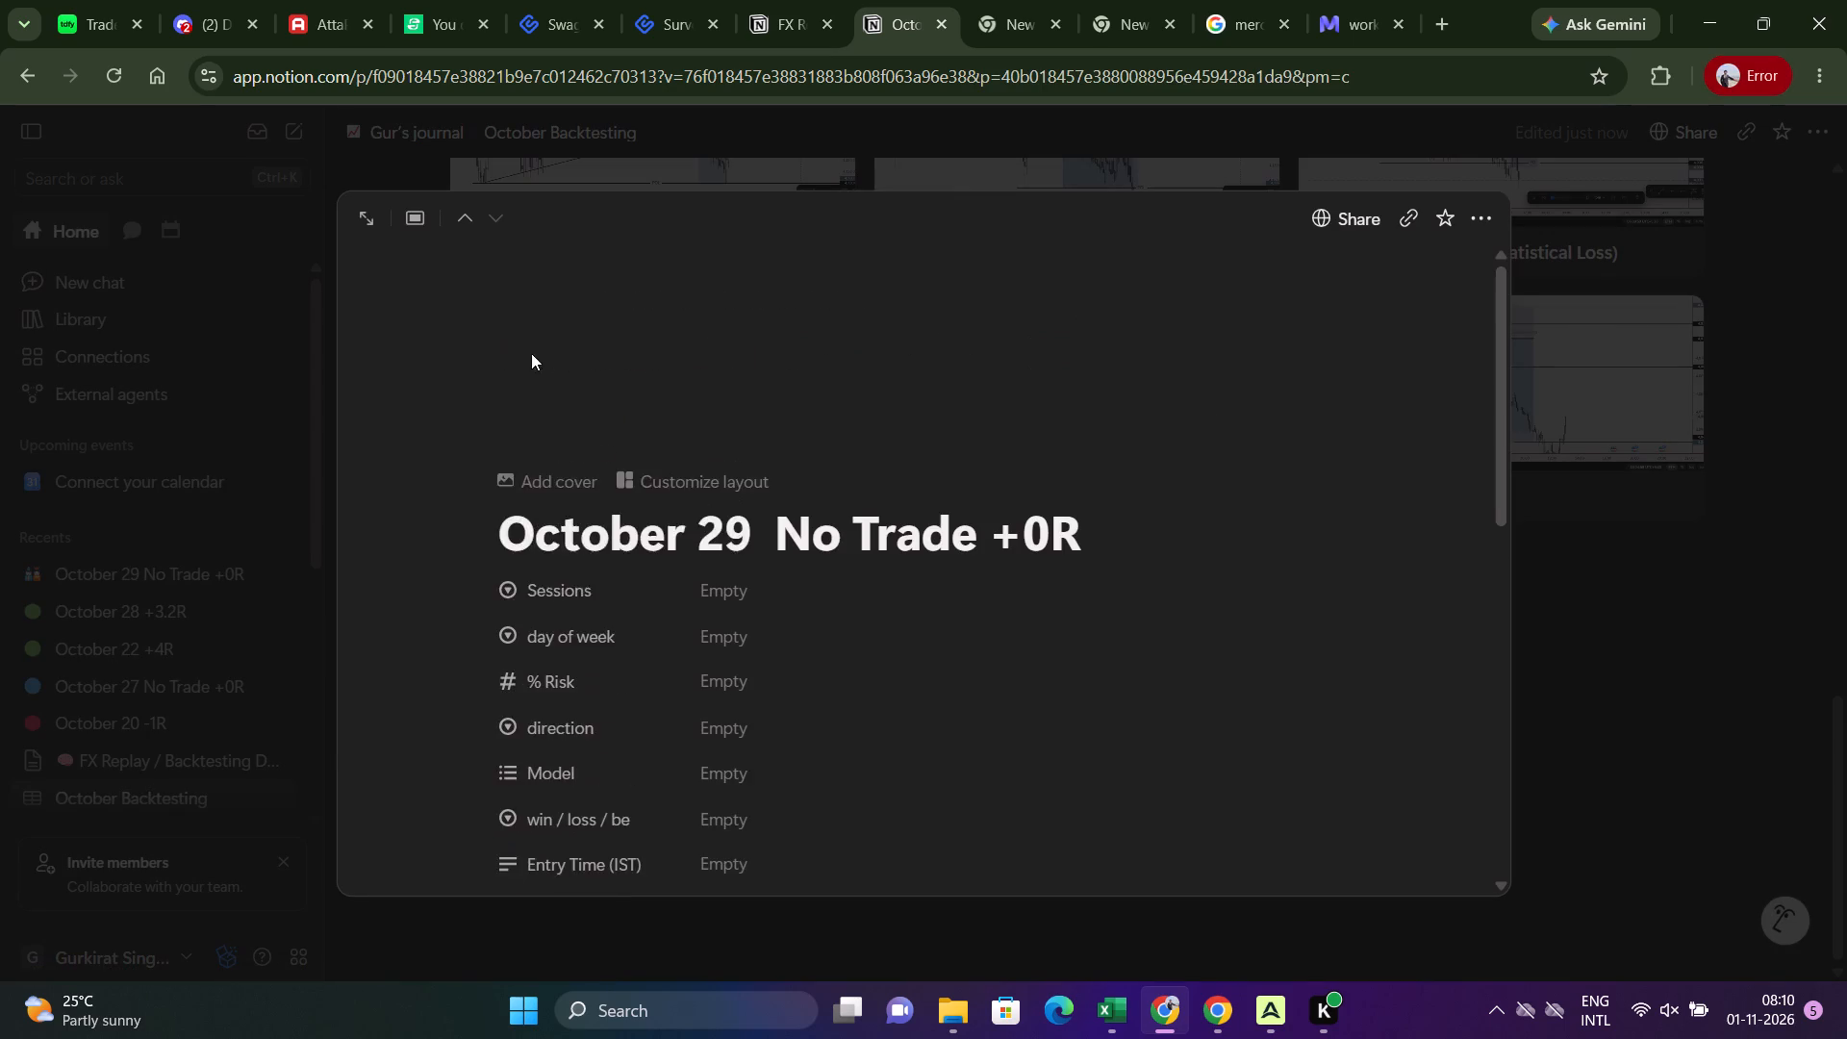
left_click(367, 626)
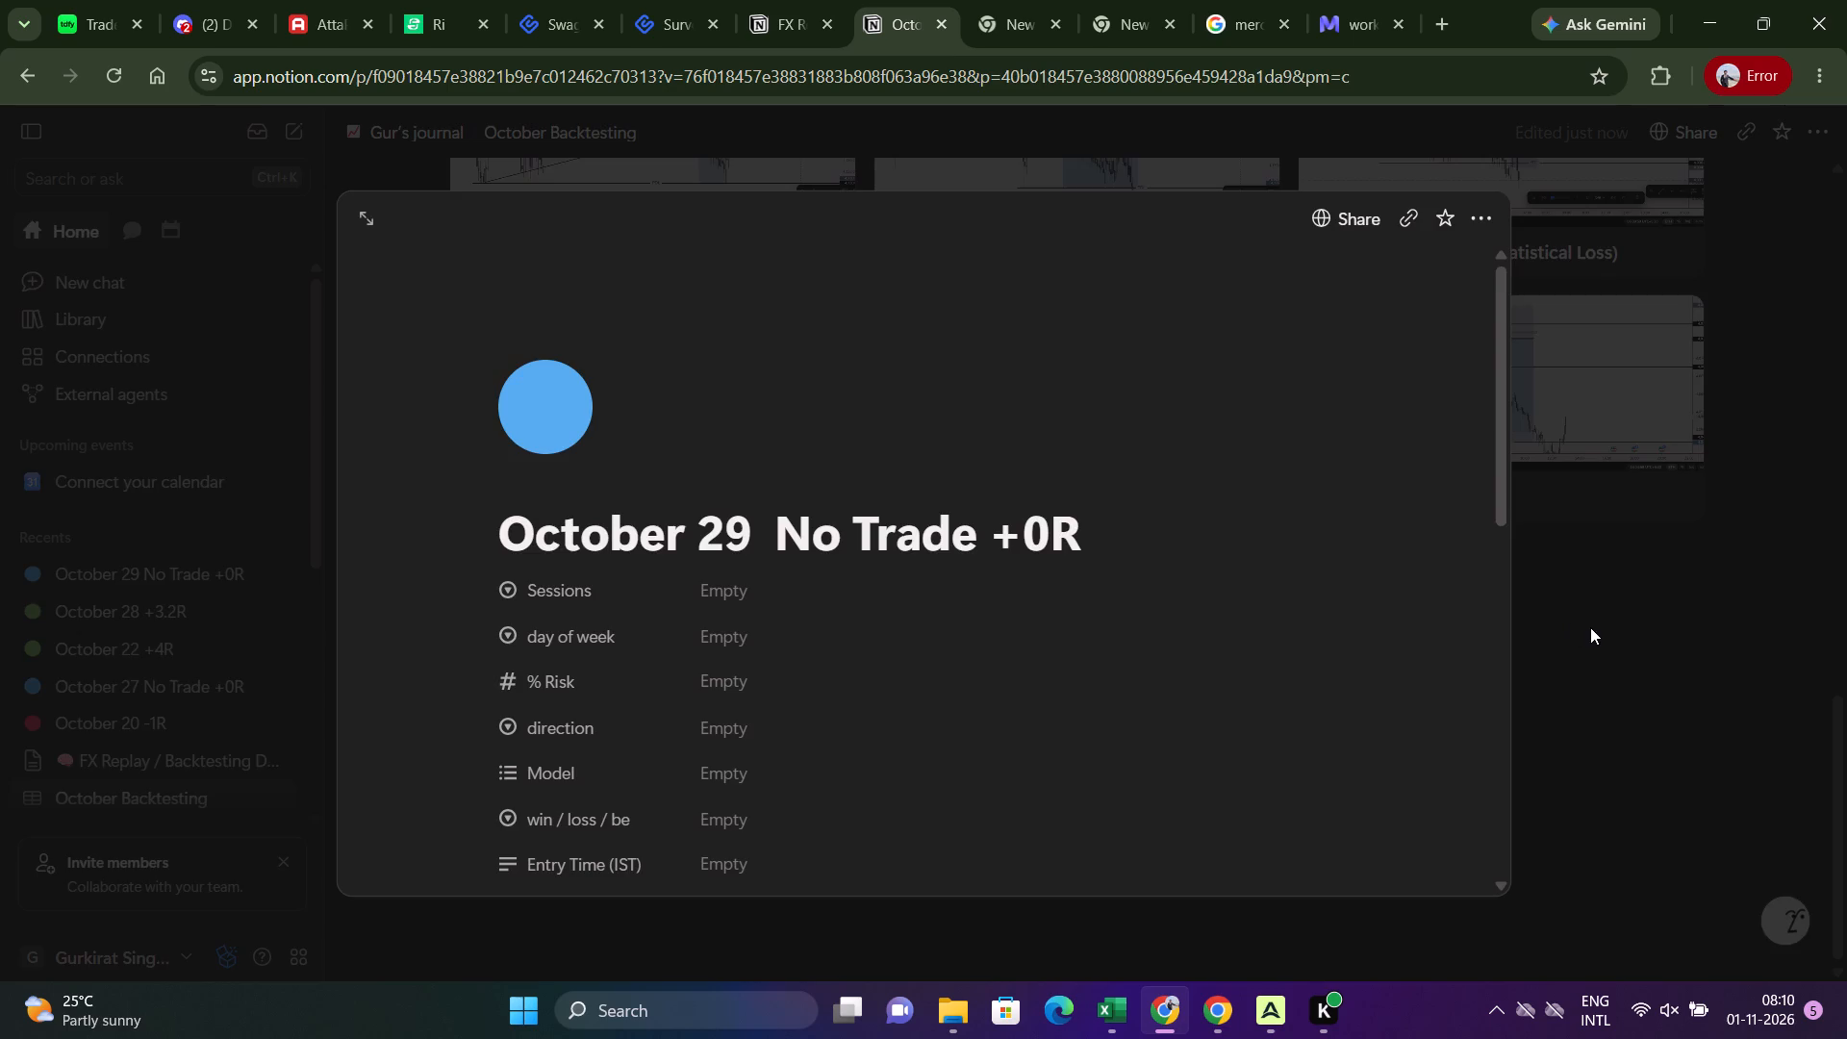
left_click(1590, 627)
Review the day entries across the October Backtesting gallery.
scroll(1414, 732, "up", 9)
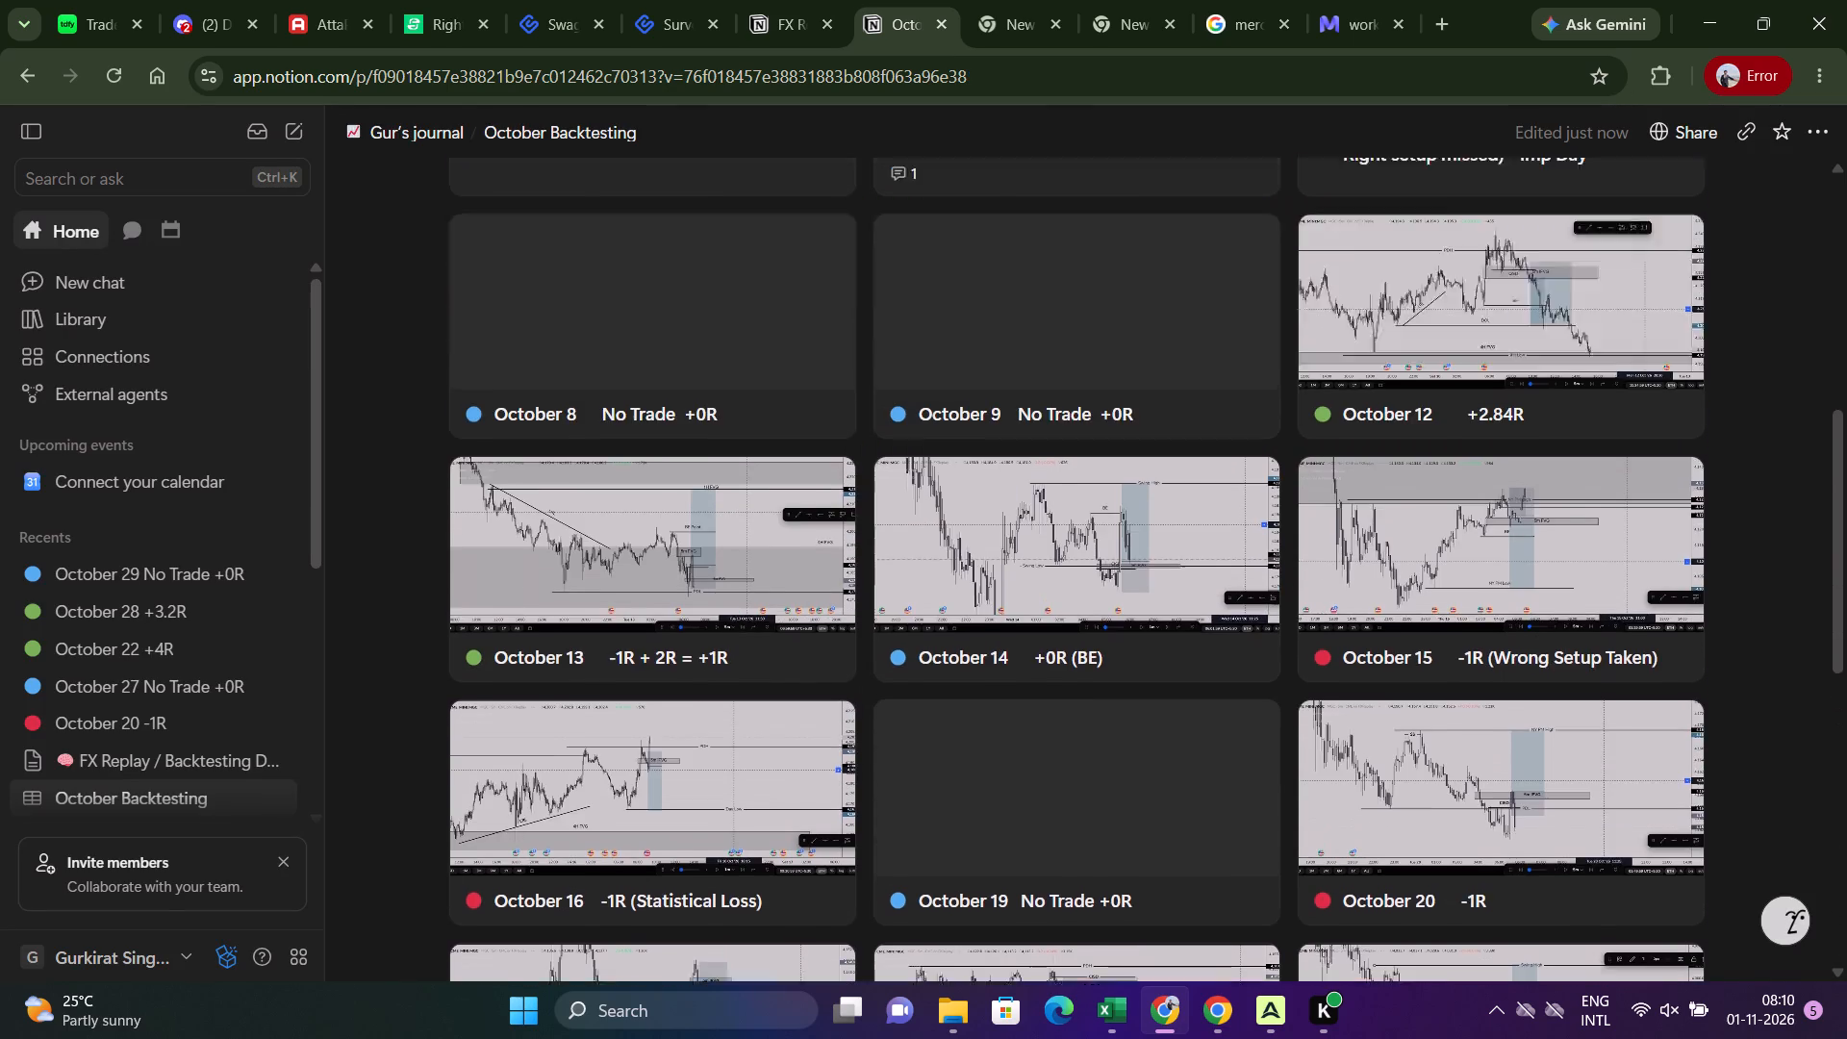
scroll(1415, 731, "up", 5)
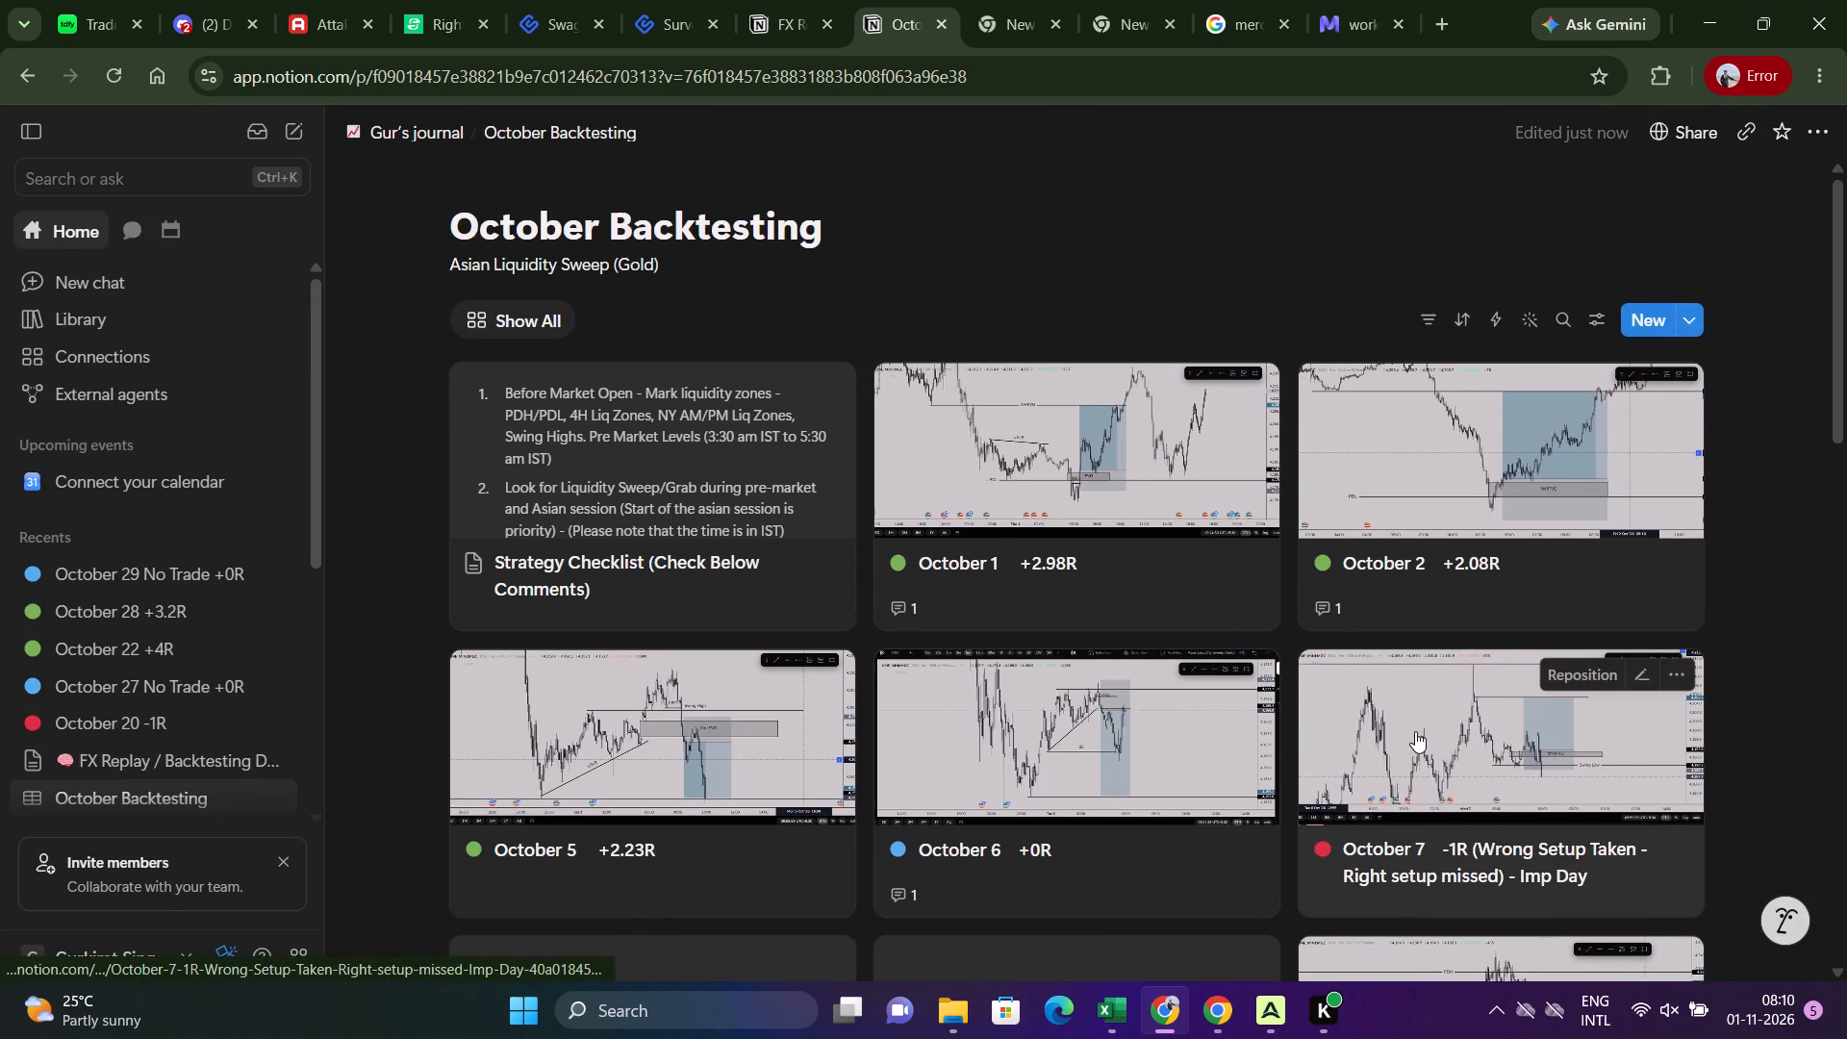
scroll(1415, 731, "down", 13)
scroll(1164, 787, "down", 2)
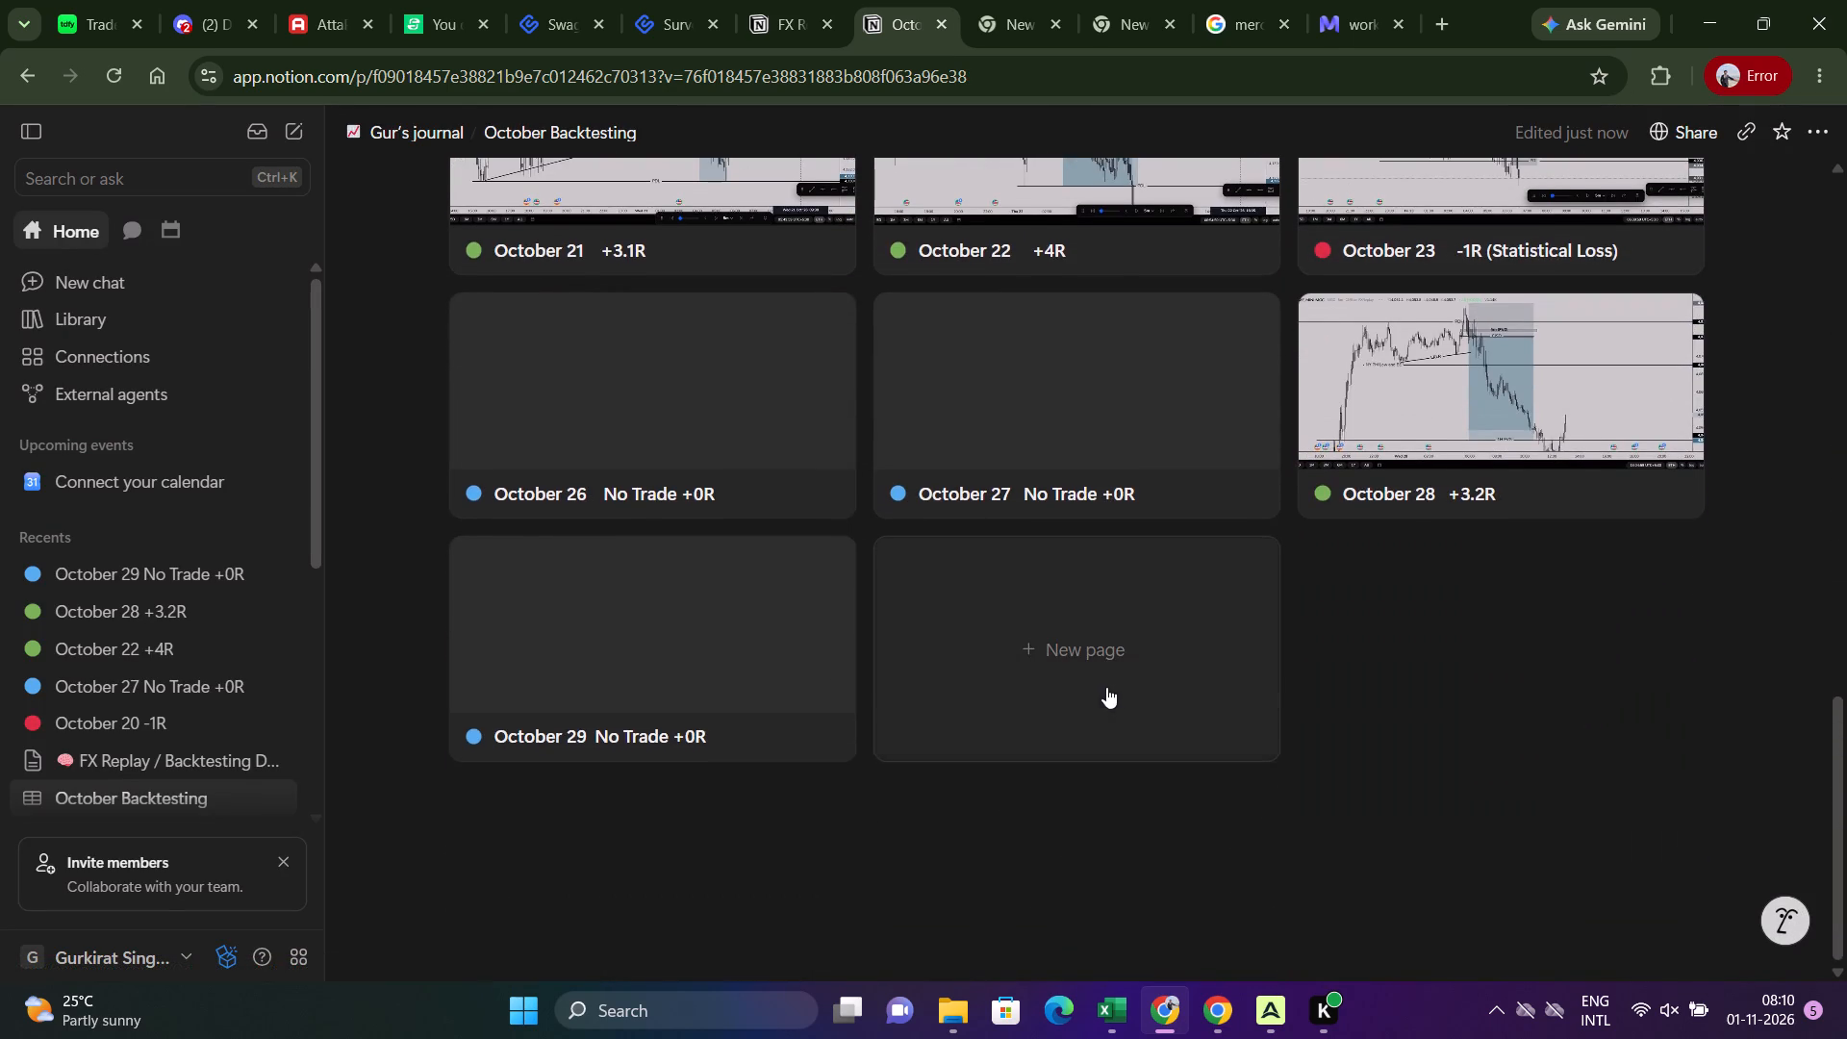
Create a new blank page after the October 29 entry in the gallery.
left_click(1108, 687)
Switch back to FX Replay and remove all three drawings from the chart.
key("alt+Tab")
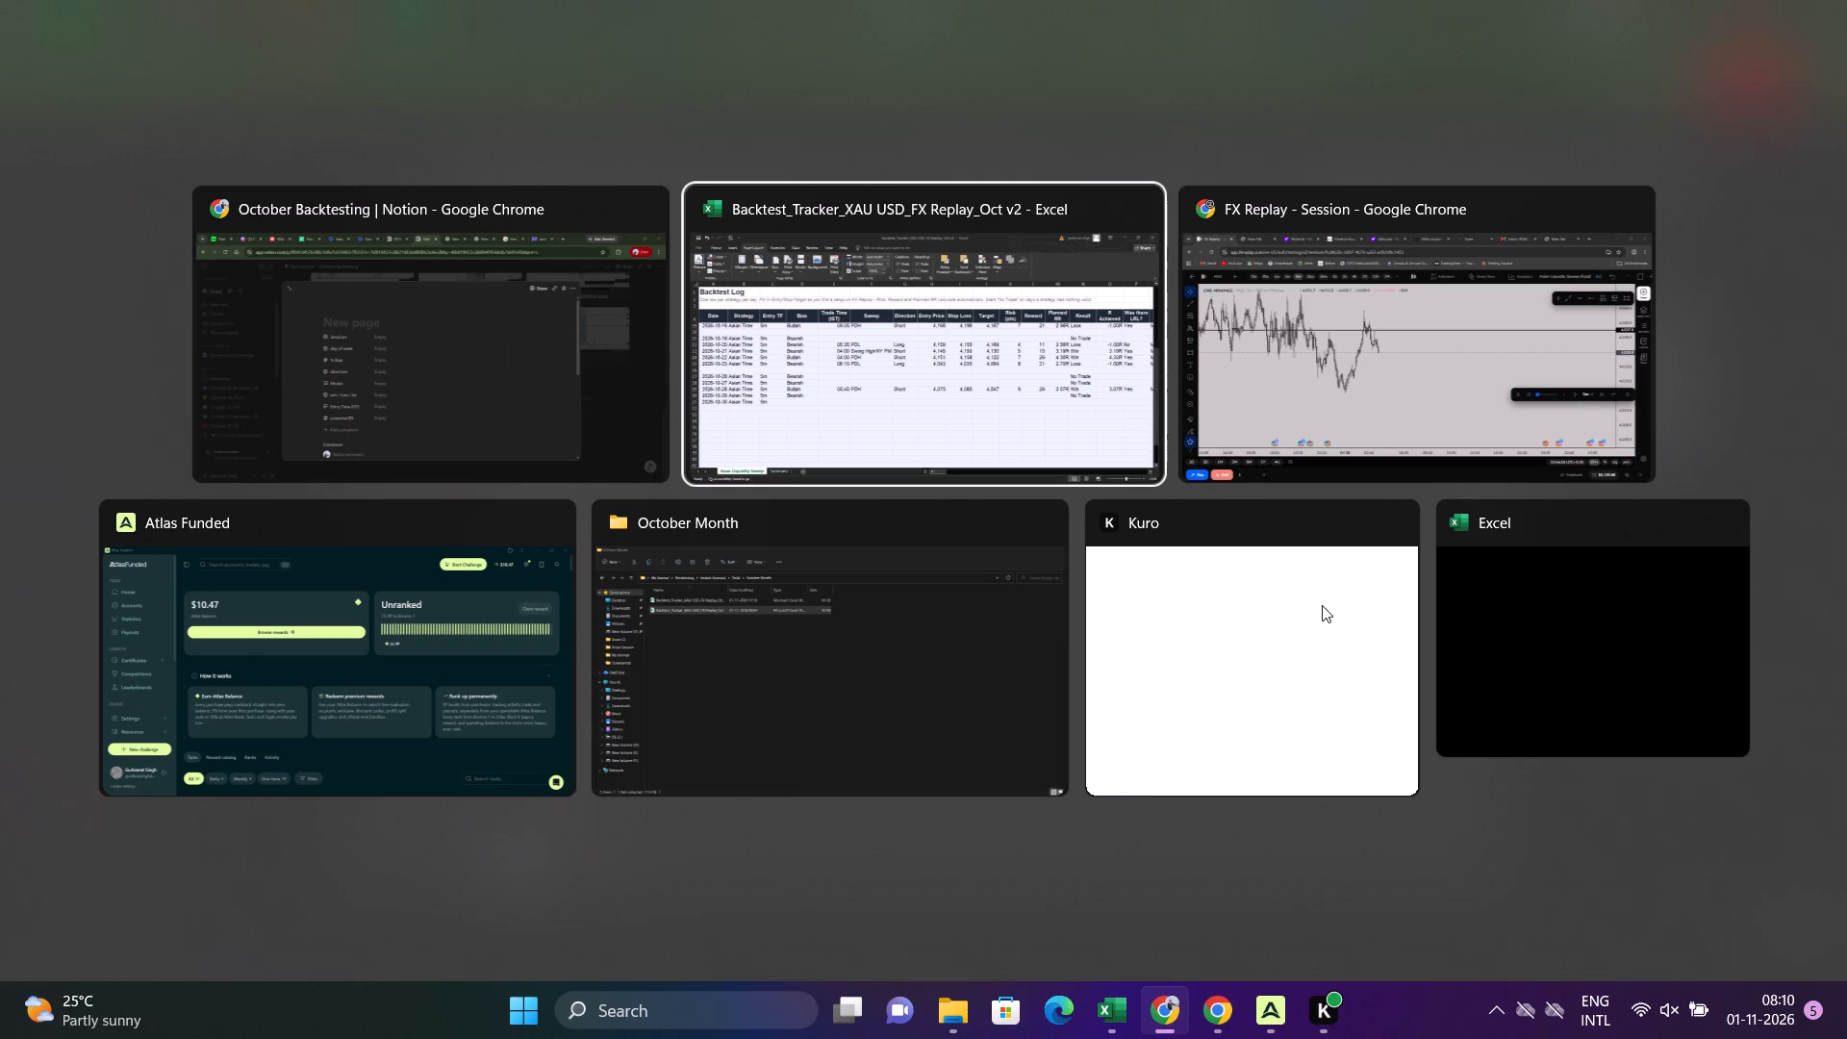
key("alt+Tab")
key("alt+Tab")
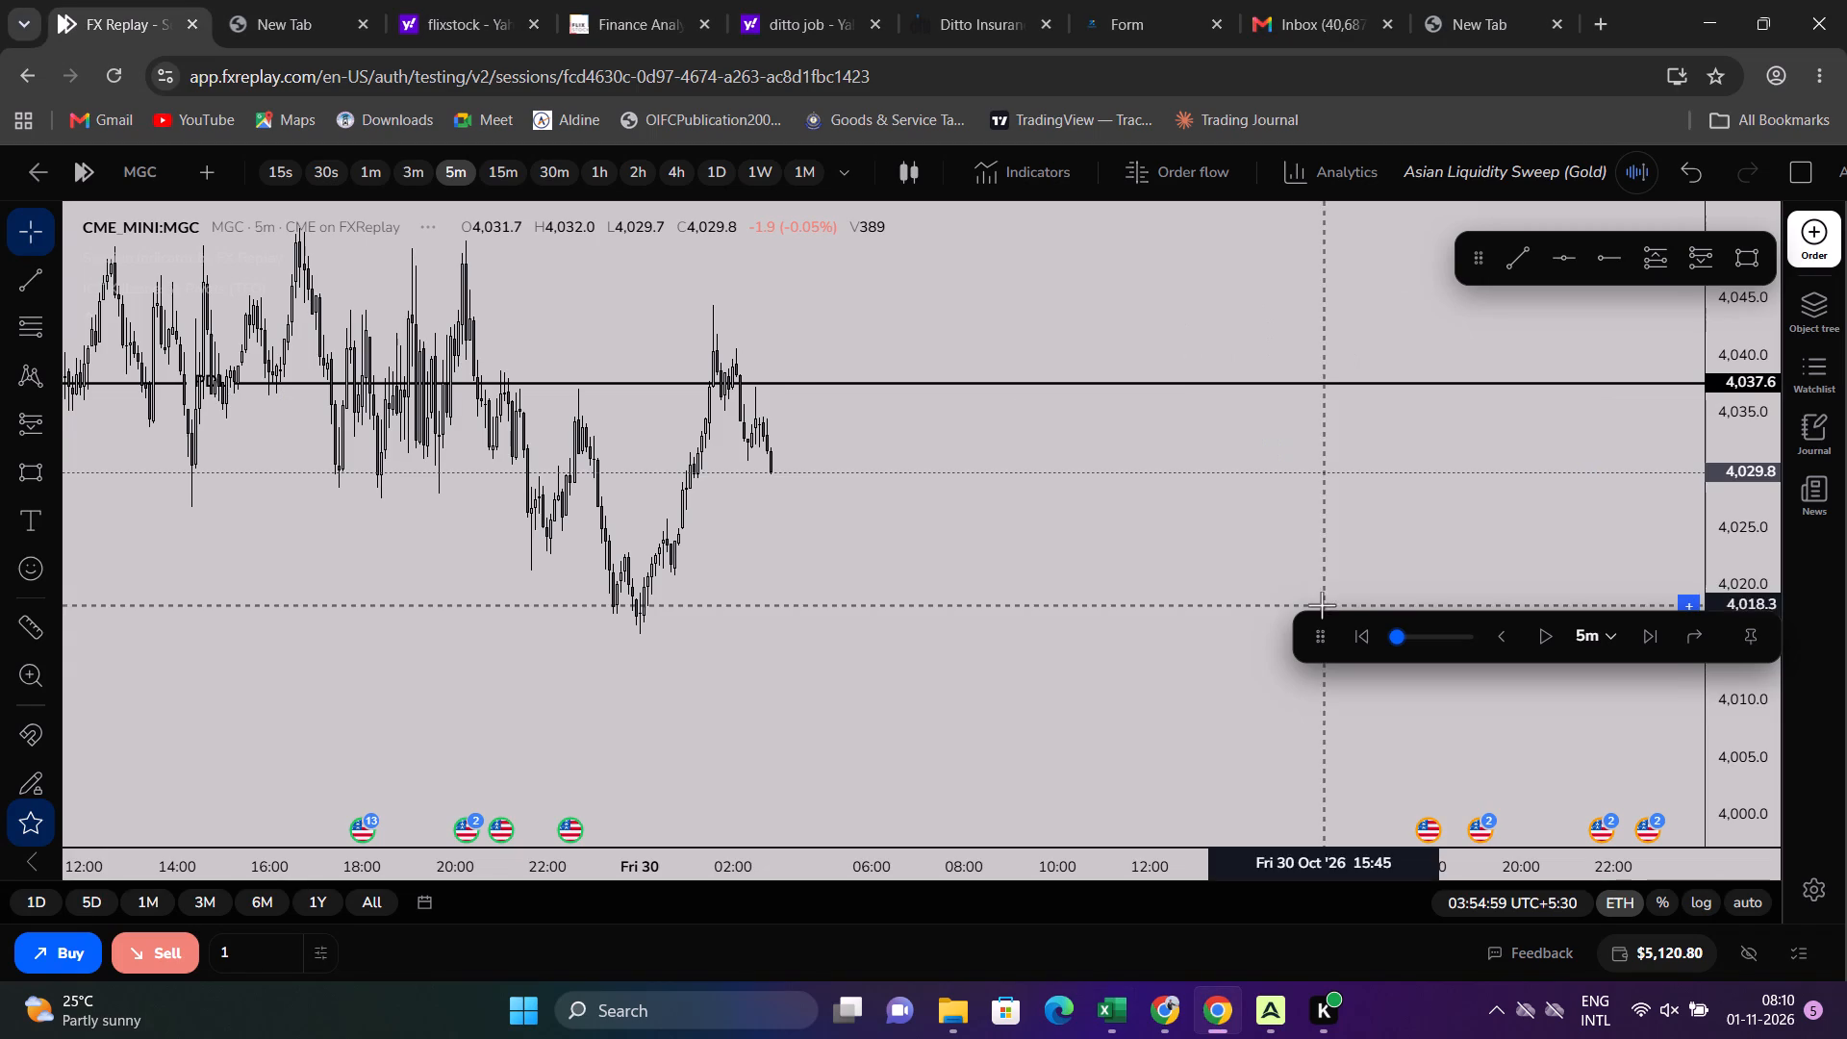
right_click(801, 506)
left_click(956, 942)
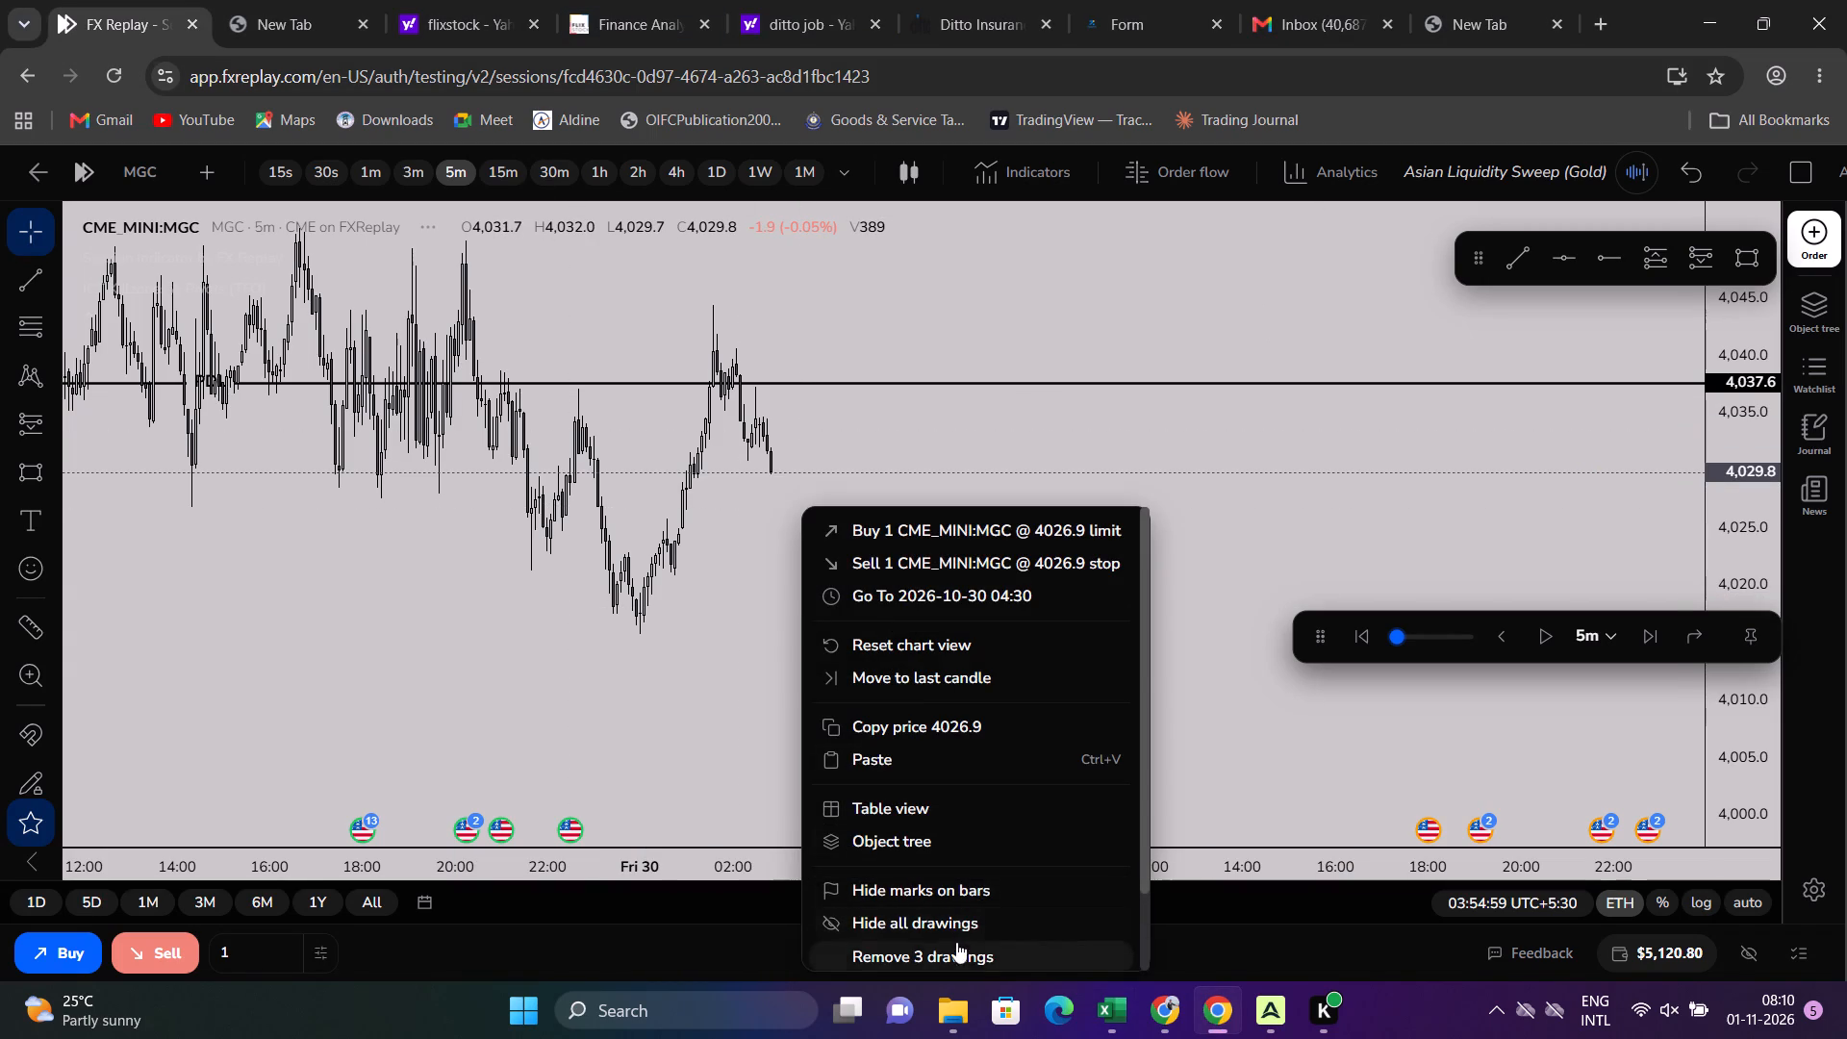
On the daily chart, draw a horizontal ray from the October 29 candle's low at about 4,016.5.
left_click(714, 157)
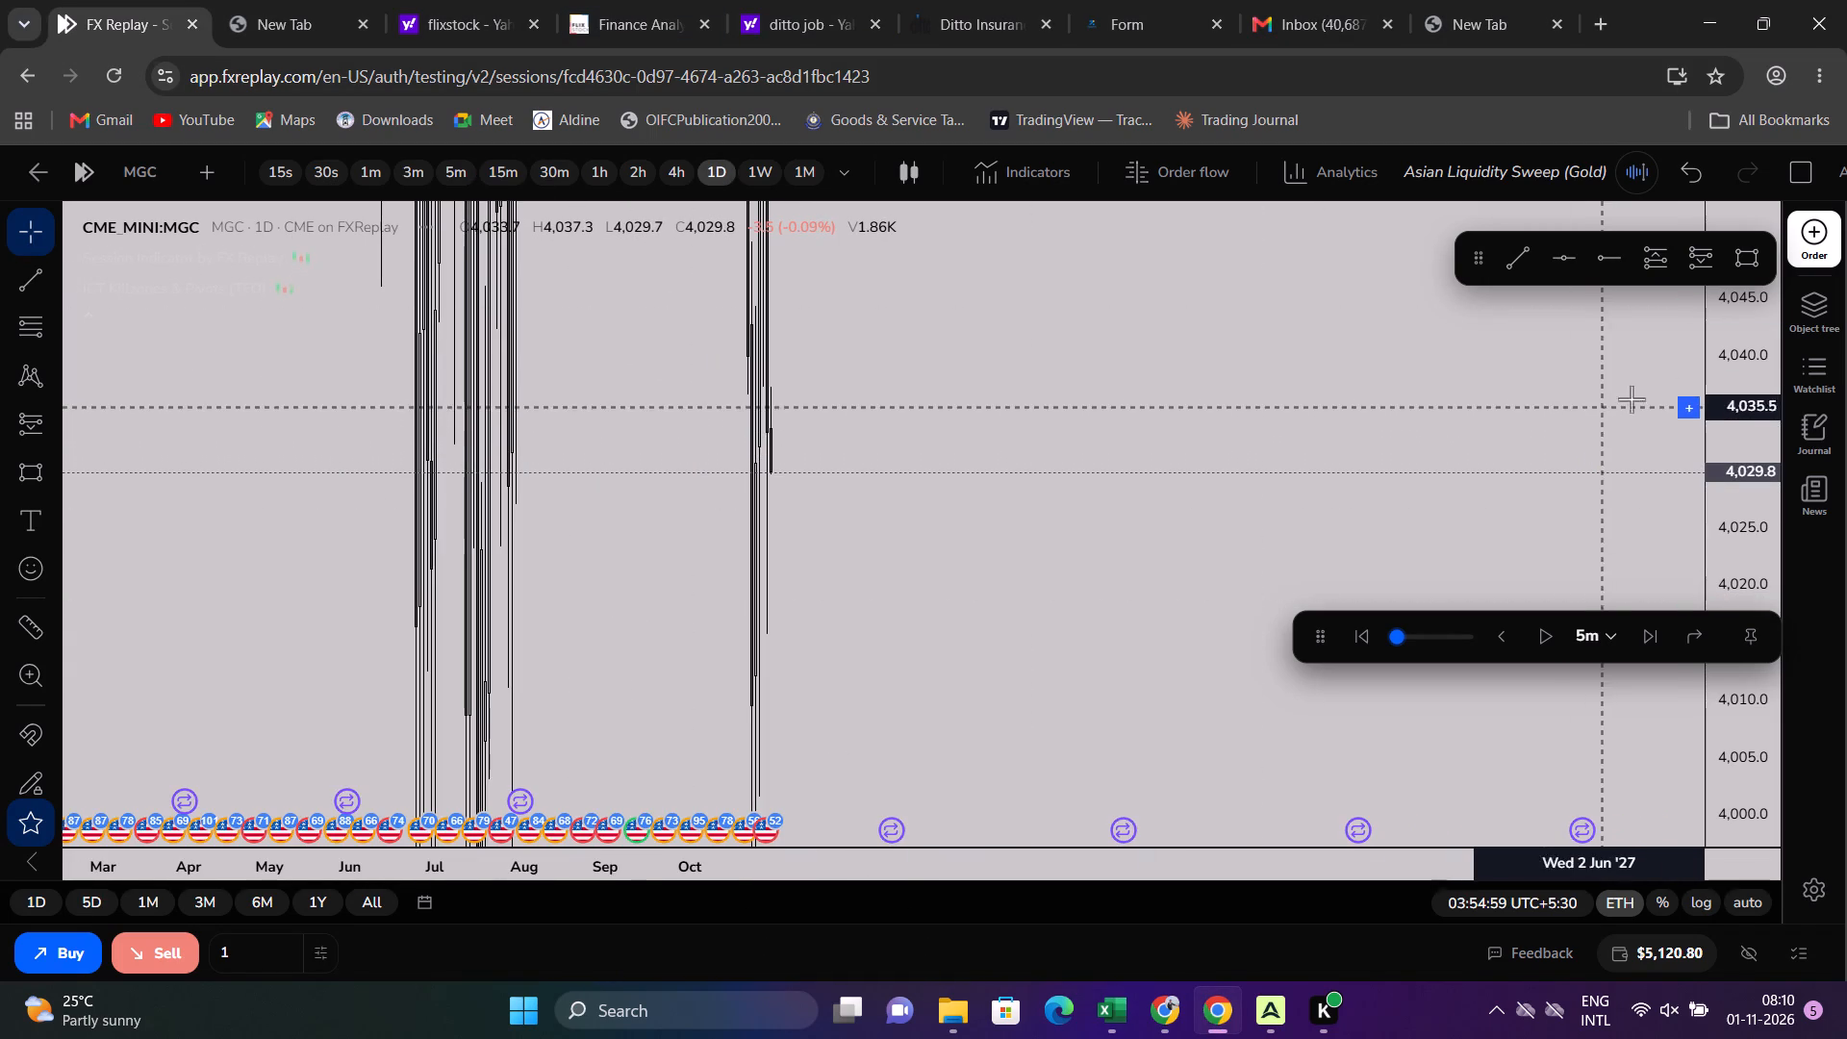
left_click_drag(1778, 414, 1639, 854)
scroll(988, 485, "up", 13)
left_click_drag(858, 438, 872, 549)
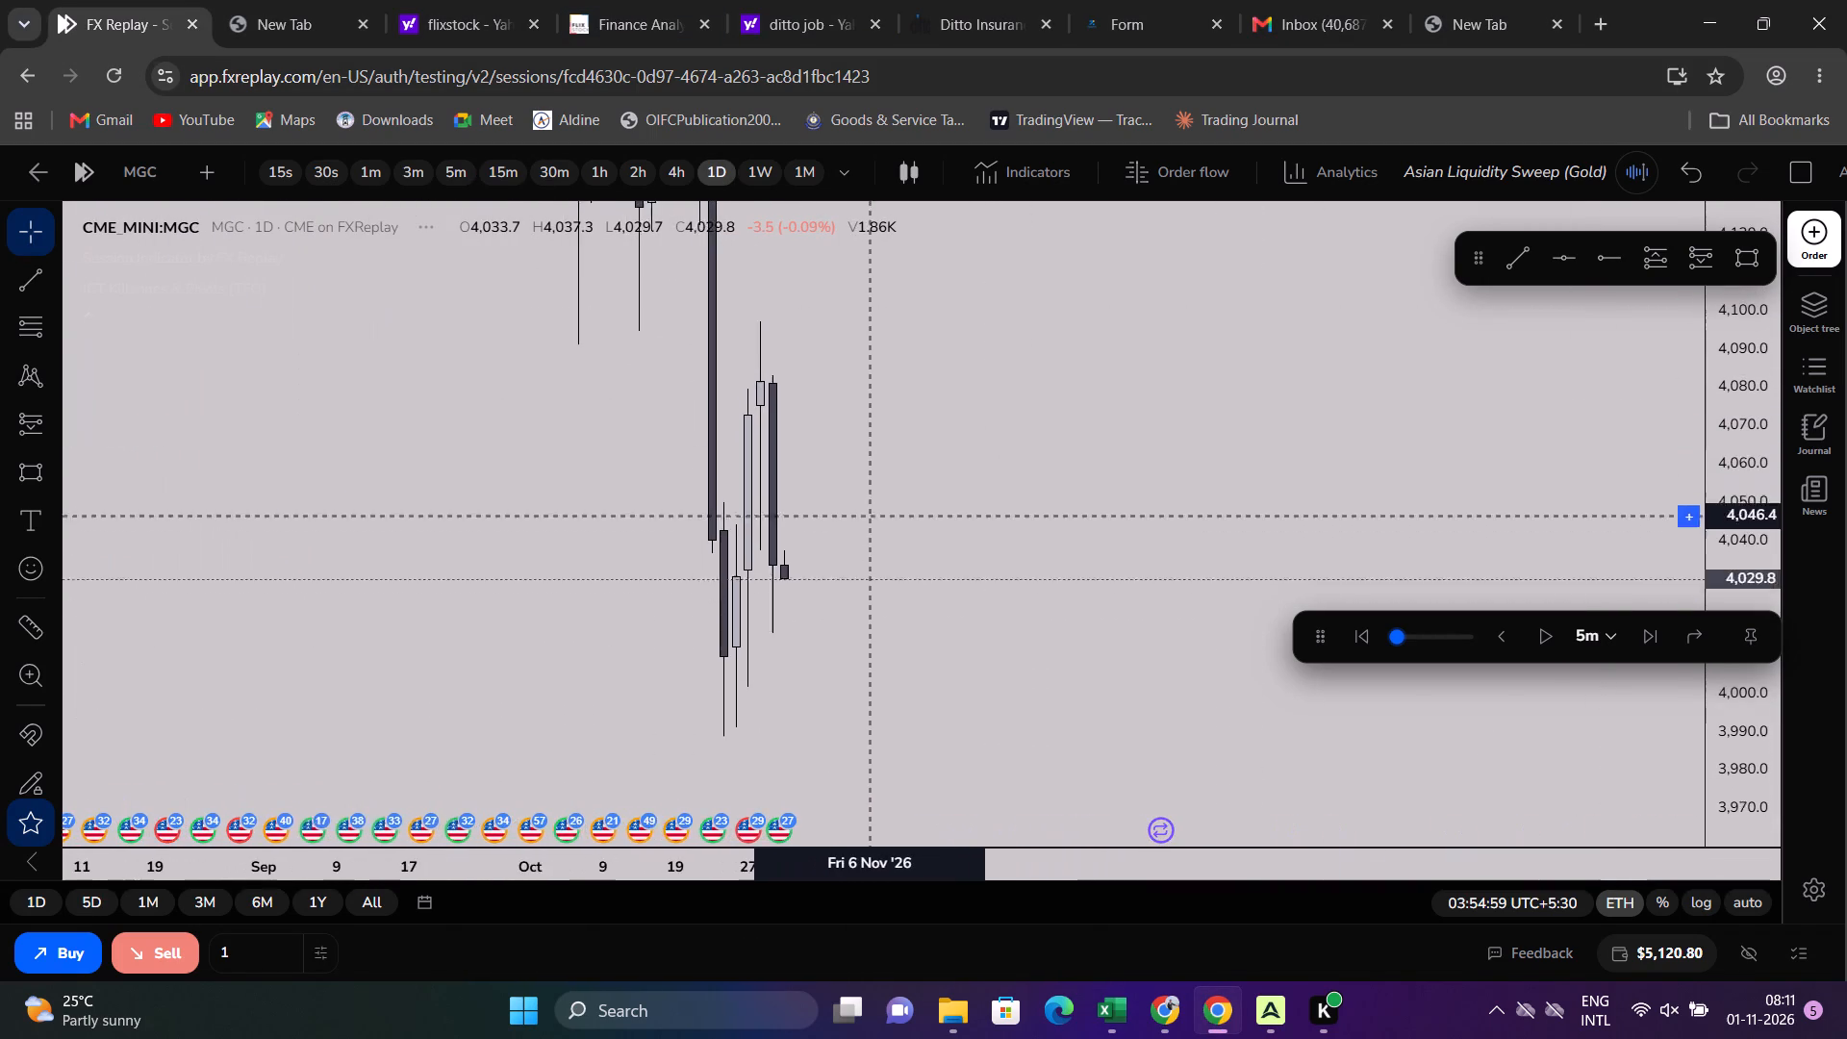
left_click_drag(872, 549, 864, 556)
left_click(65, 290)
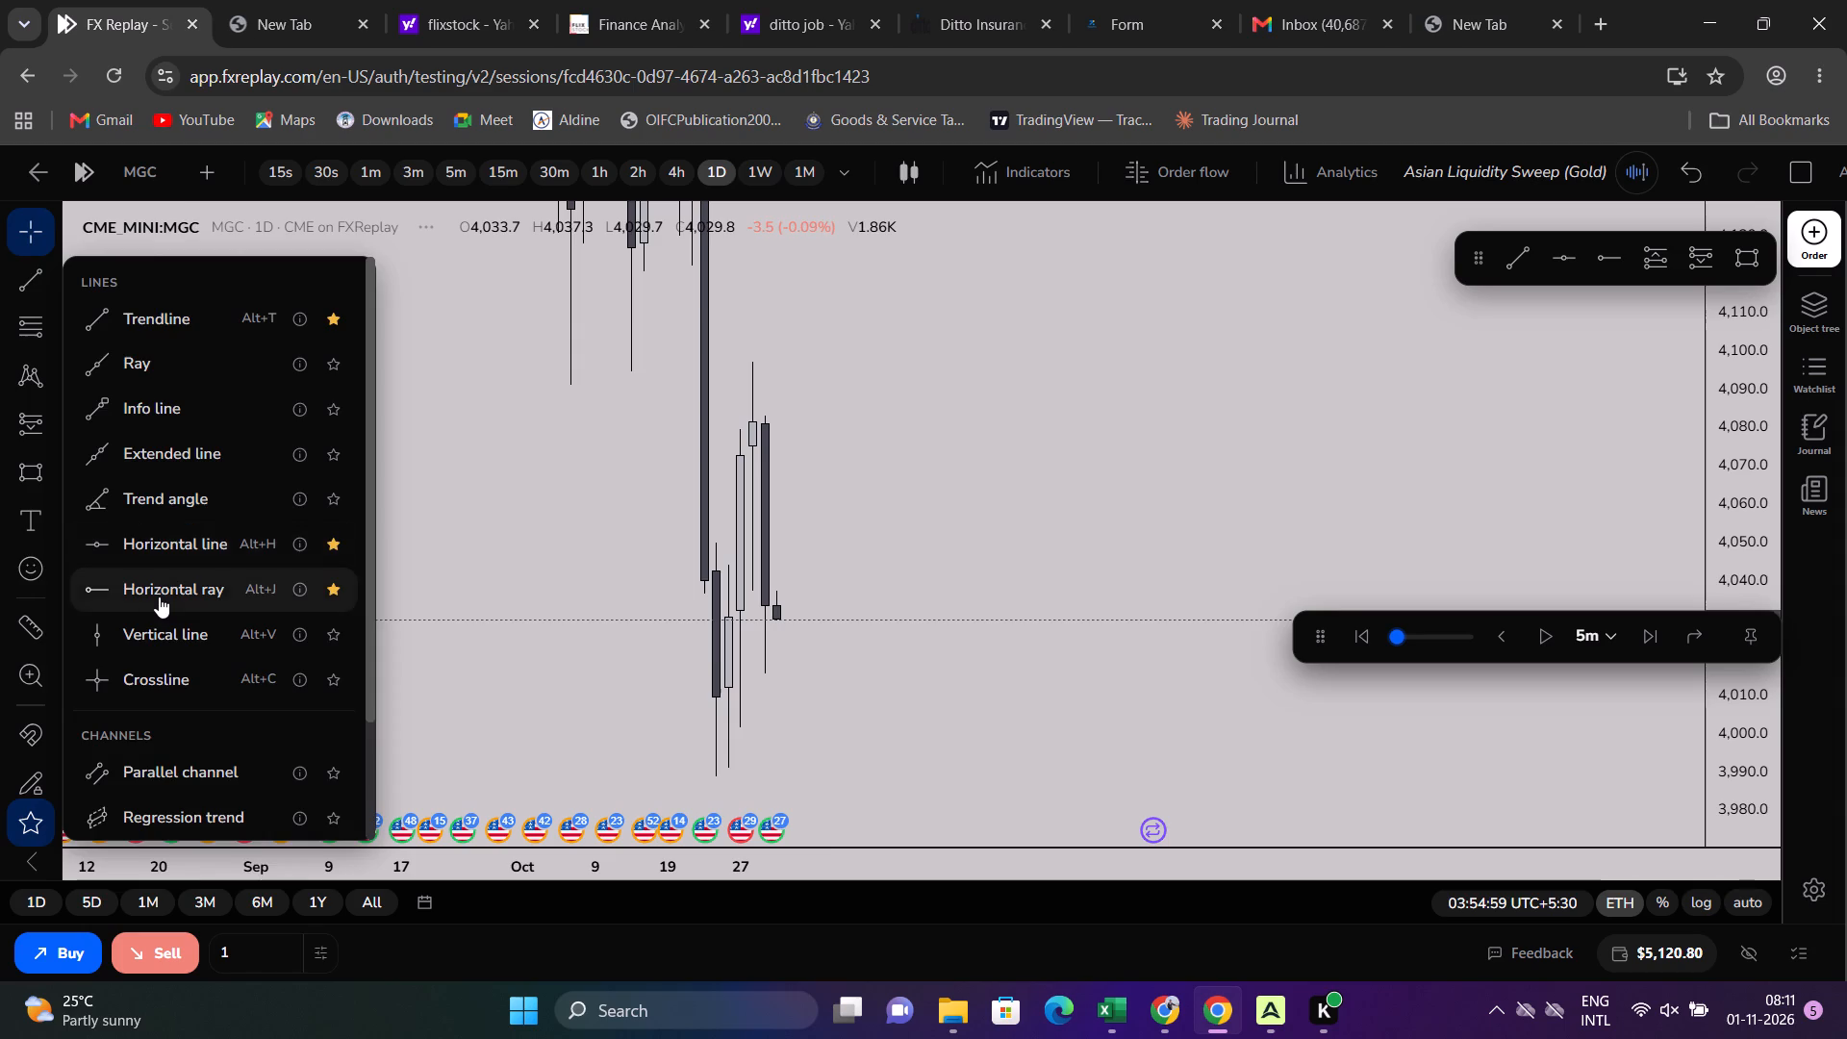
left_click(158, 596)
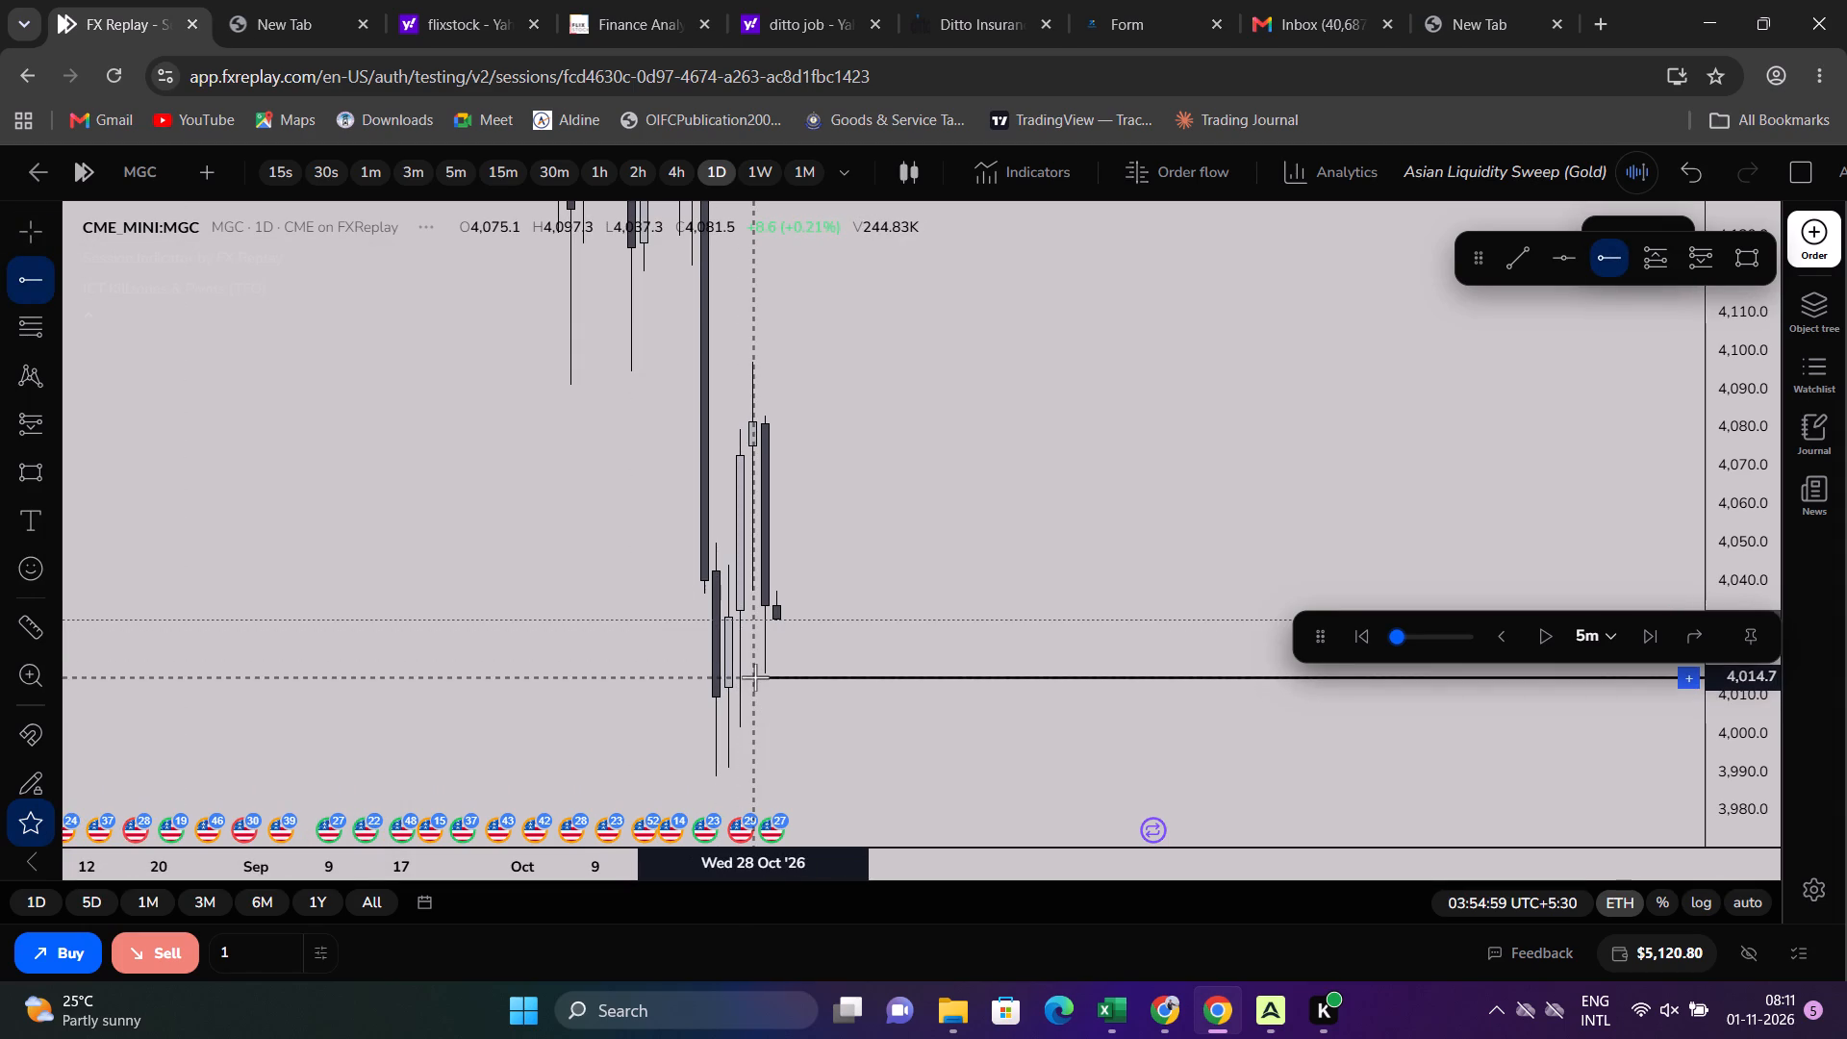
left_click(759, 671)
left_click(814, 639)
Draw a second horizontal ray at the October 29 candle's high, at about 4,083.3.
left_click_drag(818, 631, 868, 562)
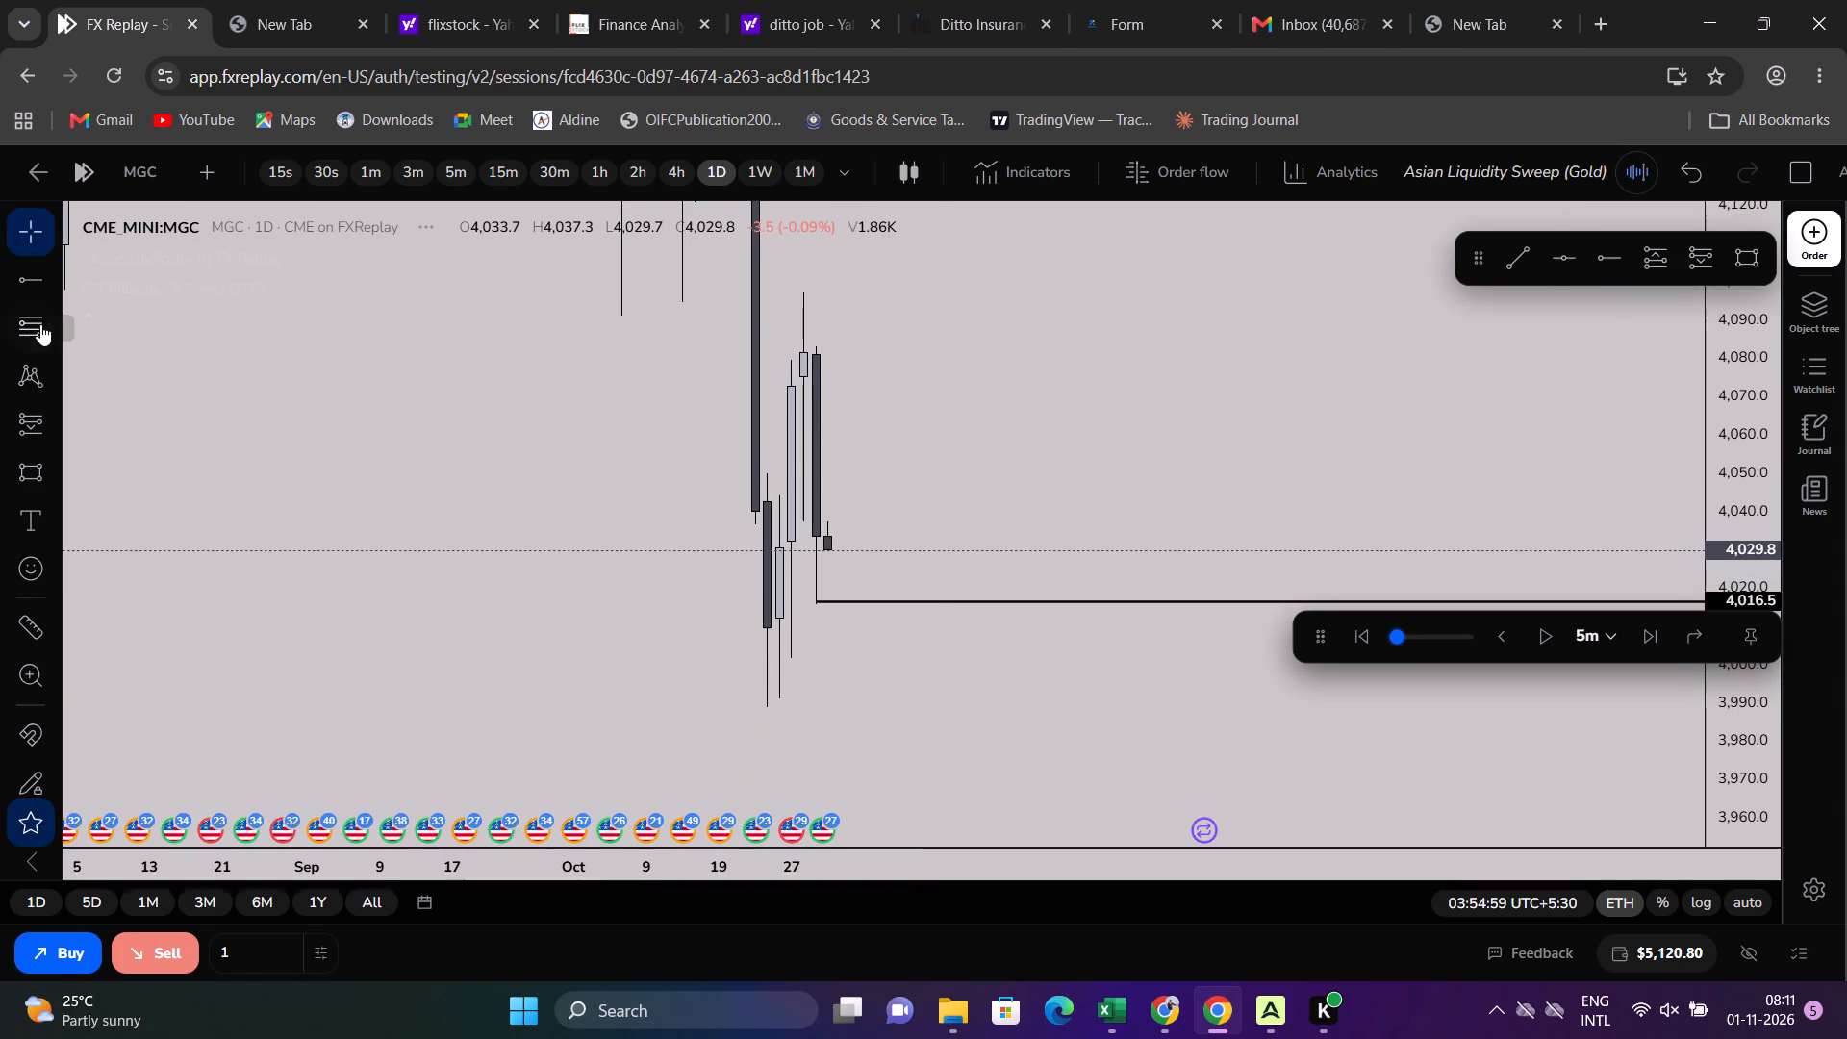
left_click(21, 277)
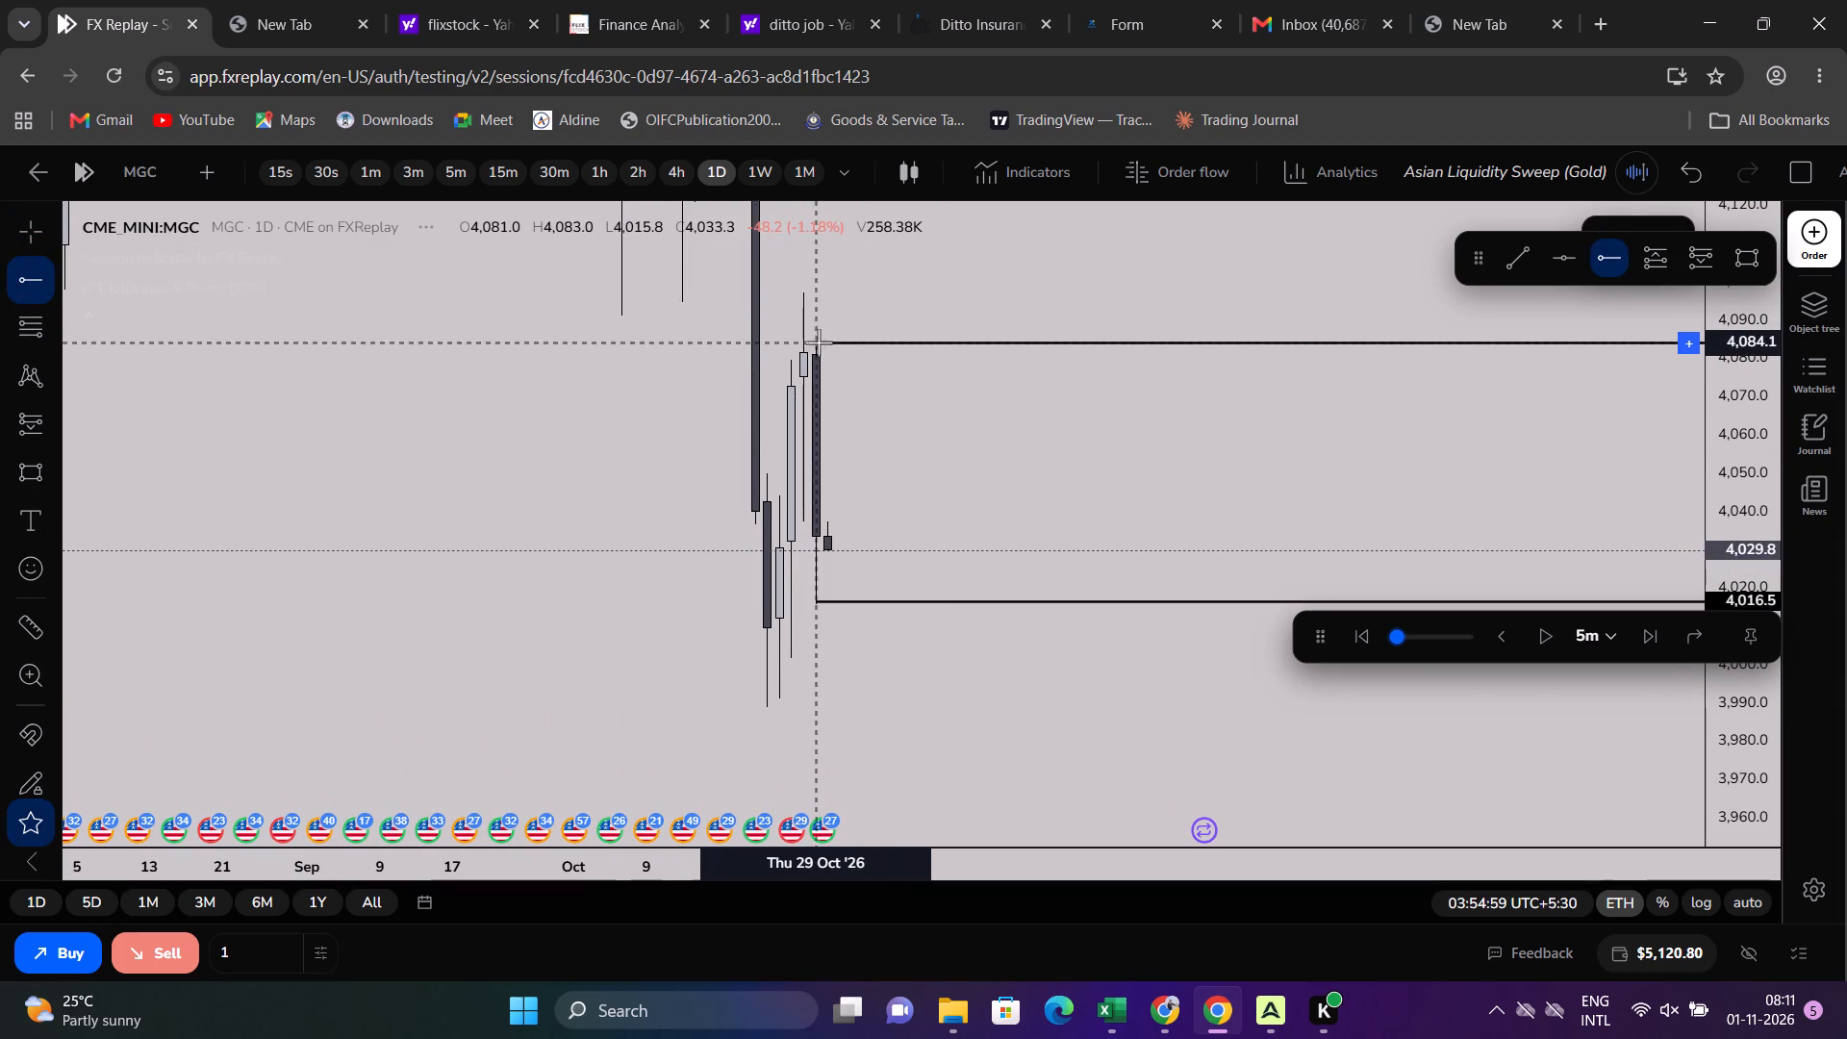
left_click(809, 345)
left_click(832, 372)
left_click_drag(938, 418, 973, 507)
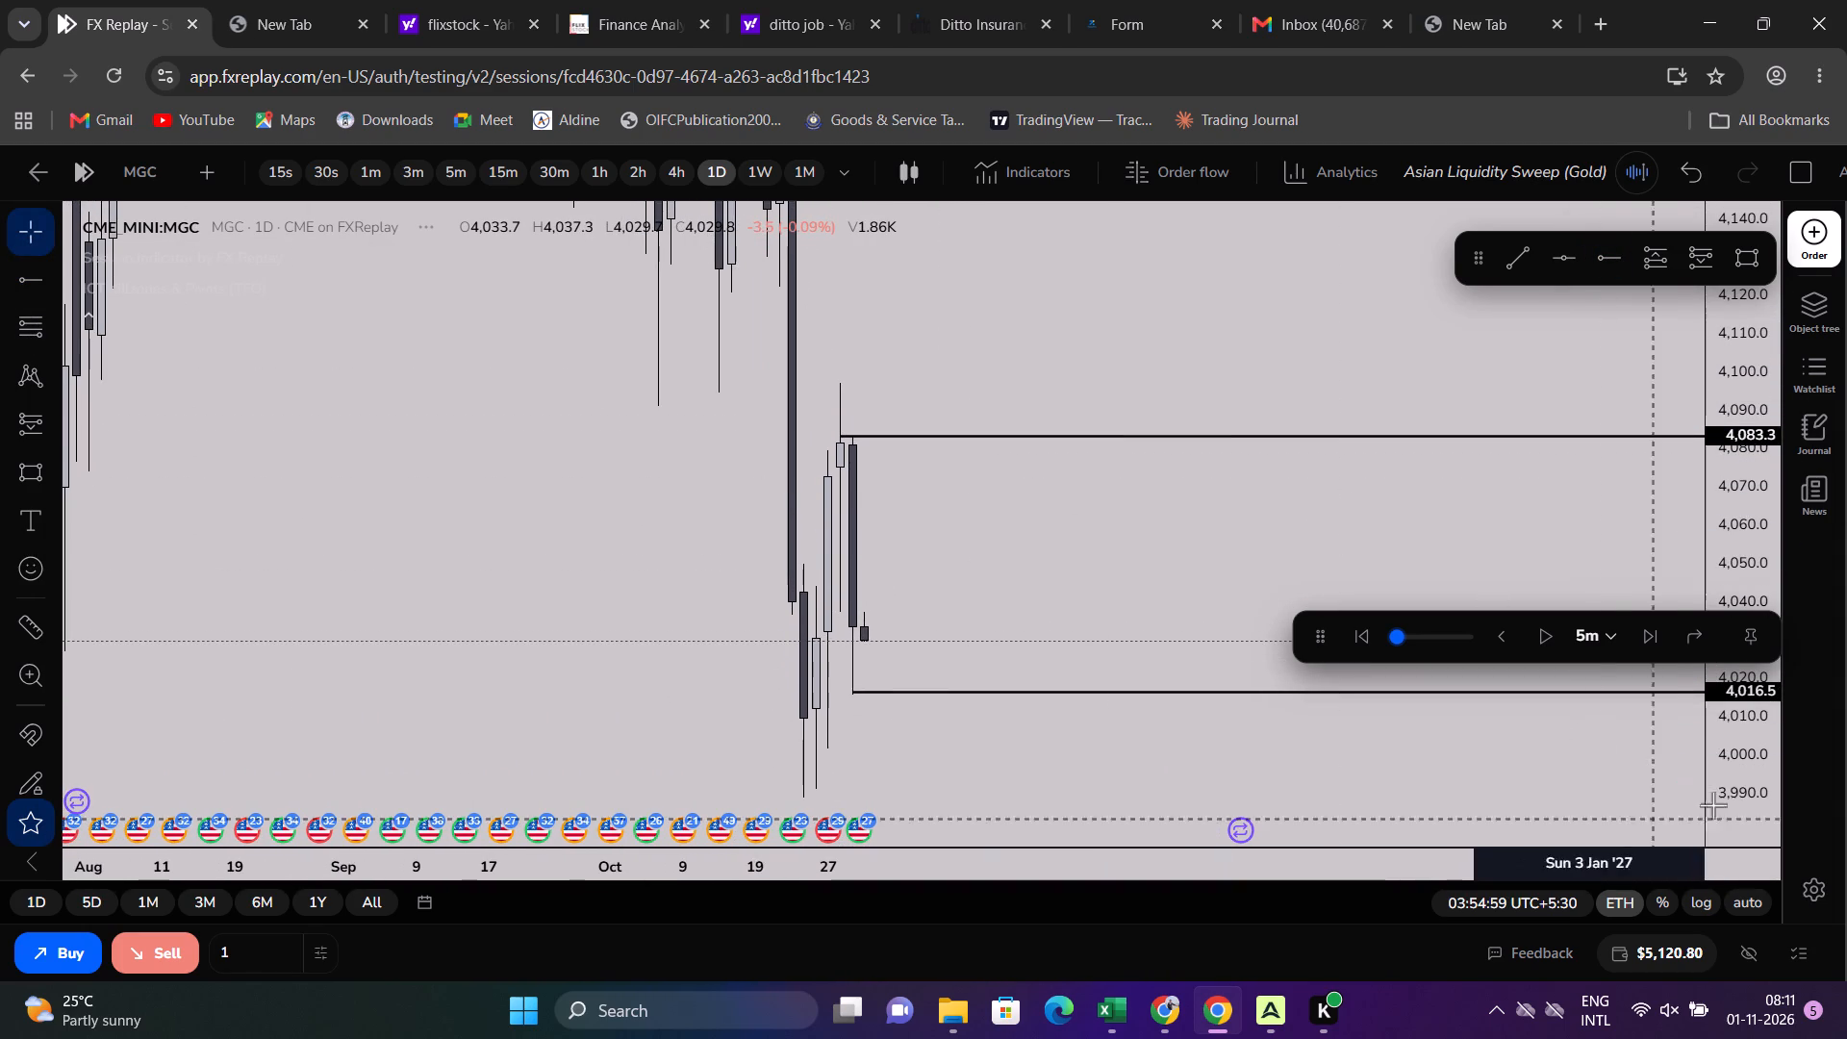
Shift the upper ray's start point onto the October 29 candle's high at about 4,083.
left_click_drag(1752, 812, 1736, 578)
scroll(1277, 487, "up", 4)
left_click_drag(834, 372, 841, 372)
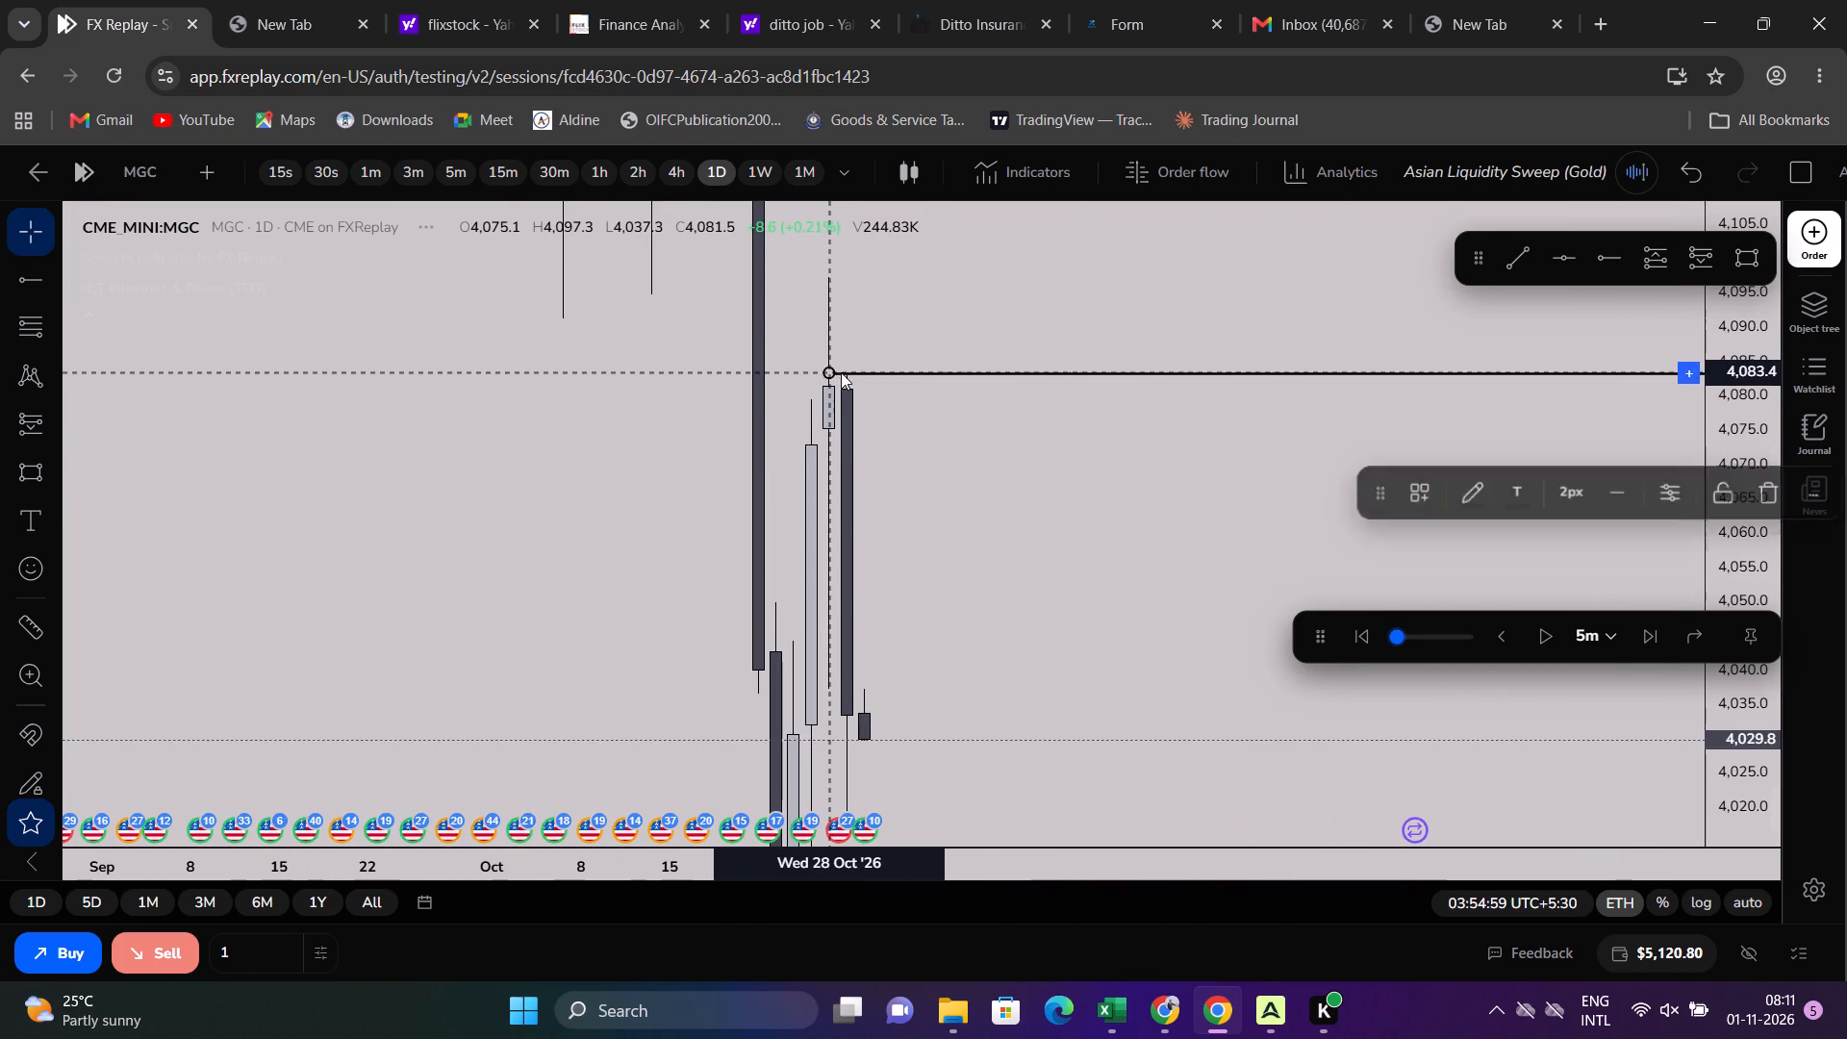
left_click_drag(841, 372, 846, 371)
left_click(868, 411)
left_click(850, 381)
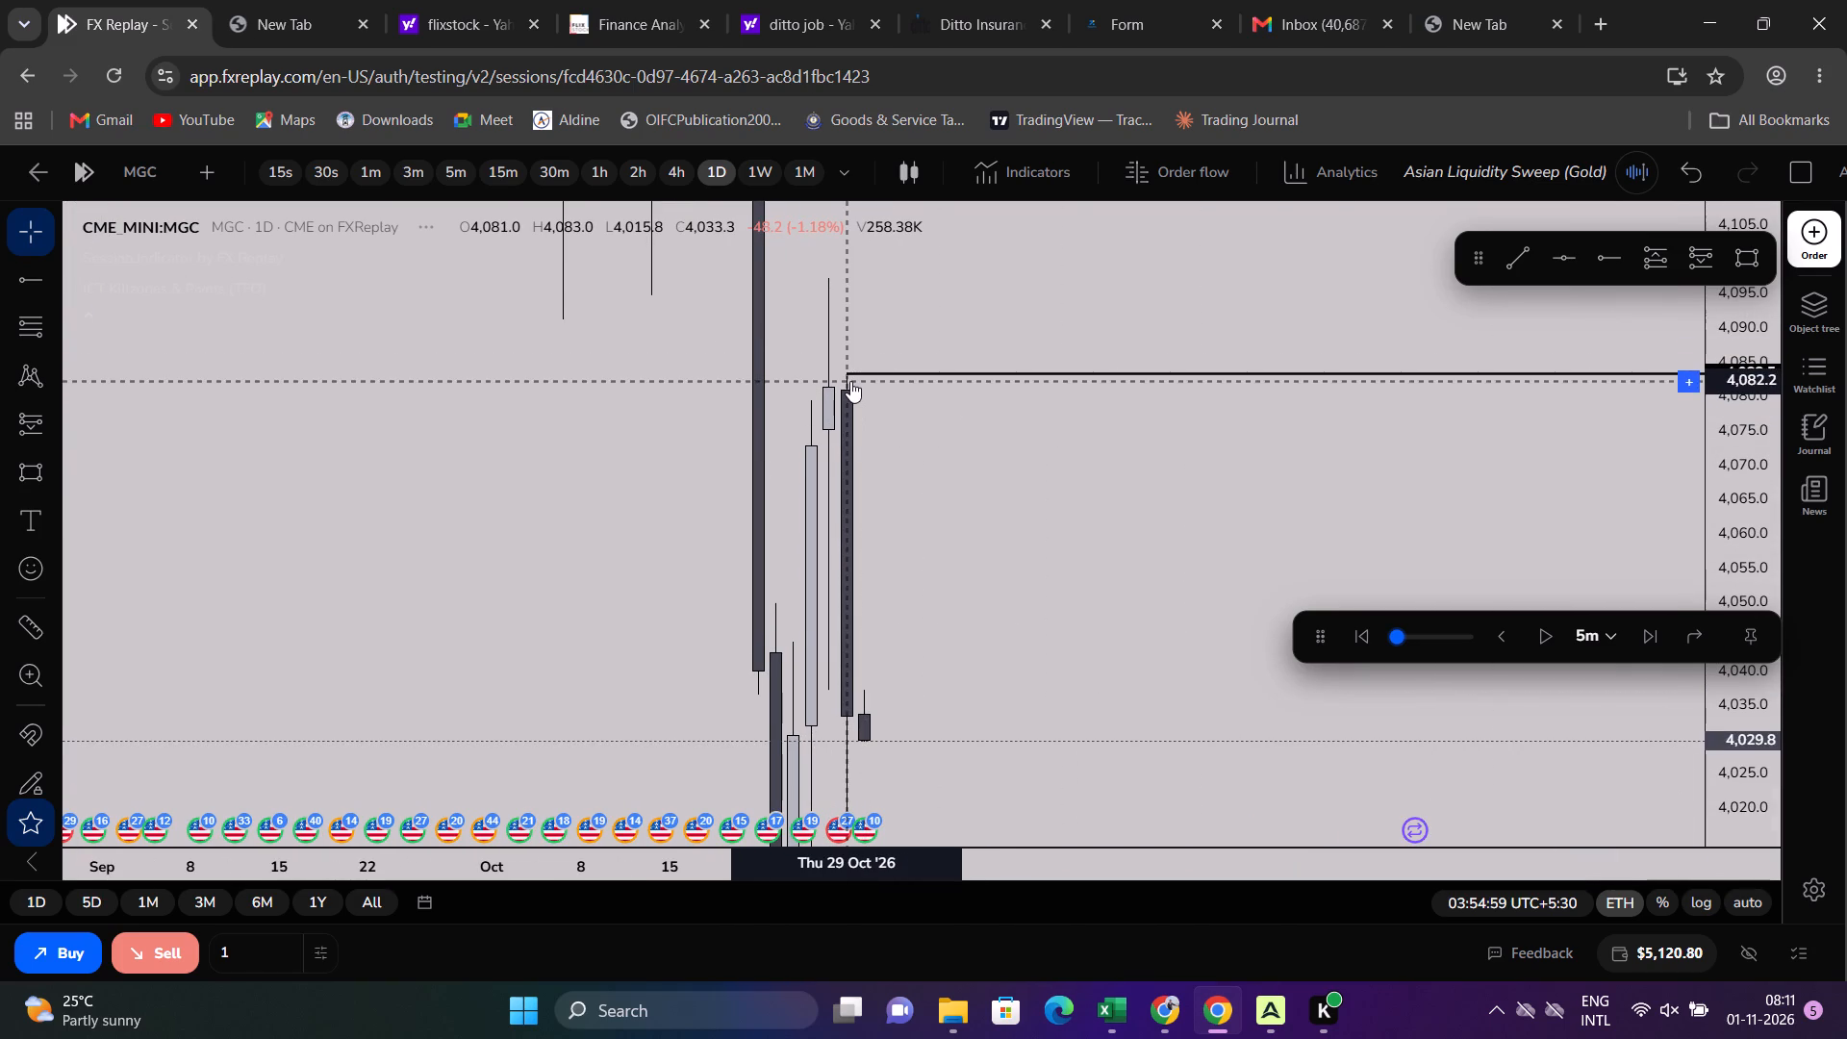
left_click(851, 374)
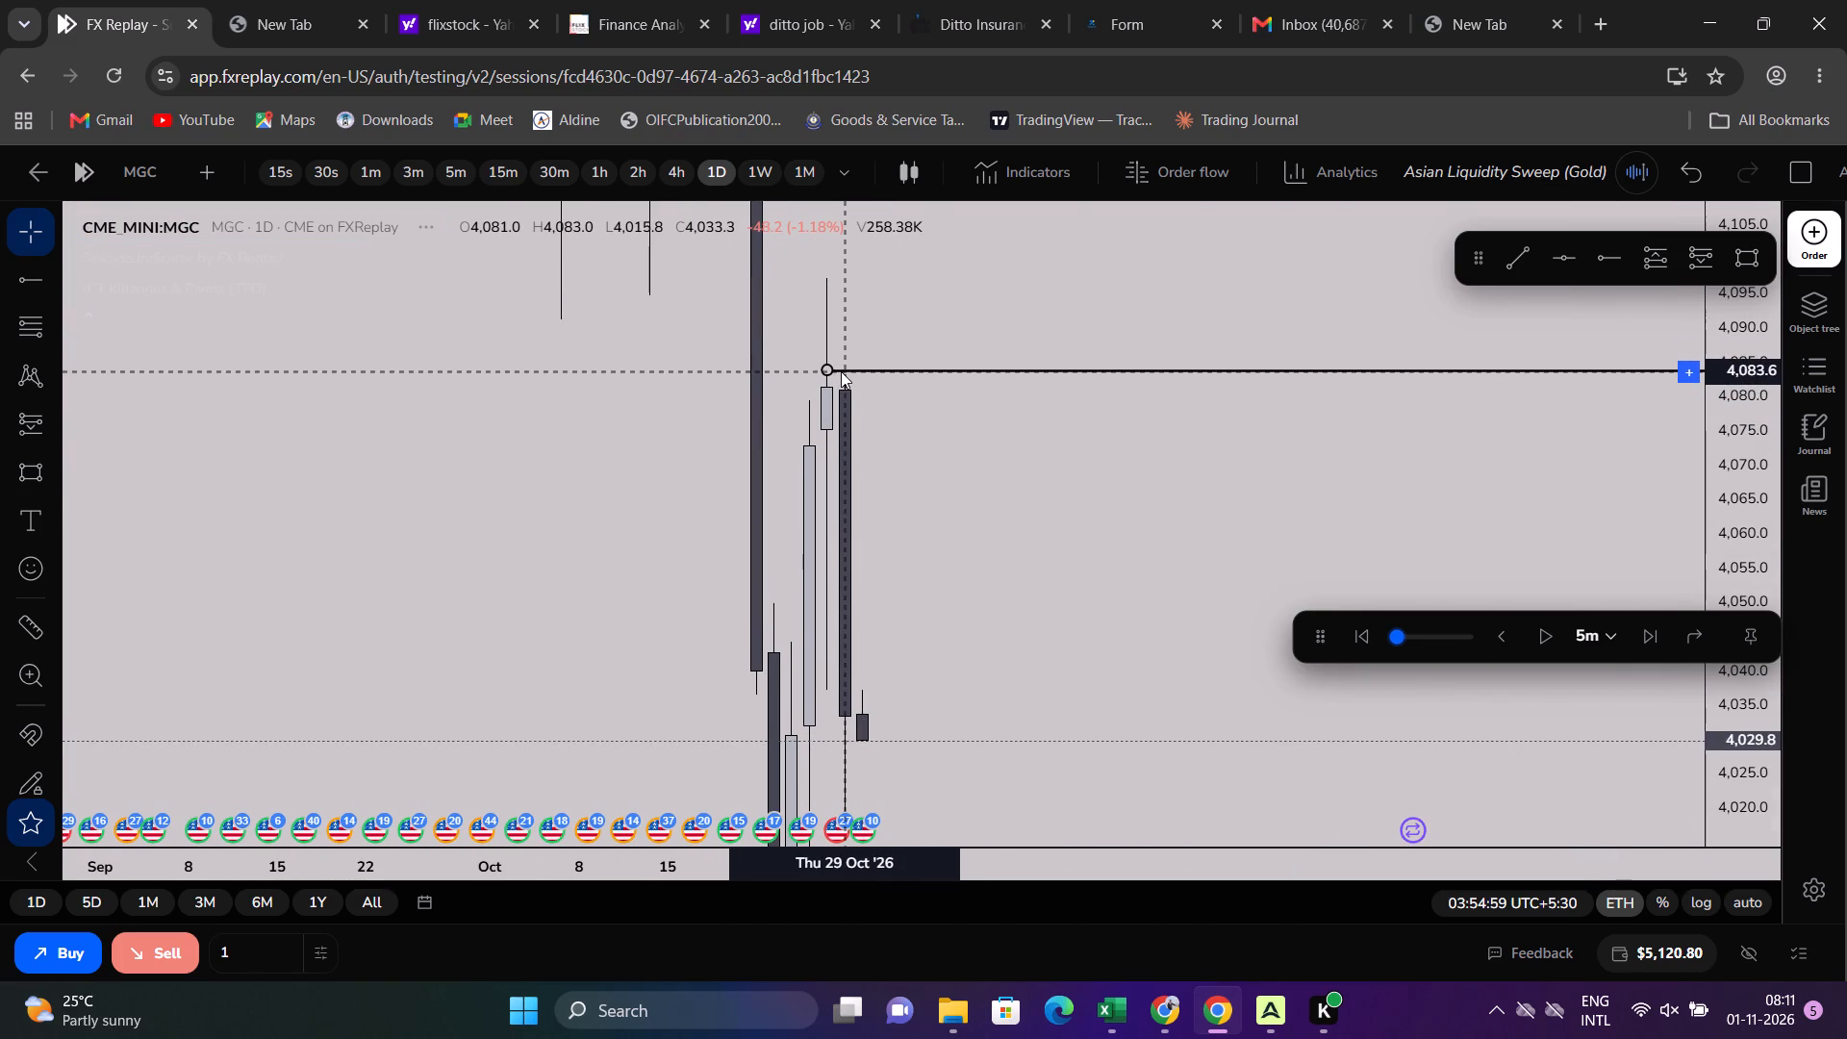
left_click(863, 387)
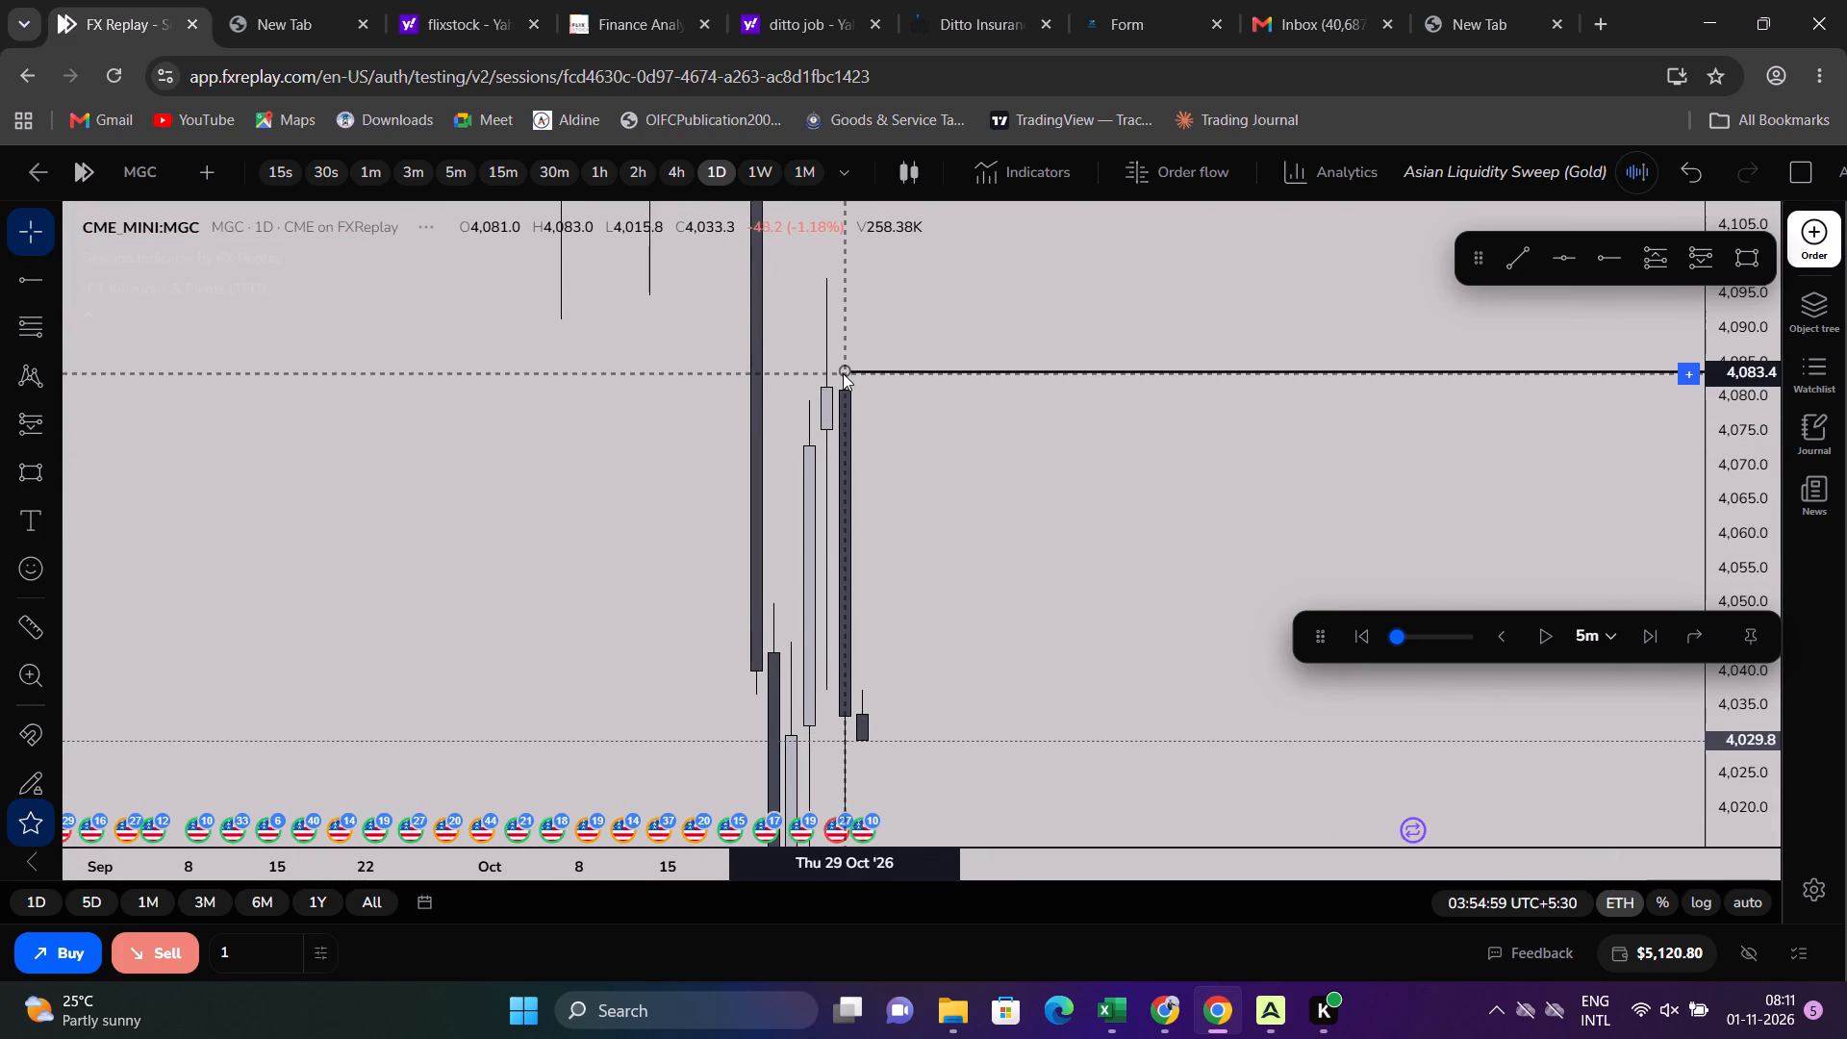
left_click(843, 373)
left_click(875, 390)
left_click_drag(882, 395, 992, 211)
scroll(1115, 431, "down", 3)
Switch to the Excel backtest log and fill the October 30 bias with Bearish from the row above.
key("alt+Tab")
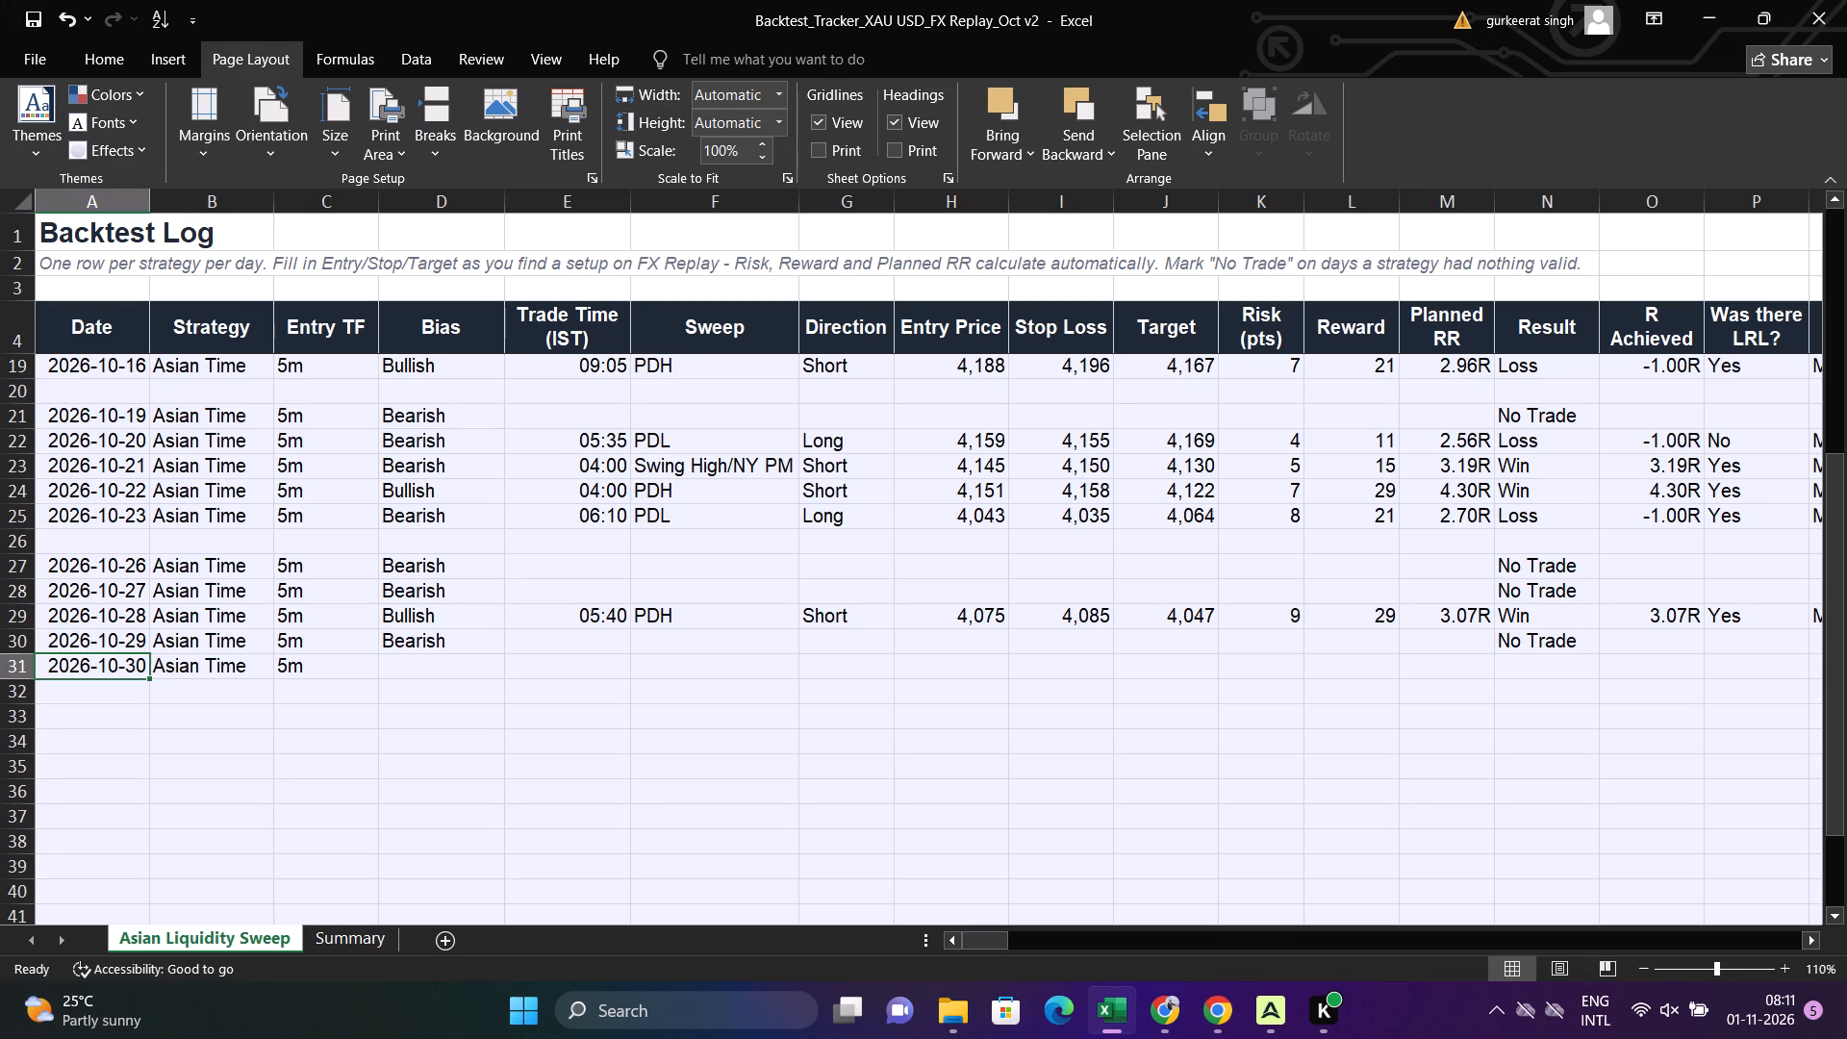
key("Right")
key("Right")
key("Right")
key("Up")
key("shift+Down")
key("ctrl+d")
key("Down")
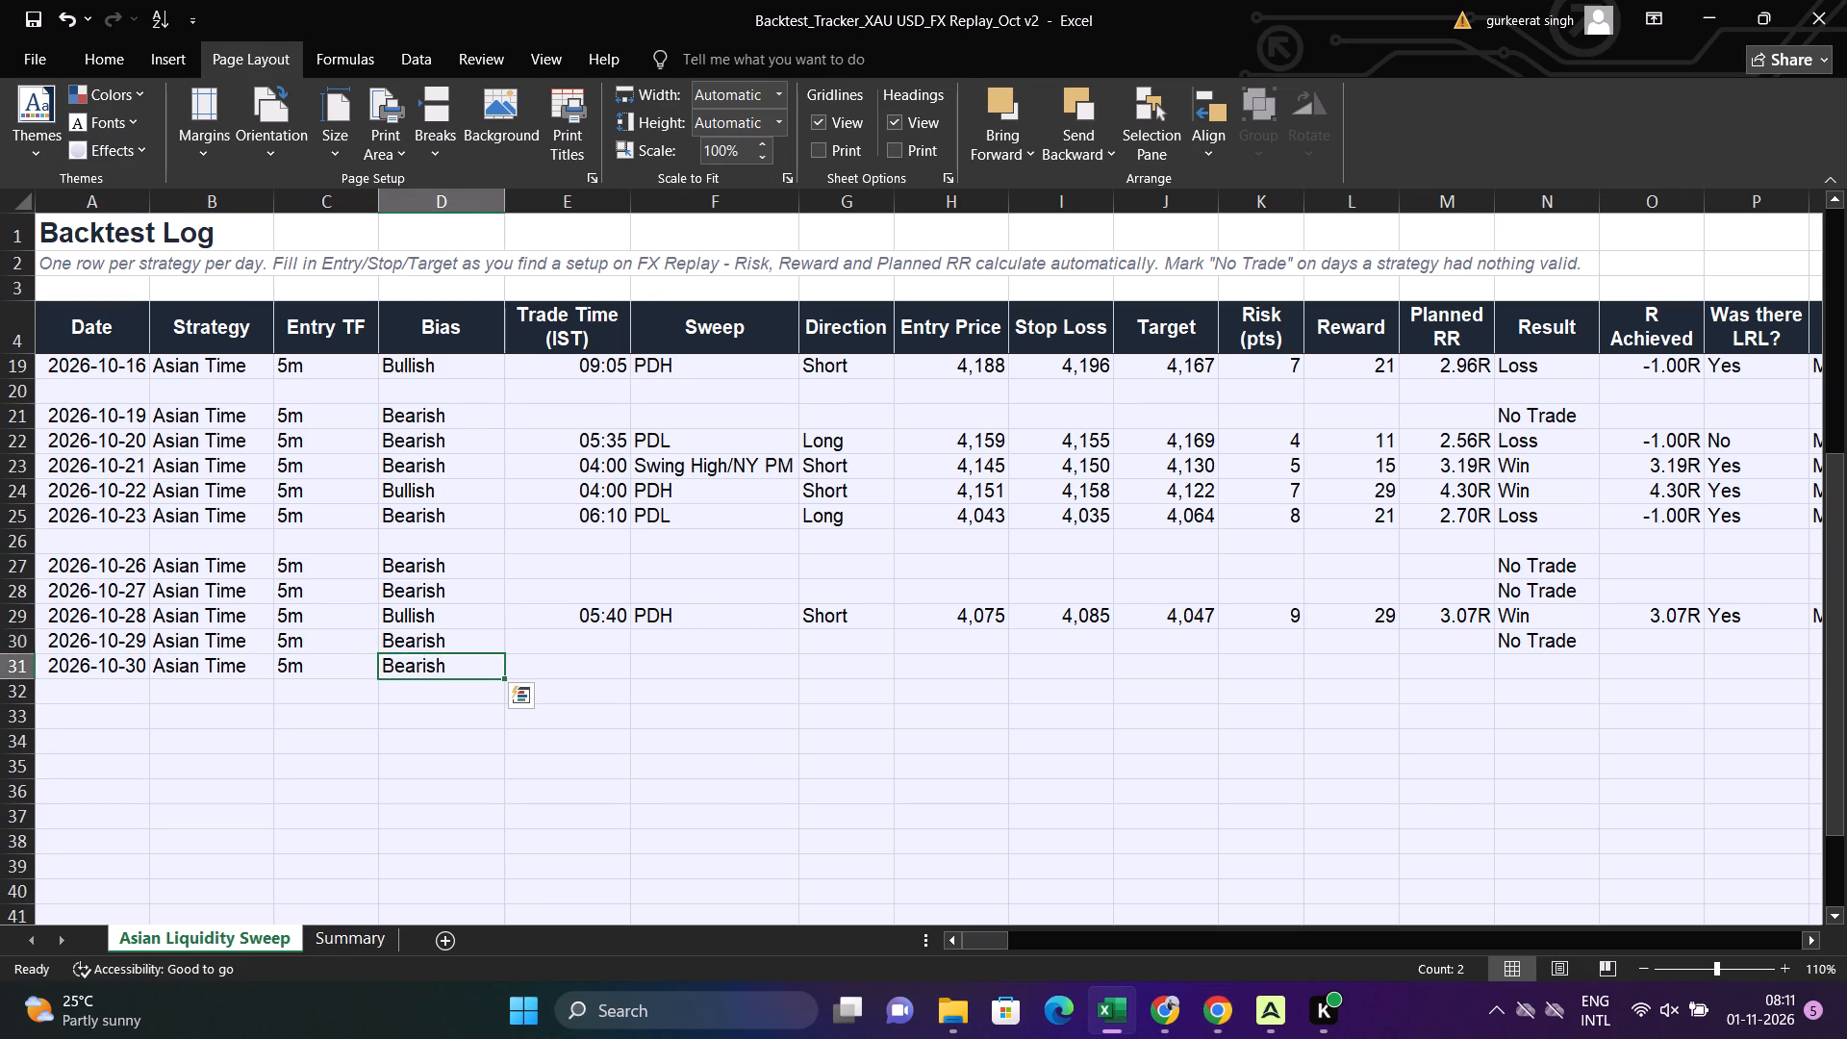
Change the October 29 bias in the backtest log to Bullish.
key("Up")
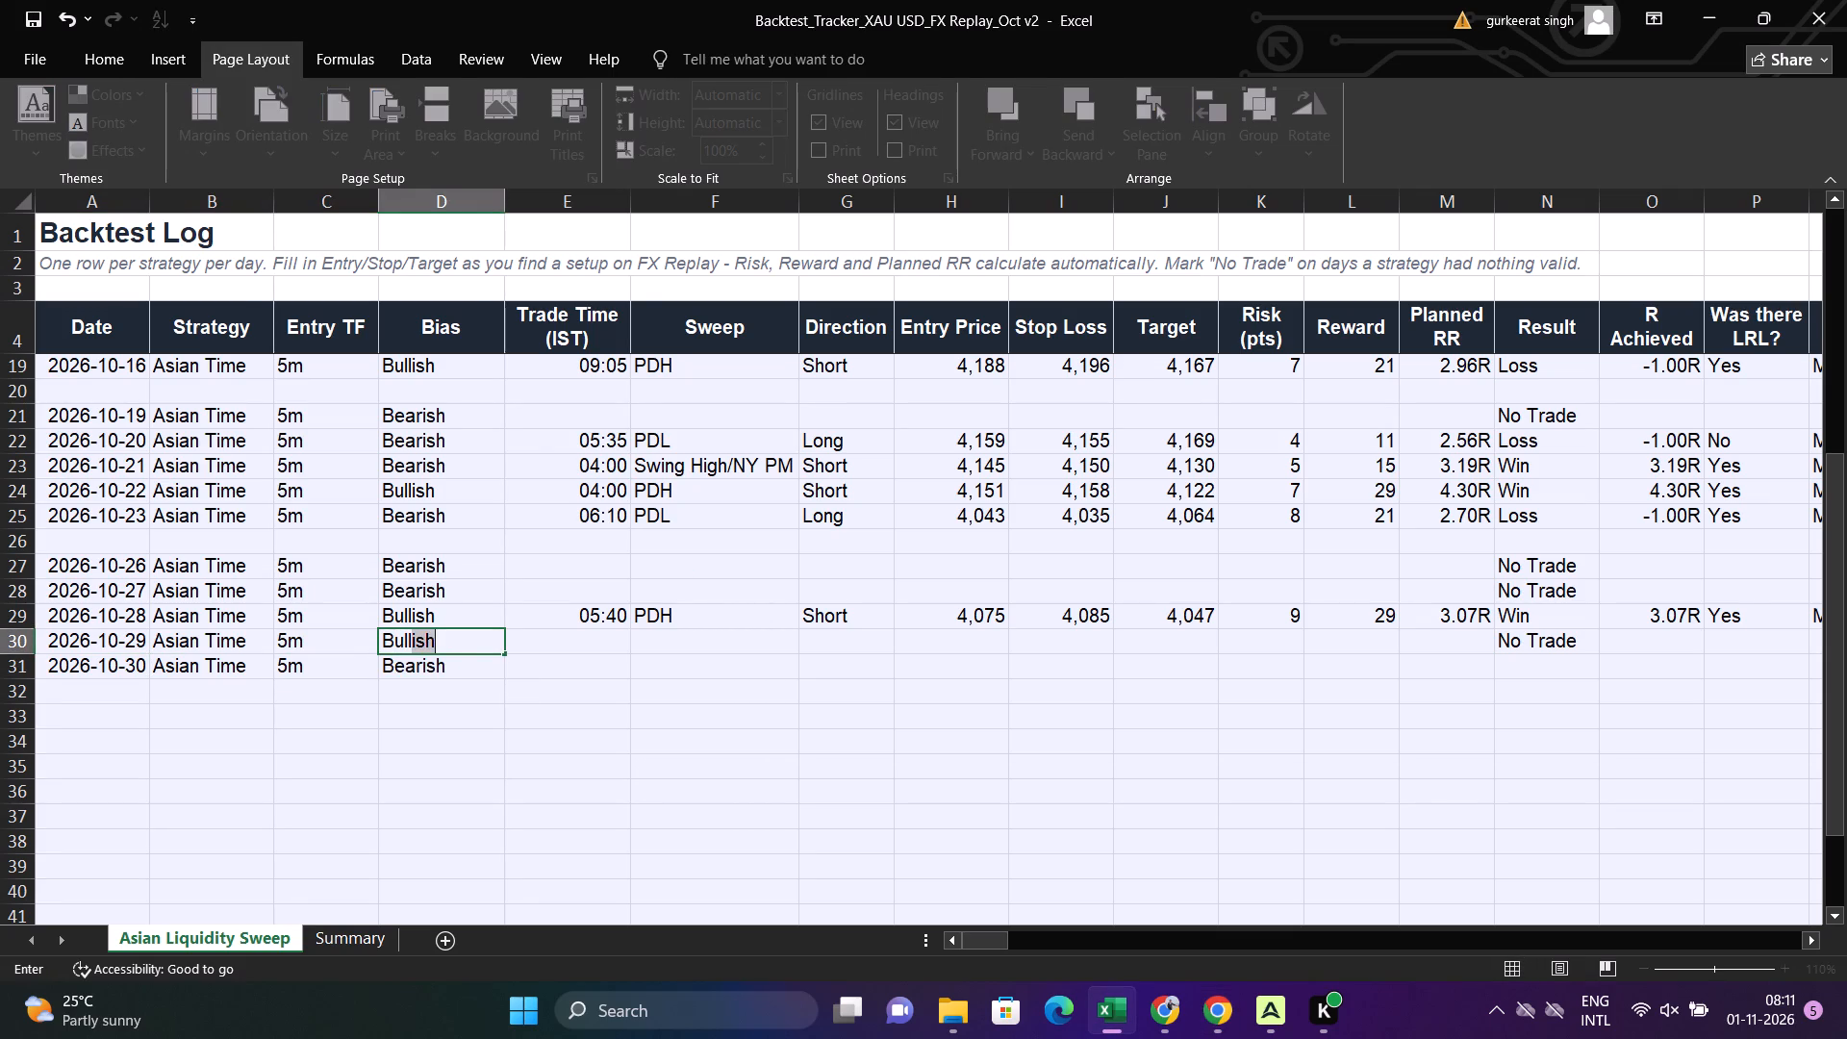
key("Return")
key("Up")
key("Down")
key("Right")
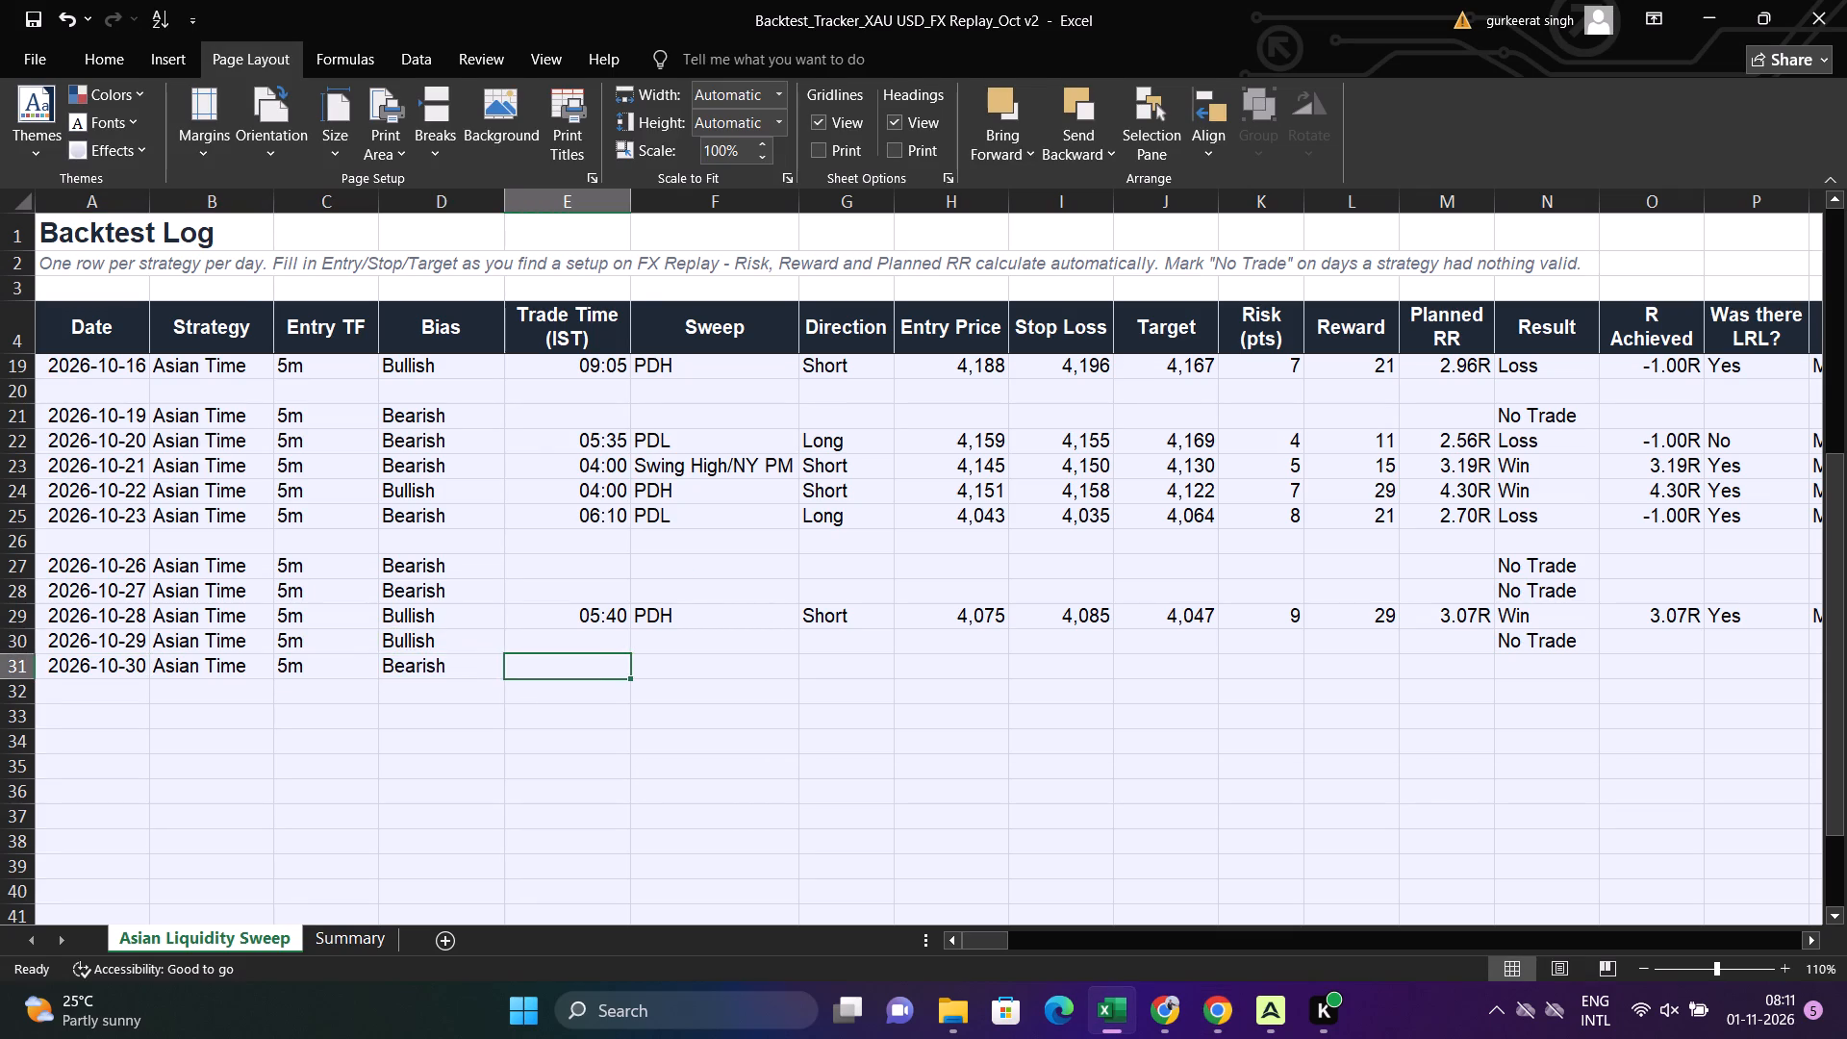
Back in FX Replay, draw a horizontal ray at the October 29 swing high on the 4-hour chart, at about 4,051.3.
key("alt+Tab")
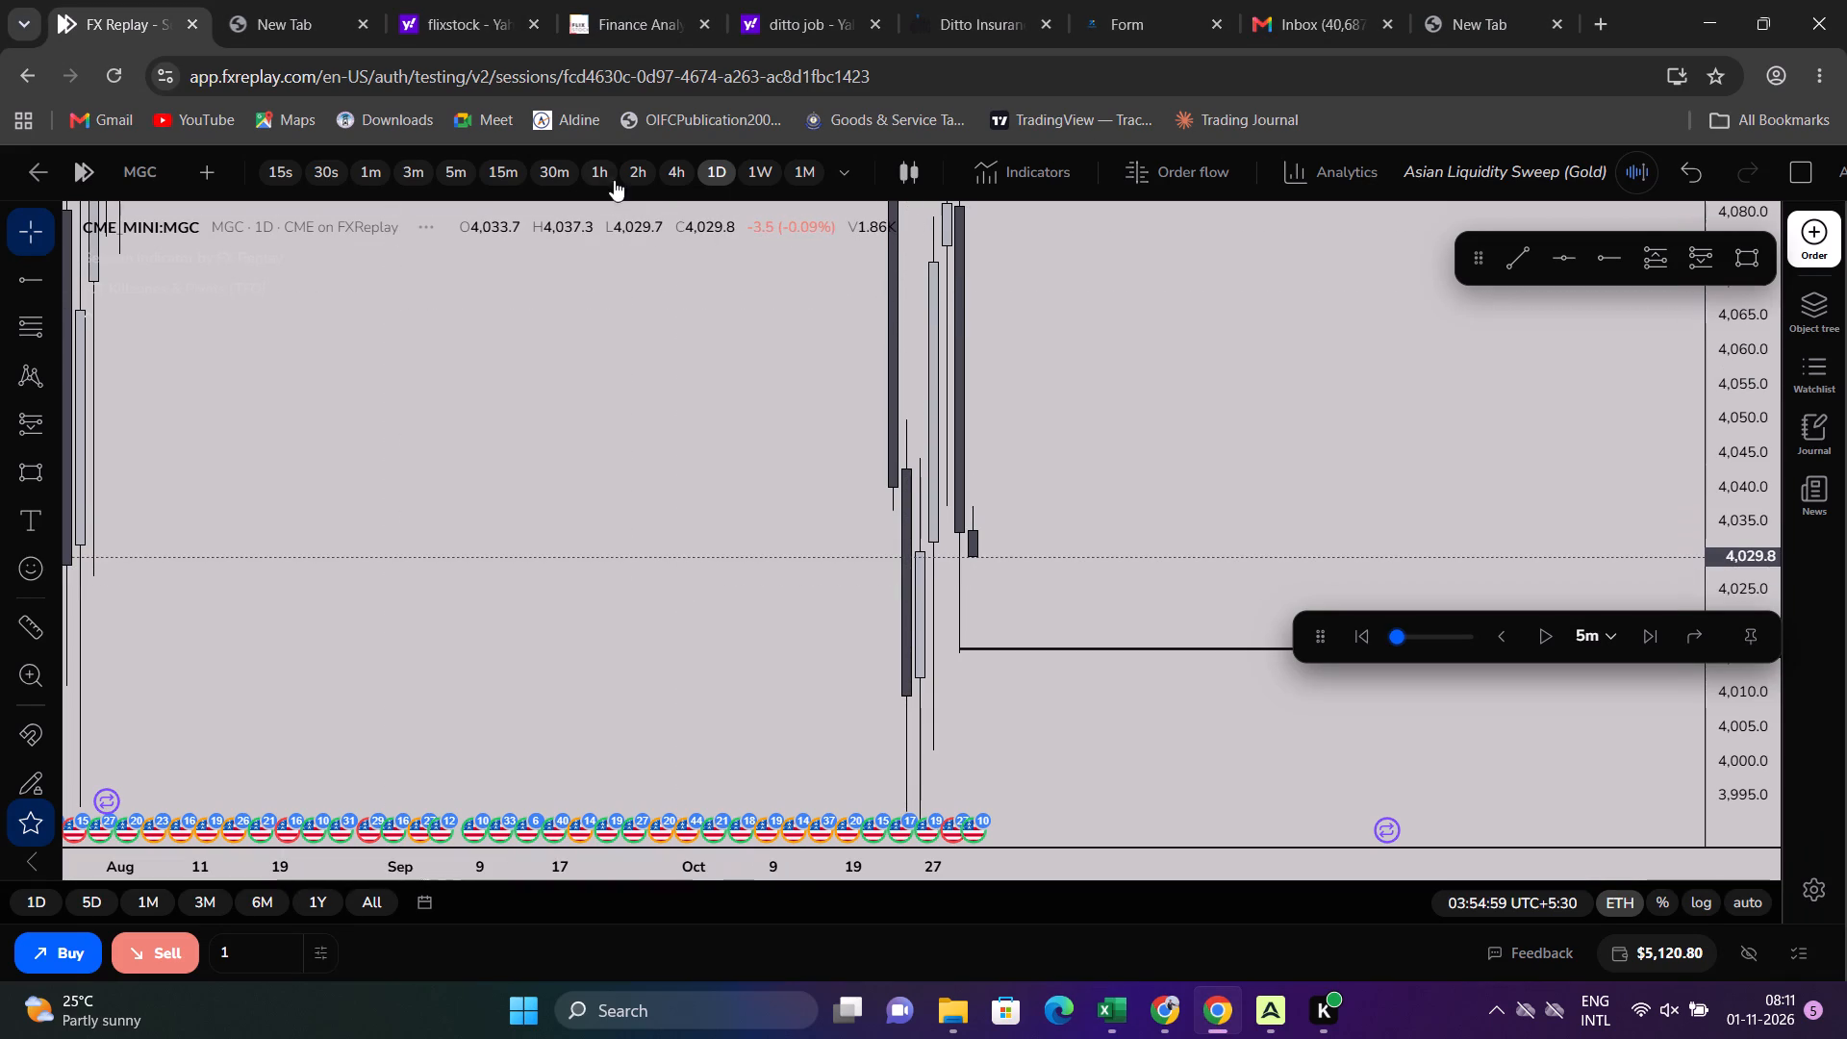
left_click(670, 174)
left_click(26, 277)
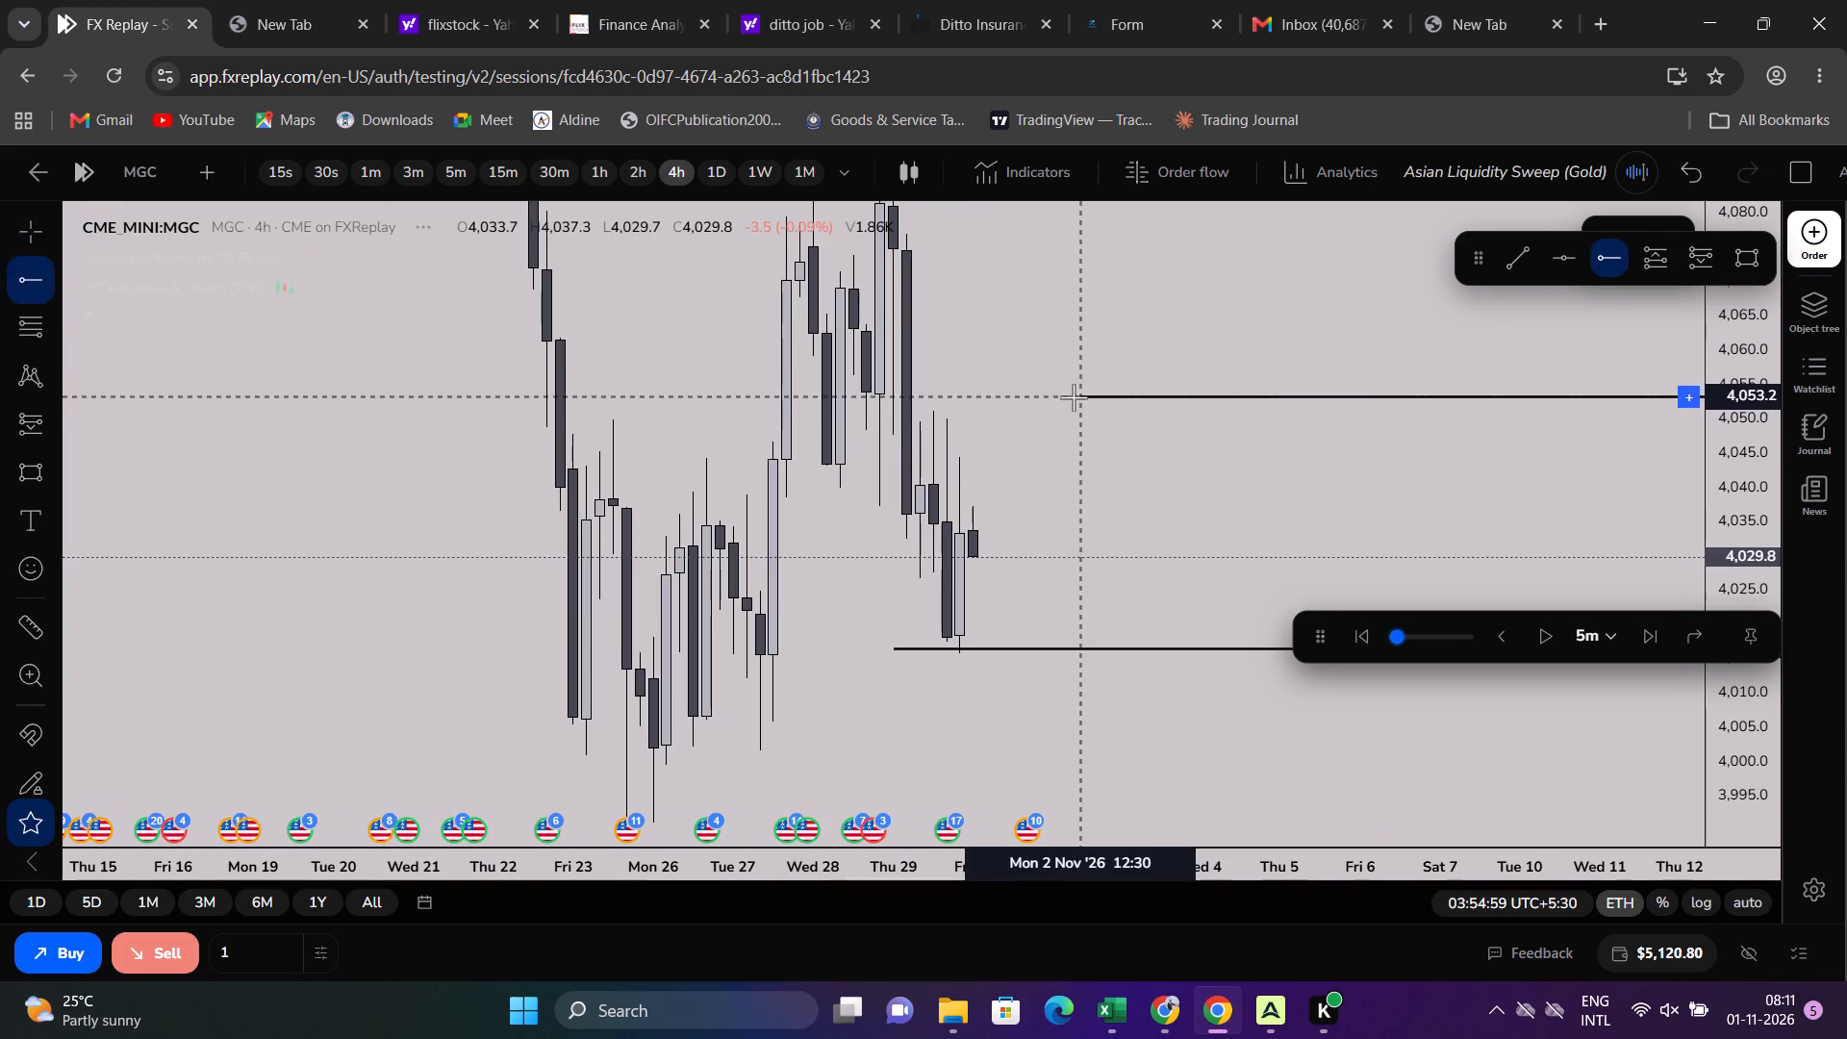
left_click(921, 410)
On the 5-minute chart, move the lower ray onto the previous day's exact low at about 4,015.8.
left_click(512, 179)
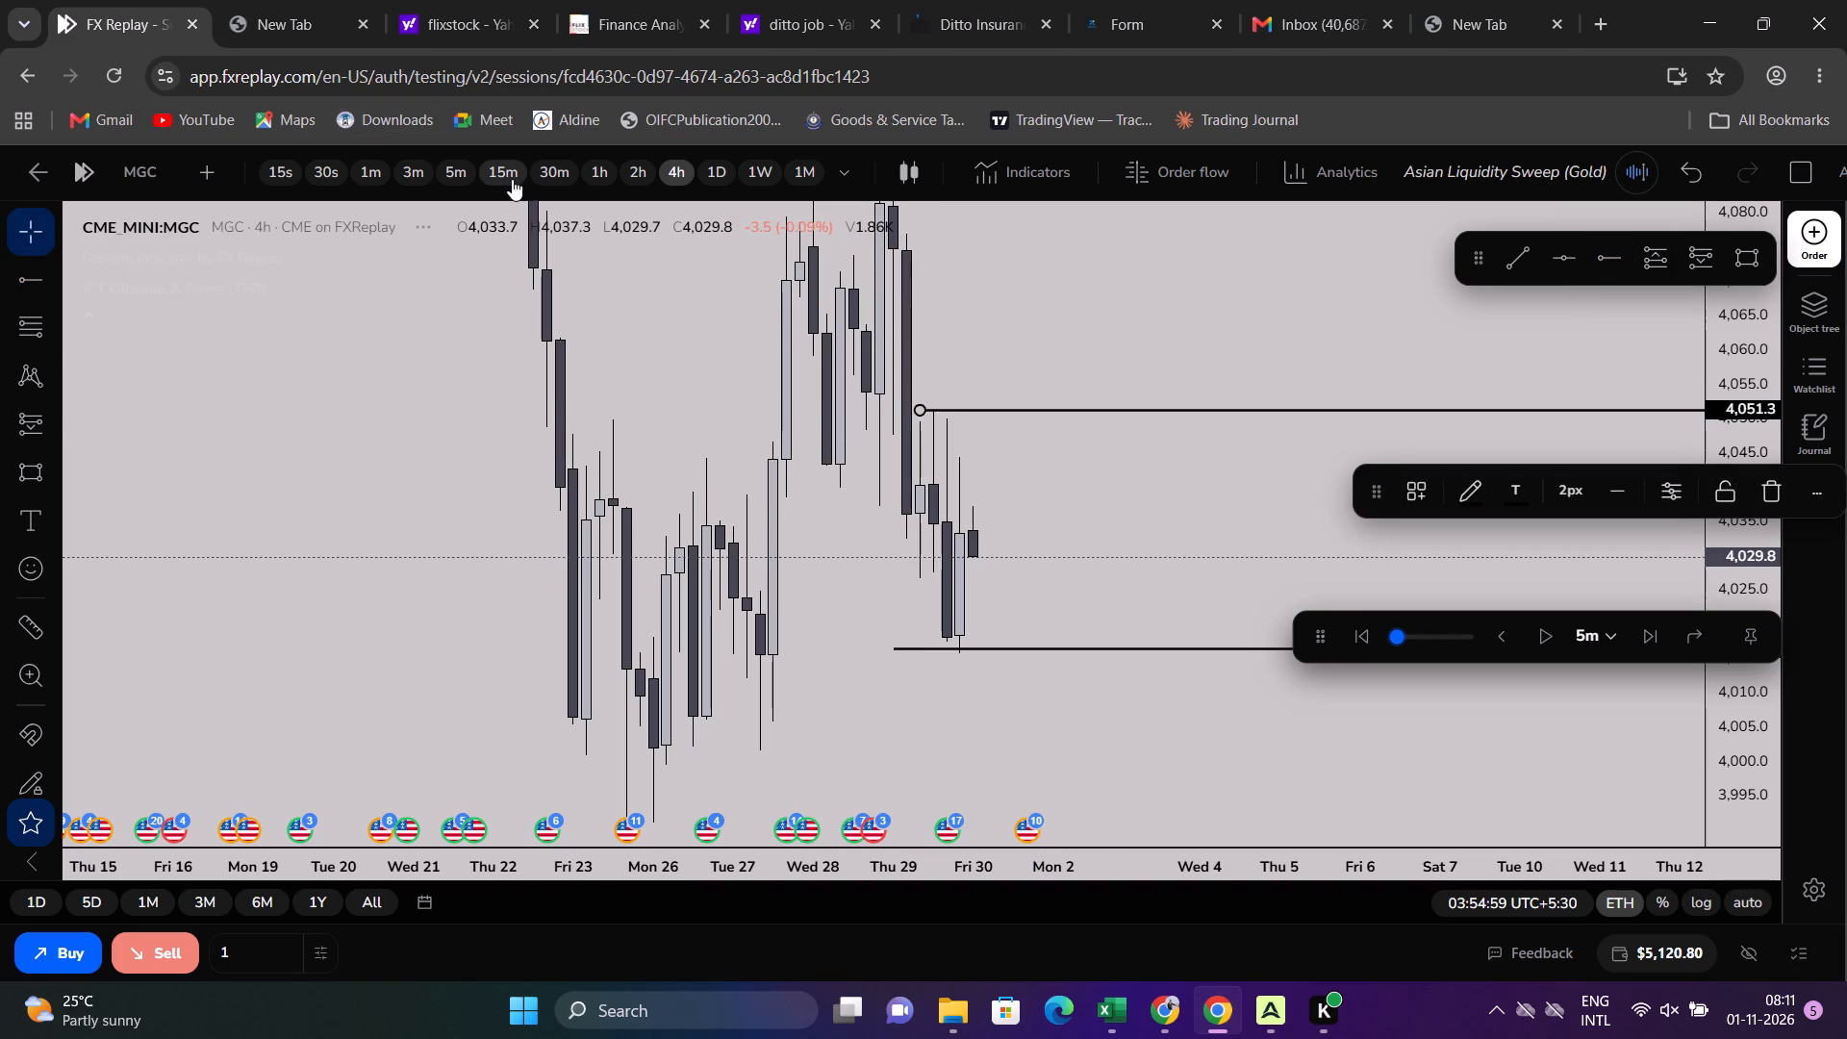
left_click(454, 177)
scroll(895, 472, "down", 15)
scroll(1241, 669, "down", 2)
left_click_drag(1738, 729, 1730, 665)
scroll(1367, 549, "down", 2)
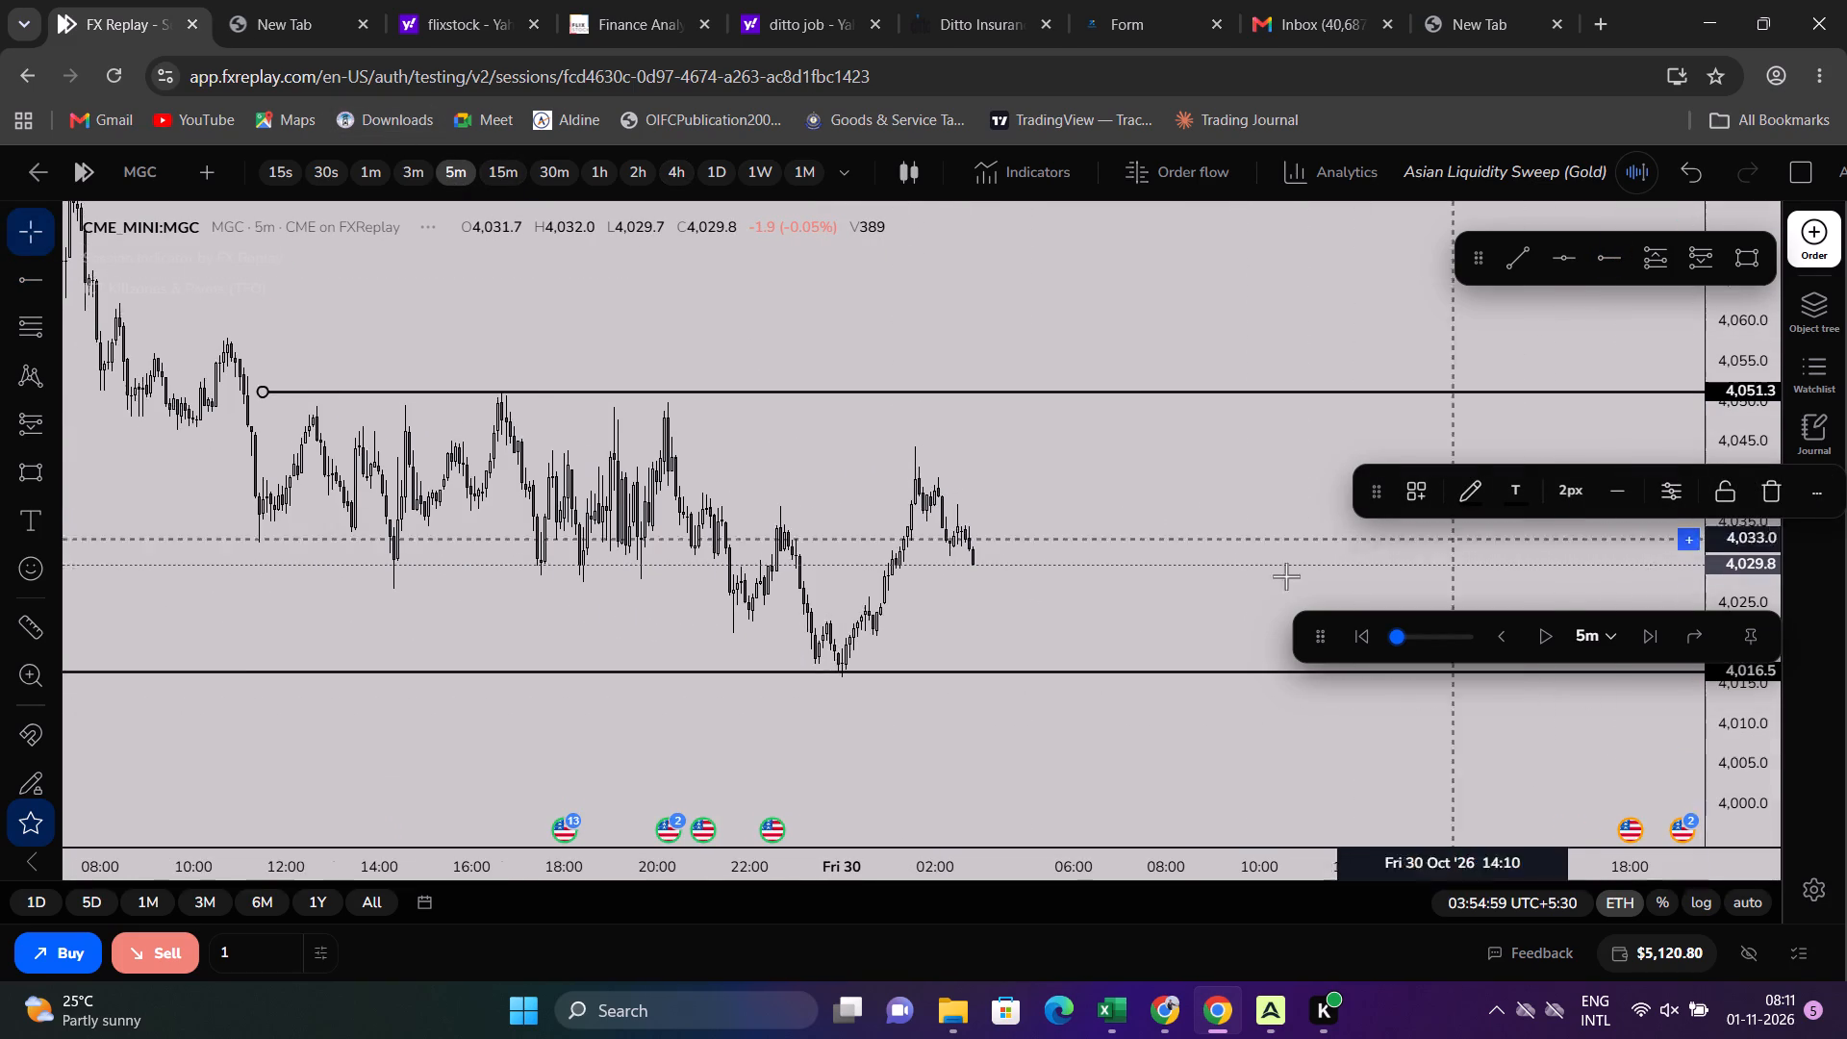
scroll(1286, 576, "down", 8)
left_click_drag(1025, 598, 775, 475)
scroll(676, 526, "up", 4)
left_click_drag(681, 545, 982, 572)
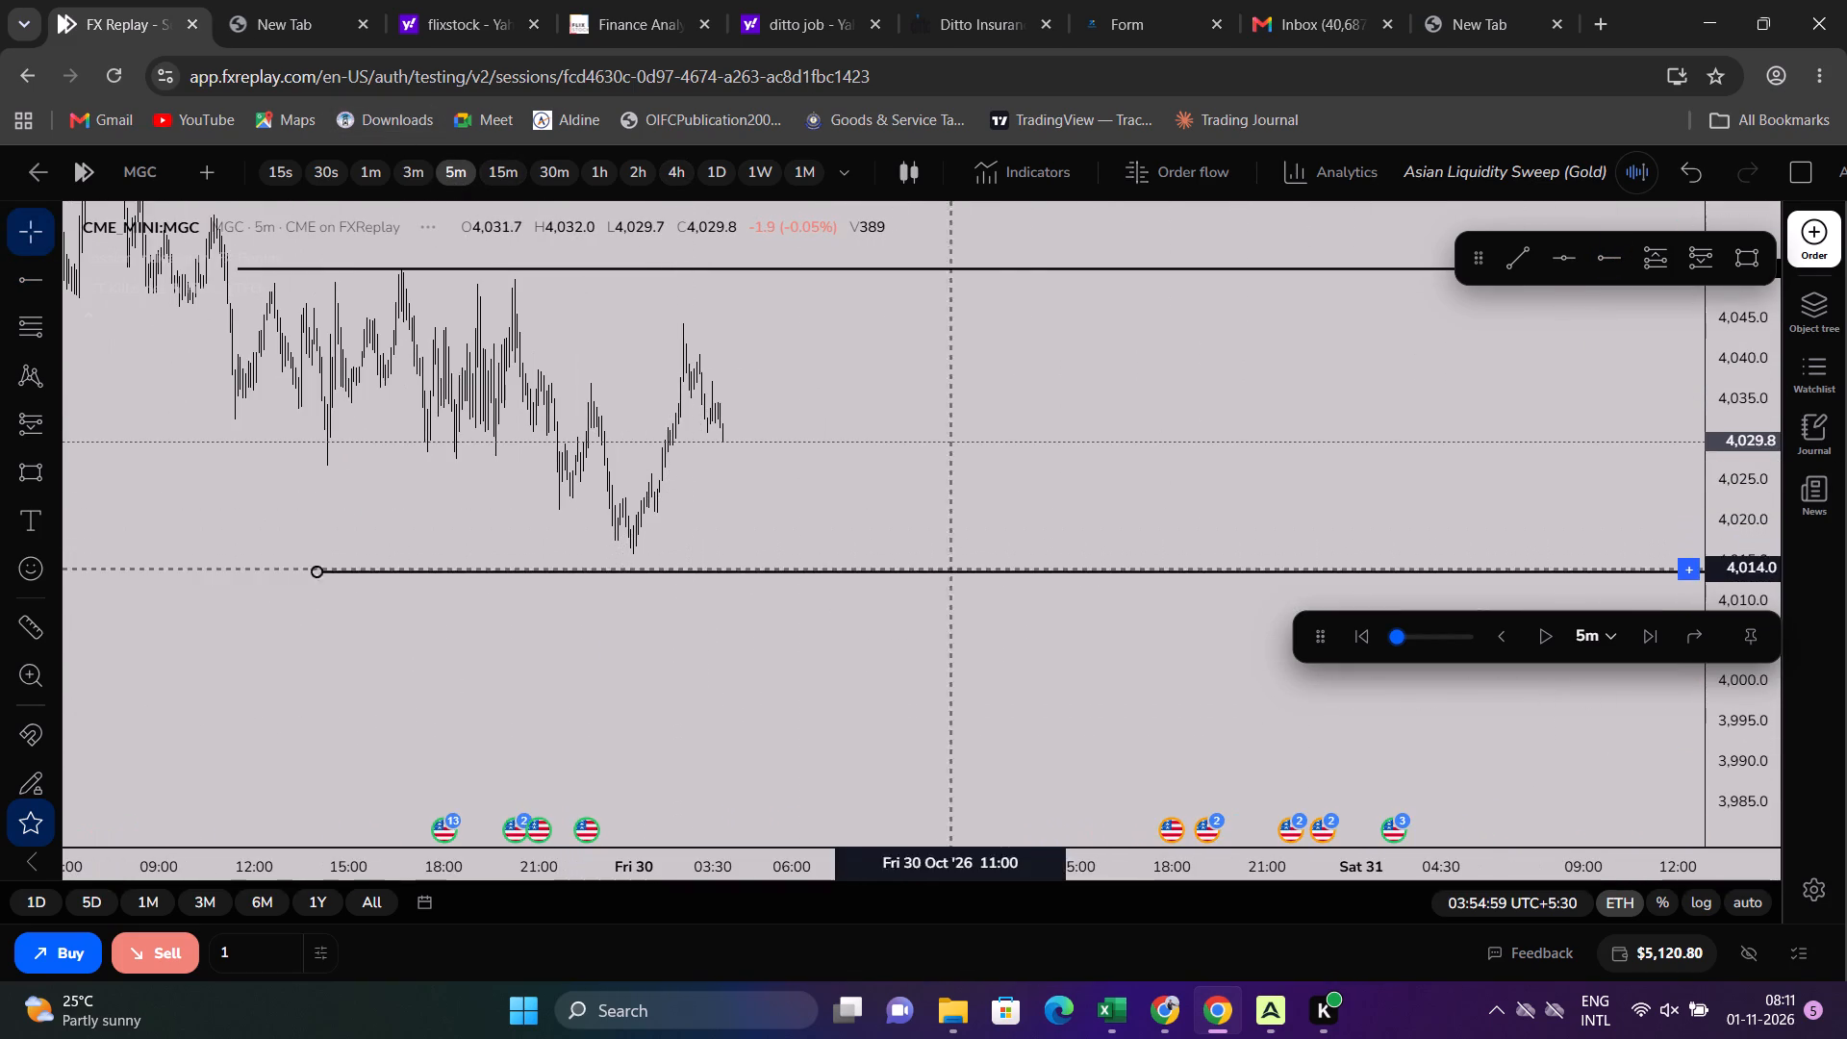
left_click_drag(982, 572, 1041, 551)
Label the ray at the previous day's low PDL.
scroll(949, 596, "up", 3)
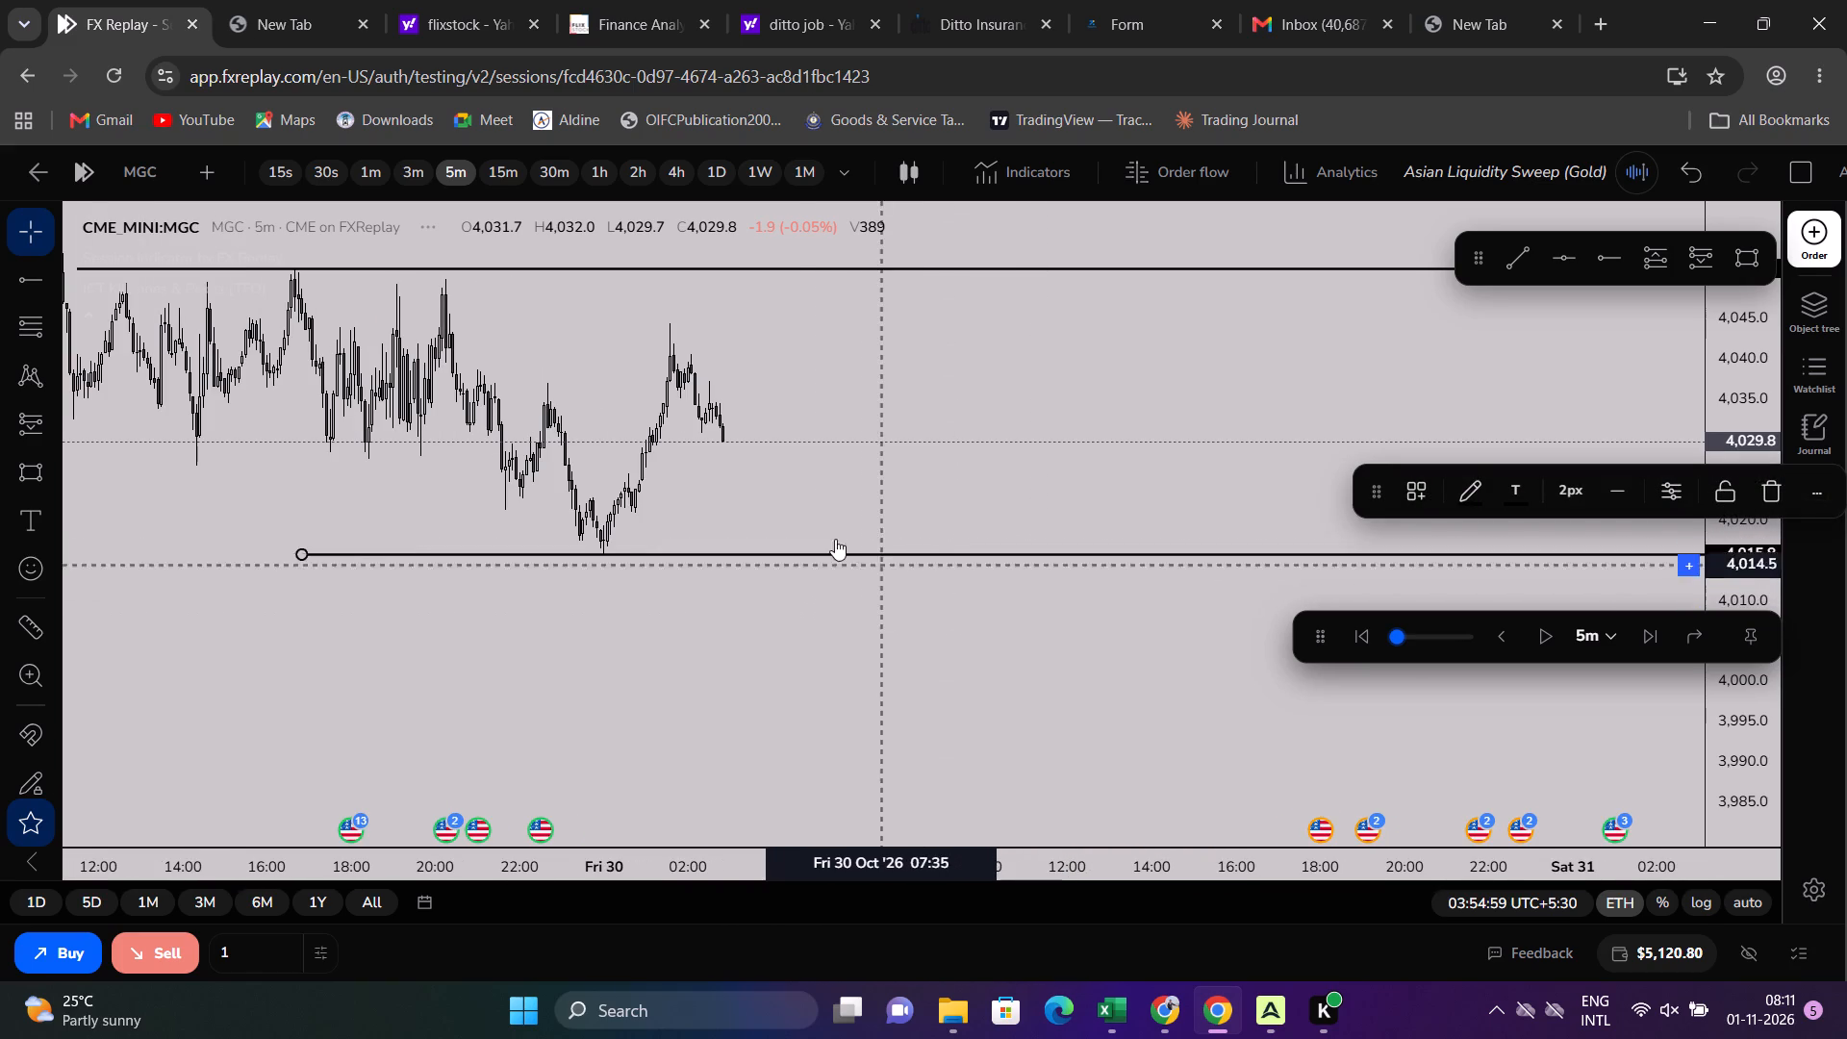
double_click(810, 555)
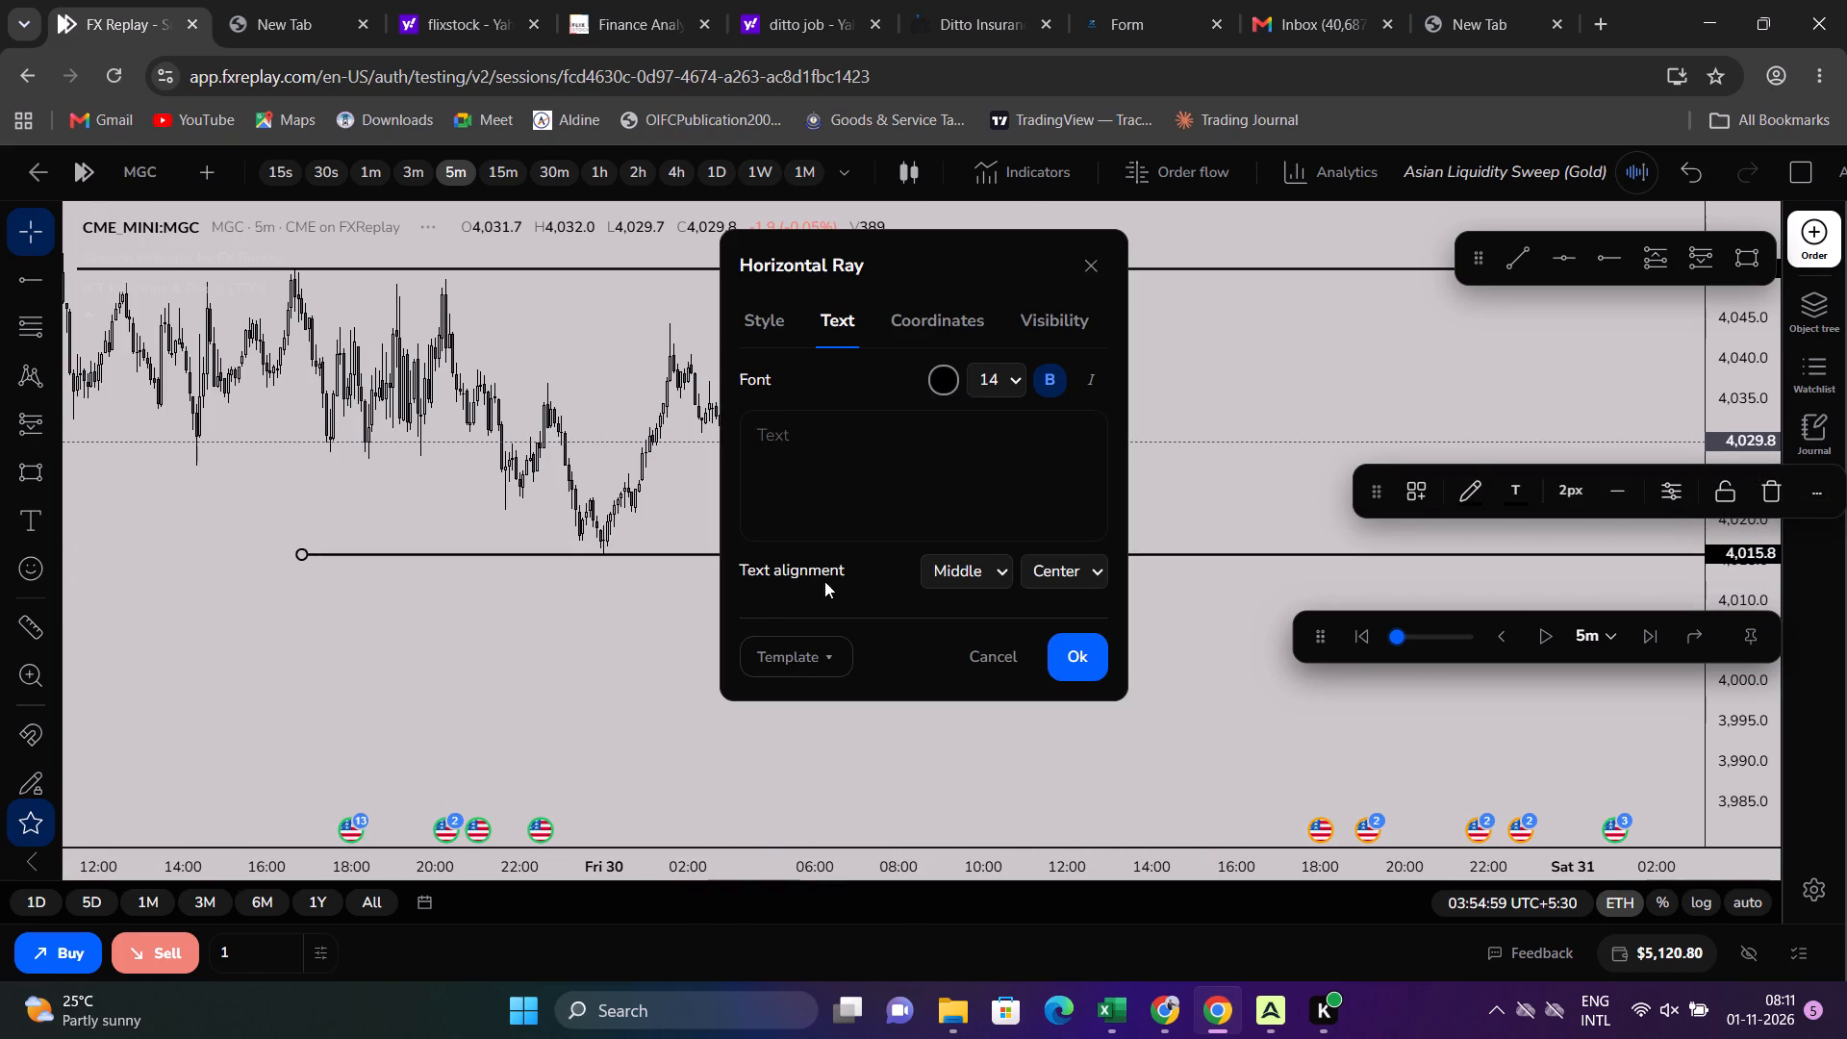
left_click(873, 411)
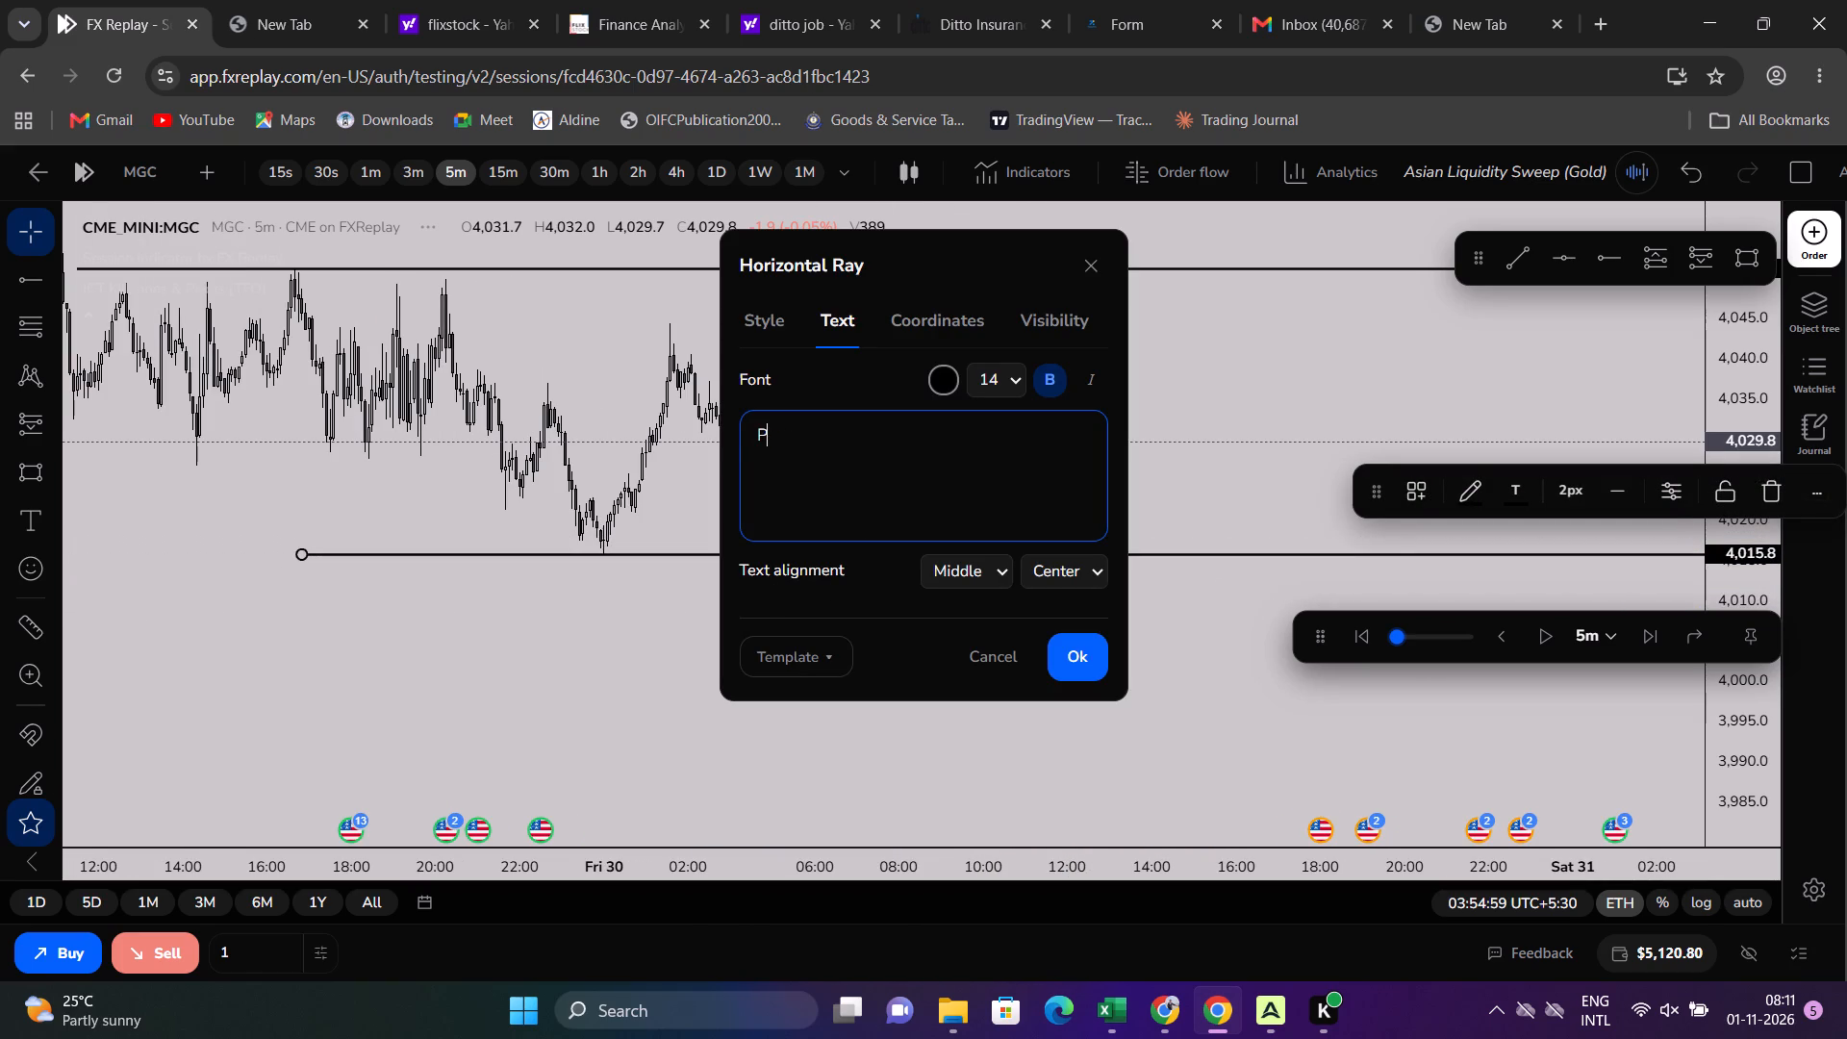
double_click(1083, 655)
Advance the replay in 5-minute candles through the October 30 Asian session to 05:59:59.
left_click_drag(1803, 769, 1834, 594)
scroll(999, 573, "up", 3)
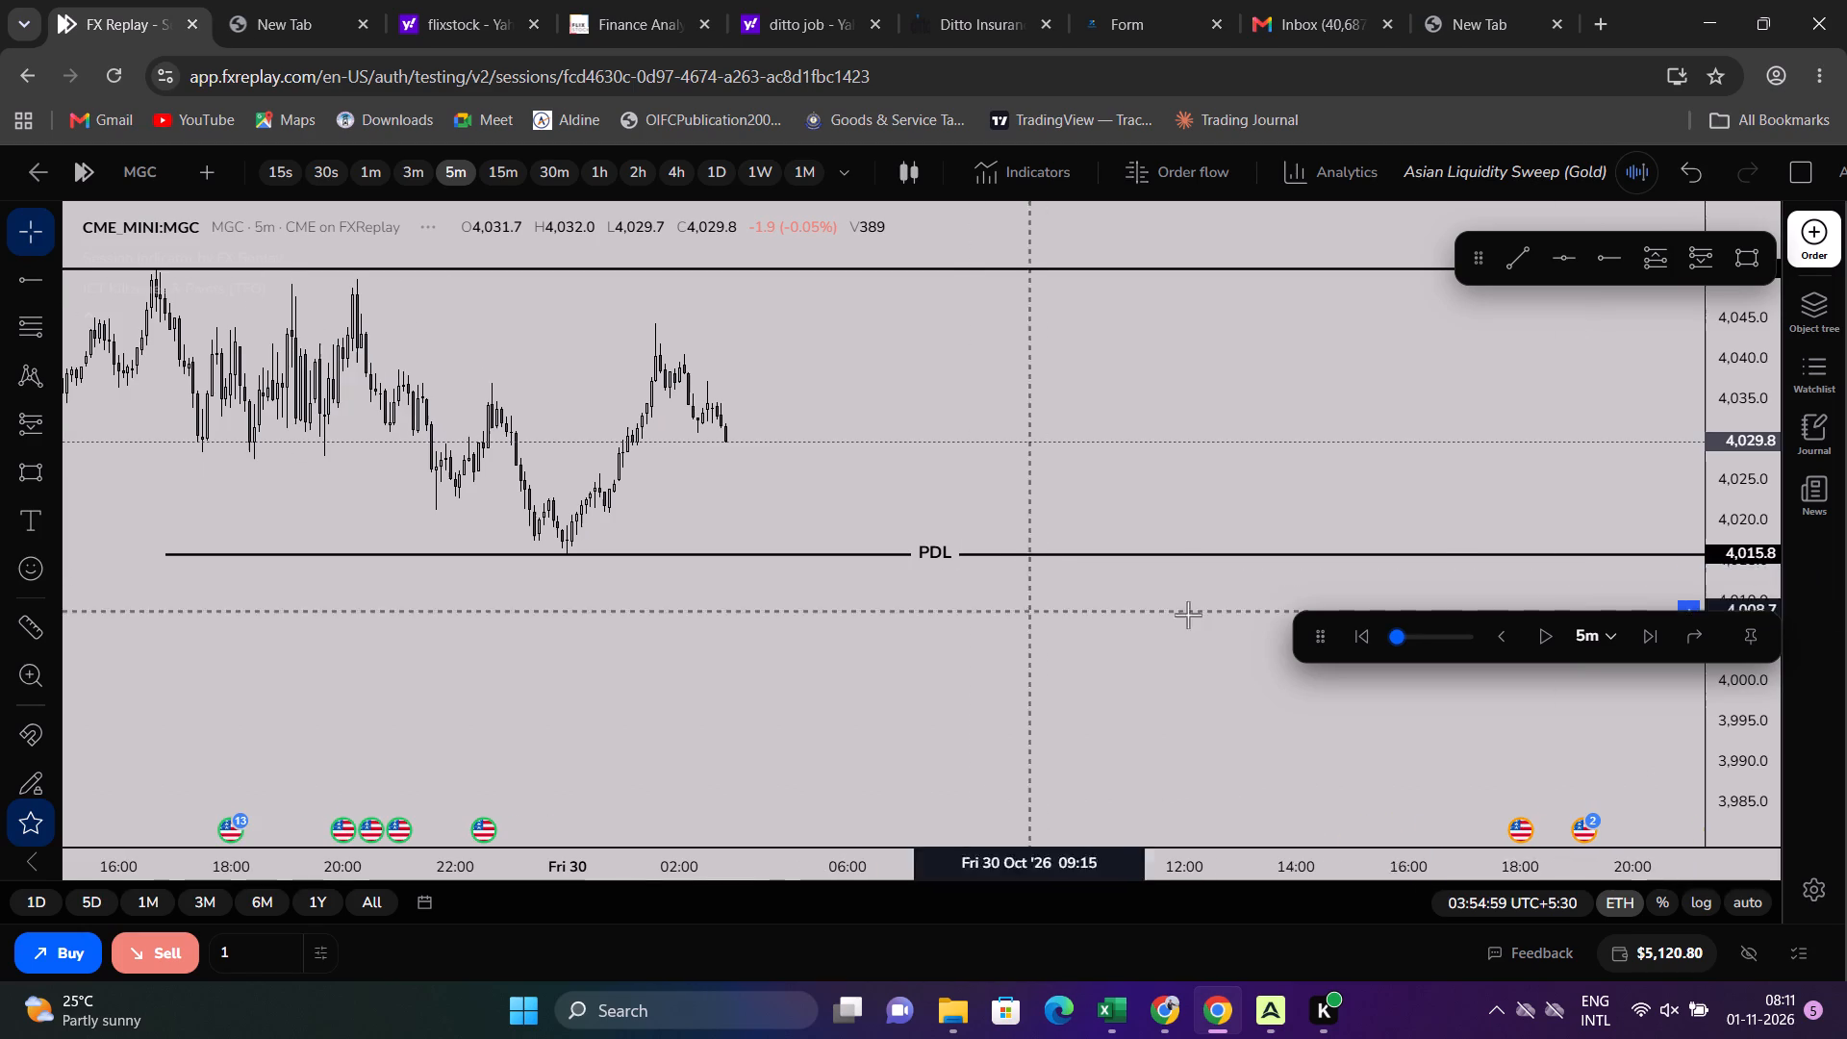
triple_click(1654, 638)
triple_click(1653, 638)
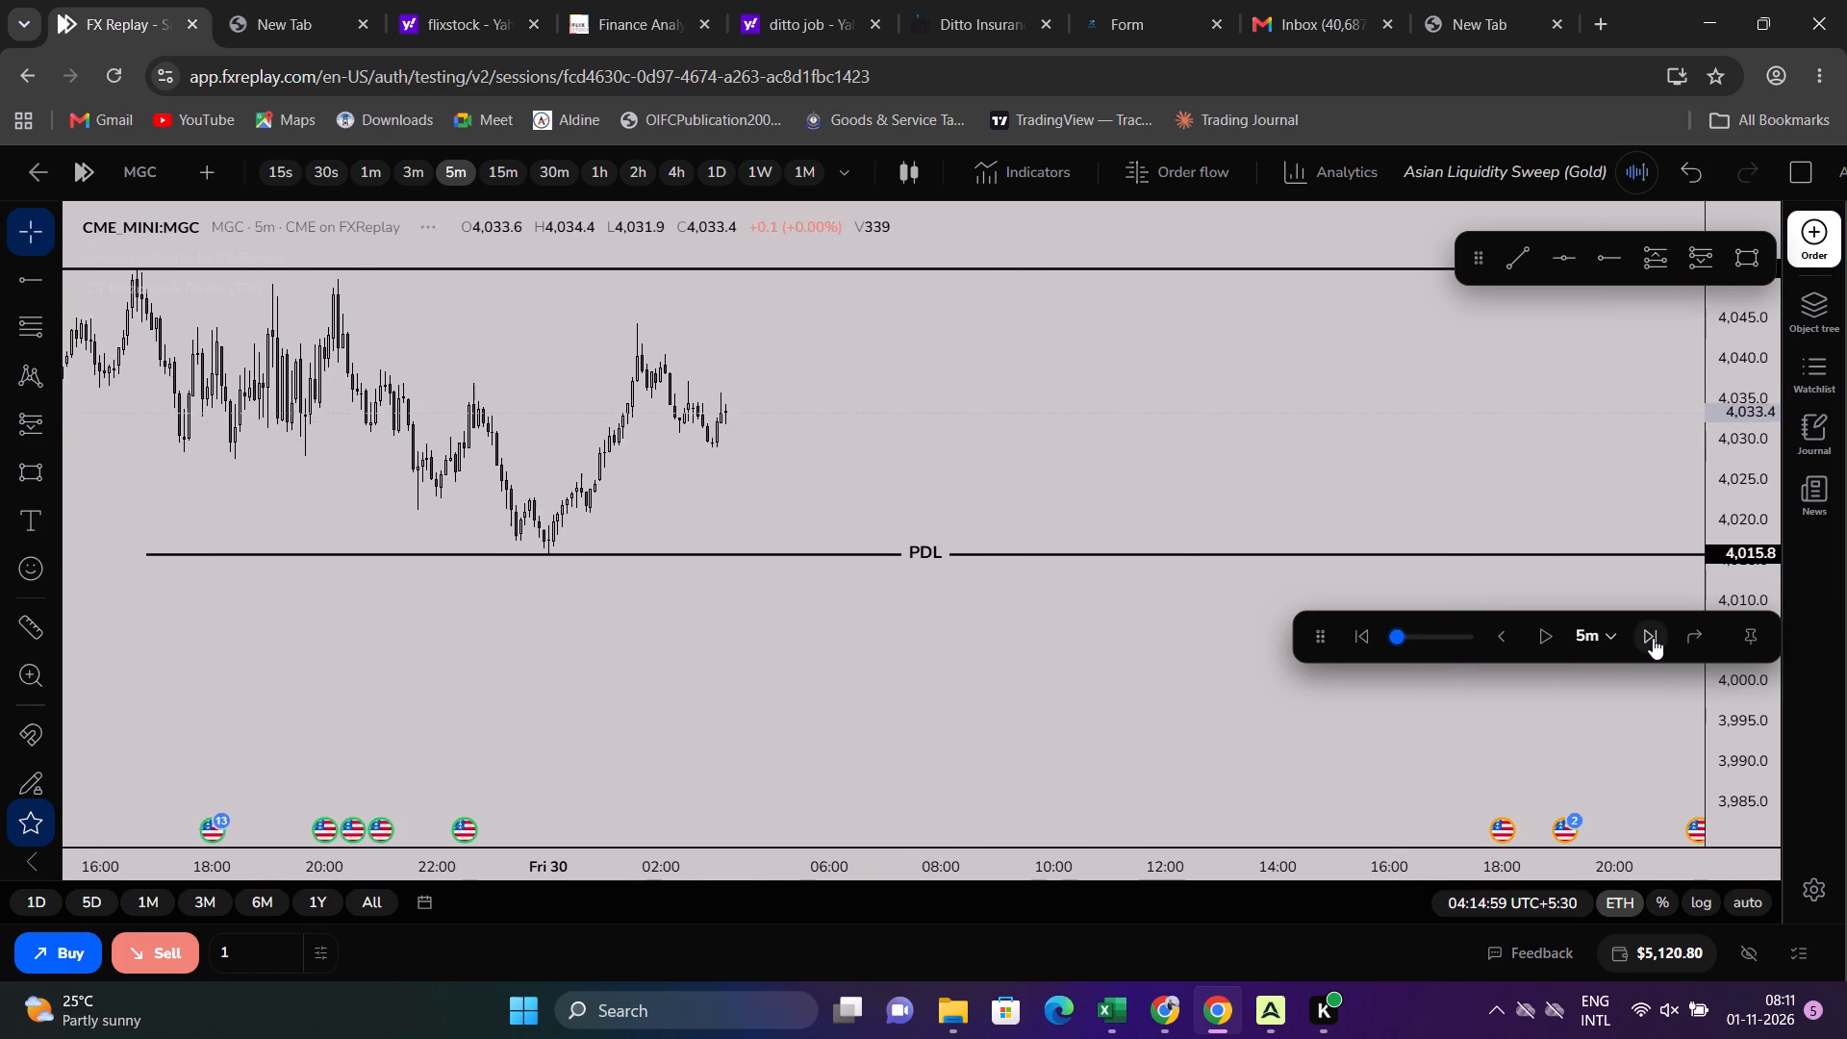
triple_click(1653, 638)
triple_click(1653, 638)
triple_click(1653, 638)
triple_click(1653, 638)
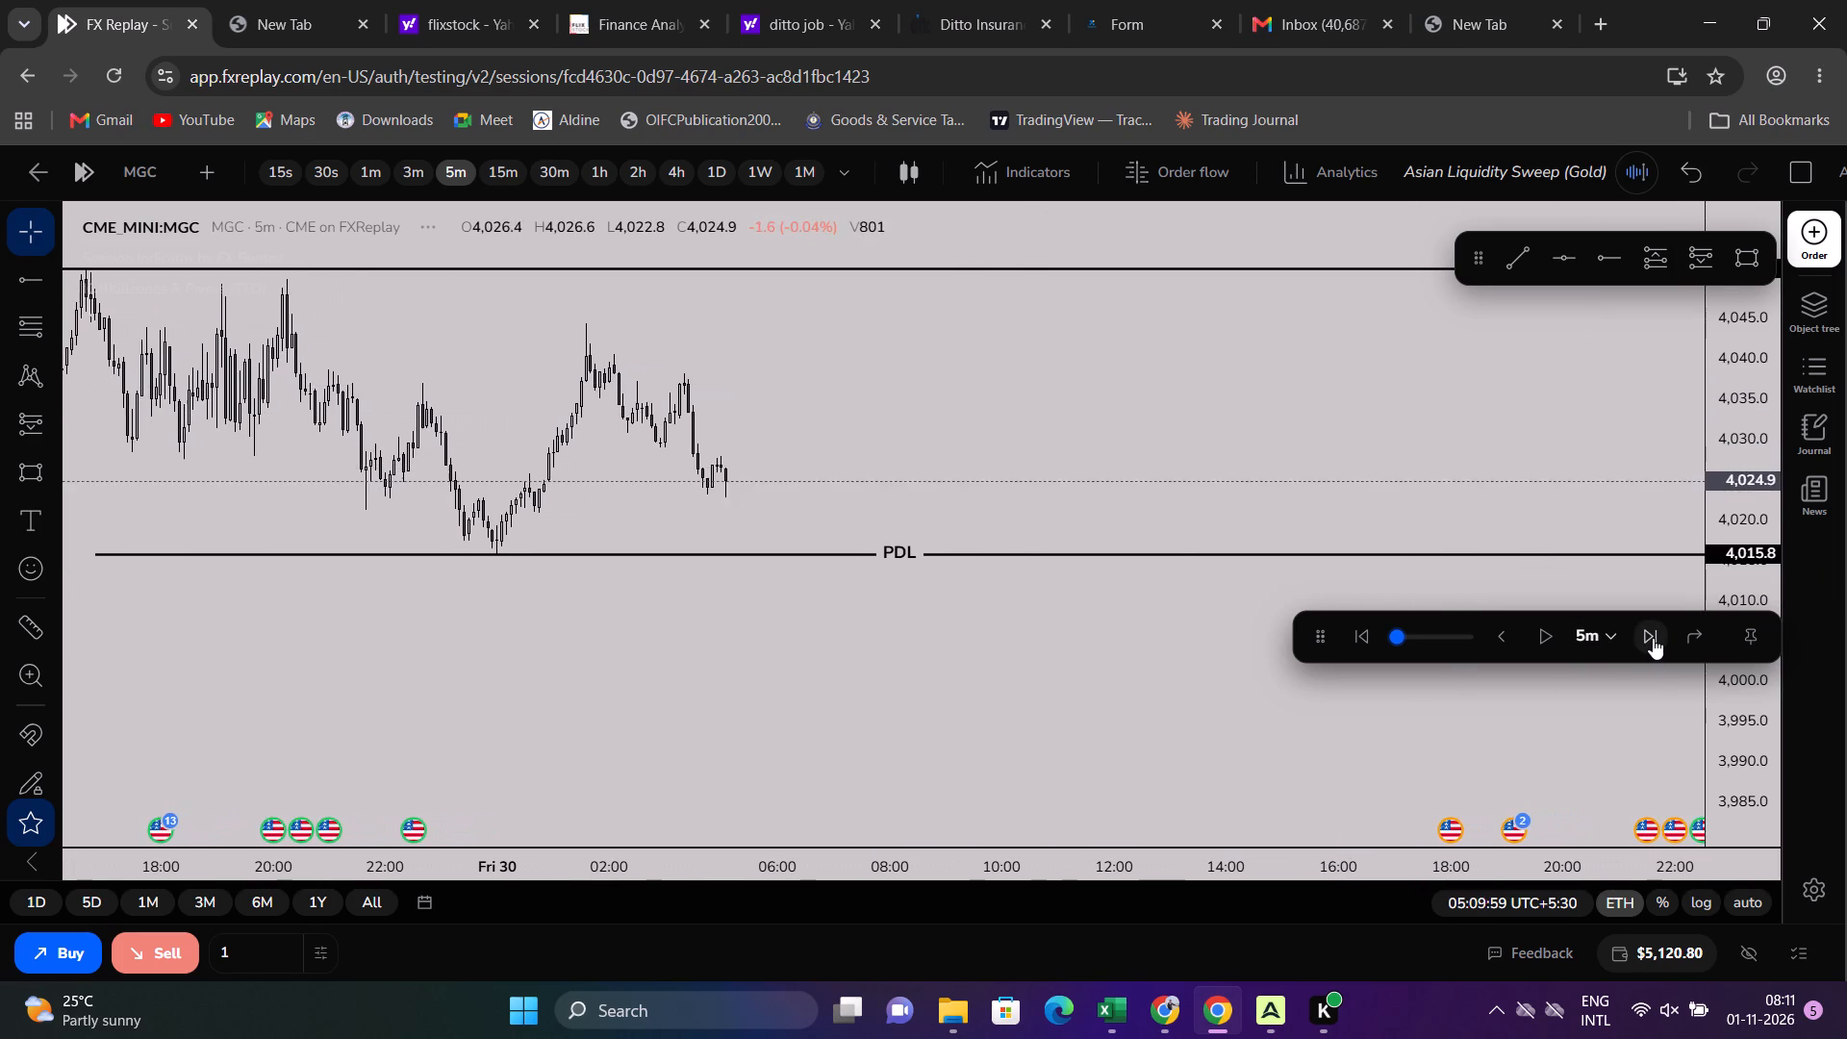
triple_click(1653, 638)
triple_click(1653, 638)
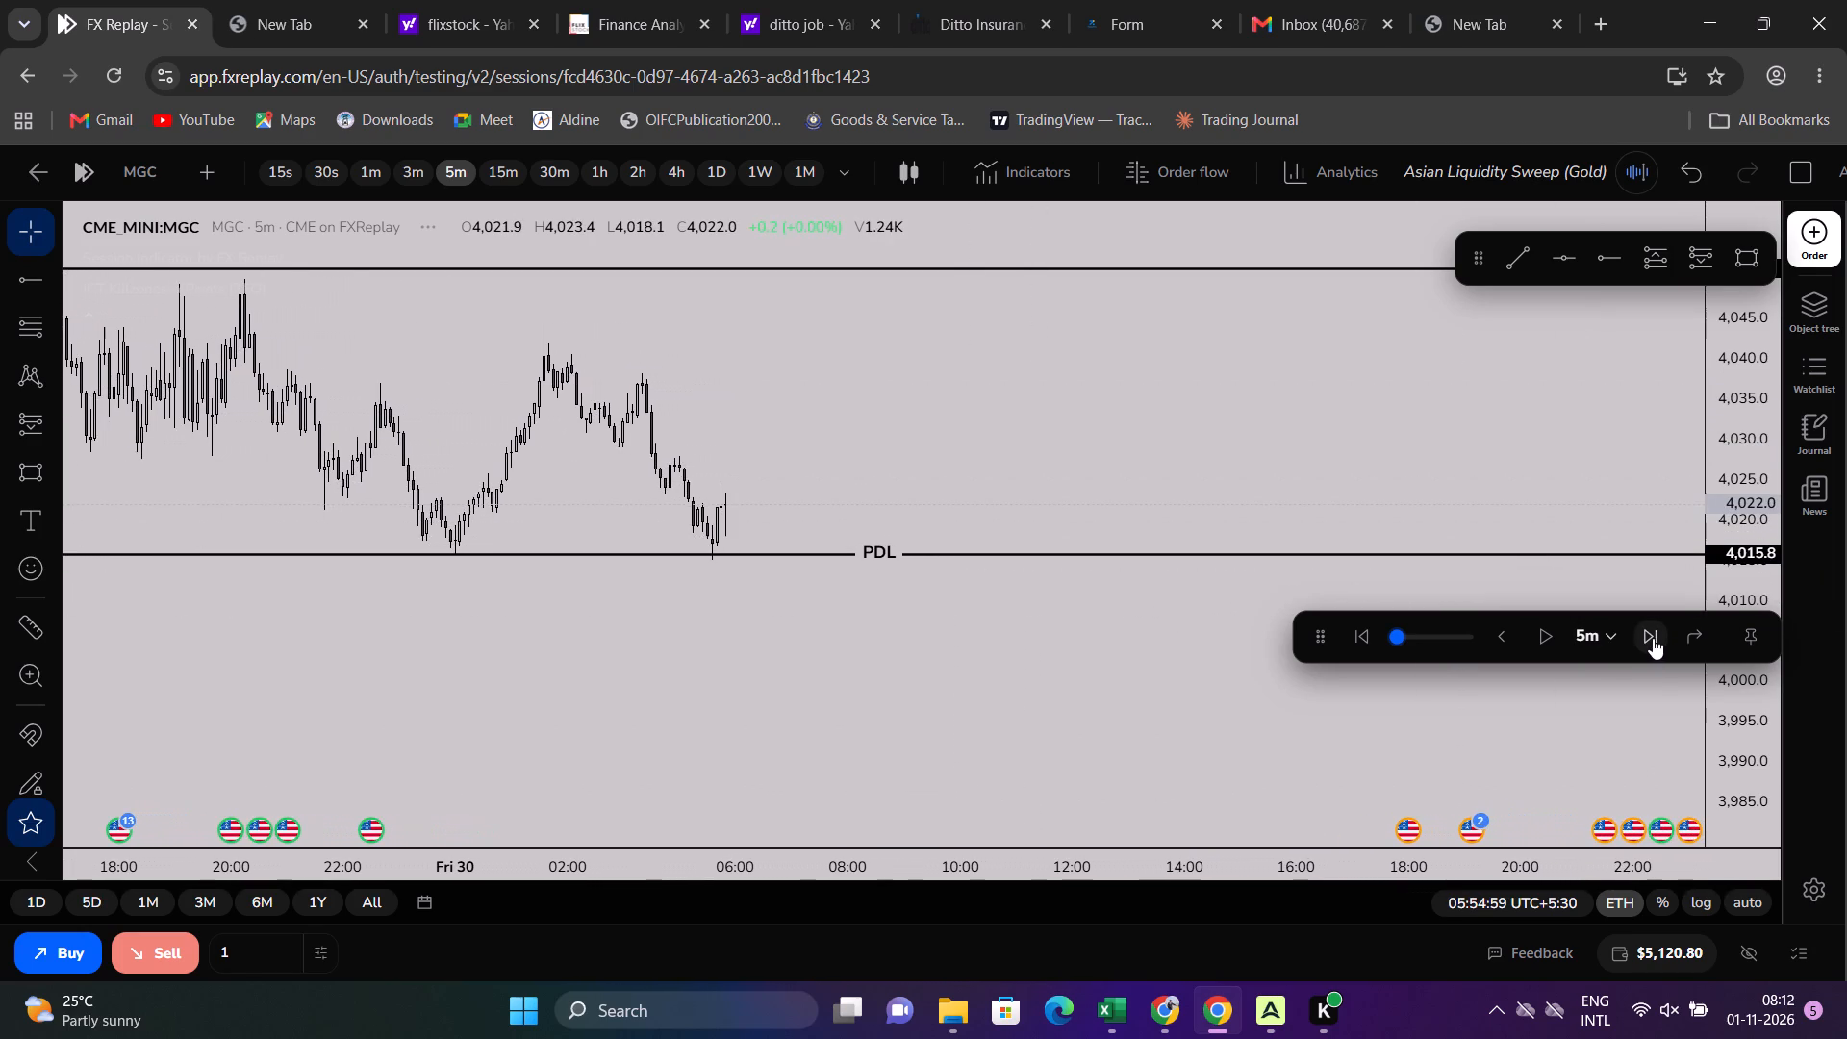
left_click(1653, 638)
Draw a rectangle from about 4,026.0 to 4,025.0 starting at October 30 04:50, and check it on the 15-minute chart.
left_click_drag(1742, 767, 1505, 202)
scroll(1070, 325, "up", 2)
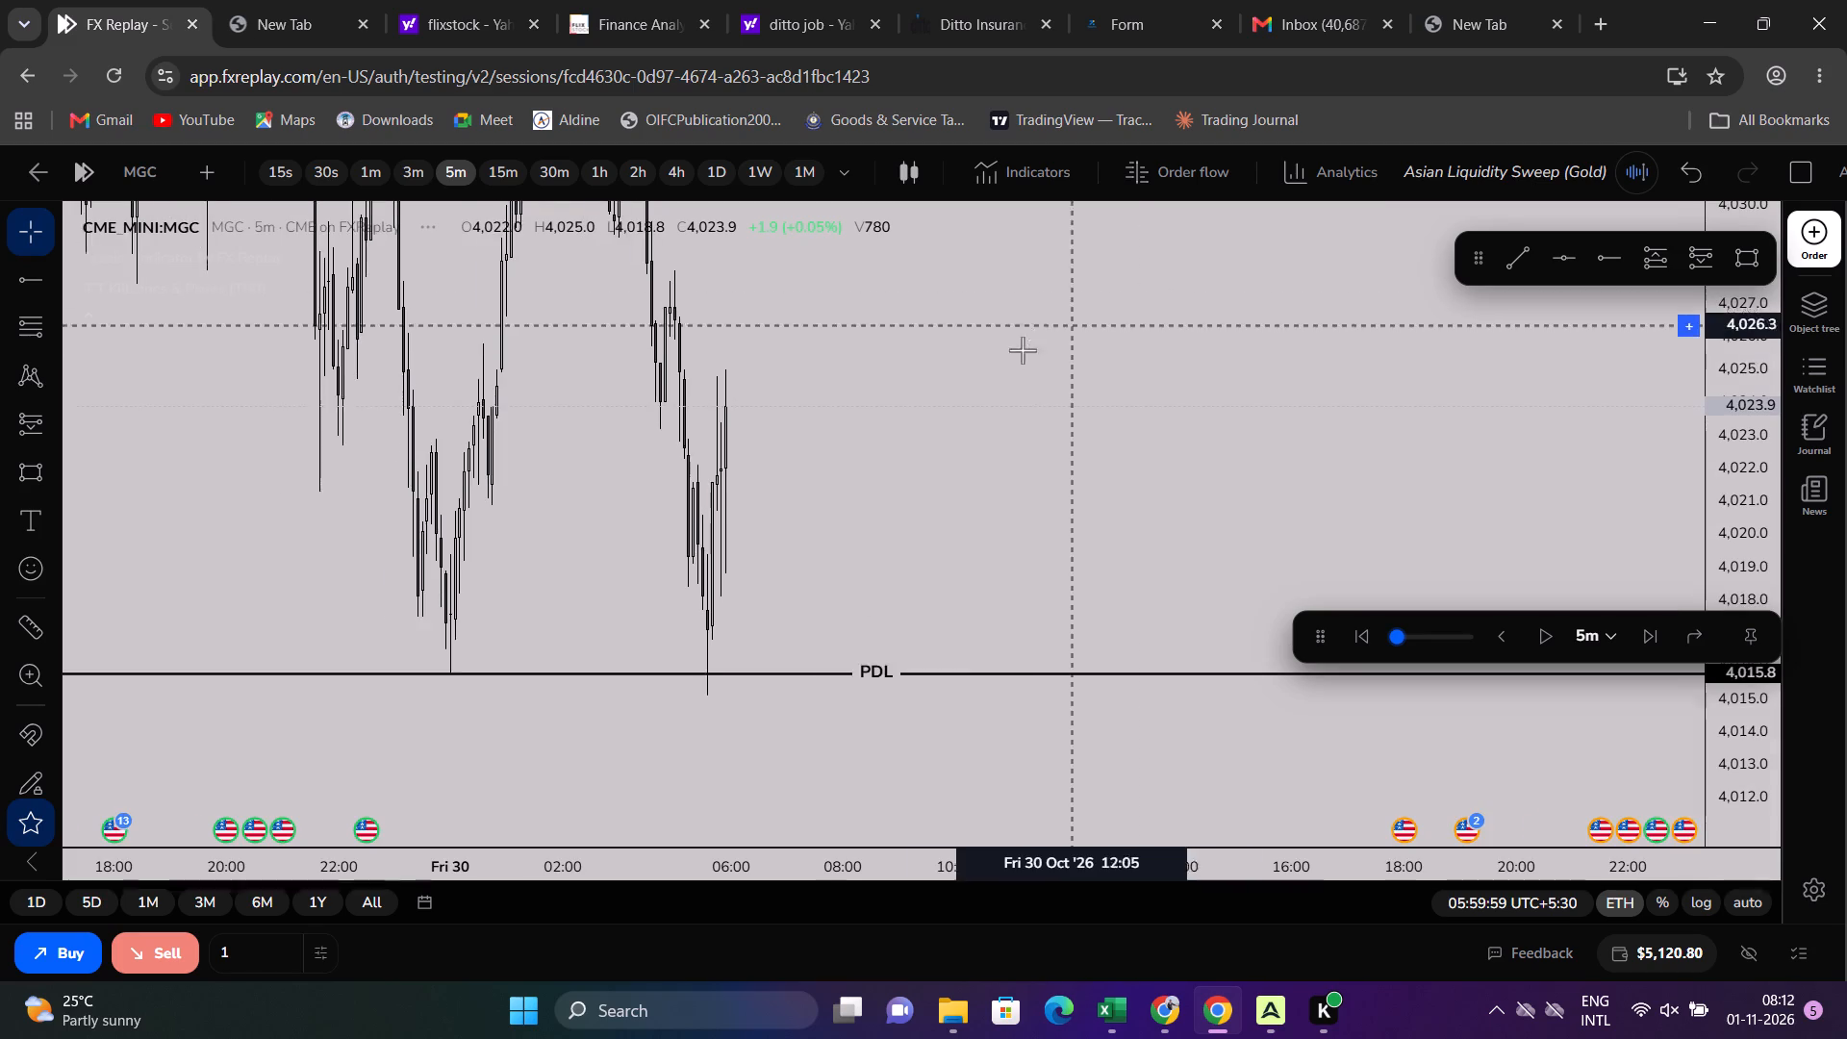
scroll(1023, 350, "up", 7)
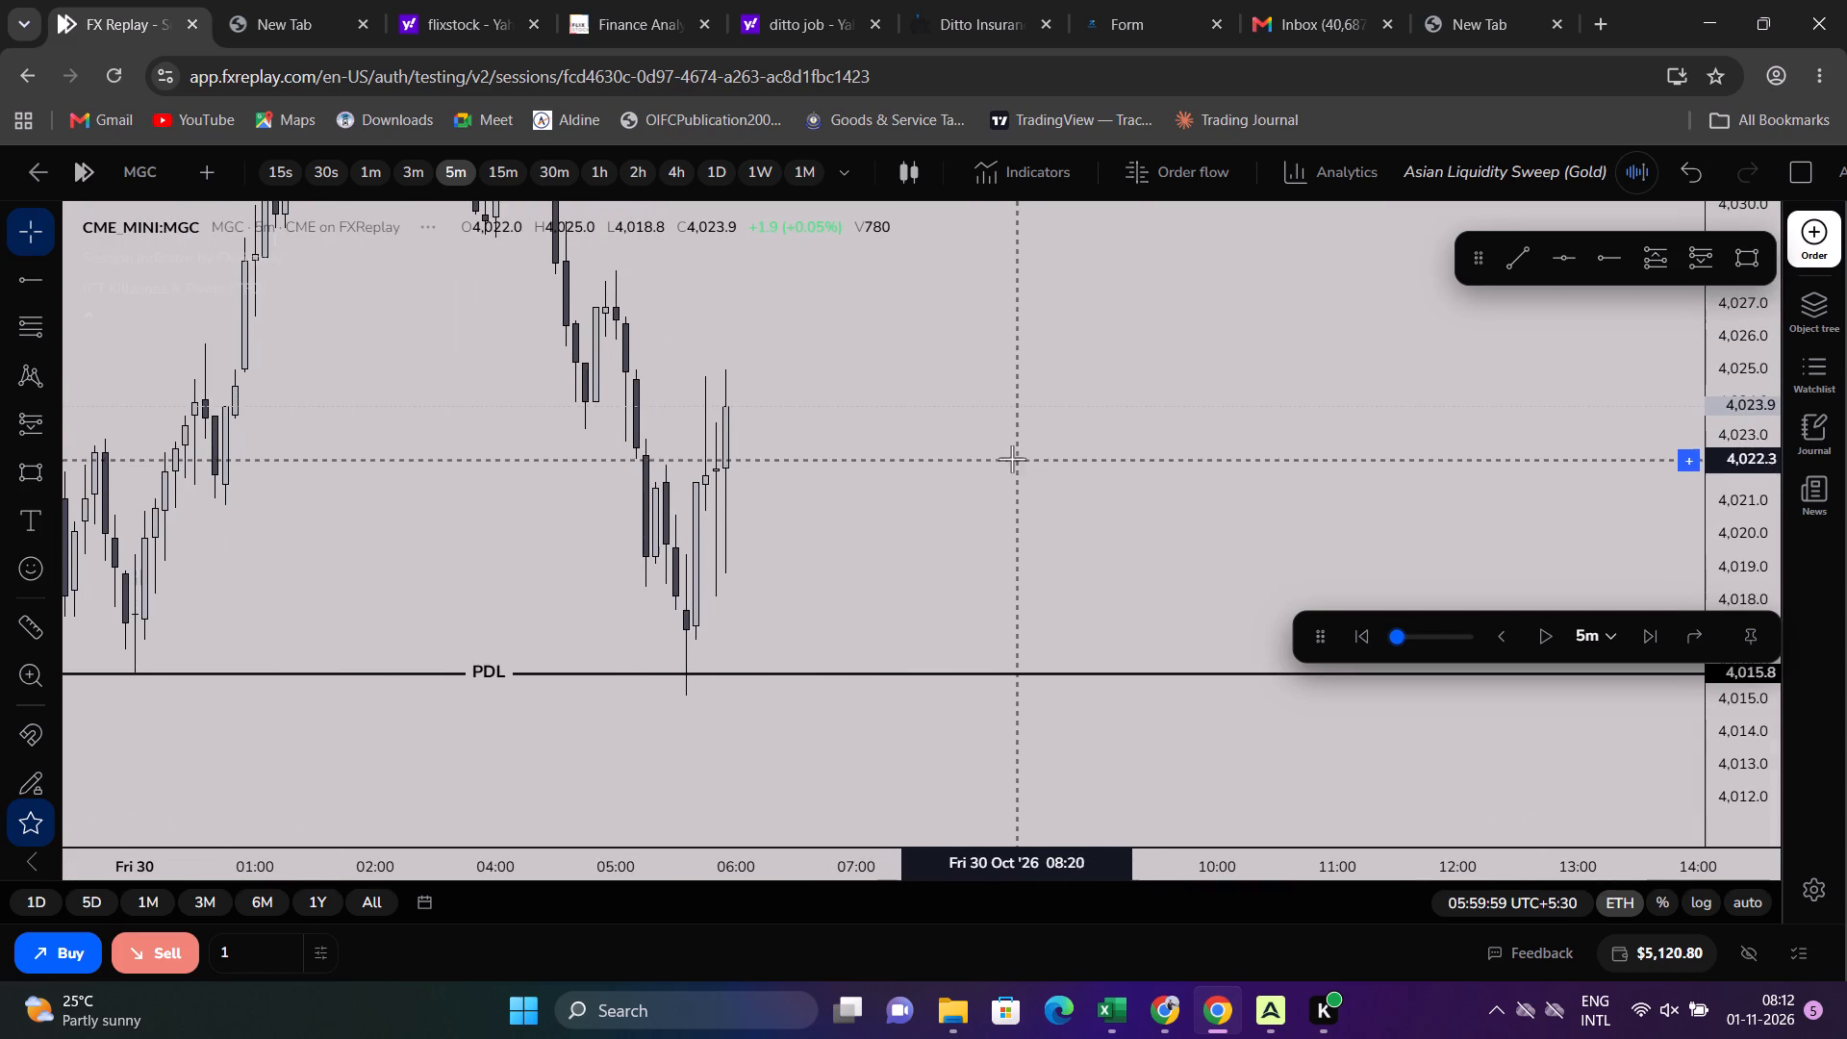
left_click_drag(994, 451, 993, 476)
left_click_drag(993, 476, 997, 505)
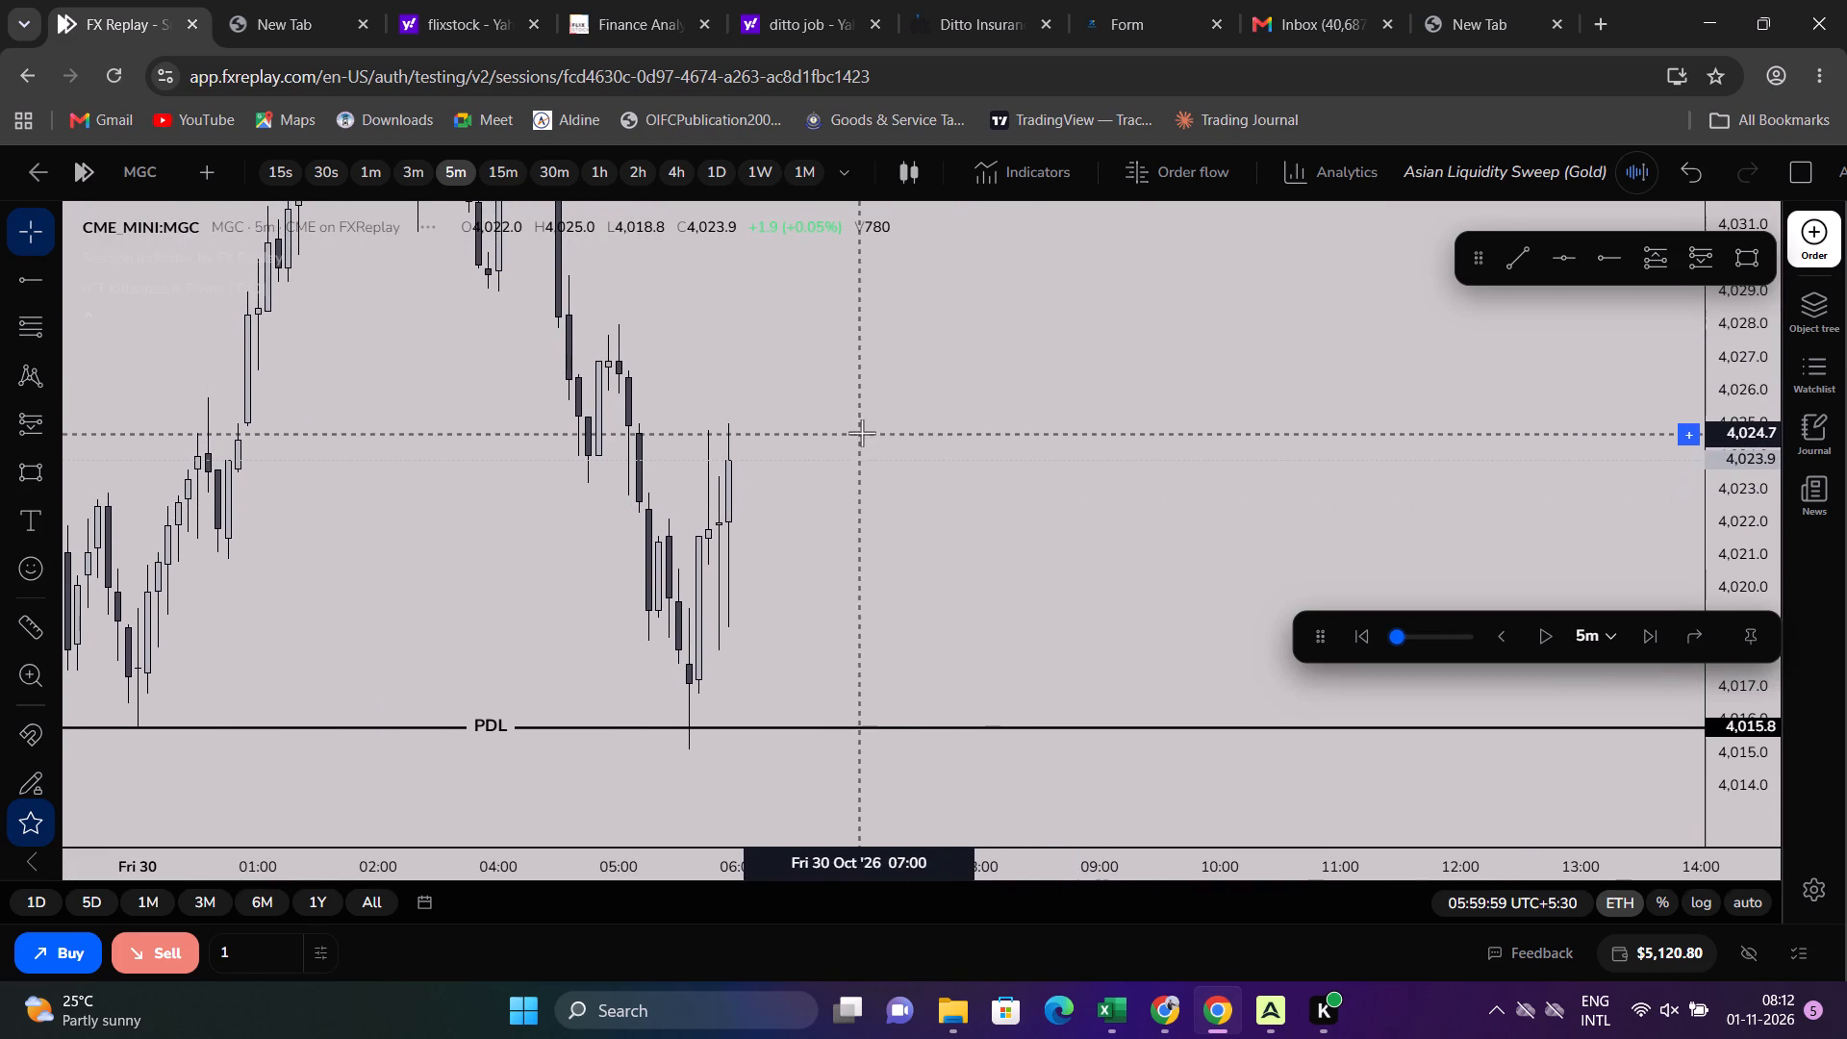
left_click(35, 473)
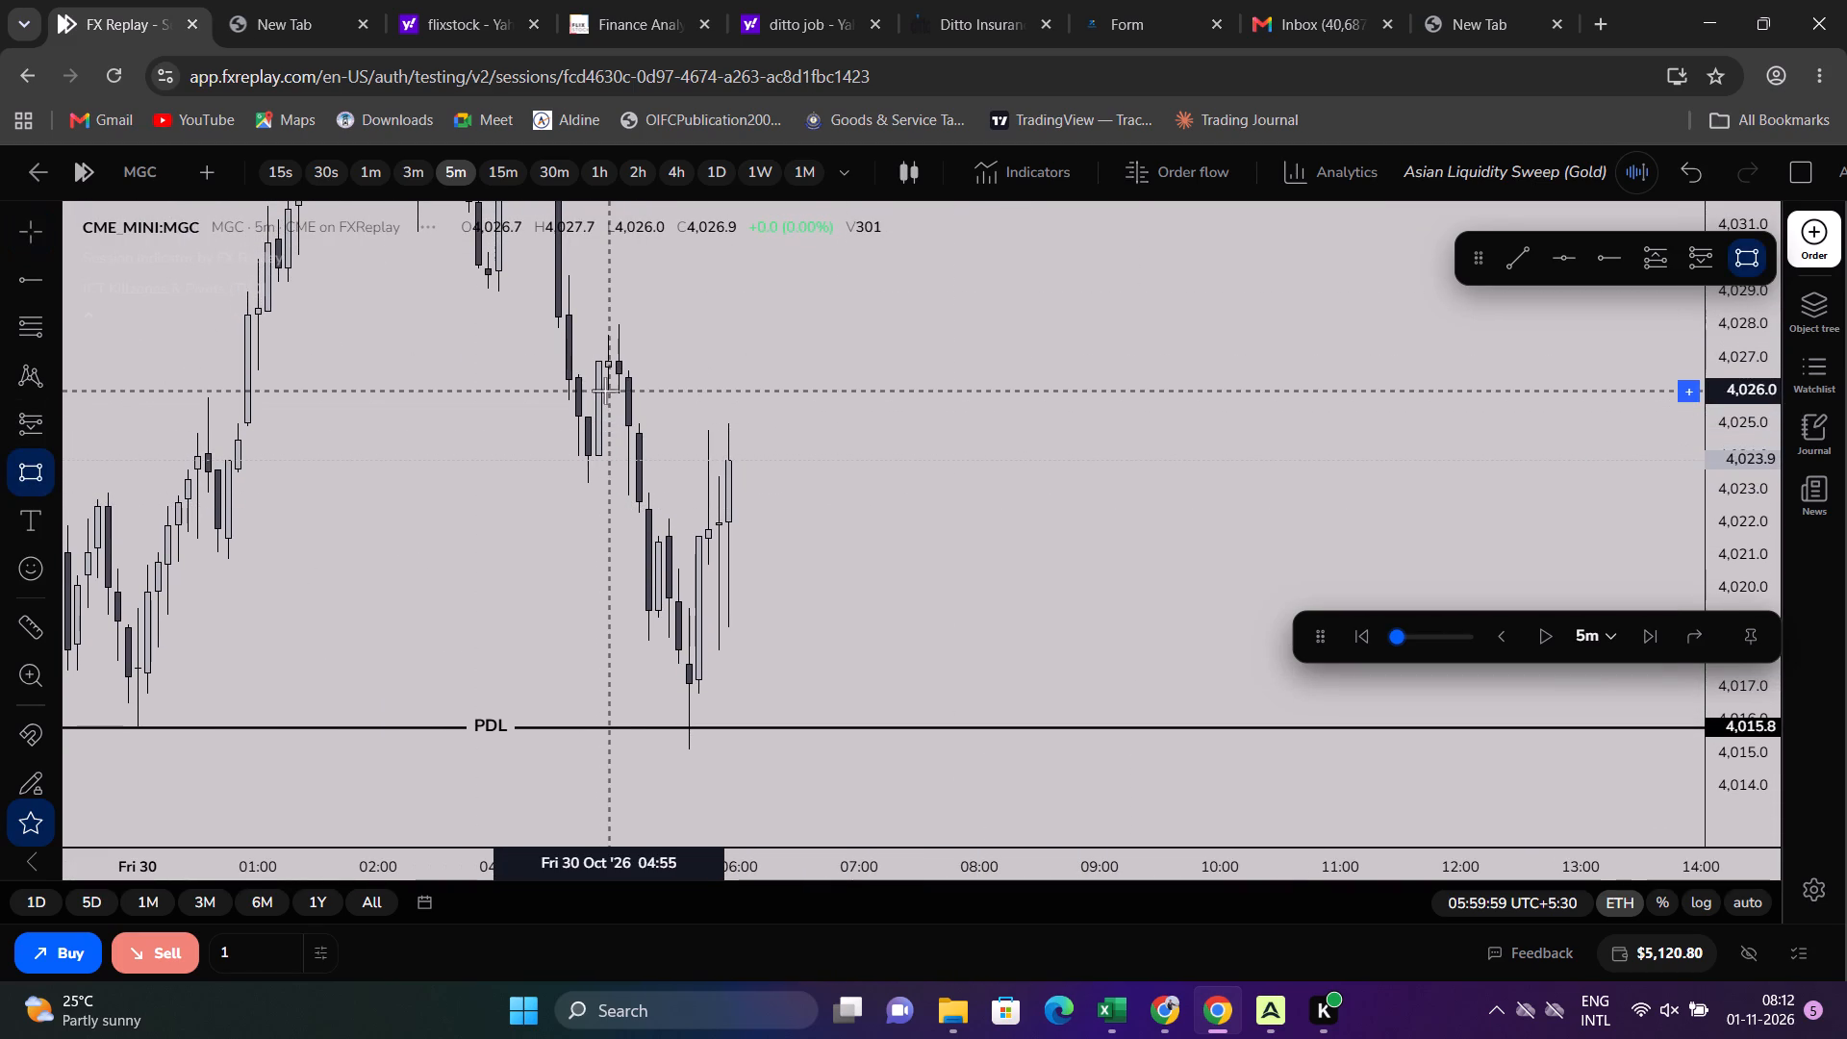
left_click(601, 392)
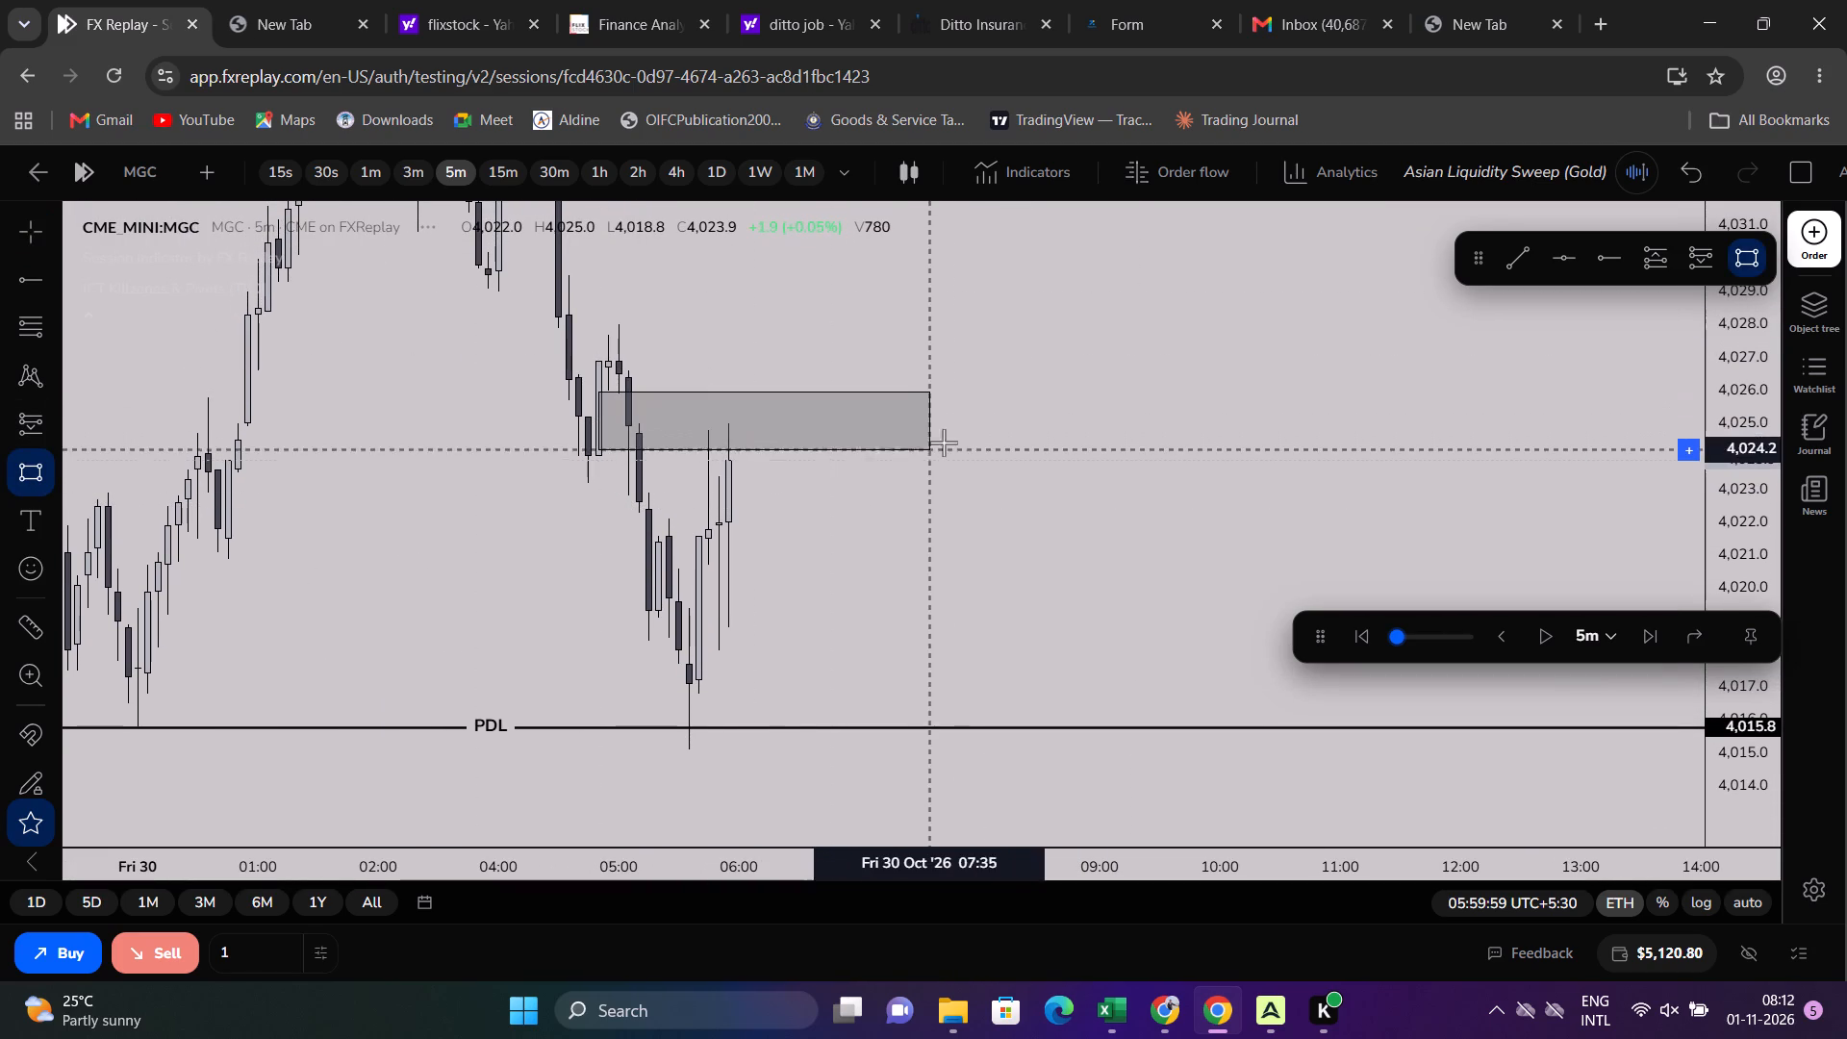
left_click(965, 422)
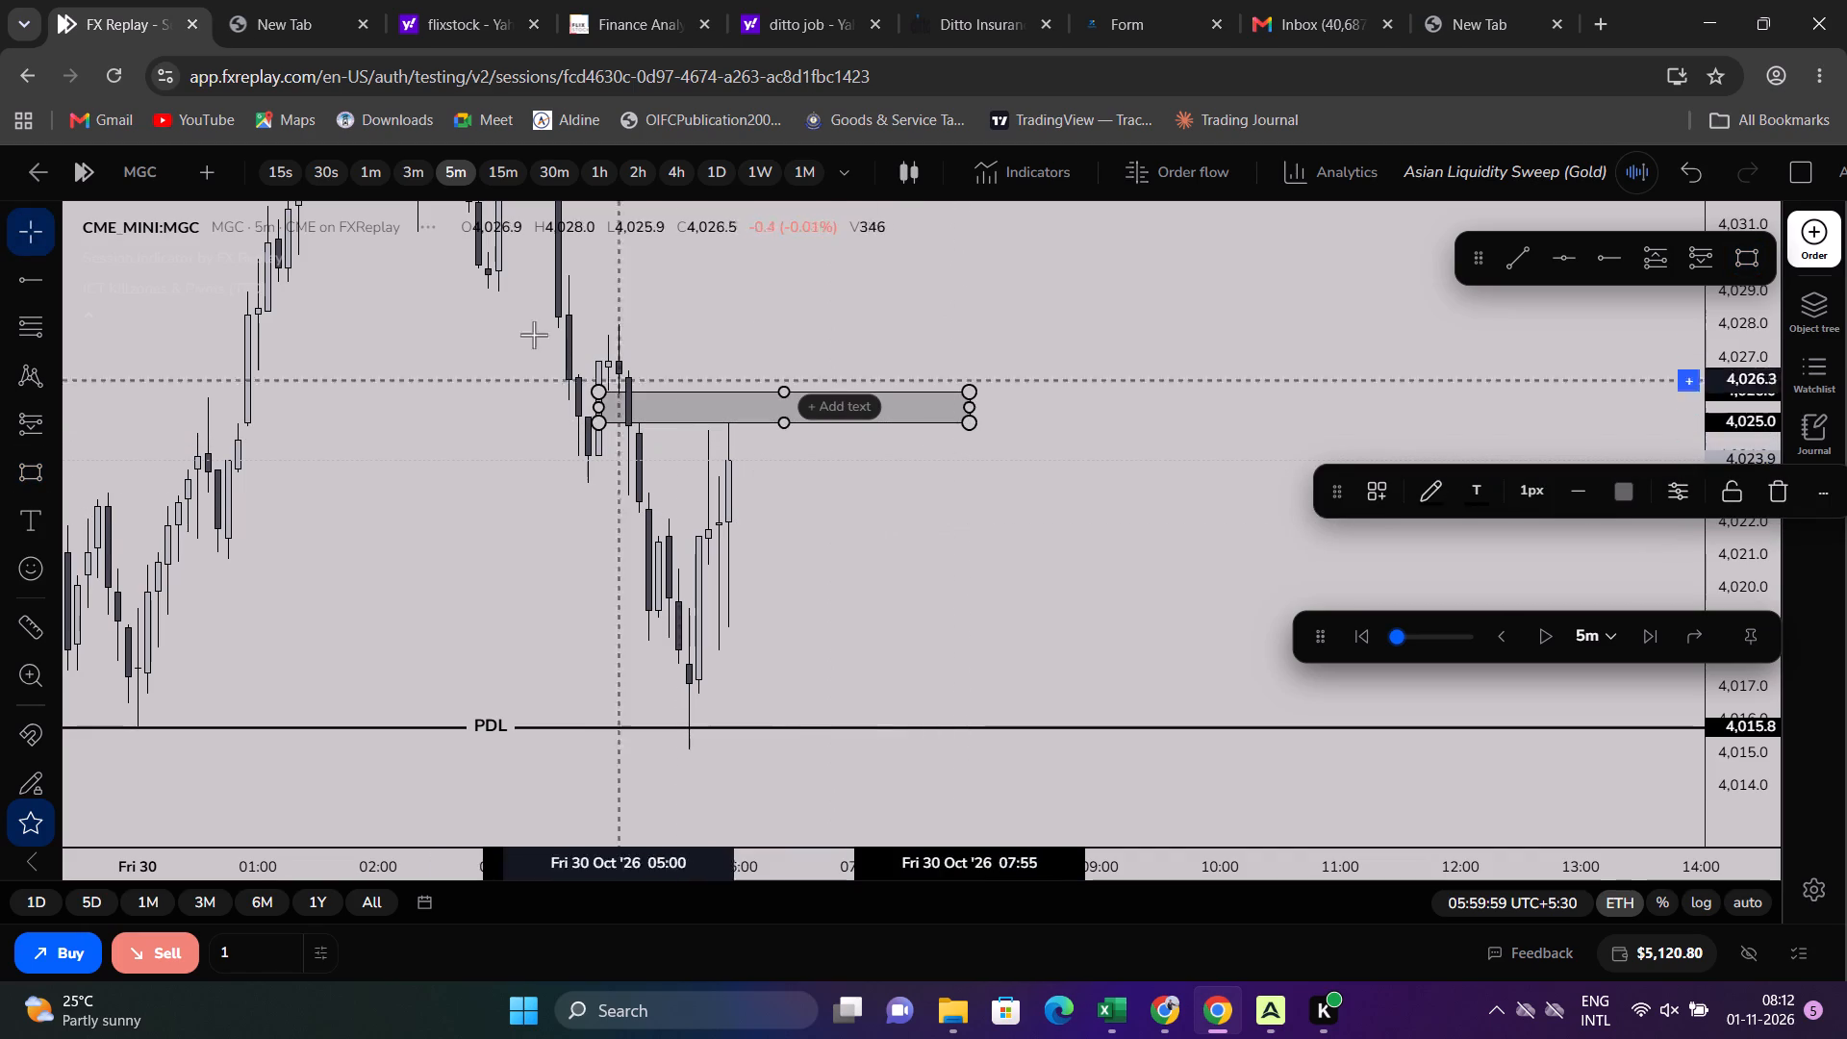
left_click(492, 175)
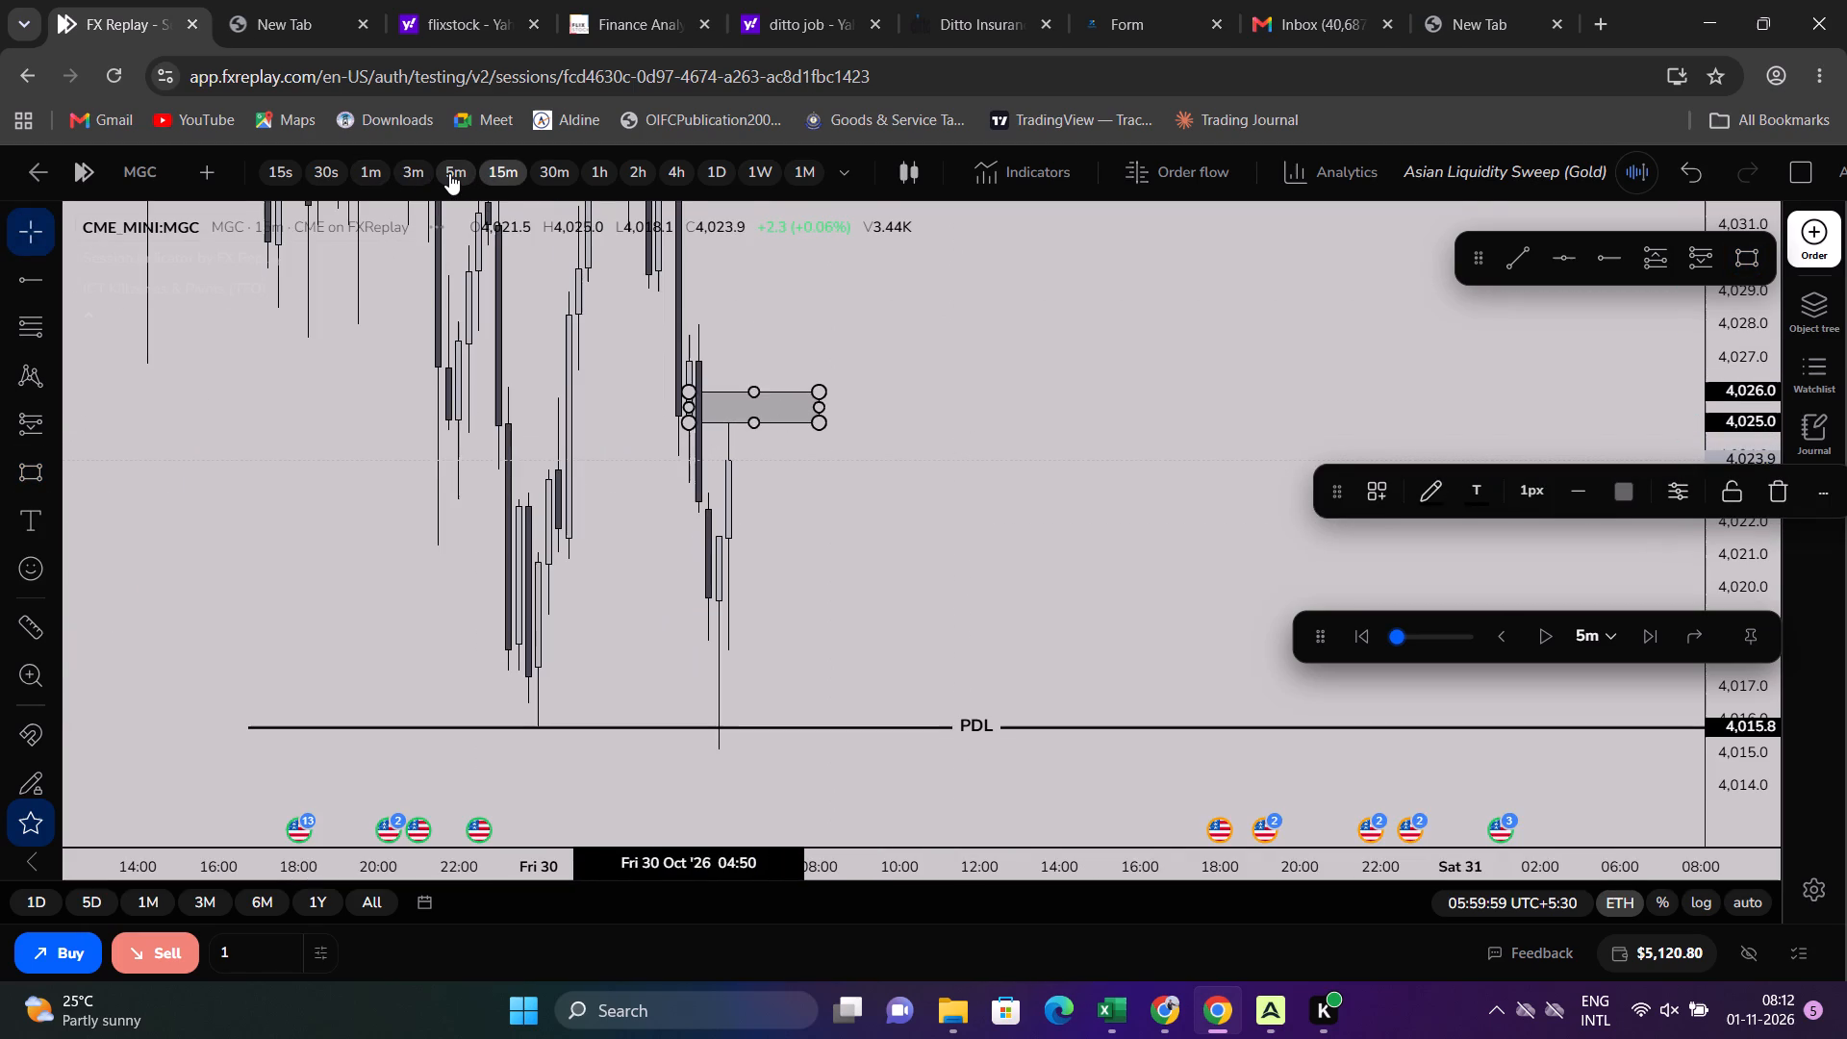
left_click(449, 173)
left_click(848, 565)
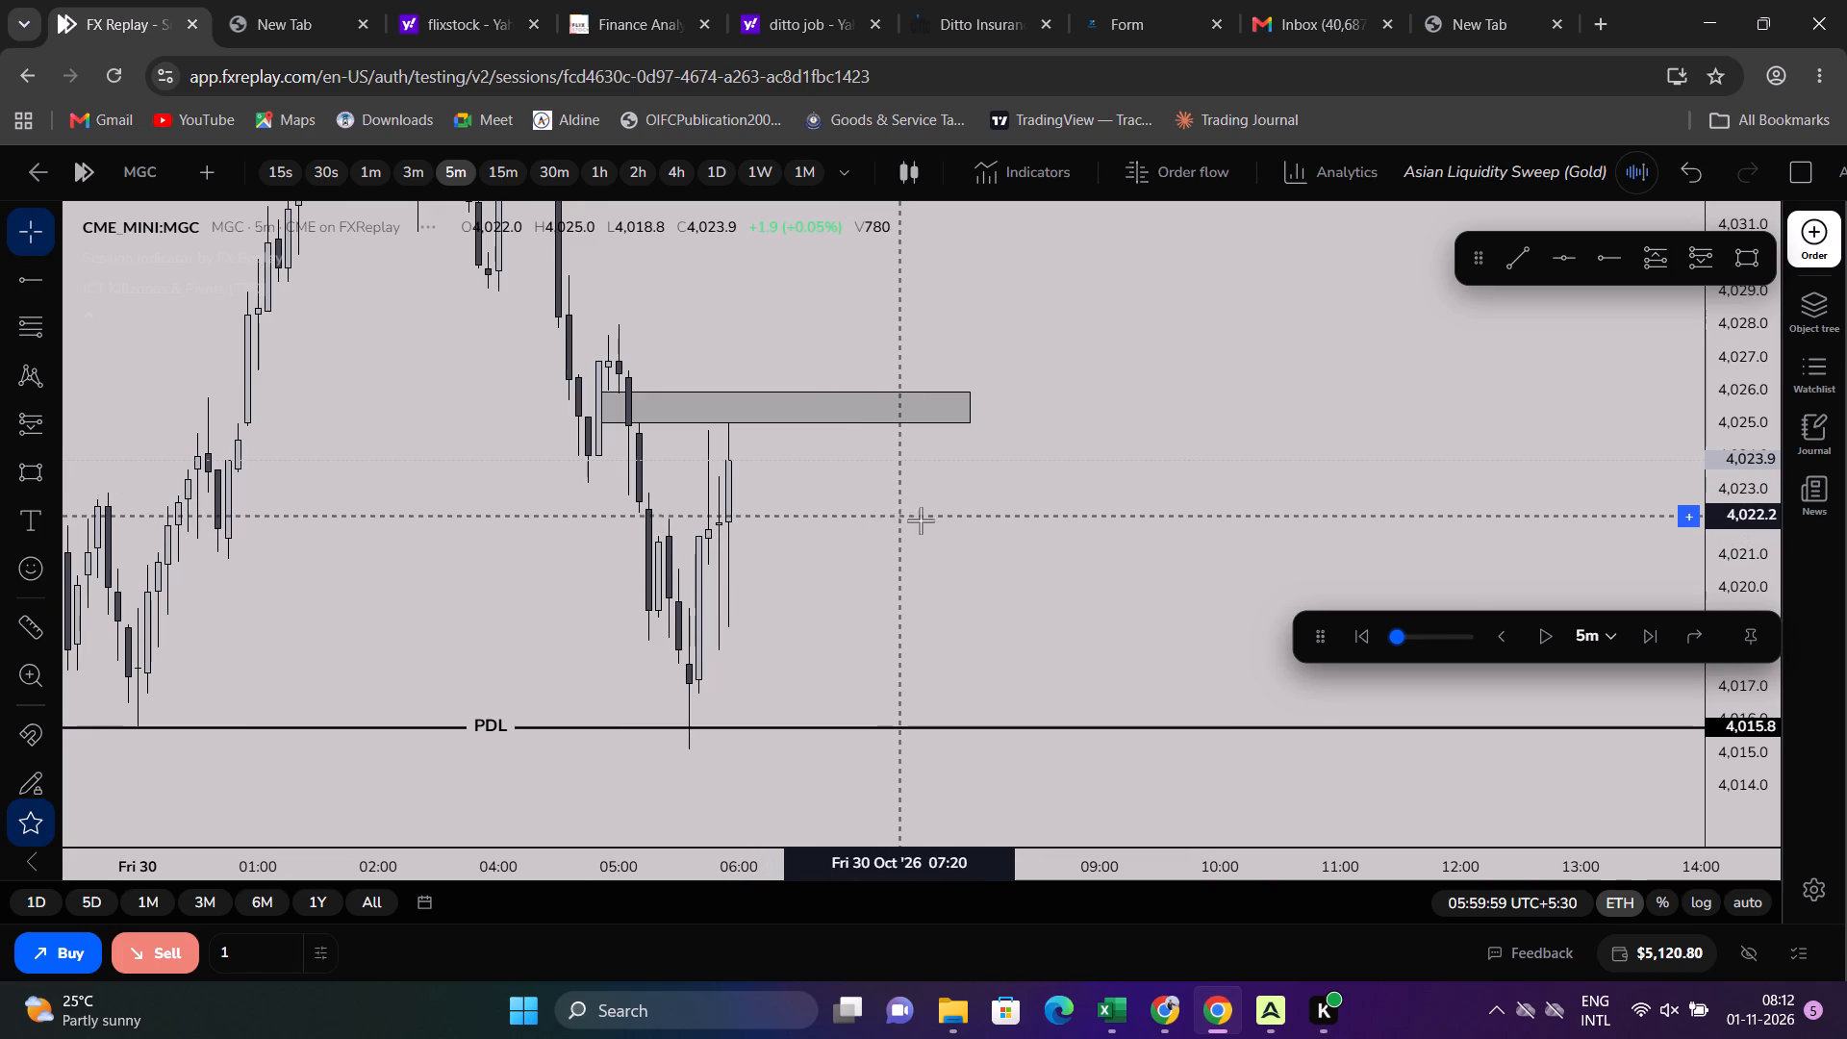
Draw a rectangle from about 4,022.3 to 4,021.6, spanning October 30 05:00 to 07:25.
left_click_drag(1728, 731, 1721, 414)
scroll(1239, 415, "down", 1)
scroll(1095, 418, "up", 2)
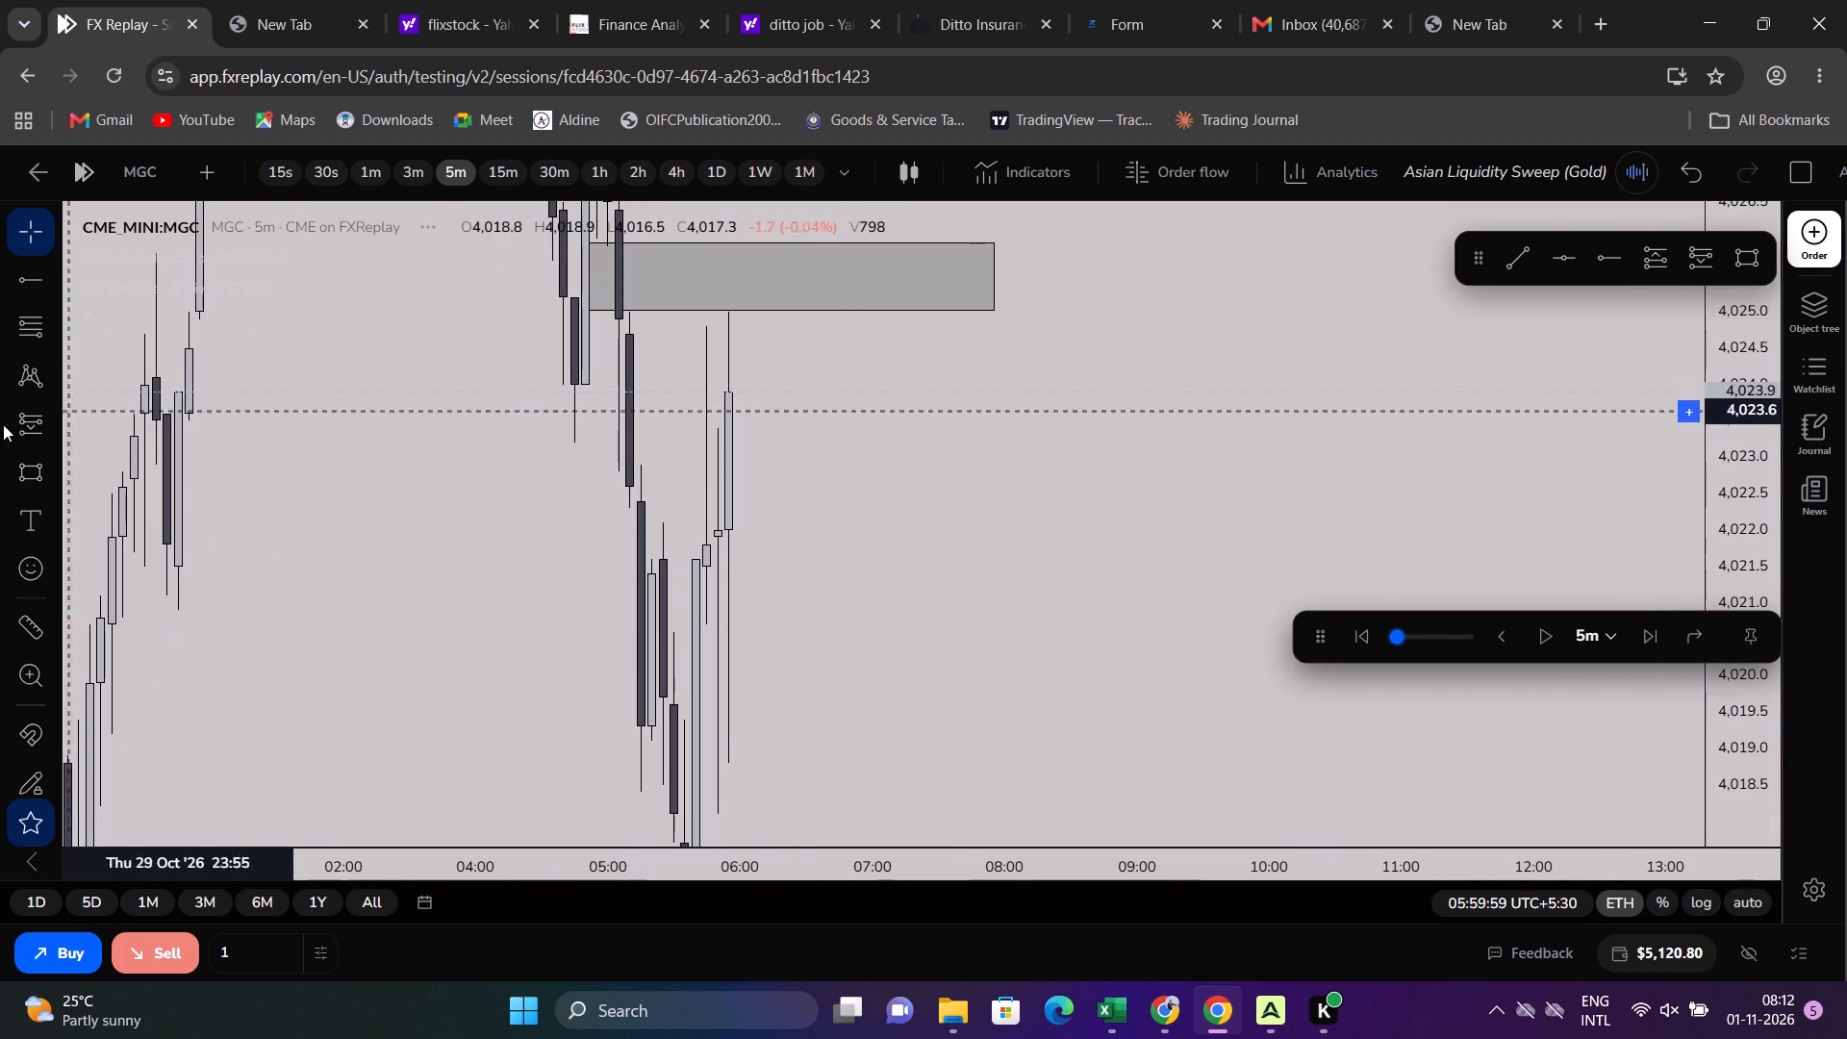
left_click_drag(17, 459, 38, 459)
scroll(685, 522, "up", 3)
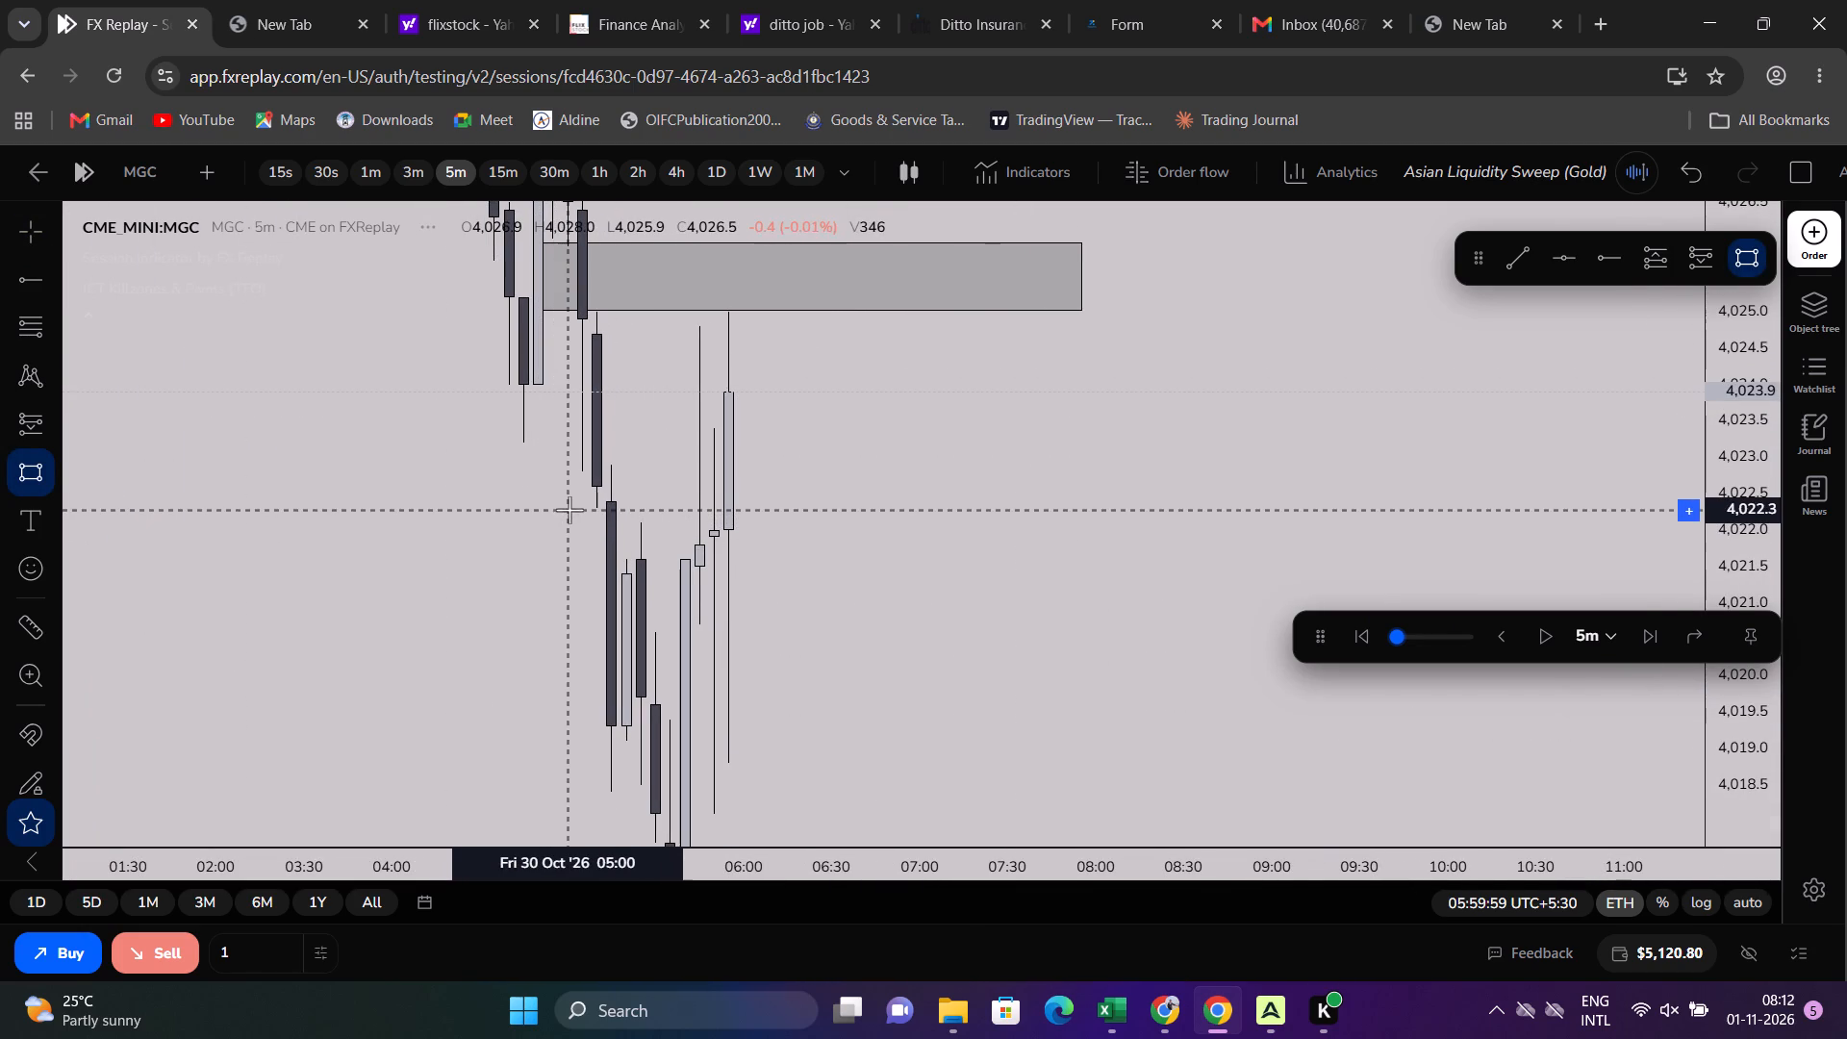
left_click(573, 508)
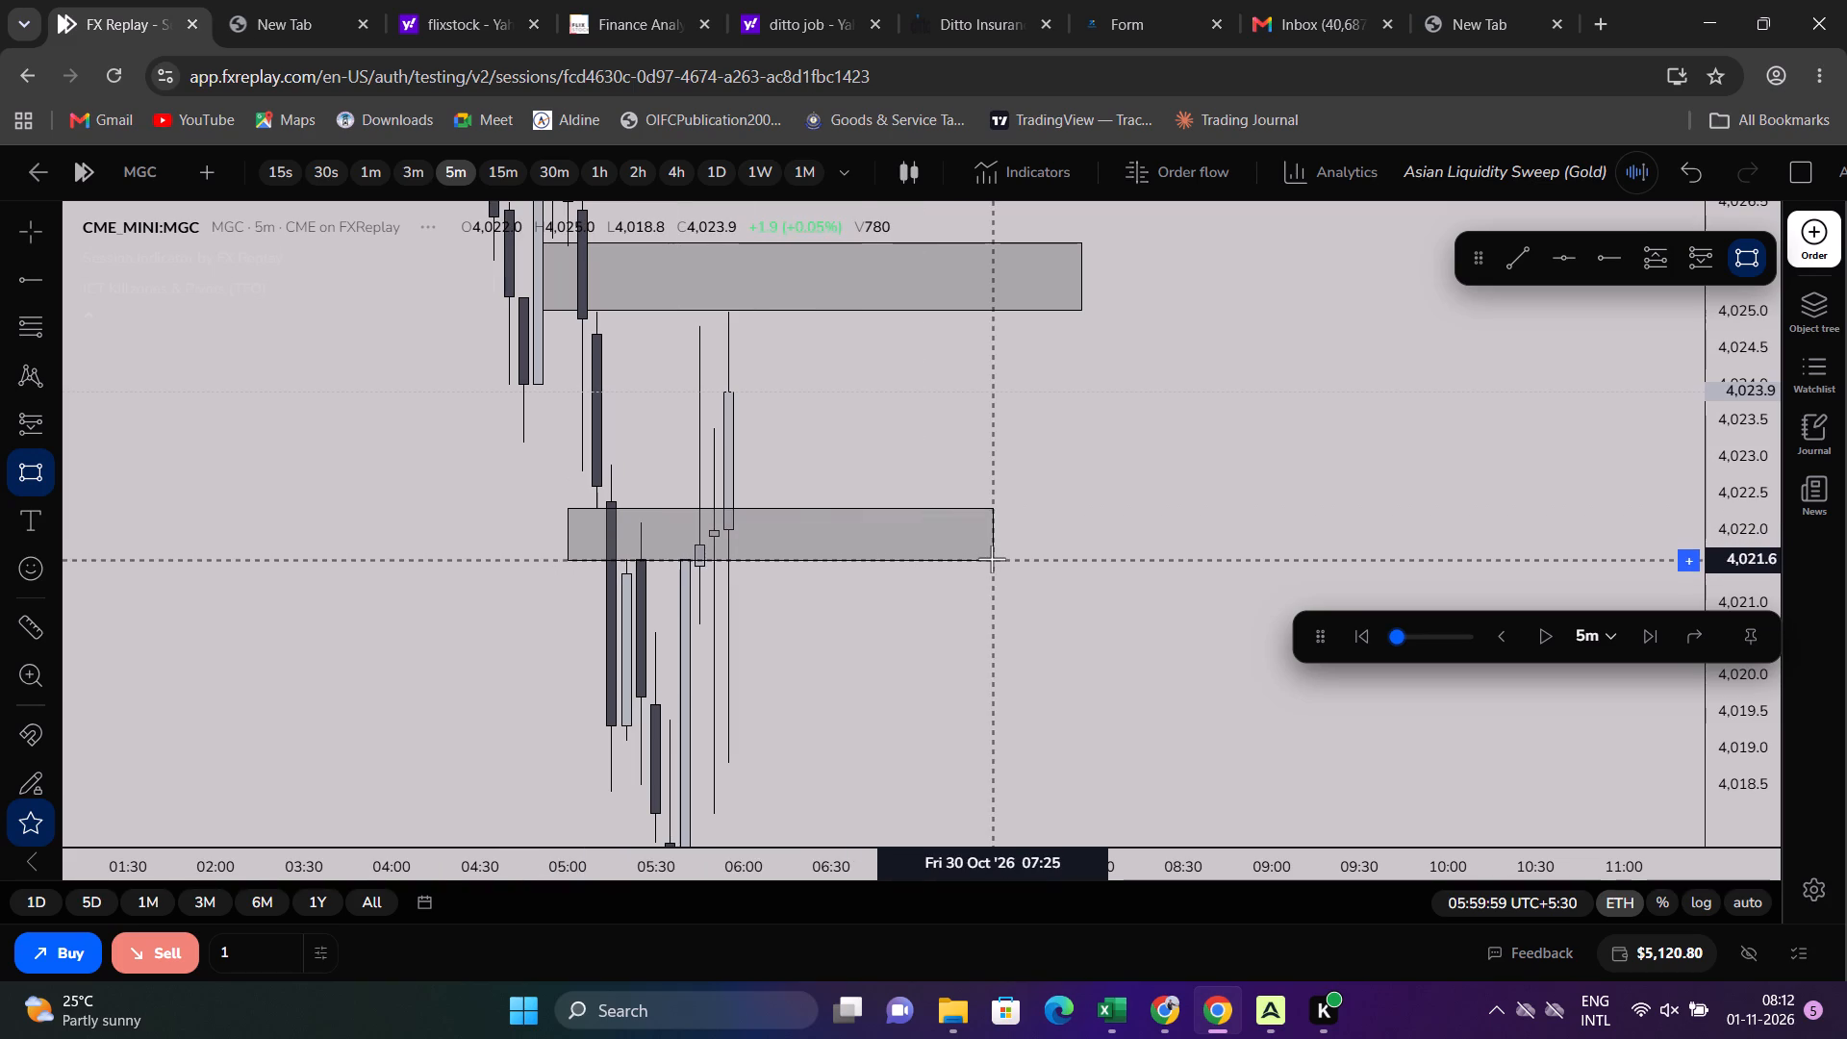
left_click(992, 559)
Label the new lower rectangle 5m FVG.
left_click(997, 537)
left_click(994, 534)
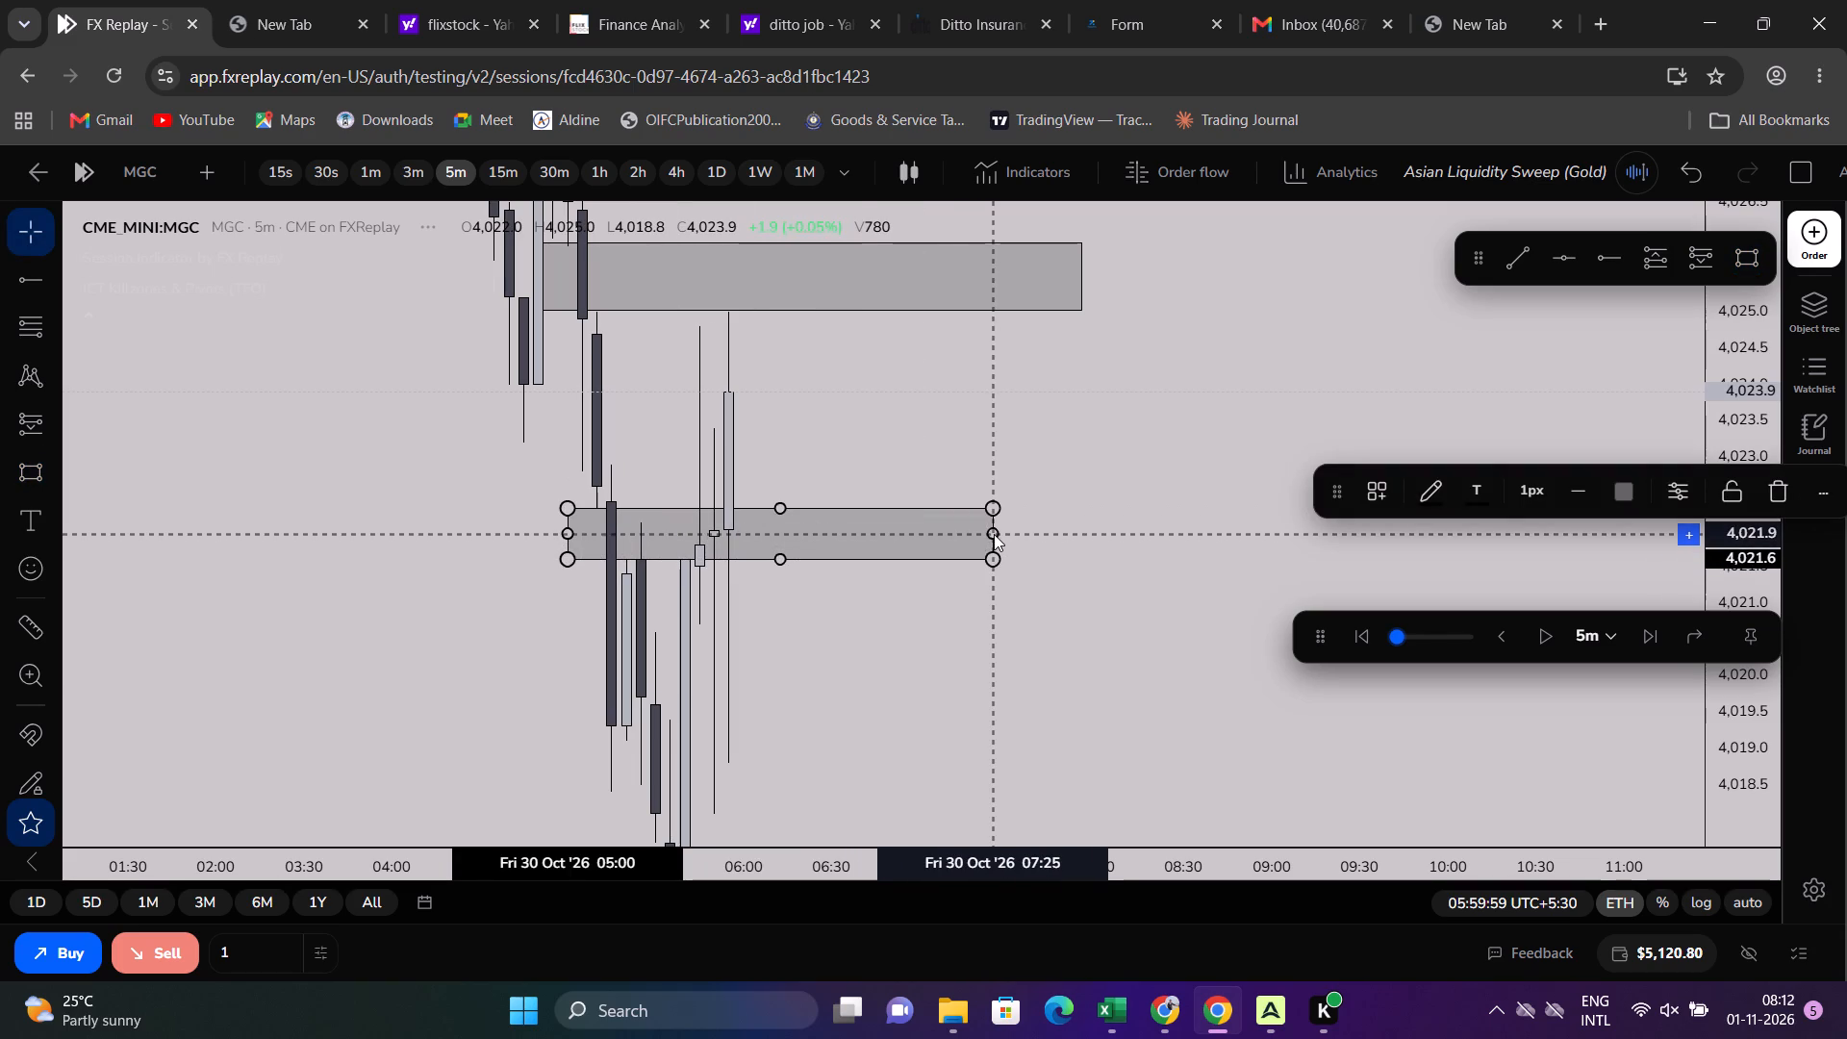
left_click(994, 532)
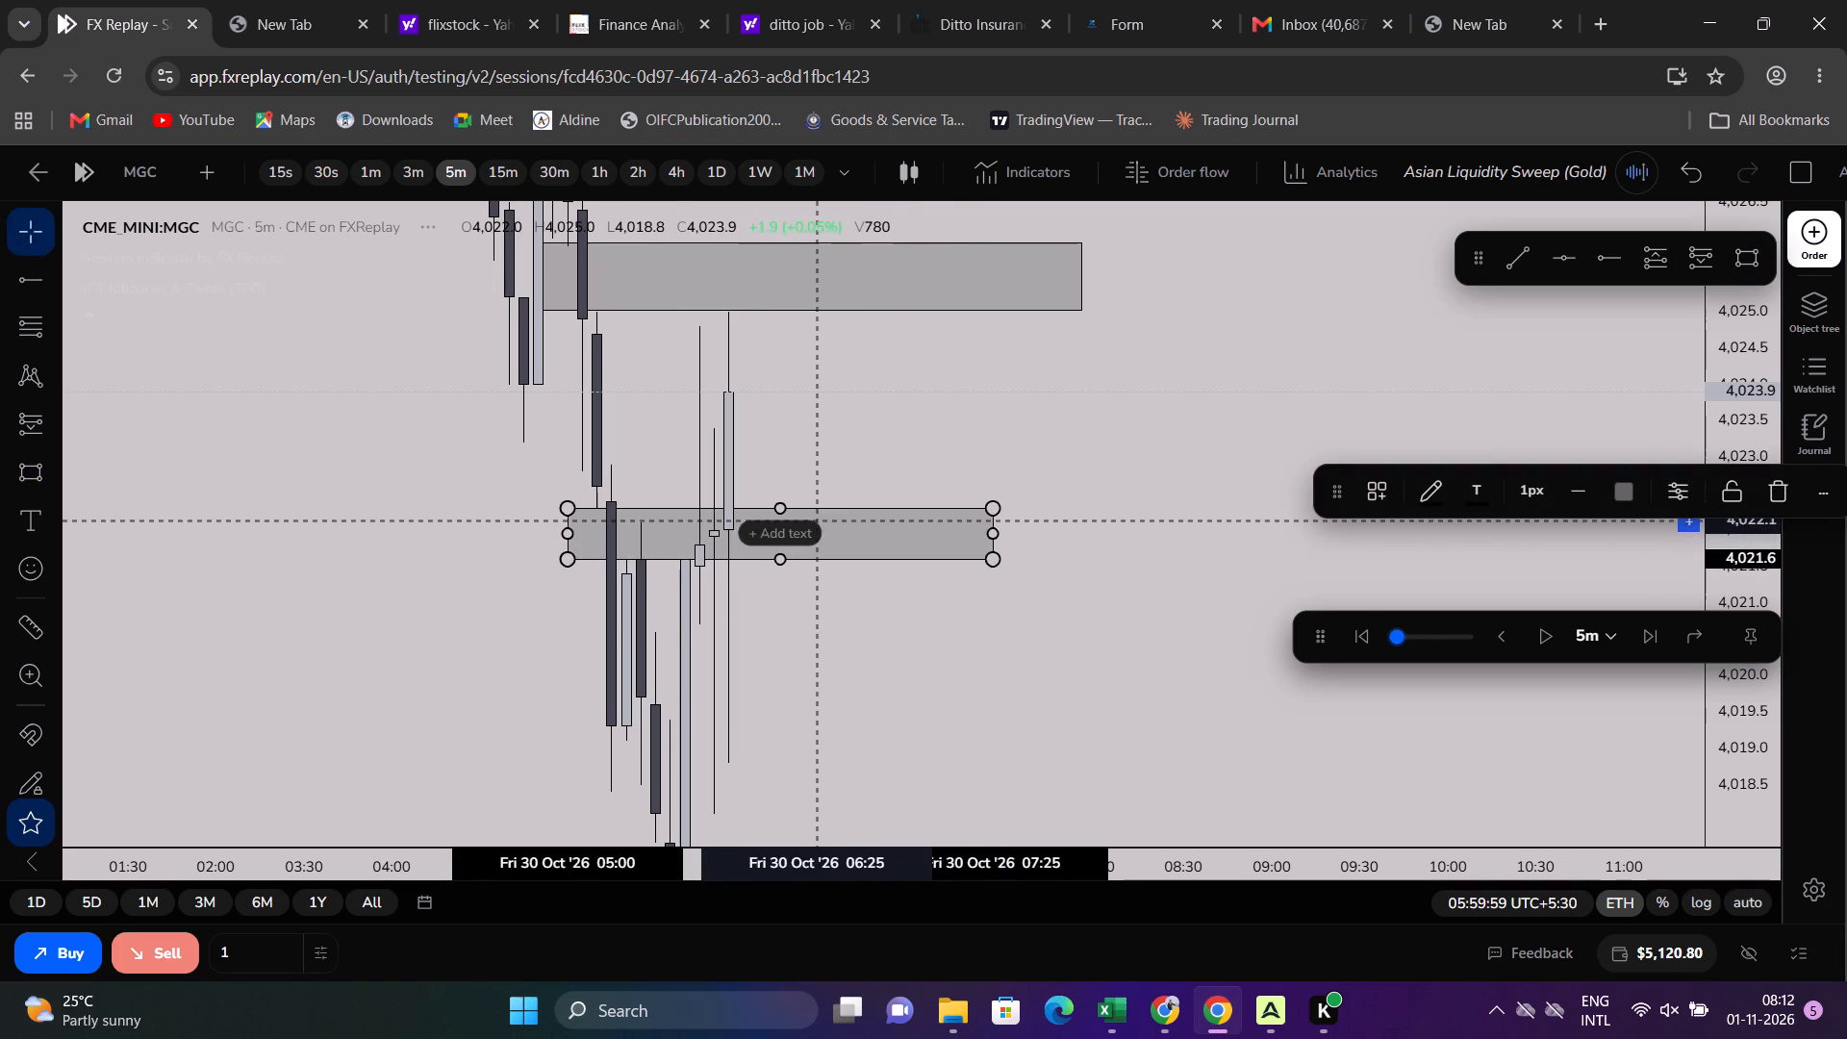
left_click(807, 533)
key("5")
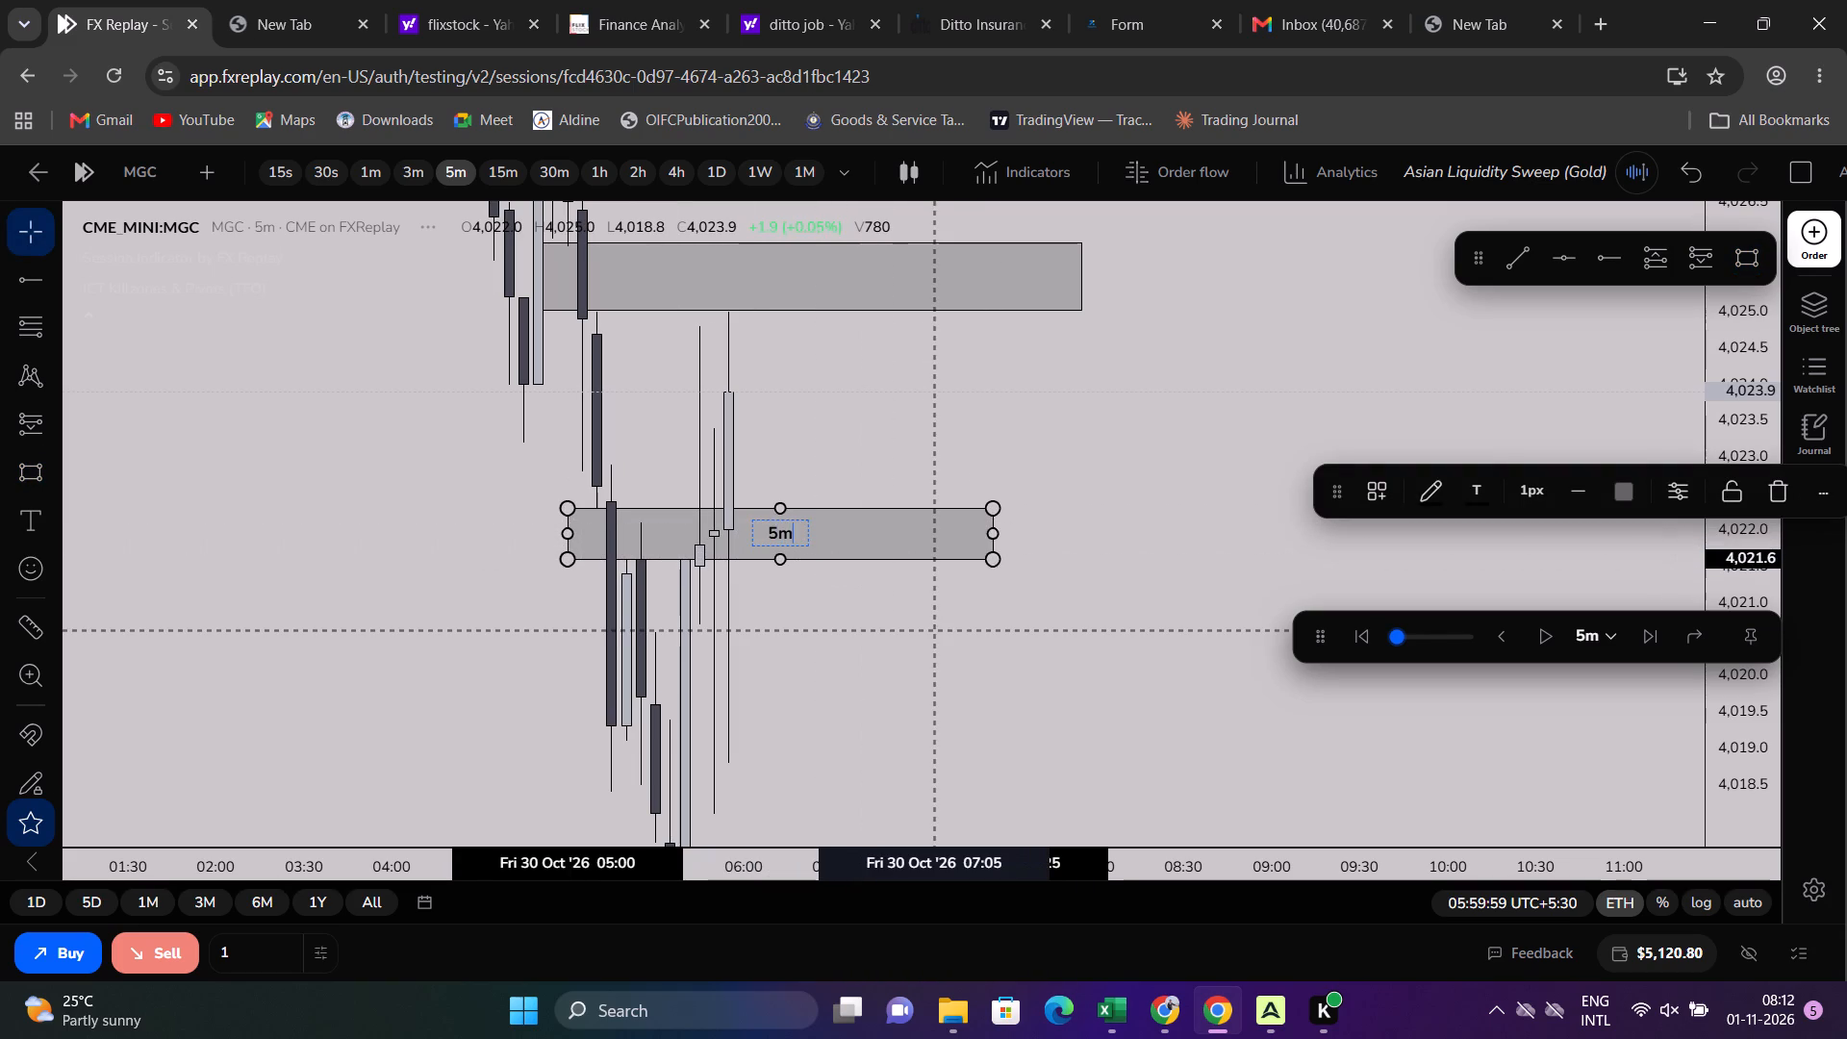
type("FVG")
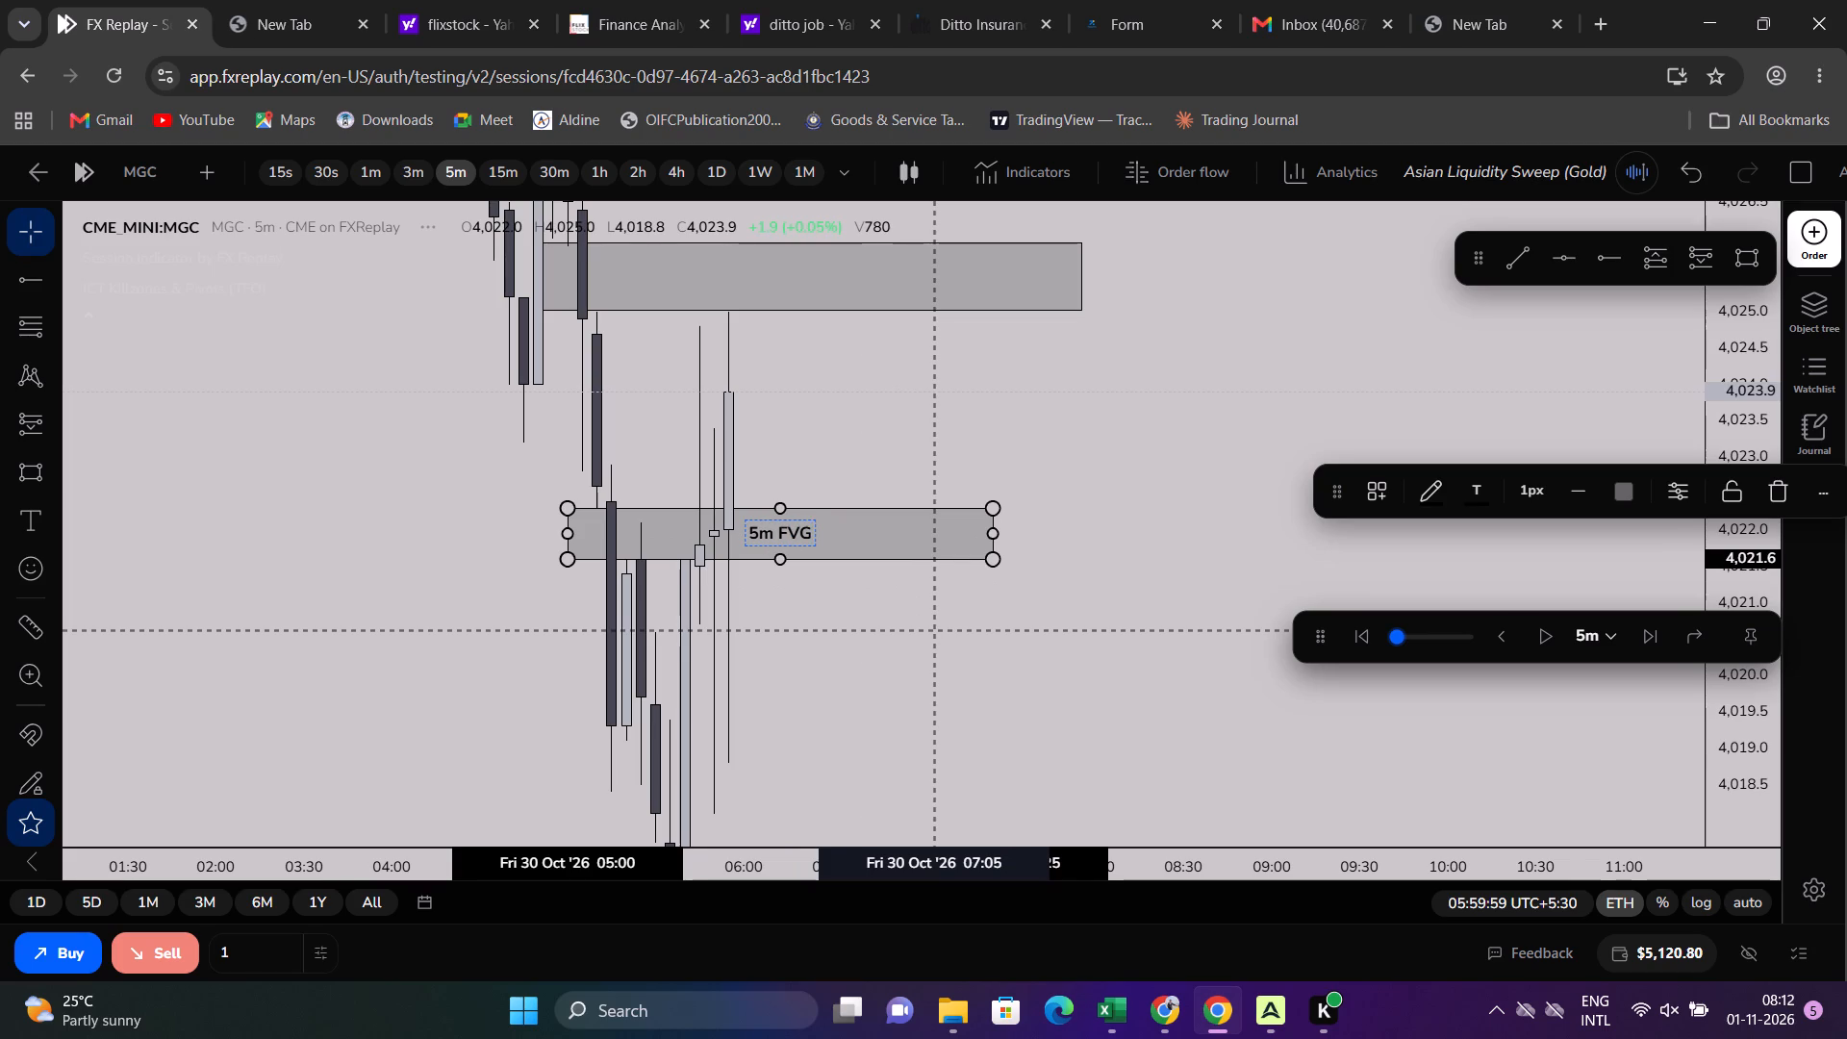
left_click(936, 630)
Label the upper rectangle, from 4,026.0 to 4,025.0, 5m FVG.
left_click_drag(1734, 479, 1694, 608)
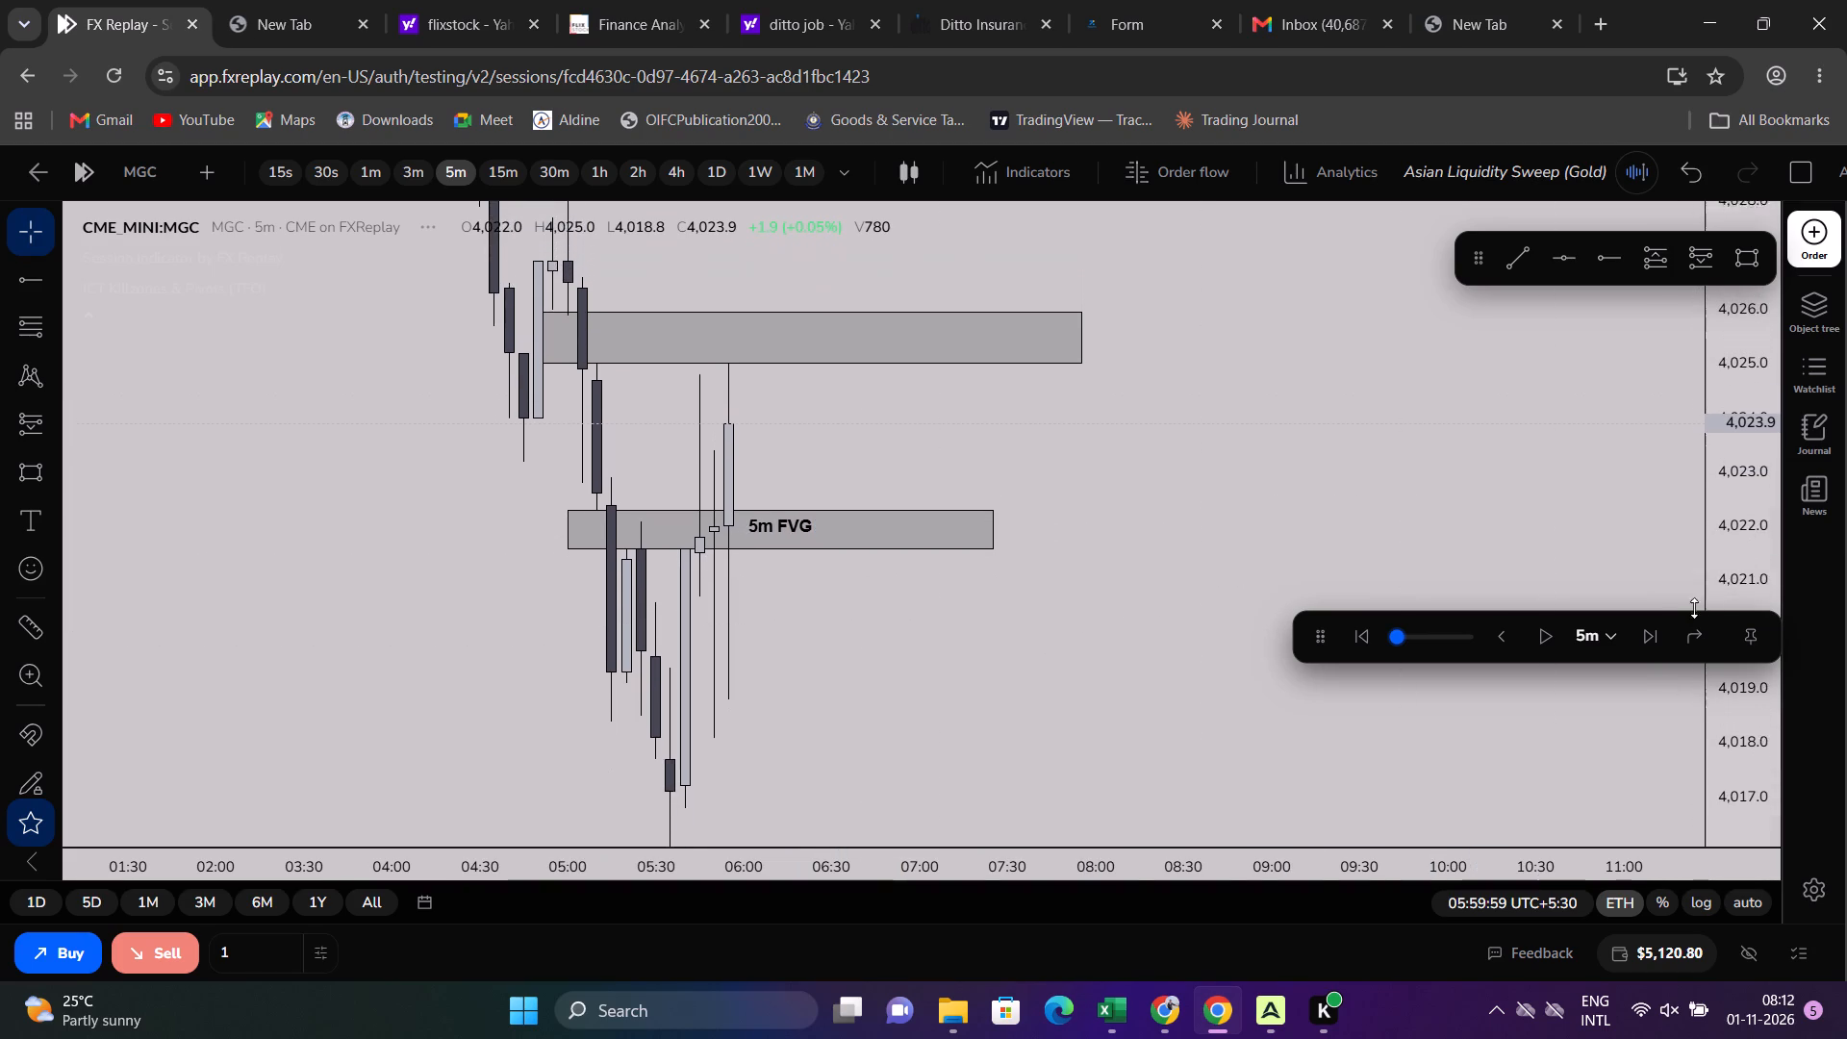
left_click_drag(1694, 608, 1675, 612)
scroll(954, 592, "down", 3)
scroll(215, 342, "up", 3)
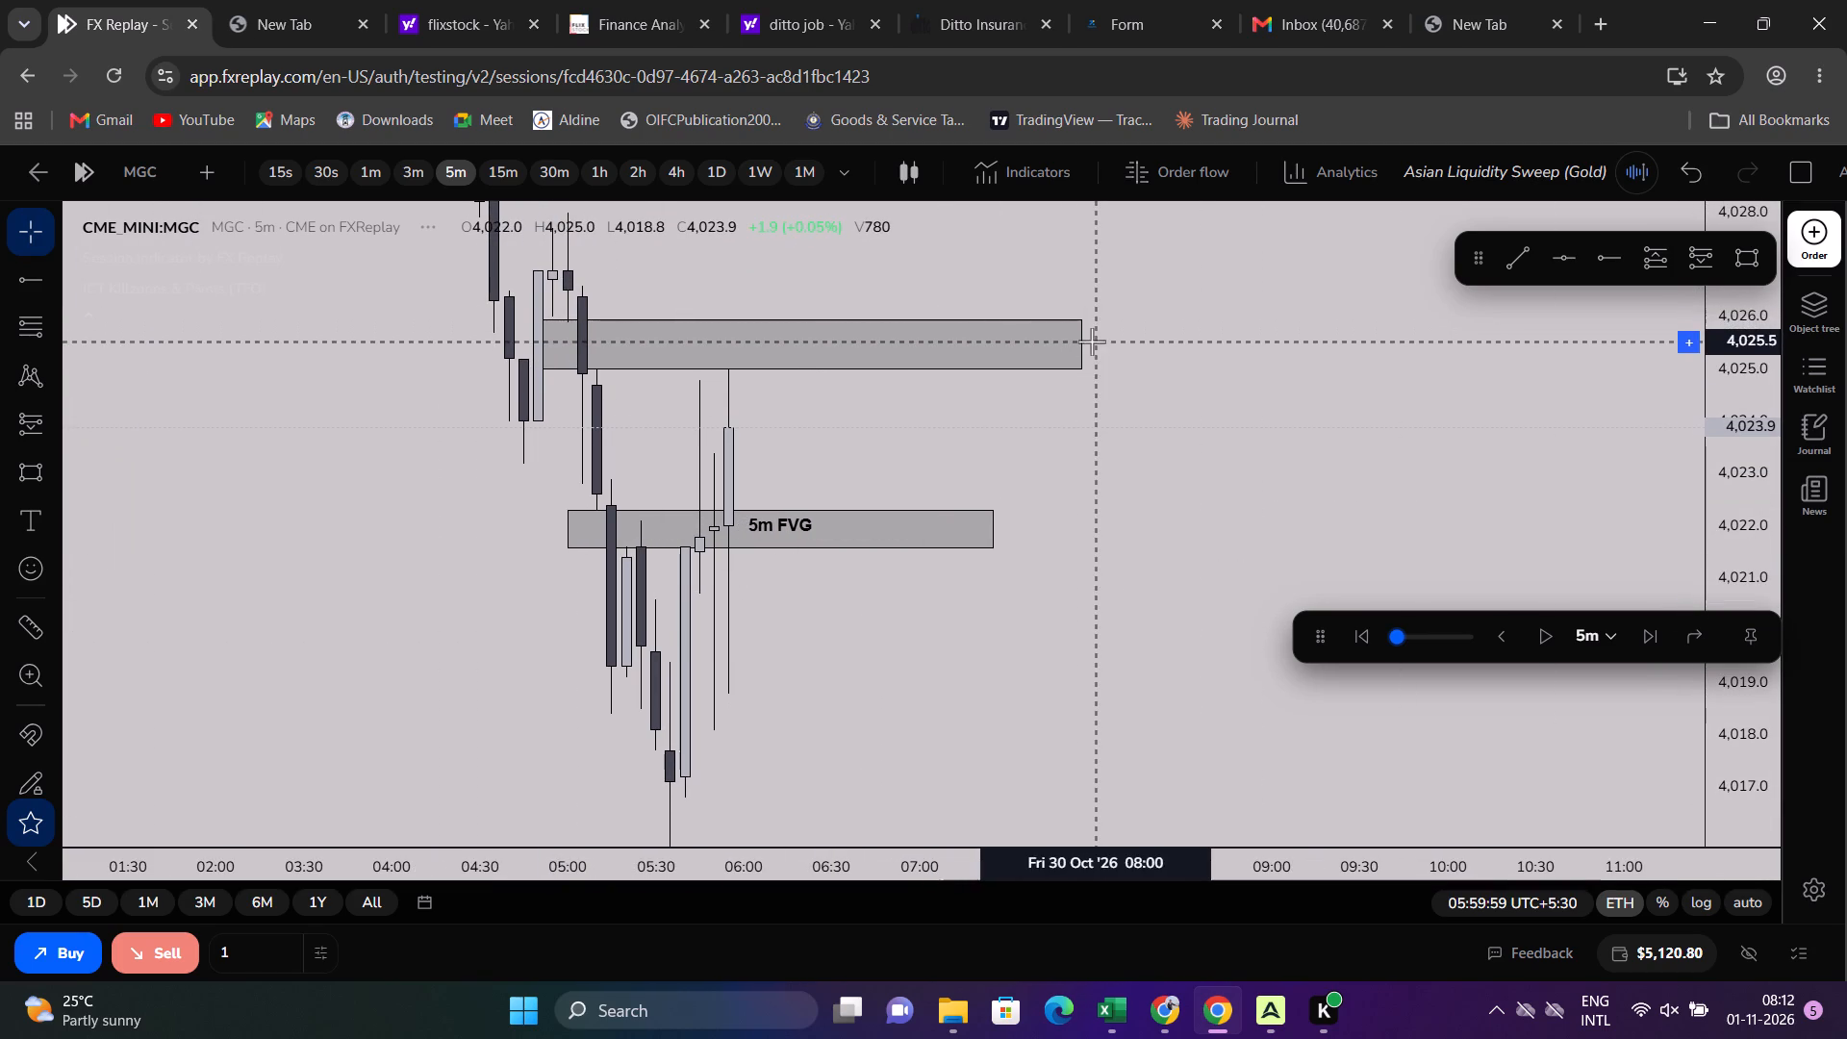
left_click(1087, 342)
left_click(894, 346)
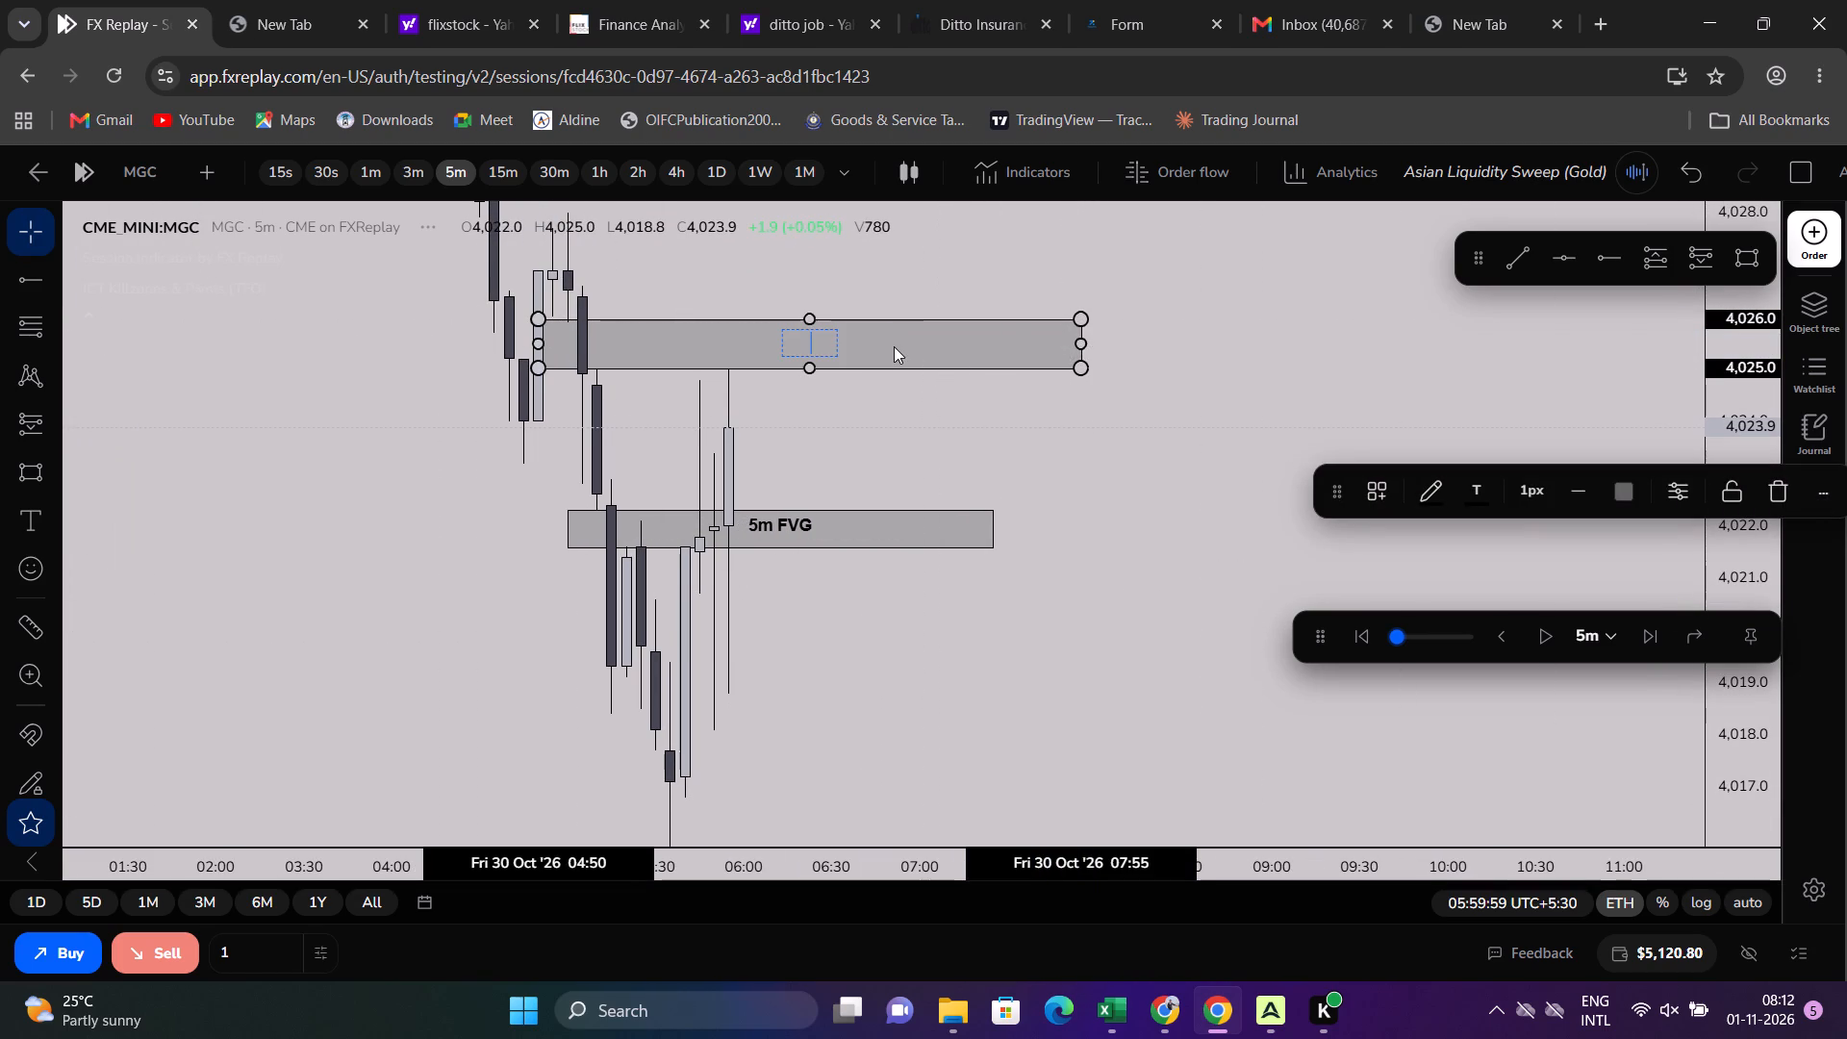
key("5")
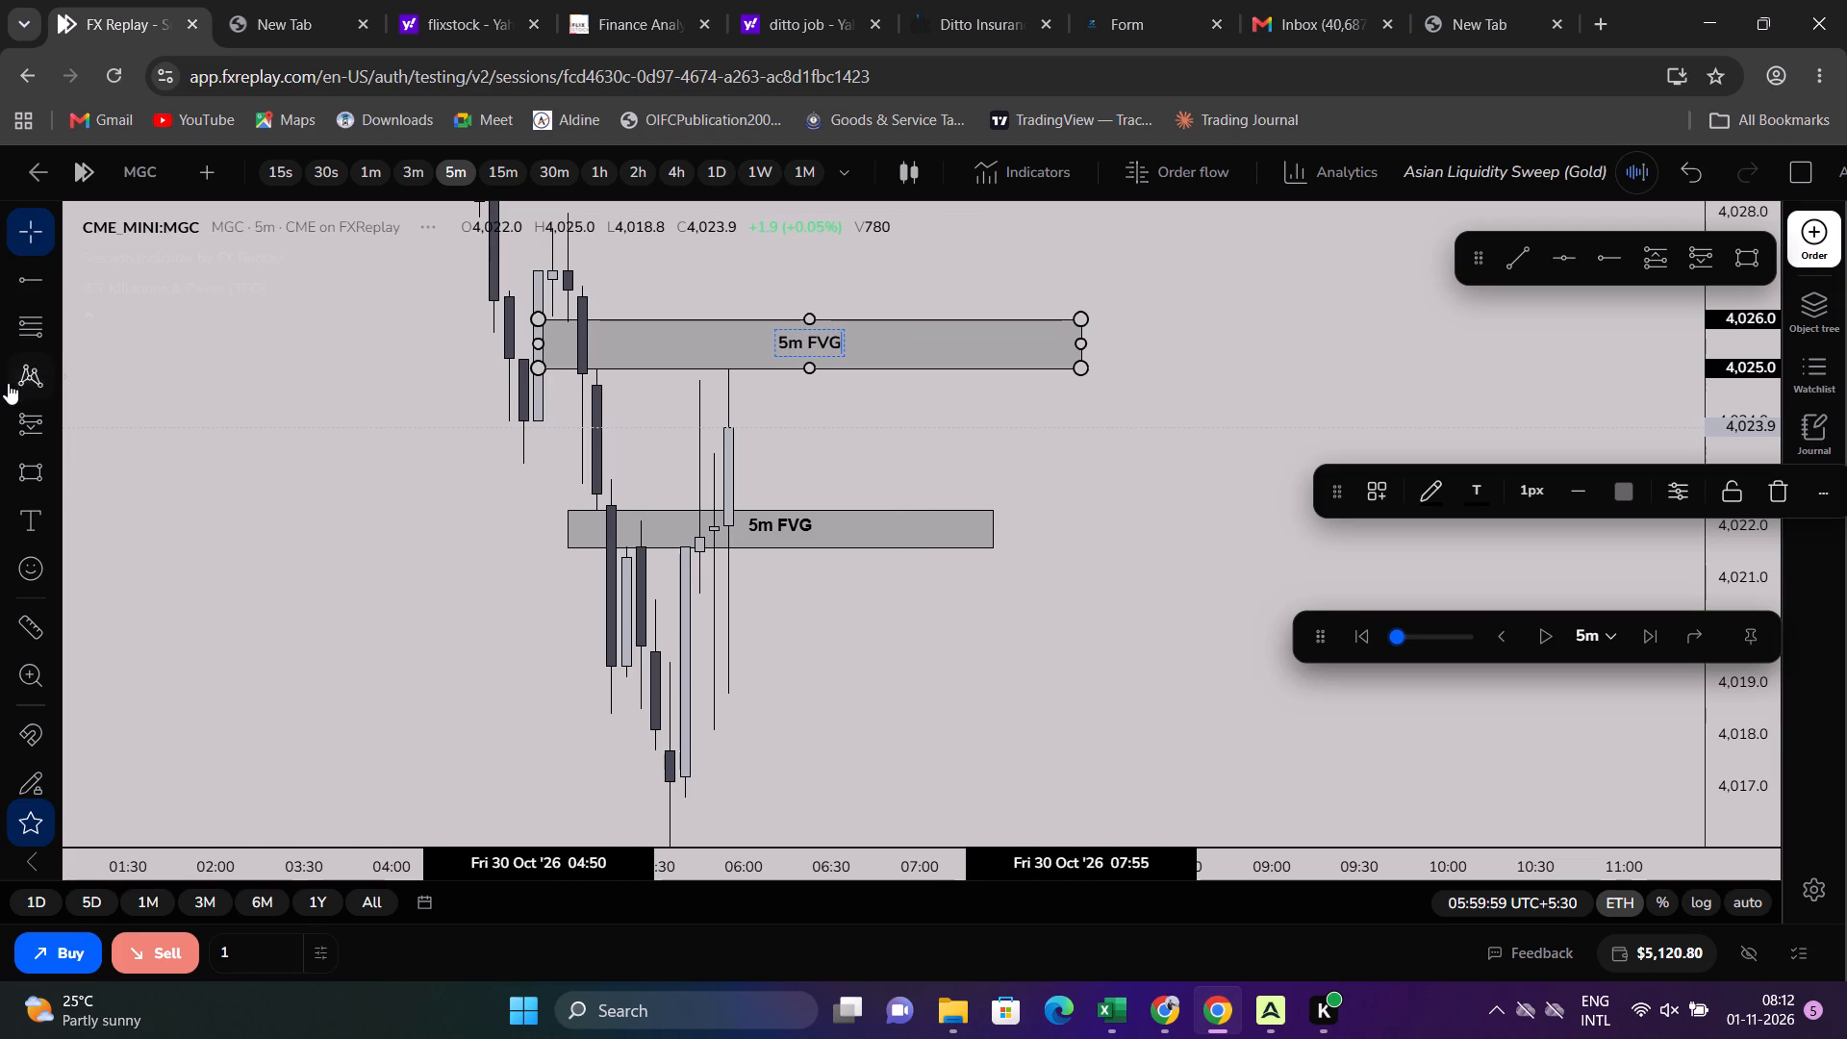
Place a long position at about 4,023.8 from October 30 06:00, with its stop at about 4,016.8.
left_click(57, 419)
left_click(122, 450)
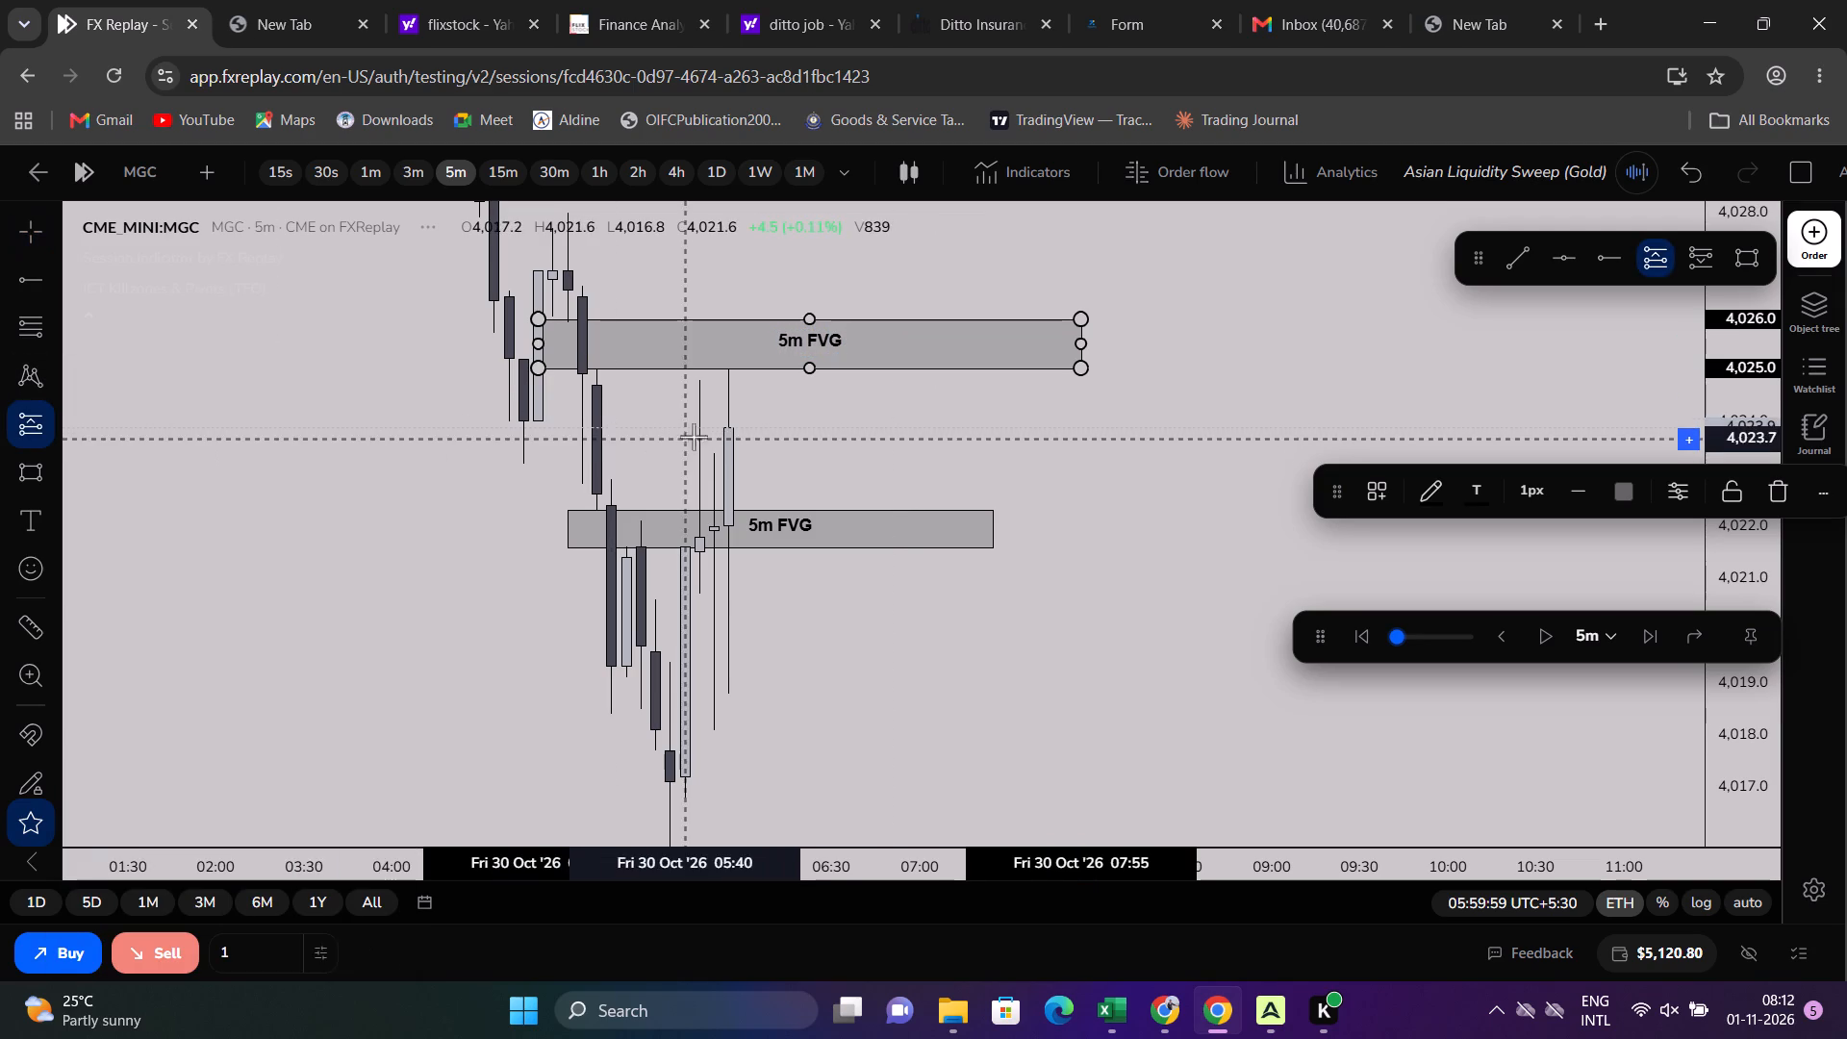
left_click(738, 430)
left_click_drag(569, 454, 591, 321)
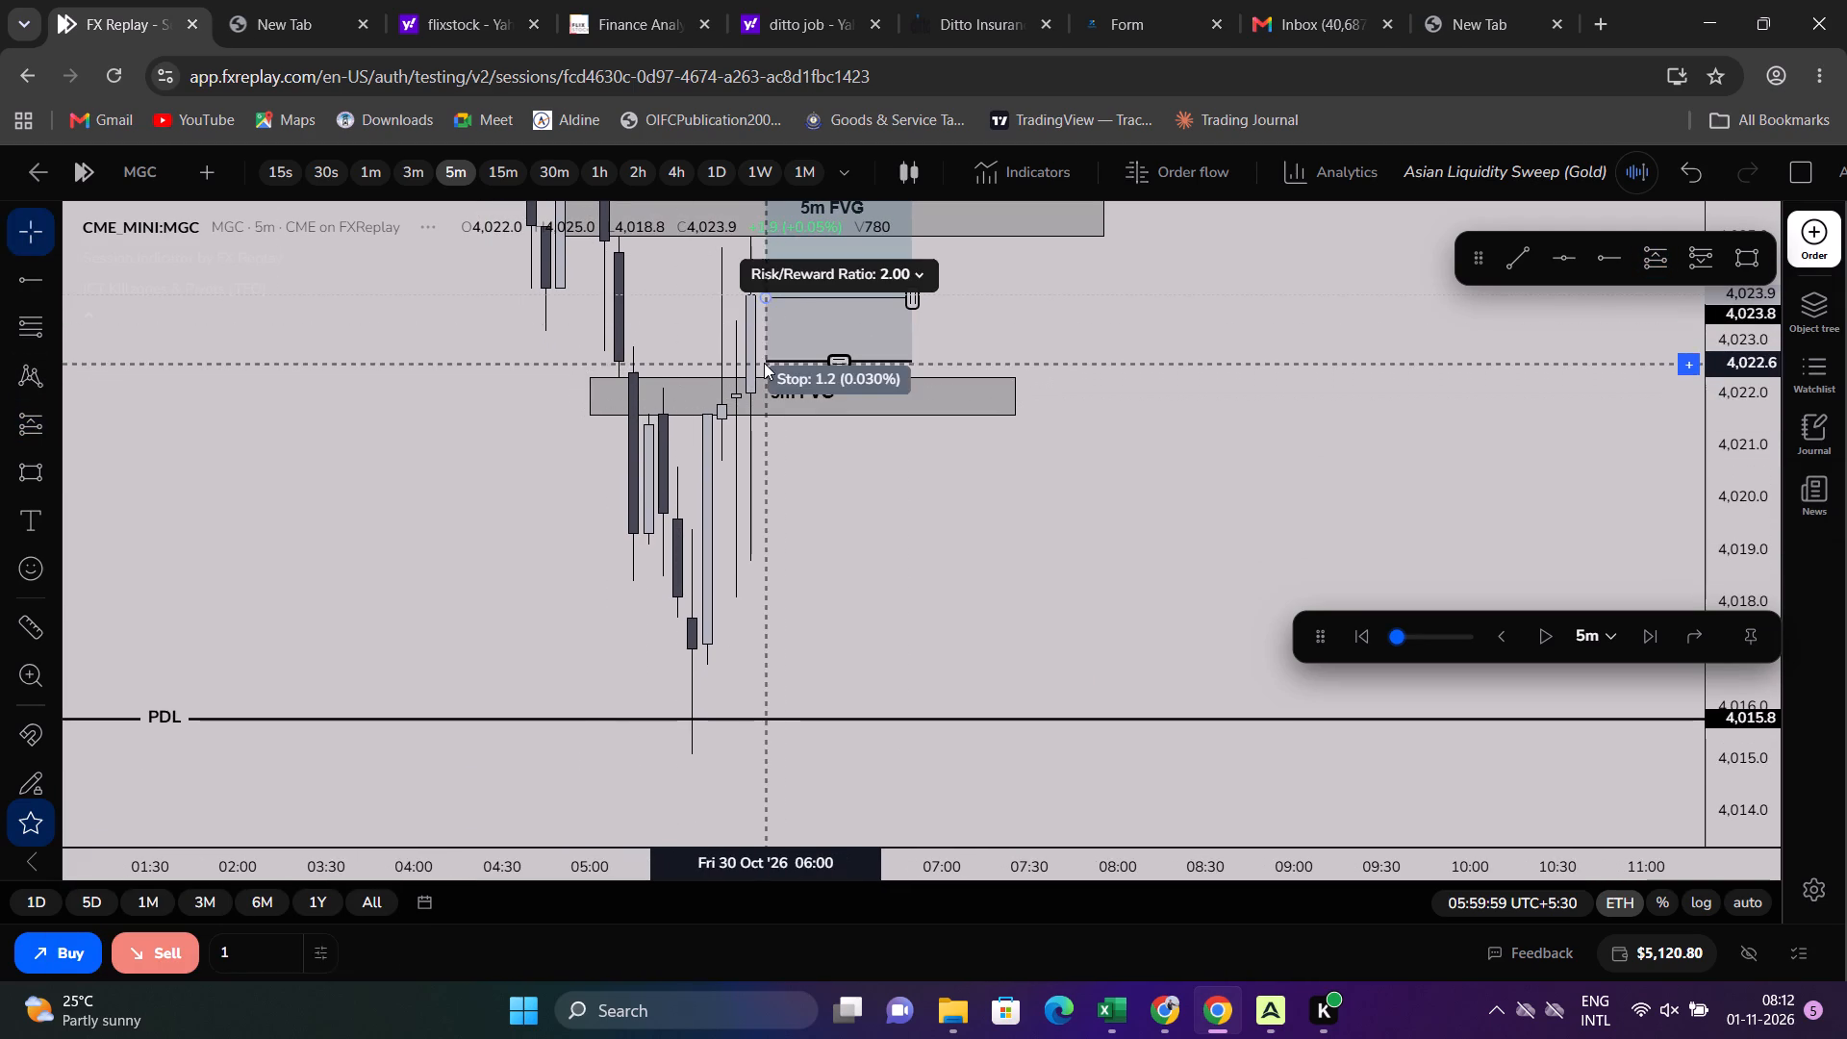
left_click_drag(764, 363, 816, 672)
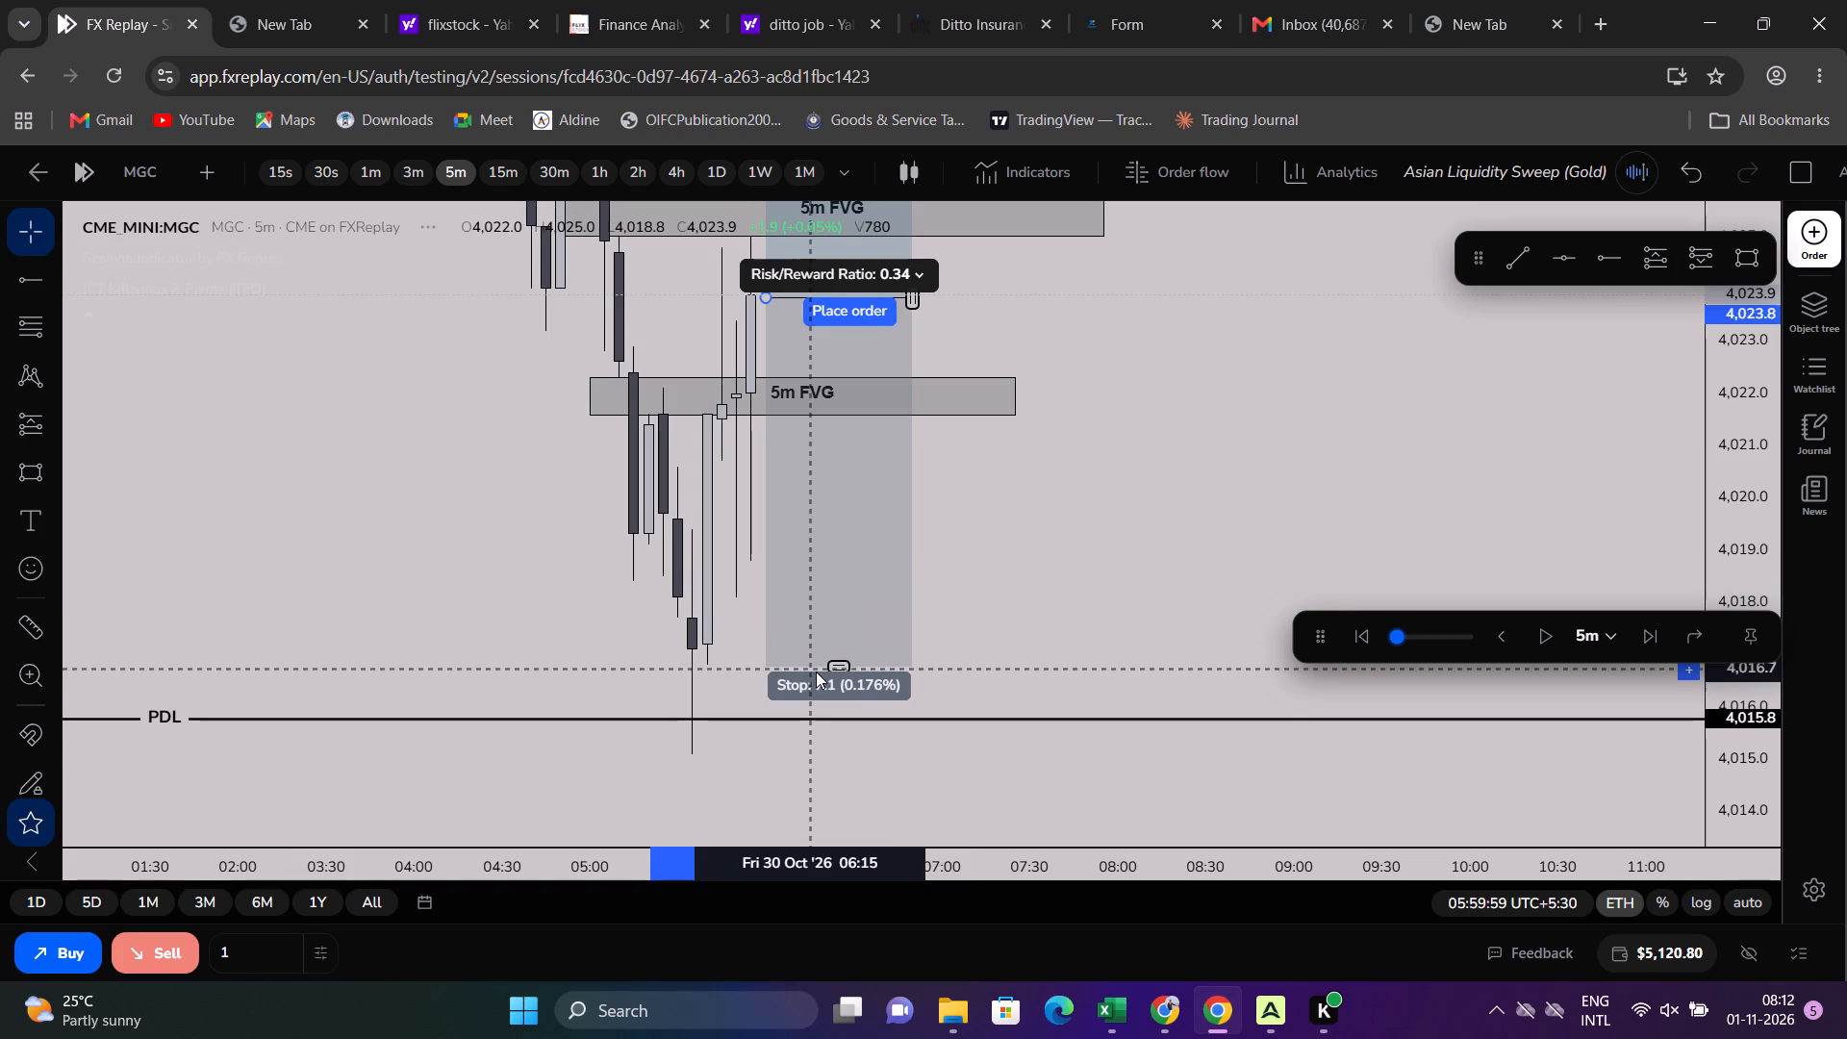
left_click_drag(816, 672, 819, 669)
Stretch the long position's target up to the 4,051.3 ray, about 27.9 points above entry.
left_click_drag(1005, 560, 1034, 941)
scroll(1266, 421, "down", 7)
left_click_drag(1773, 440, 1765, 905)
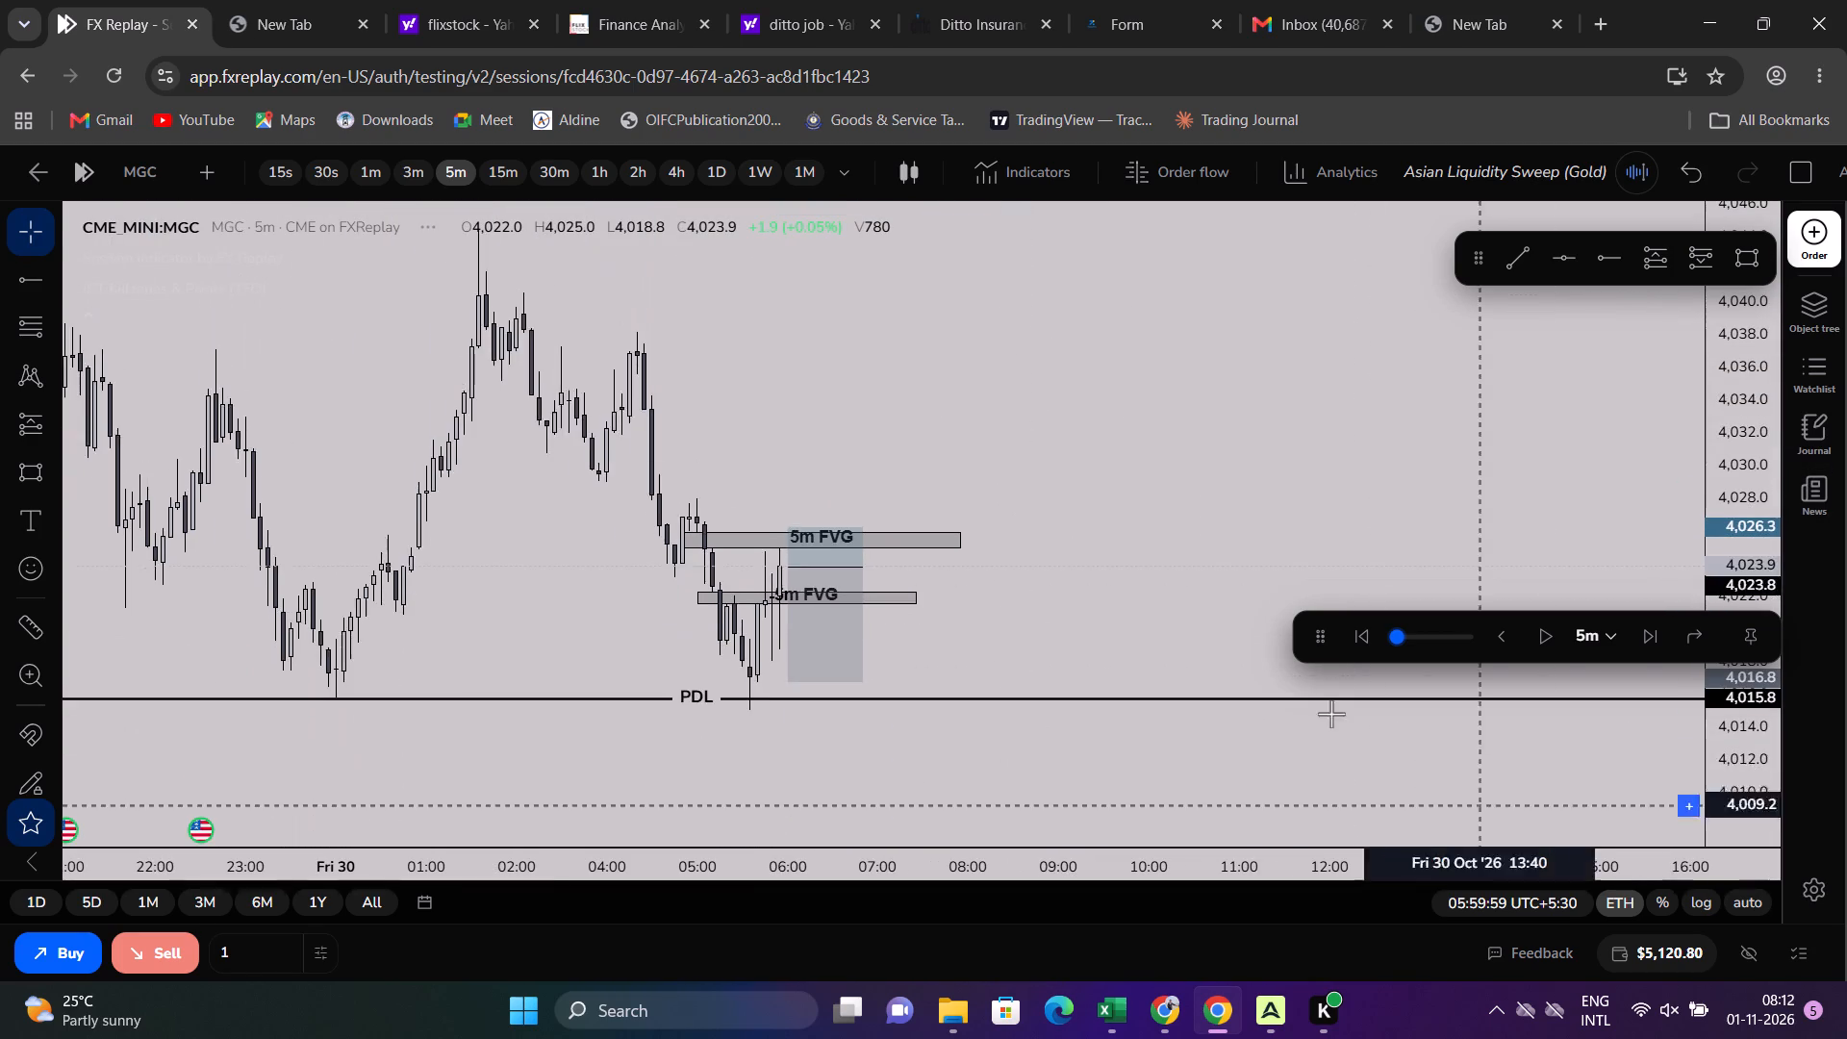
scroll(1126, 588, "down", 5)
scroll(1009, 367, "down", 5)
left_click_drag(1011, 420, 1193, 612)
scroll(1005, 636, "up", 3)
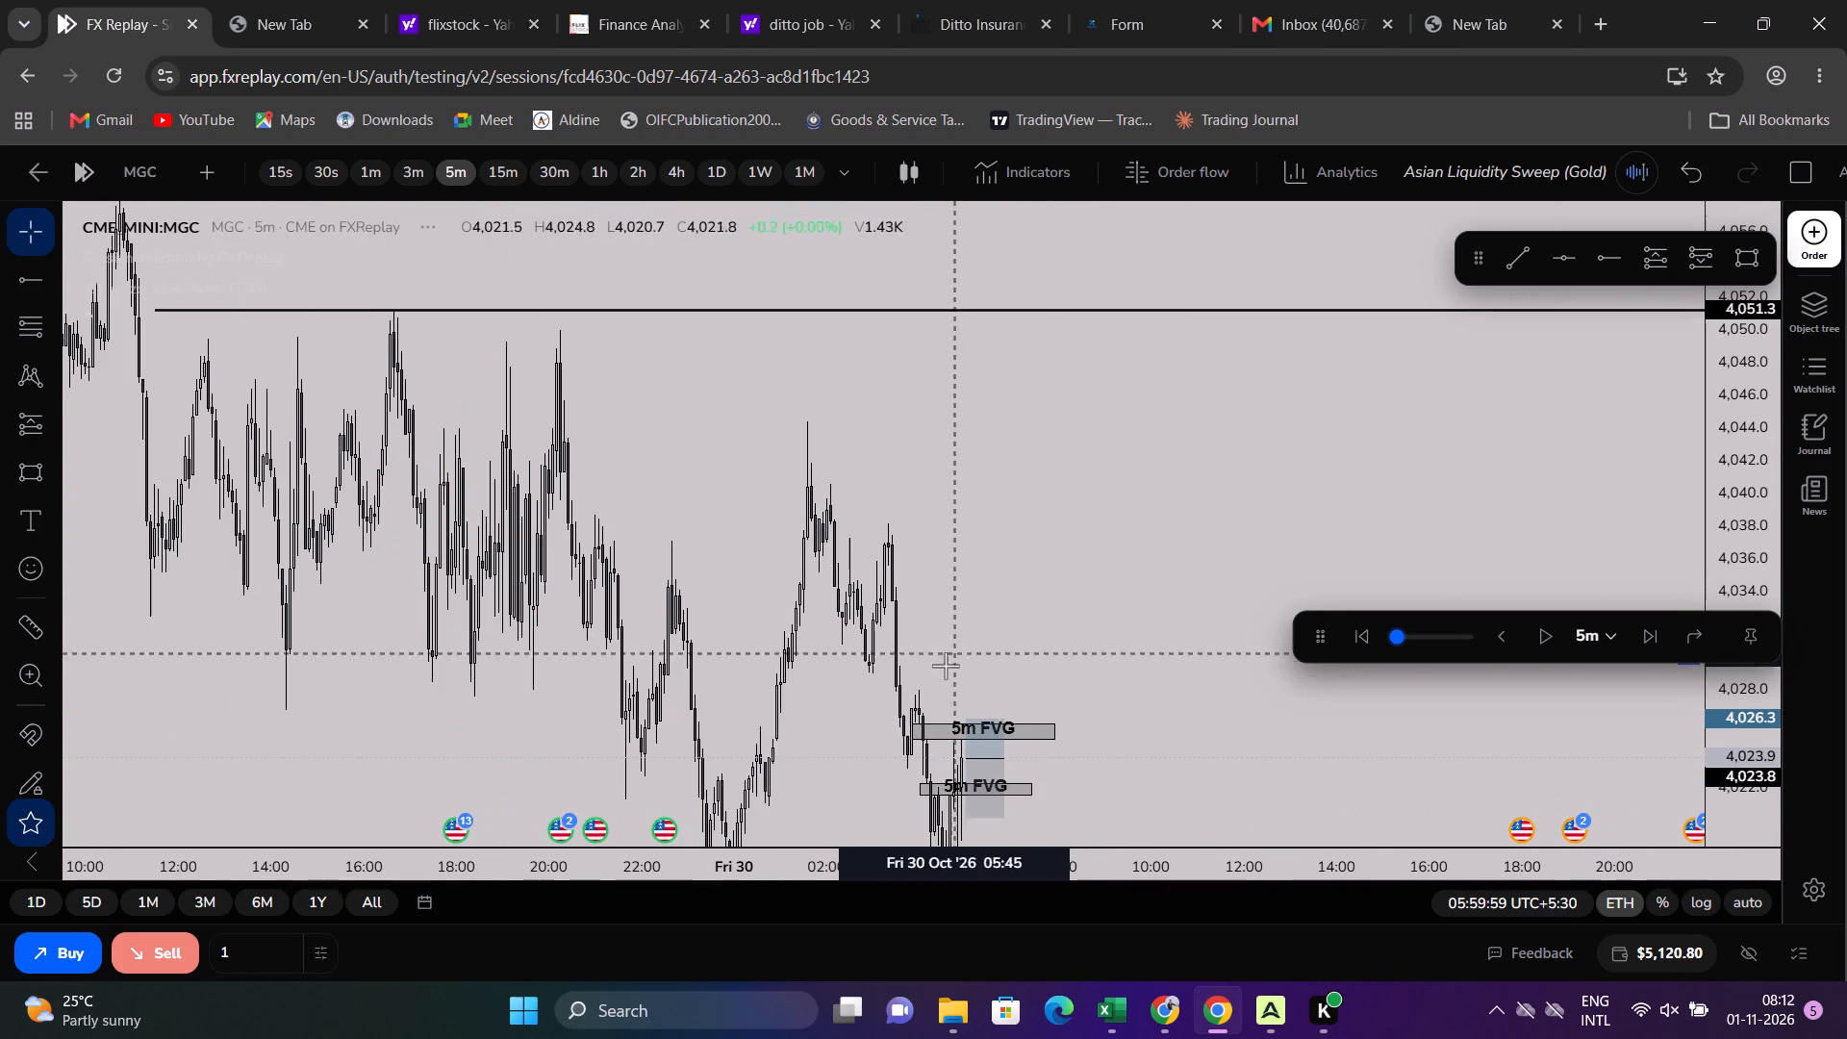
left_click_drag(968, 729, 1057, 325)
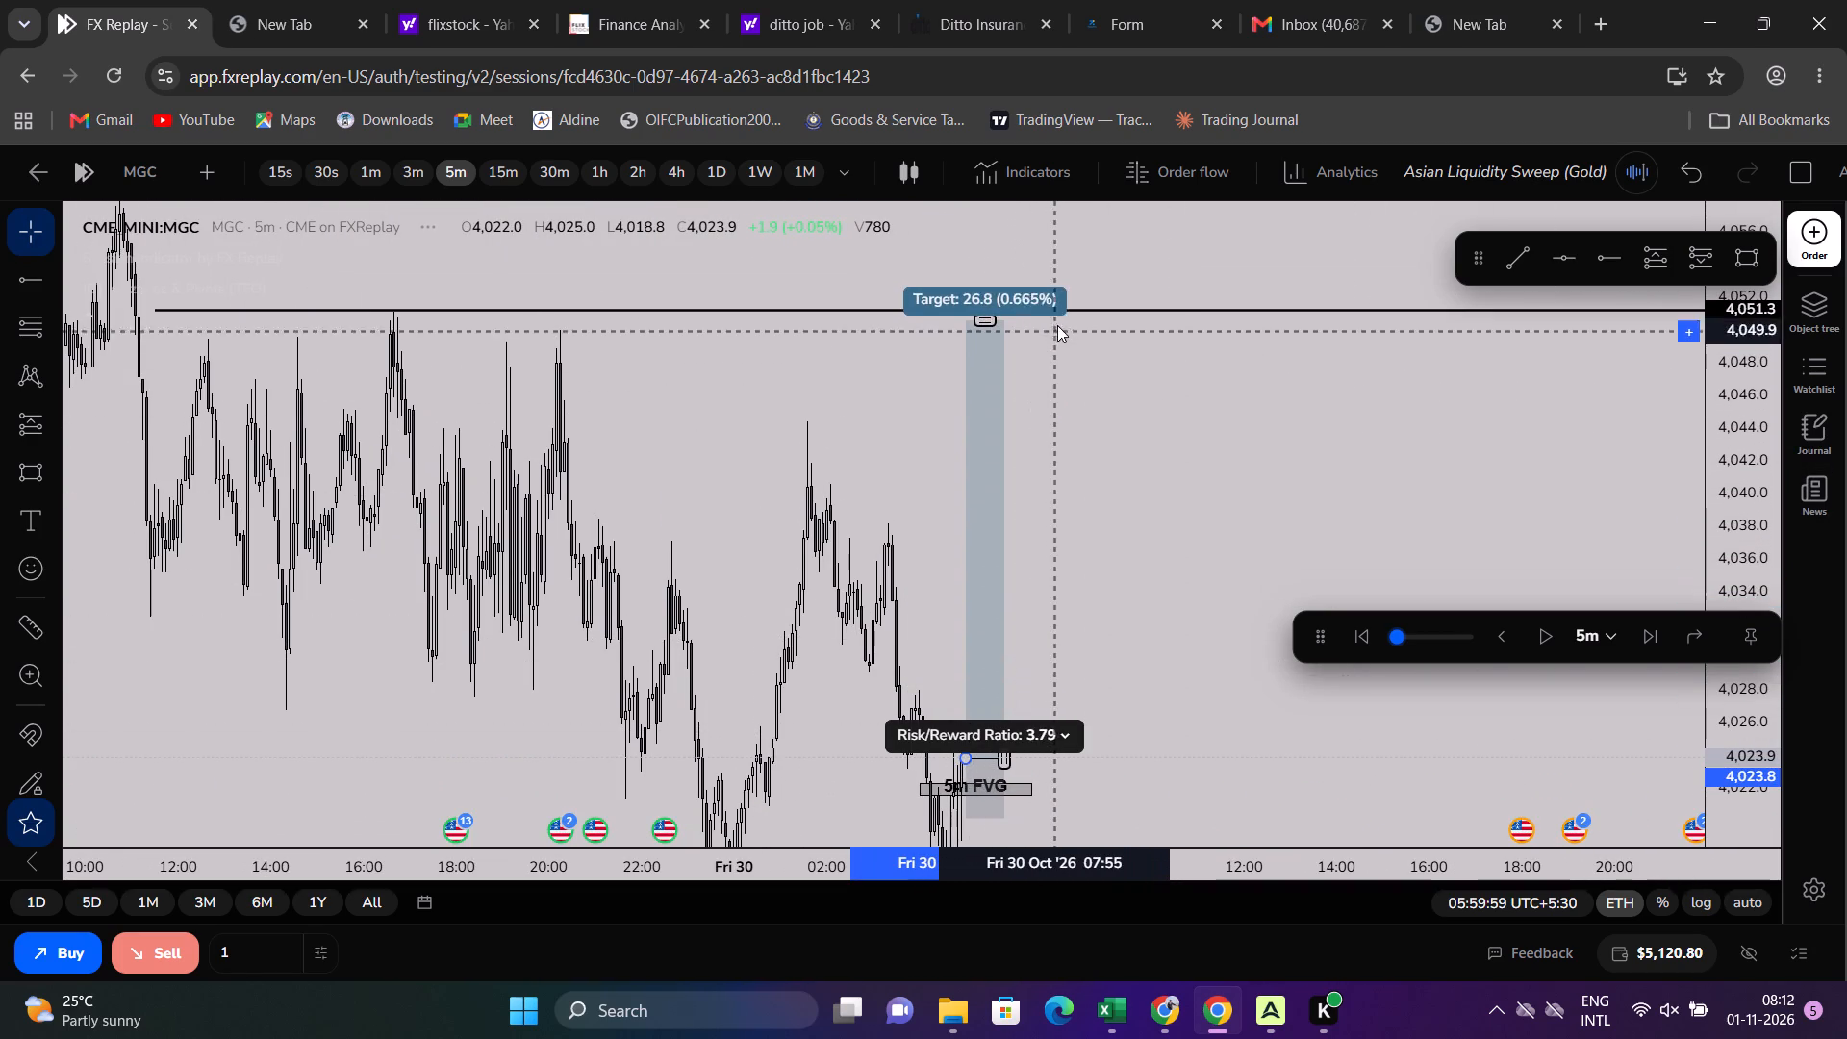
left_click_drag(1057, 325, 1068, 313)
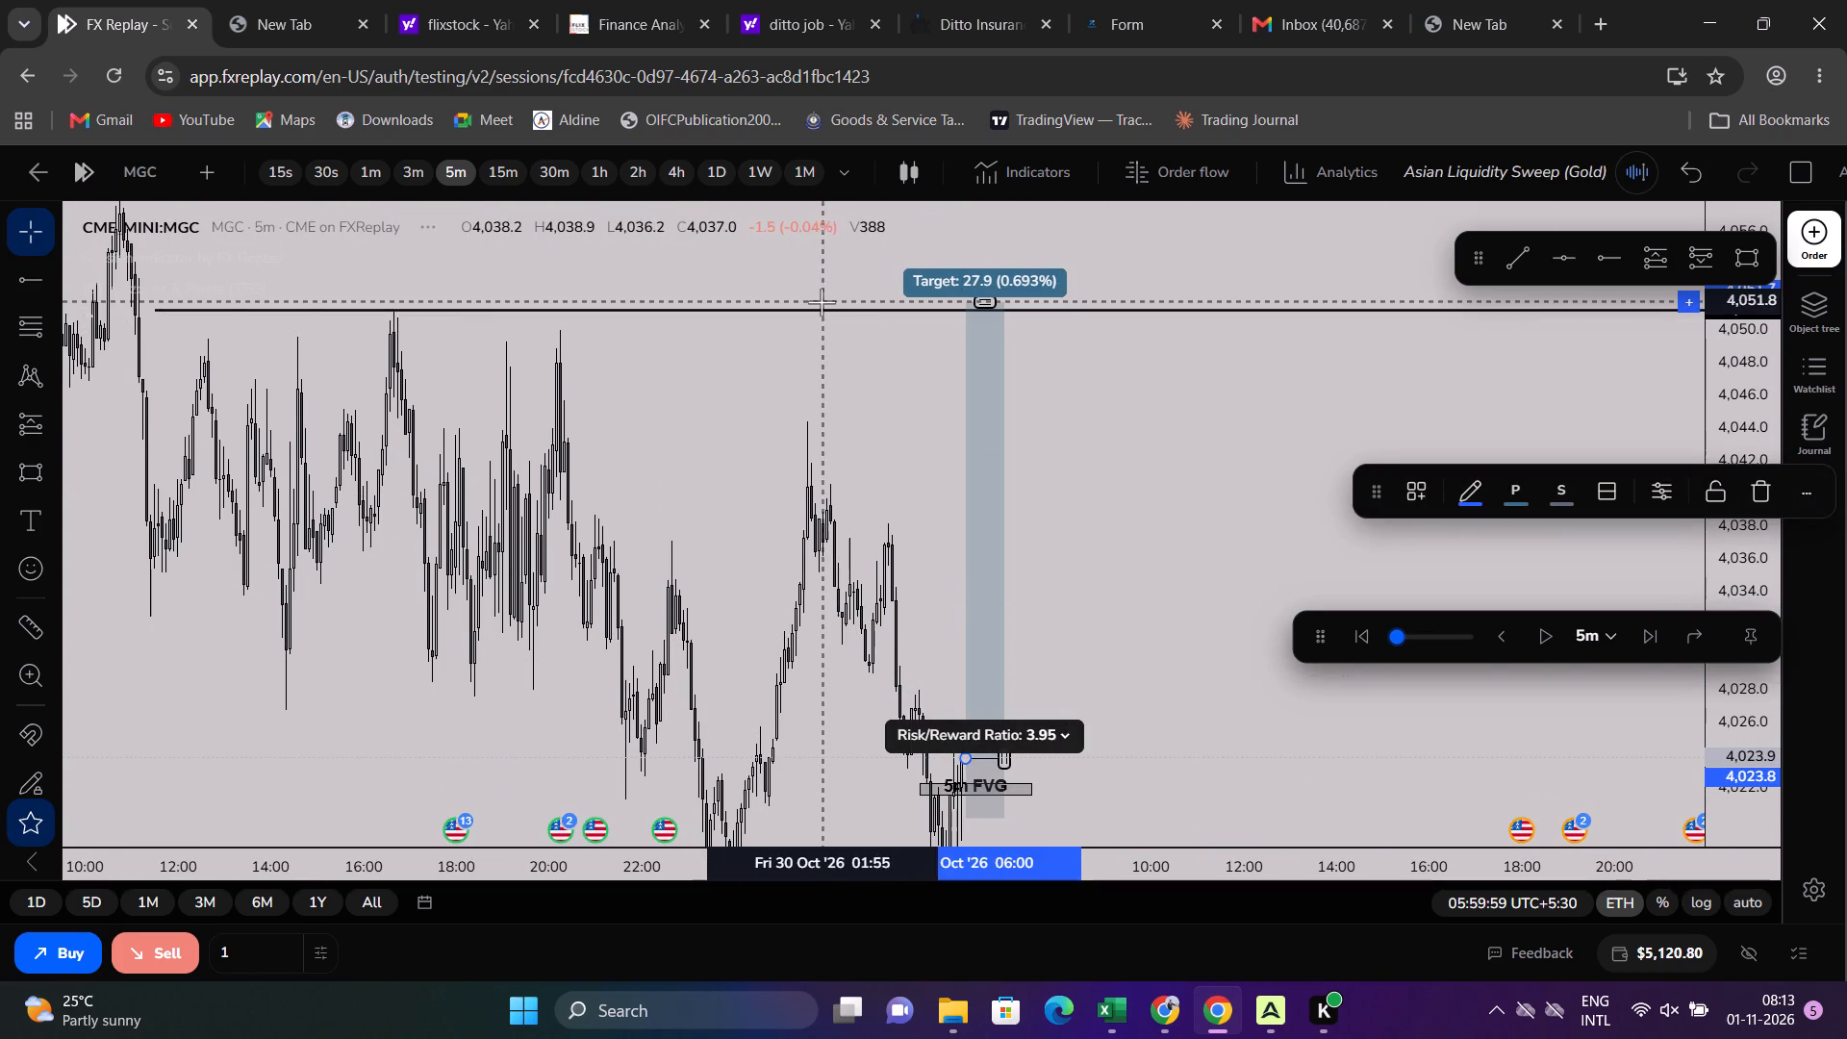
Set the long position's target at about 4,041.1.
left_click_drag(976, 308, 1047, 519)
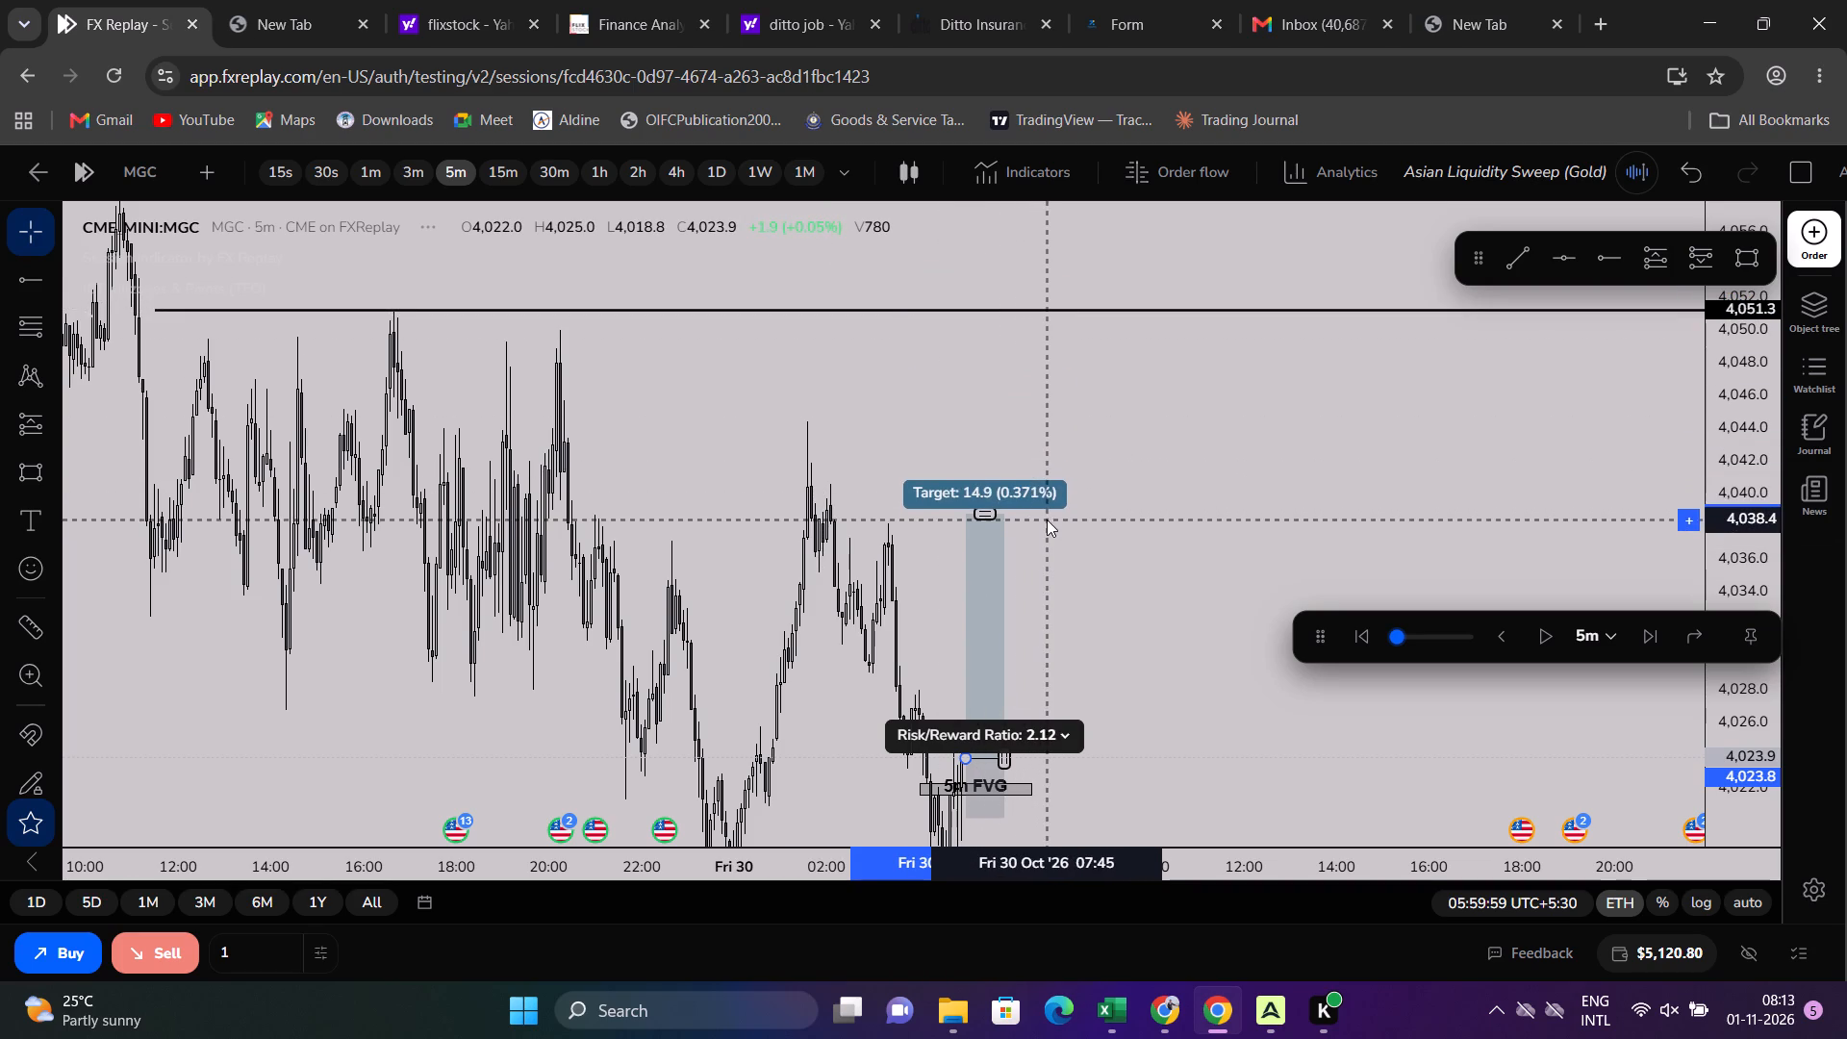
left_click_drag(1047, 519, 1066, 488)
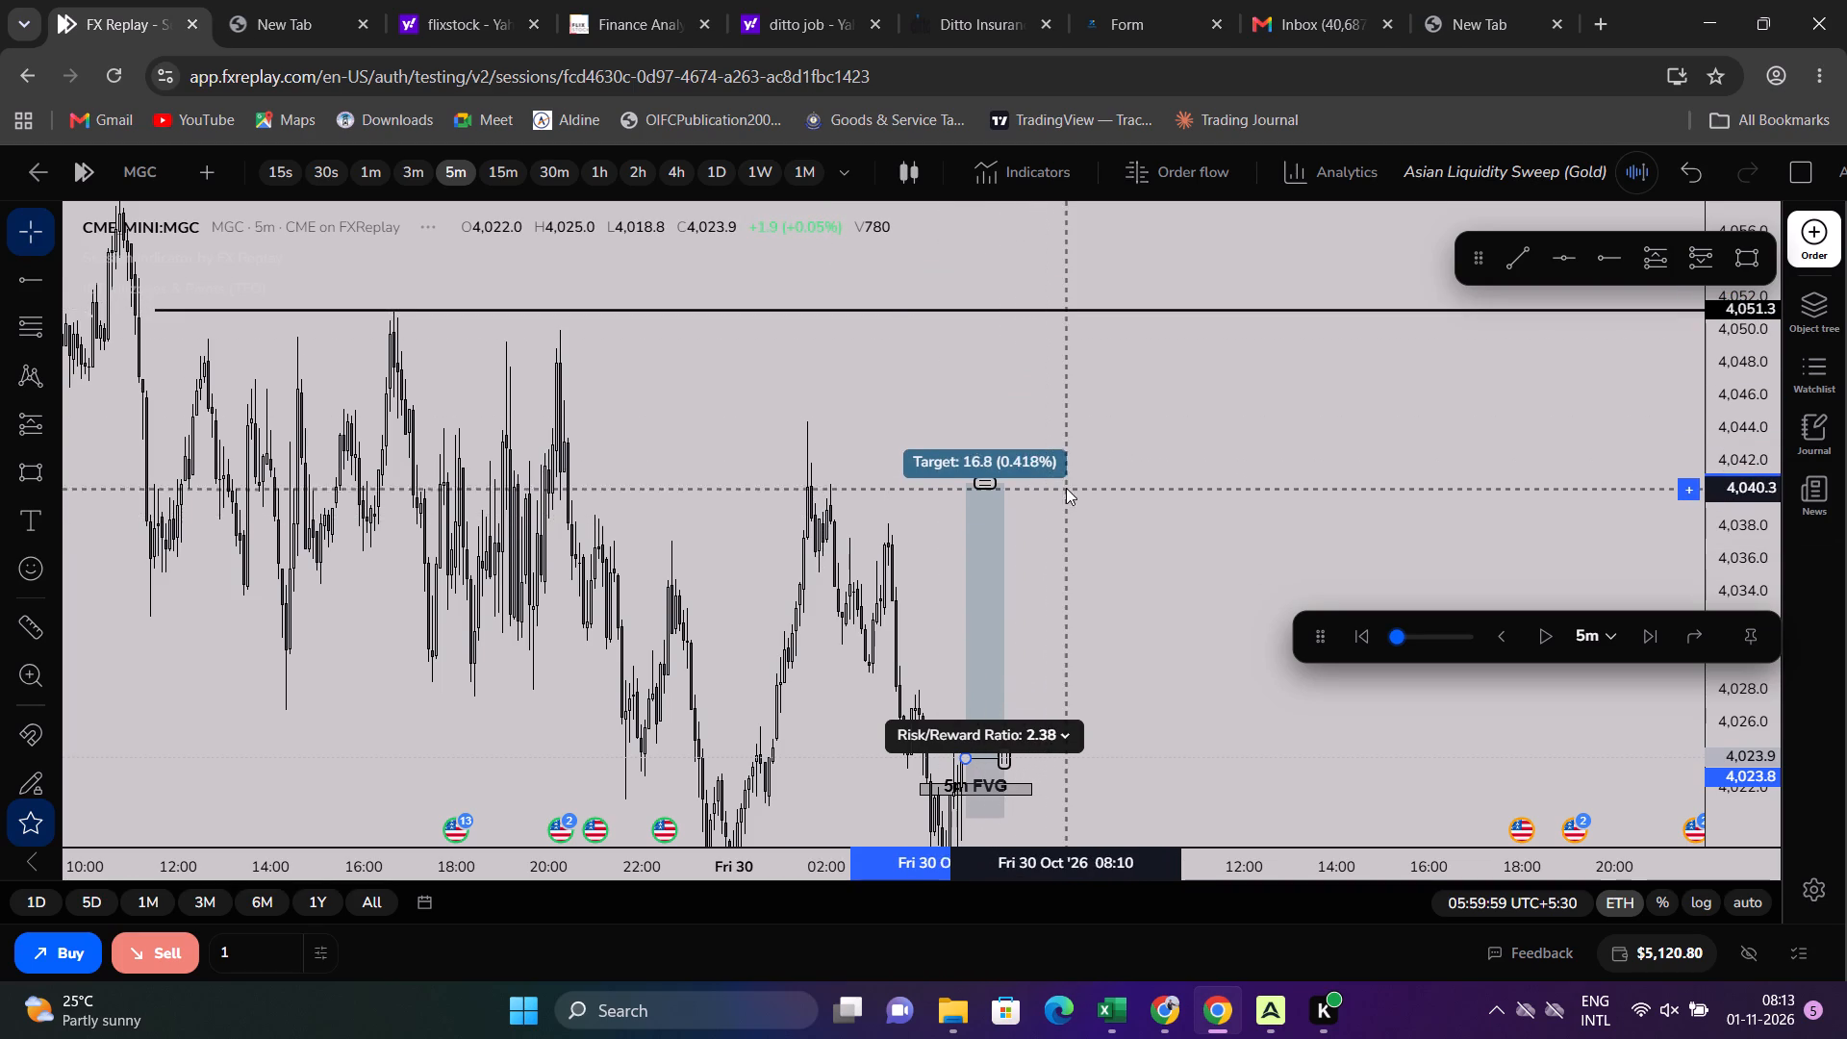
left_click_drag(1066, 488, 1072, 482)
Change the lower rectangle's label to 5m IFVG.
left_click_drag(1070, 494, 1071, 281)
scroll(1030, 358, "up", 4)
scroll(1116, 418, "up", 7)
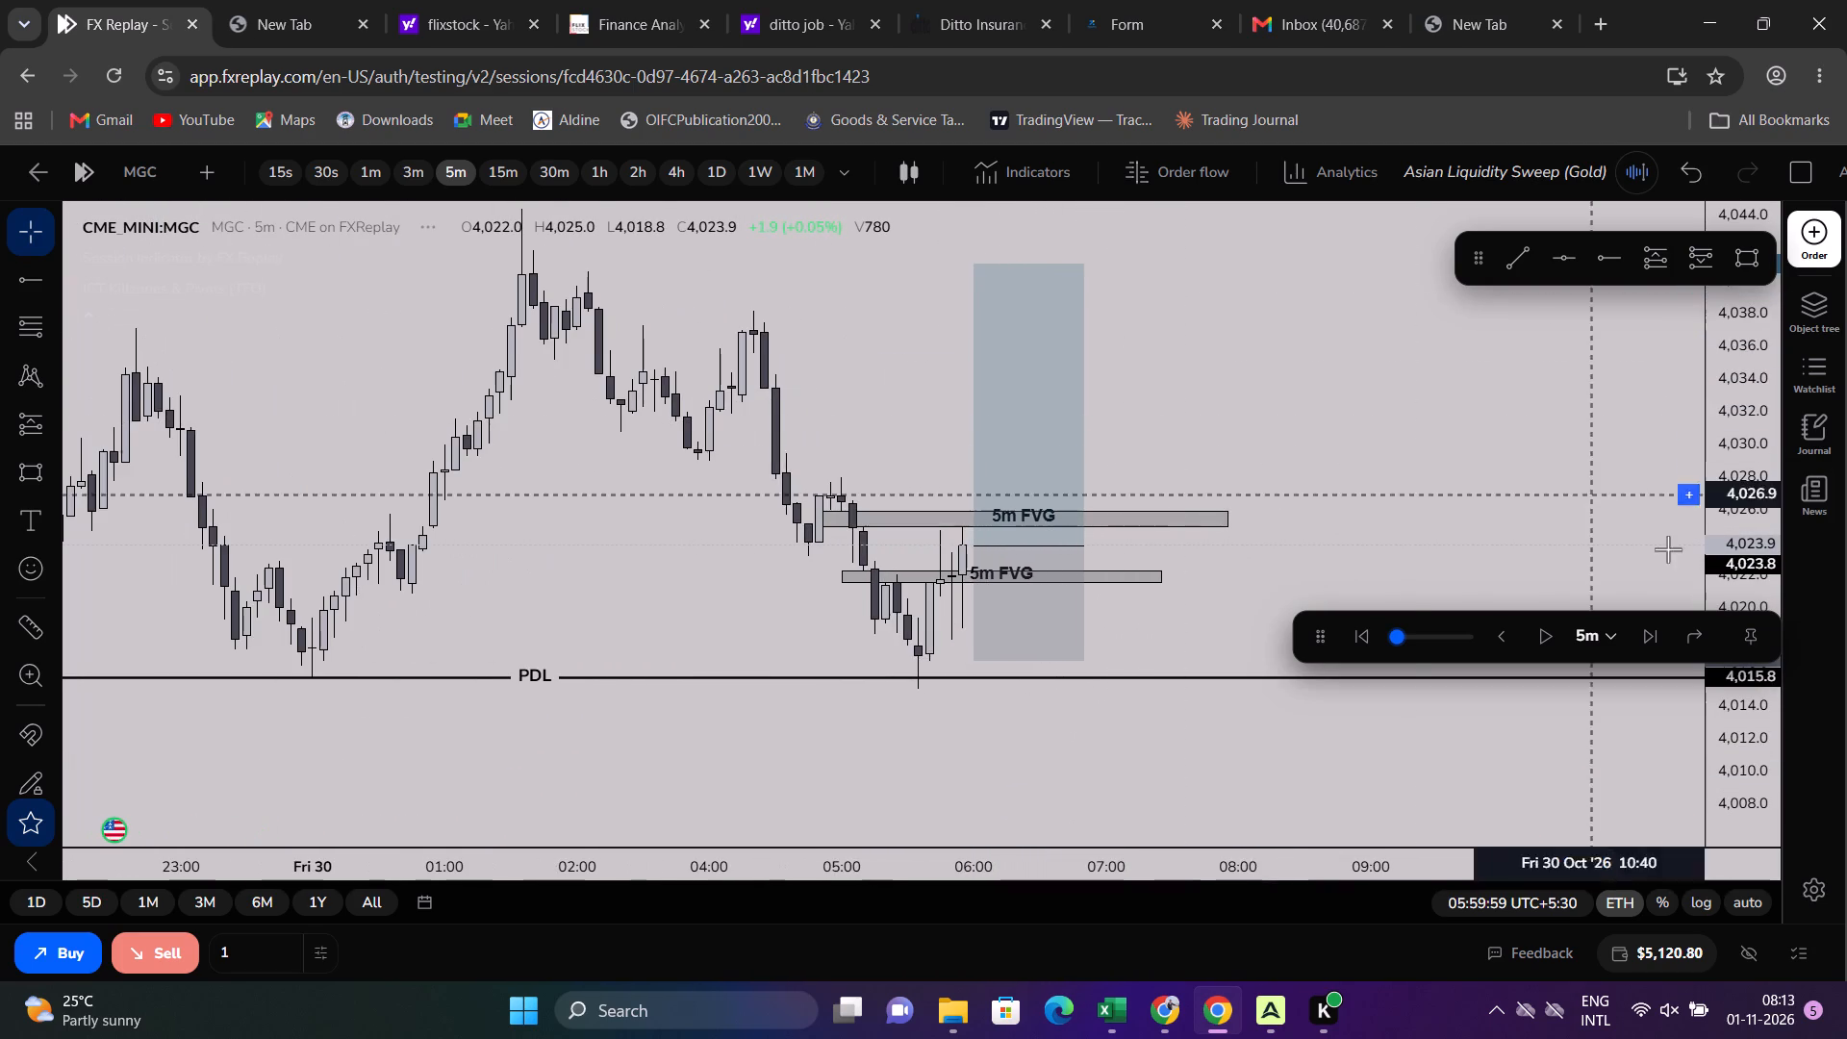
left_click_drag(1740, 747, 1704, 501)
scroll(1517, 460, "down", 3)
left_click_drag(1496, 449, 1399, 382)
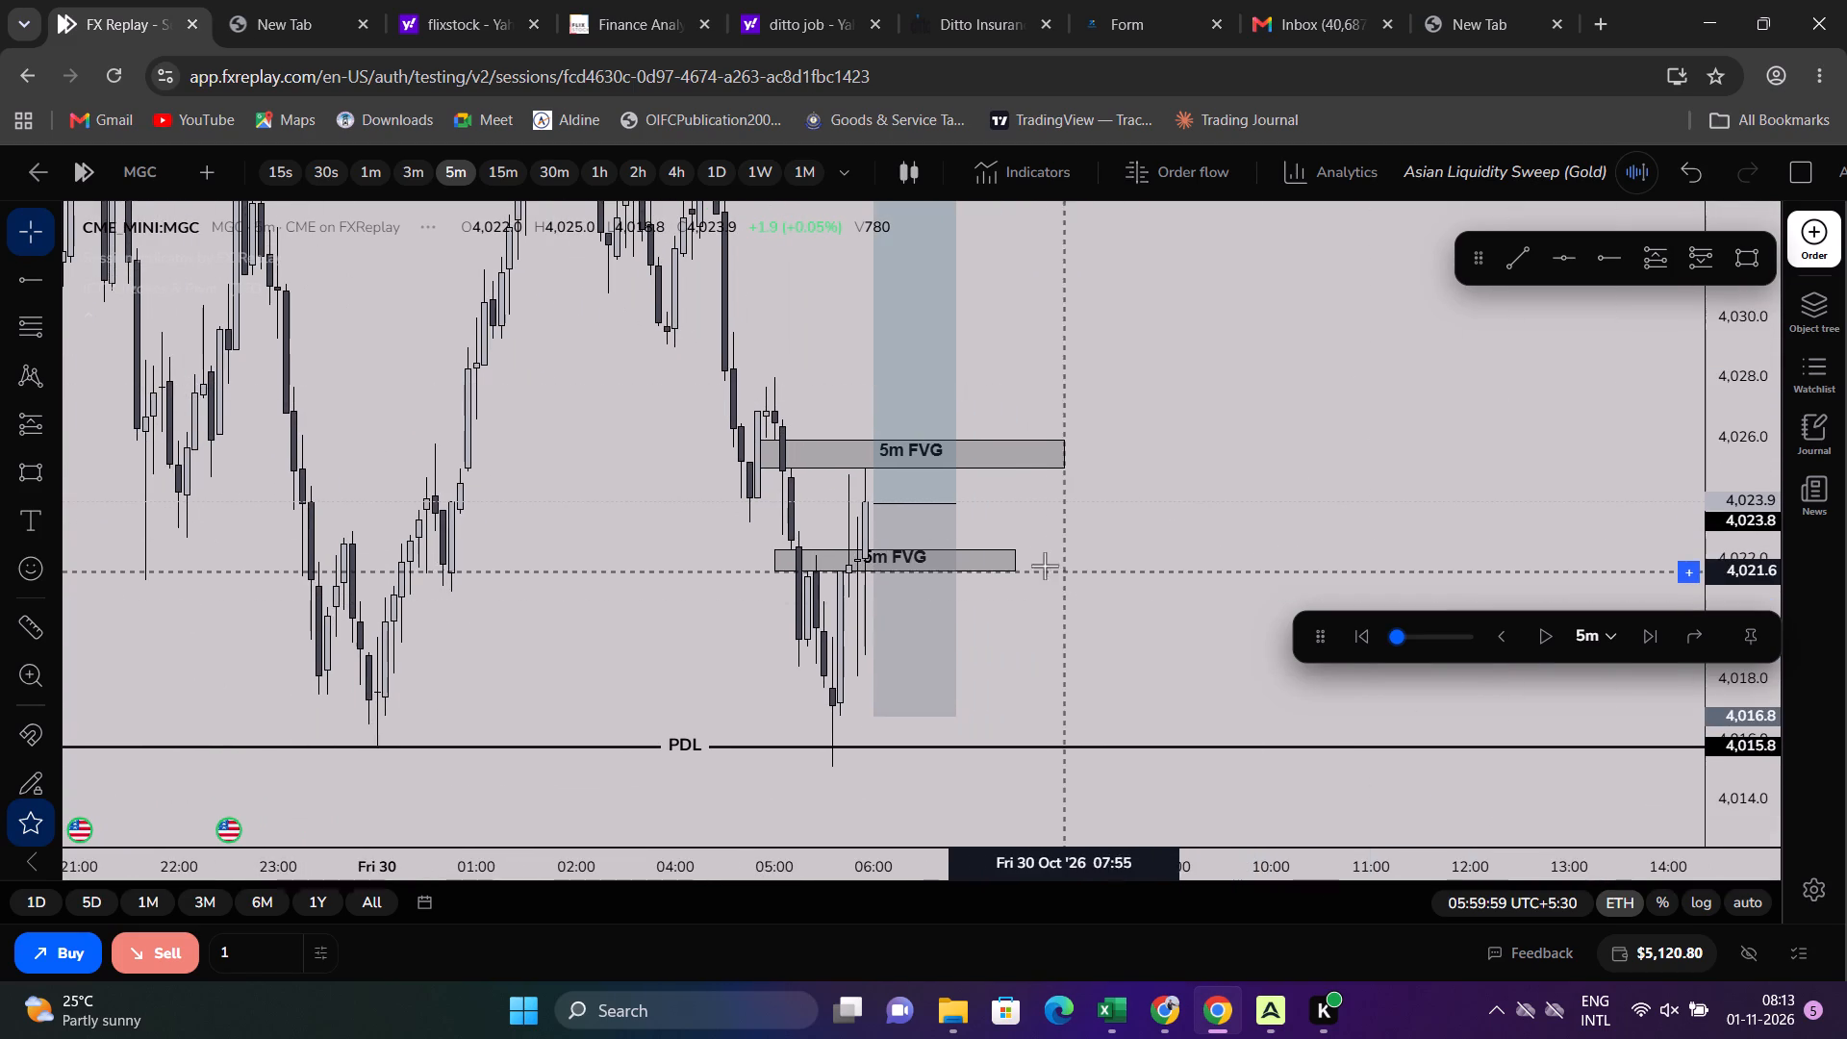
left_click(1034, 563)
left_click(1028, 561)
left_click(1017, 558)
left_click(1011, 558)
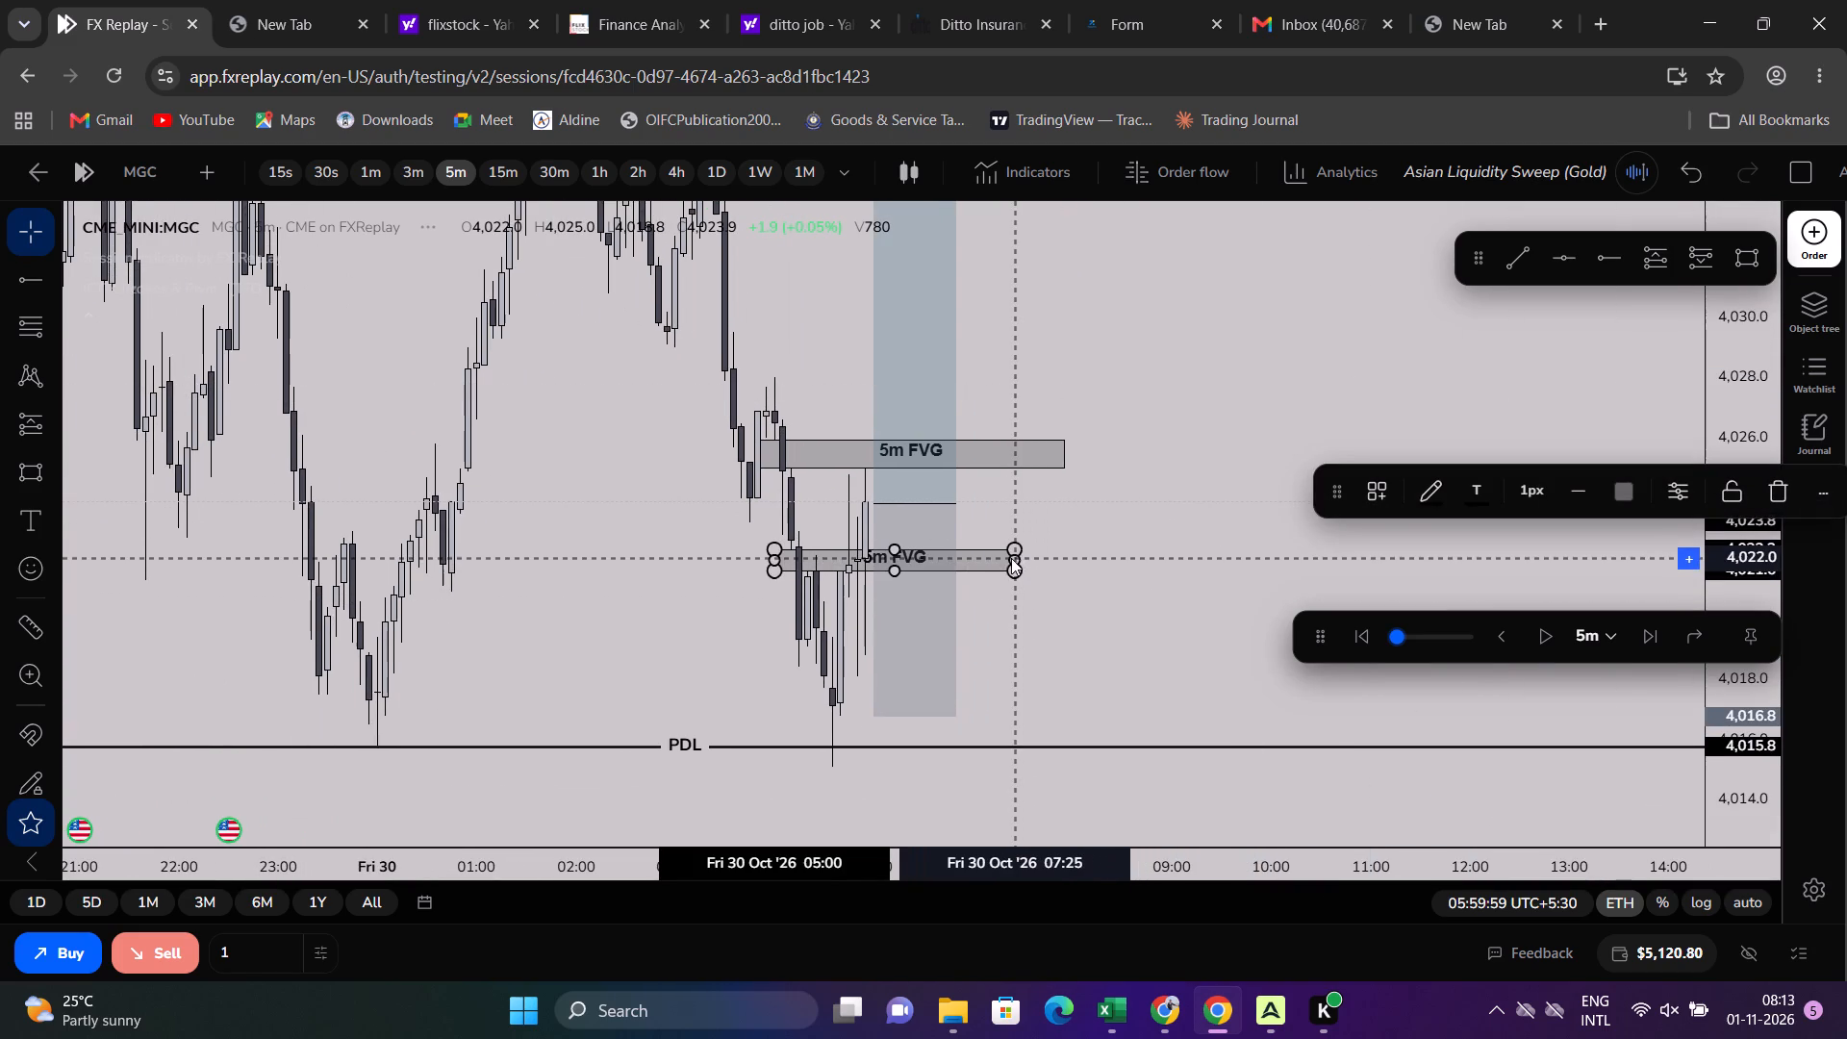
left_click(953, 561)
double_click(1016, 560)
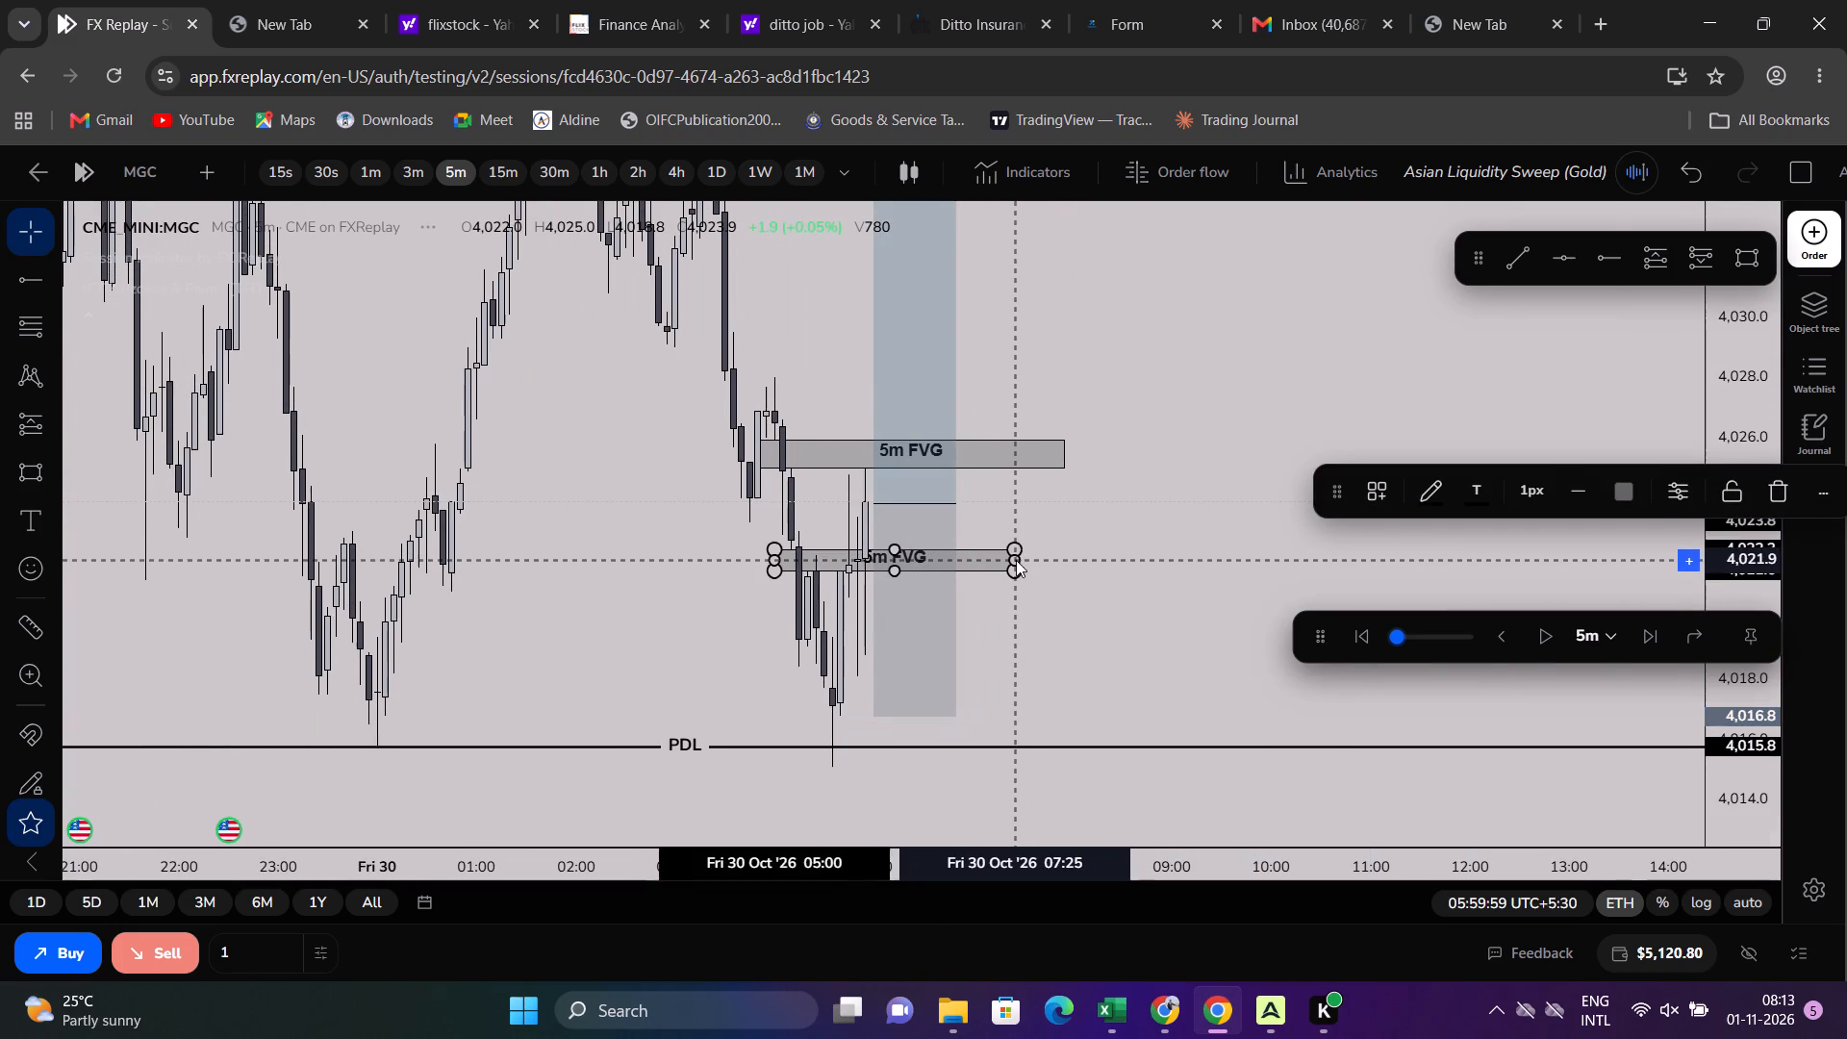
left_click(778, 418)
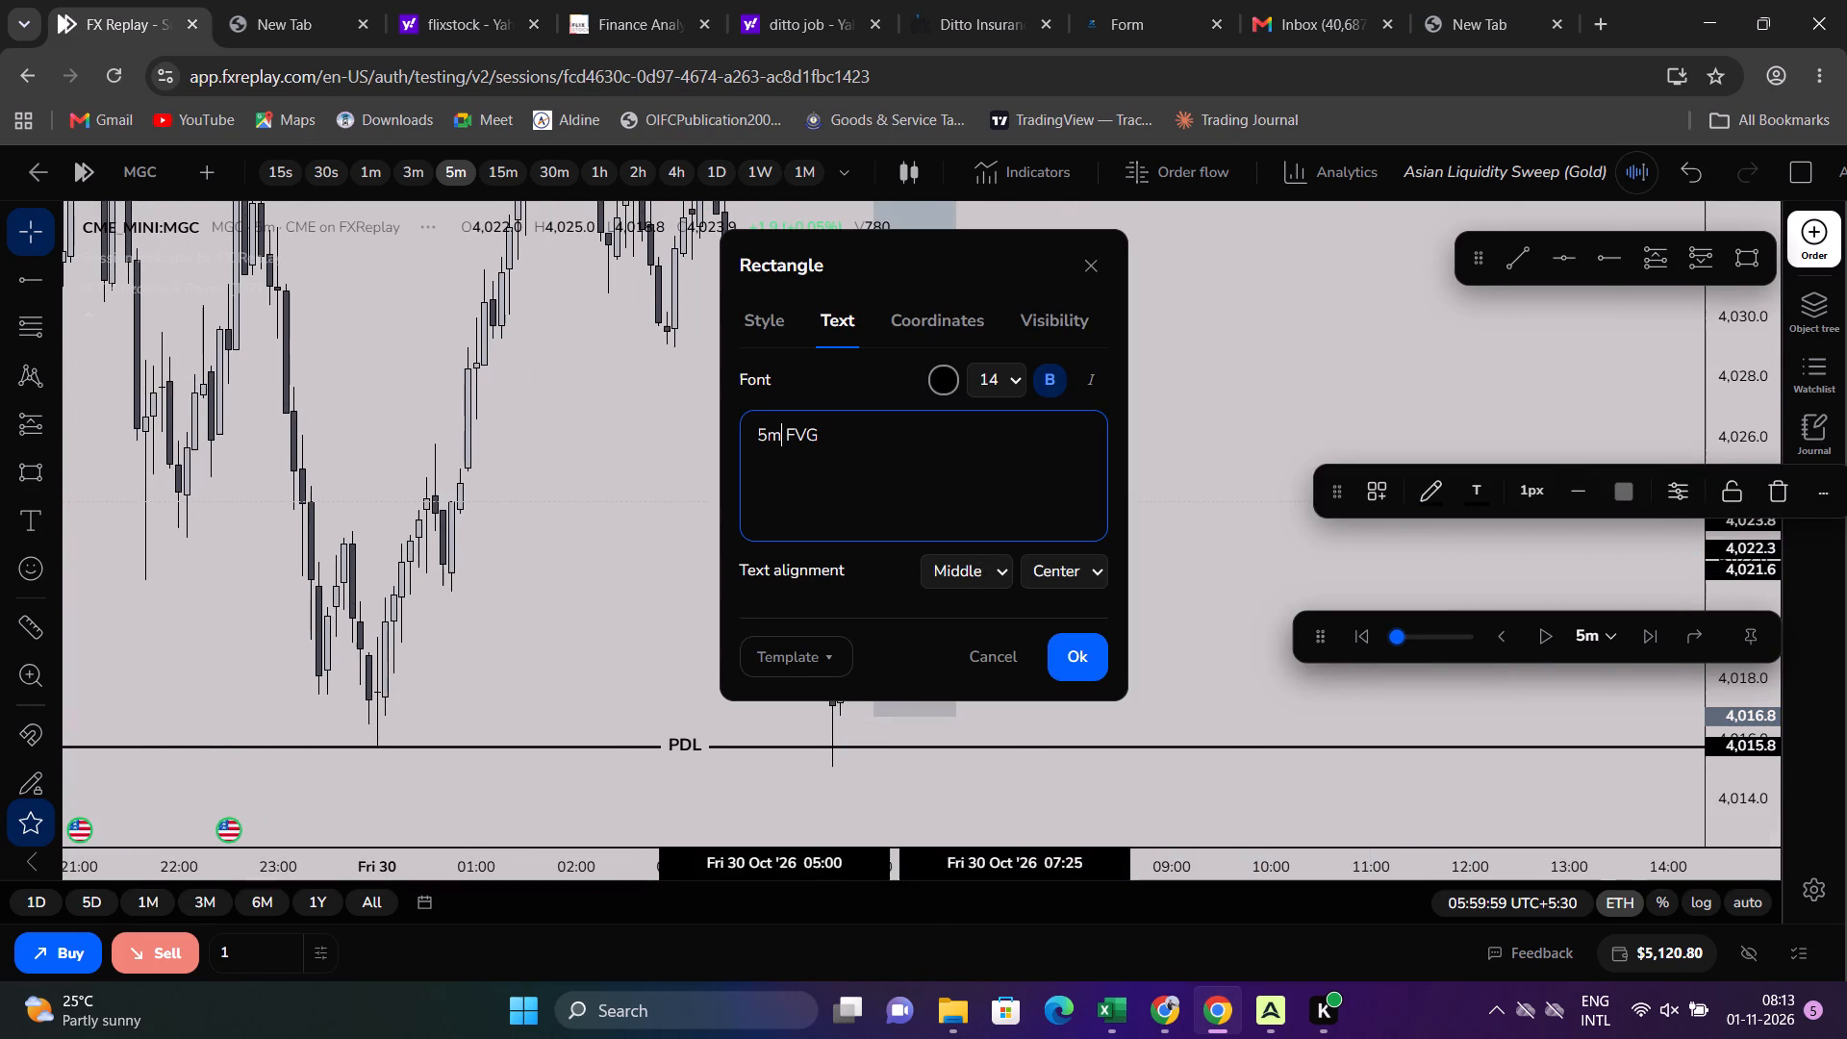
key("space")
key("Right")
key("i")
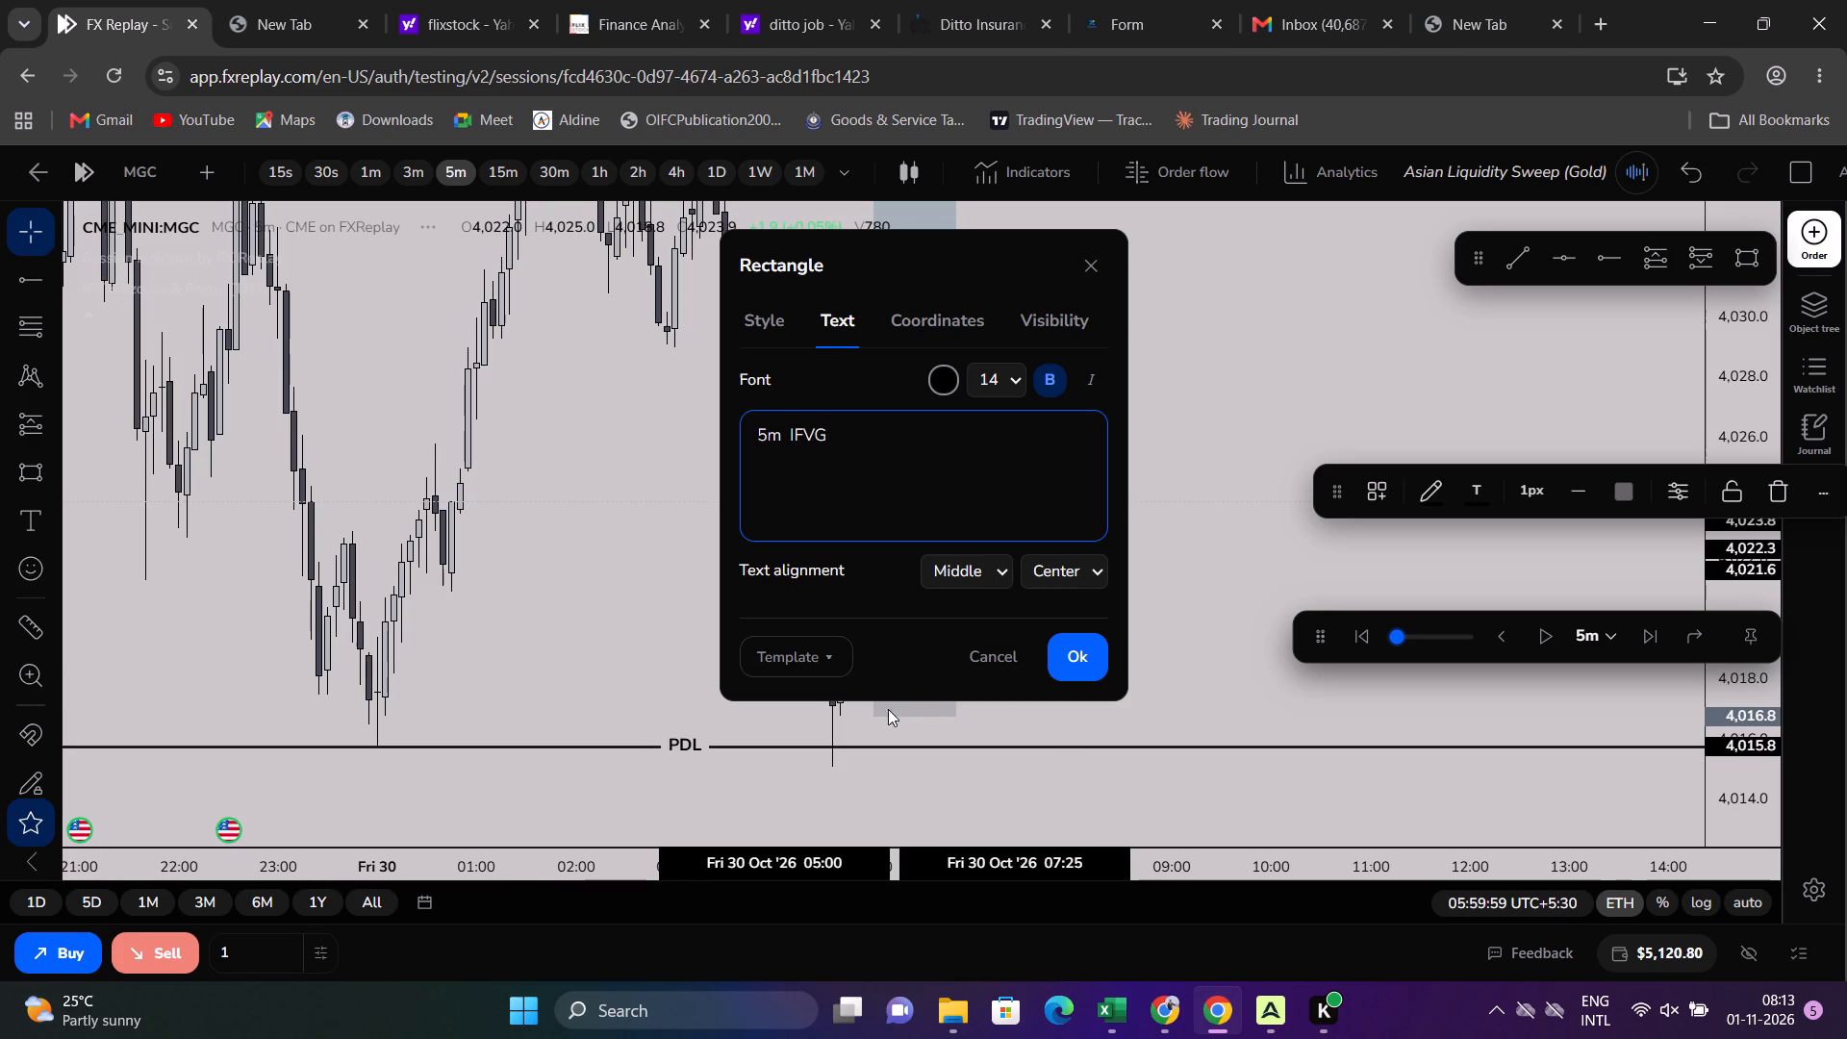
left_click(1084, 670)
left_click(1086, 651)
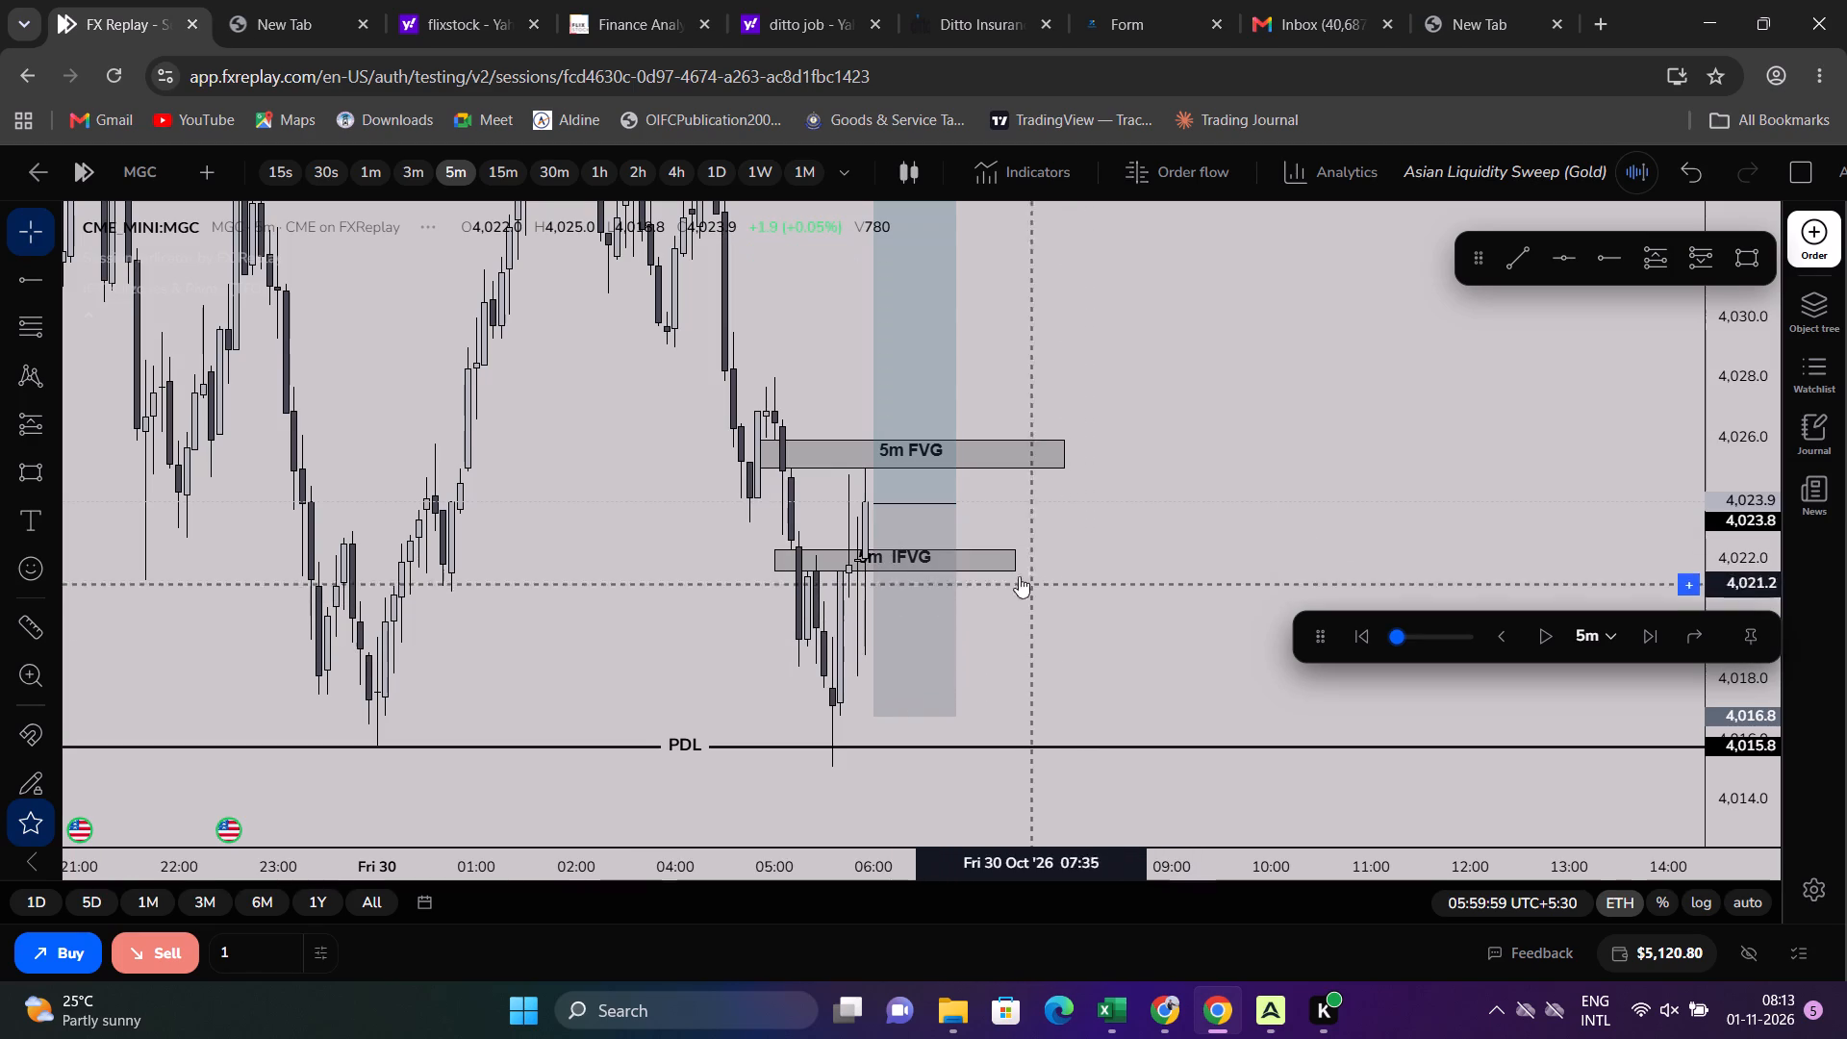
Extend the 5m IFVG rectangle's end time to about October 30 08:45.
left_click_drag(1013, 560, 1088, 563)
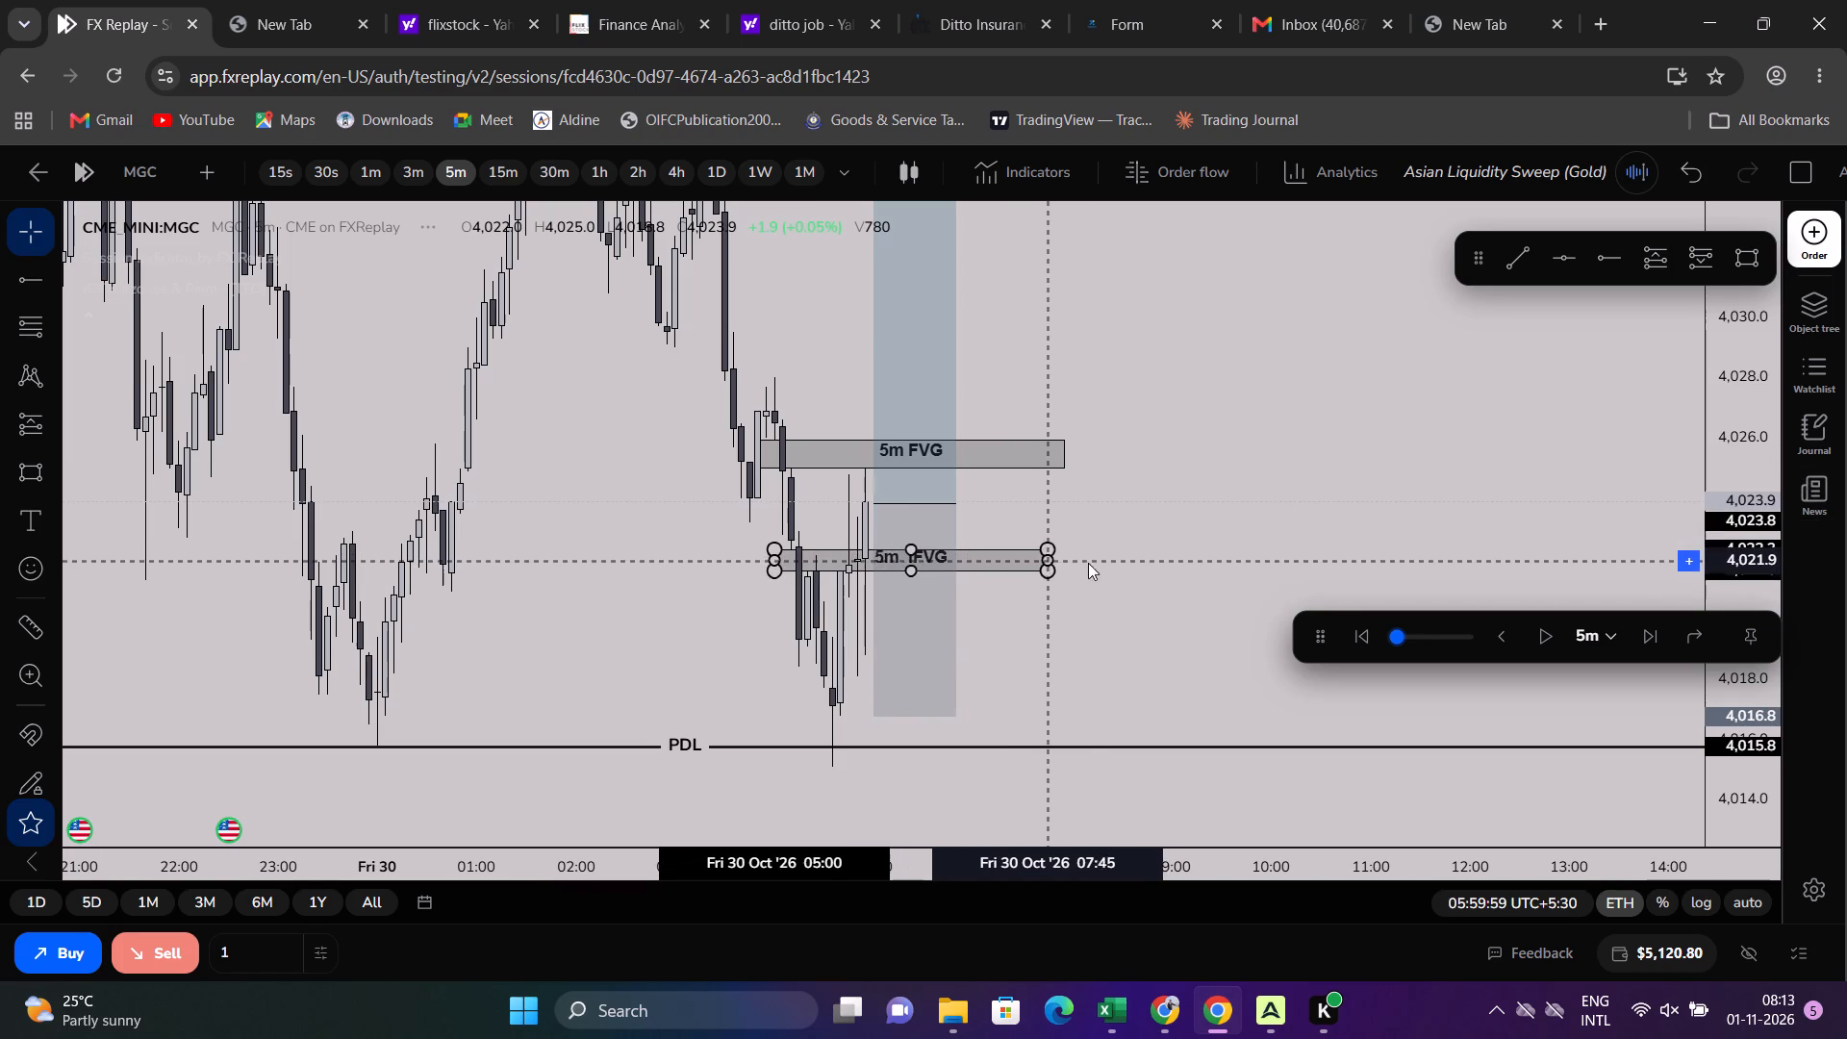
left_click_drag(1088, 563, 1148, 565)
left_click(1117, 603)
Prepare a market buy order at 4,023.9 with 0.3% risk and a stop loss at 4,016.4.
left_click(1292, 469)
left_click_drag(1752, 542, 1758, 615)
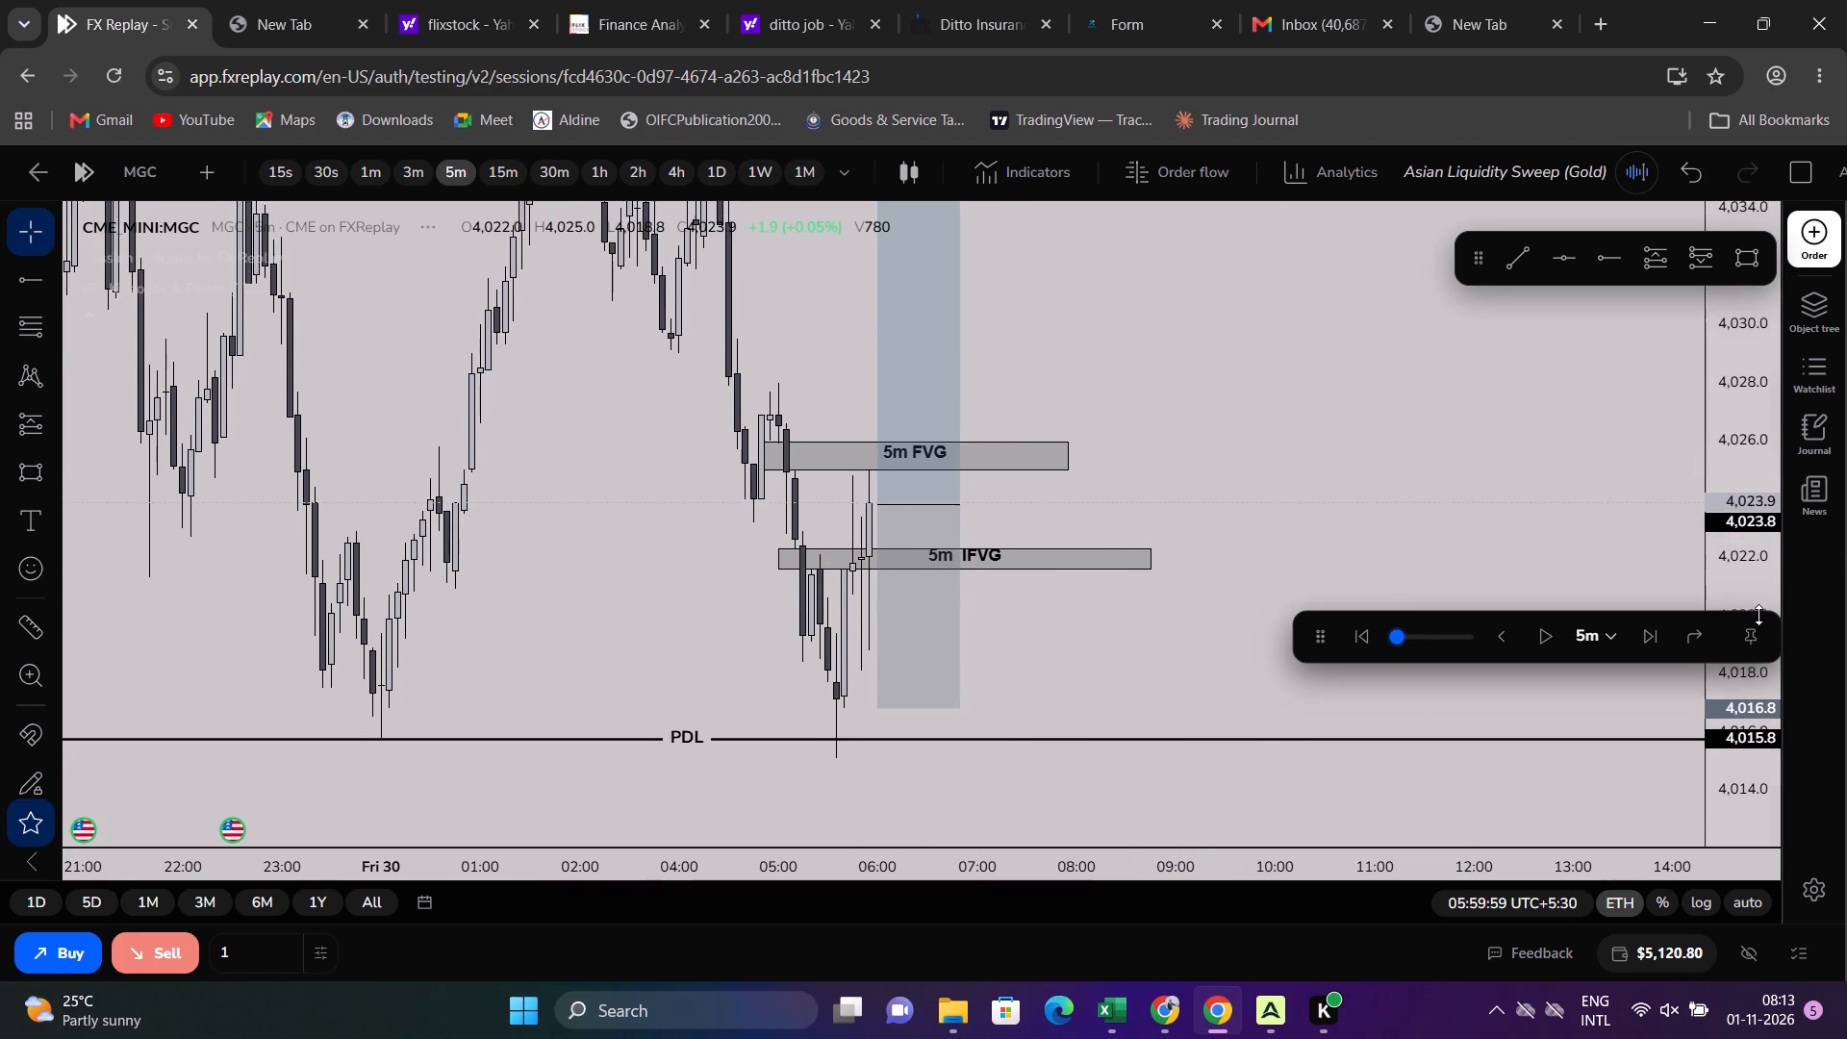
left_click_drag(1758, 615, 1746, 687)
scroll(1479, 606, "down", 5)
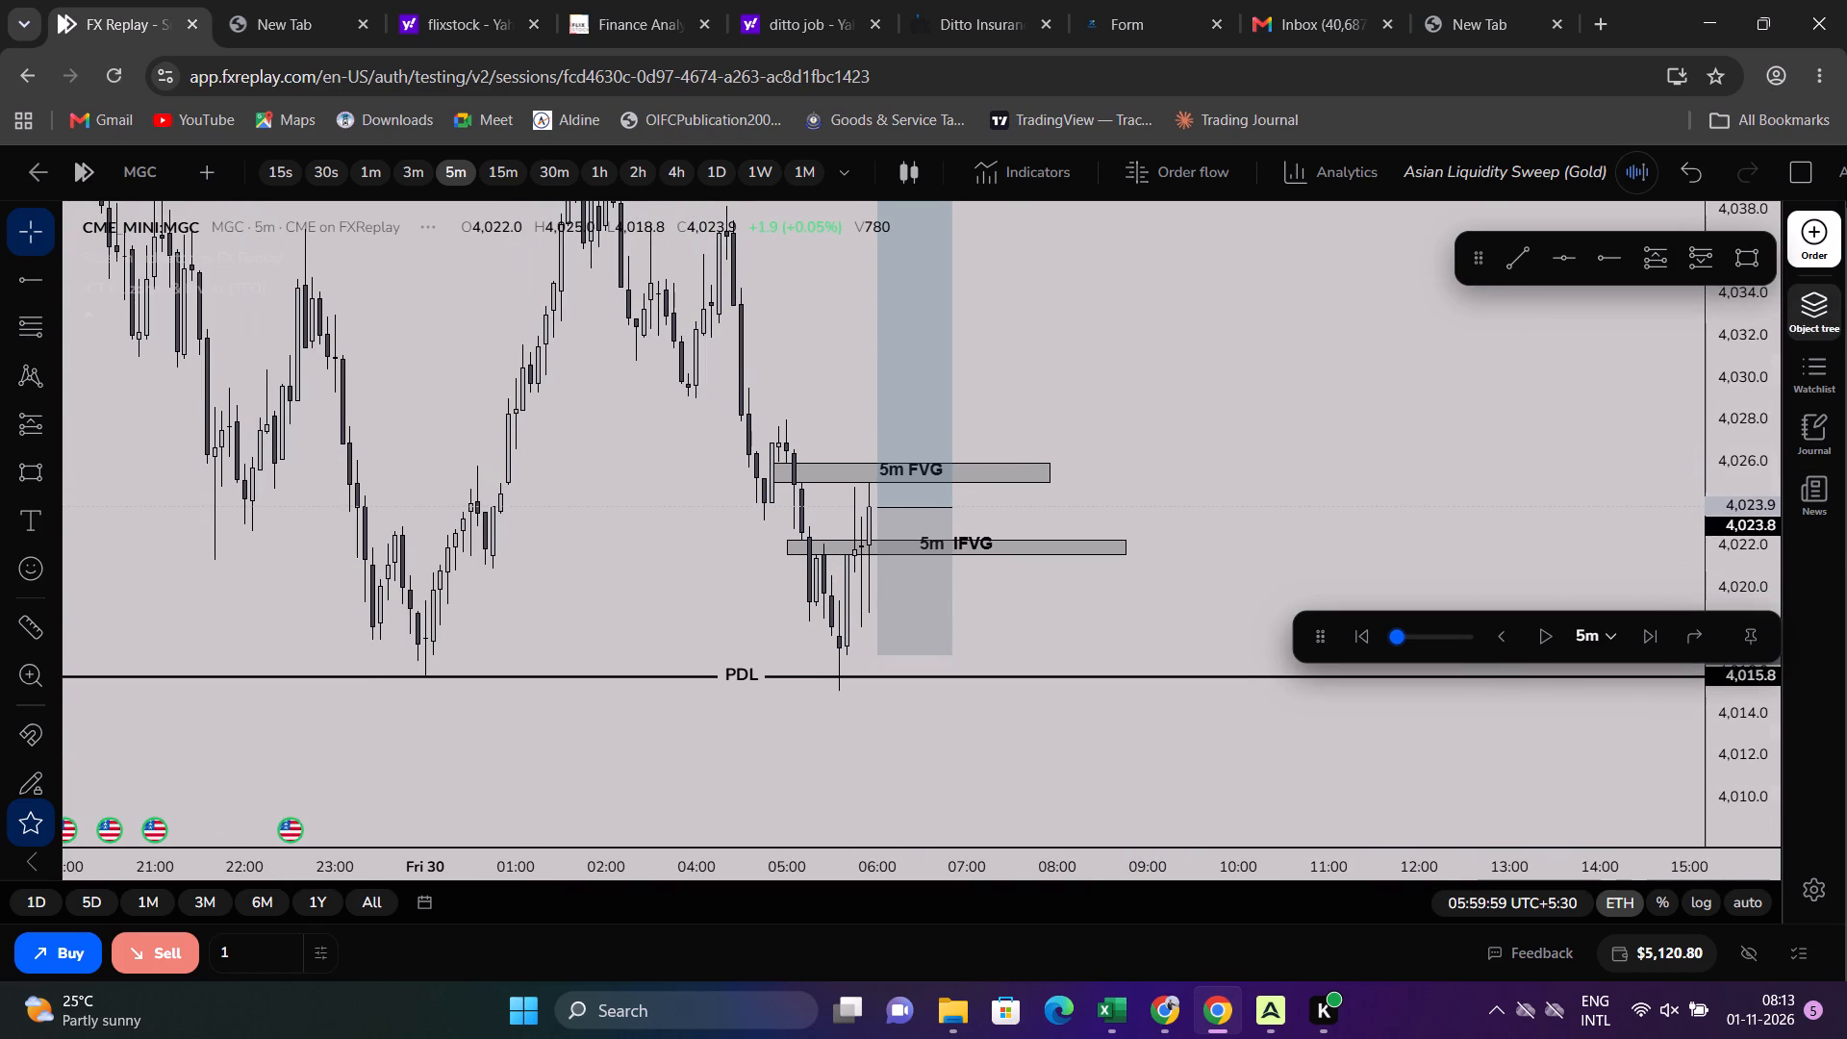
left_click(1825, 219)
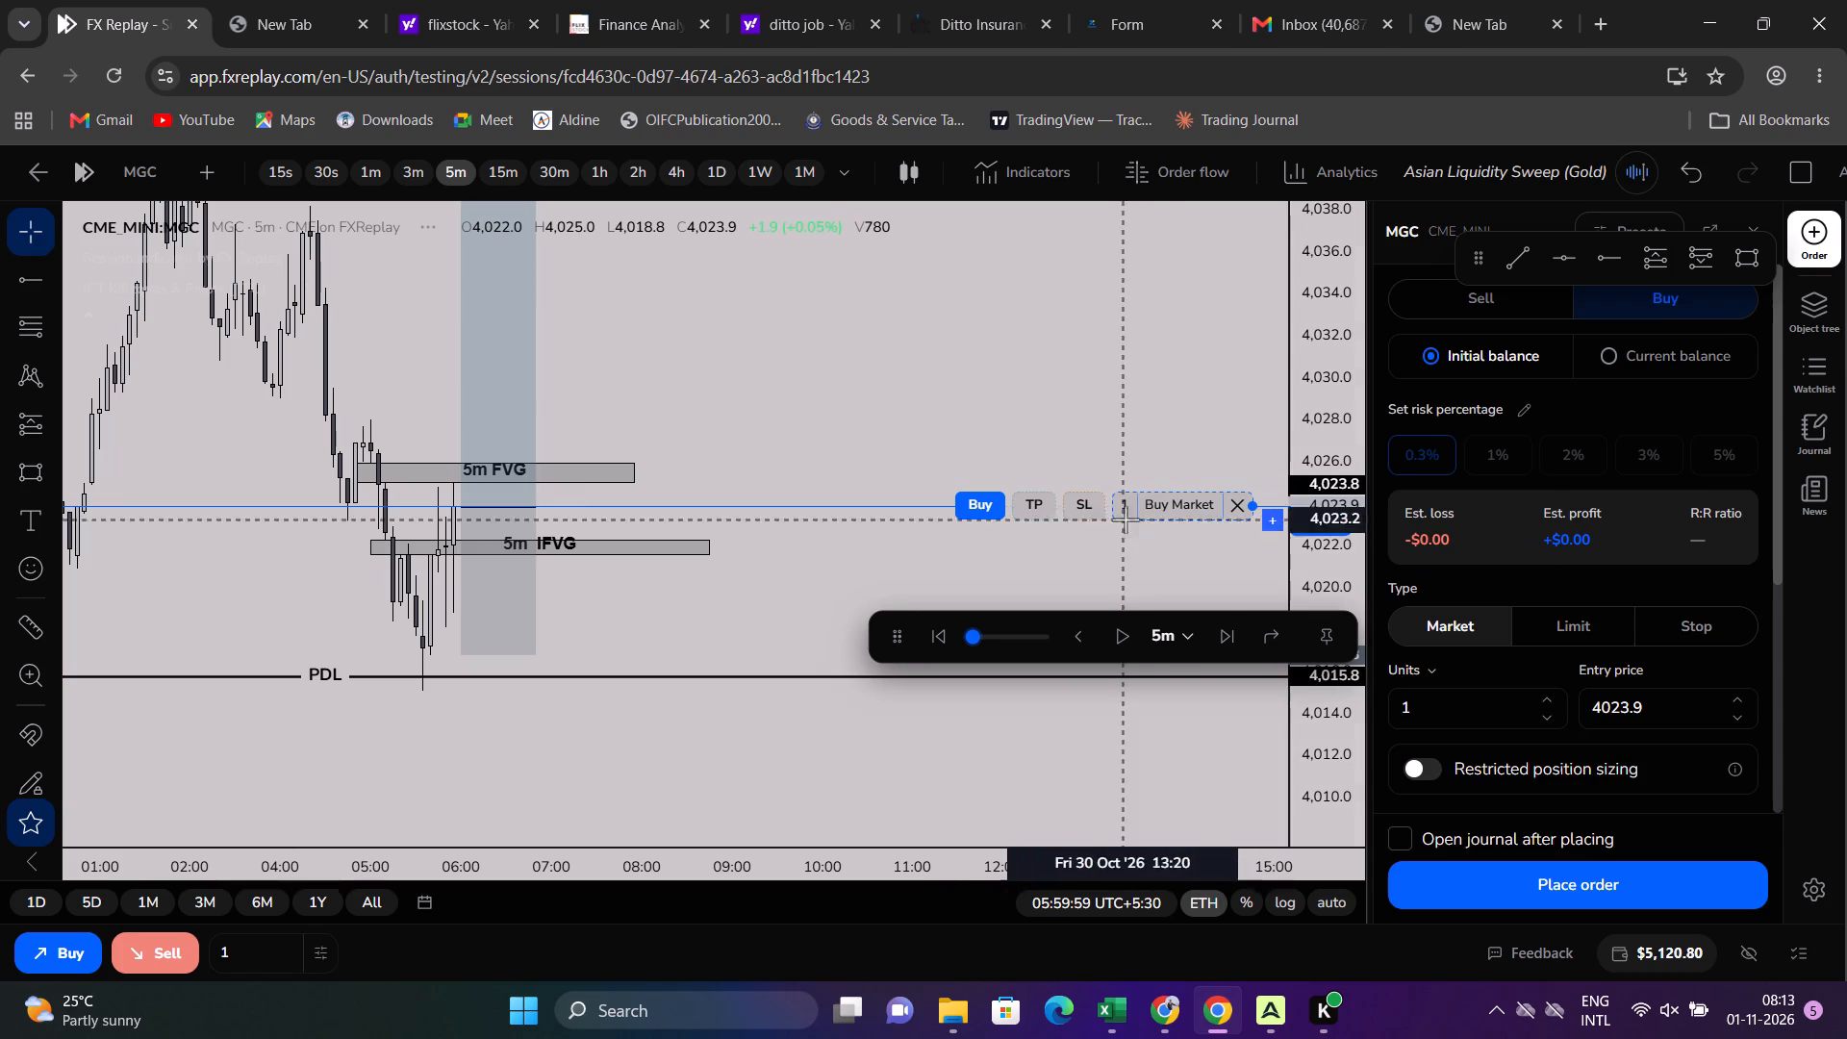
left_click_drag(1071, 509, 1067, 578)
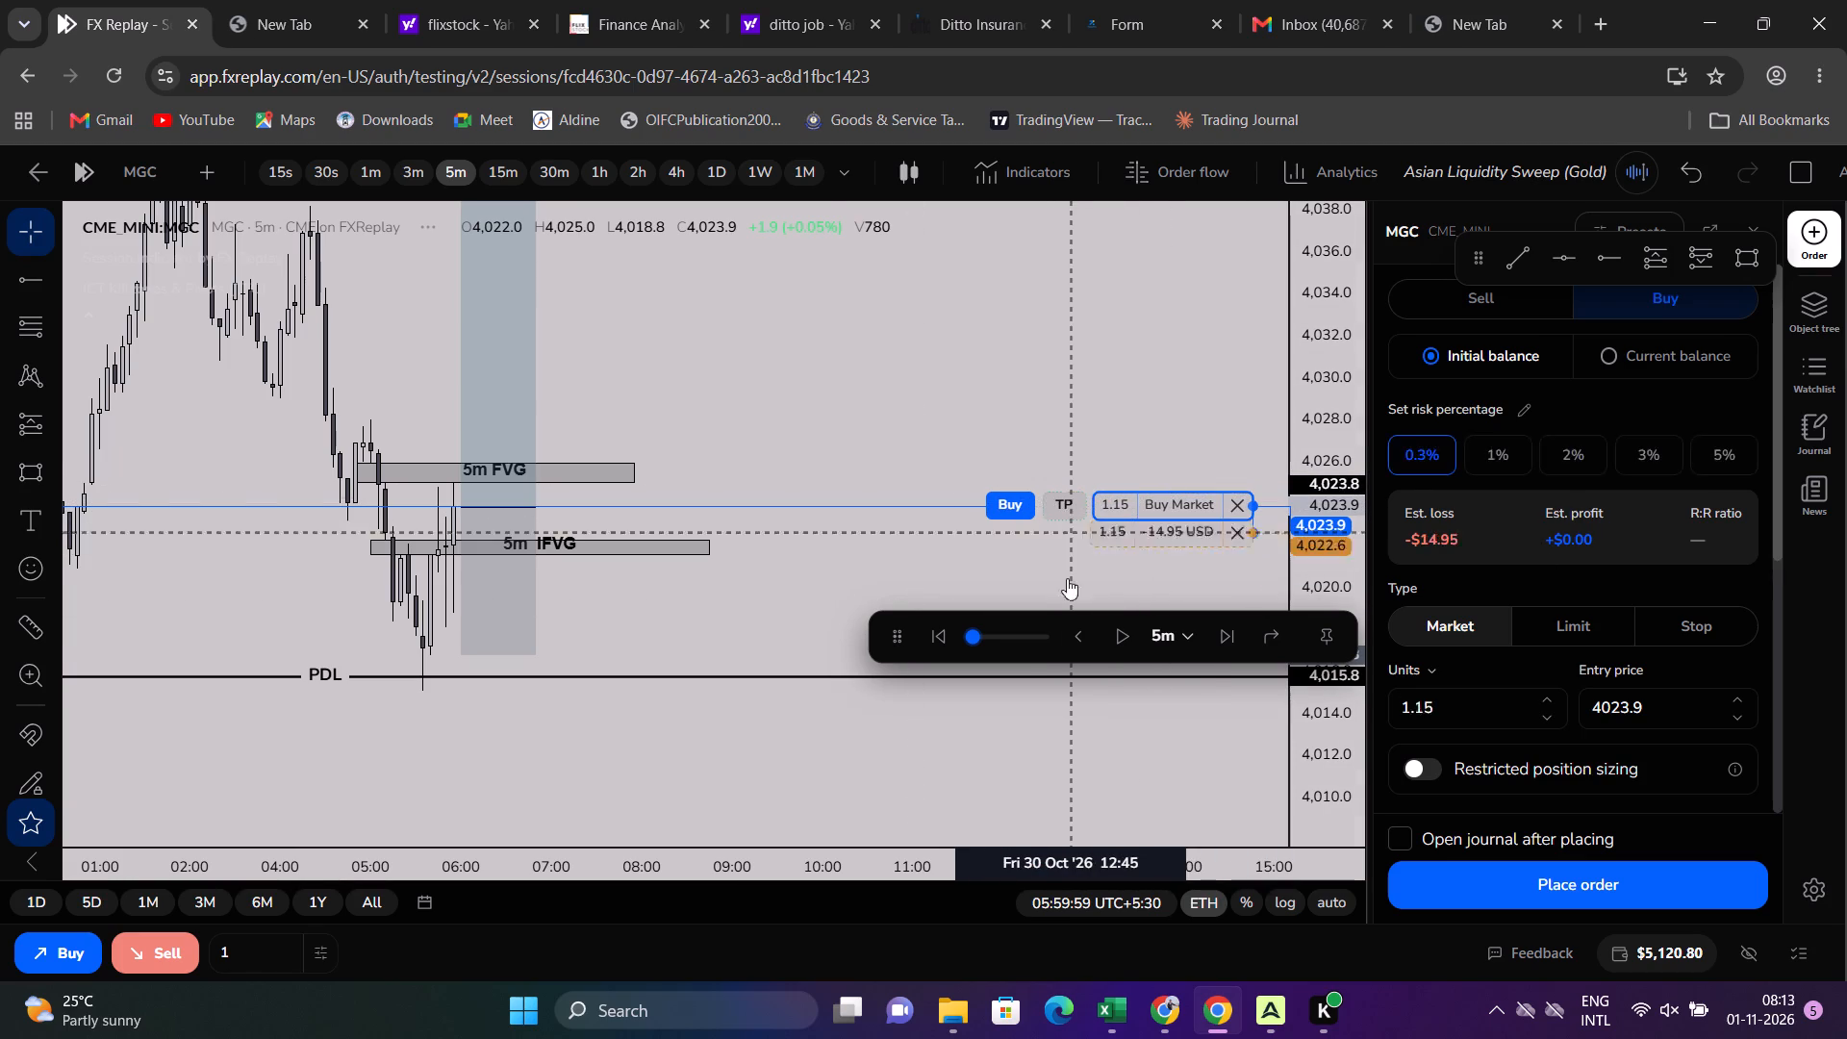
left_click_drag(1067, 578, 1086, 657)
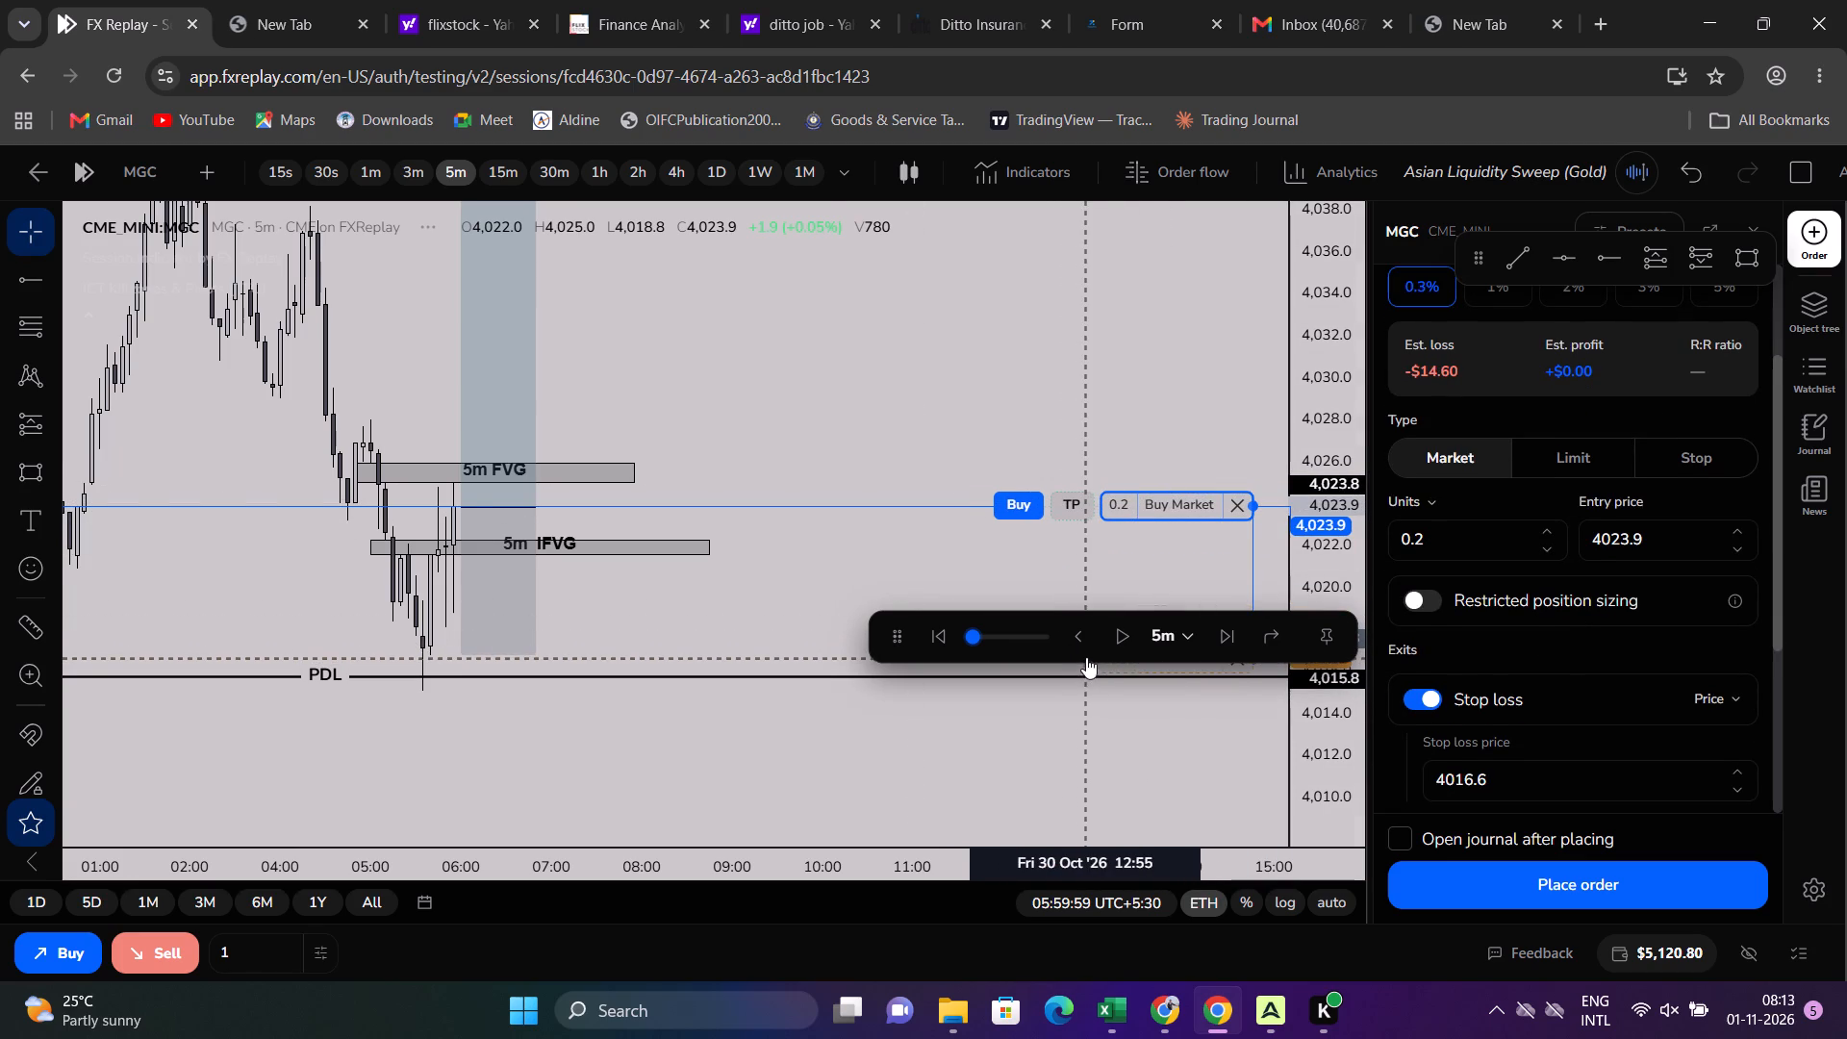
left_click_drag(1086, 657, 1086, 663)
Add a take profit at about 4,040.6 to the buy order and place it.
left_click_drag(928, 436, 991, 599)
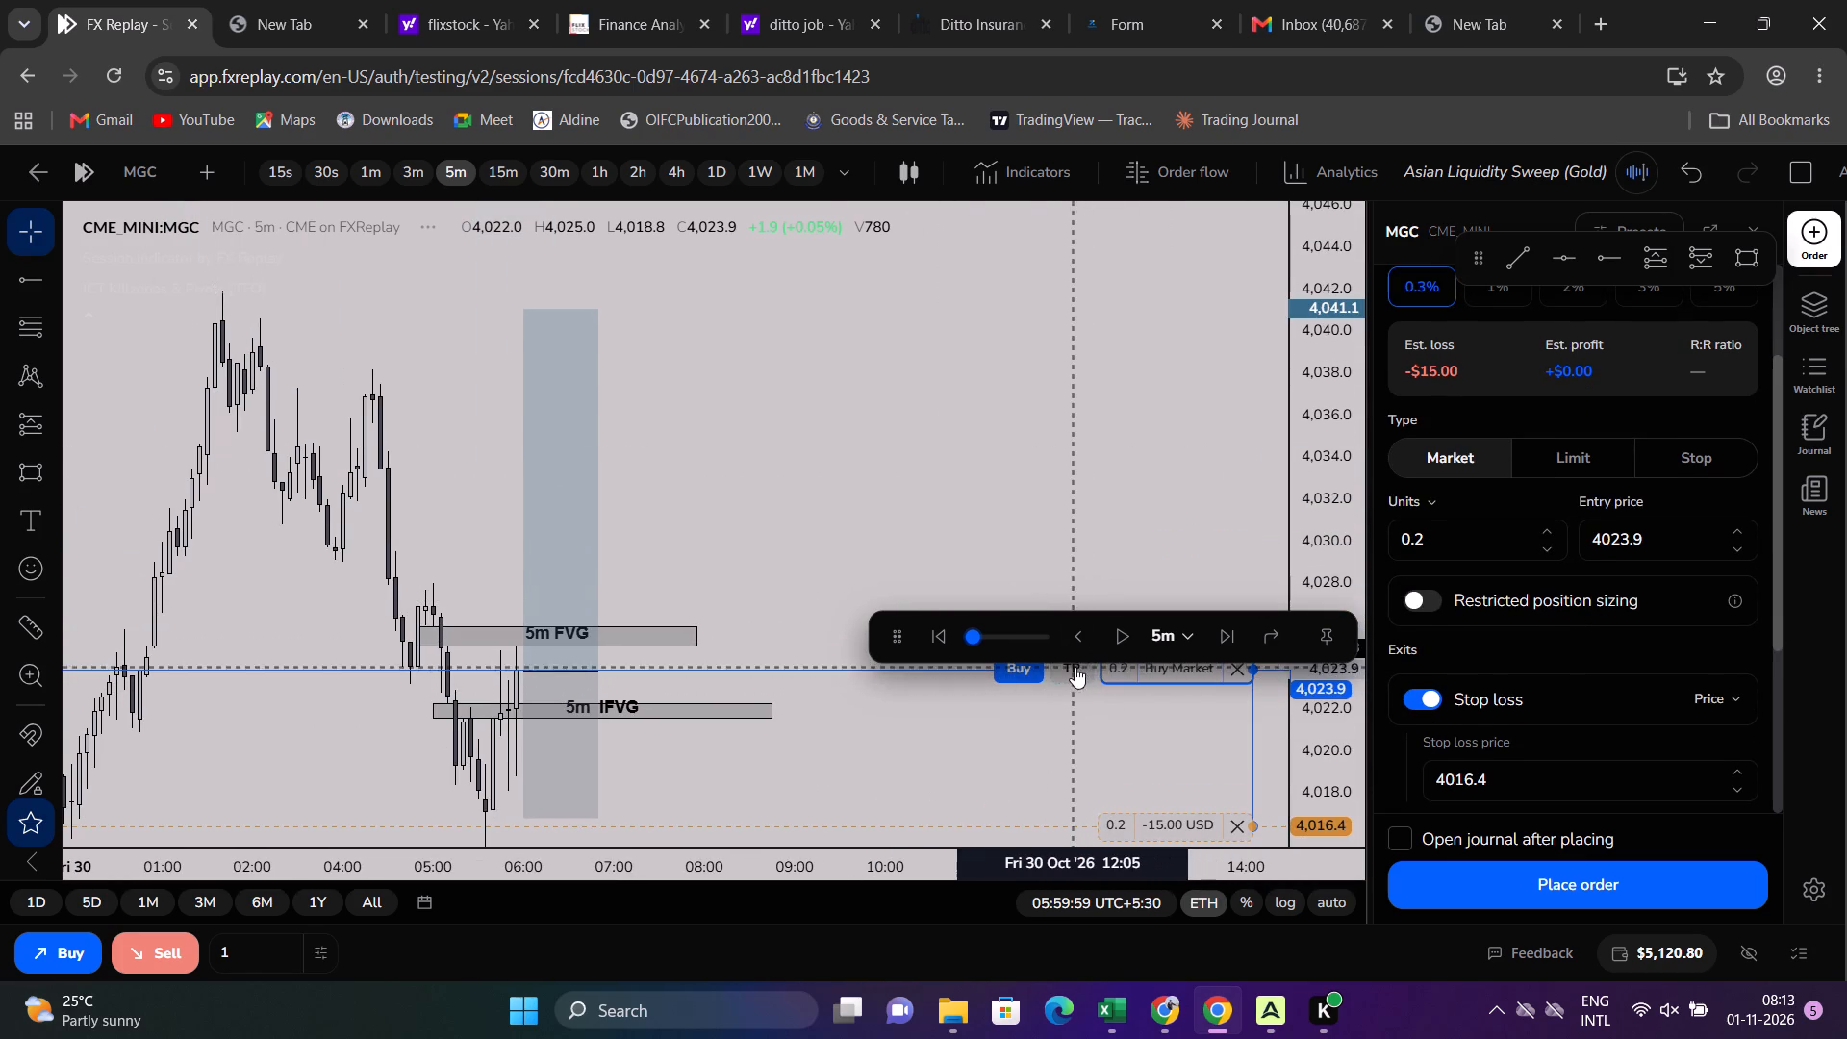
left_click_drag(1075, 667, 1065, 319)
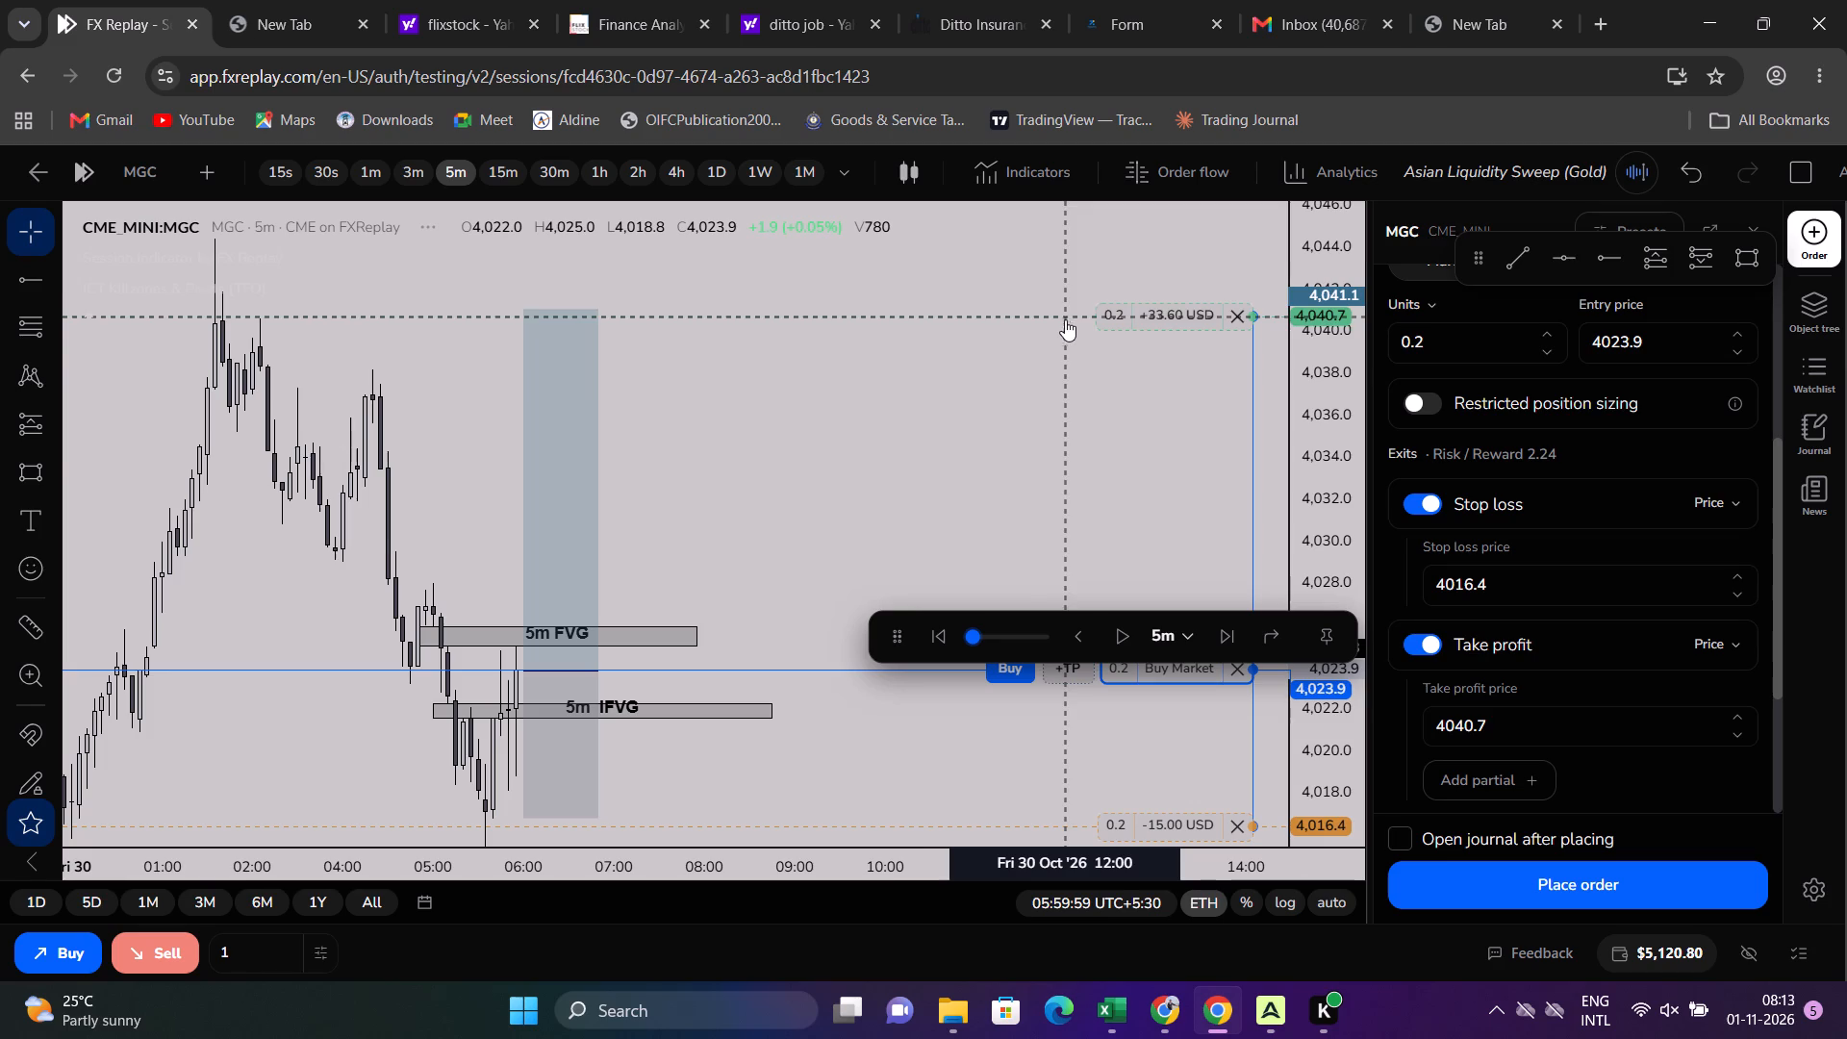
left_click_drag(1065, 319, 1066, 317)
left_click_drag(1035, 462, 1036, 348)
left_click(1481, 875)
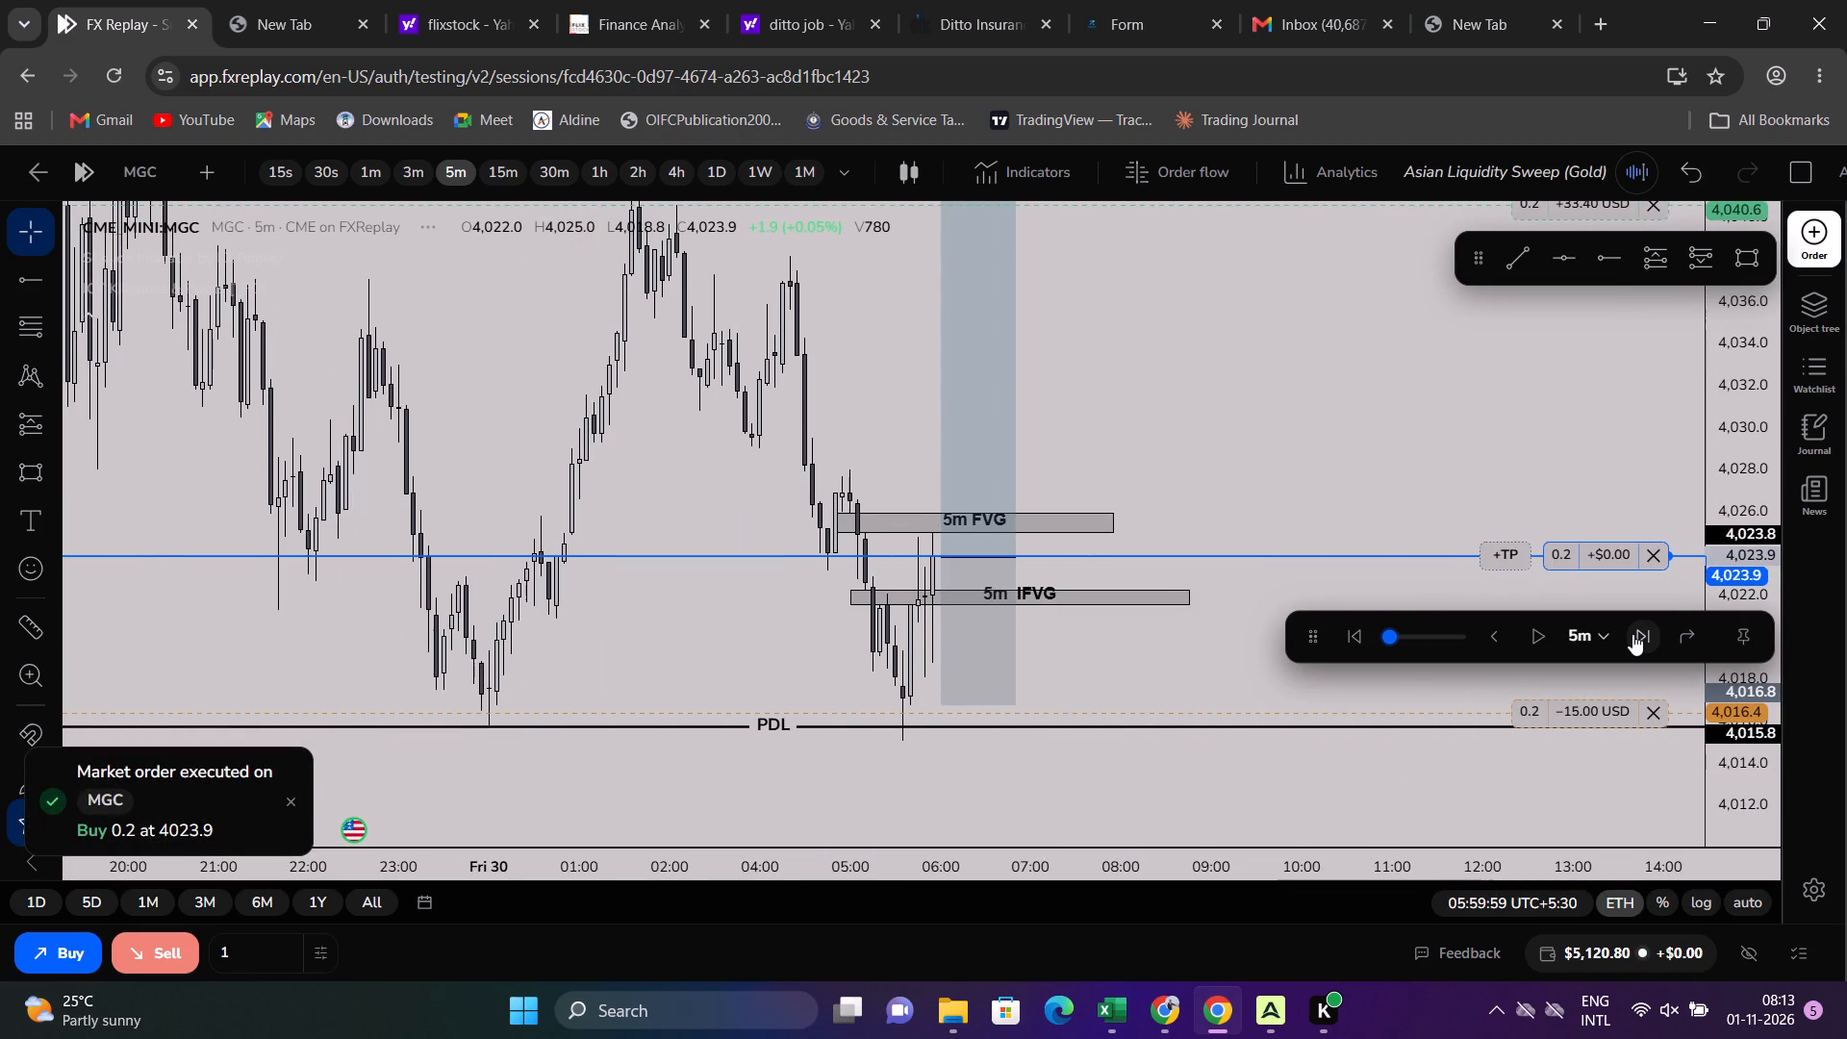
Advance the replay by six 5-minute candles to October 30 06:30.
left_click(1632, 634)
left_click(1632, 634)
left_click(1632, 634)
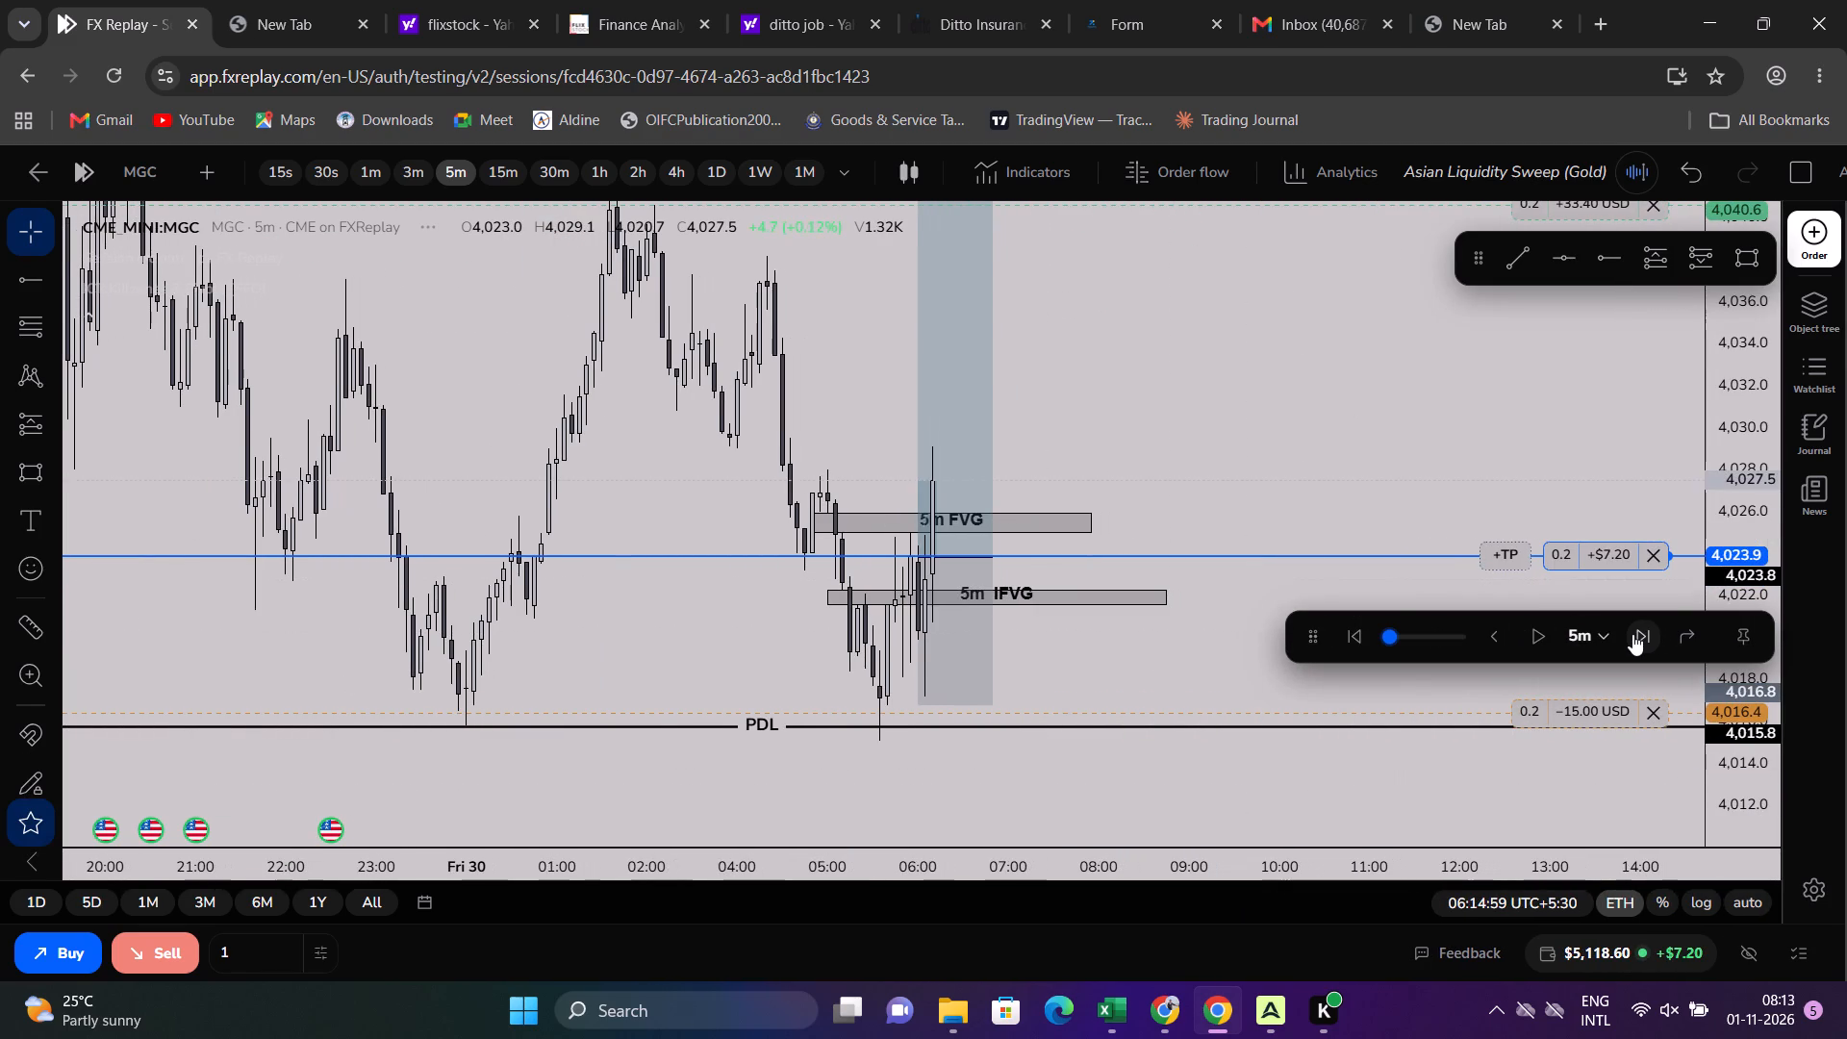
left_click(1632, 634)
left_click(1632, 634)
left_click(1632, 634)
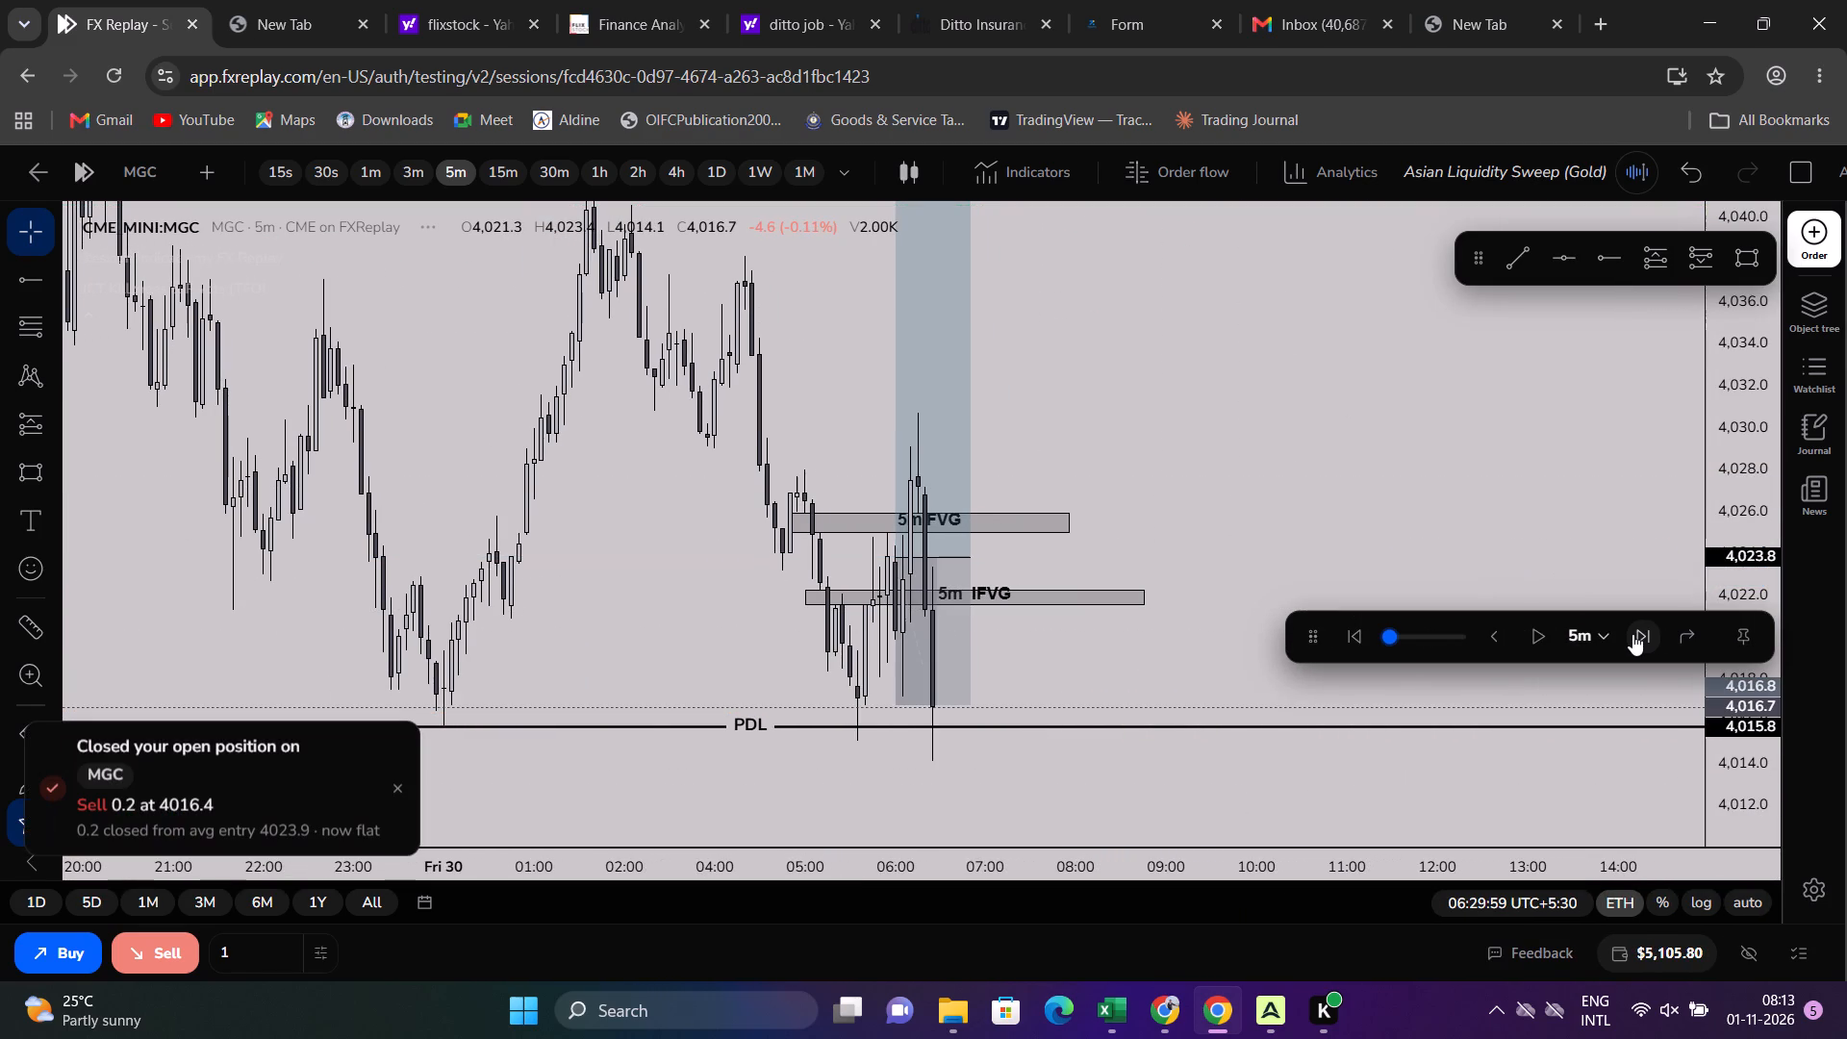
Draw a horizontal ray at about 4,040.7 starting near the October 30 01:30 swing high.
scroll(1257, 514, "up", 1)
left_click(1261, 499)
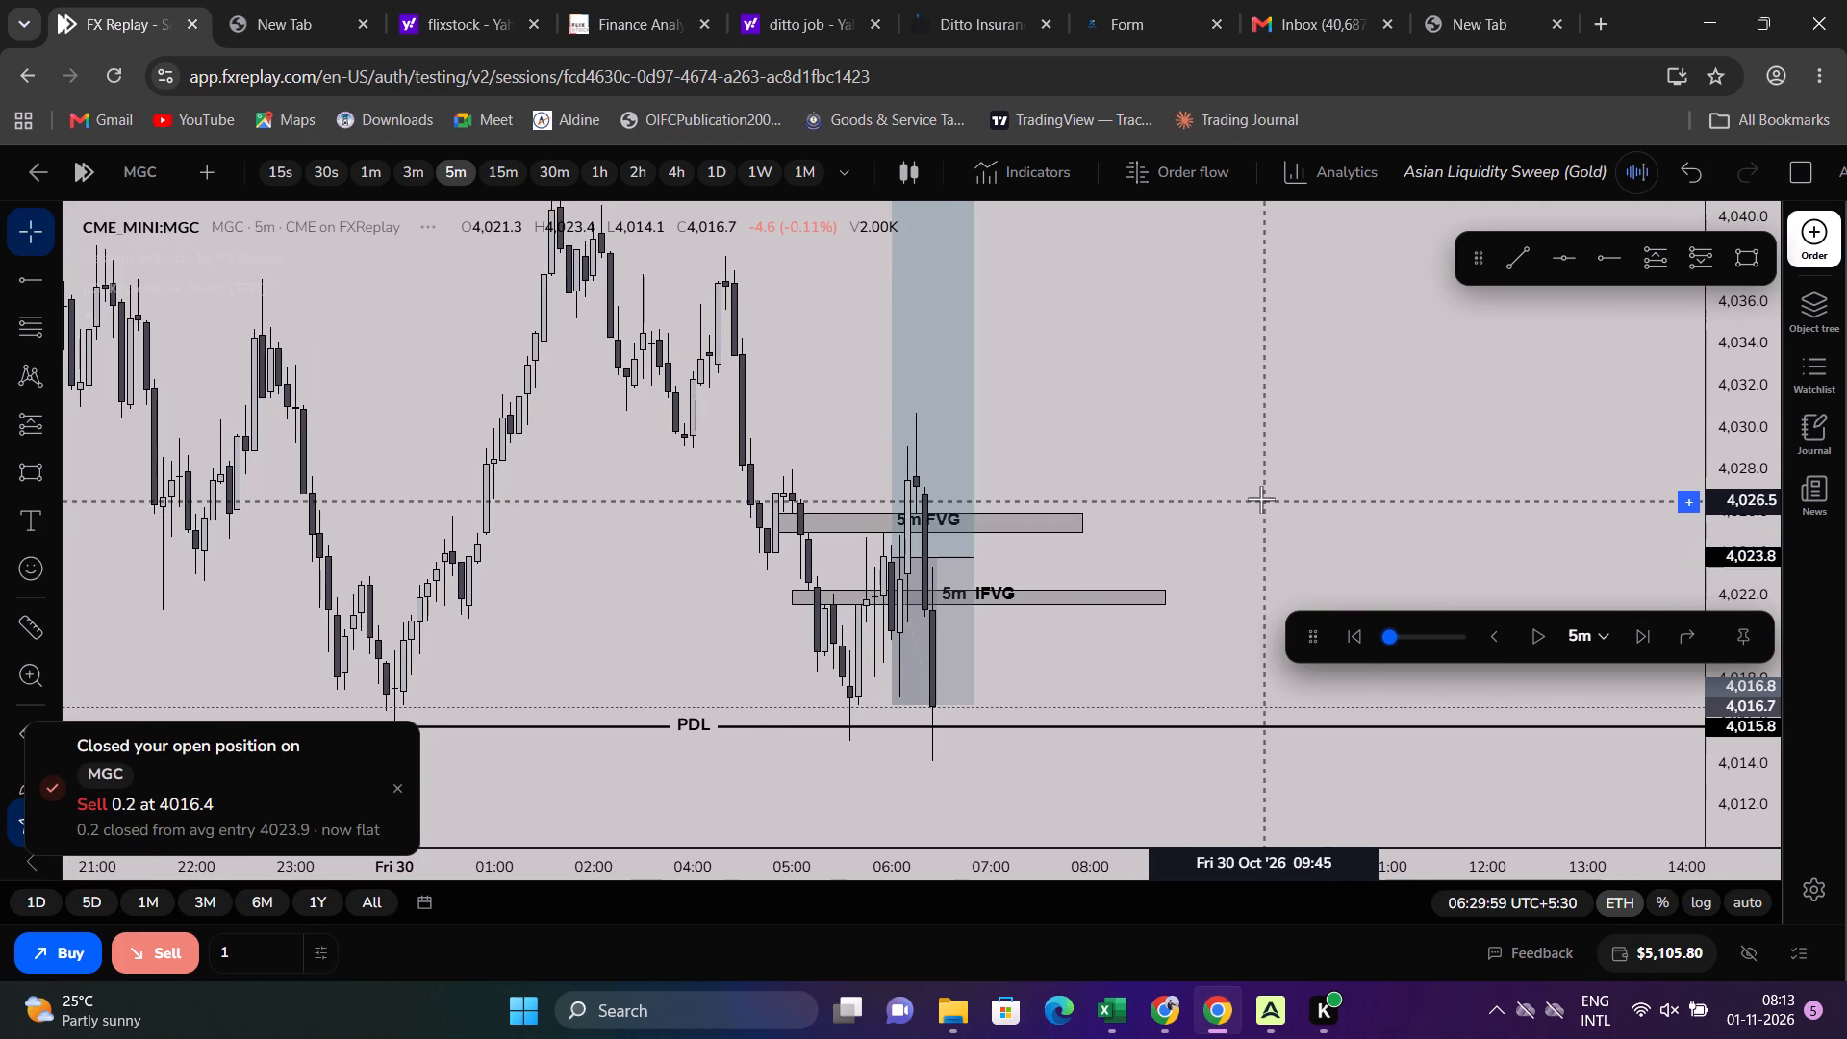
scroll(1368, 523, "down", 1)
left_click_drag(1686, 463, 1651, 625)
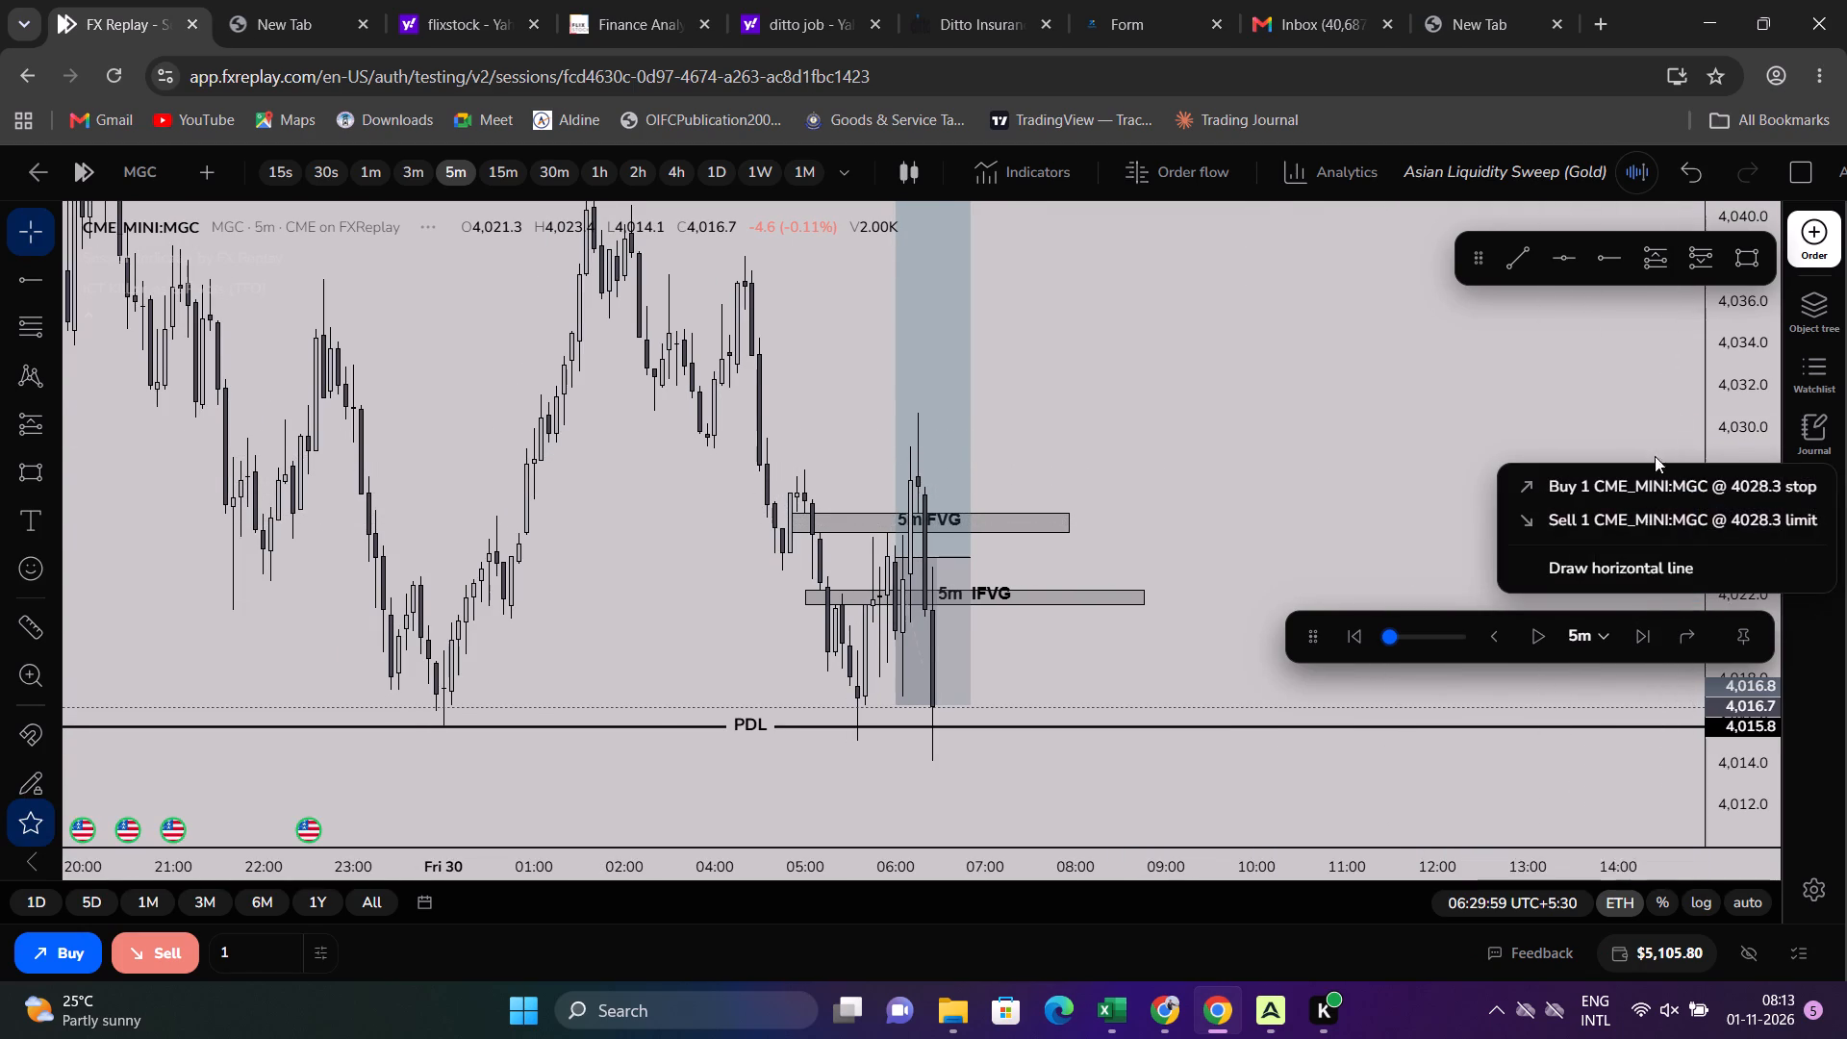
left_click_drag(1720, 400, 1692, 557)
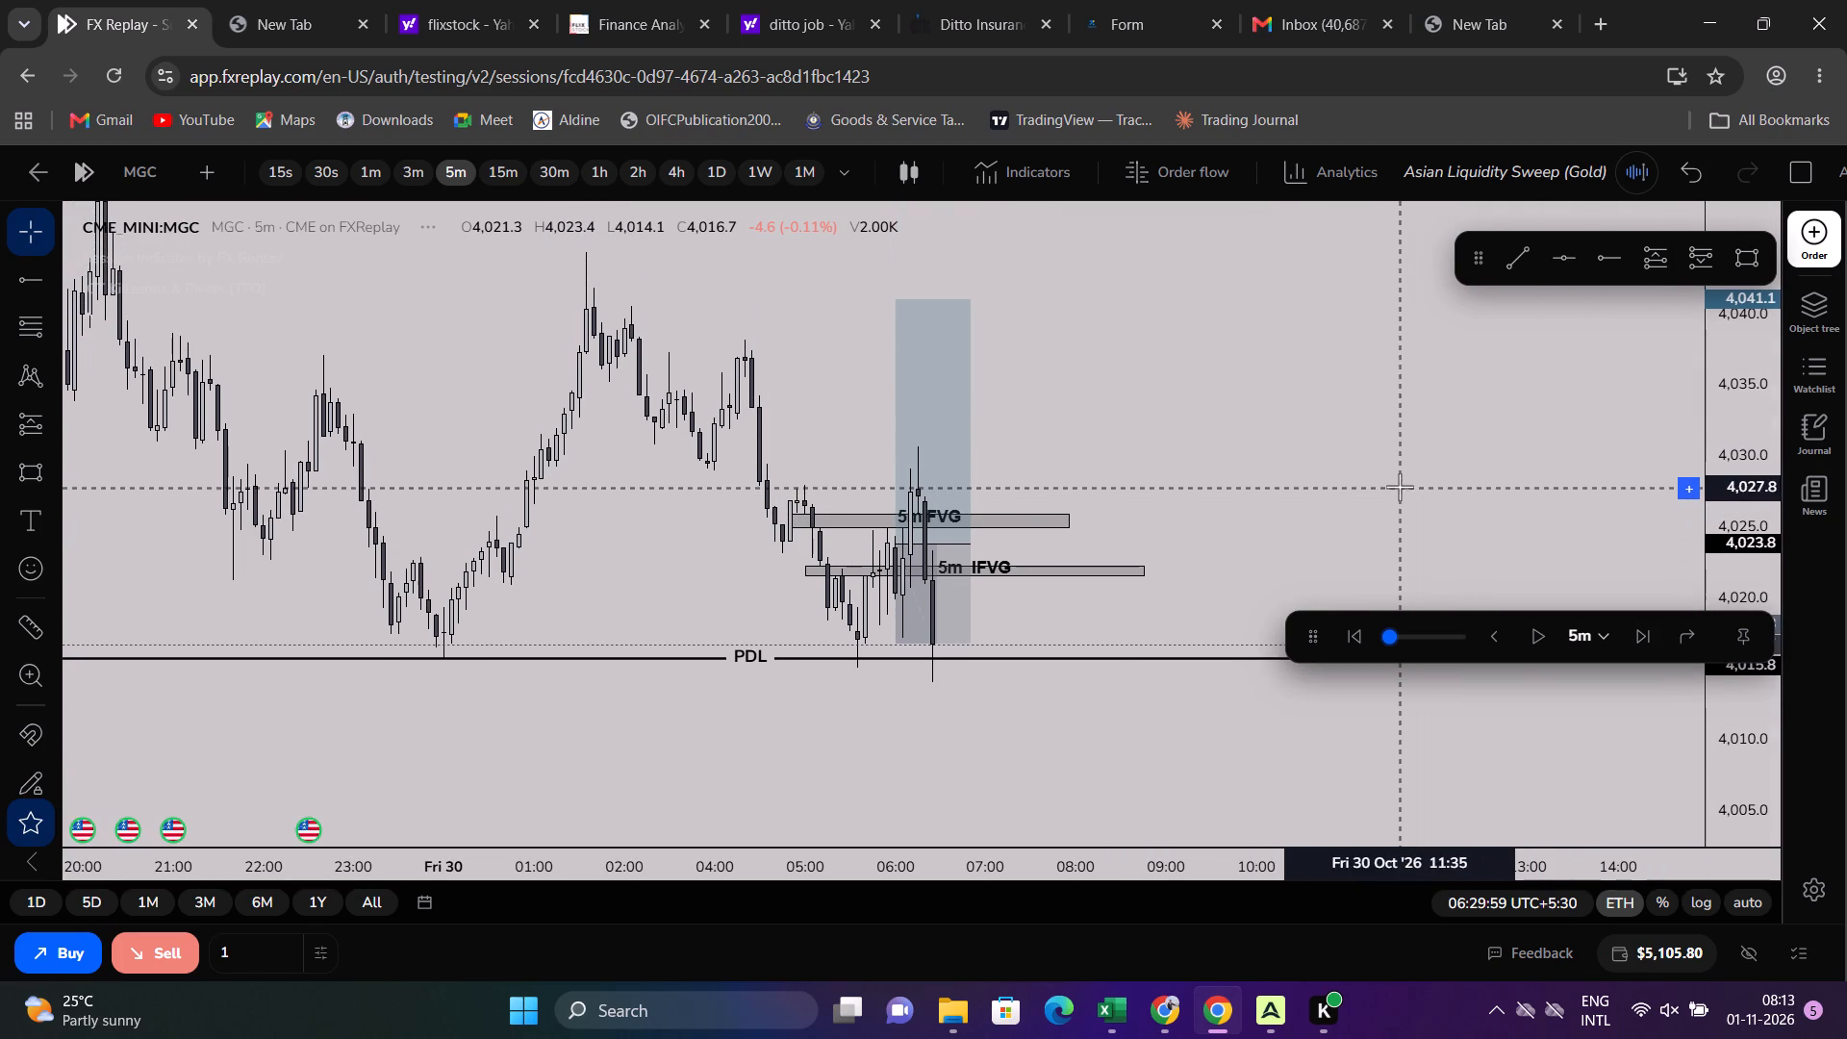
left_click_drag(30, 284, 41, 284)
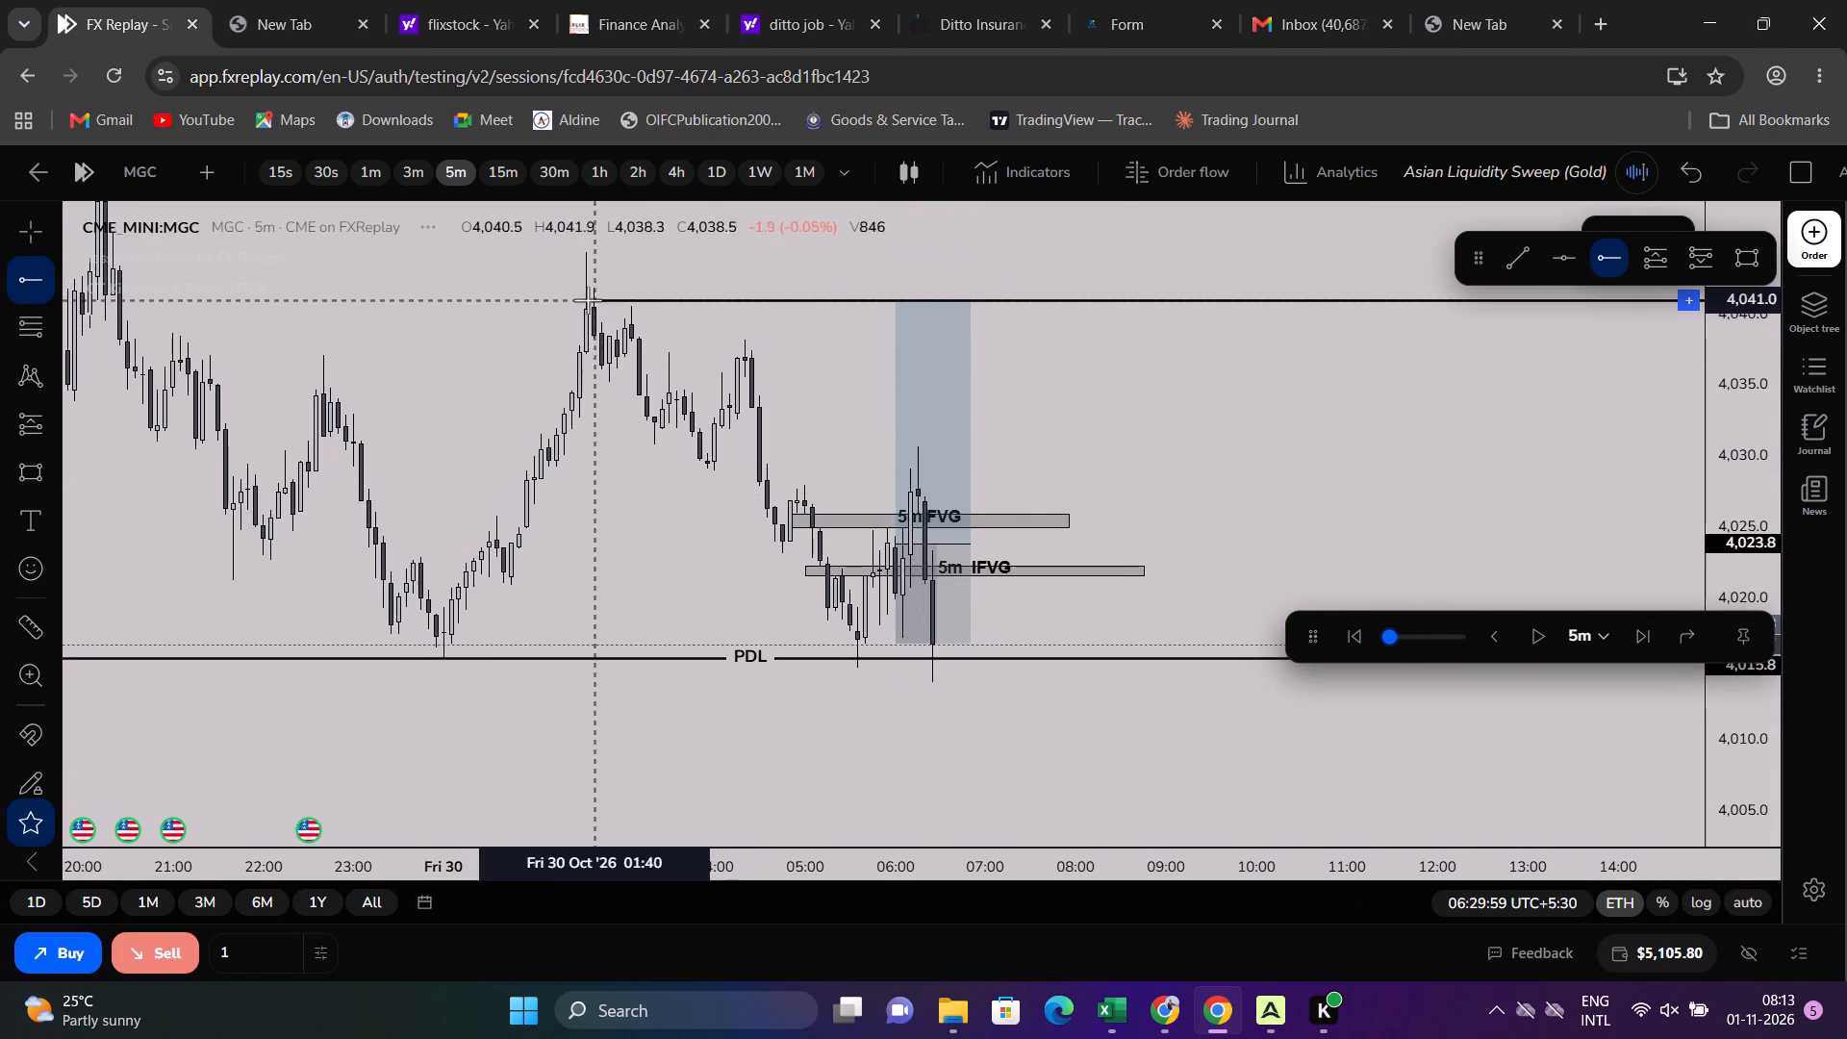
left_click(568, 304)
left_click(720, 352)
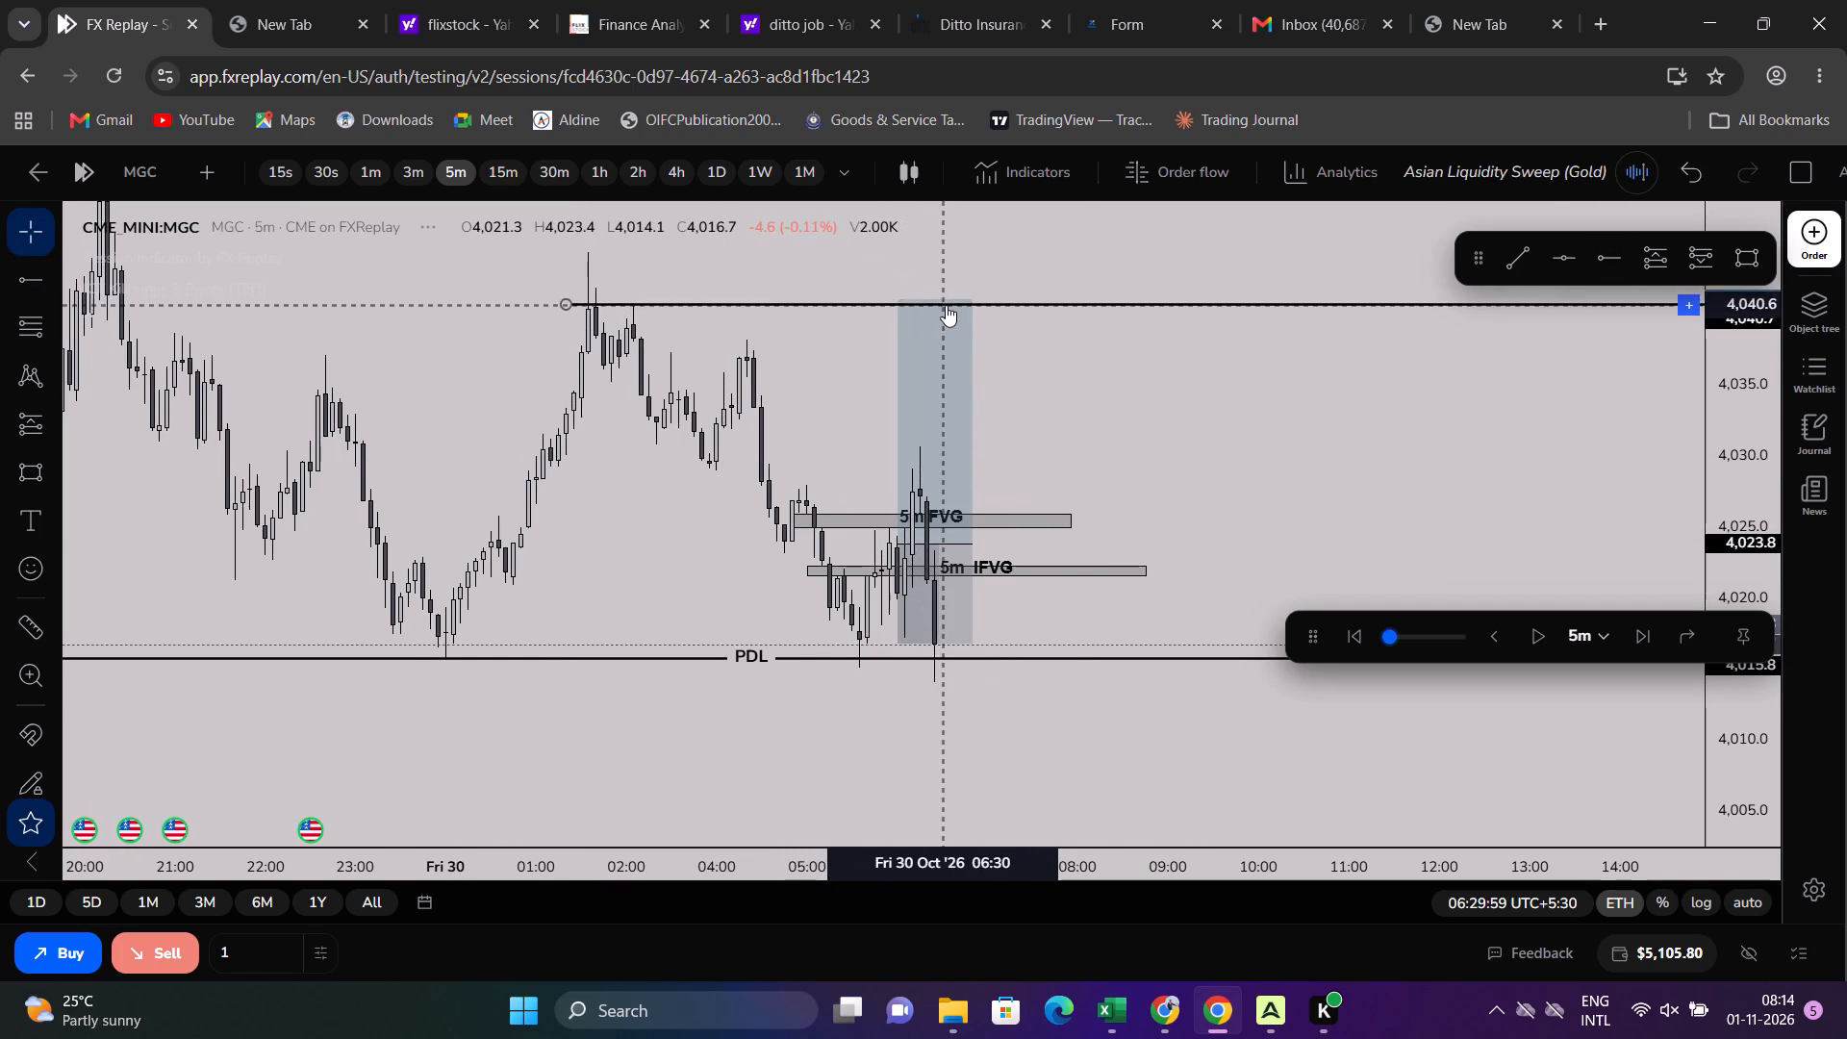
Adjust the long position's target to about 4,040.9, in line with the new horizontal ray.
left_click(960, 367)
left_click_drag(934, 302, 939, 317)
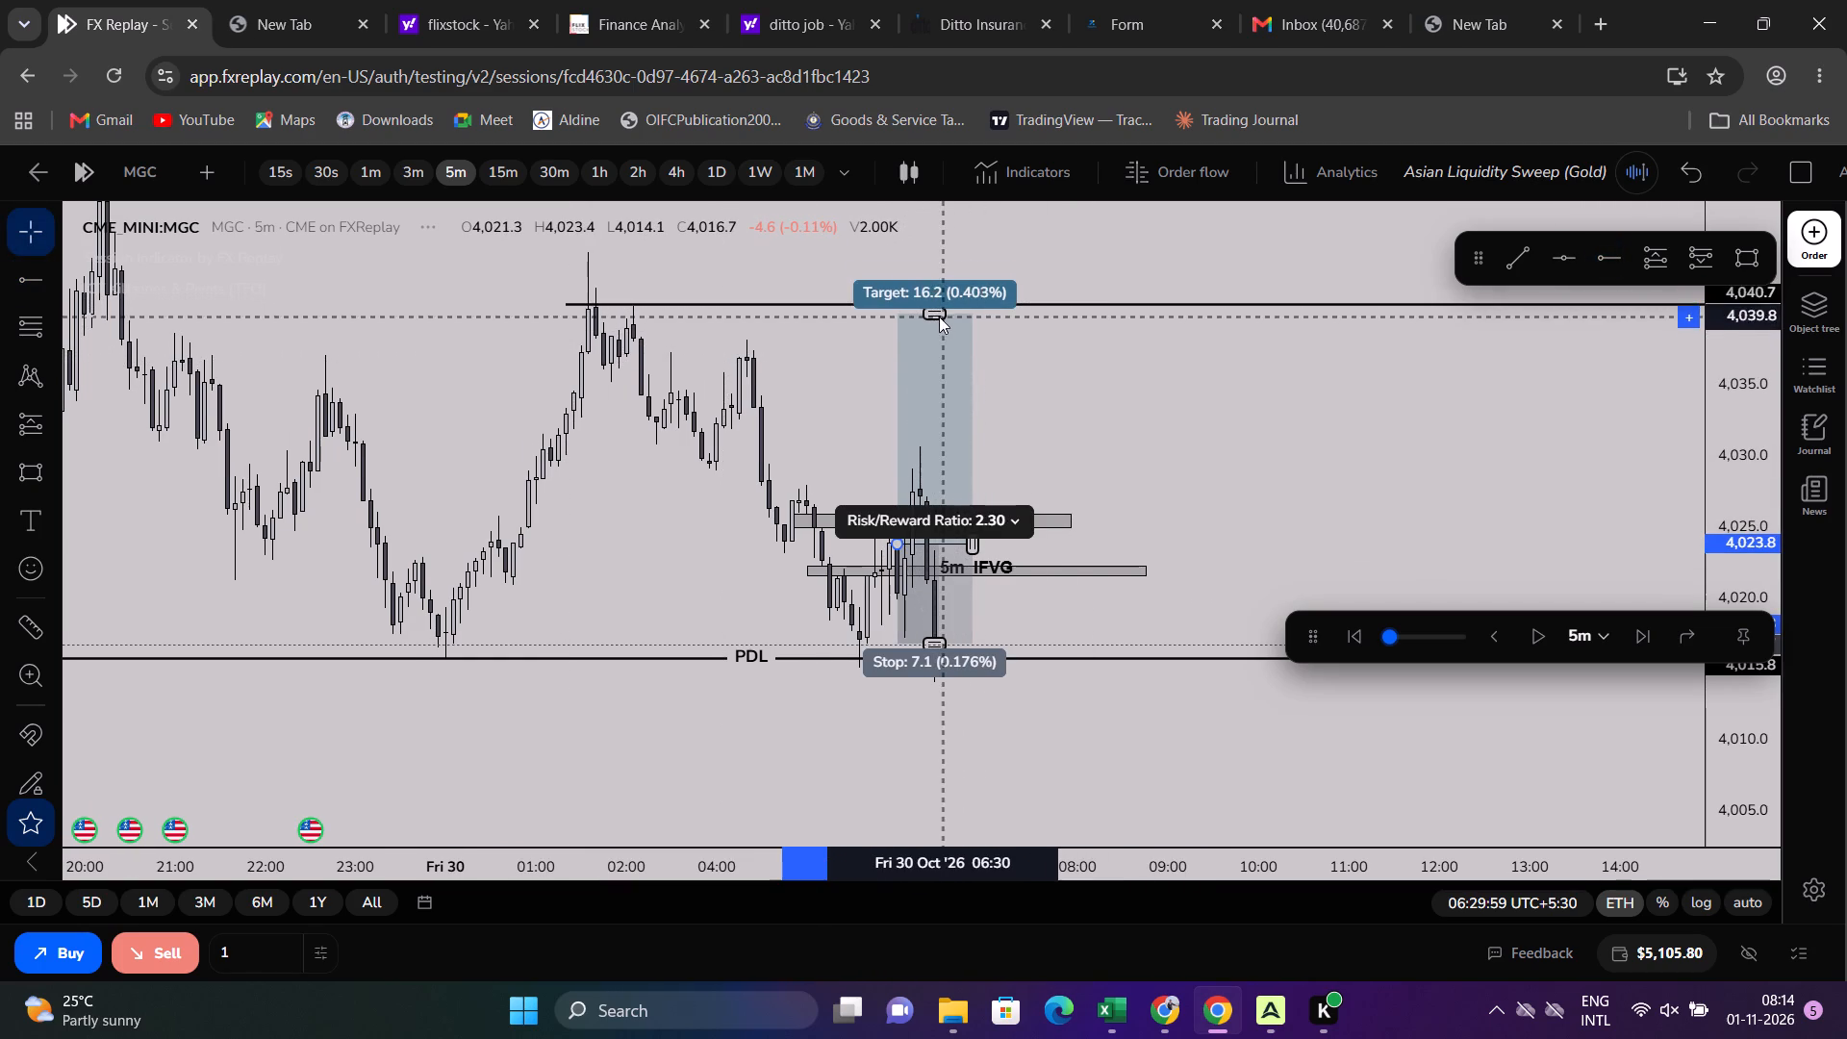
left_click_drag(939, 317, 945, 305)
left_click(1066, 361)
Capture a screenshot of the chart area showing the October 30 trade, its FVG zones and the PDL line.
left_click_drag(1105, 393, 1098, 353)
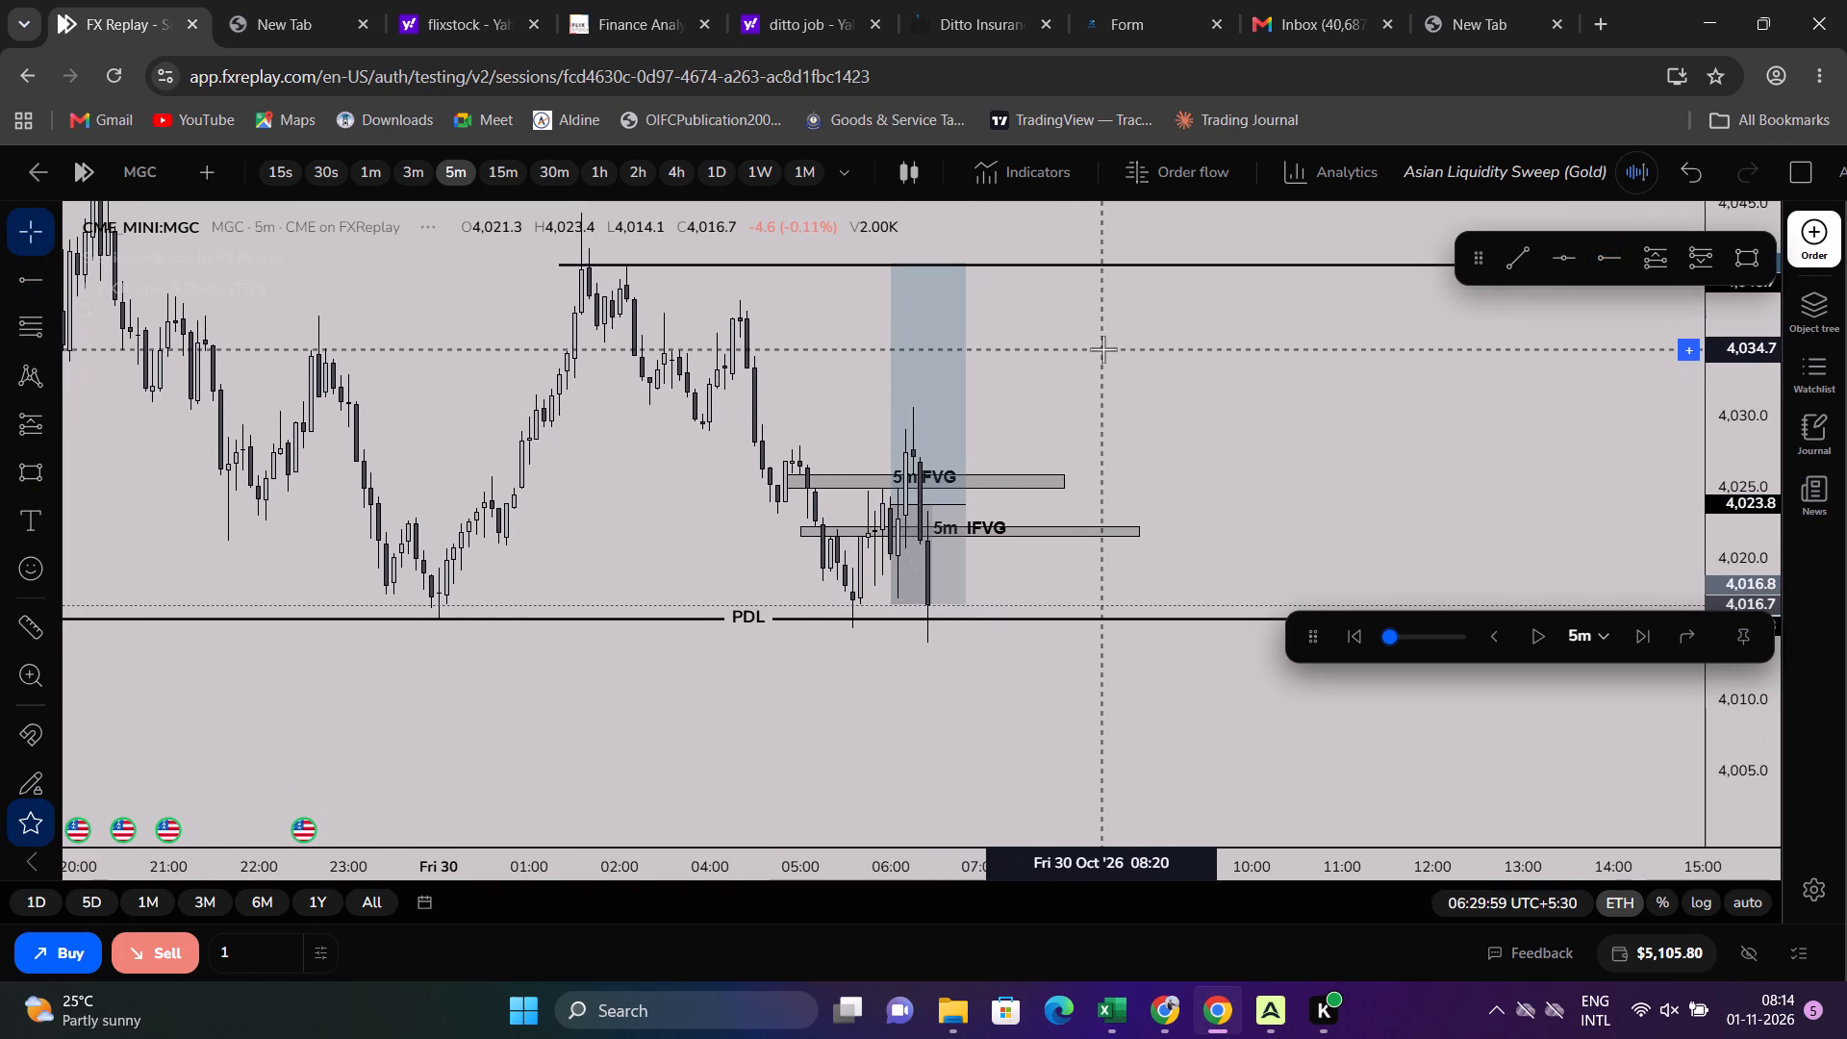
scroll(1105, 362, "down", 1)
left_click_drag(1112, 376, 1109, 450)
scroll(1101, 446, "down", 2)
scroll(1099, 447, "up", 1)
scroll(1099, 447, "down", 1)
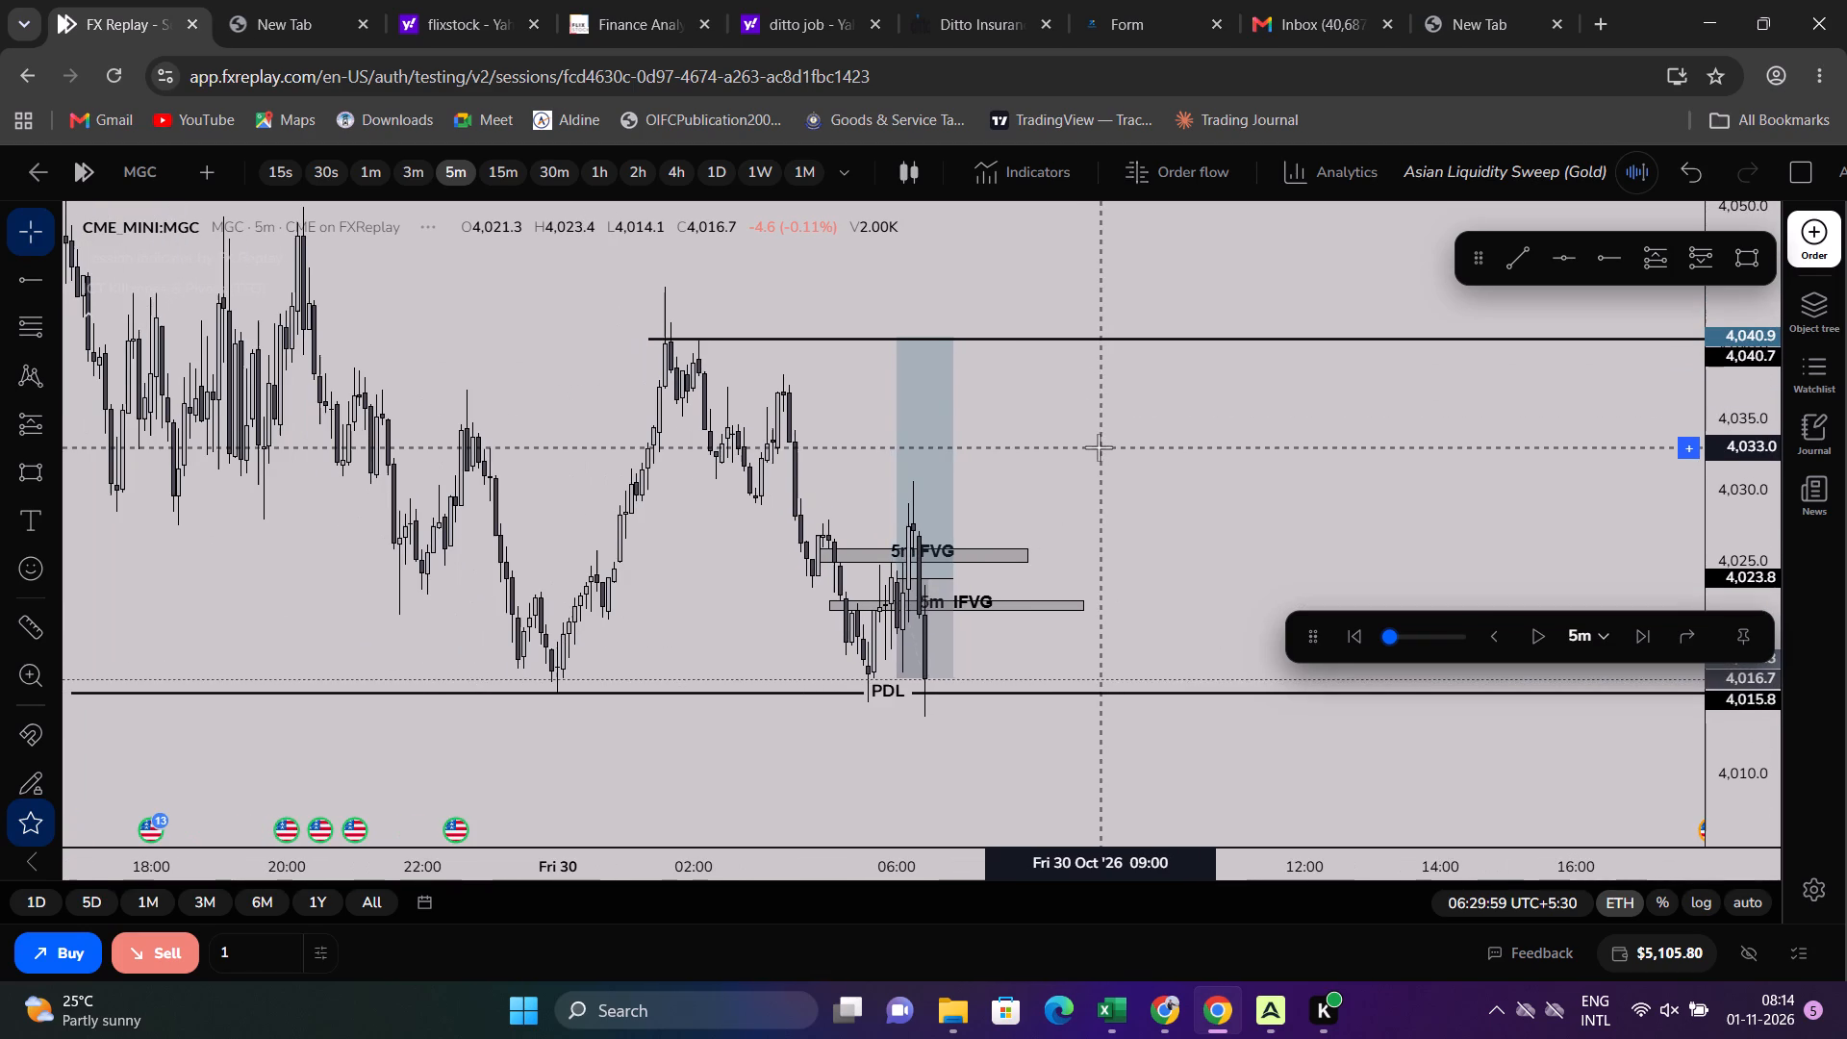
key("shift+super+s")
left_click_drag(60, 199, 100, 235)
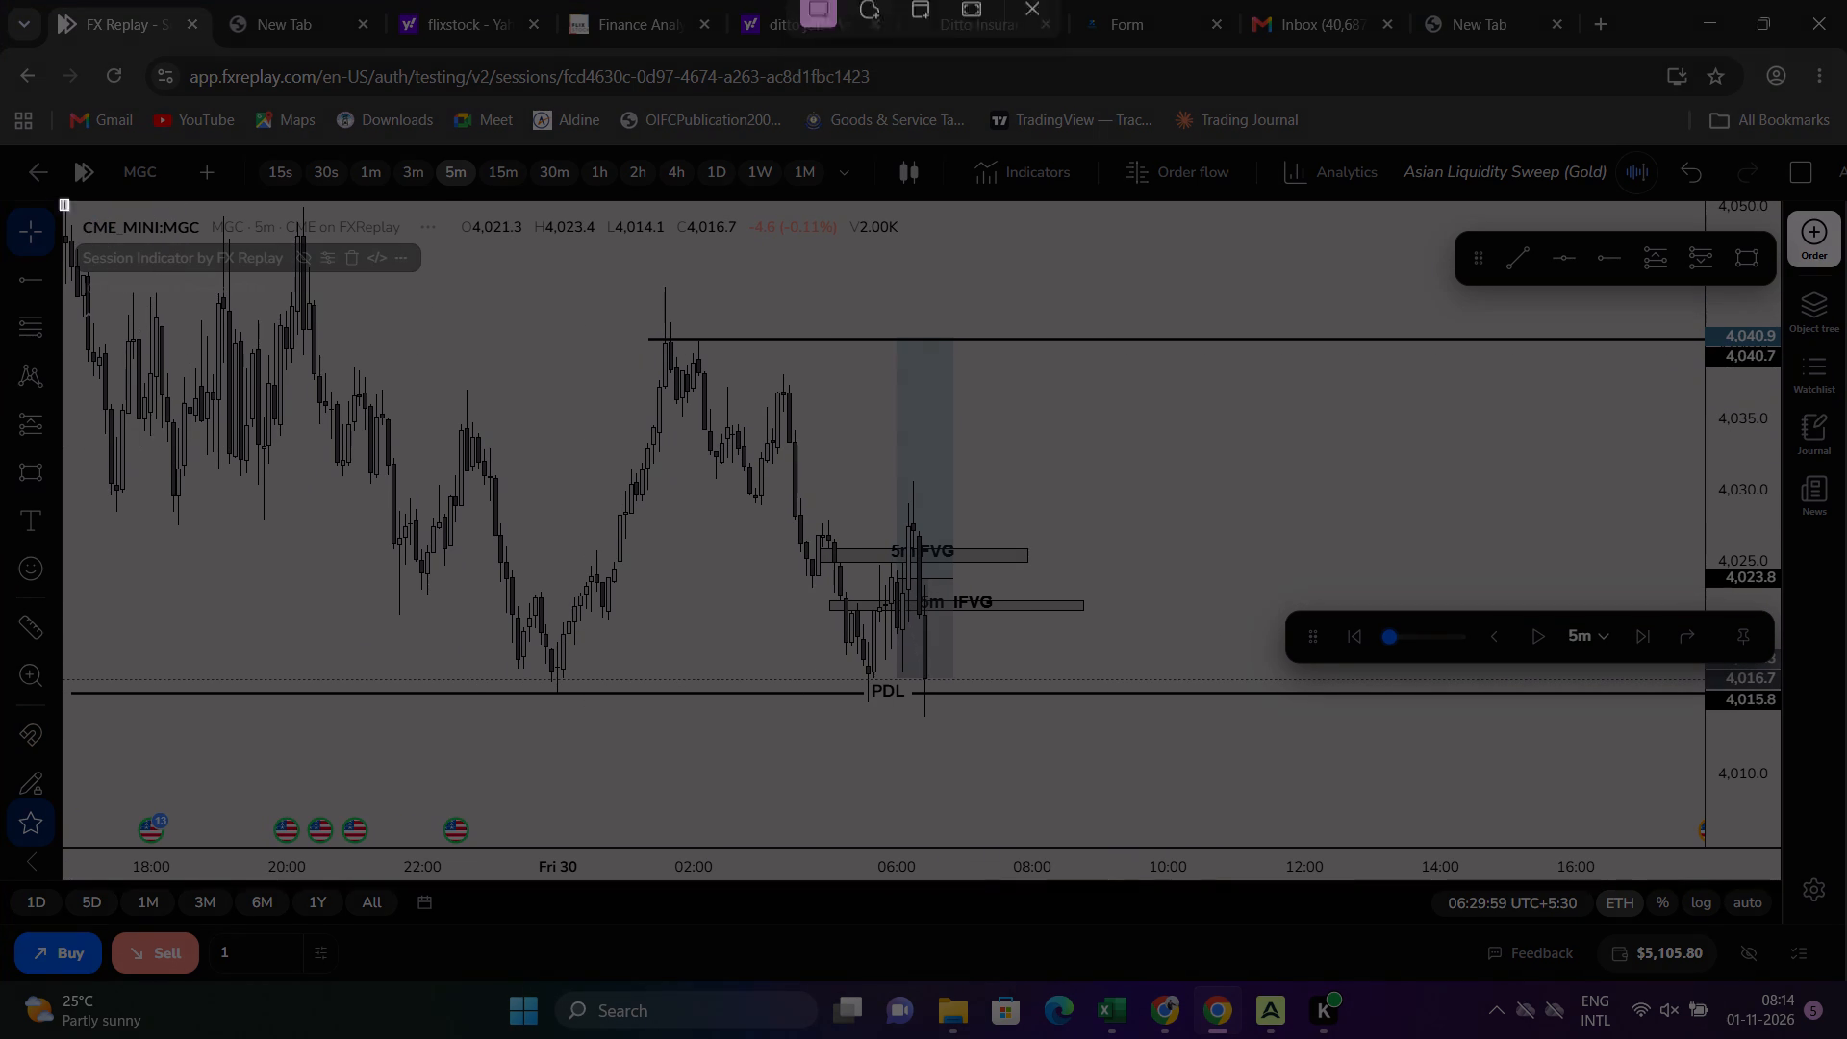
left_click_drag(100, 235, 1781, 929)
Switch to Notion and paste the chart screenshot into the body of the new October Backtesting page.
key("alt+Tab")
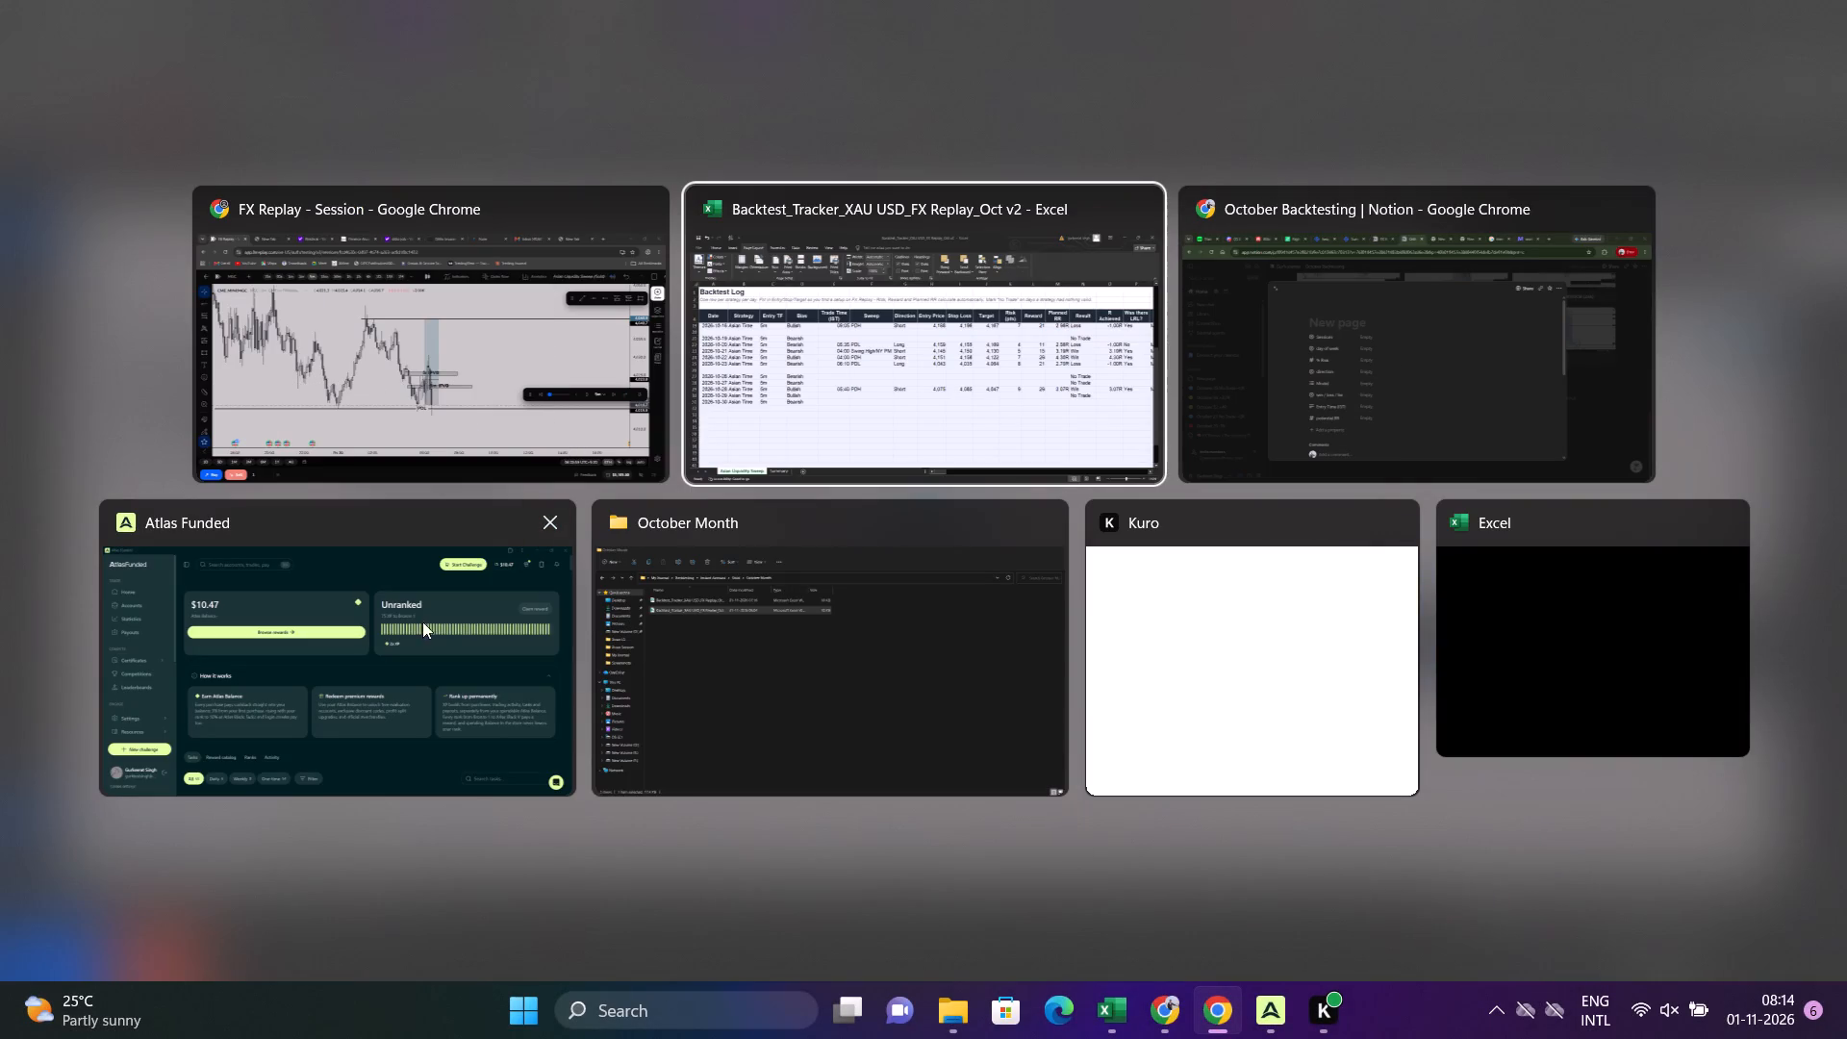
left_click(1320, 440, "alt")
scroll(750, 509, "down", 4)
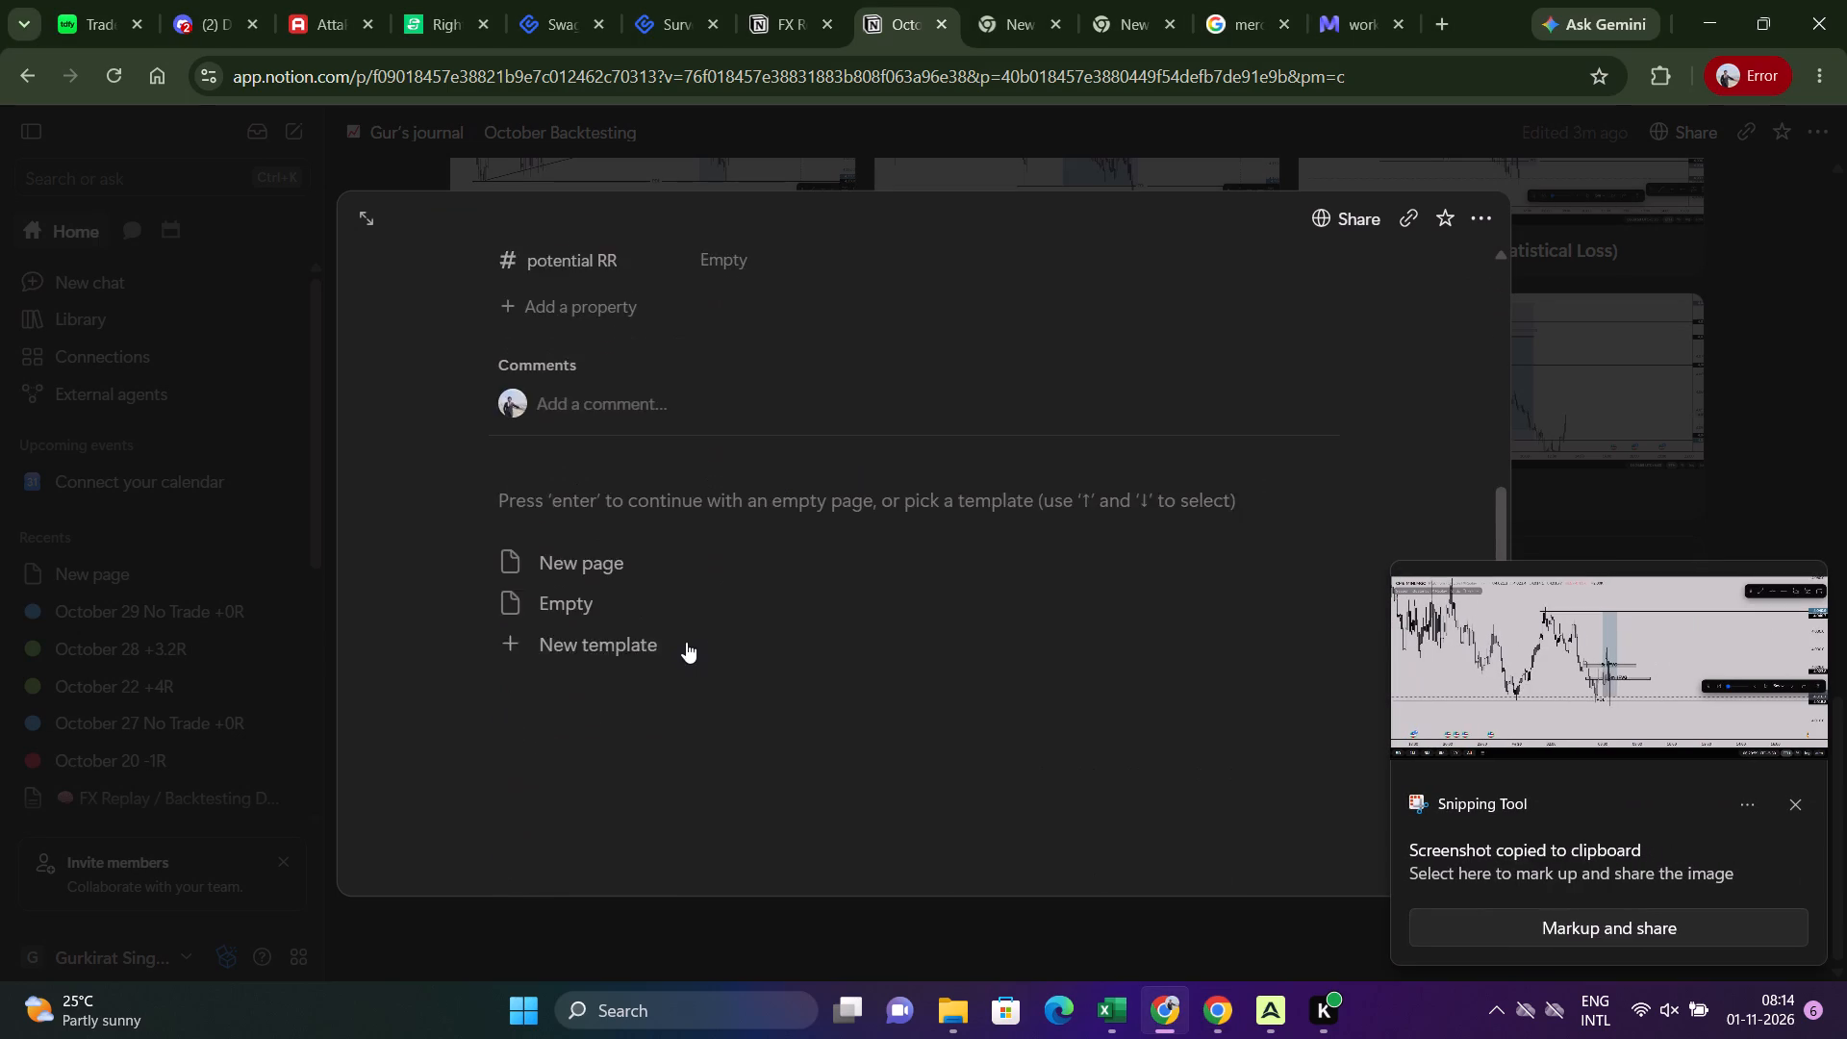
scroll(676, 651, "down", 1)
left_click(638, 388)
key("ctrl+v")
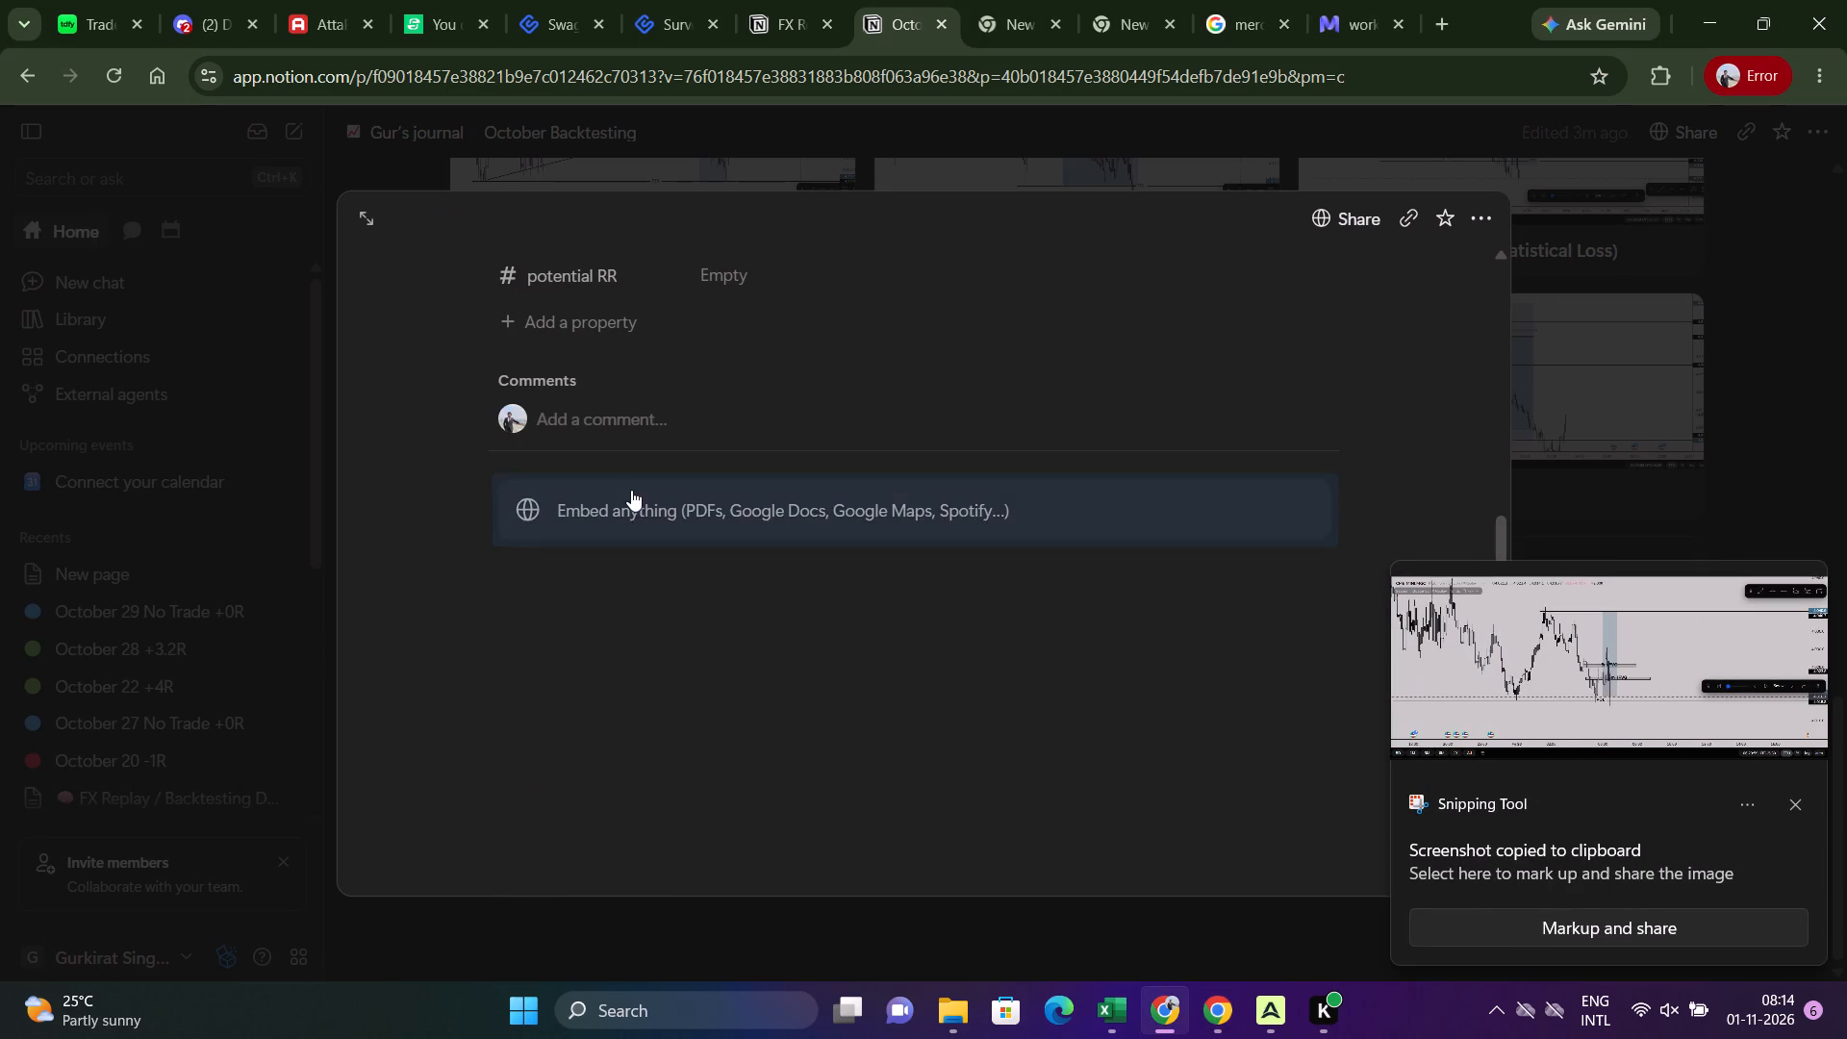
Title the new journal page October 30 -1R.
scroll(647, 497, "up", 10)
left_click(730, 369)
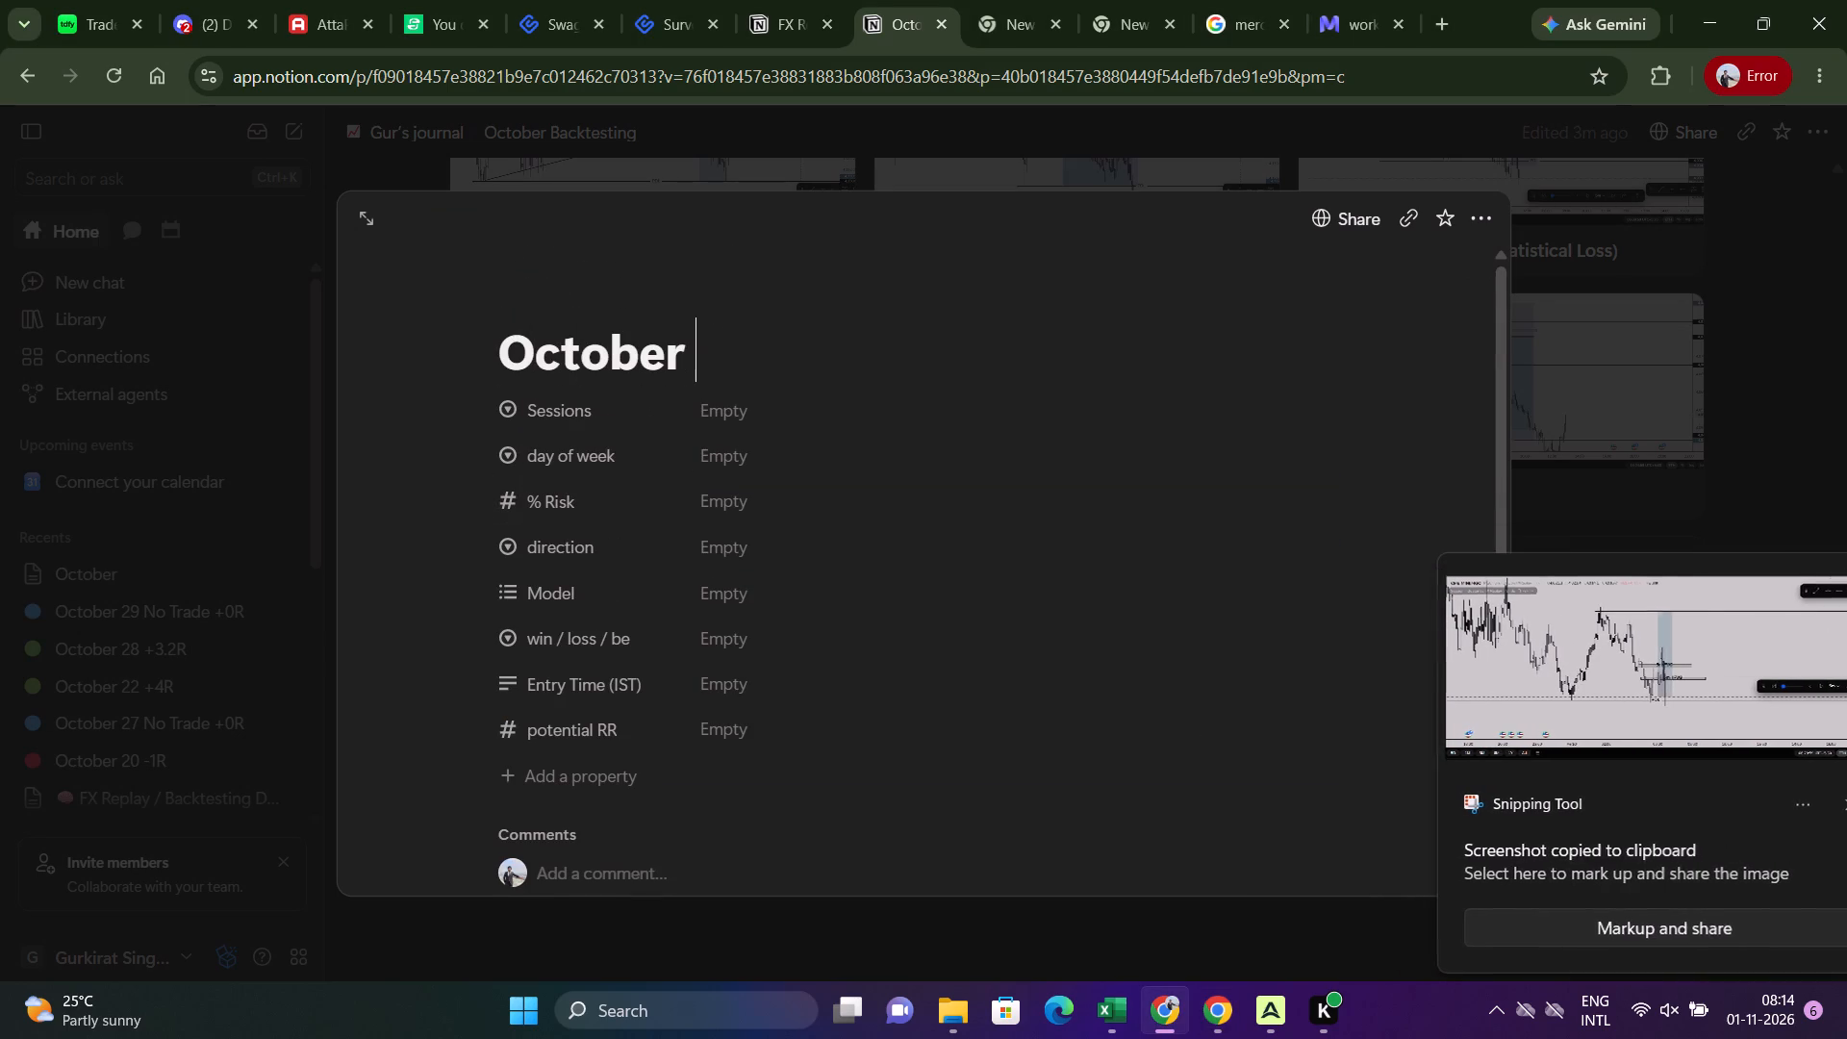
key("alt+Tab")
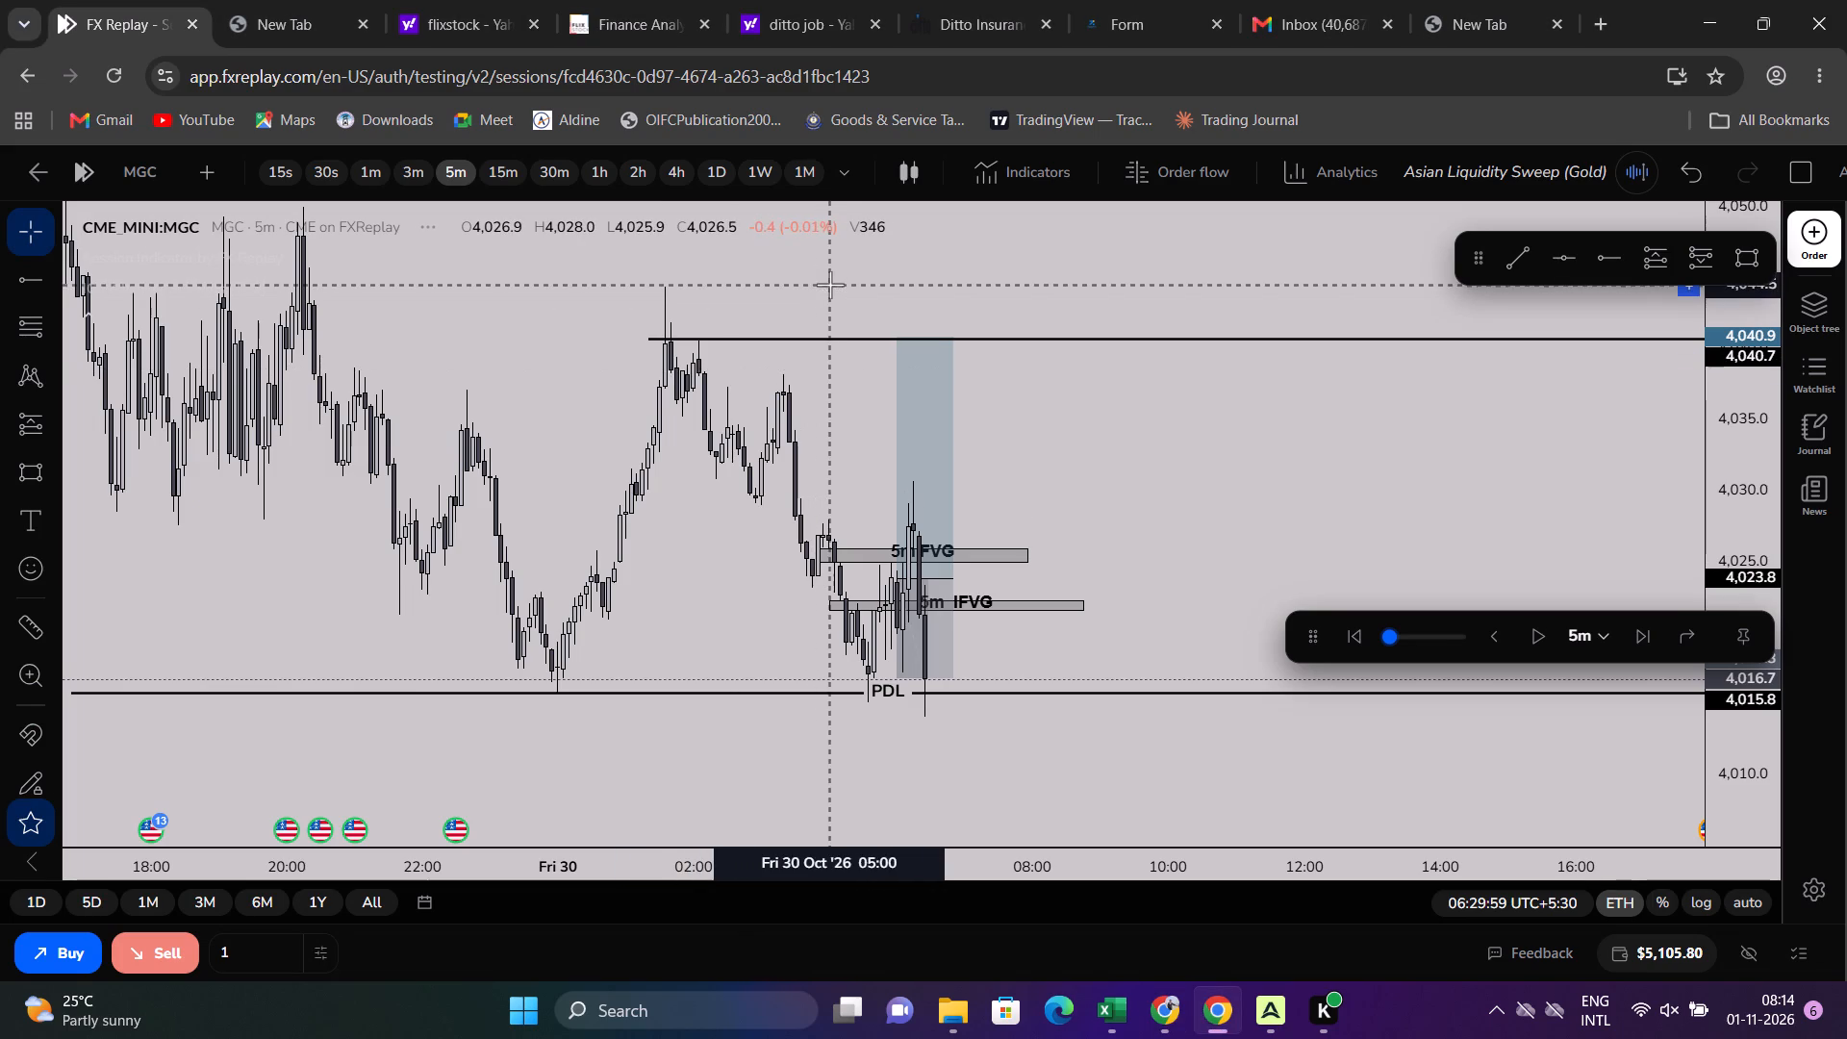
key("alt+Tab")
type("30 -")
type("1r")
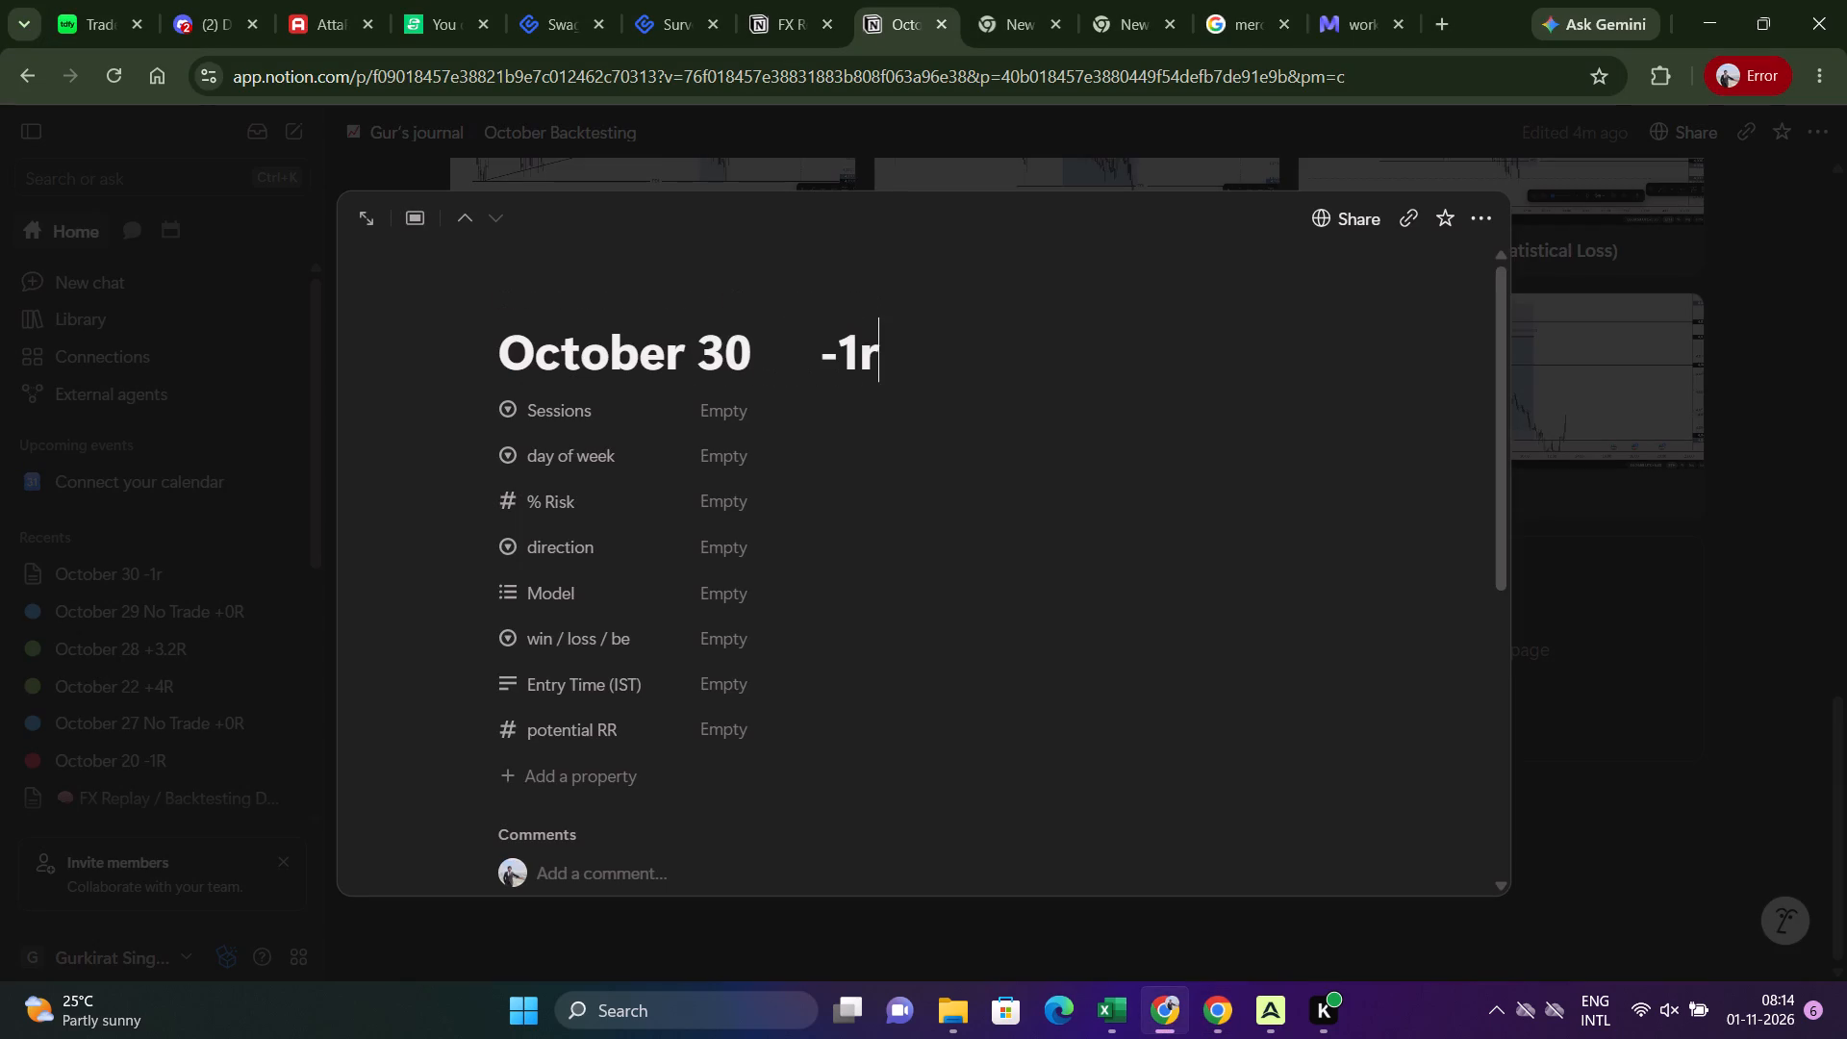
key("BackSpace")
key("r")
Give the October 30 page a red circle icon.
left_click(544, 306)
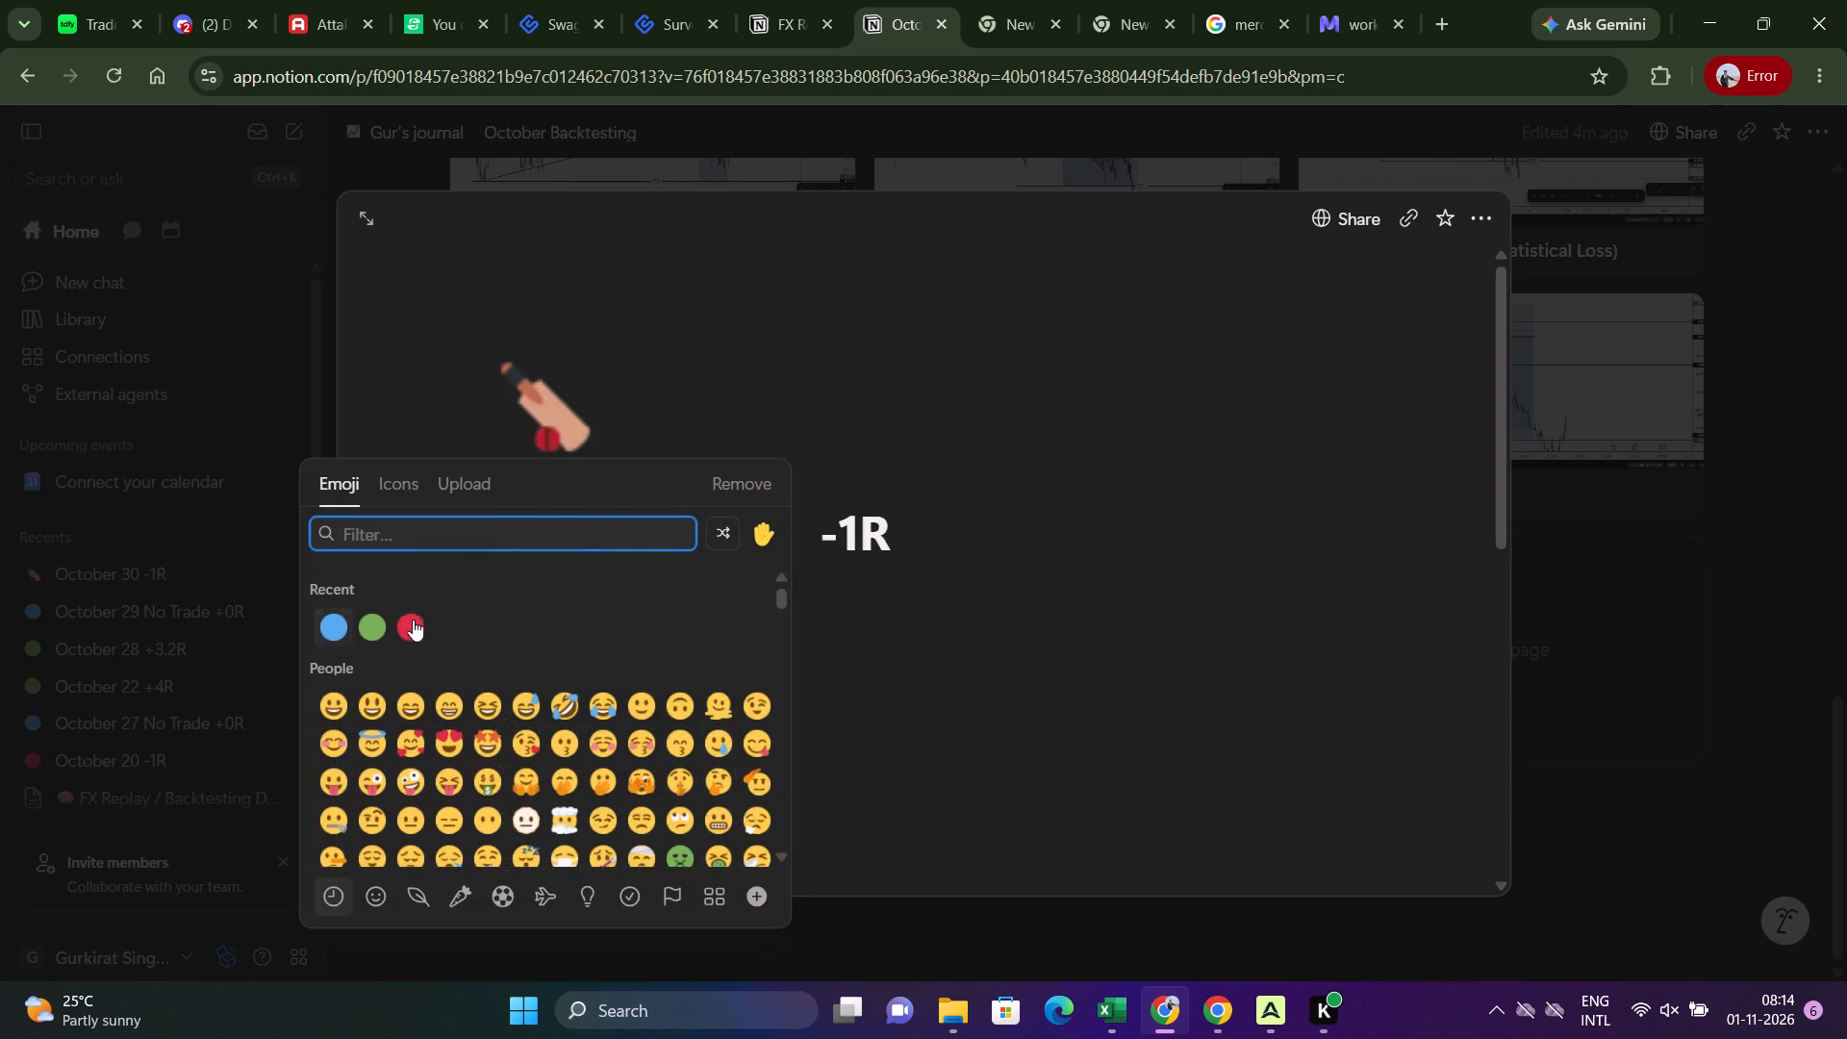
left_click(407, 630)
left_click(979, 640)
Fill in the page's session as ASIA, day of week as friday and % Risk as 1%.
left_click(746, 596)
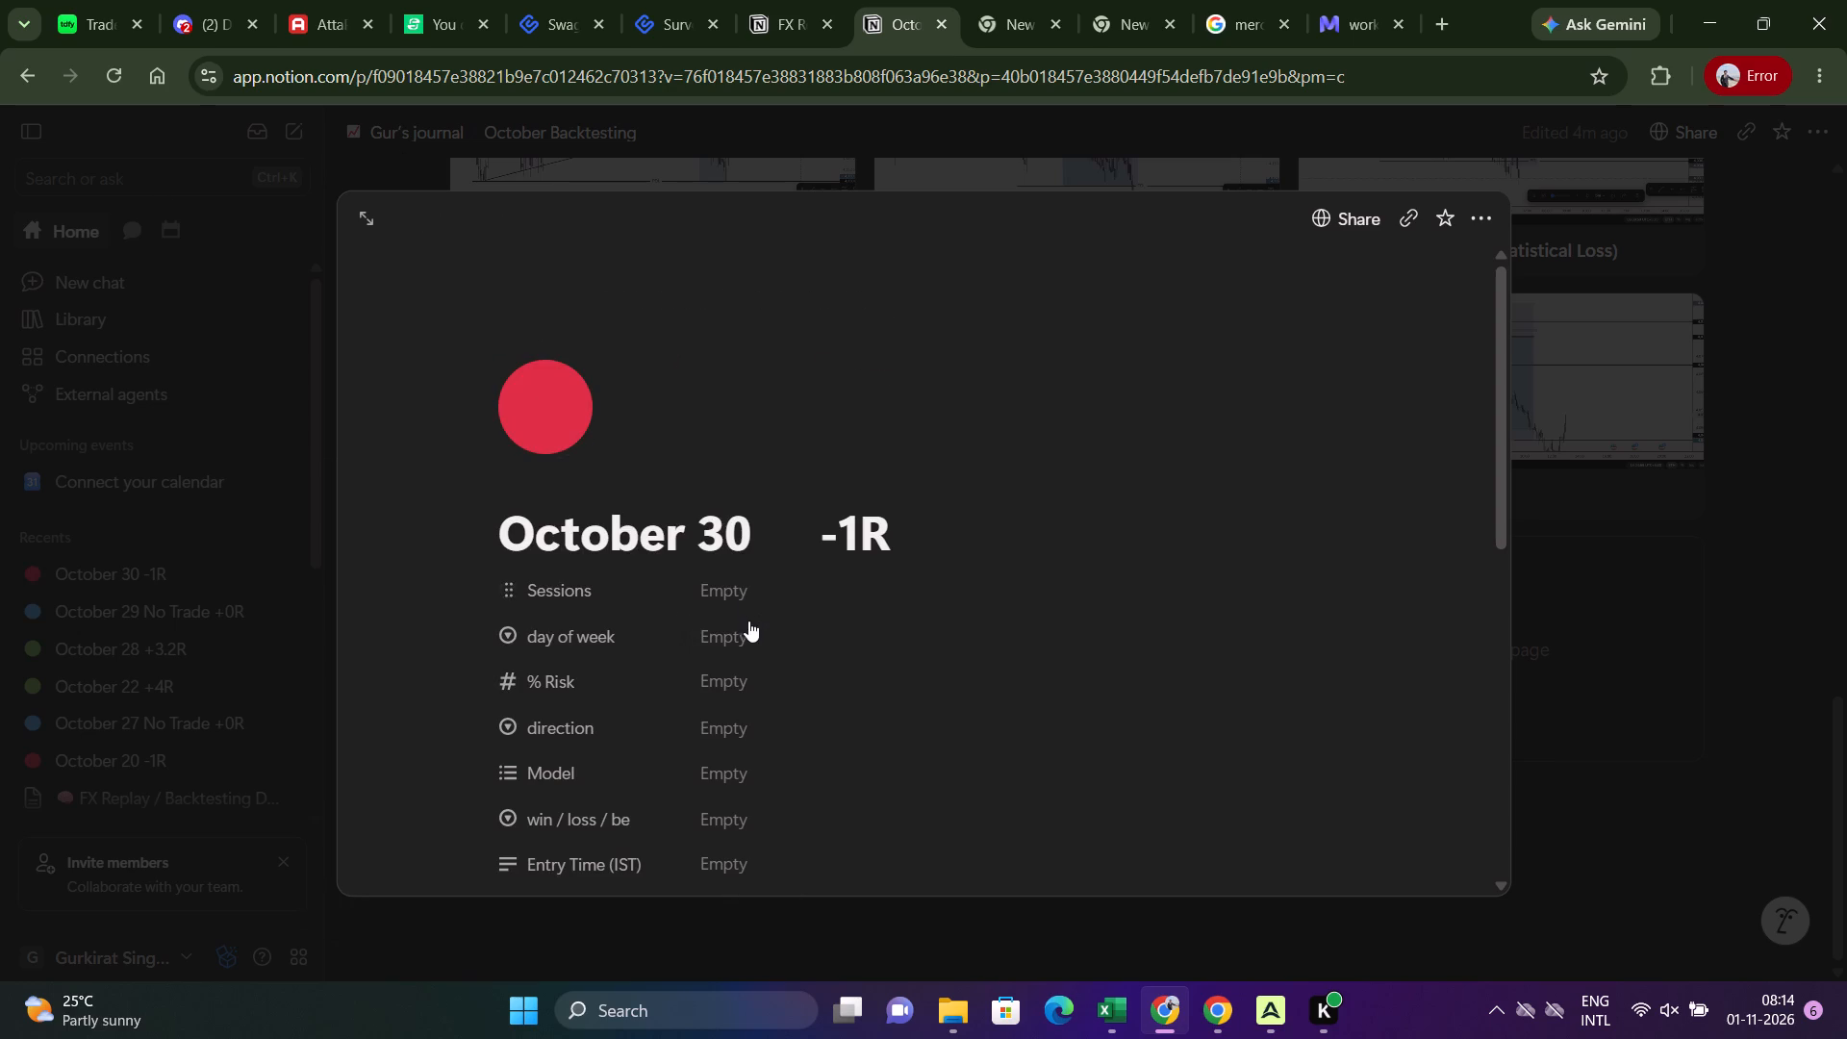
left_click(745, 591)
left_click(771, 724)
left_click(750, 649)
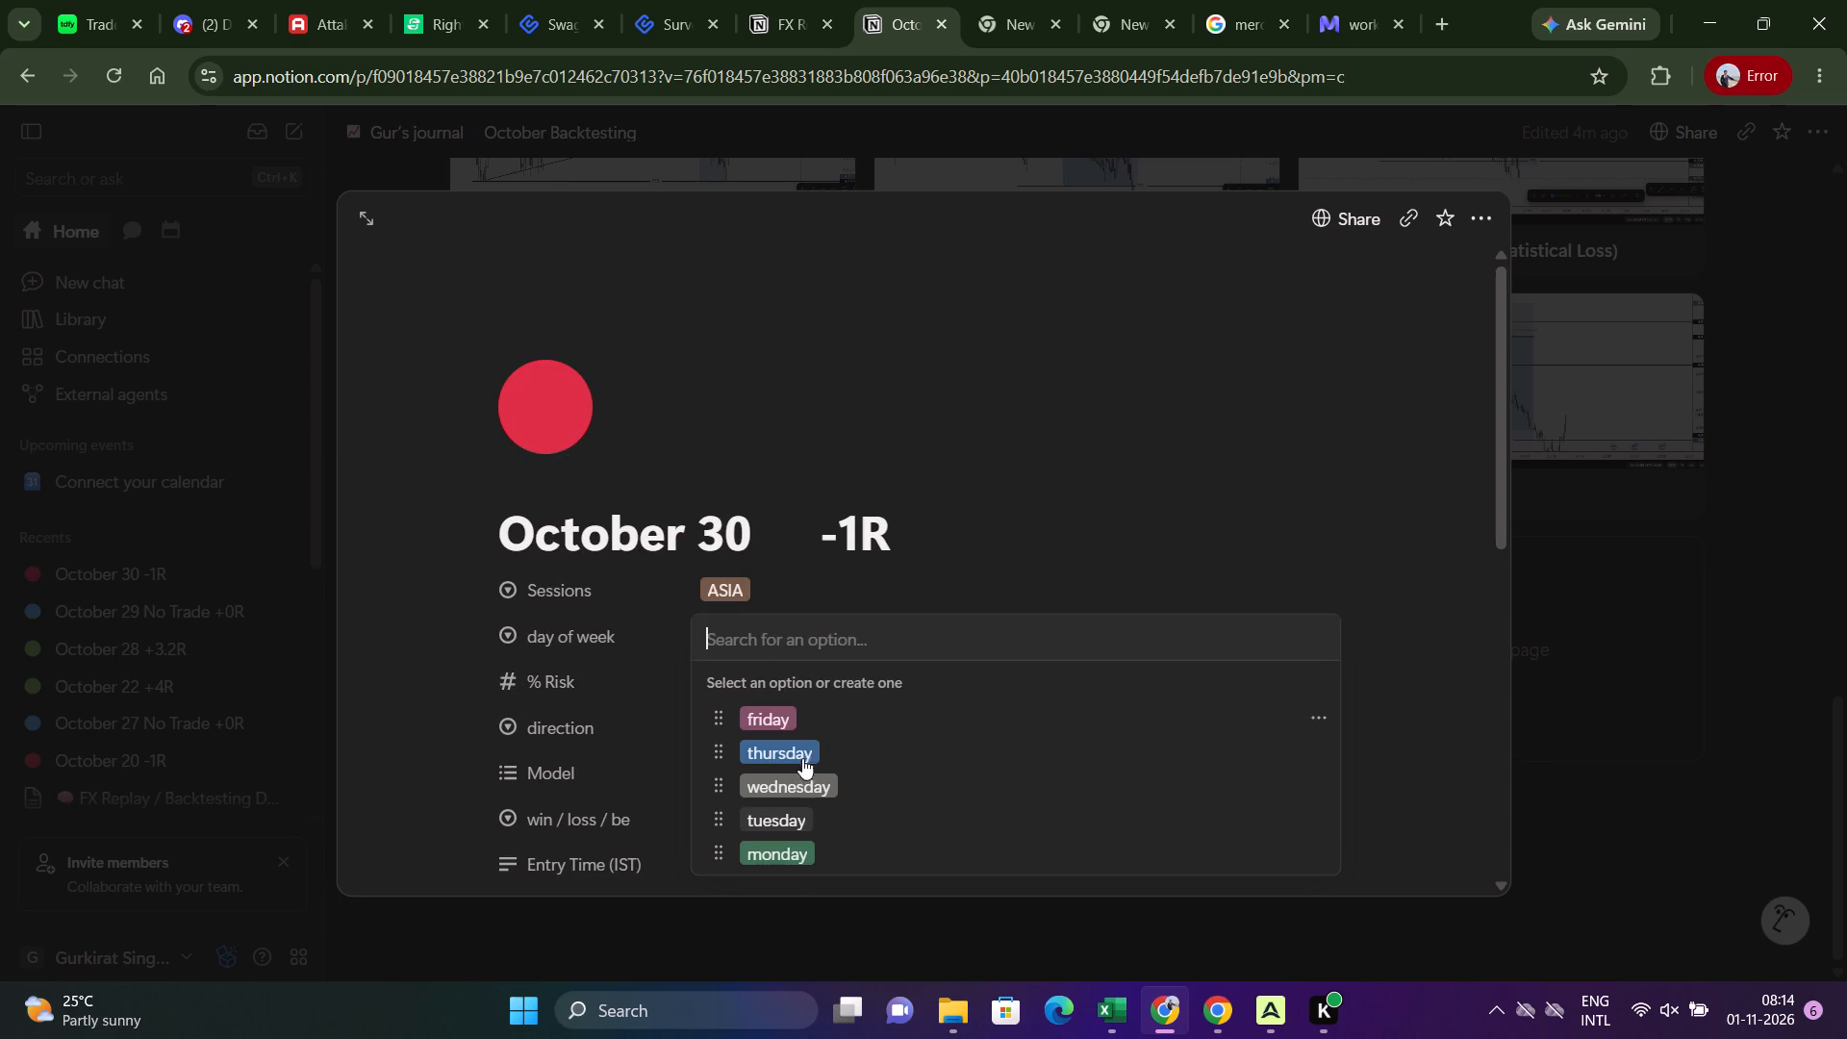
left_click(777, 725)
left_click(742, 685)
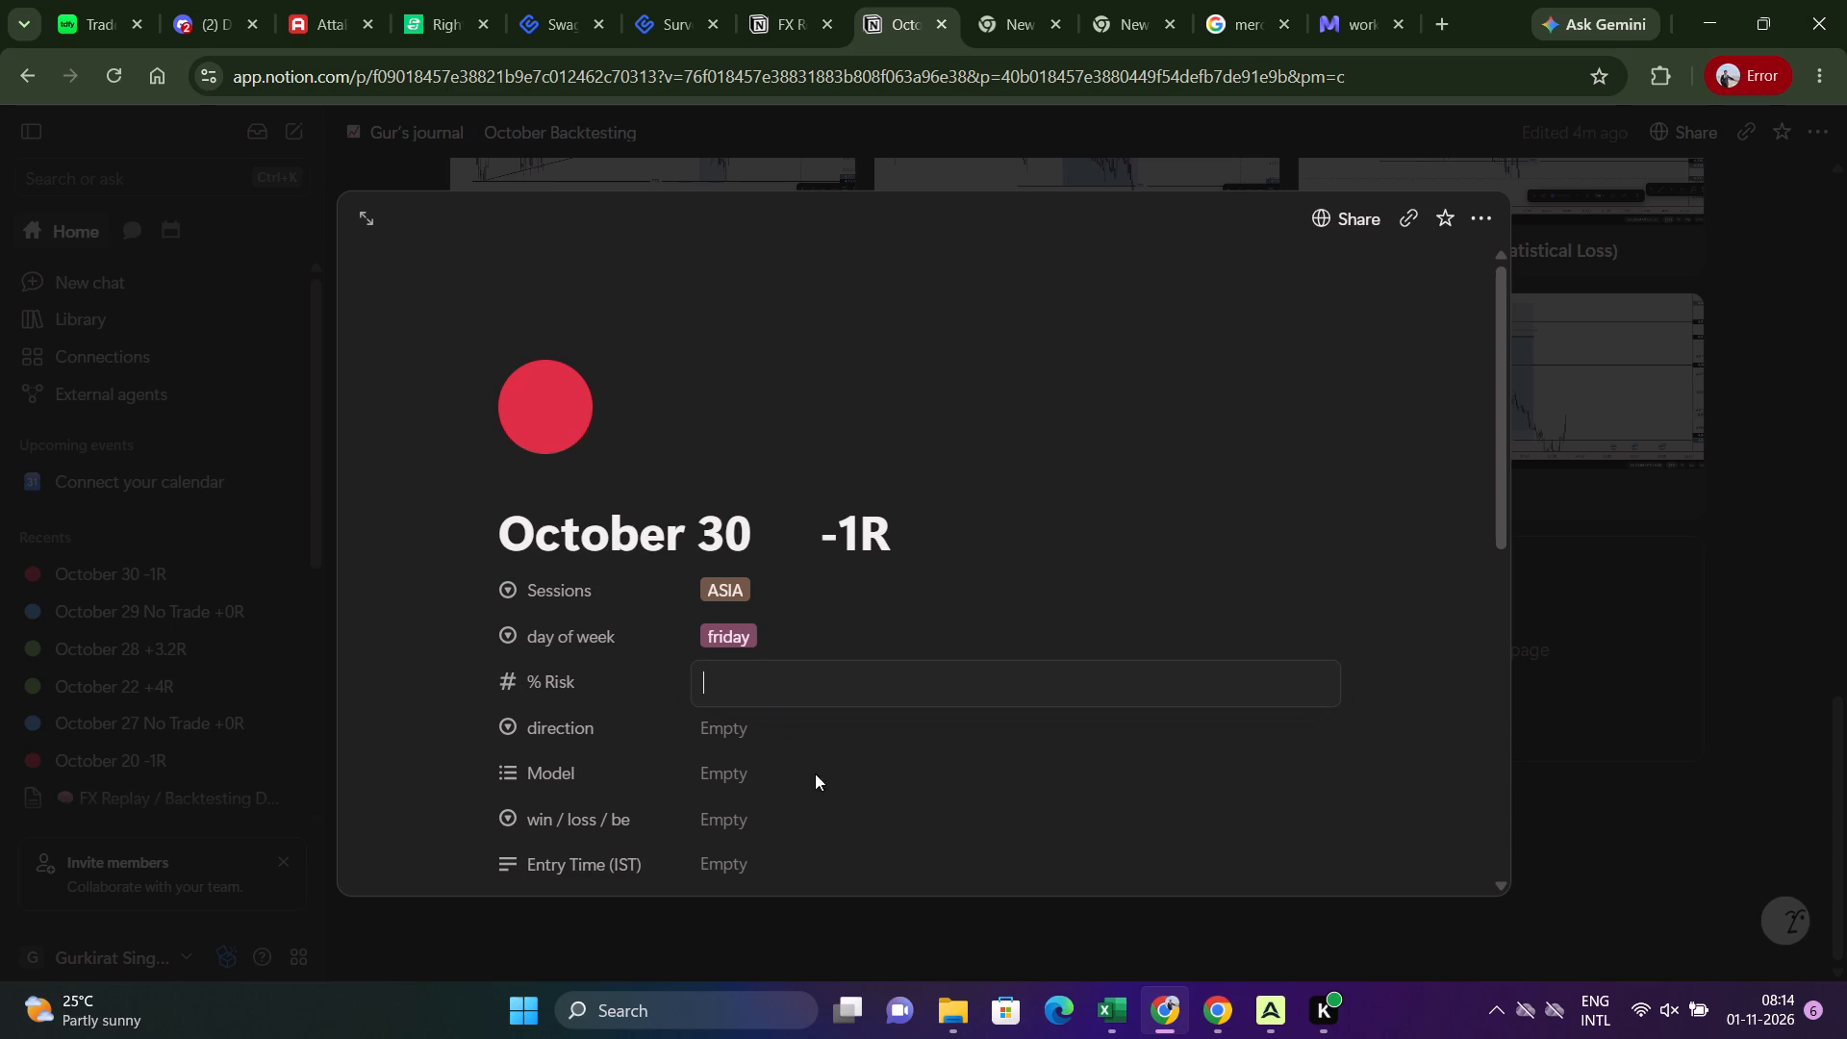
key("1")
key("shift+percent")
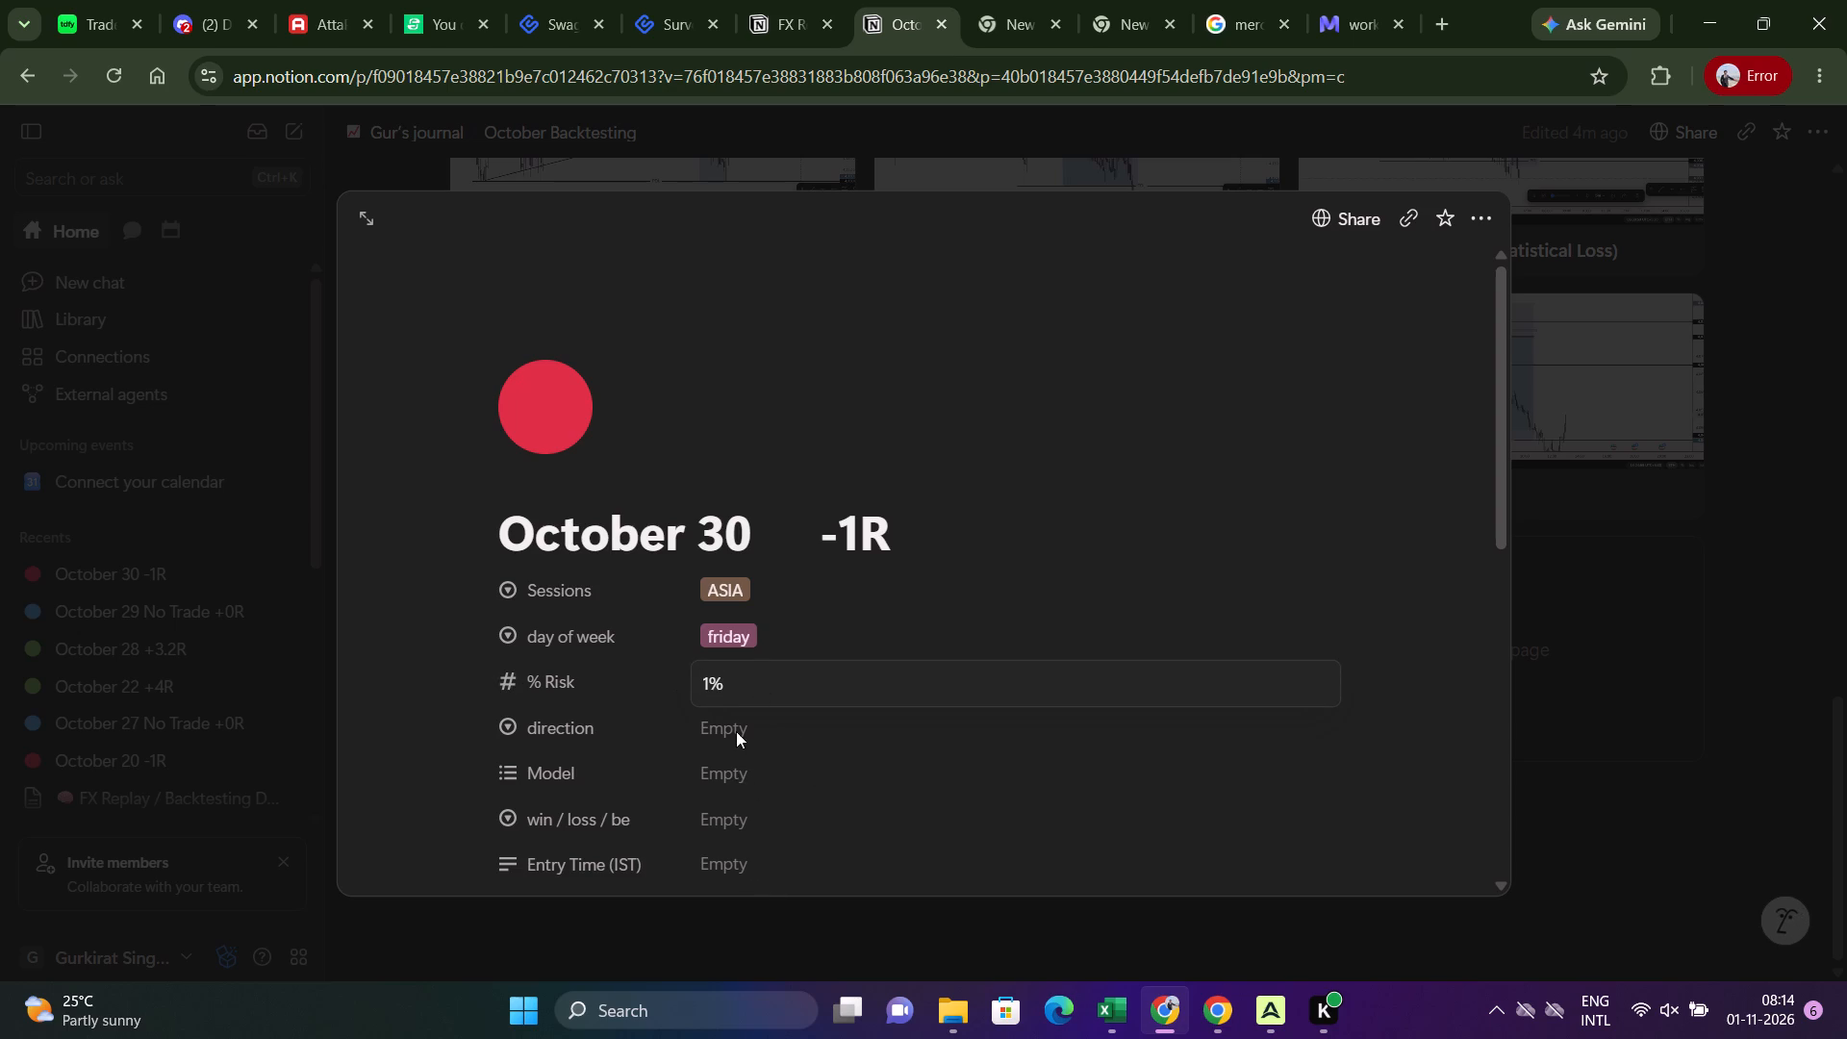
left_click(736, 731)
Set the page's direction to Long, model to Asian Liquidity Sweep (Gold) and win / loss / be to Loss.
left_click(736, 731)
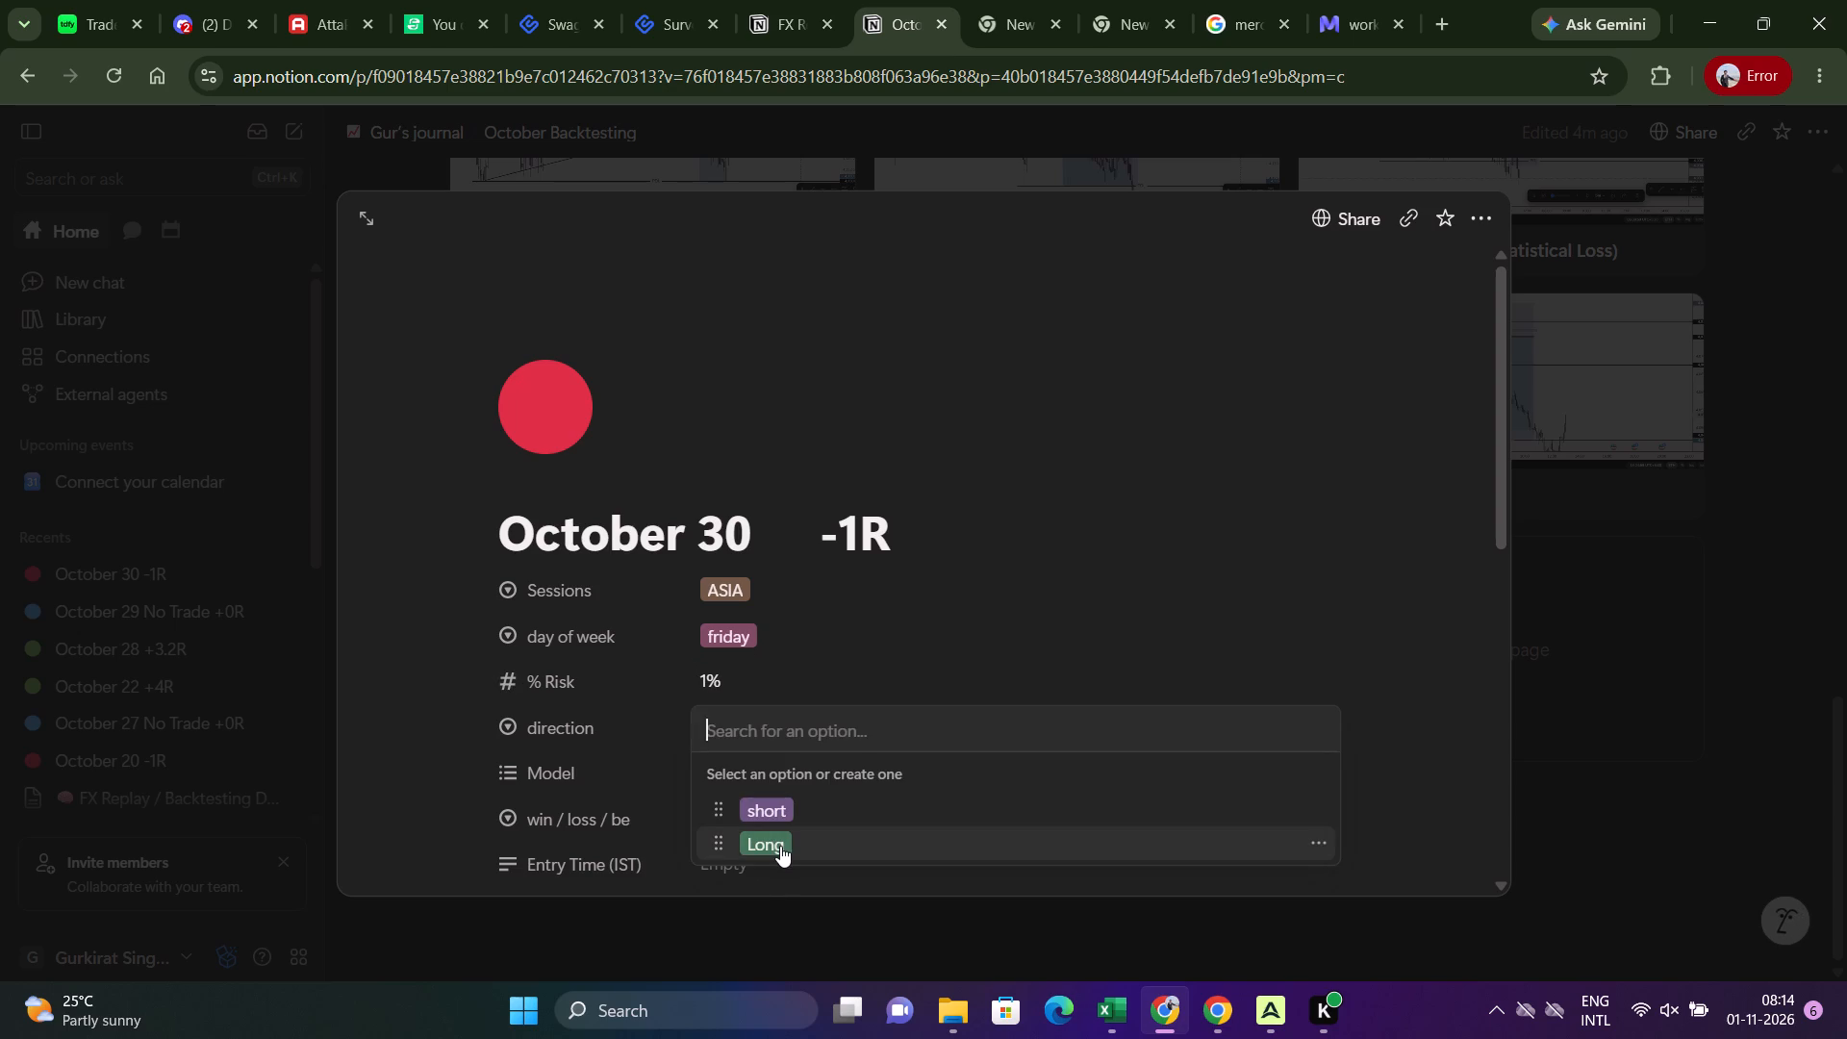
left_click(780, 846)
type("X`")
key("alt+Tab")
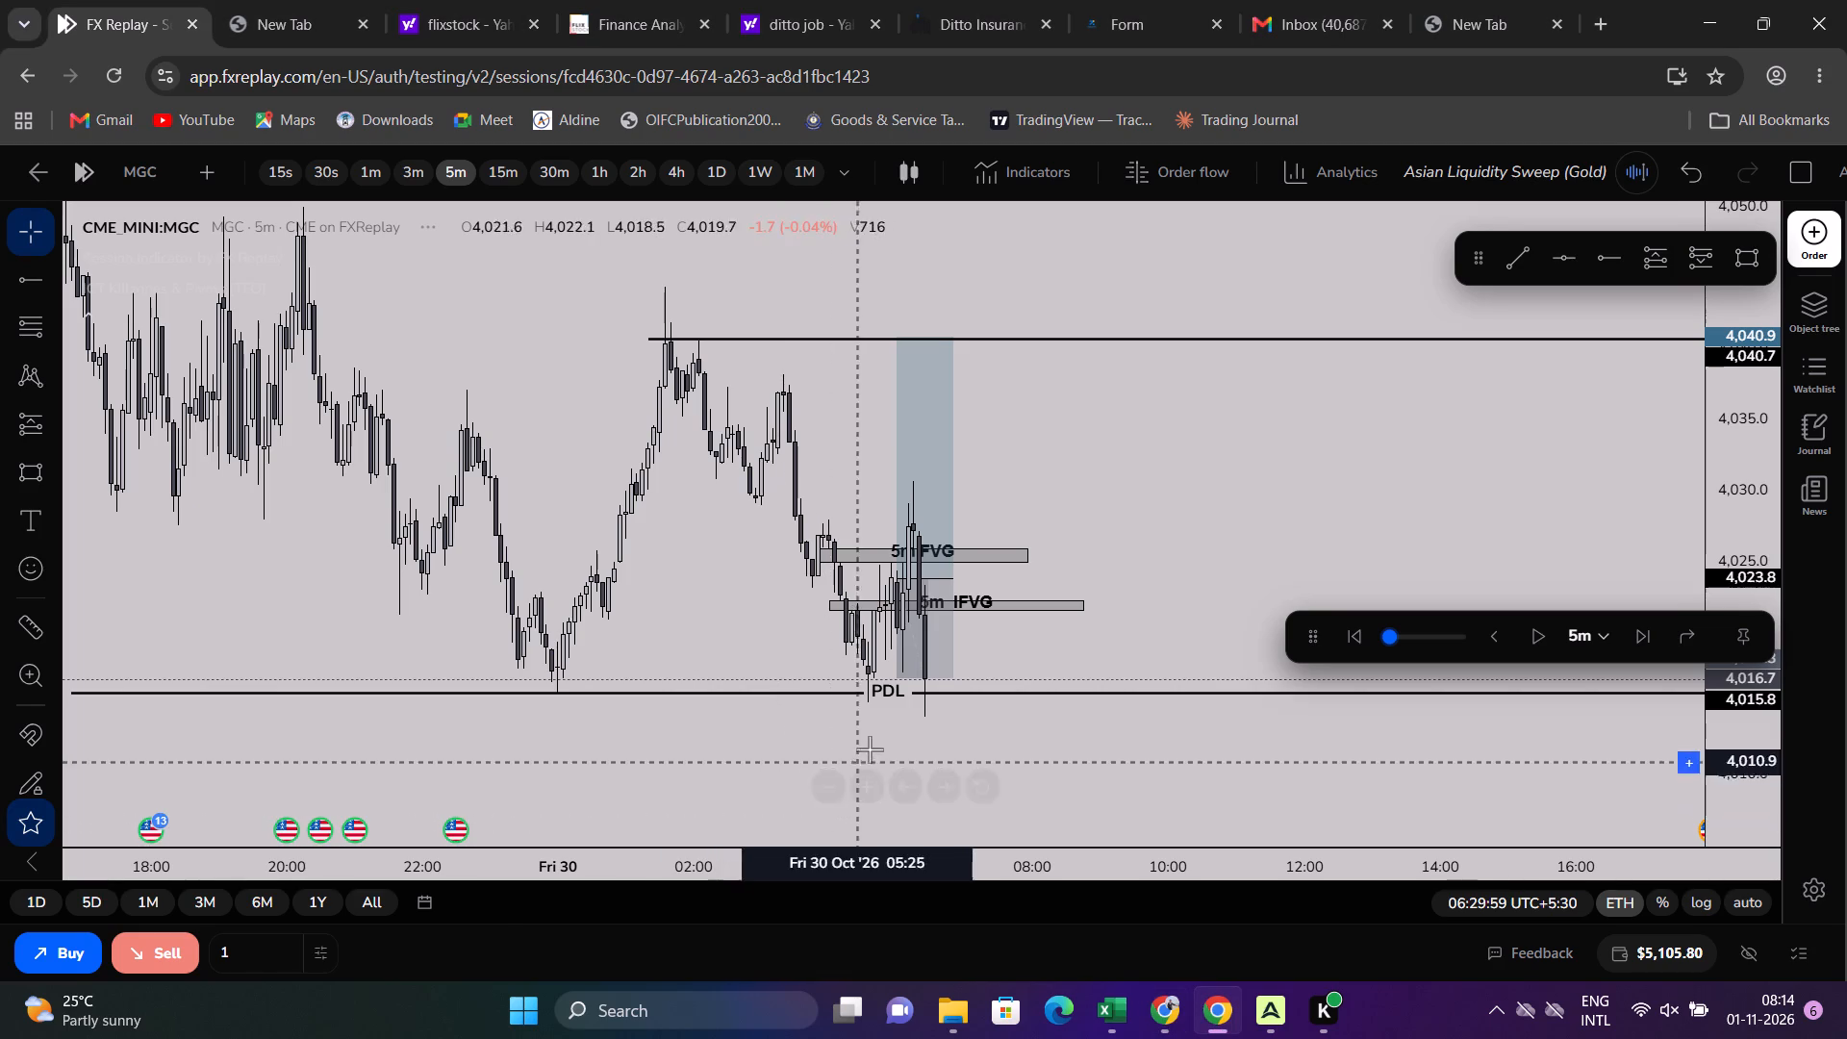
key("alt+Tab")
left_click(745, 783)
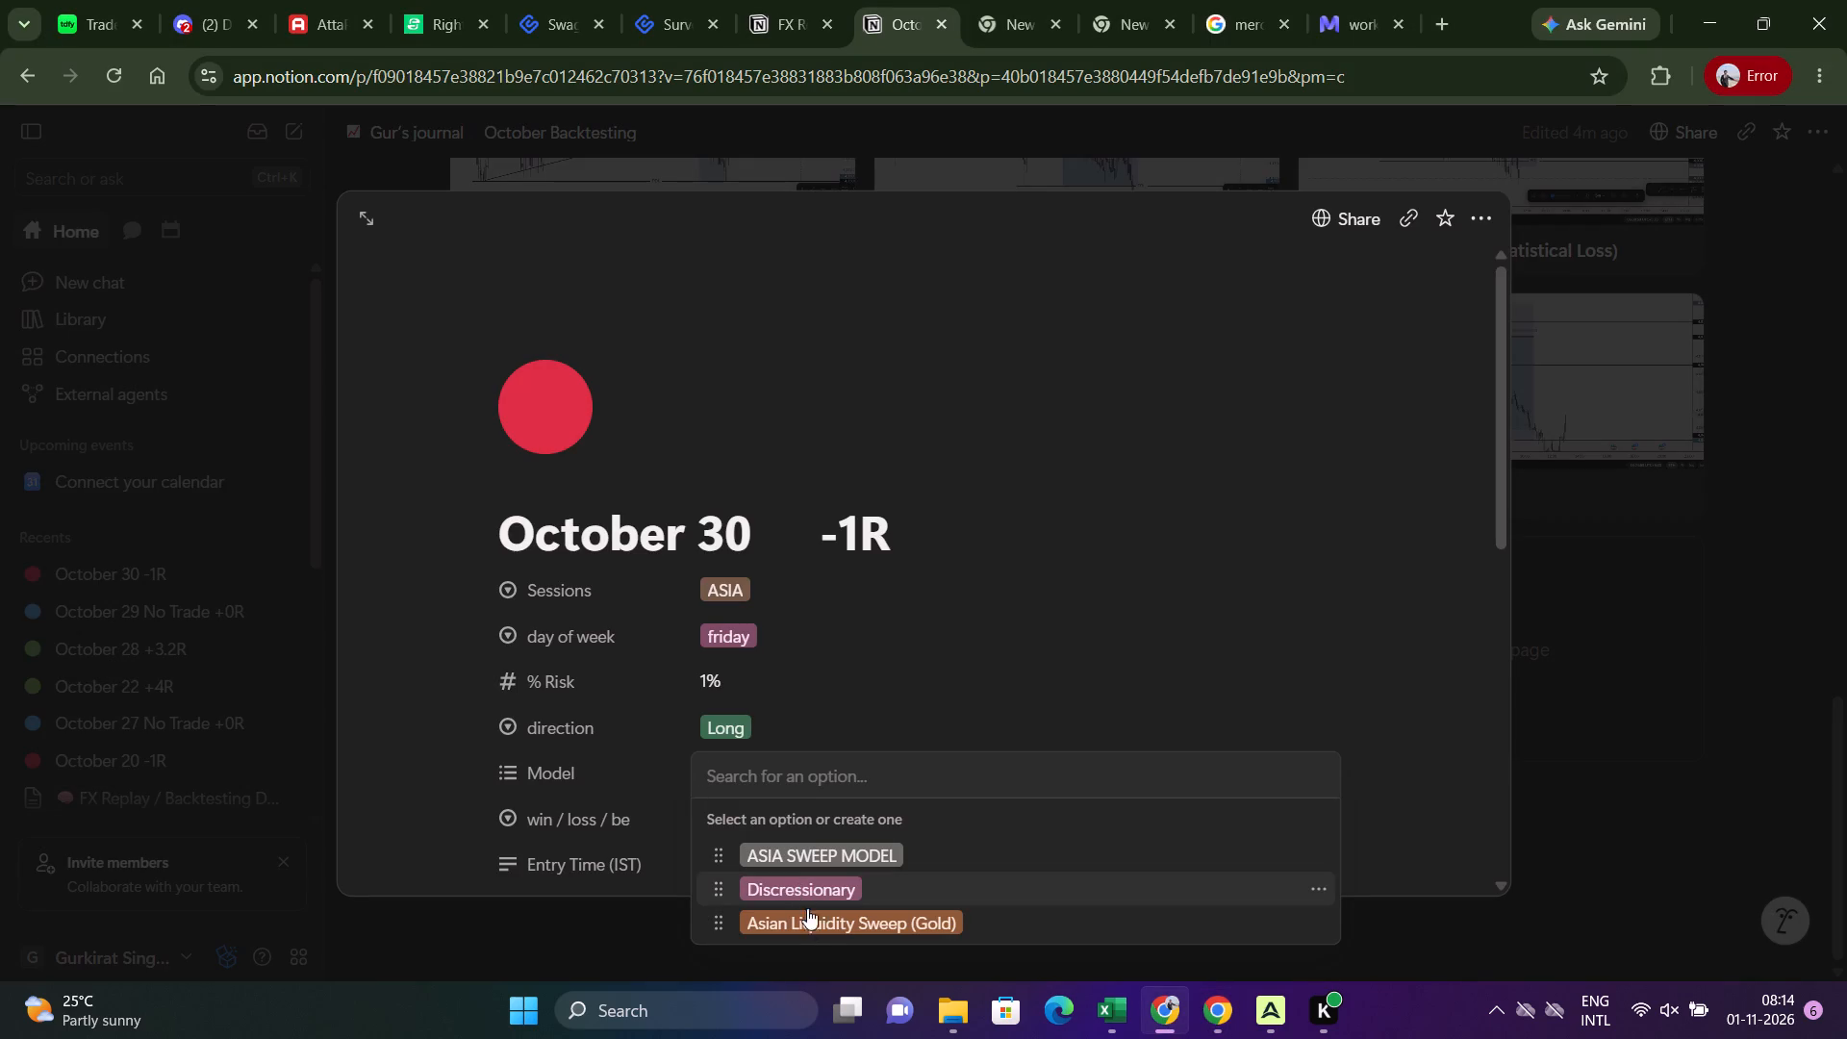
left_click(811, 920)
scroll(826, 798, "down", 3)
left_click(844, 693)
left_click(735, 816)
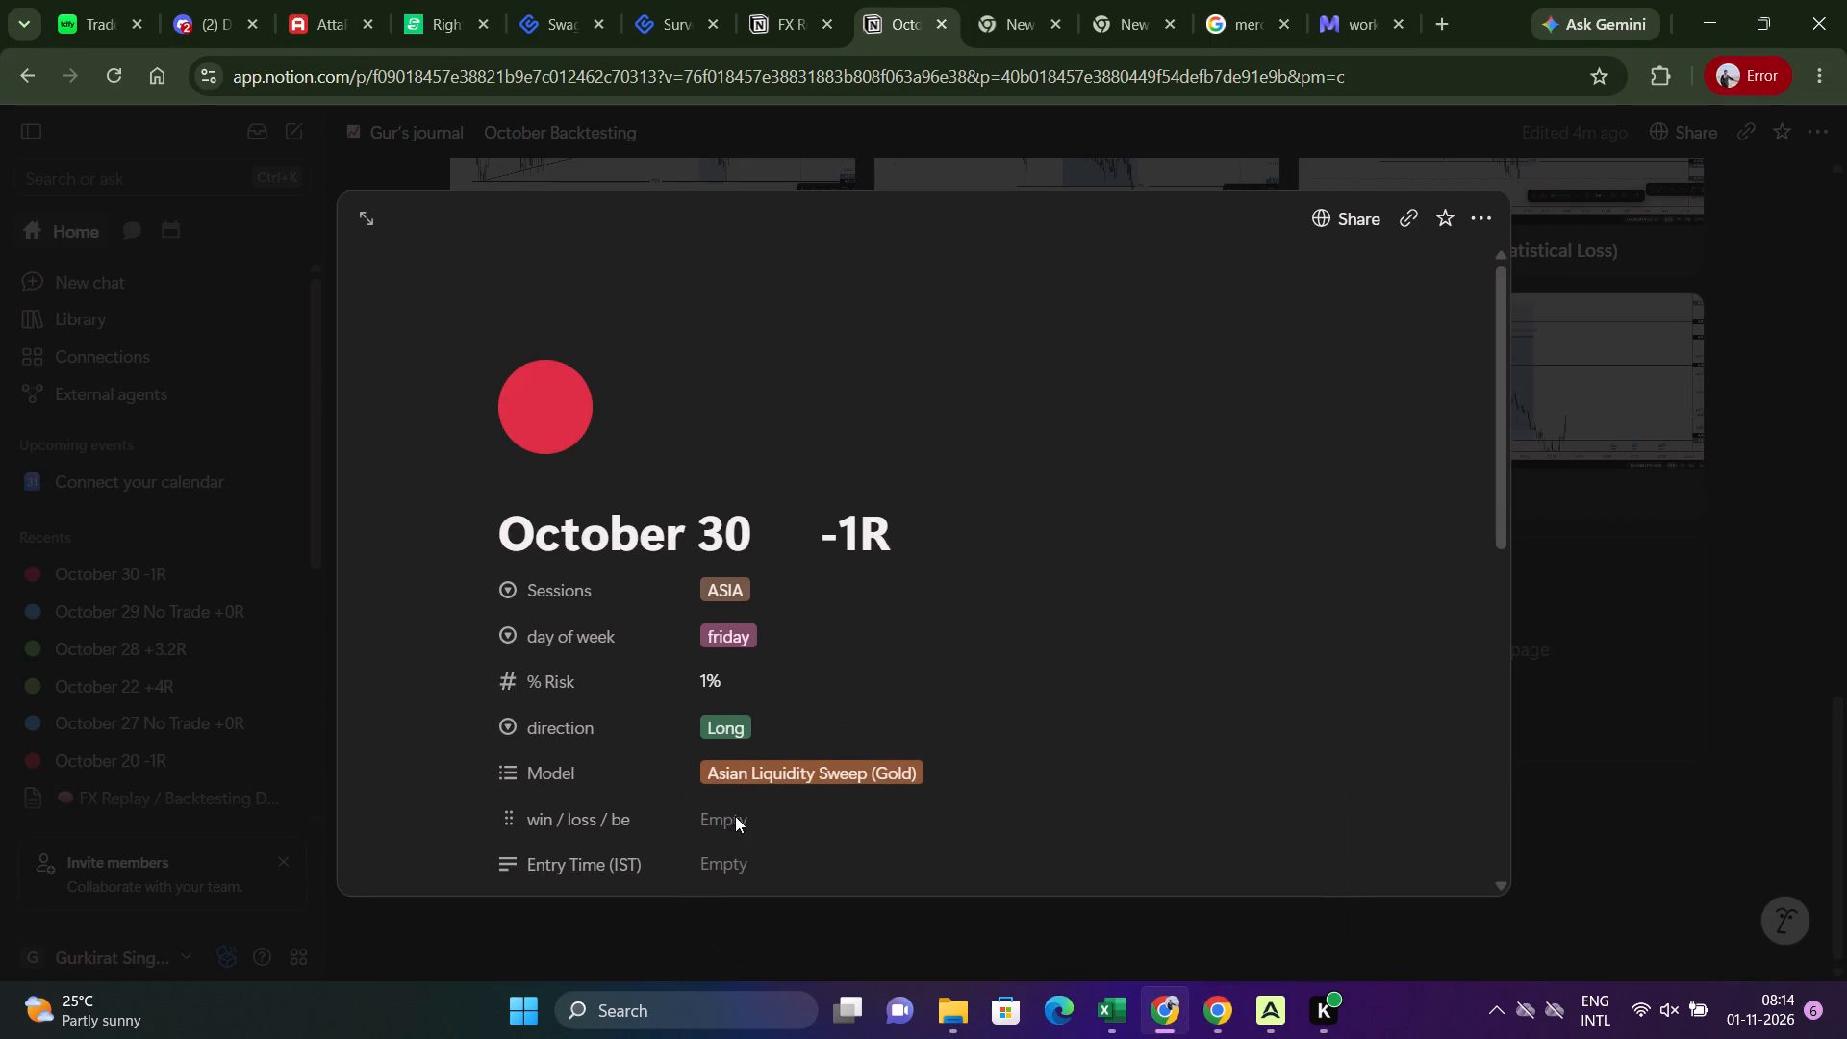
left_click(762, 751)
Look up the entry time on the FX Replay chart and set the October 30 page's Entry Time (IST) to 5:55 am.
scroll(761, 786, "down", 3)
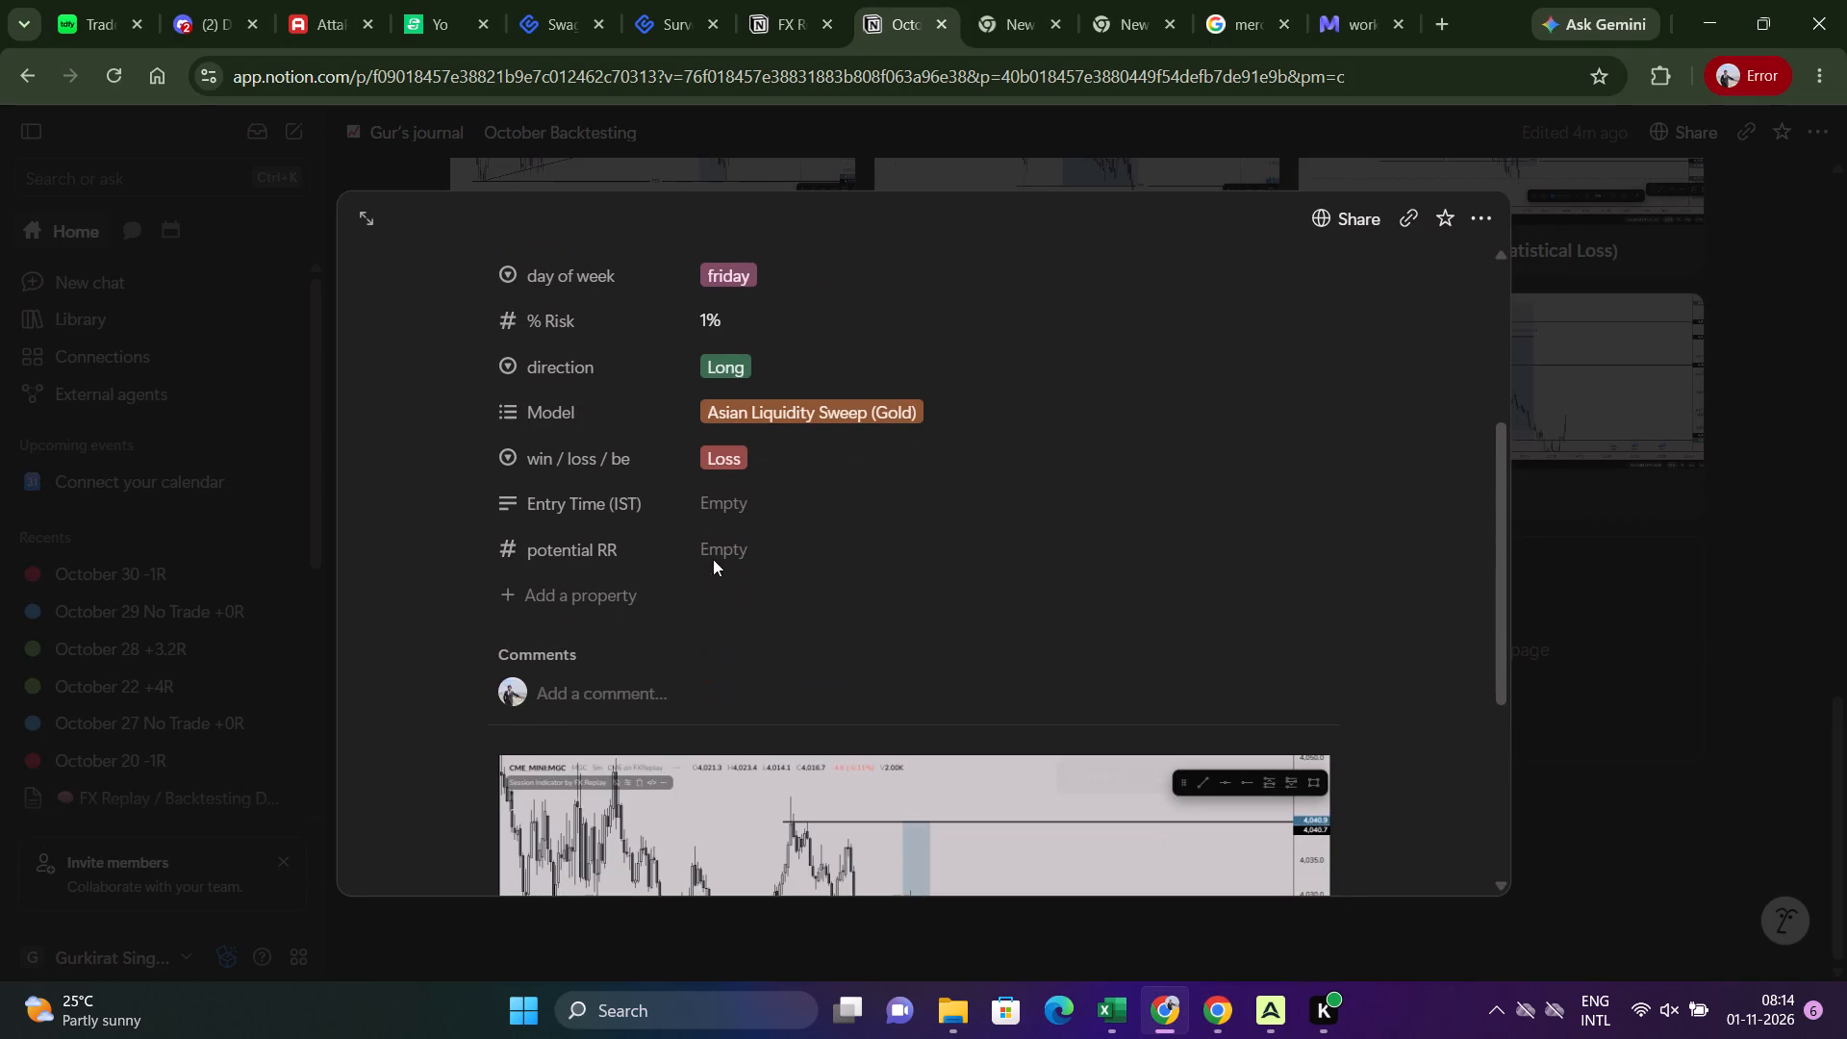
left_click(730, 550)
left_click(734, 500)
key("alt+Tab")
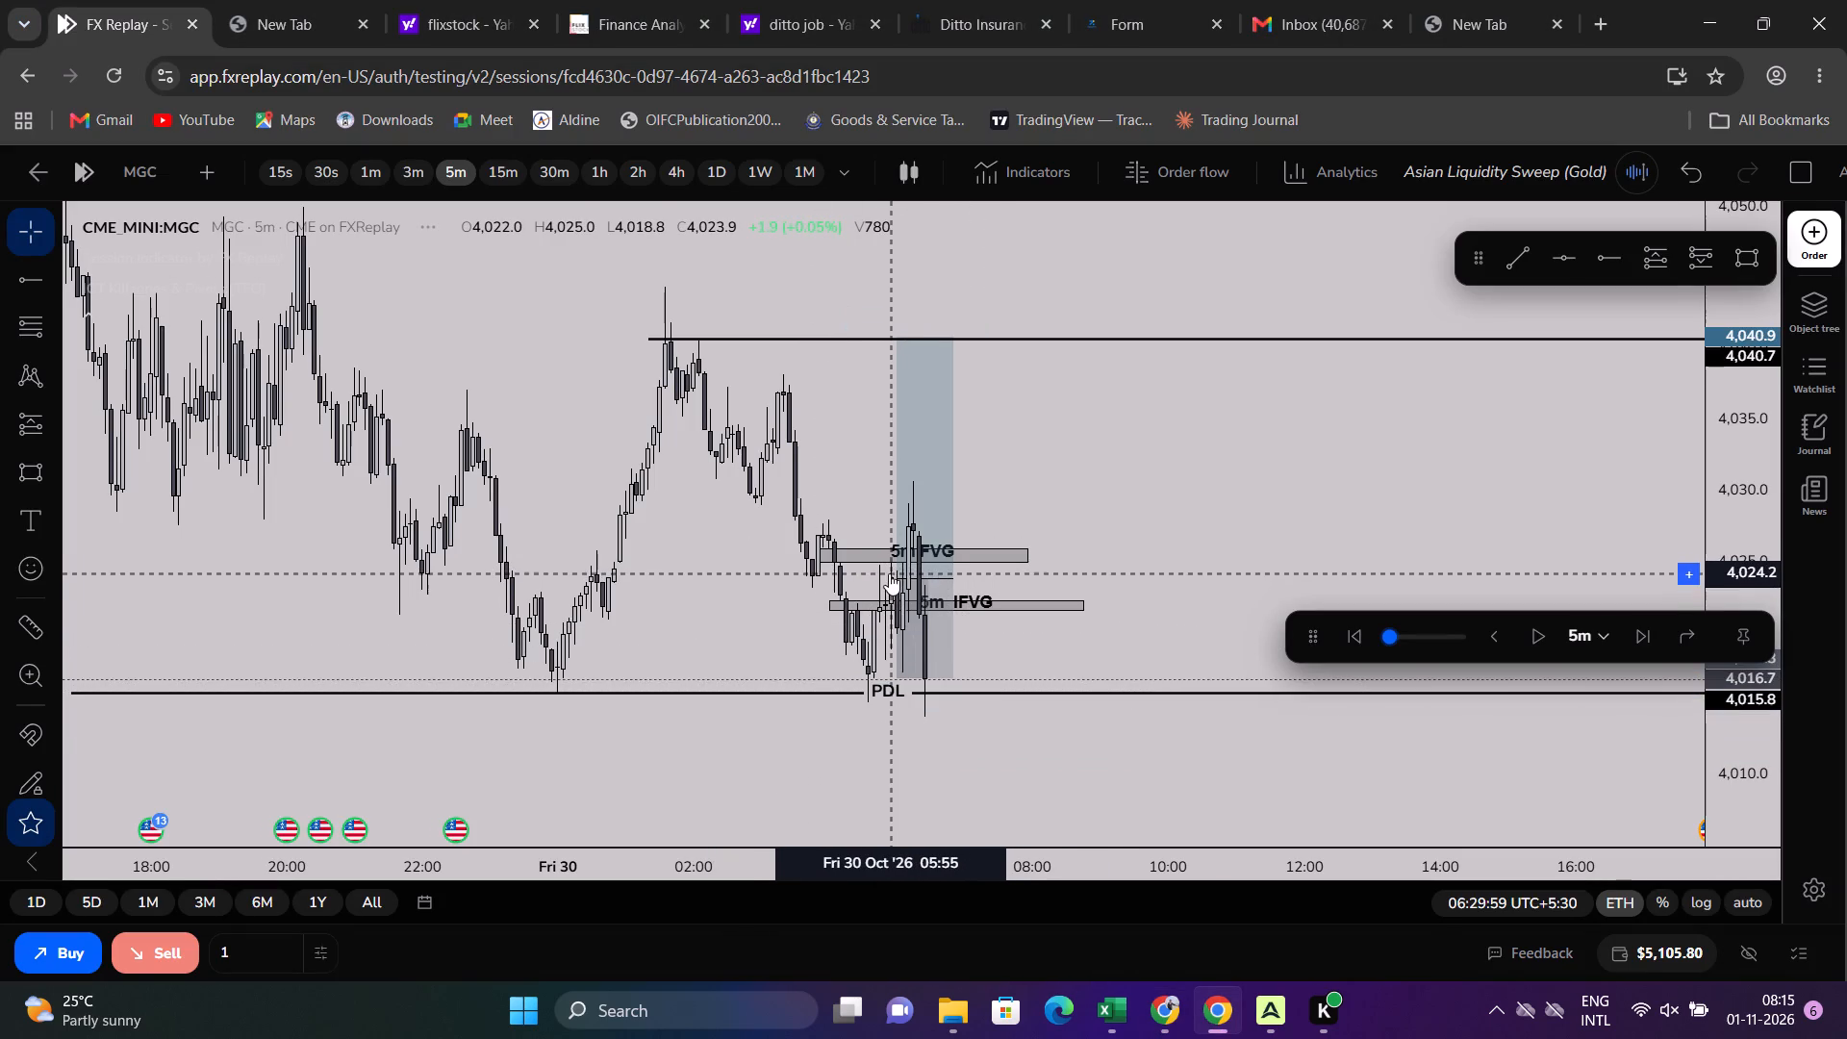
key("alt+Tab")
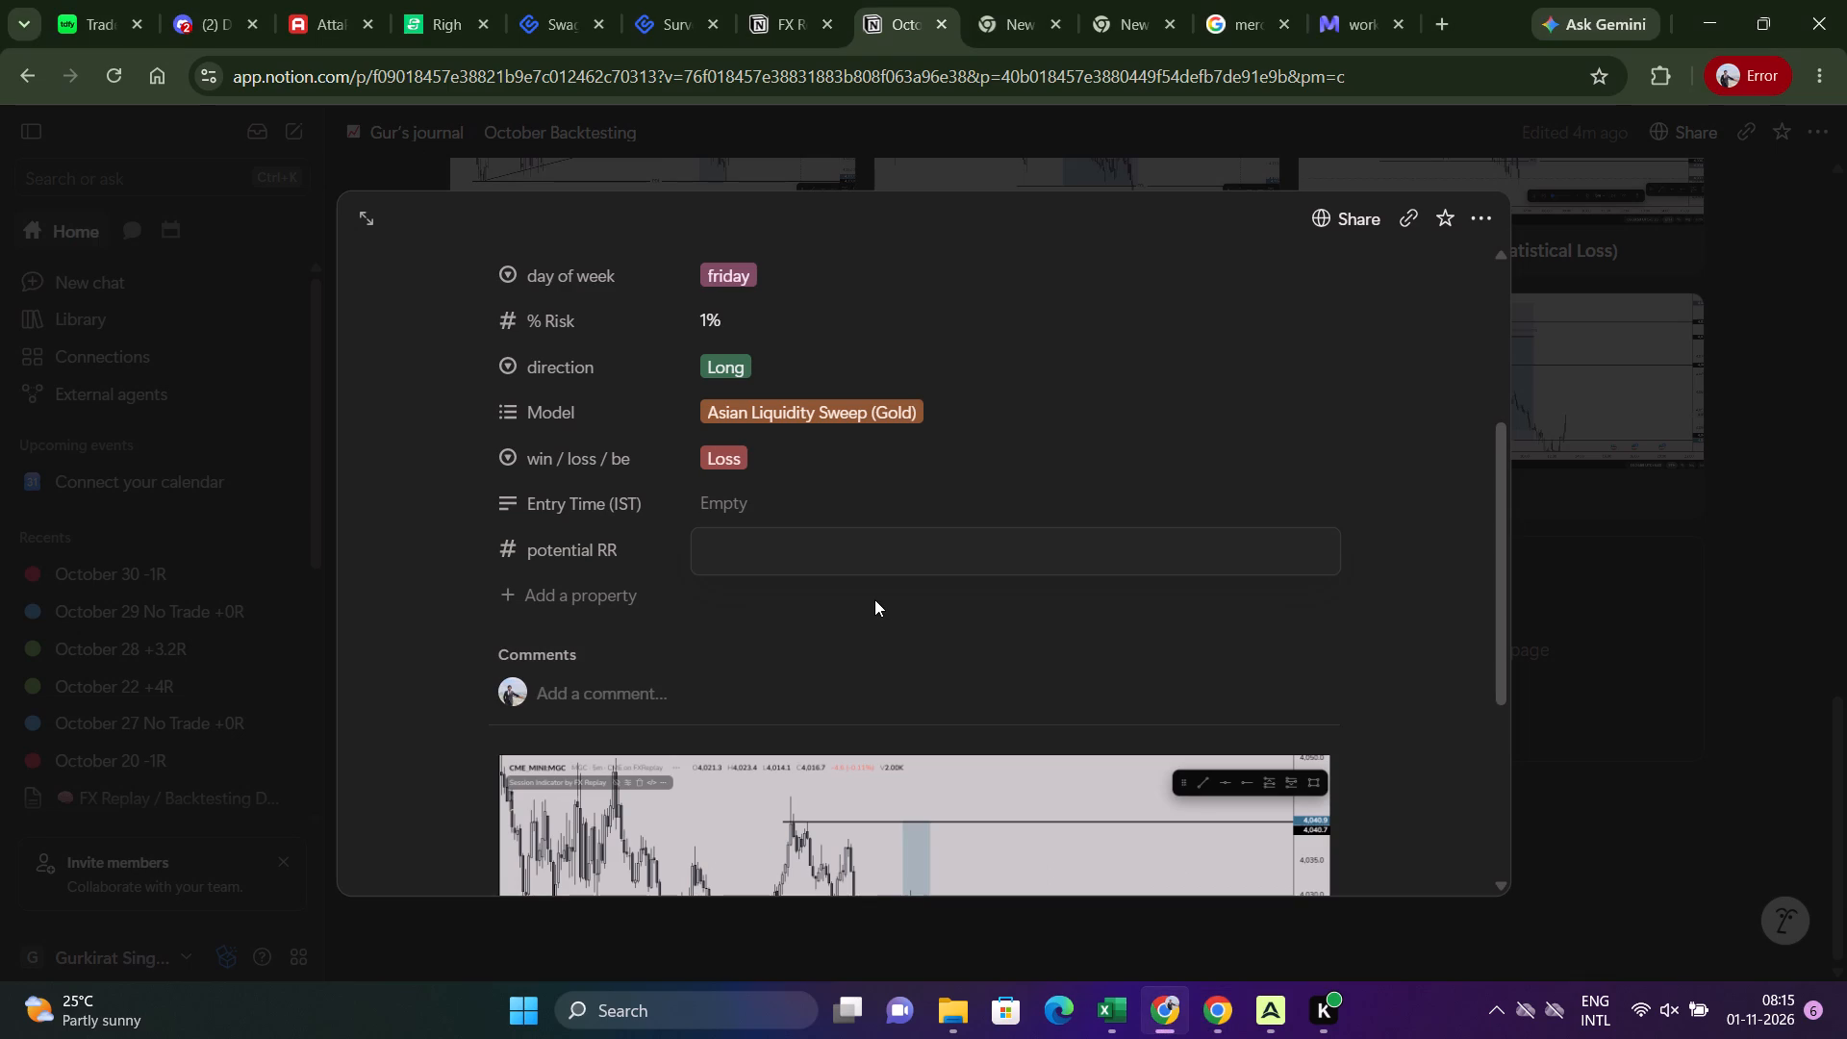
type("5:55")
key("space")
left_click(736, 510)
left_click(739, 493)
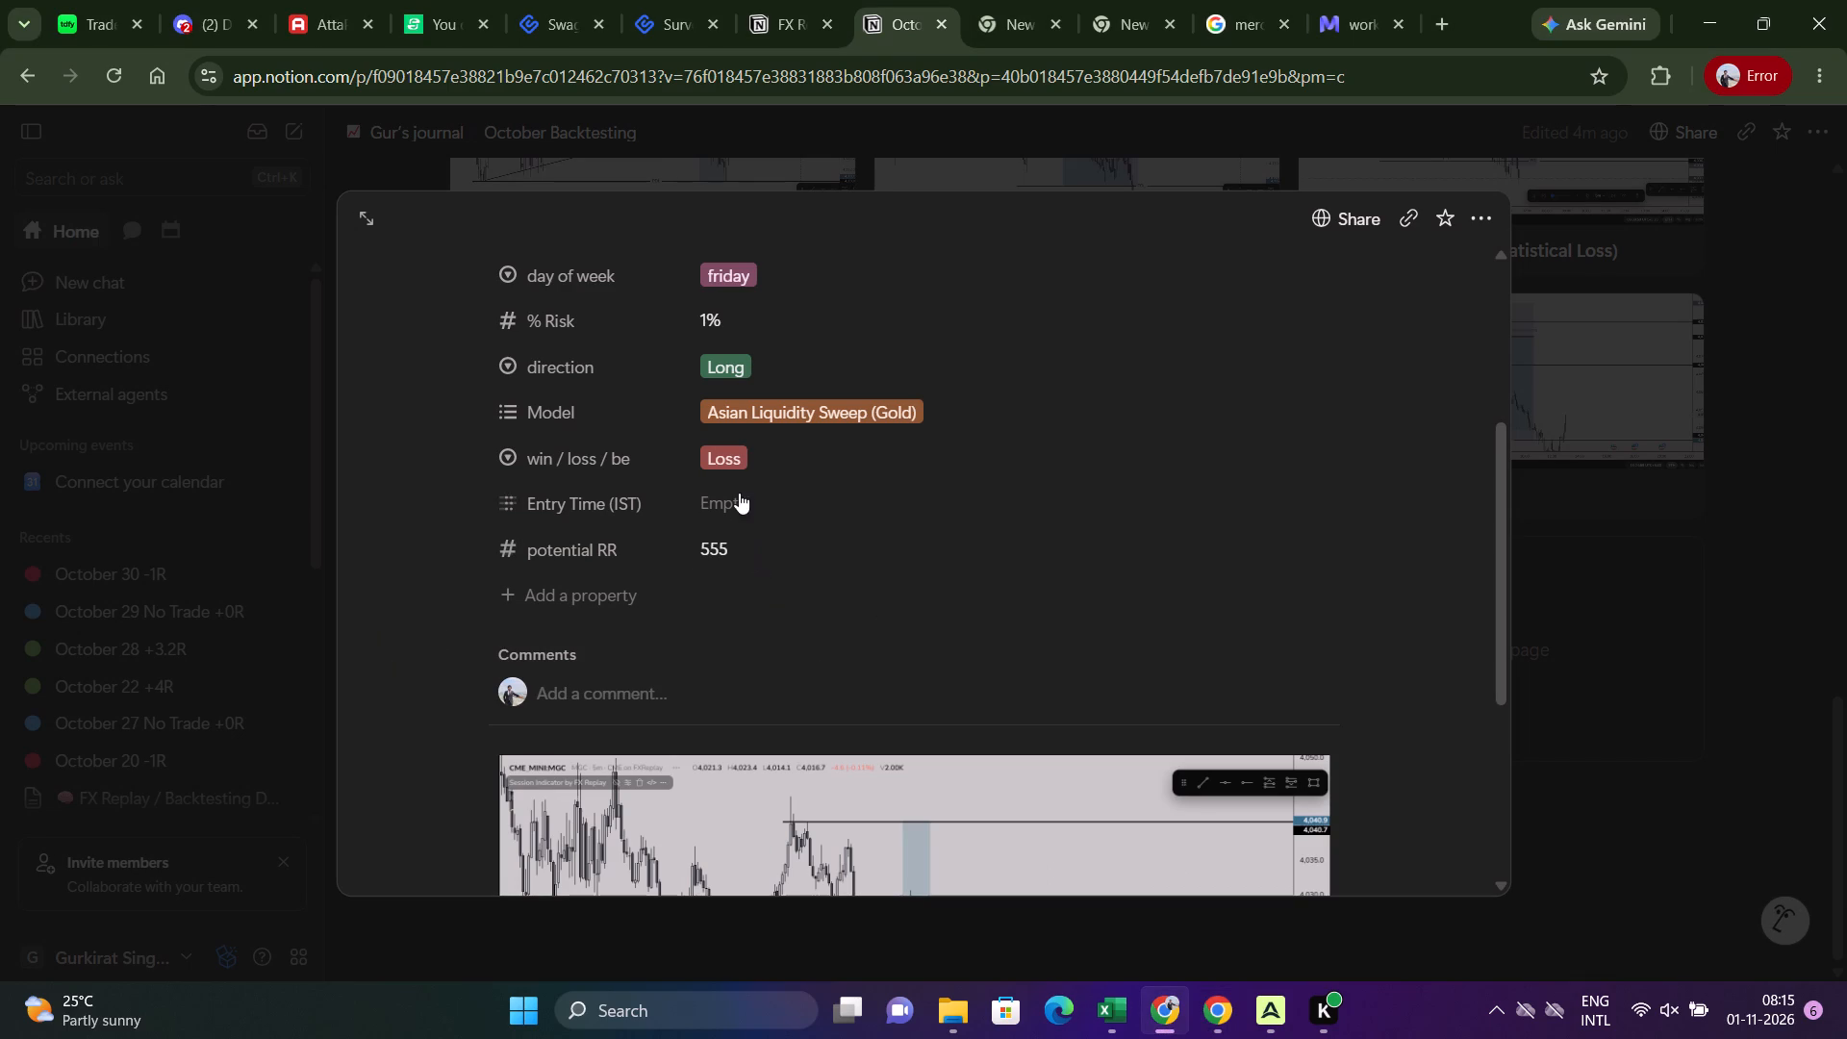
type("5:55 am")
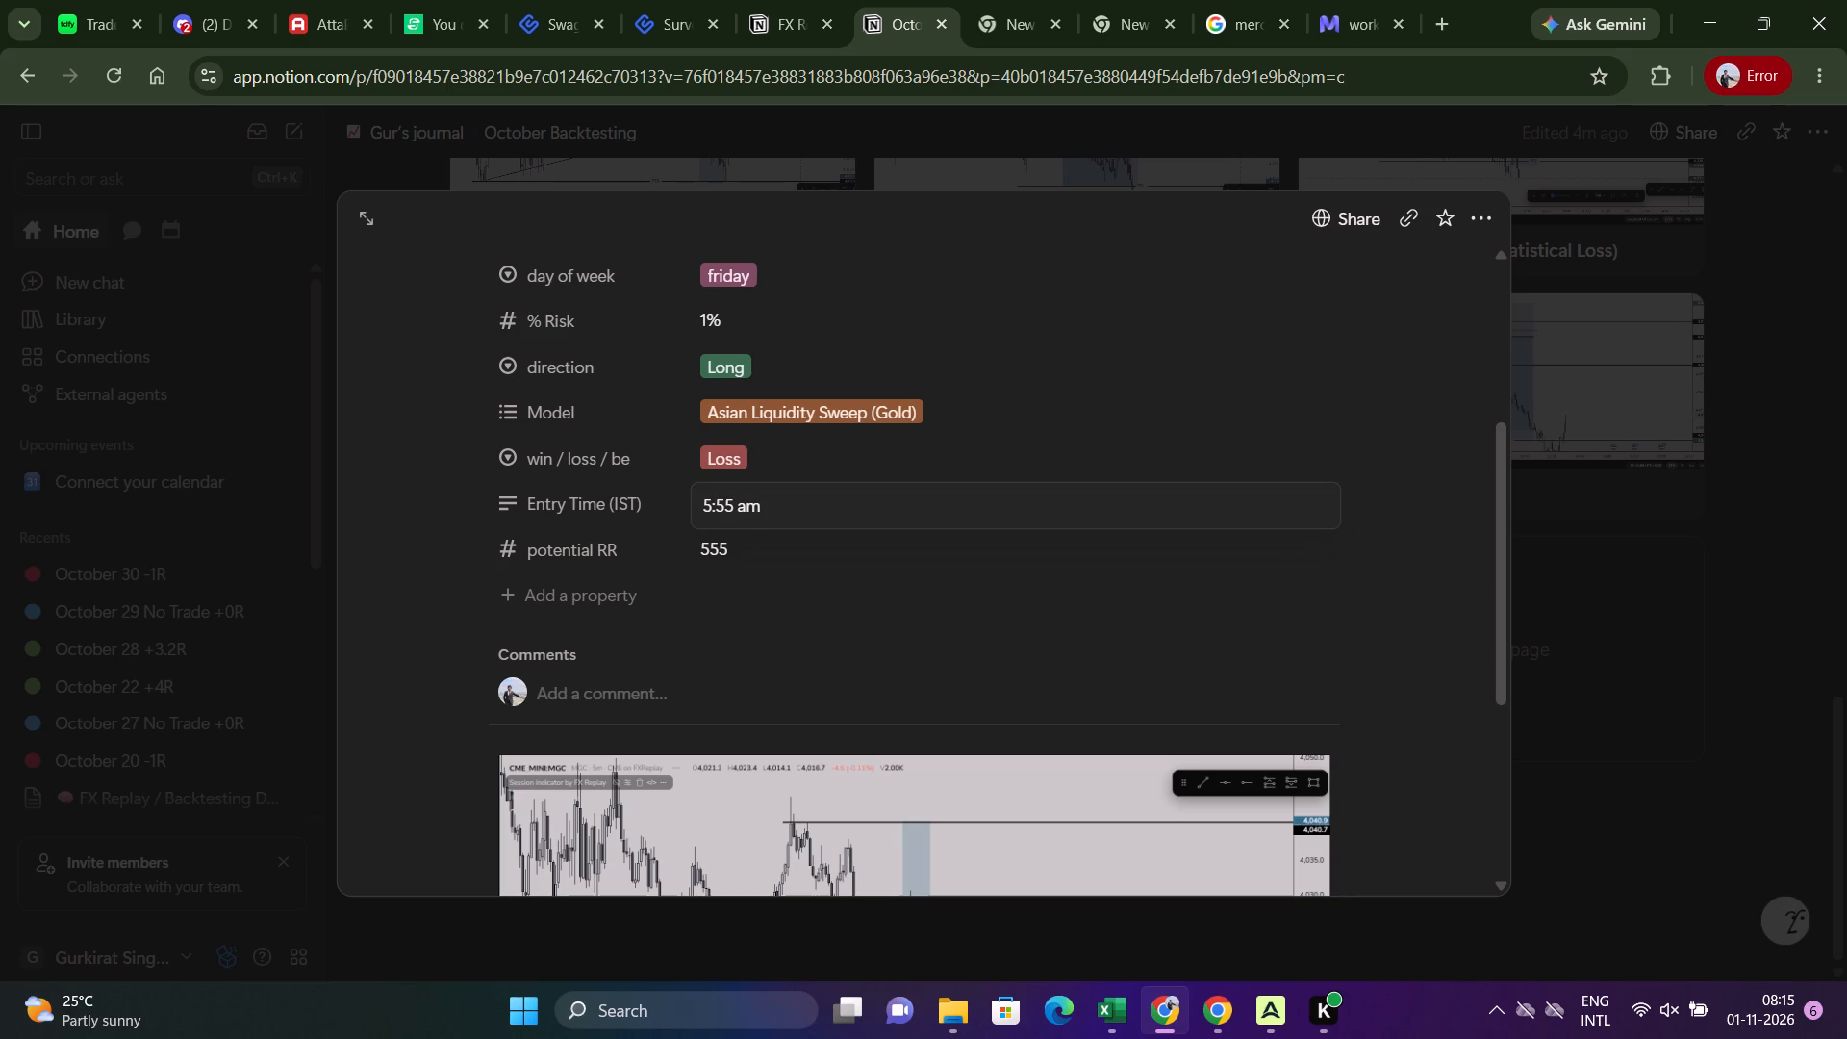
Replace the October 30 page's potential RR value with 2.
left_click_drag(729, 546, 620, 536)
left_click_drag(763, 550, 634, 548)
left_click_drag(757, 549, 615, 544)
left_click(742, 538)
left_click_drag(735, 545, 667, 543)
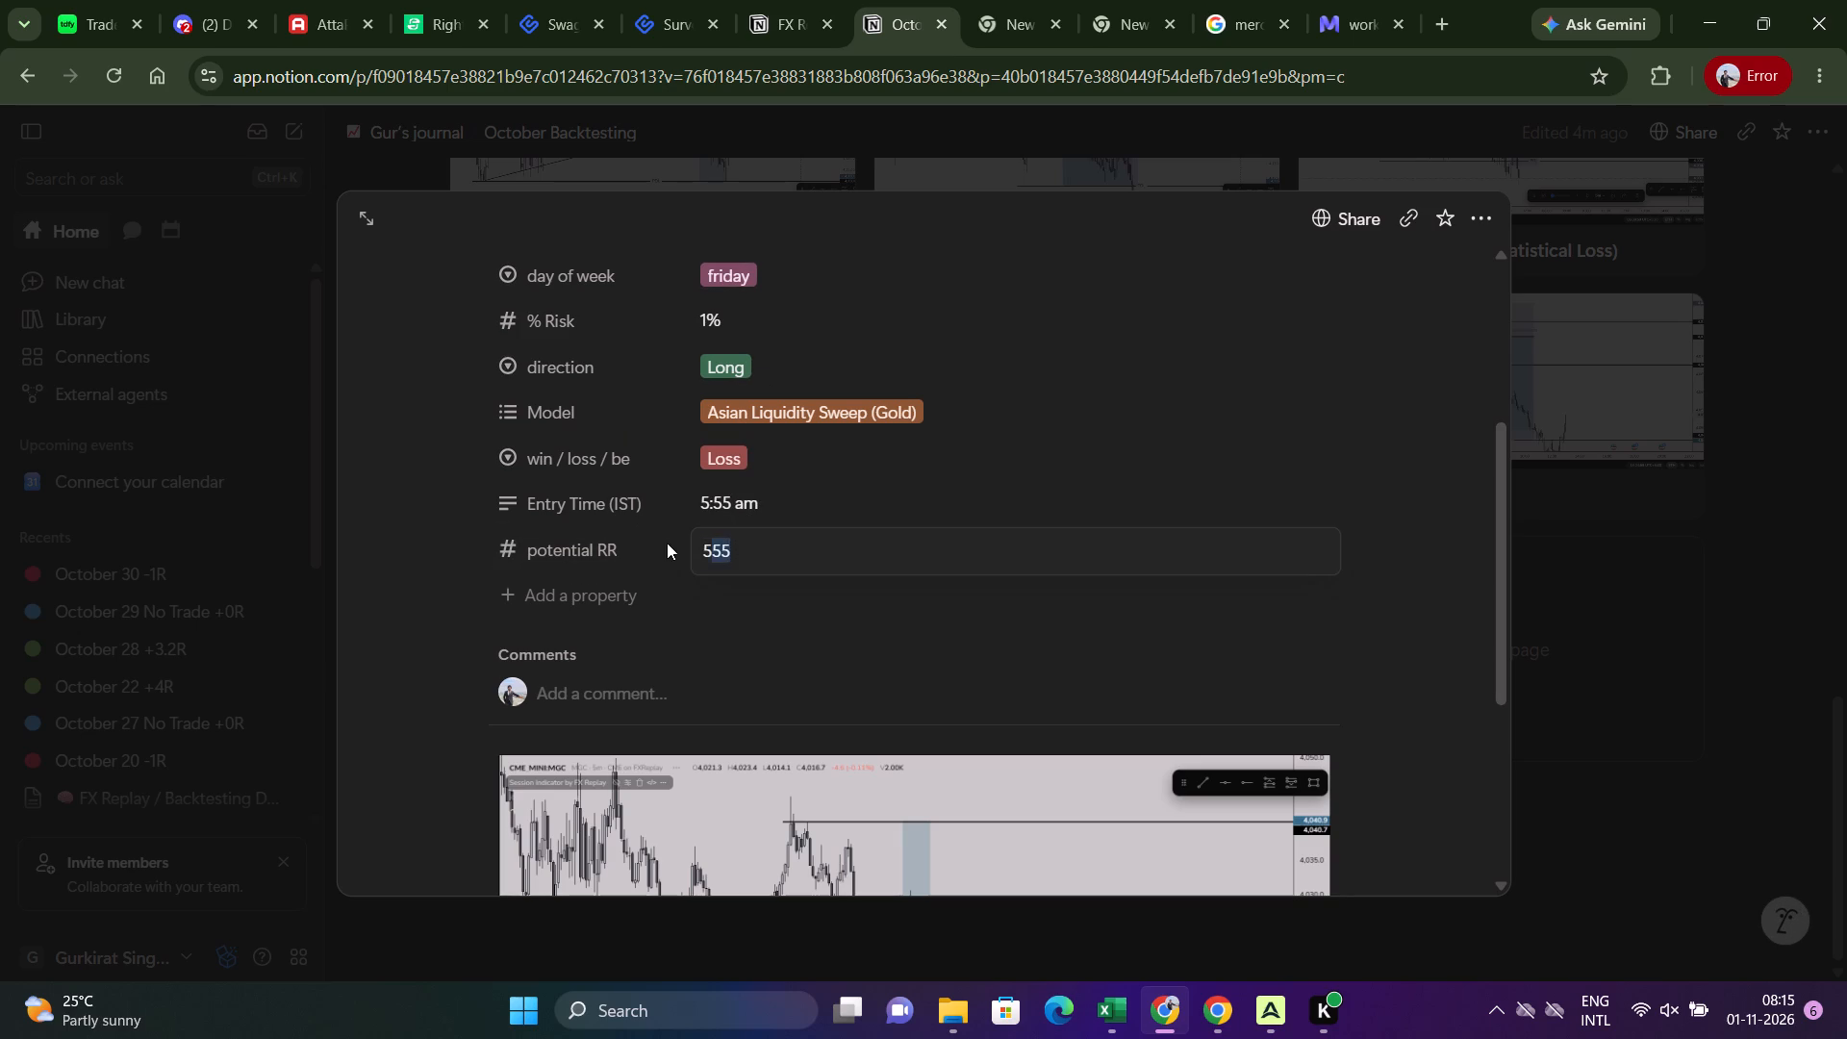
left_click_drag(667, 543, 657, 542)
key("2")
key("r")
scroll(828, 636, "down", 6)
scroll(1249, 634, "up", 8)
left_click(1635, 705)
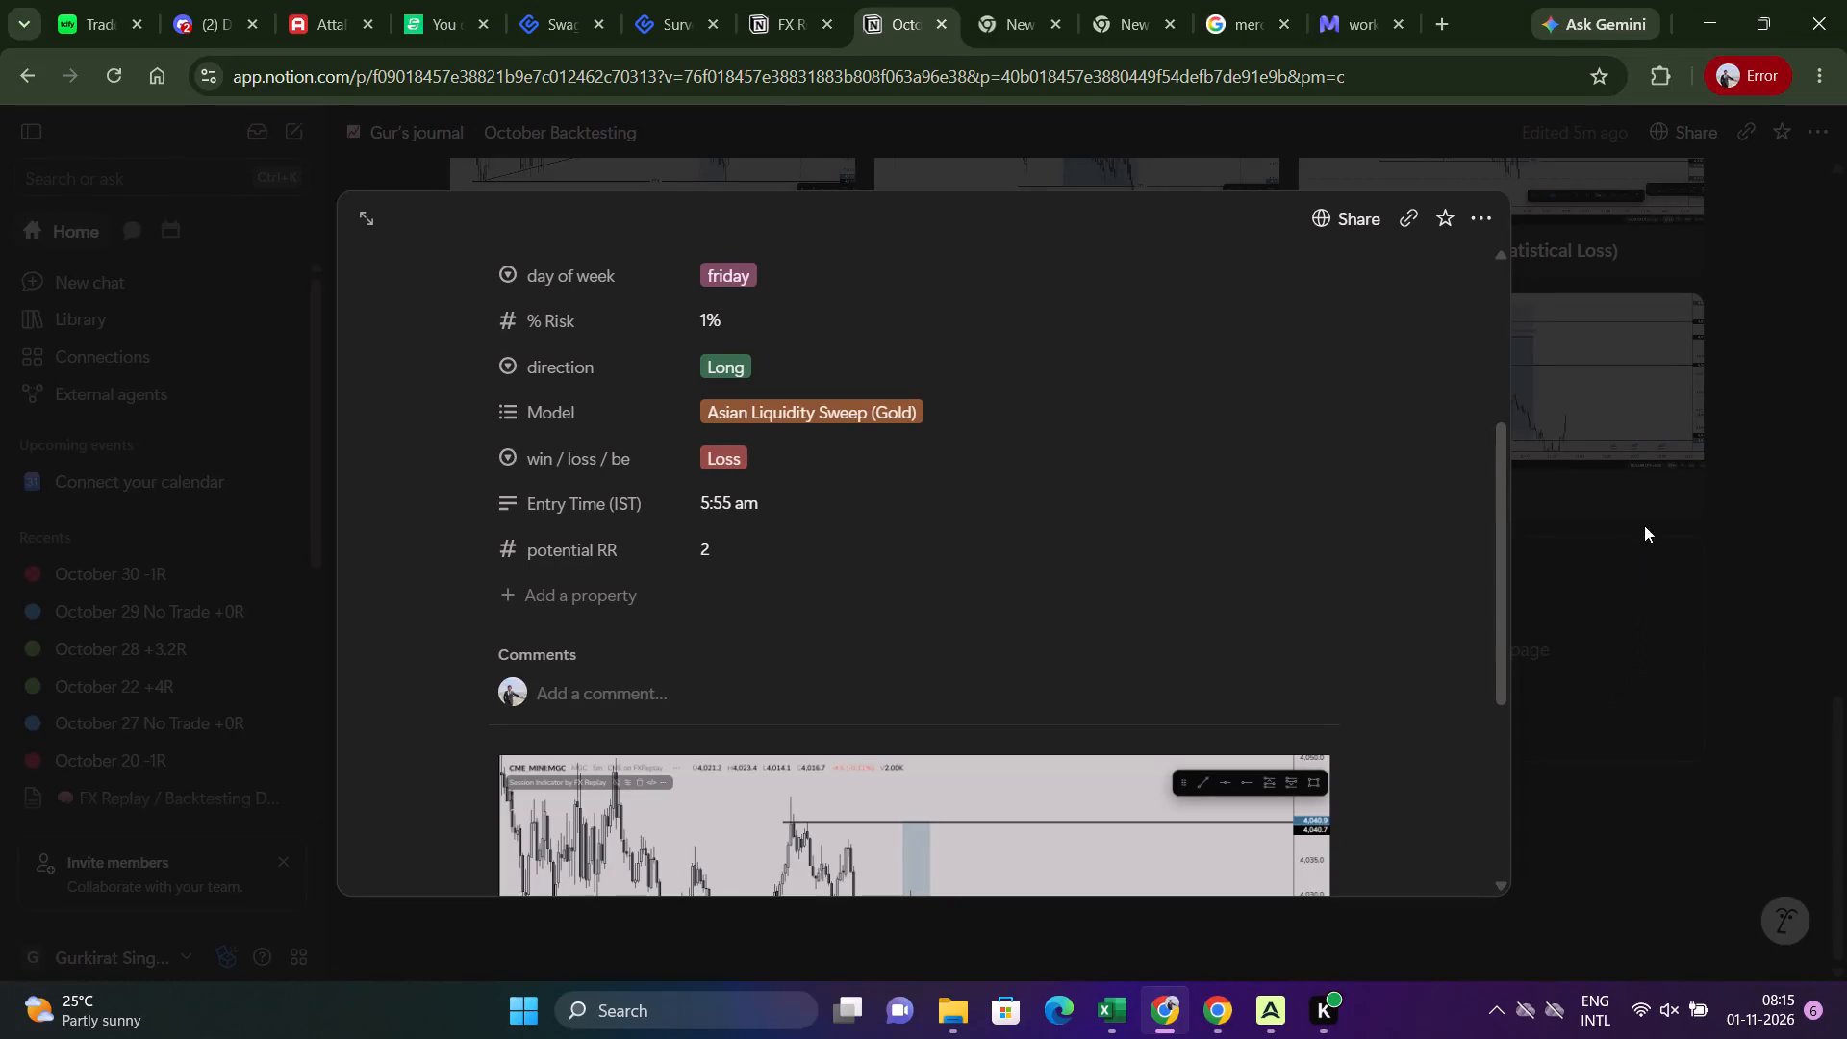
Switch to the Excel backtest tracker and save the workbook.
key("alt+Tab")
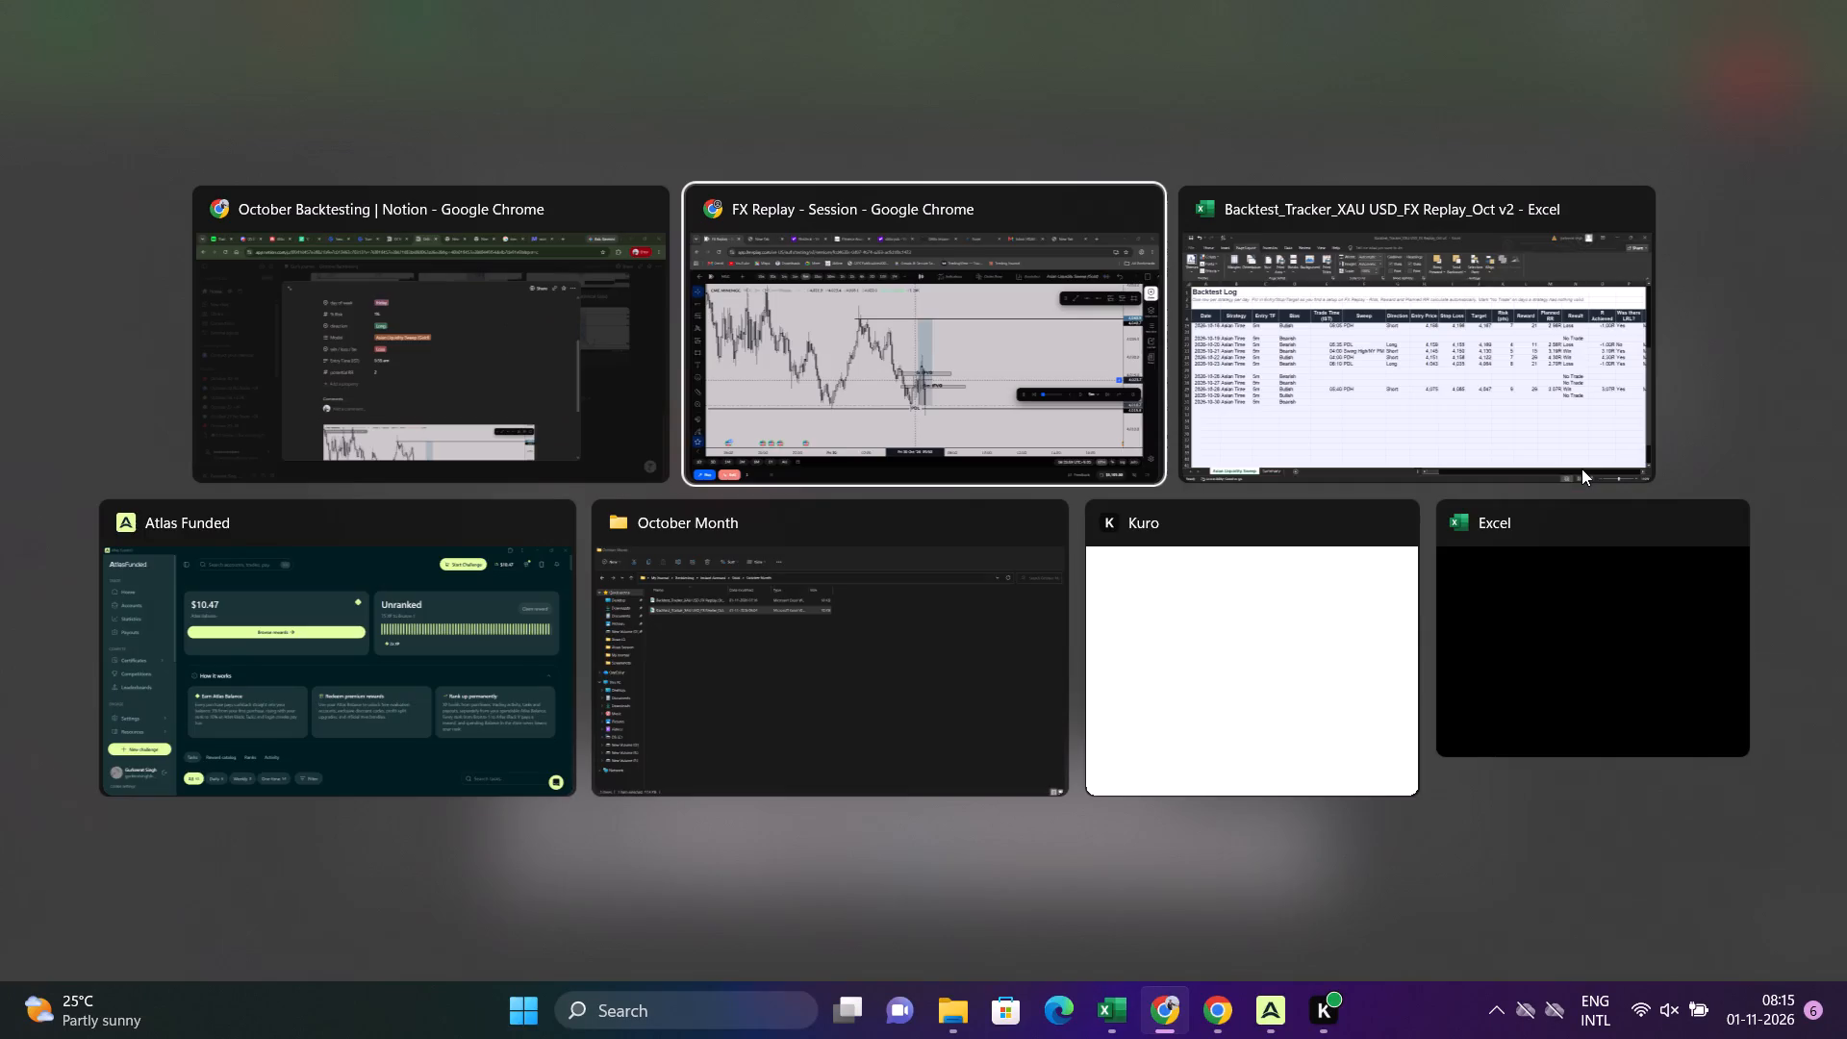
key("alt+Tab")
key("alt+Tab")
key("ctrl+s")
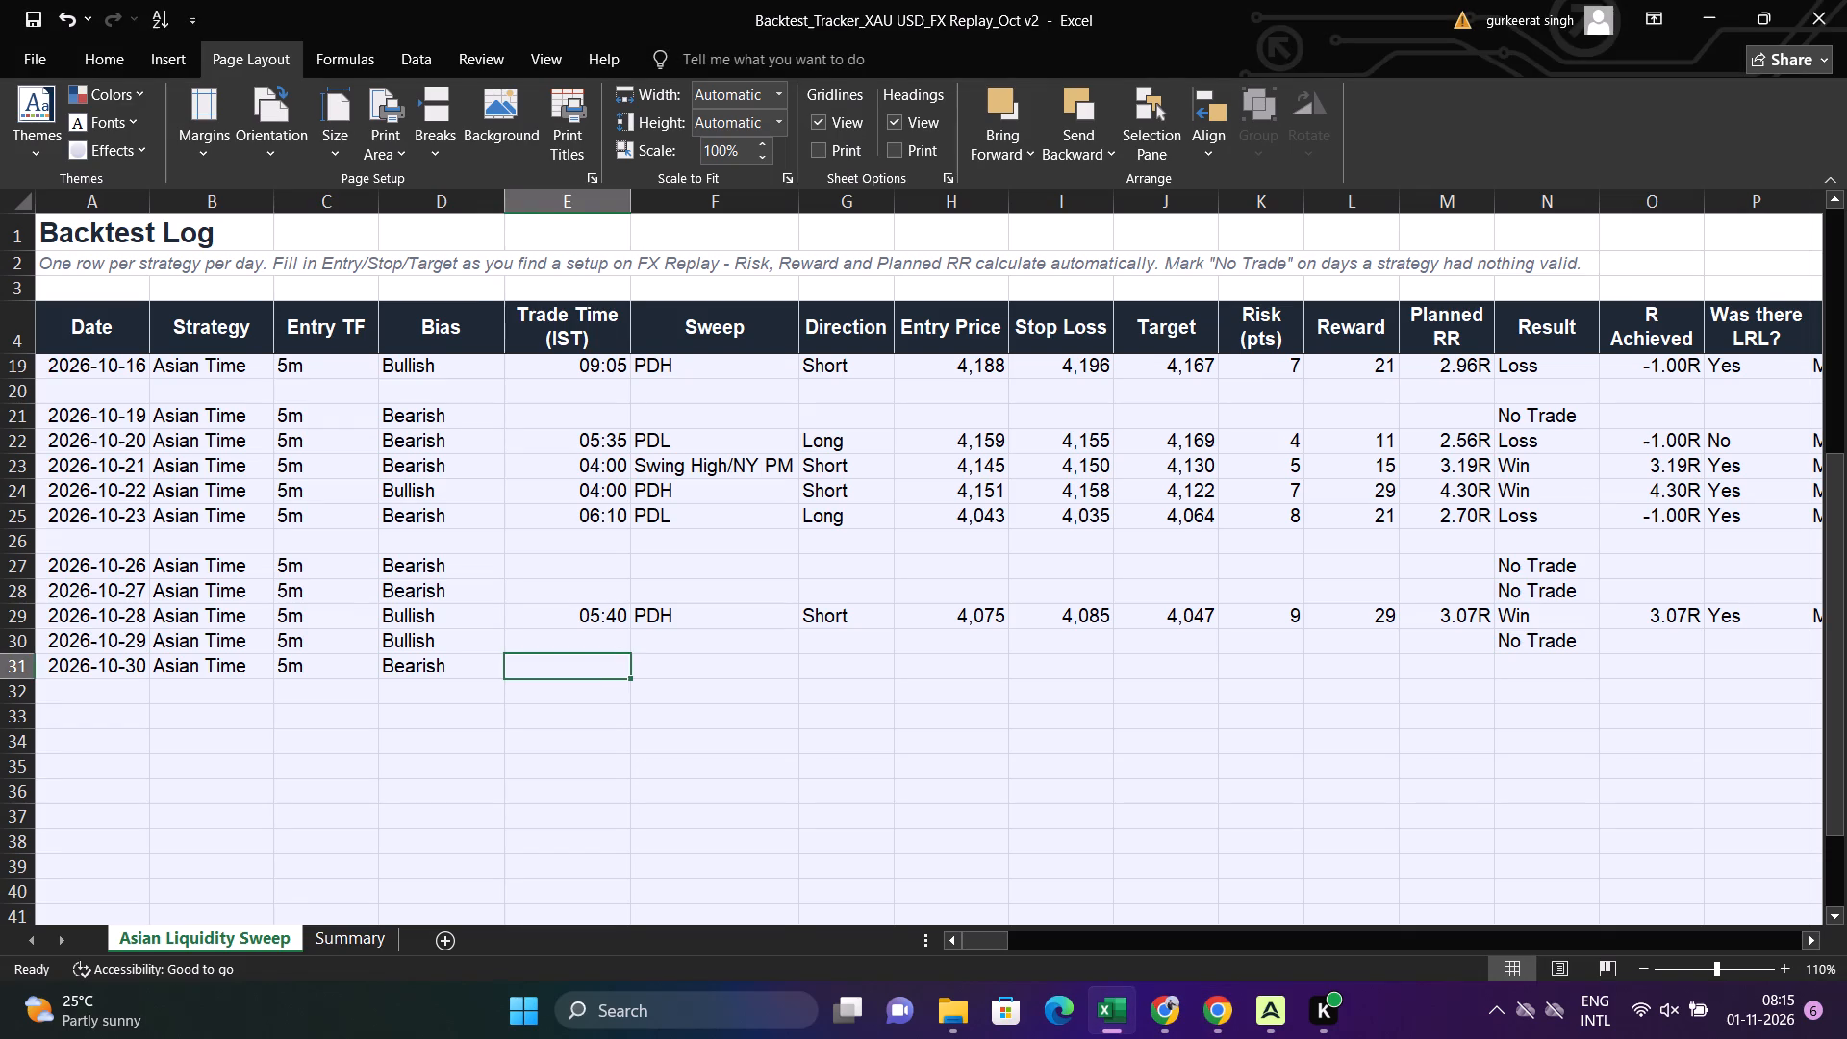
Switch to FX Replay, zoom in on the chart and move the floating replay controls lower.
key("alt+Tab")
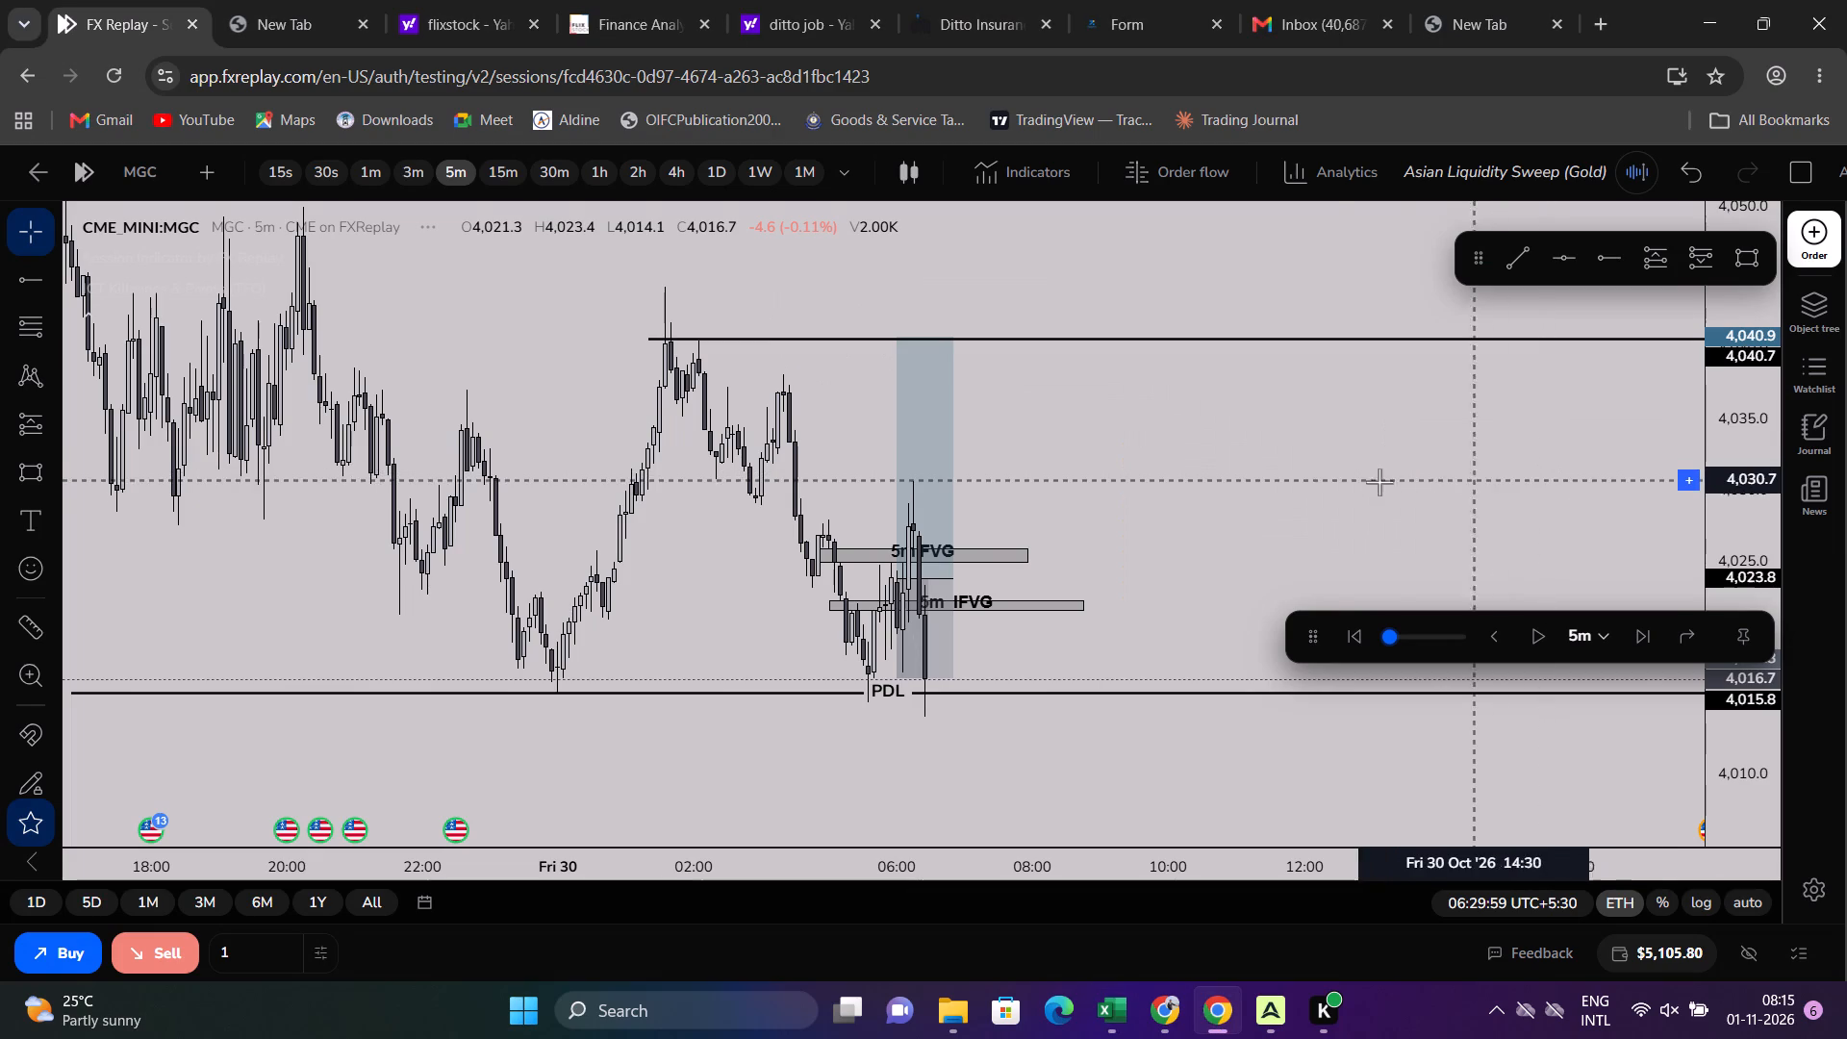
scroll(1309, 478, "up", 3)
left_click_drag(1303, 636, 1305, 789)
In the Excel backtest log, enter 5:55 as the October 30 row's trade time.
key("alt+Tab")
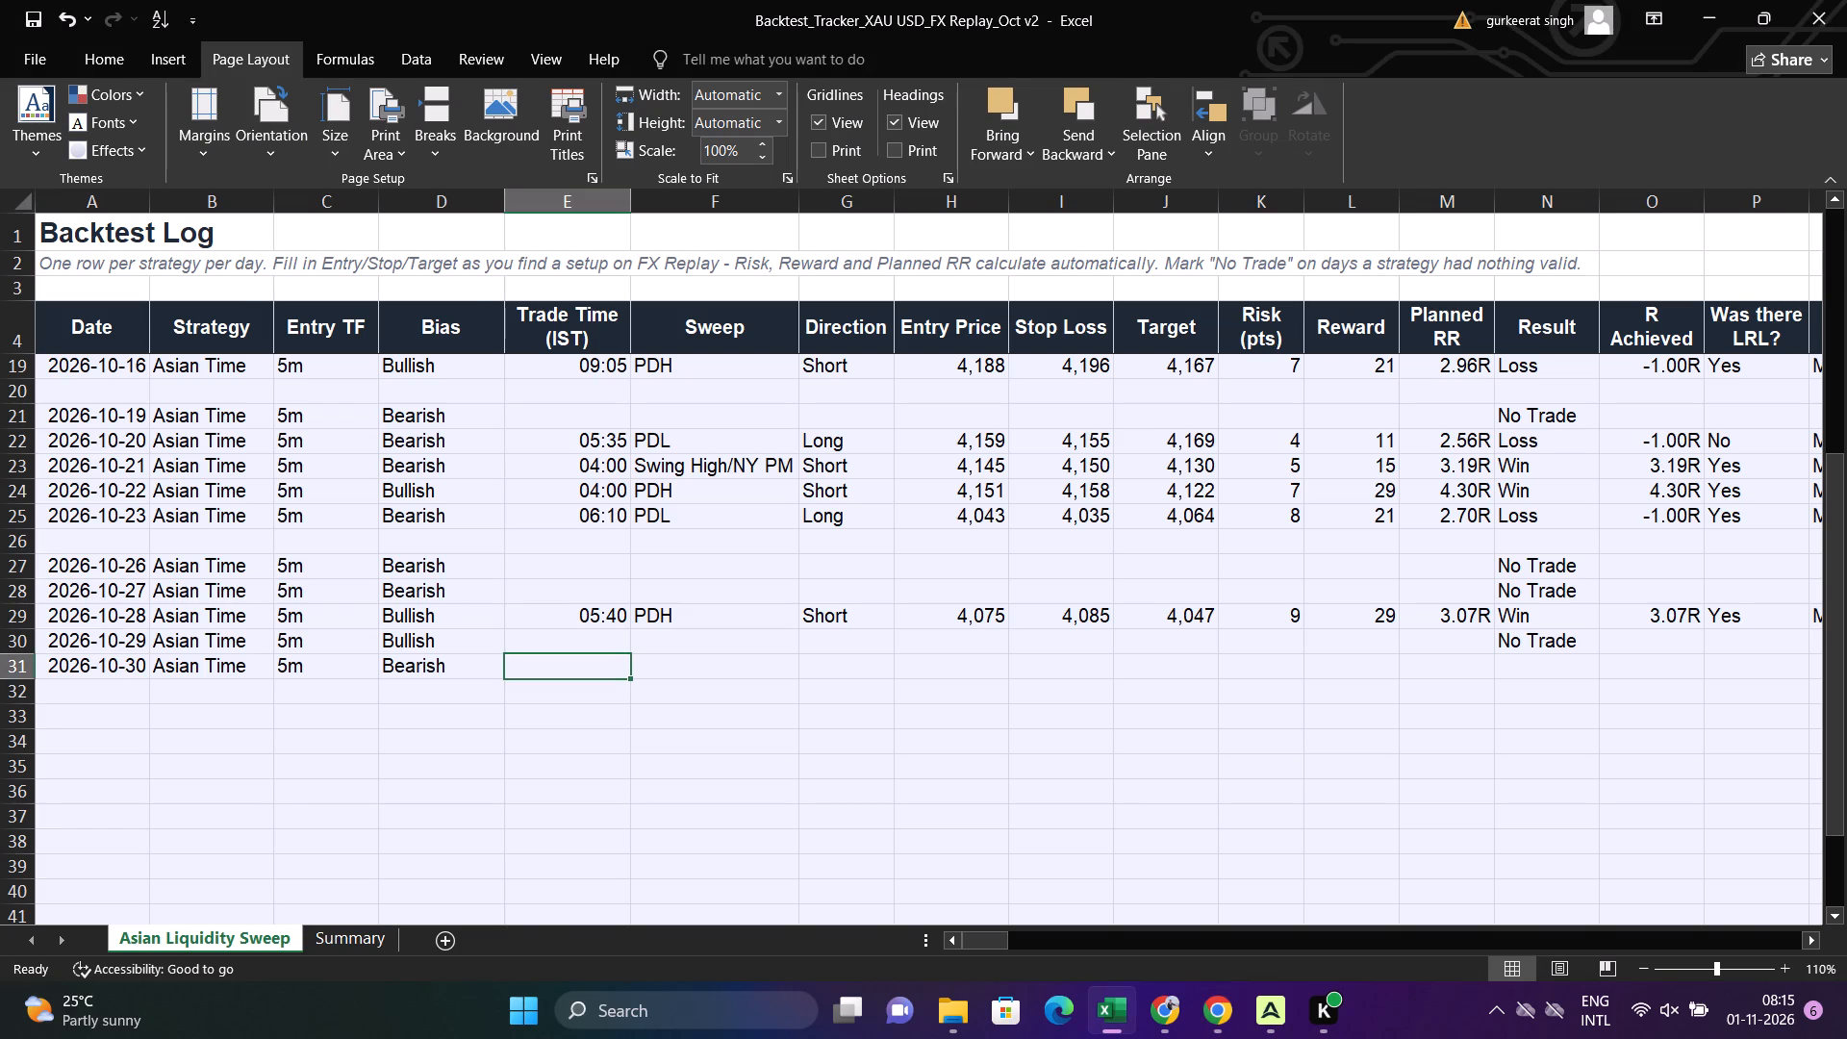
key("alt+Tab")
key("alt+Tab")
key("alt+Tab")
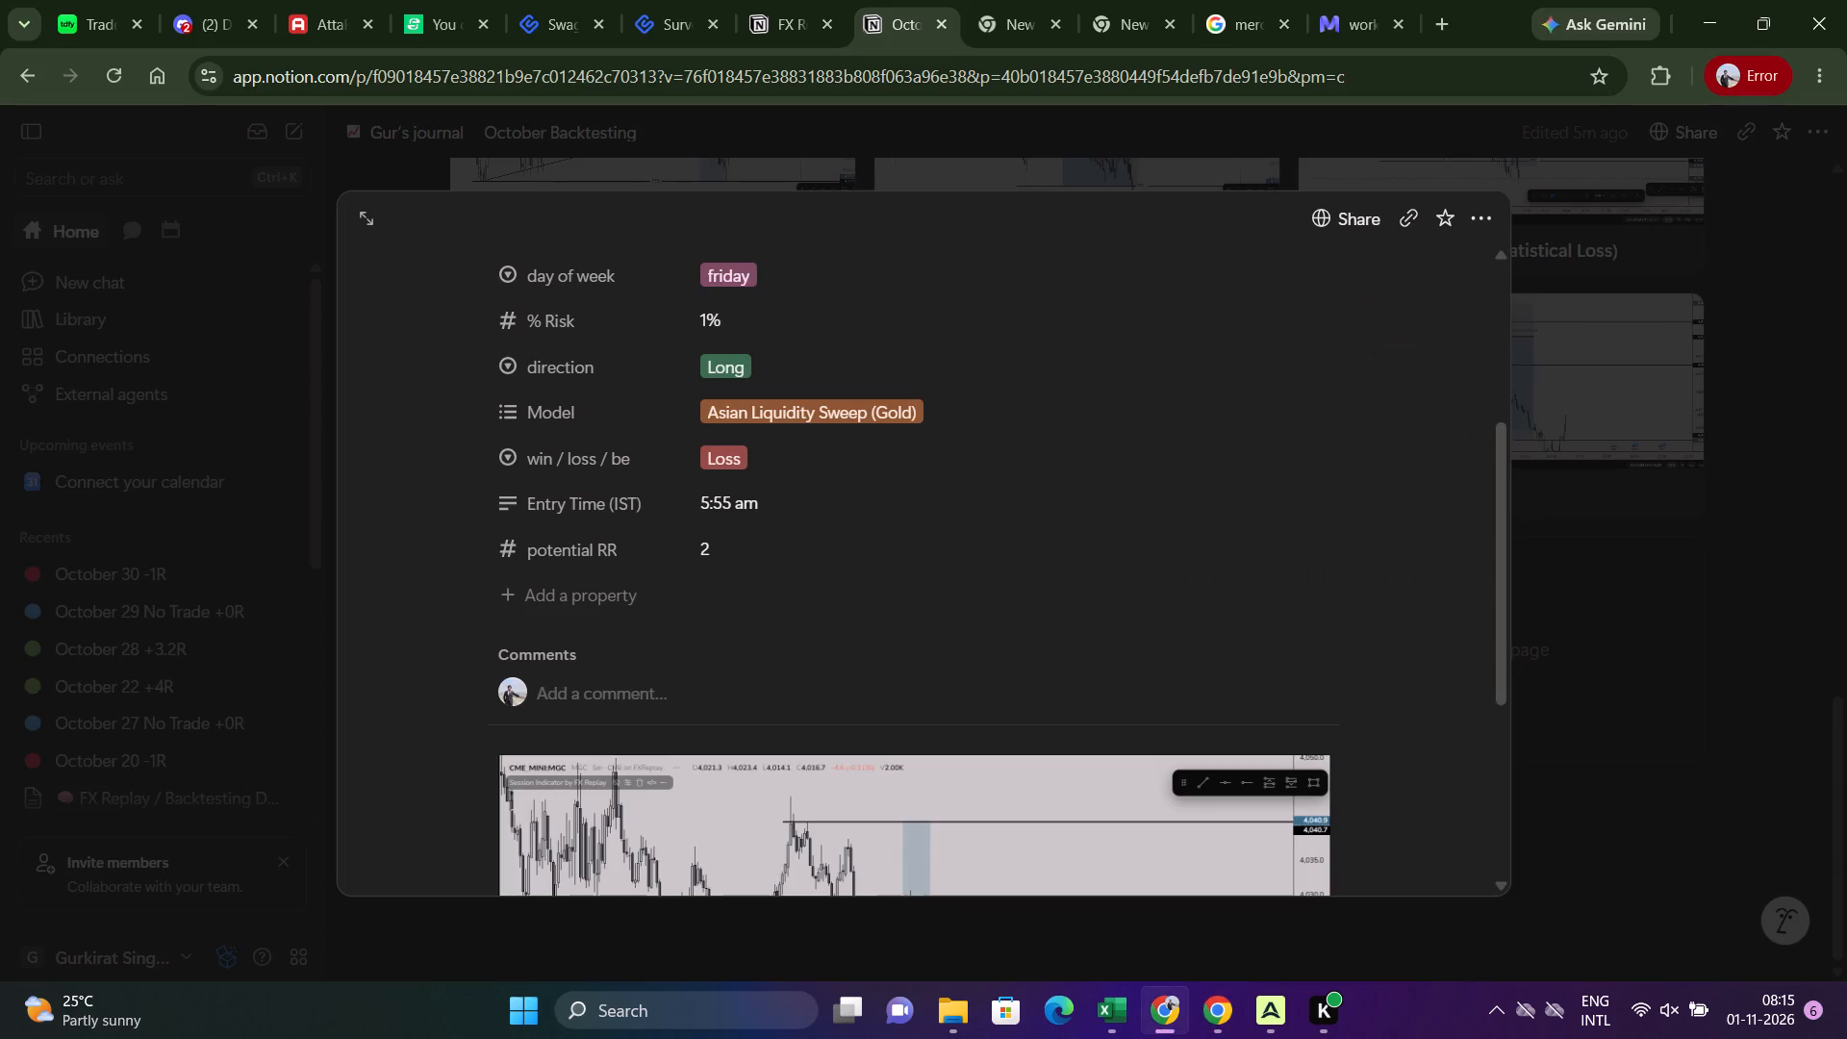
key("alt+Tab")
type("5:55")
key("Escape")
key("alt+Tab")
key("alt+Tab")
key("alt+Tab")
type("5:55")
key("Return")
key("Up")
Fill in the October 30 row's sweep as PDL and direction as Long.
key("Right")
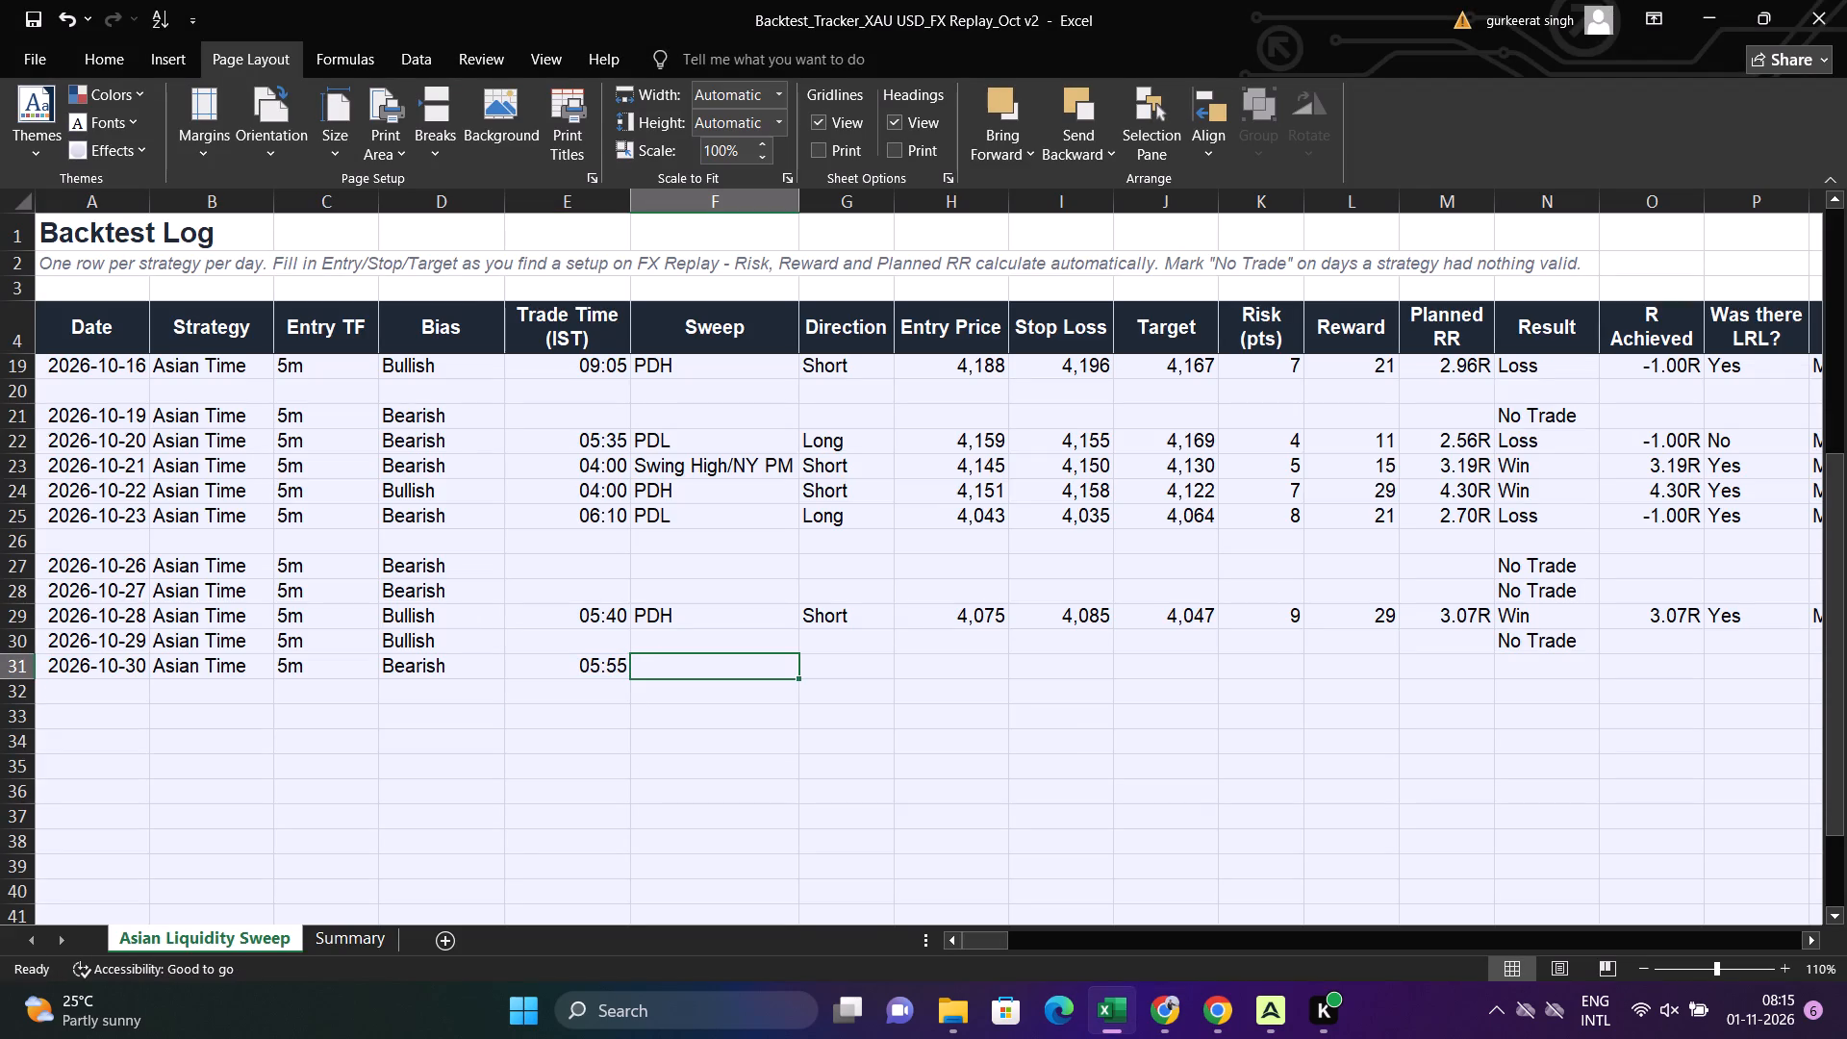
type("PDL")
key("Return")
key("Up")
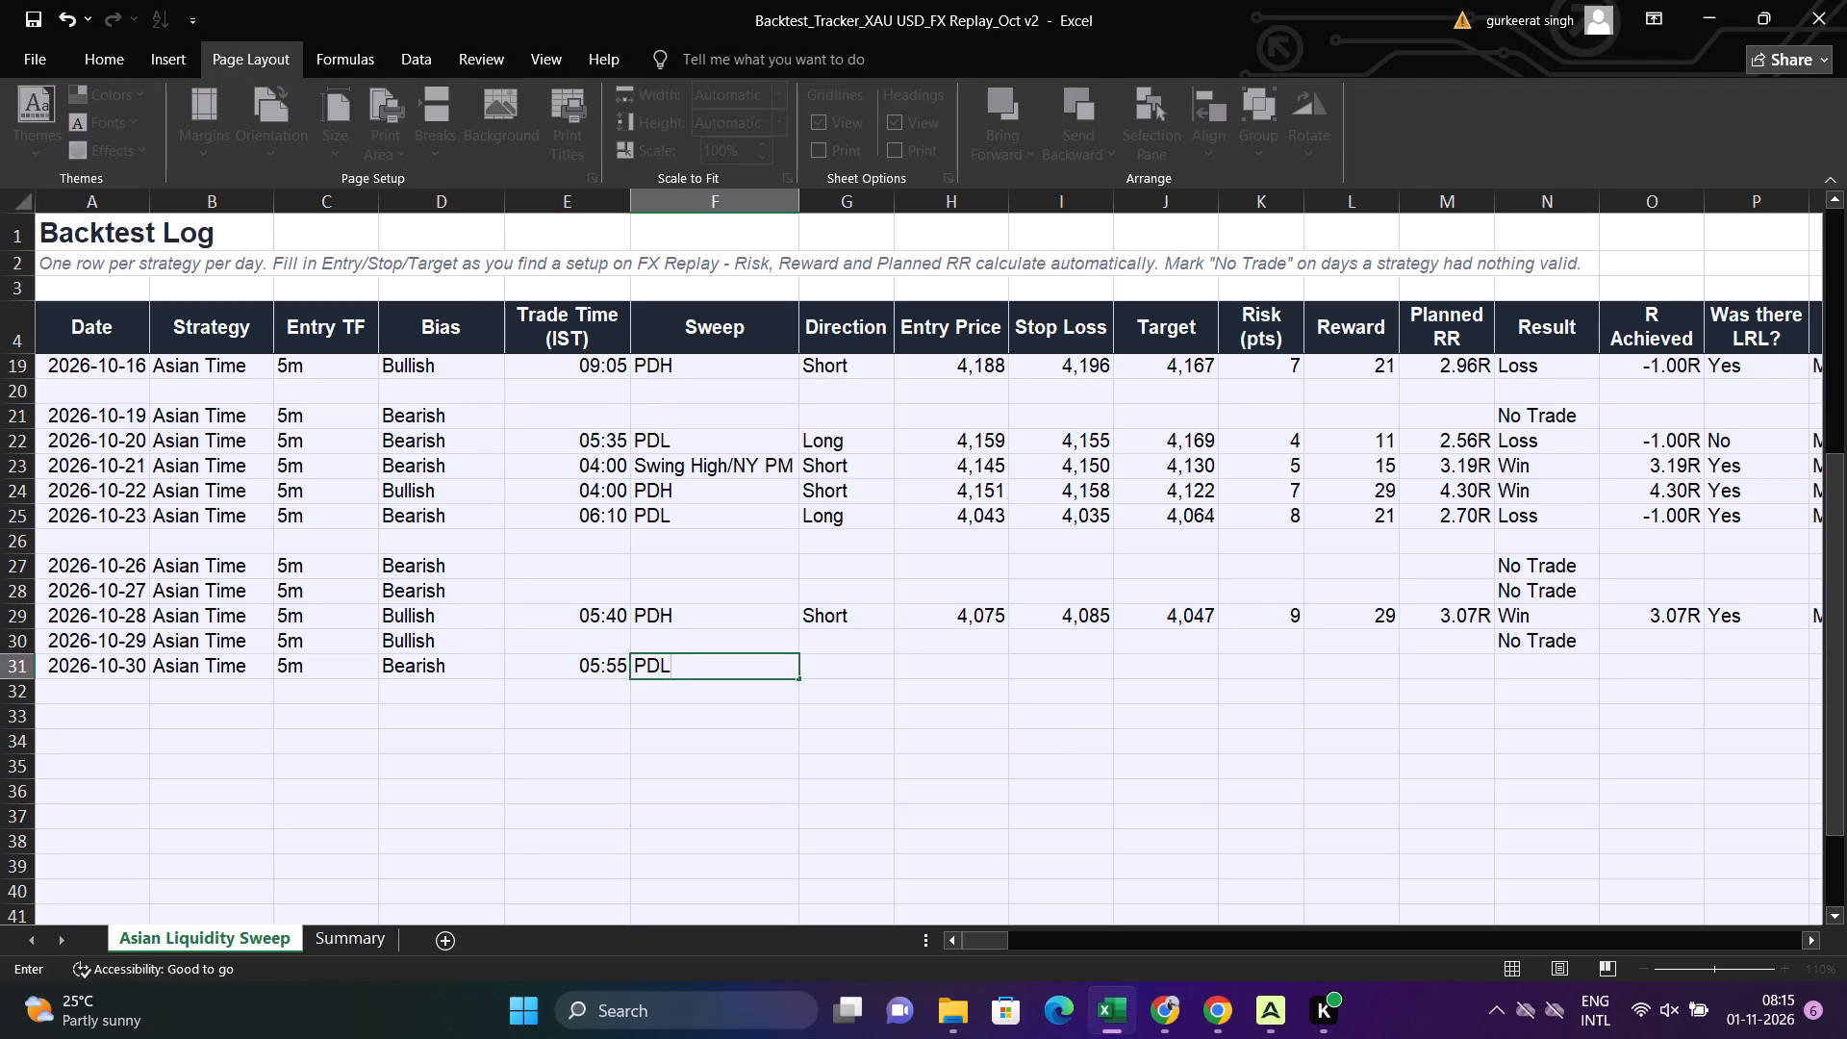
key("Right")
key("l")
key("alt+Down")
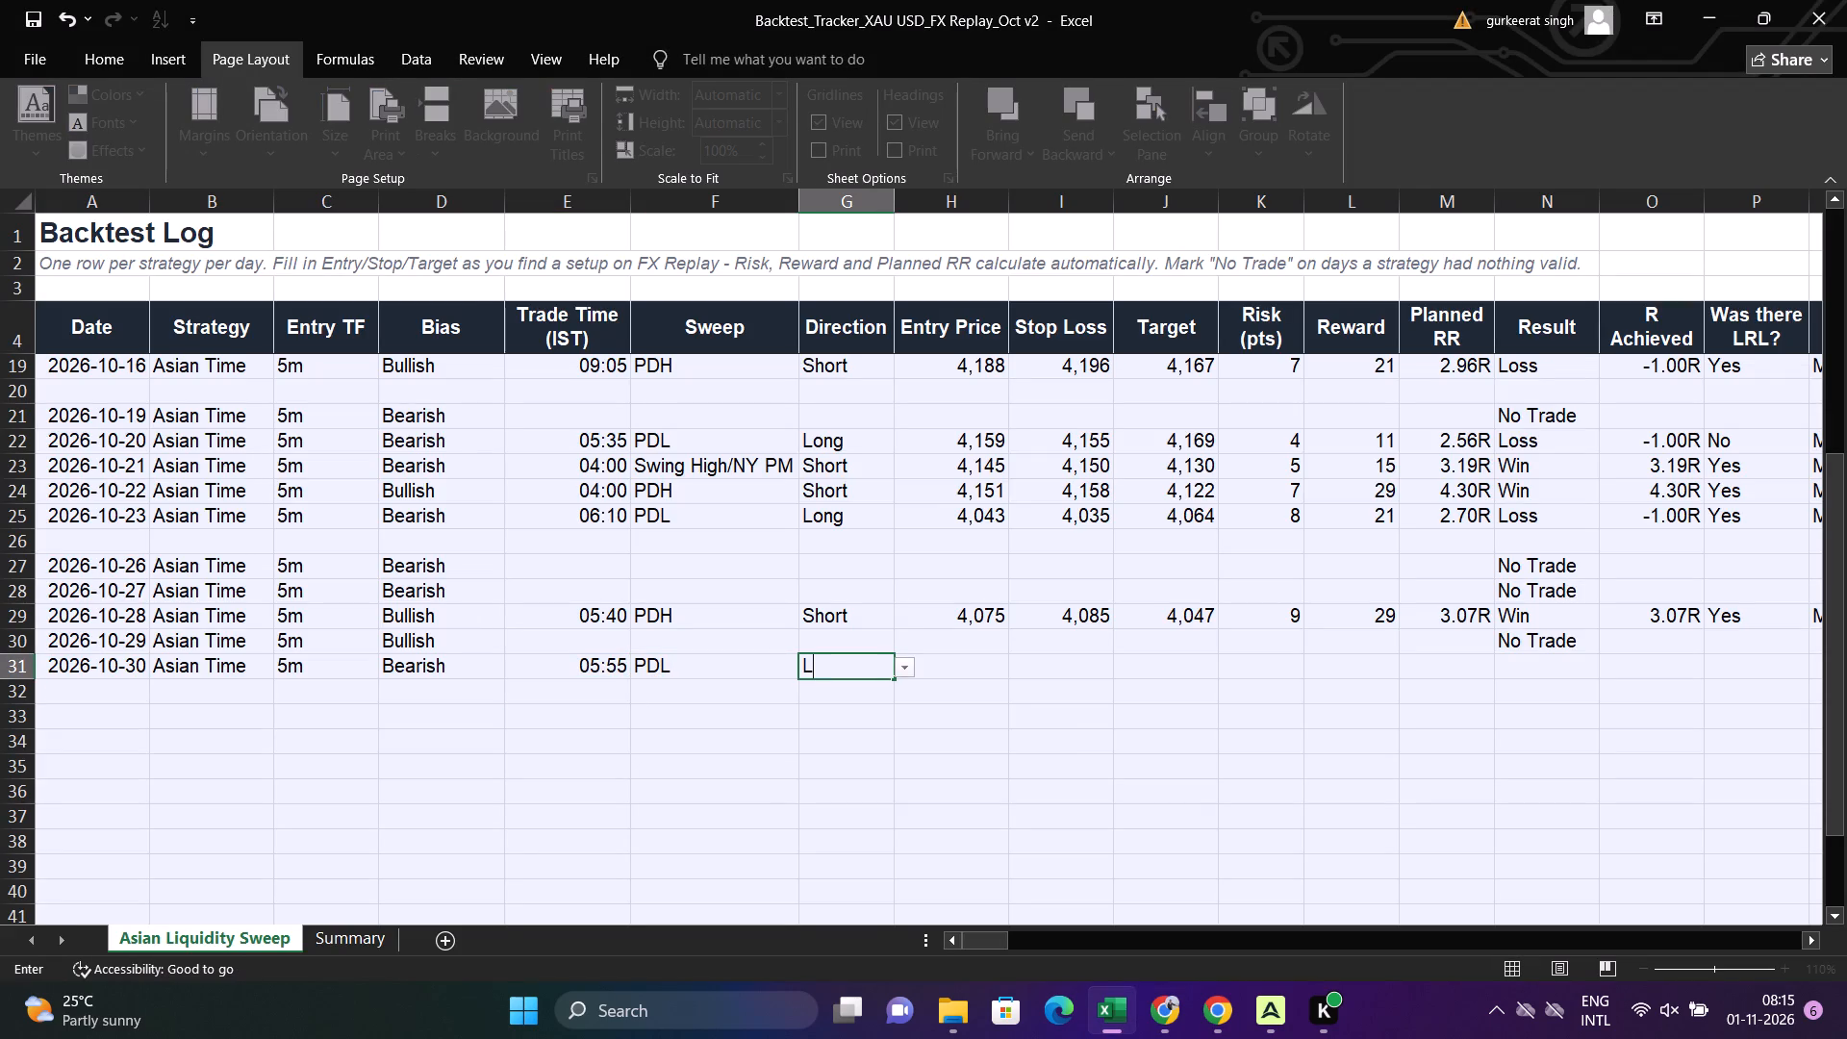
key("Down")
key("Up")
key("Down")
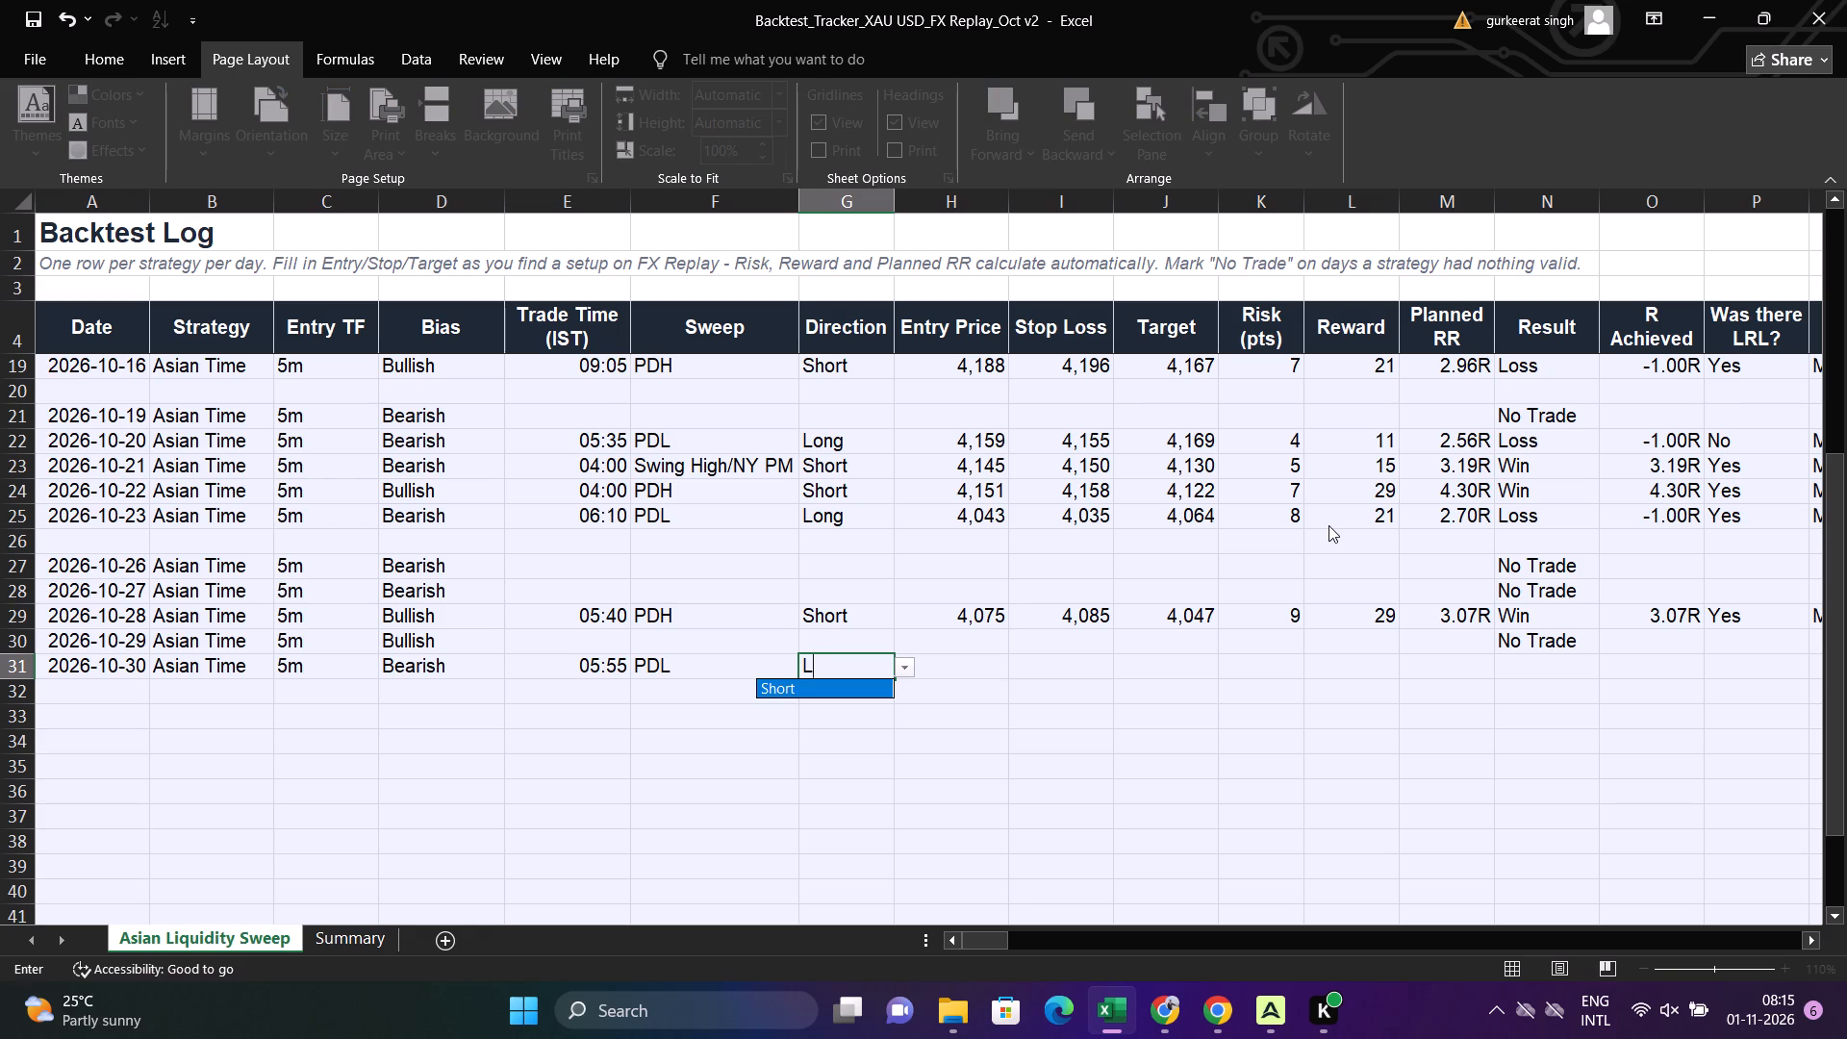
key("Escape")
key("o")
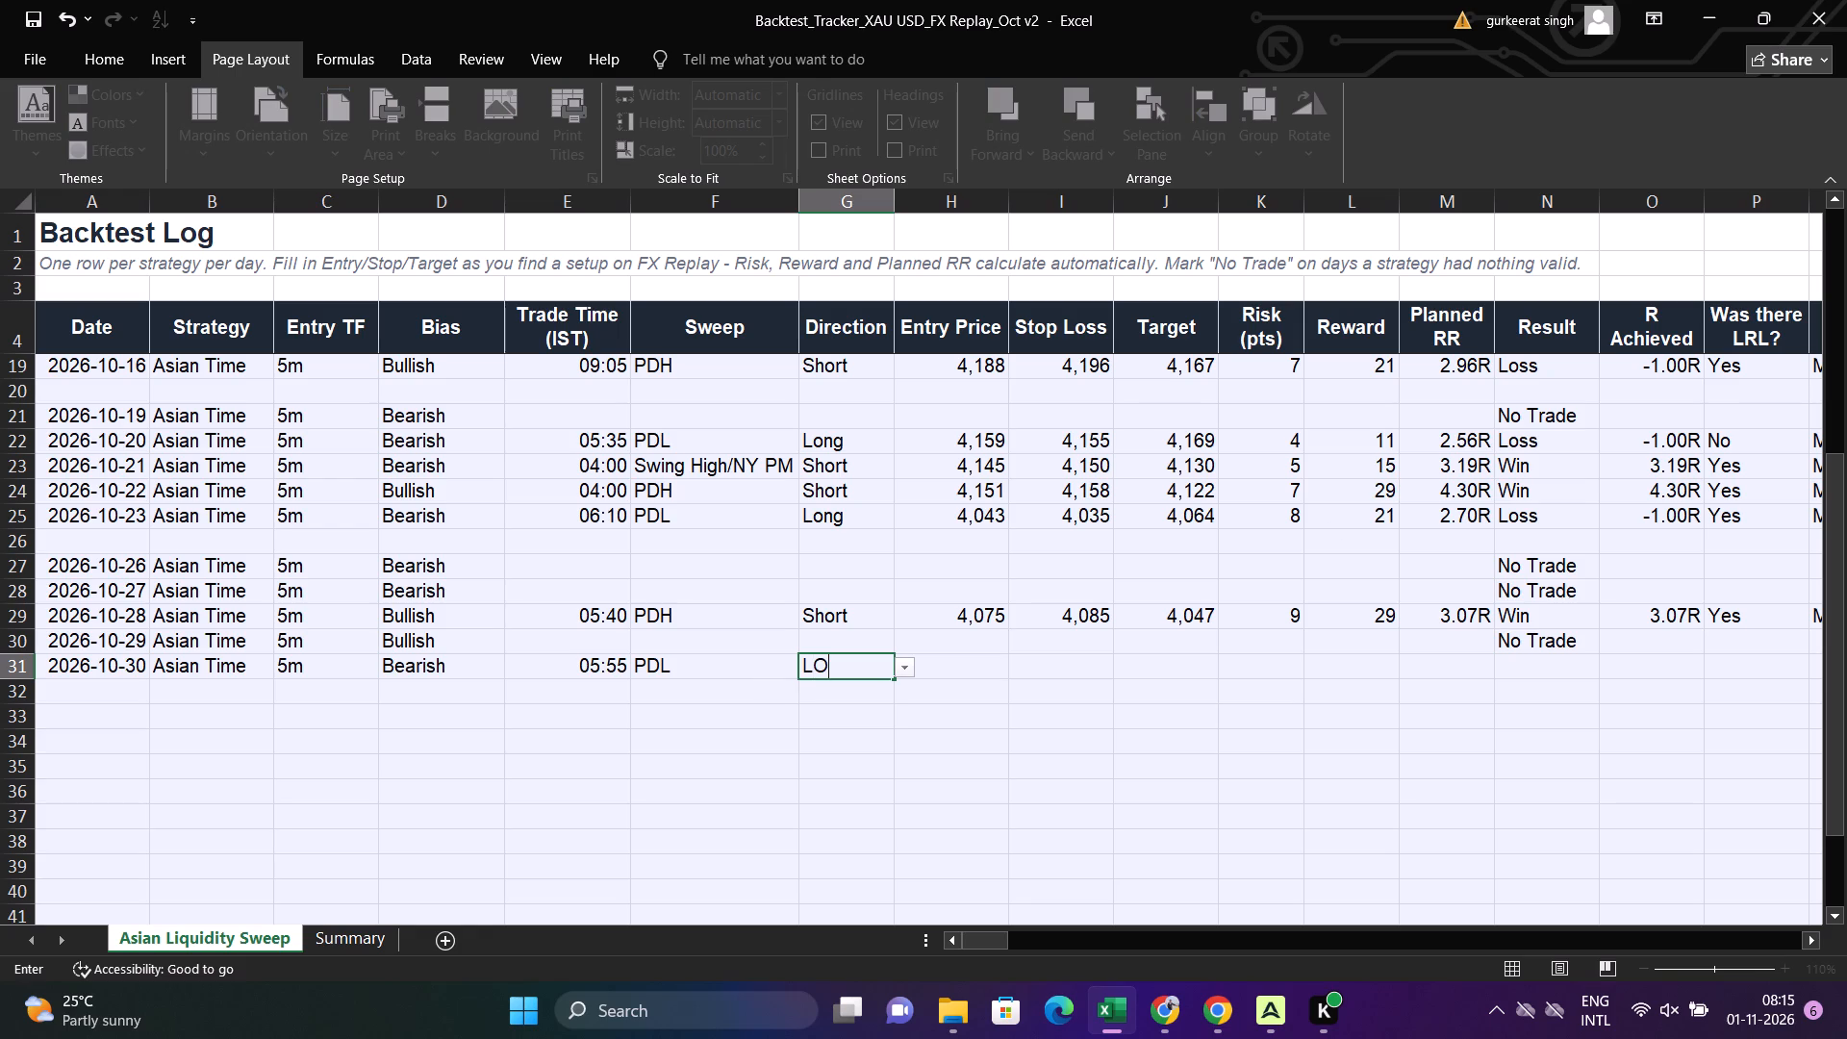
key("BackSpace")
type("ong")
key("Return")
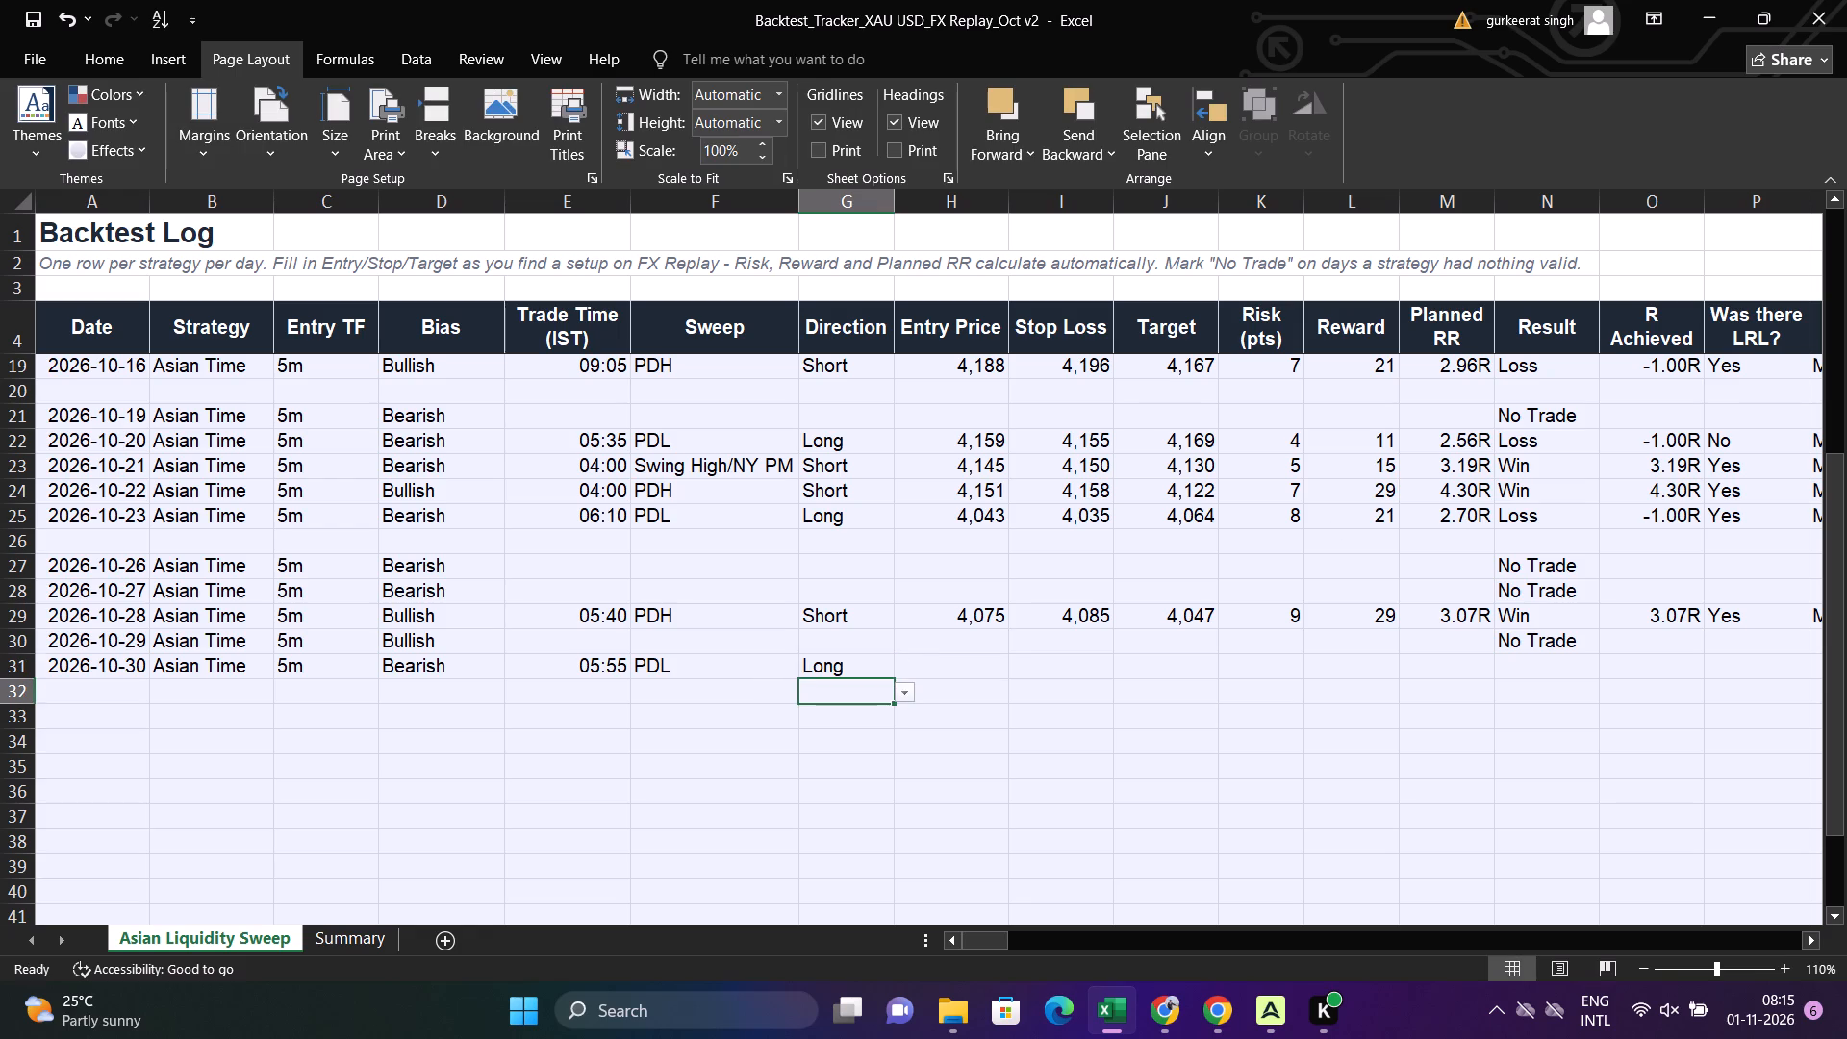
Read the entry level on the FX Replay chart and enter 4023.8 as the October 30 row's entry price.
key("Up")
key("Right")
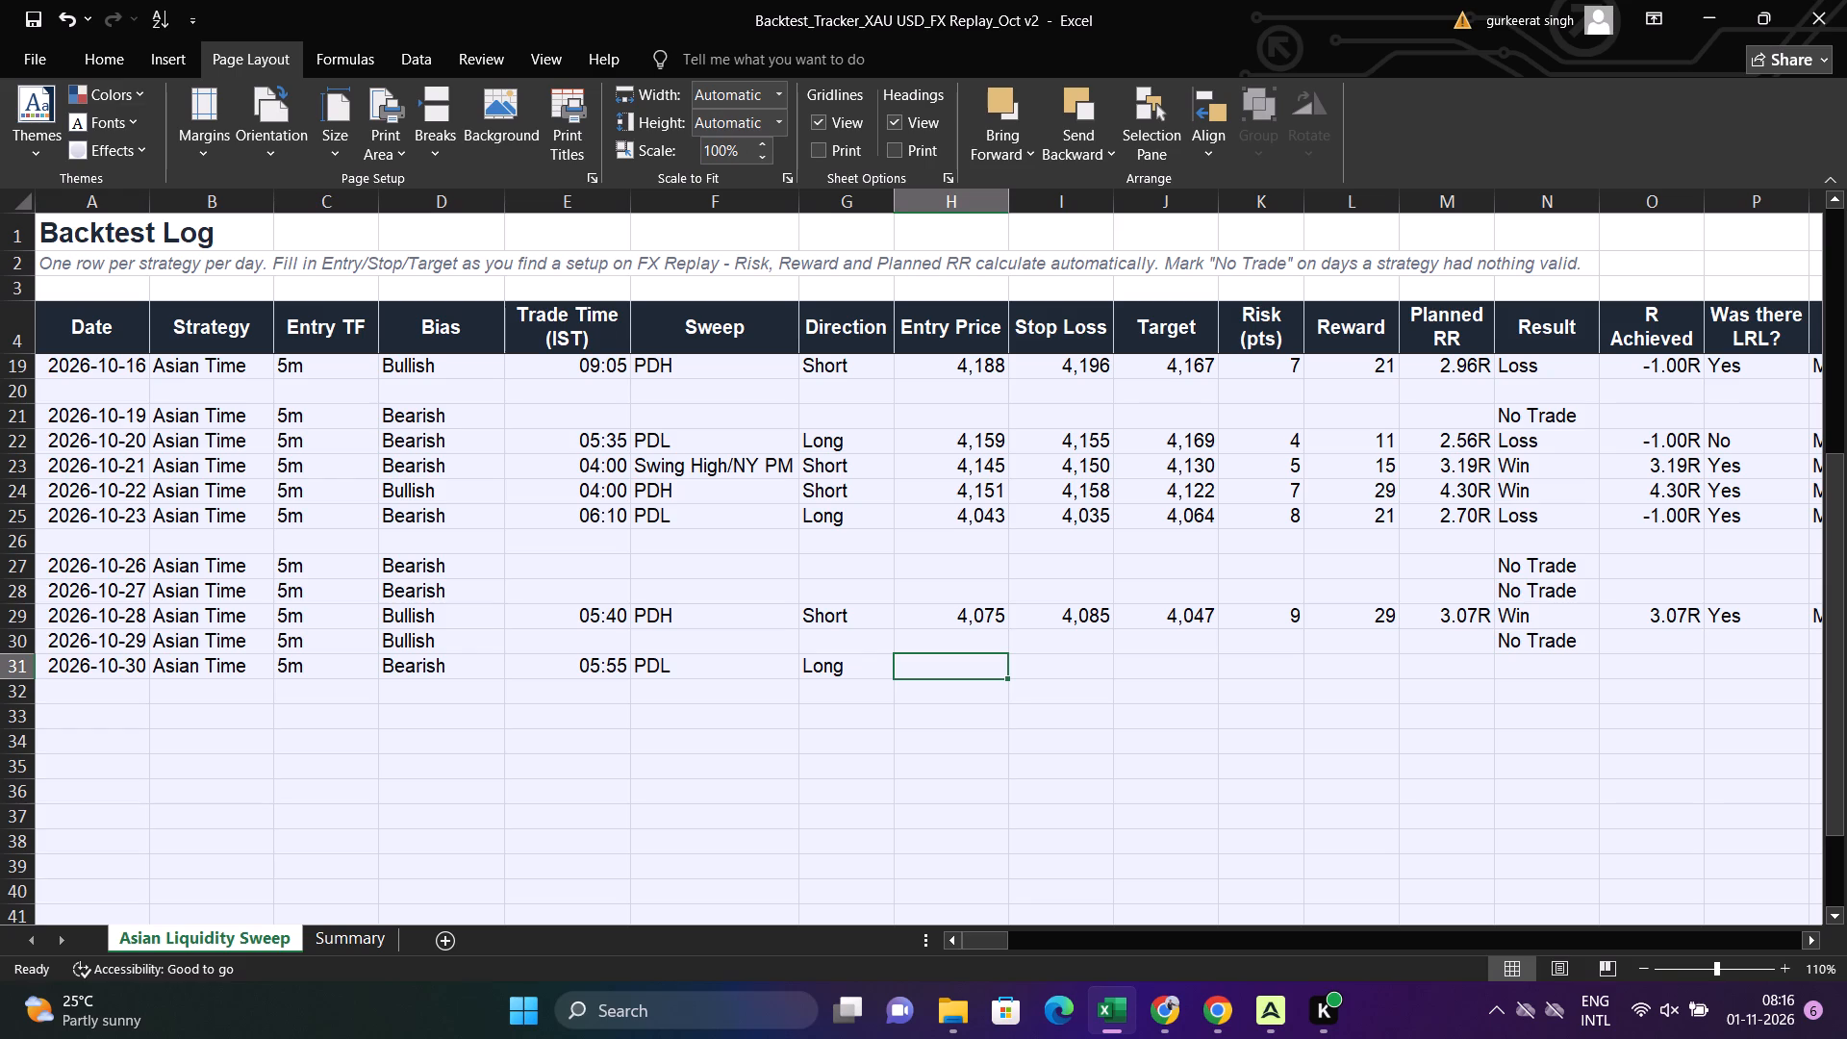
key("alt+Tab")
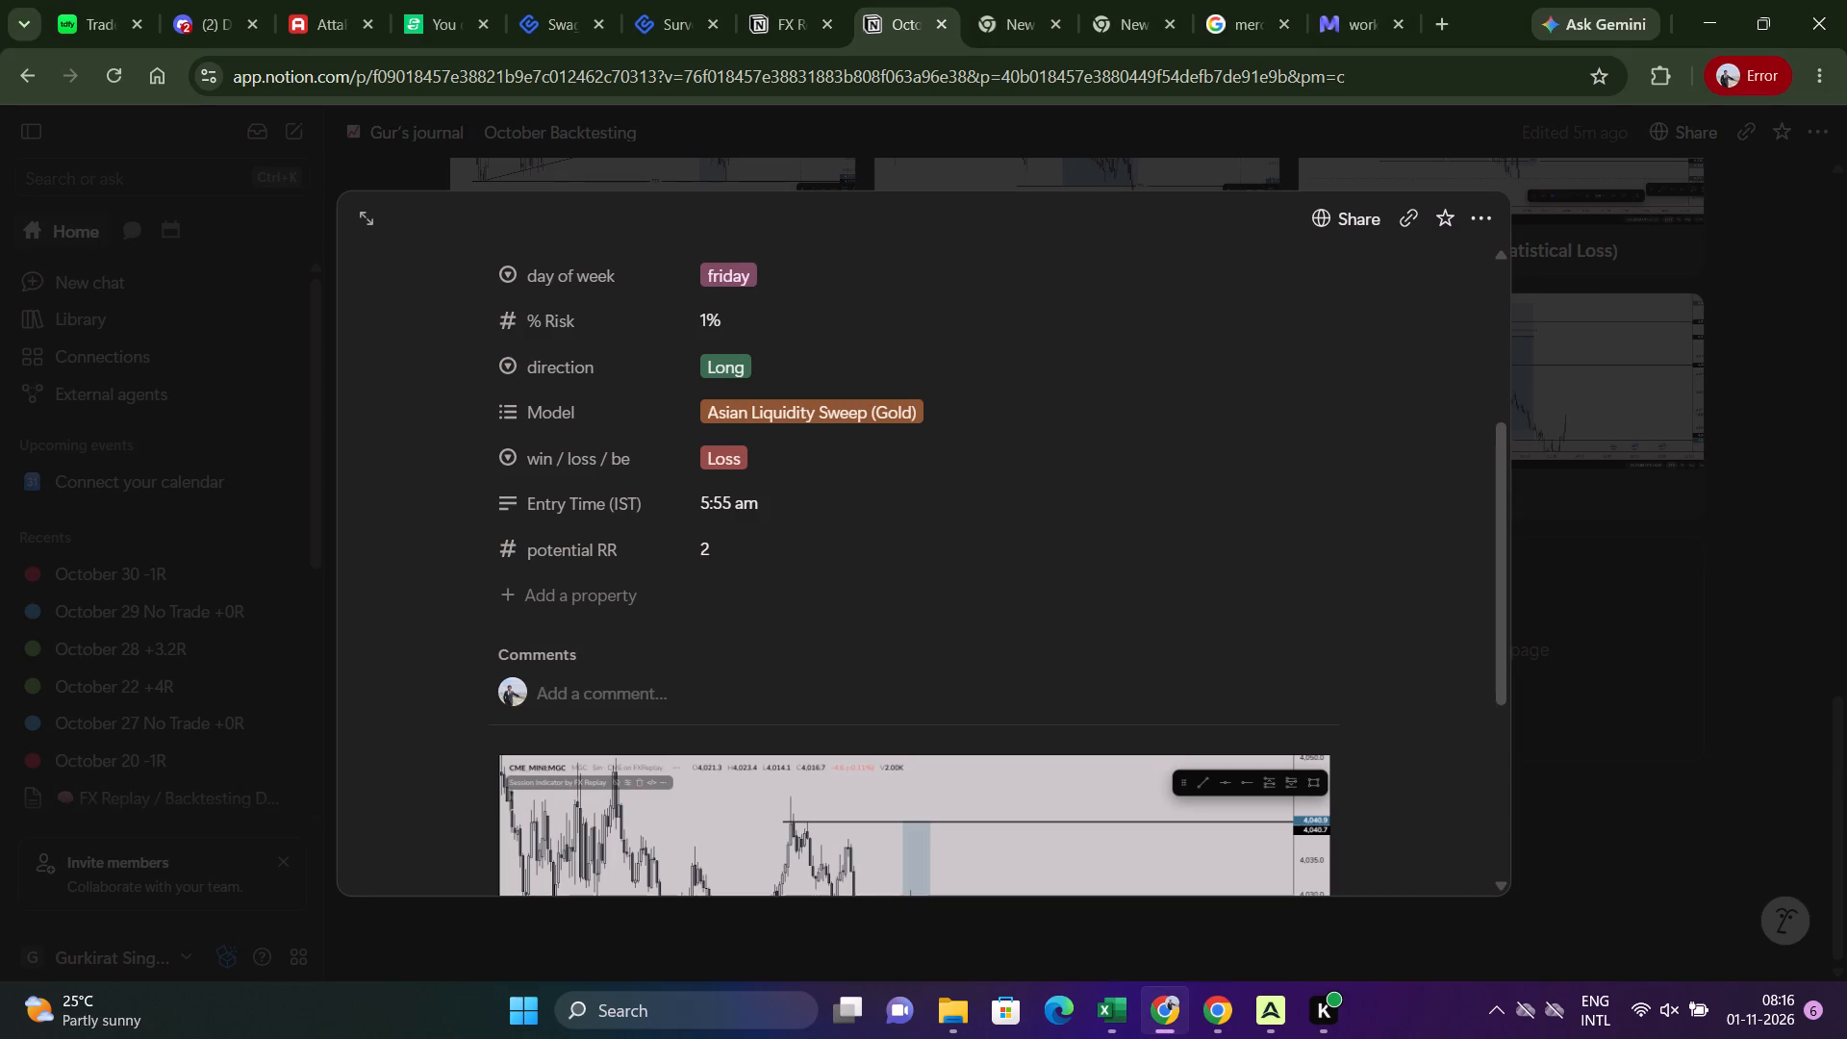
key("alt+Tab")
key("alt+Tab")
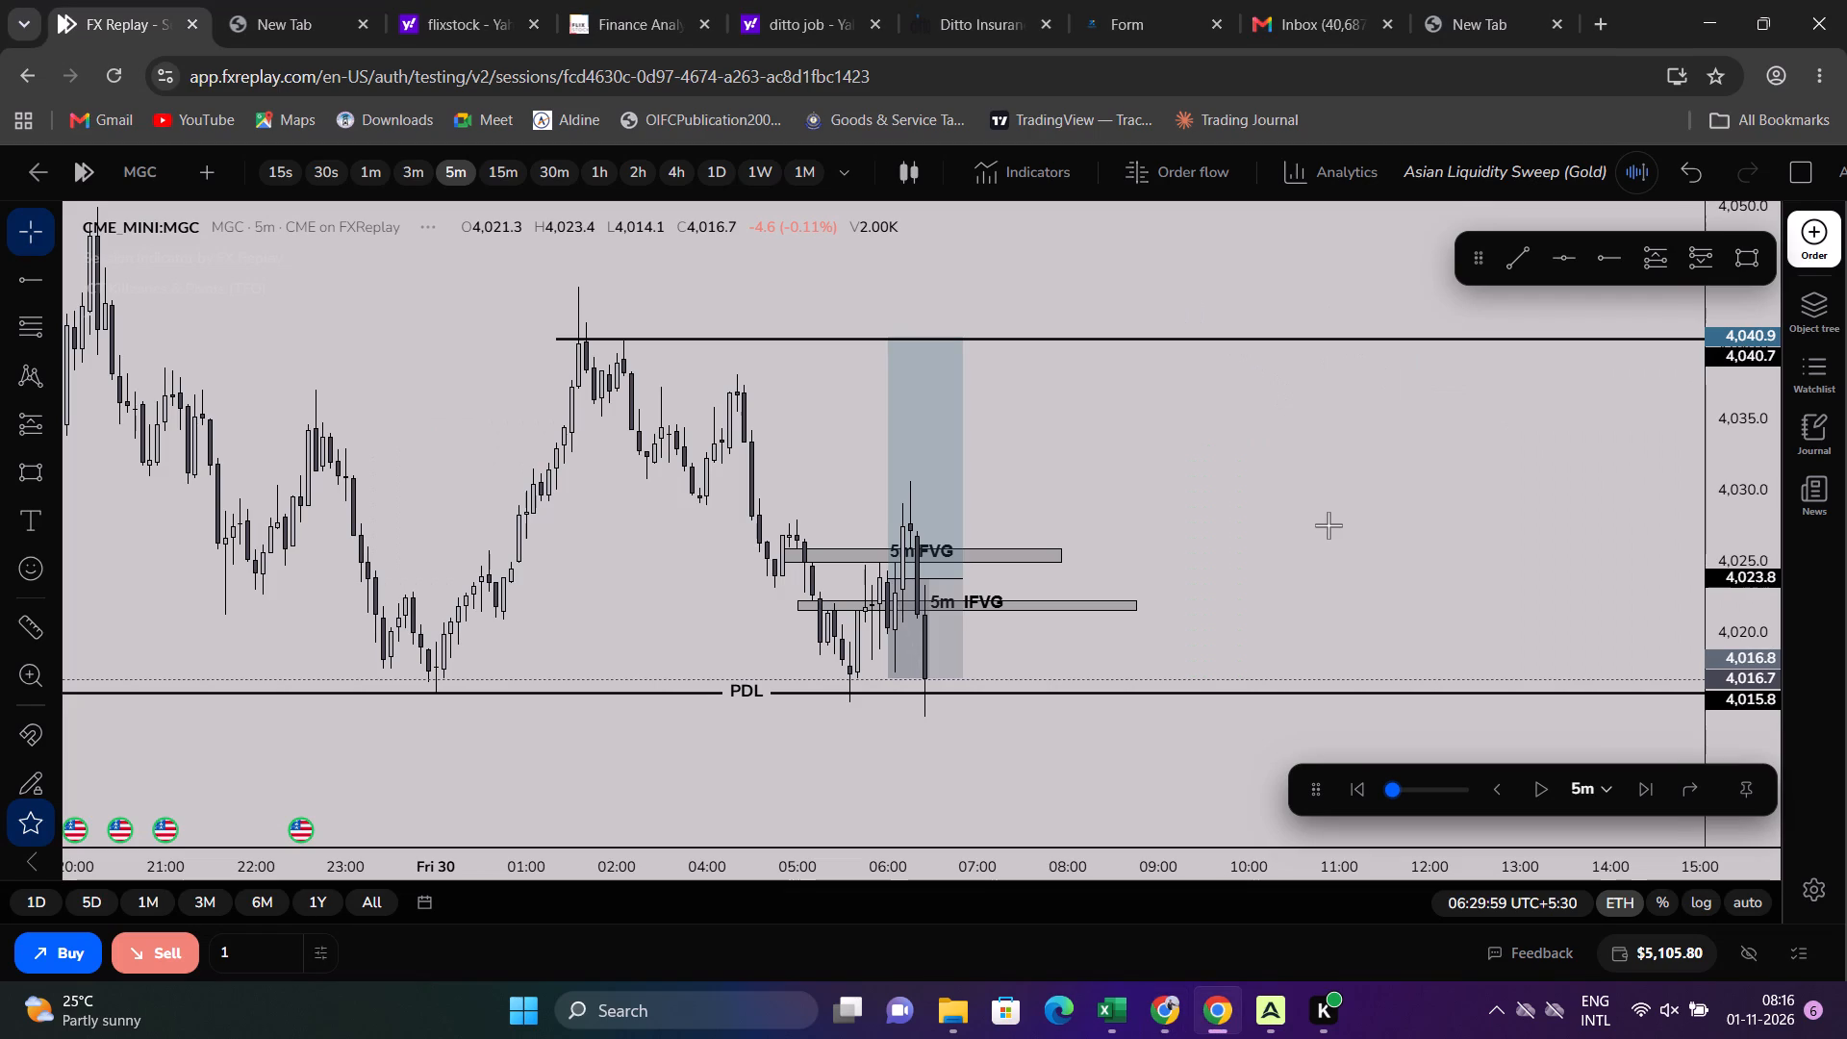
key("alt+Tab")
type("4023.8")
key("Return")
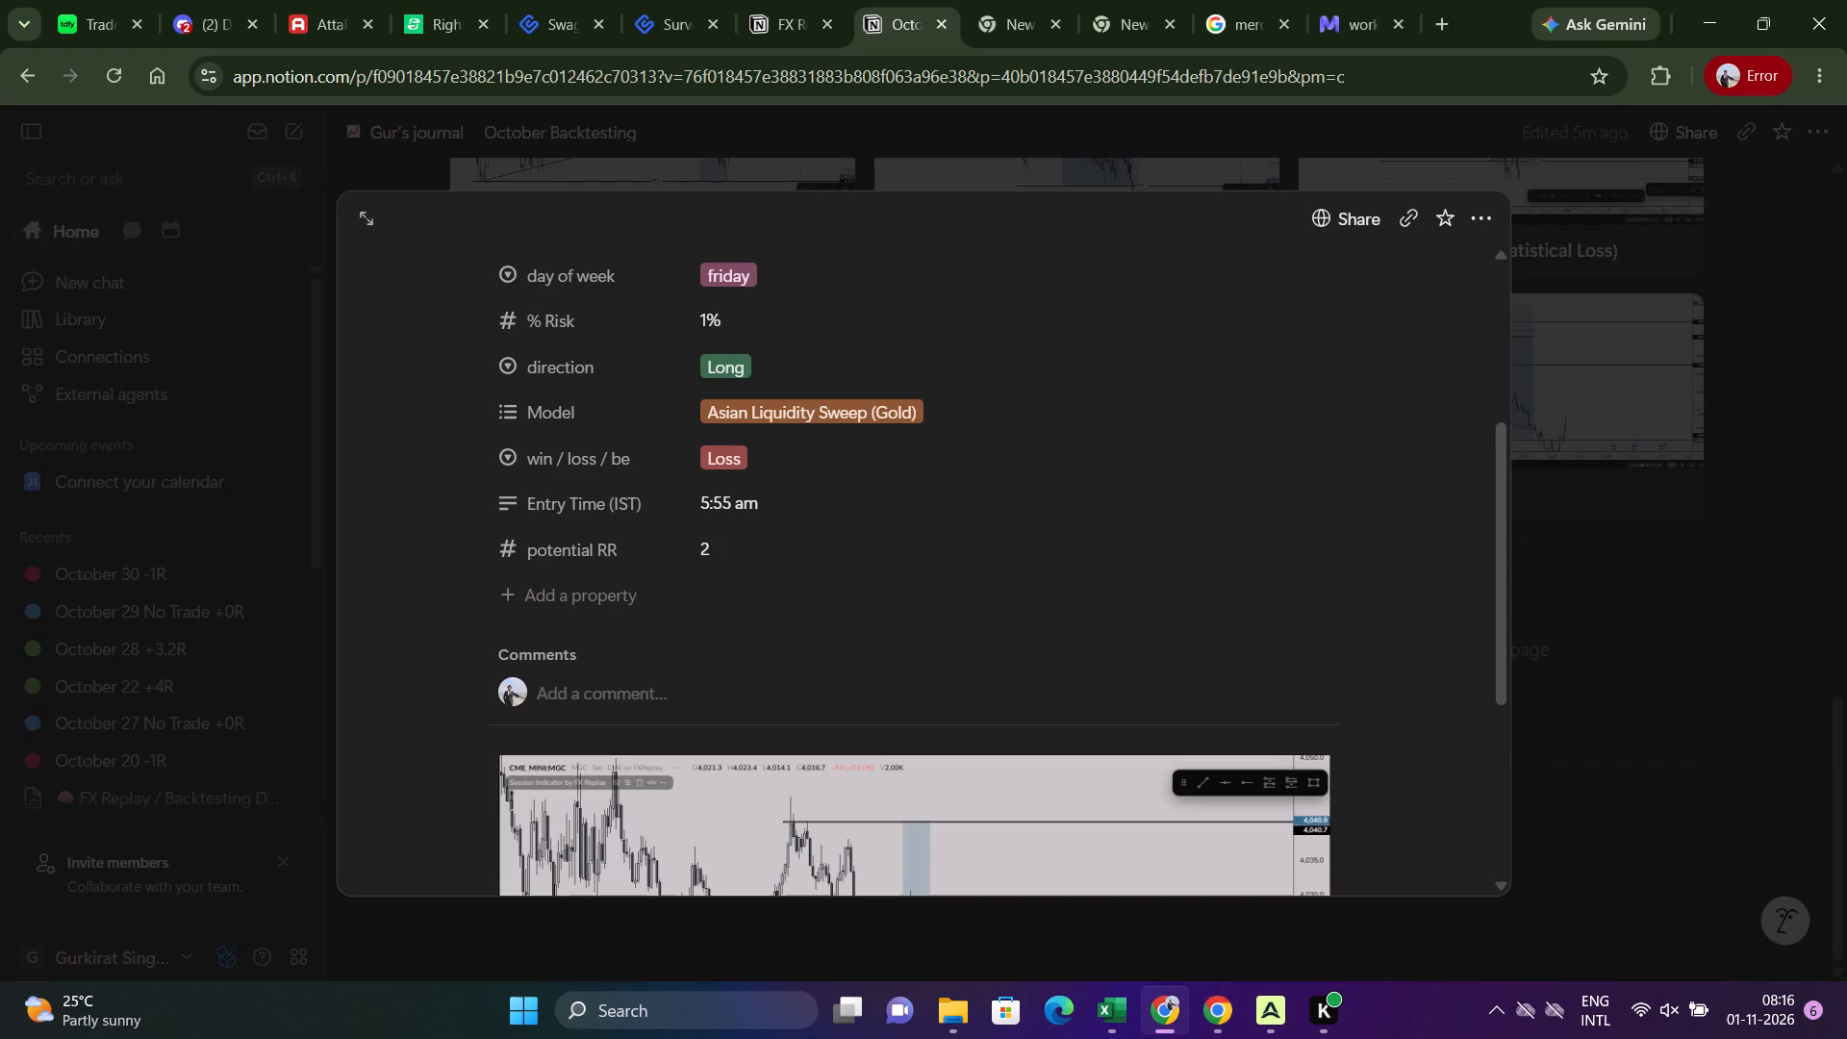
key("alt+Tab")
key("alt+Tab")
key("alt+Tab")
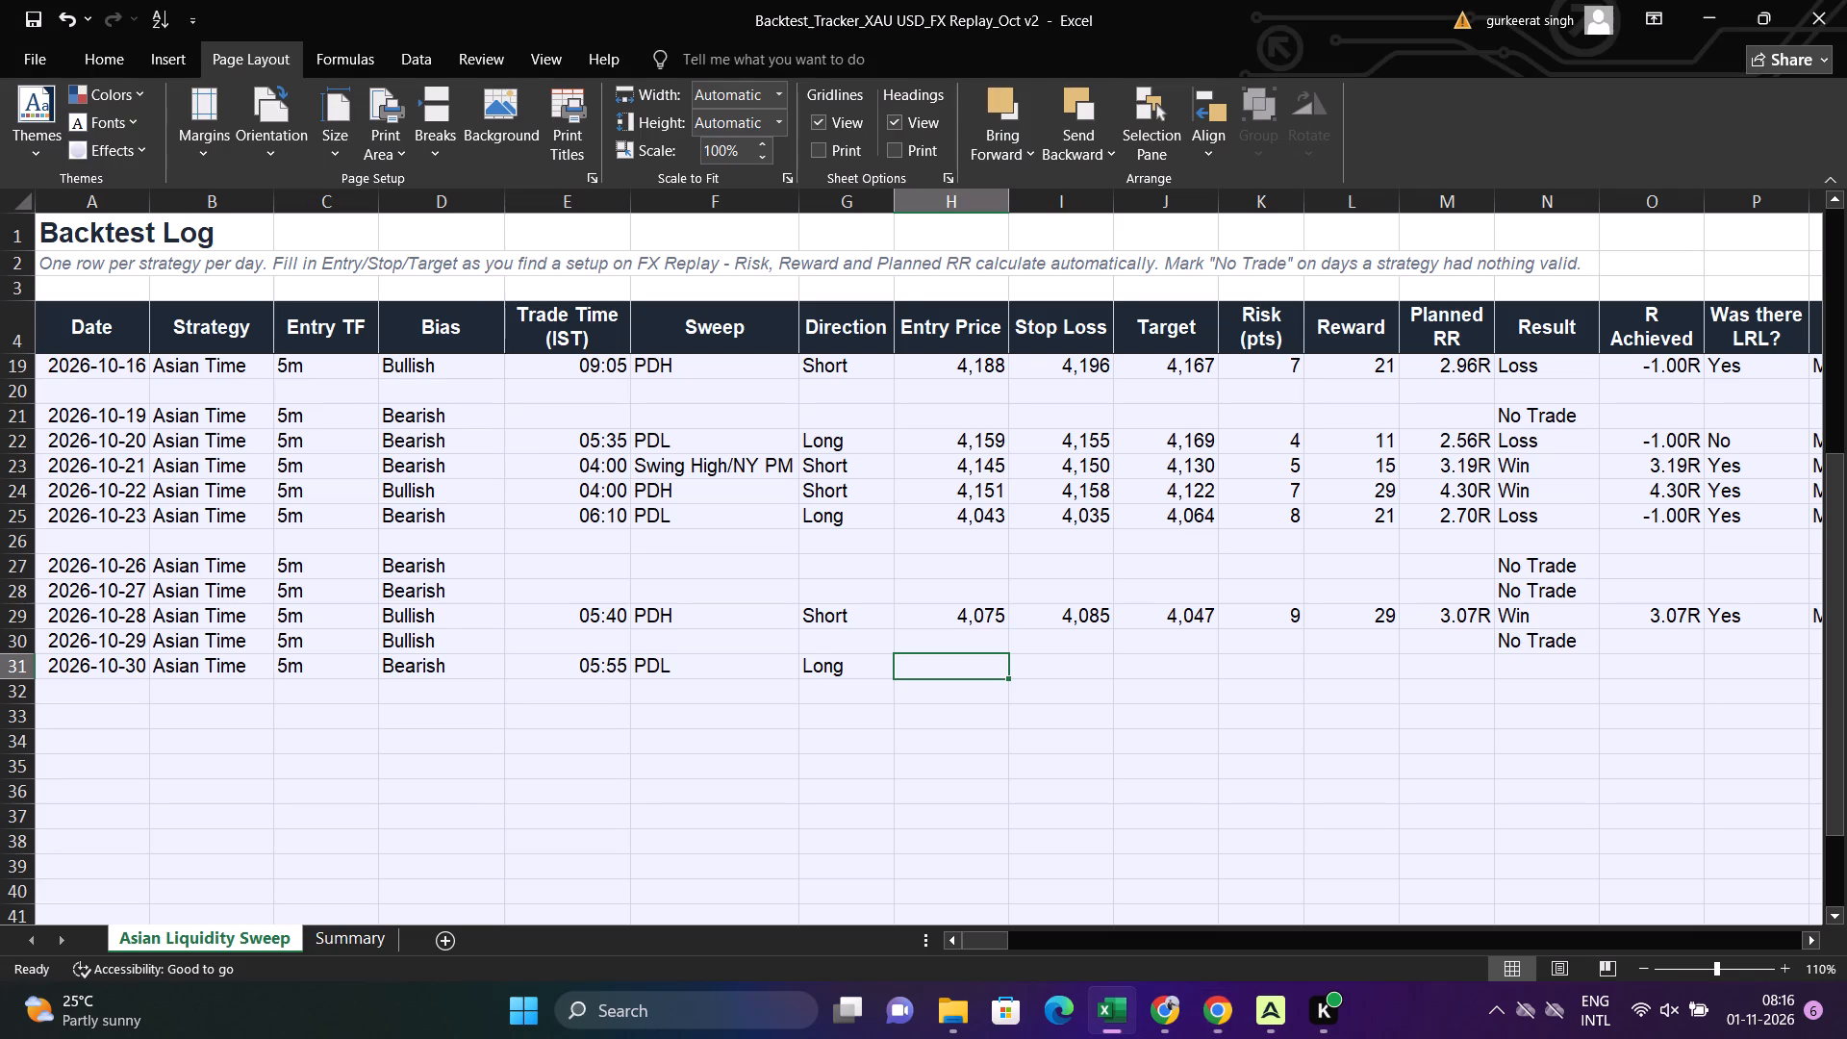
type("4023.8")
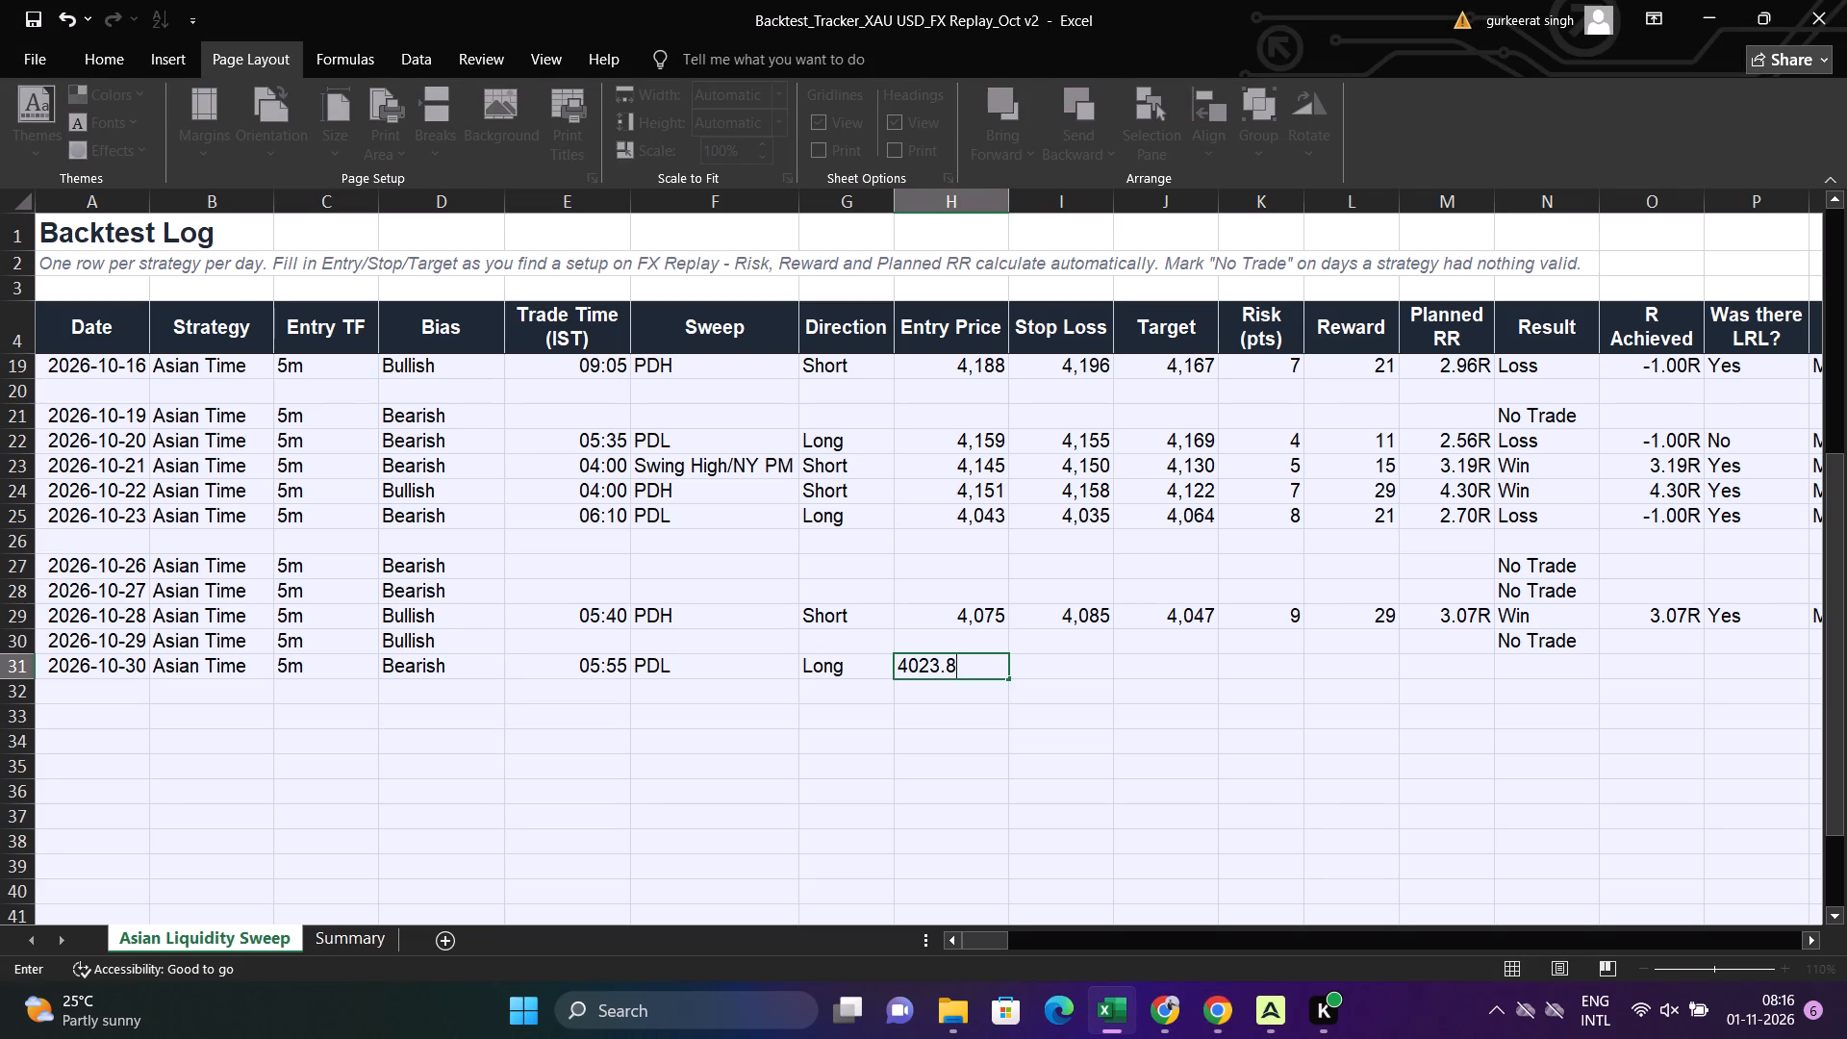
key("Return")
key("Up")
Check the FX Replay levels and enter a stop loss of 4016.7 and a target of 4040 for October 30.
key("Right")
key("alt+Tab")
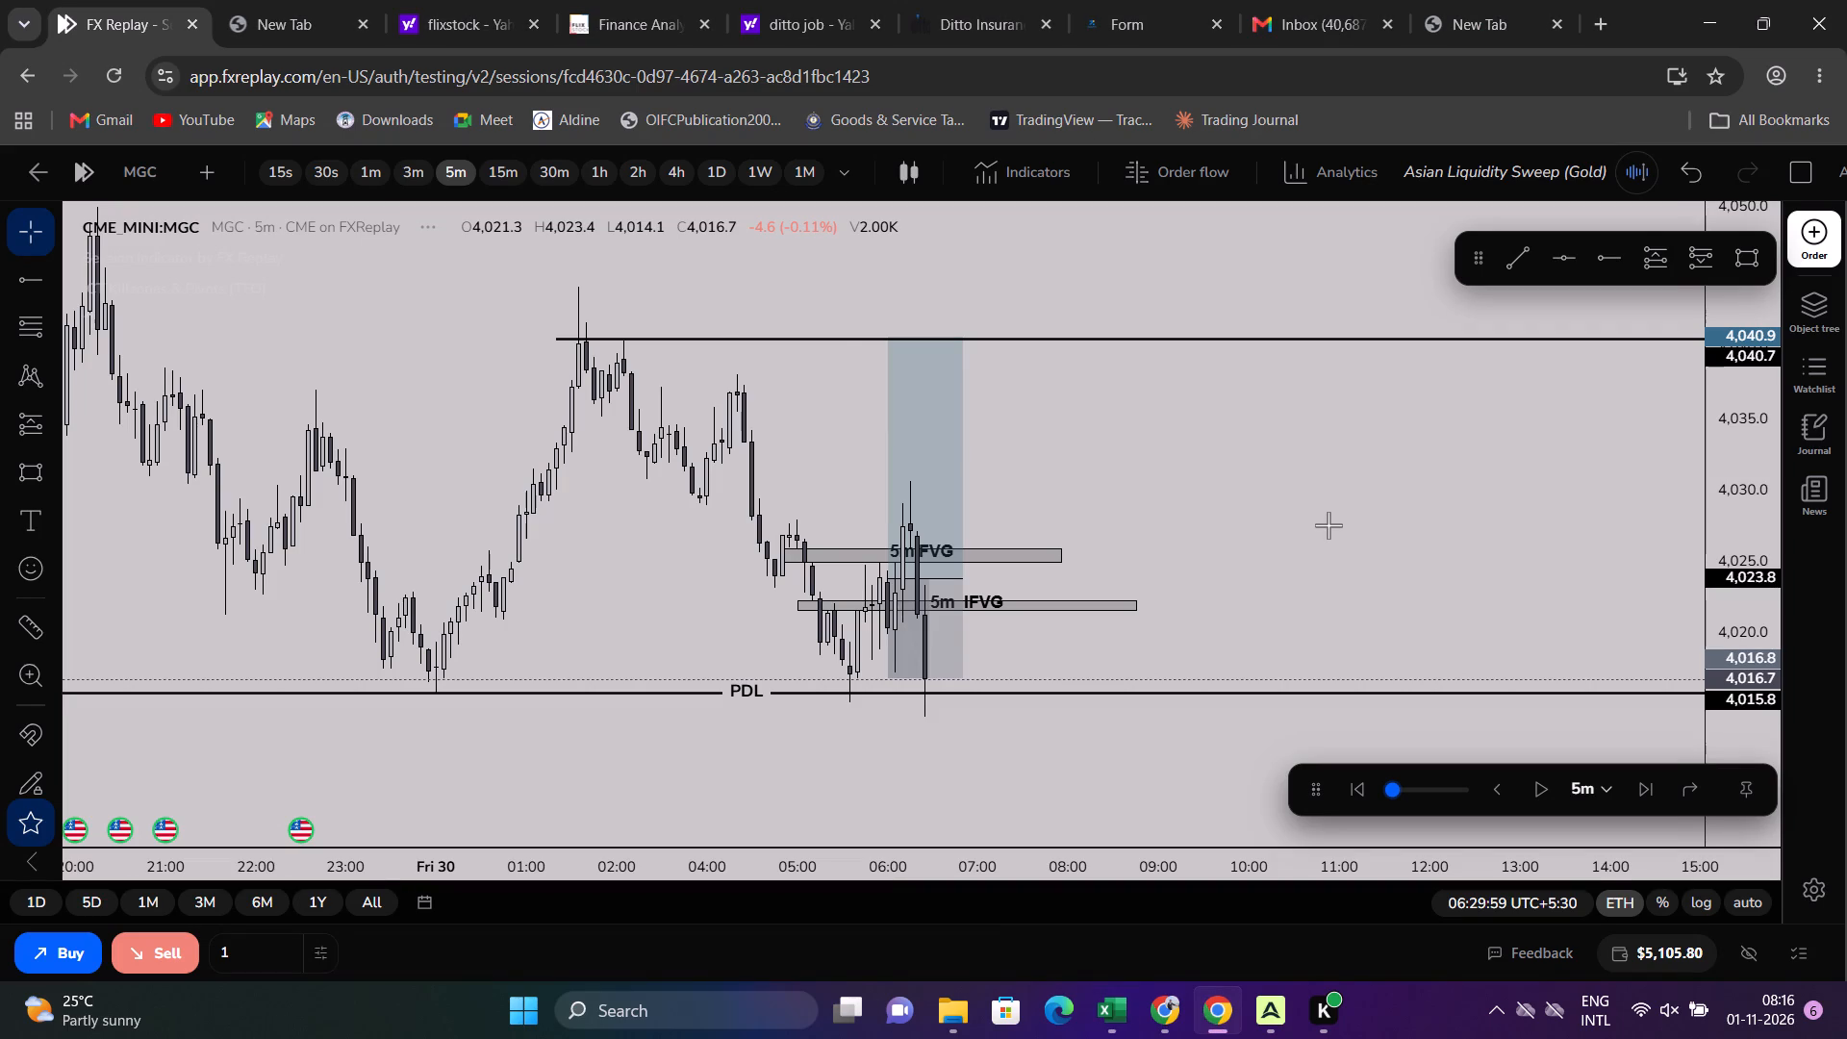
key("alt+Tab")
type("4016.7")
key("Return")
key("Up")
key("Right")
key("alt+Tab")
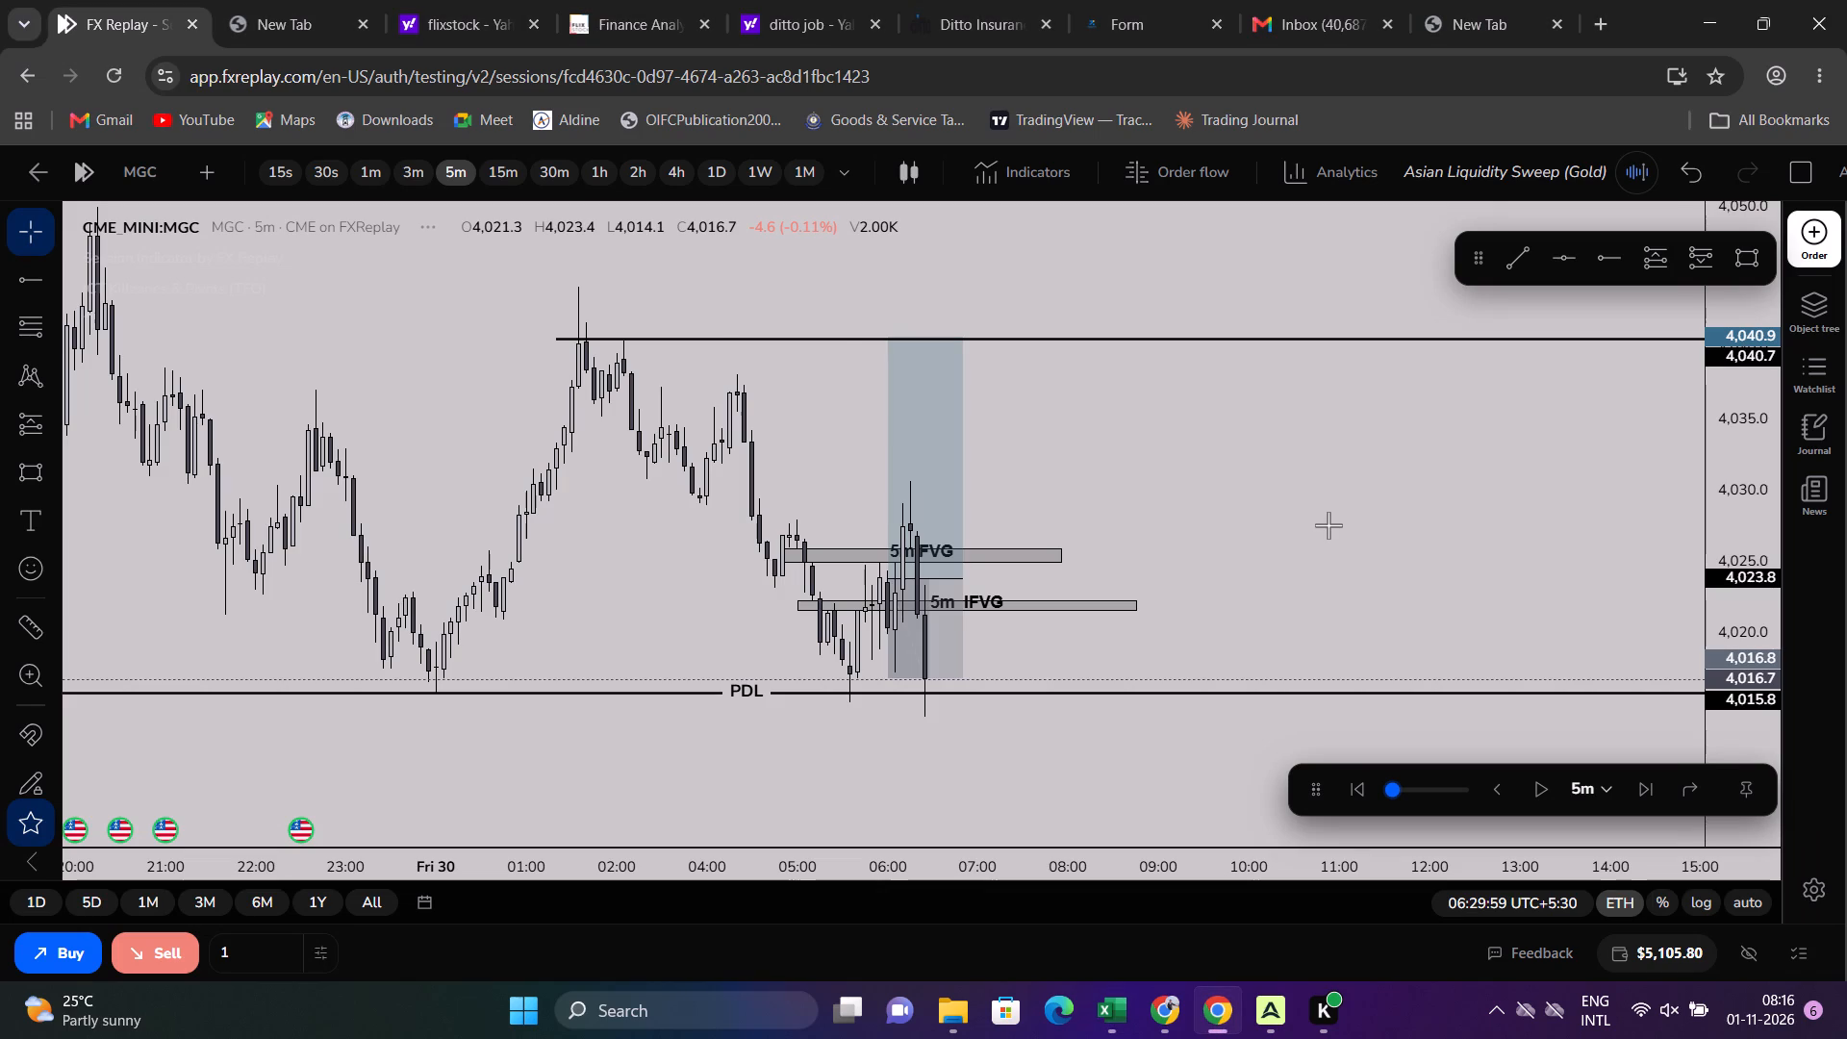
key("alt+Tab")
type("4040")
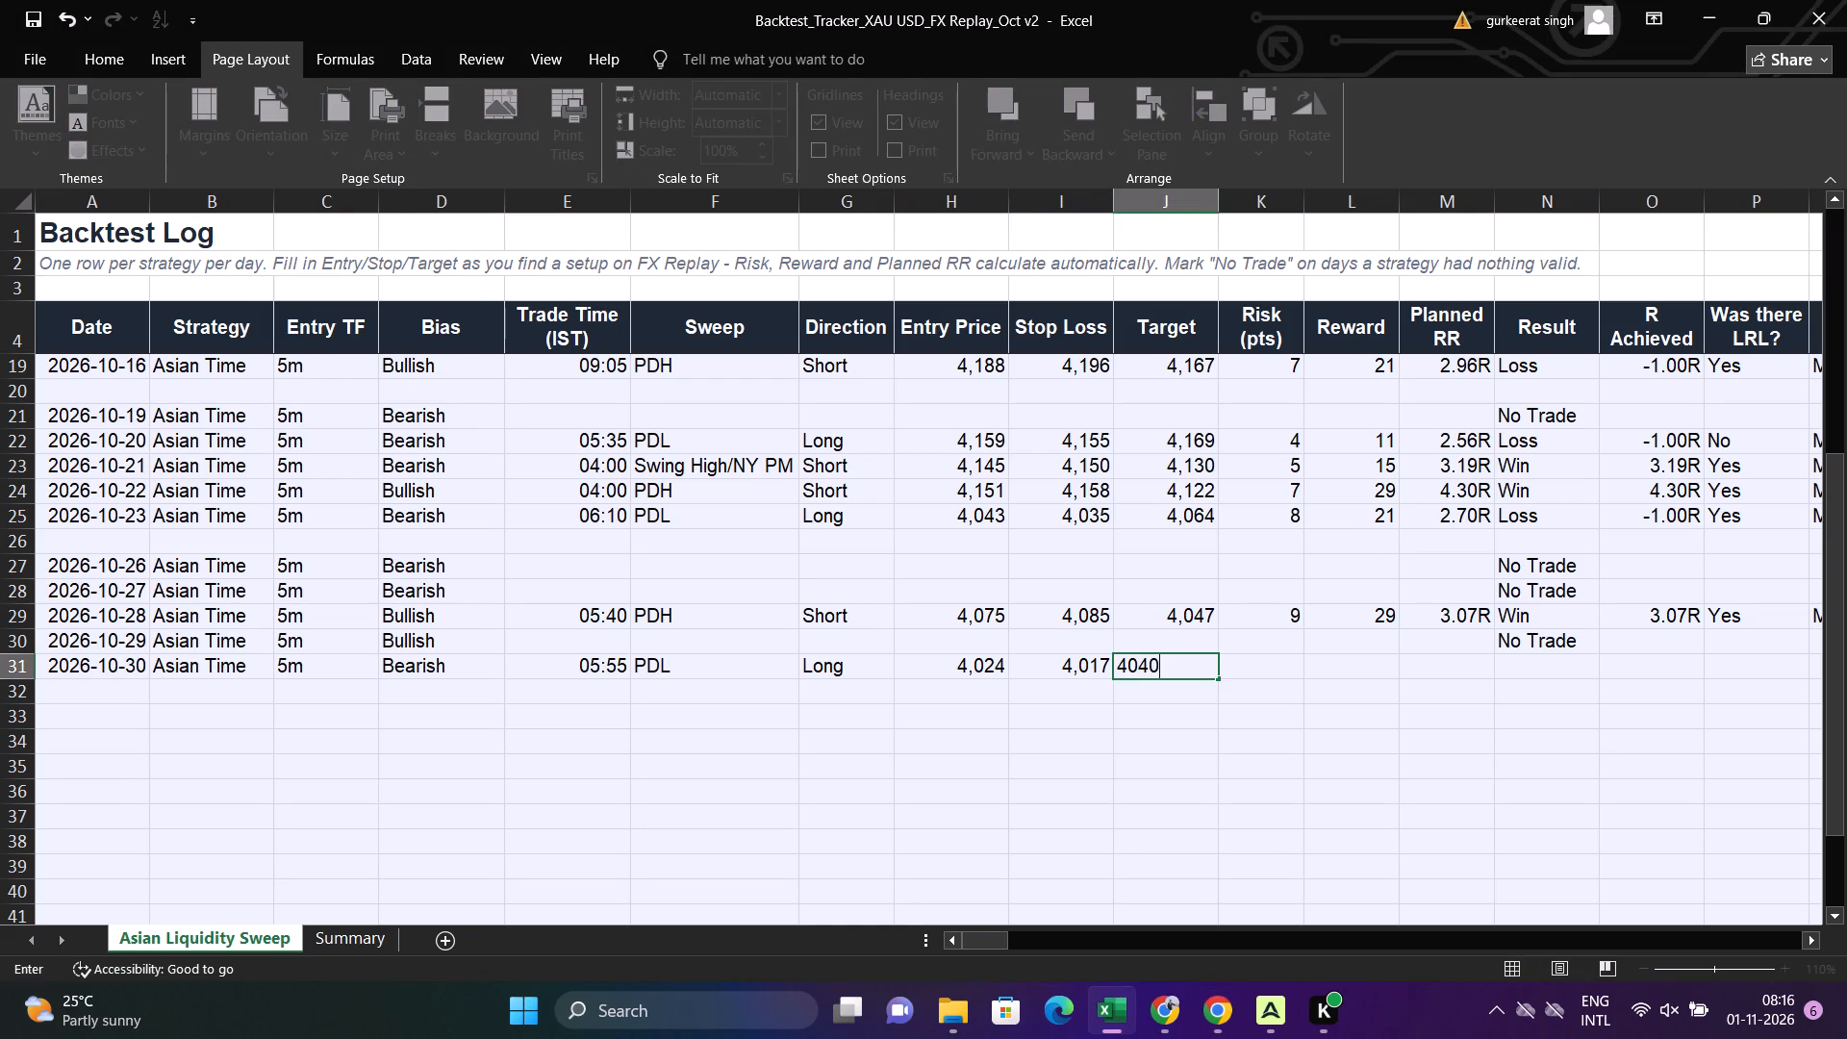
key("shift+Return")
Copy the Risk, Reward and Planned RR formulas from the October 28 row into the October 30 row.
key("Up")
key("Right")
key("shift+Right")
key("shift+Right")
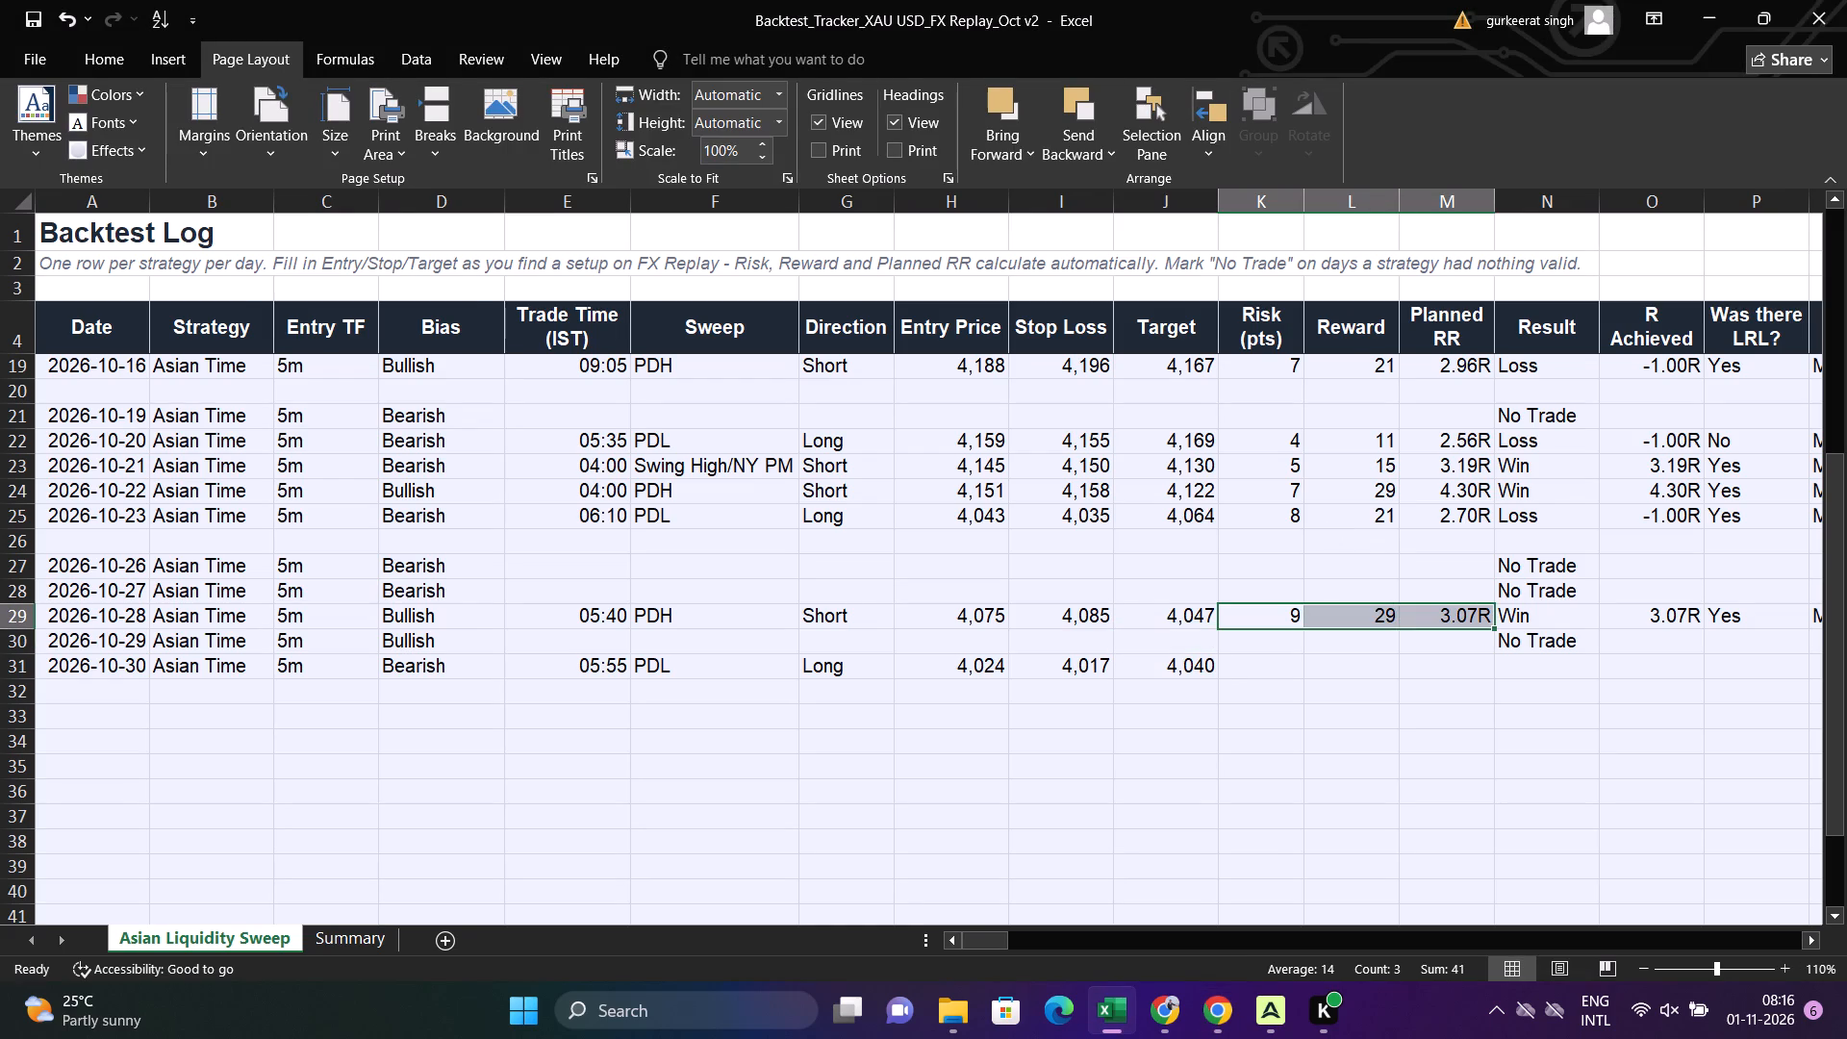
key("ctrl+c")
key("ctrl+Down")
key("Down")
key("ctrl+Up")
key("Down")
key("Down")
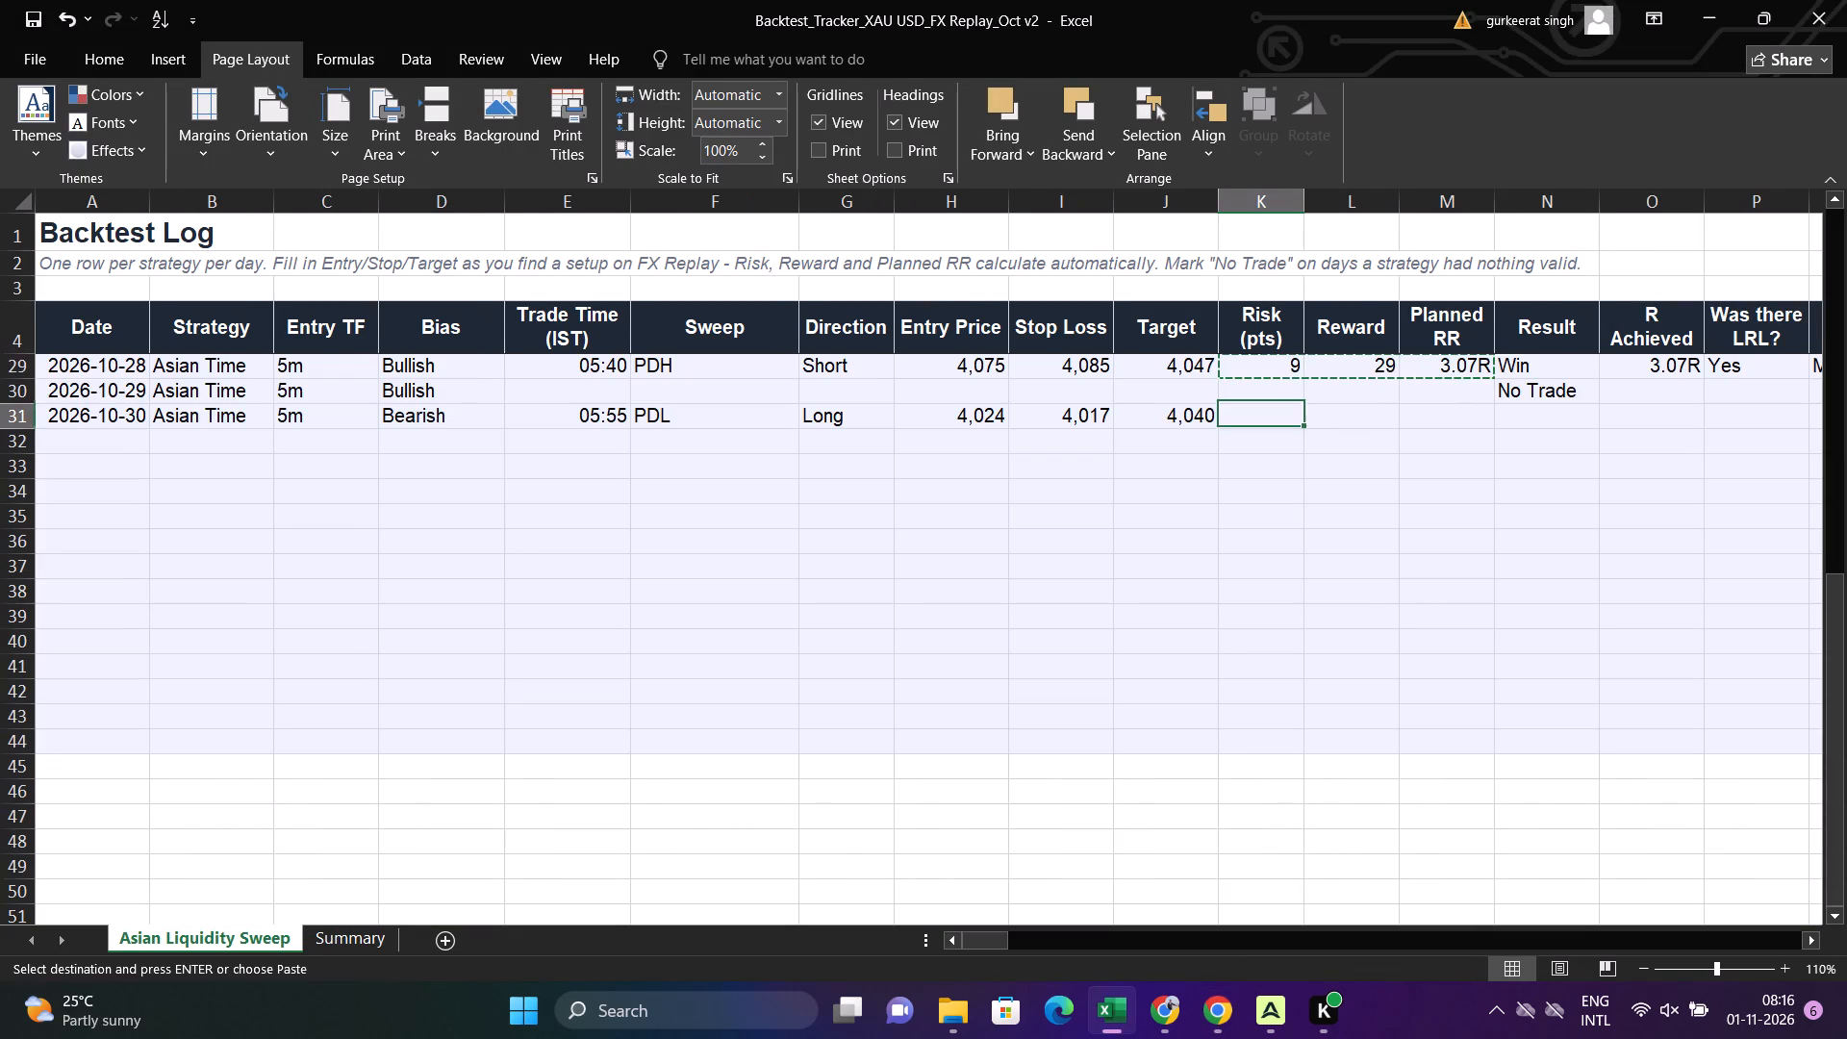
key("ctrl+v")
key("Escape")
Set the October 30 row's result to Loss and its R achieved to -1.
key("Right")
key("Right")
key("Right")
key("Up")
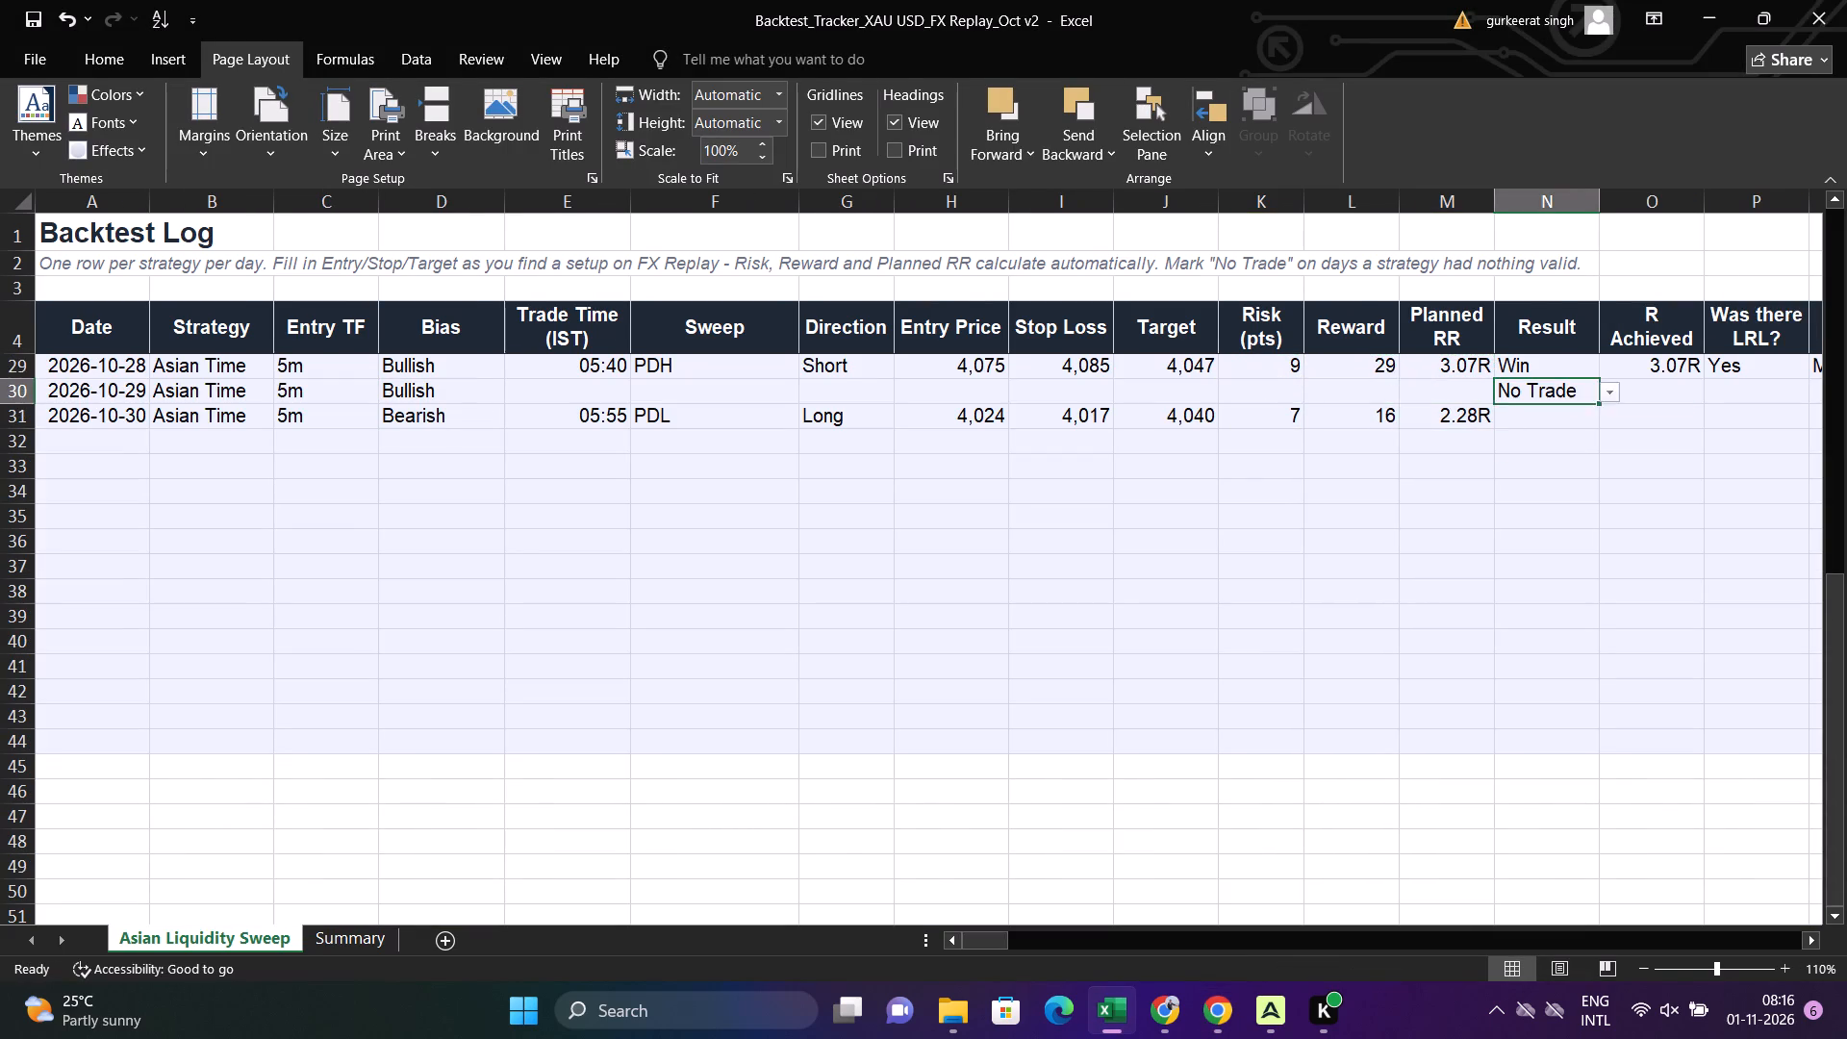
key("Right")
key("Down")
key("Left")
key("alt+Down")
key("Down")
key("Return")
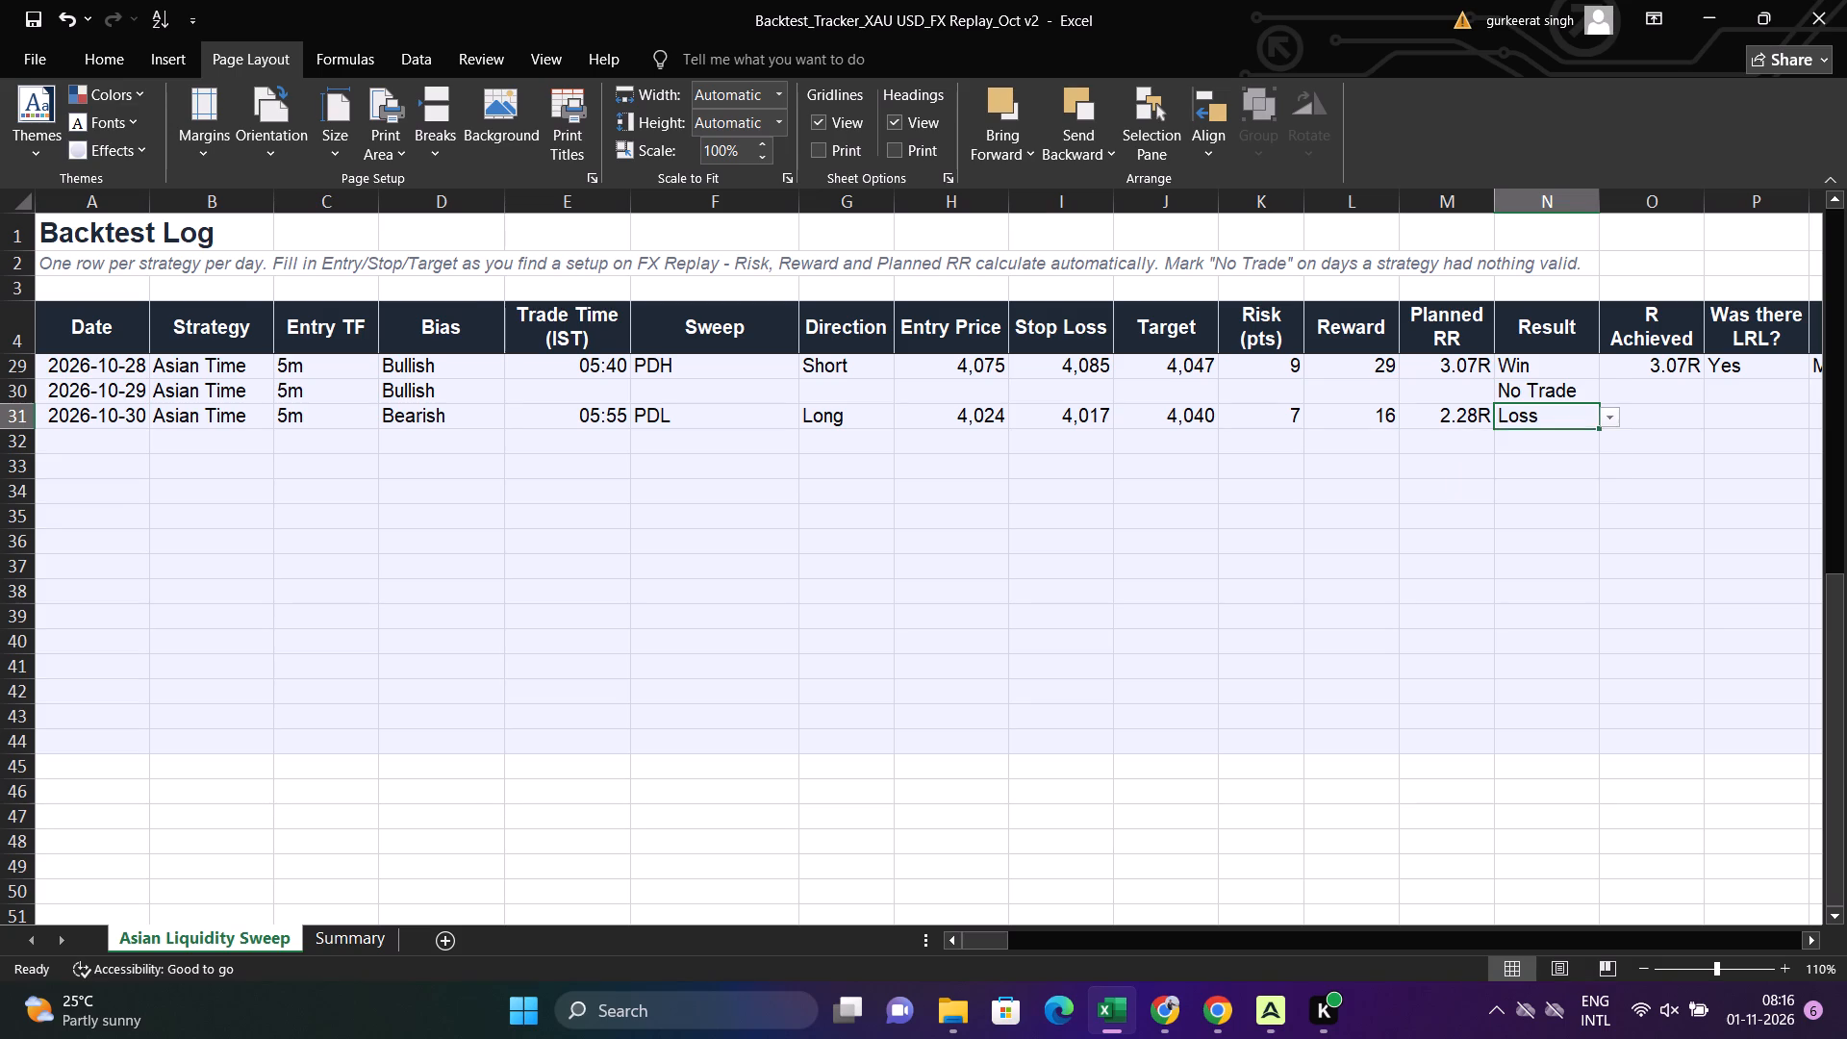
key("Right")
type("-1")
key("Return")
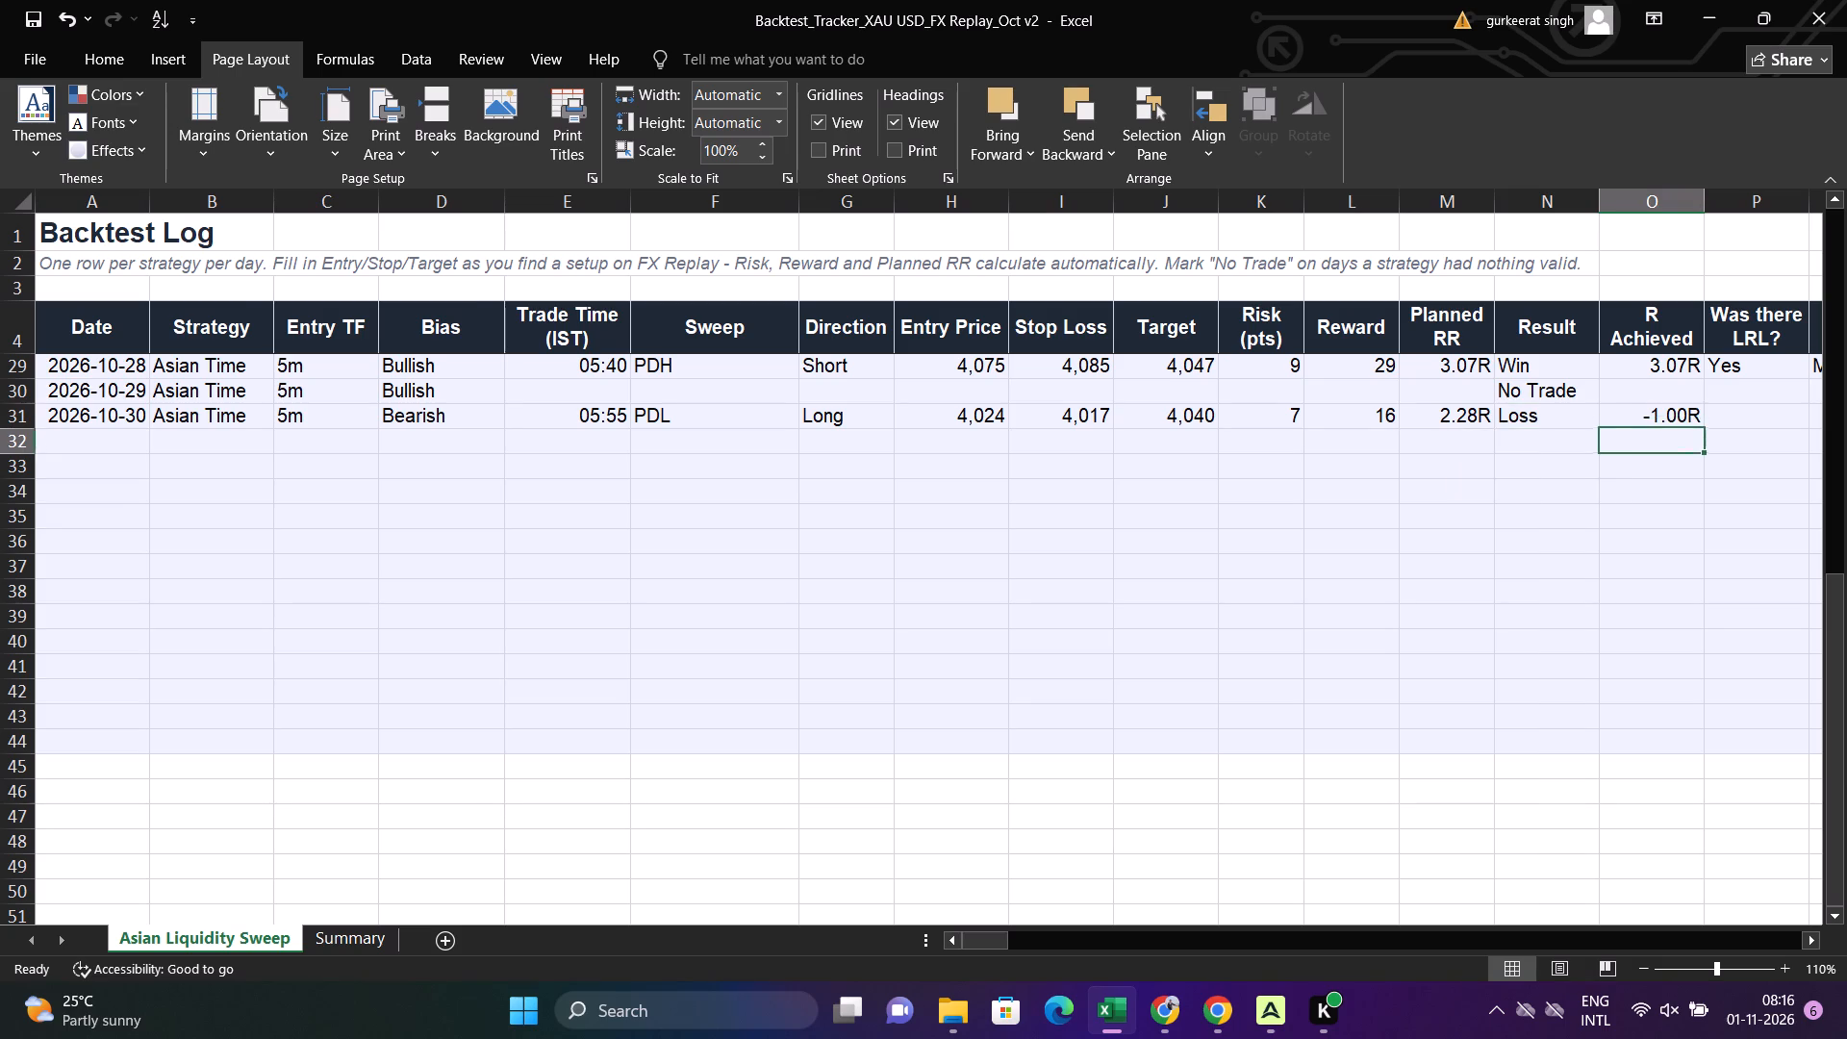
Check the FX Replay chart and mark the October 30 row's "Was there LRL?" as Yes.
key("Right")
key("Up")
key("alt+Tab")
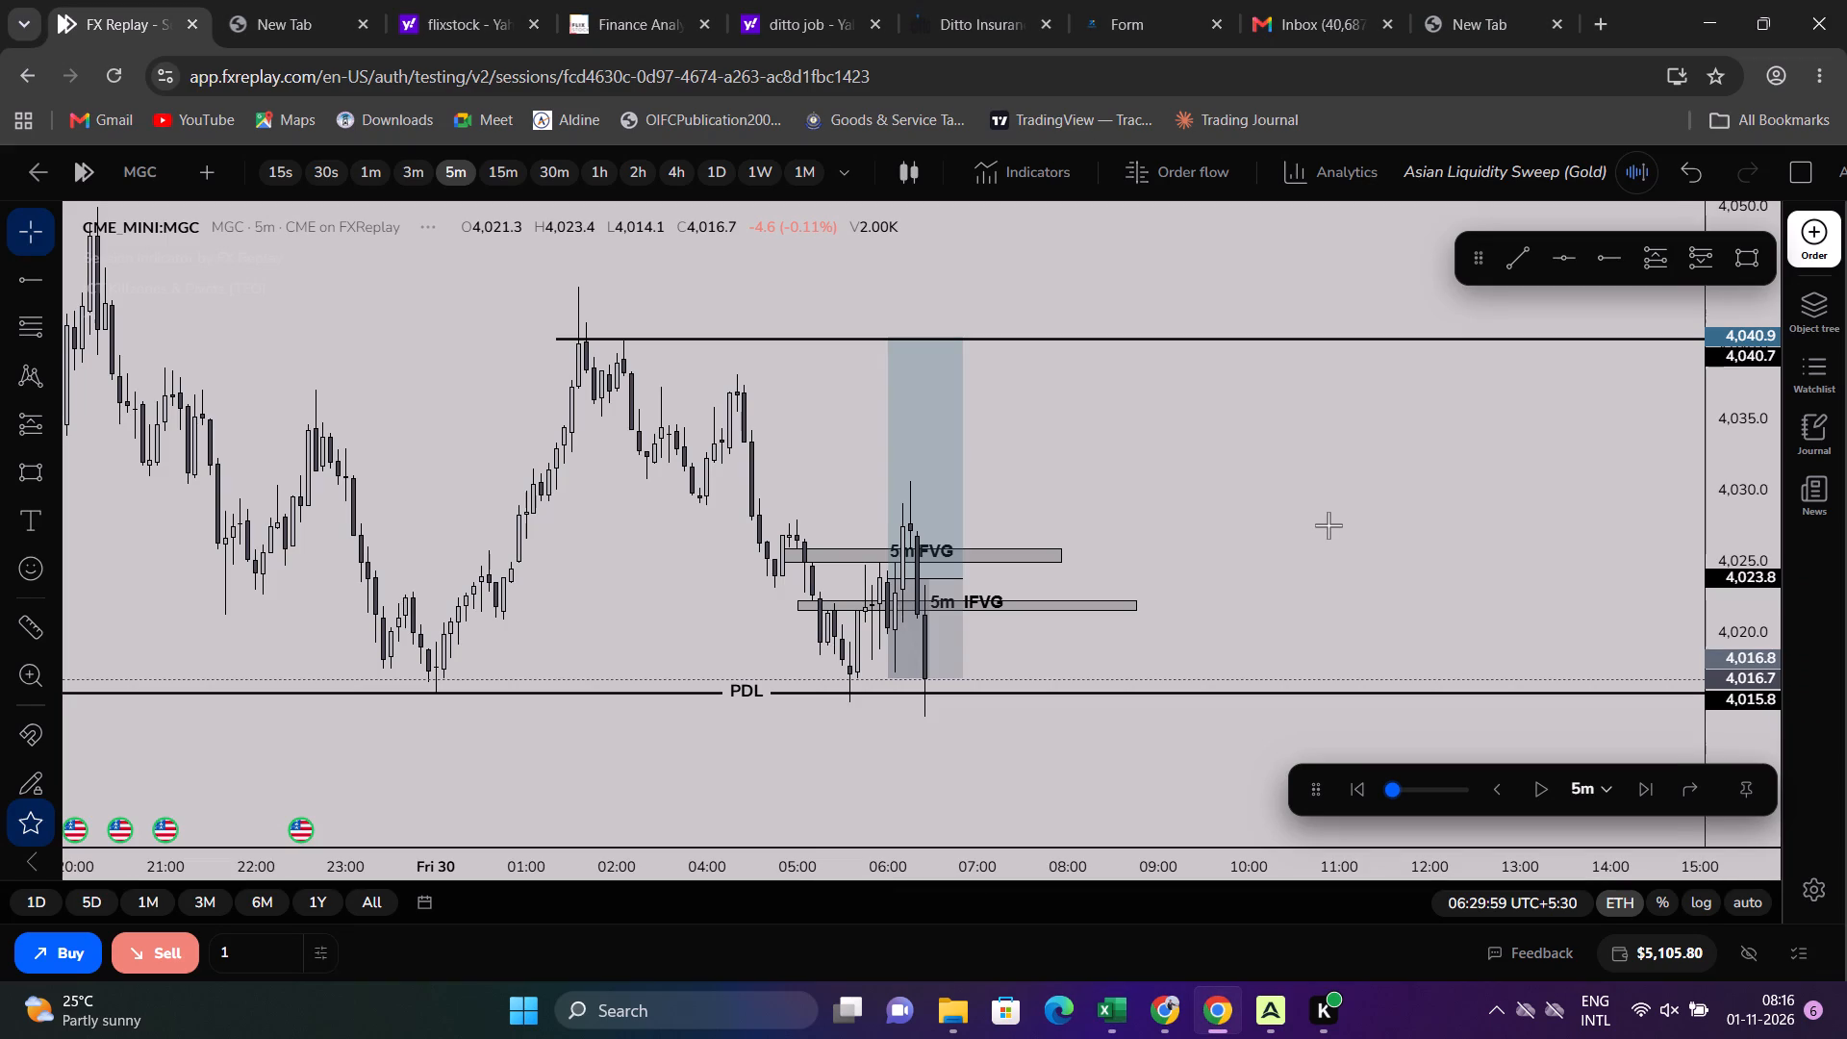
key("alt+Tab")
key("alt+Down")
key("Down")
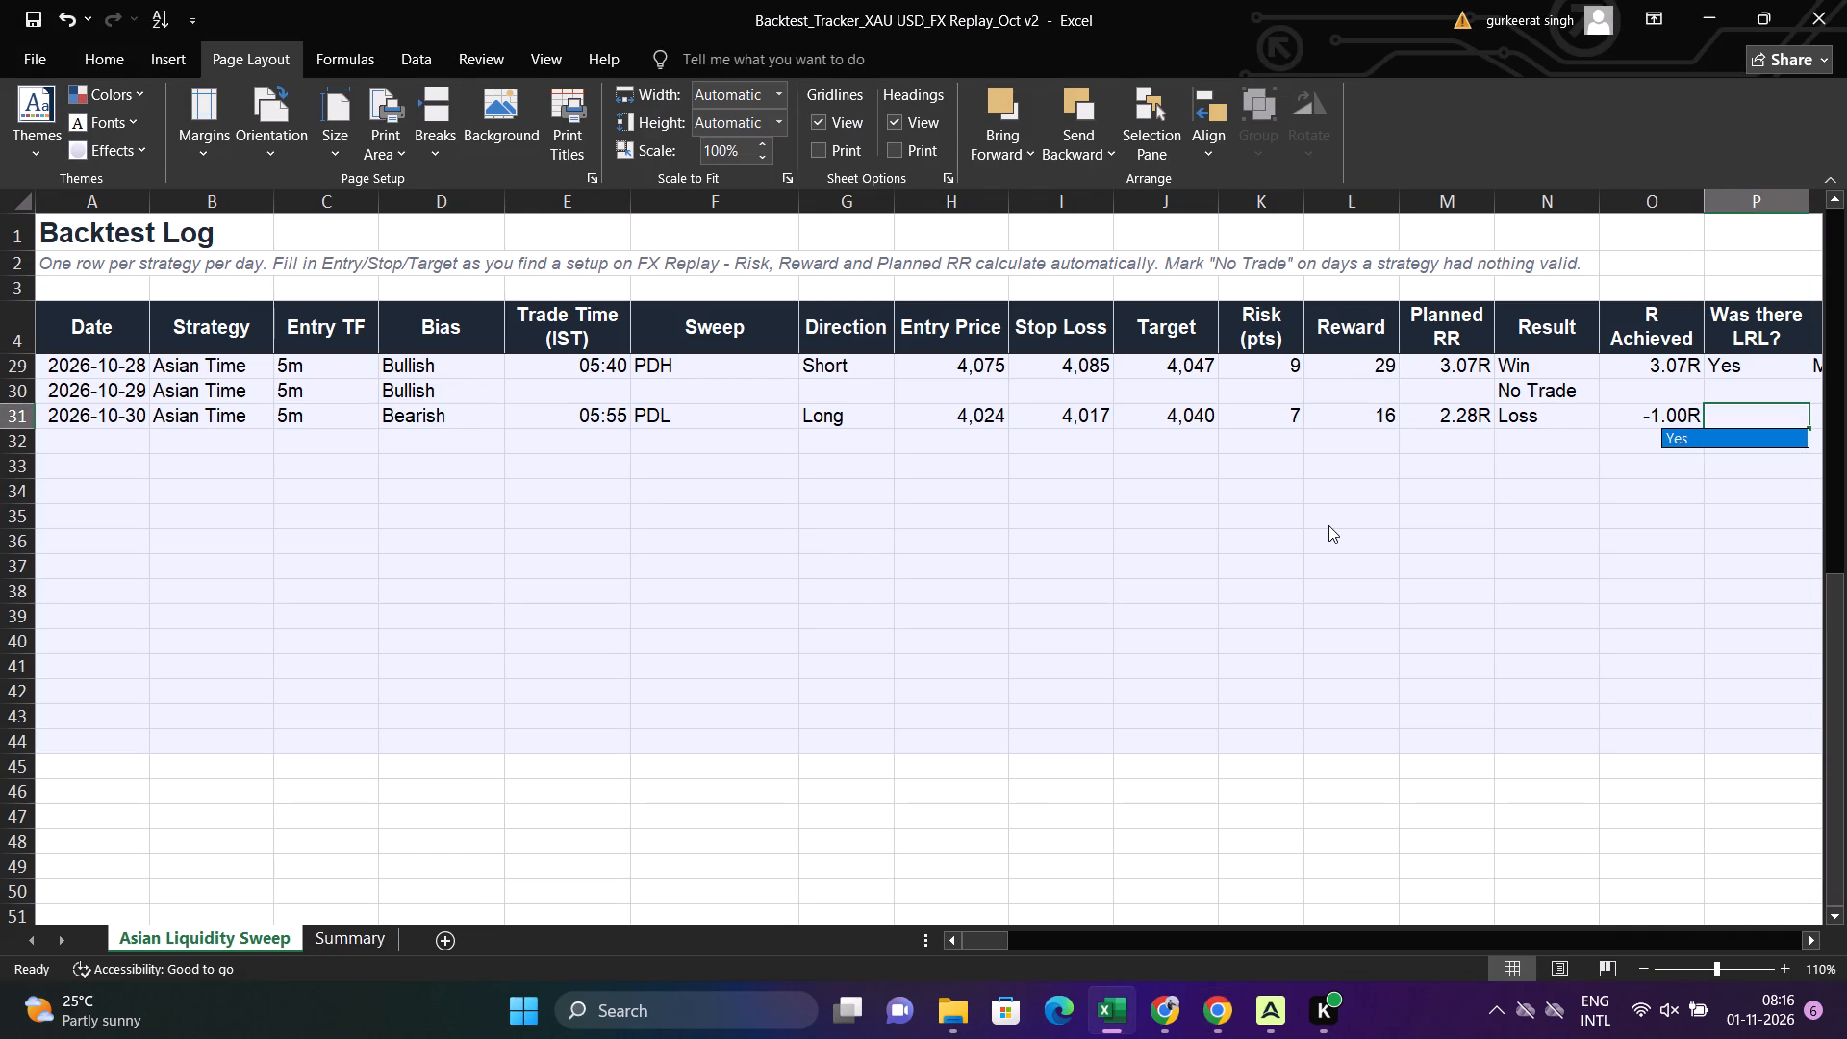
key("Return")
Enter the October 30 note "Market swept PDL and gave good momentum but couldn't continue".
key("Right")
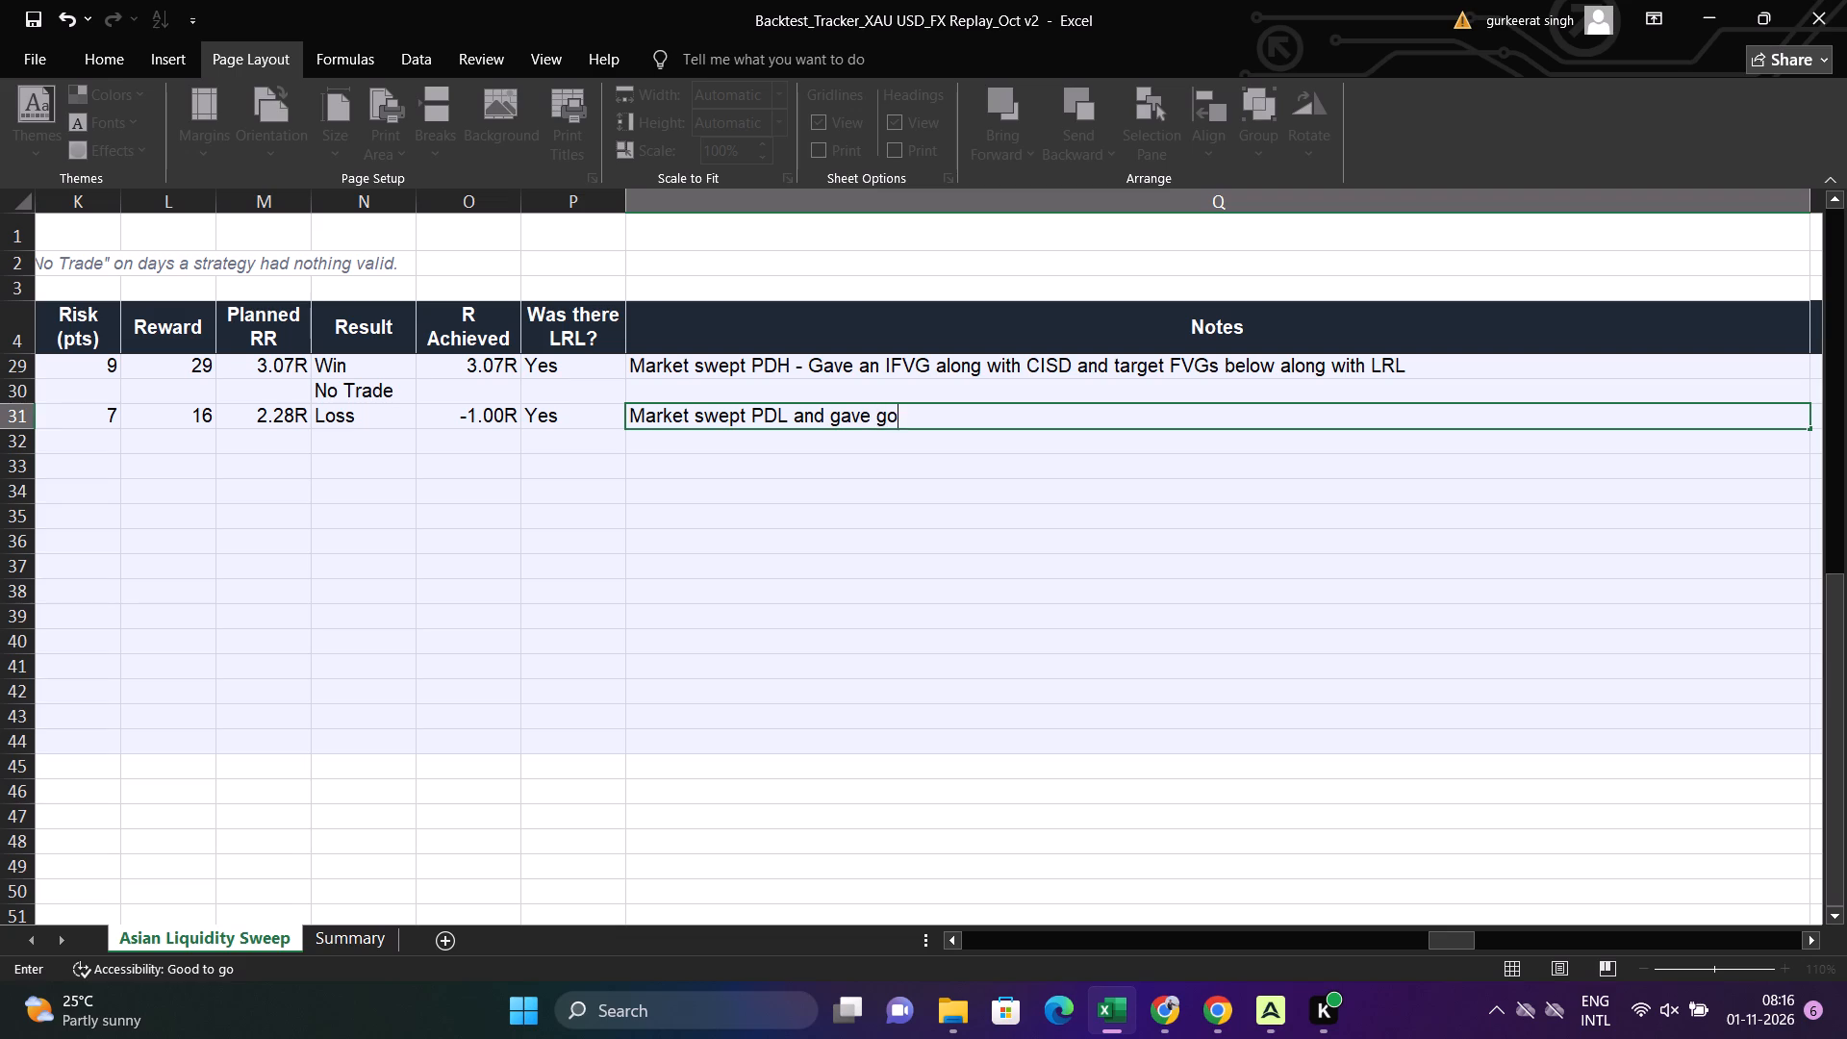
key("BackSpace")
type("mentum but couldnt continue")
key("Return")
Look back through the backtest log's October rows, from October 30 up to mid-October.
key("Up")
key("Left")
key("Left")
key("Left")
key("Left")
key("Left")
key("Left")
key("Left")
key("Left")
key("Left")
key("Left")
key("Left")
key("Left")
key("Left")
key("Left")
key("Left")
key("Left")
key("Left")
key("Left")
key("Left")
key("Left")
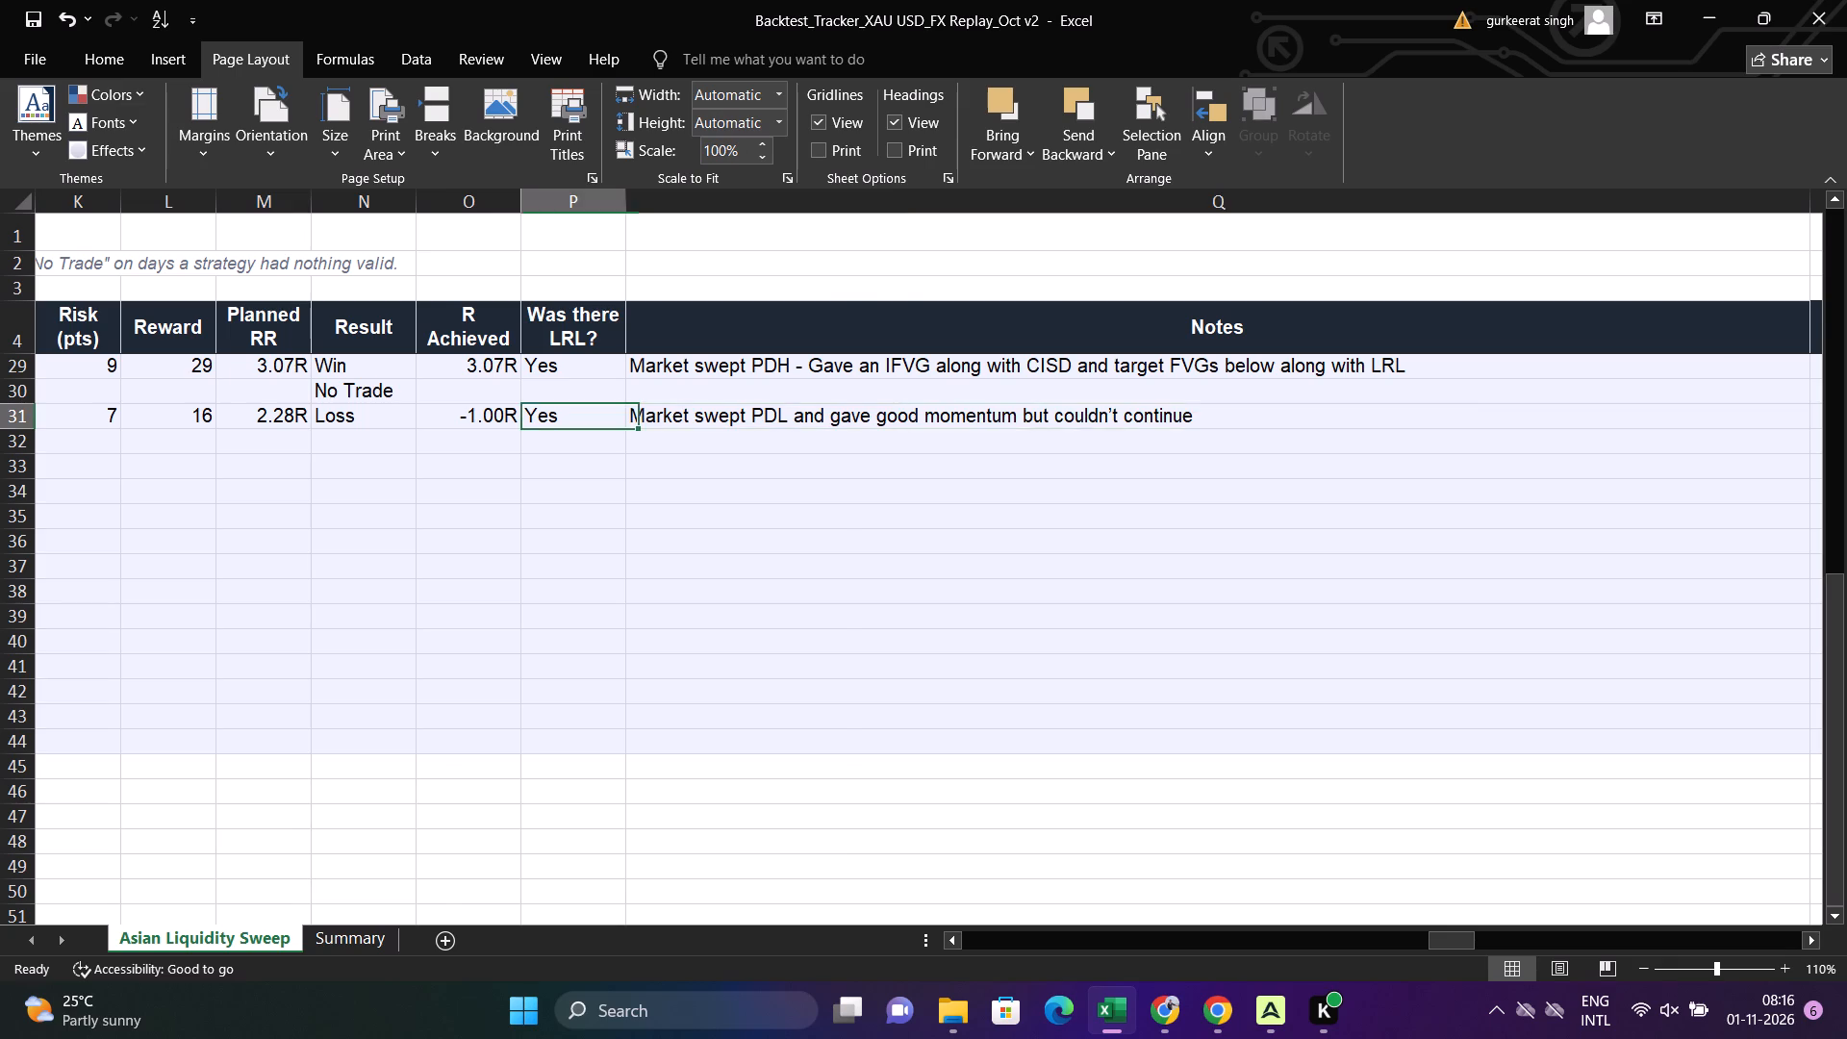
key("Up")
key("Up")
key("Up")
key("Up")
key("Up")
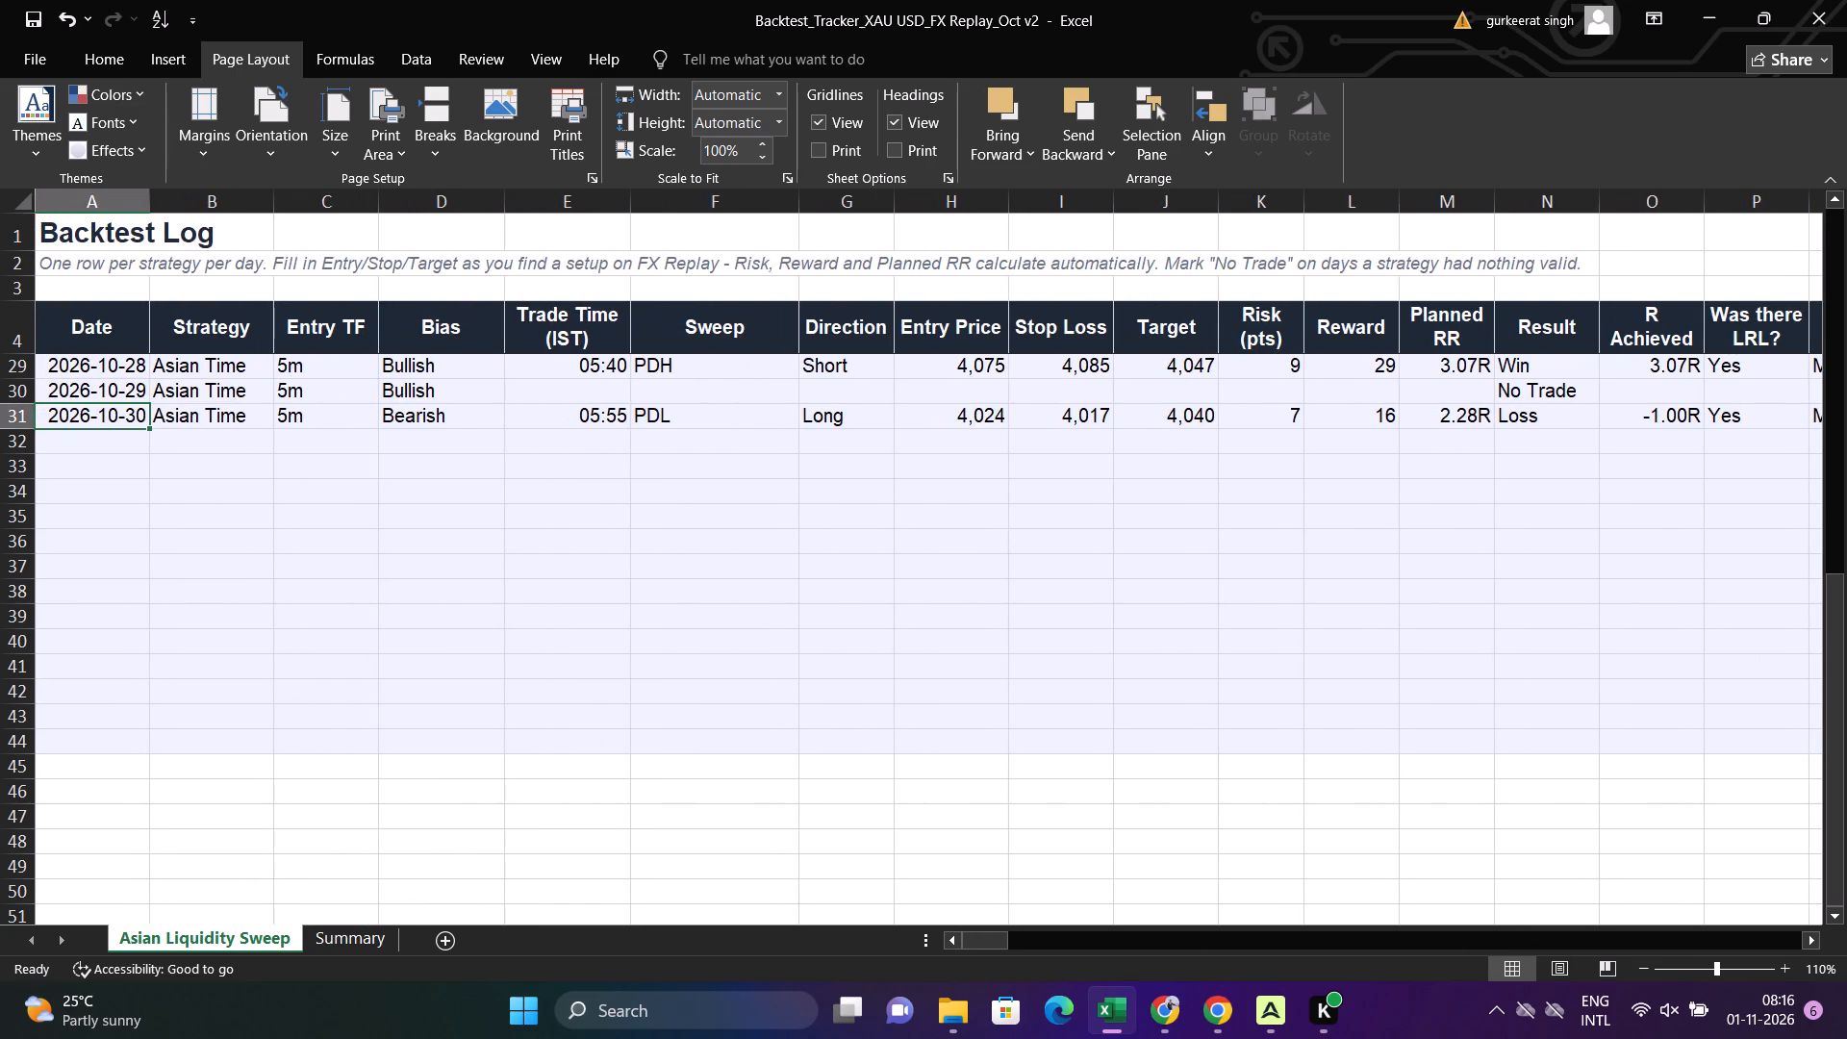
key("Up")
key("Up")
key("Up")
key("Up")
key("Up")
key("Up")
key("Up")
key("Up")
key("Up")
key("Up")
key("Up")
key("Up")
key("Up")
key("Up")
key("Up")
key("Up")
key("Up")
key("Up")
key("Up")
key("Up")
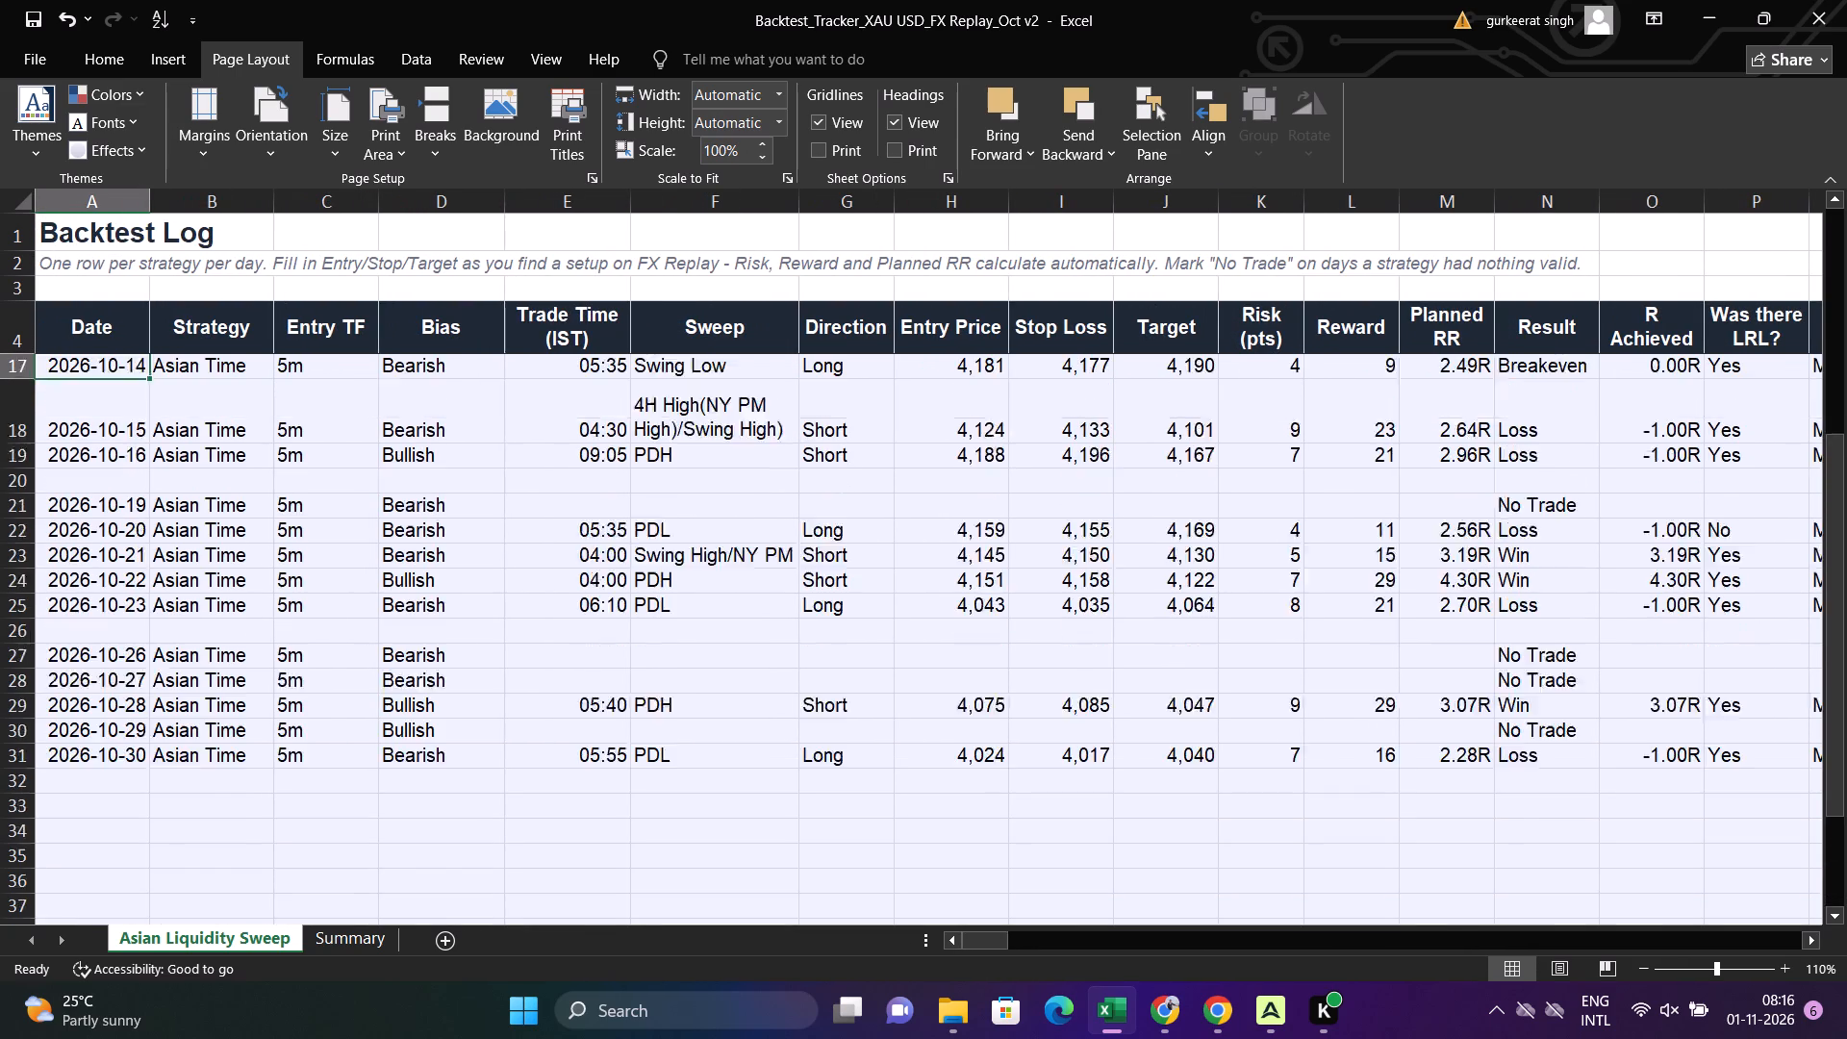
Switch to the Notion October Backtesting journal and copy the three-line comment text from the October 28 page.
key("alt+Tab")
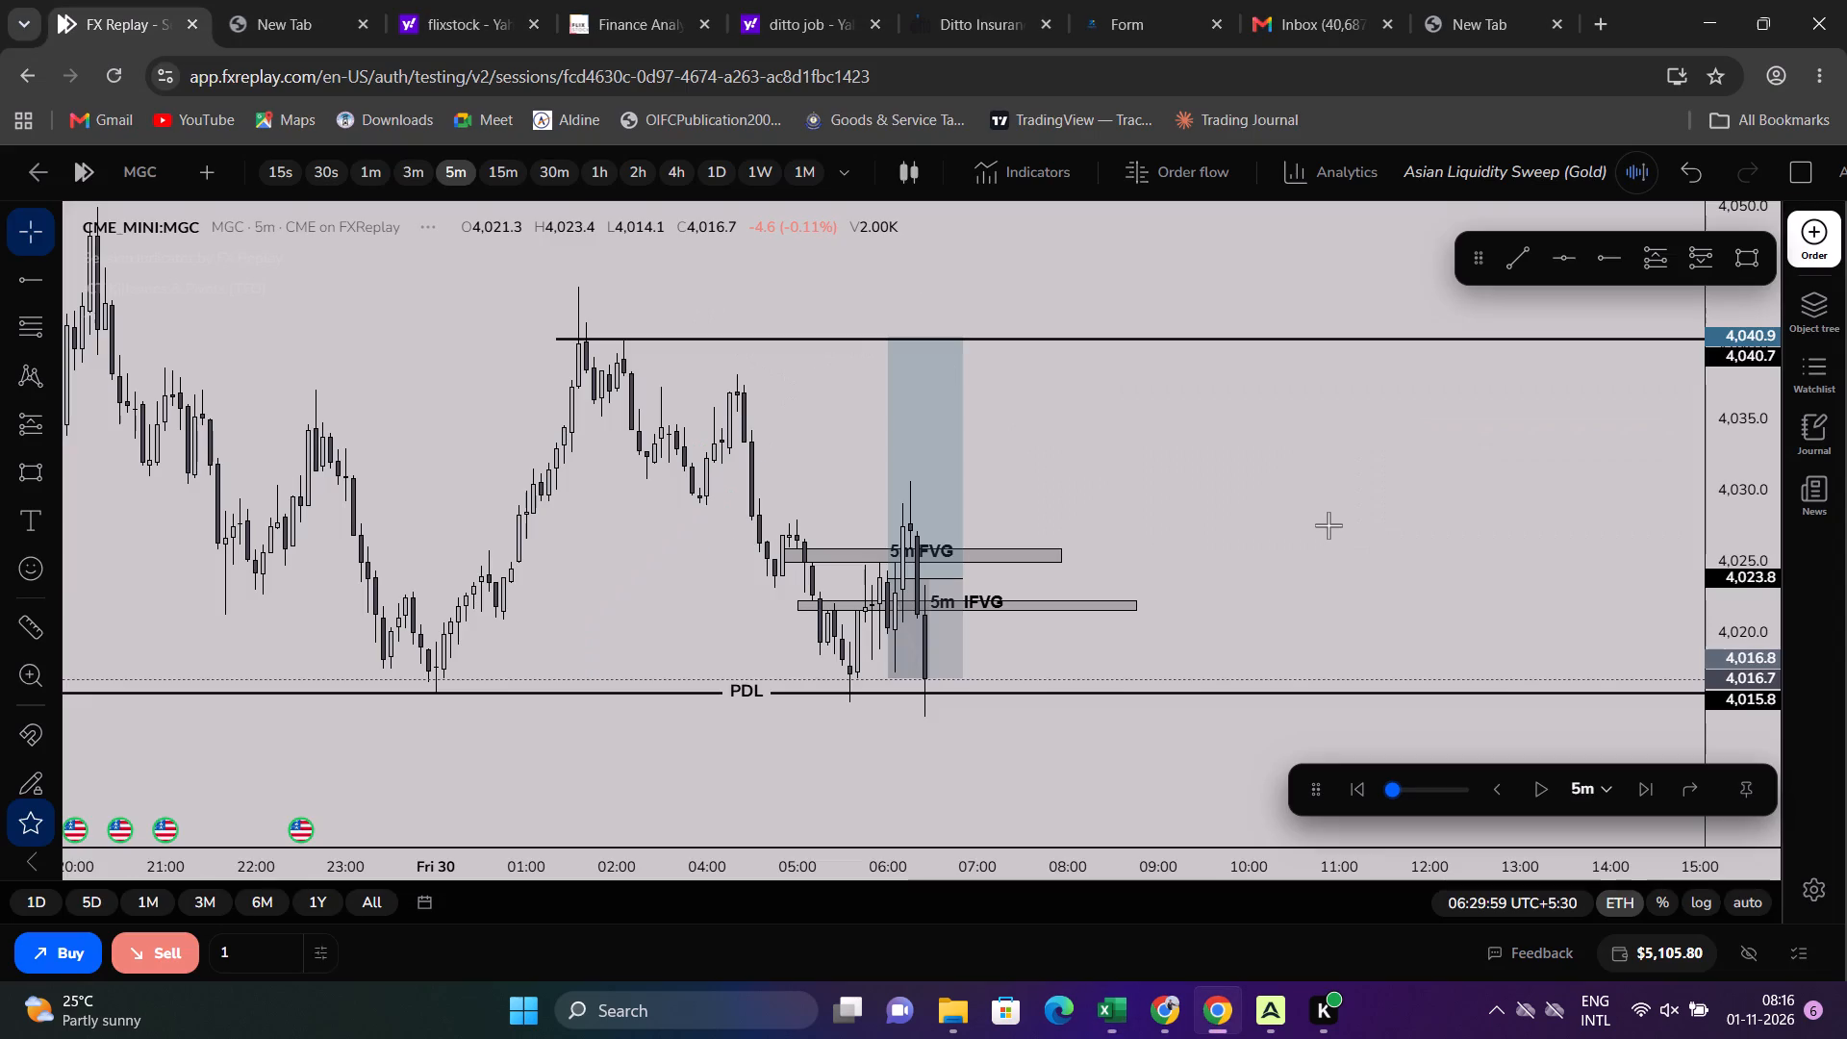
key("alt+Tab")
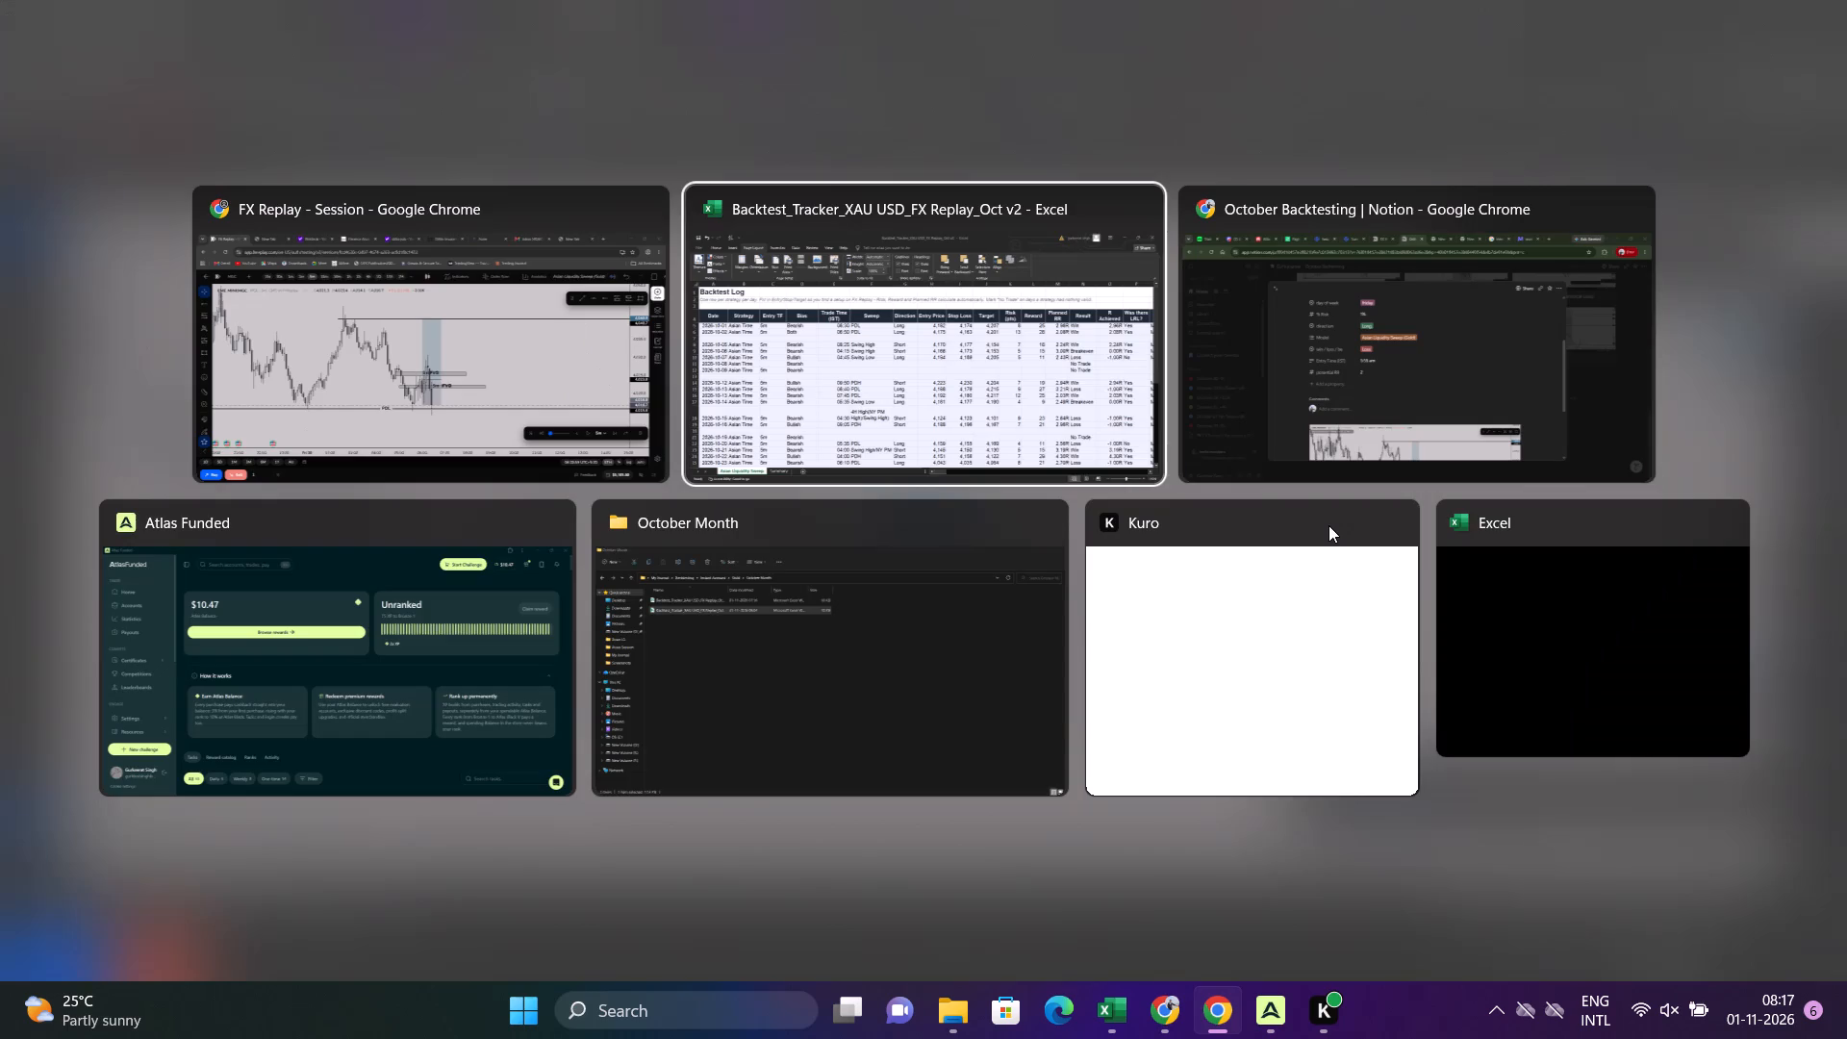
key("alt+Tab")
scroll(1366, 765, "down", 5)
scroll(793, 617, "up", 4)
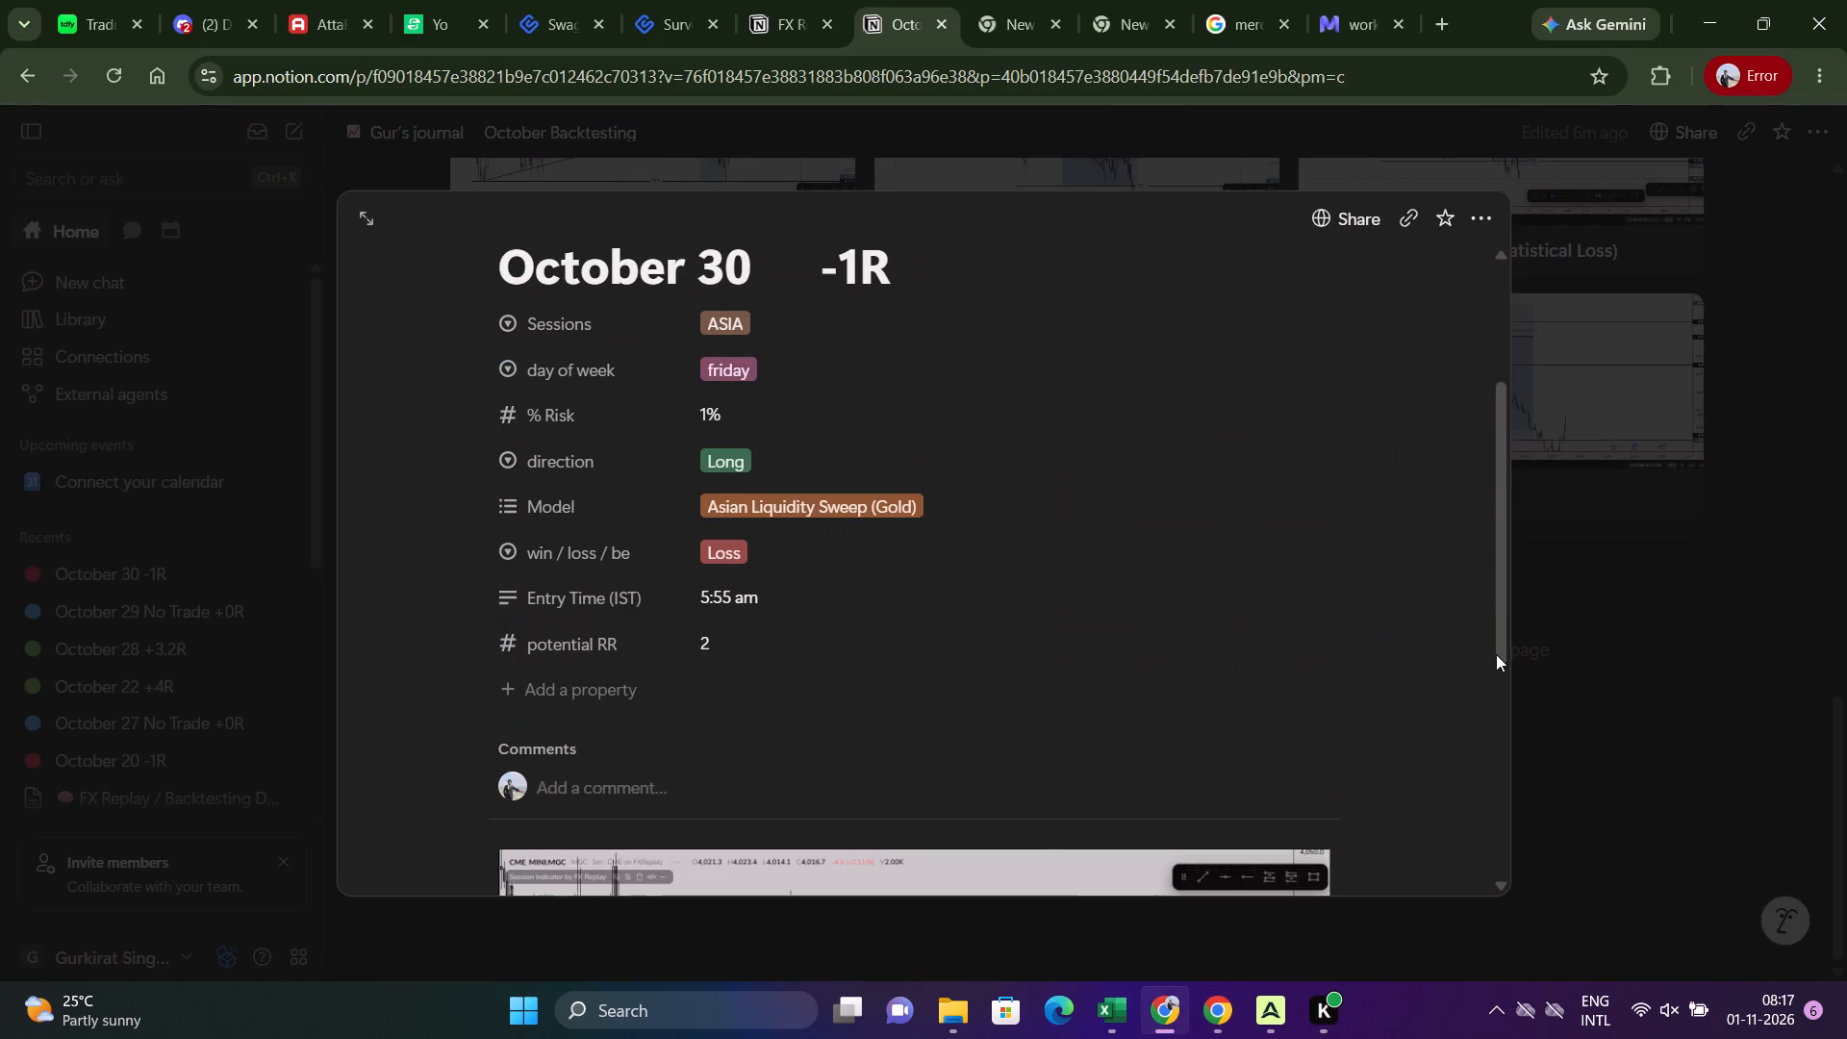
left_click(1587, 650)
left_click(1533, 446)
scroll(1070, 671, "down", 2)
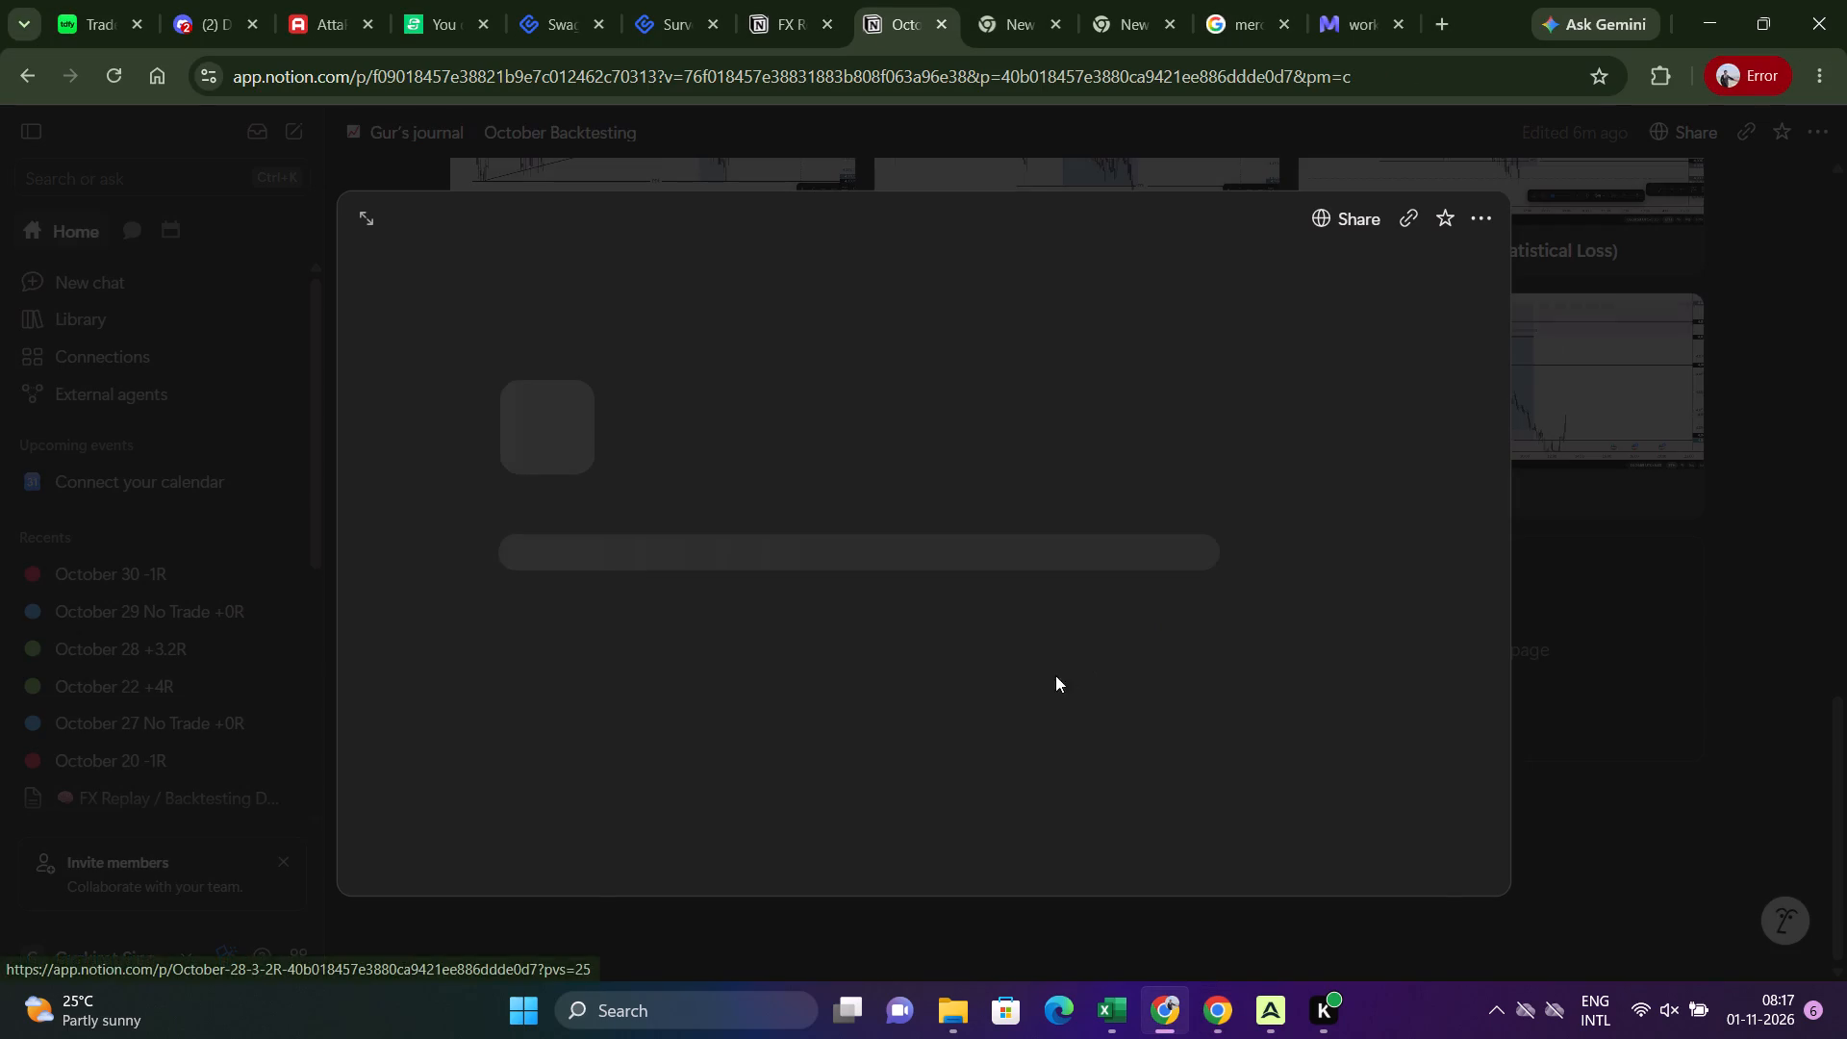
scroll(1055, 675, "down", 2)
scroll(743, 635, "down", 8)
scroll(822, 532, "up", 3)
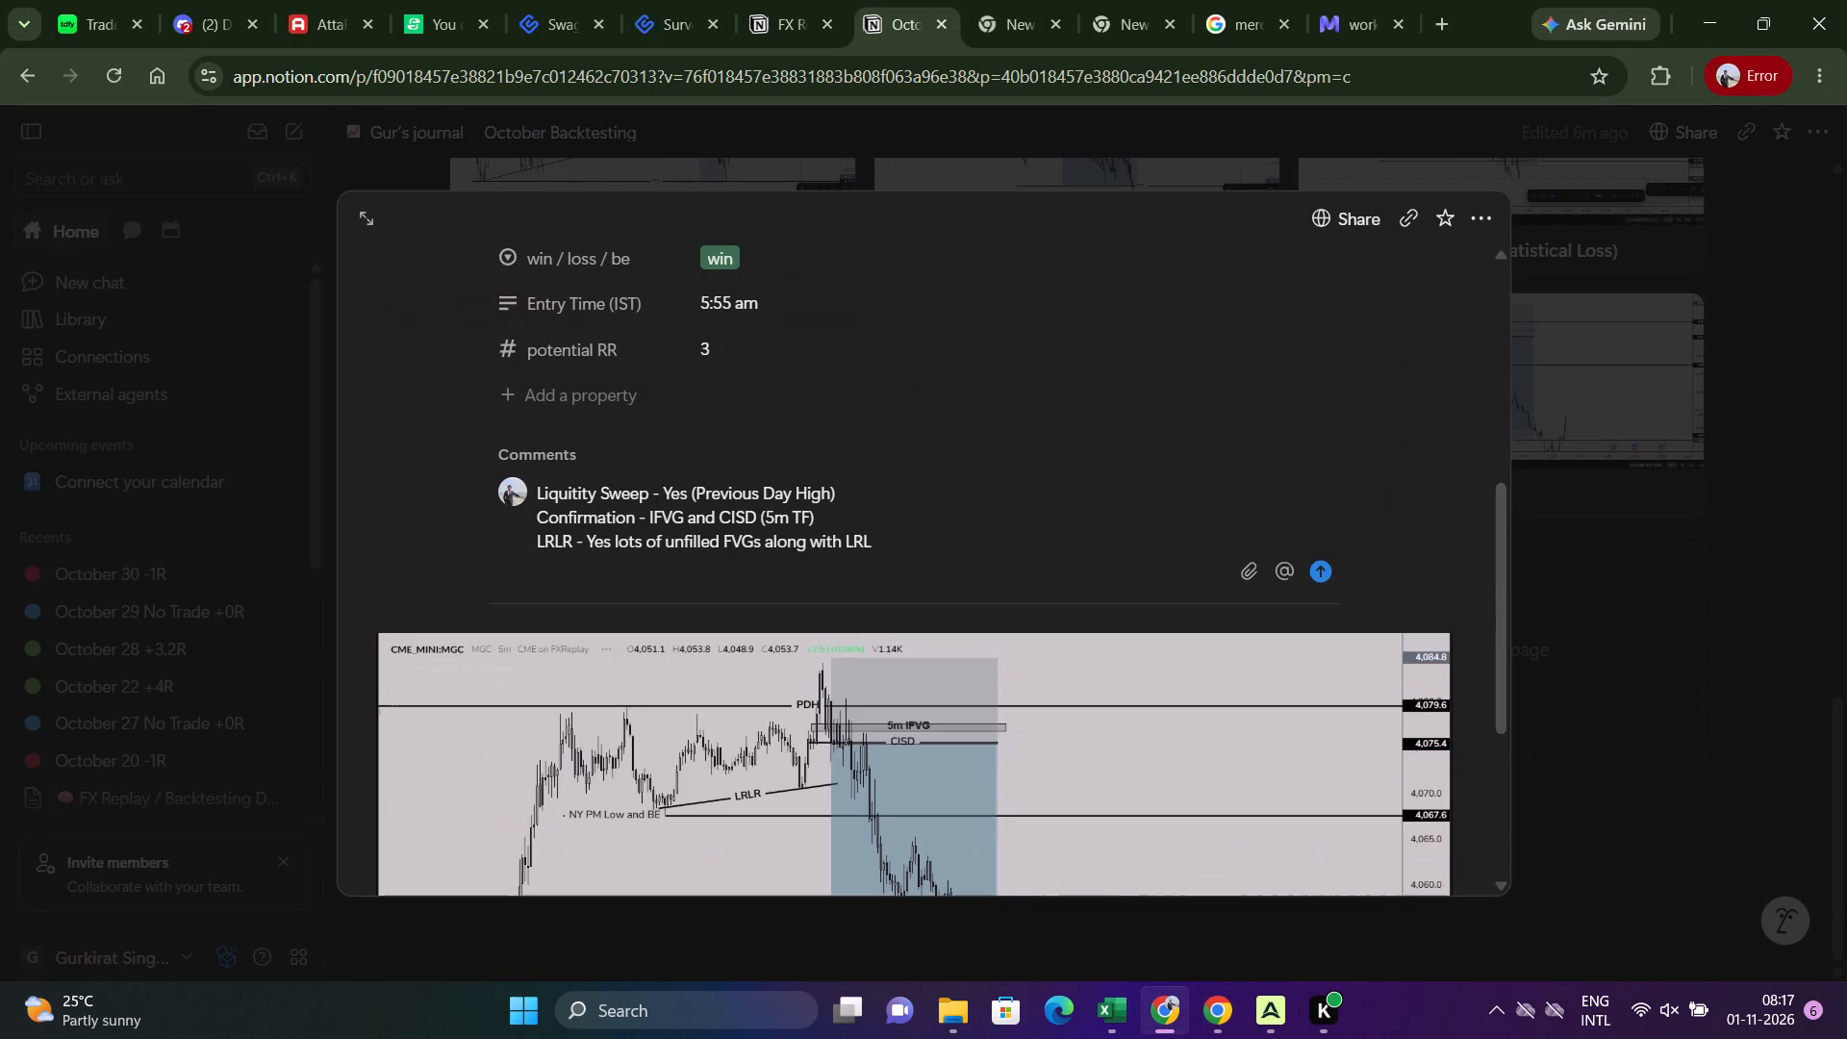
left_click_drag(891, 536, 536, 494)
key("ctrl+c")
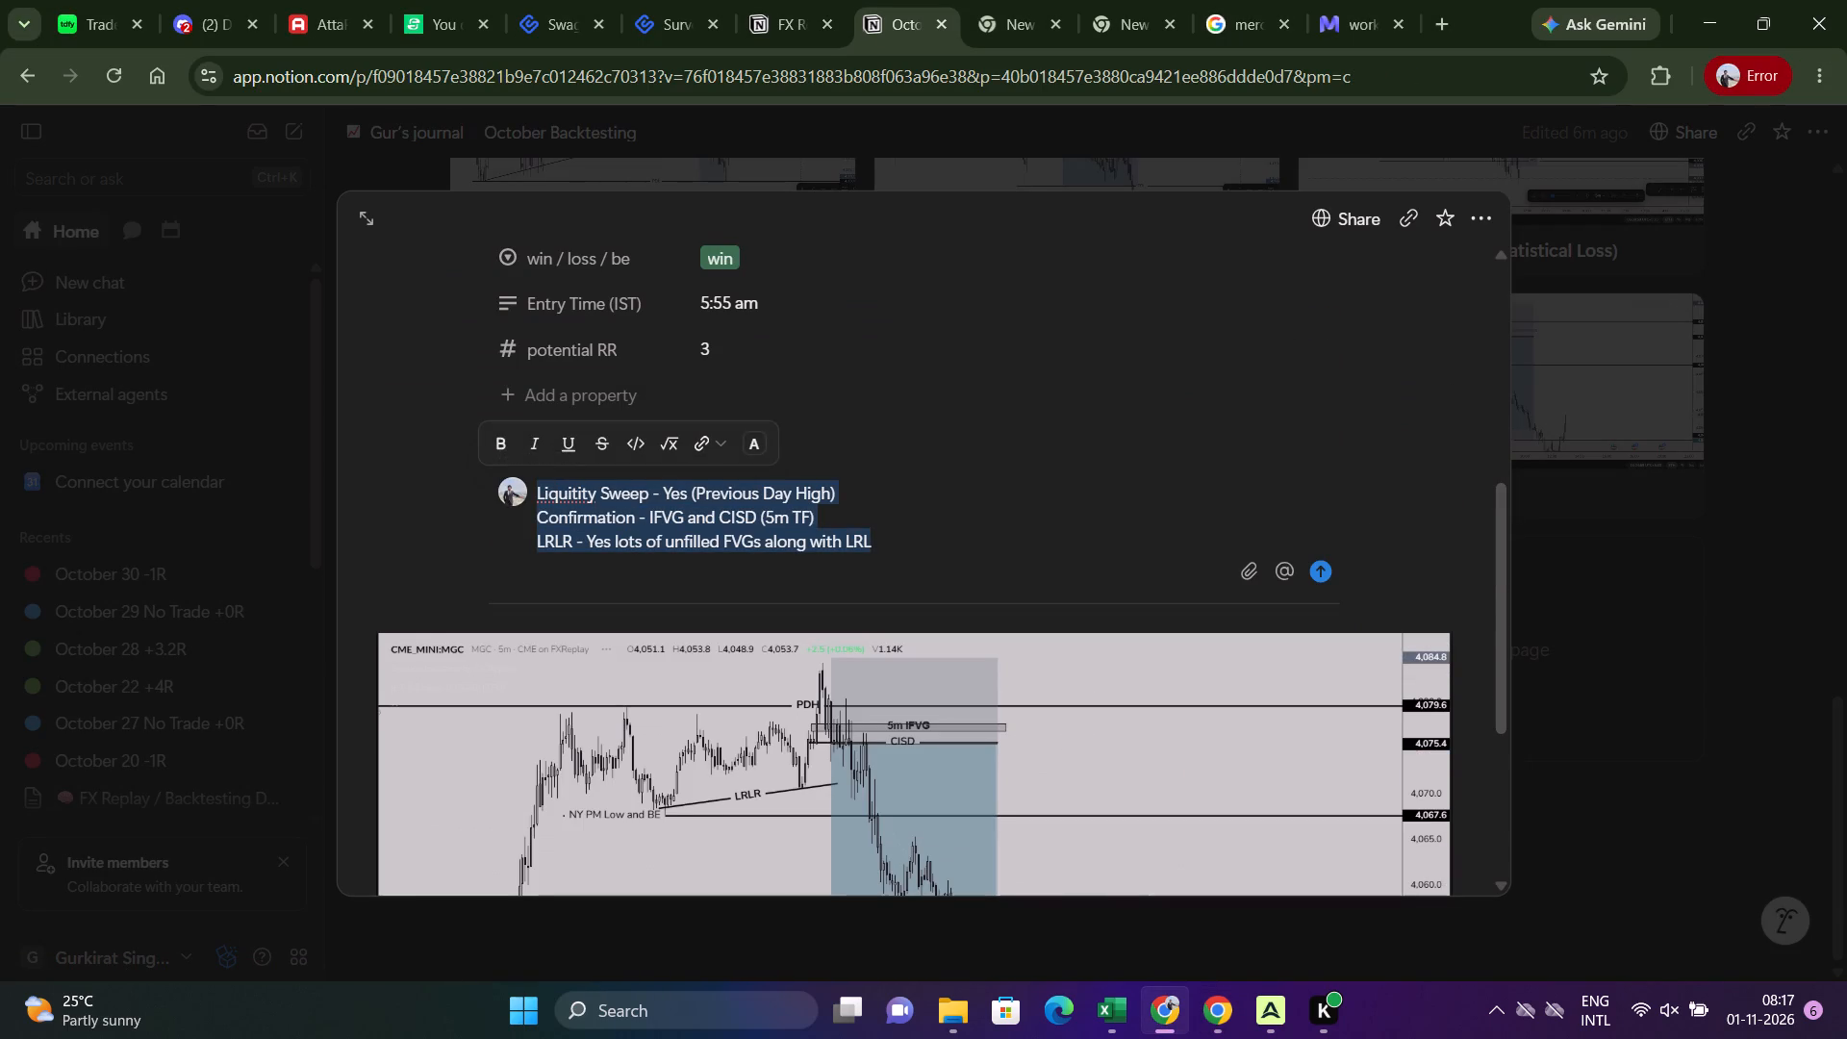
Reopen the October 30 page and append "(Statistical Loss)" to its title after -1R.
left_click(1684, 646)
left_click(1227, 661)
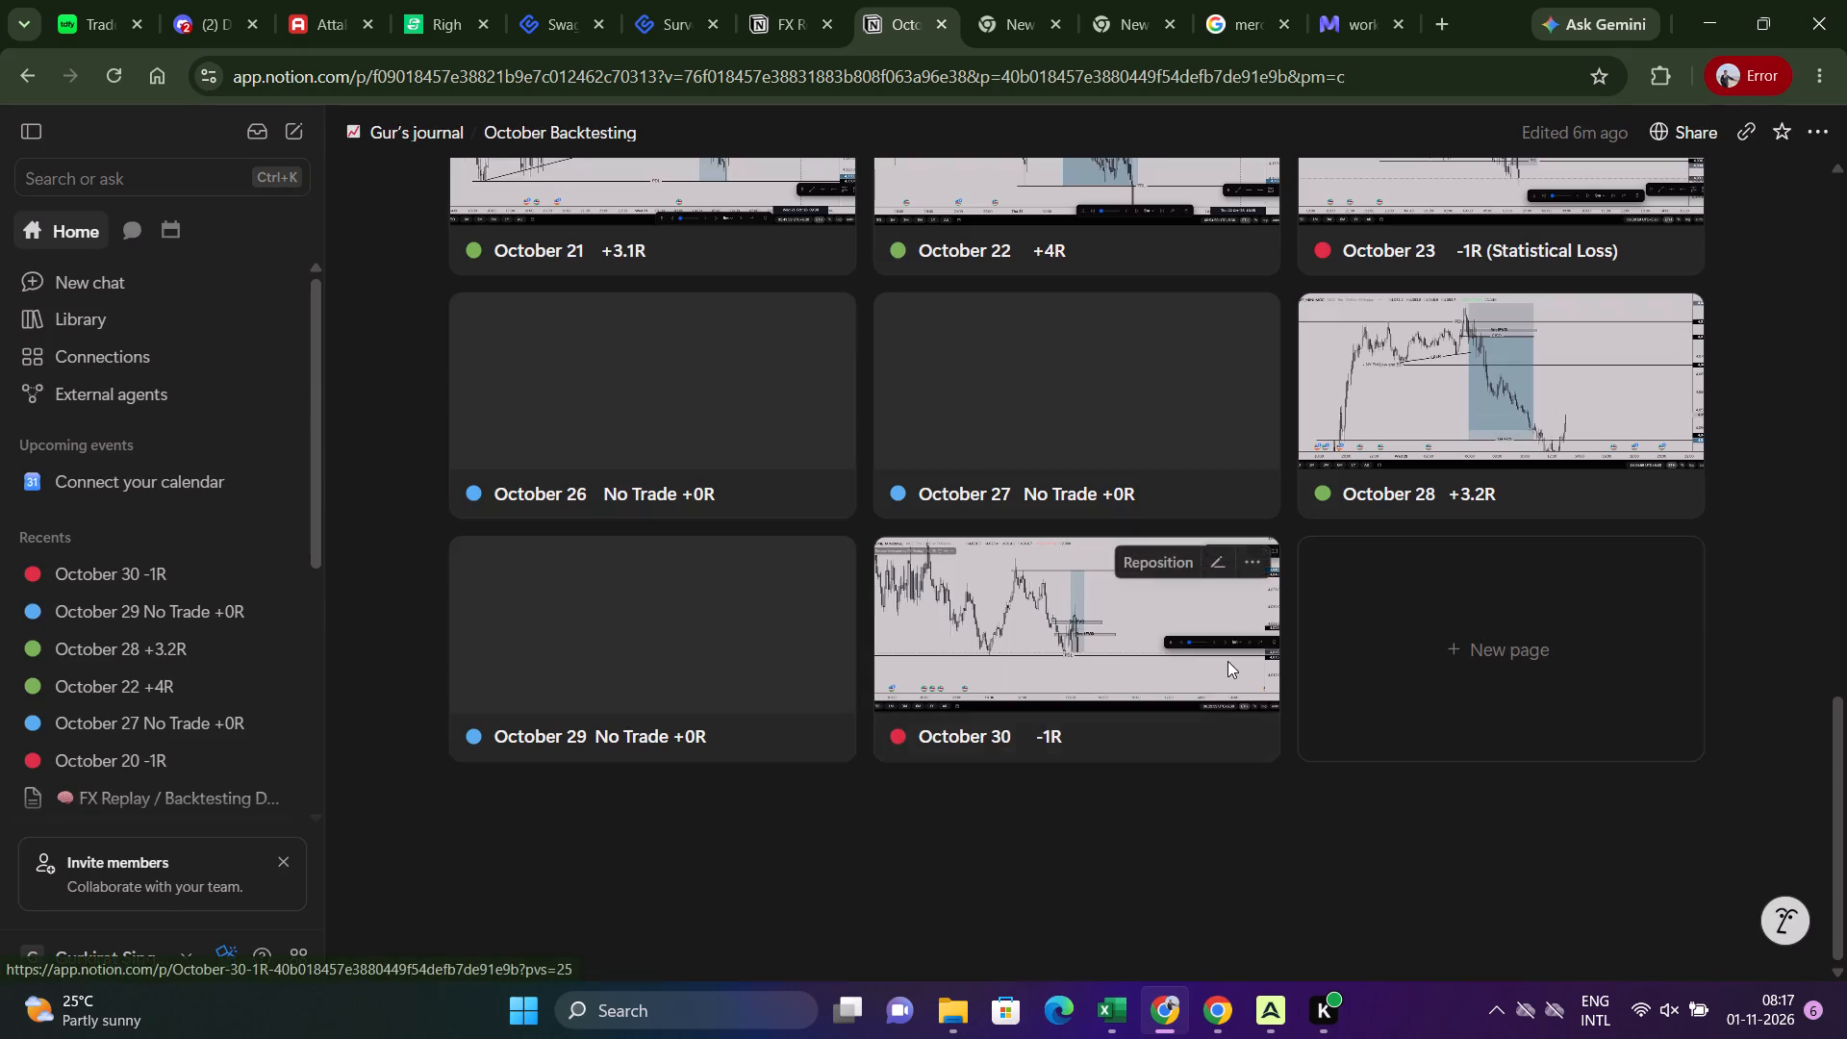
key("space")
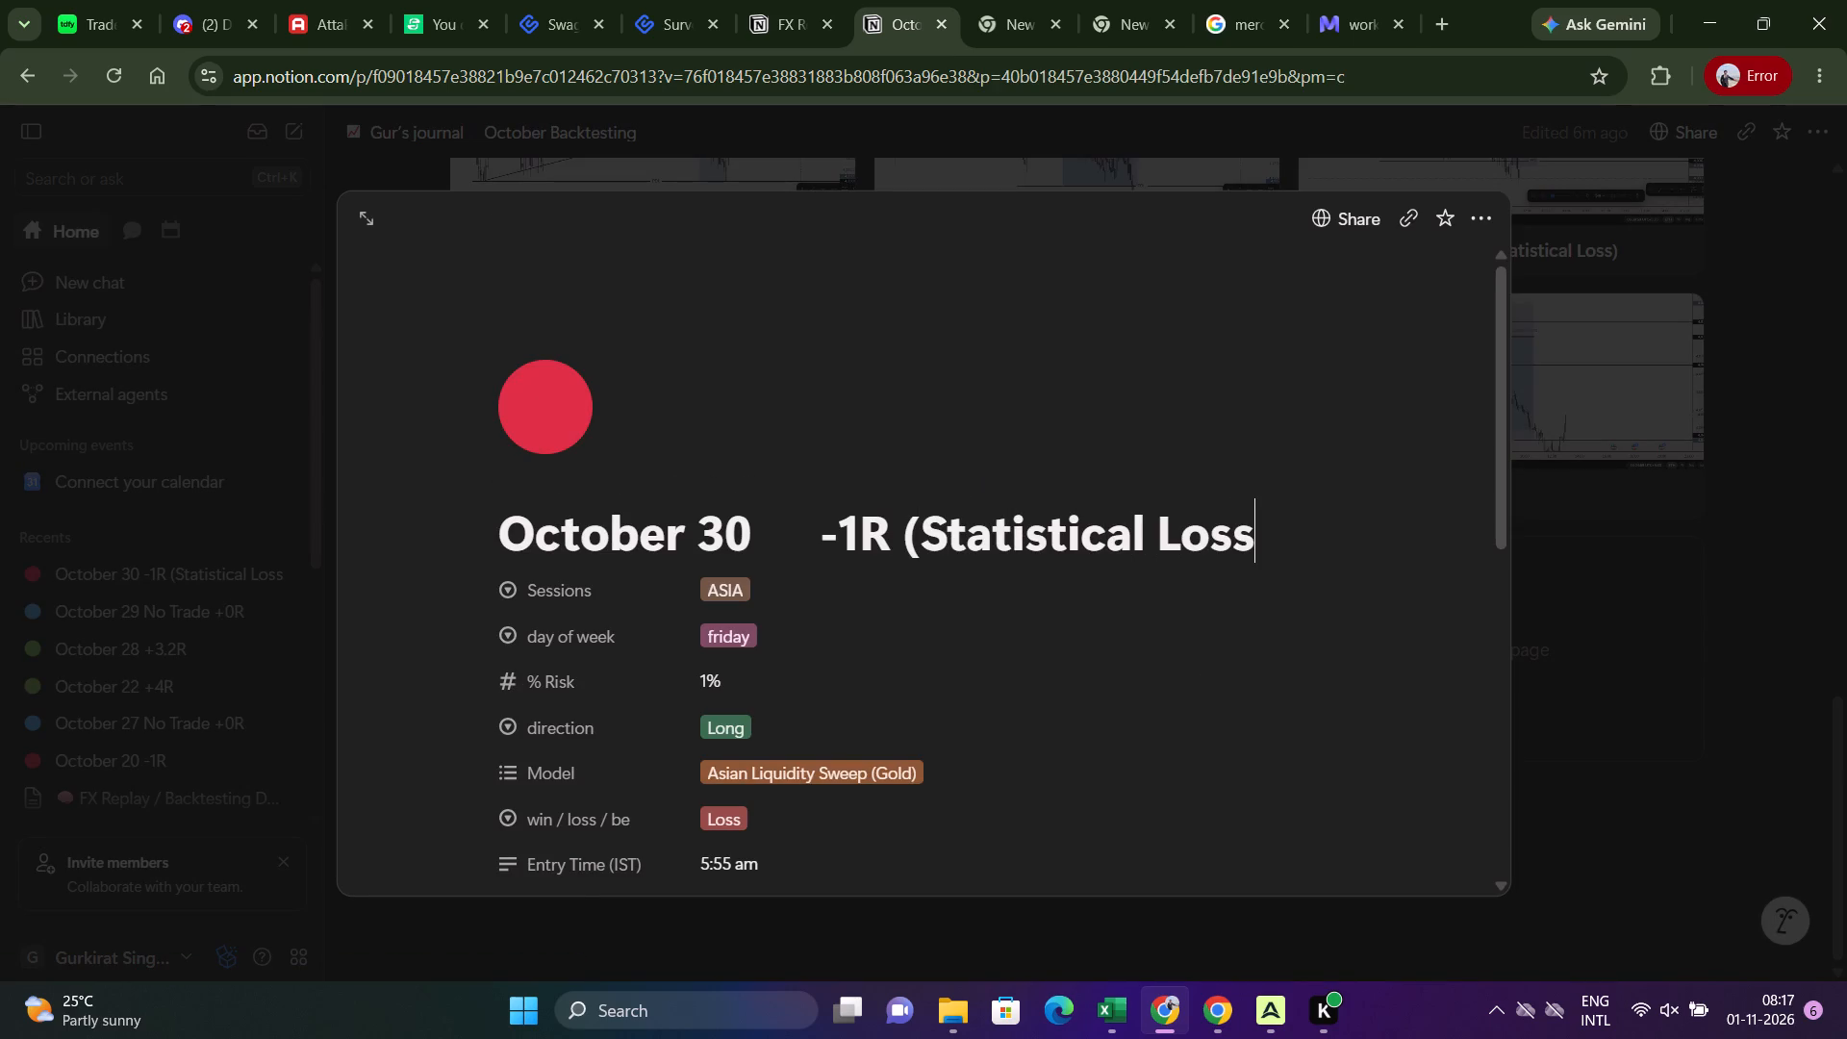
key("shift+parenright")
Paste the copied sweep, confirmation and LRLR text into the October 30 page's comment.
scroll(878, 572, "down", 4)
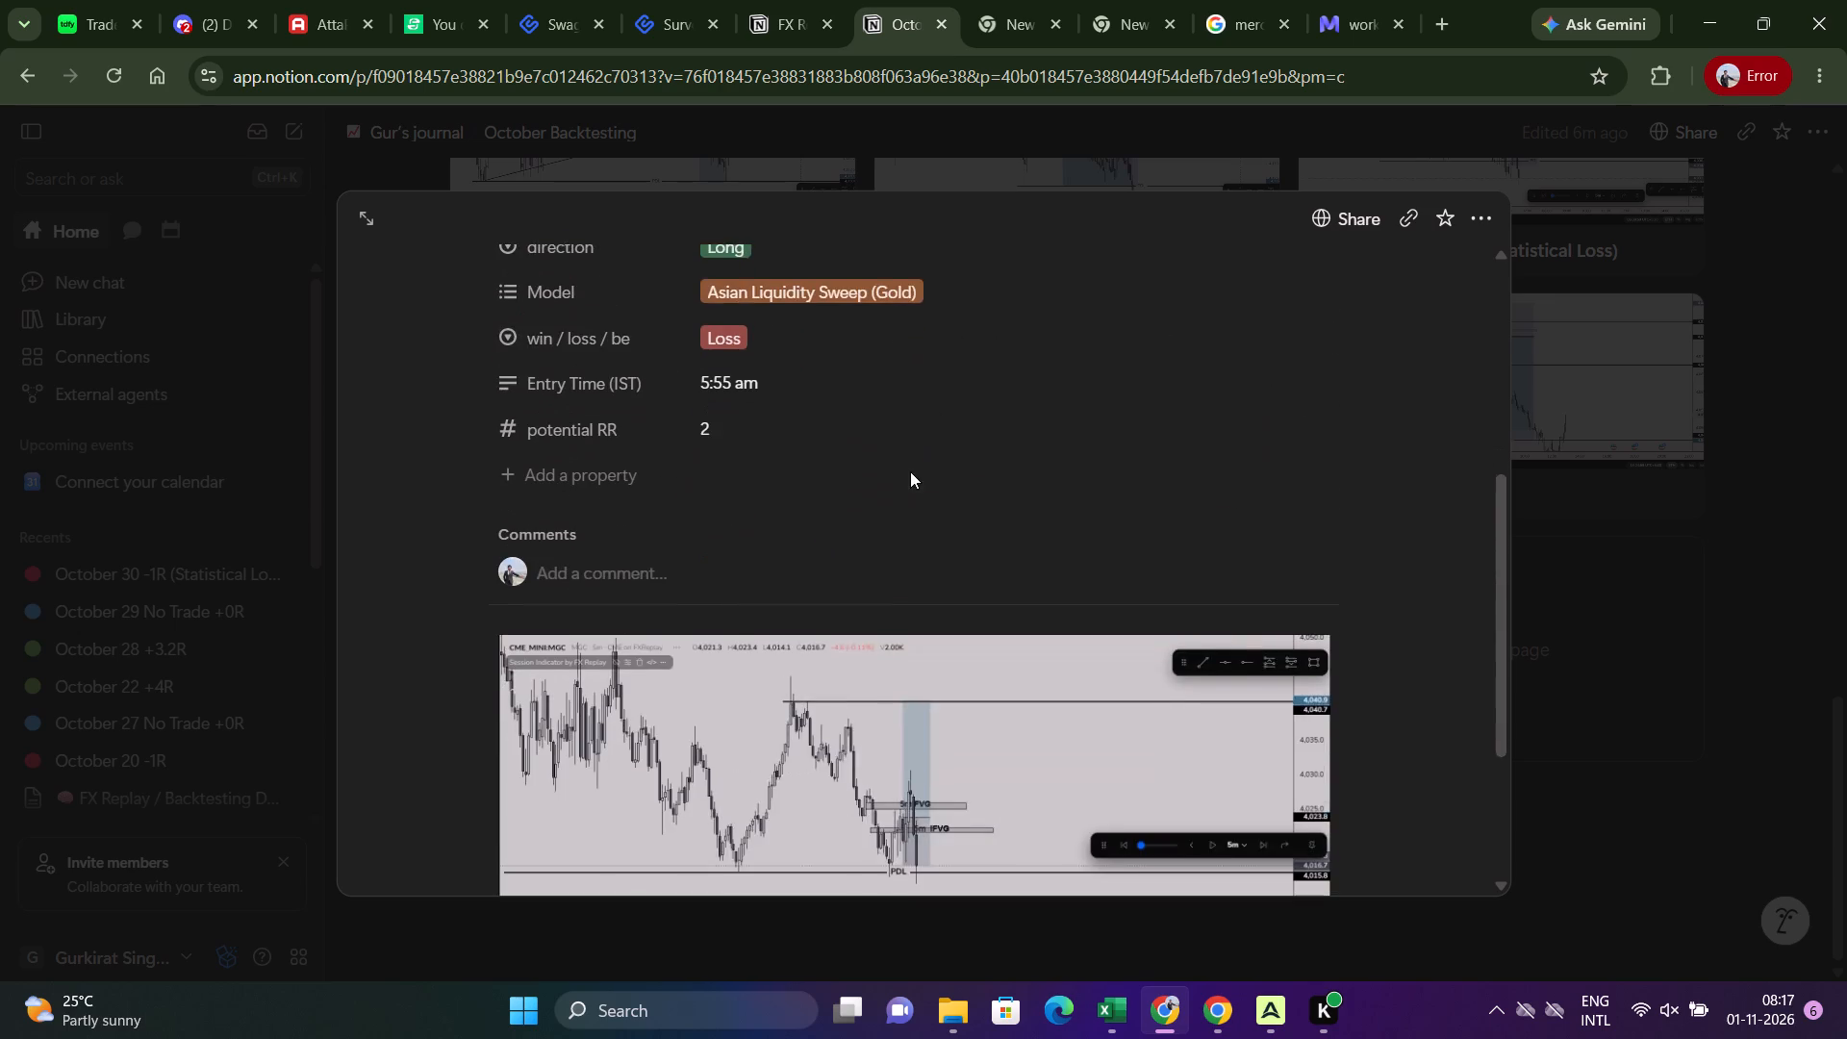
scroll(903, 535, "down", 5)
scroll(797, 563, "up", 3)
left_click(634, 682)
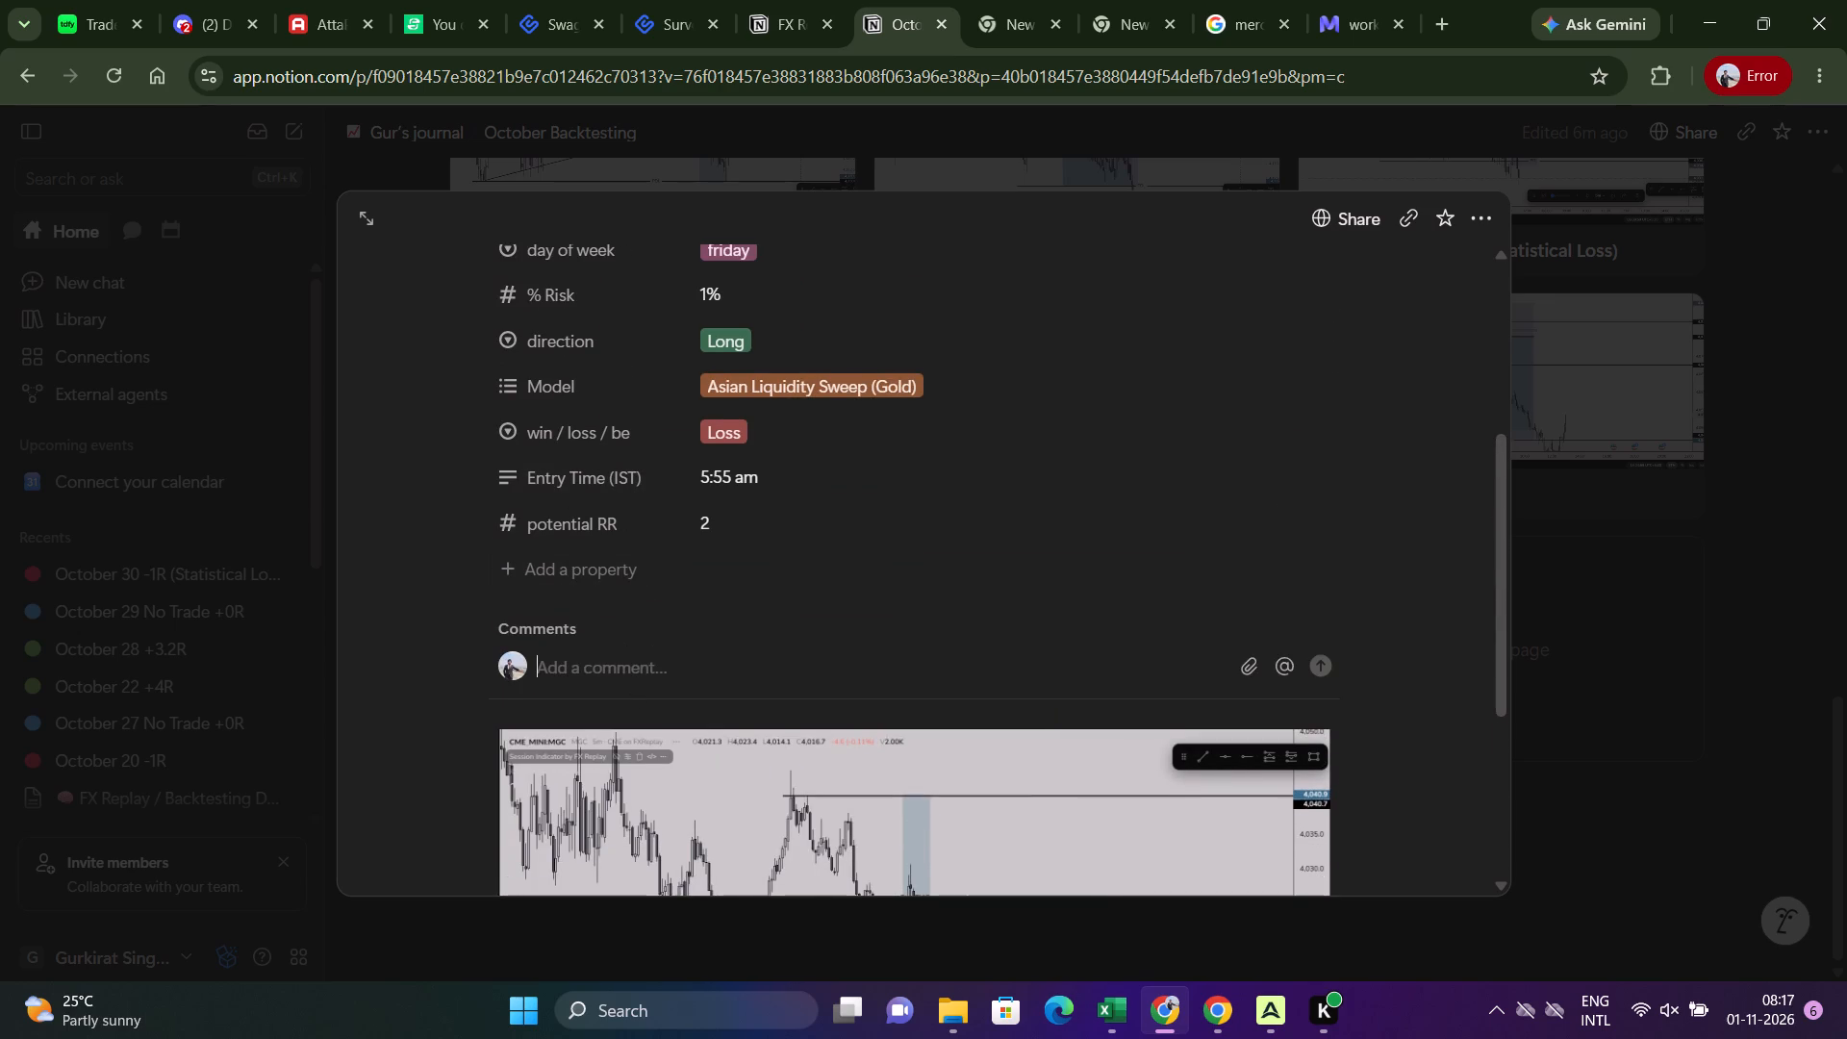
key("ctrl+v")
Change the liquidity sweep line in the October 30 comment to Previous Day Low and close the page.
scroll(682, 677, "down", 1)
left_click(819, 552)
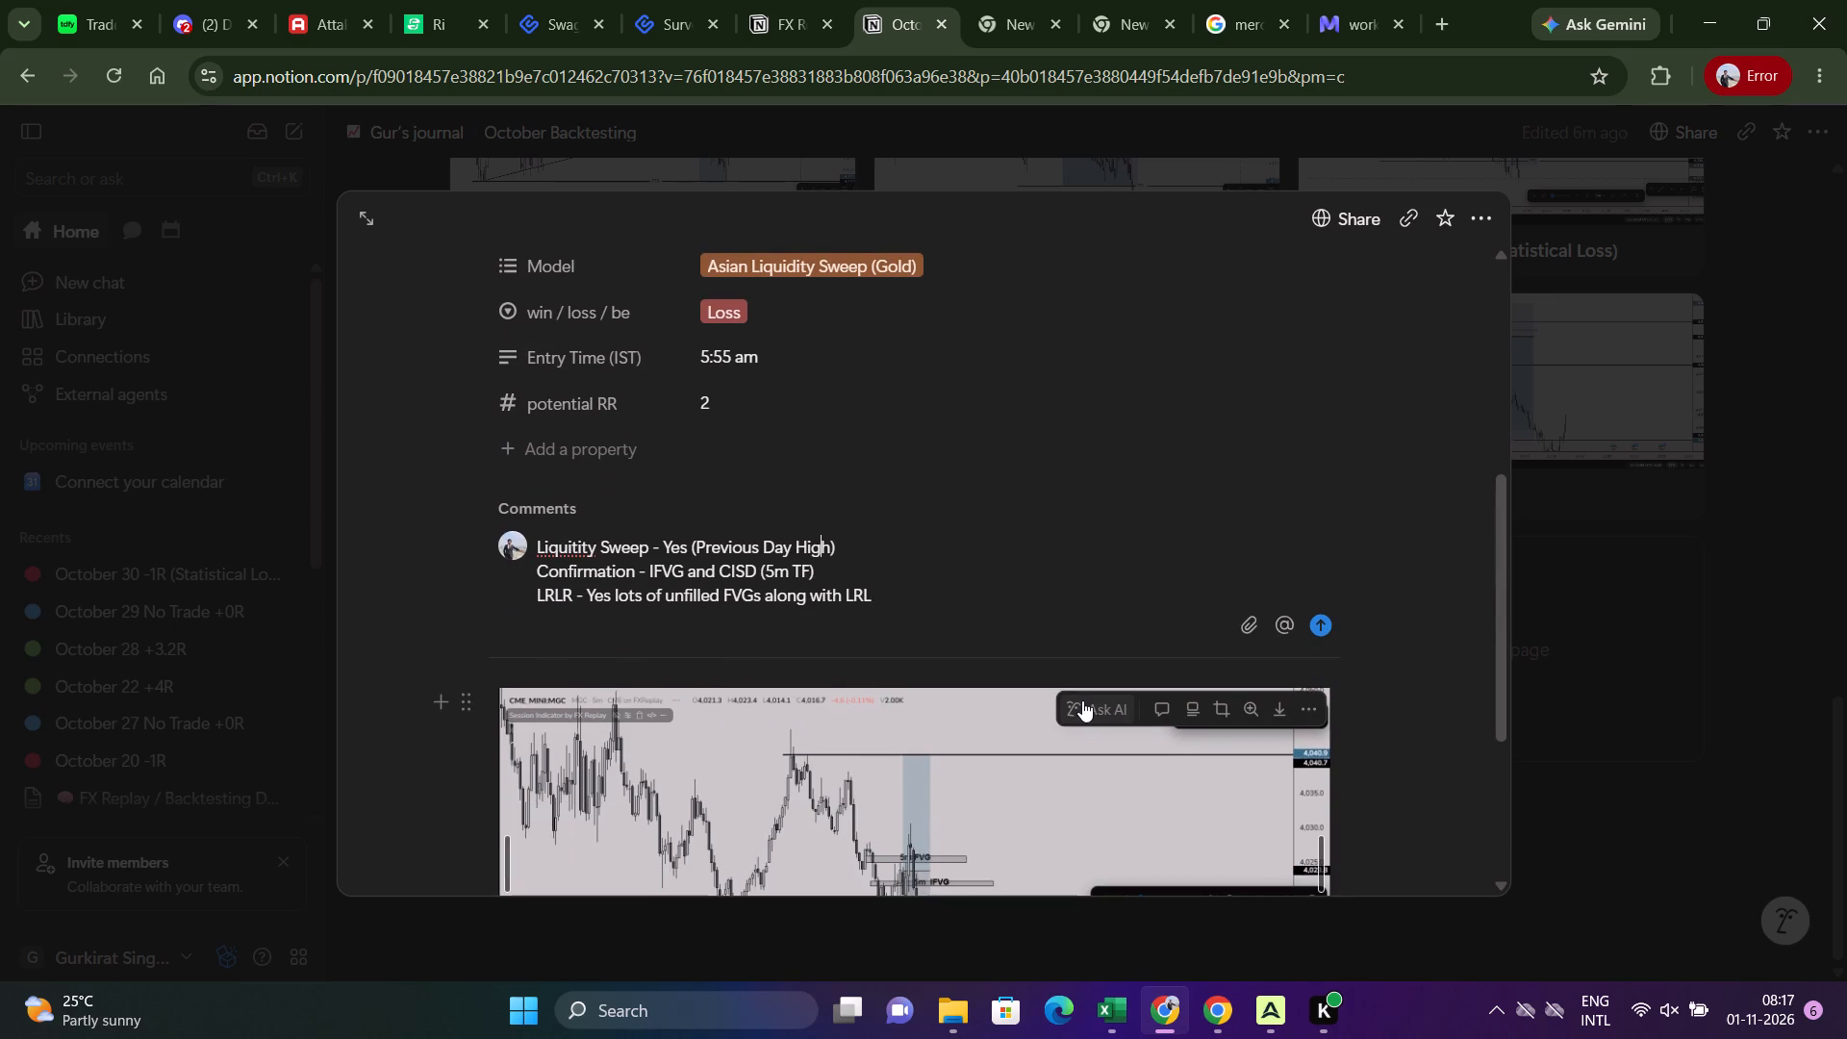
key("Right")
key("BackSpace")
key("BackSpace")
key("BackSpace")
key("BackSpace")
scroll(922, 671, "down", 1)
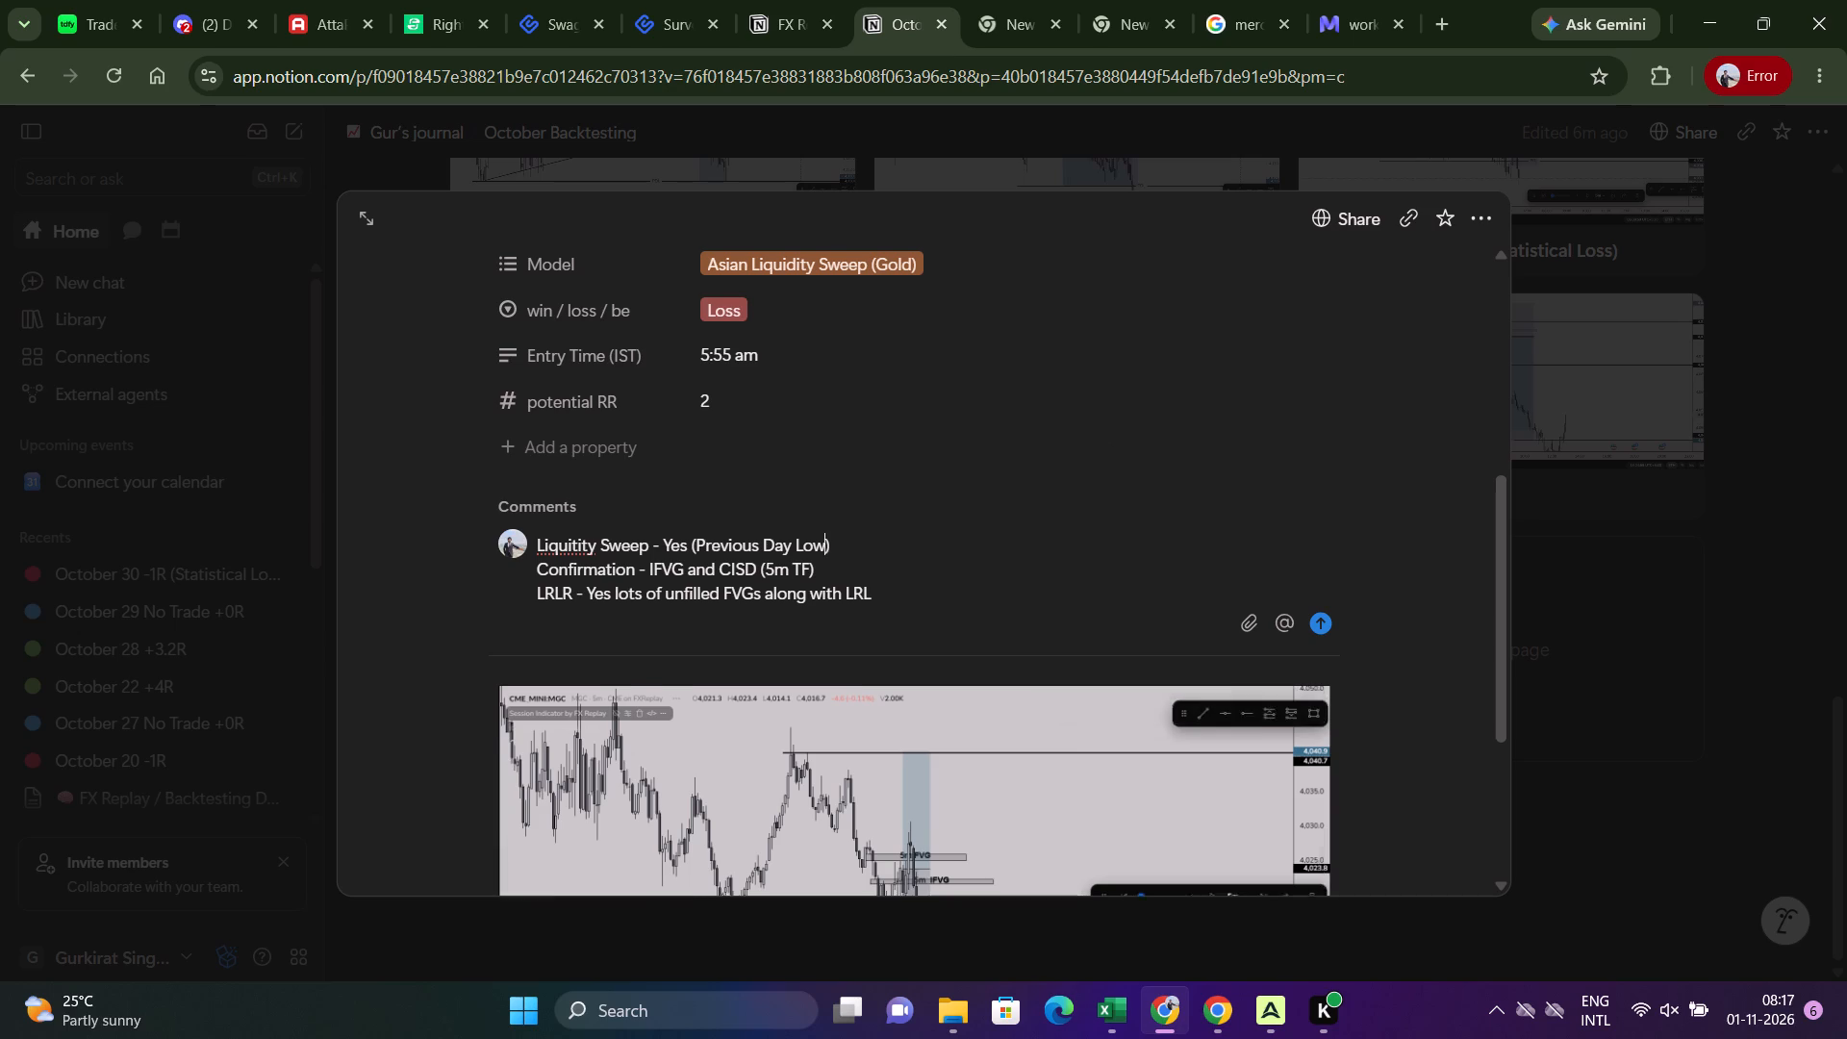
scroll(911, 666, "down", 2)
scroll(776, 376, "up", 2)
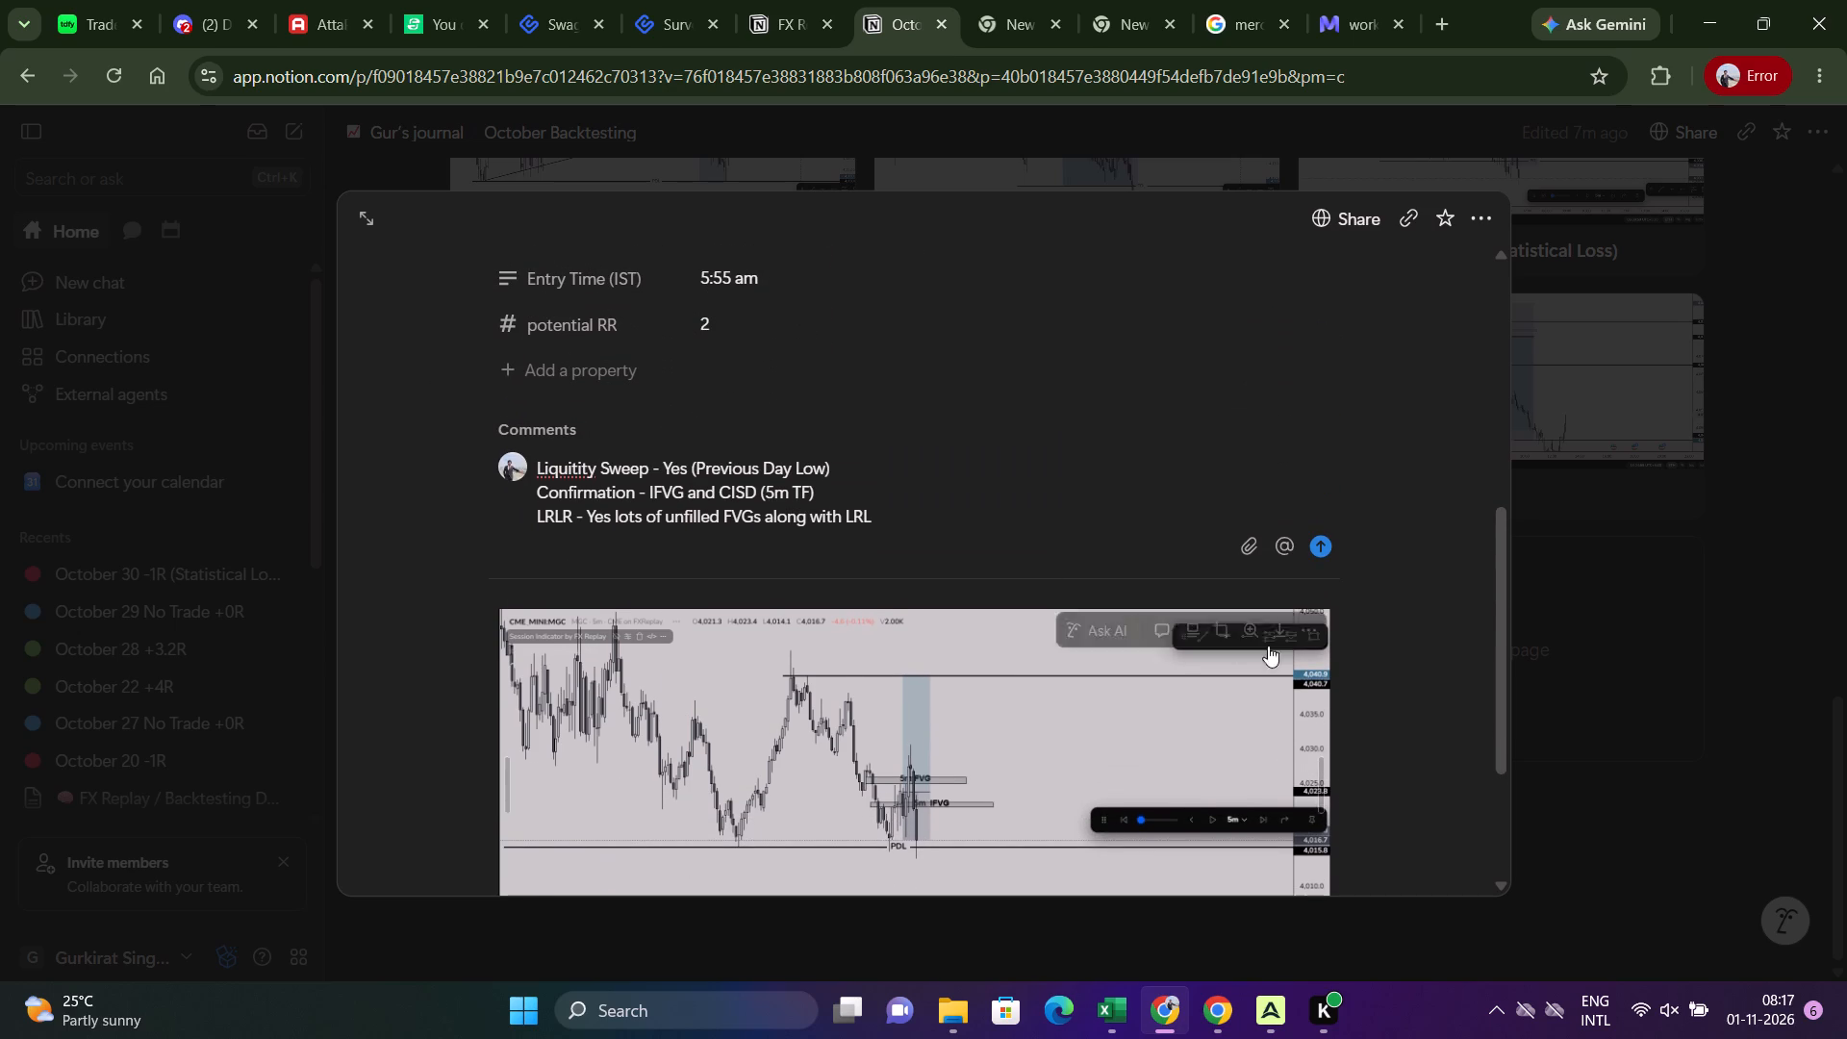
left_click(1552, 659)
Look over the daily trade entries in the October Backtesting gallery.
scroll(1435, 707, "down", 1)
scroll(1405, 708, "up", 4)
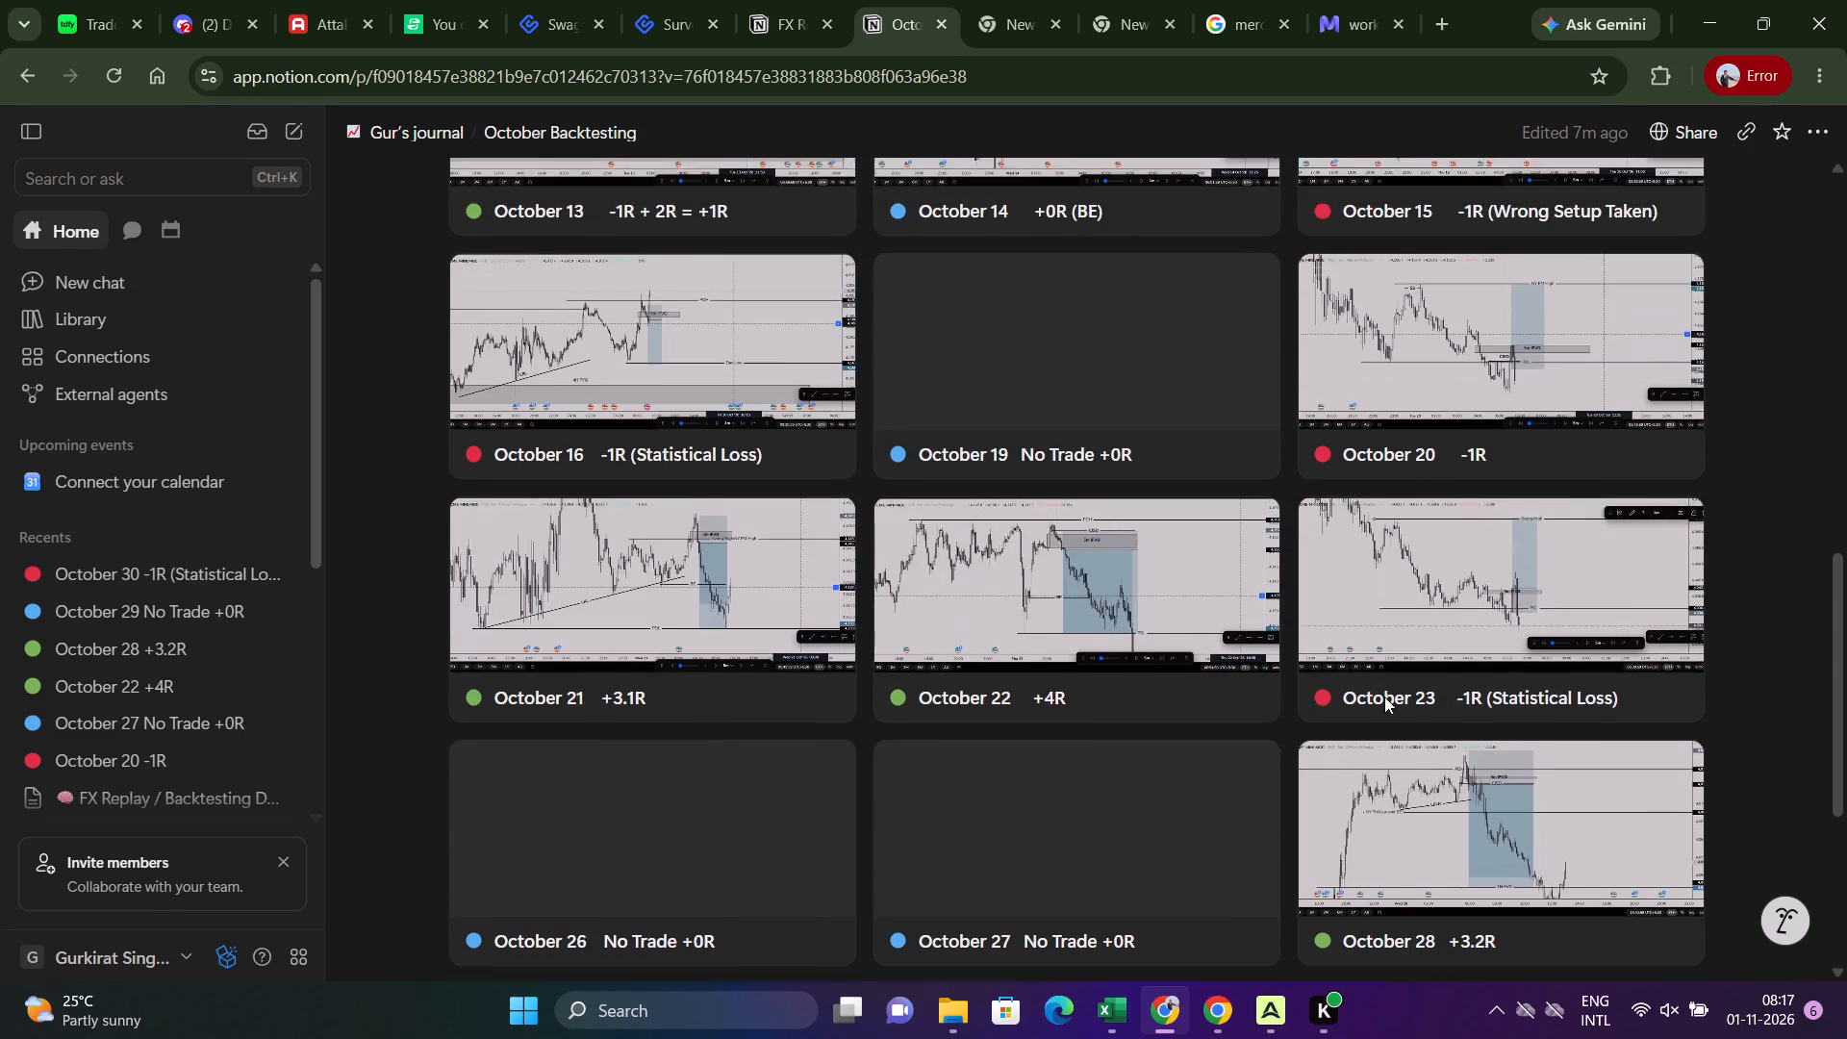
scroll(1373, 700, "down", 7)
scroll(1314, 658, "up", 16)
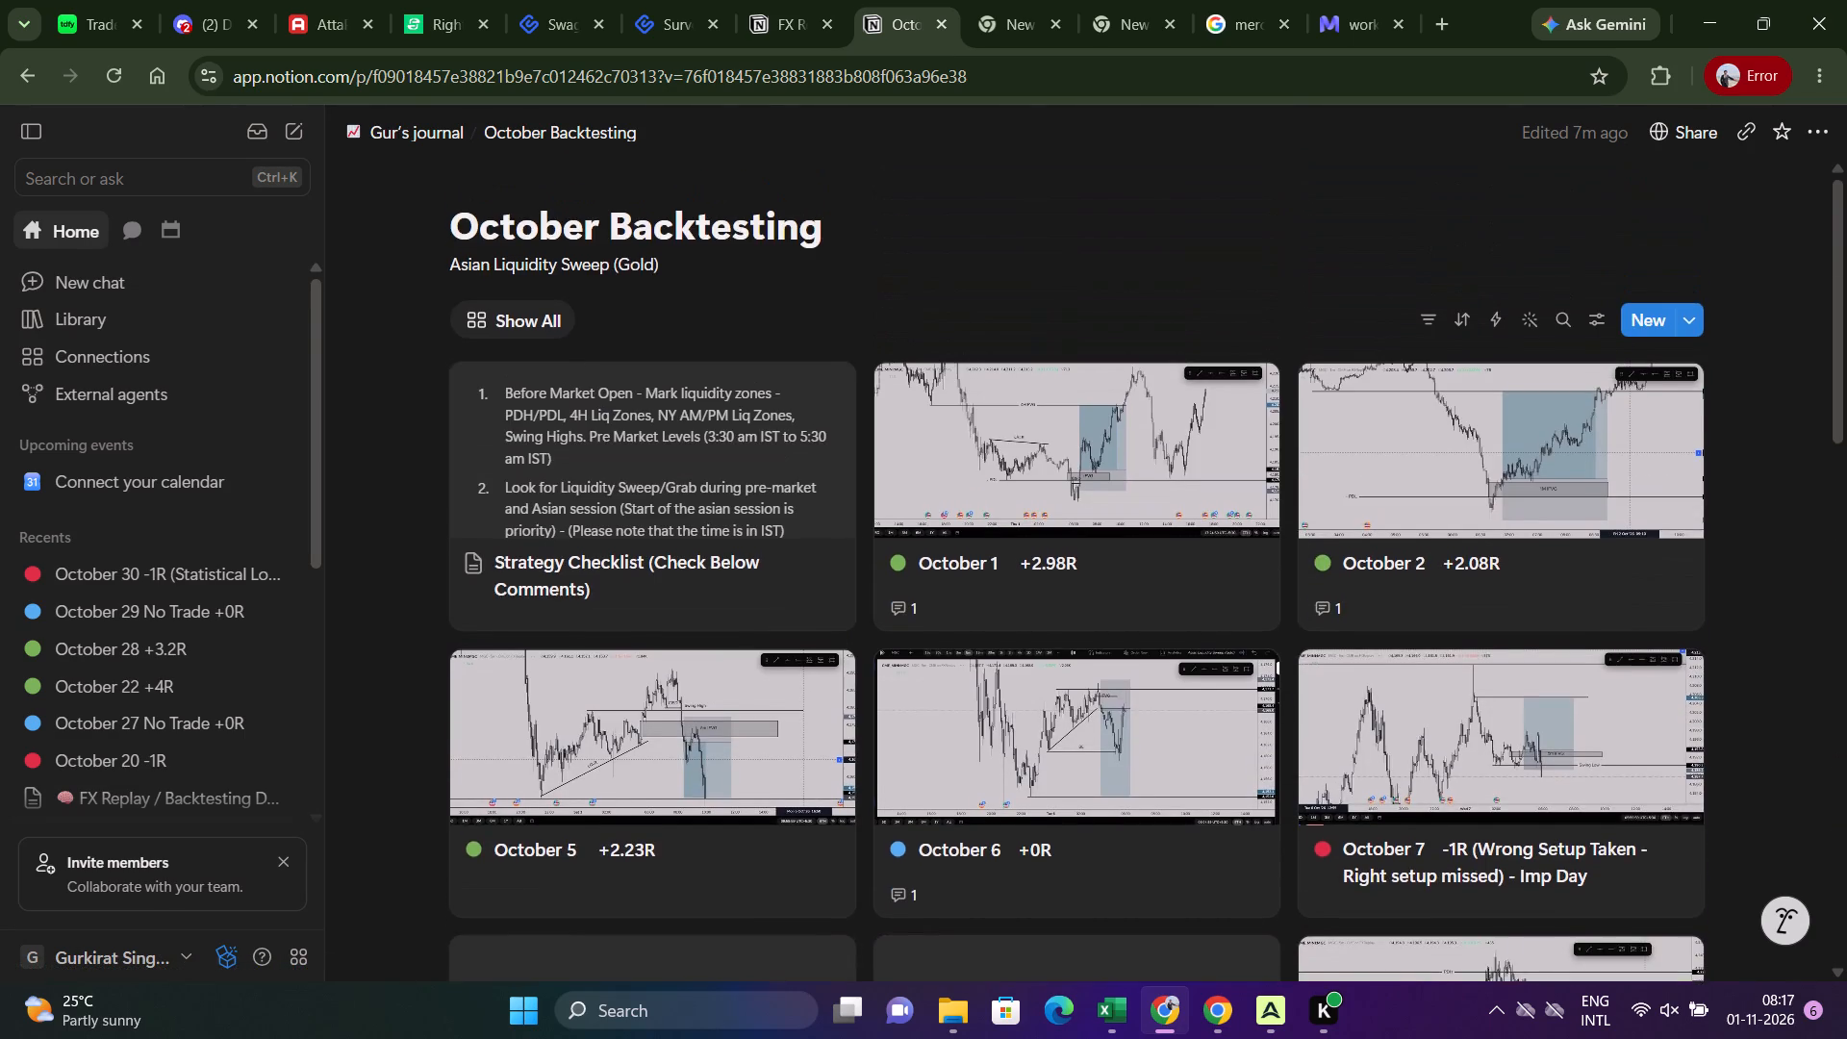
scroll(1284, 626, "up", 3)
scroll(1285, 624, "down", 4)
scroll(1284, 625, "up", 5)
scroll(950, 529, "up", 4)
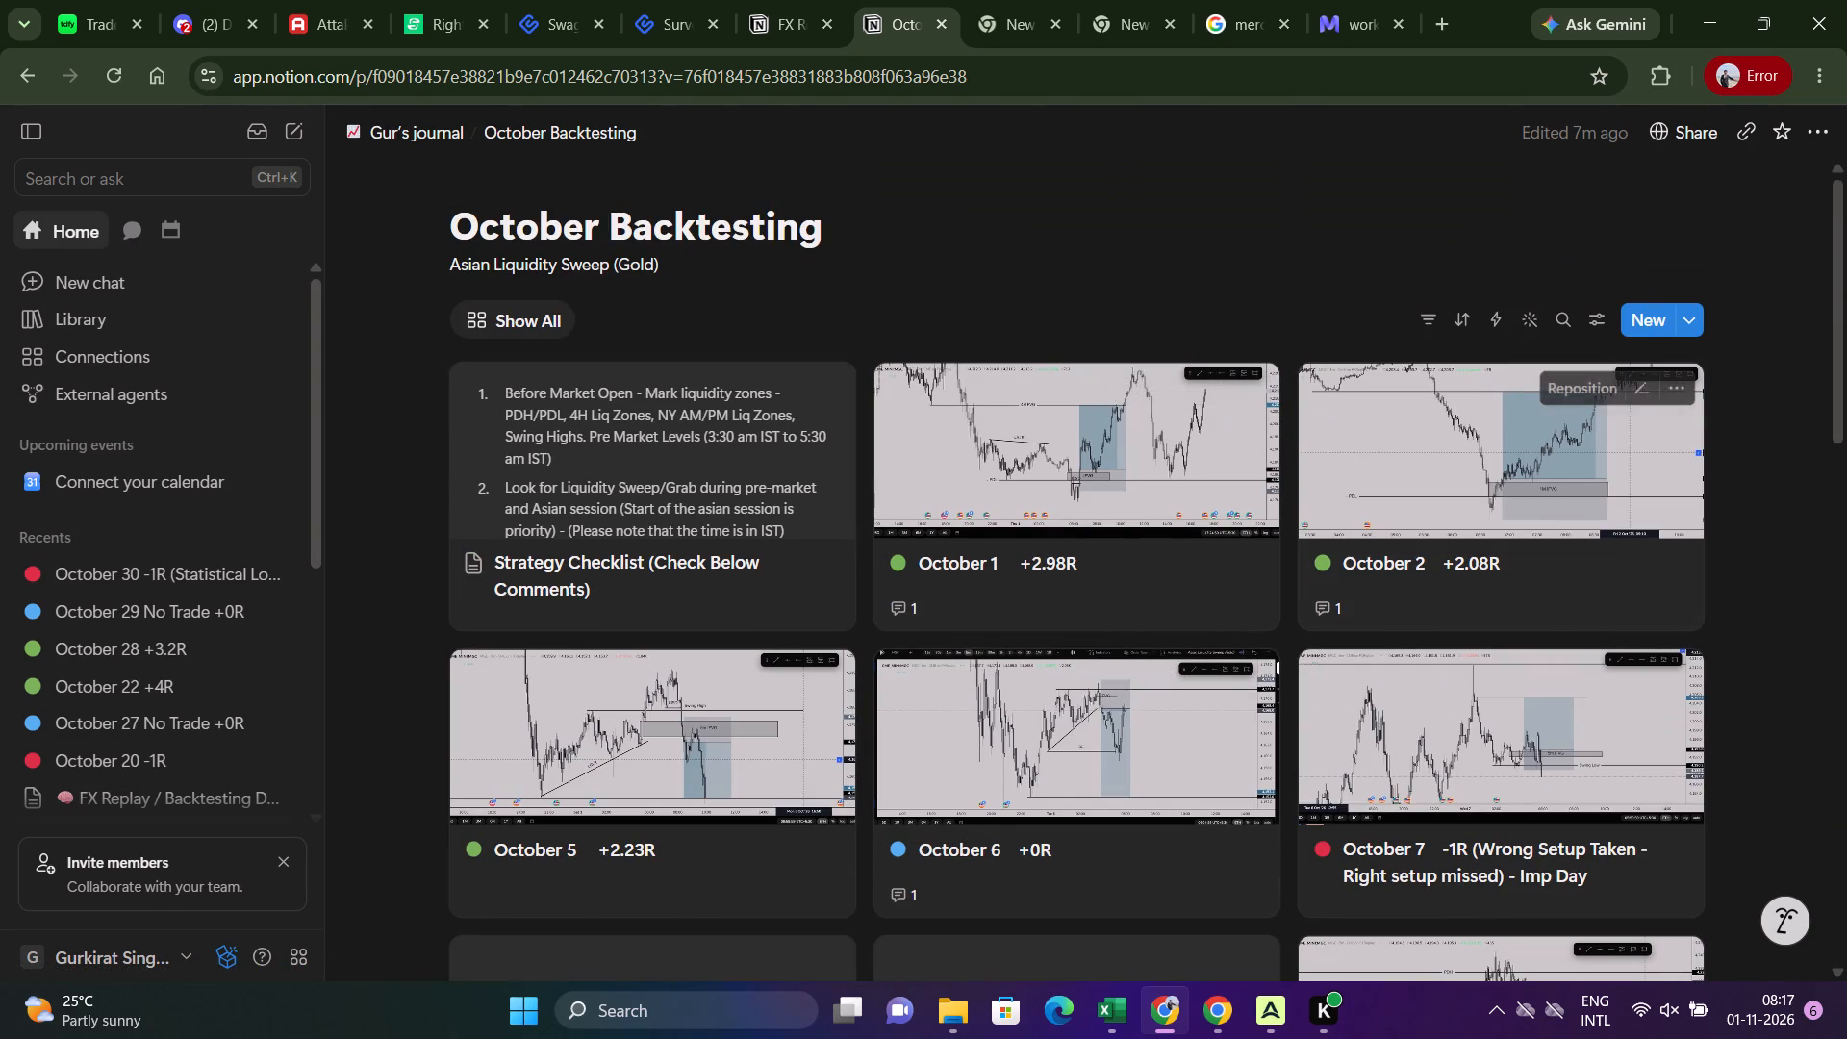
Filter the October Backtesting gallery by win / loss / be to show only Be entries.
left_click(1432, 331)
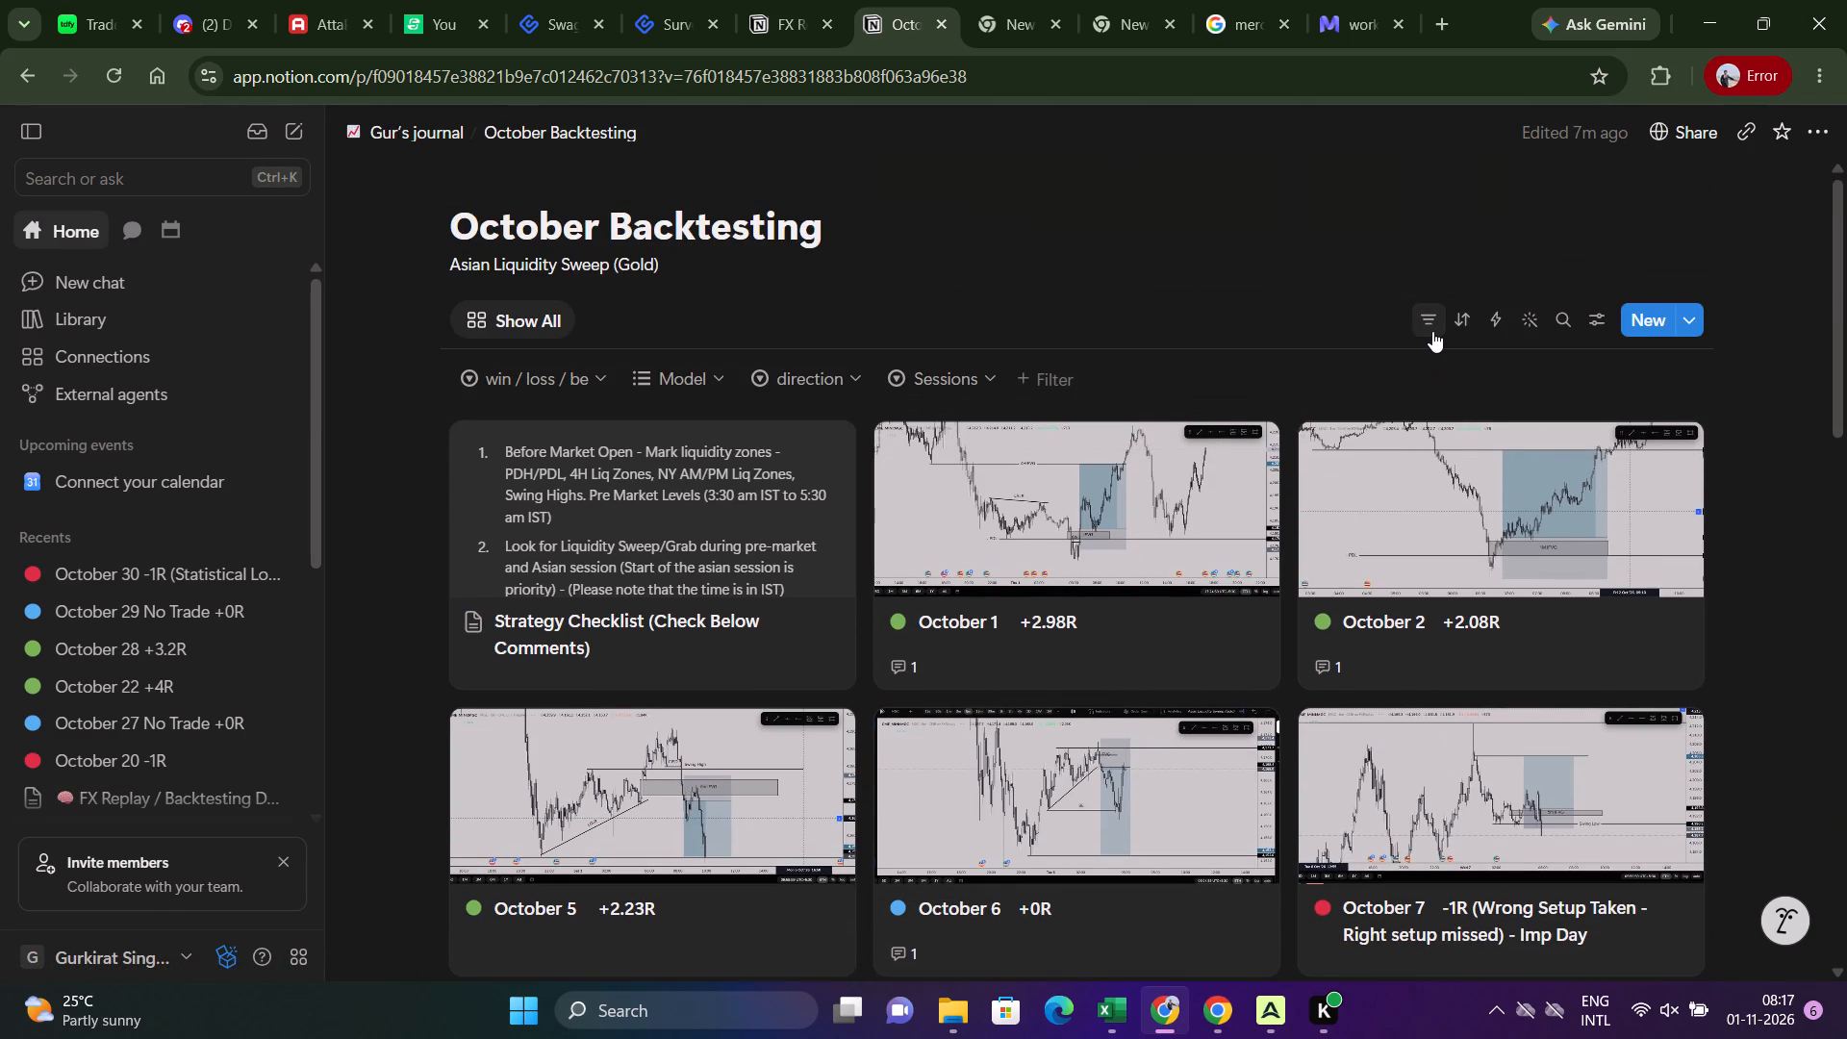
left_click(829, 383)
left_click(829, 383)
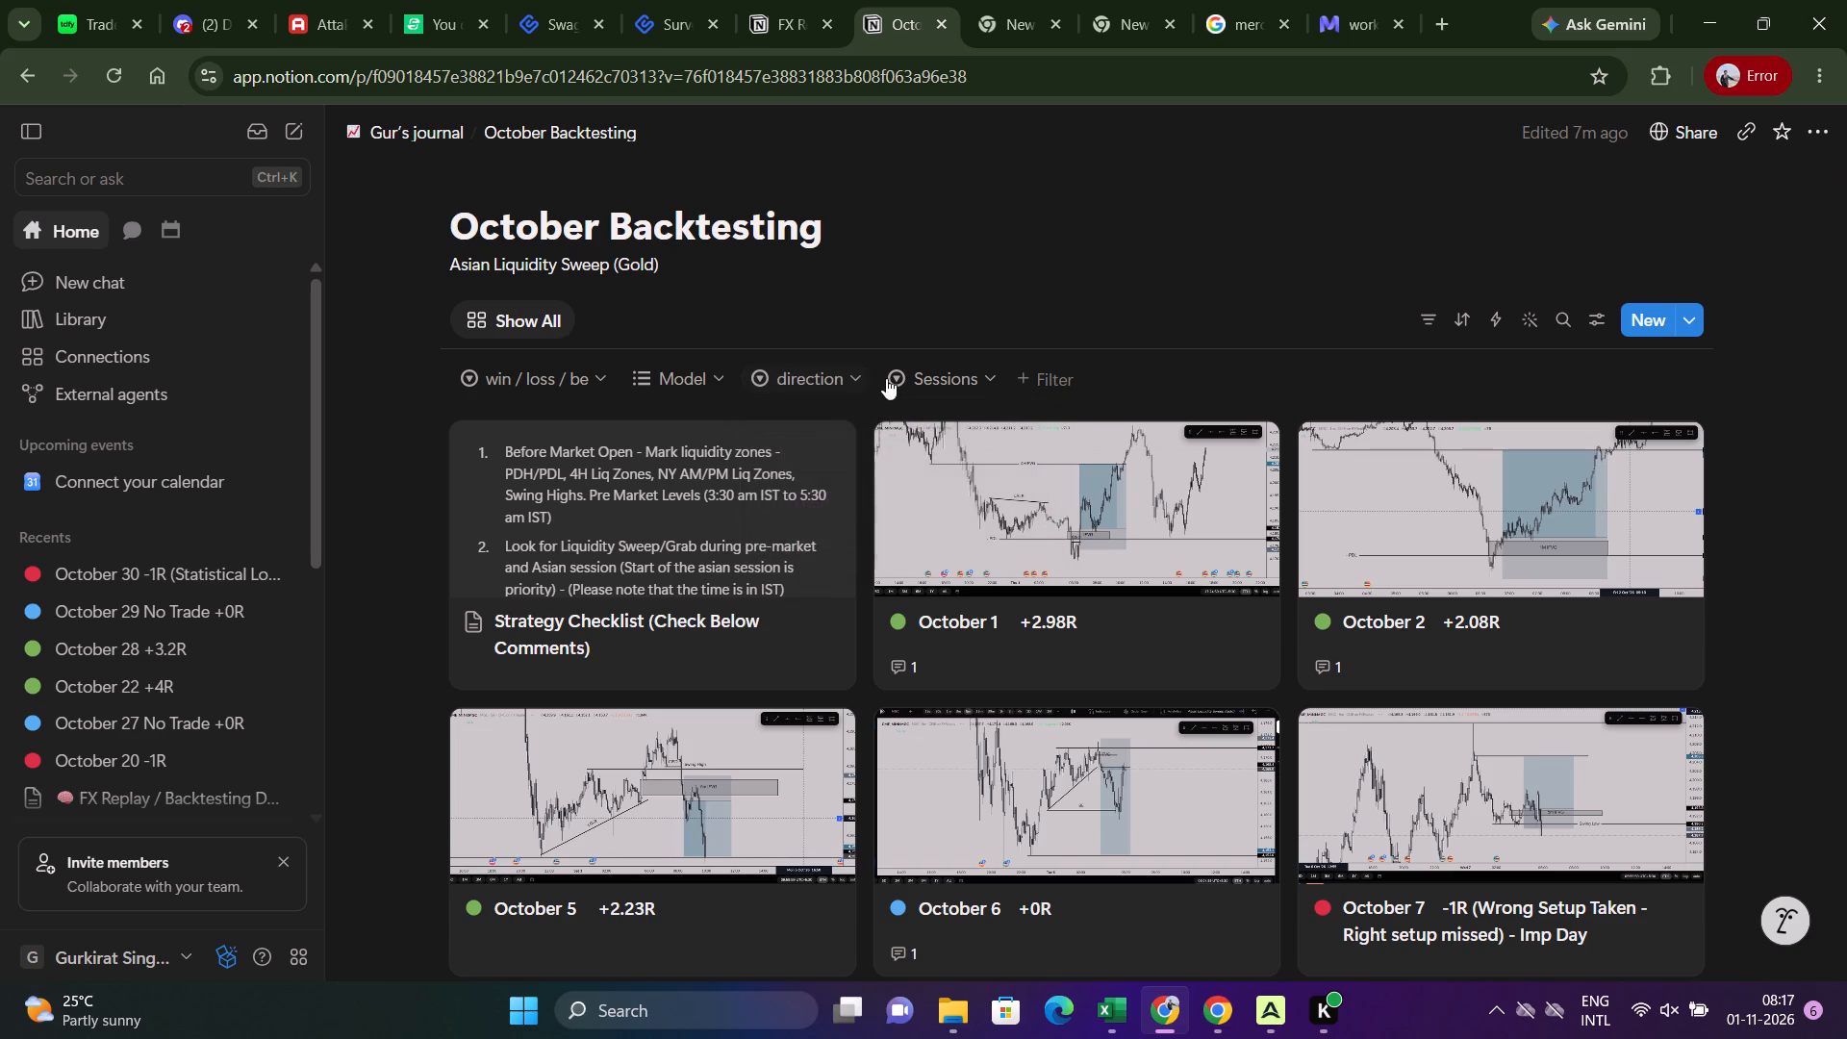
left_click(696, 384)
left_click(589, 386)
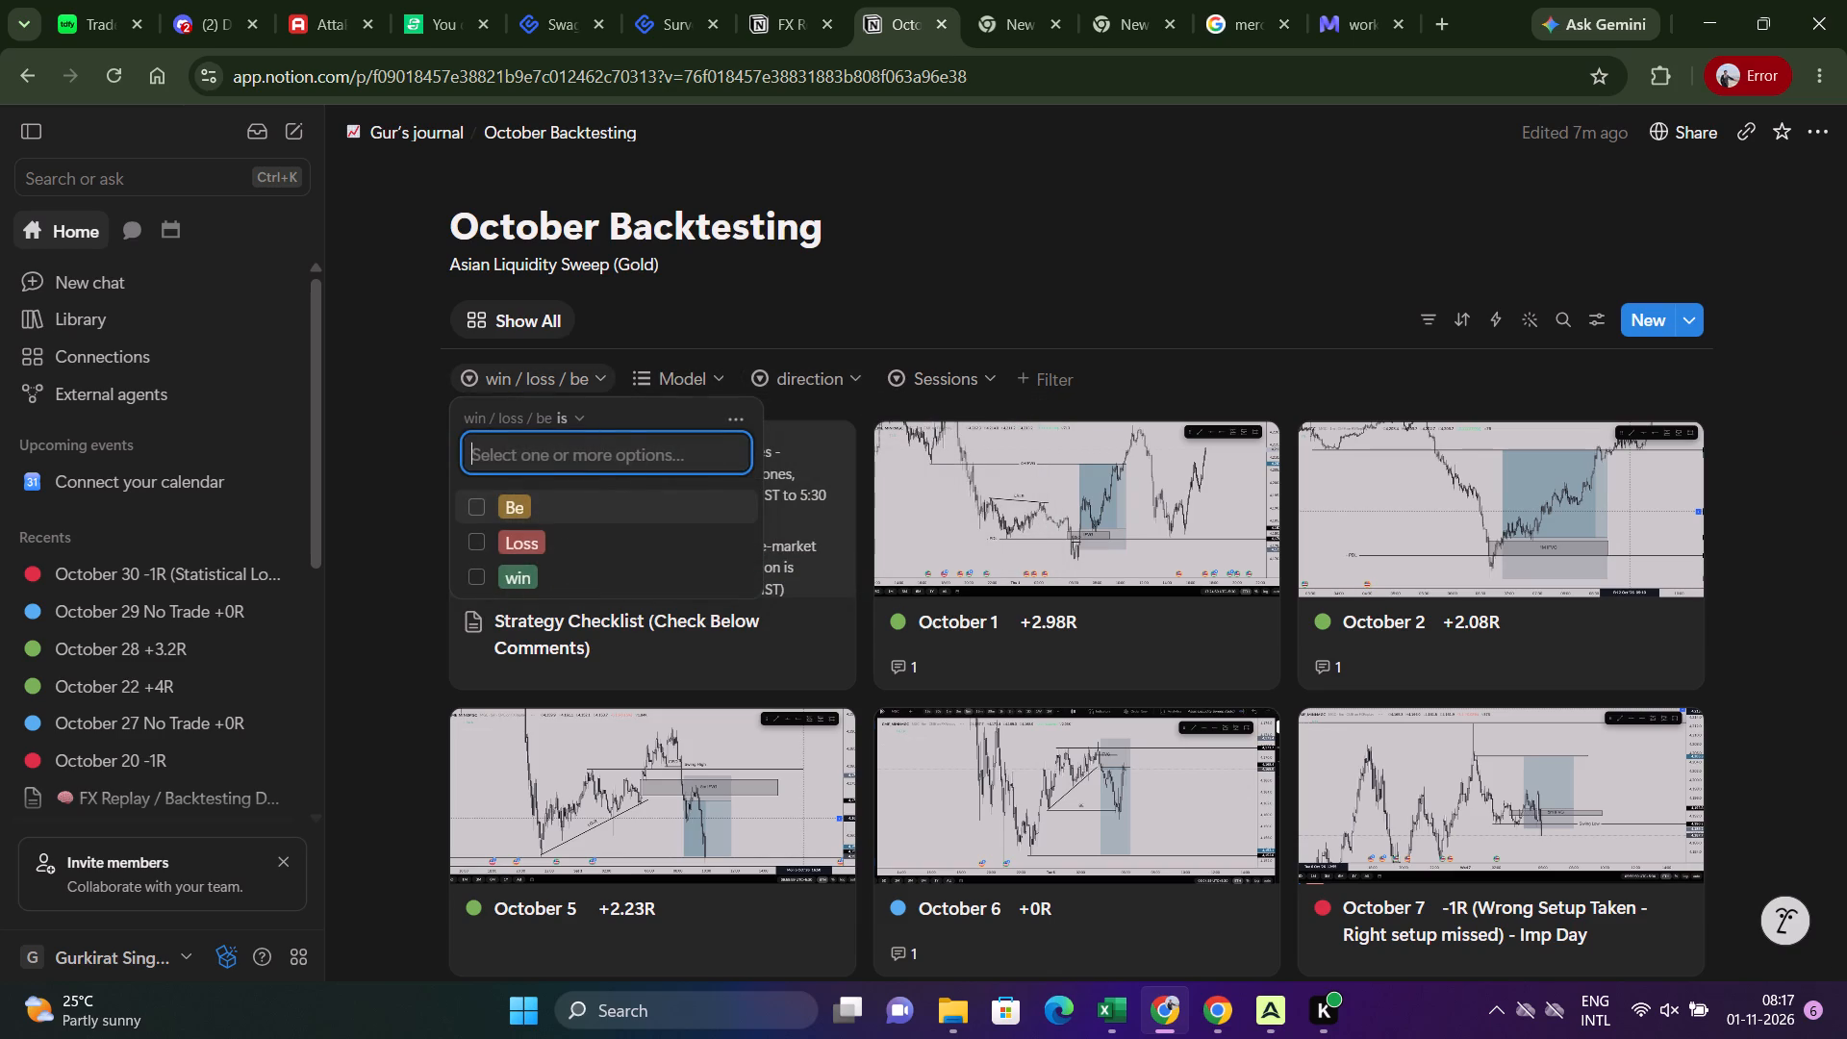
left_click(570, 506)
scroll(725, 519, "down", 1)
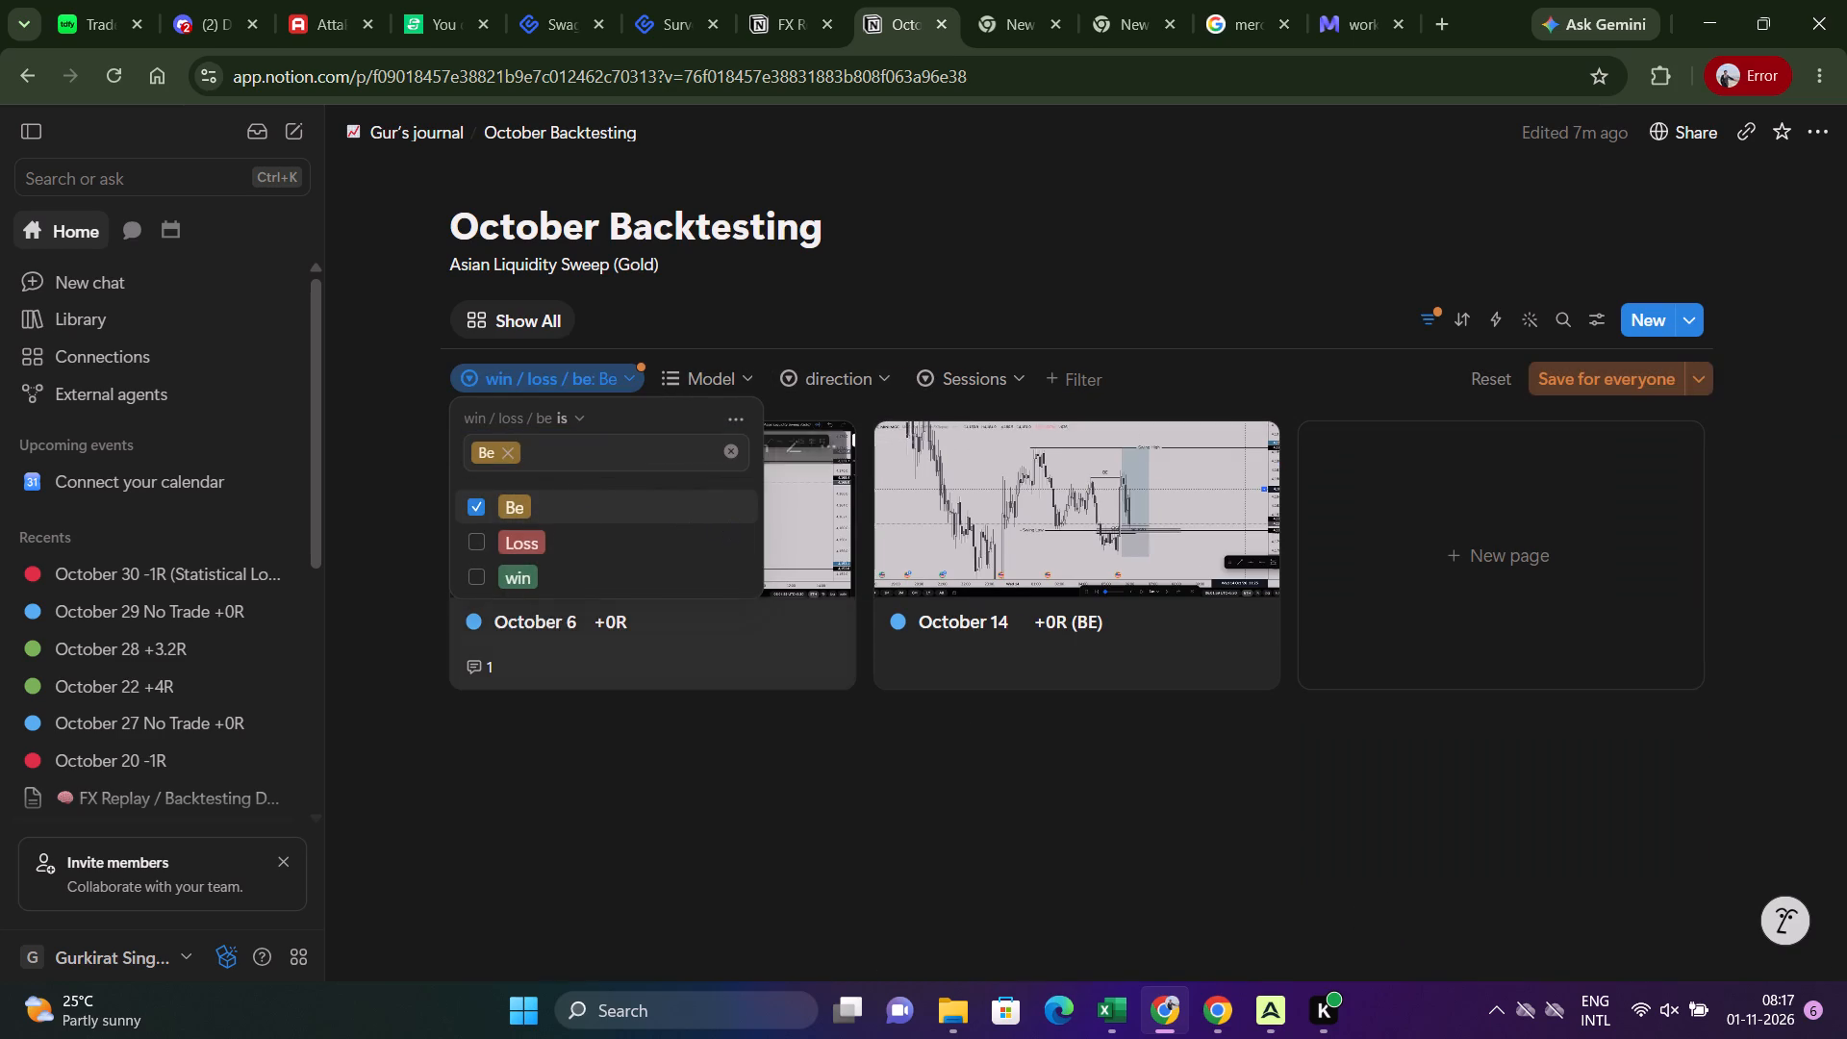
left_click(962, 726)
Switch the win / loss / be filter from Be to Loss to view the losing days.
left_click(592, 384)
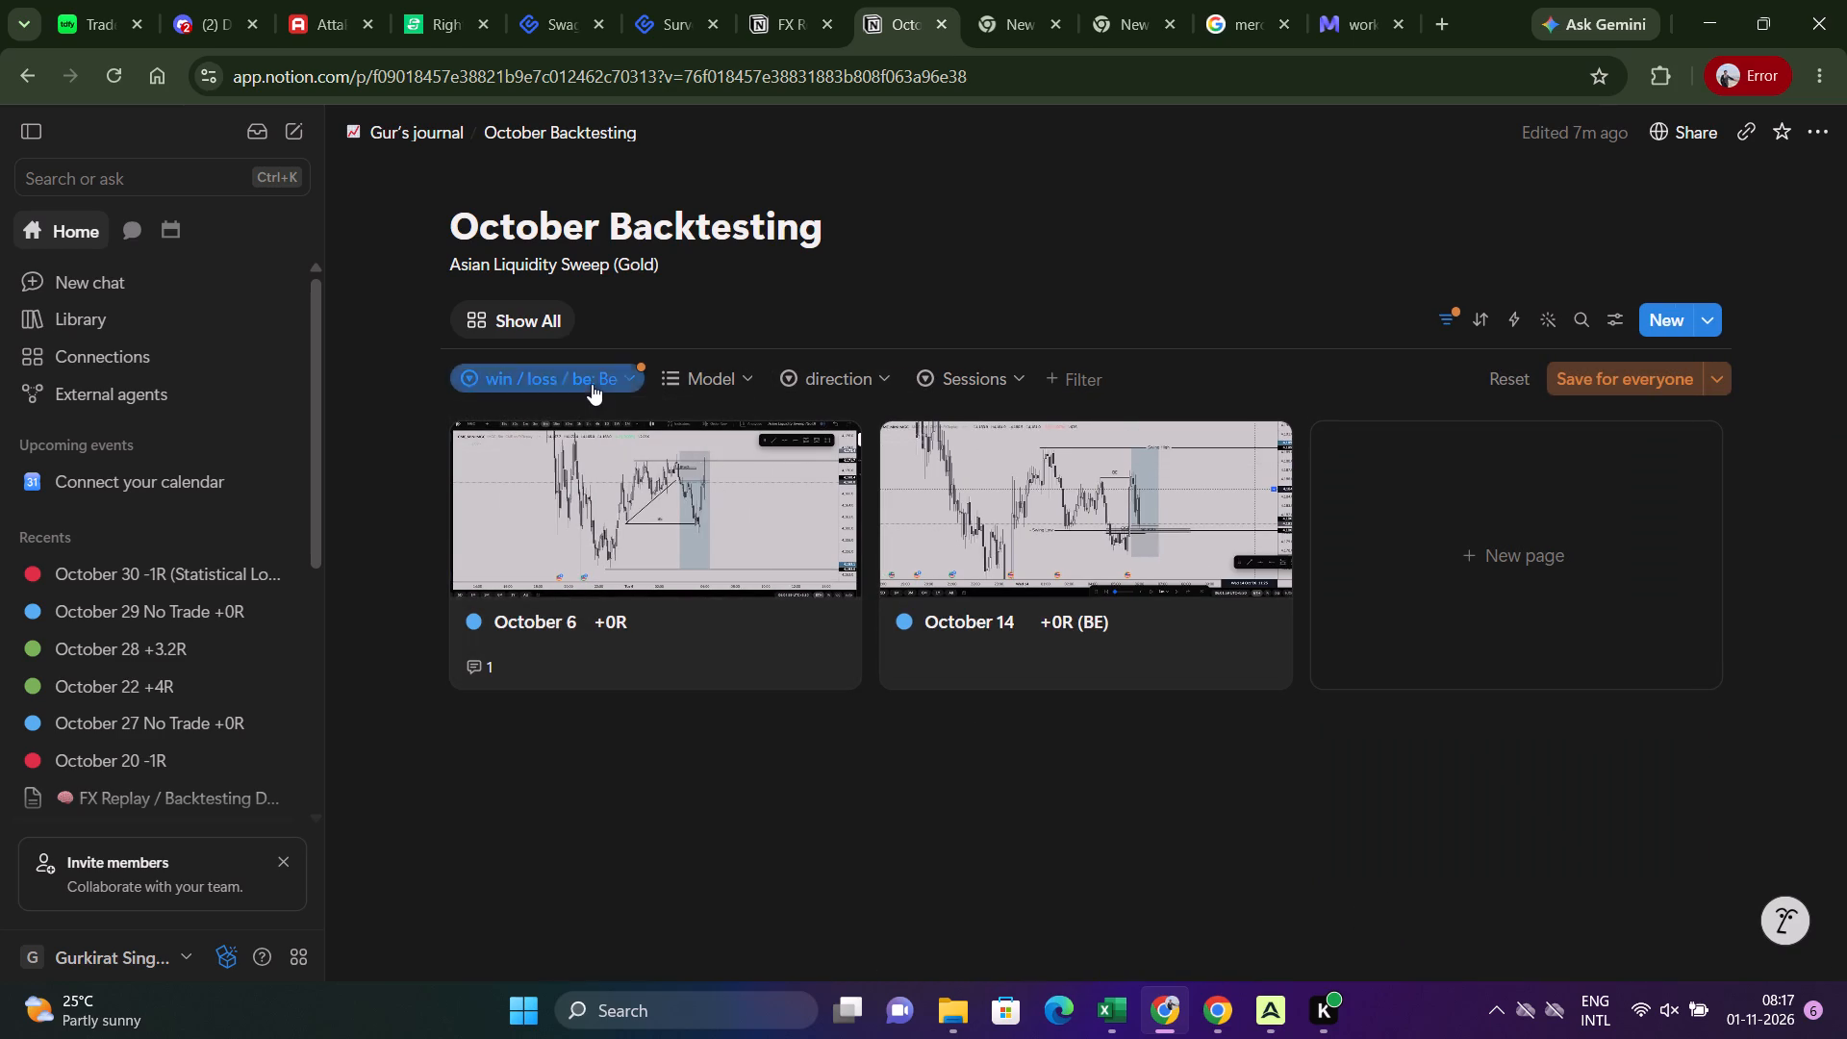
left_click(560, 508)
left_click(548, 537)
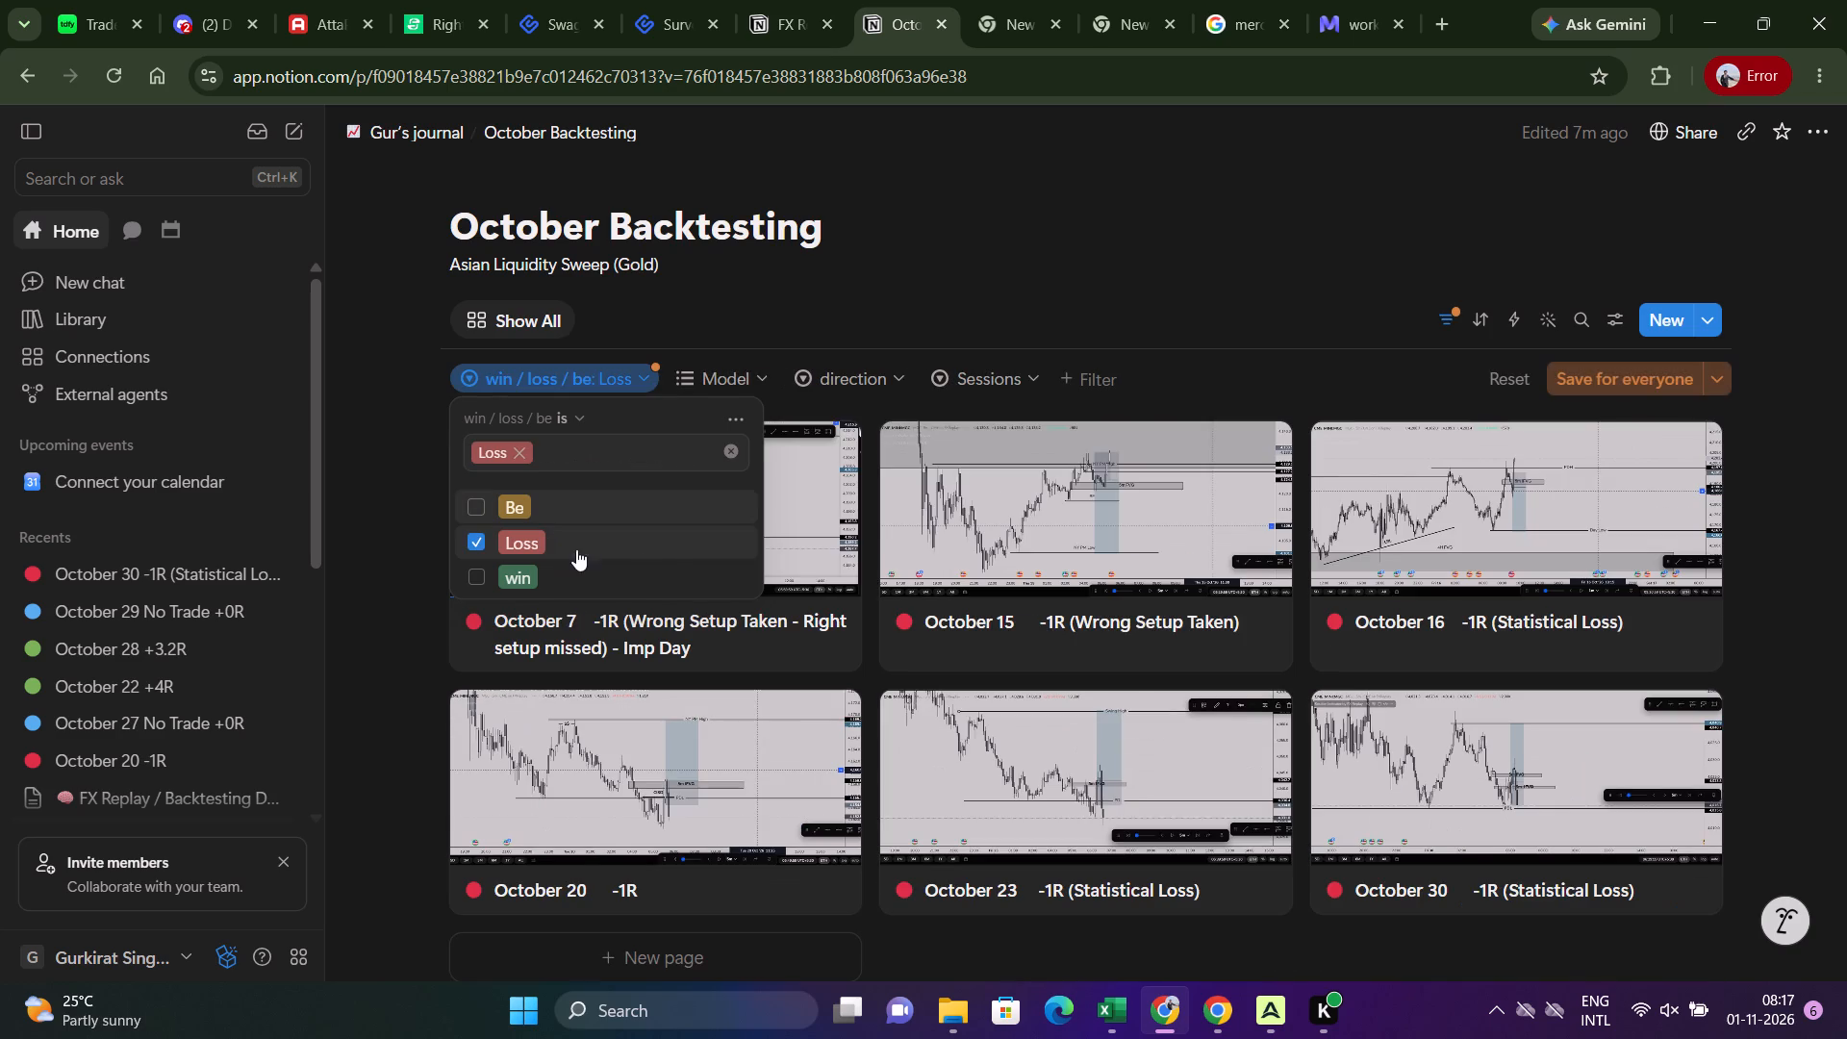
Look over the losing days in the filtered October Backtesting gallery.
left_click(1218, 280)
scroll(1321, 469, "down", 3)
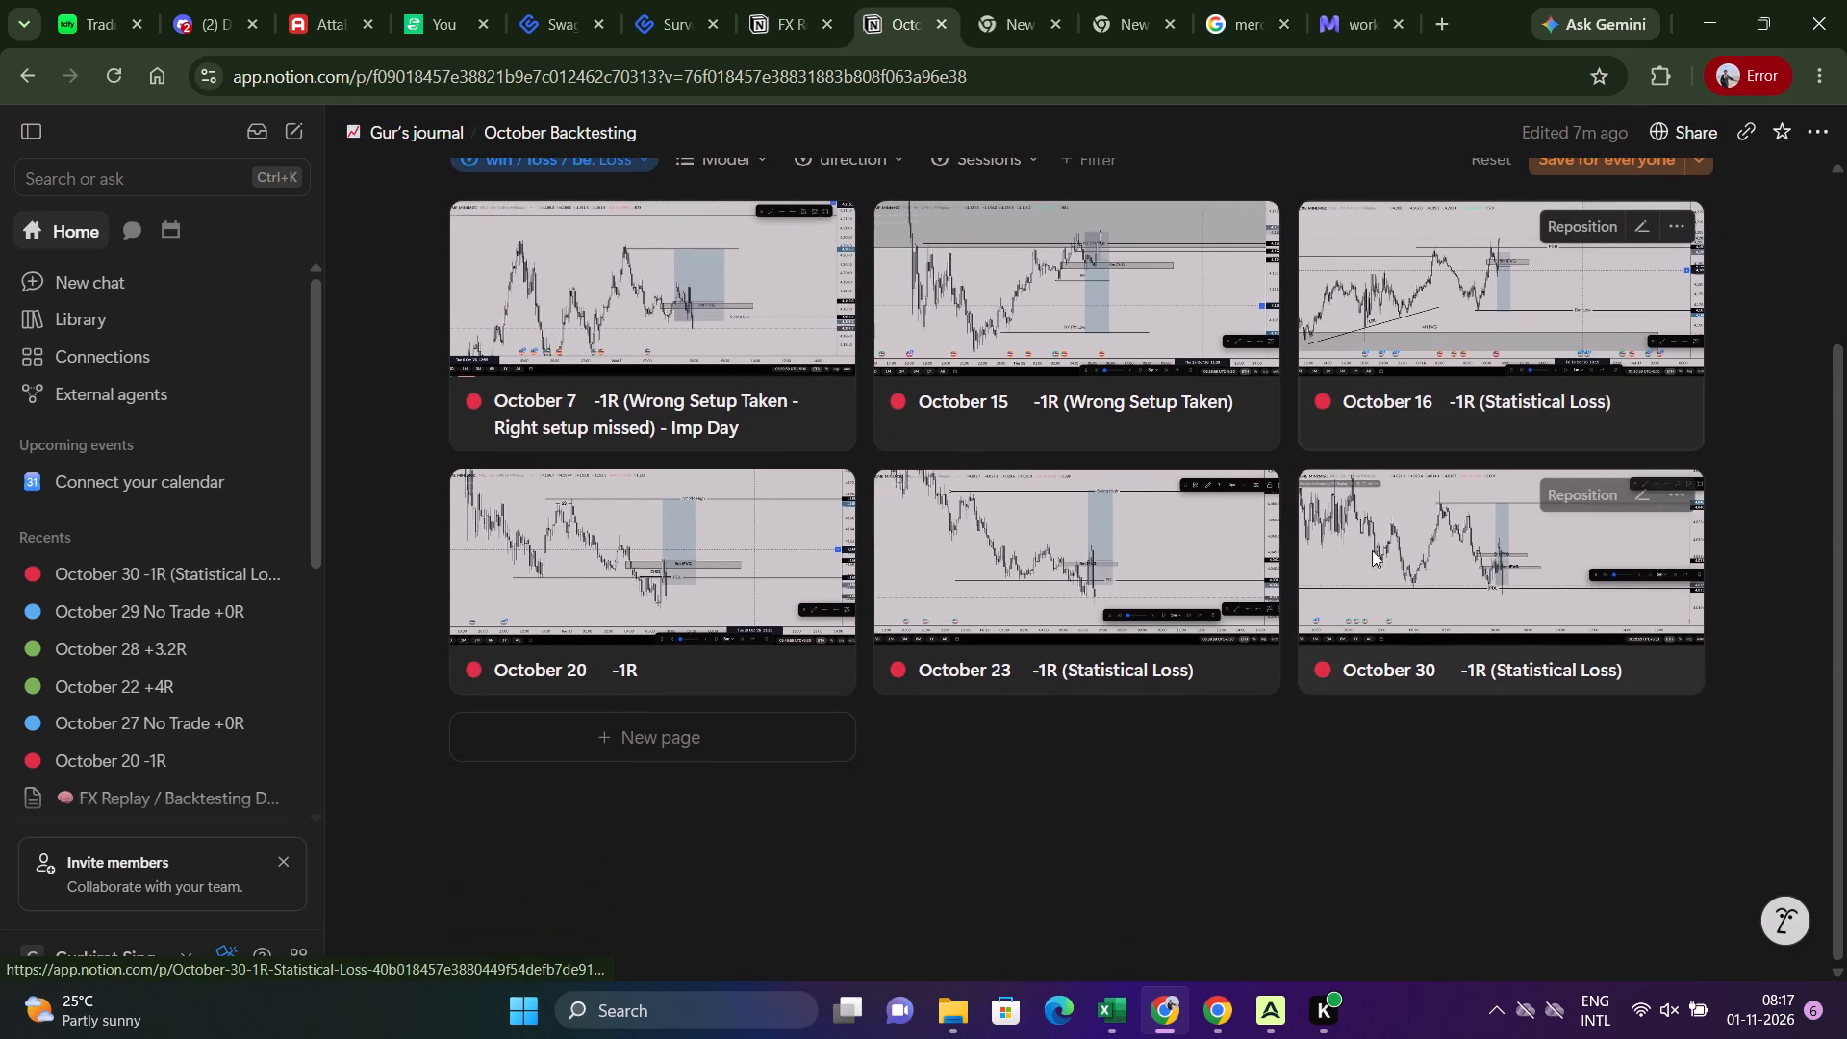
scroll(580, 324, "up", 3)
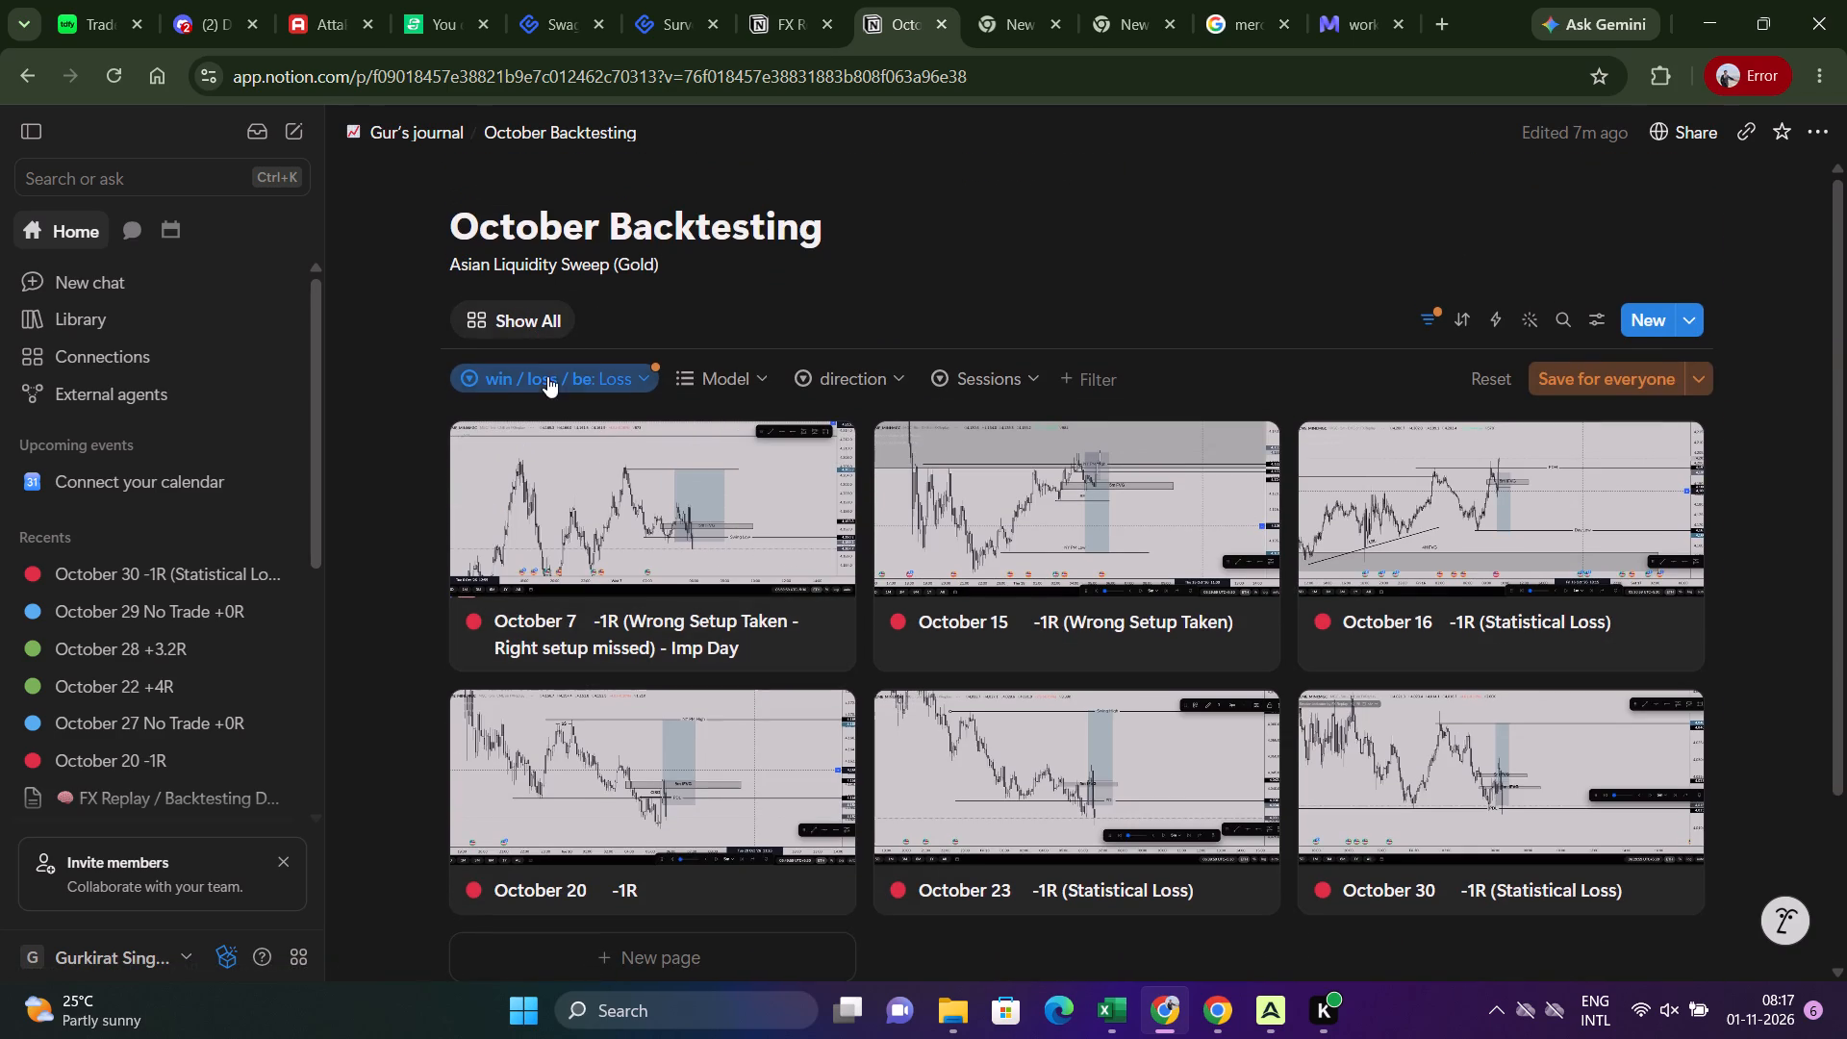
Add win to the win / loss / be filter alongside Loss.
left_click(547, 376)
scroll(529, 603, "down", 1)
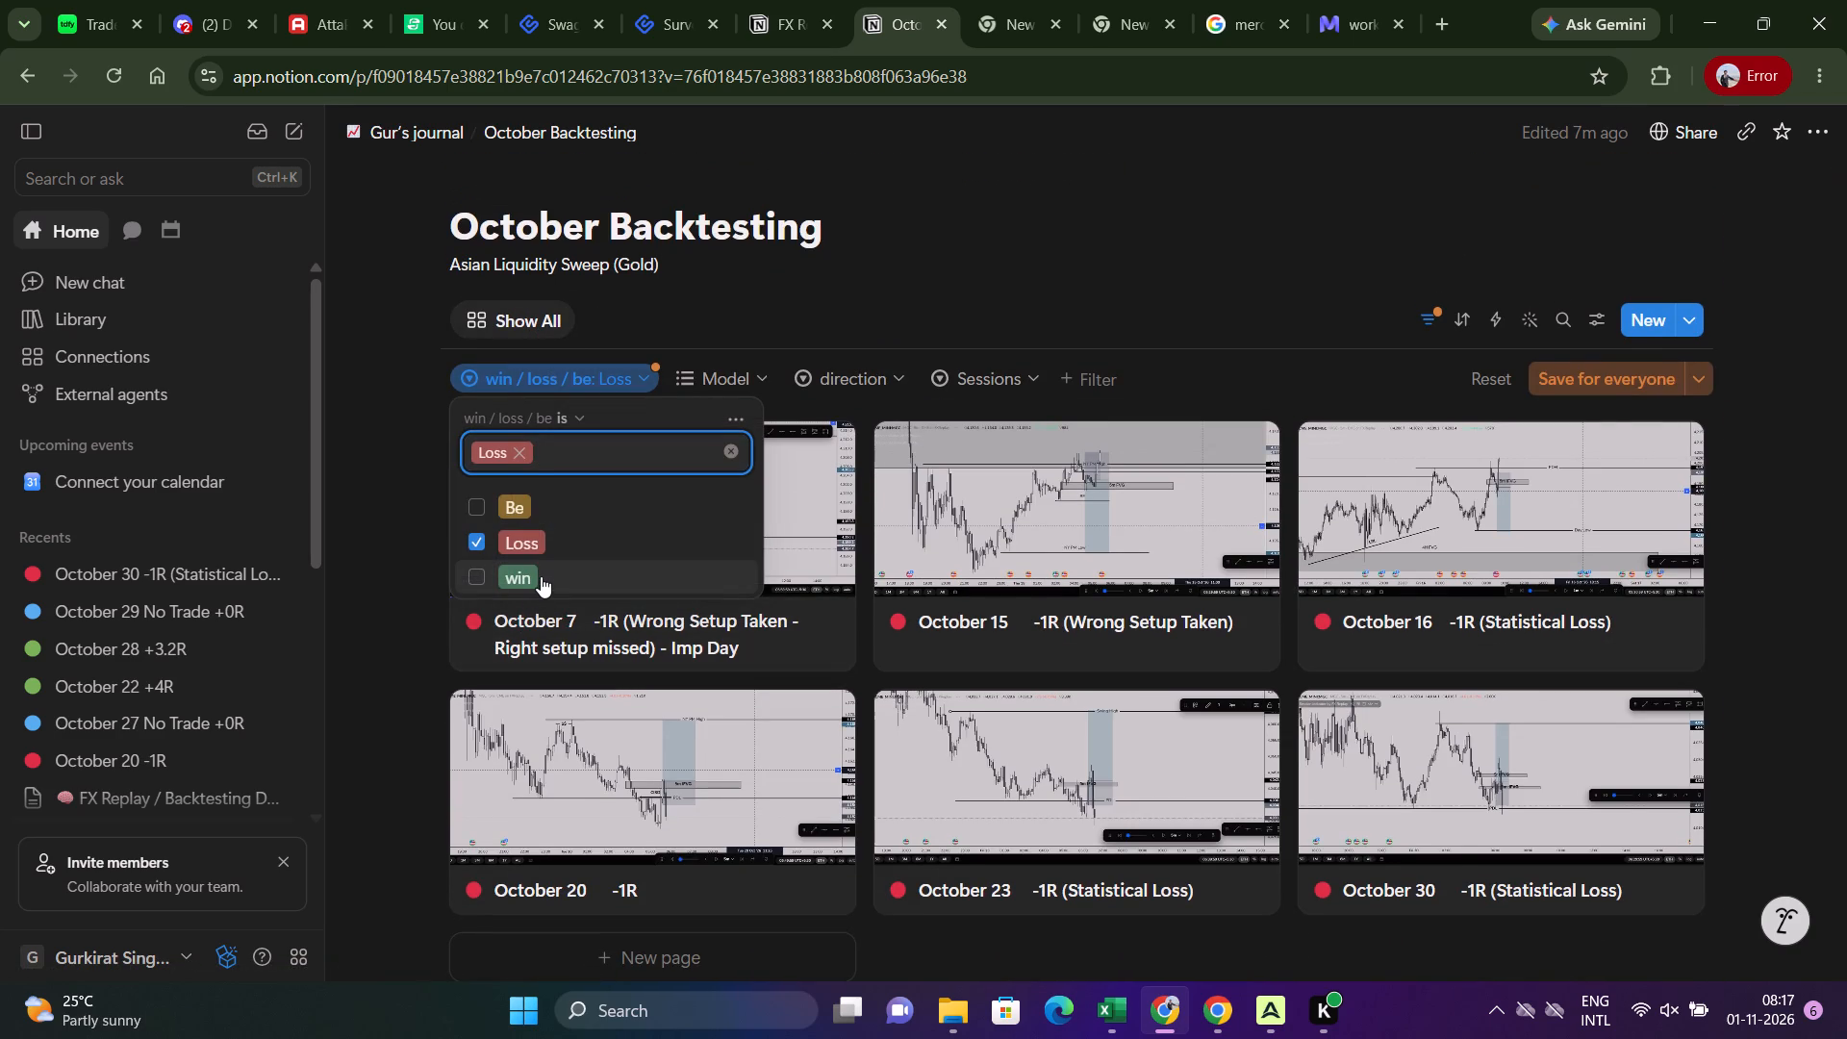
left_click(541, 576)
scroll(1084, 659, "down", 6)
left_click(1764, 607)
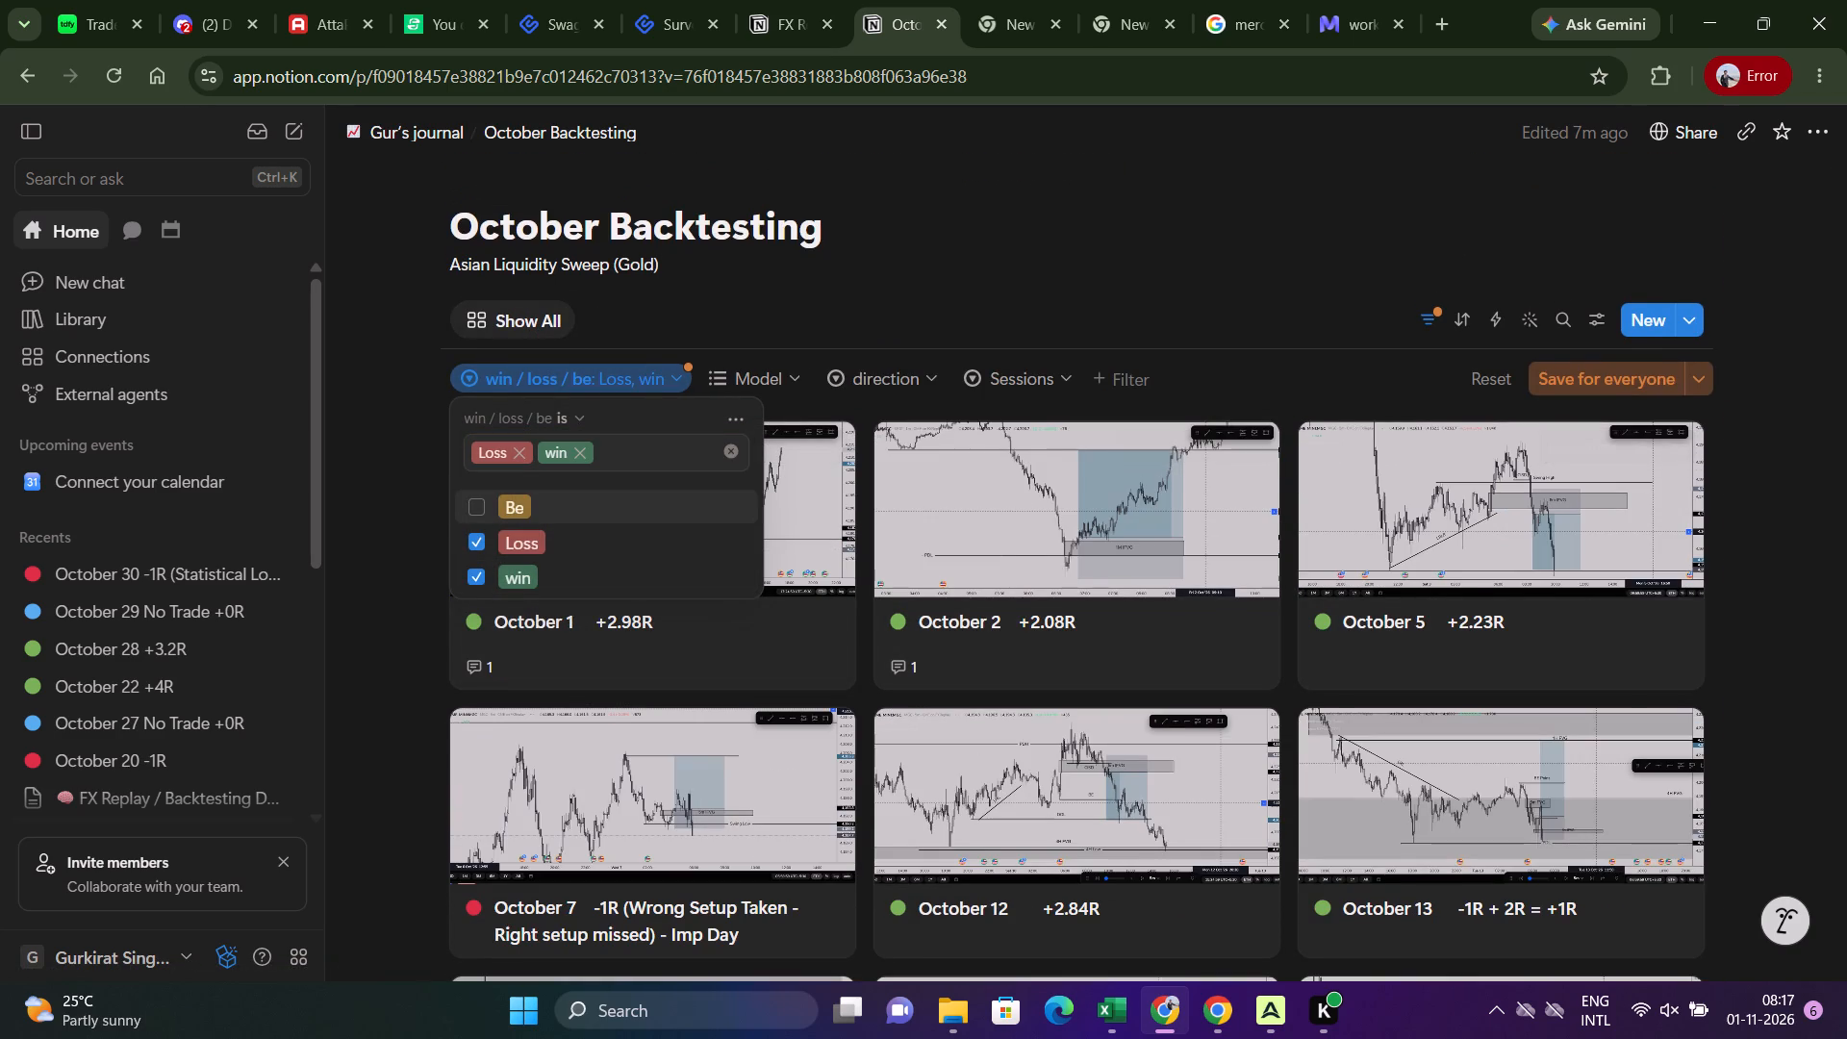
Look over the October trade days filtered to Loss and win, comparing their R results and setup notes.
scroll(1668, 636, "down", 5)
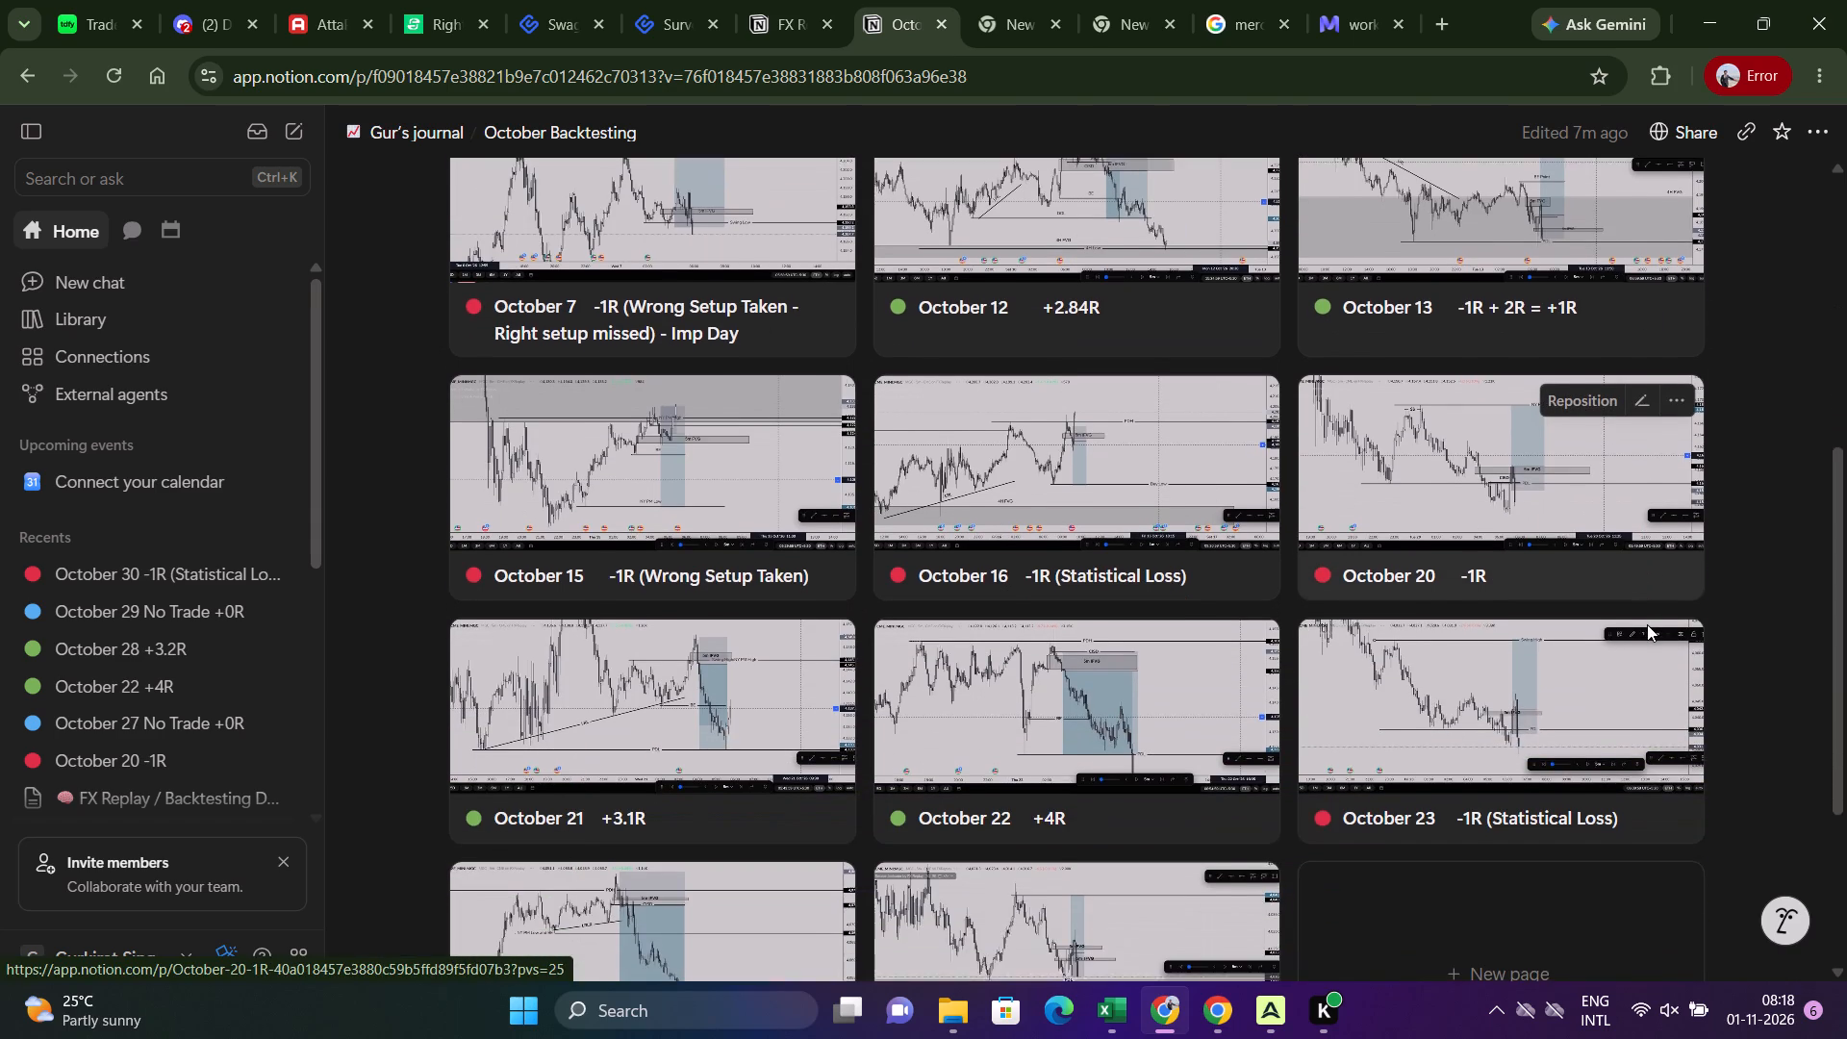
scroll(1647, 624, "down", 2)
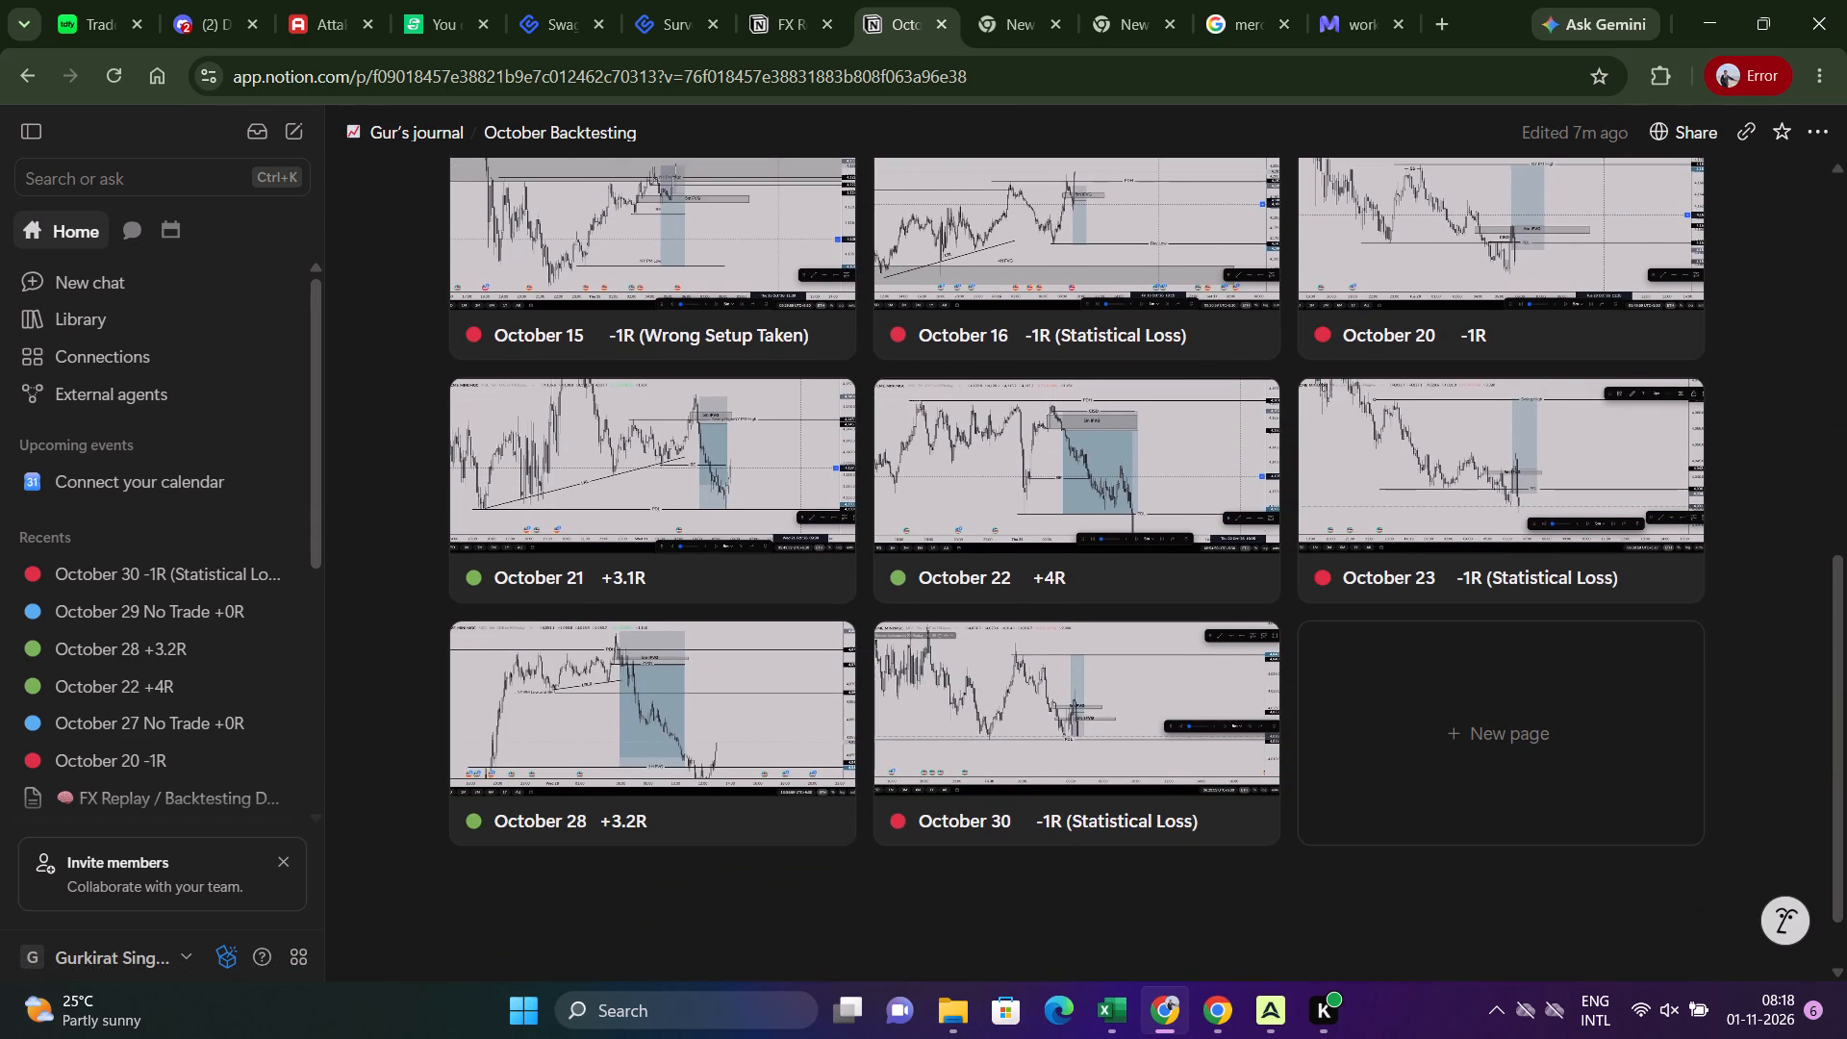
scroll(1846, 550, "up", 7)
scroll(1796, 546, "down", 4)
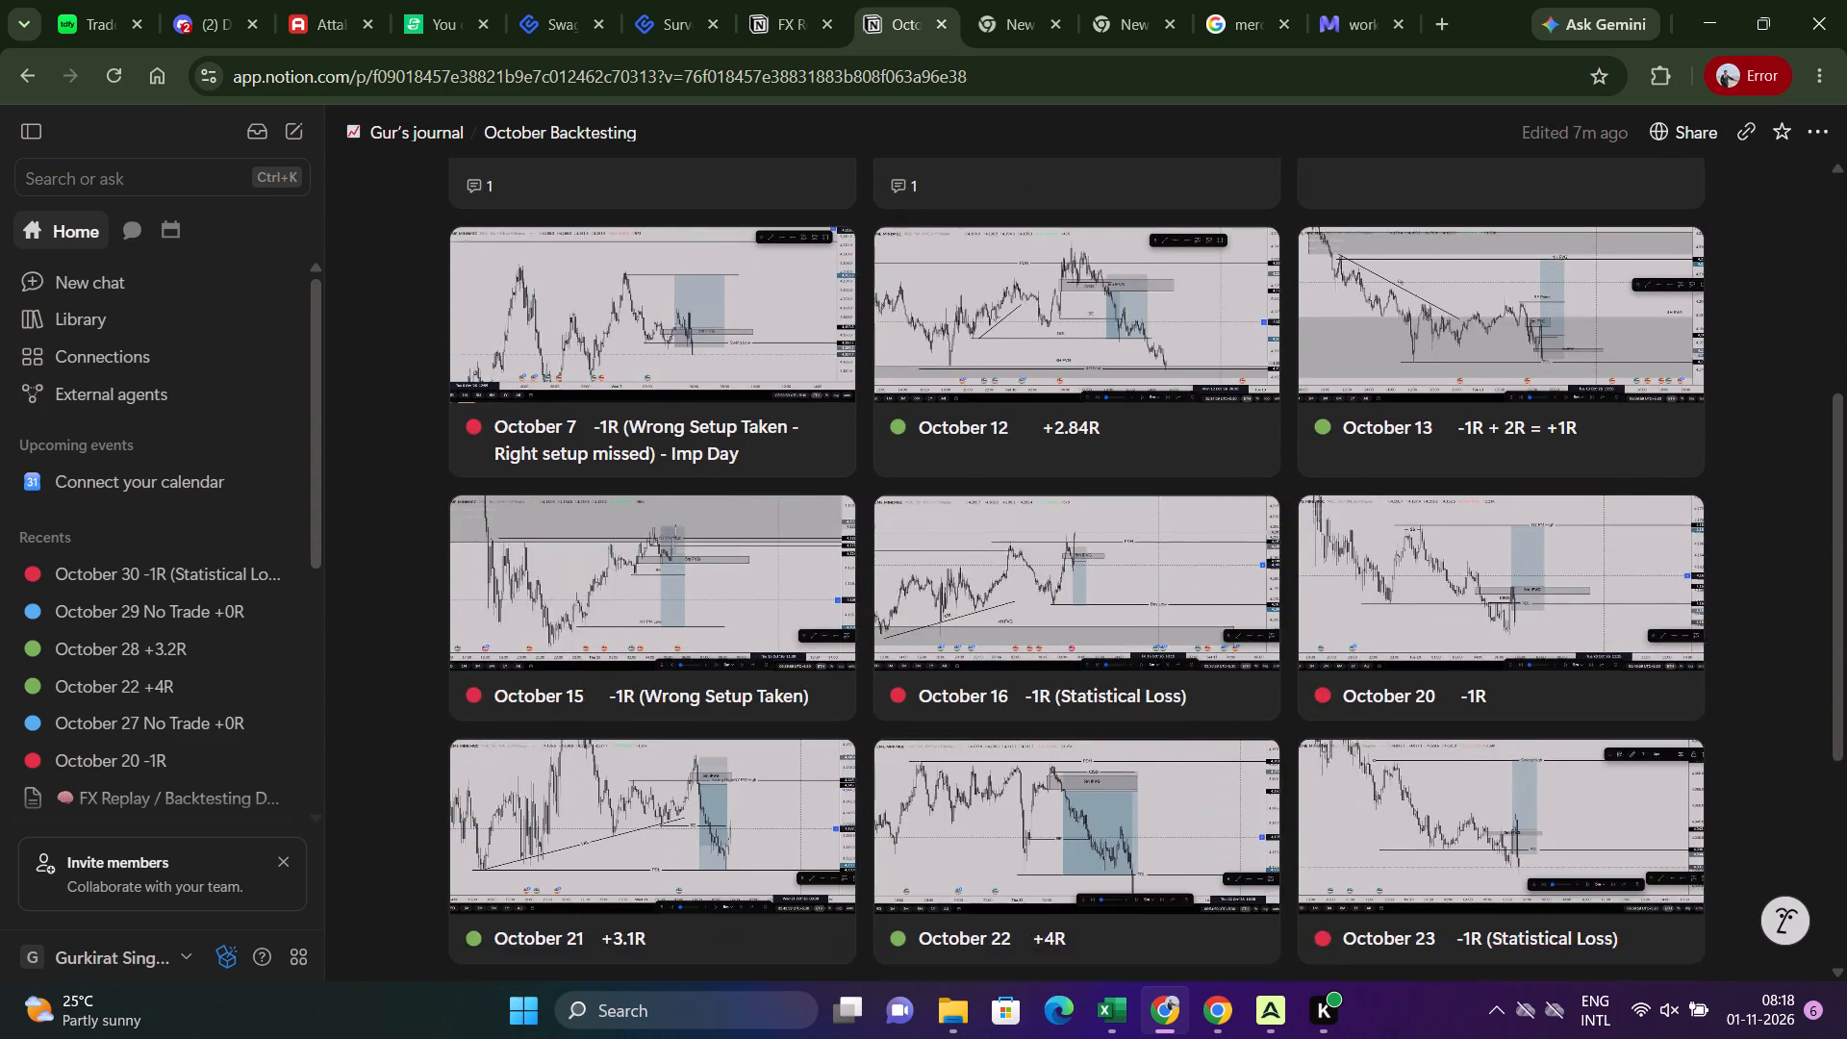
scroll(1758, 543, "down", 3)
scroll(1758, 543, "up", 2)
scroll(1758, 543, "down", 2)
scroll(1754, 545, "up", 4)
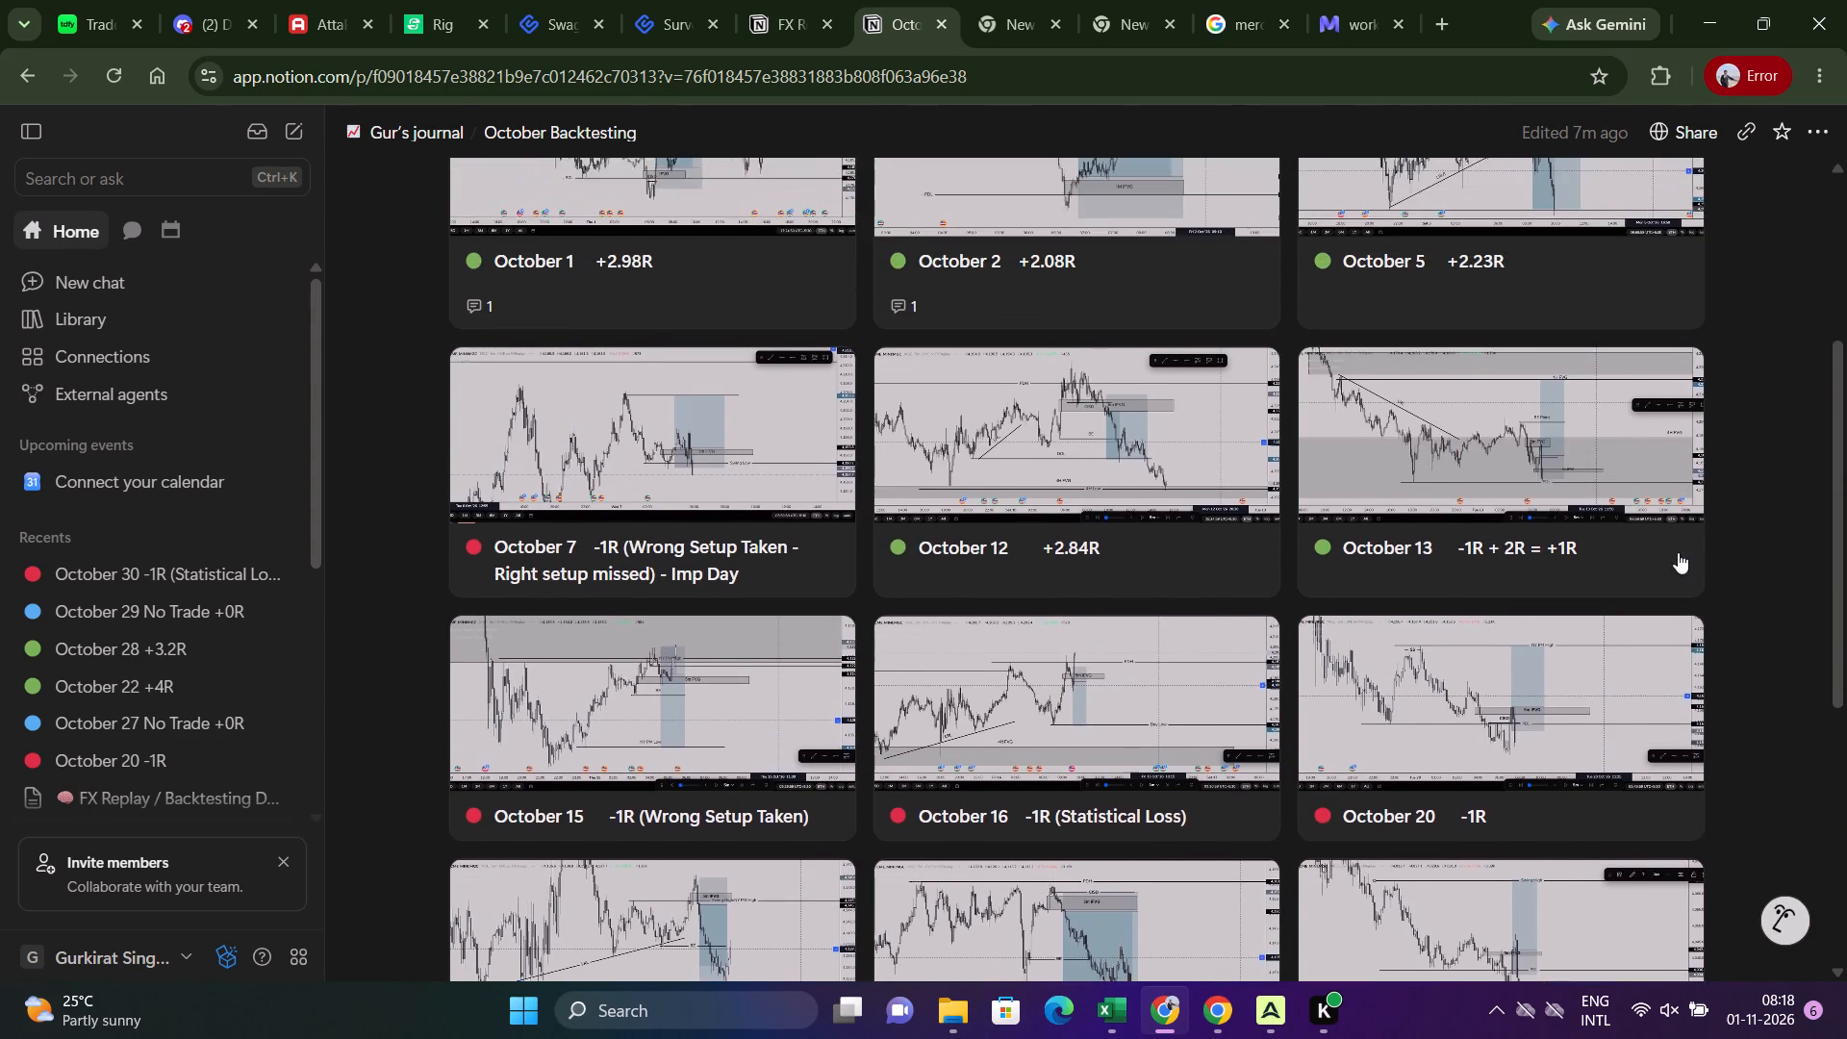
scroll(1678, 552, "up", 4)
scroll(1328, 509, "up", 1)
Remove Loss from the win / loss / be filter to show only the winning days.
left_click(616, 370)
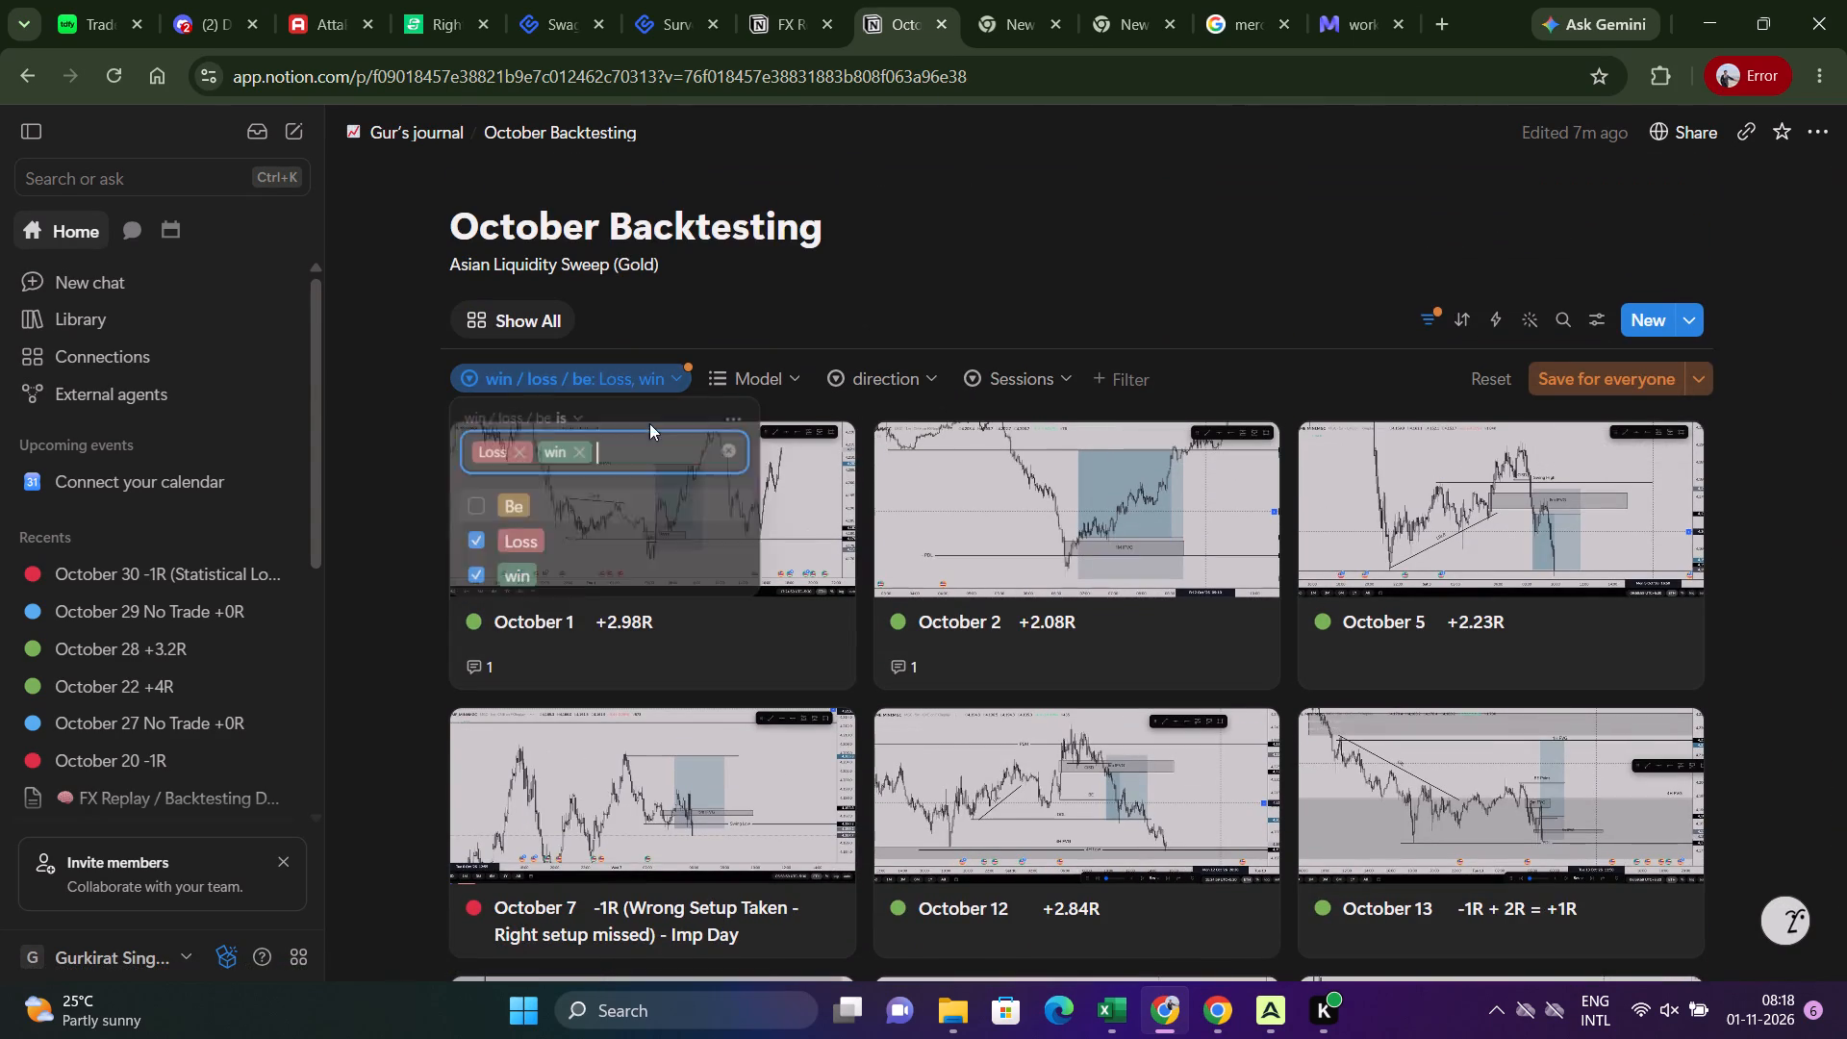
left_click(523, 538)
left_click(1756, 597)
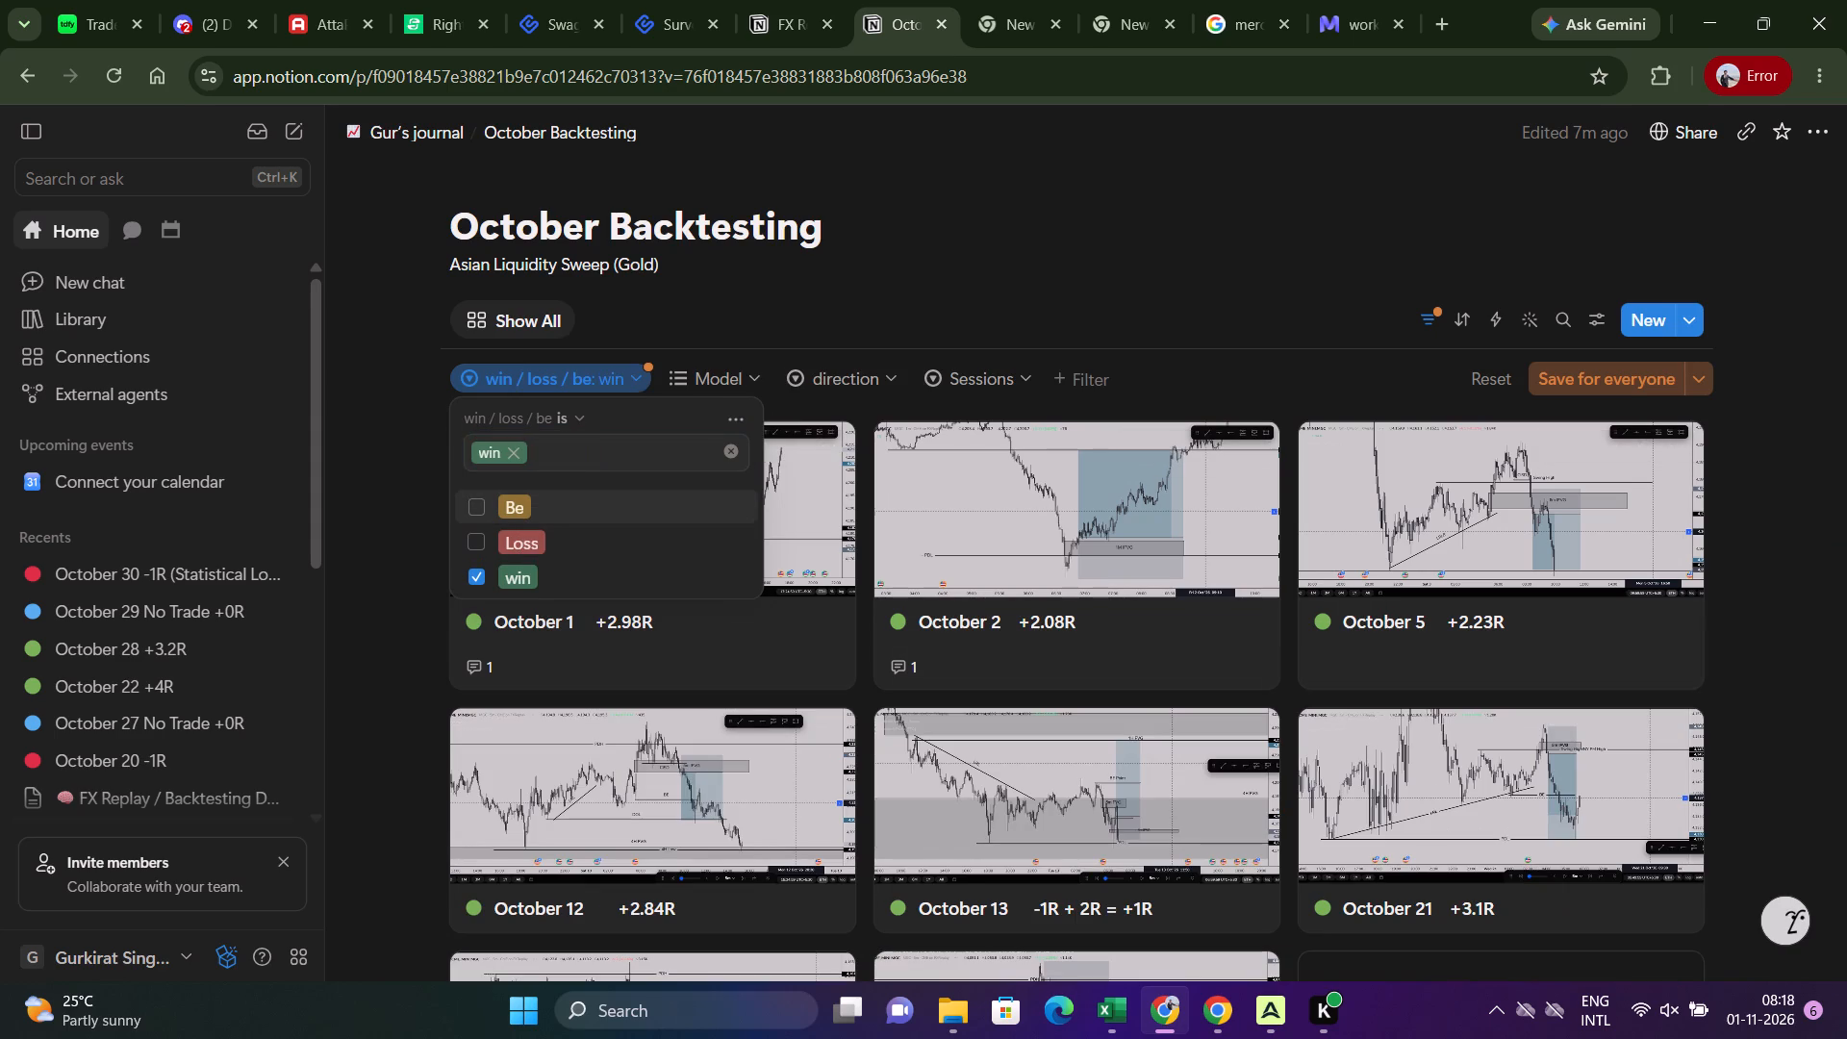
Look over the winning October days and the R result in each card's title.
scroll(1756, 596, "down", 6)
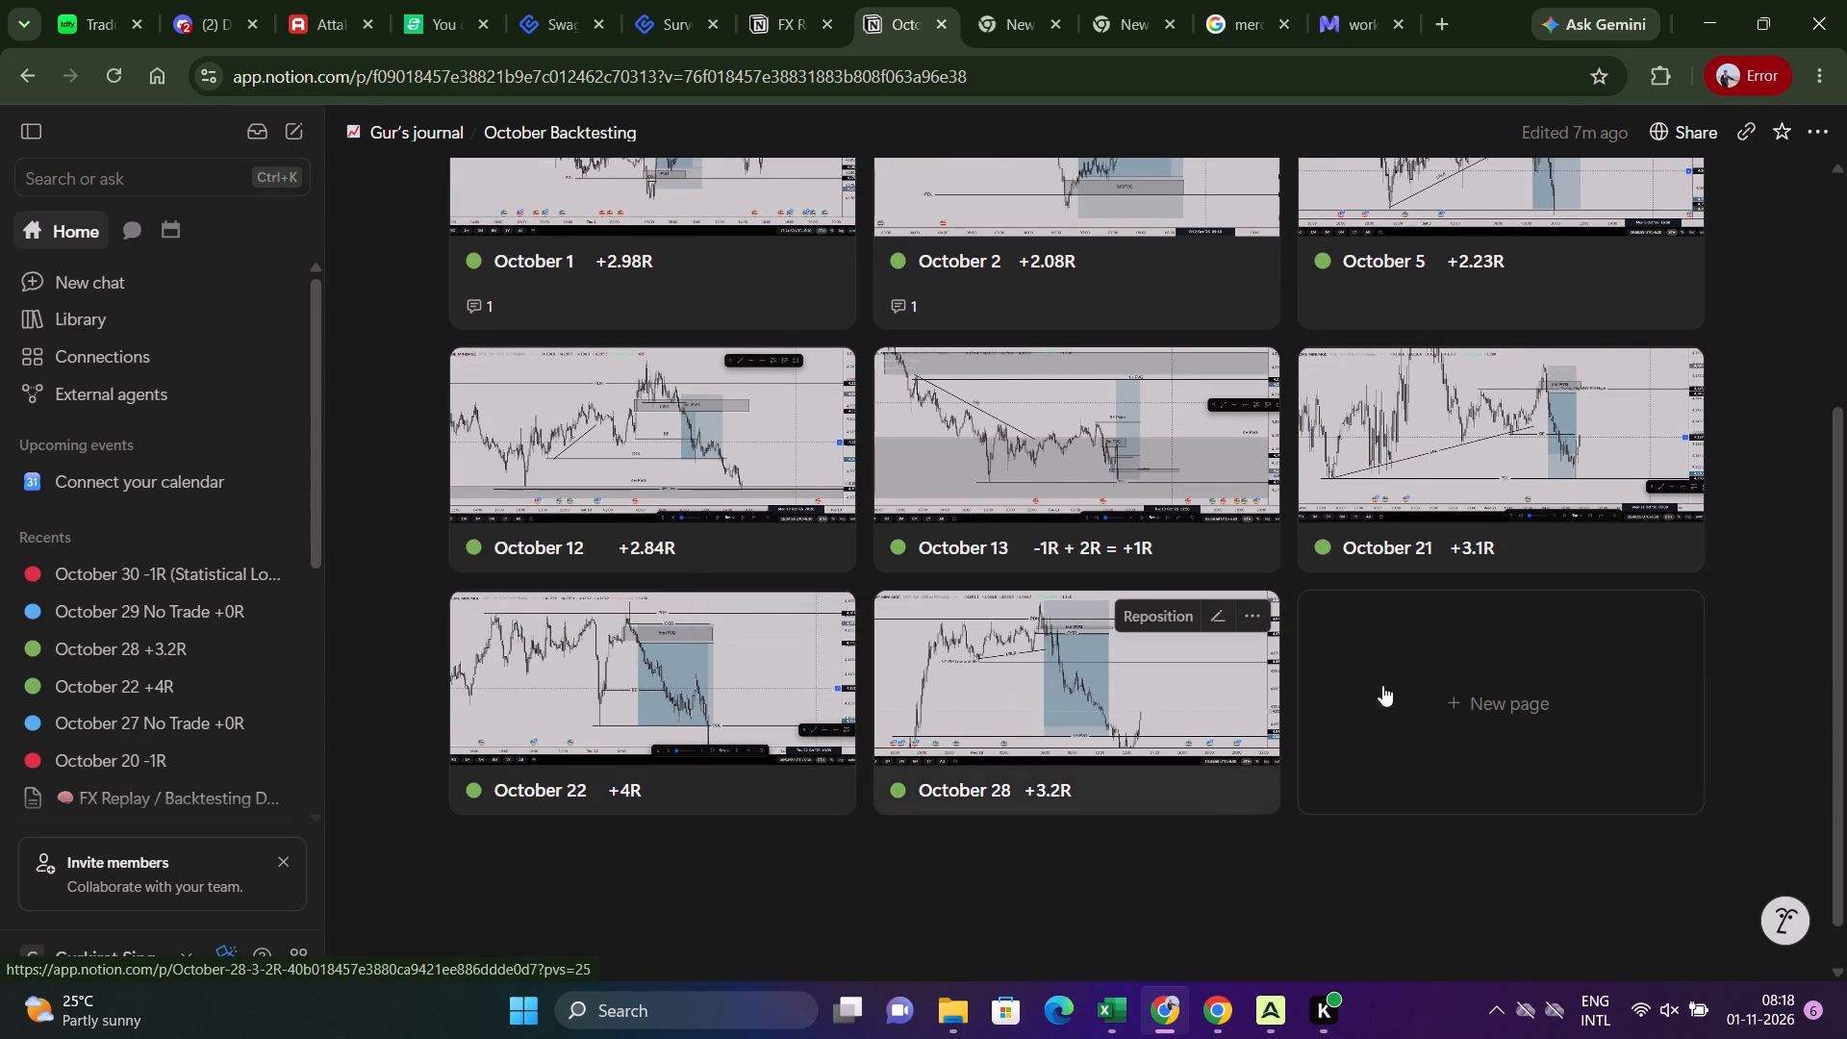
scroll(1700, 654, "up", 3)
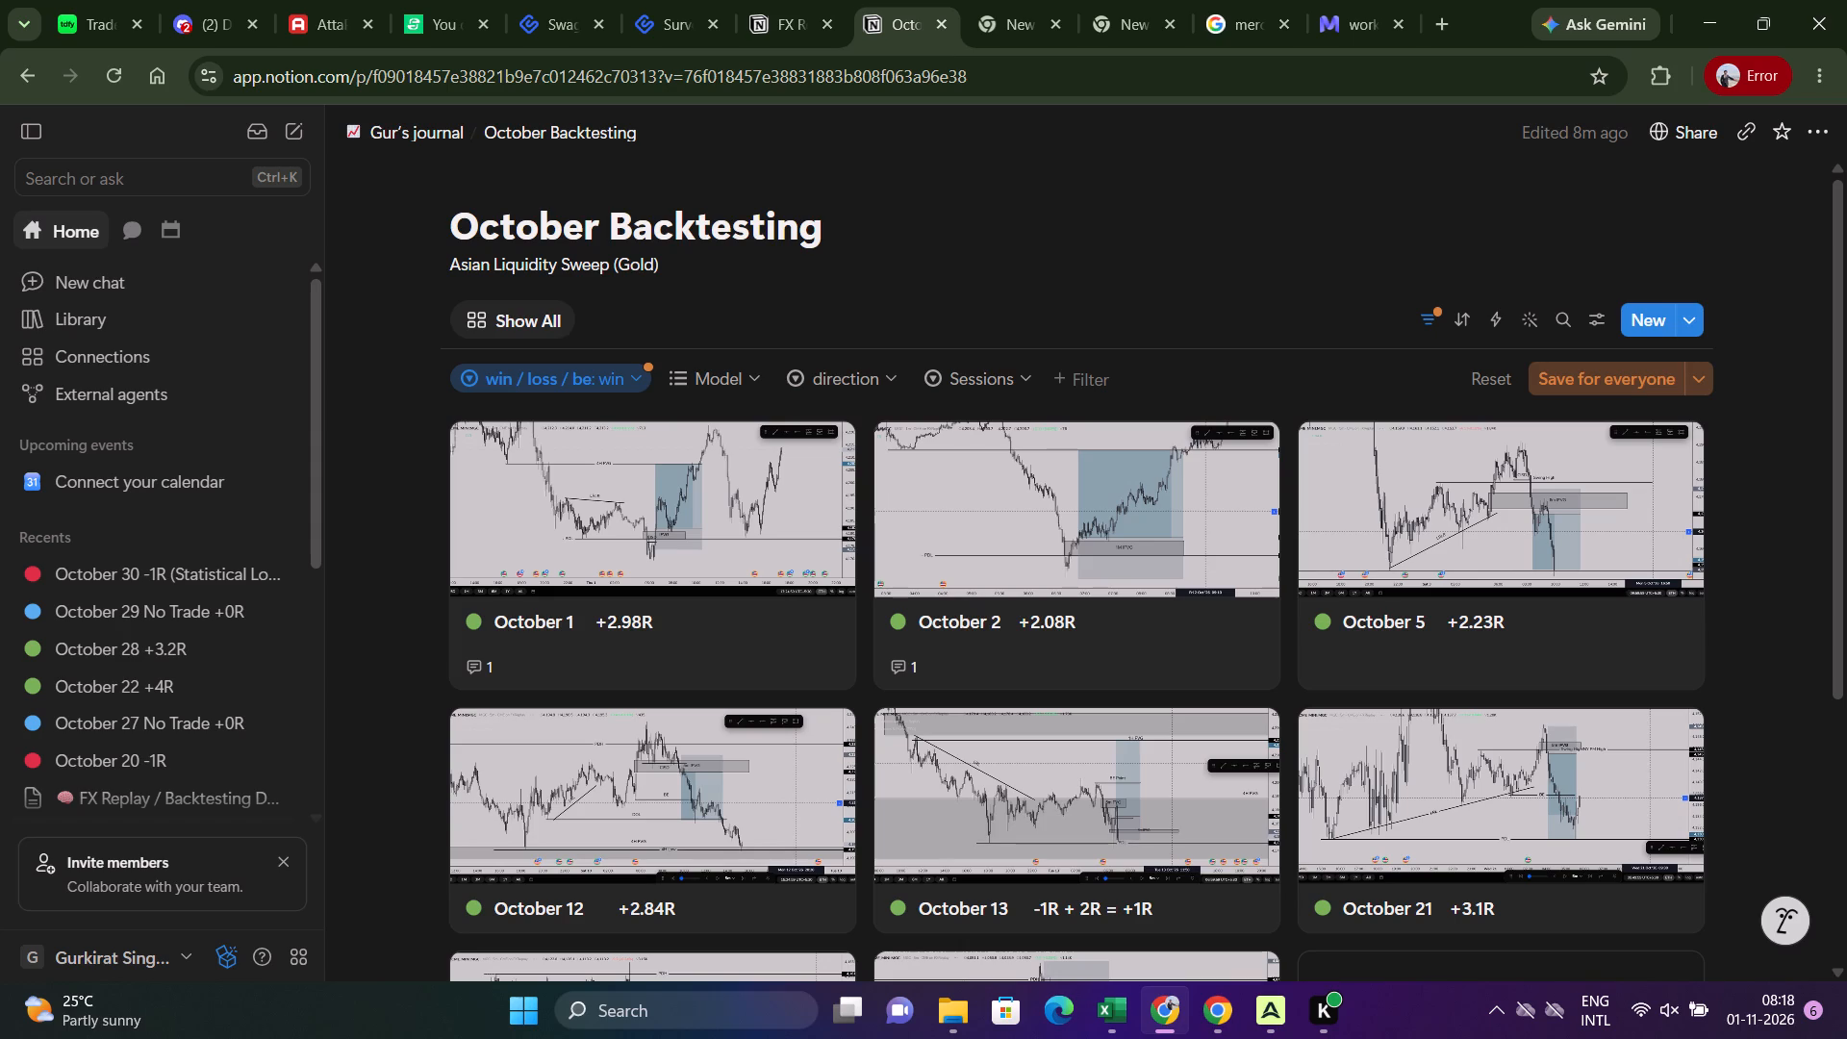
left_click_drag(1785, 554, 1762, 423)
left_click_drag(1762, 423, 1761, 418)
scroll(1739, 451, "down", 5)
scroll(1732, 485, "up", 4)
scroll(1789, 490, "down", 2)
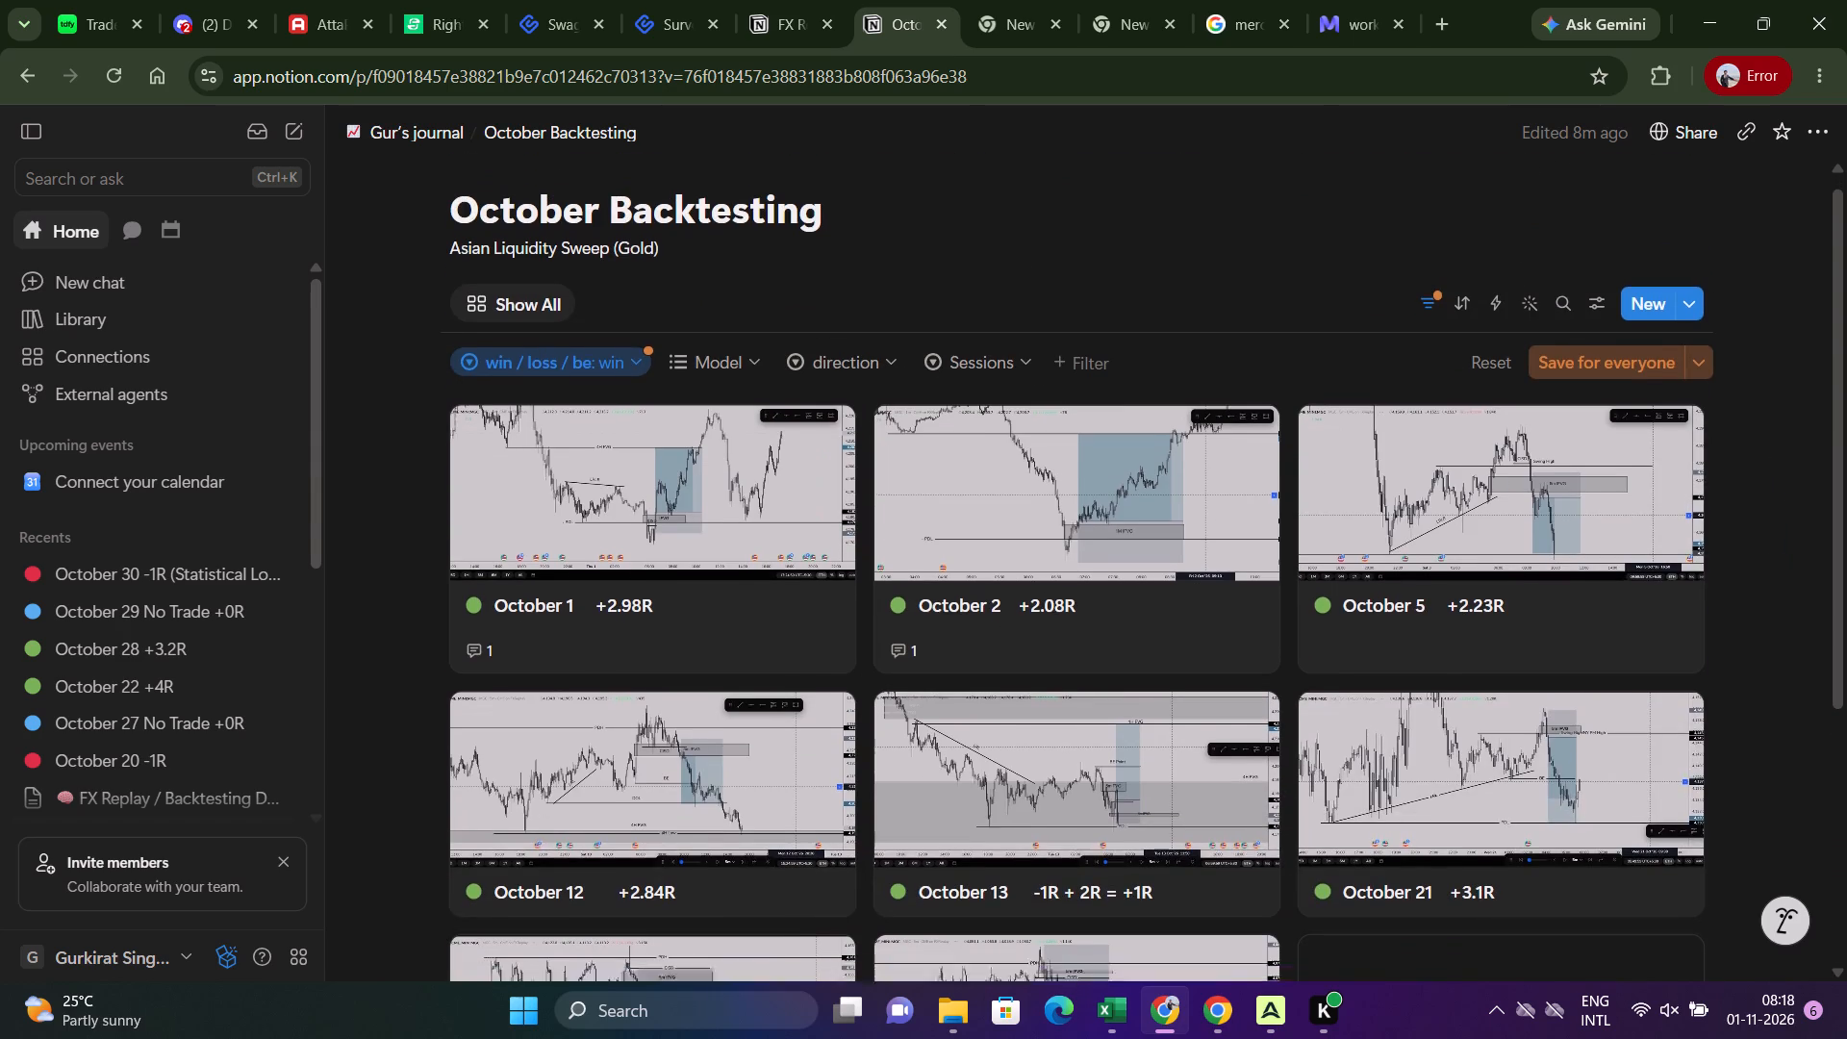
scroll(1784, 495, "down", 3)
scroll(1652, 502, "up", 4)
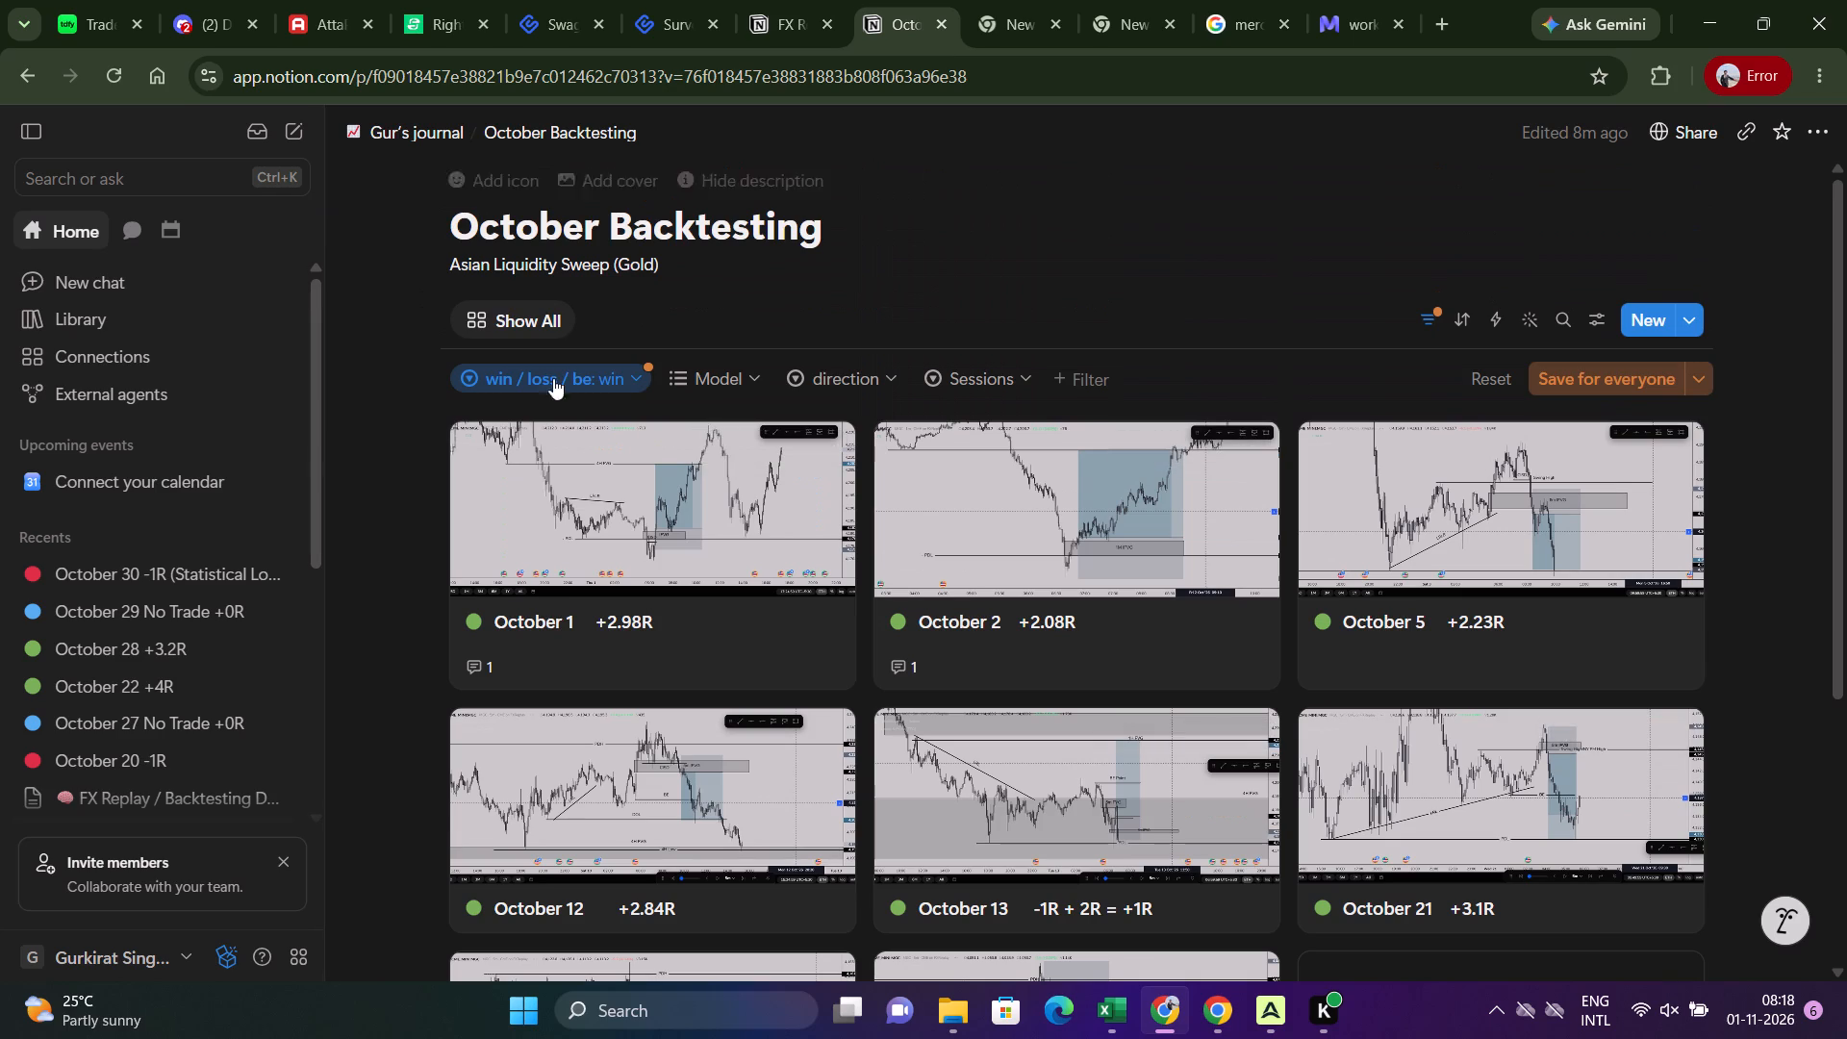
Clear the win value from the win / loss / be filter to show all October entries again.
left_click(567, 376)
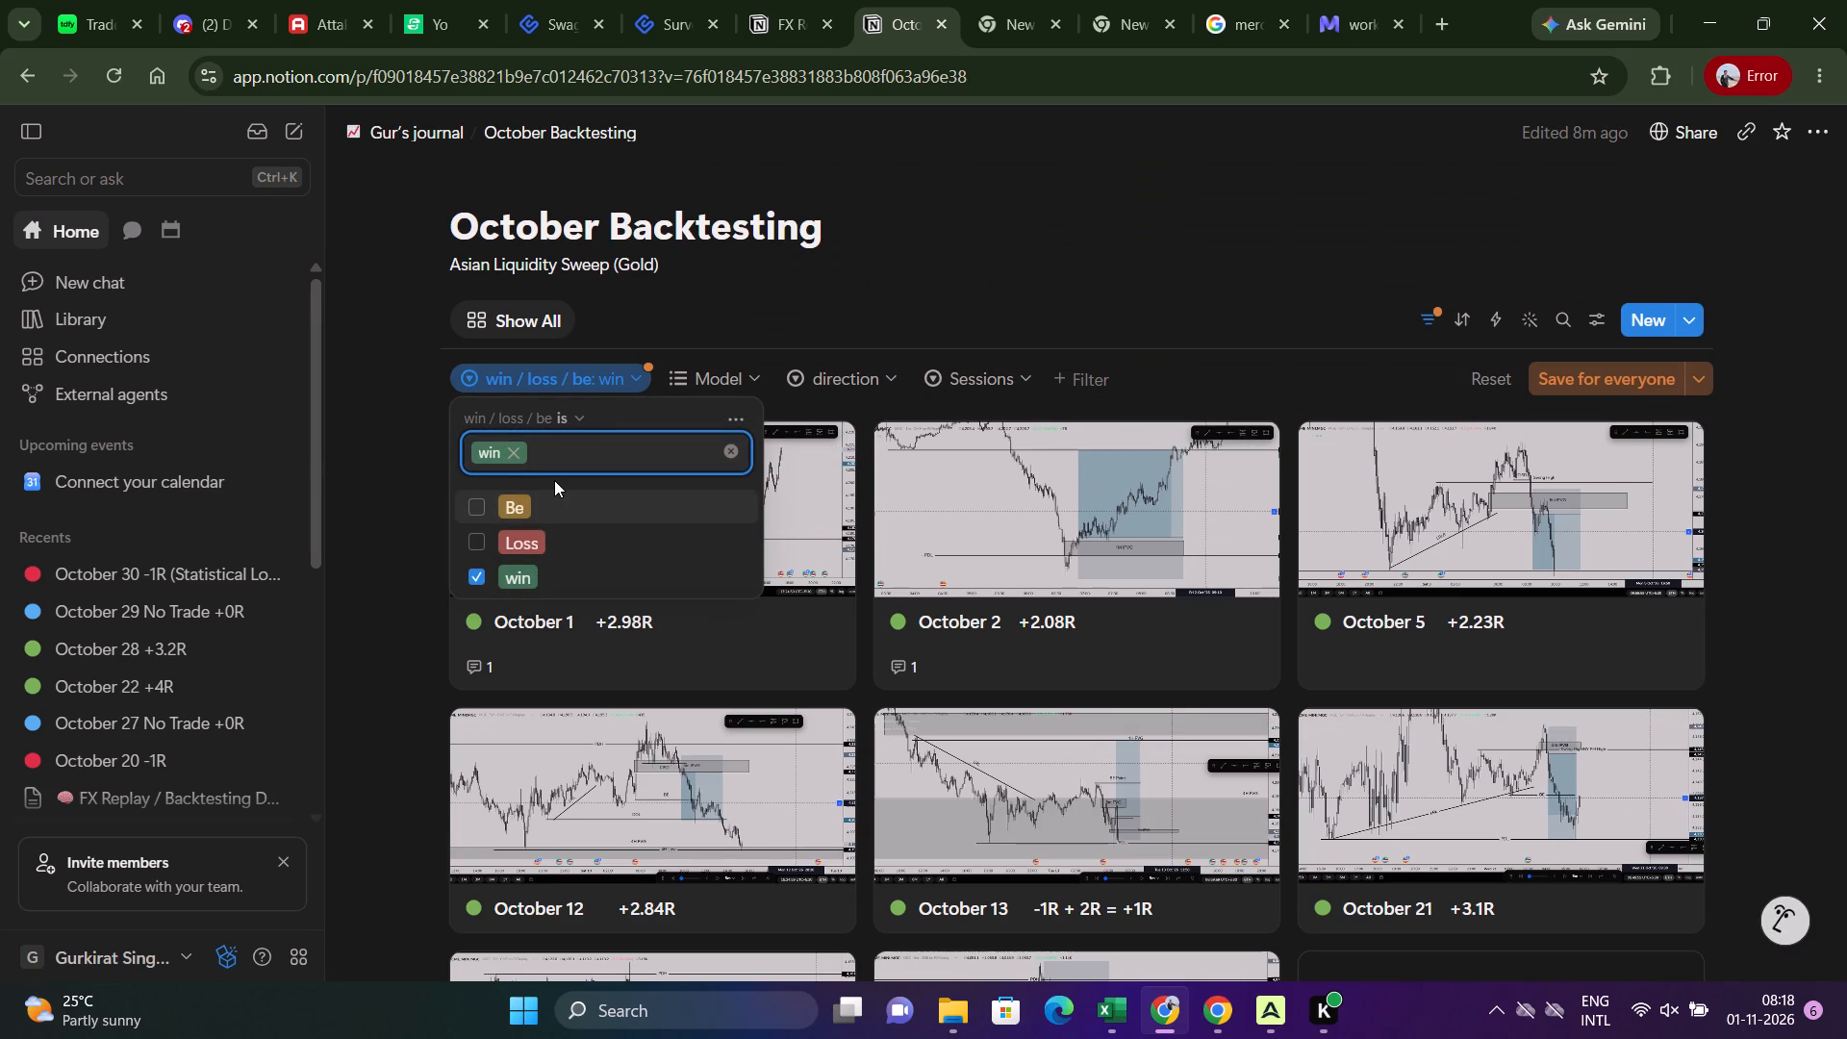
left_click(511, 461)
left_click(1756, 592)
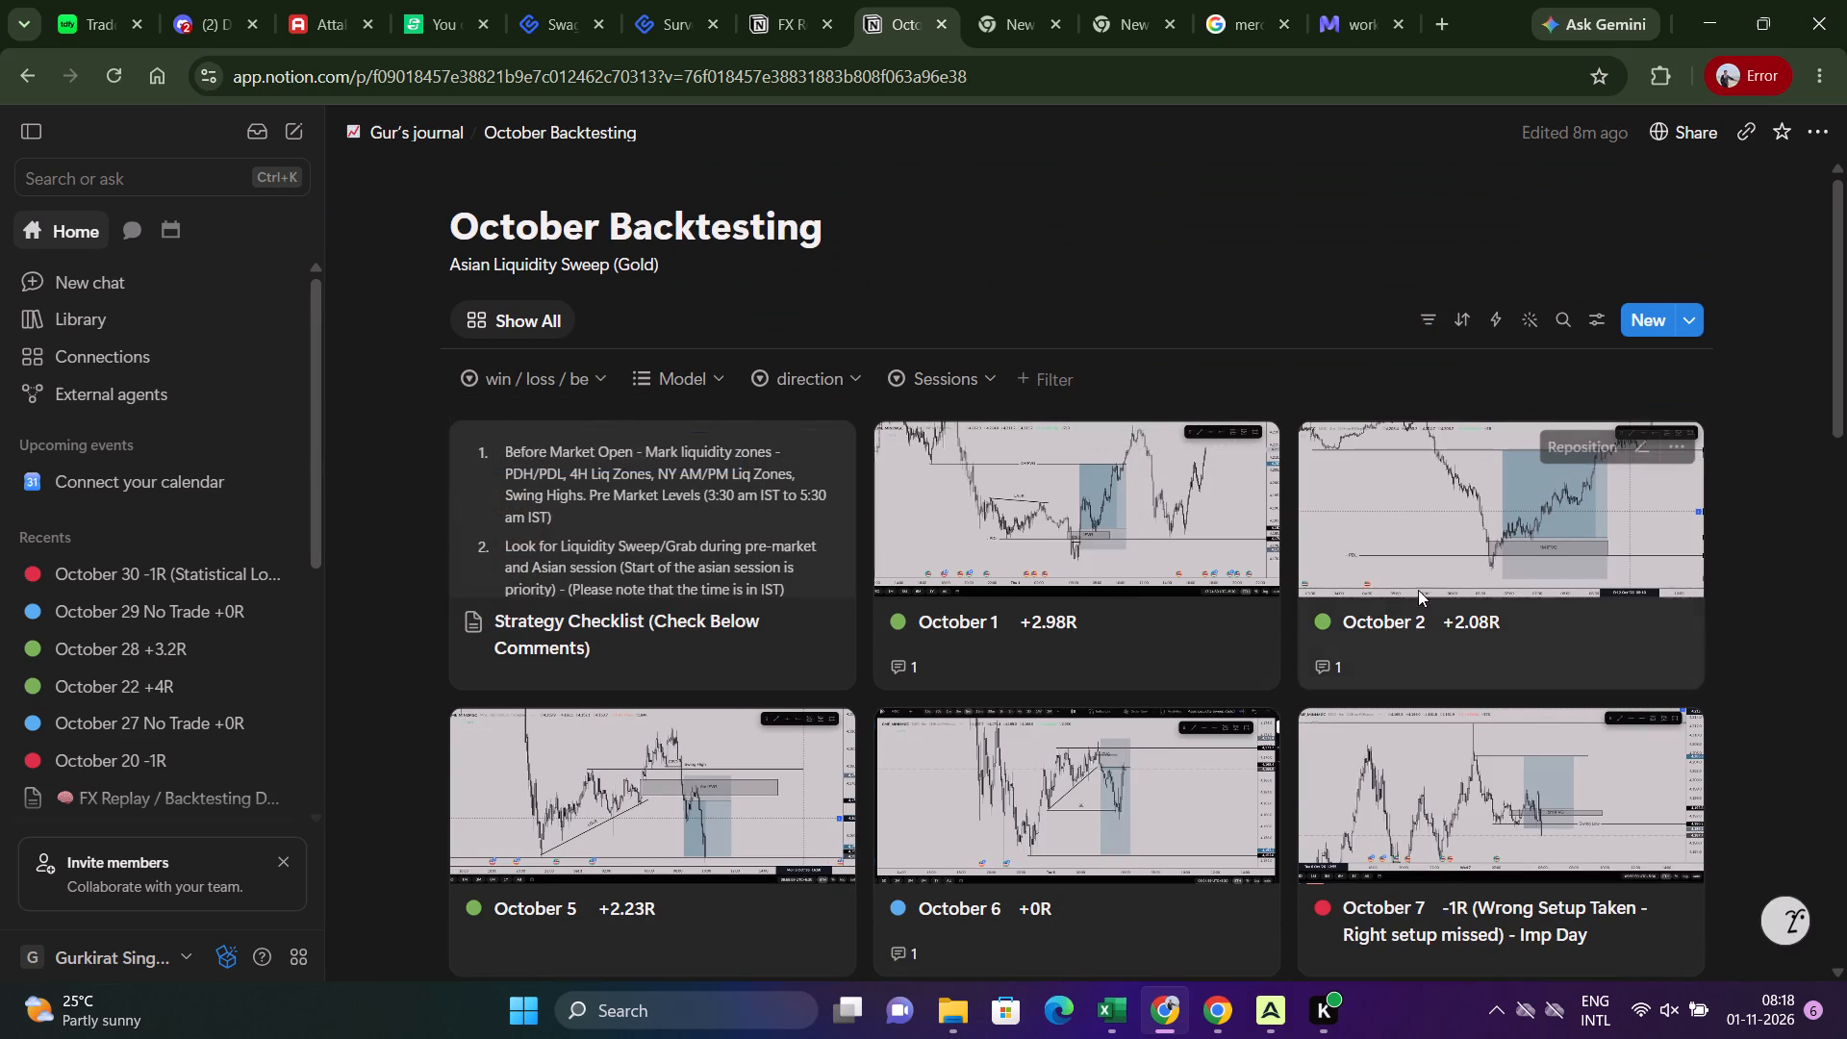
Open the Strategy Checklist page, read its numbered rules for the Asian liquidity sweep setup, and close it.
left_click(634, 489)
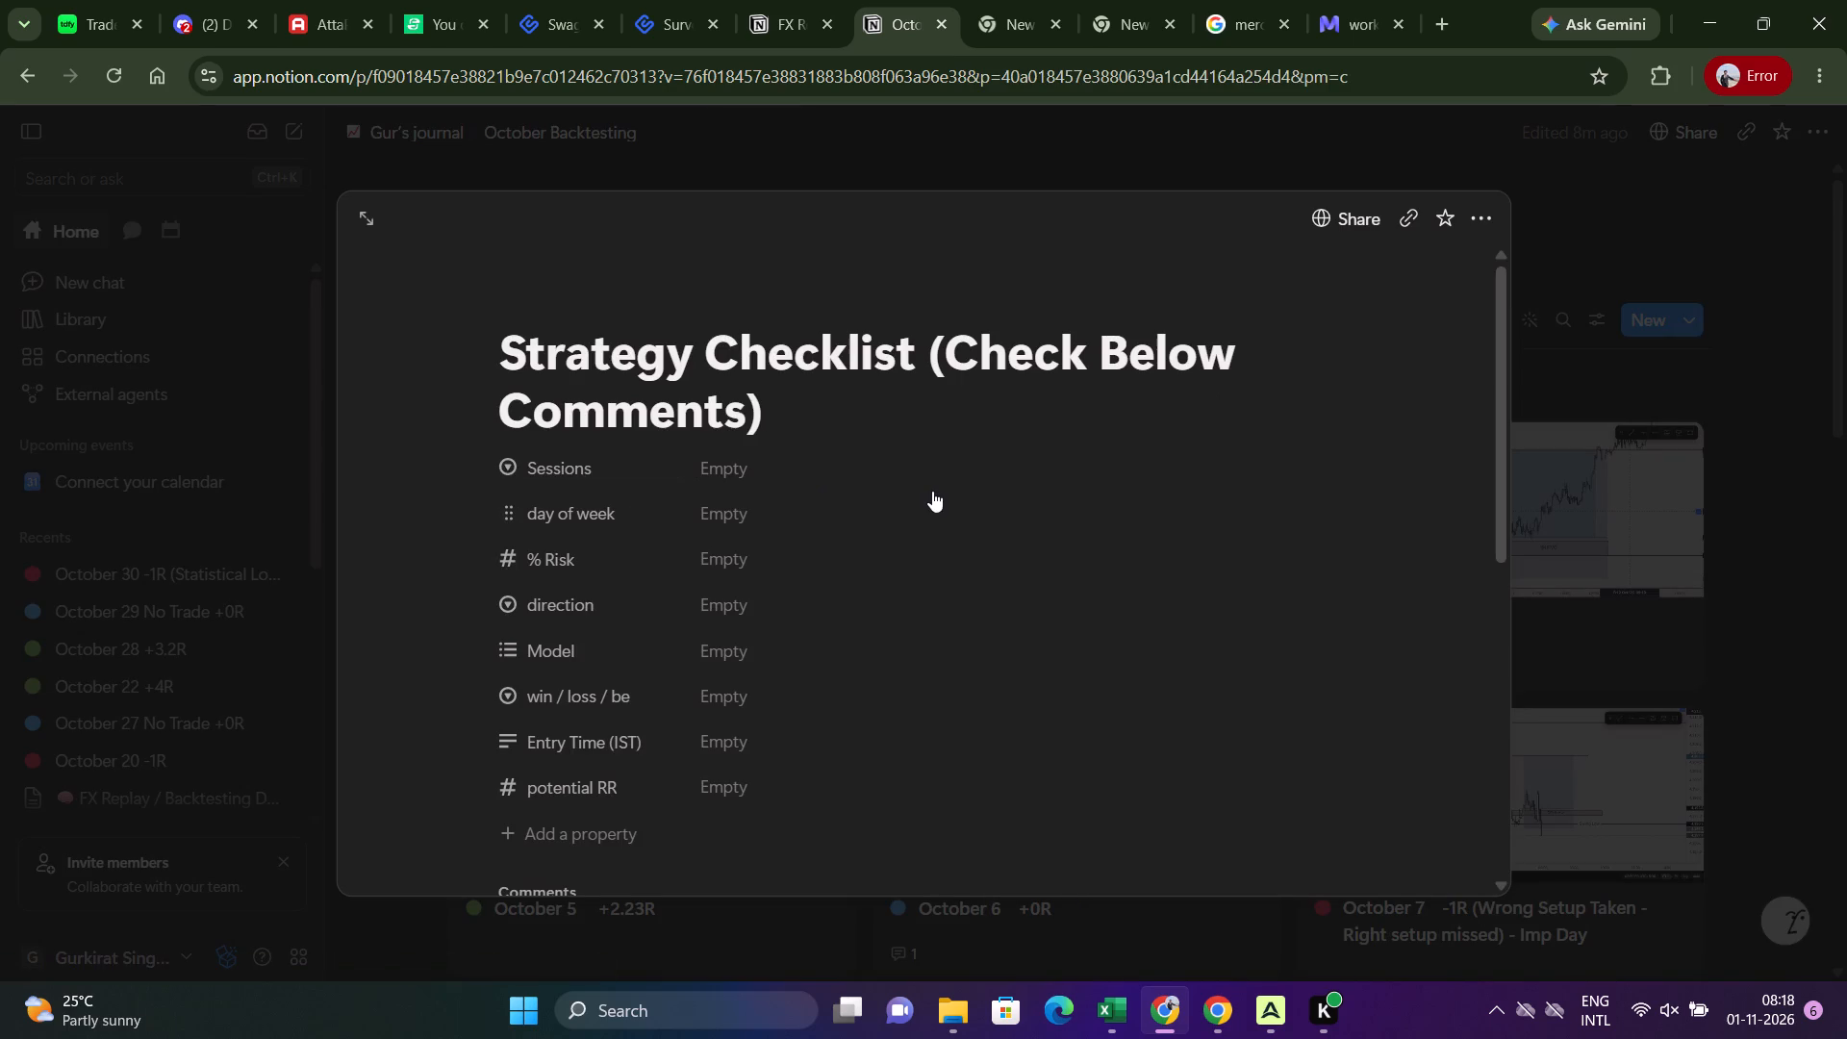
scroll(932, 491, "down", 6)
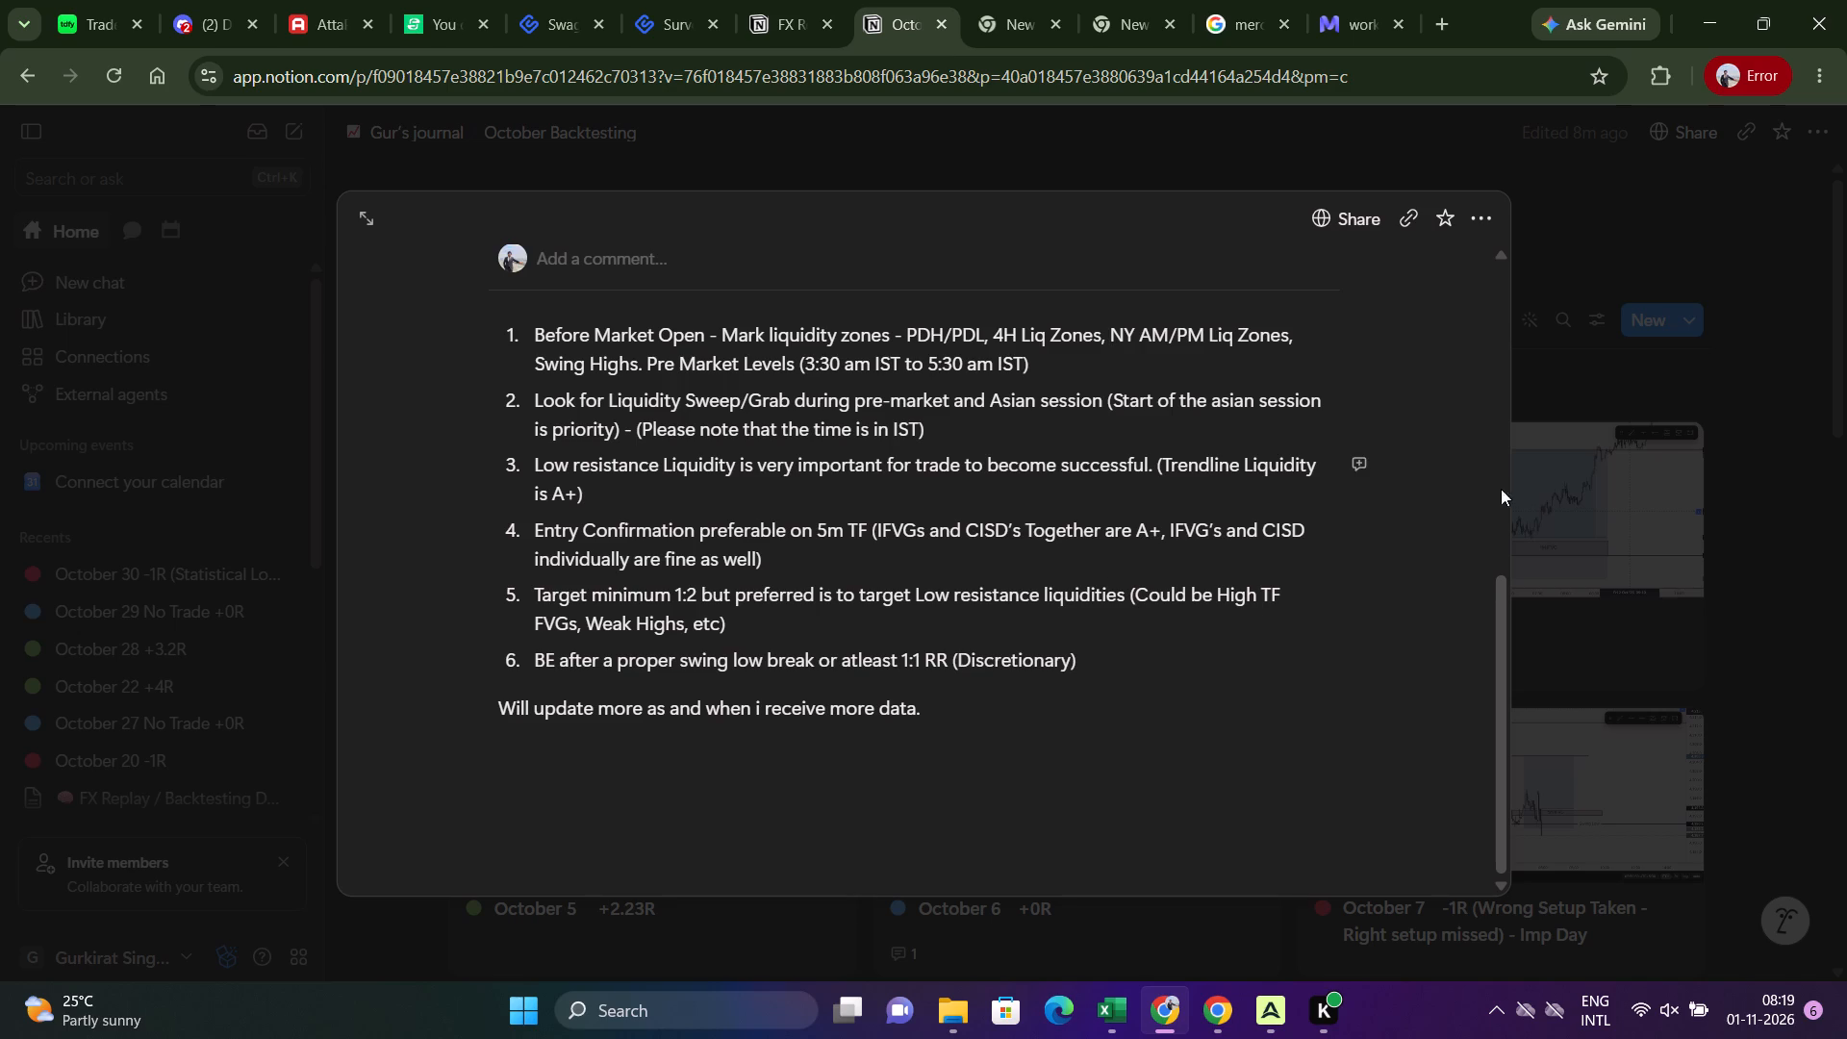
left_click(1794, 606)
Look over the complete unfiltered October Backtesting gallery from the Strategy Checklist to October 30.
scroll(1678, 683, "down", 9)
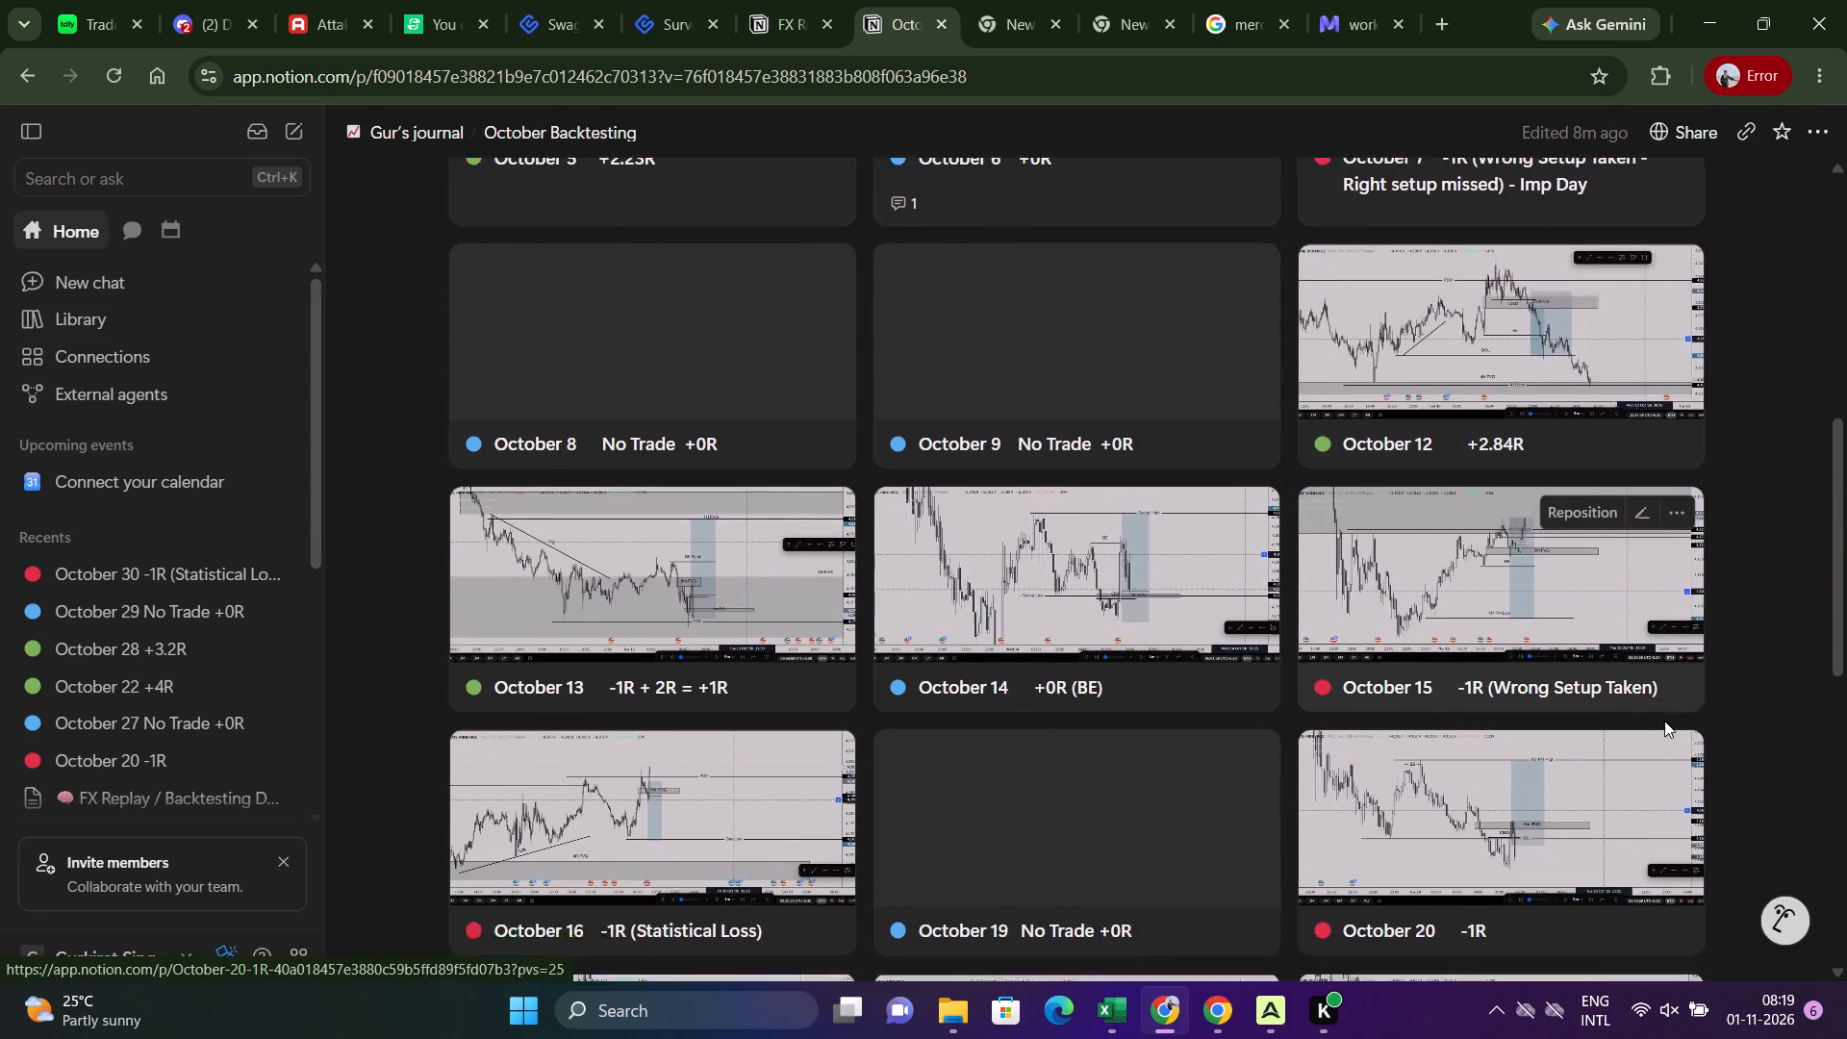
scroll(1670, 714, "down", 6)
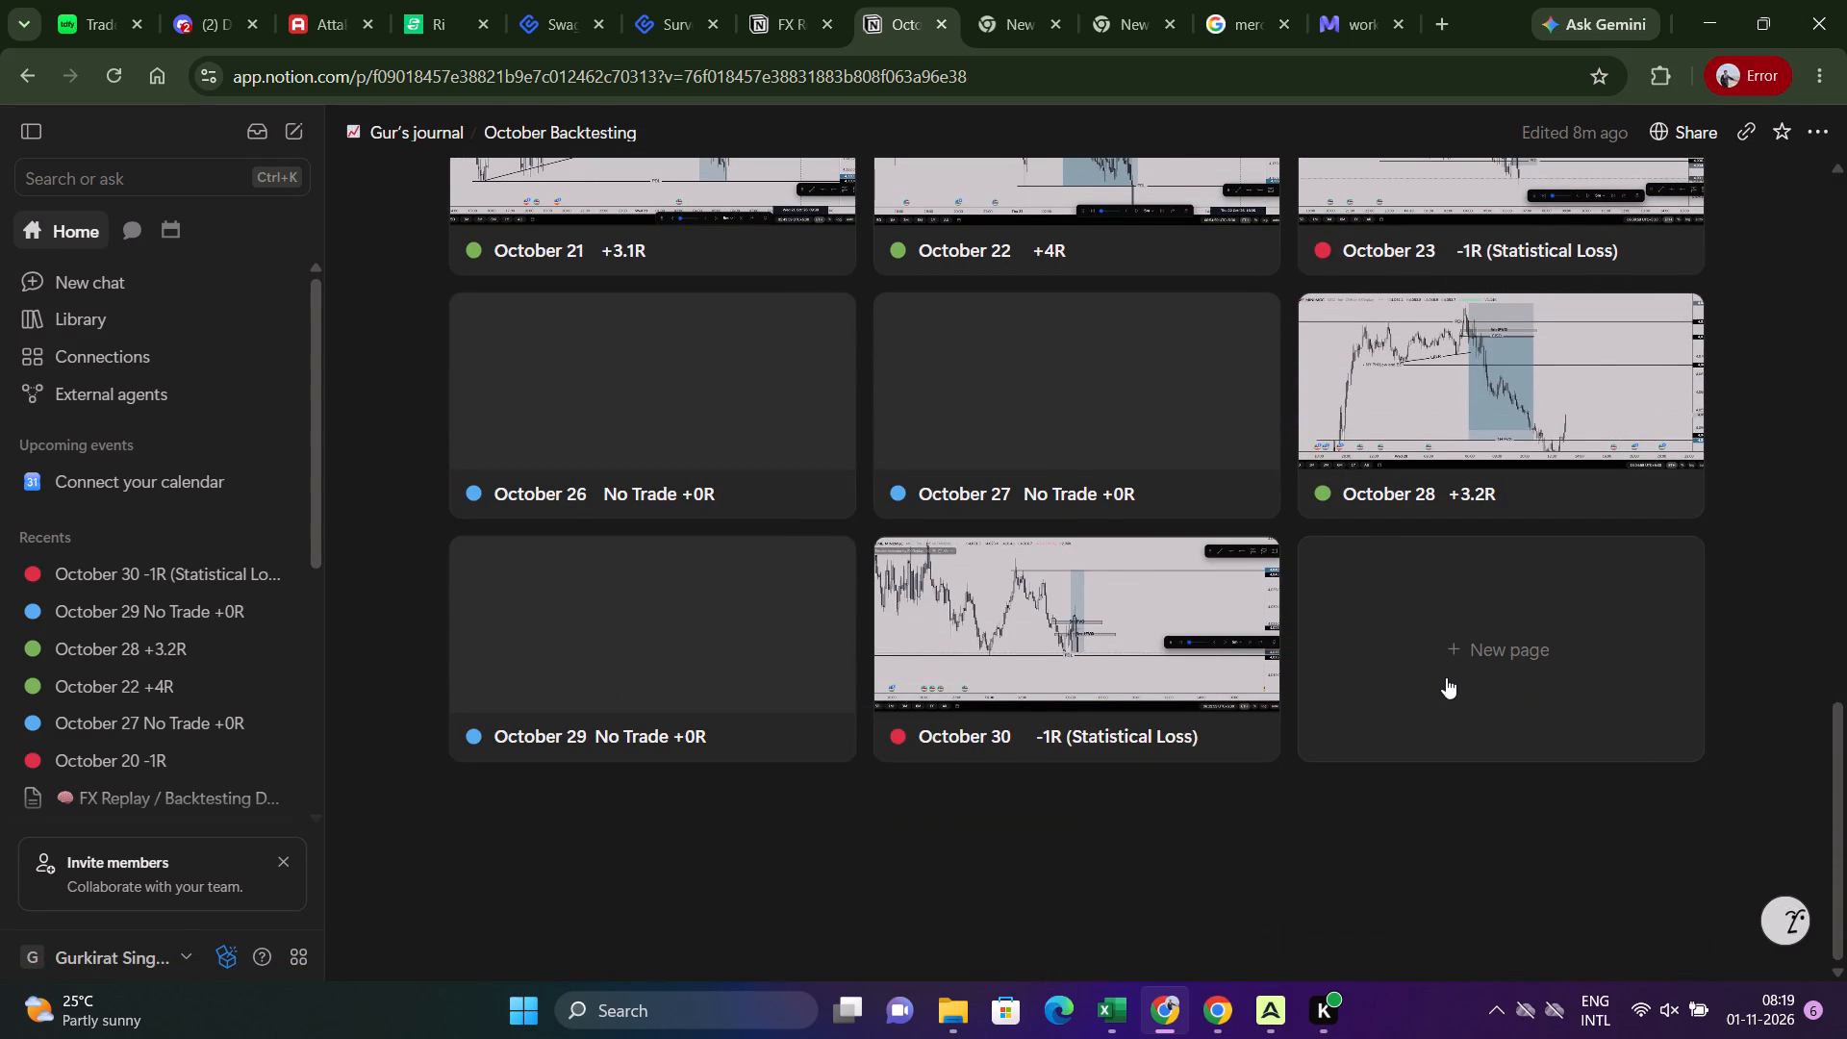
scroll(1619, 719, "up", 12)
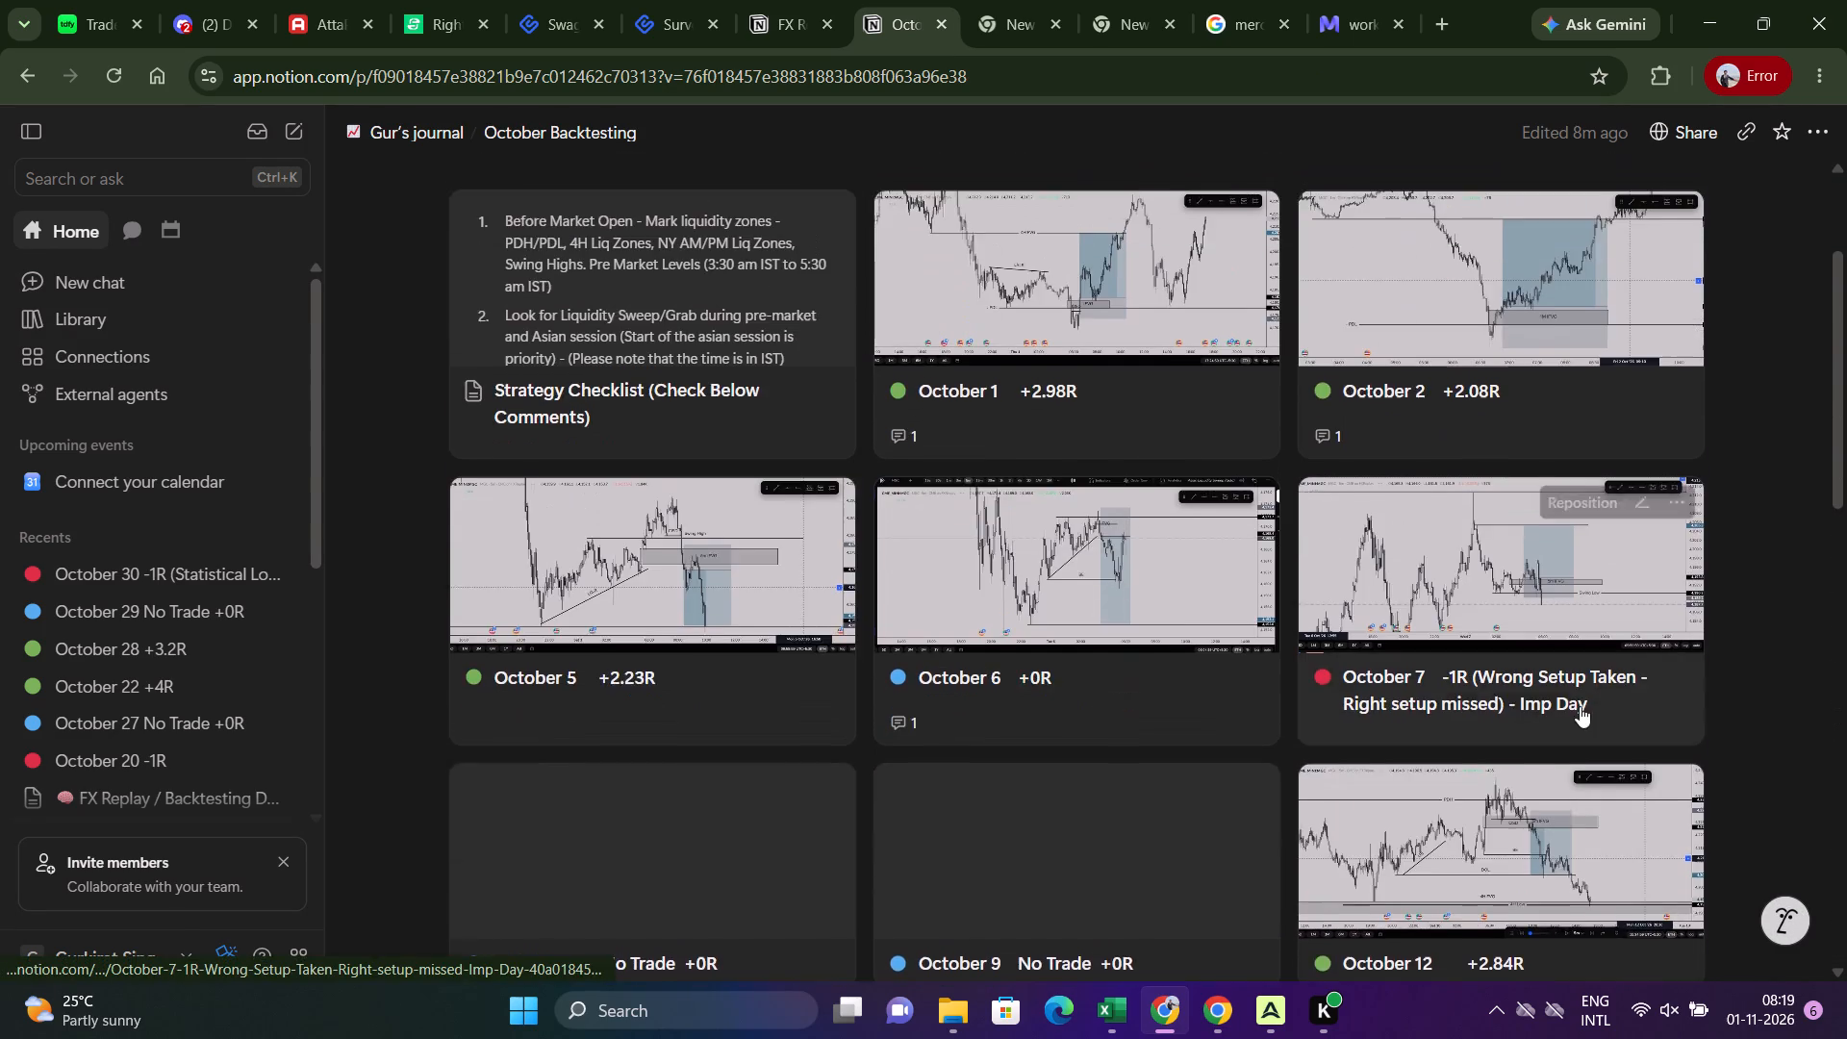
scroll(1580, 706, "up", 8)
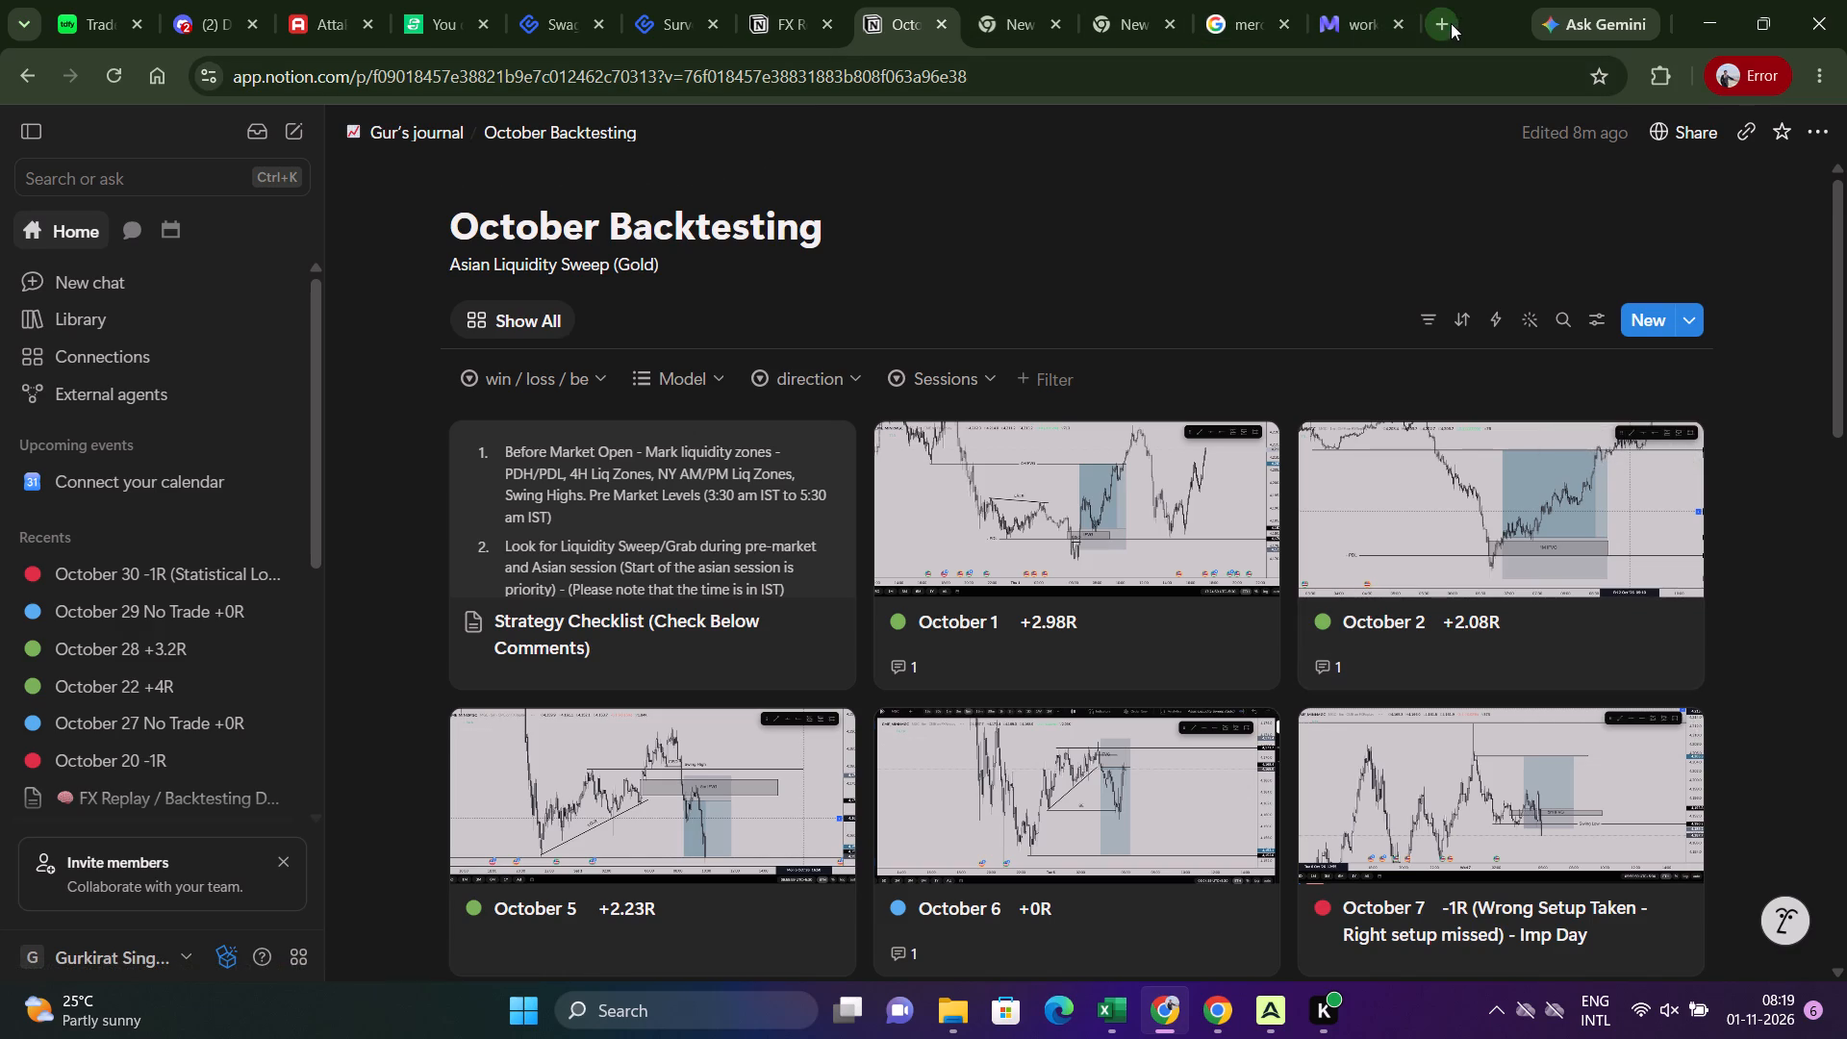
Open a new browser tab and go to Discord.
left_click(1451, 23)
type("discord")
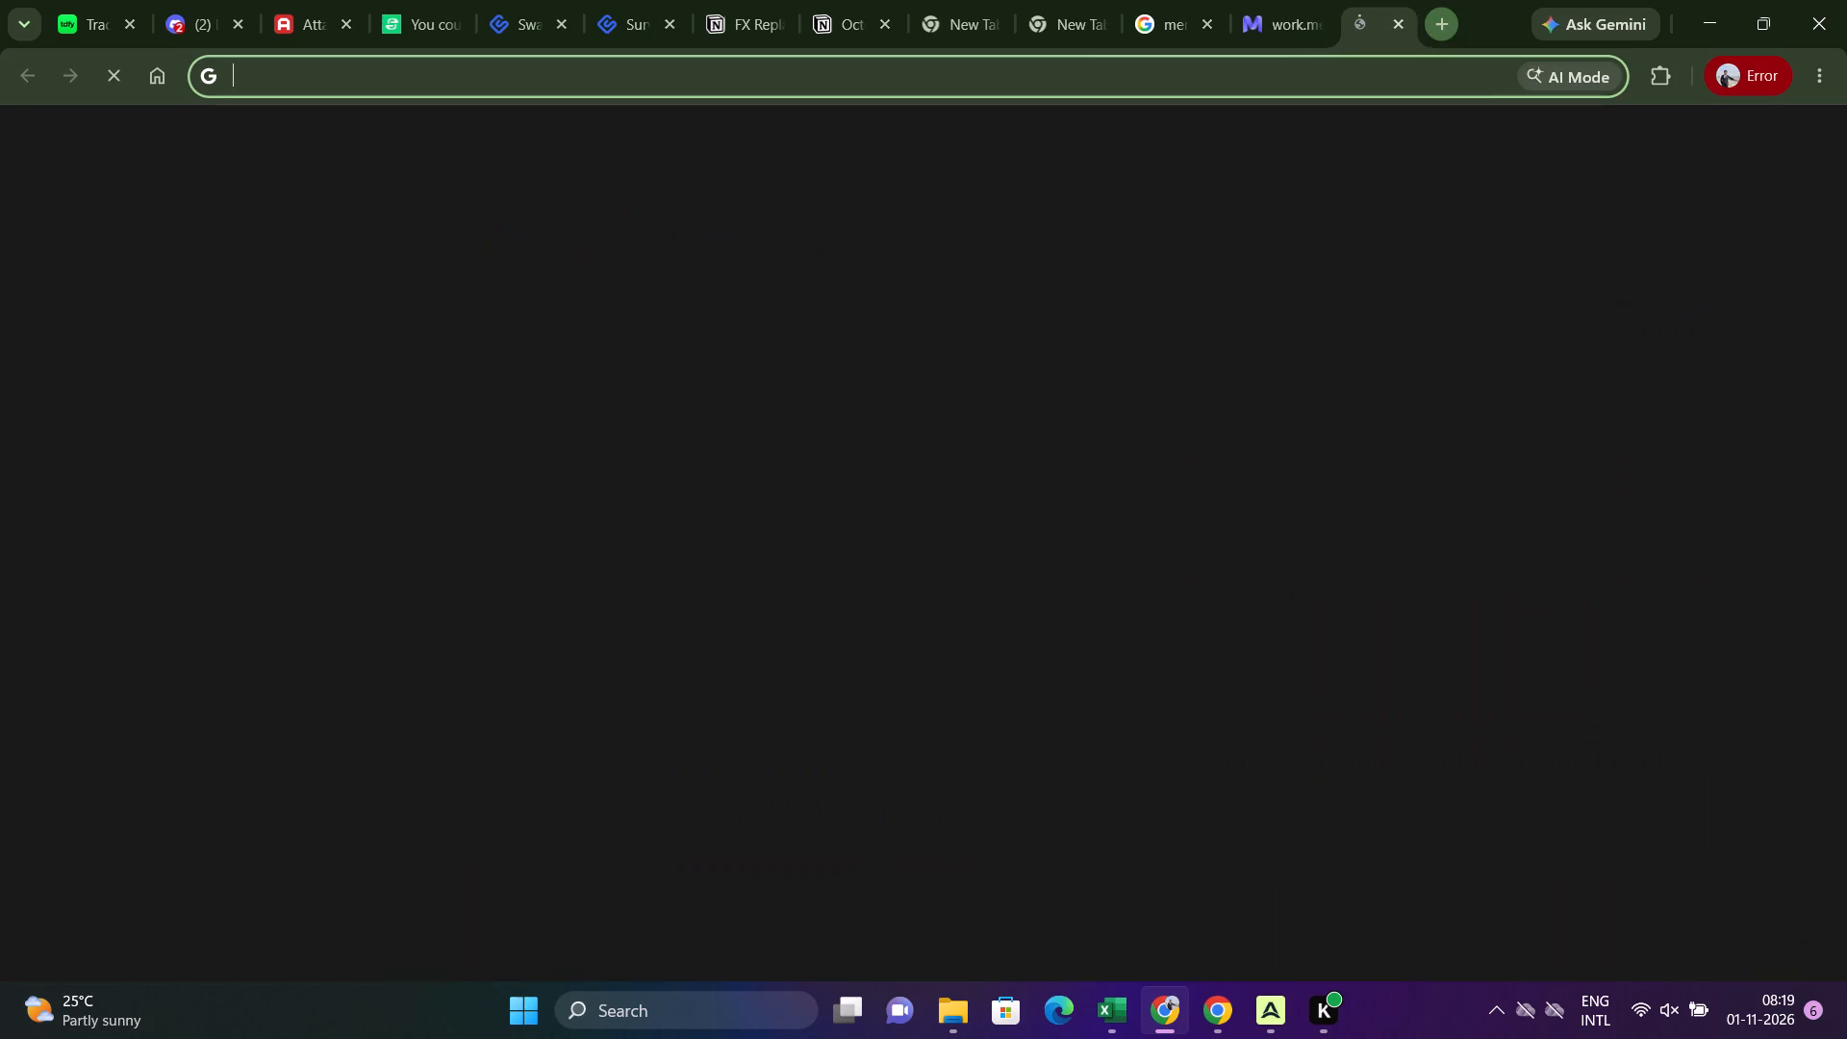